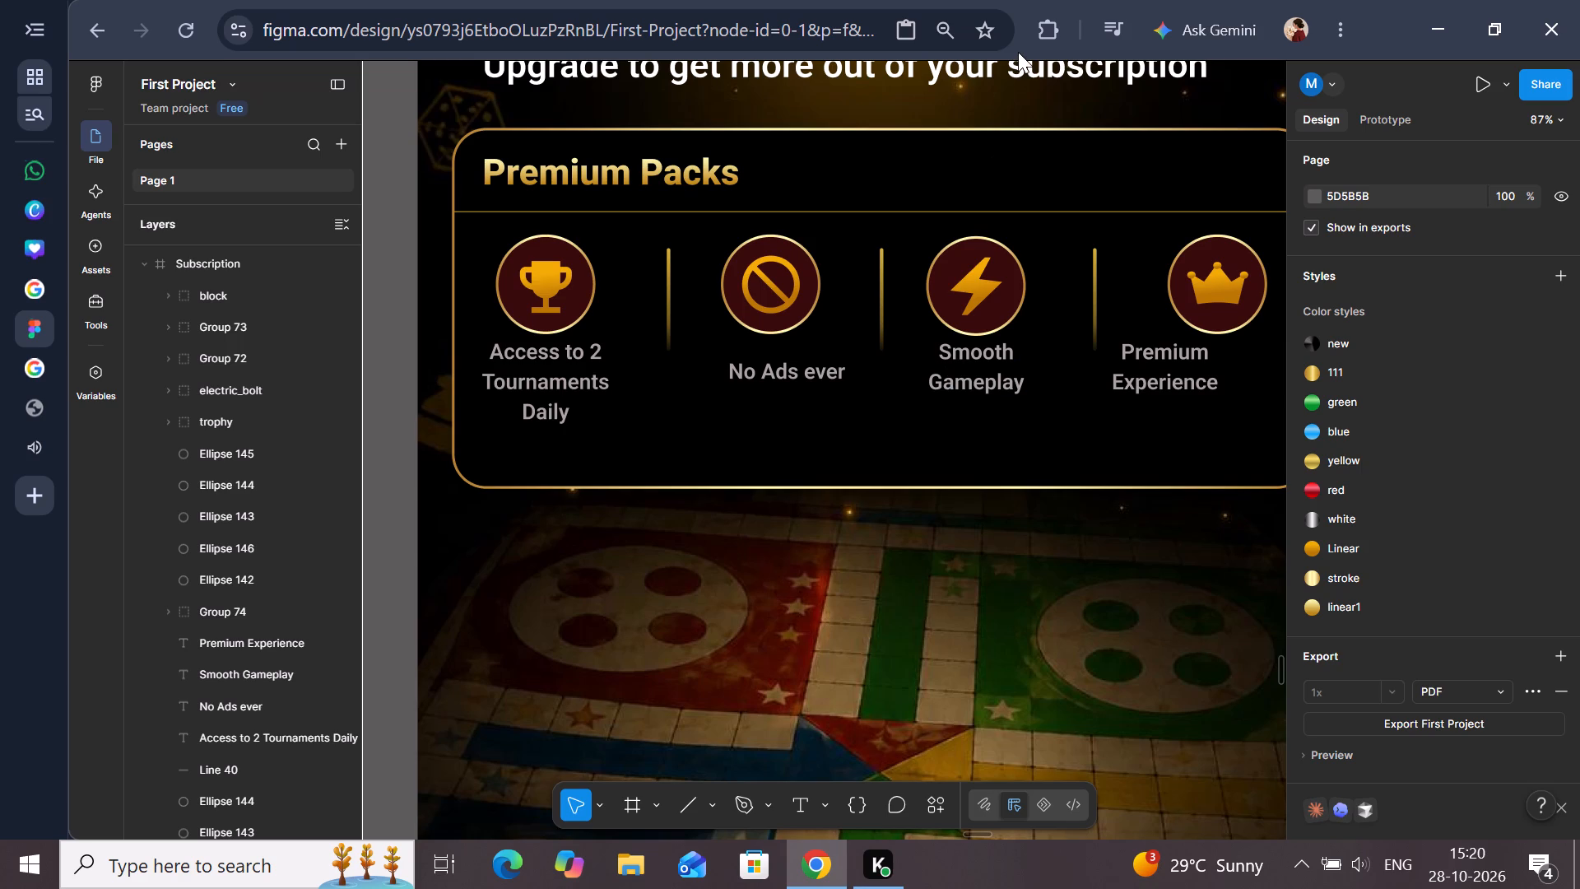
Set the computer's speaker volume to 11.
click(1366, 863)
click(1252, 804)
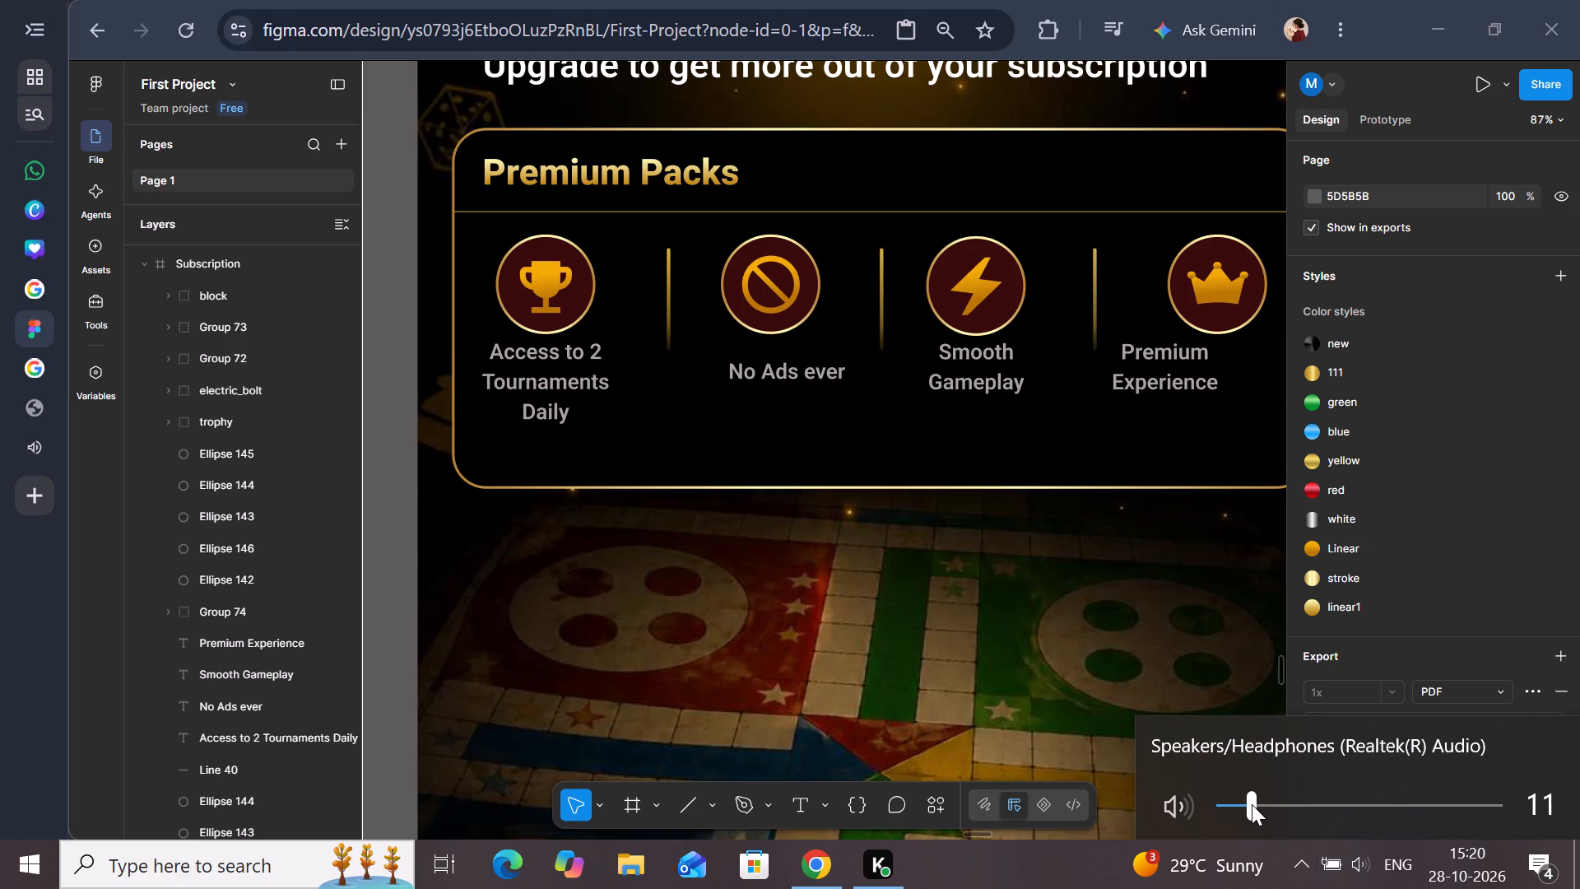
click(384, 596)
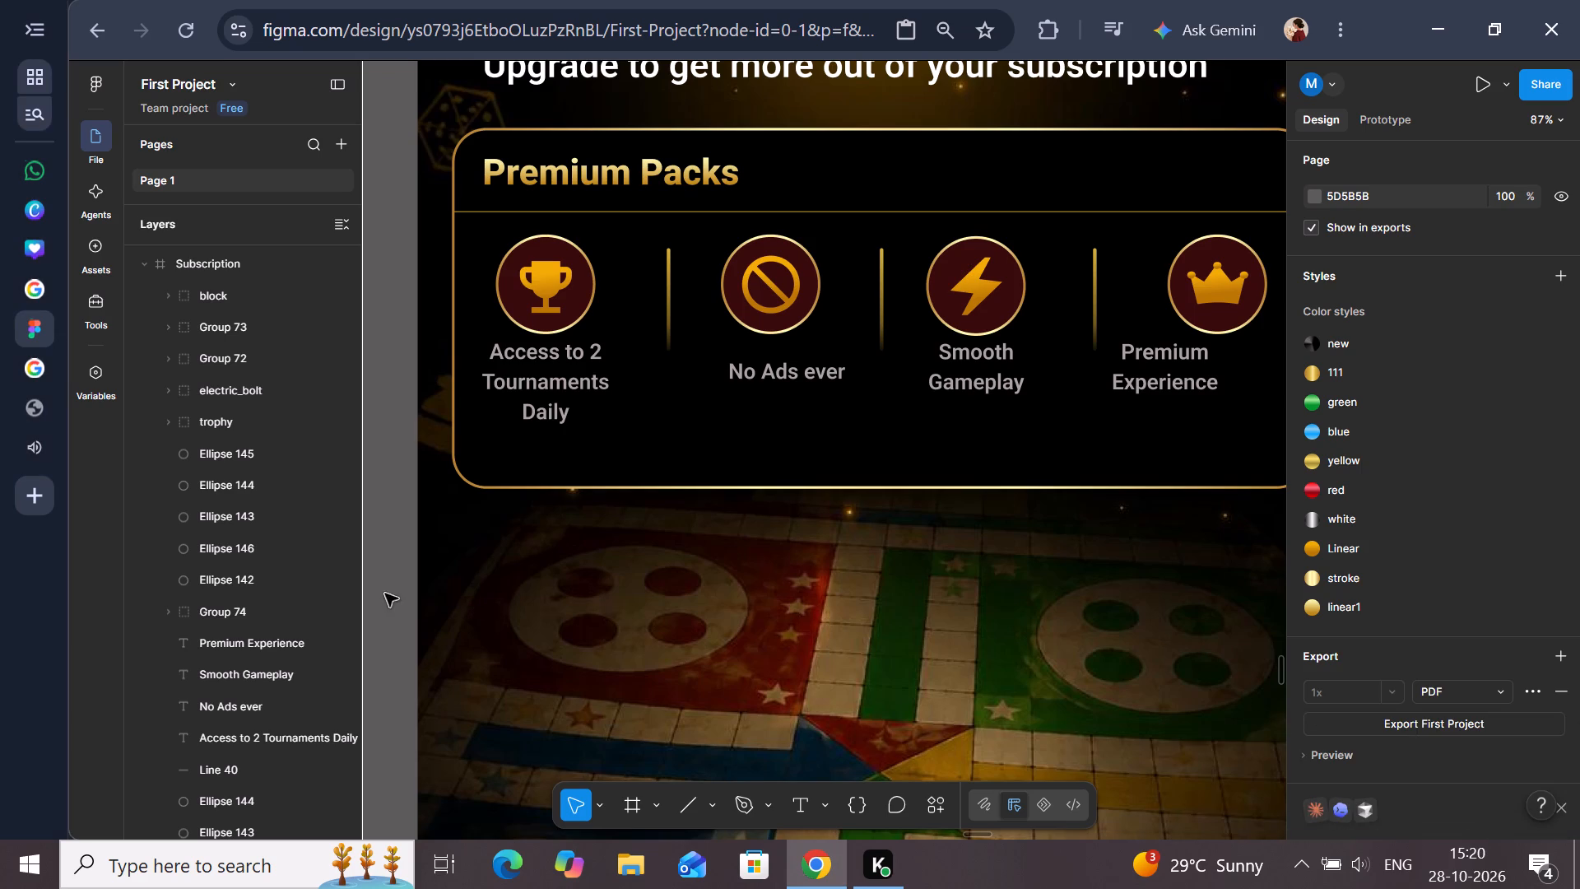
Move the lightning-bolt icon and its circle together so they sit evenly spaced between, and level with, the no-ads and crown circles.
scroll(966, 342, left, 1)
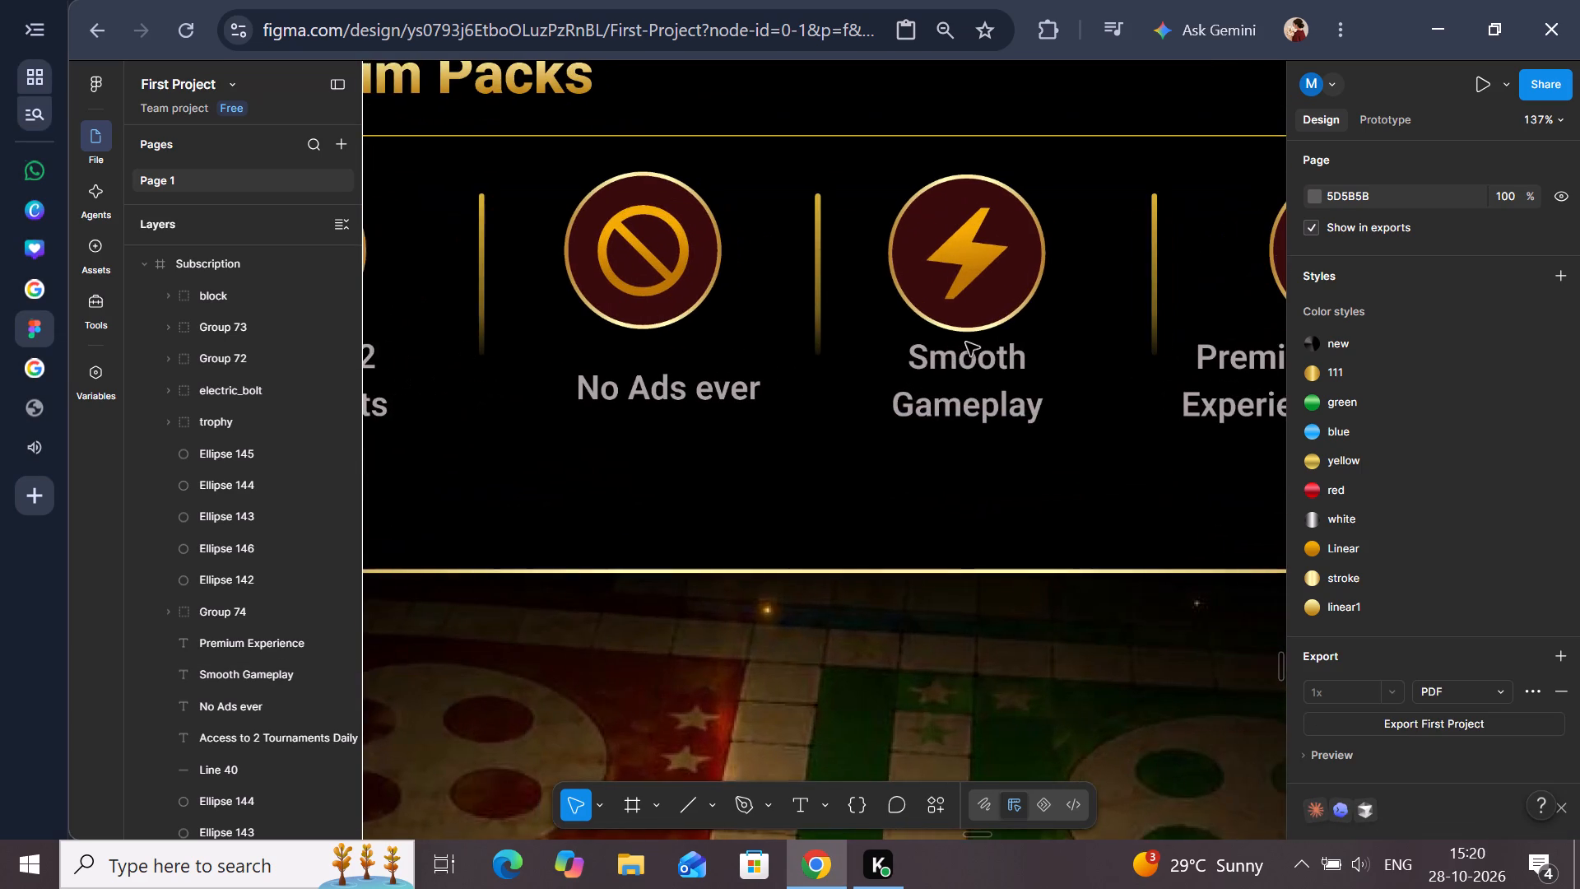
scroll(966, 342, left, 1)
click(871, 318)
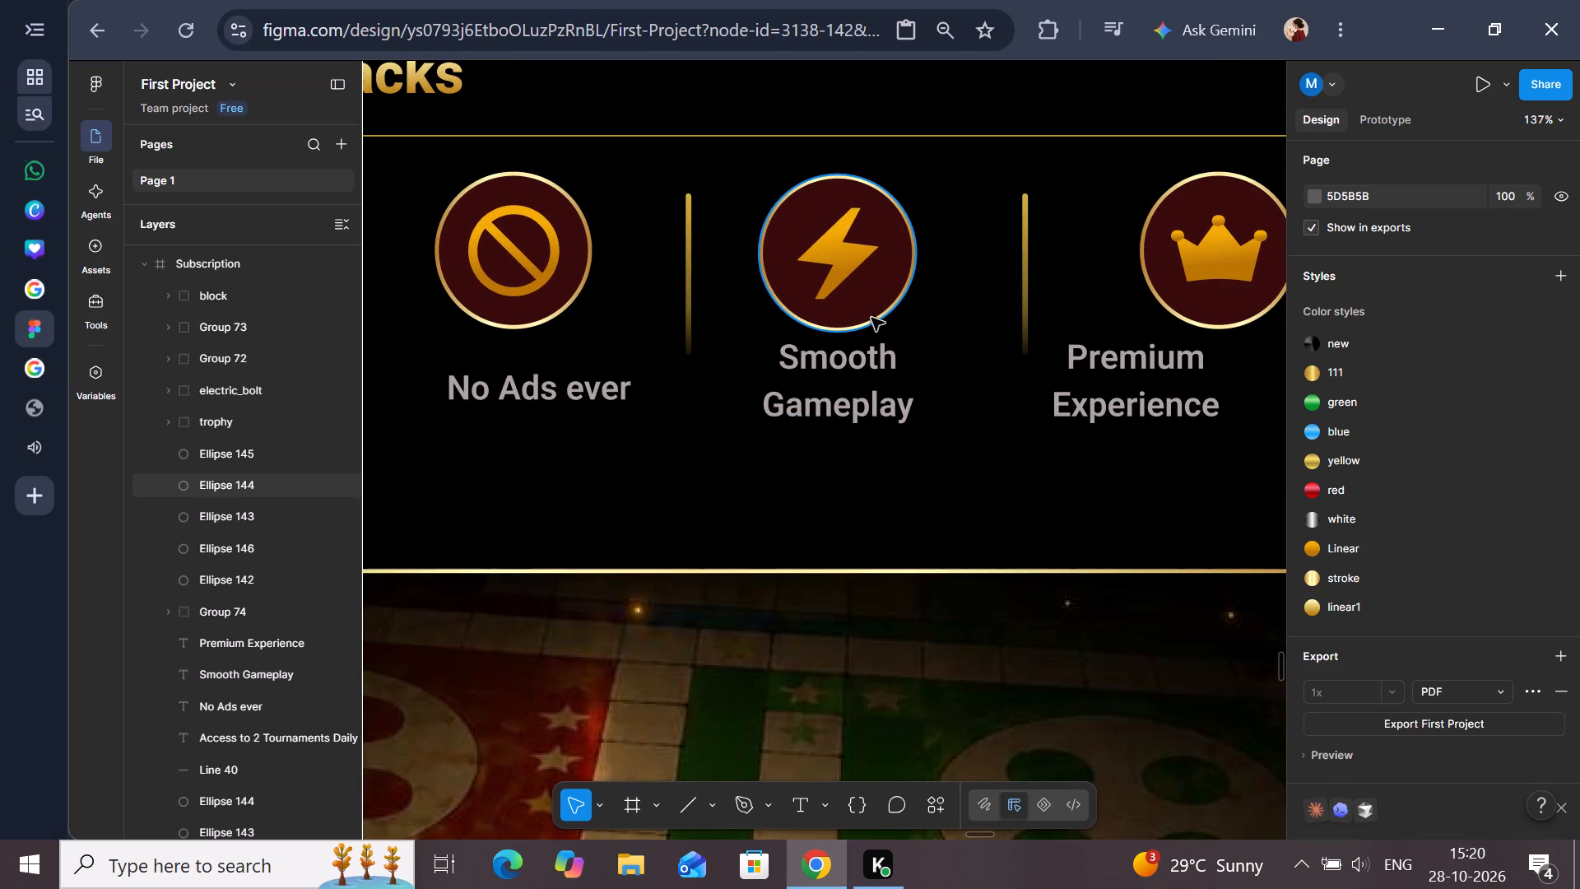
shift+click(816, 257)
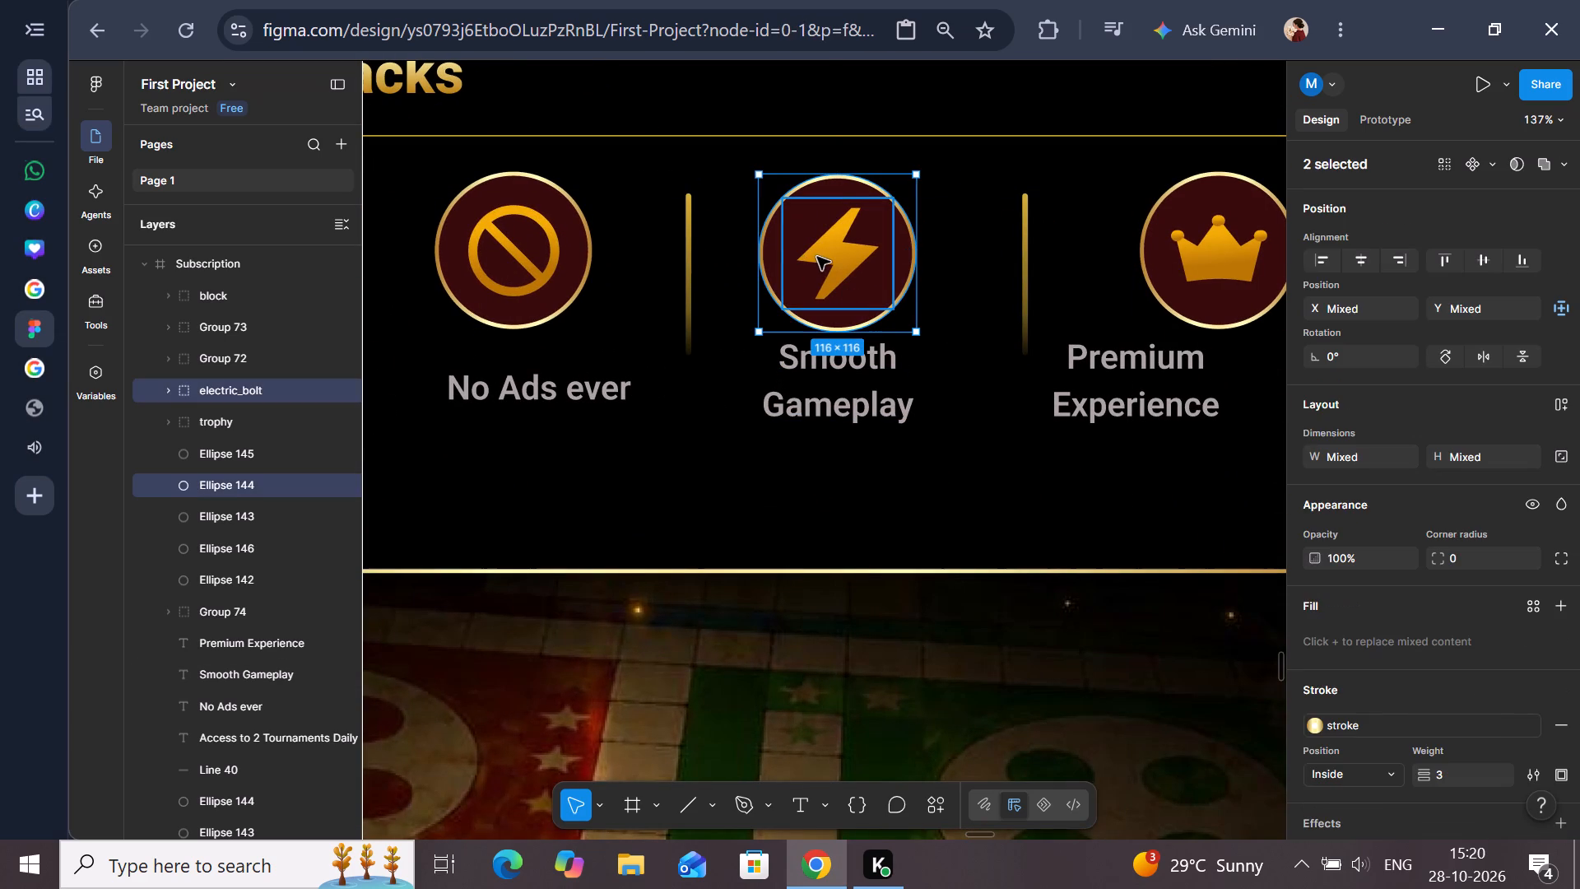
drag(823, 263, 843, 263)
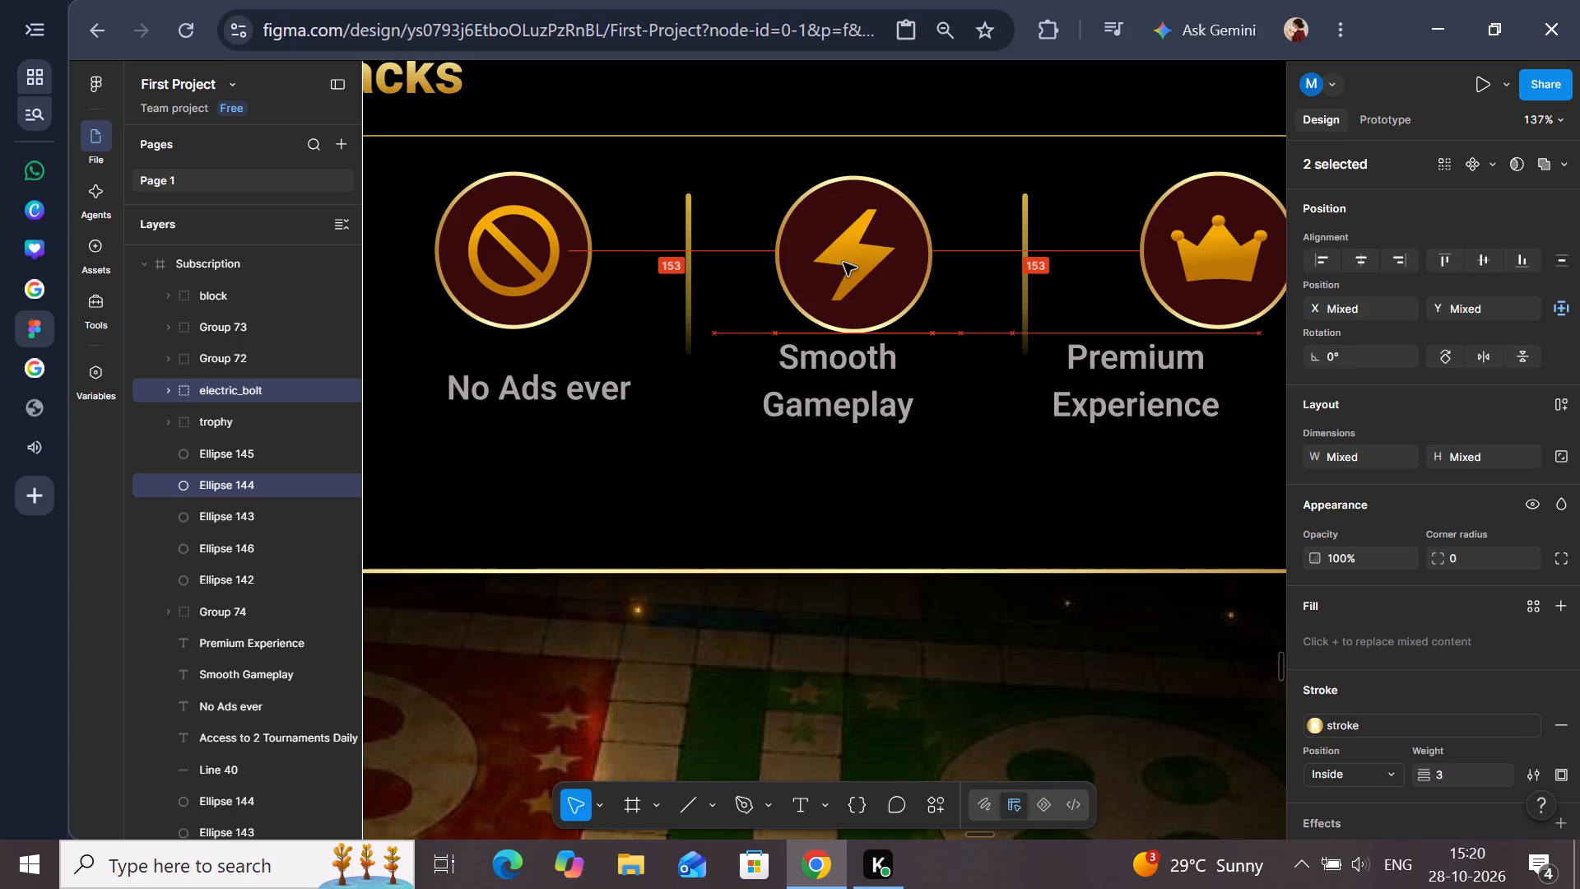
drag(843, 263, 842, 261)
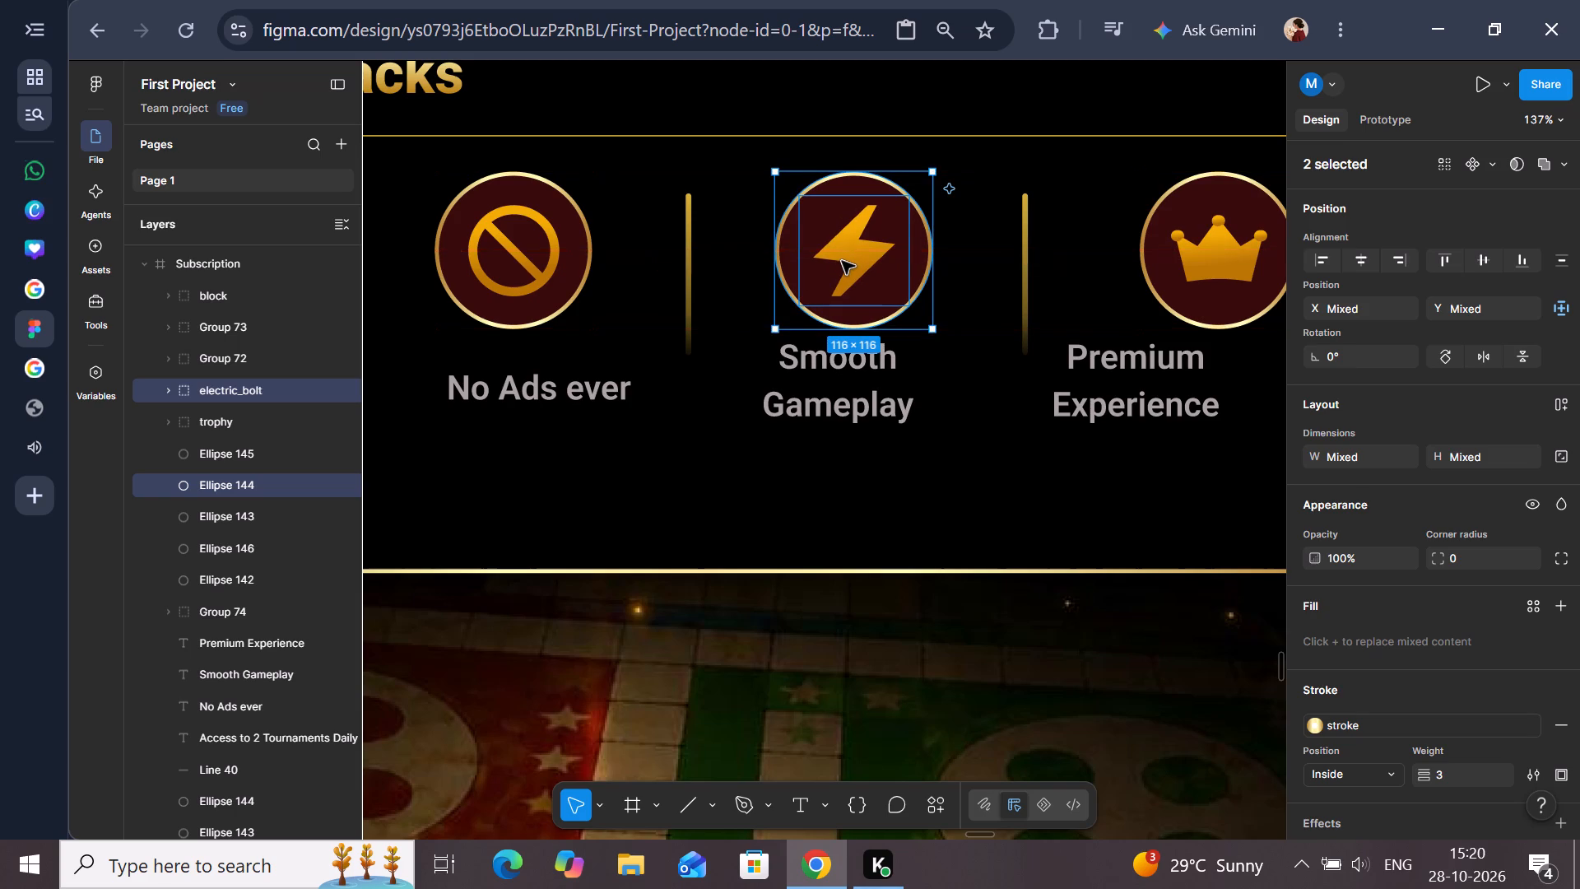
scroll(842, 261, right, 1)
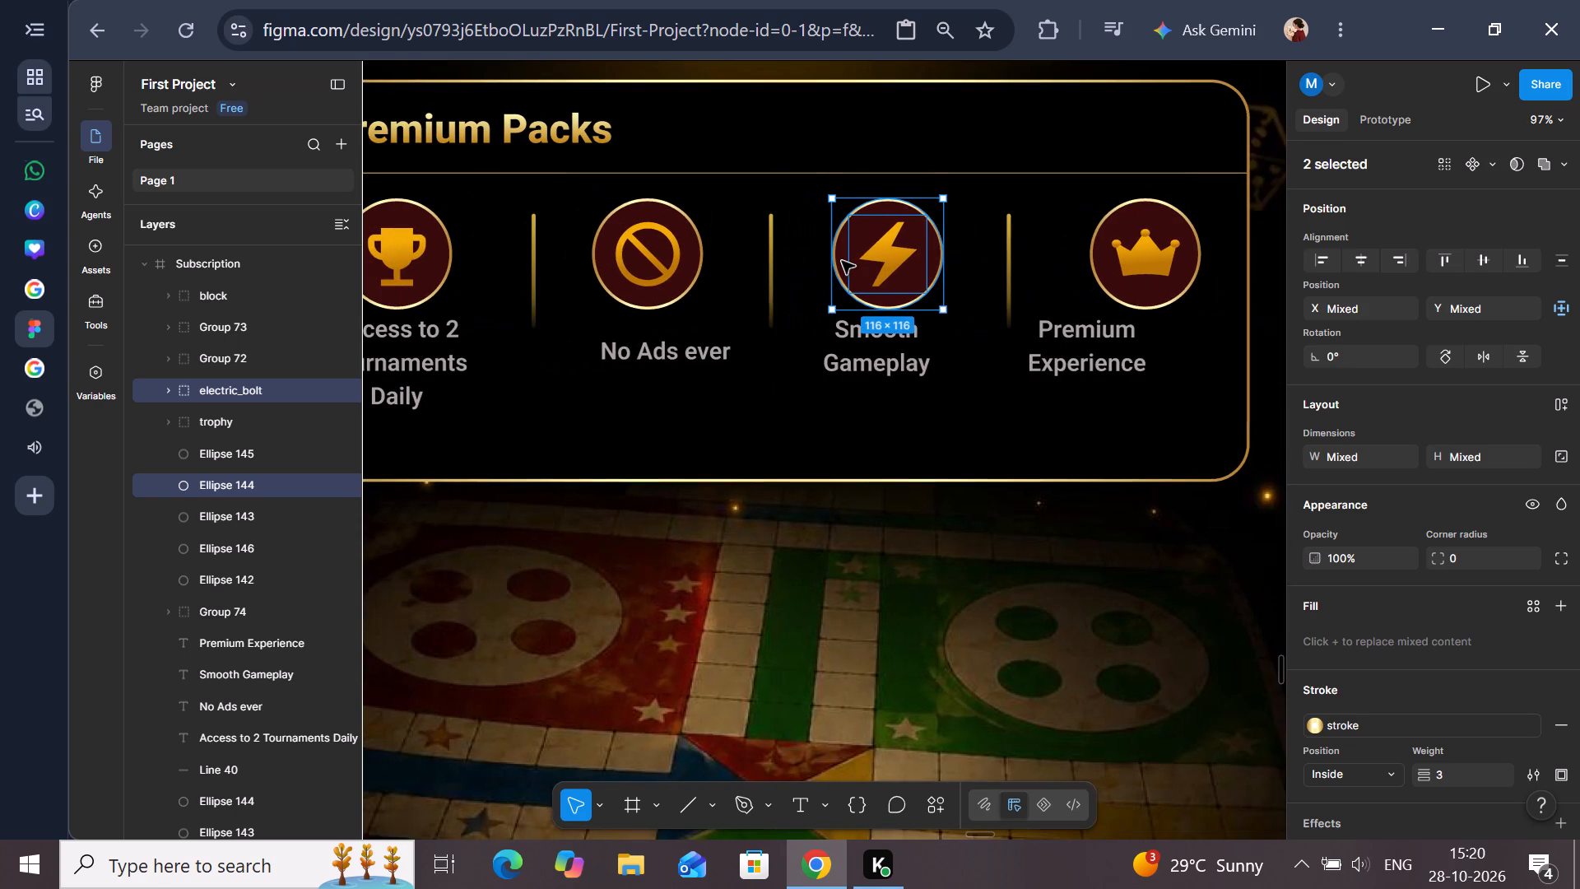
click(393, 321)
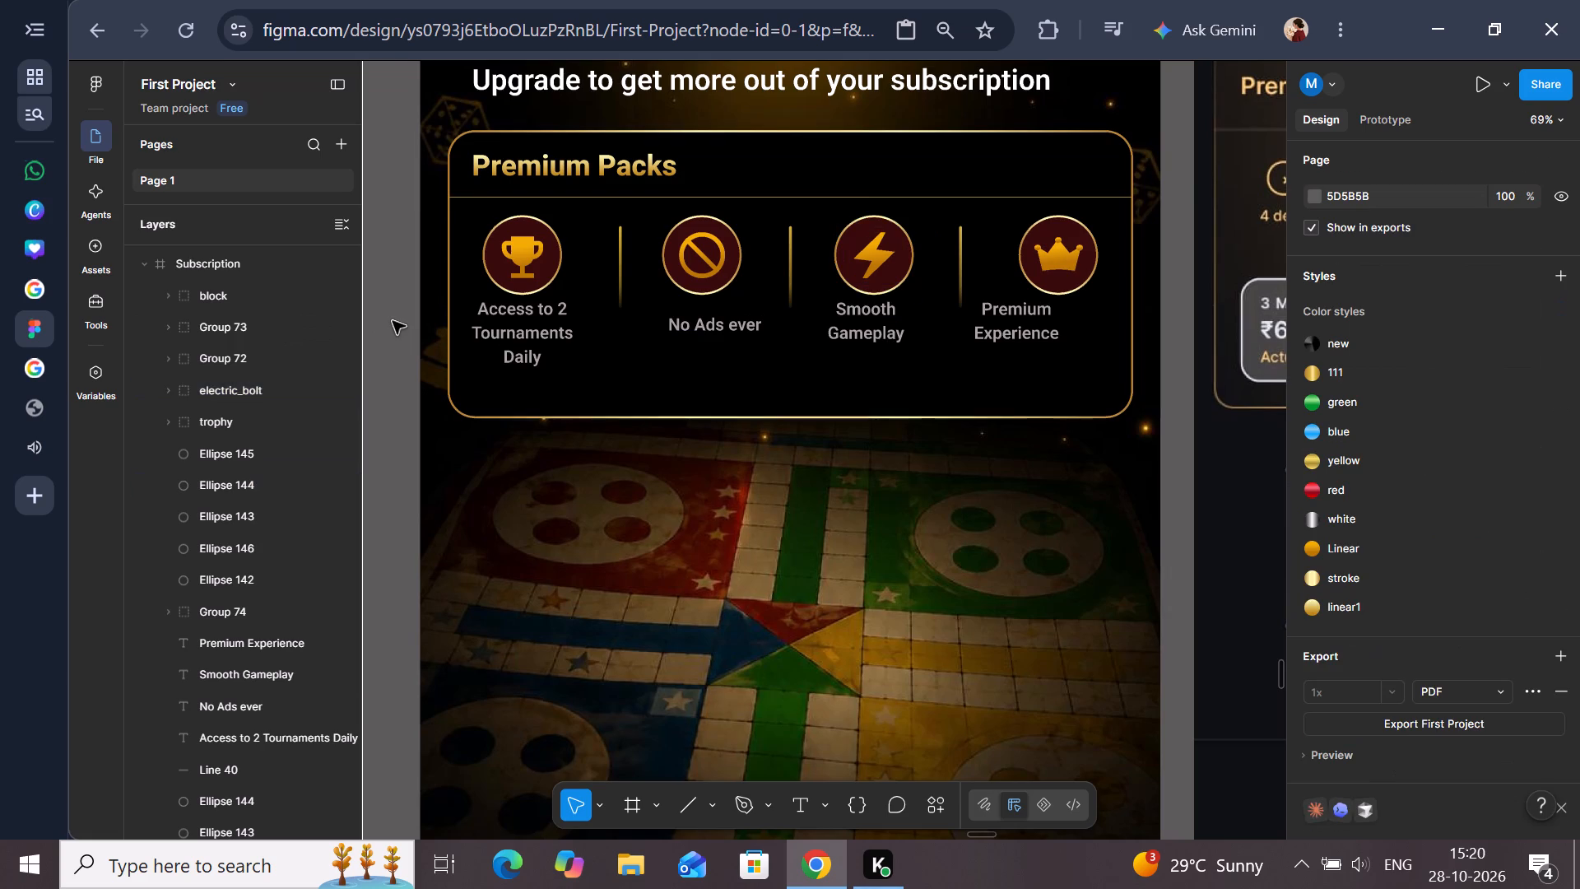
Set the line height of the "Access to 2 Tournaments Daily" caption to 32.
scroll(393, 321, left, 1)
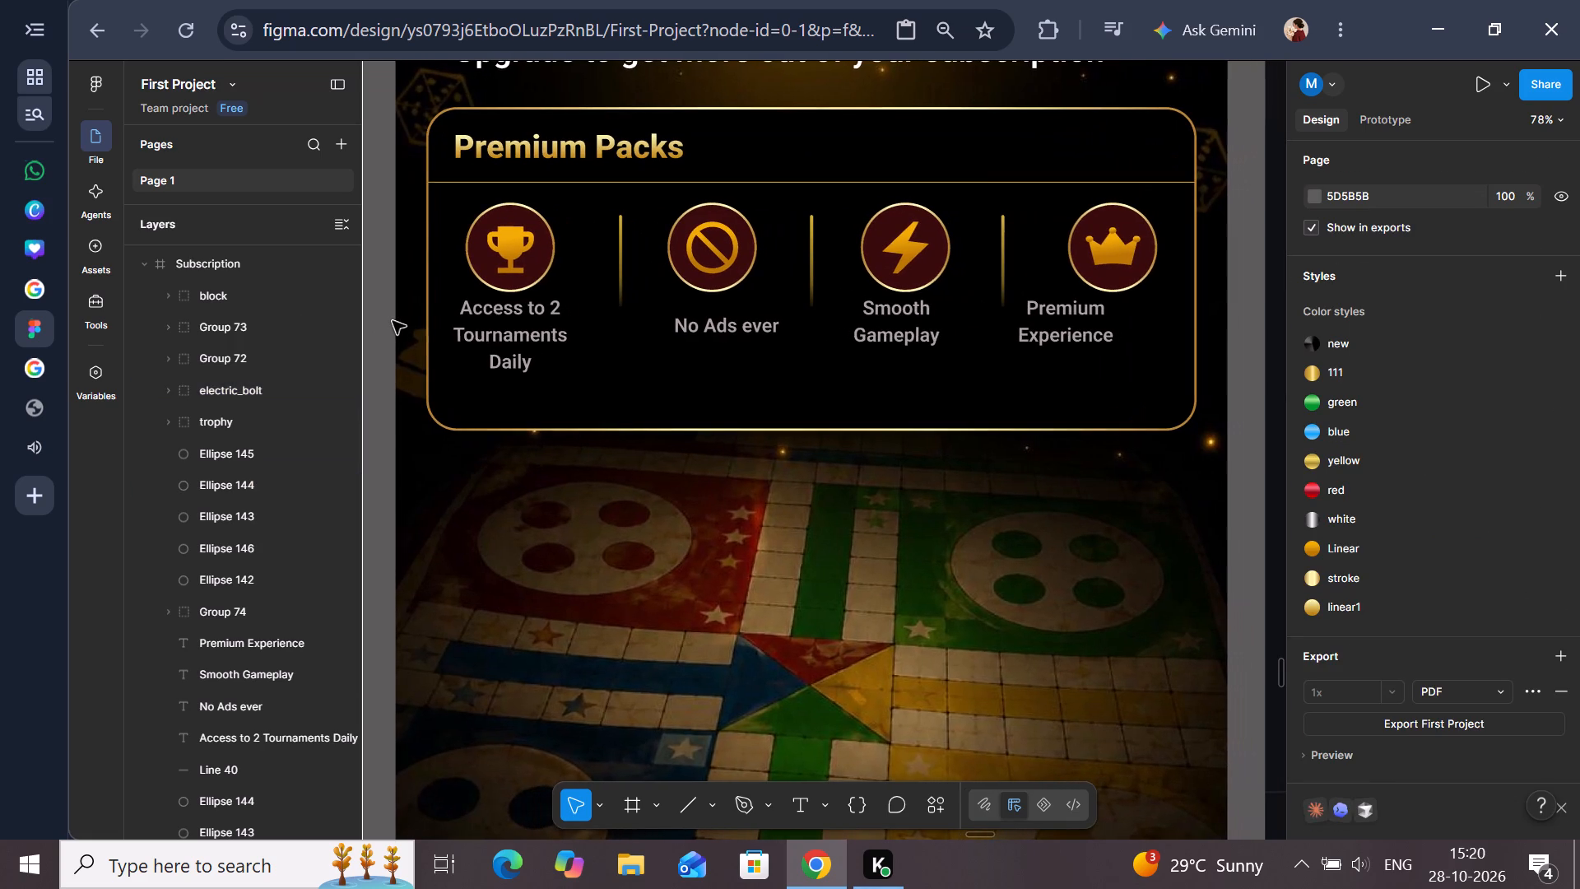
click(500, 327)
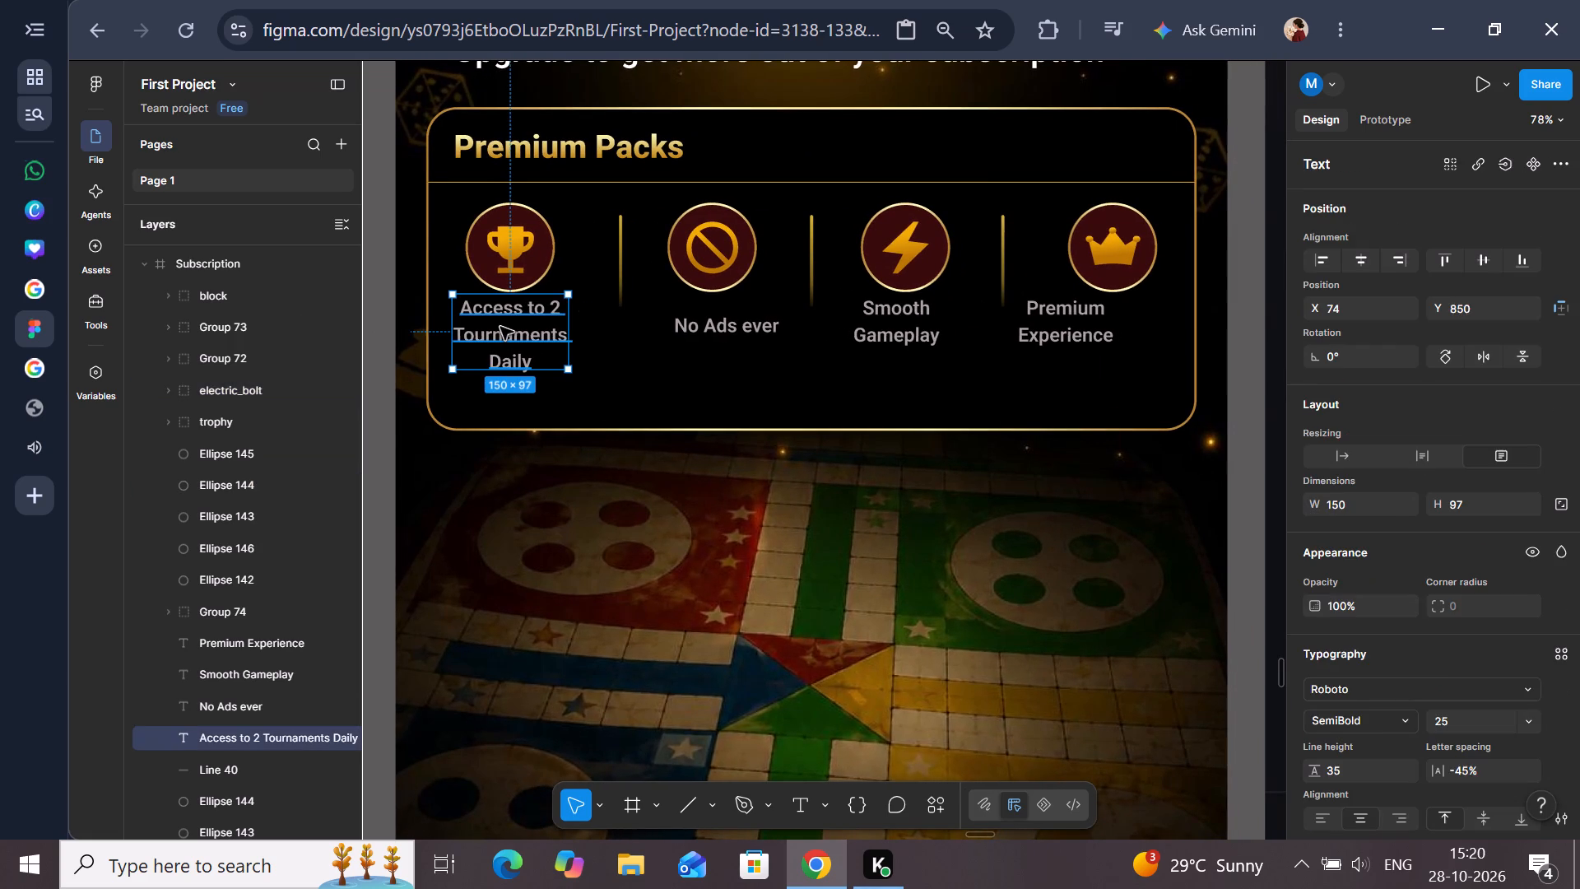
scroll(1443, 552, down, 2)
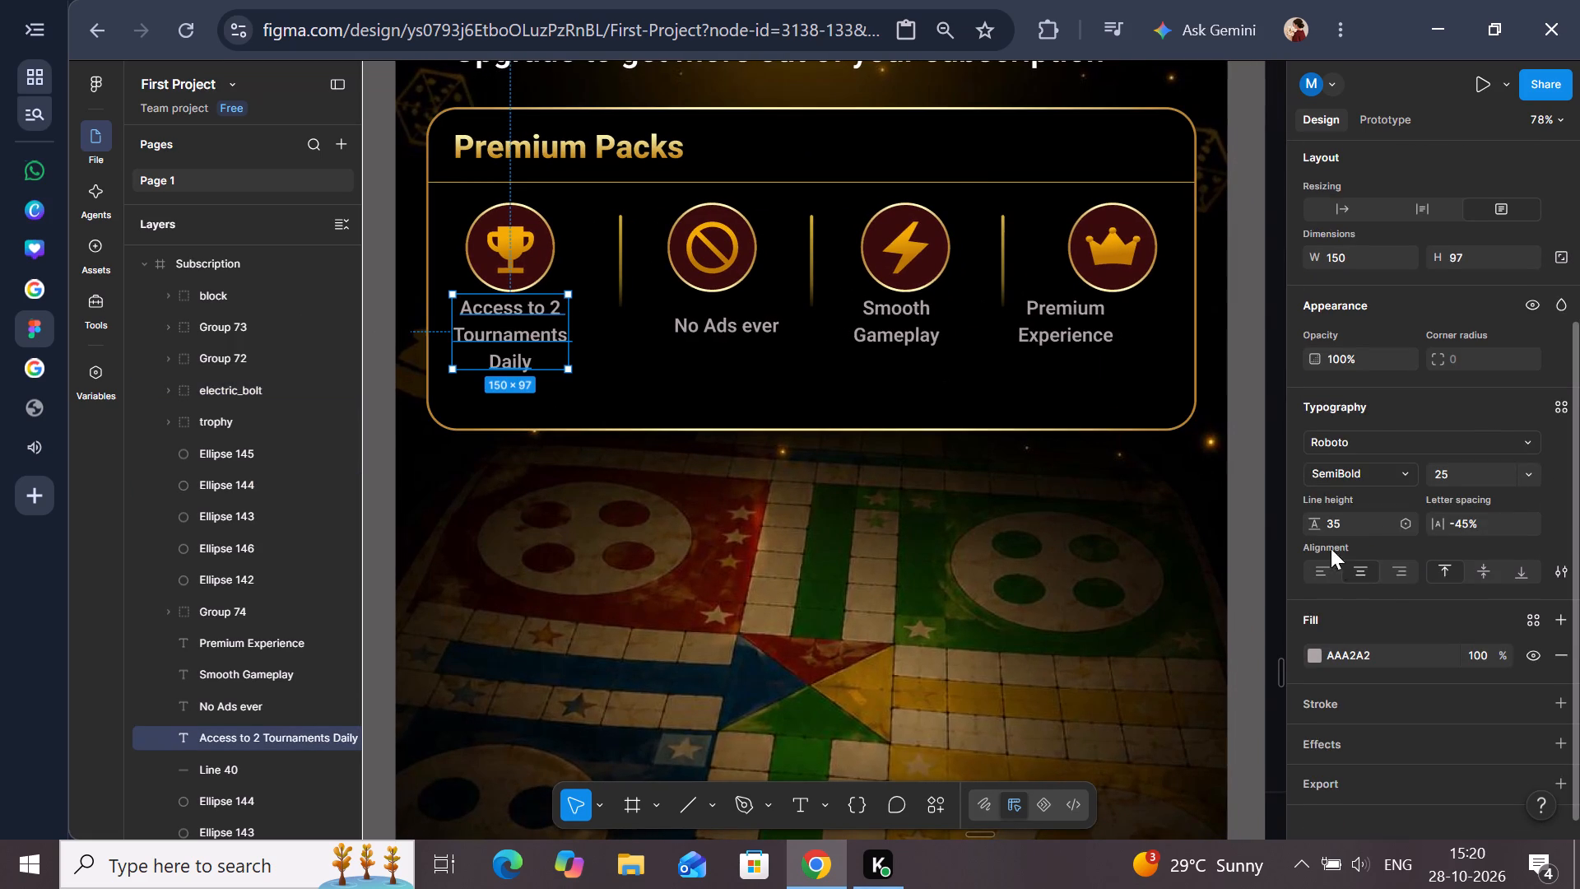
click(1355, 521)
key(BackSpace)
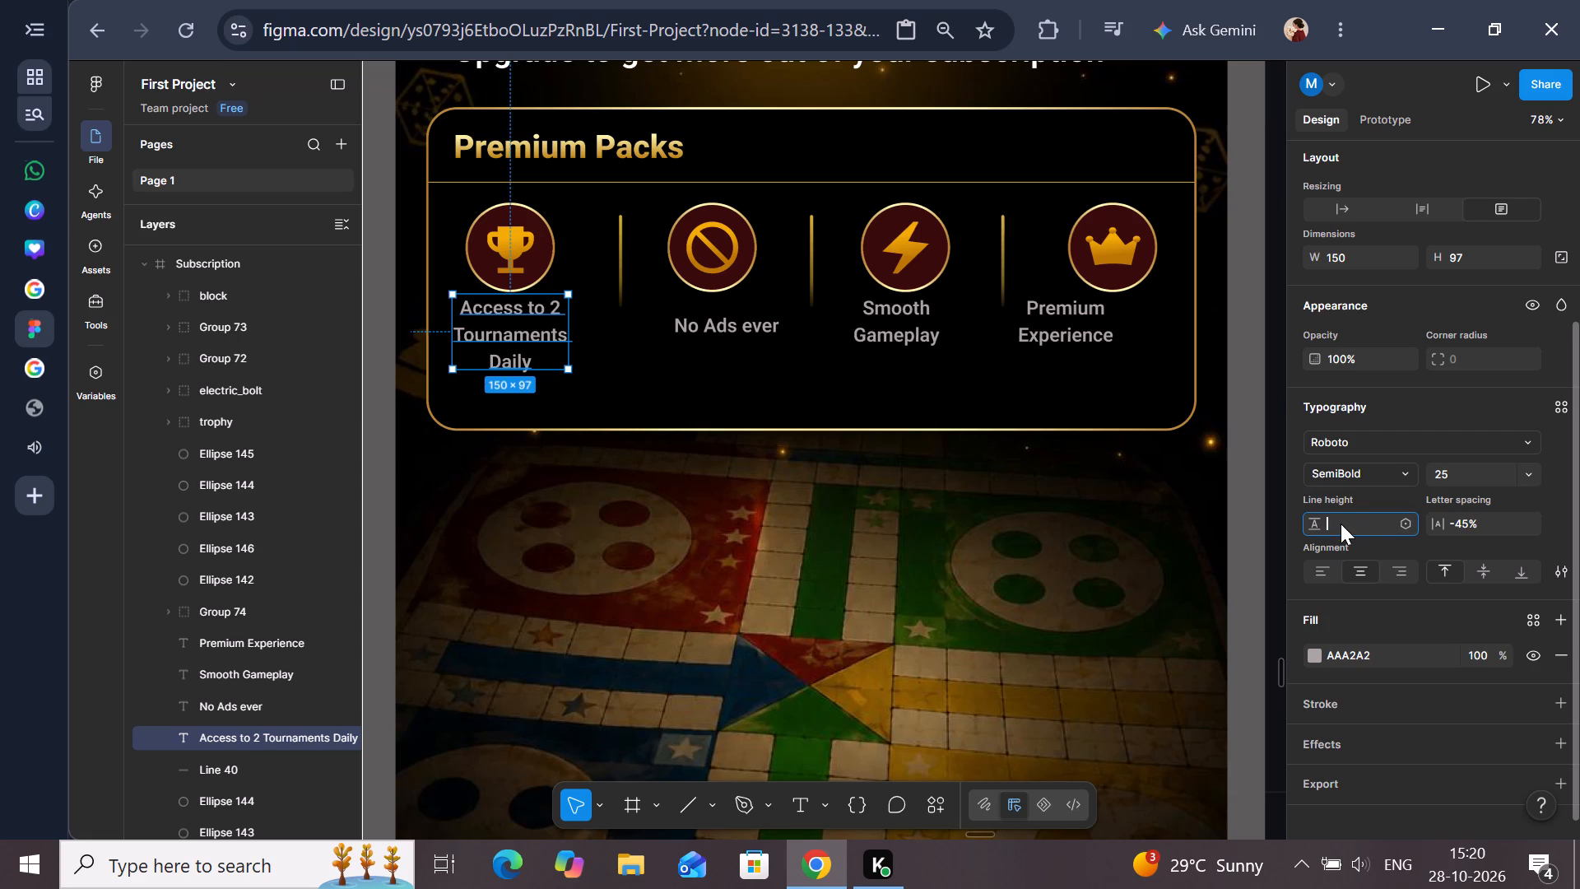
text(32)
key(Return)
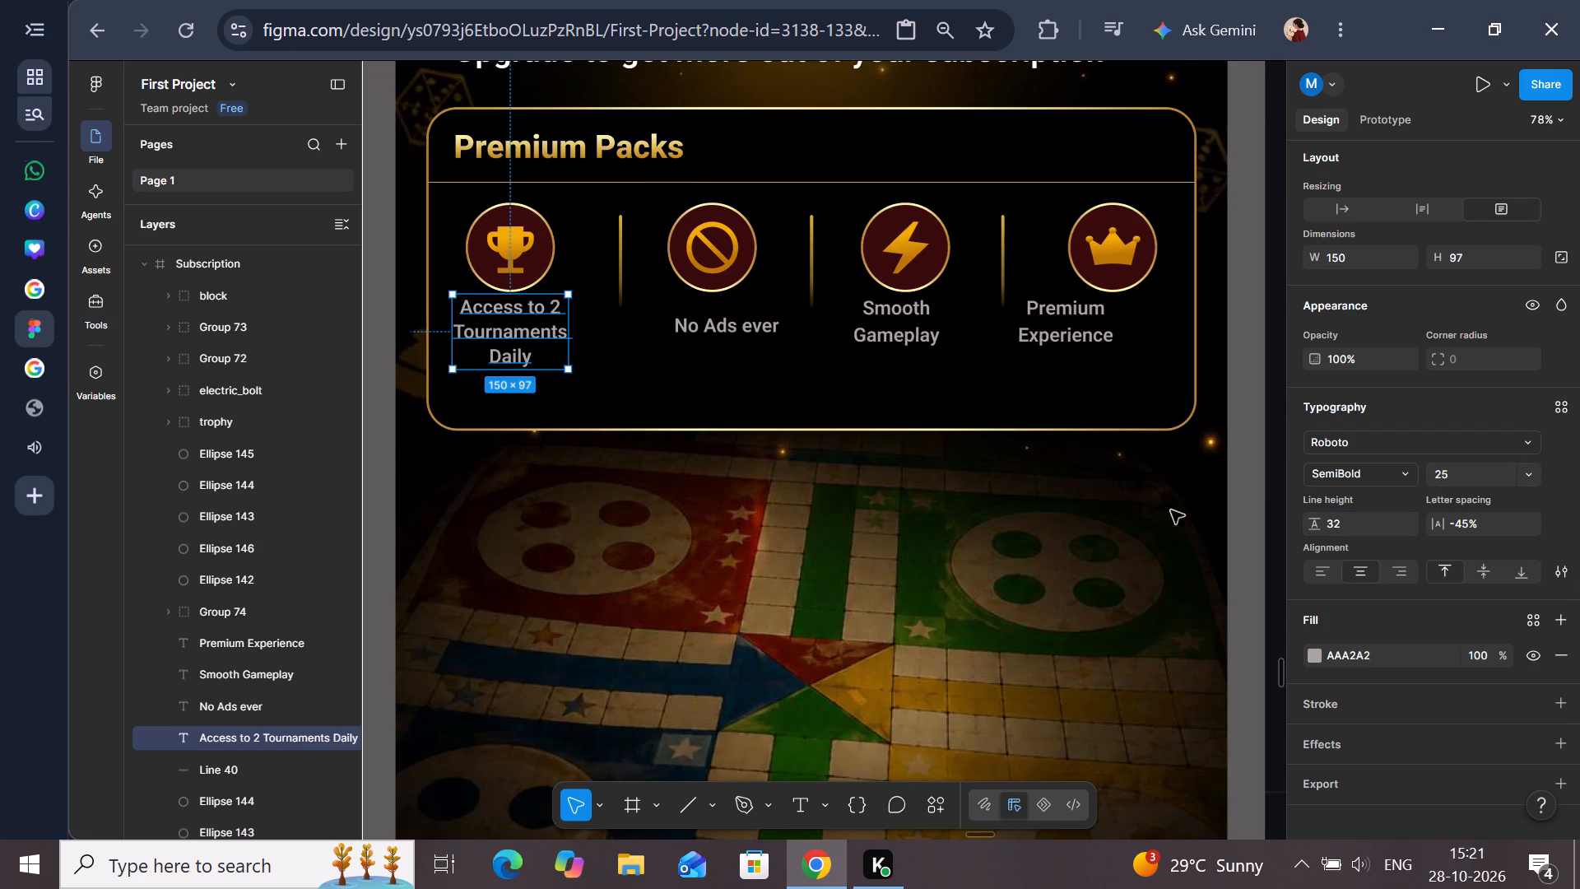
click(373, 482)
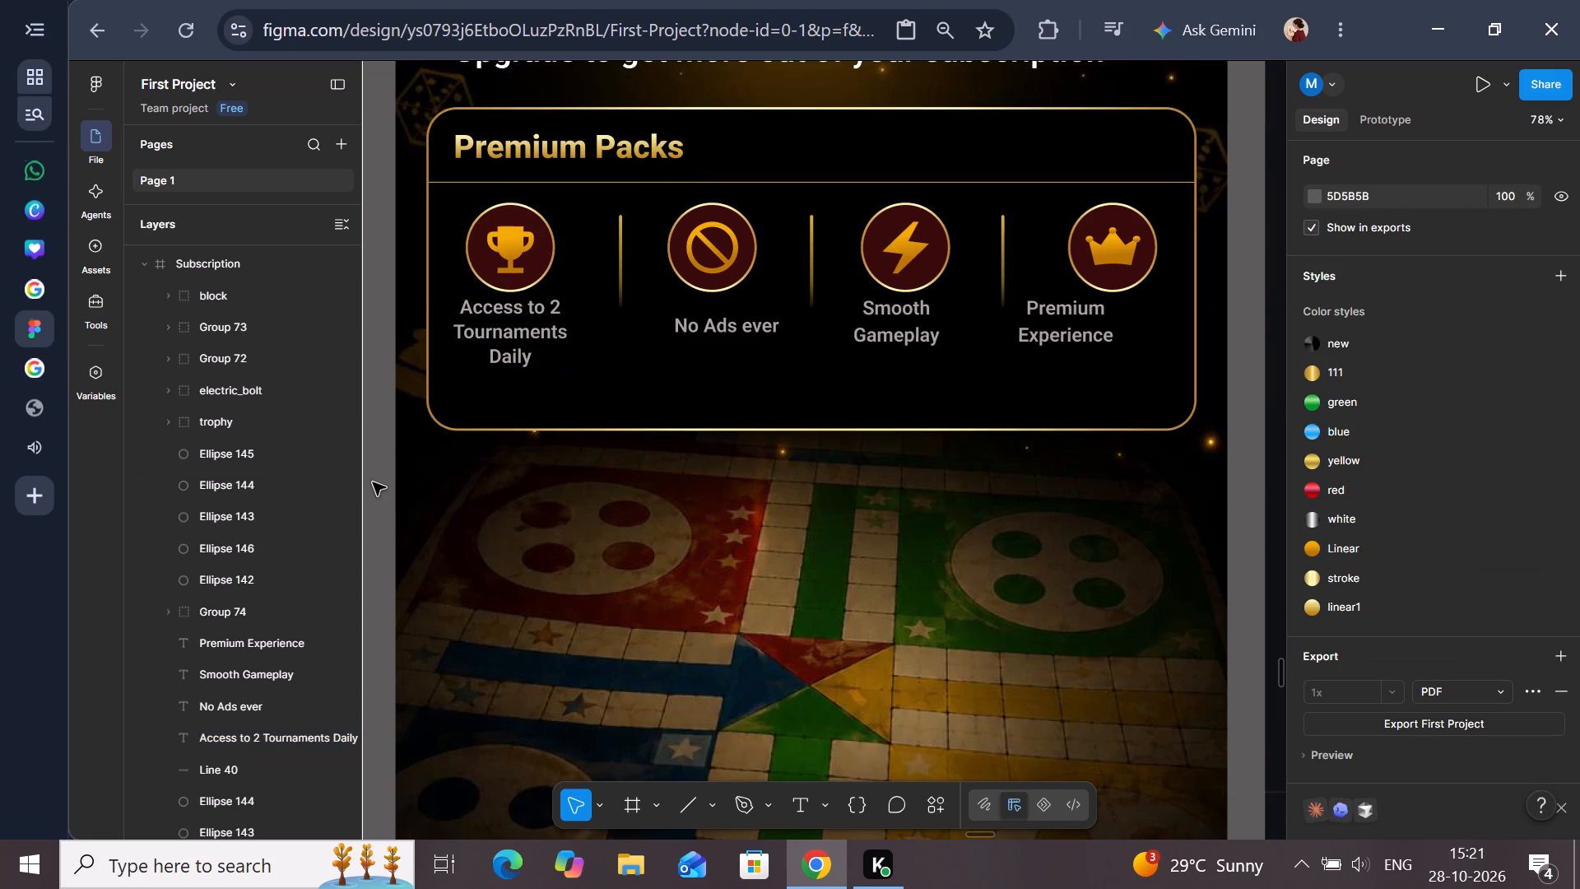
Set the line height of the "Smooth Gameplay" caption to 32.
click(926, 332)
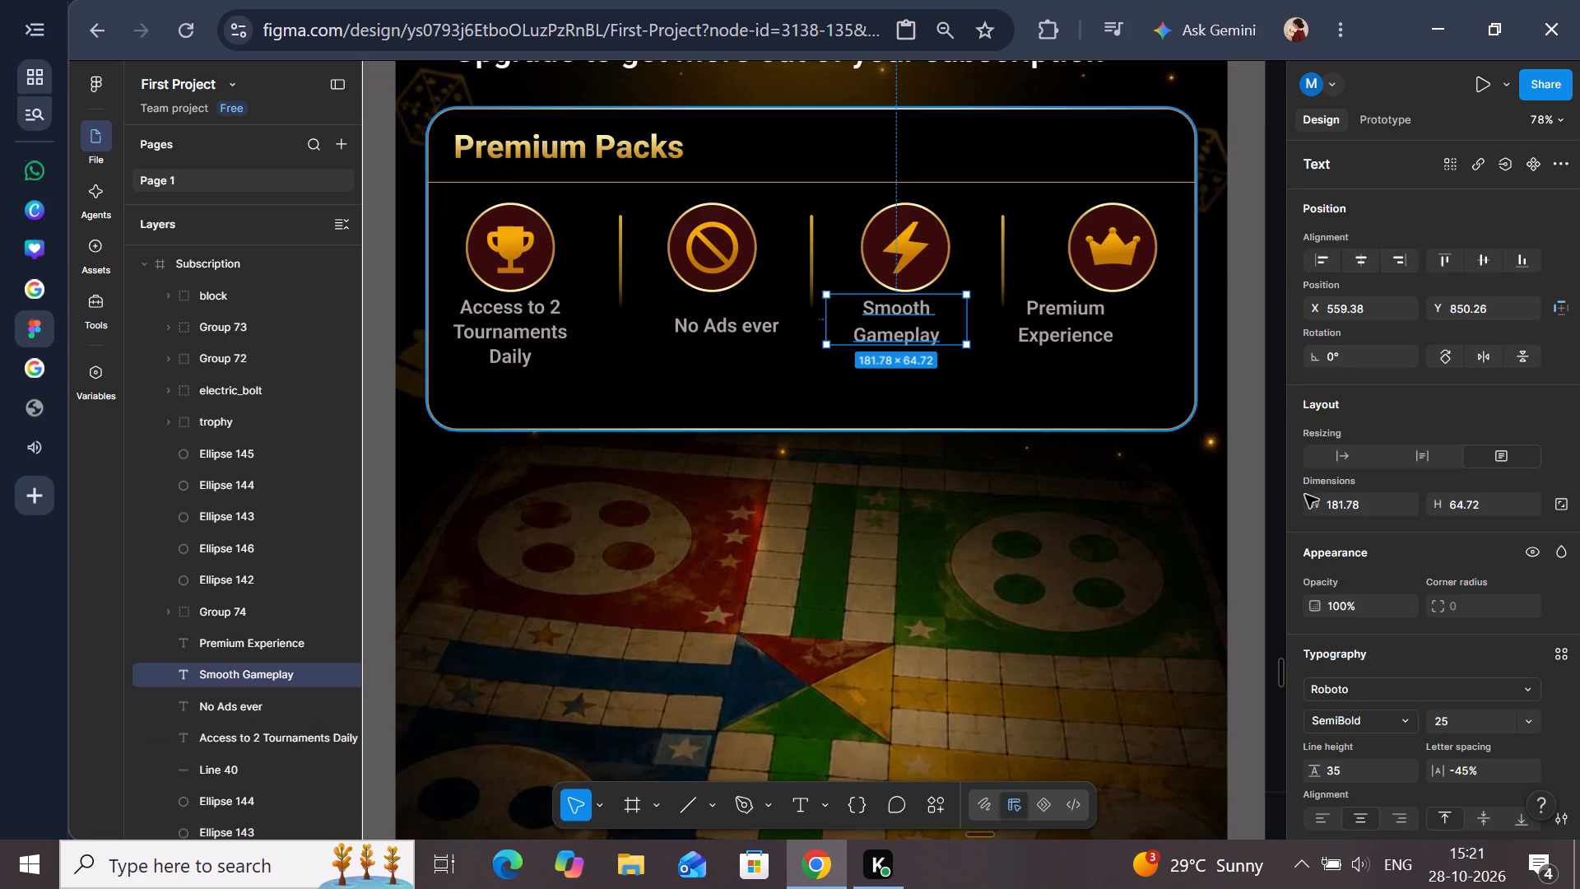
click(1351, 780)
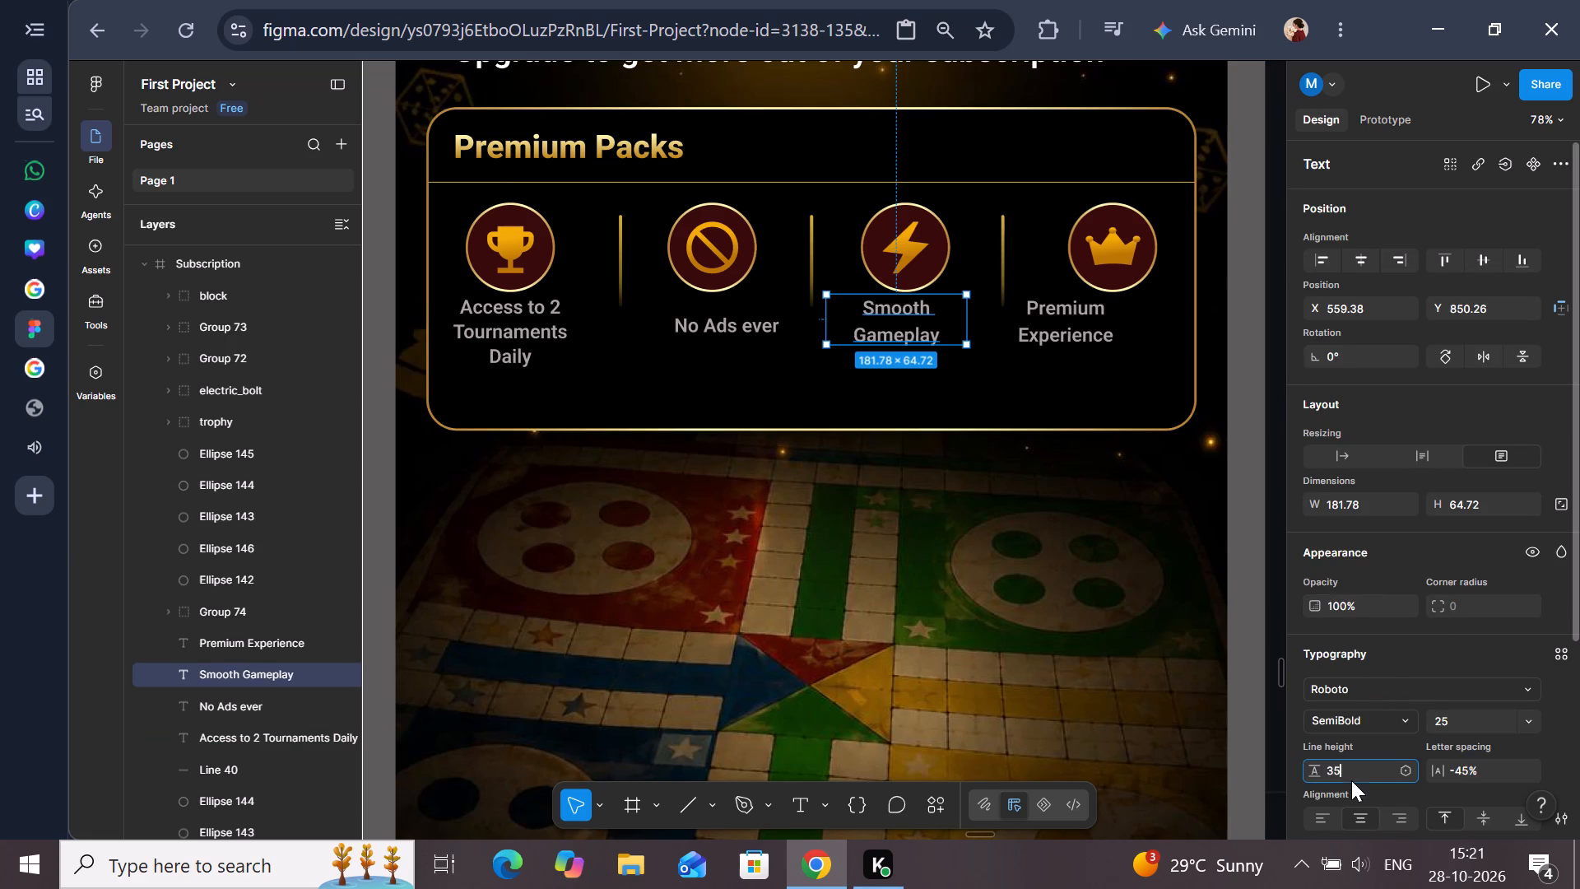
key(BackSpace)
text(32)
key(Return)
Set the line height of the "Premium Experience" caption to 32.
click(1066, 338)
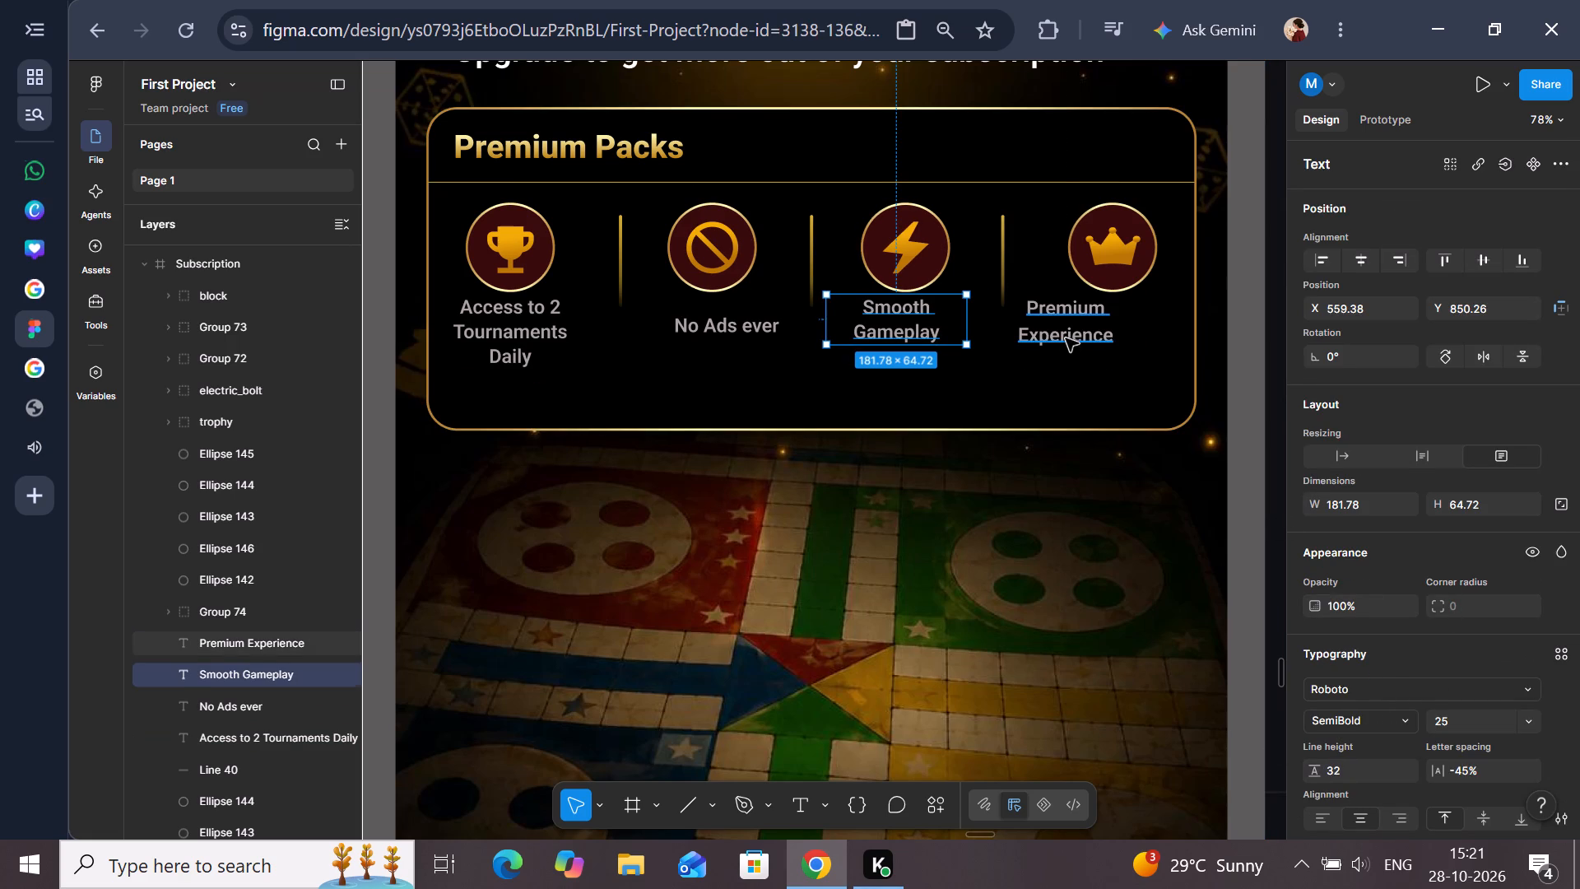
click(1356, 780)
key(BackSpace)
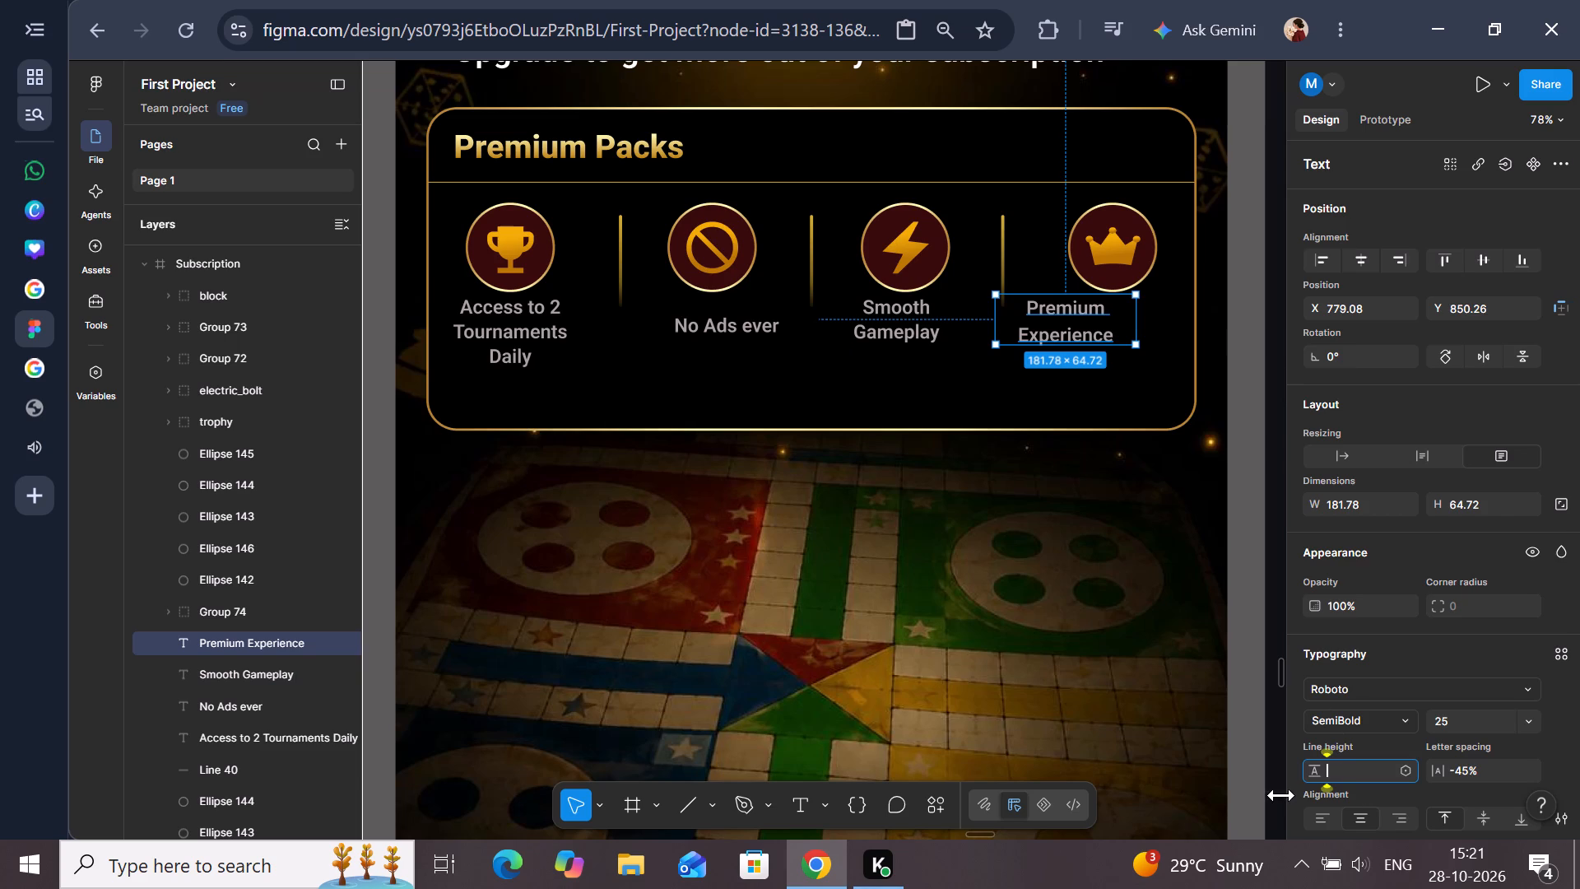
text(32)
key(Return)
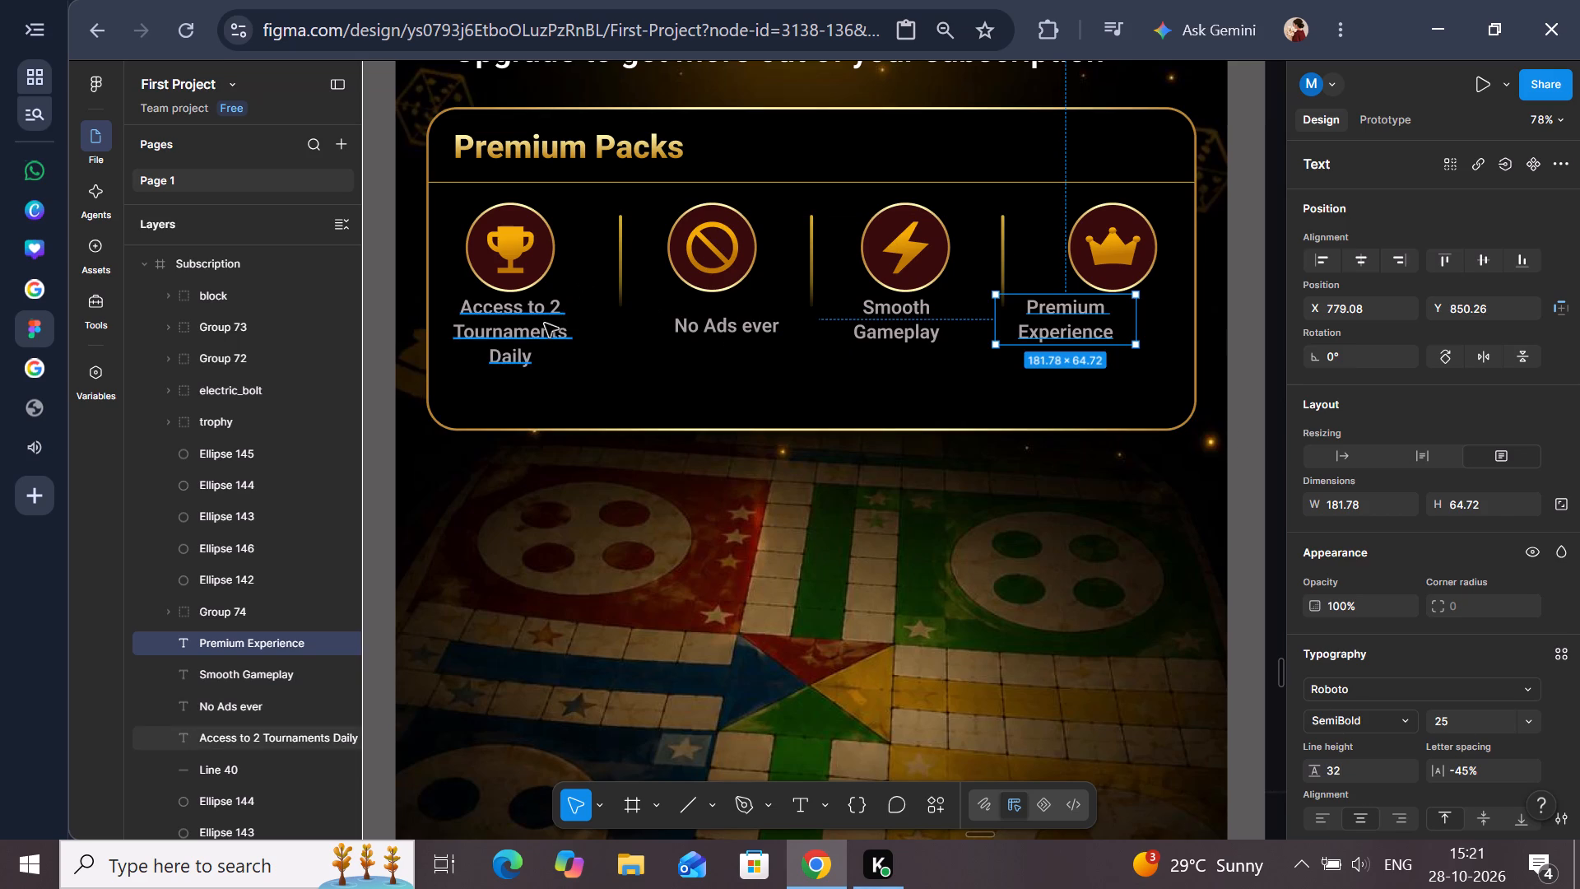
Lower the "Access to 2 Tournaments Daily" caption to X 74, Y 858, centred under the trophy circle.
drag(517, 326, 515, 337)
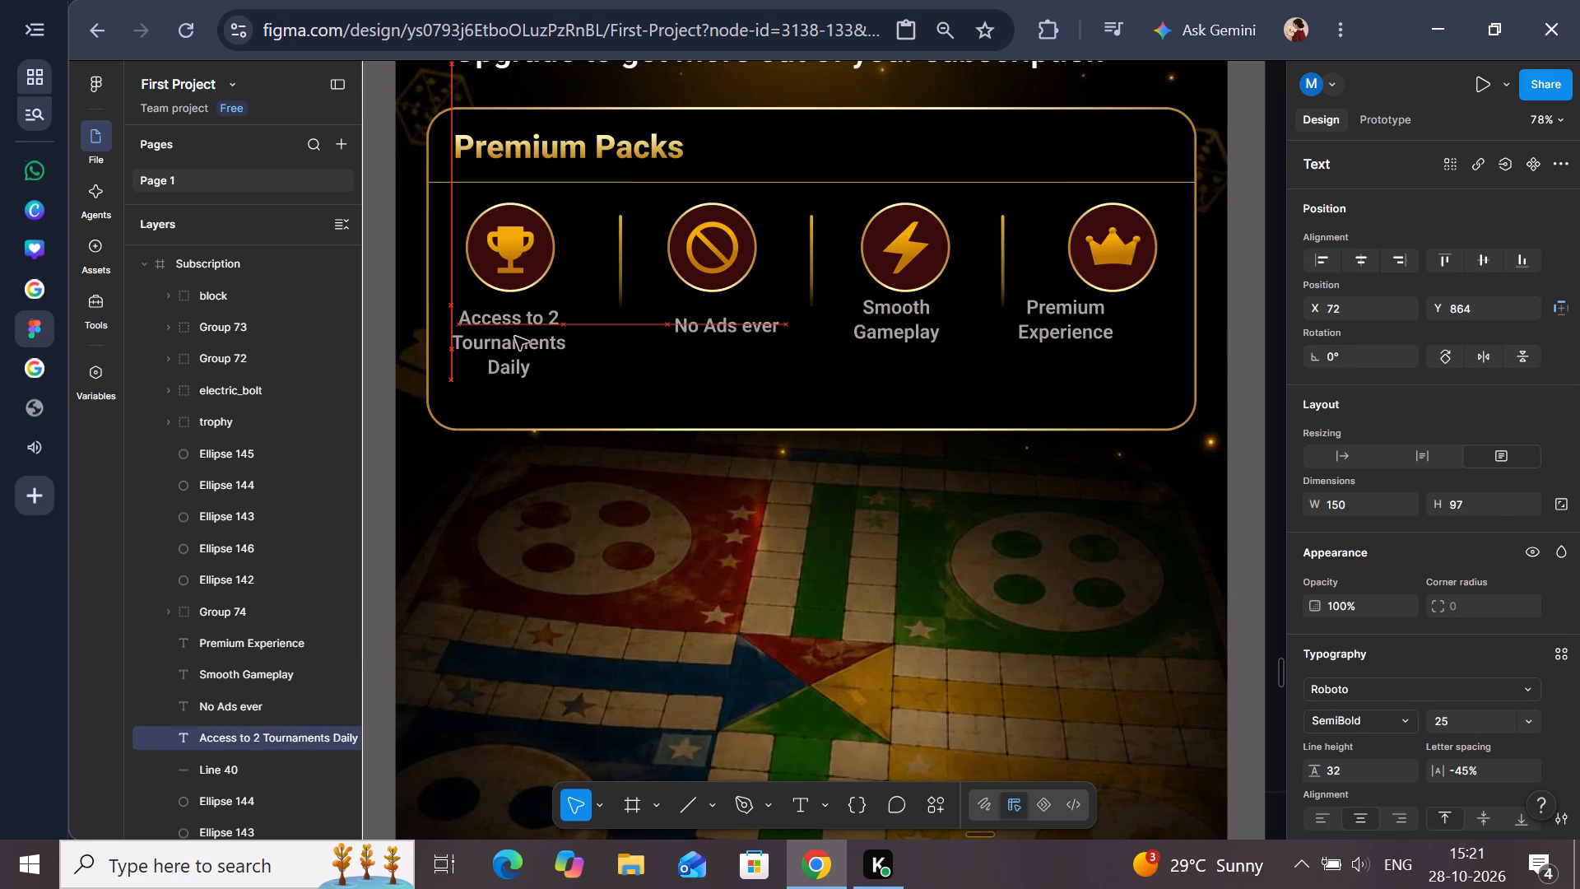
drag(515, 337, 514, 334)
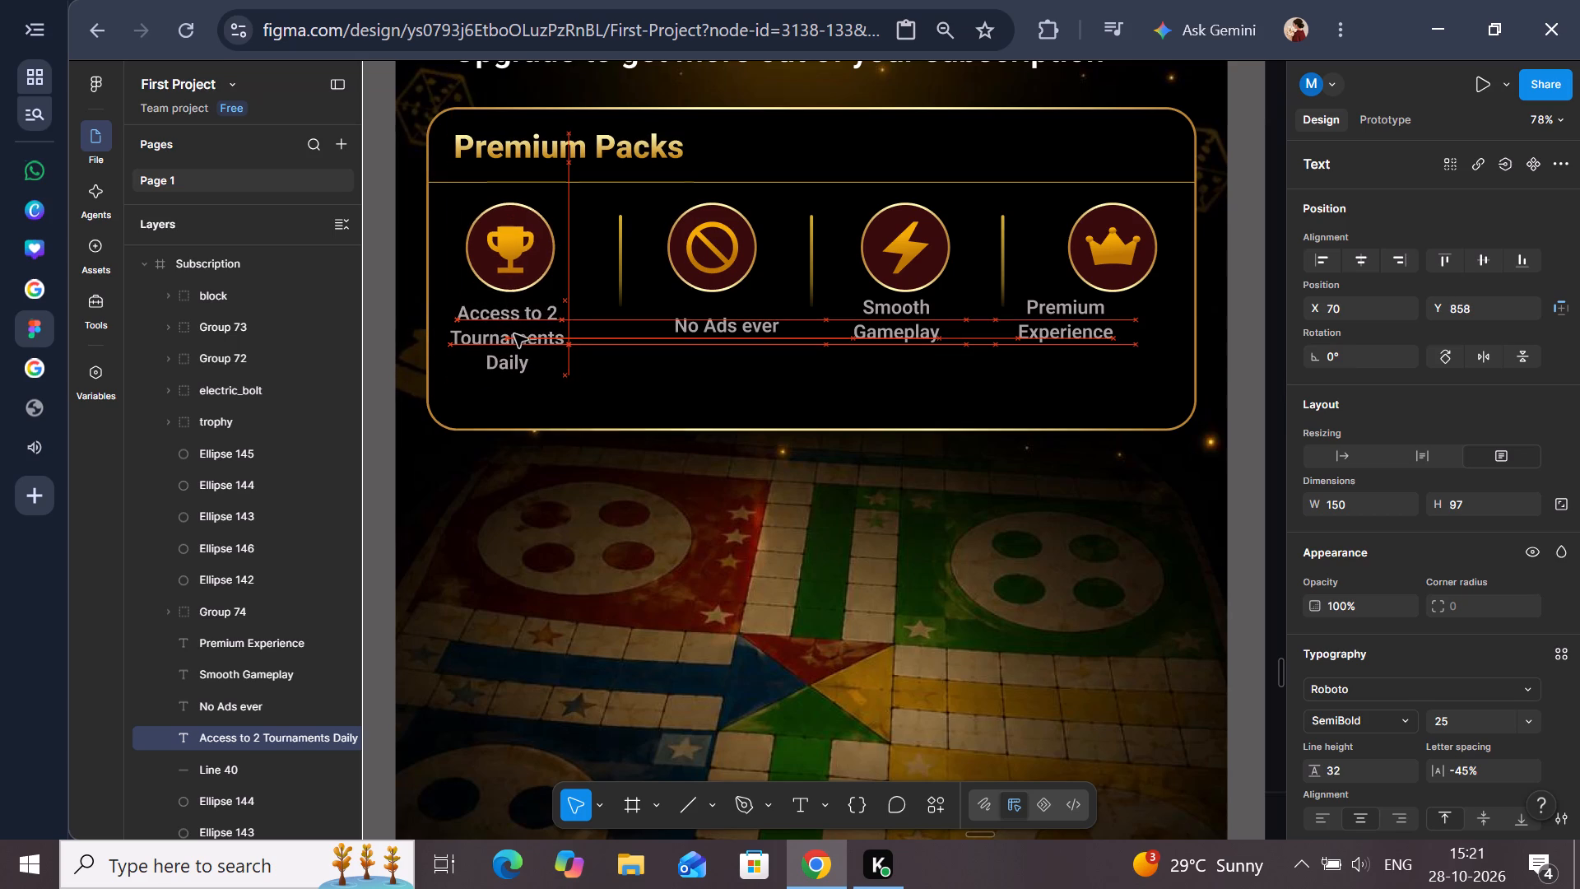
drag(514, 334, 518, 334)
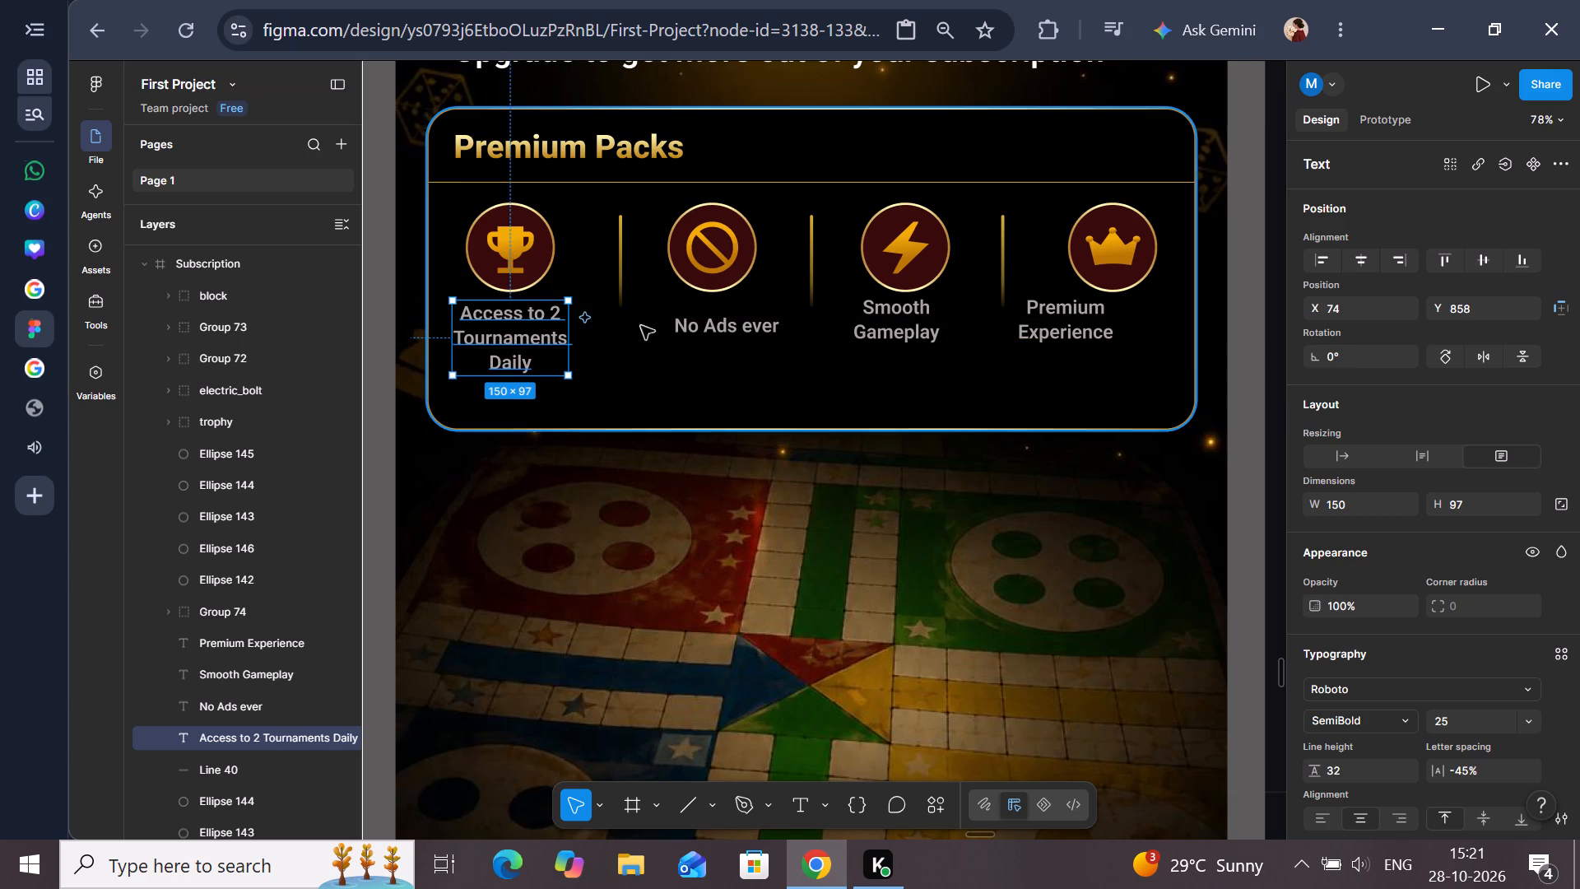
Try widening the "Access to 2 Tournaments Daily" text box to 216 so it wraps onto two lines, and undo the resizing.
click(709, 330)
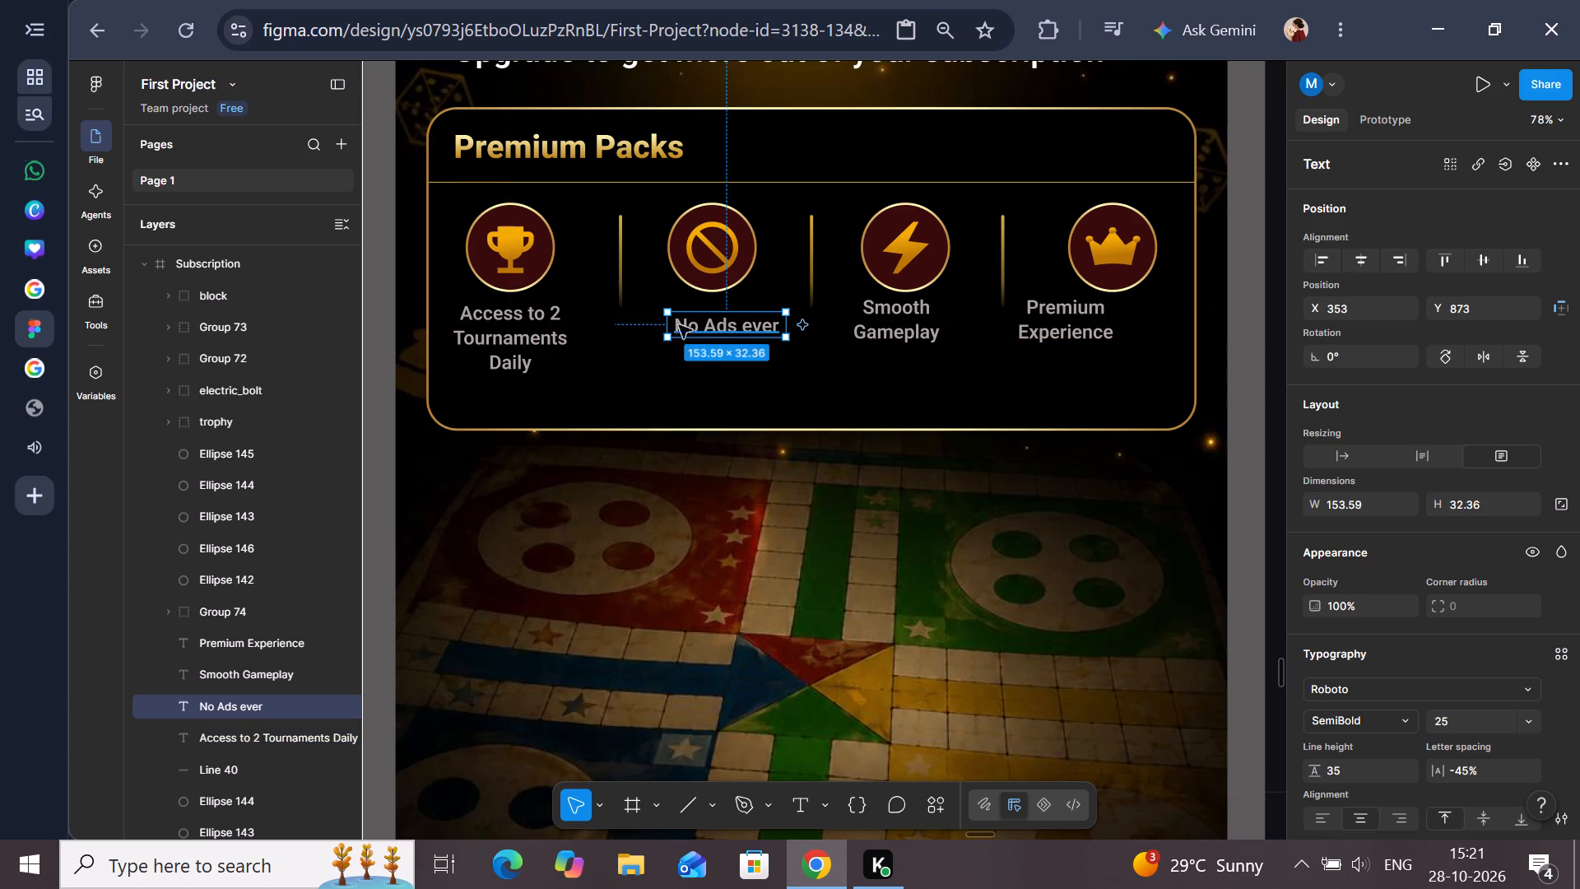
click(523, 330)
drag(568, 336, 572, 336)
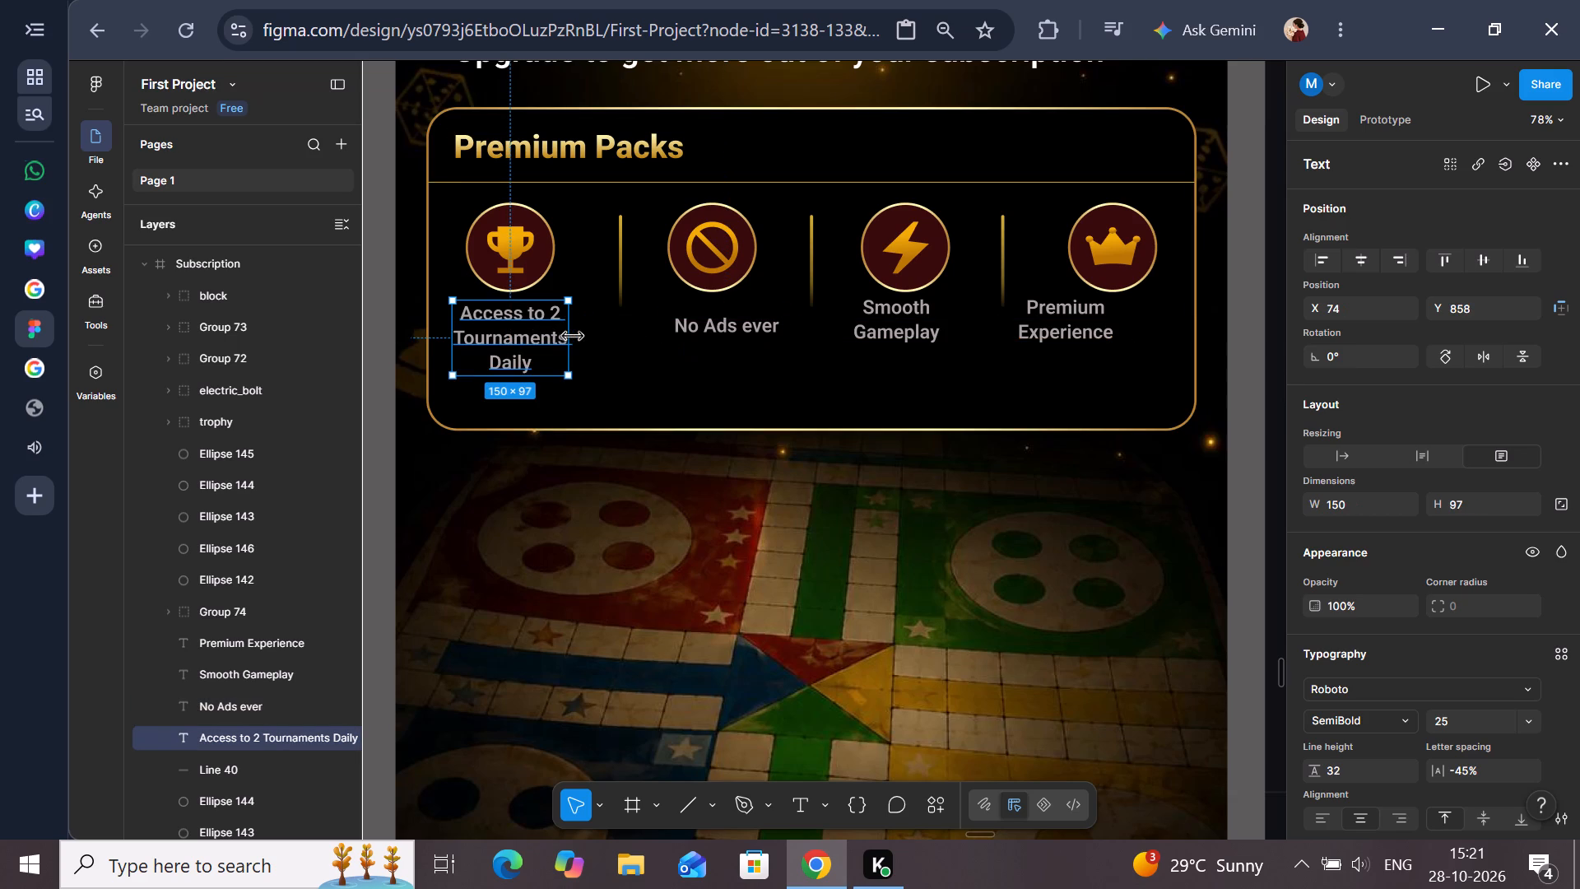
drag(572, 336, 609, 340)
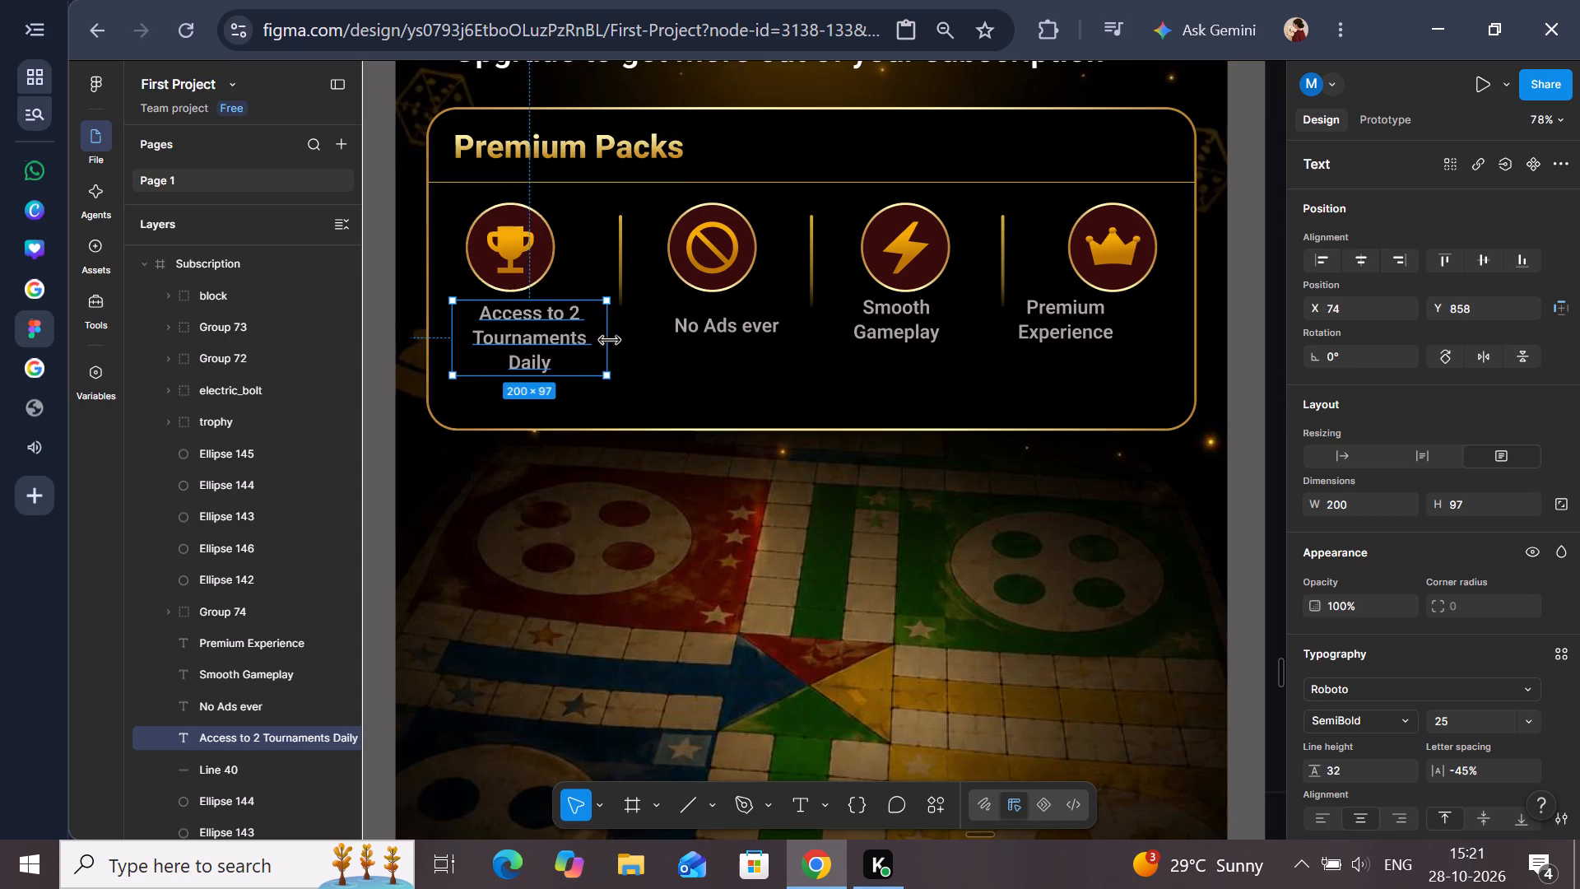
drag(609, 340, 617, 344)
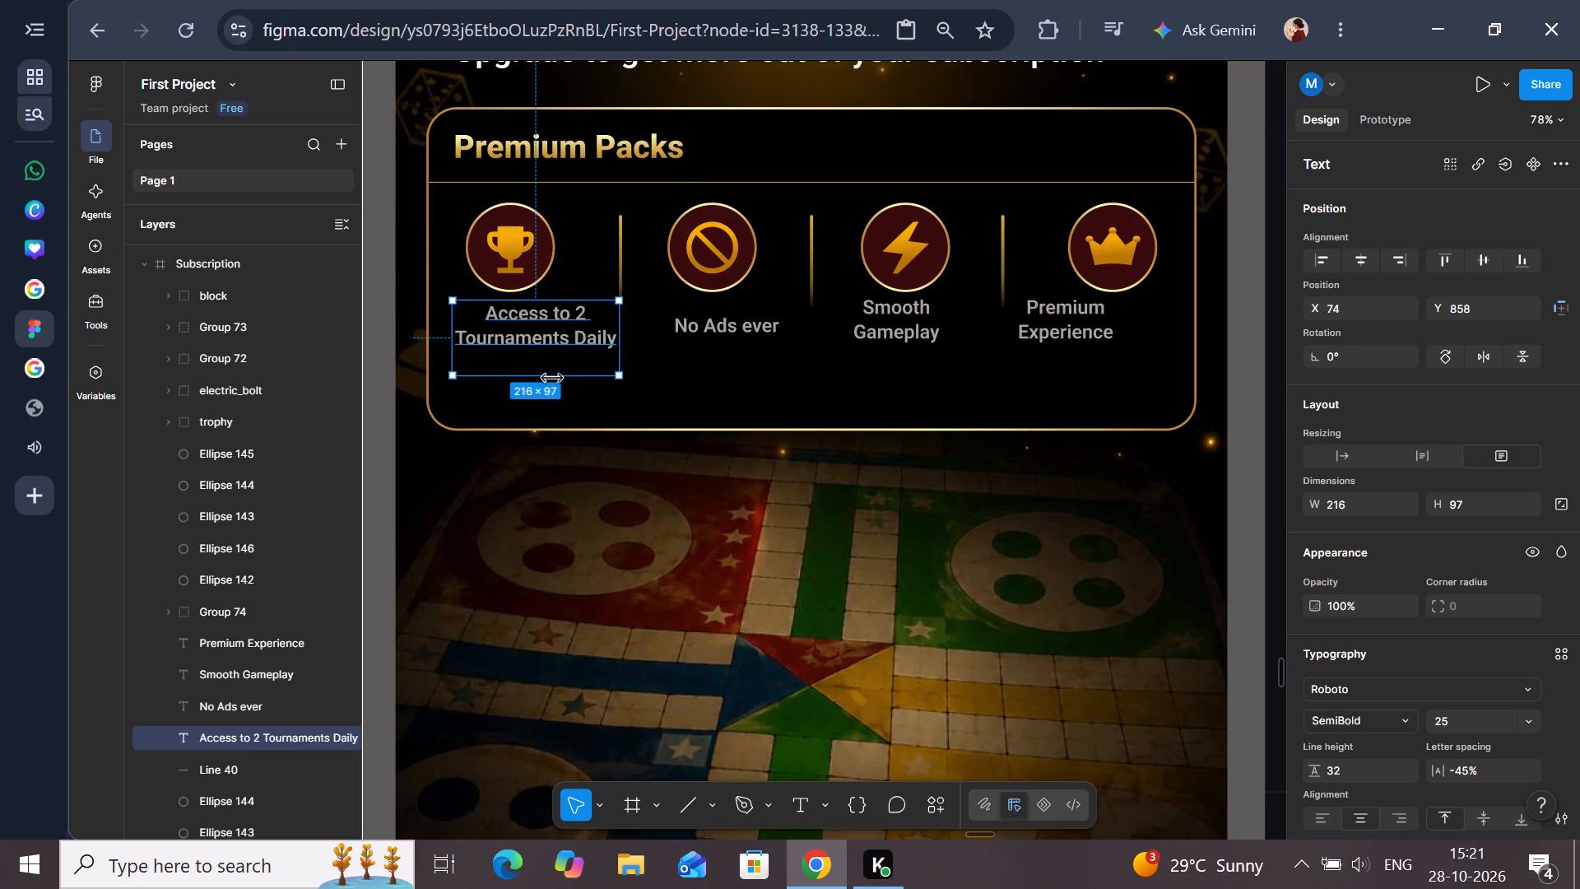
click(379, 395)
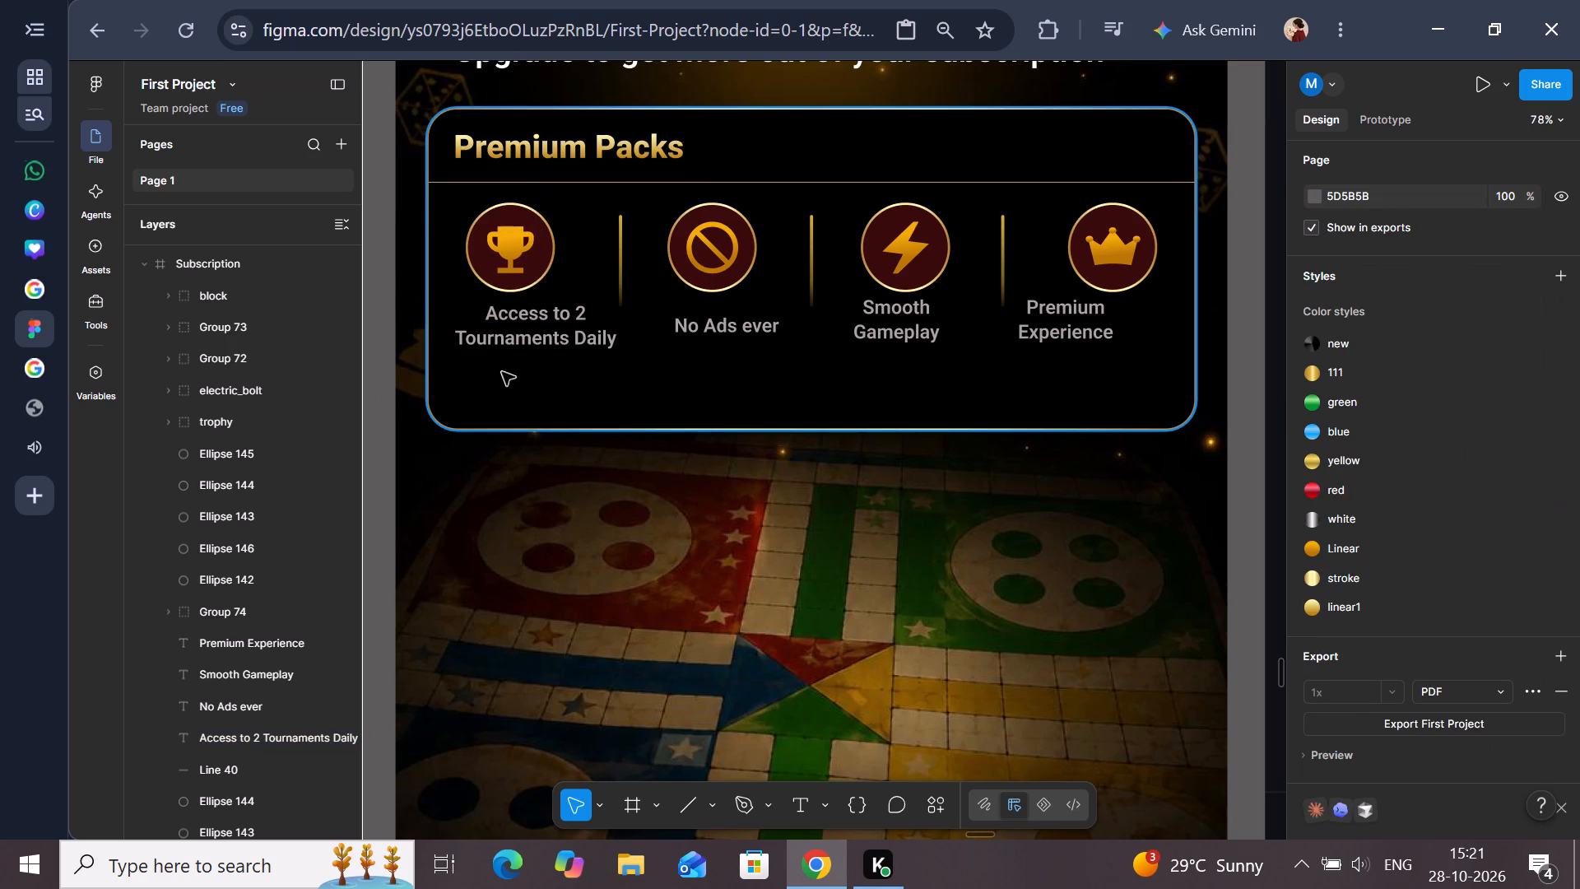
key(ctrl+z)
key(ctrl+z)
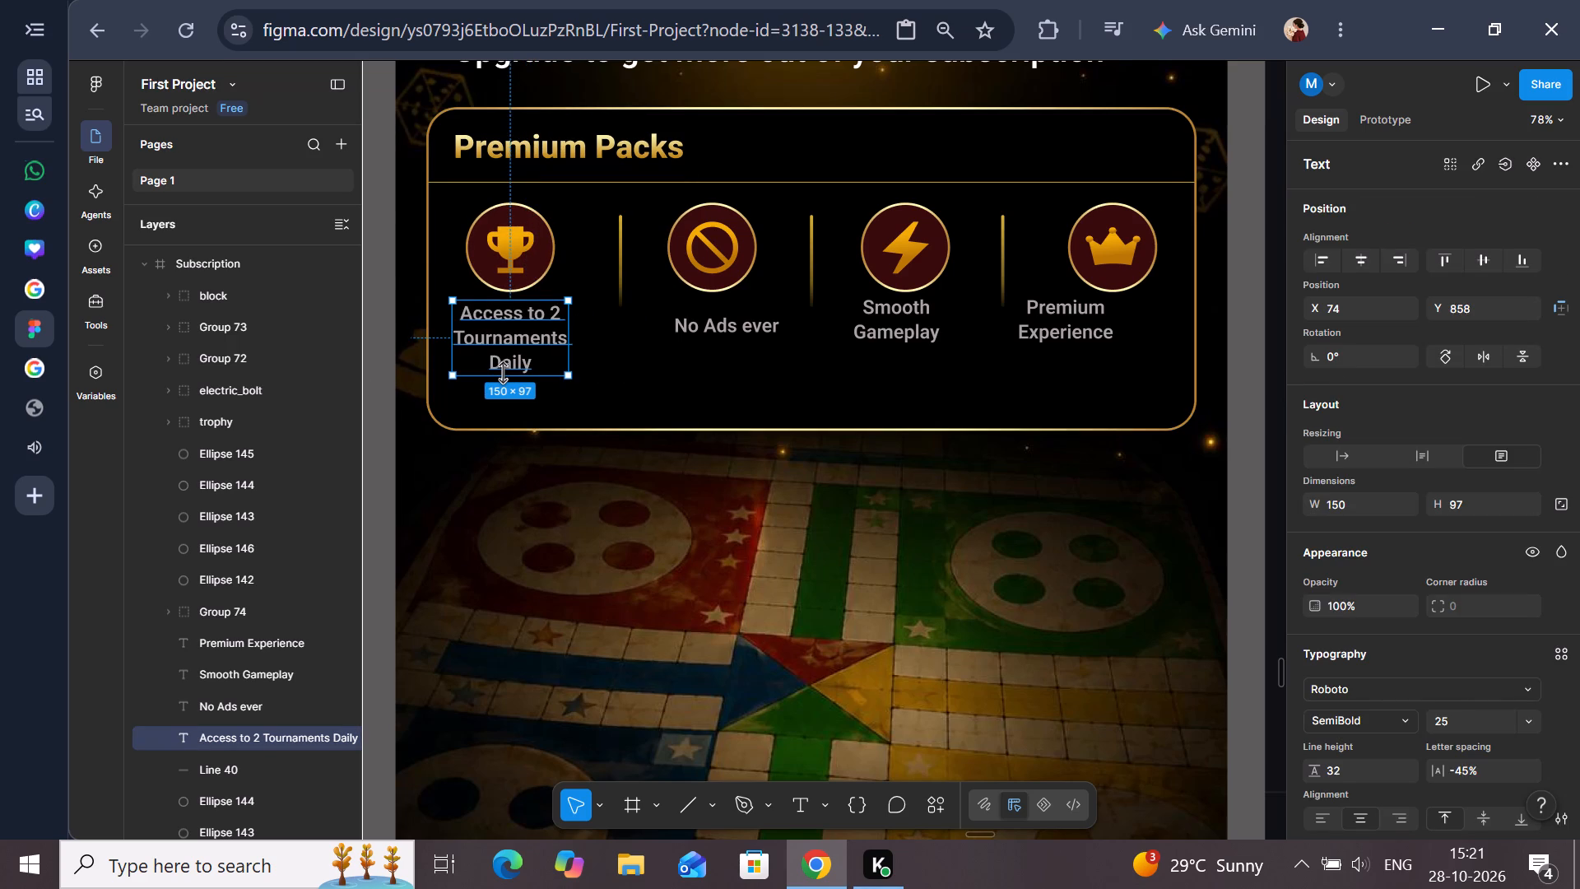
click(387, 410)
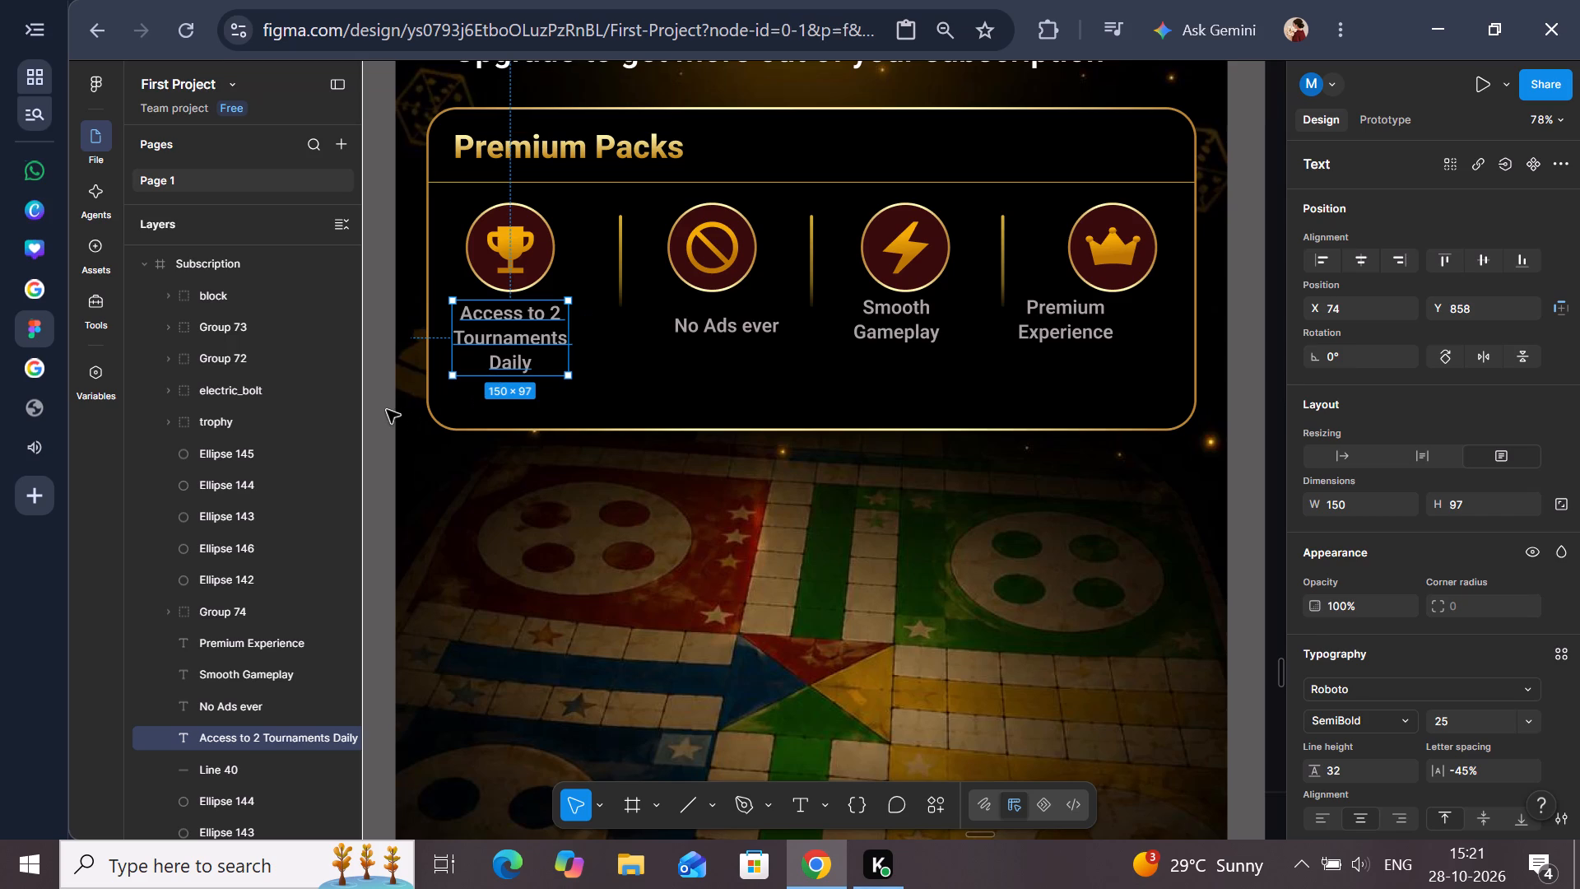
Move the "No Ads ever" caption up and centre it under the no-ads circle, at X 334 and about Y 859.
click(723, 325)
drag(725, 325, 710, 319)
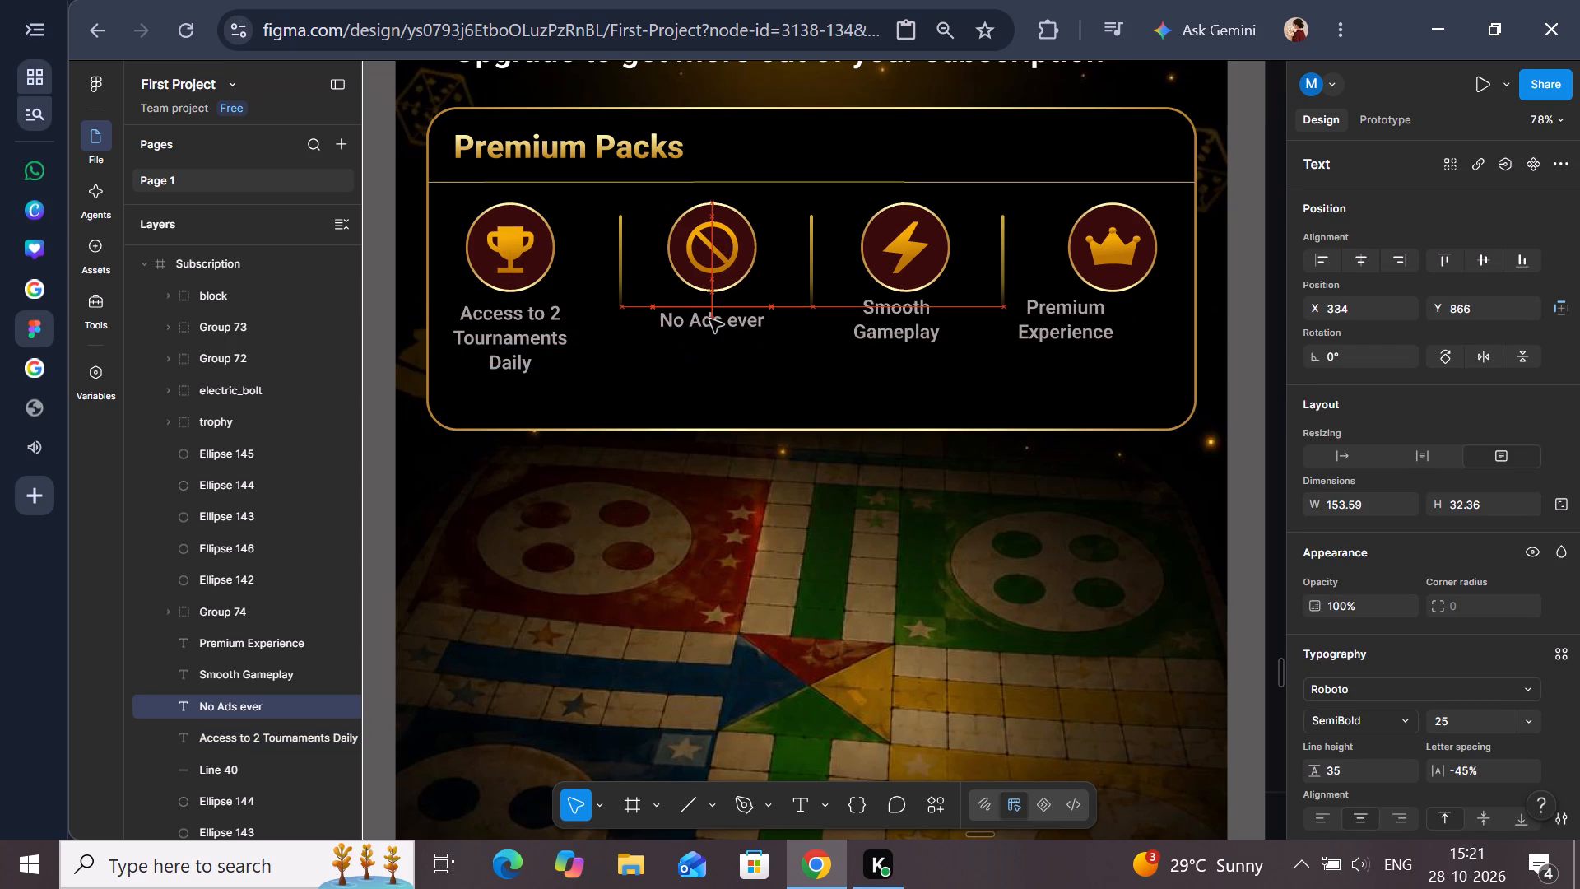
drag(710, 319, 709, 313)
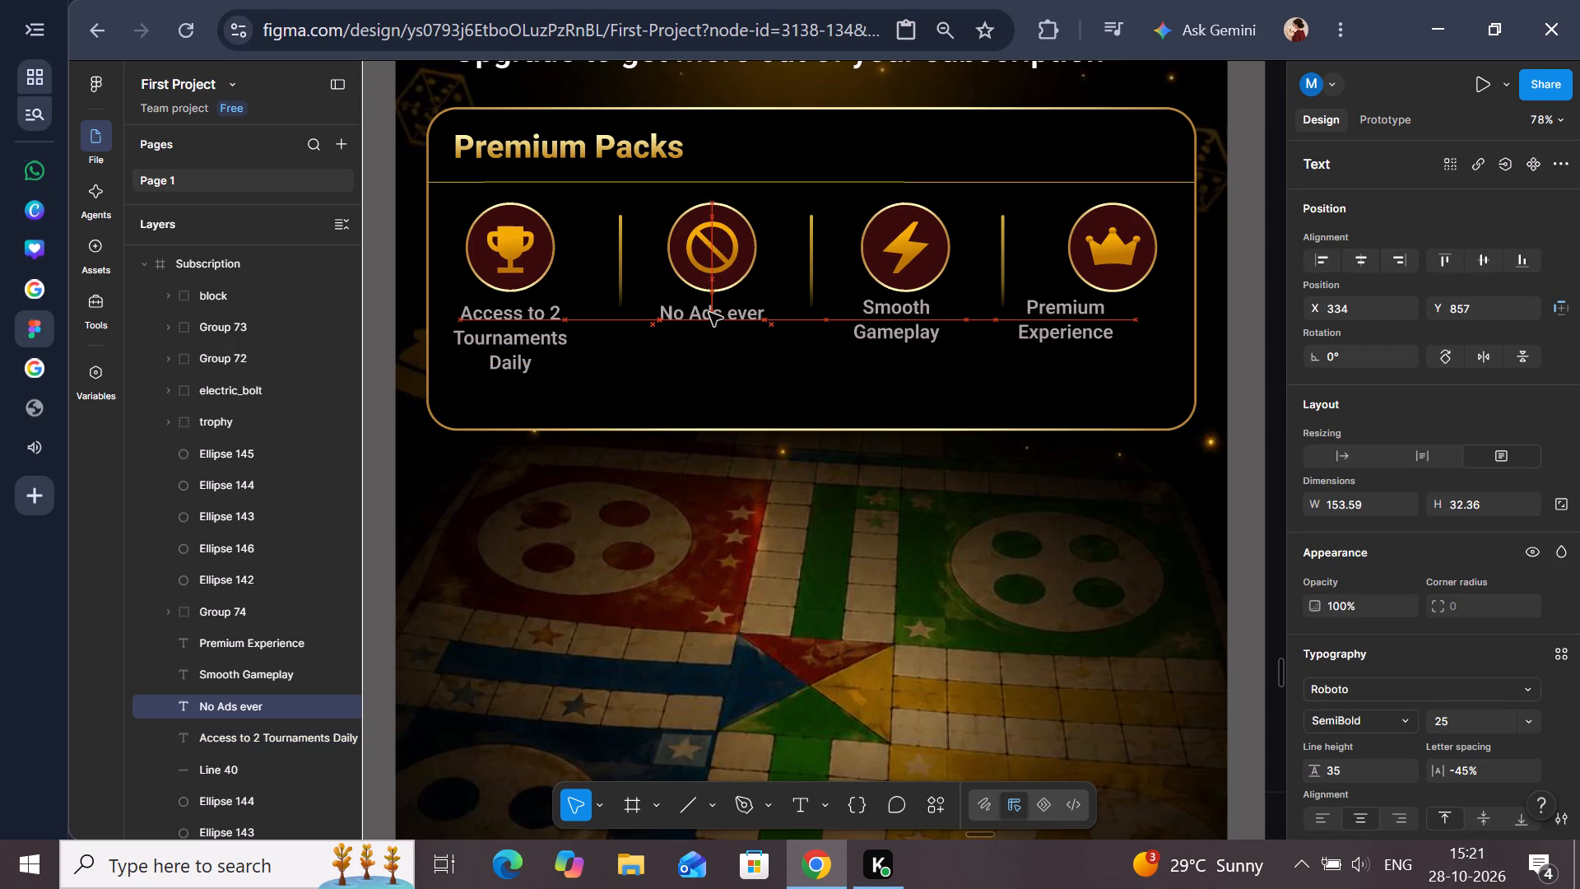
drag(709, 313, 714, 314)
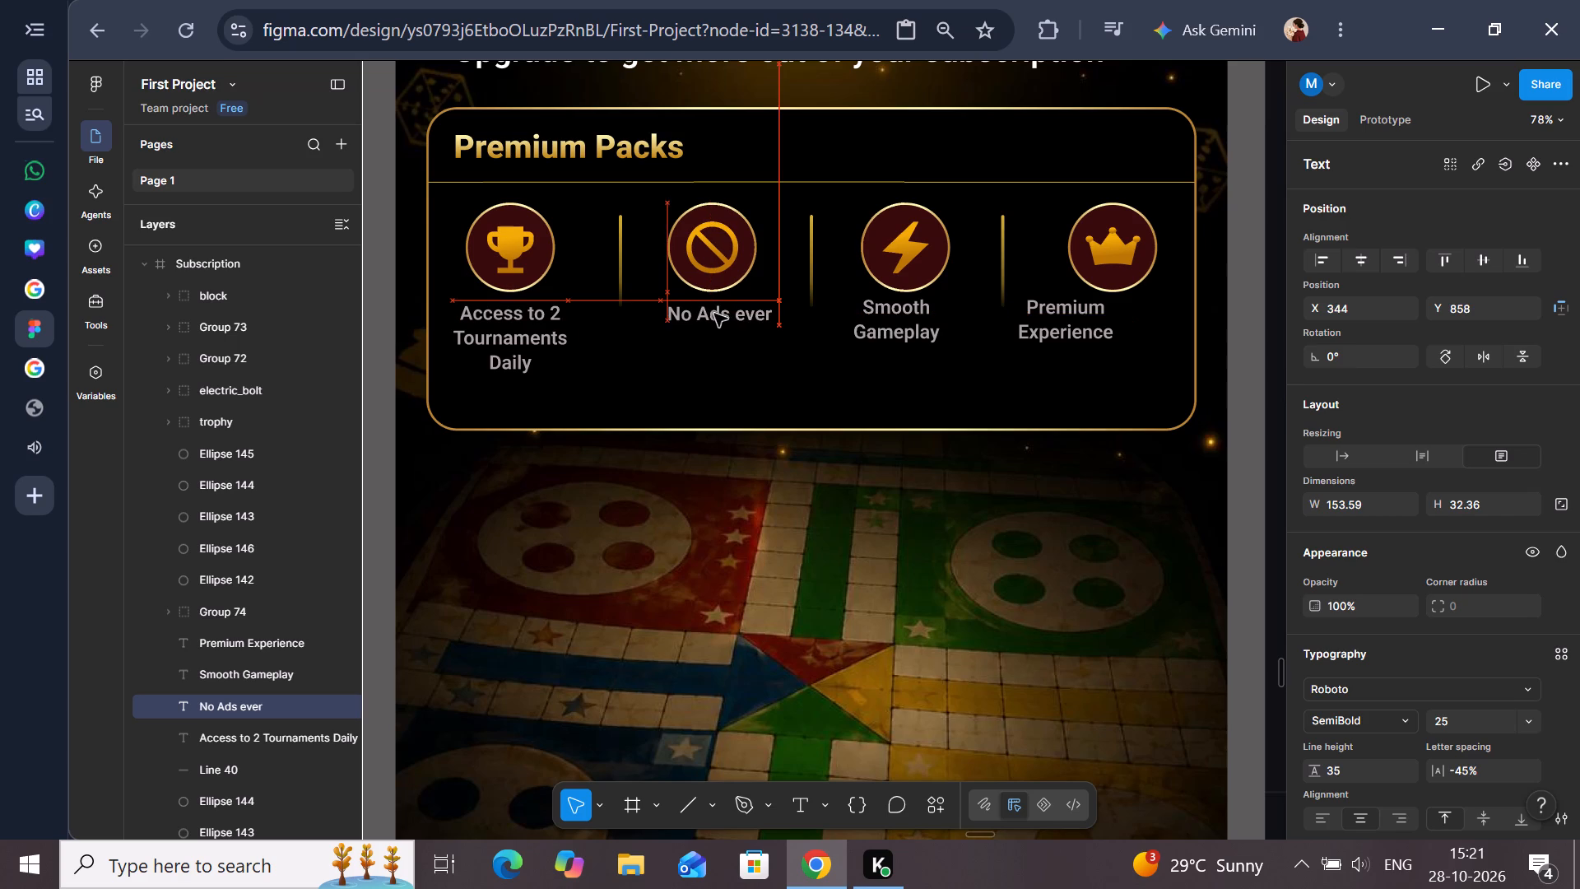
drag(714, 314, 707, 315)
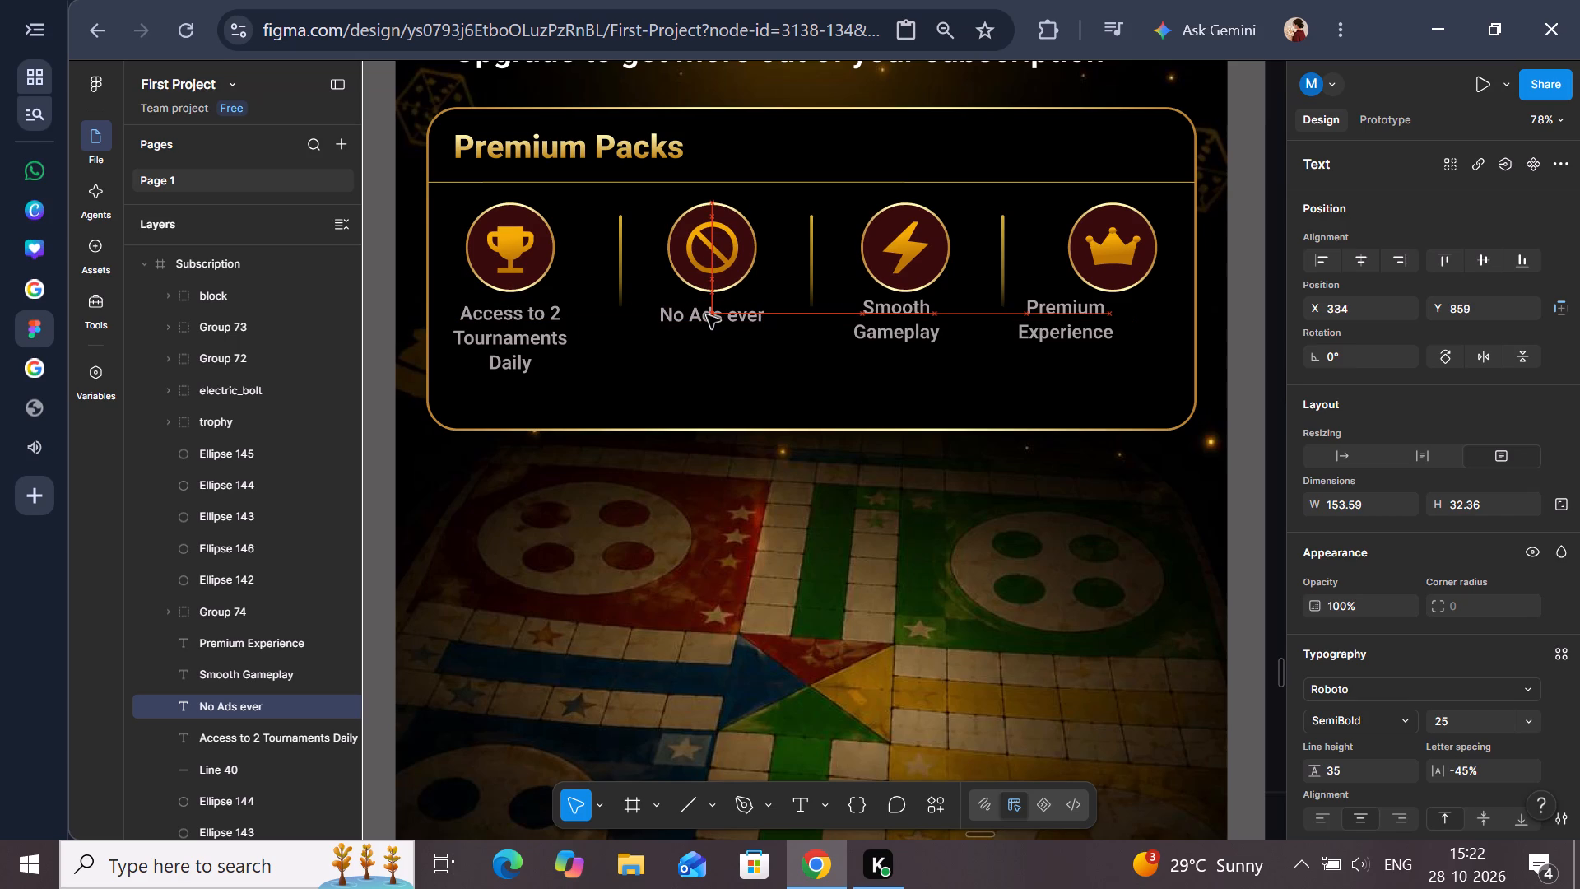
drag(707, 315, 707, 314)
Shorten the "No Ads ever" text box to 154 × 26, keeping it centred under the no-ads circle at X 334, Y 857.
shift+click(521, 319)
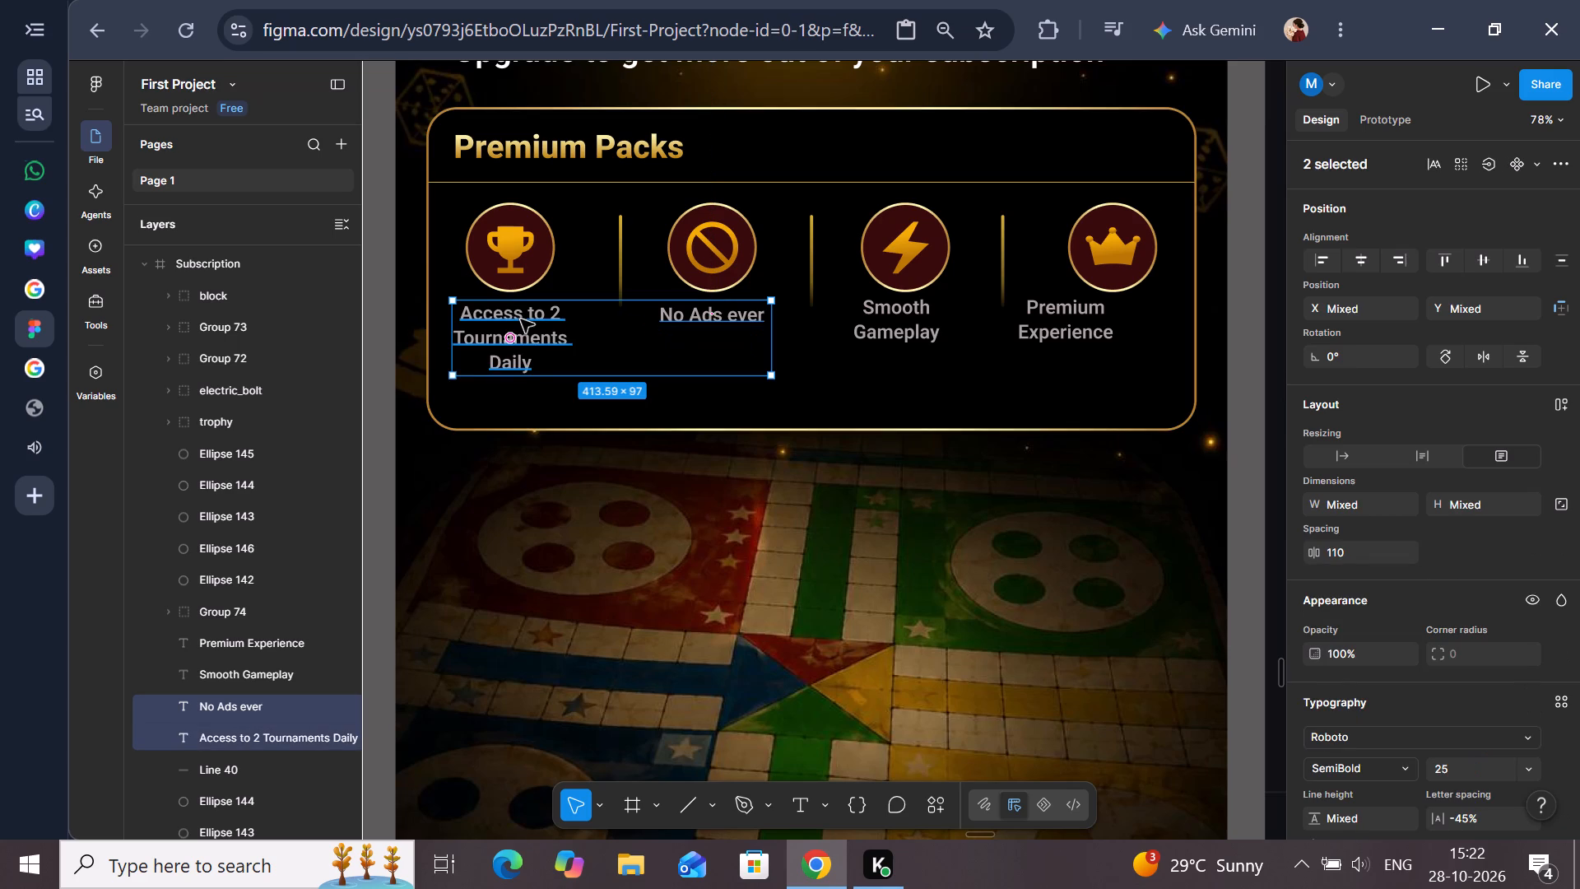
click(388, 323)
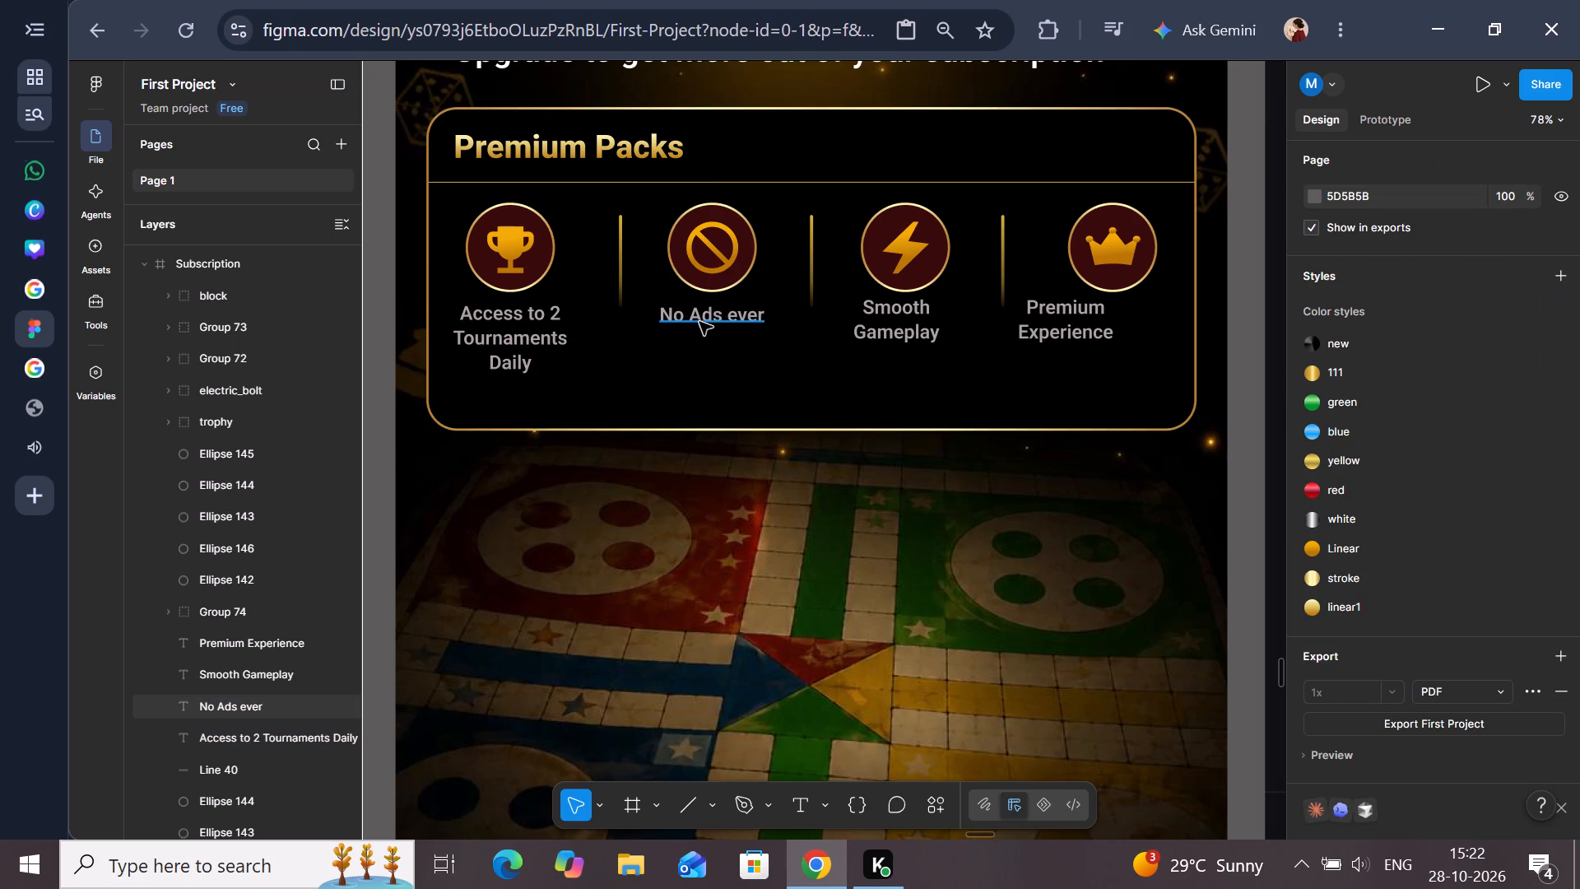
click(699, 323)
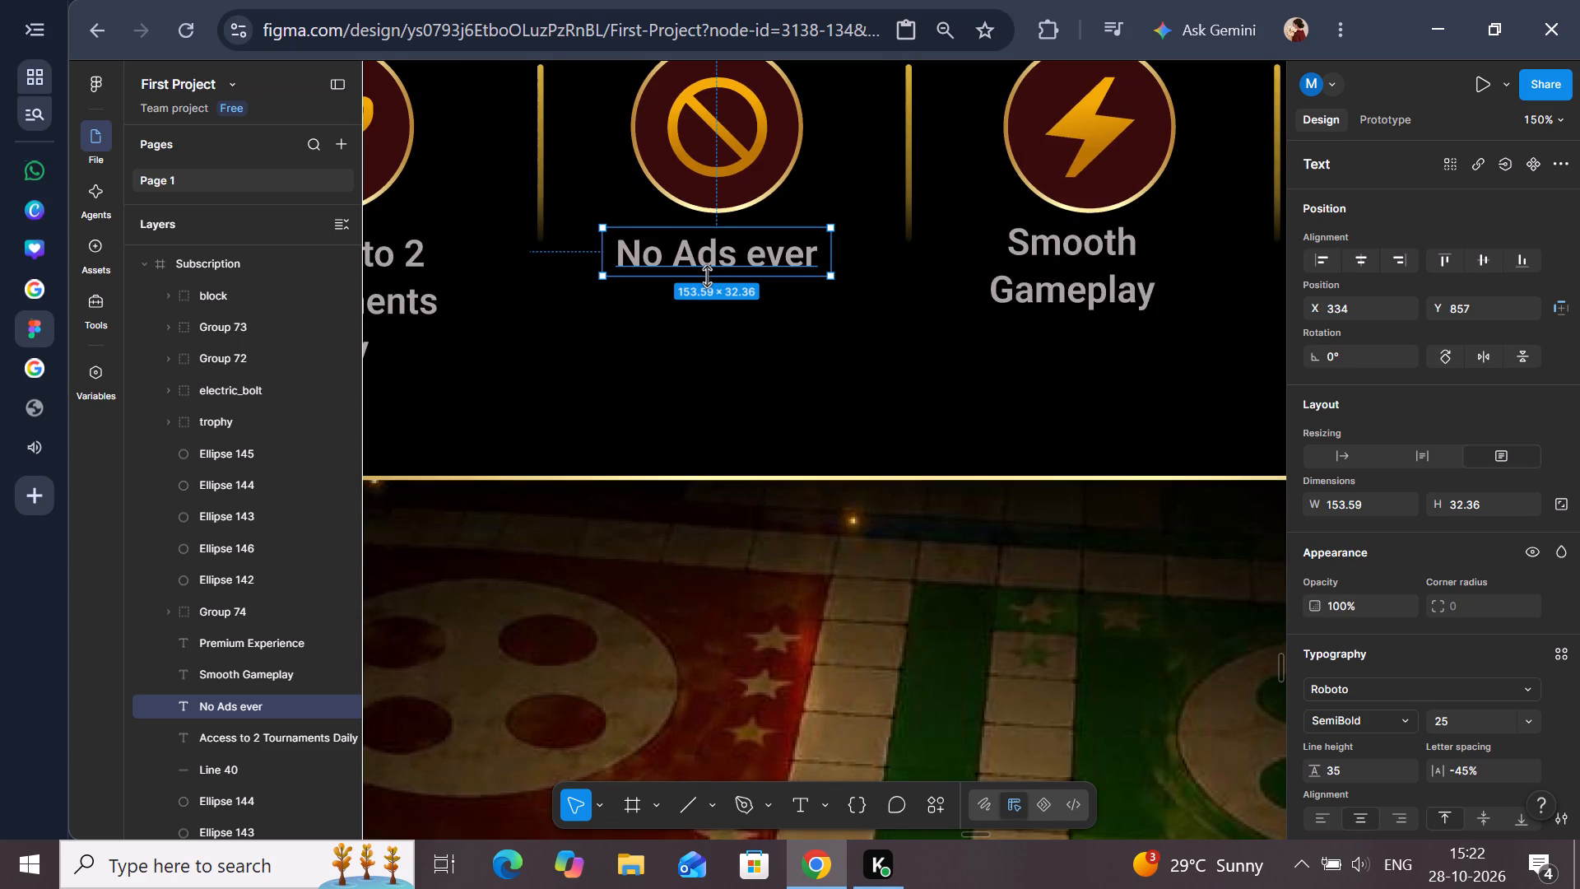
drag(706, 275, 706, 263)
click(712, 257)
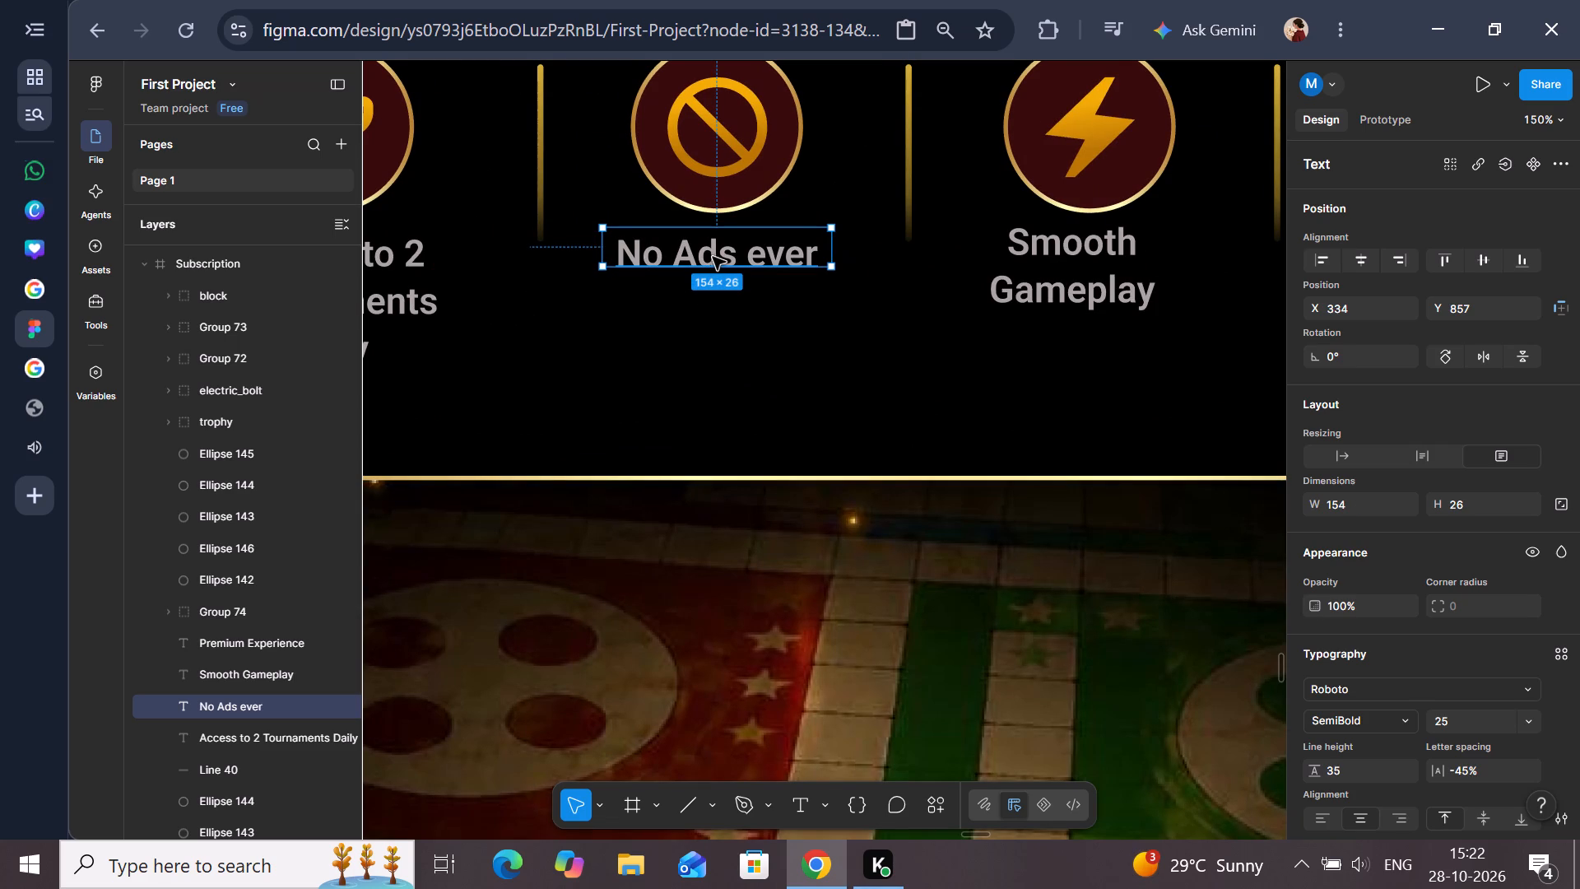
click(422, 281)
click(574, 267)
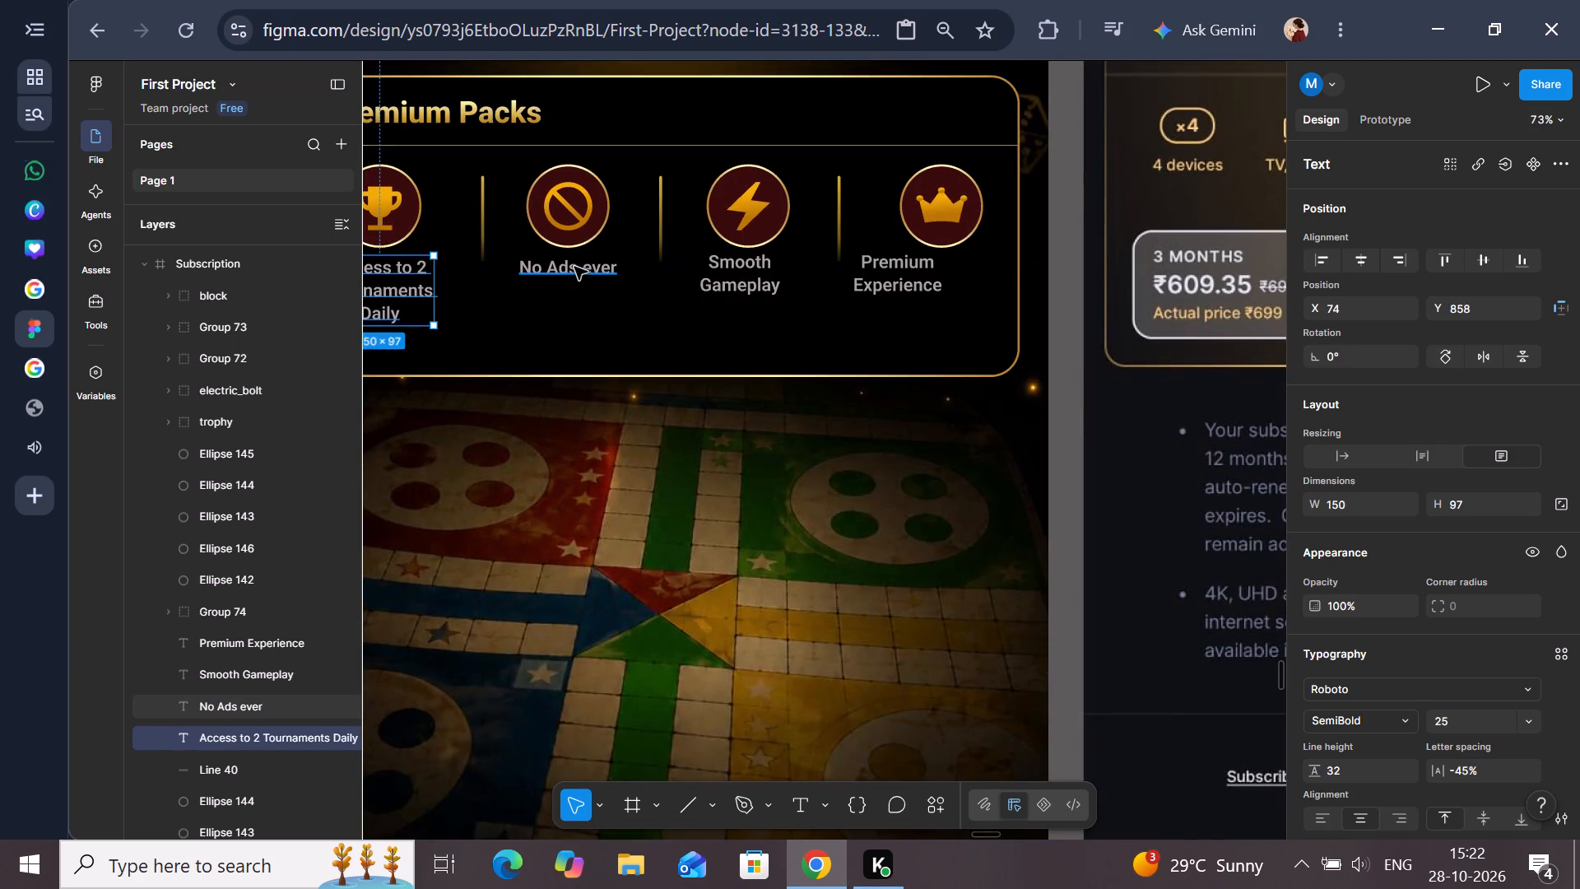
scroll(574, 267, right, 1)
click(661, 267)
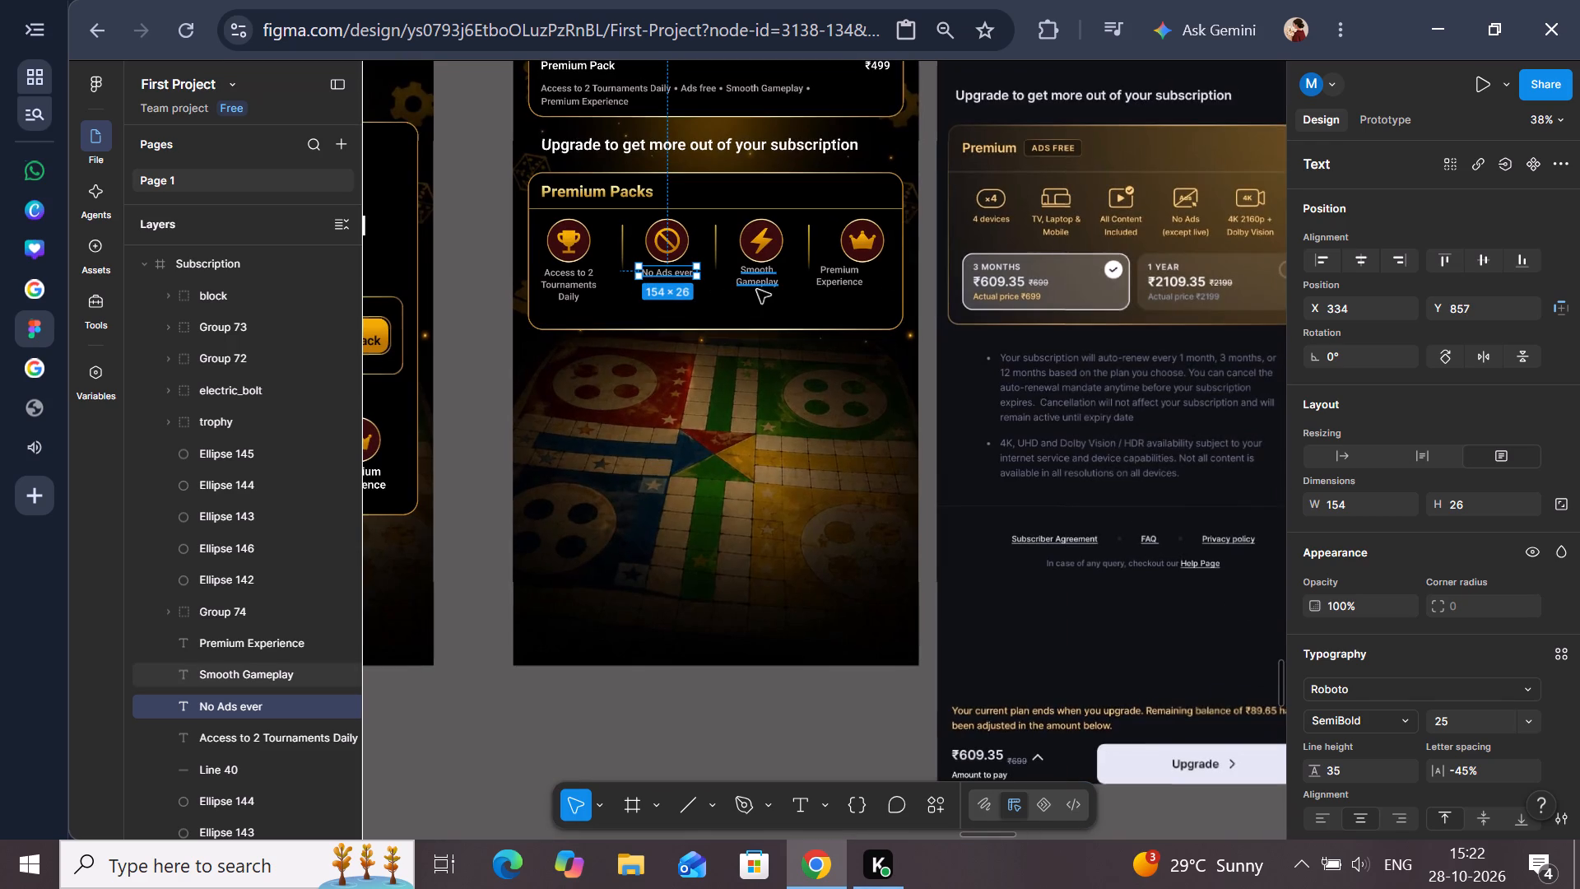
Narrow the "Smooth Gameplay" text box to width 113 and centre it under the lightning circle at X 605, Y 858.
click(757, 290)
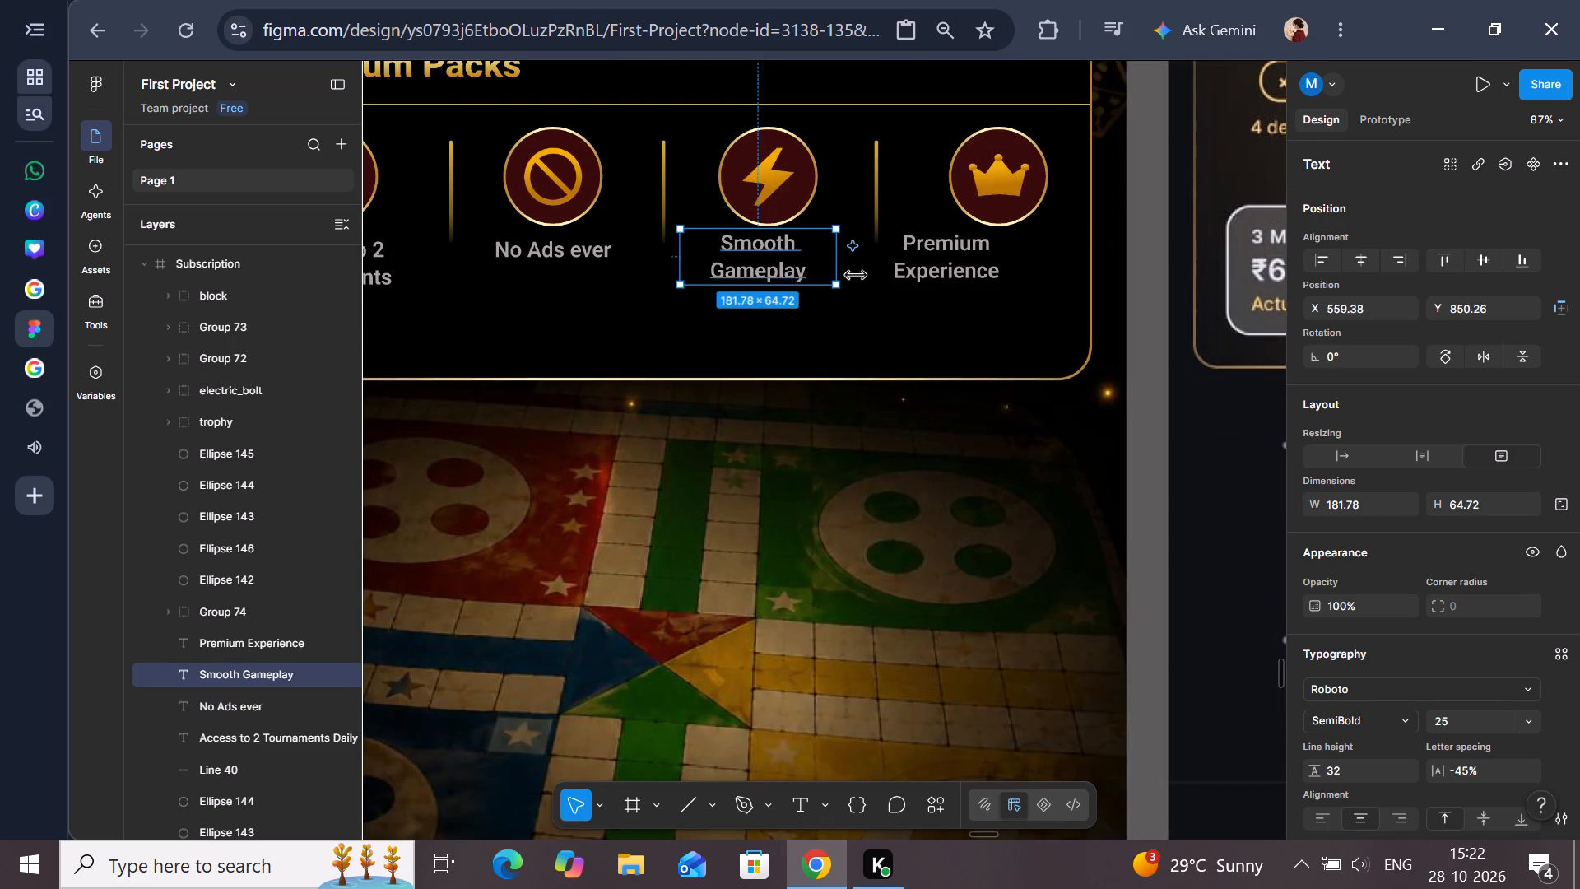
drag(835, 268, 782, 272)
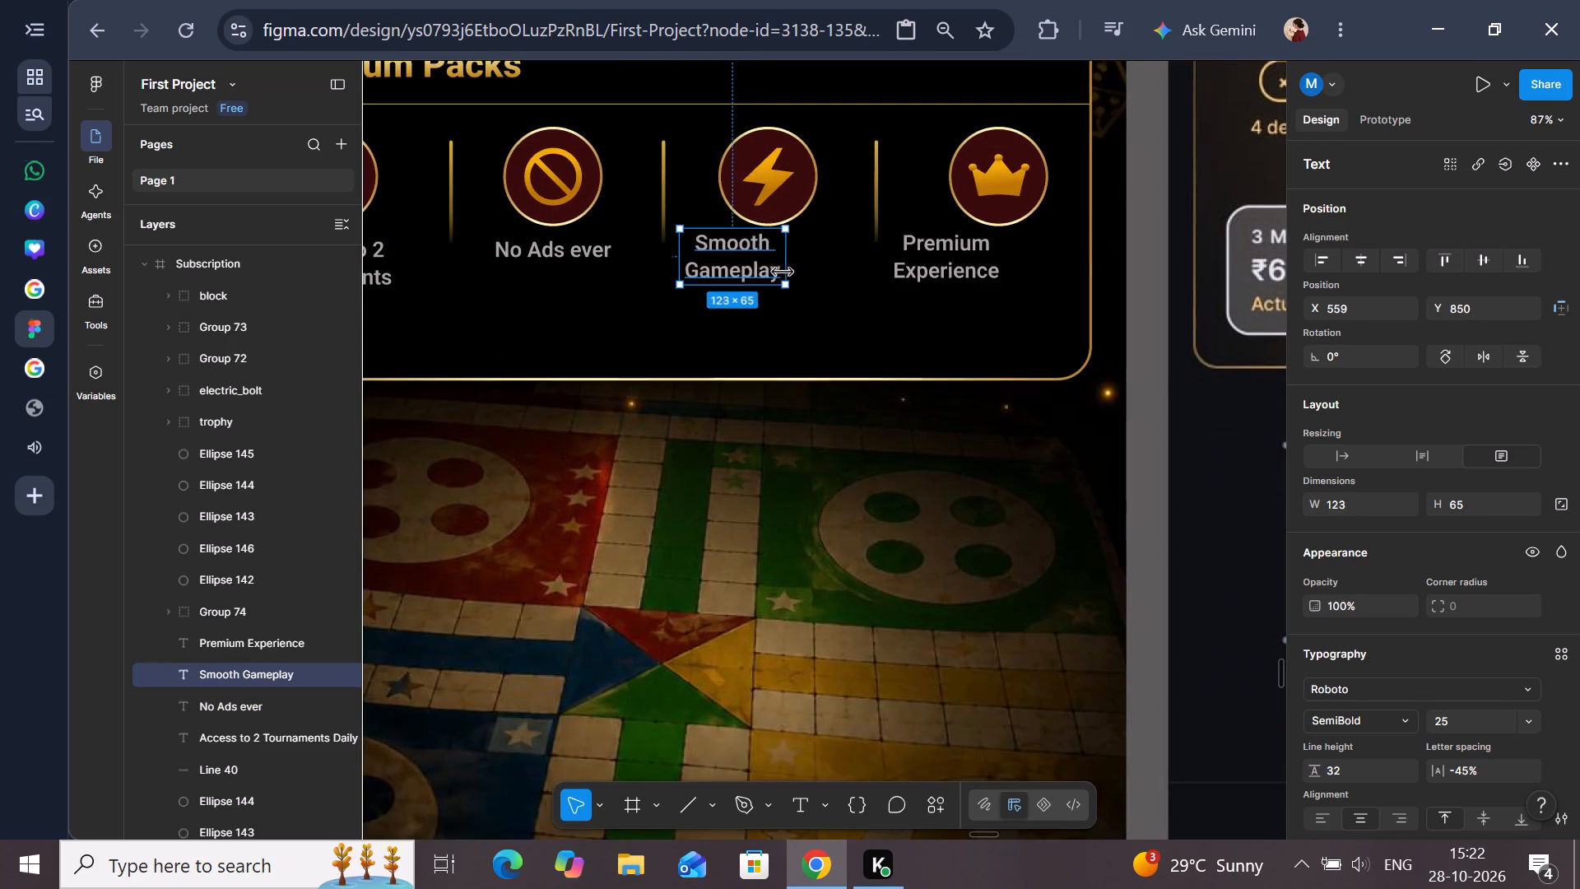
drag(782, 272, 776, 275)
drag(700, 263, 737, 267)
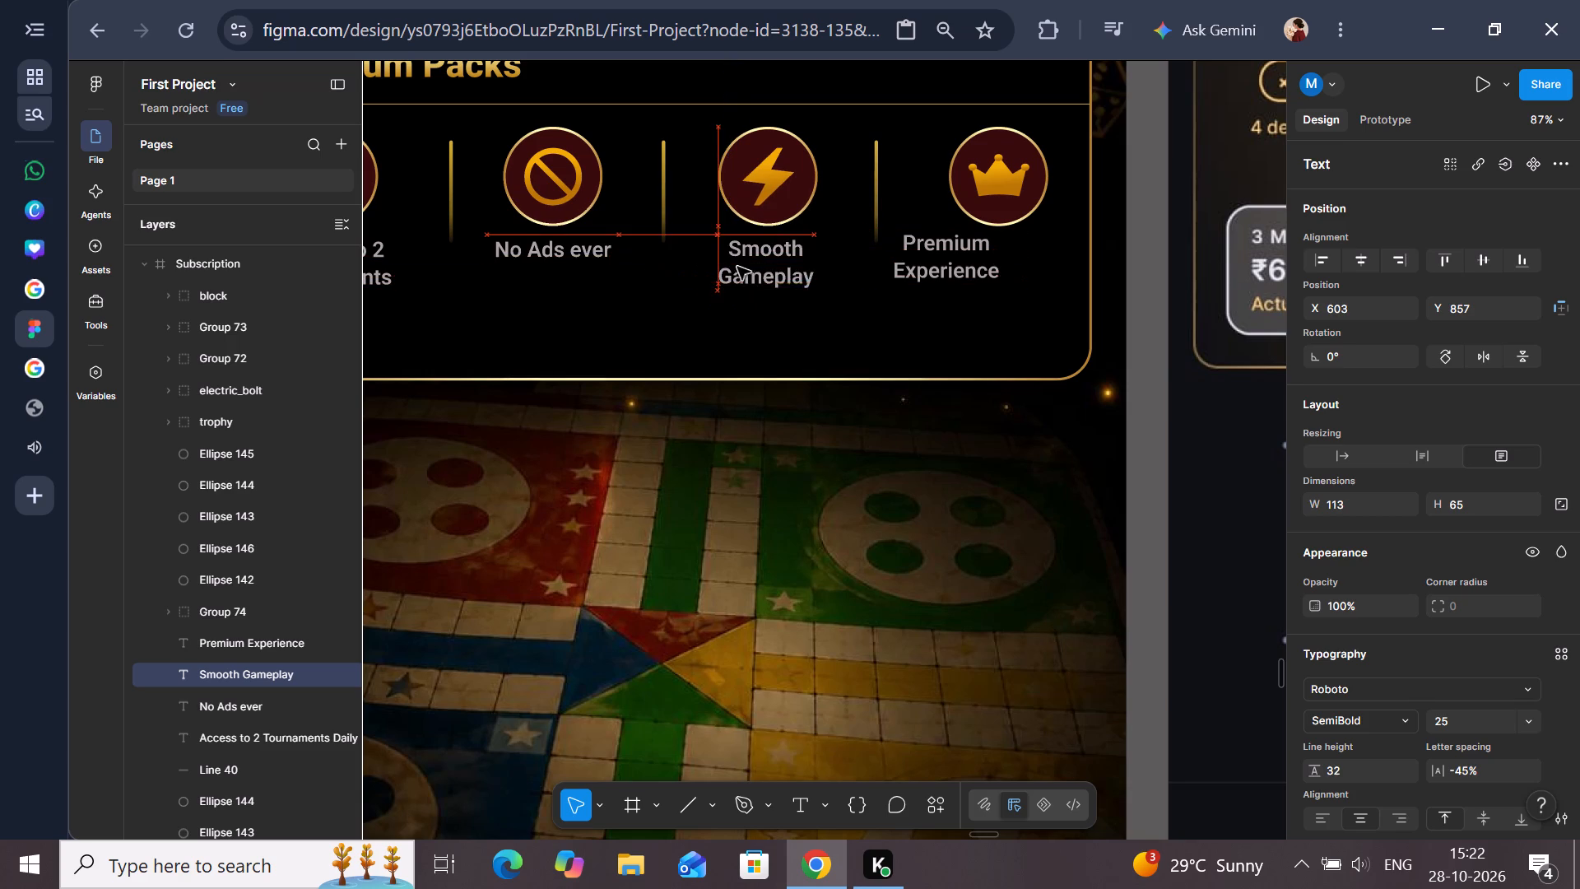
drag(737, 267, 736, 267)
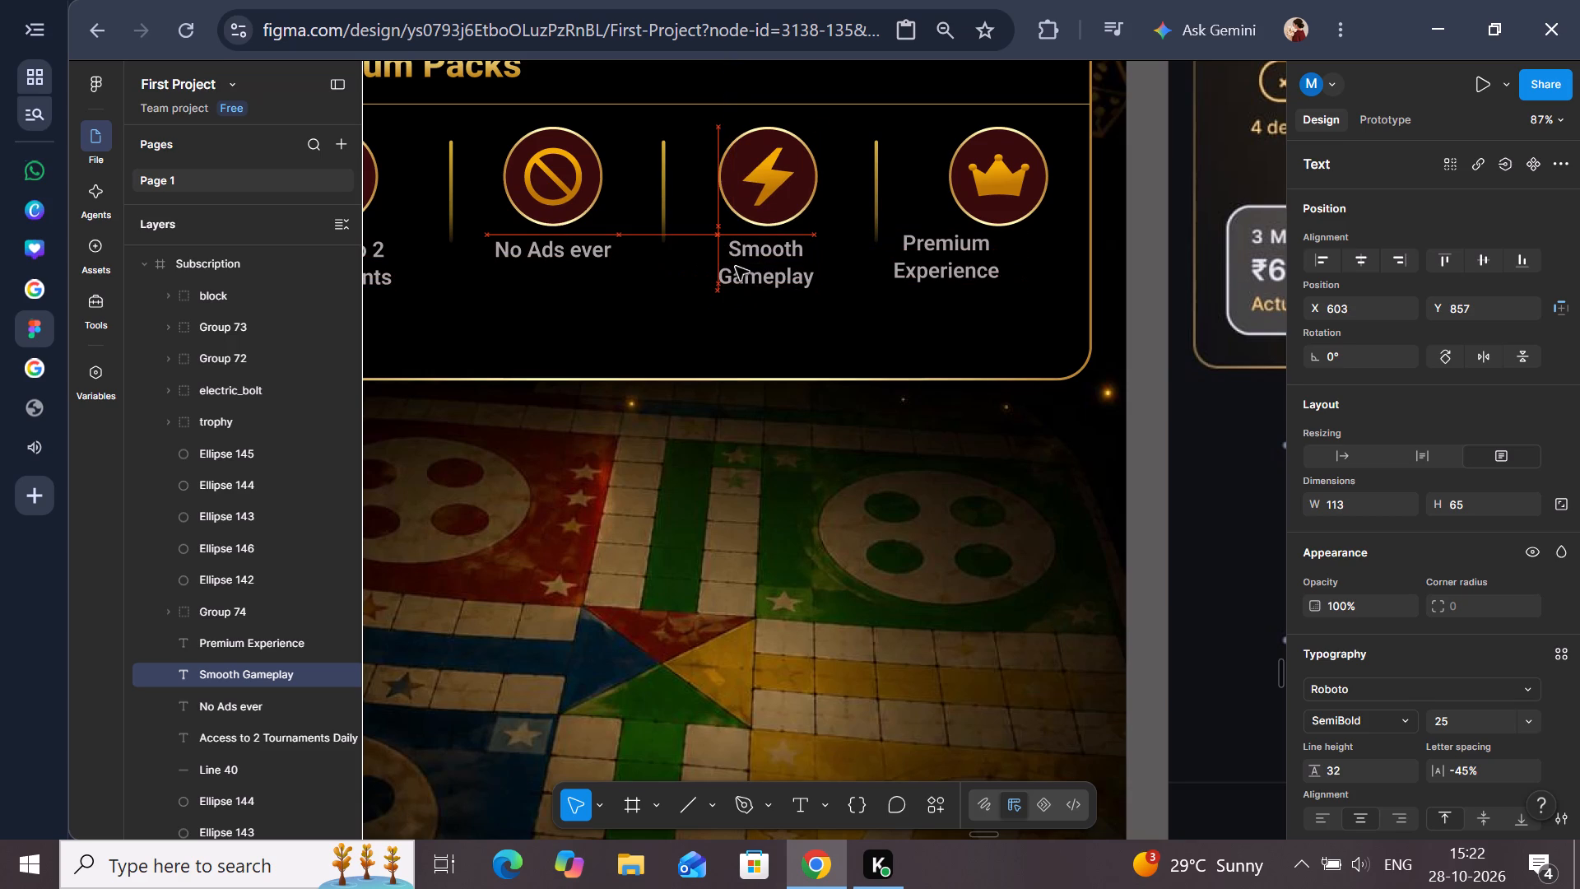
drag(736, 267, 739, 269)
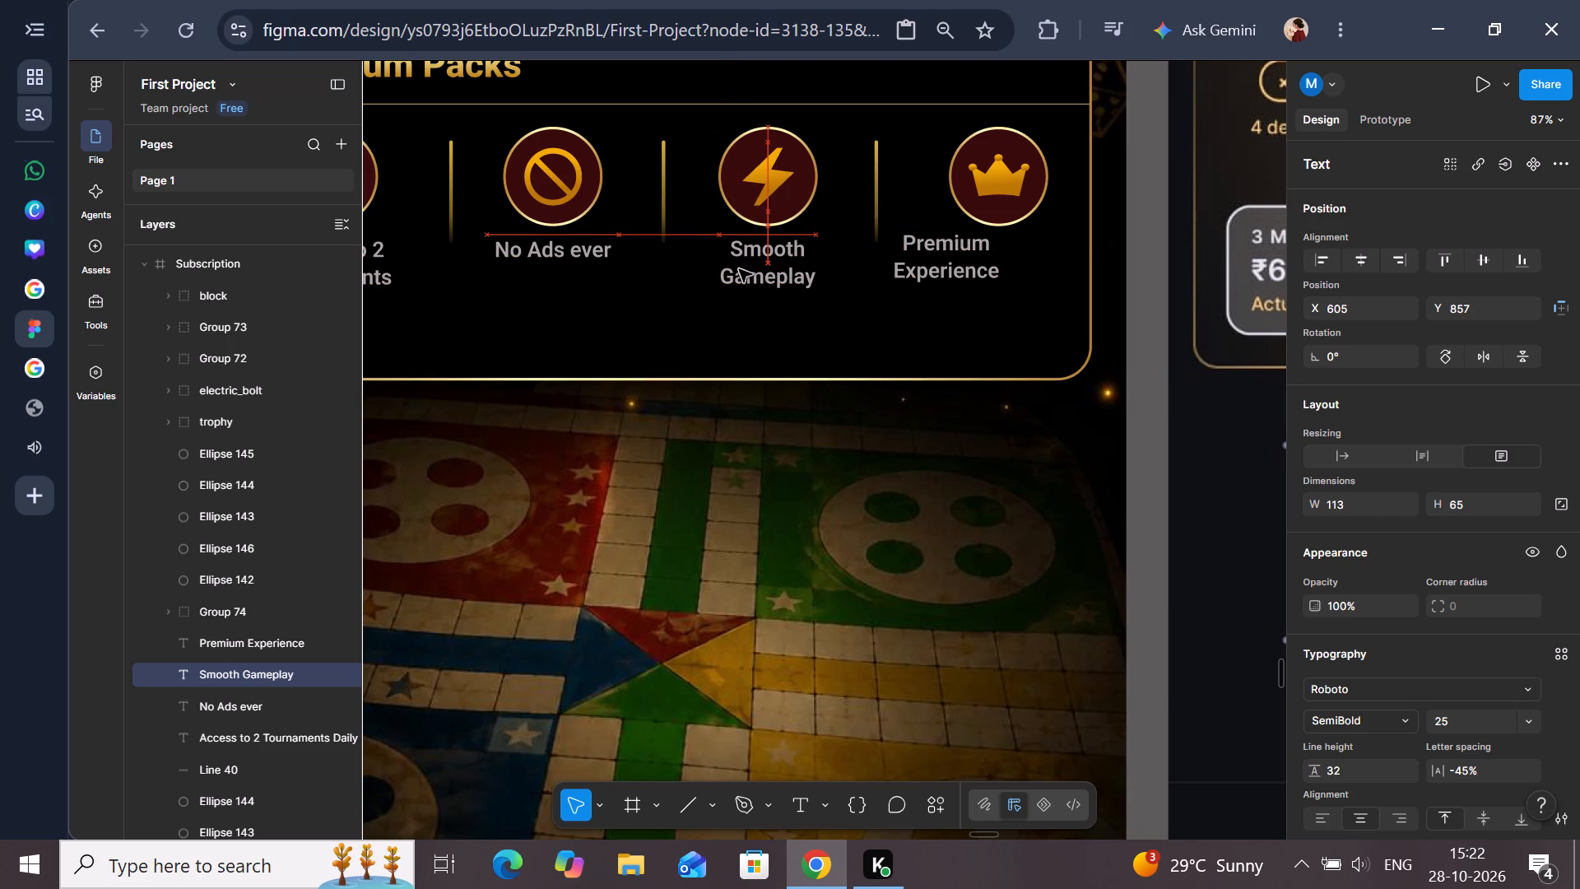
drag(739, 269, 739, 272)
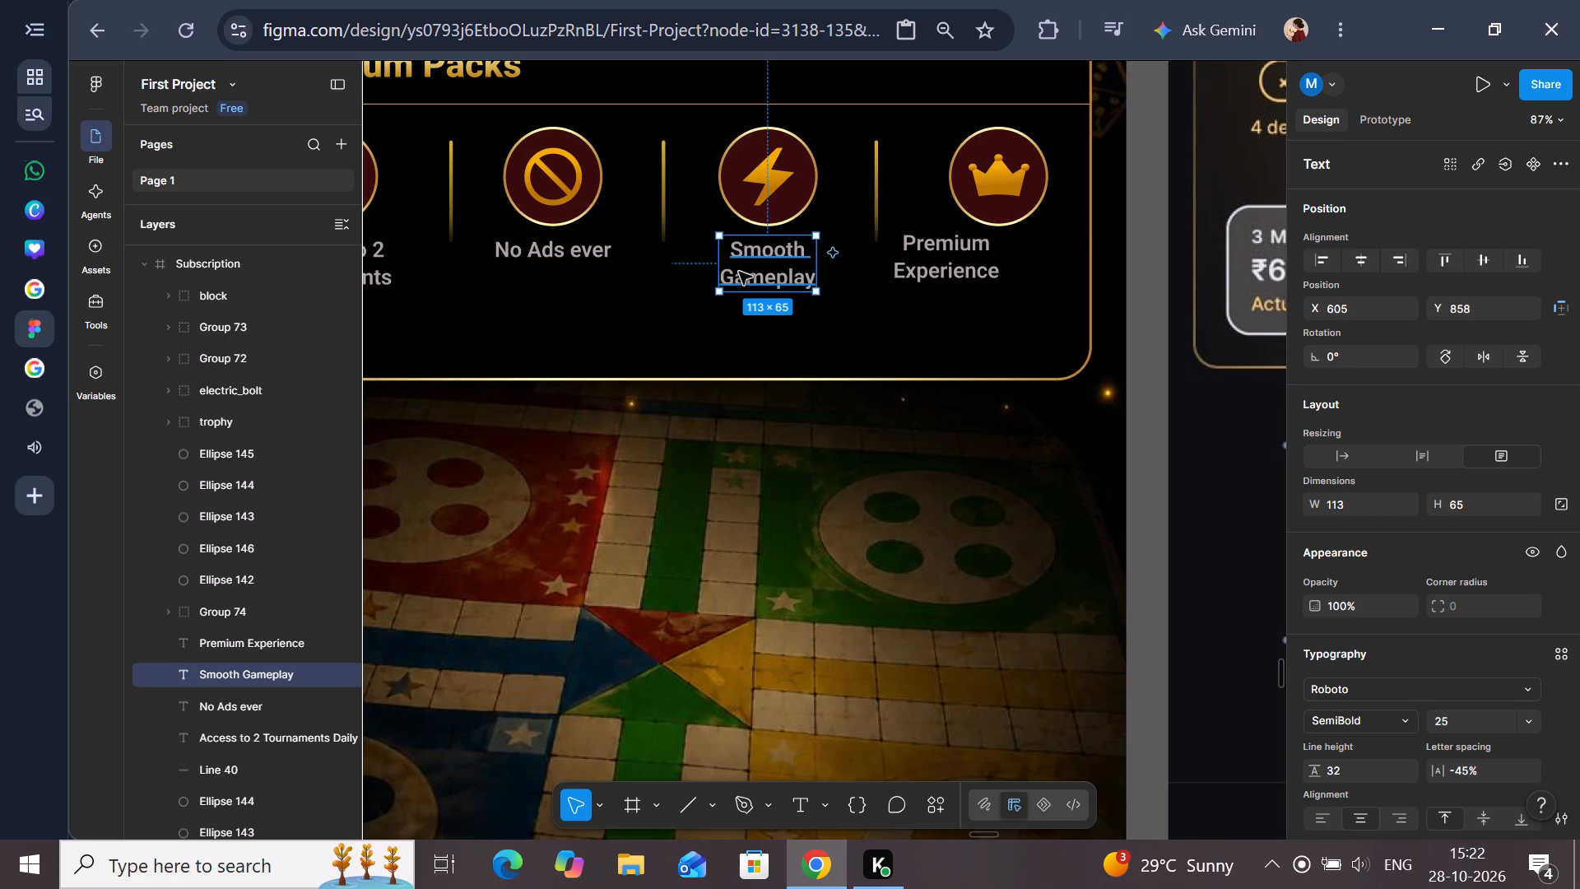
Narrow the "Premium Experience" text box to width 126 and centre it under the crown circle at about Y 858.
click(952, 264)
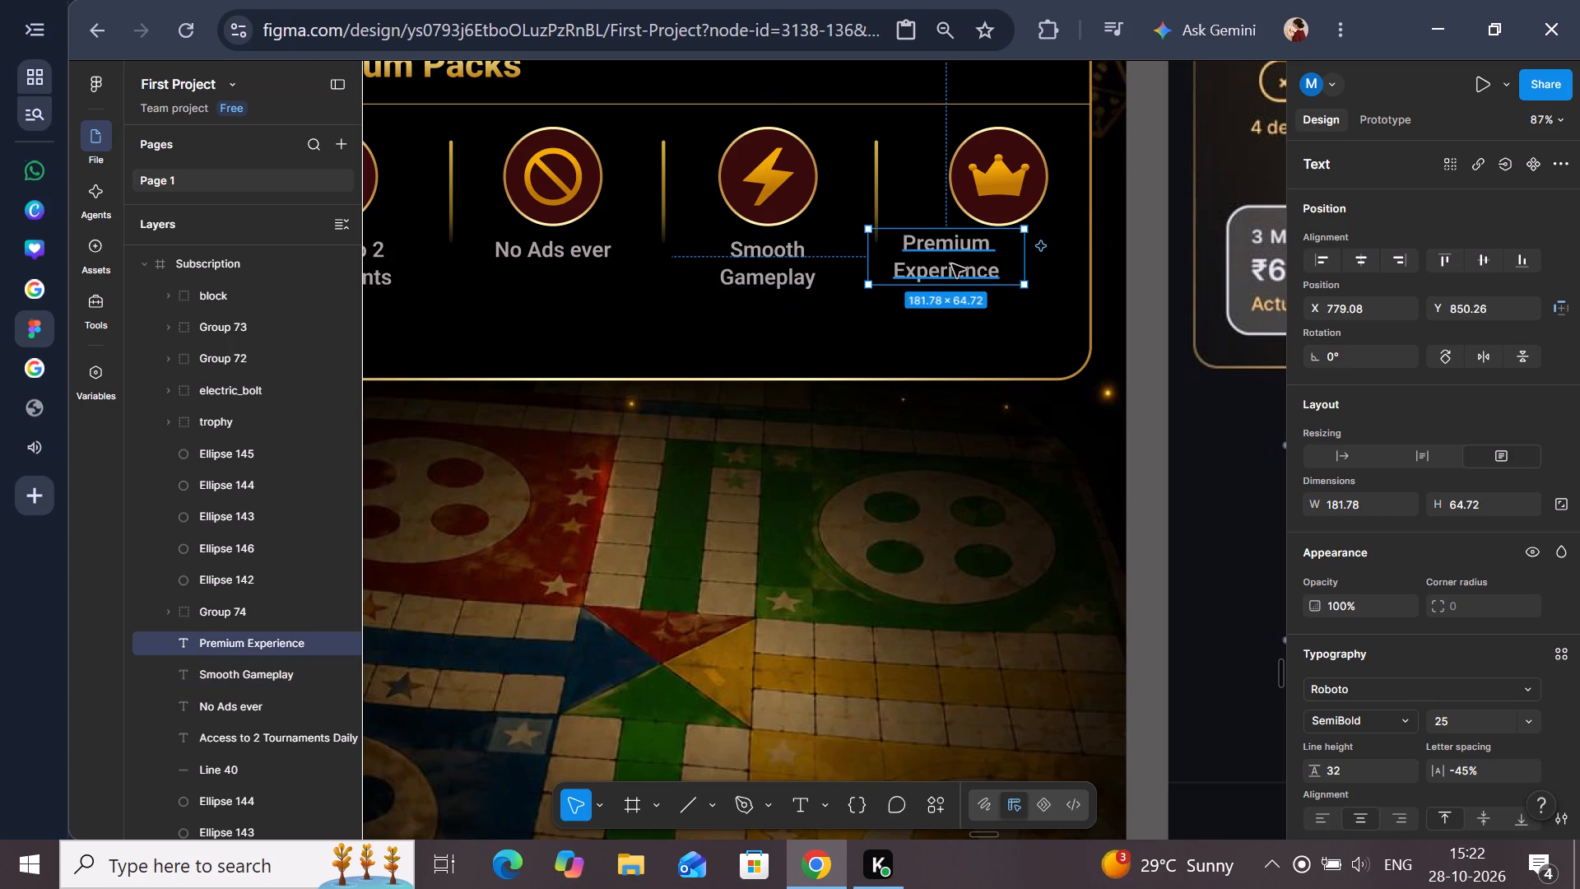
click(951, 264)
drag(1025, 268, 974, 272)
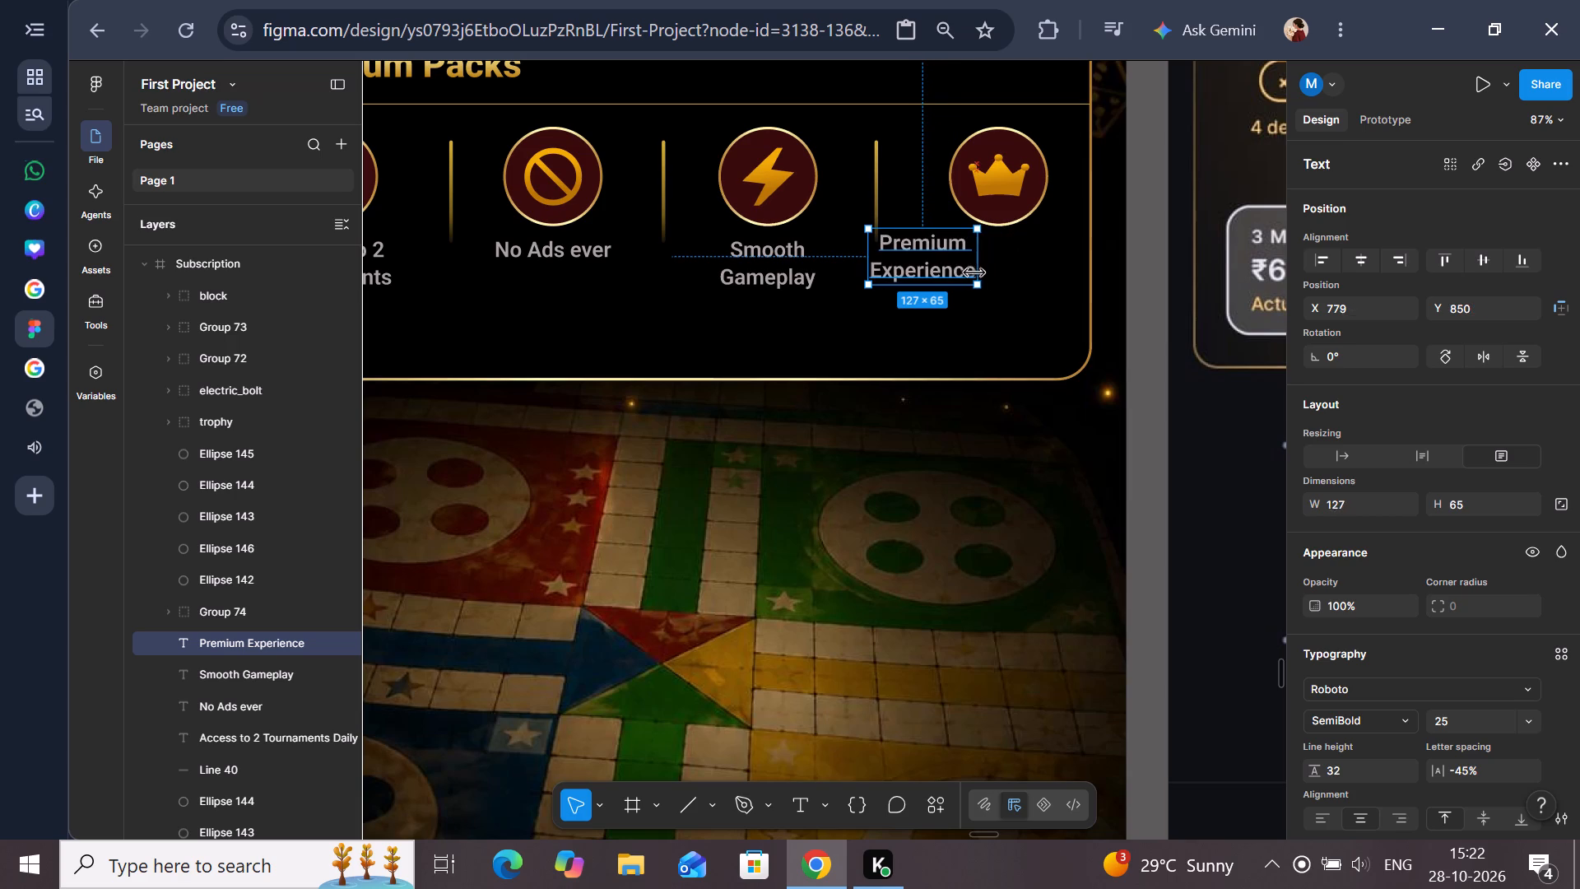
drag(974, 272, 975, 275)
drag(933, 268, 964, 273)
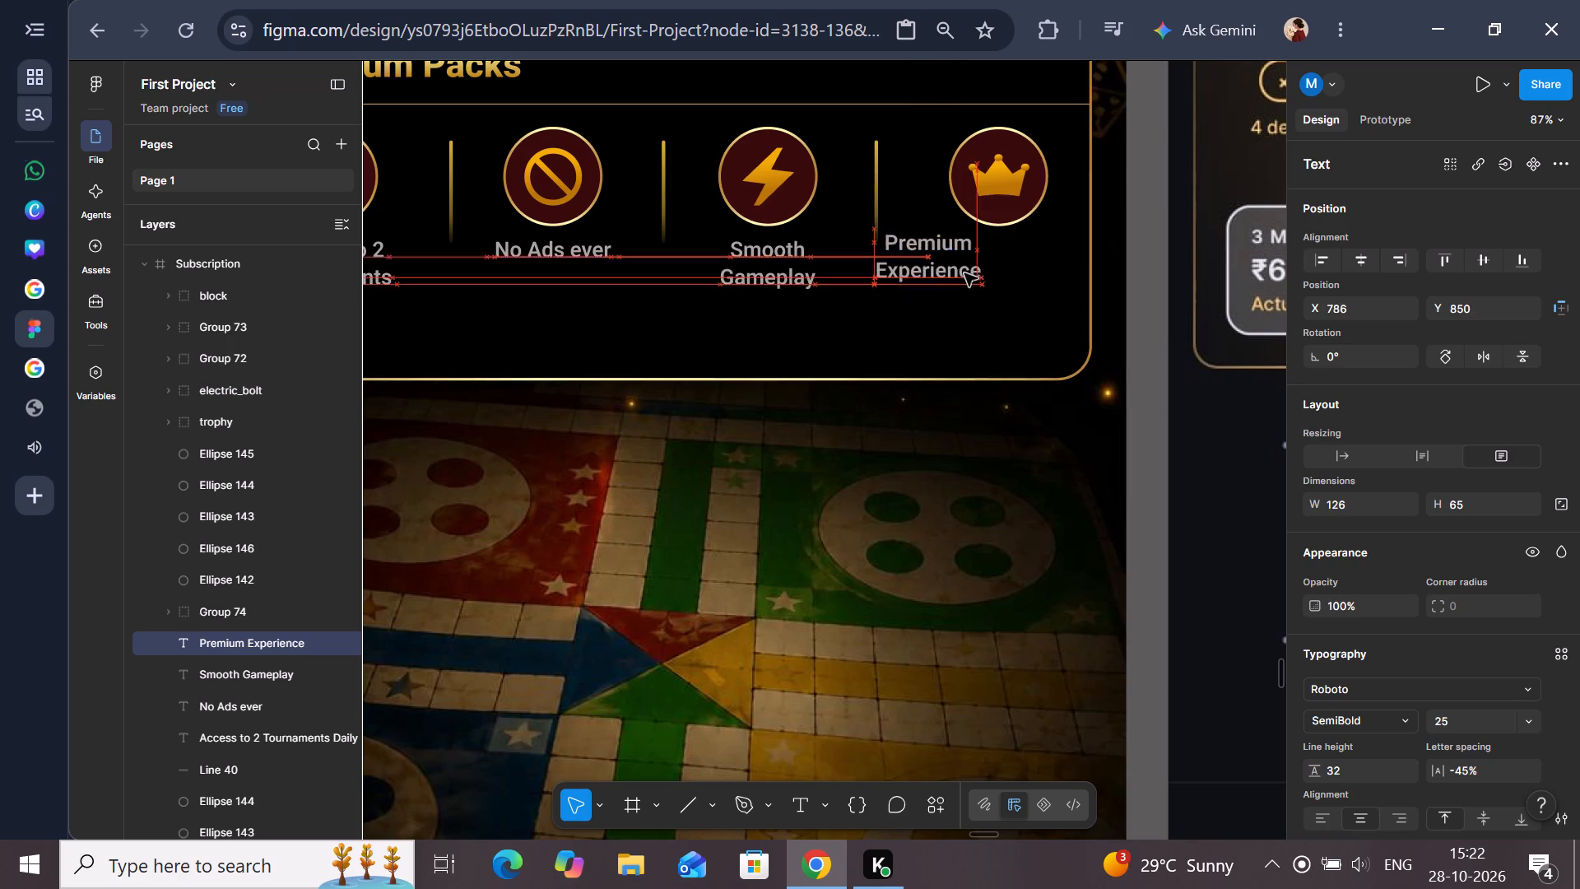
drag(964, 273, 1006, 278)
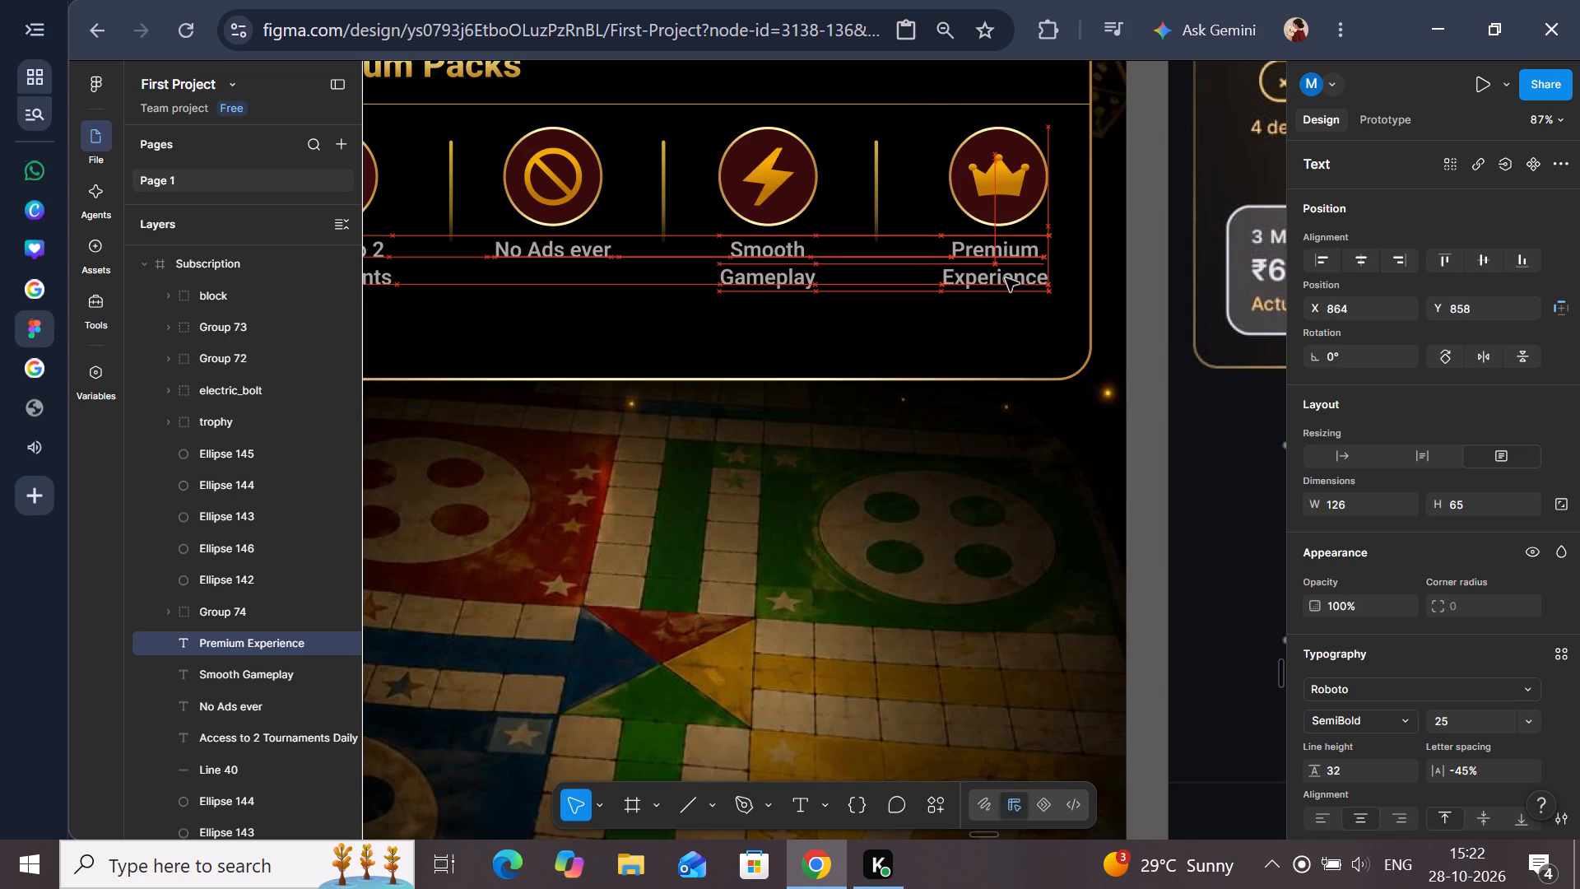
drag(1006, 278, 1002, 277)
drag(1002, 277, 1008, 277)
click(1150, 329)
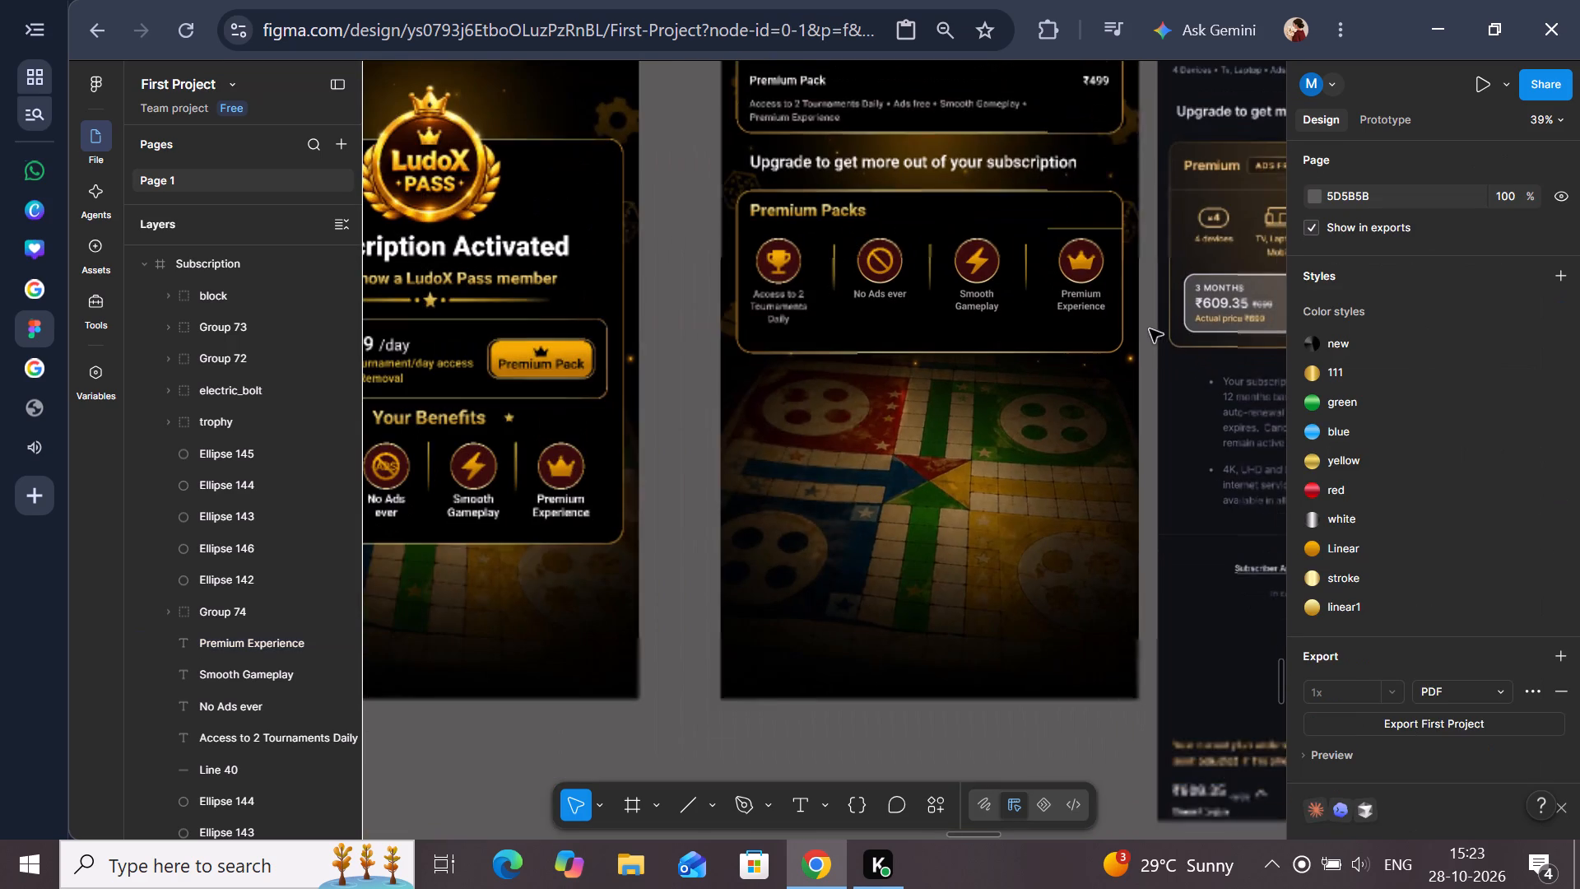
Shift the trophy icon, its circle and the "Access to 2 Tournaments Daily" caption together 4 px right, with the circle at X 95.
scroll(1150, 329, left, 1)
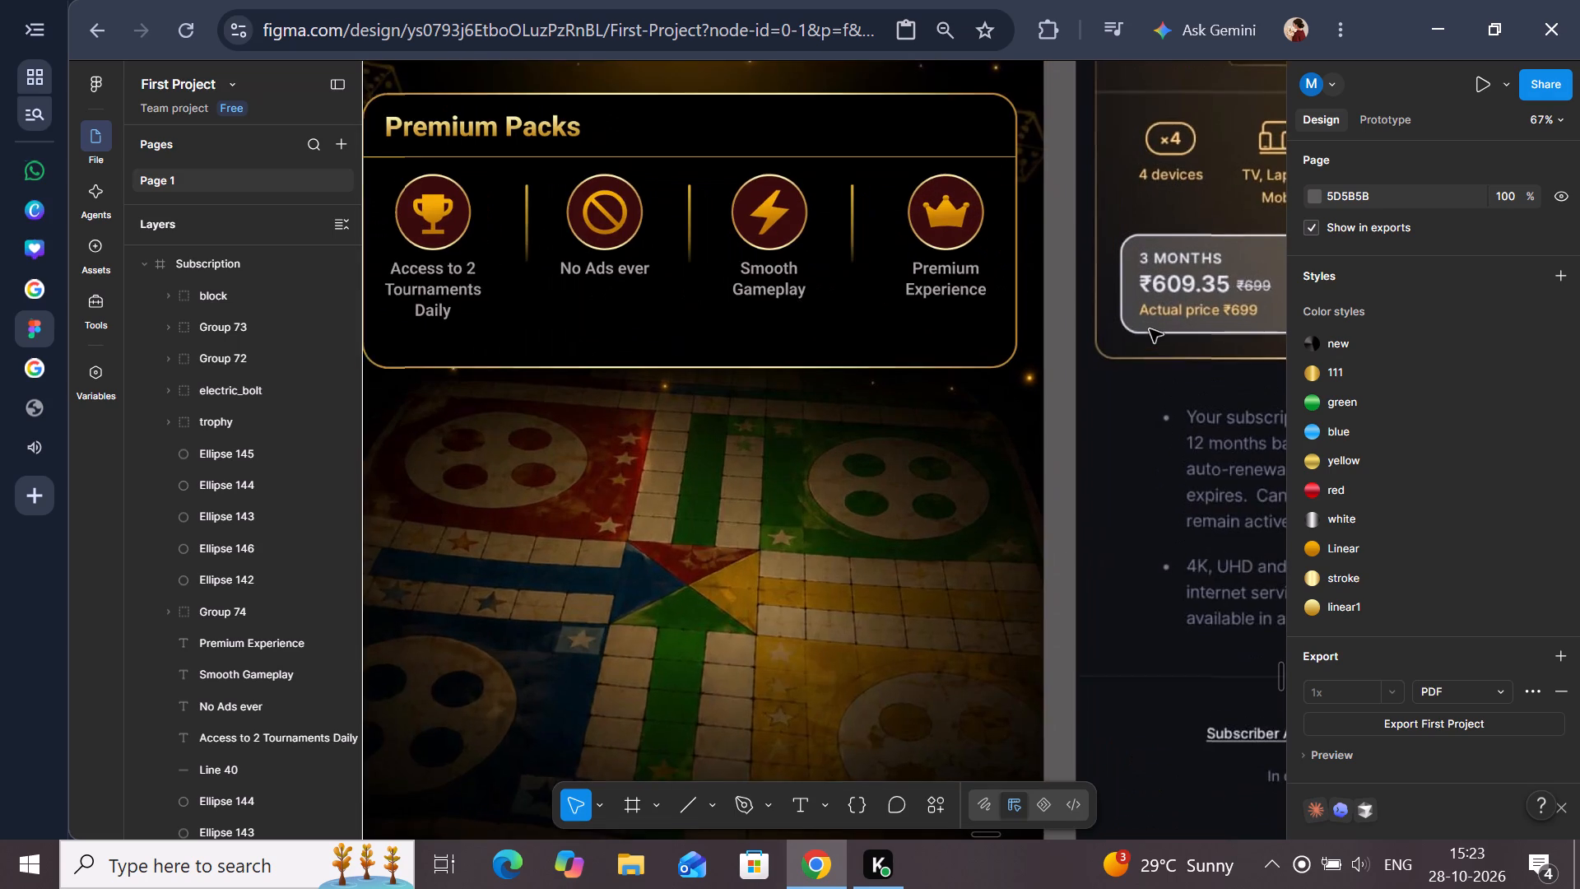
scroll(1150, 329, right, 1)
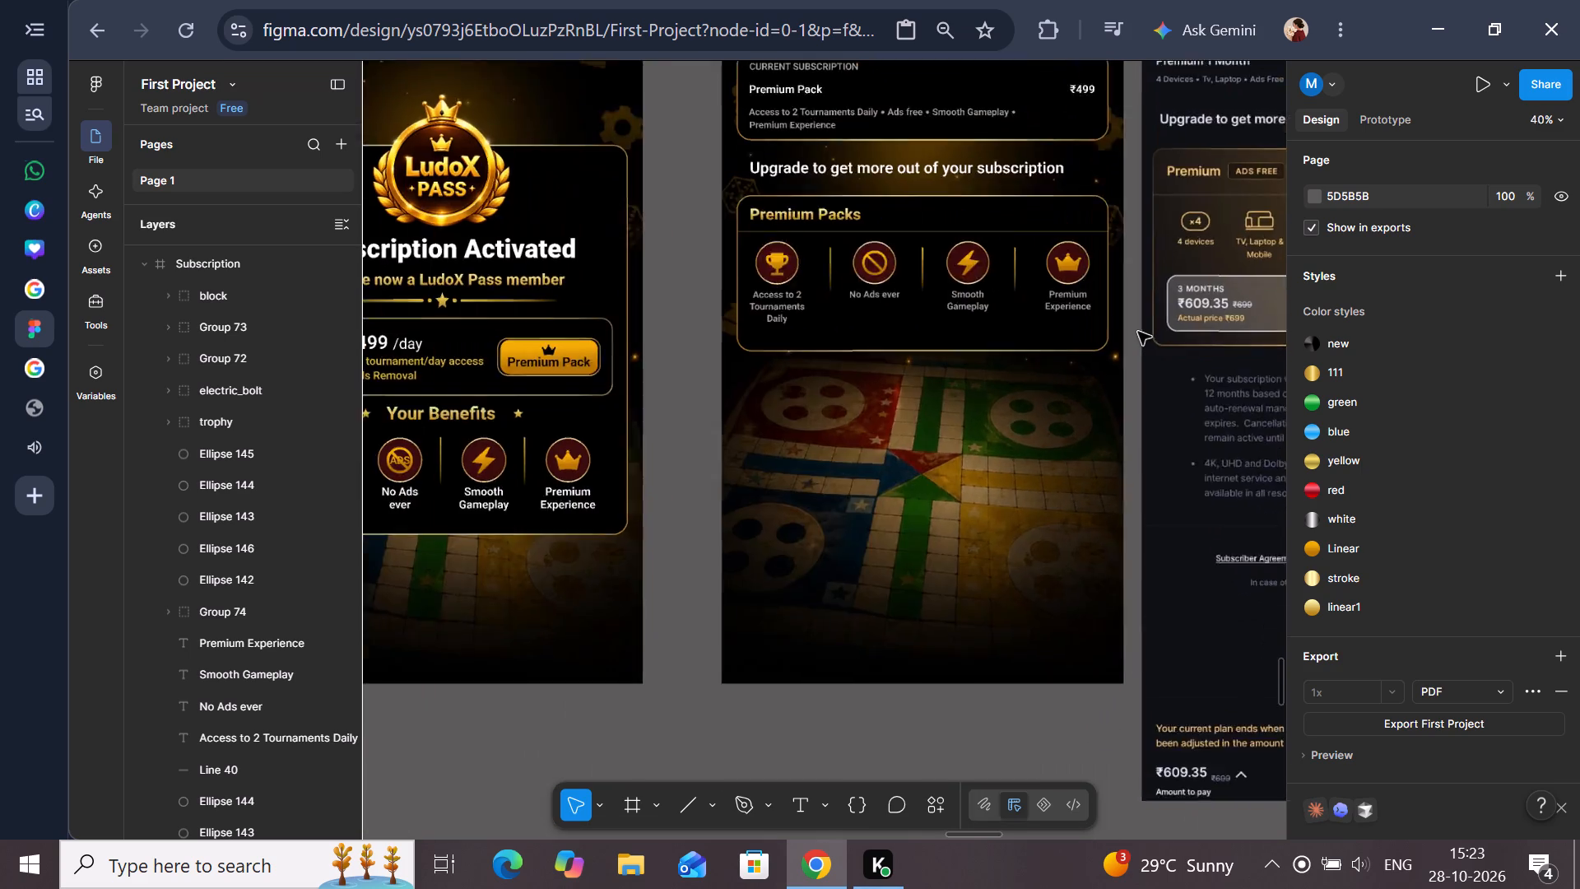
scroll(1138, 332, left, 1)
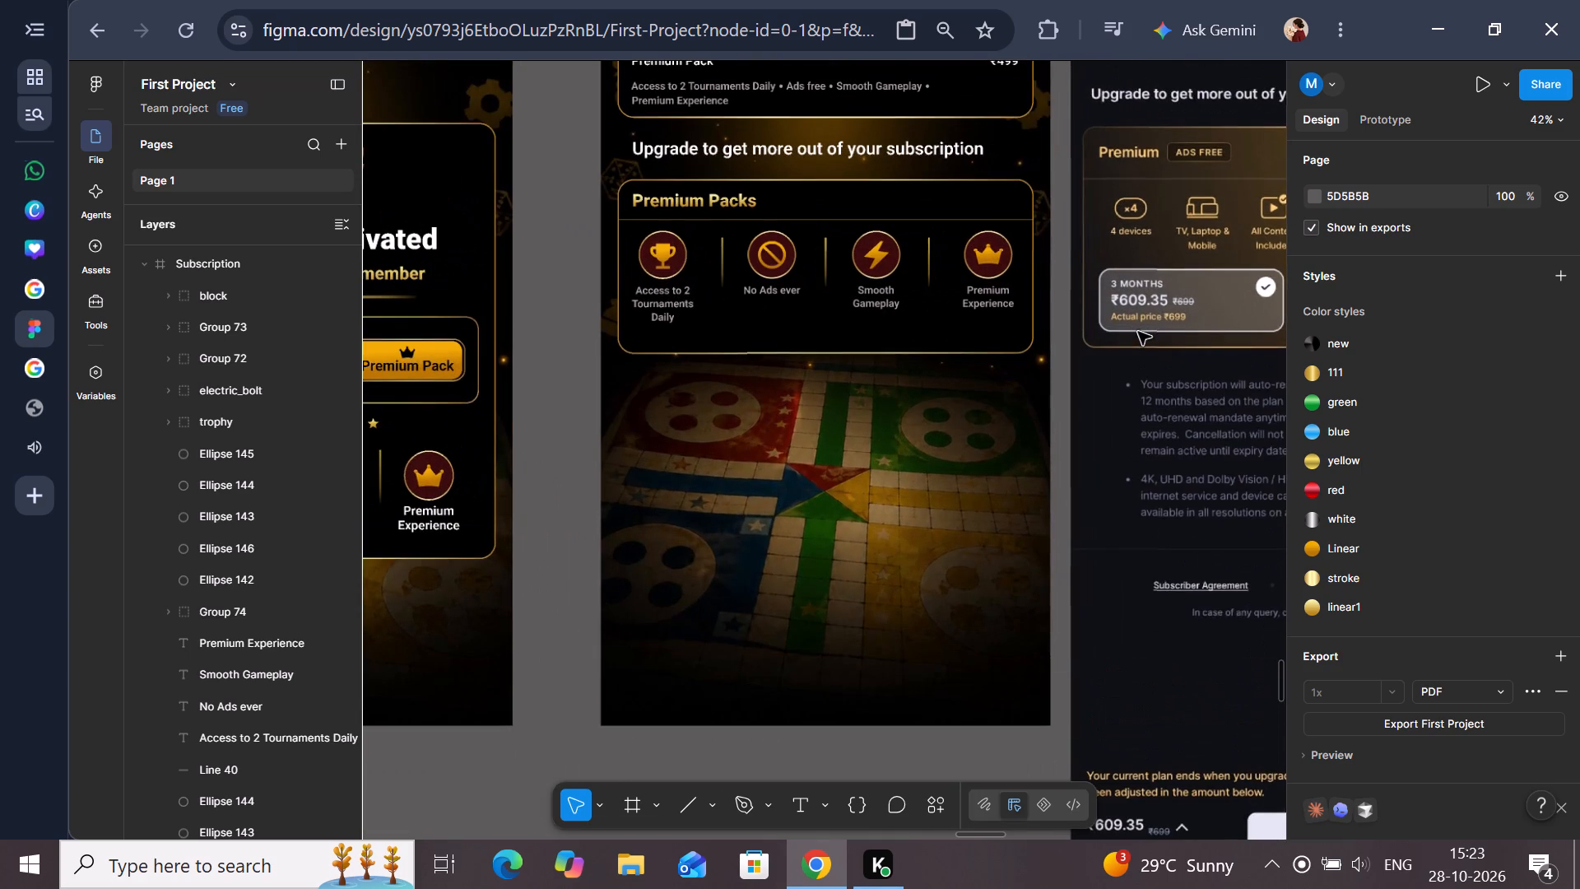
scroll(1138, 332, right, 2)
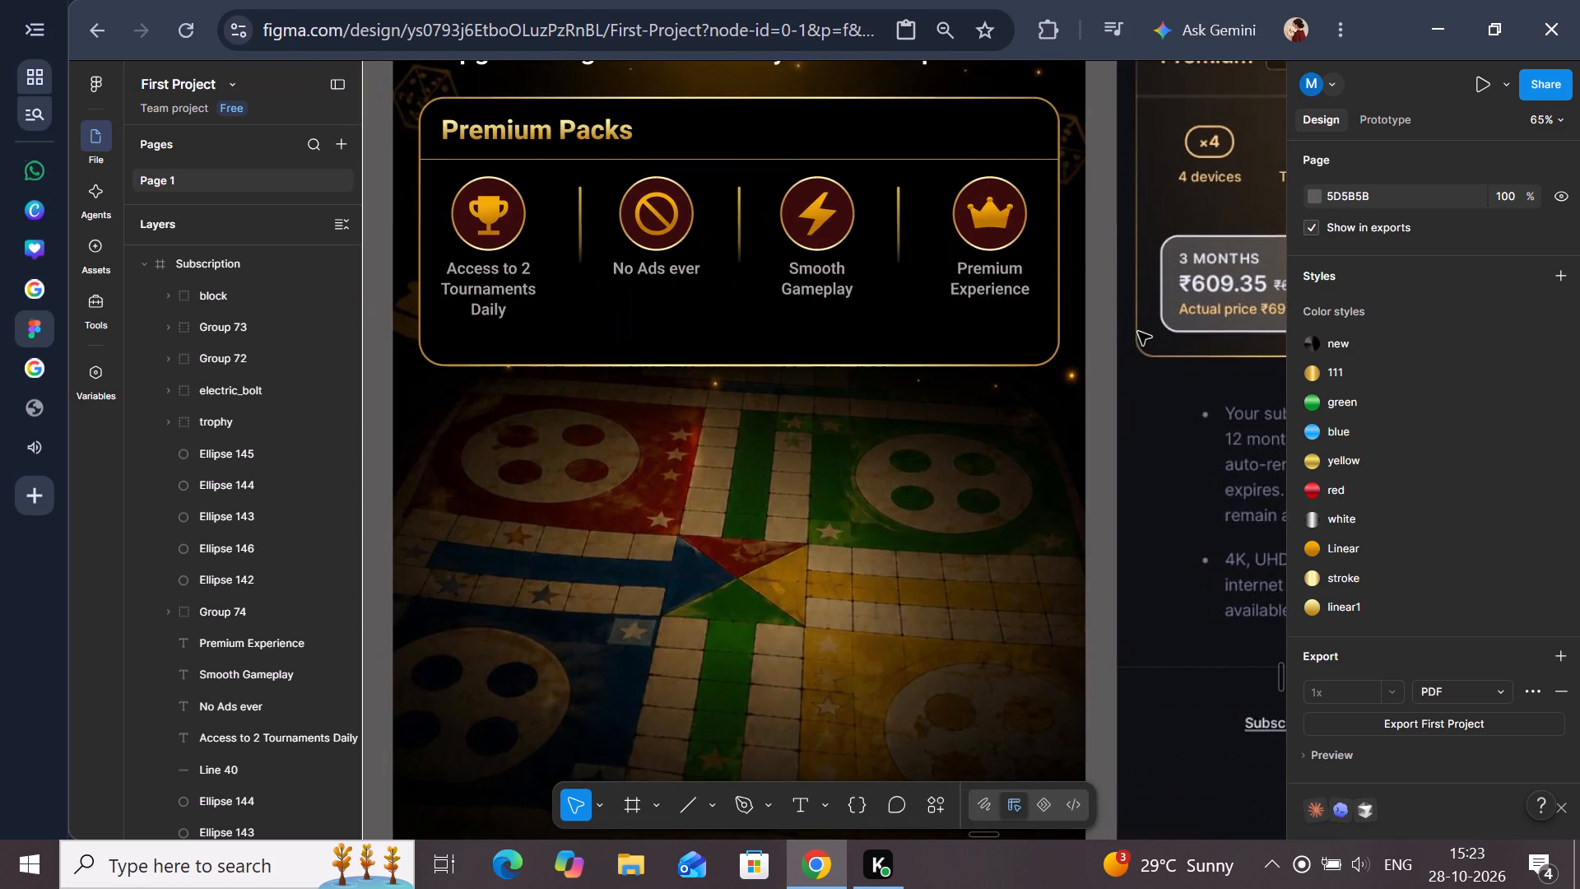
scroll(1138, 332, right, 1)
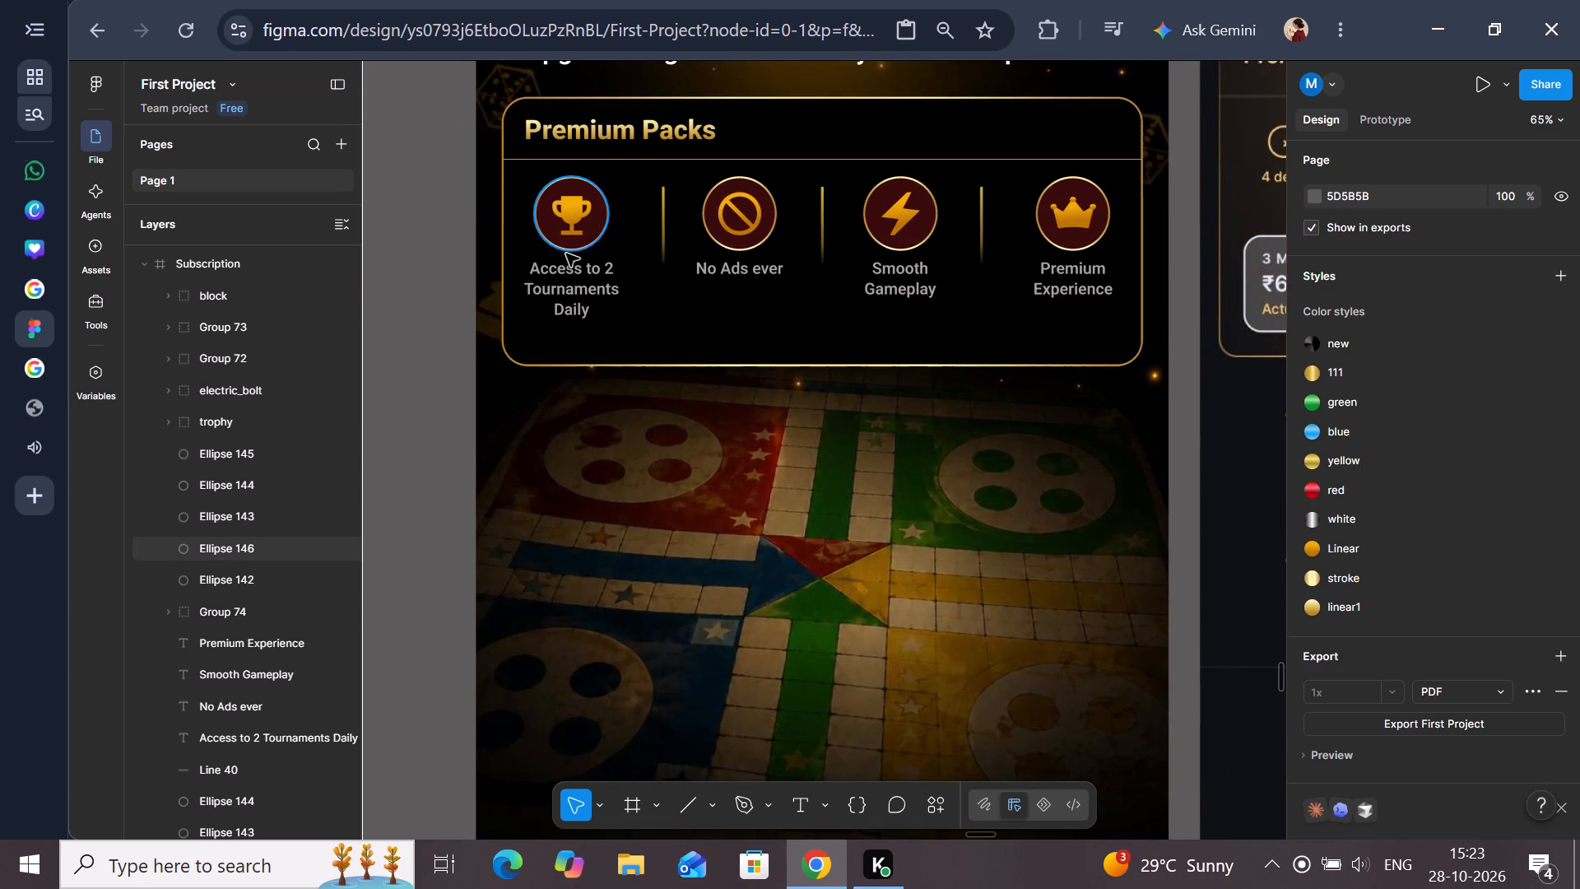
shift+click(566, 254)
shift+click(564, 212)
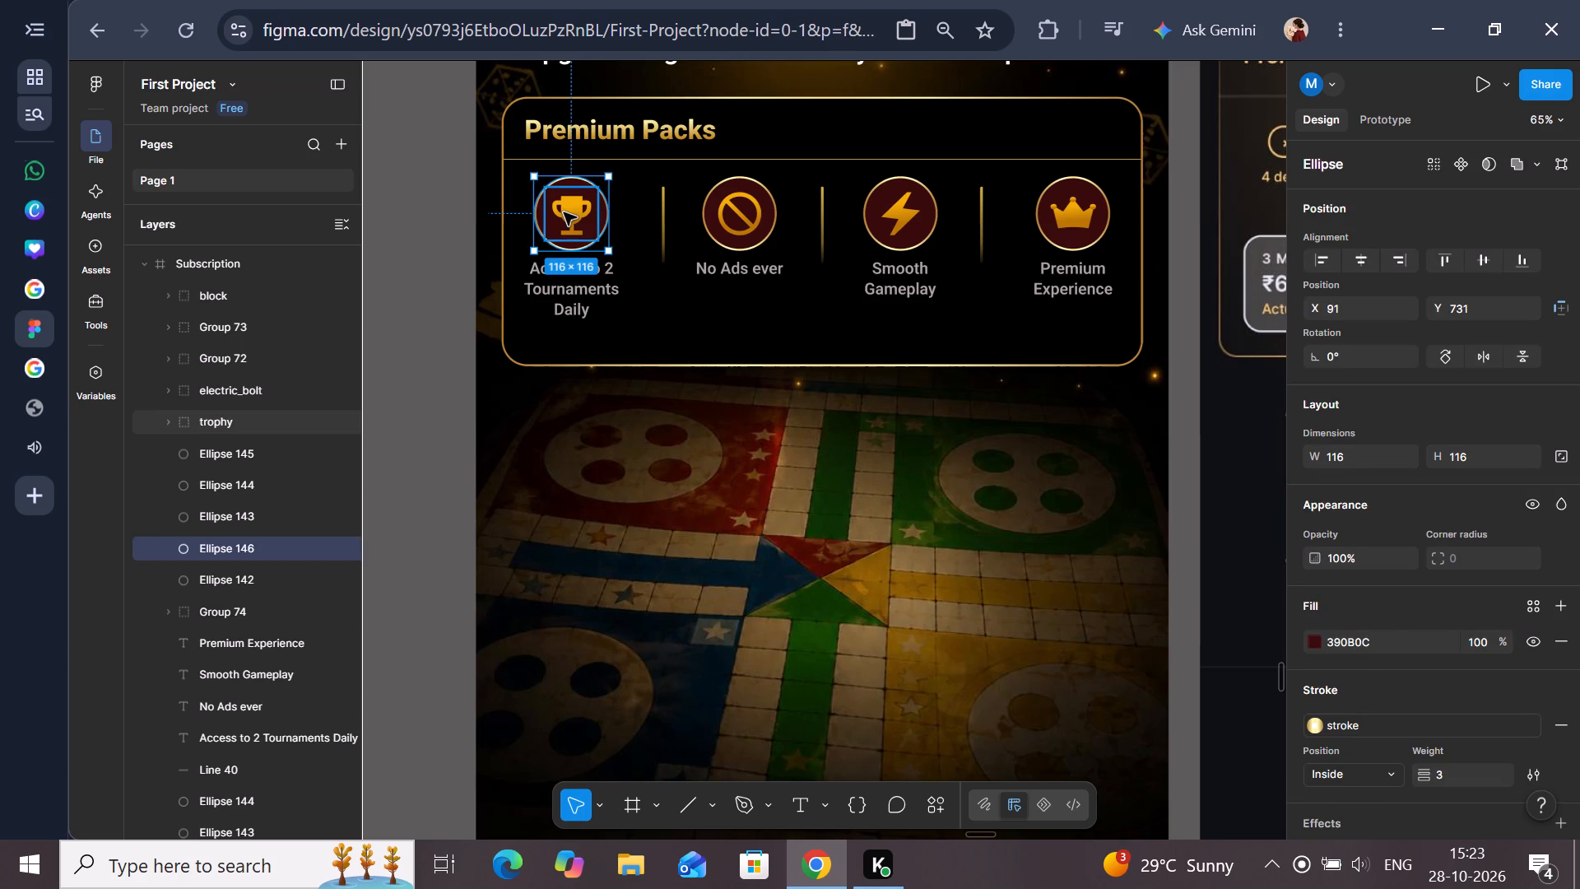
shift+click(566, 312)
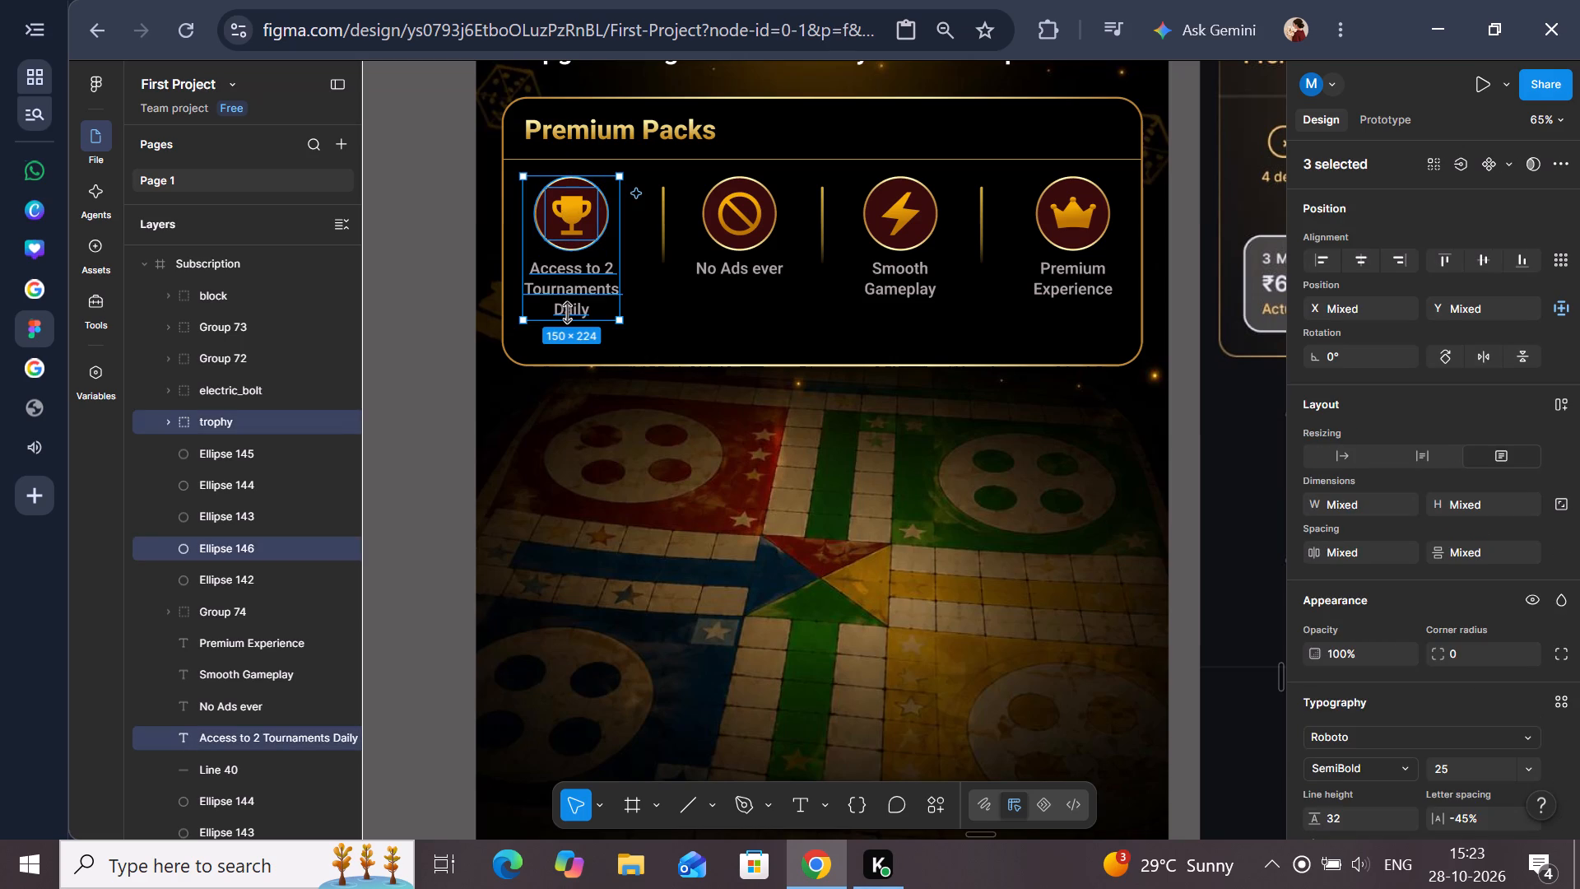
key(Right)
key(Right)
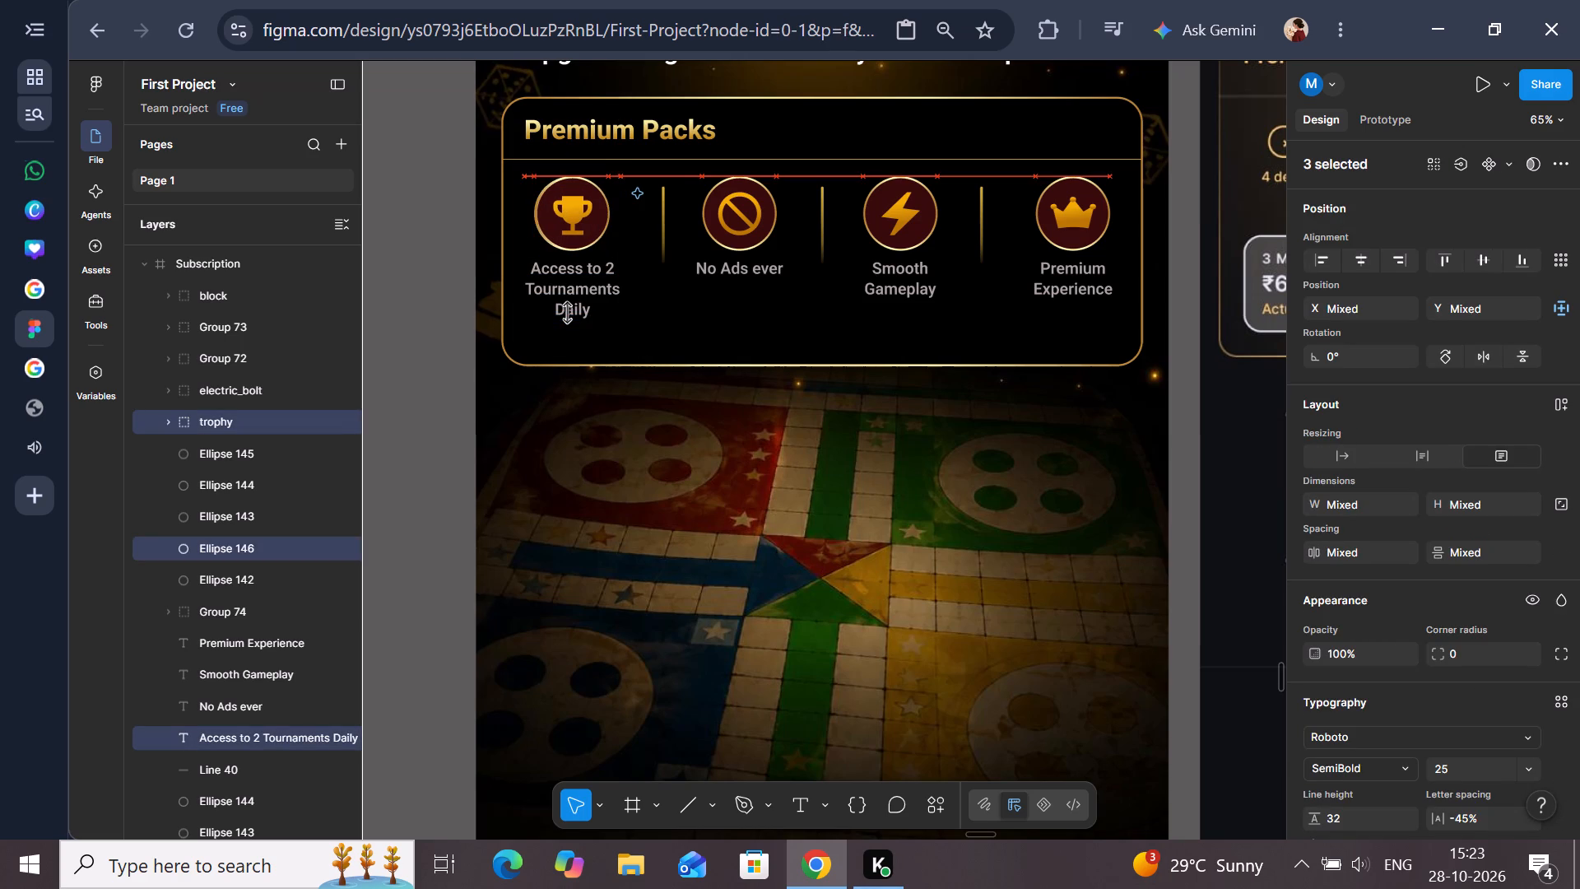
key(Right)
key(Right)
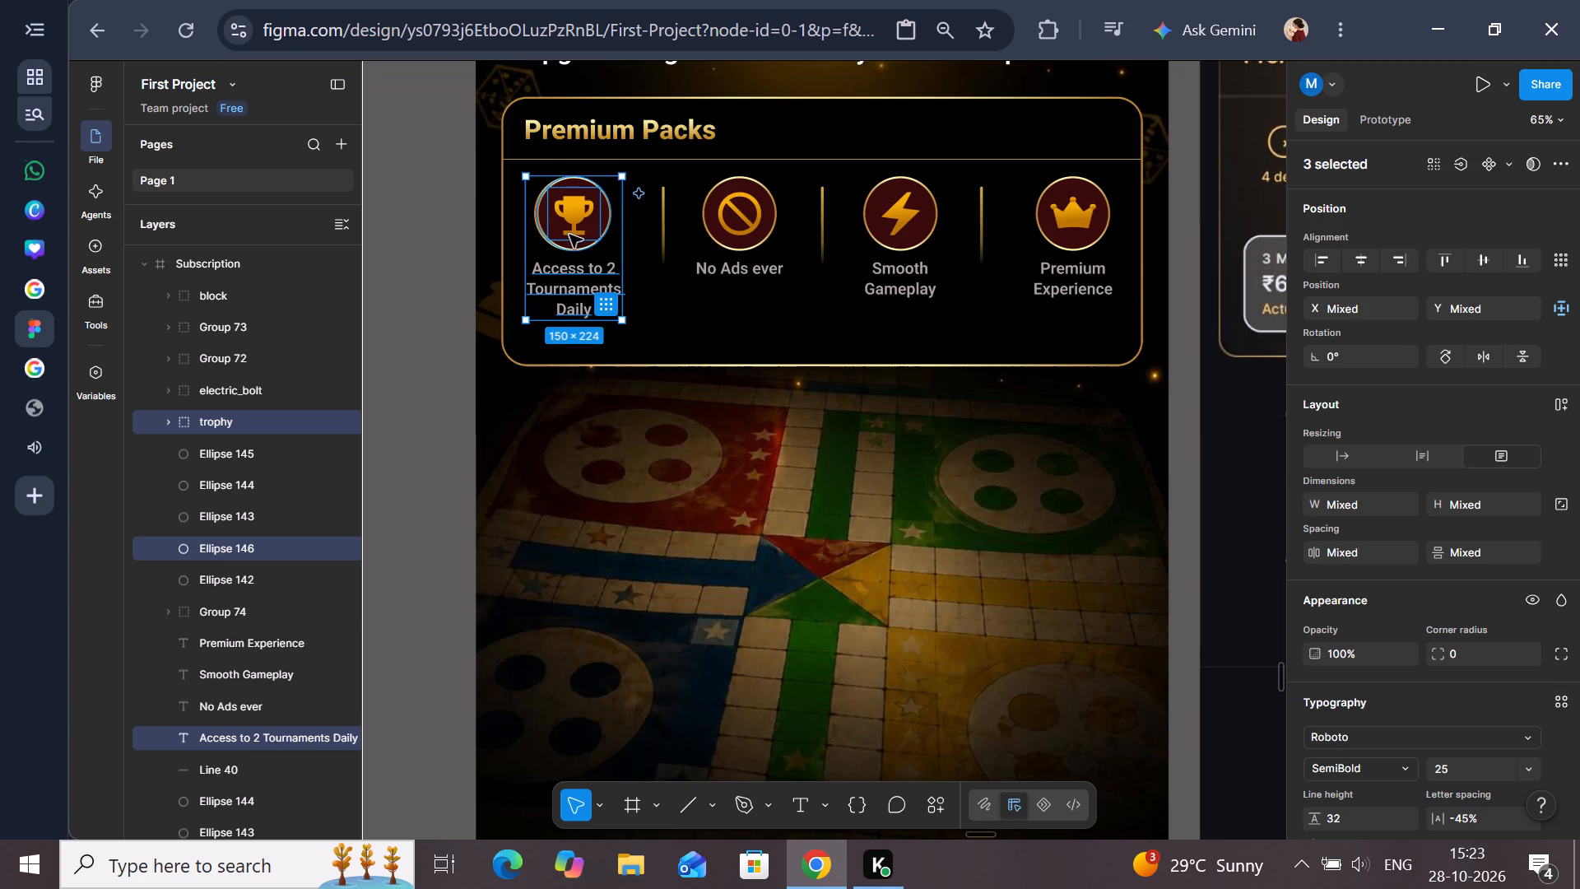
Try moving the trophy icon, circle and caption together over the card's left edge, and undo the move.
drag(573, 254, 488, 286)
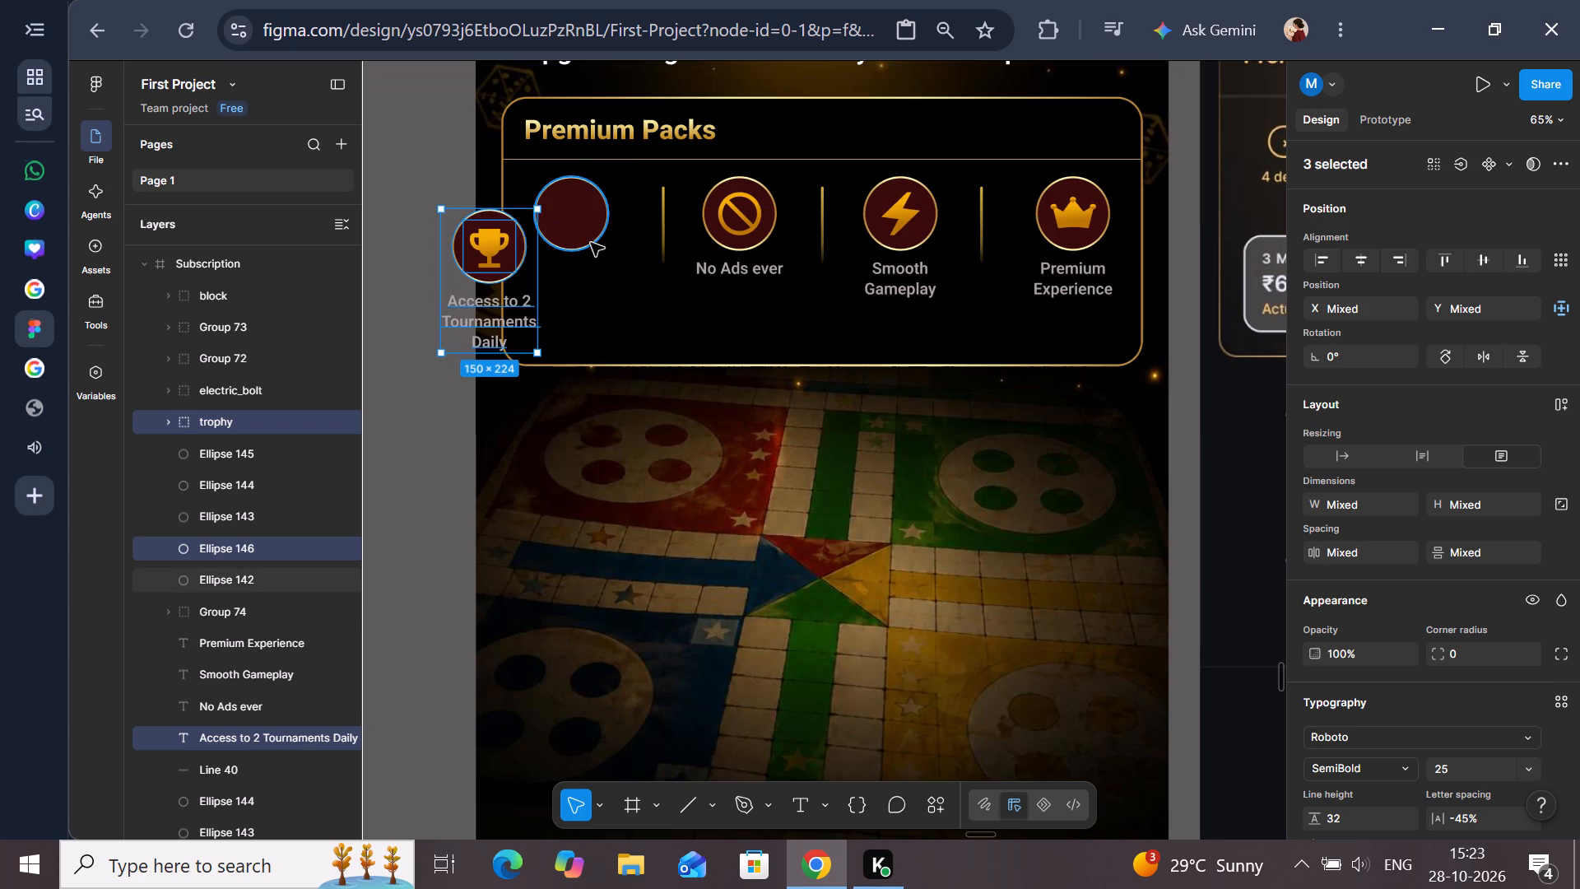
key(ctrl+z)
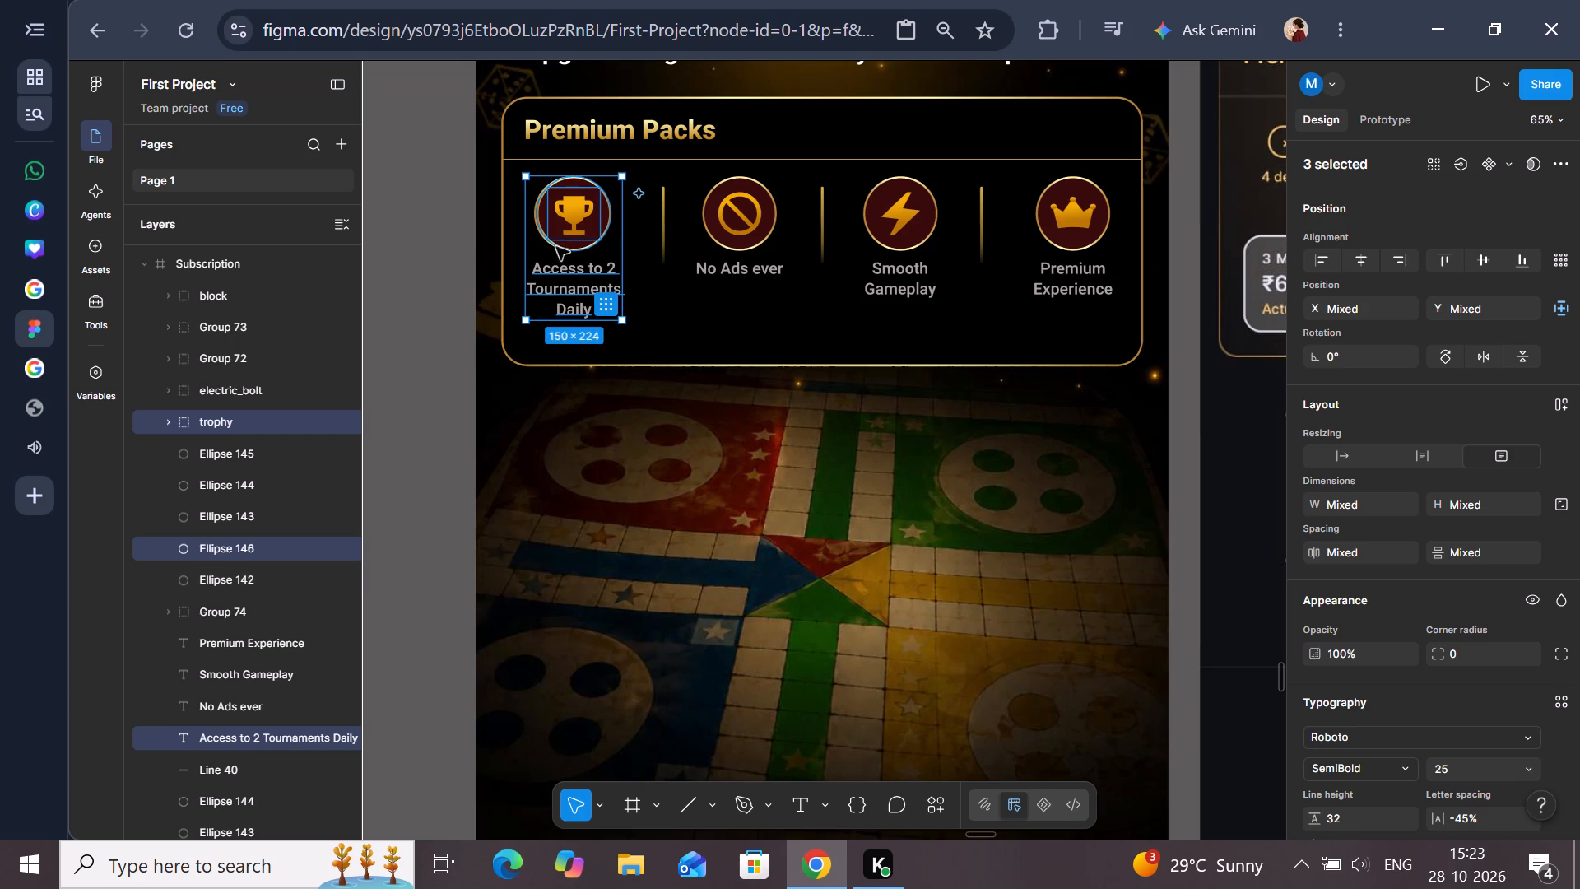
Delete the duplicate circle behind the trophy icon, the one offset to X 95.
click(458, 262)
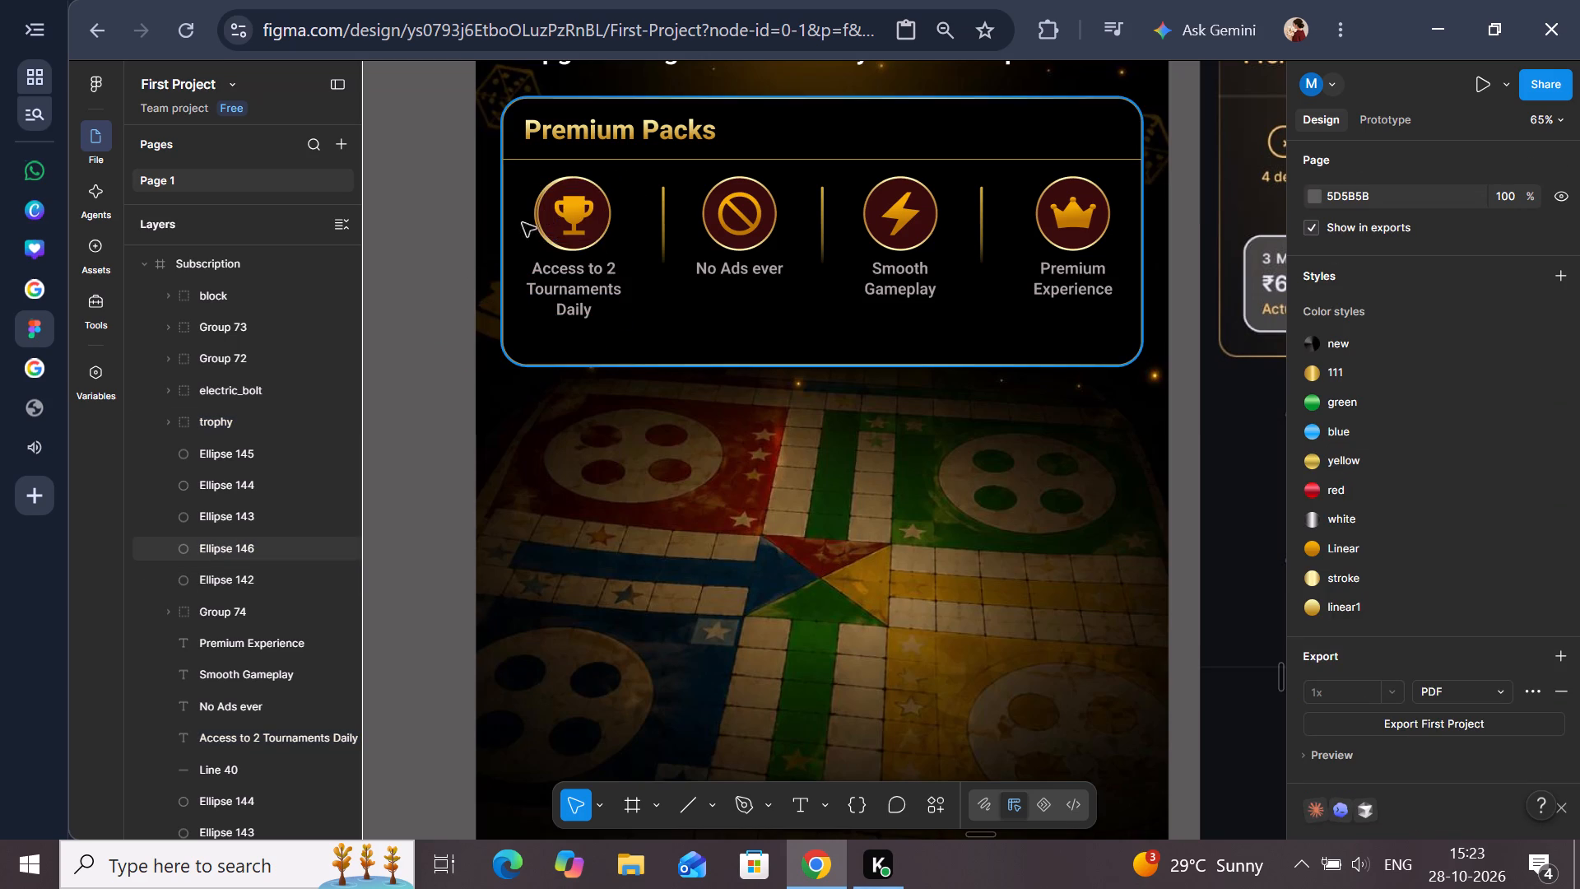
click(537, 221)
key(BackSpace)
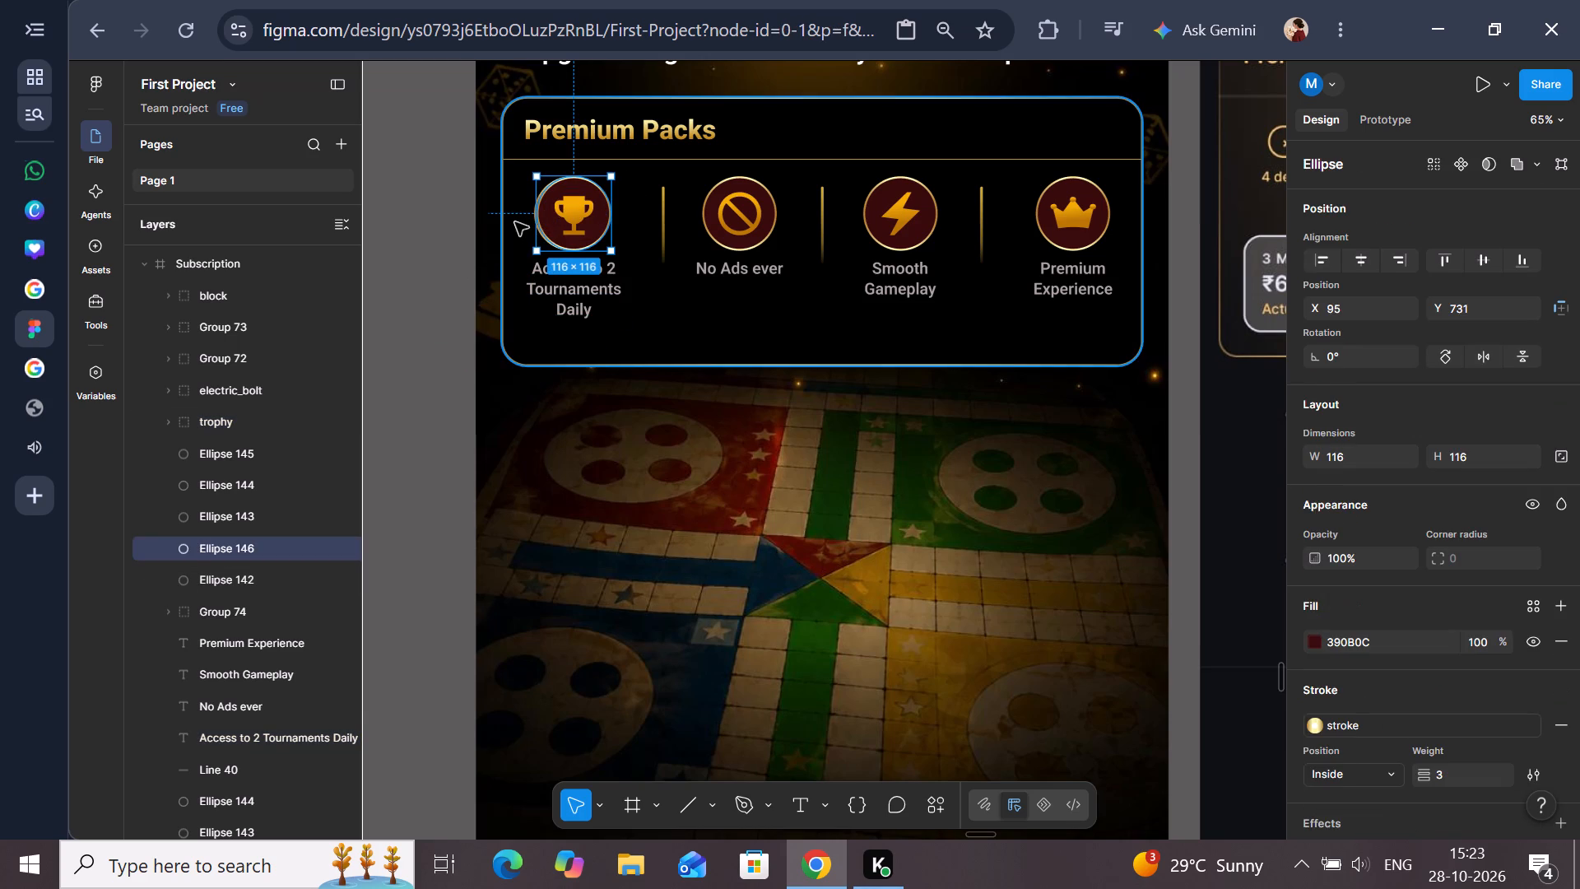
Align the trophy icon and its circle to each other on their vertical centres.
click(606, 226)
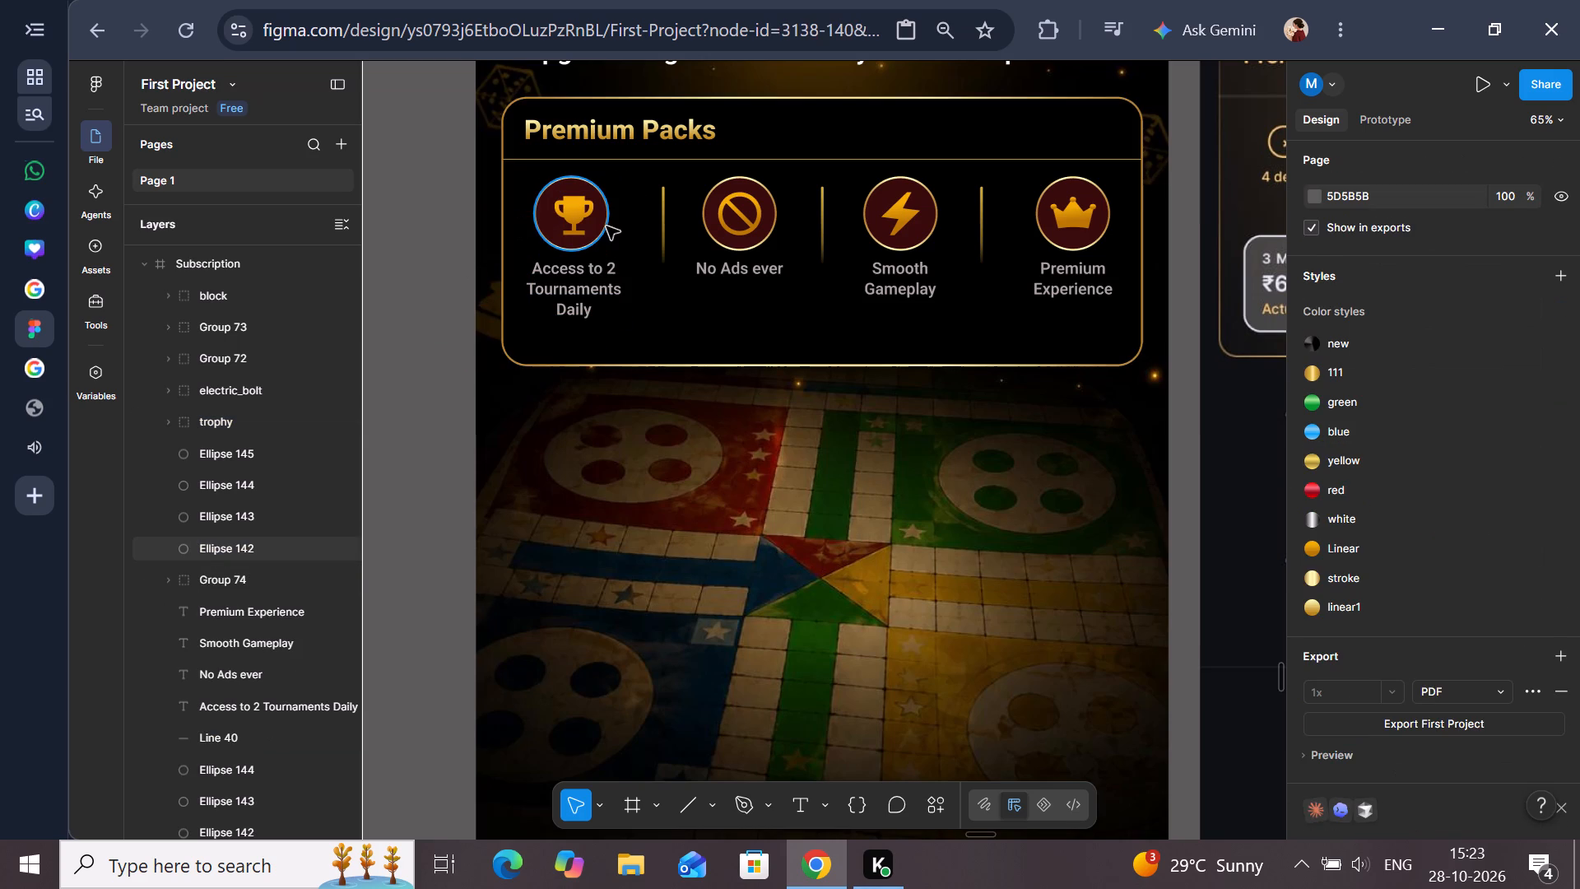
click(574, 226)
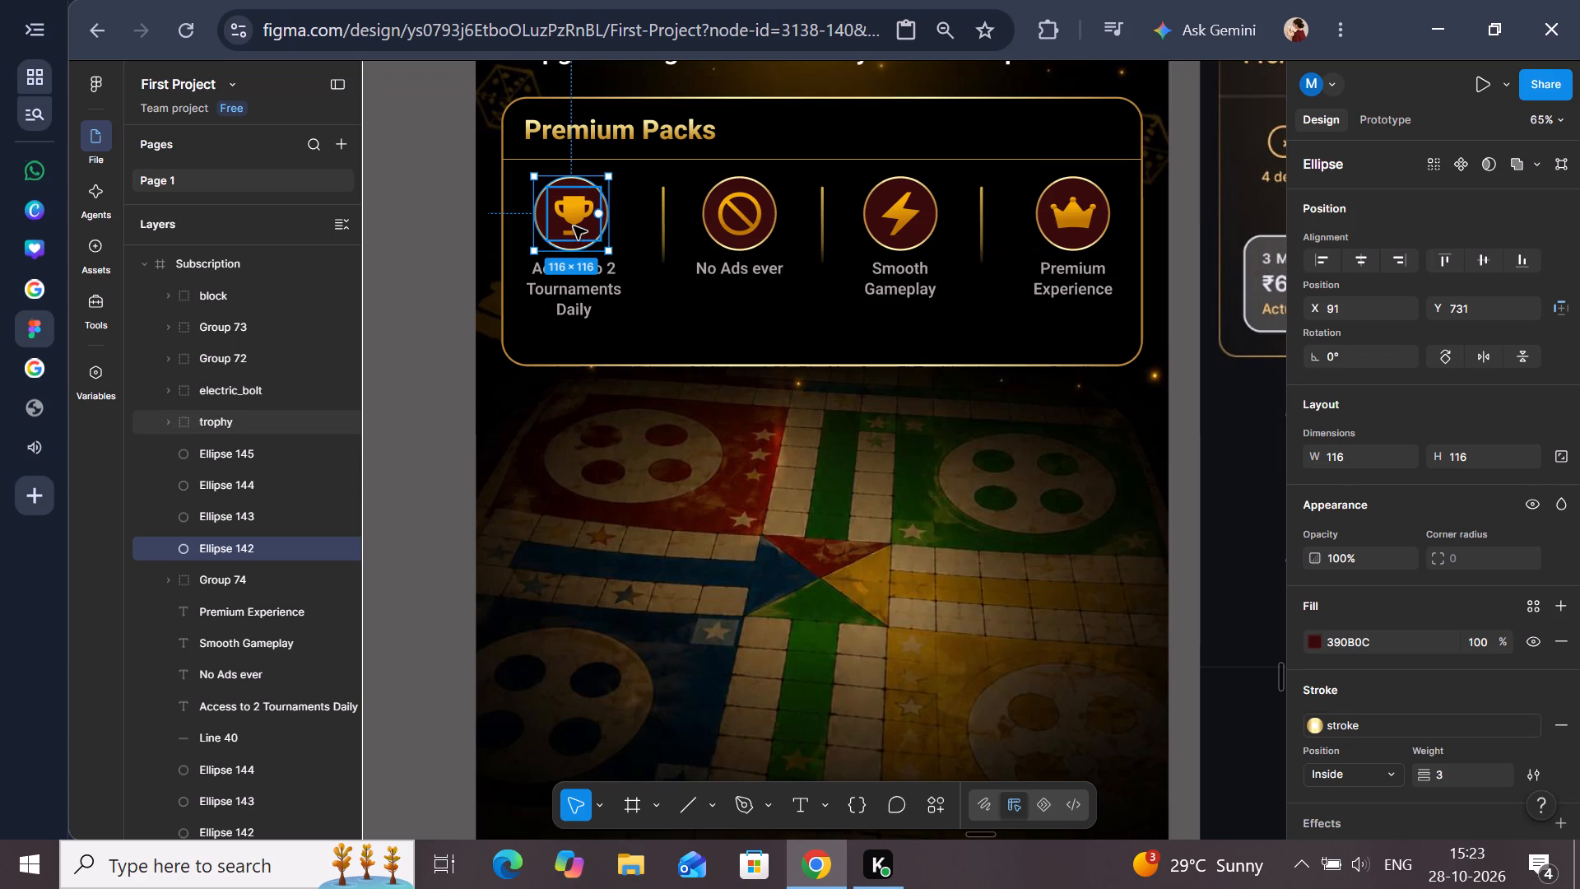
shift+click(555, 216)
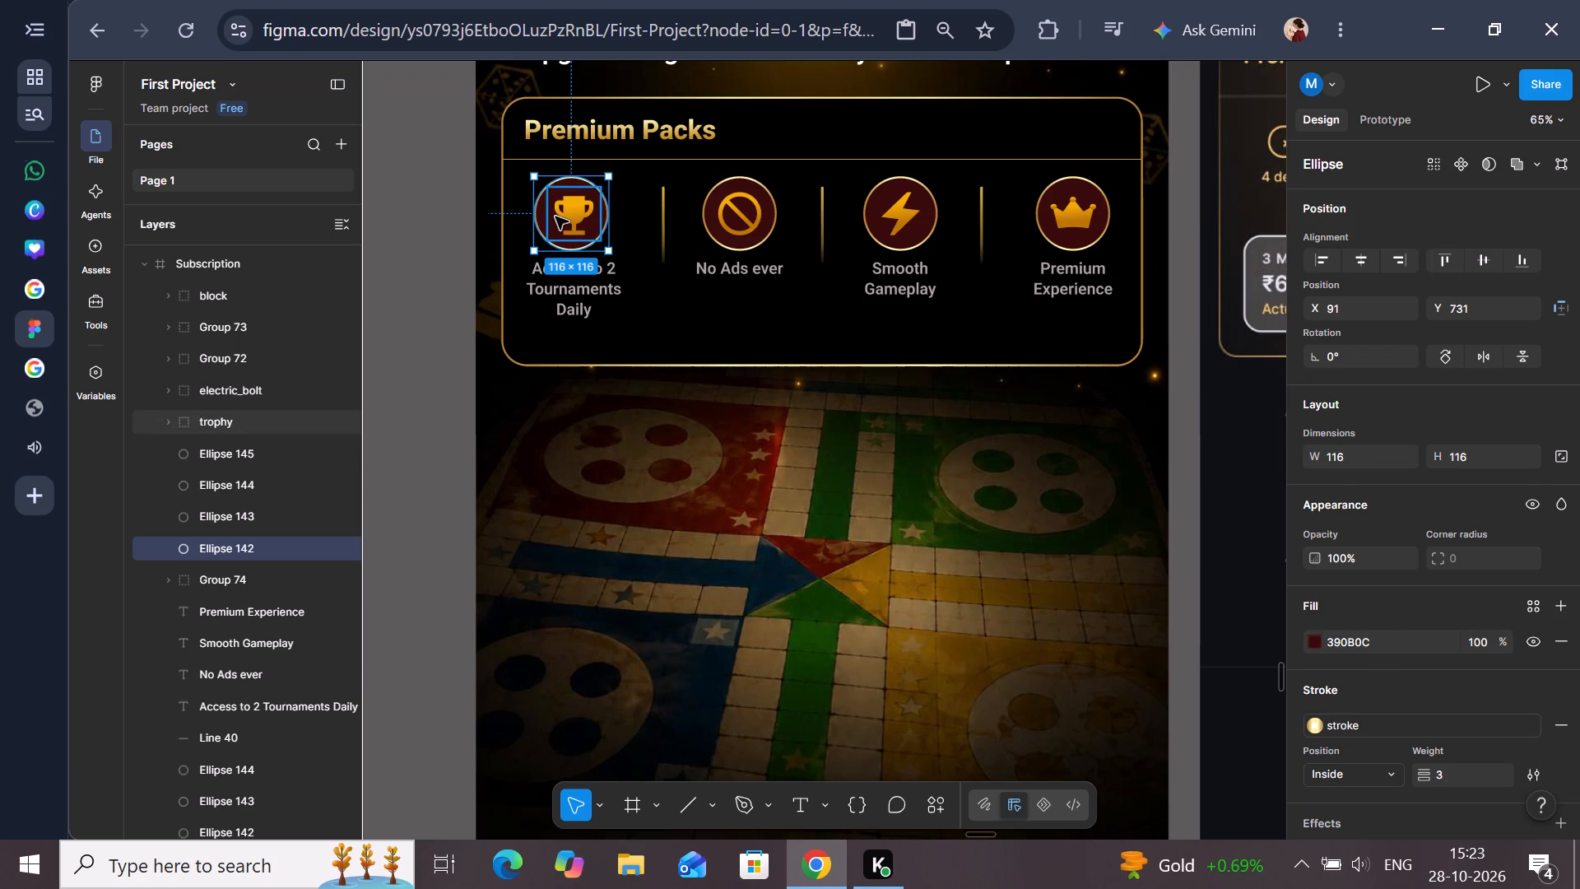
click(1492, 262)
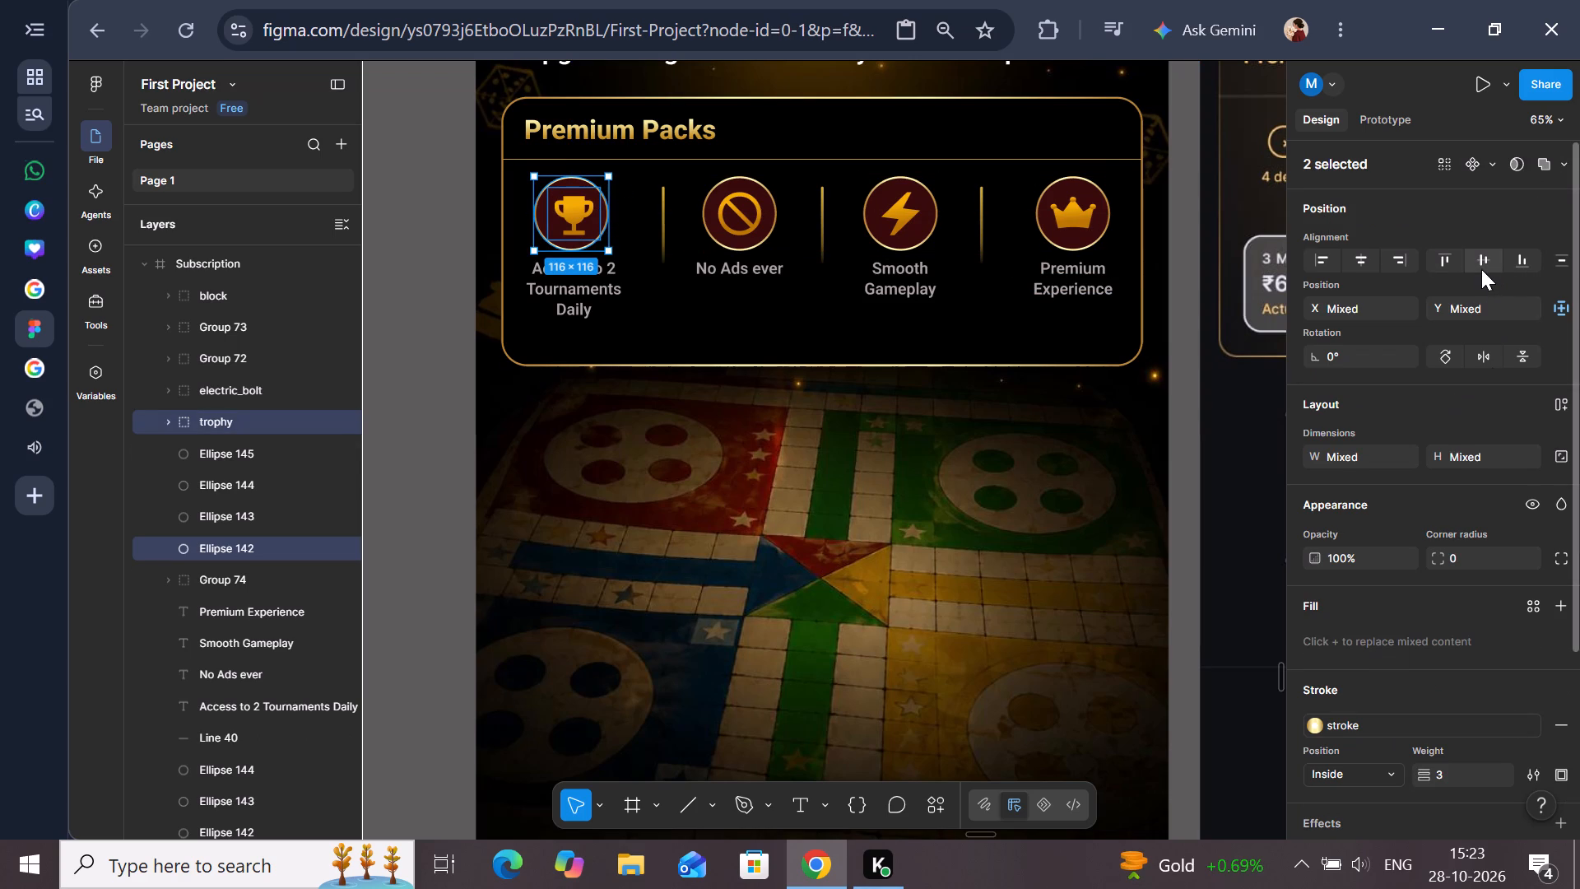
click(1481, 269)
click(438, 375)
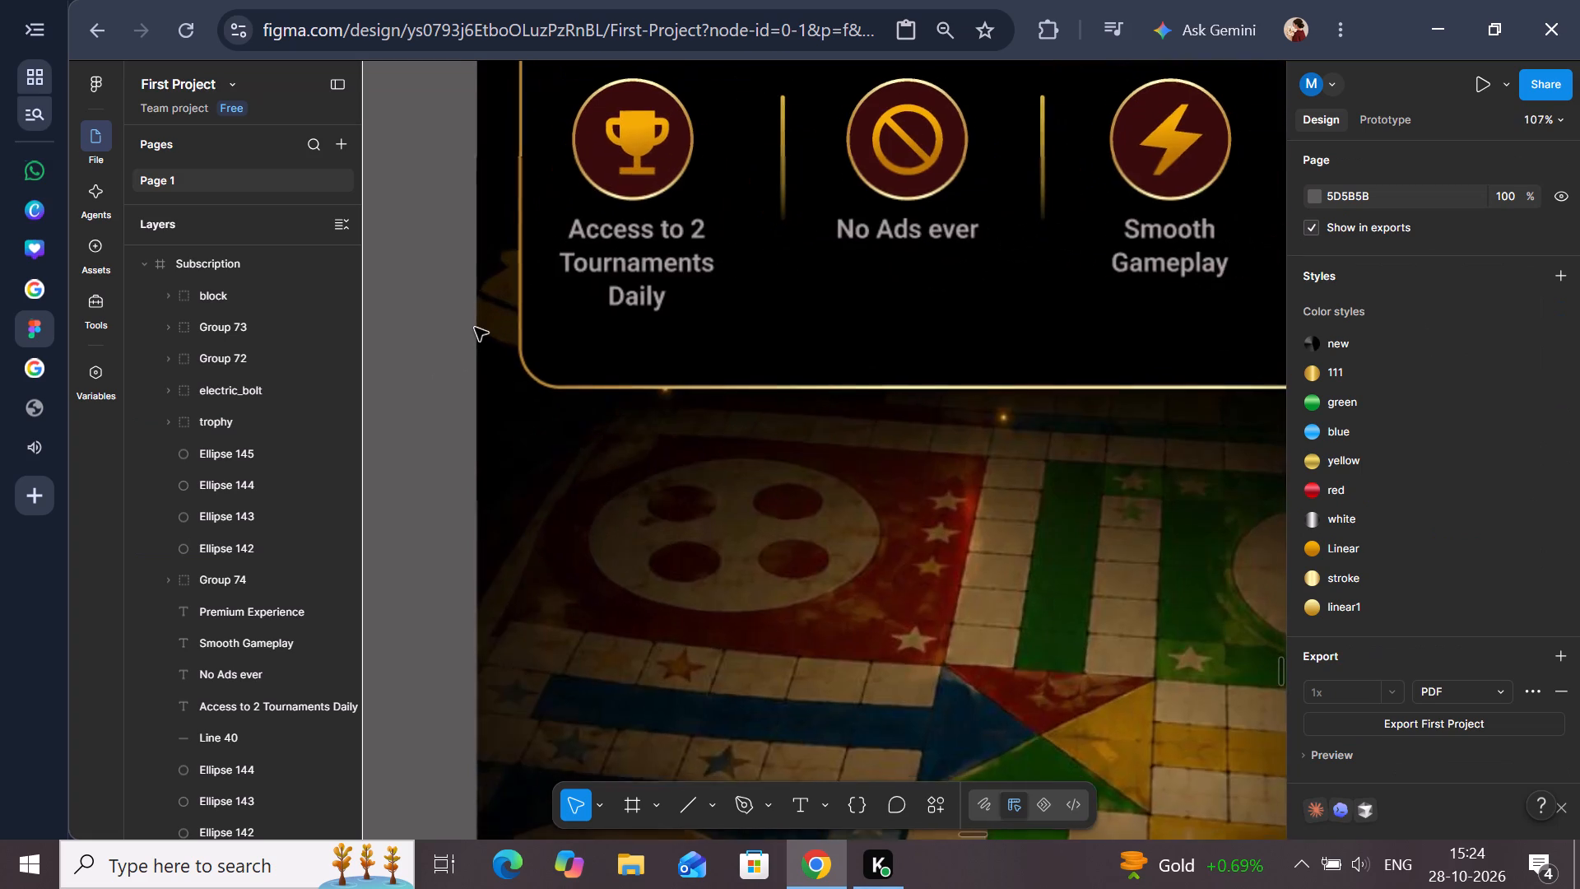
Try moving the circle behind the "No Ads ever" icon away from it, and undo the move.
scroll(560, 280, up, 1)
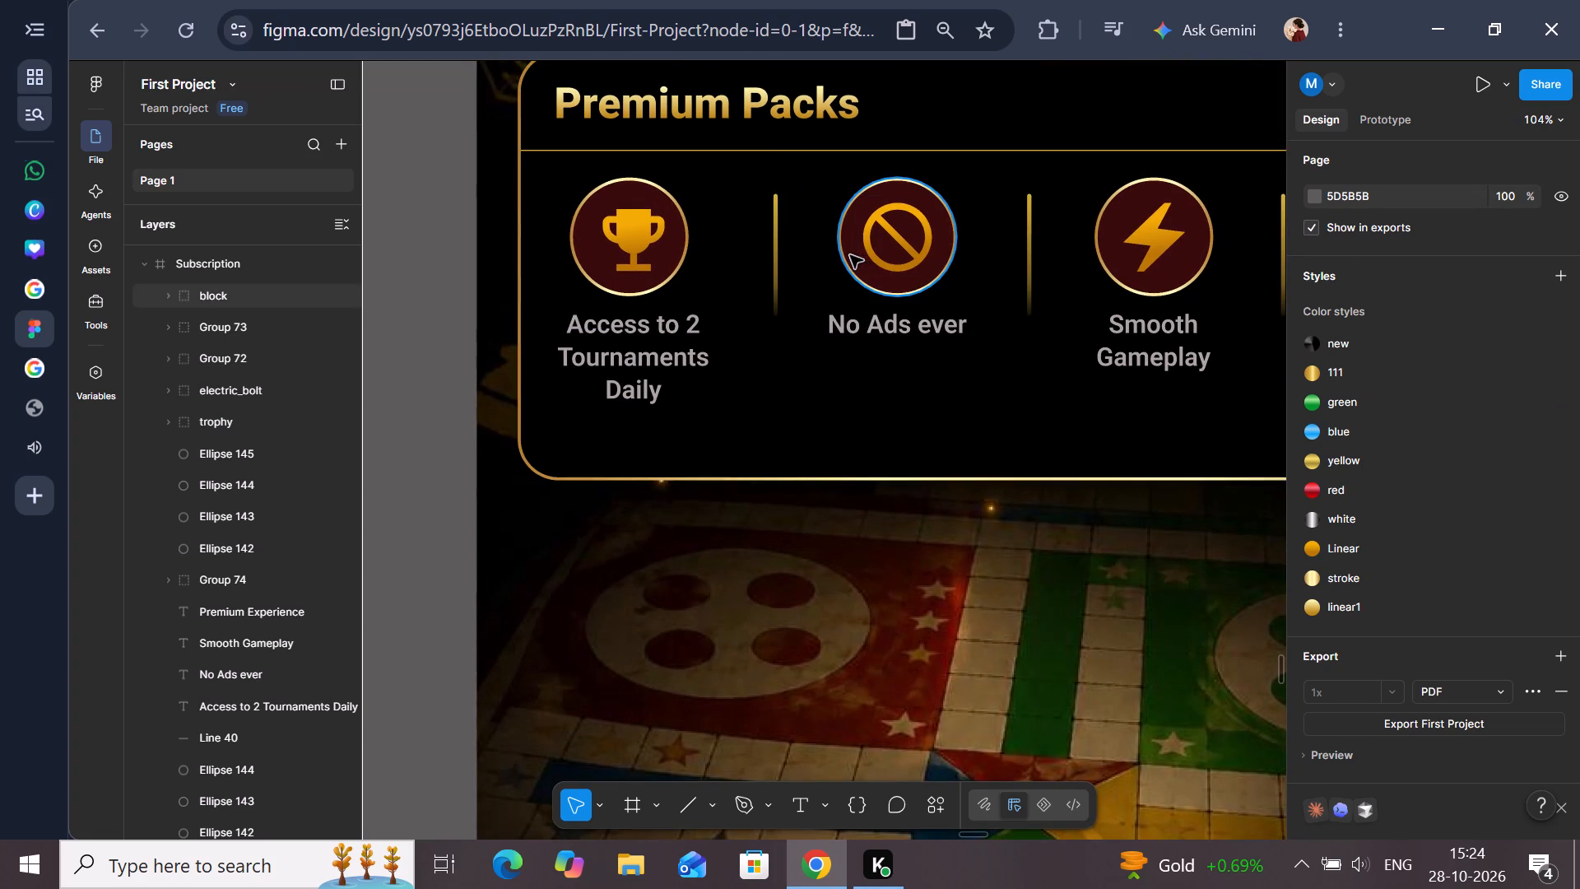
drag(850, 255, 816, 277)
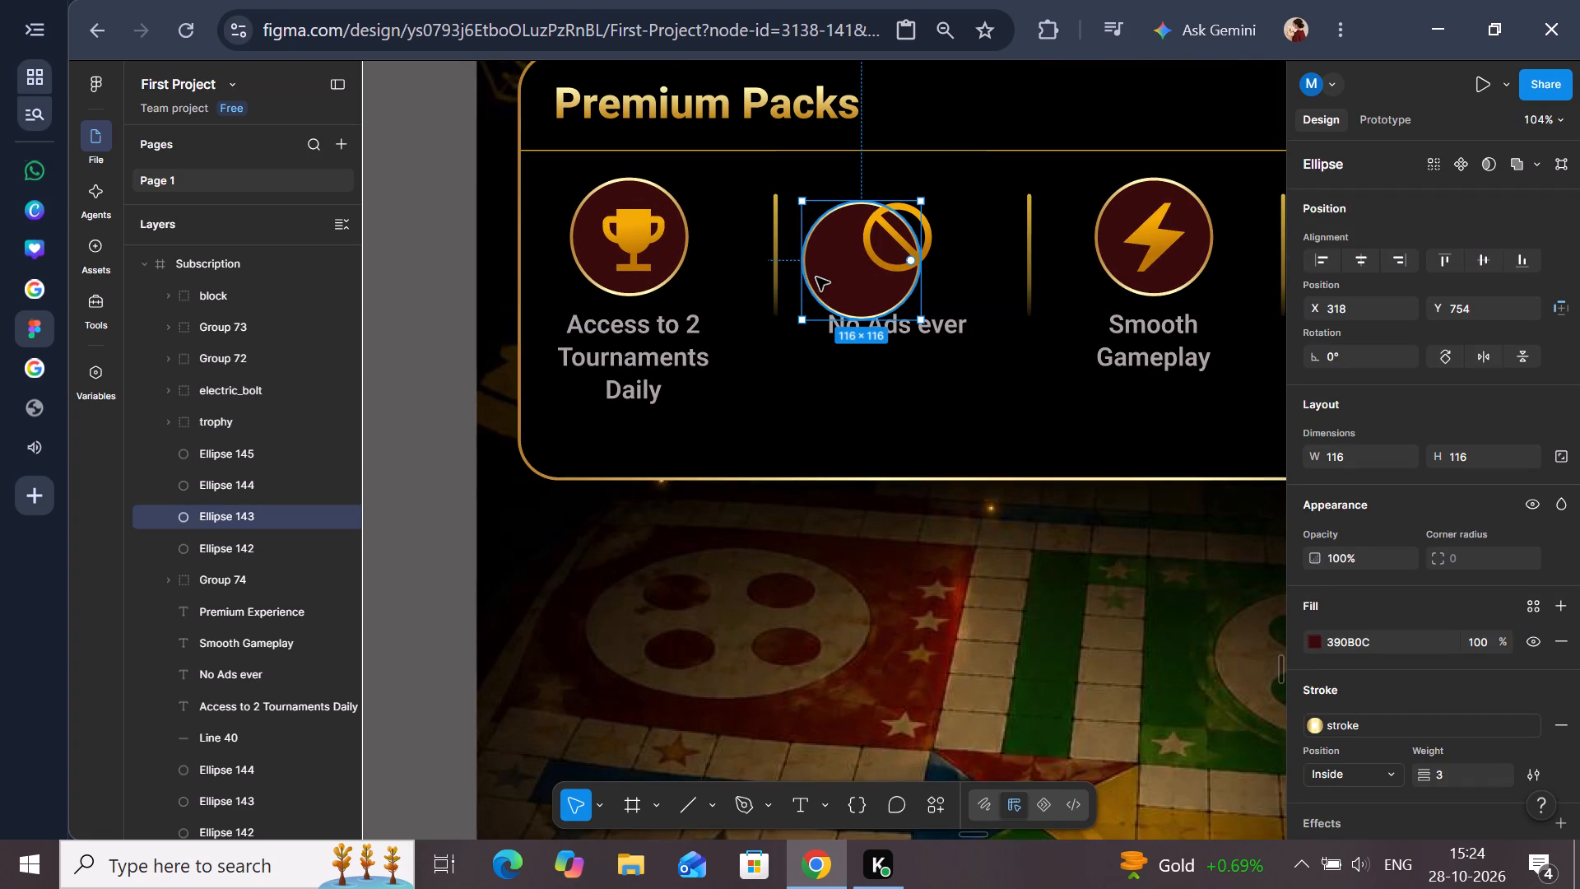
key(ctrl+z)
Centre the trophy icon horizontally on its circle, at X 109.
click(652, 259)
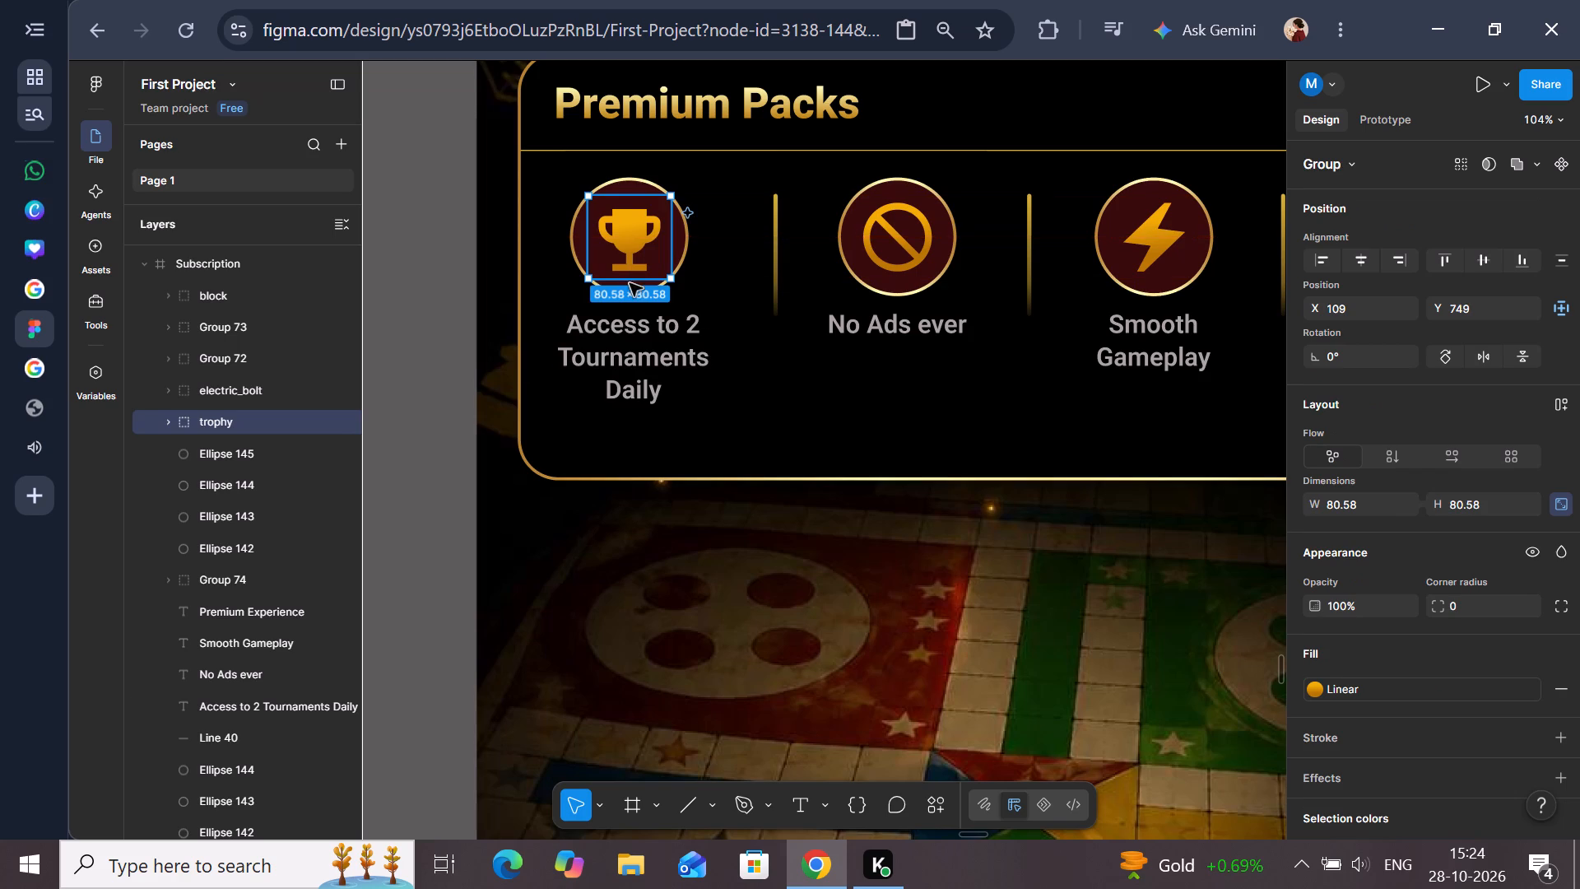
click(398, 429)
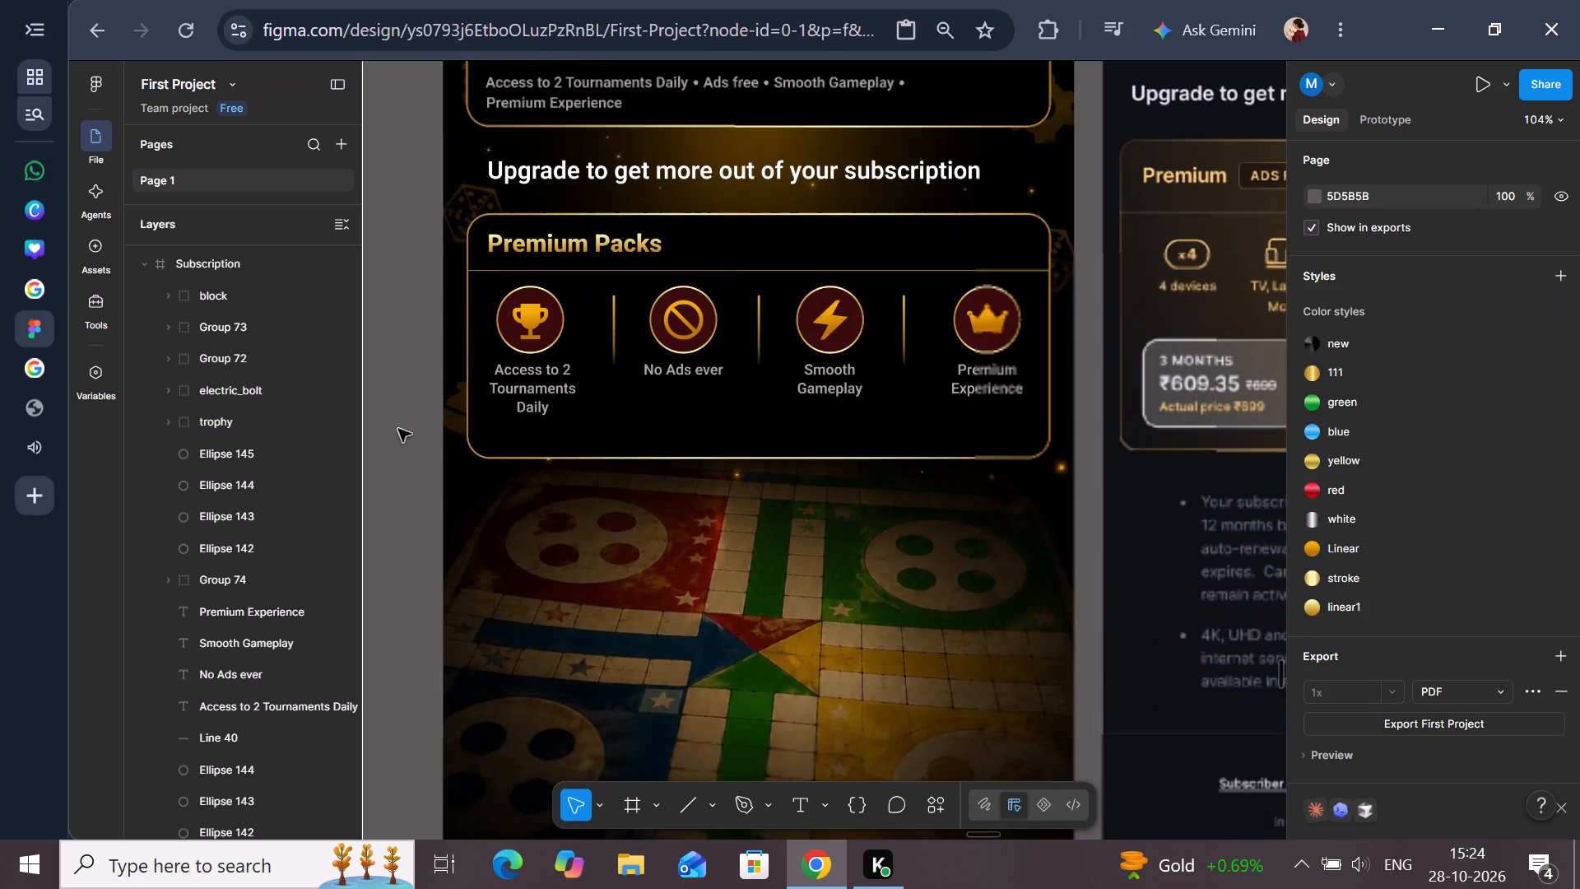
Shift the trophy icon, its circle and the "Access to 2 Tournaments Daily" caption together 8 px right.
scroll(270, 601, up, 2)
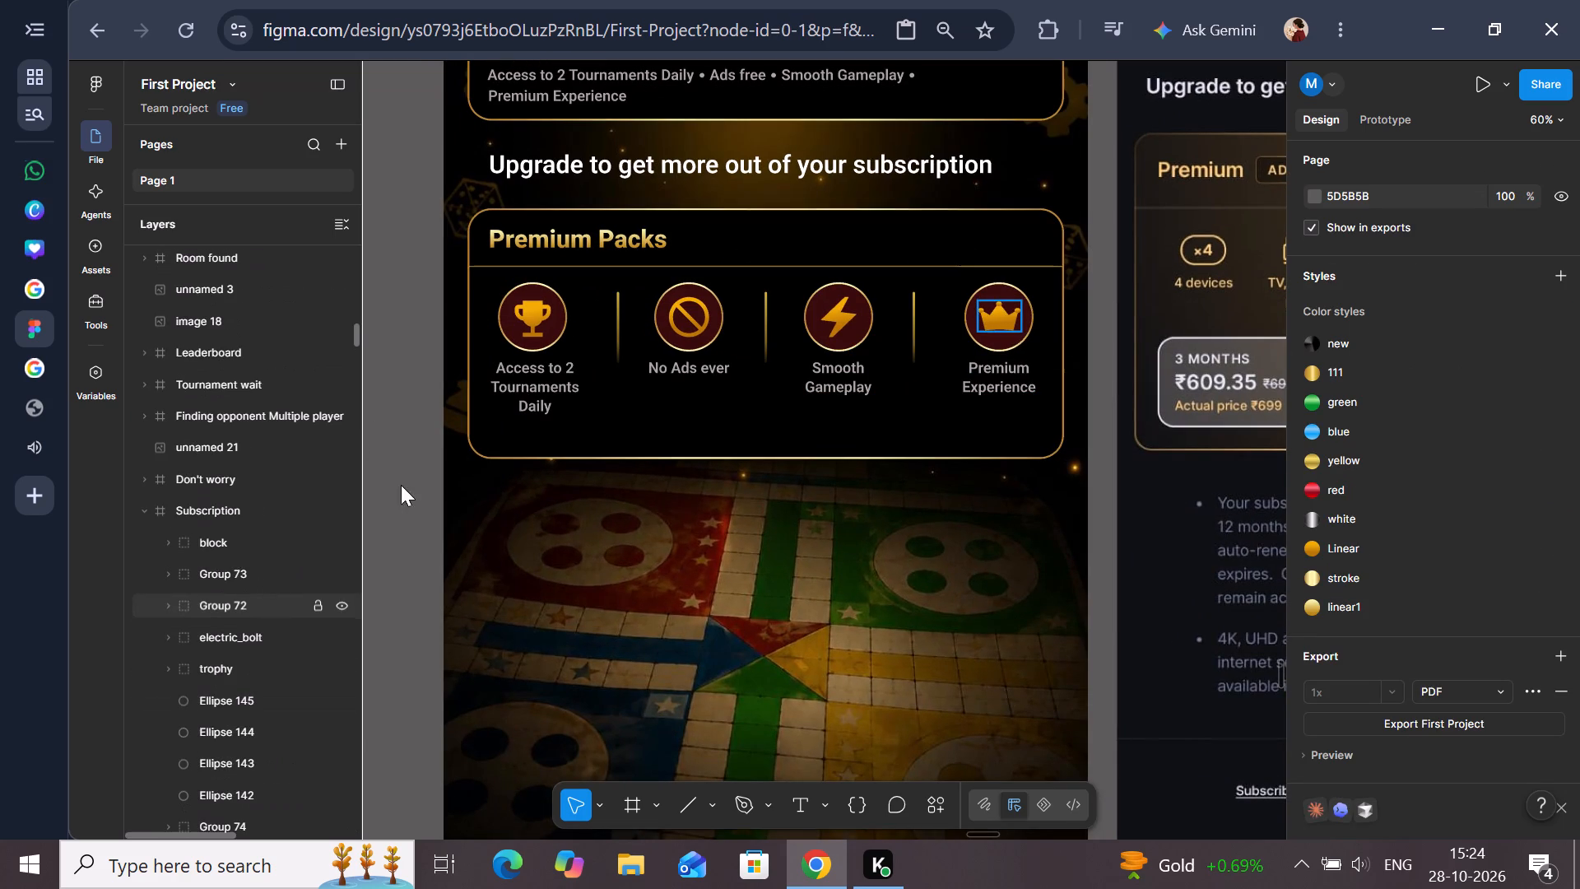
scroll(985, 371, right, 1)
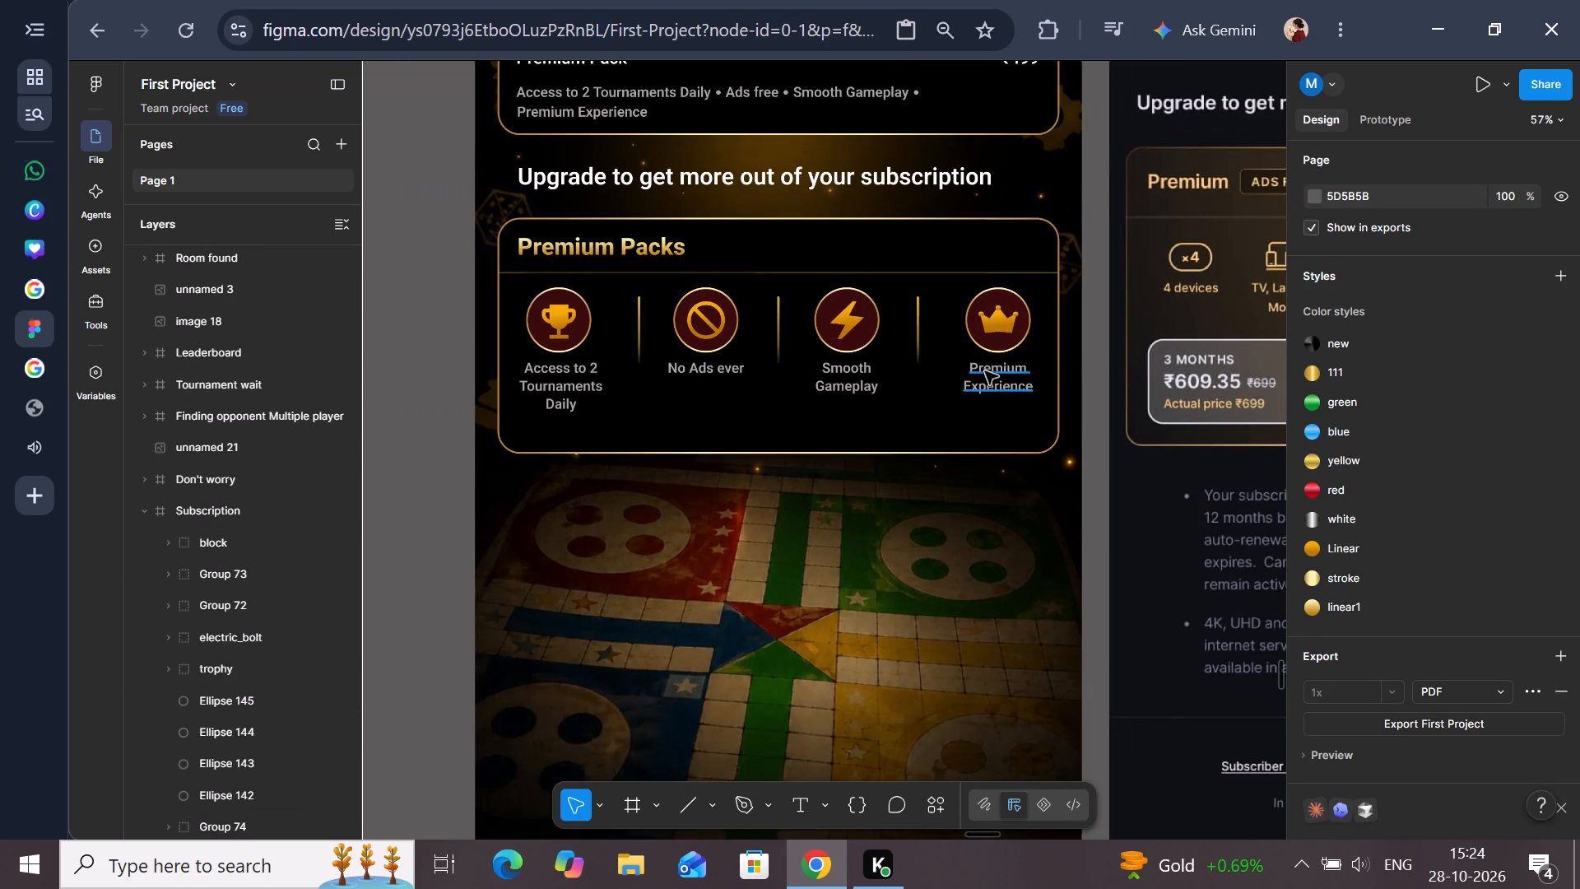
scroll(985, 371, right, 1)
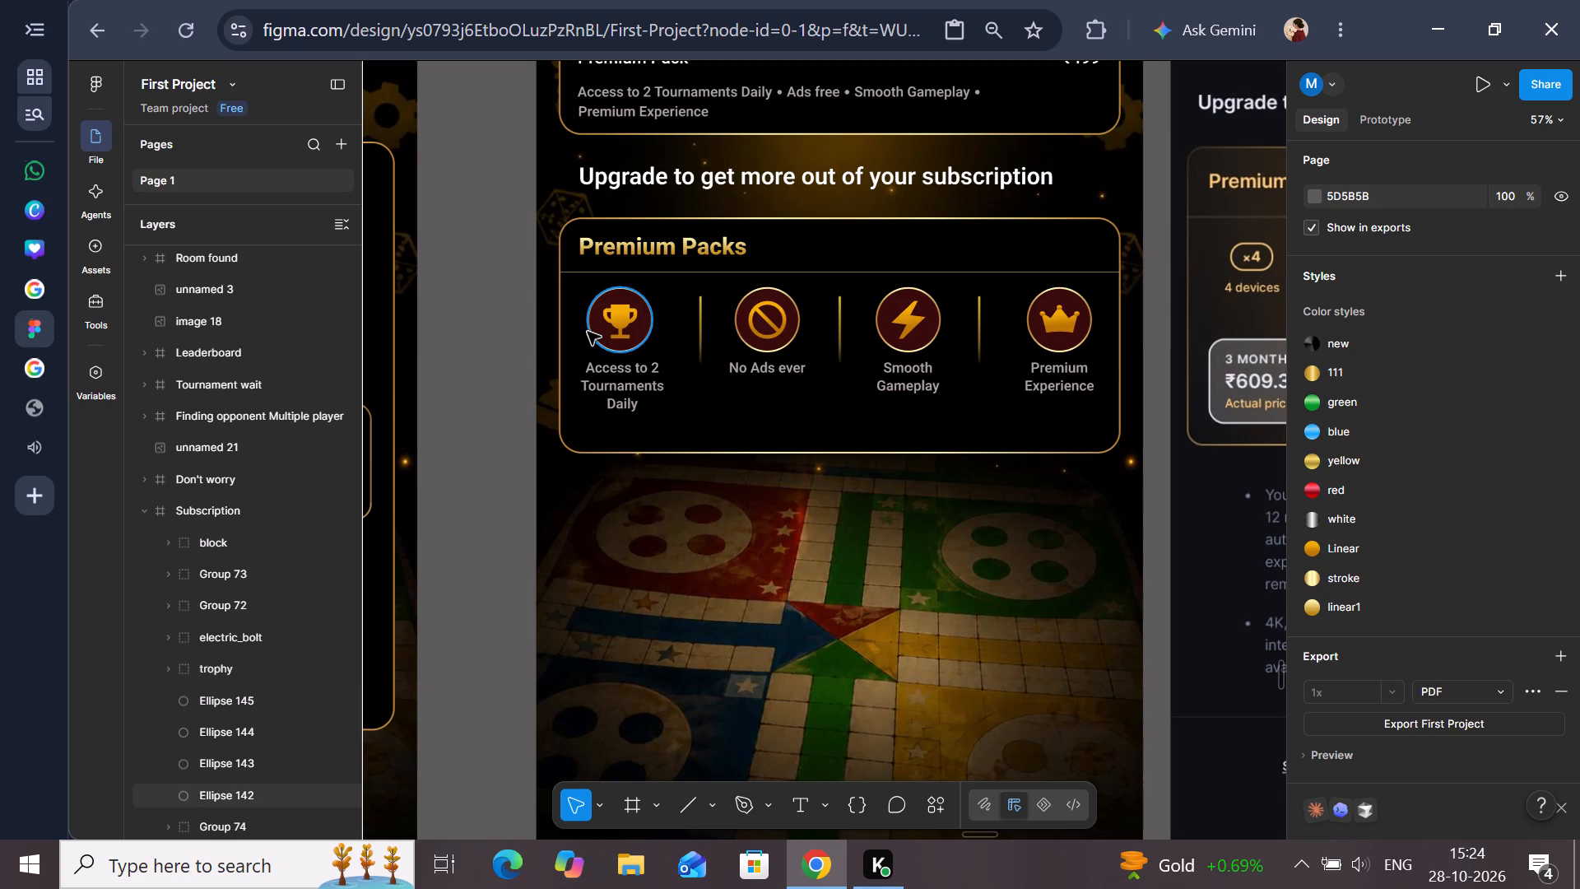
shift+click(588, 332)
shift+click(616, 328)
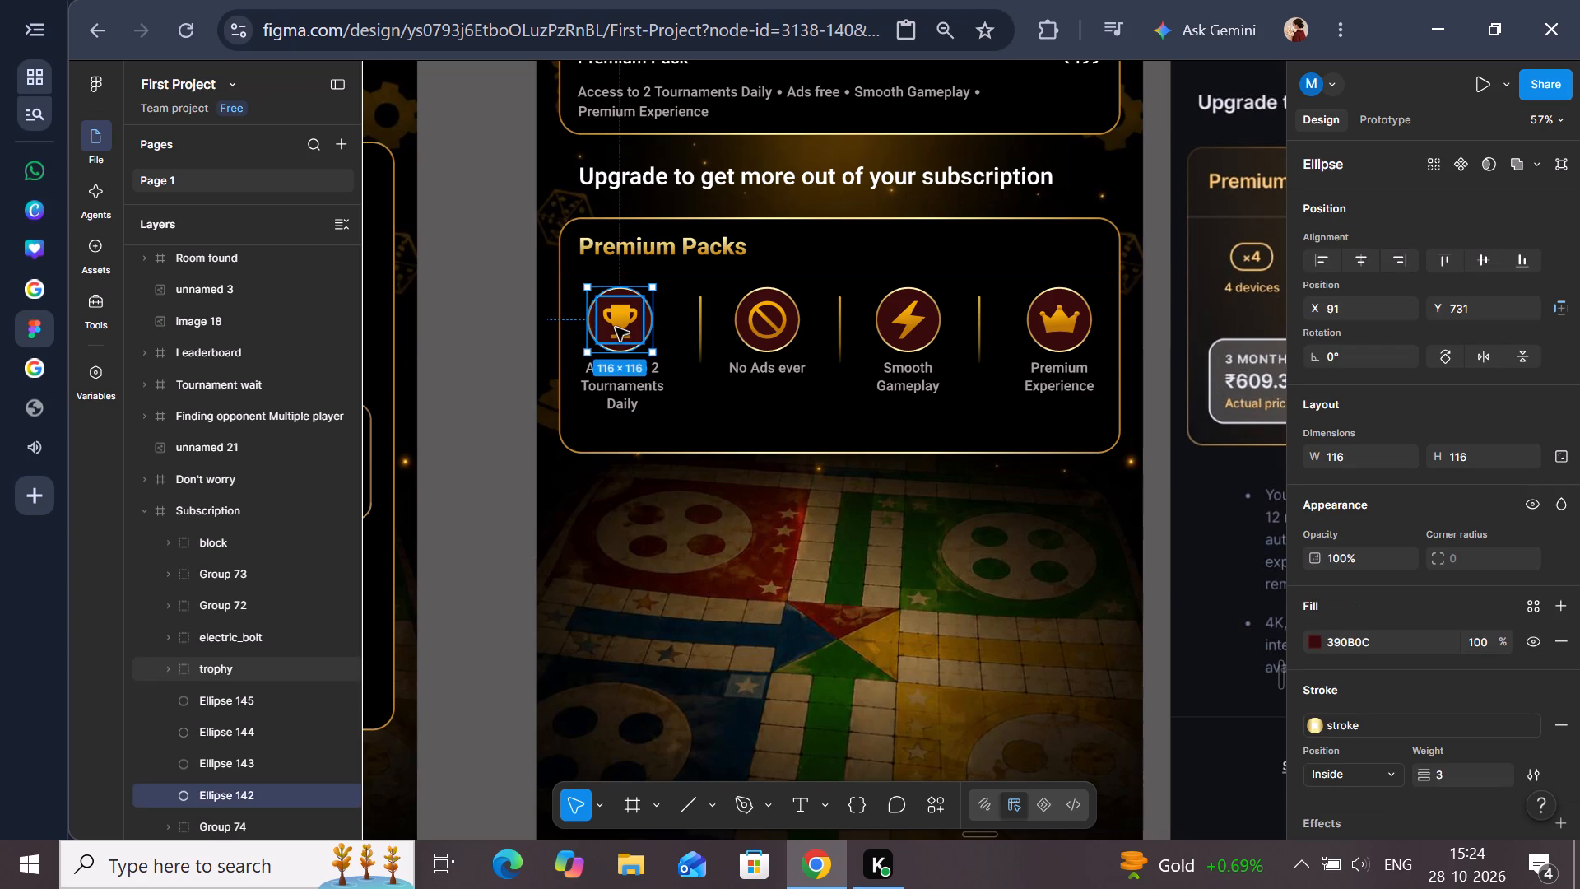
shift+click(614, 399)
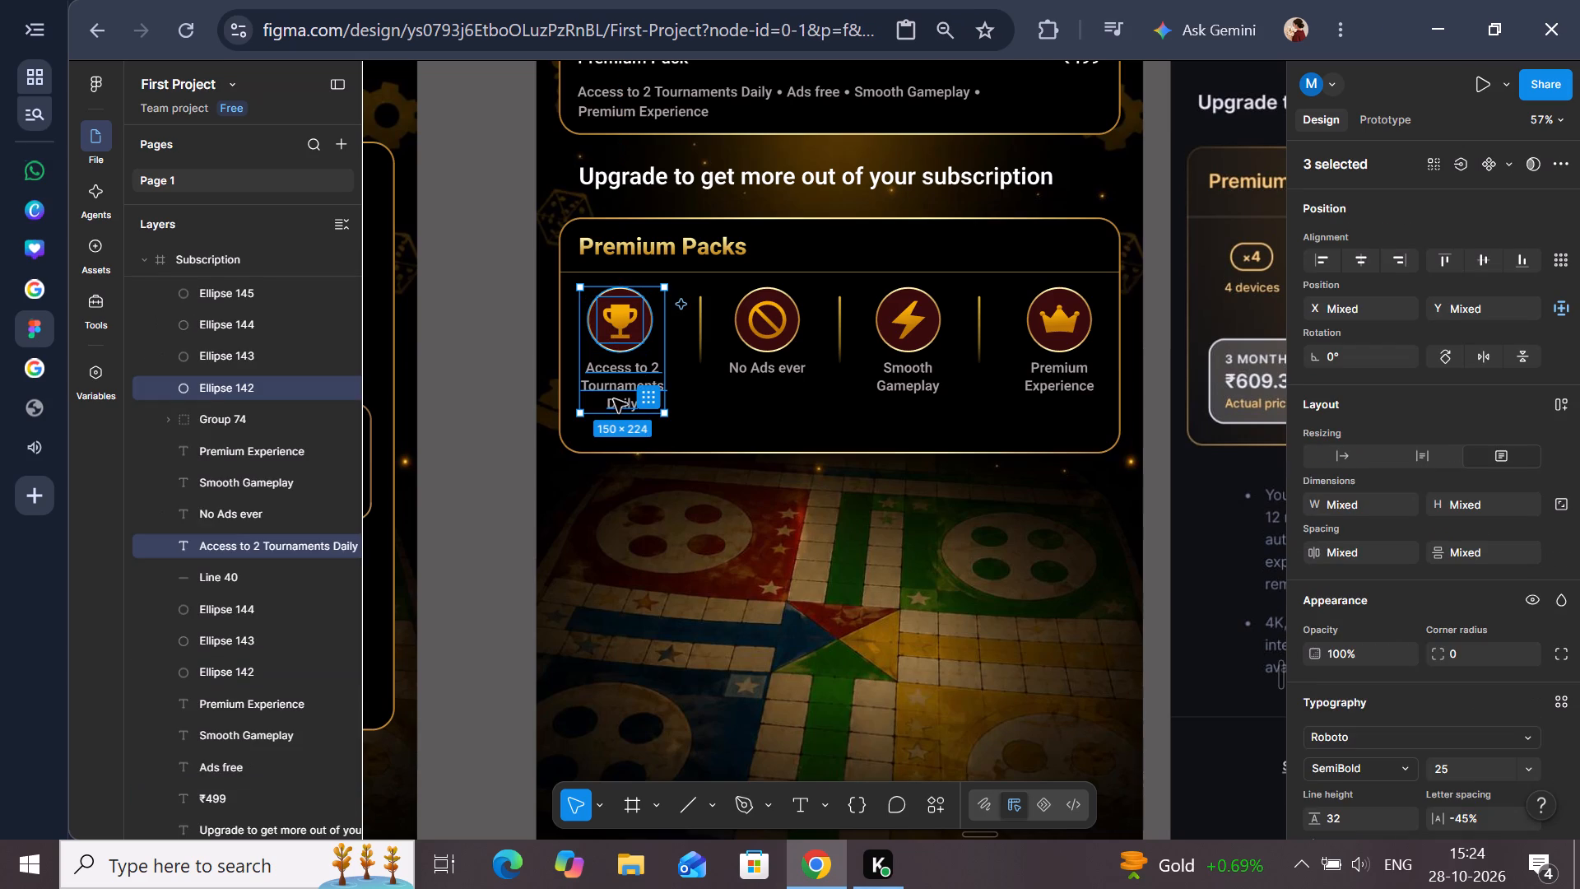
key(Right)
key(Right)
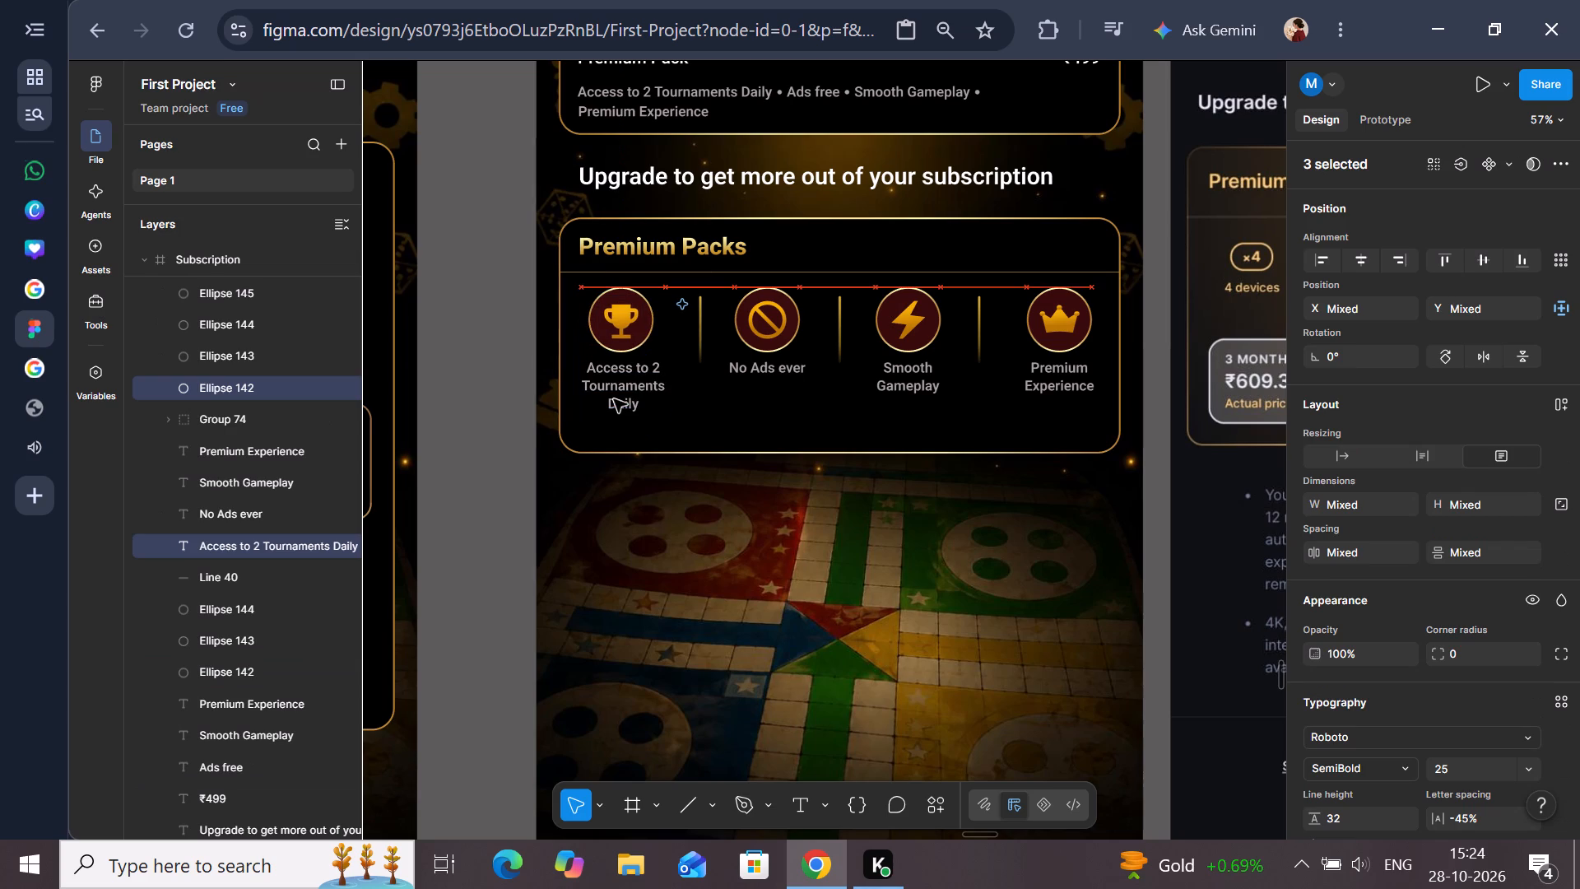
key(Right)
key(Right)
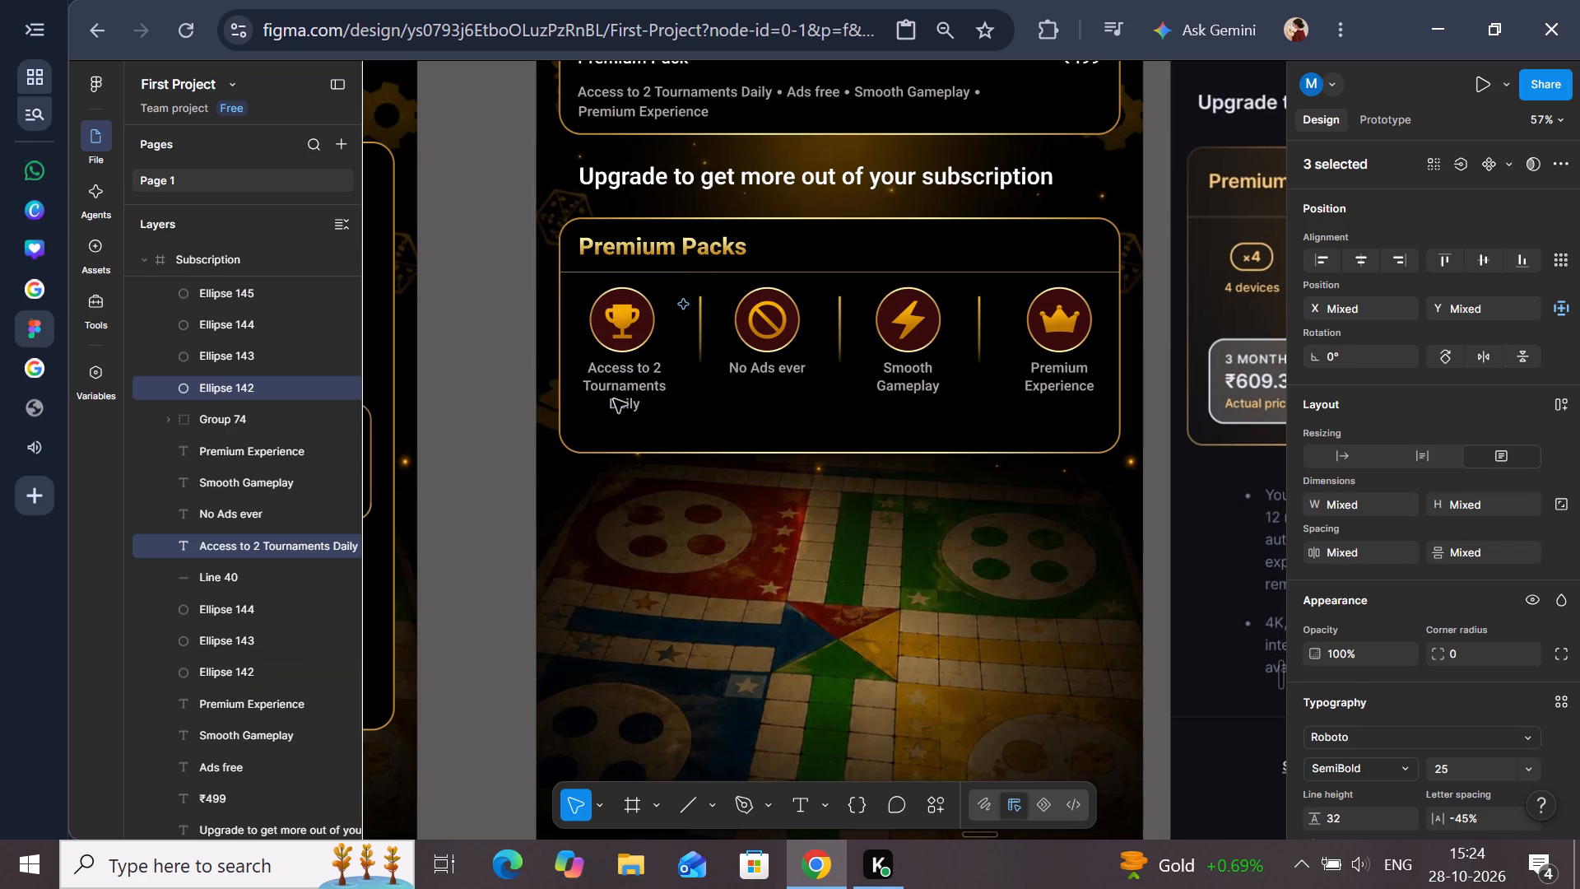
key(Right)
key(Right)
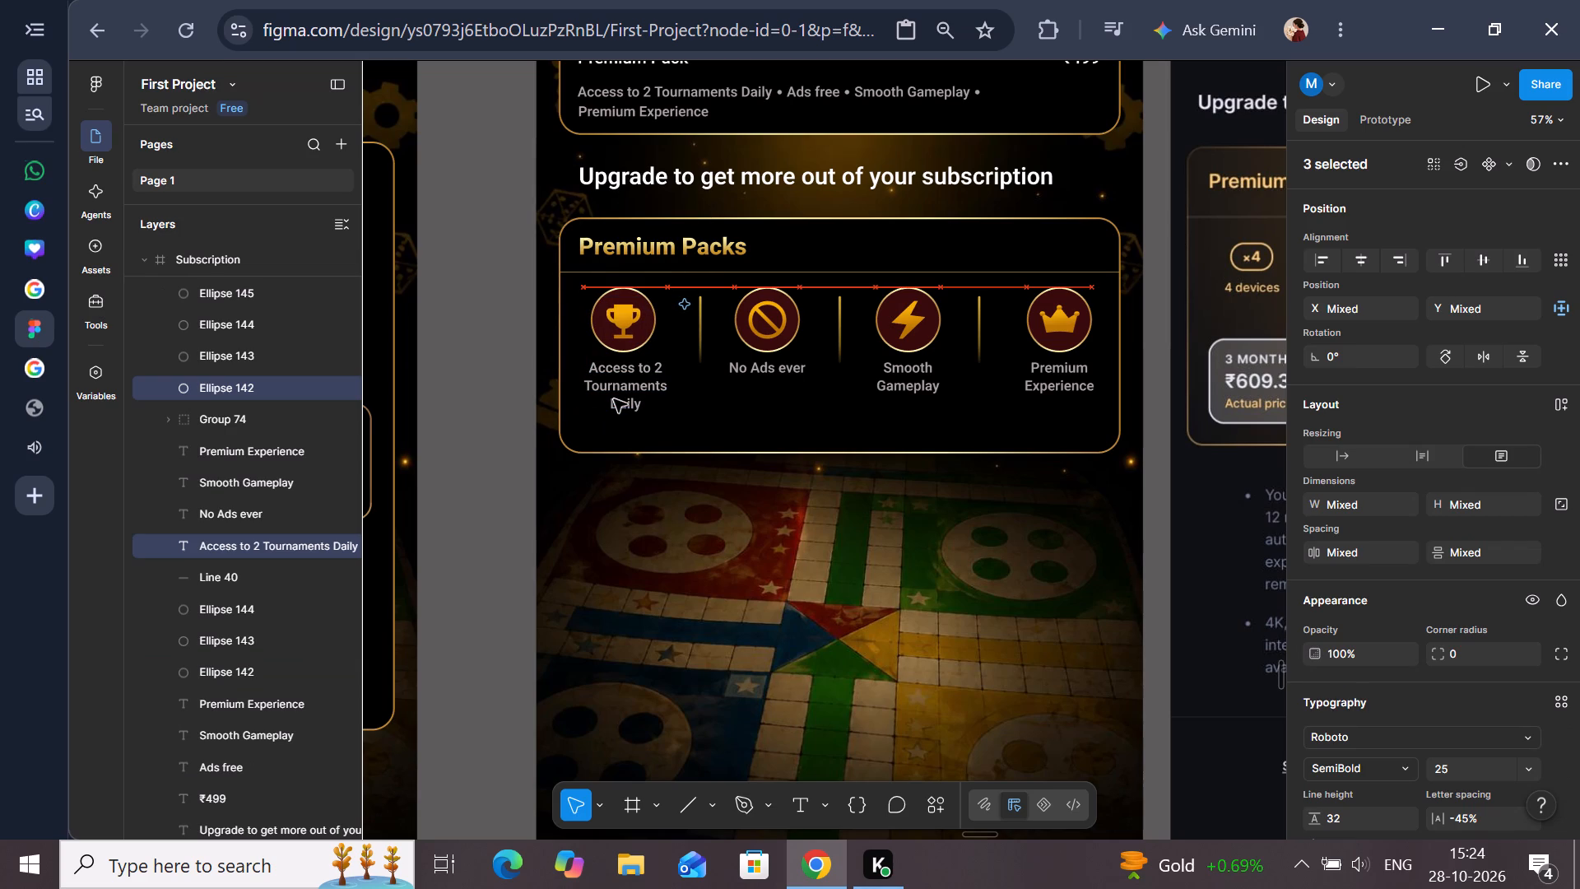
key(Right)
key(Right)
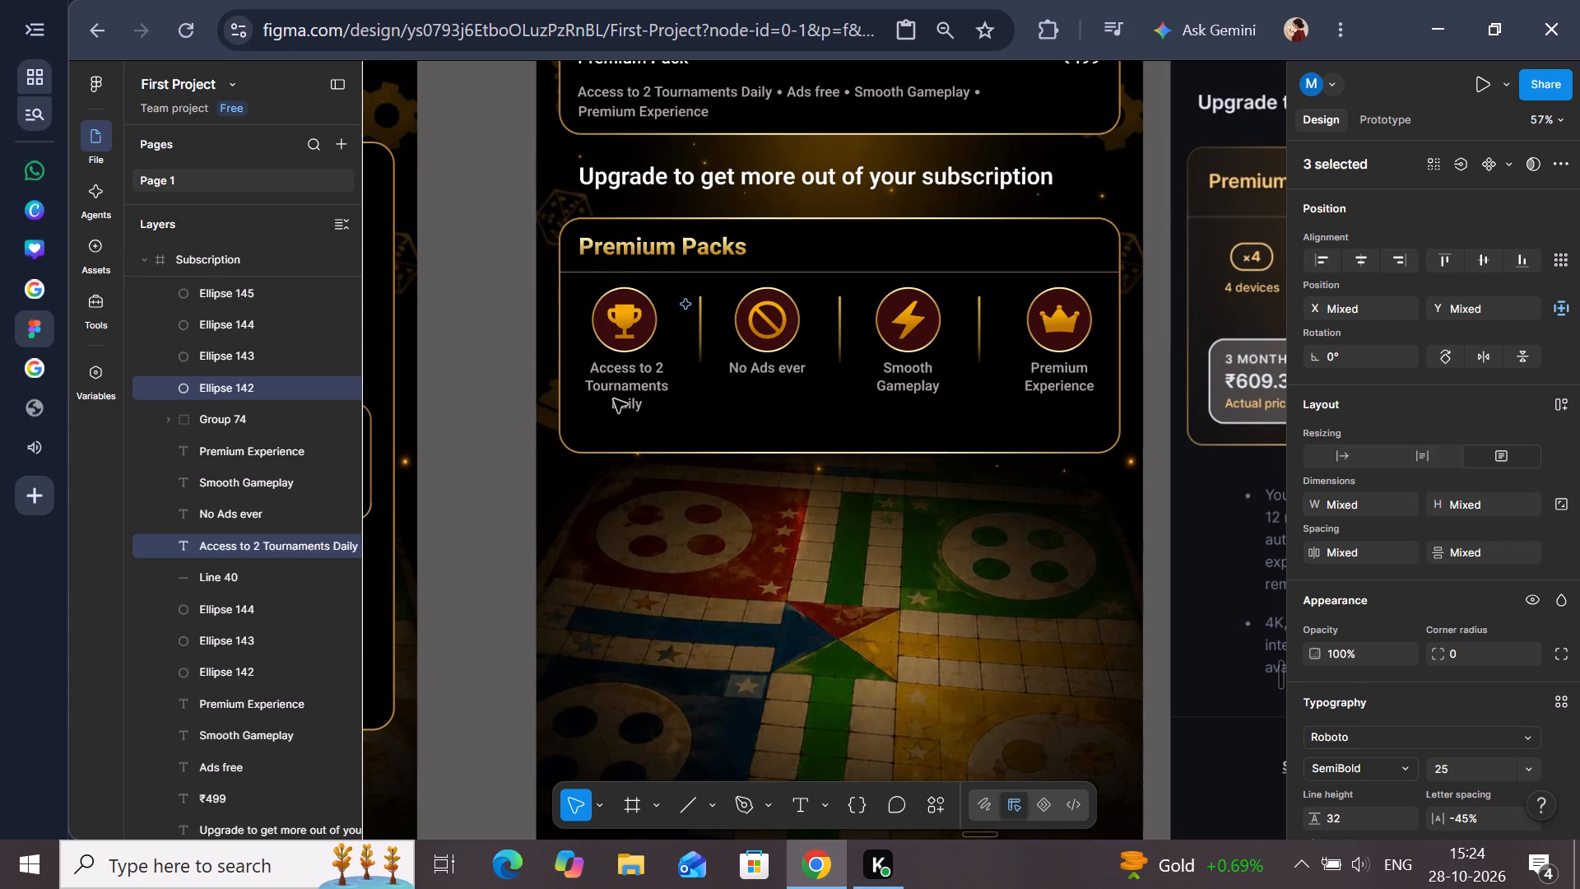
click(505, 434)
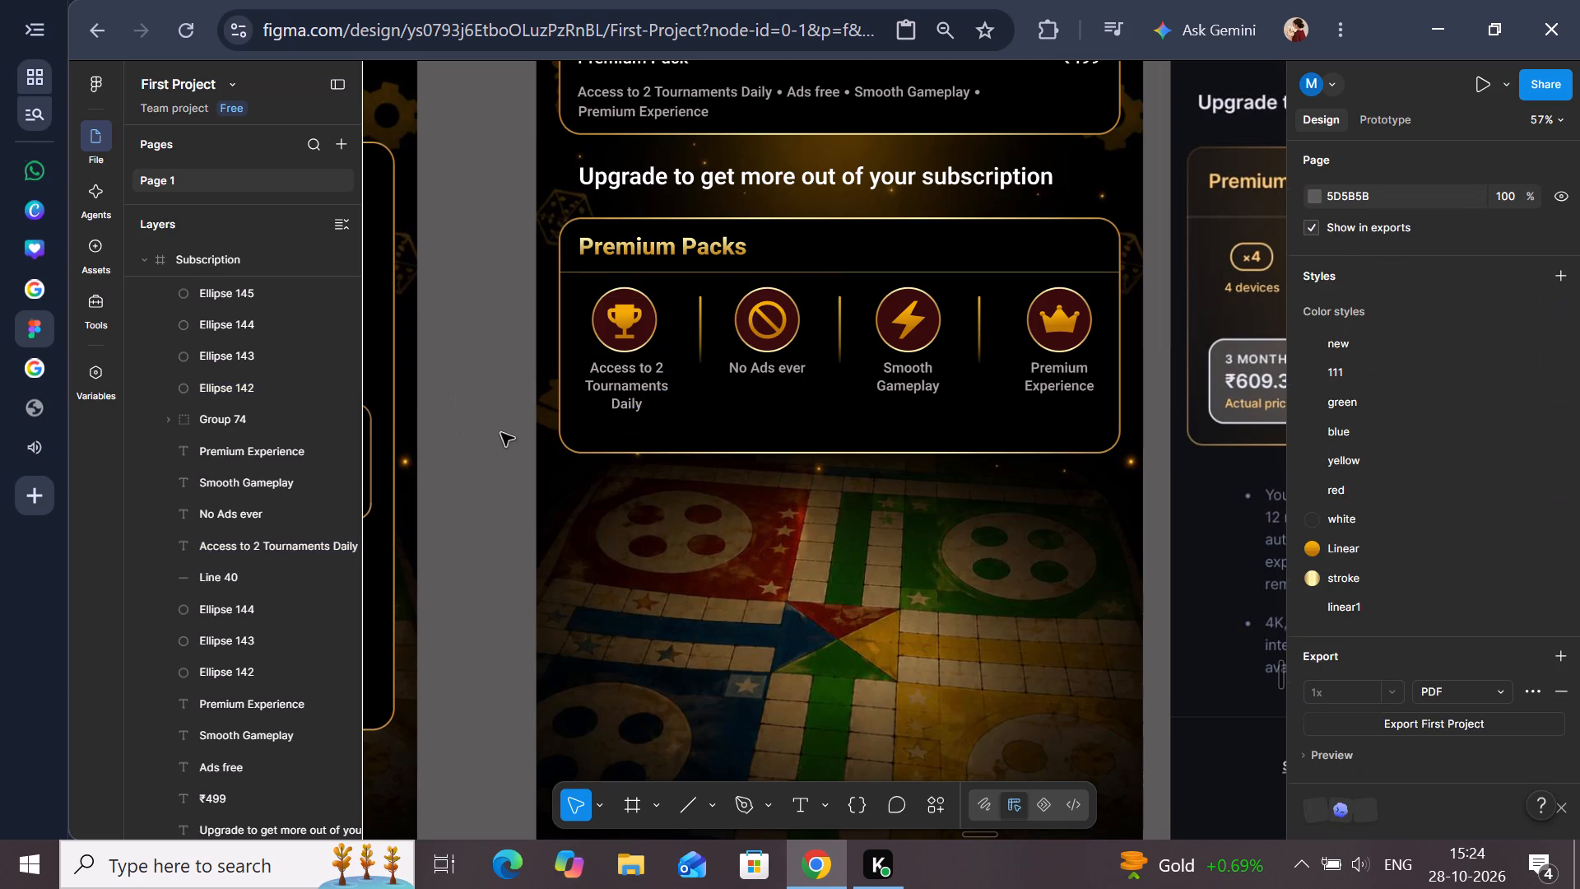
Shift the crown icon, its circle and the "Premium Experience" caption together 7 px left, with the circle at X 866.
shift+click(1035, 340)
shift+click(1053, 328)
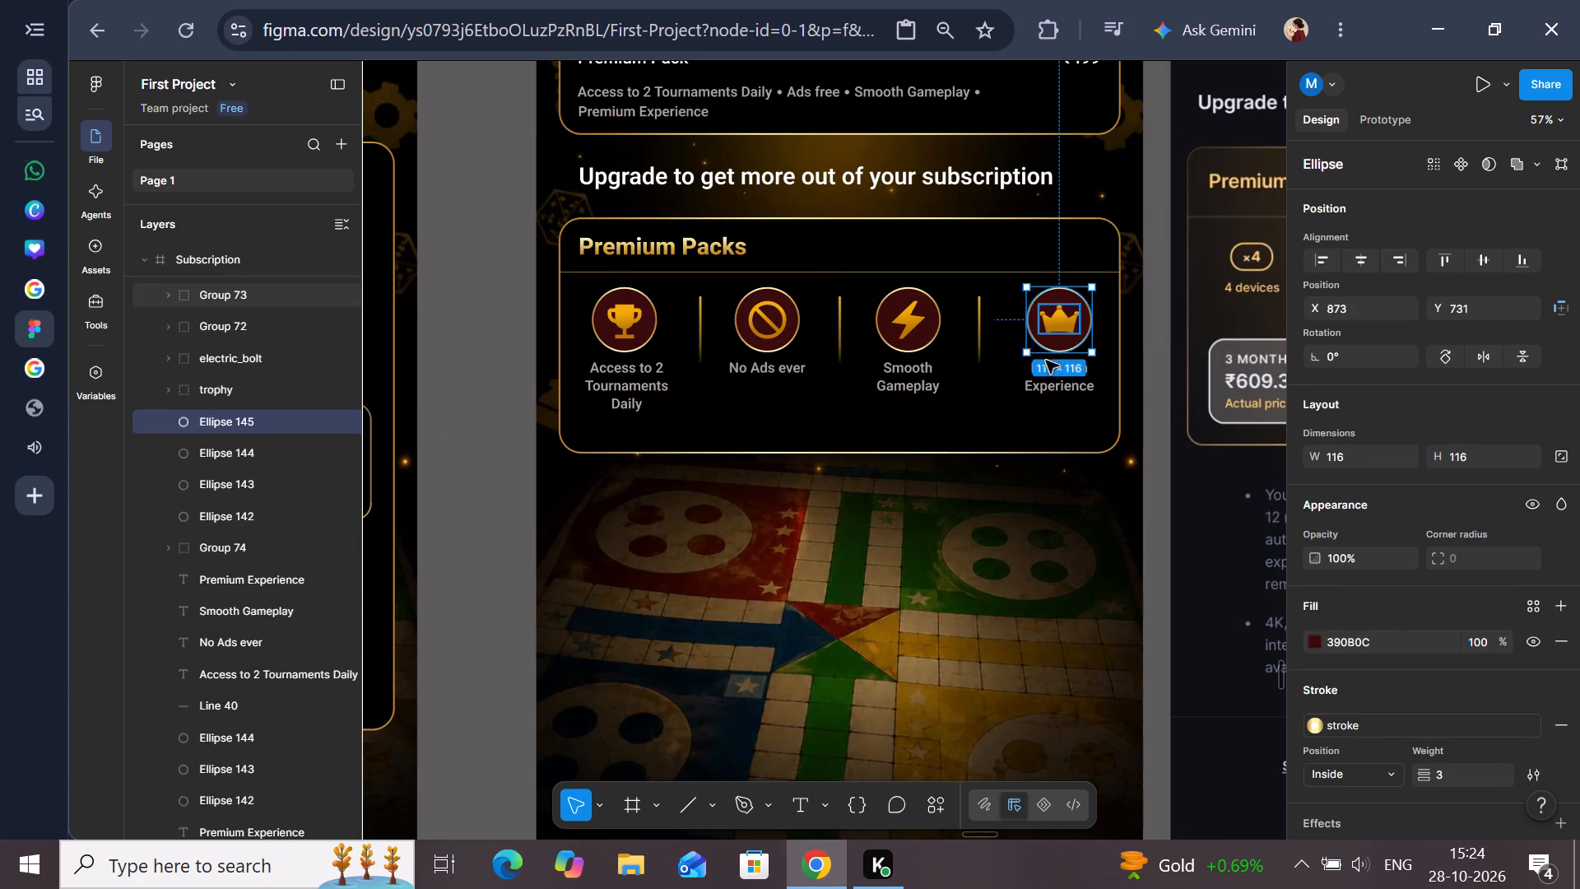
shift+click(1036, 389)
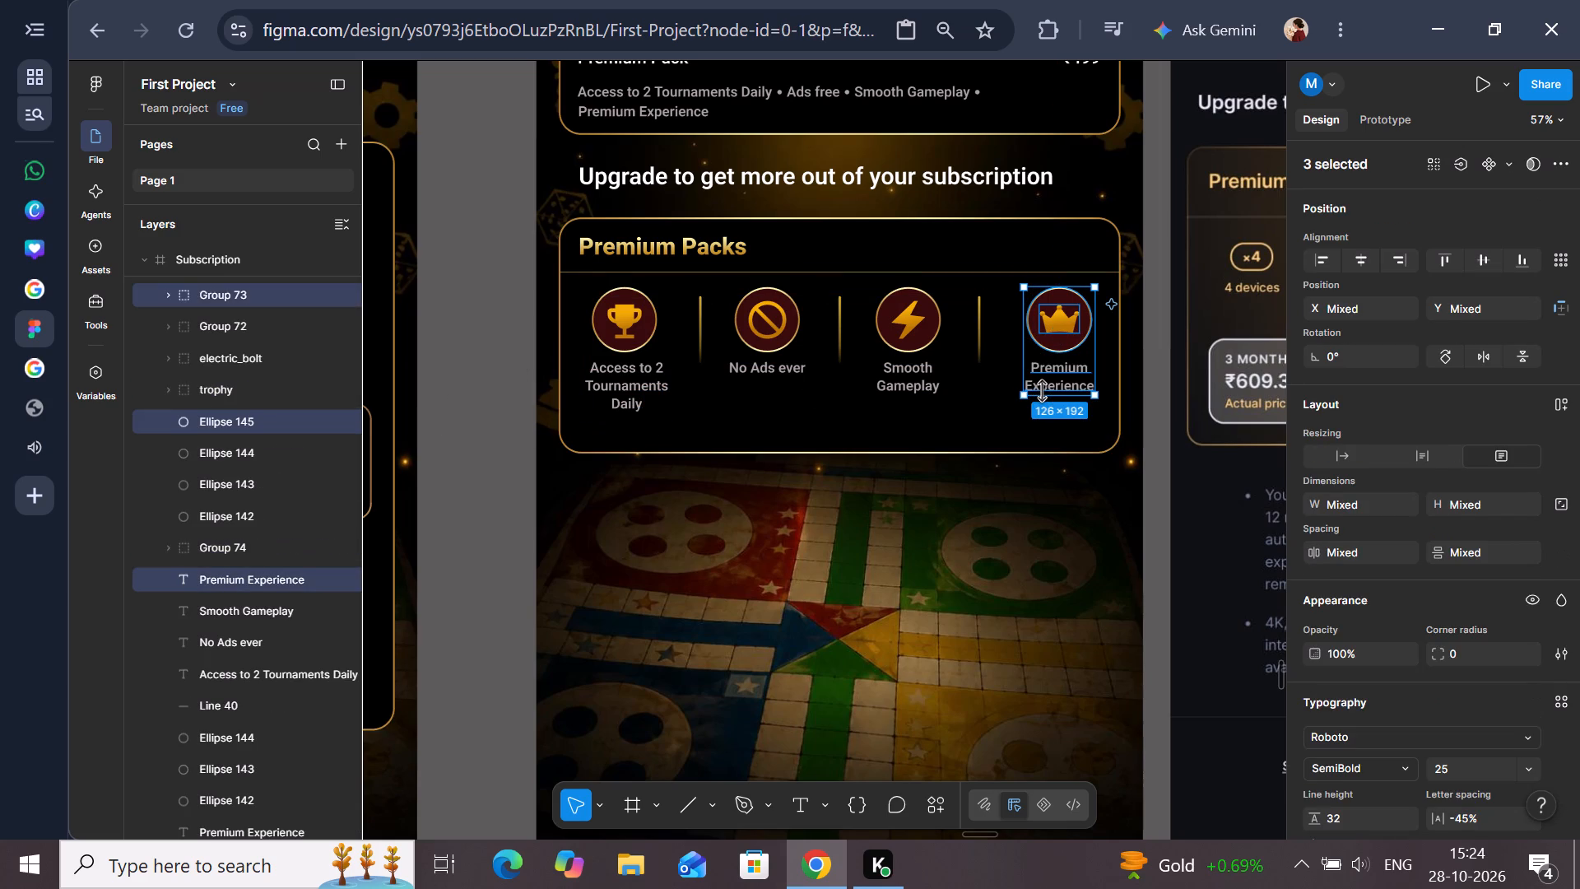
key(Left)
key(Left)
key(Left)
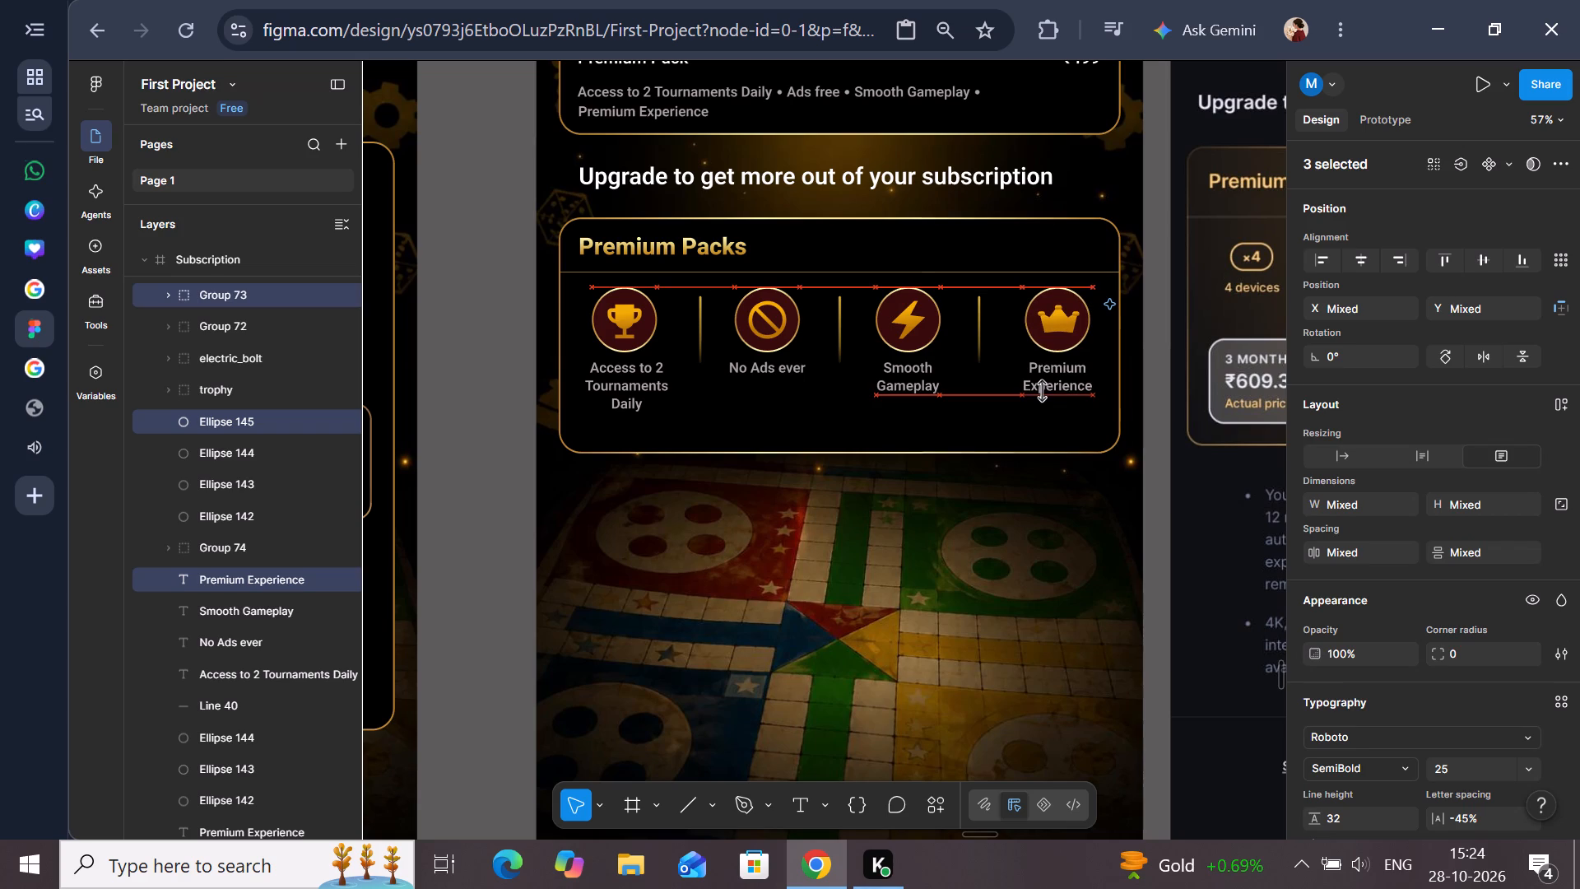
key(Left)
key(Left)
key(Left)
key(Left)
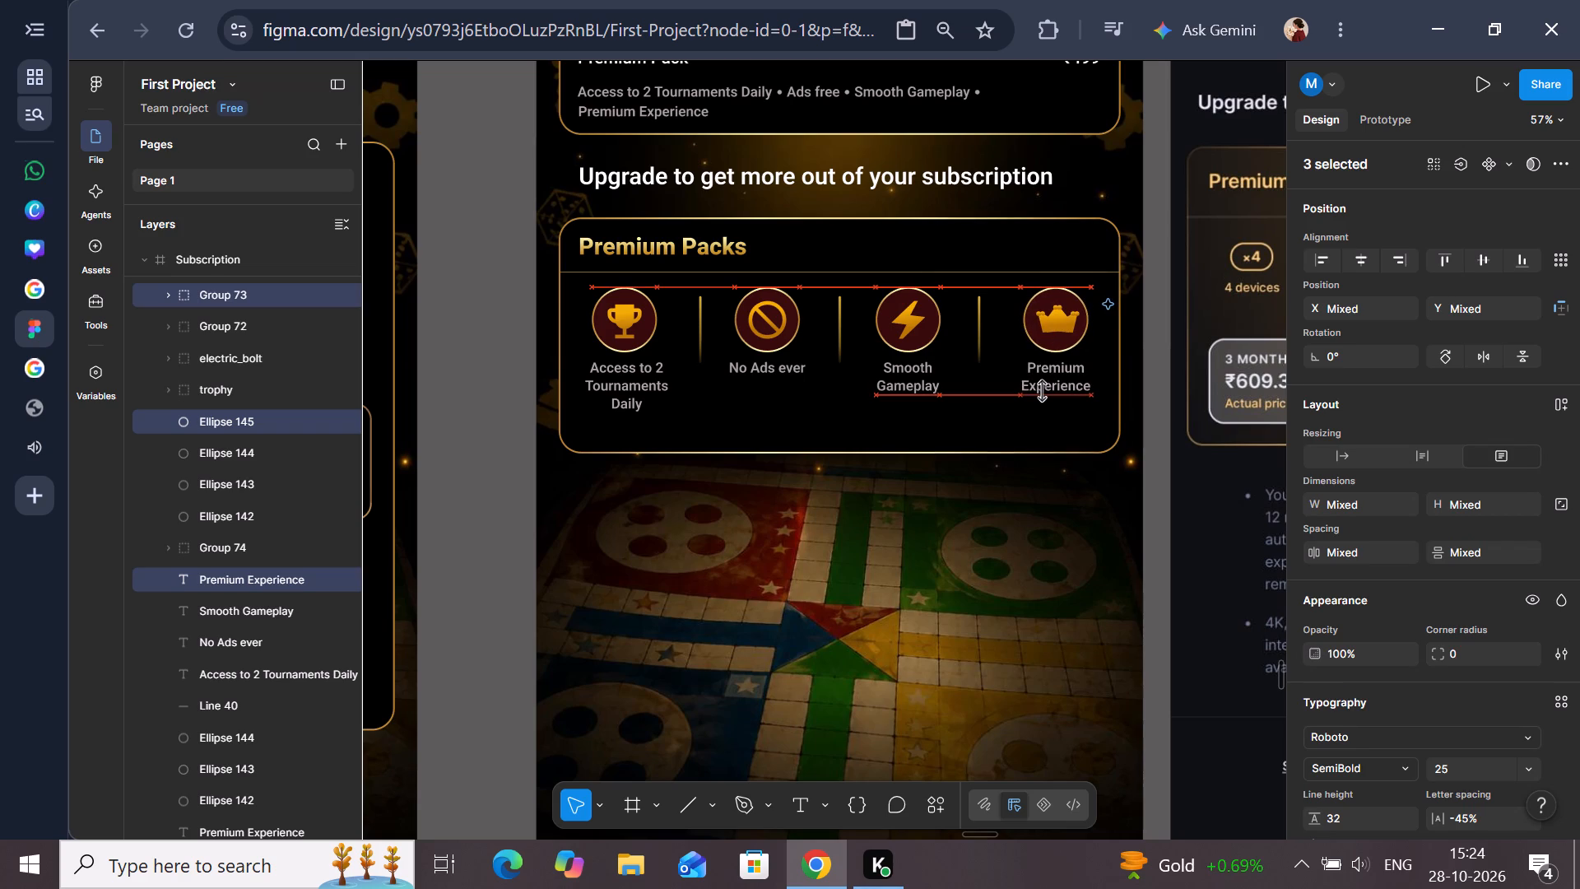
click(480, 328)
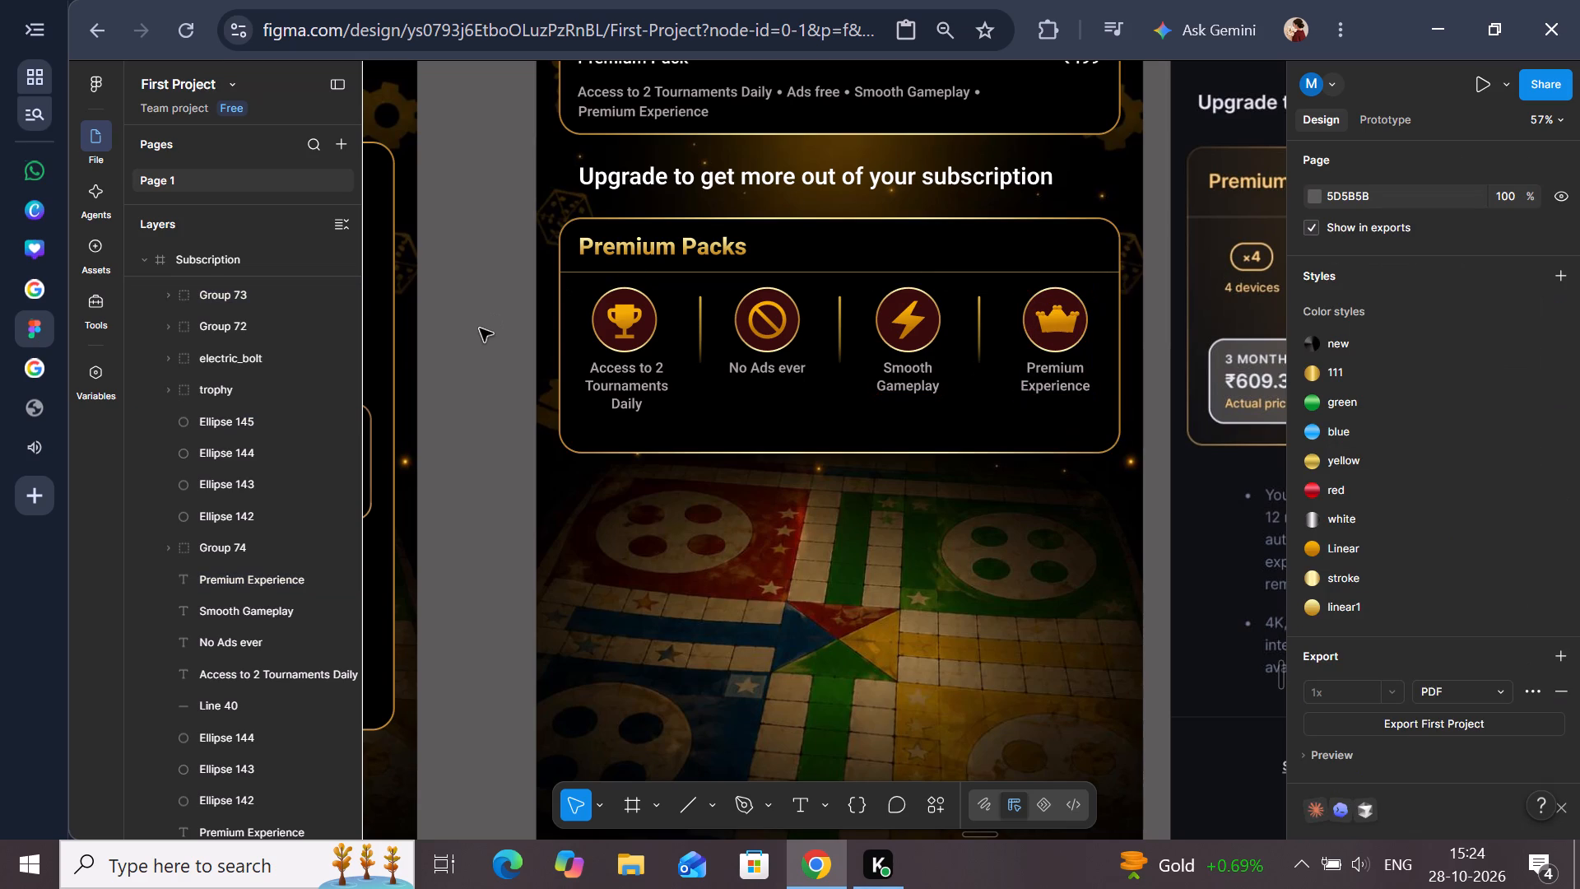
Switch to the YouTube music video, turn on its subtitles and rewind it to near the beginning.
click(34, 445)
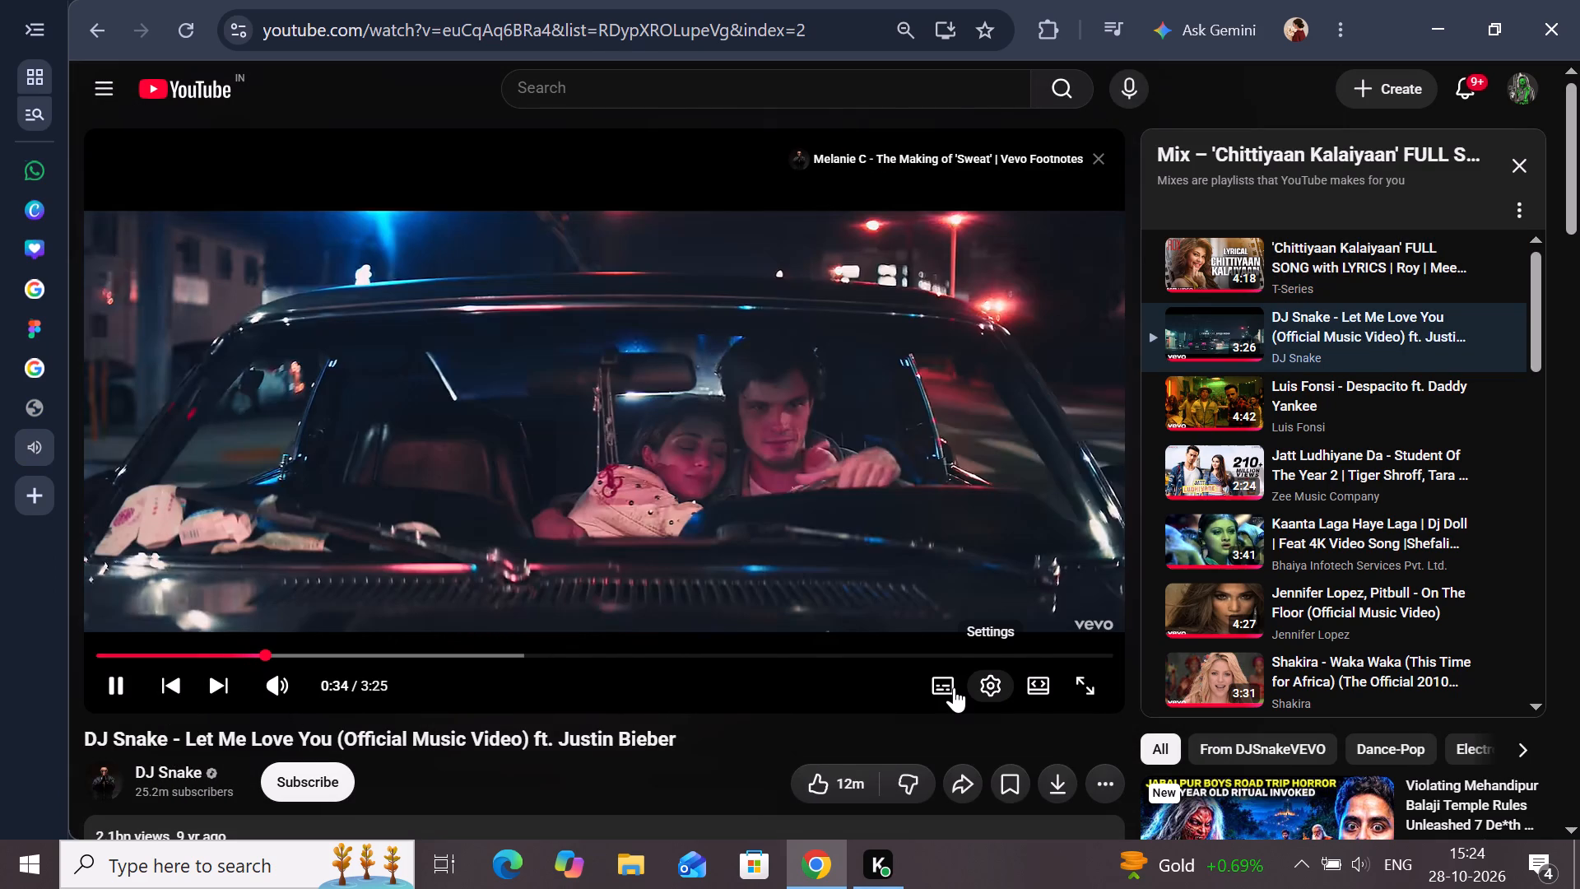
click(953, 684)
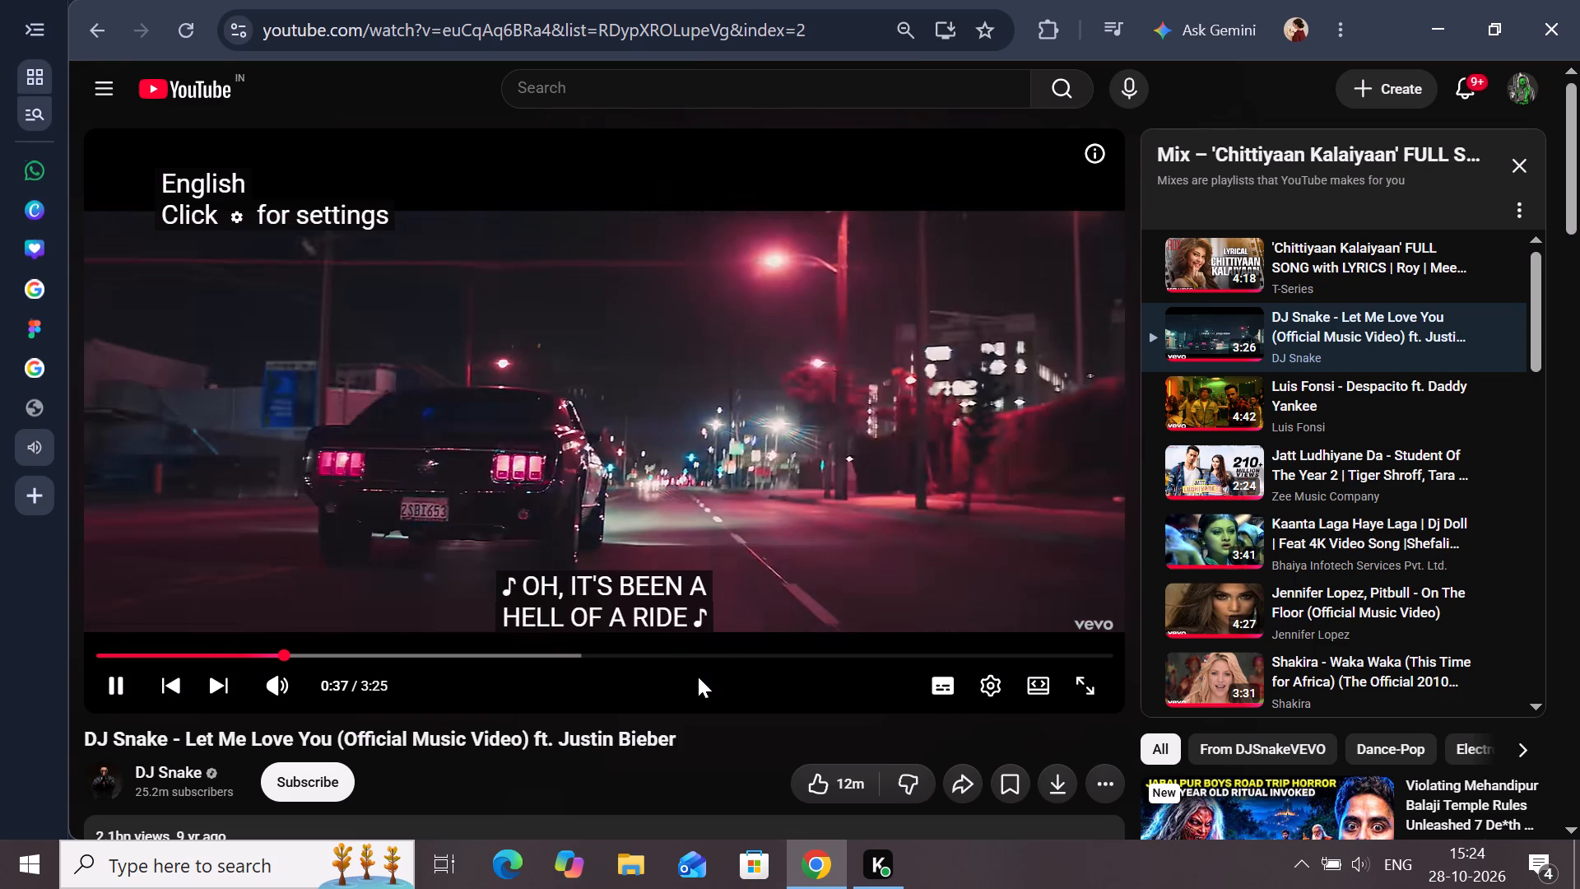
click(109, 648)
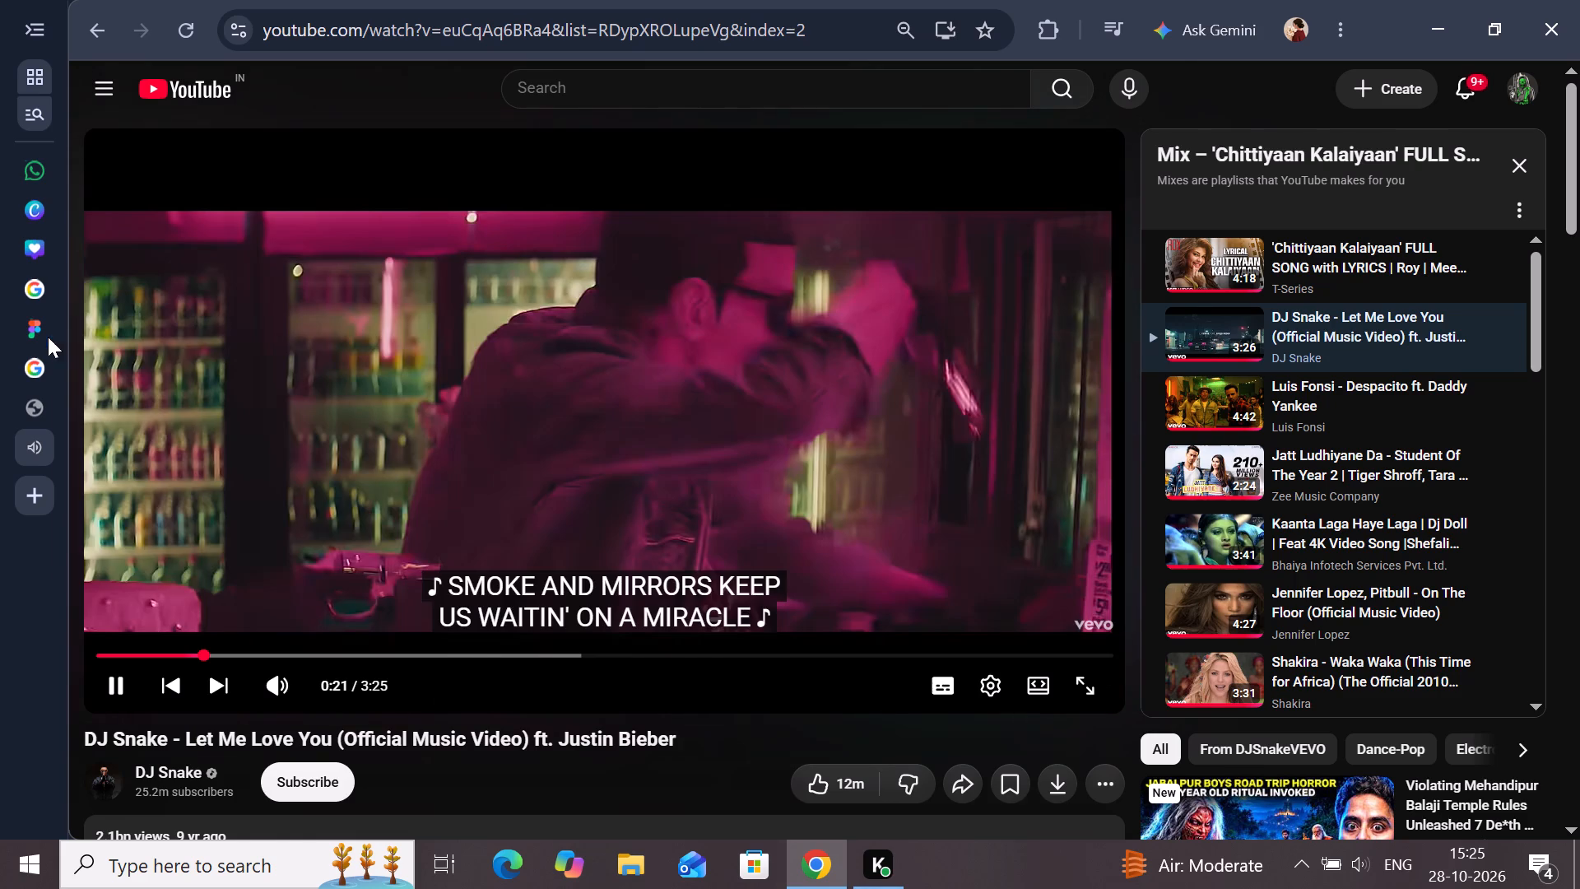
Return to the Figma design, separate the duplicate crown icon from the one beneath it, and delete the duplicate.
click(48, 337)
click(500, 480)
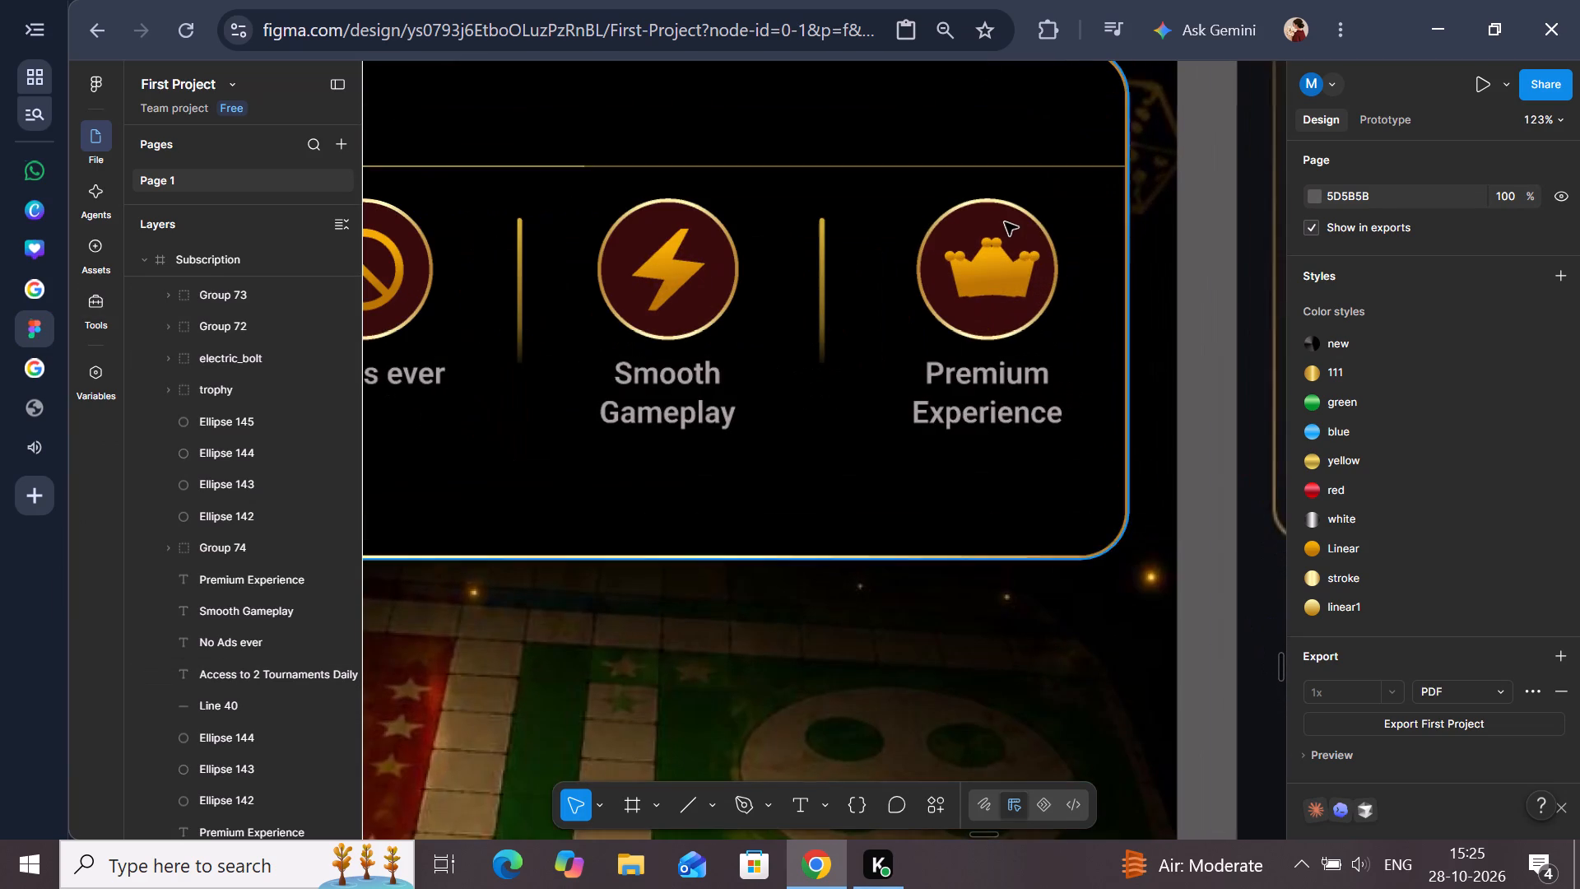
drag(986, 304, 1006, 308)
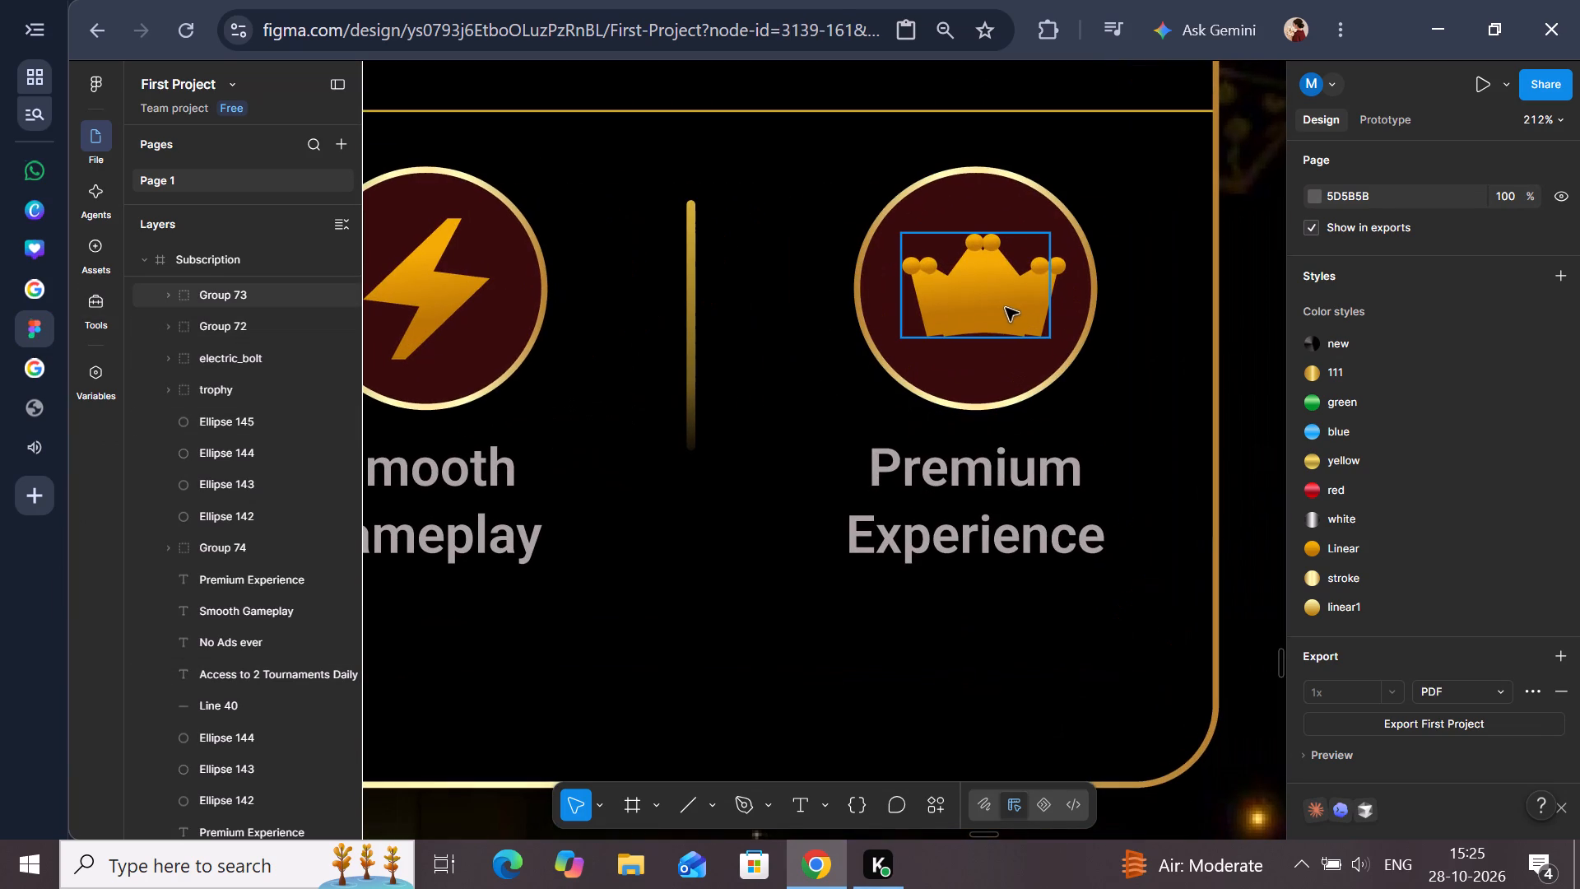
drag(1006, 308, 1042, 322)
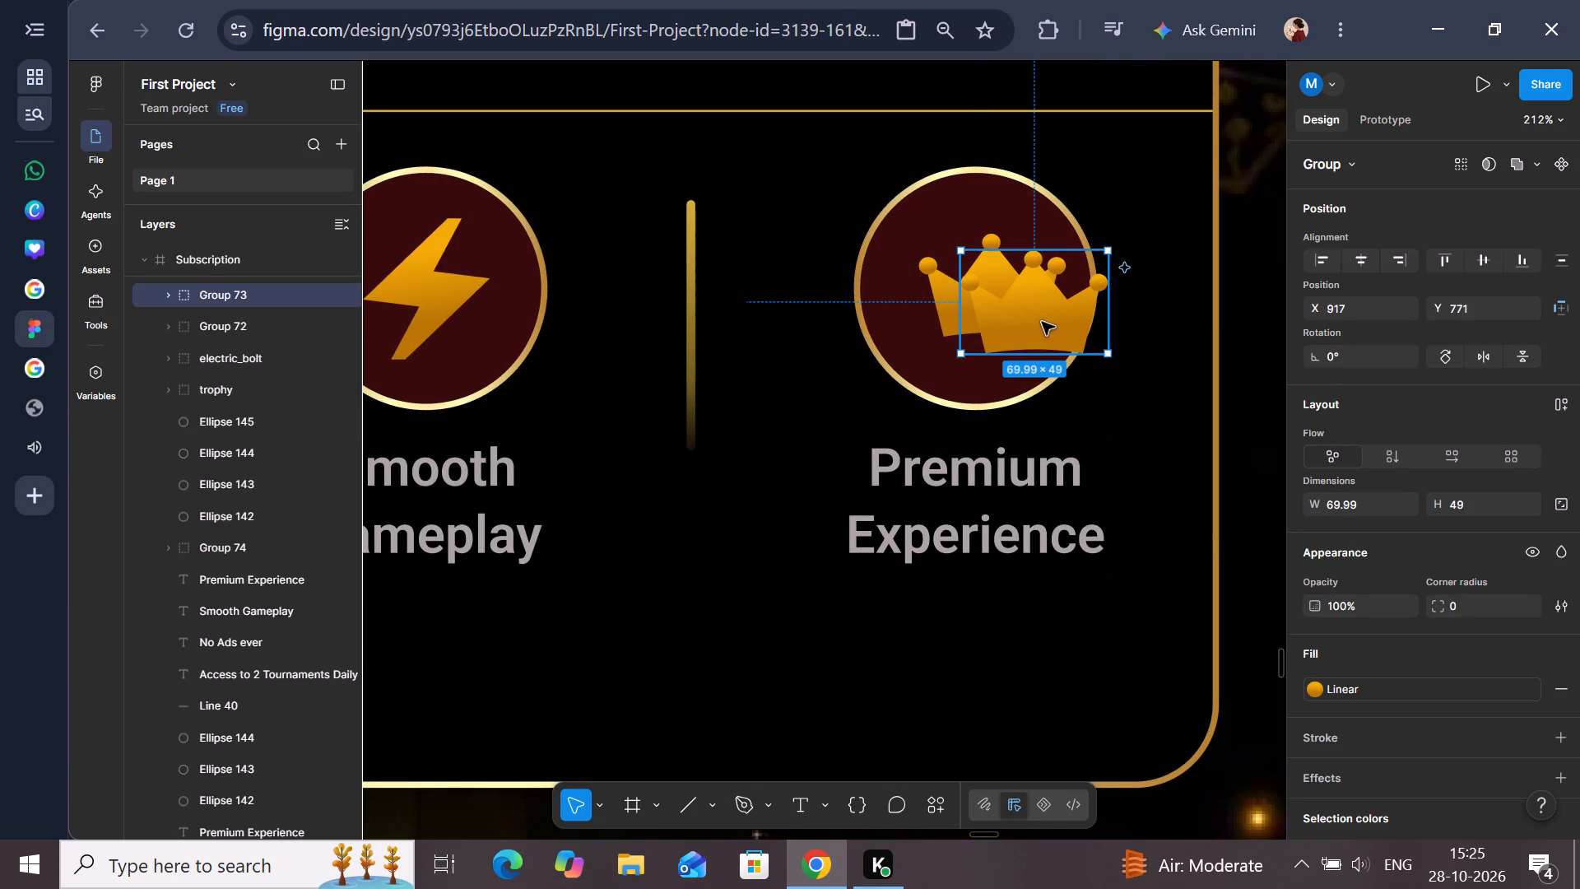
key(BackSpace)
Centre the remaining crown icon in its circle at X 889, Y 765.
drag(1001, 311, 983, 311)
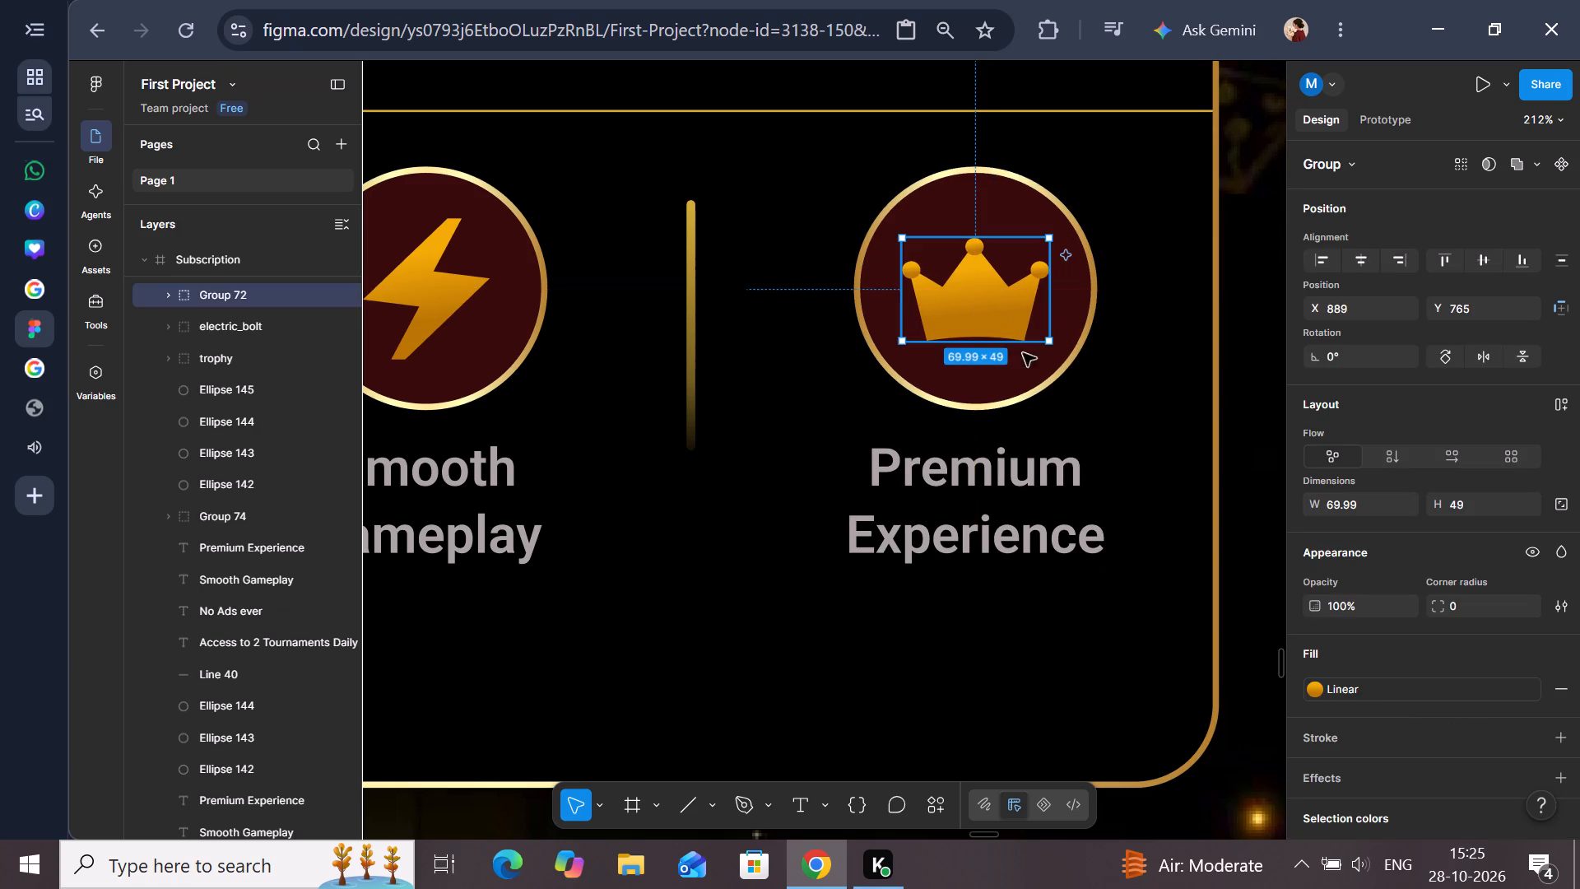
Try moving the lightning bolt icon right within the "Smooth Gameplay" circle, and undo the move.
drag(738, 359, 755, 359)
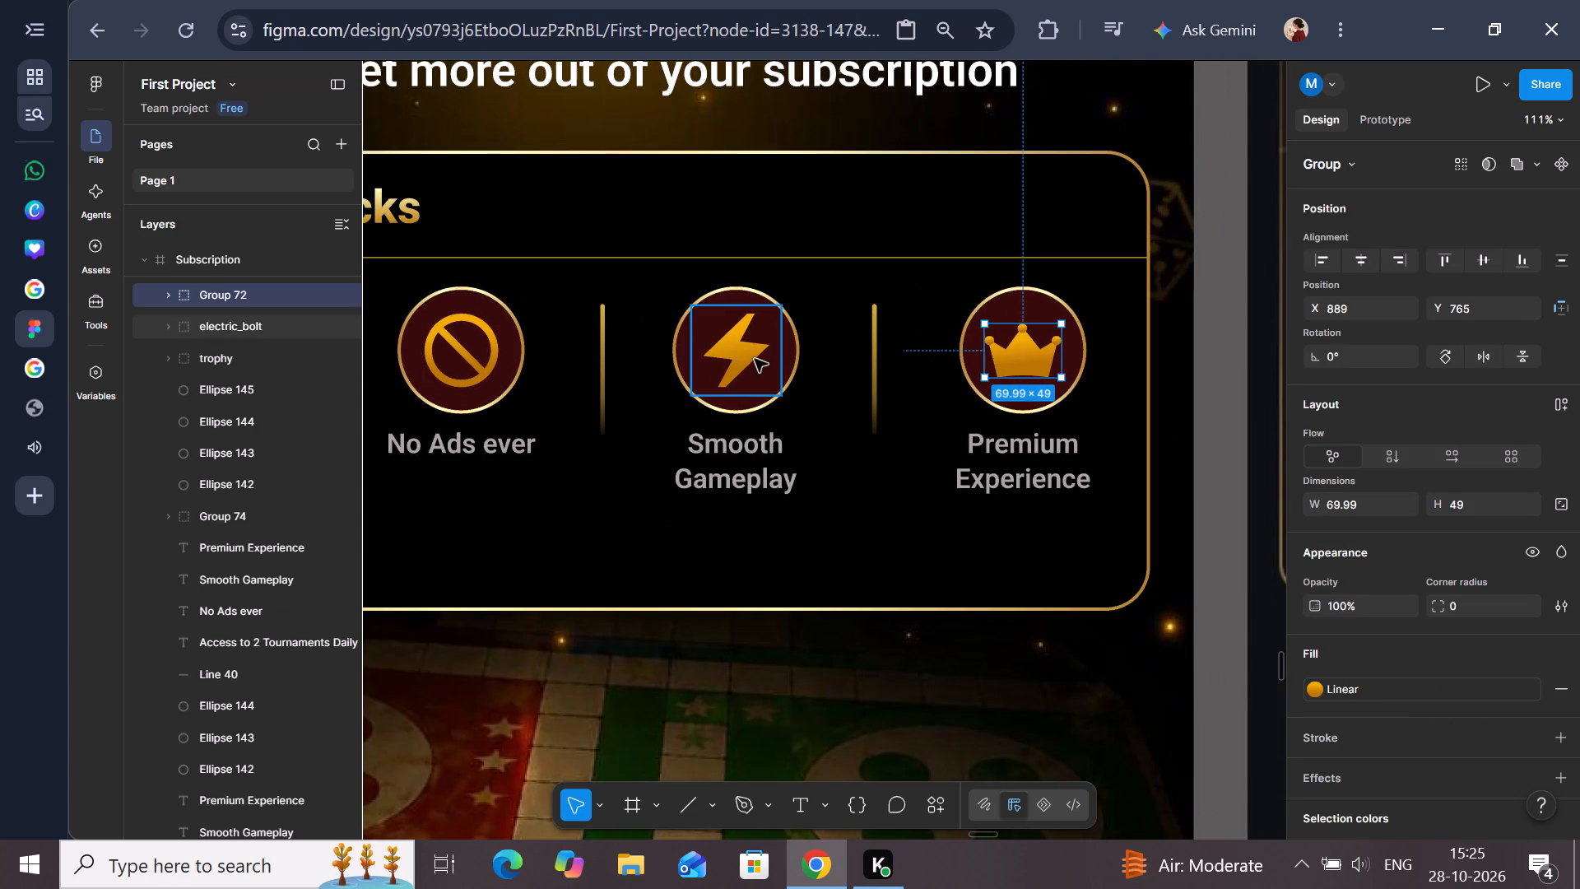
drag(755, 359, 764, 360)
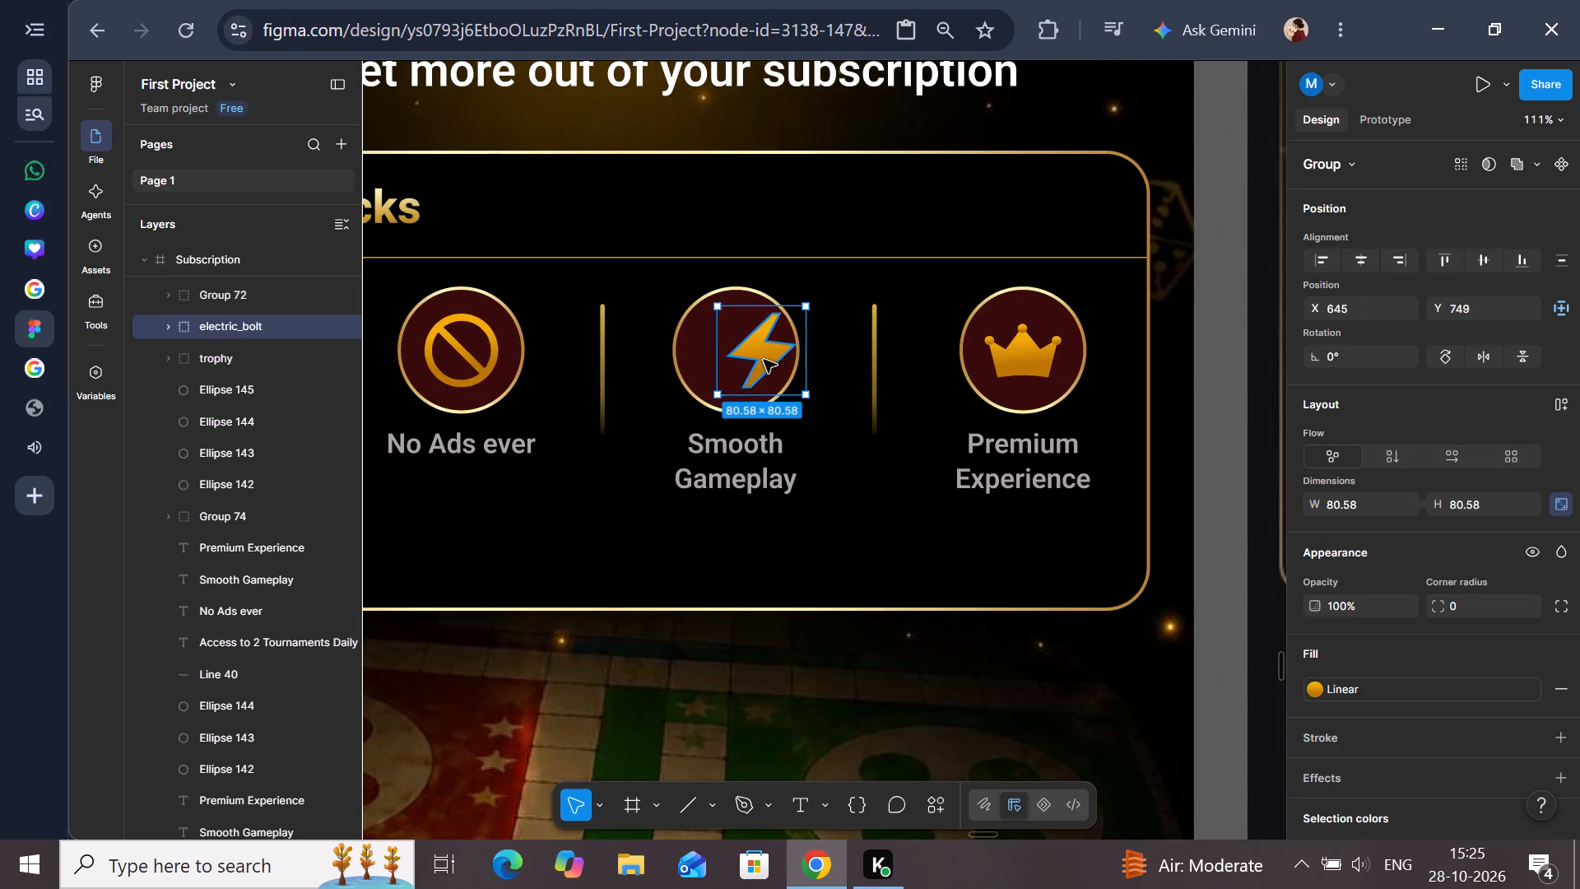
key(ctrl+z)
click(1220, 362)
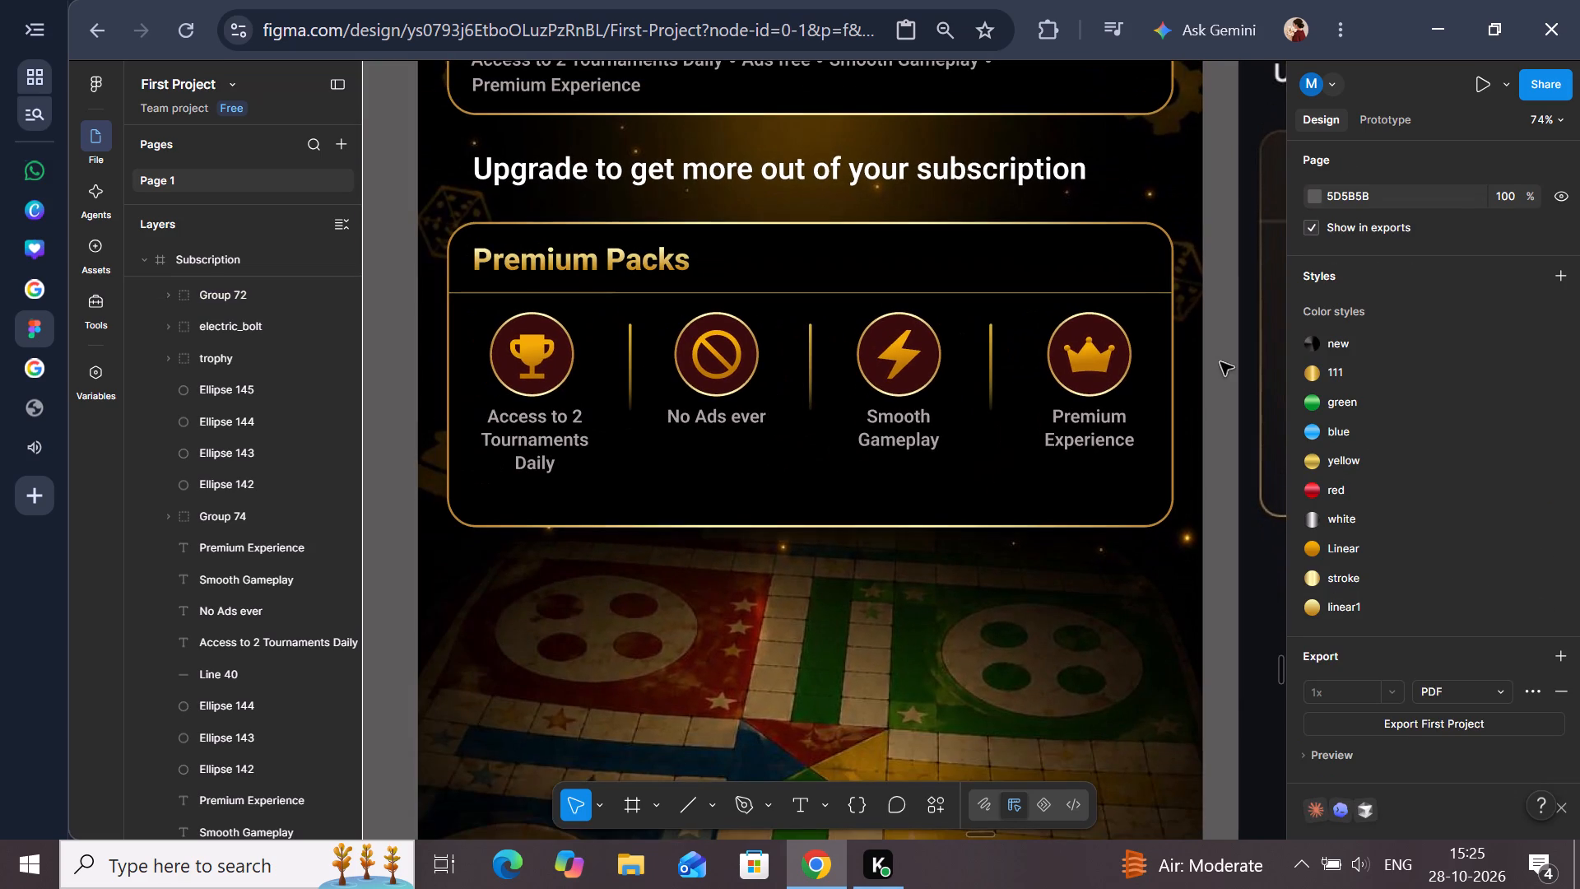
Move the trophy circle, its icon and the "Access to 2 Tournaments Daily" caption right together so the circle sits at X 100.
click(1126, 372)
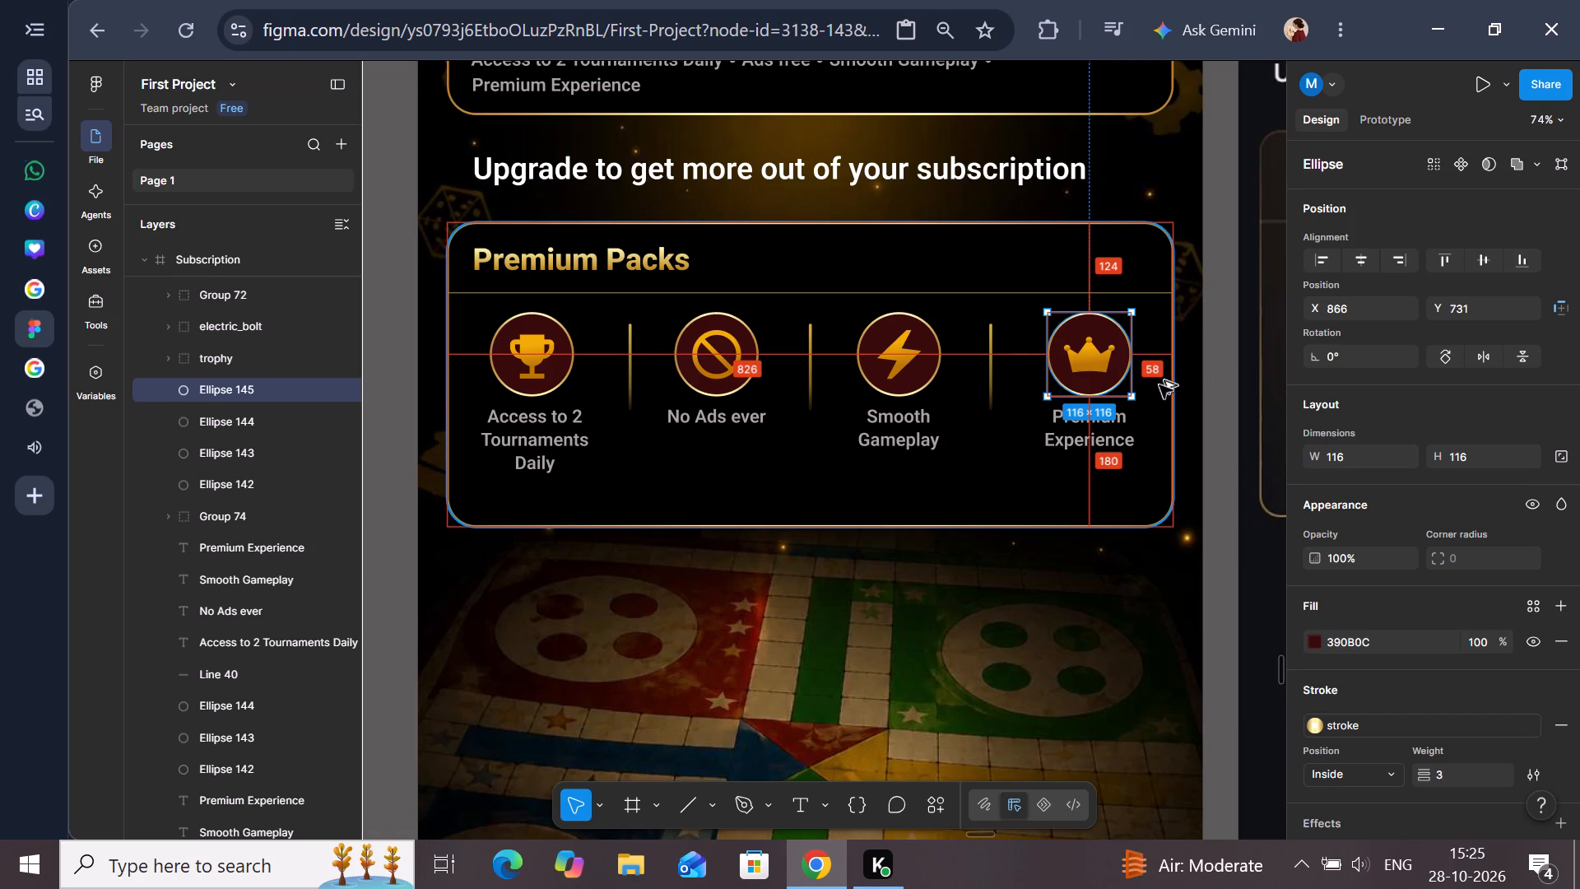
click(389, 425)
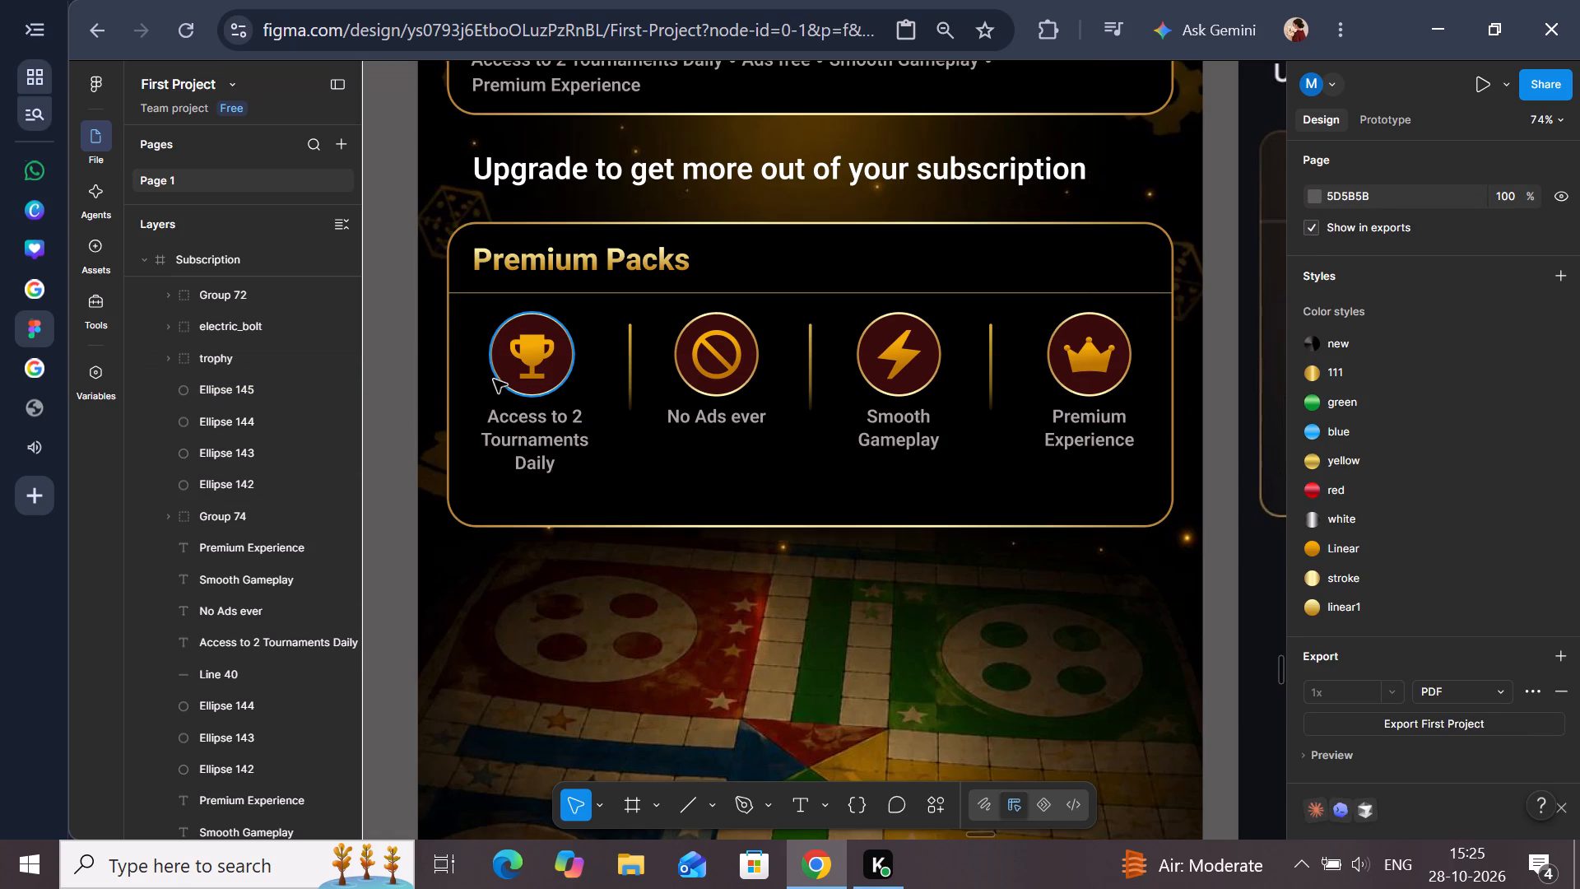
click(494, 379)
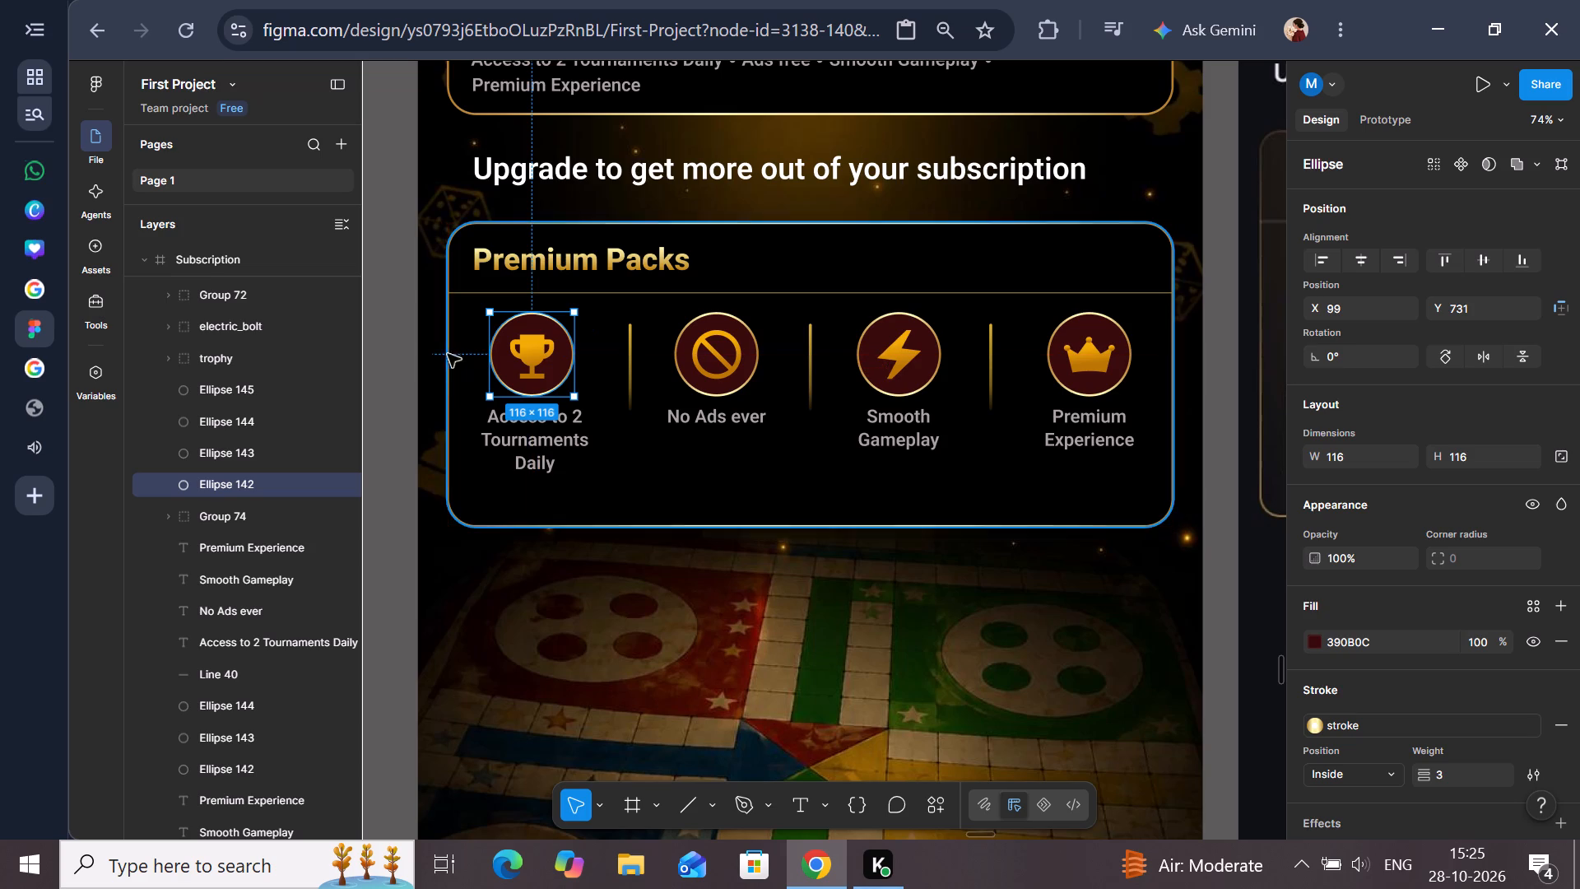
click(401, 387)
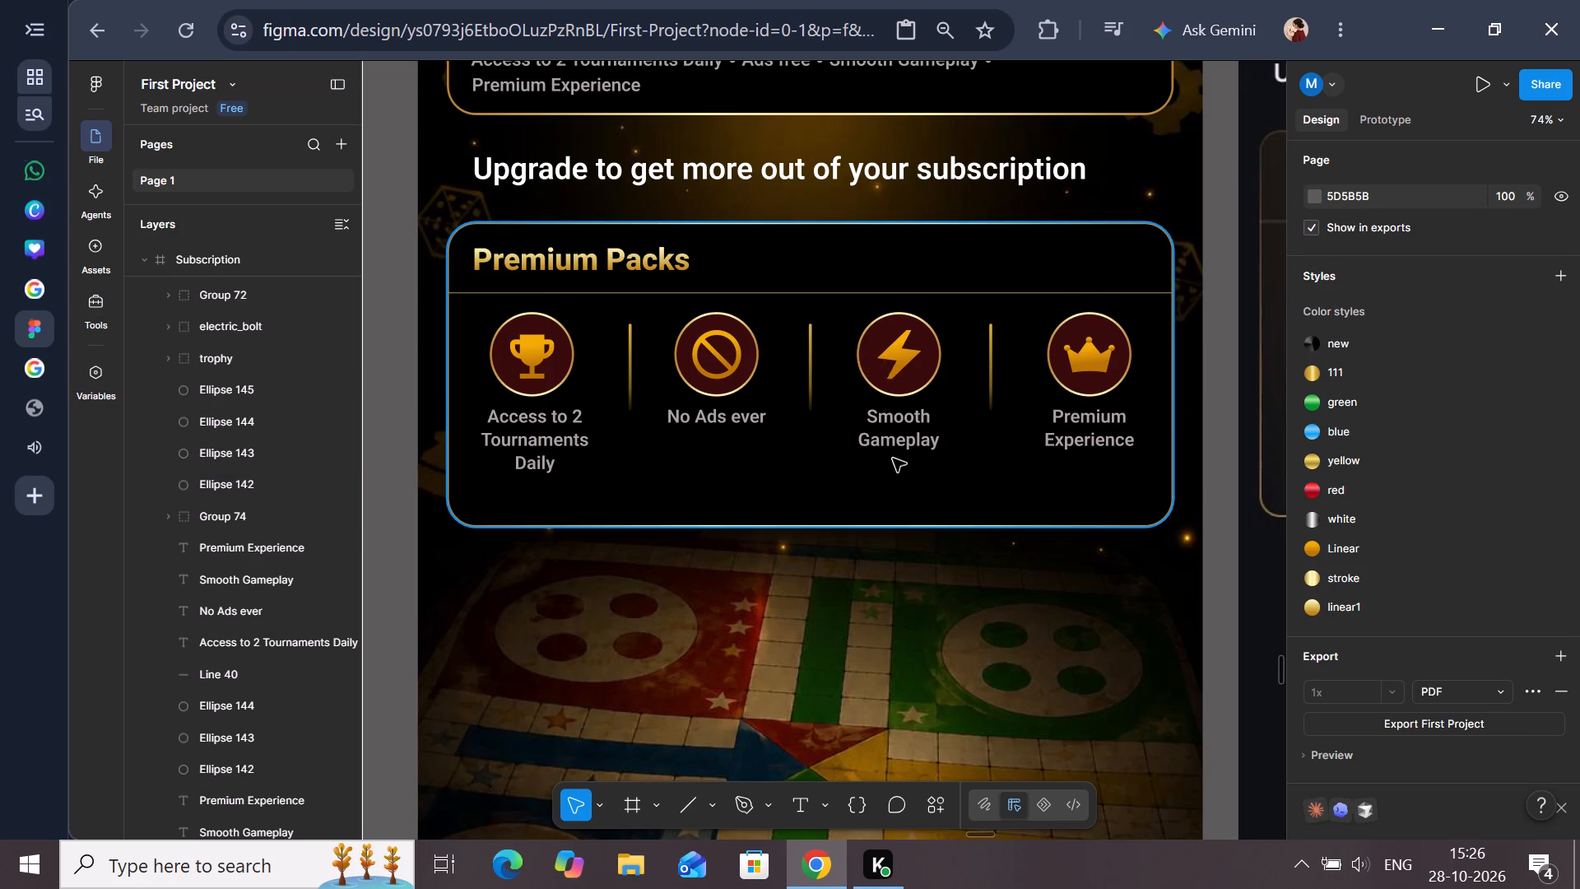
click(570, 377)
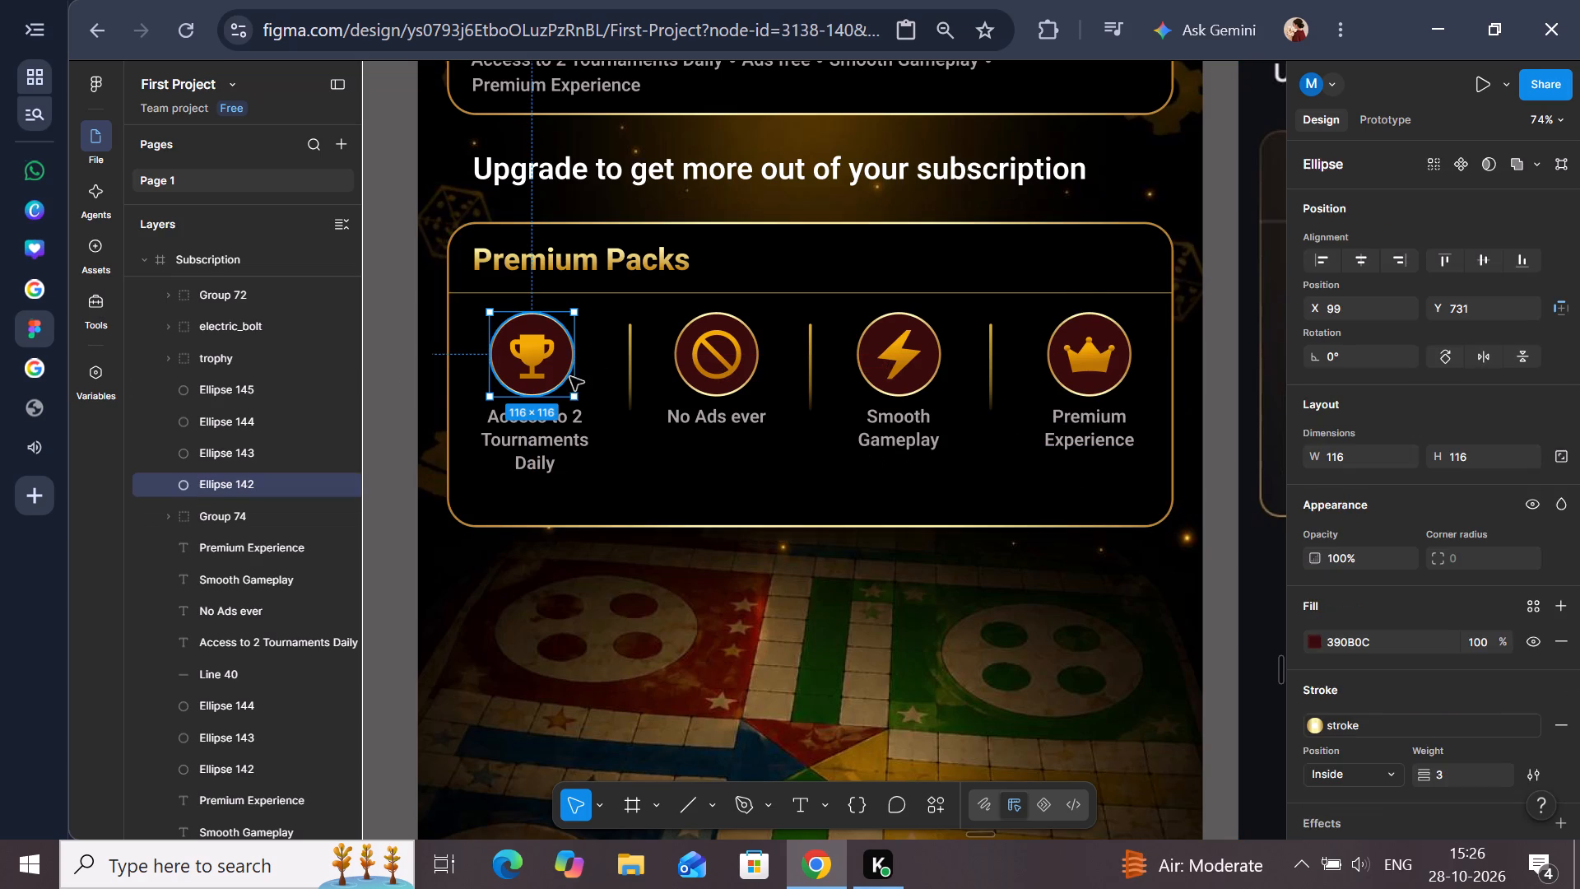
shift+click(528, 358)
shift+click(552, 448)
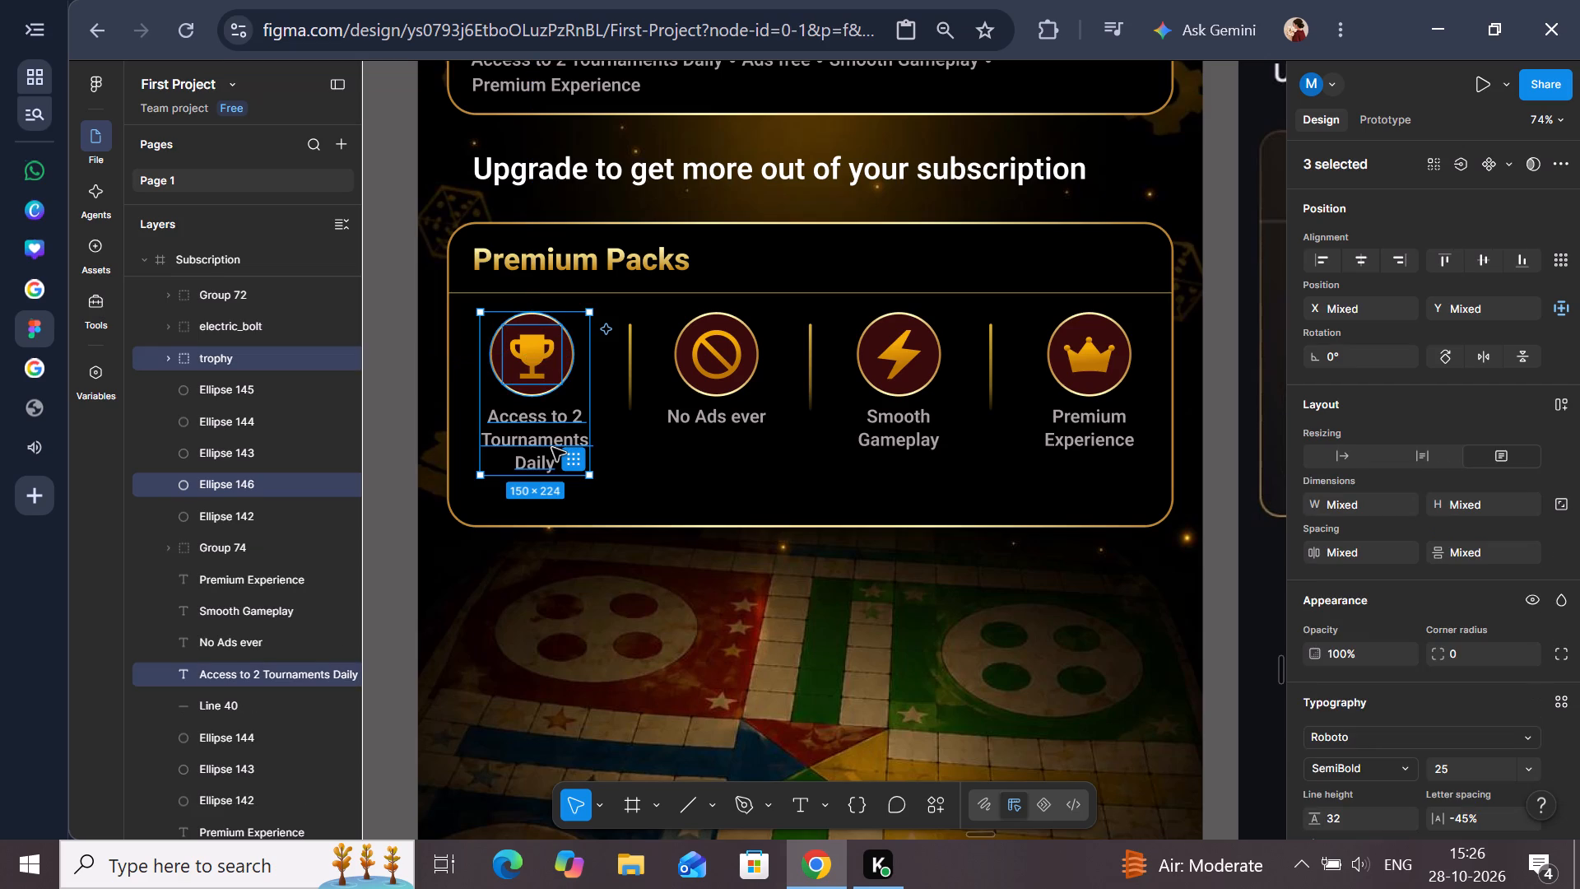
key(Right)
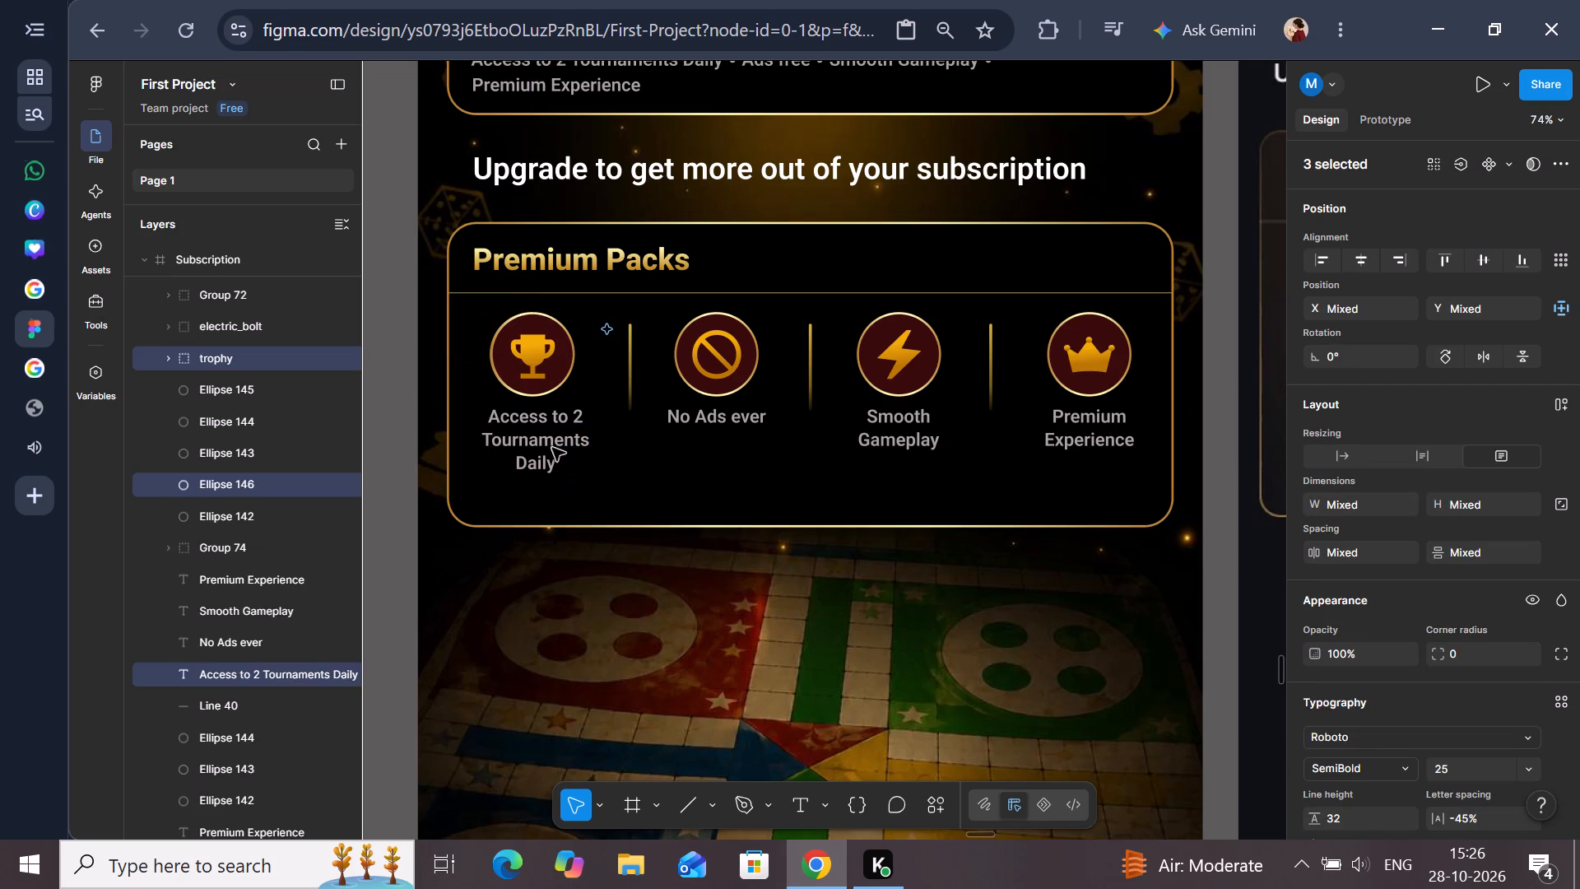
click(402, 522)
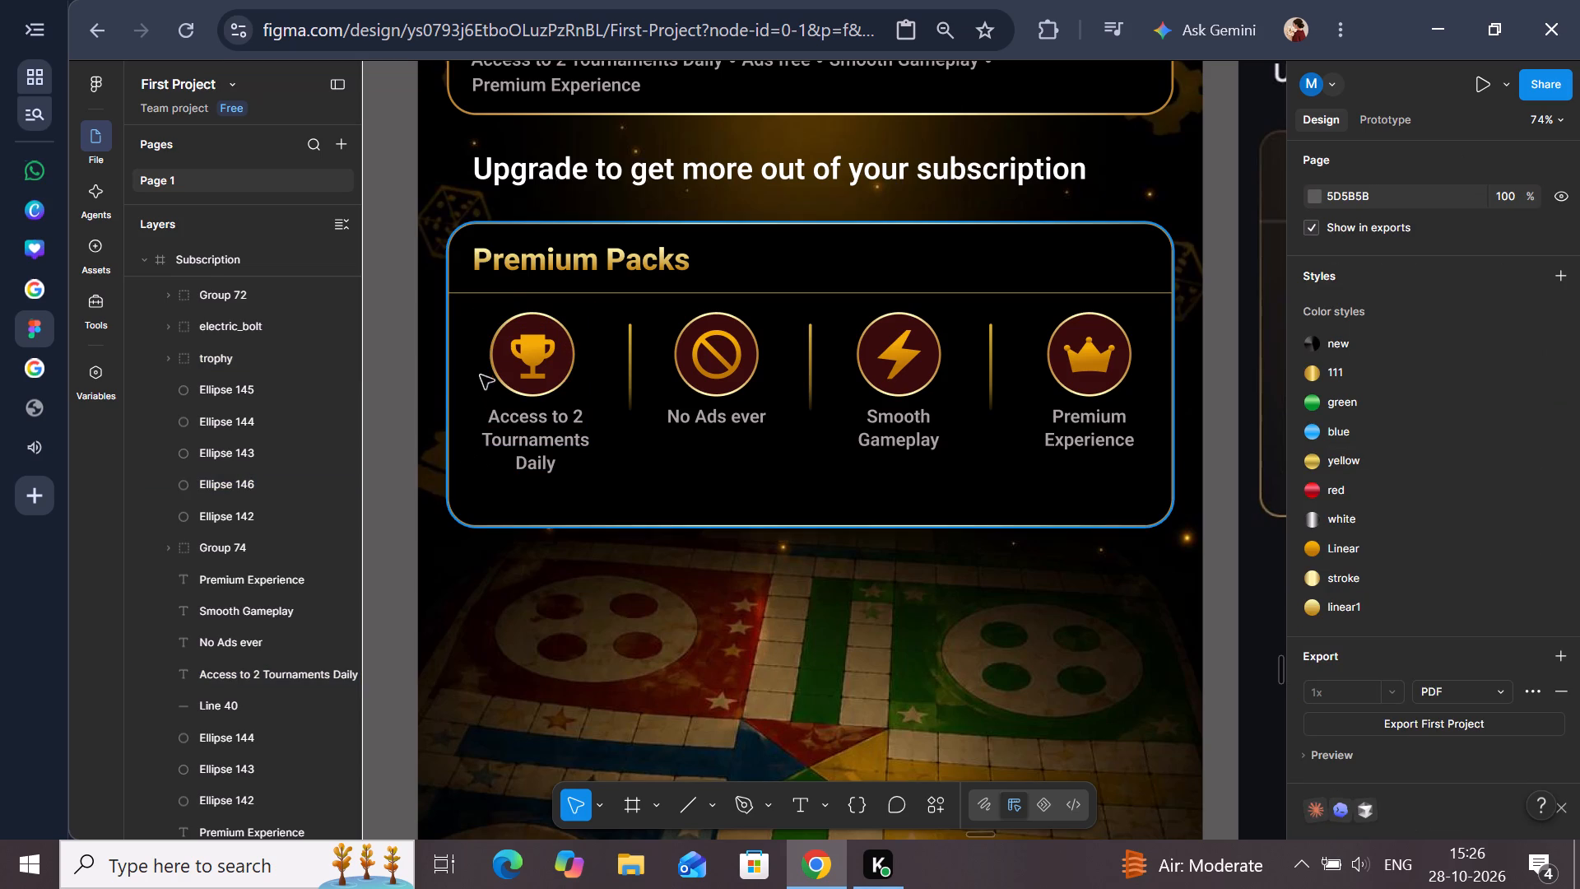
click(494, 368)
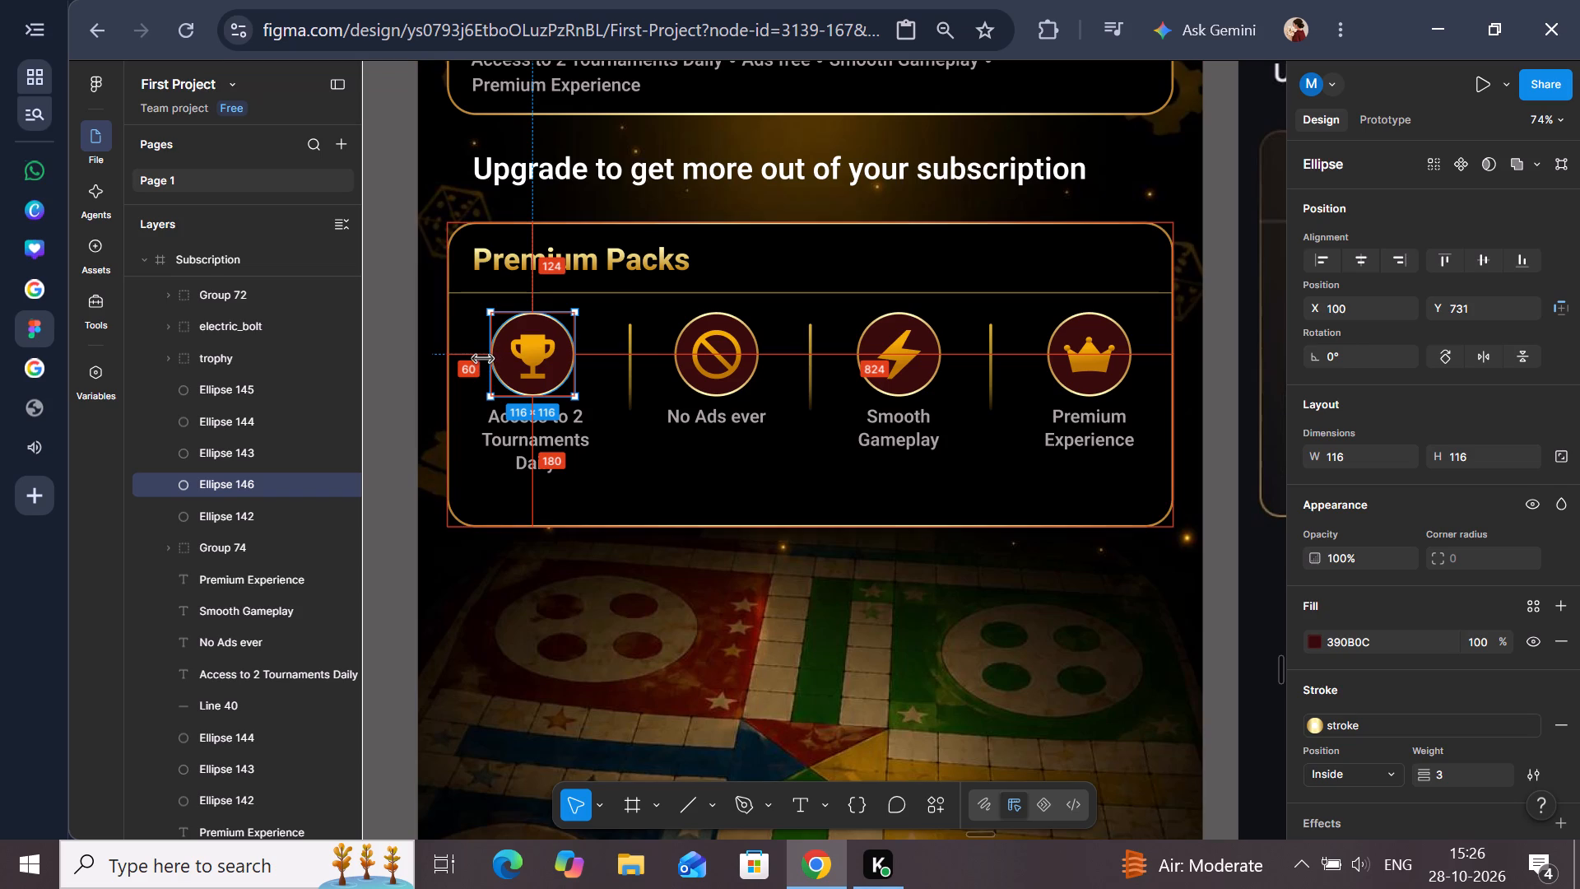
click(388, 481)
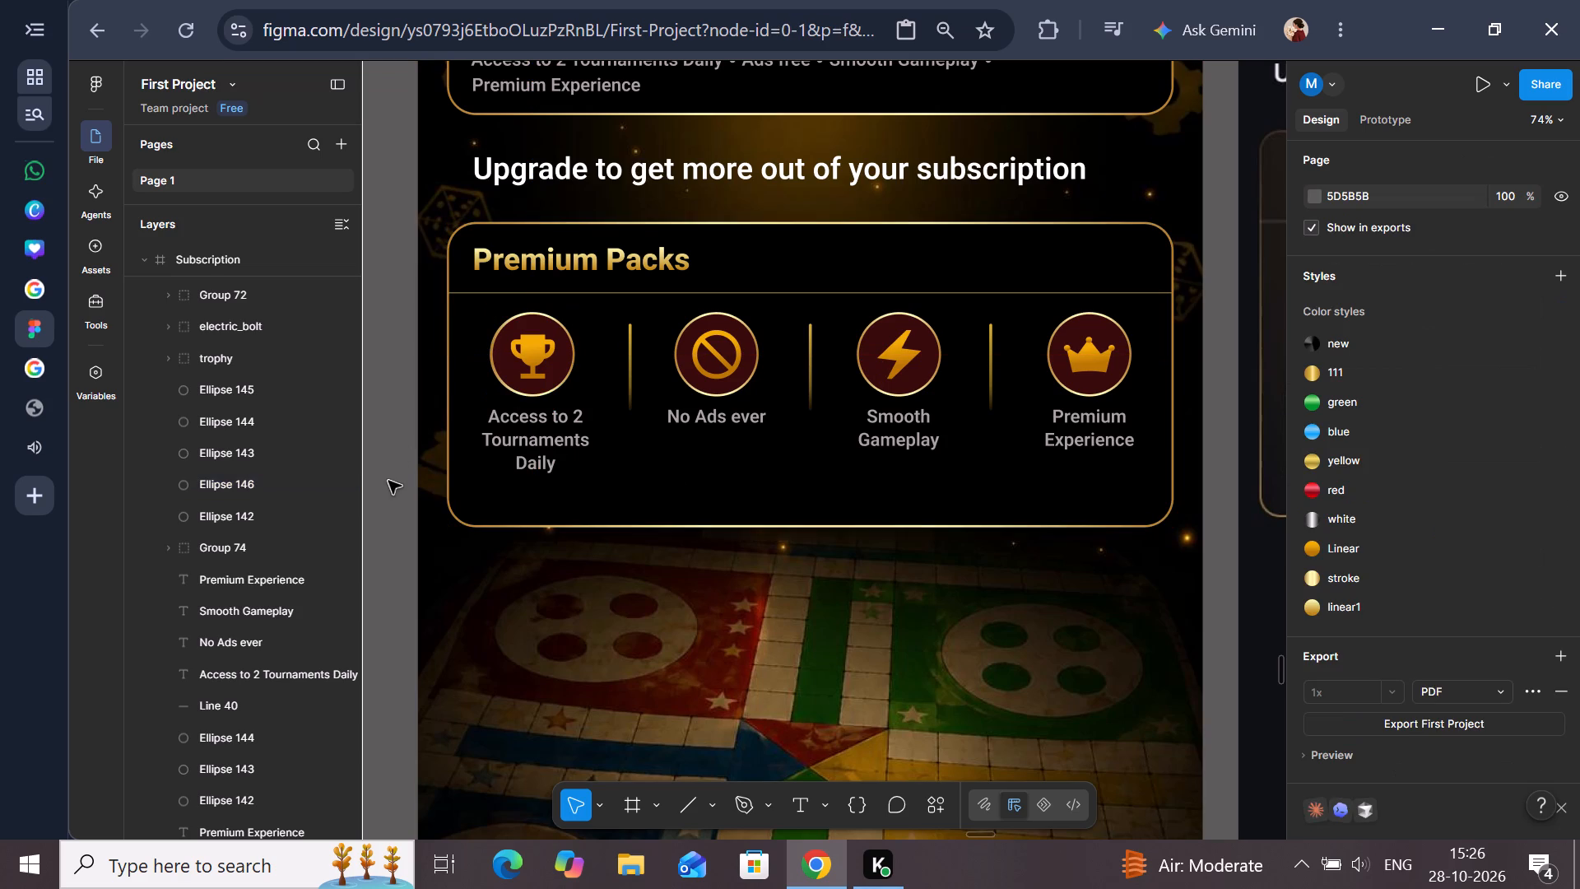
Move the crown circle, its icon and the "Premium Experience" caption left together so the circle sits at X 864.
click(1108, 388)
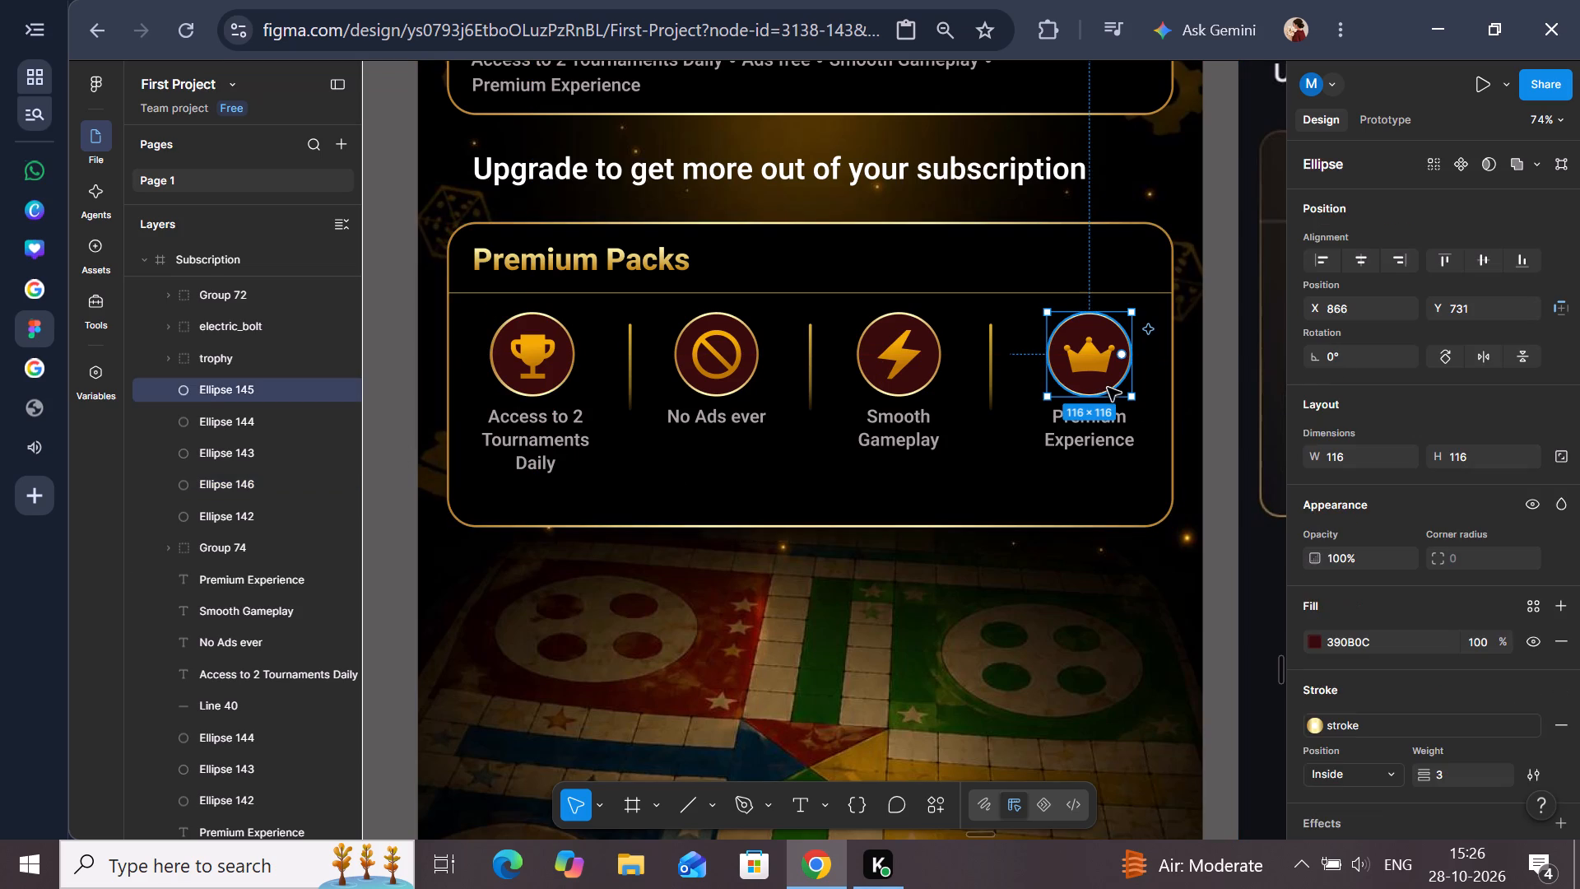
click(1097, 372)
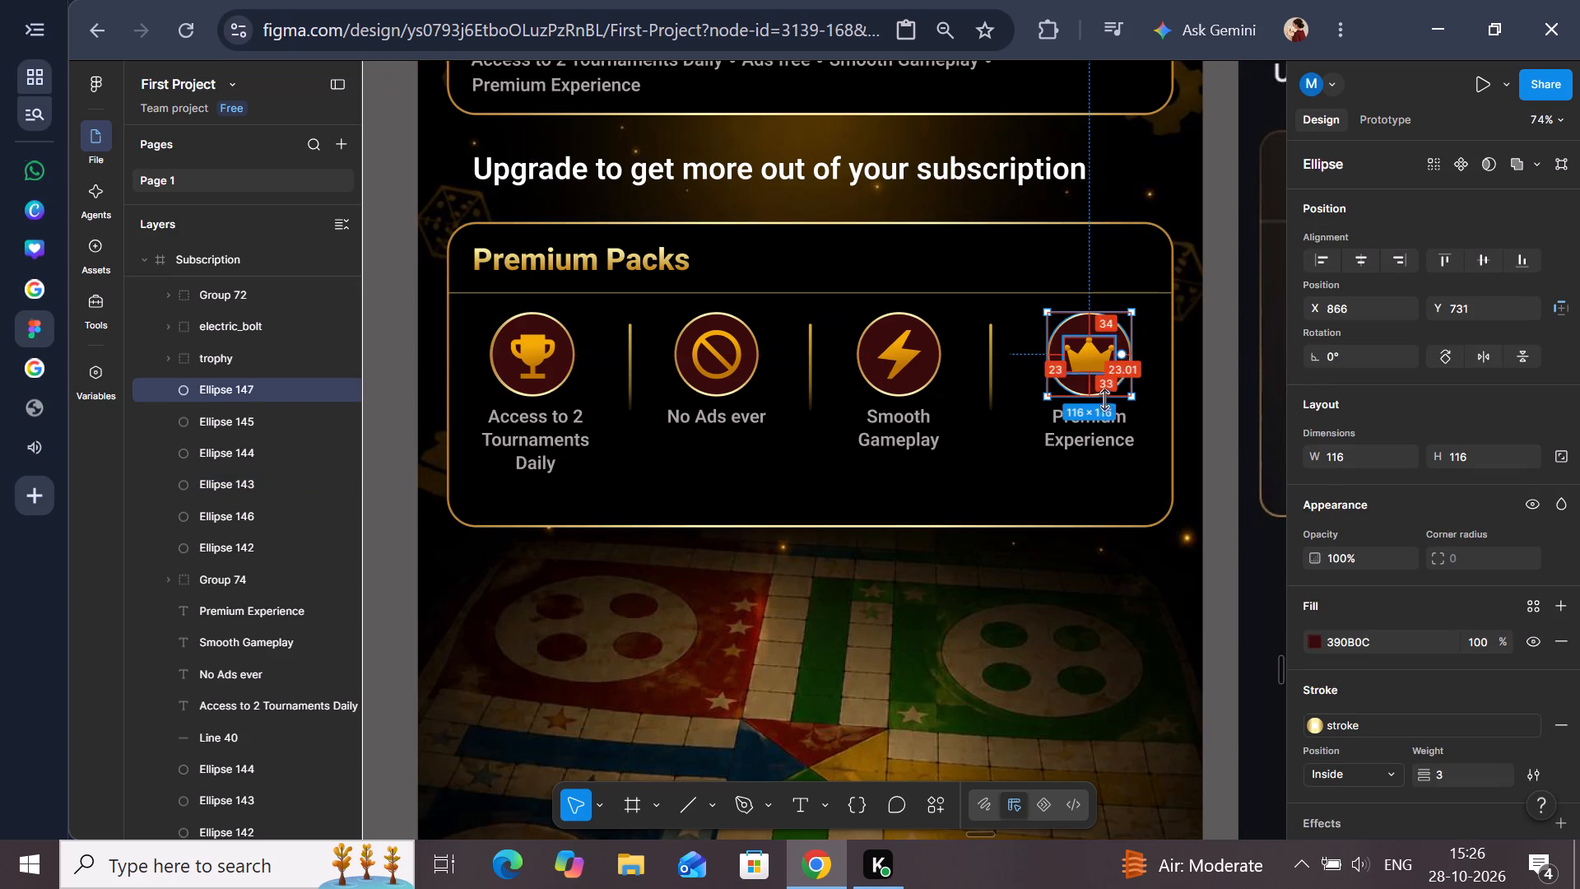
click(1087, 368)
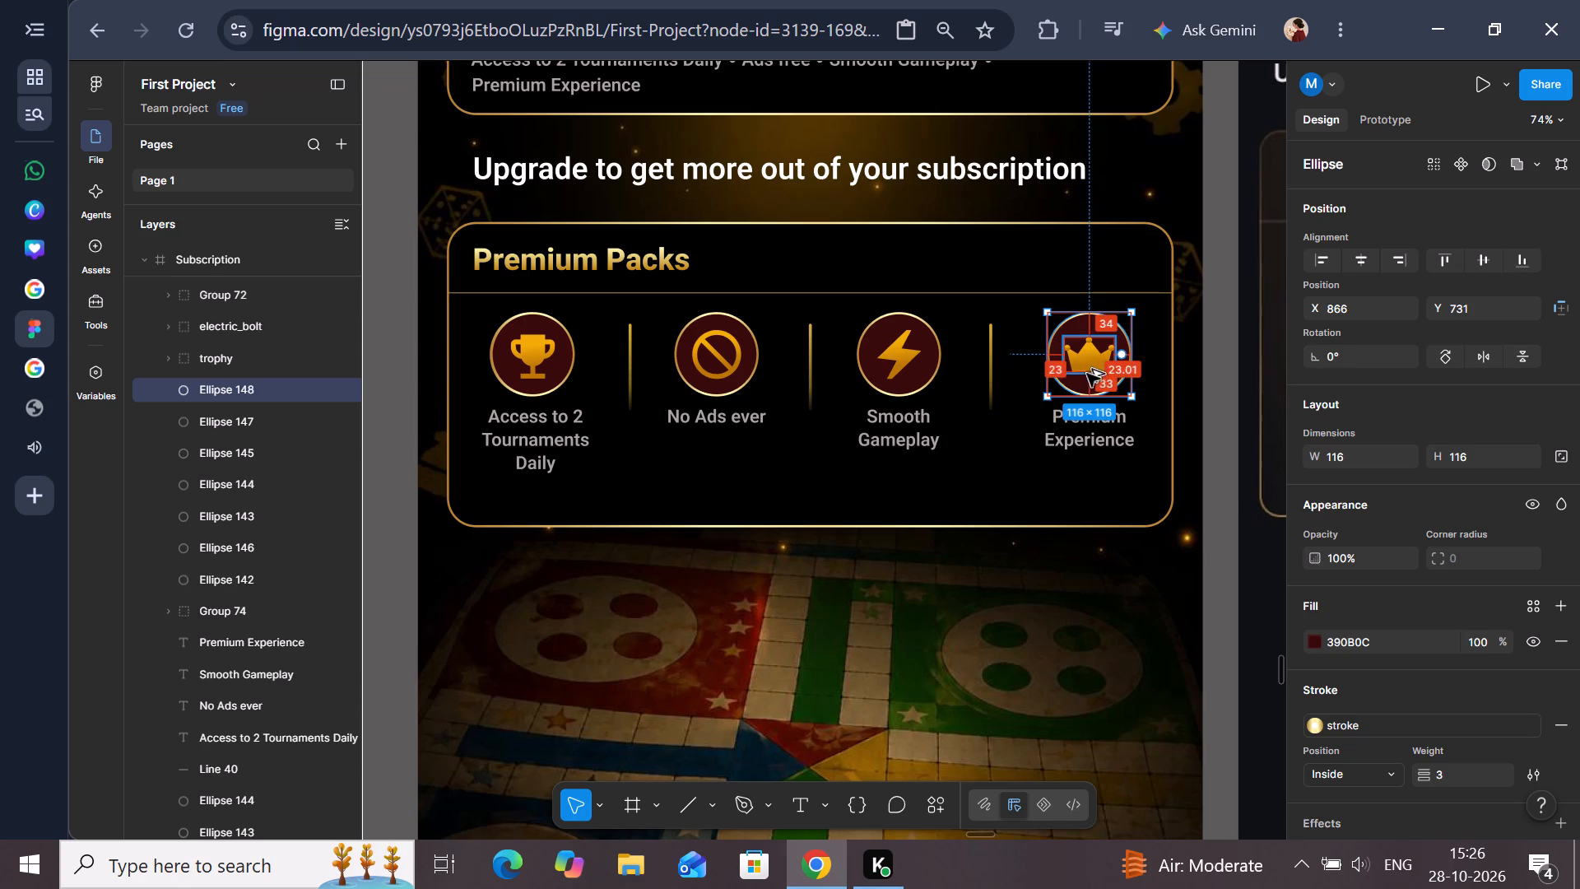
click(1215, 431)
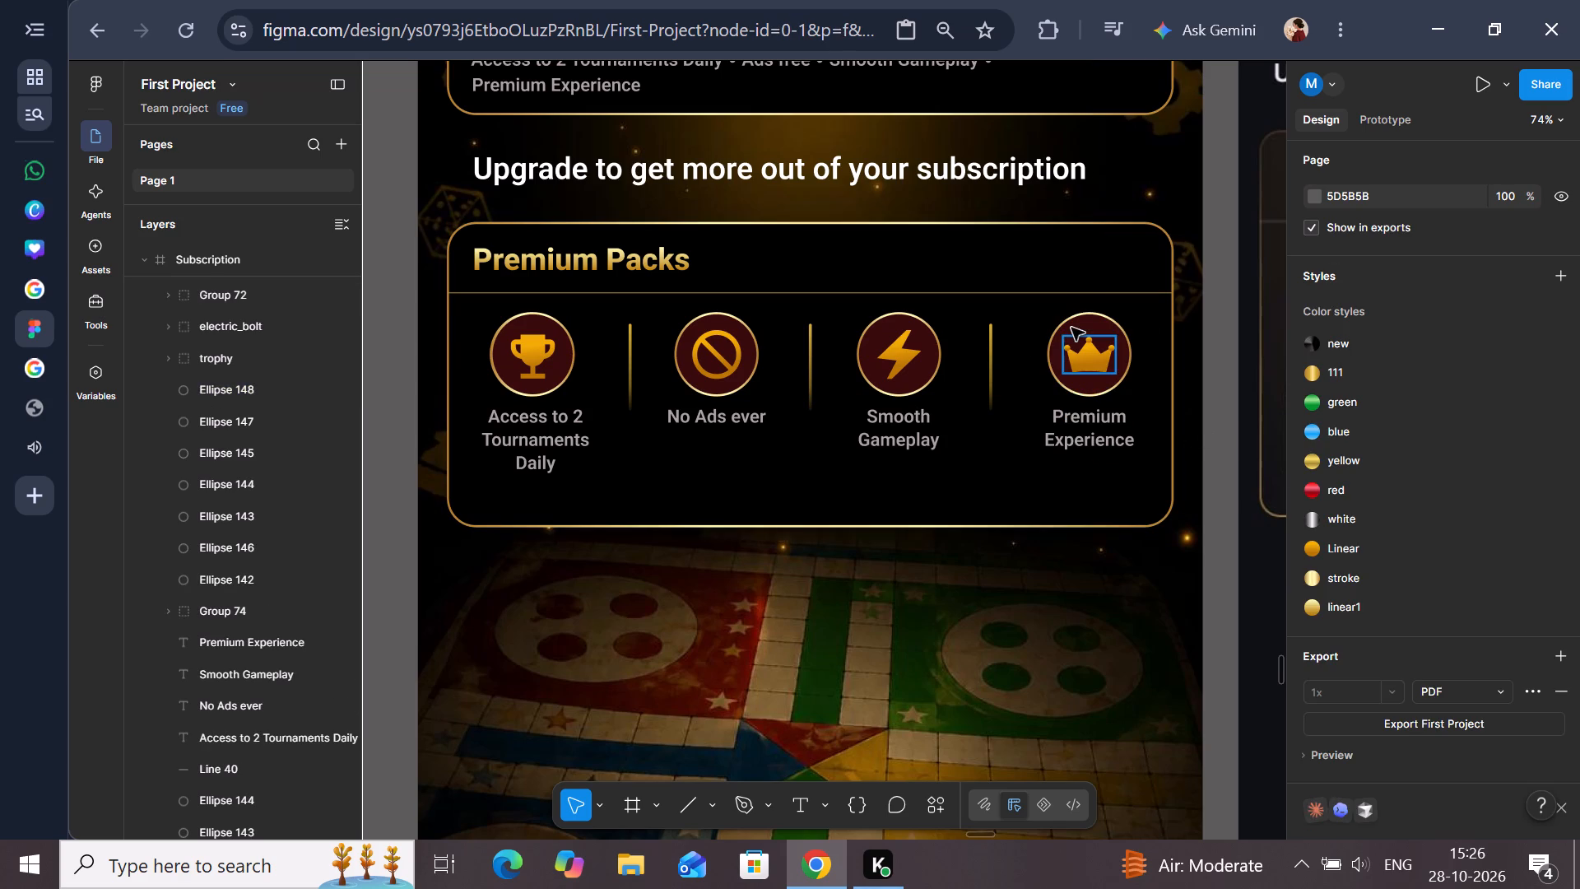
click(1053, 339)
shift+click(1099, 349)
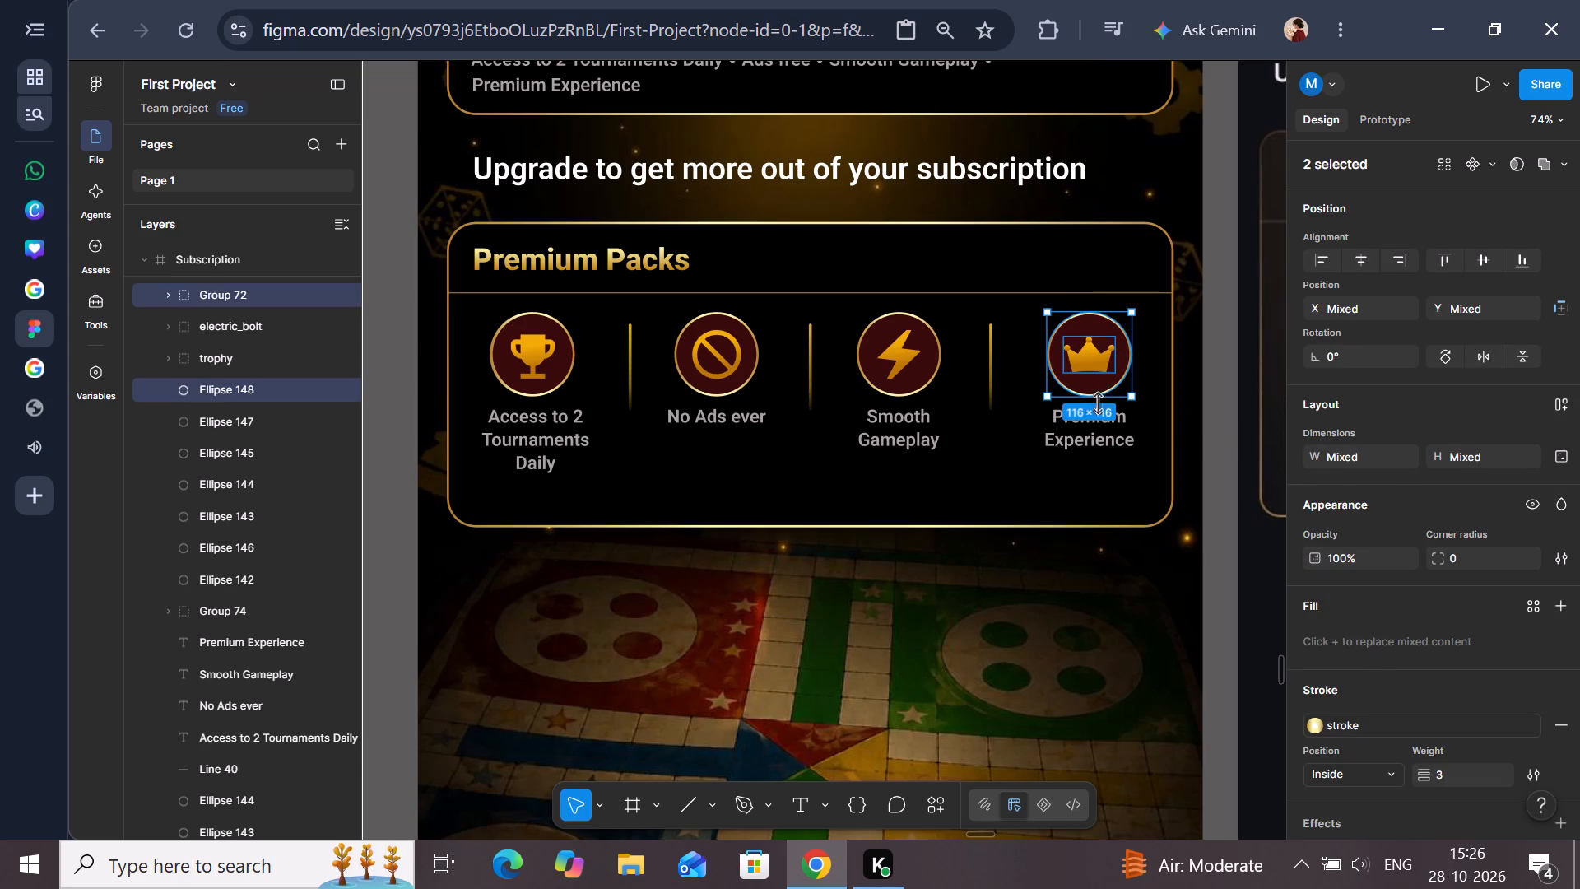
shift+click(1097, 431)
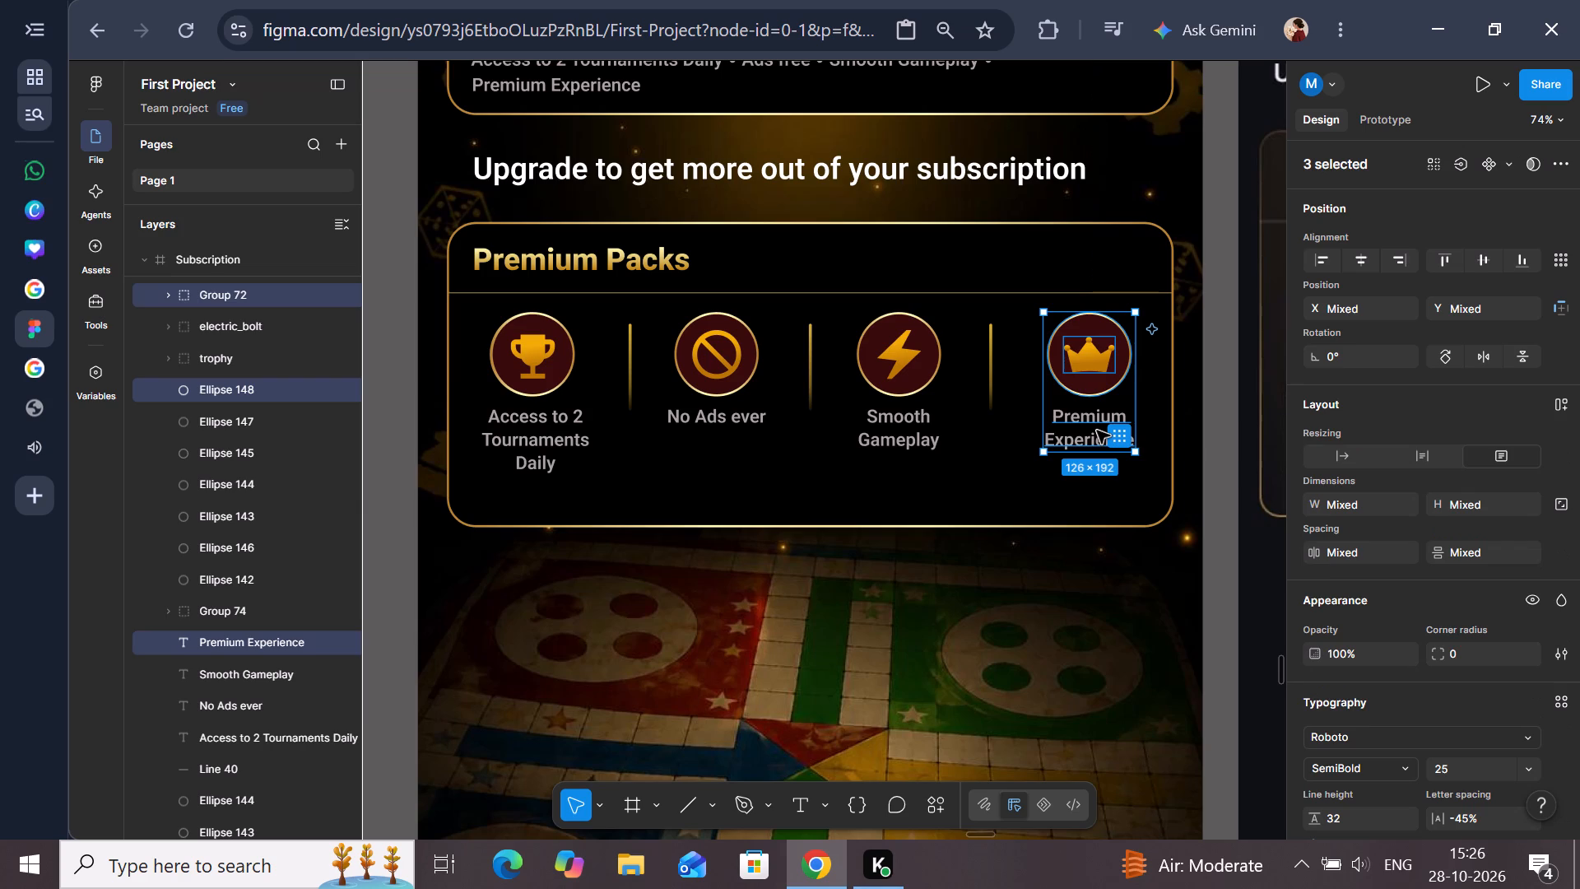
key(Left)
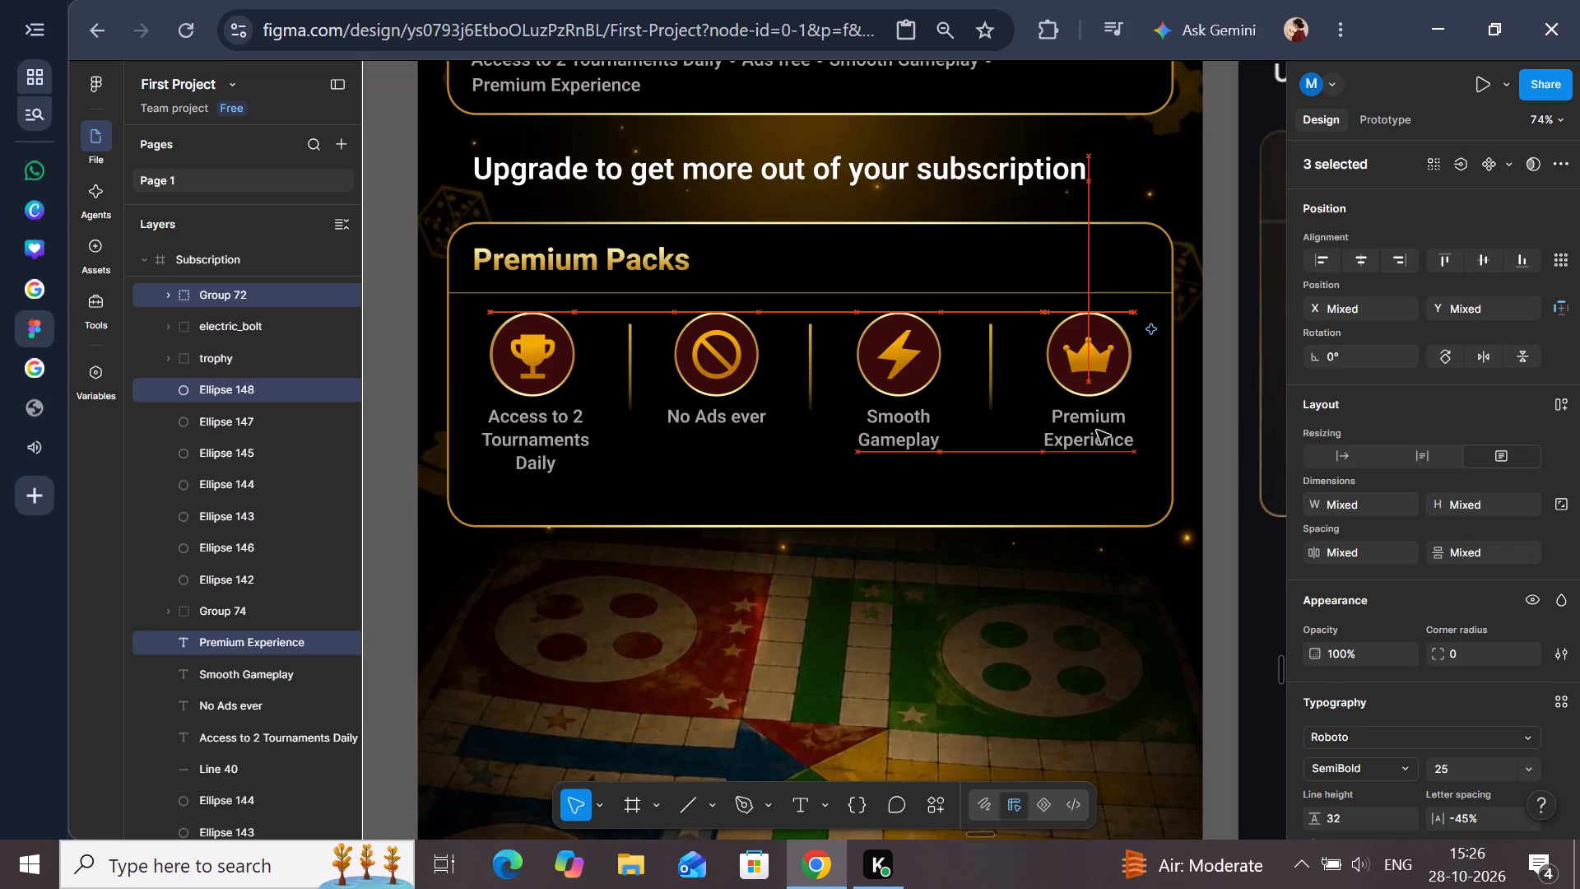
key(Left)
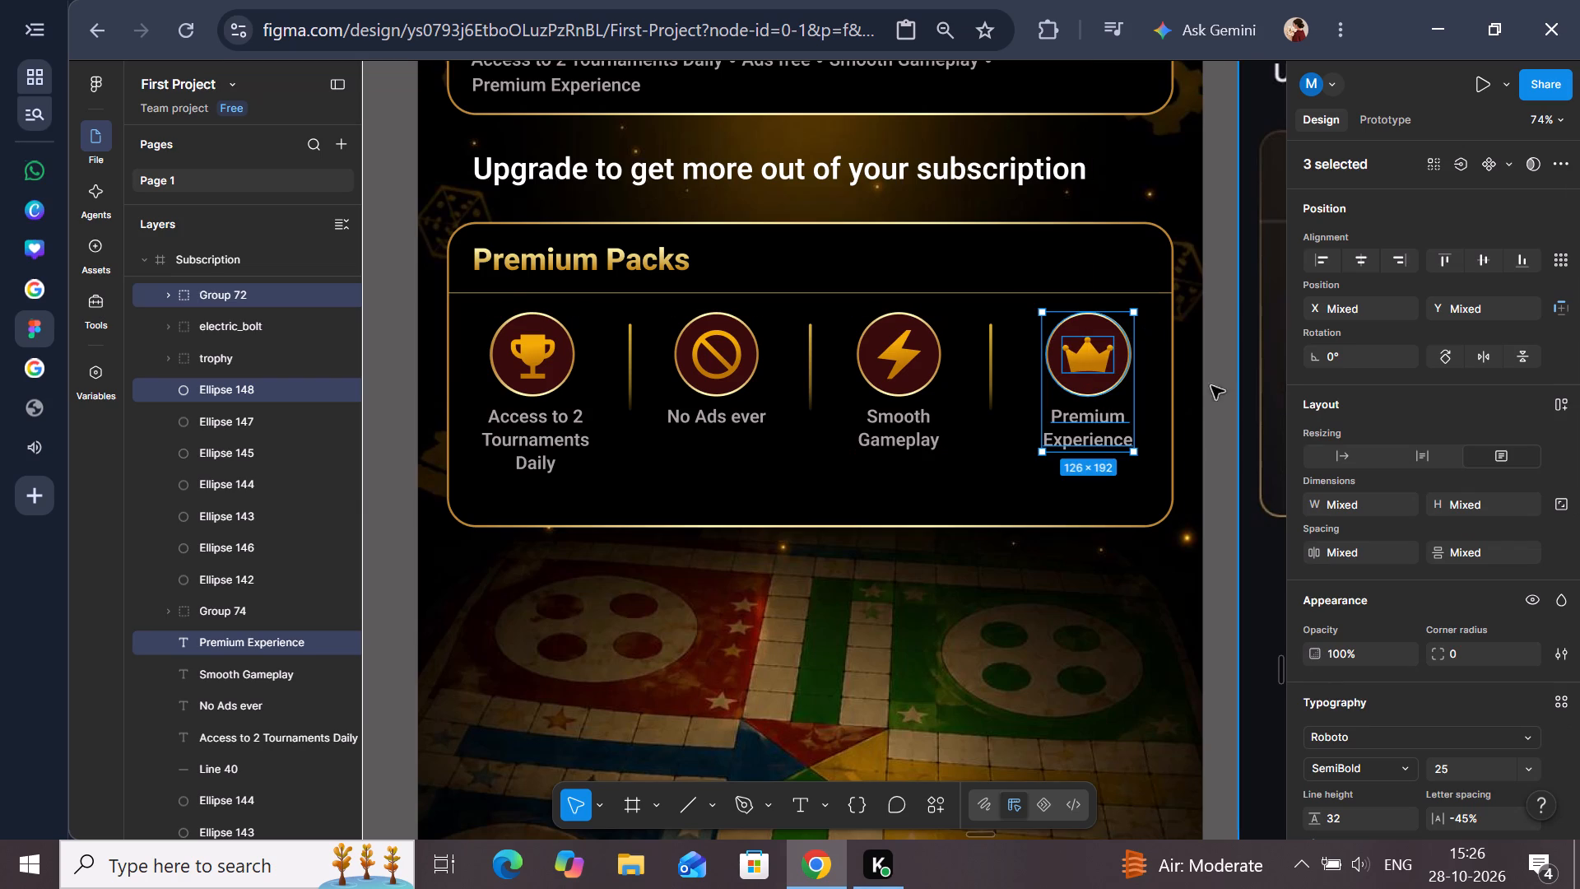
click(1224, 385)
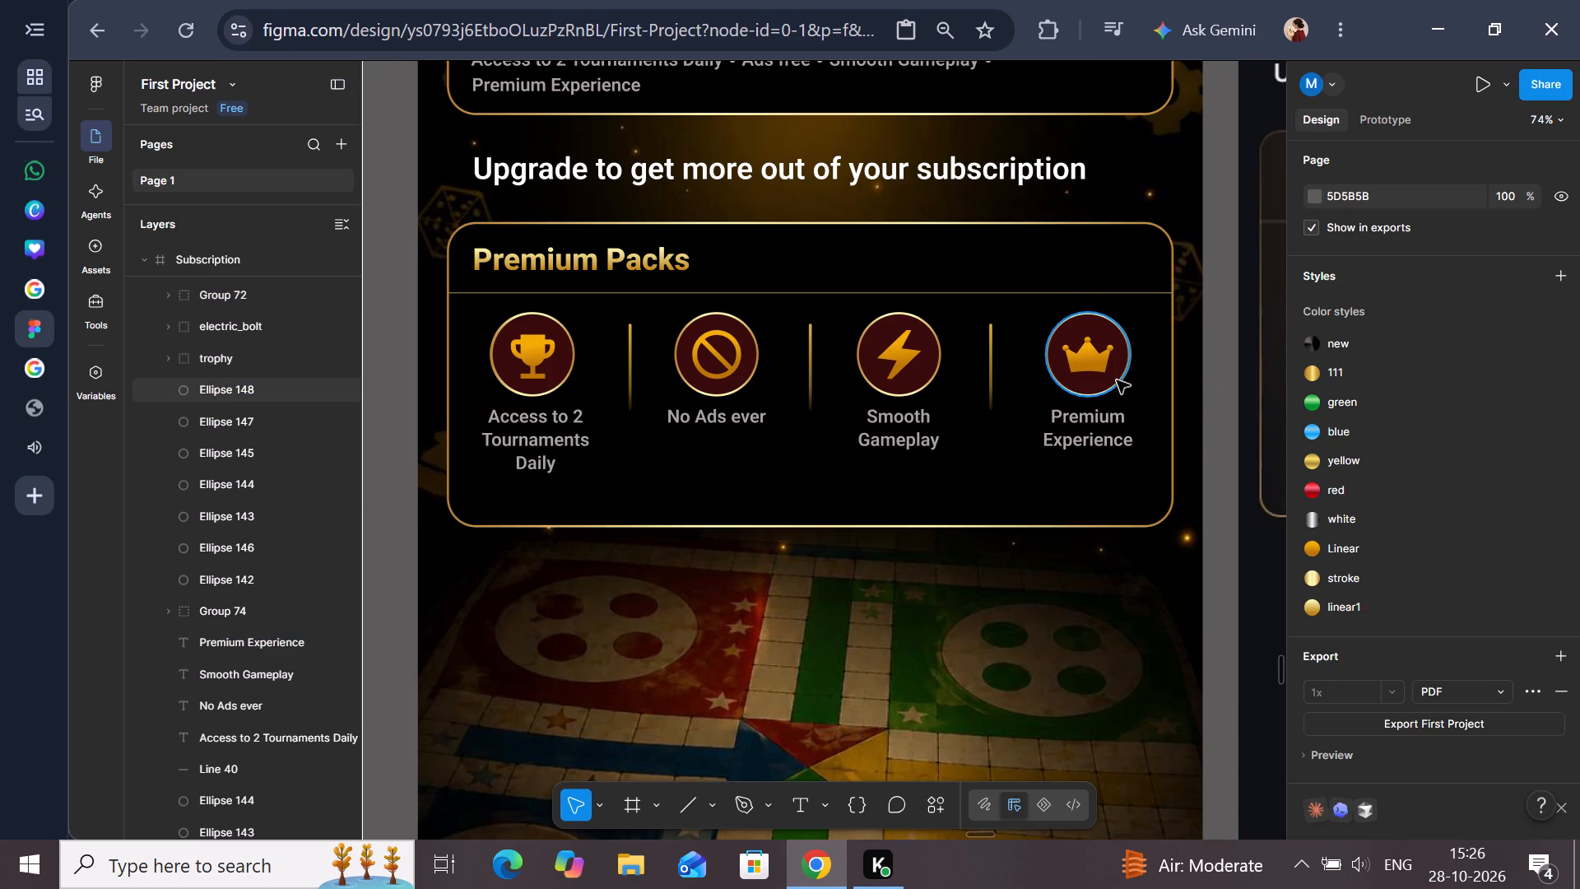
click(1117, 380)
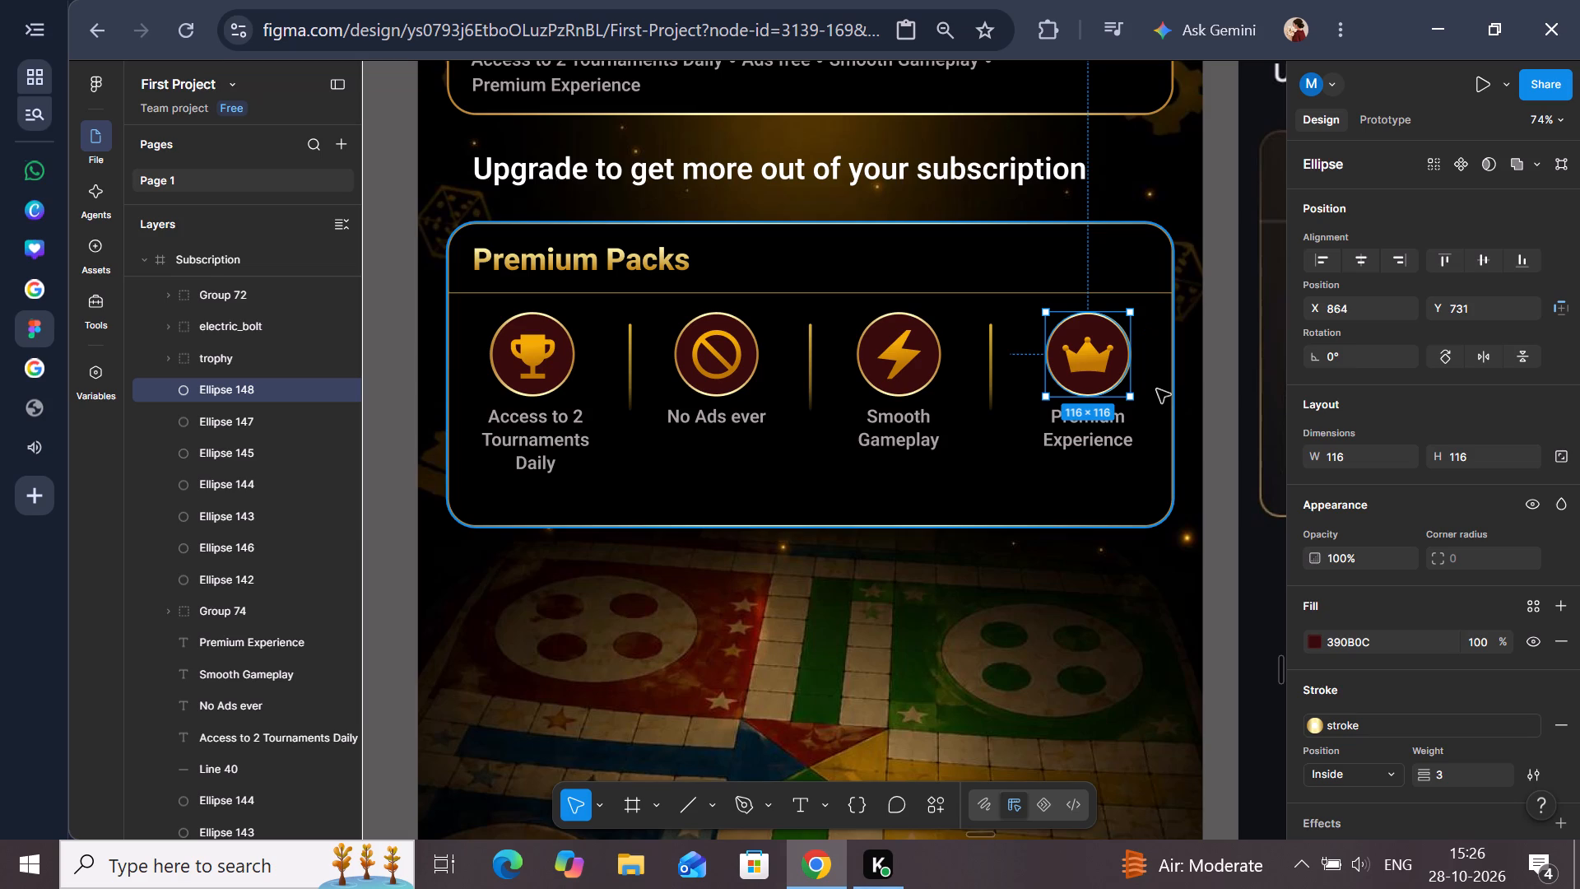
click(1219, 381)
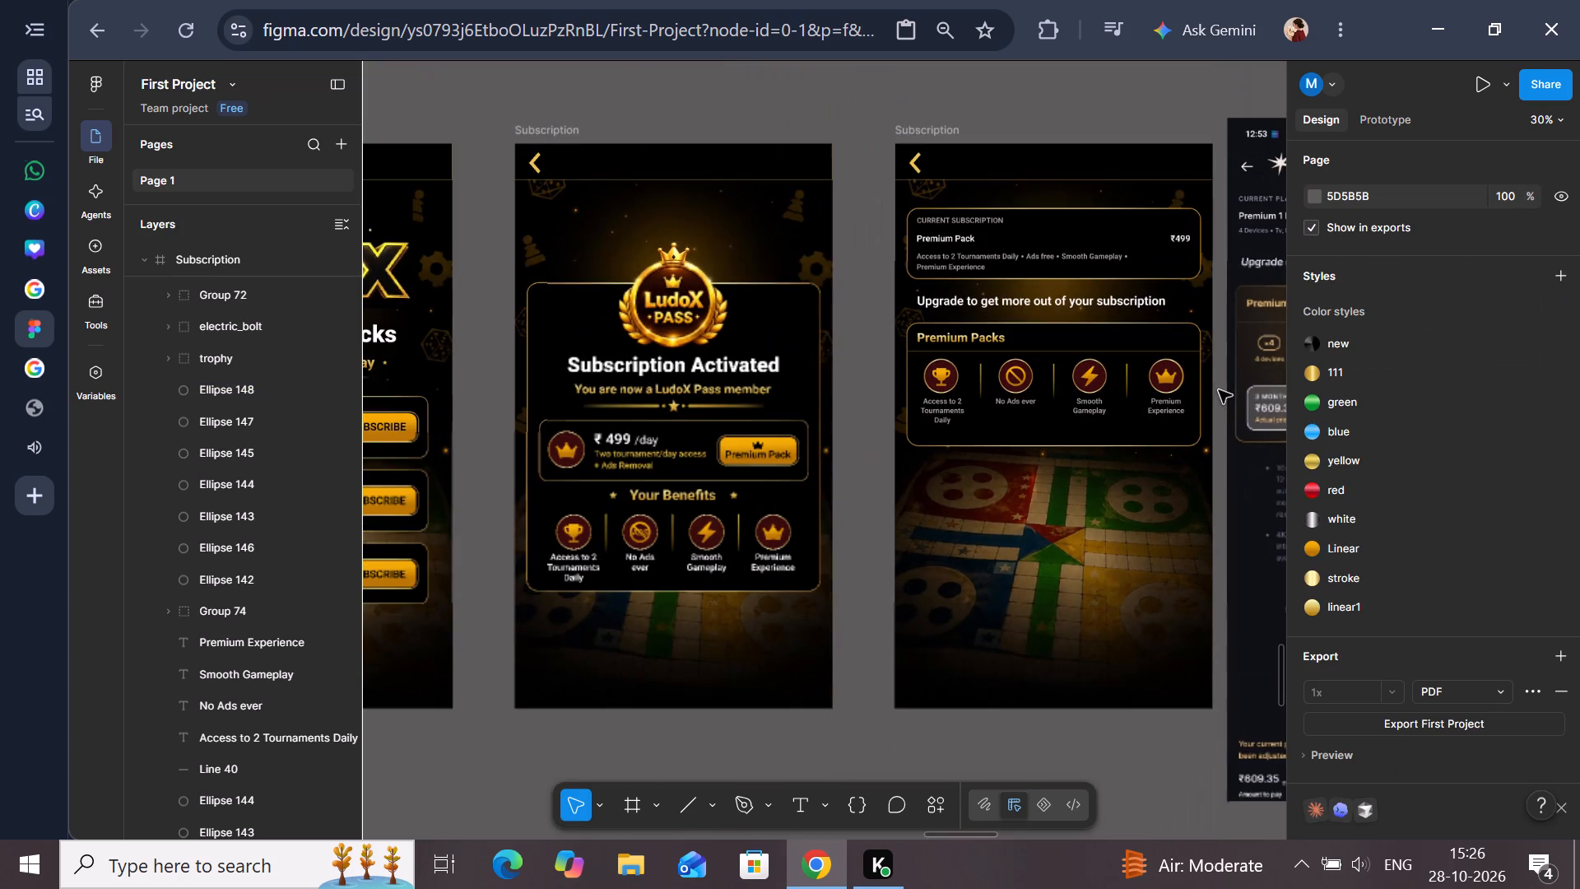
Select the four captions under the Premium Packs icons together to examine their alignment and spacing.
scroll(1192, 425, left, 1)
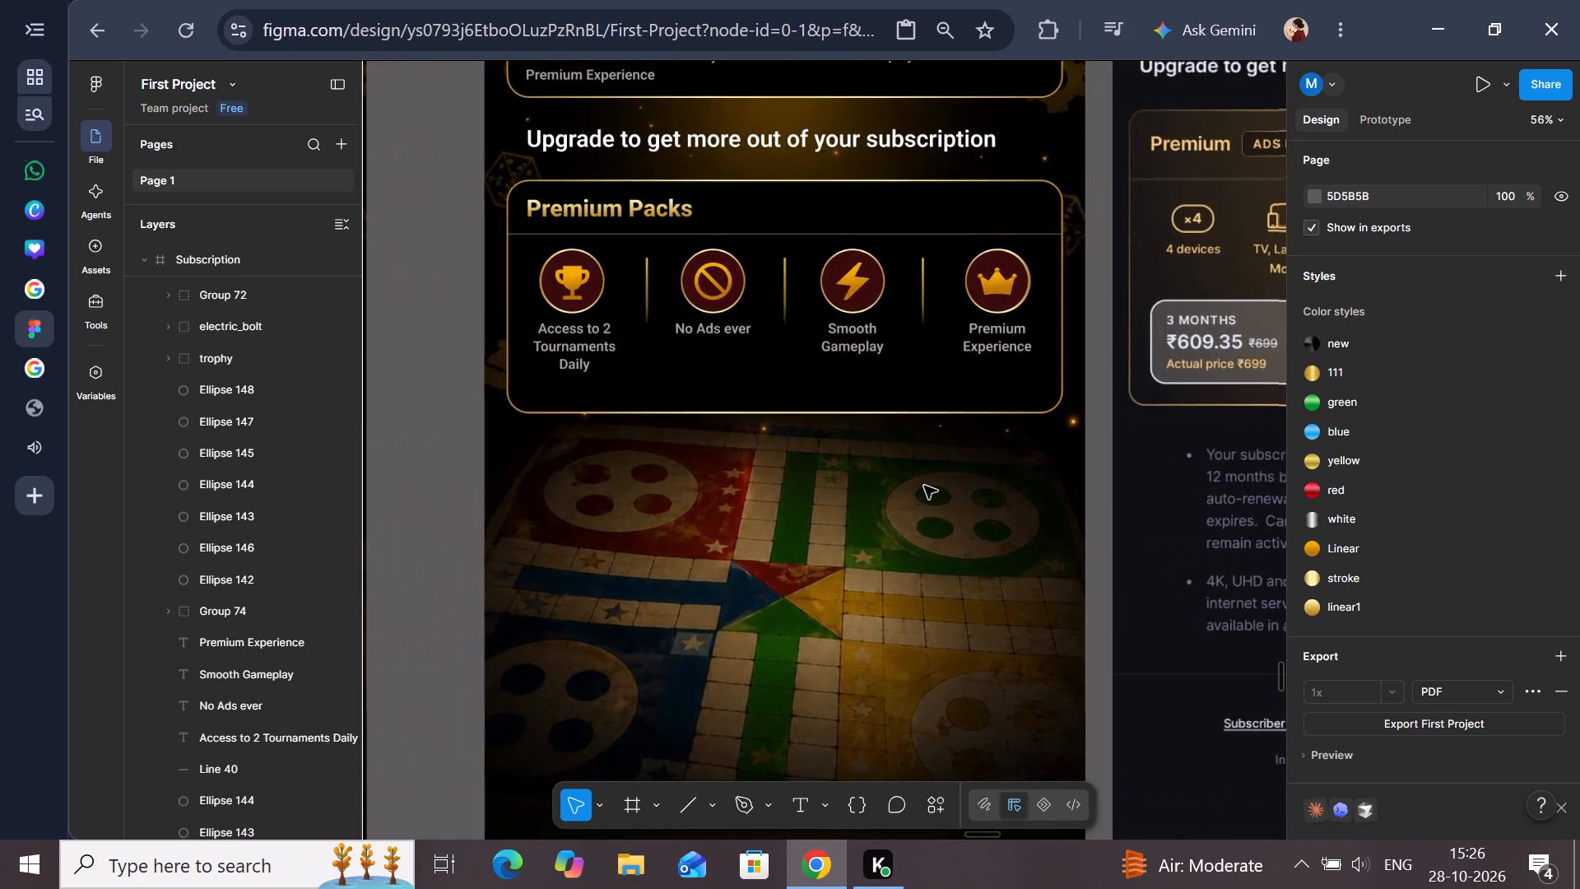
scroll(924, 486, right, 1)
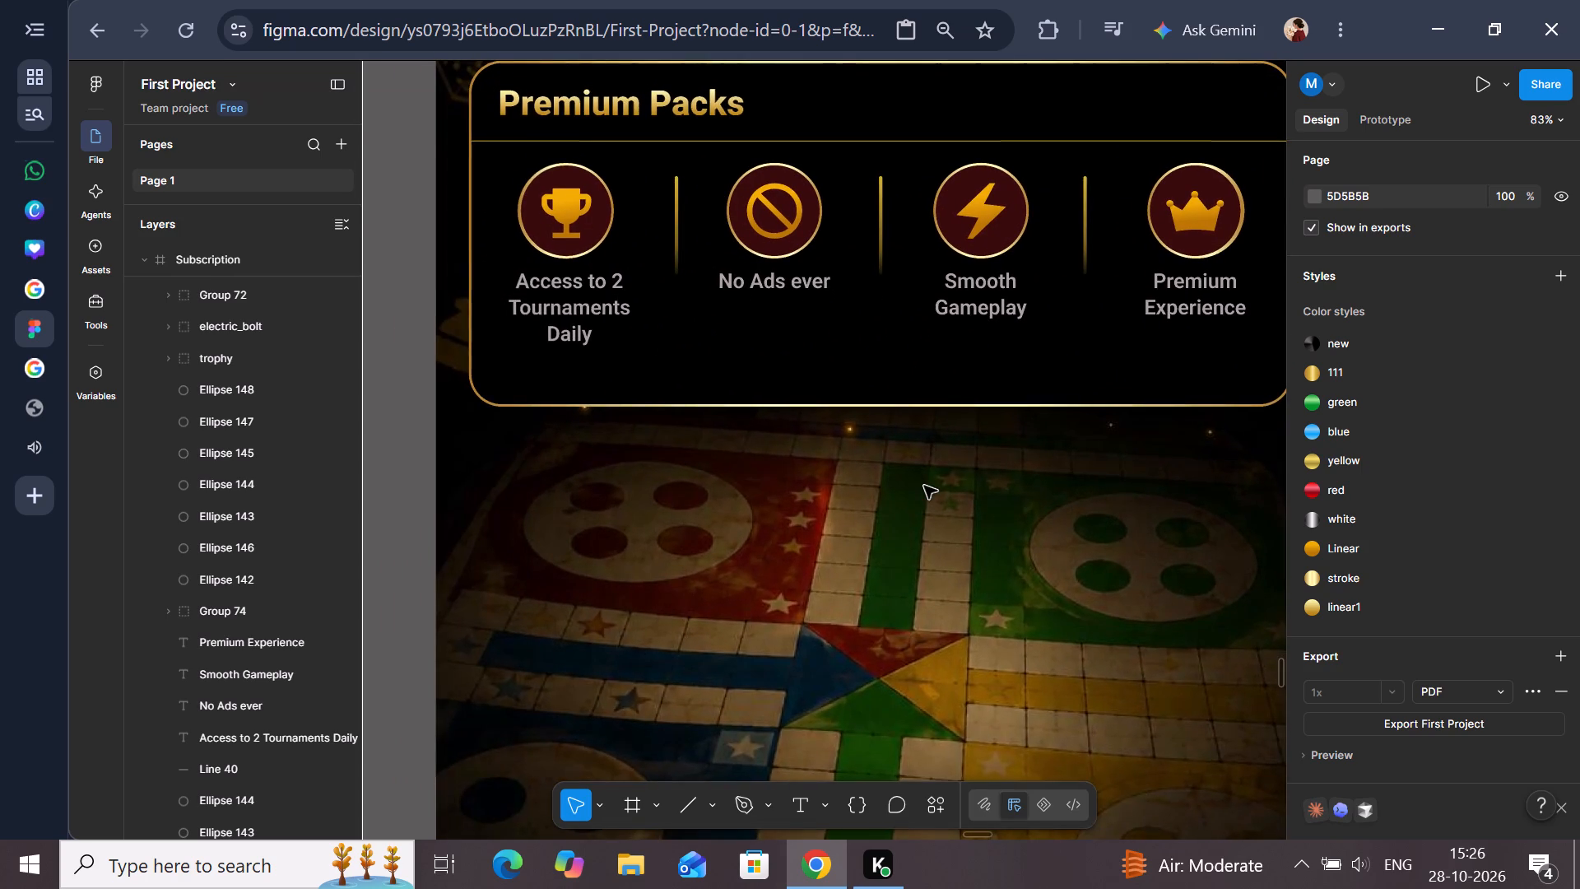
scroll(924, 486, left, 1)
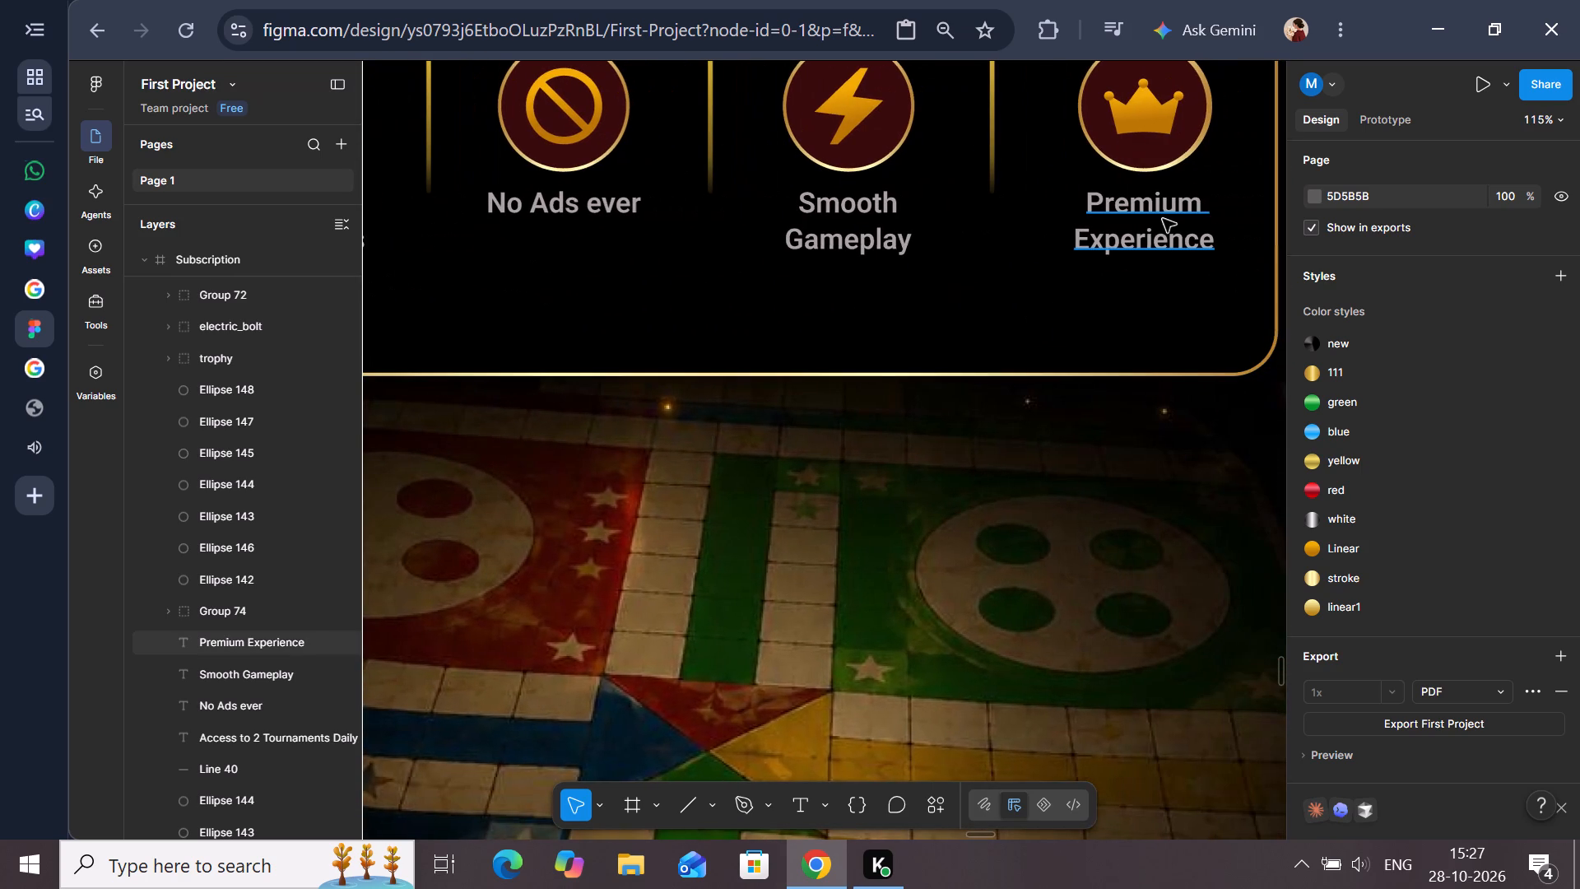
click(1163, 219)
click(872, 237)
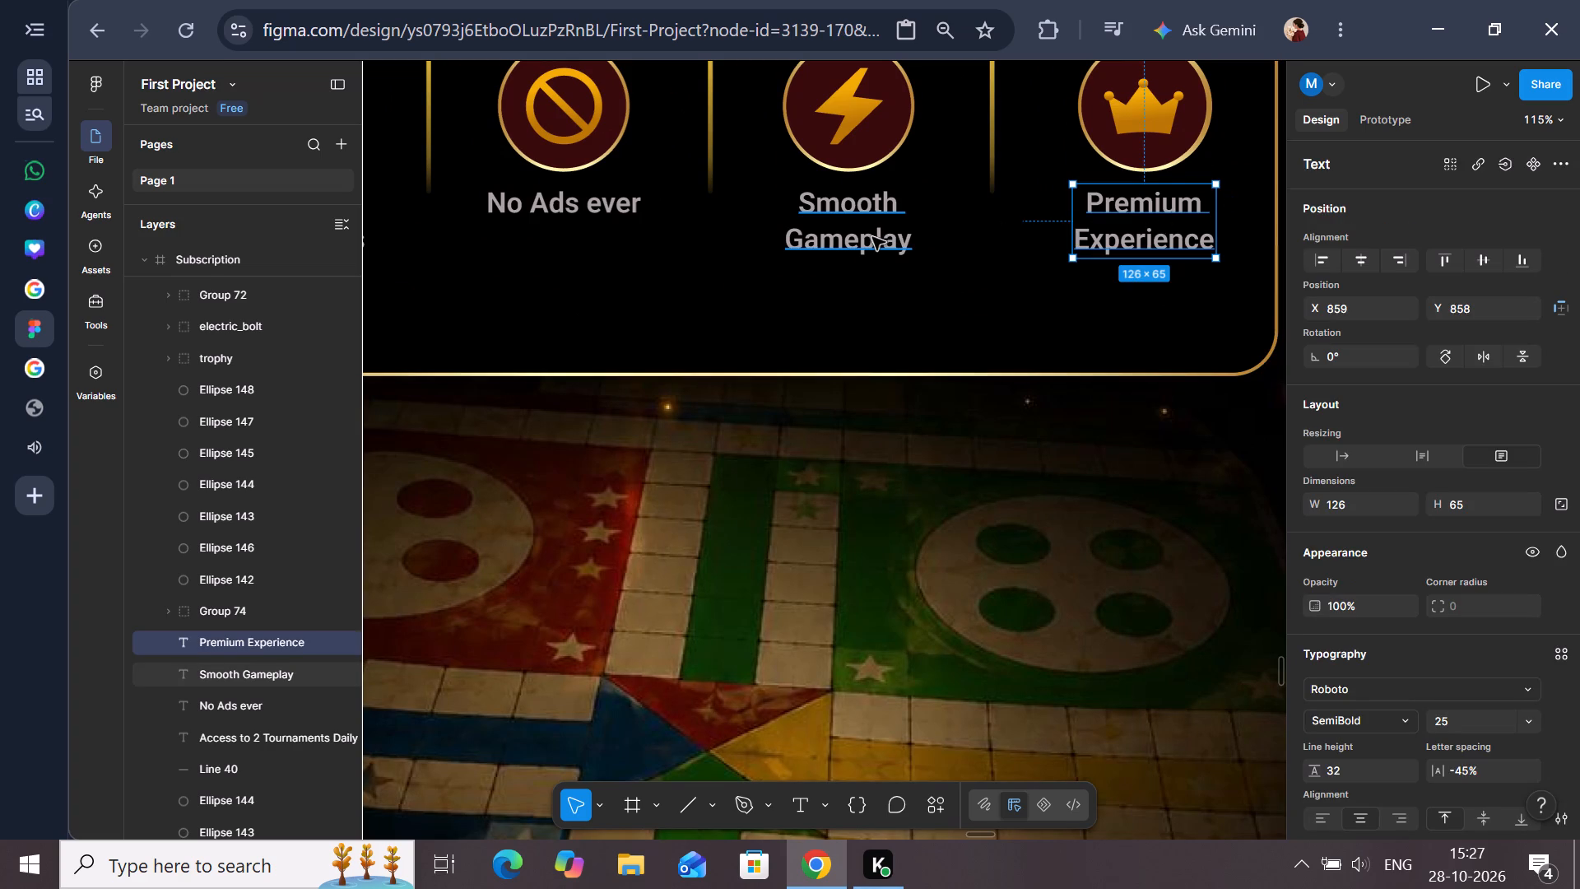
shift+click(1146, 242)
scroll(655, 226, right, 1)
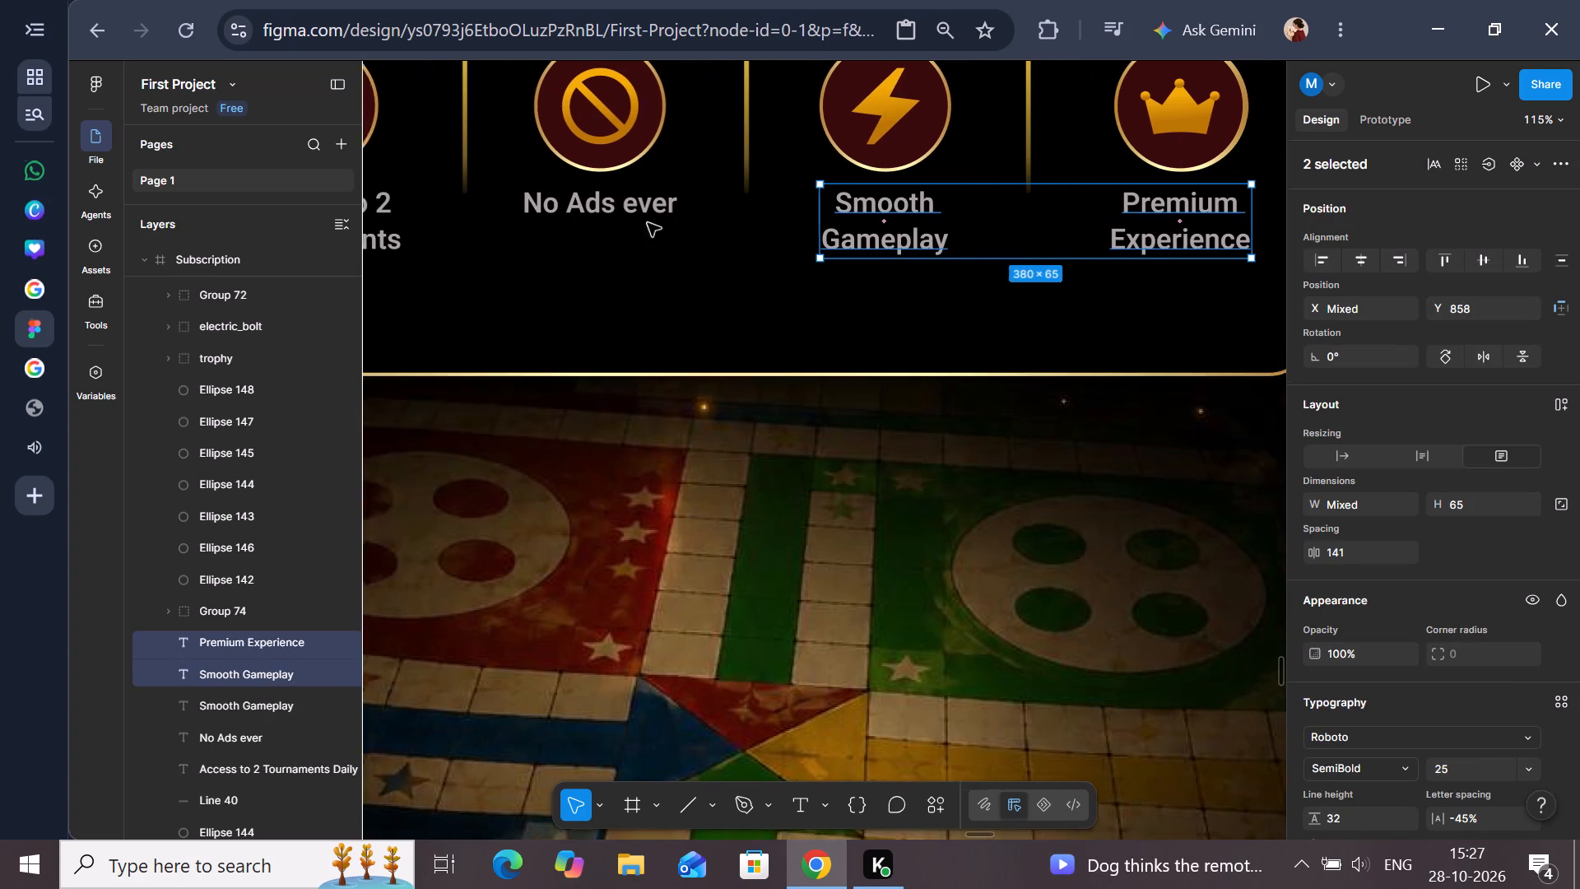
scroll(648, 223, right, 1)
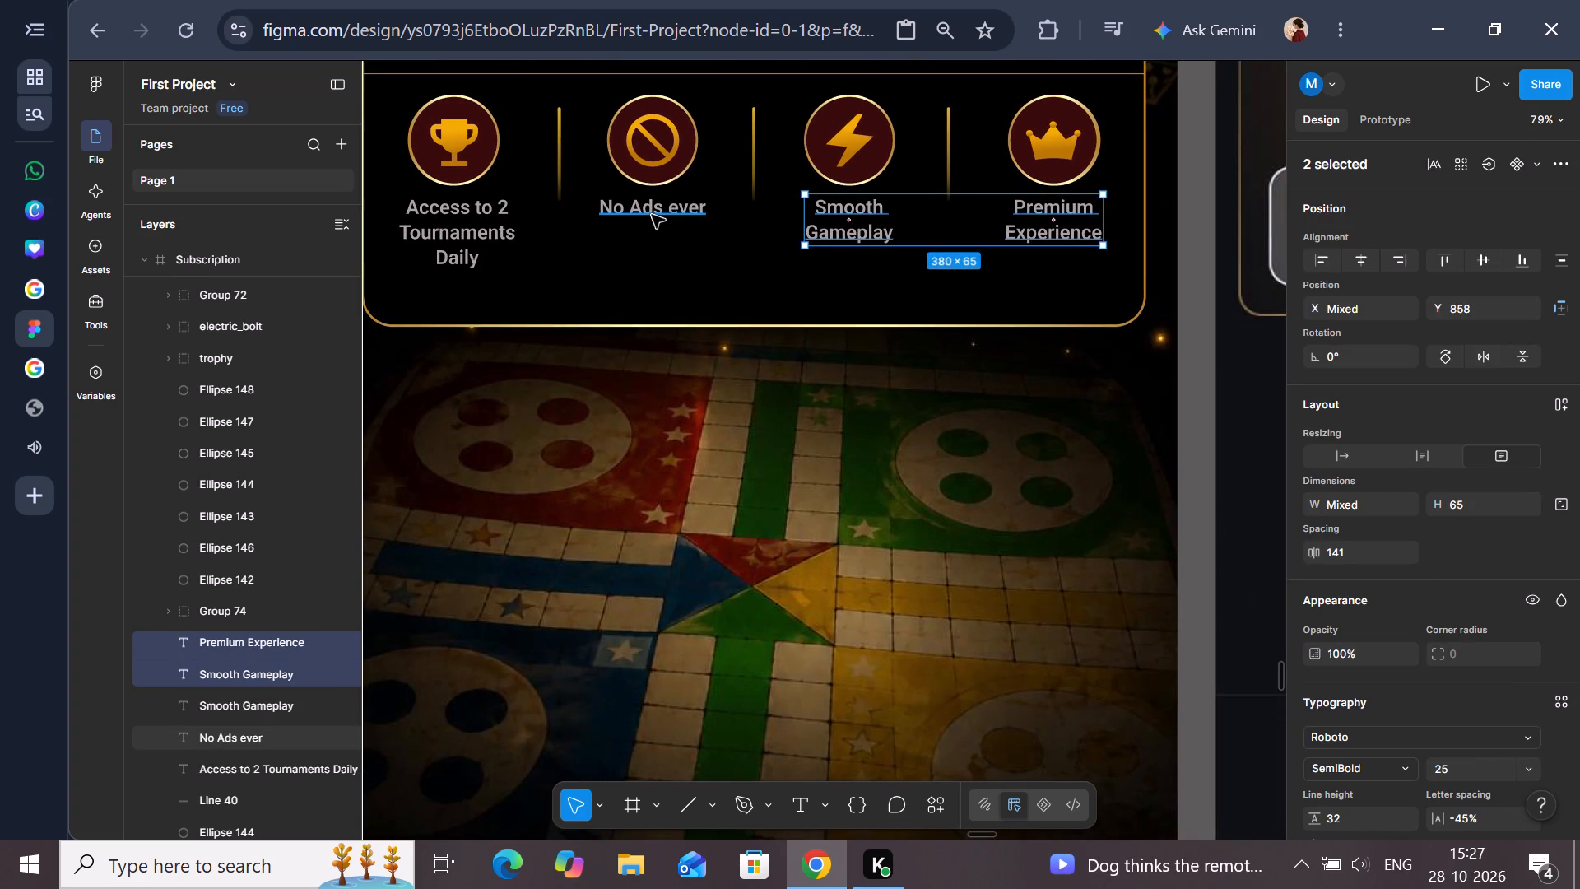
shift+click(652, 215)
shift+click(442, 227)
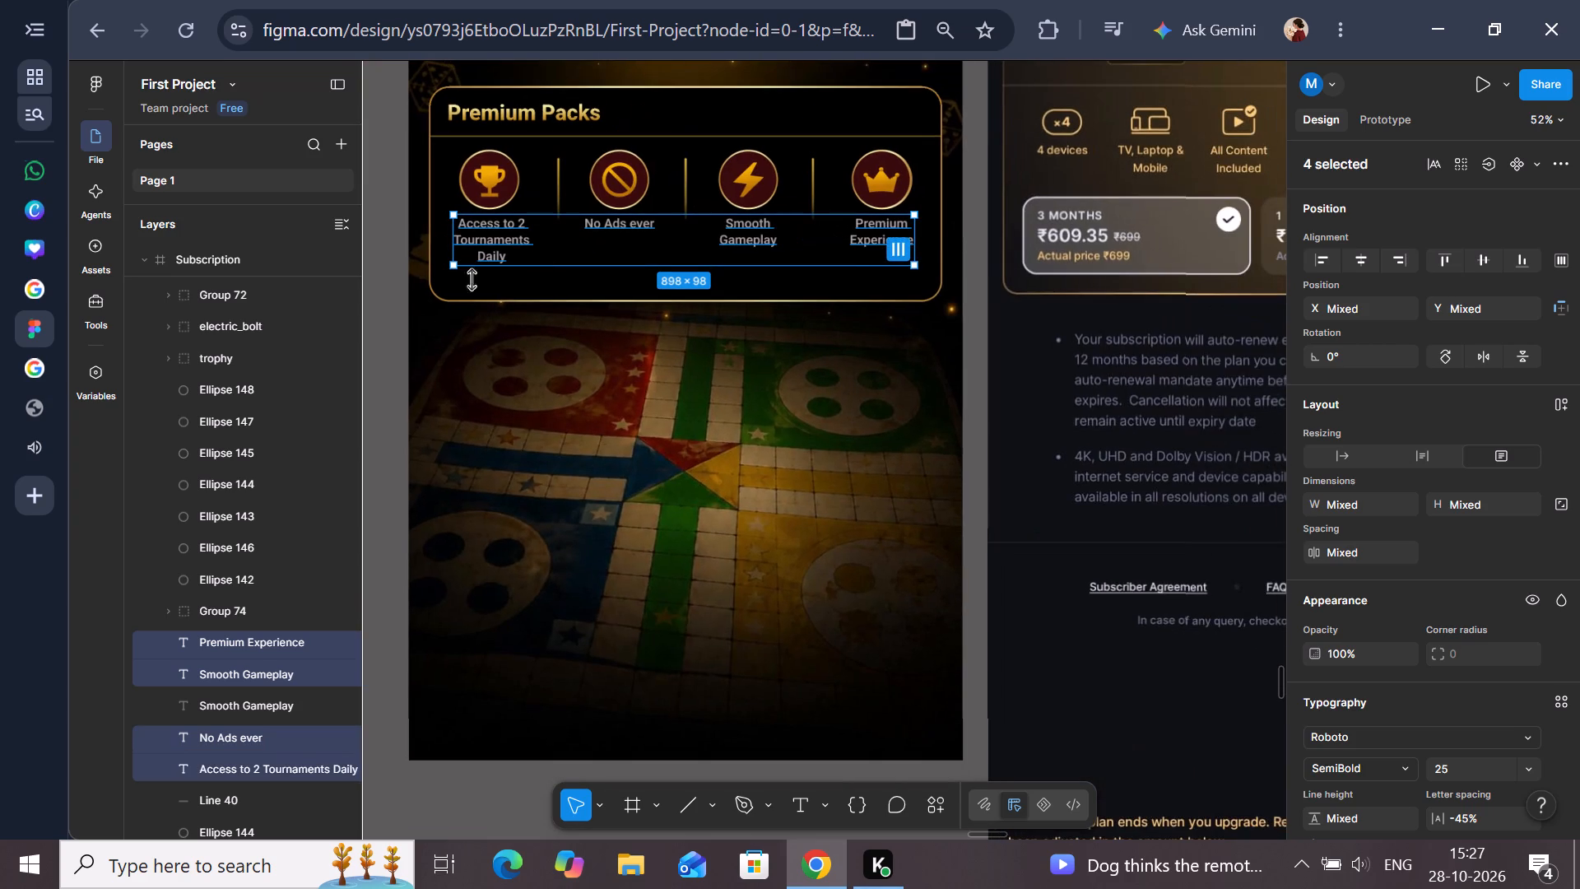
click(388, 304)
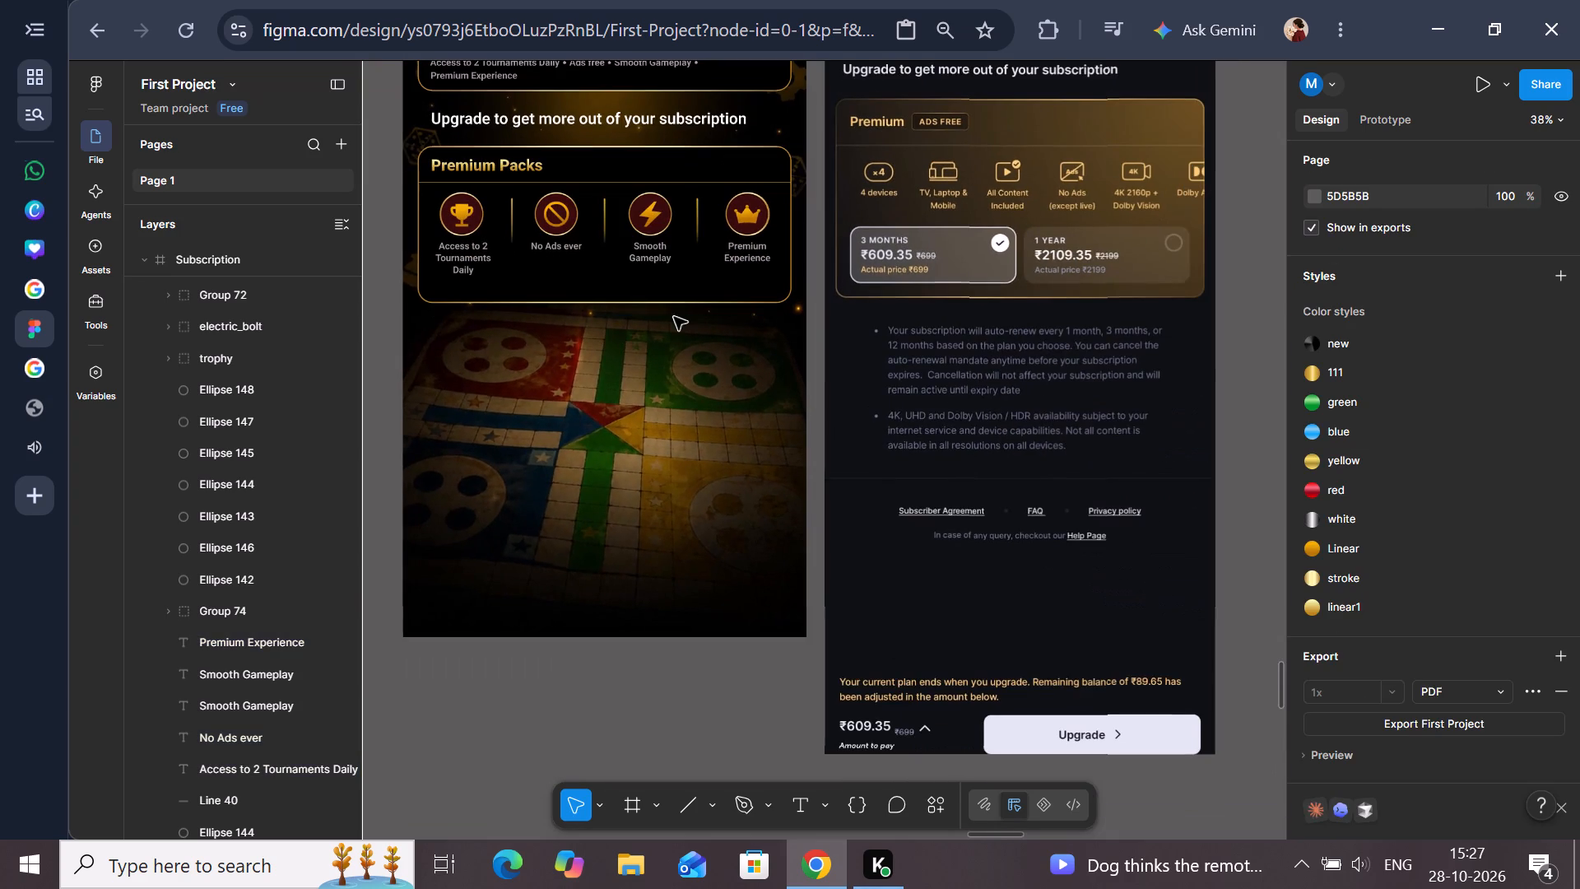
Extend the Premium Packs card background downward to a height of about 500, keeping its width of 1000.
scroll(674, 317, up, 1)
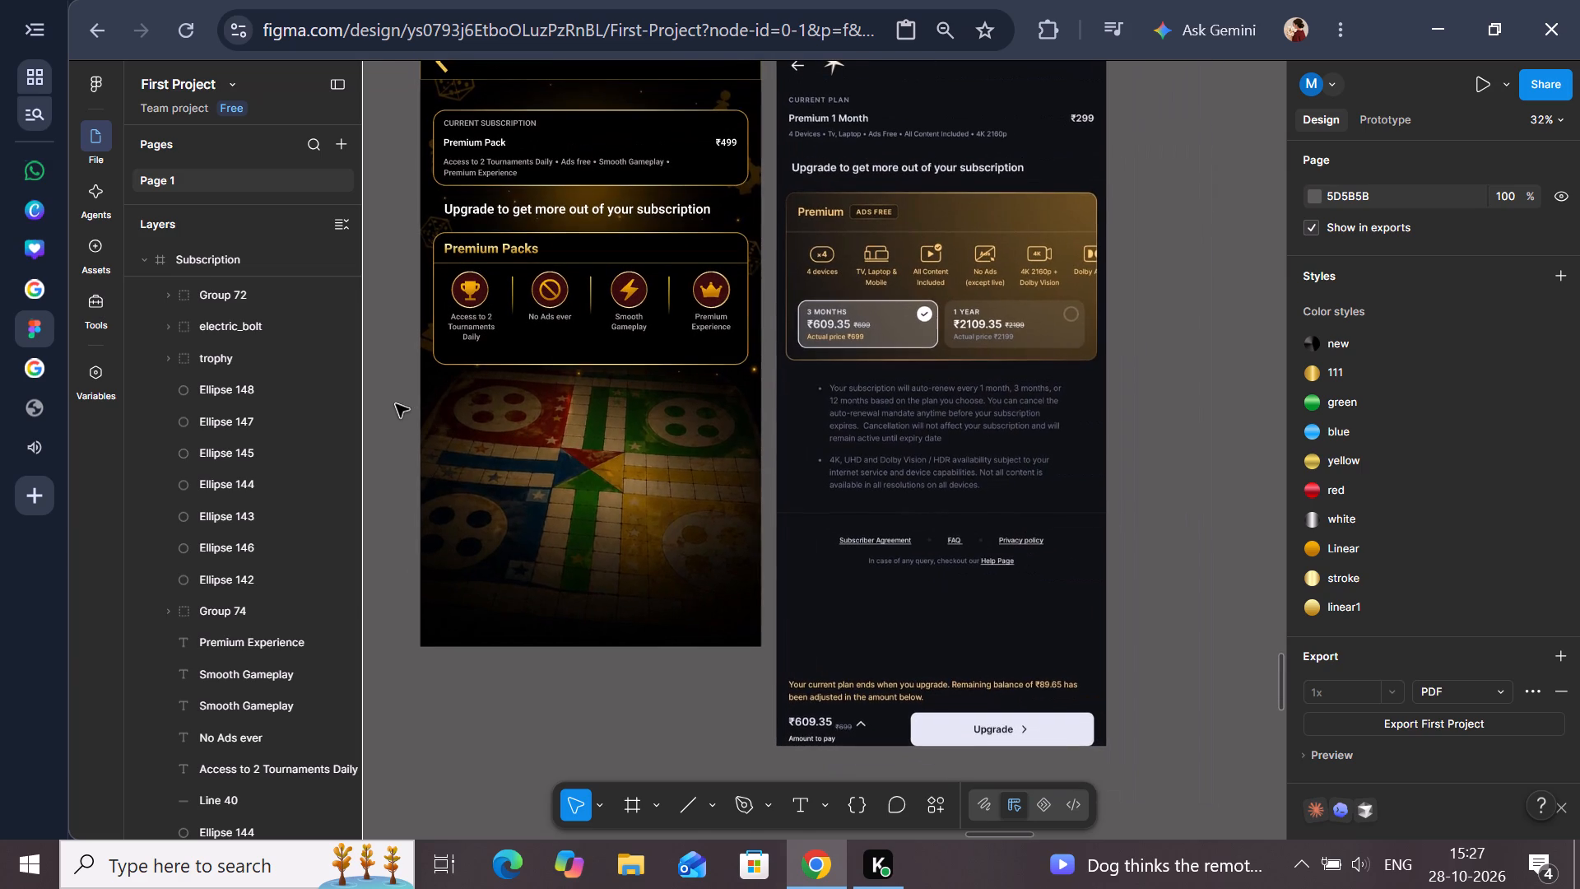
click(396, 404)
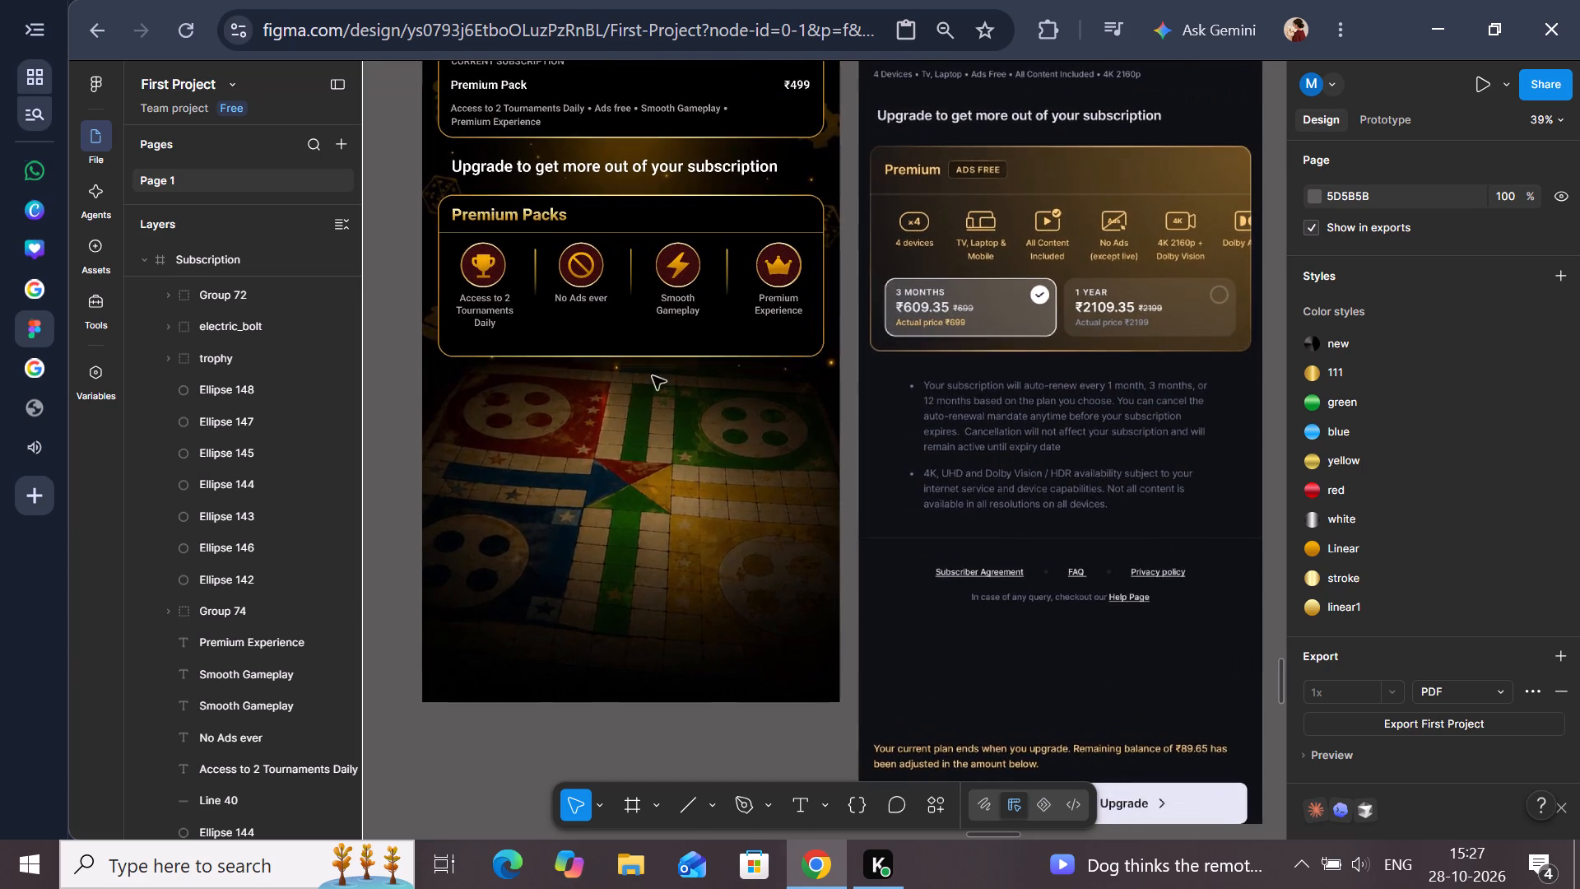
click(664, 359)
drag(664, 359, 663, 370)
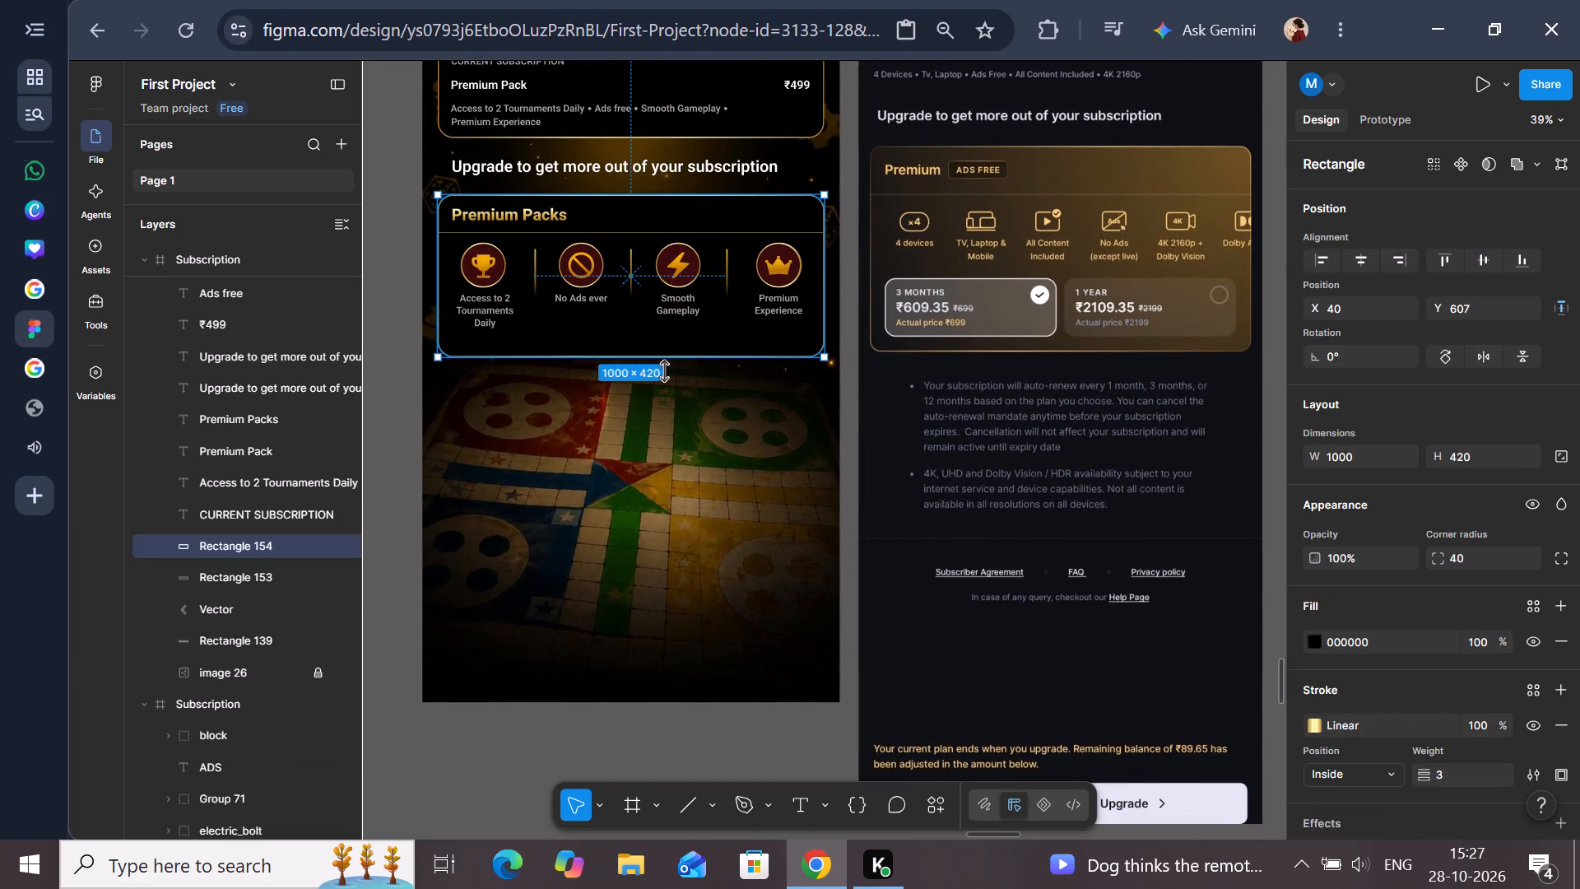
drag(663, 370, 662, 387)
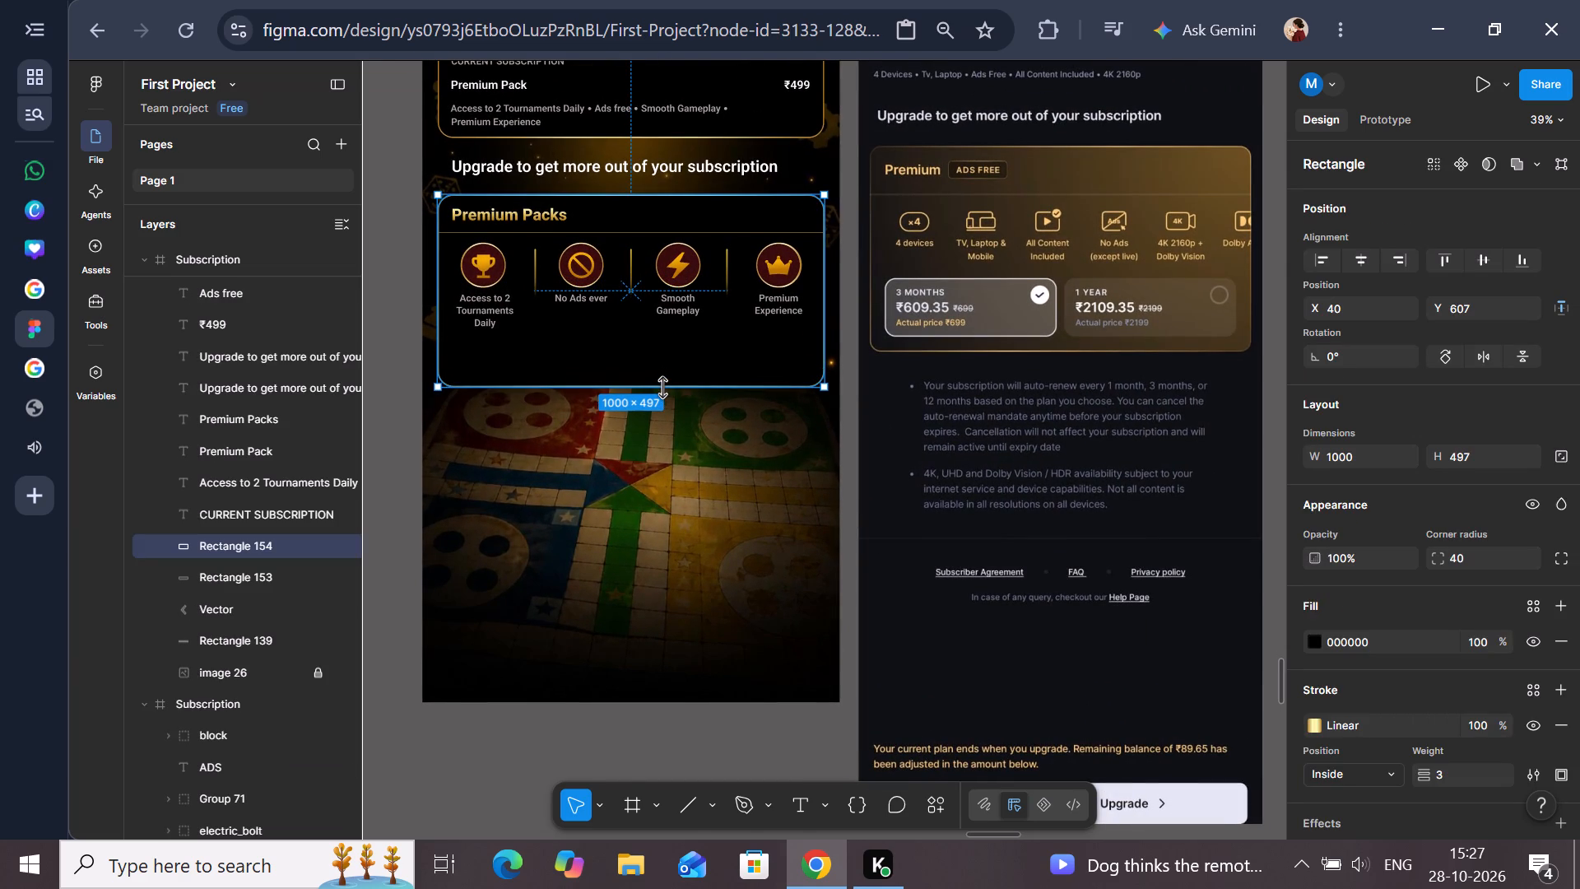
drag(662, 387, 662, 389)
click(394, 405)
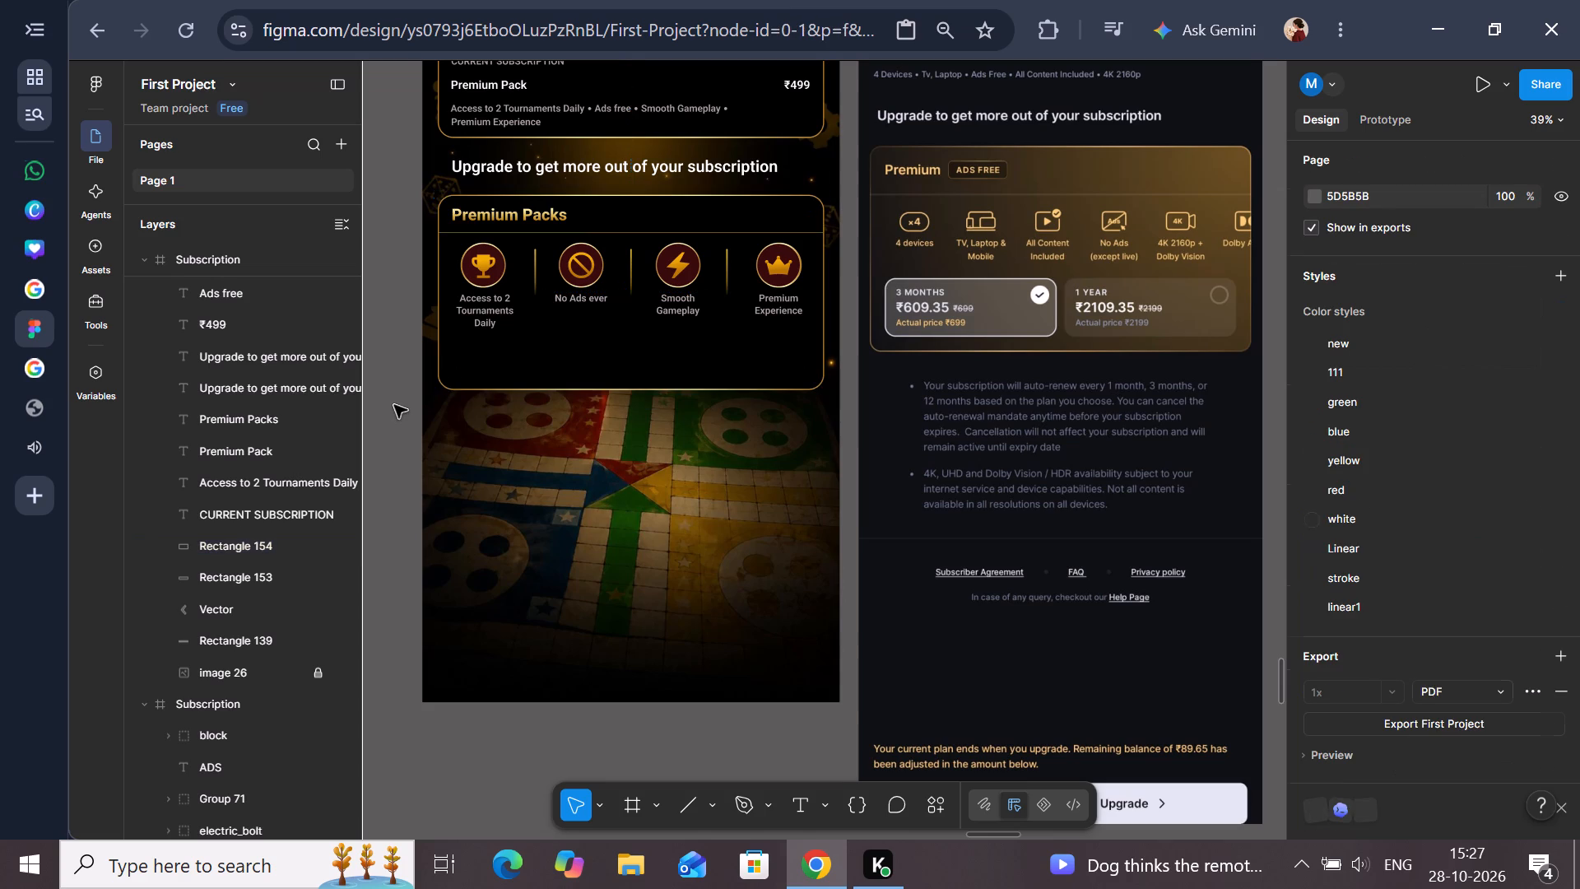
scroll(394, 405, right, 1)
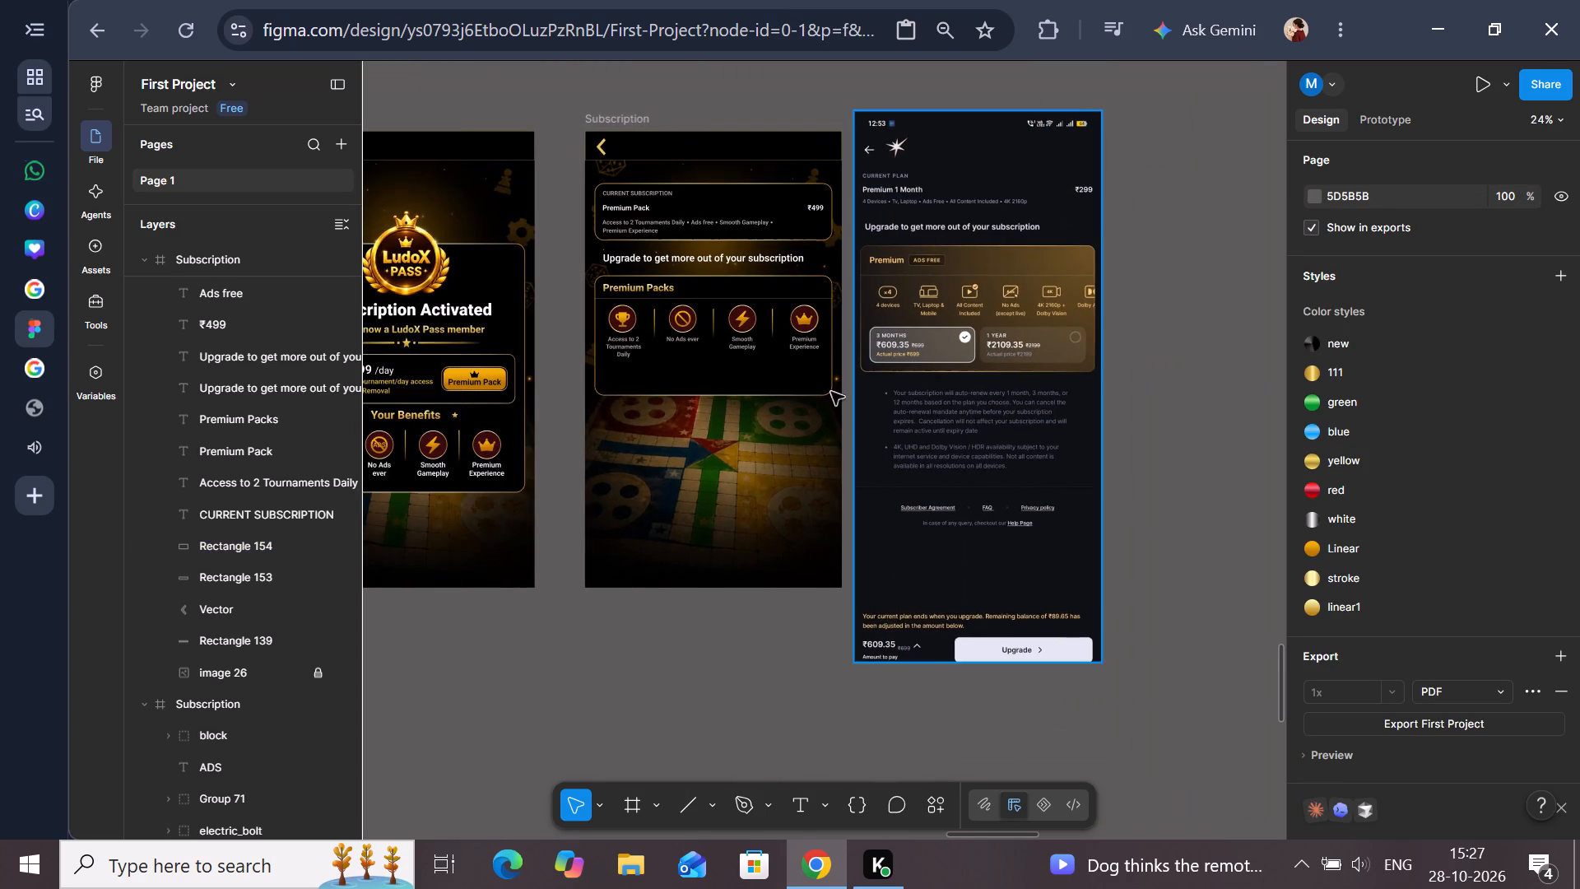
Set the ₹499 price on the Current Subscription card to font size 42 and widen its text box leftward to about 109.
scroll(783, 400, up, 1)
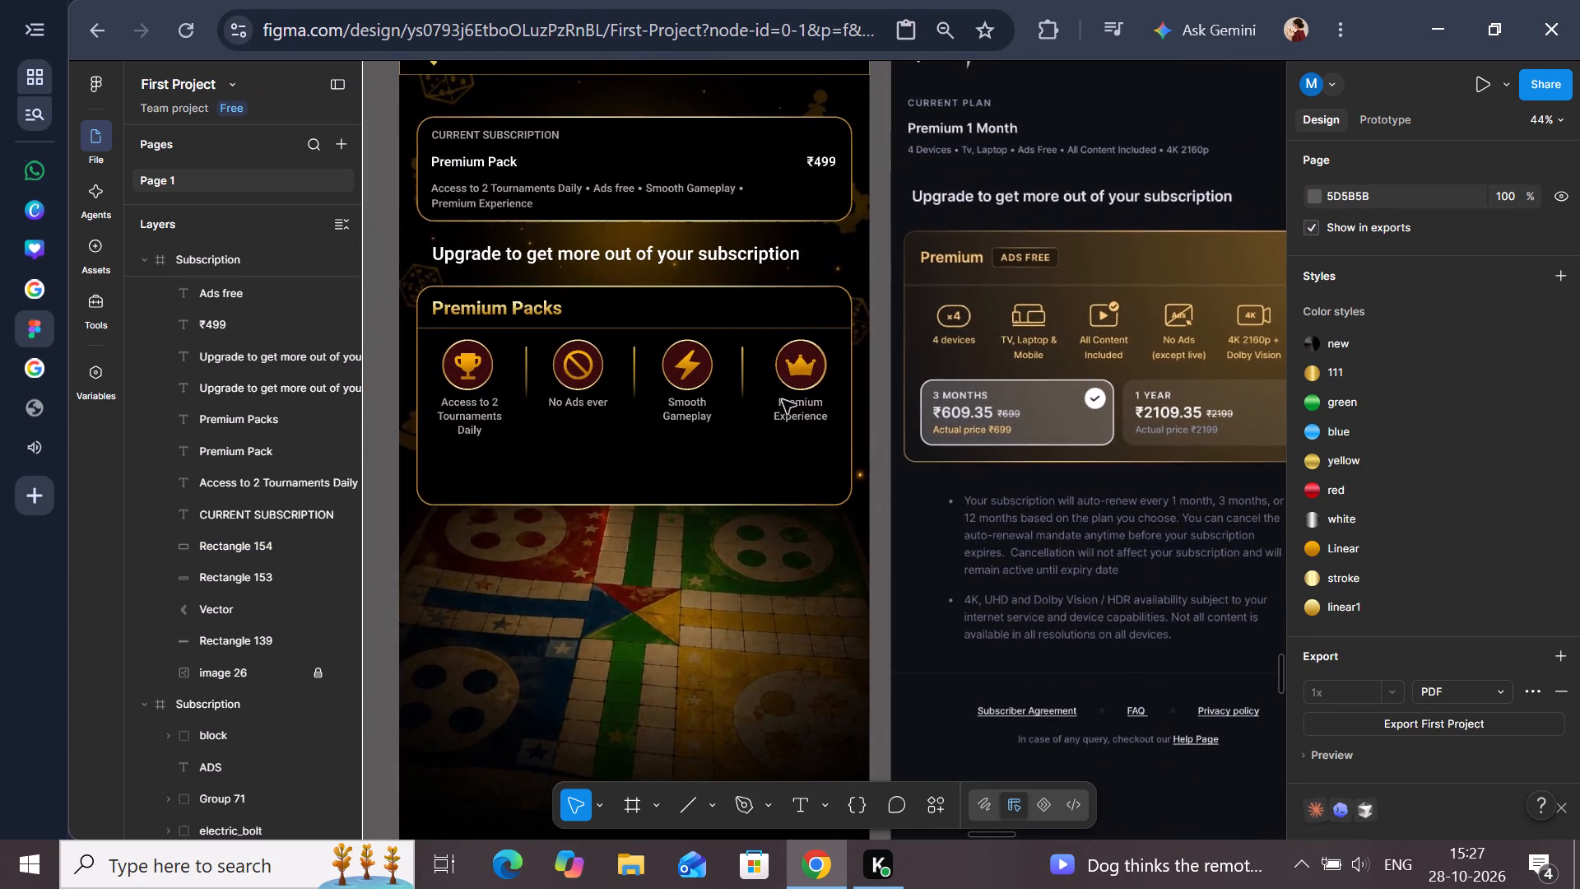
scroll(783, 400, left, 1)
scroll(783, 400, right, 1)
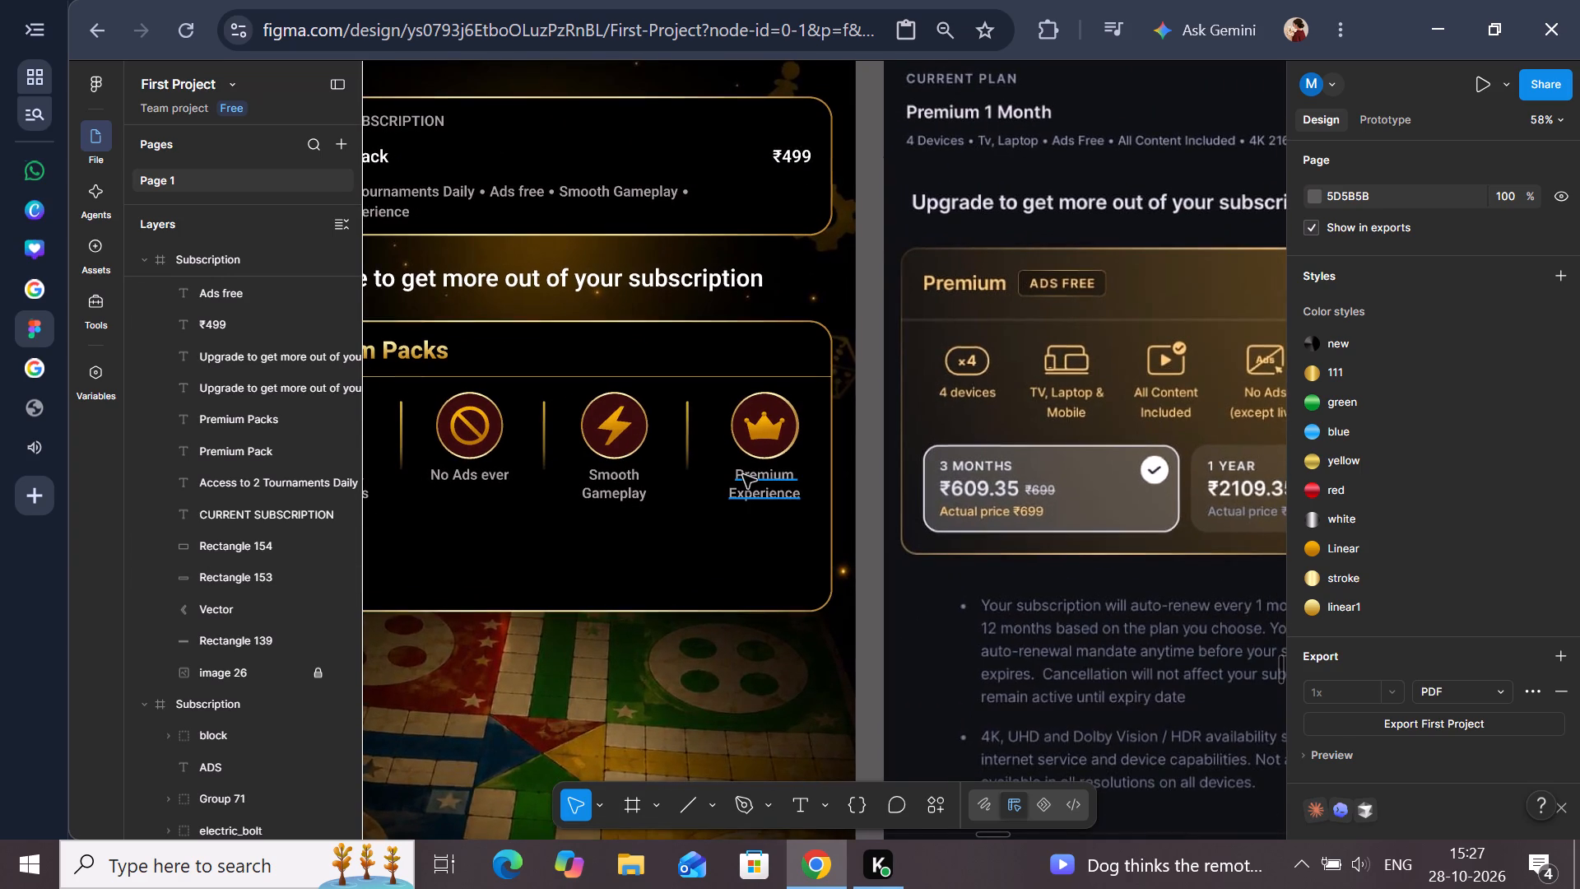
scroll(743, 475, right, 1)
click(547, 351)
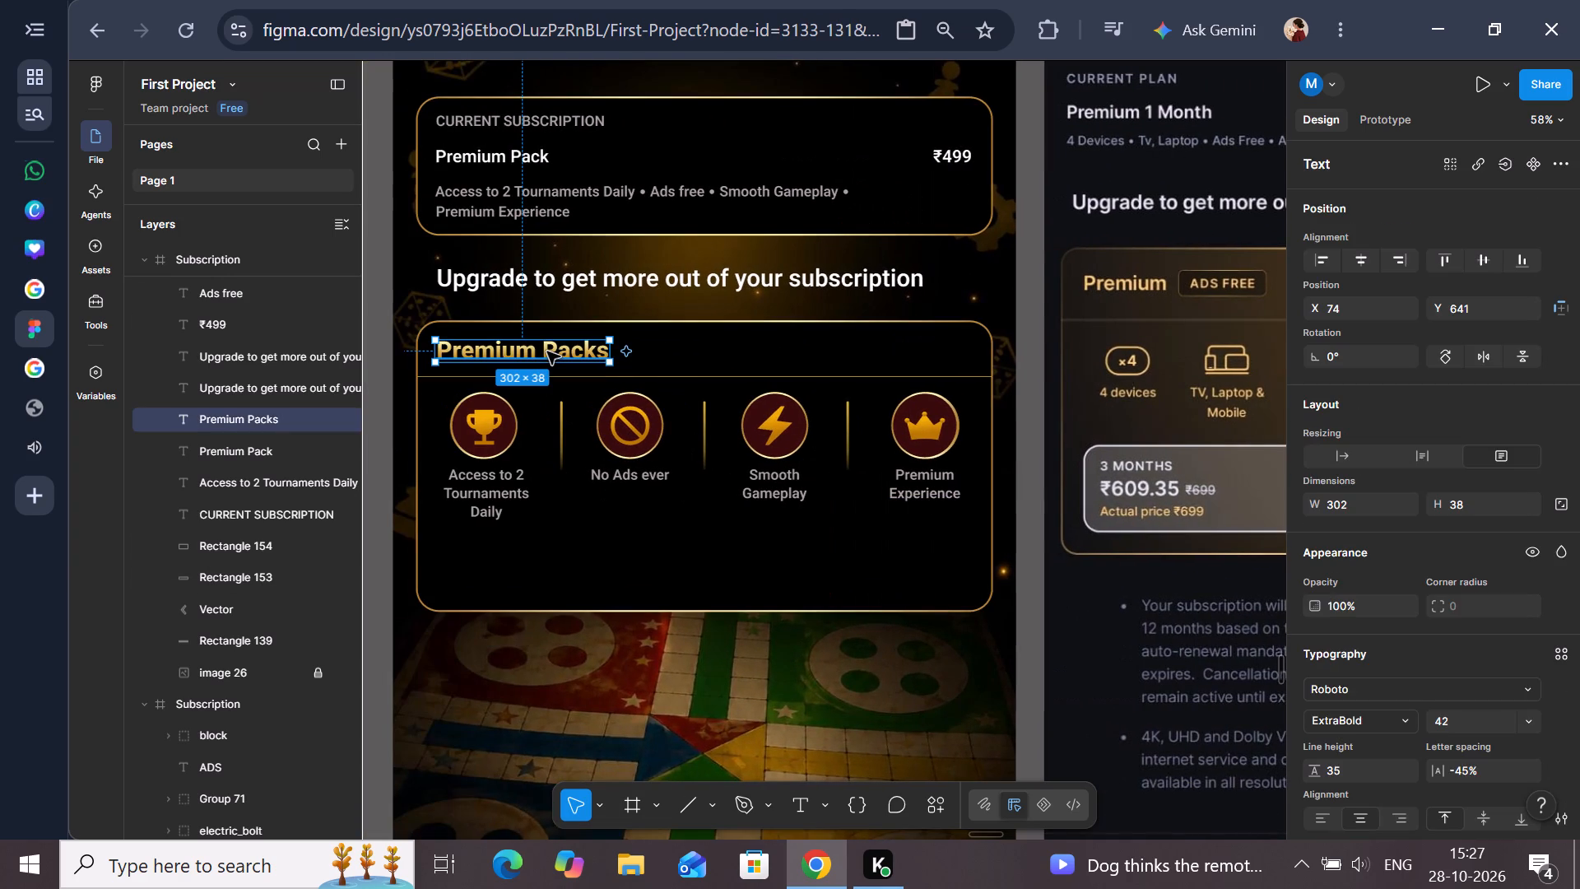
click(966, 168)
click(1462, 728)
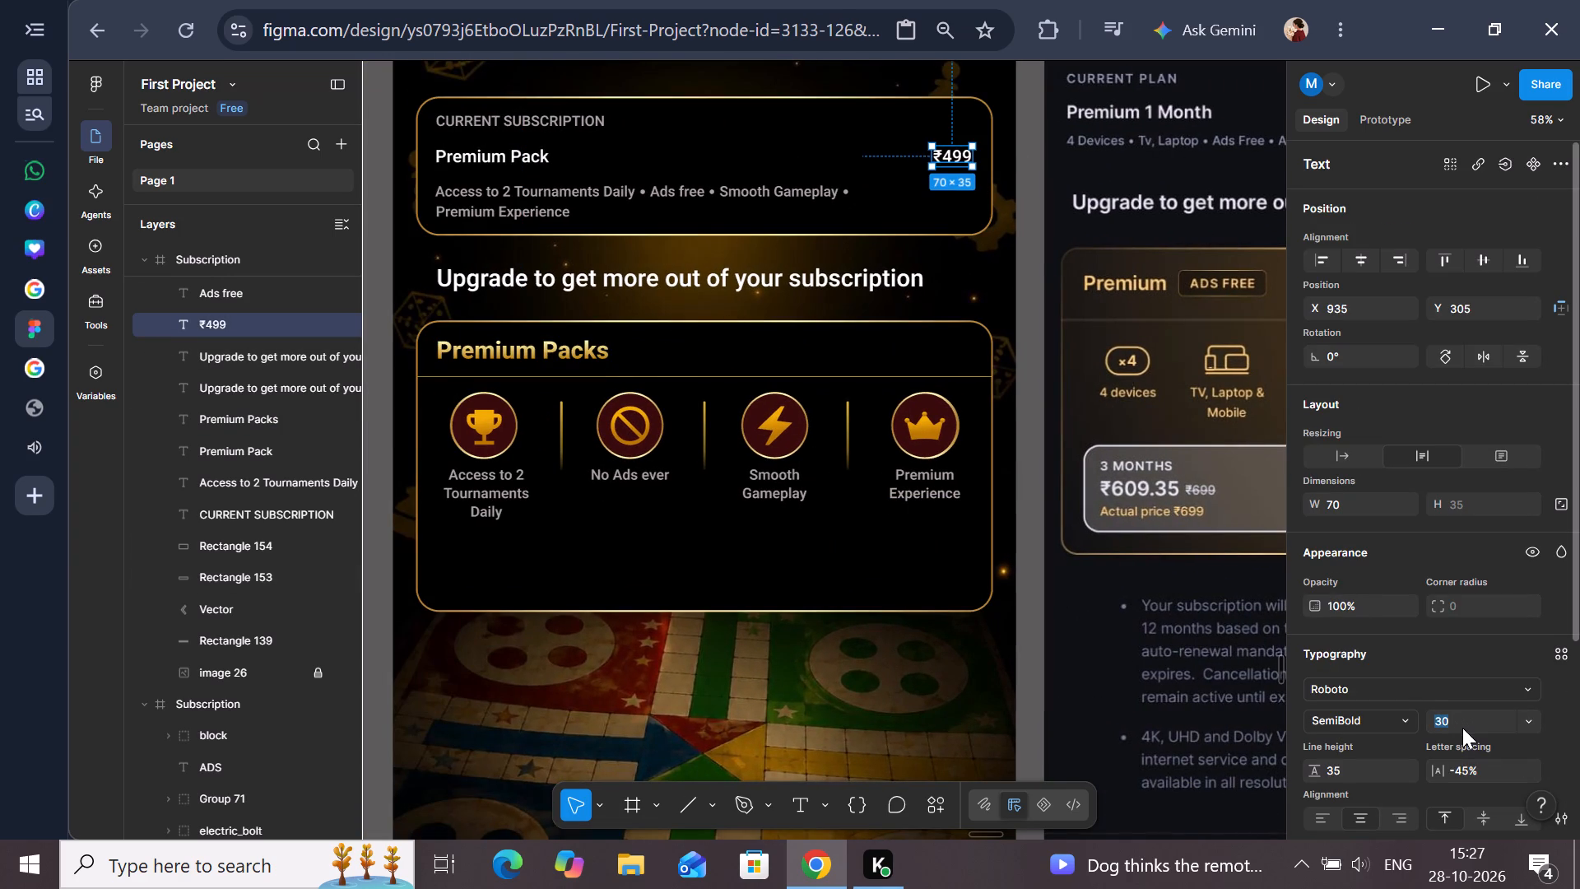
key(BackSpace)
text(42)
key(Return)
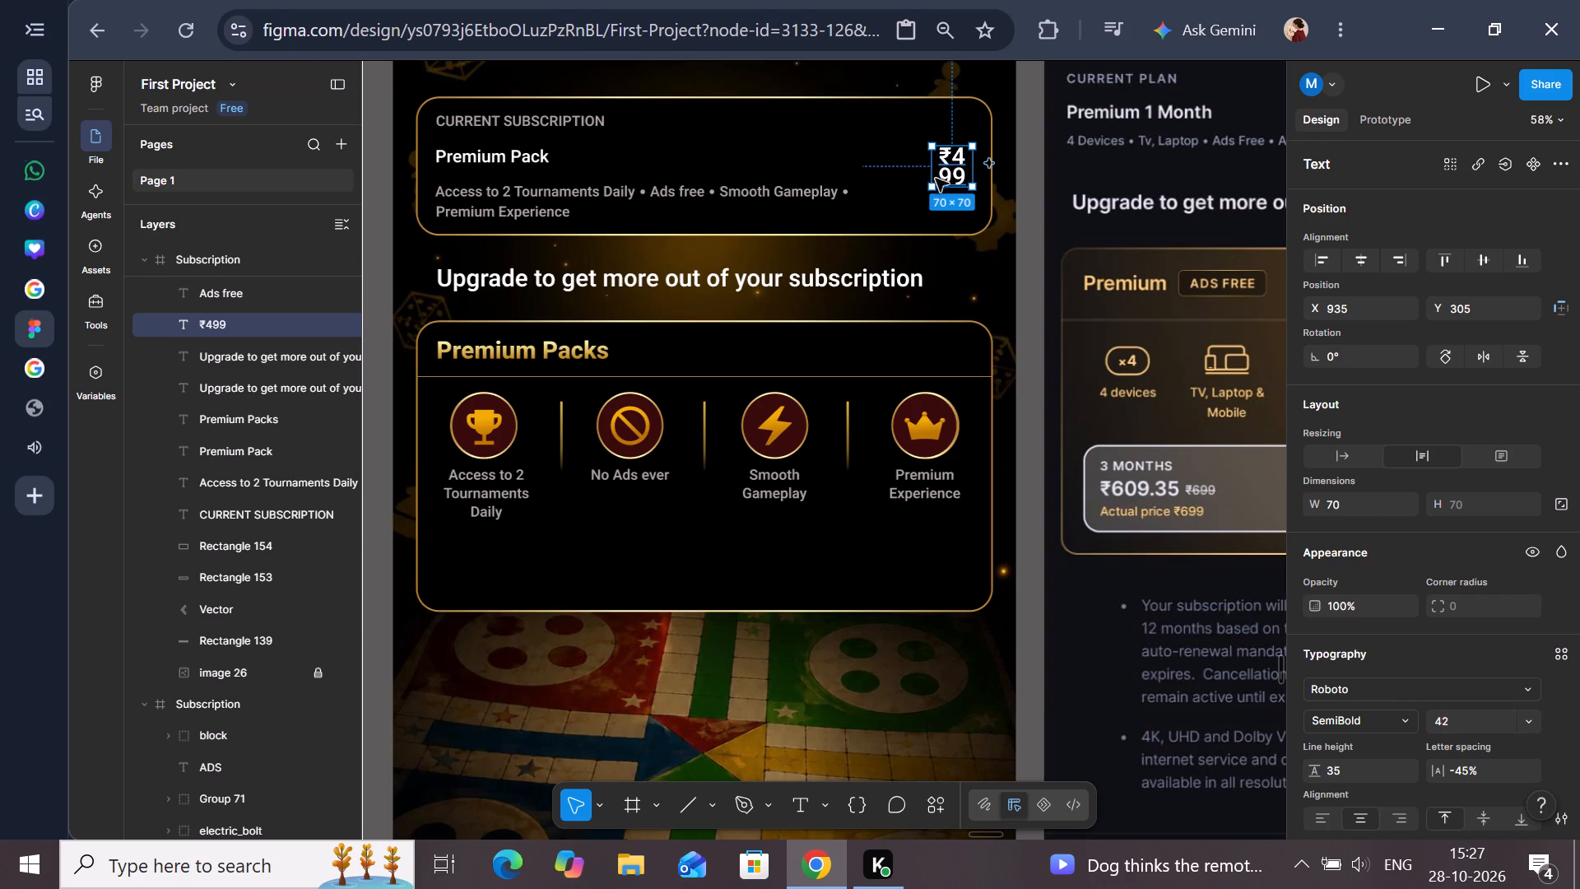
drag(931, 170, 907, 168)
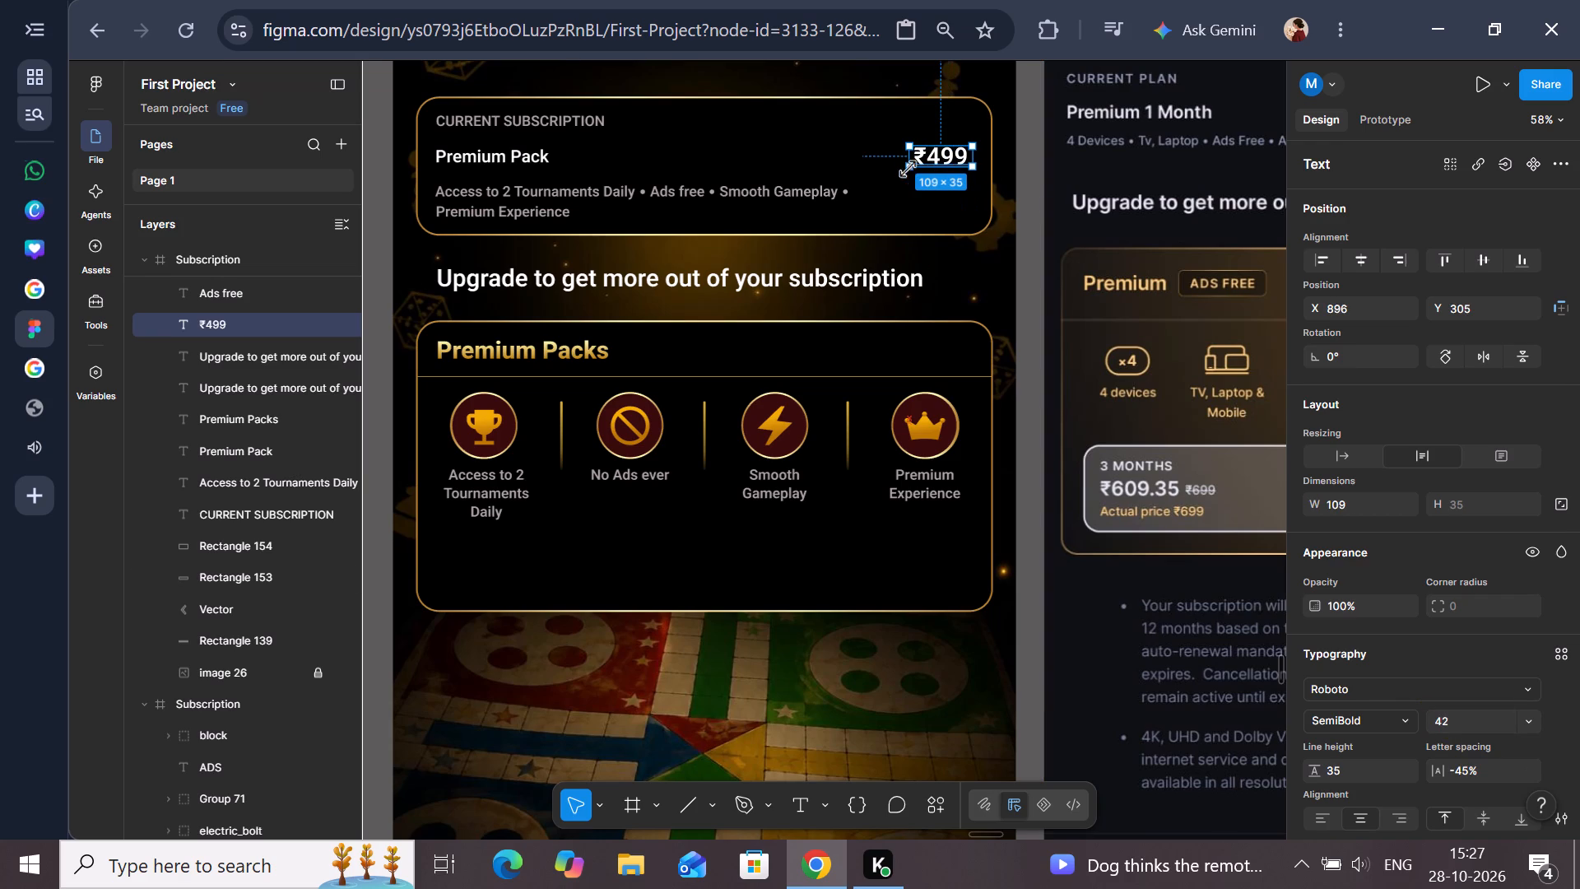
click(1024, 174)
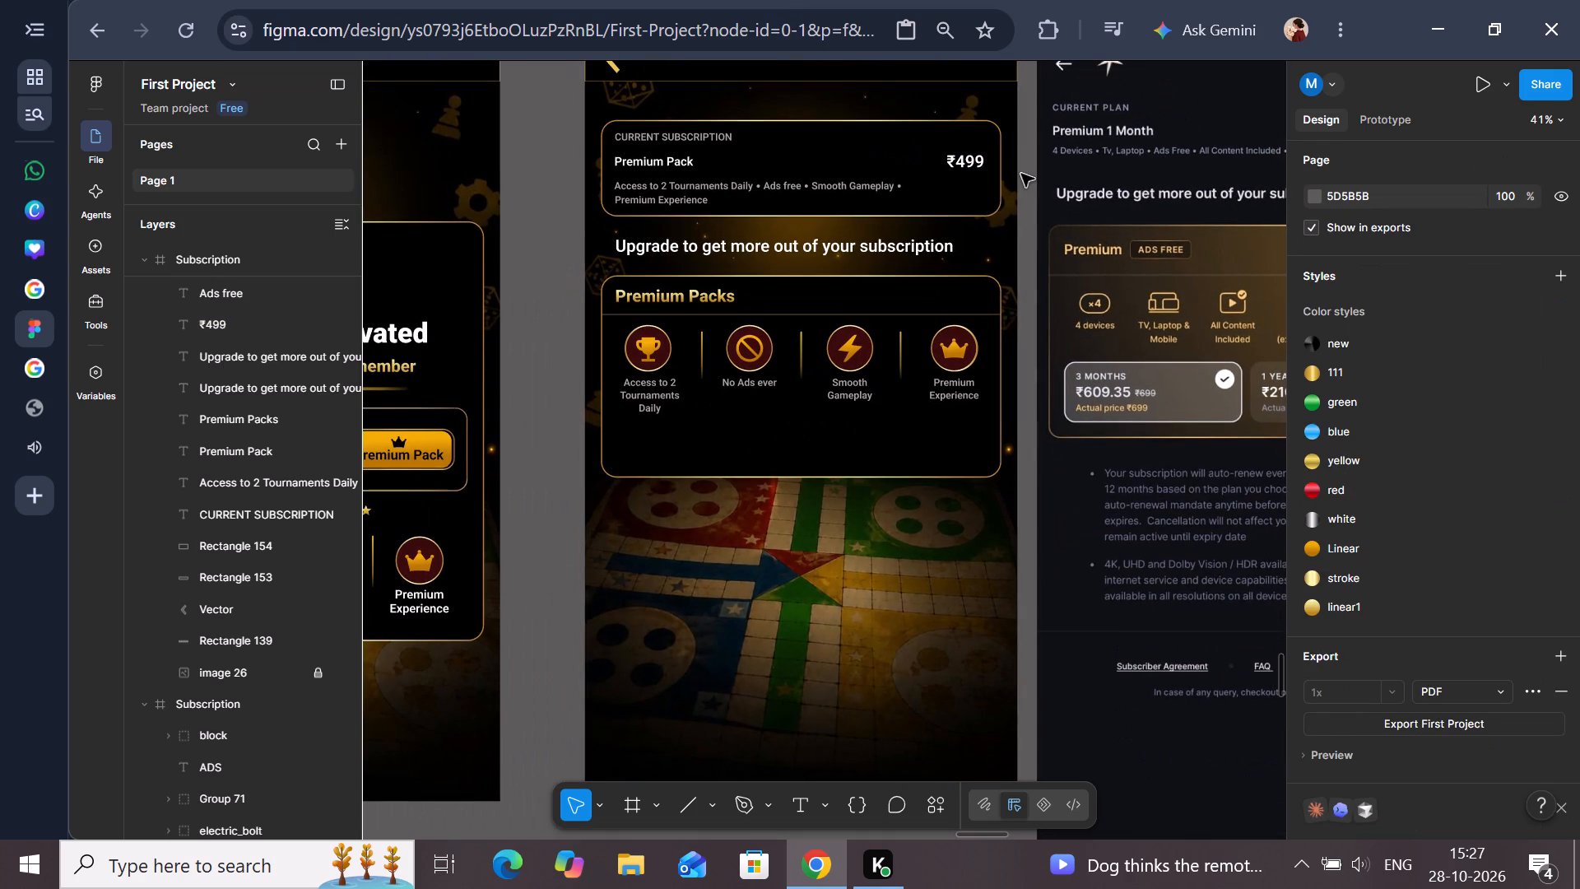
Examine the reference screen's plan options and payment footer alongside the Subscription screen.
click(1021, 174)
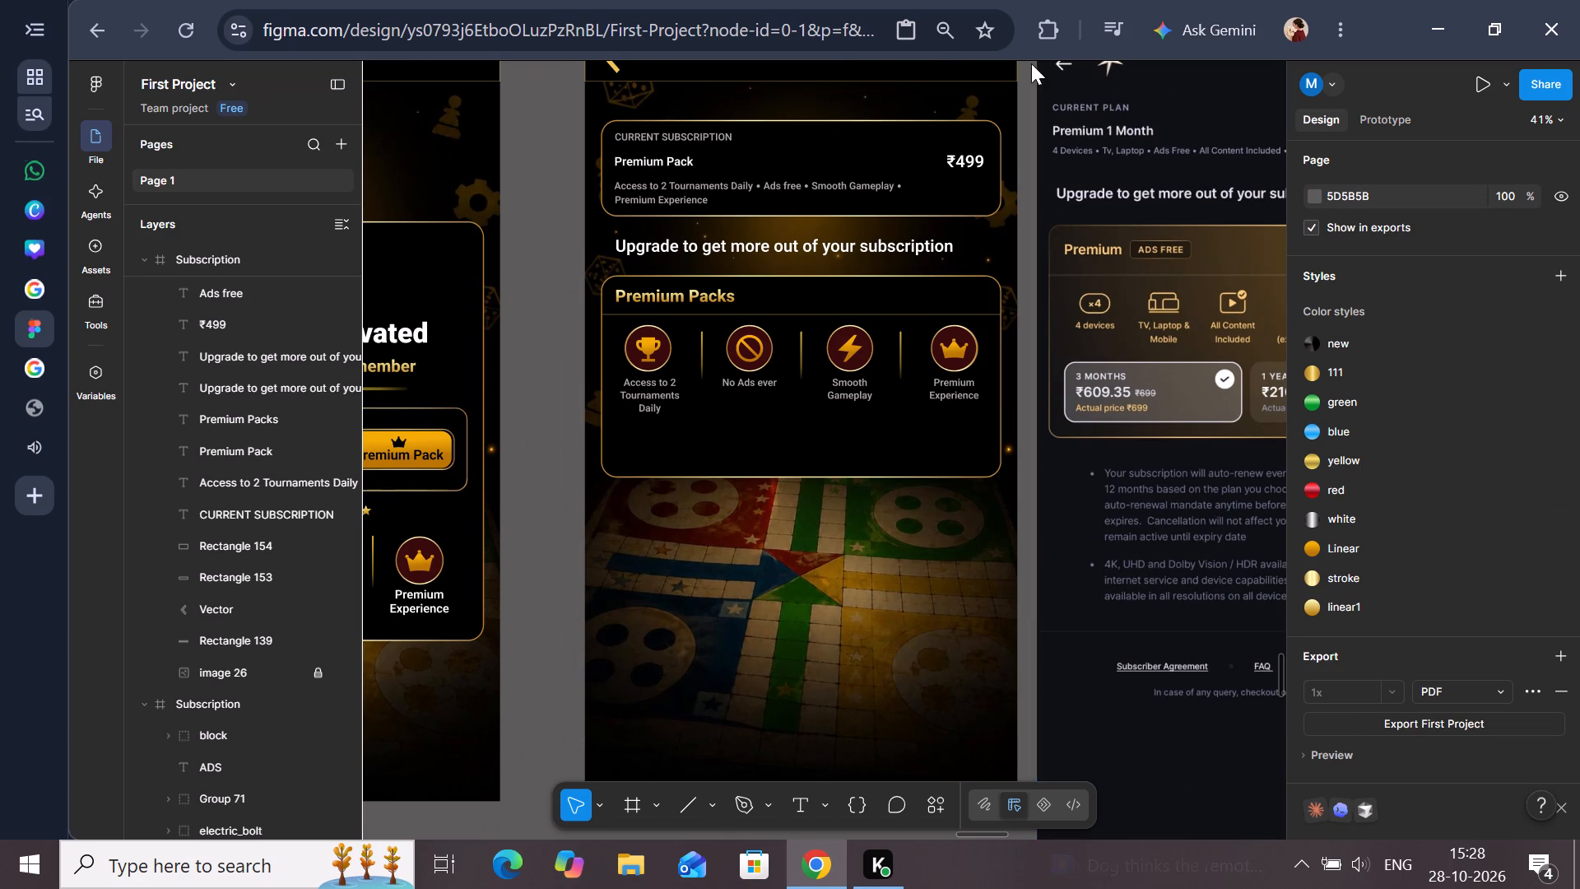
scroll(1091, 114, left, 2)
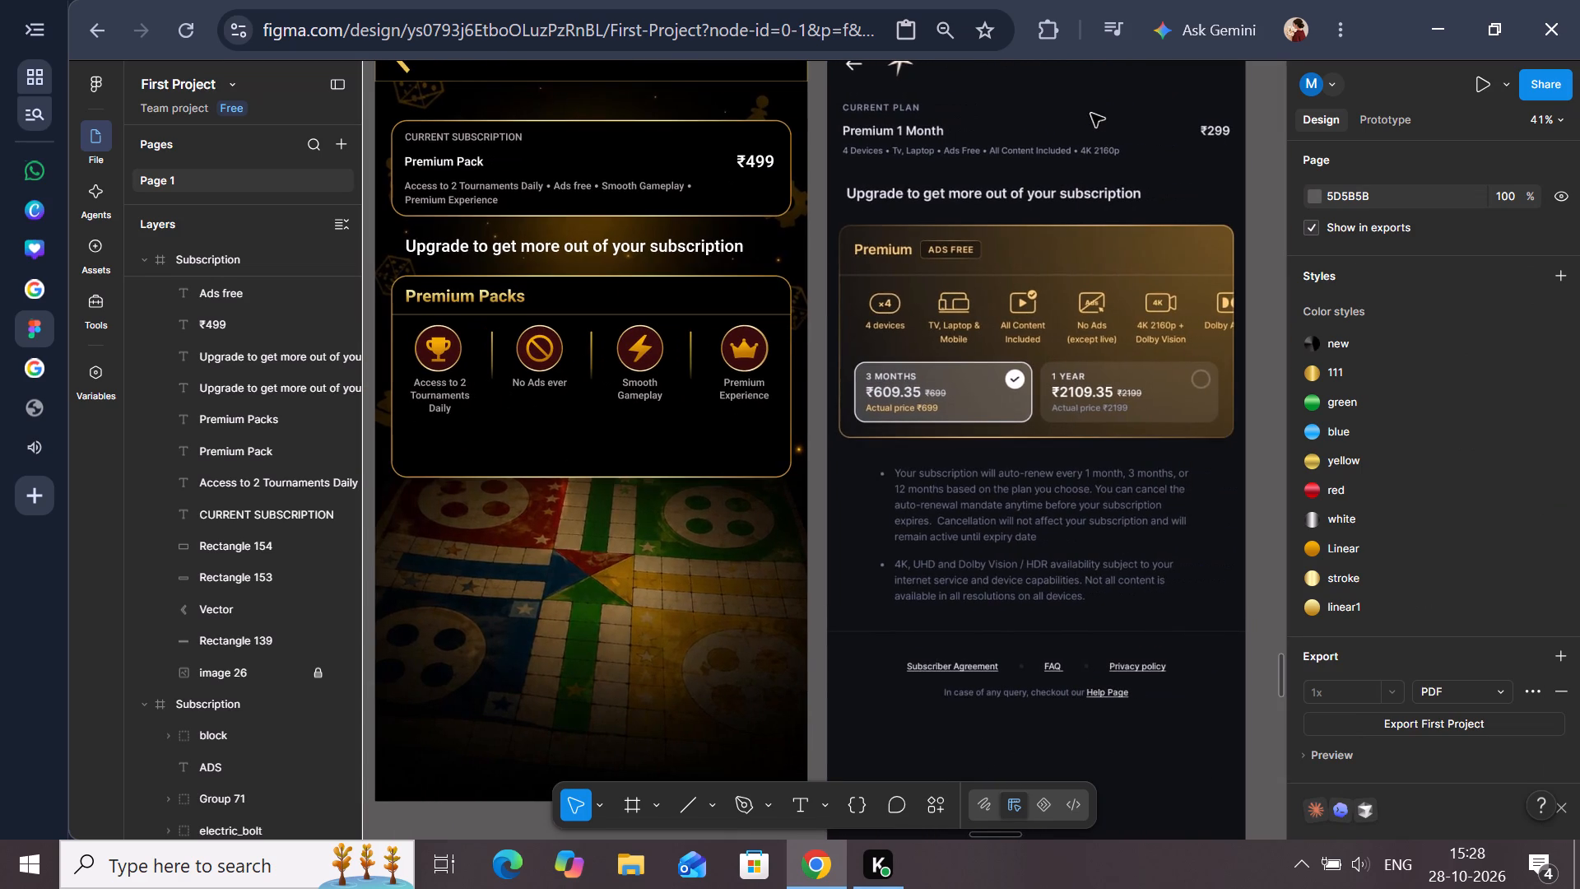
scroll(1091, 114, down, 2)
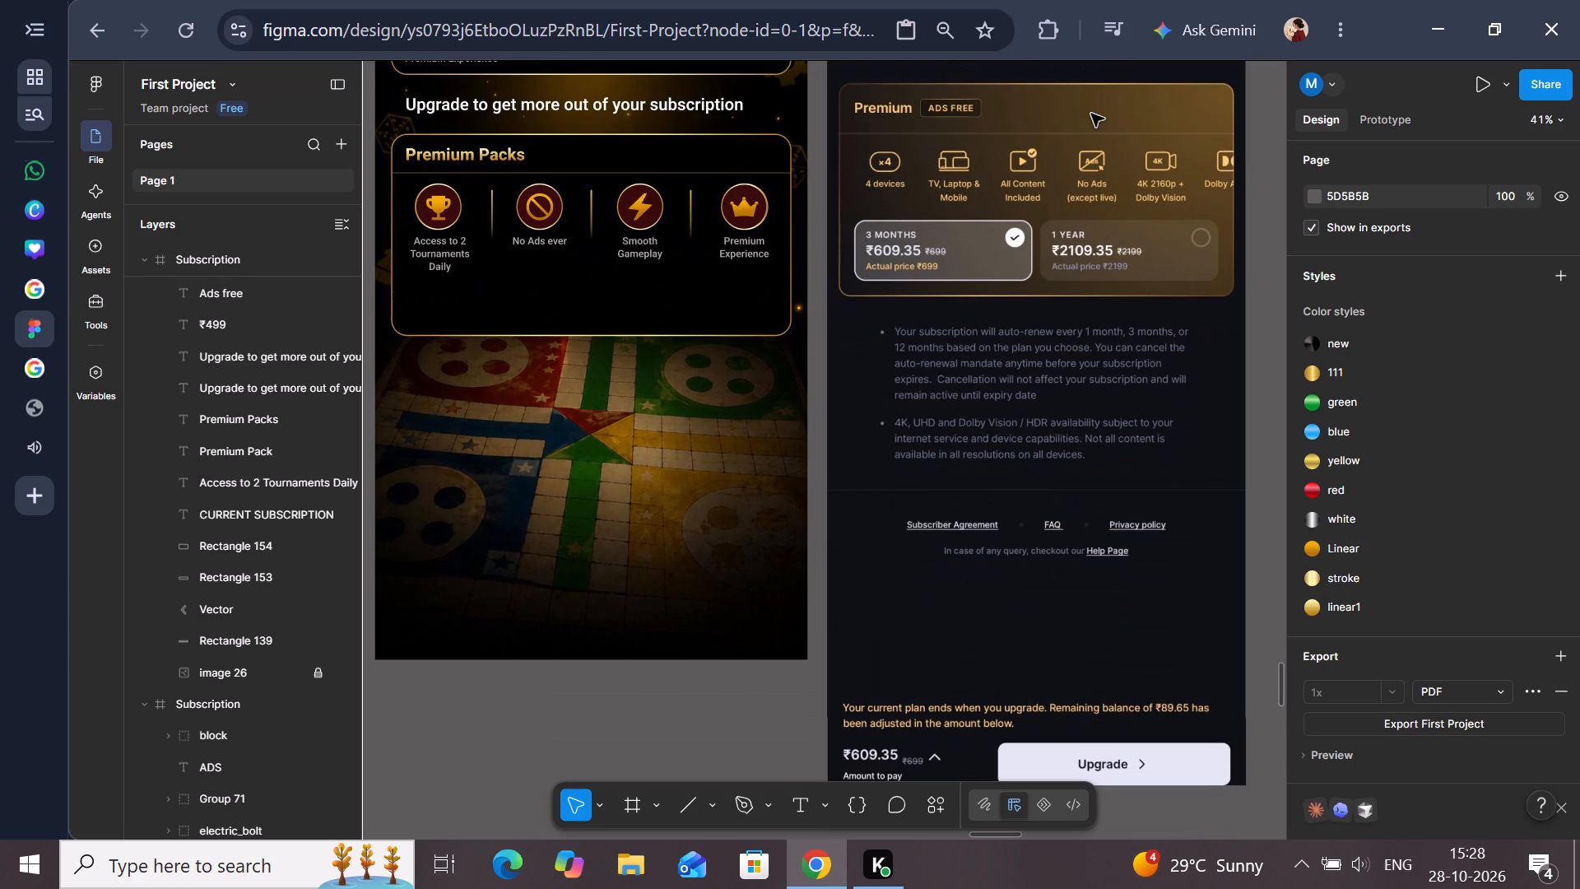
scroll(1091, 114, up, 1)
scroll(1091, 114, down, 1)
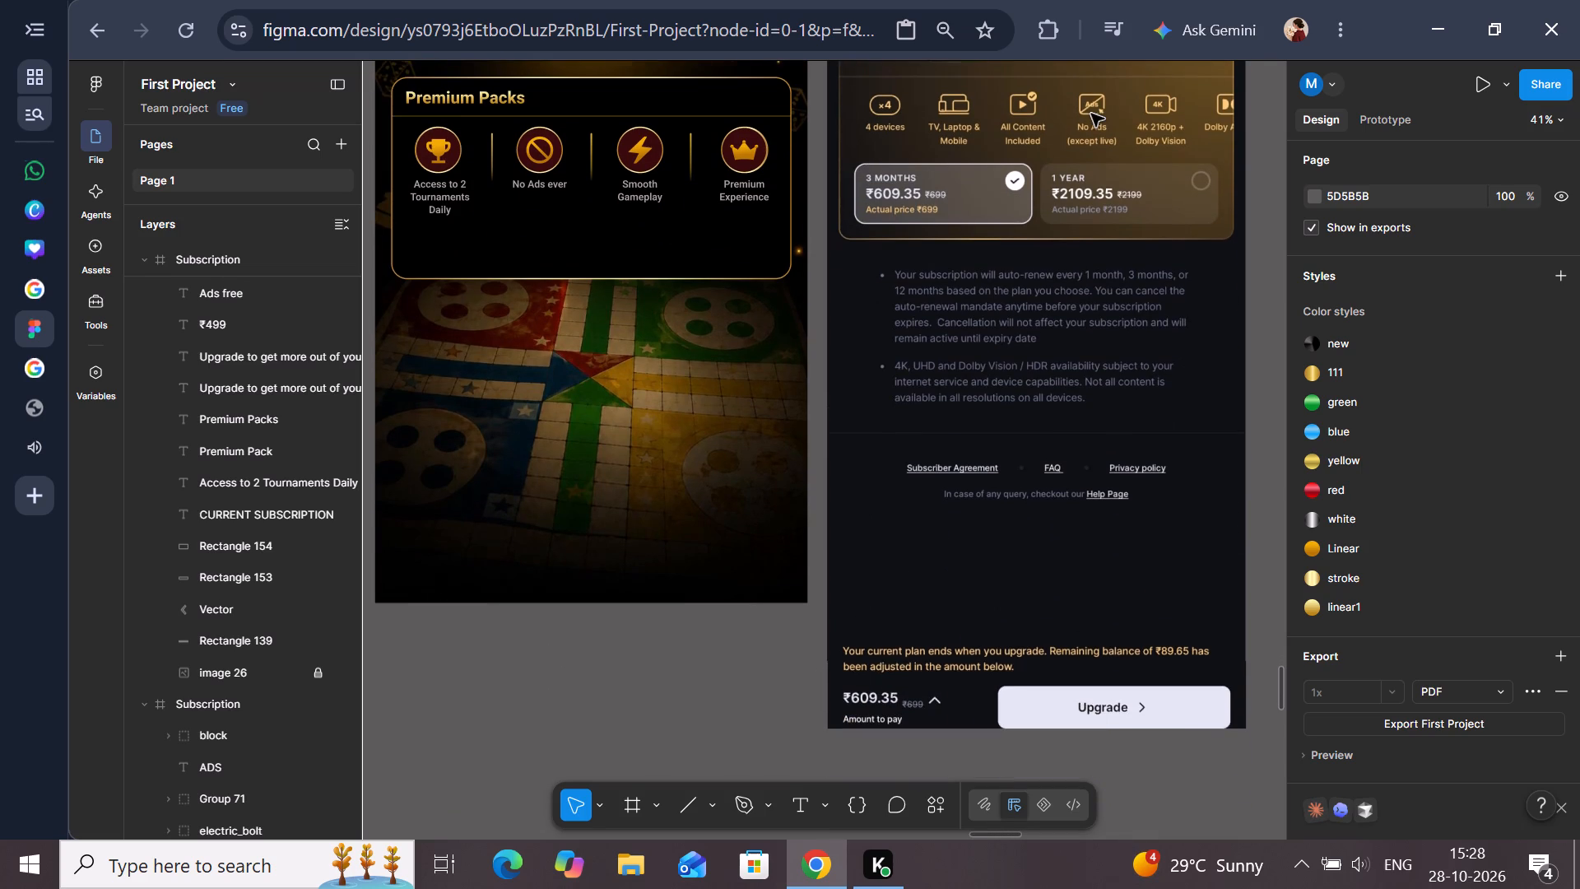
scroll(1091, 114, up, 1)
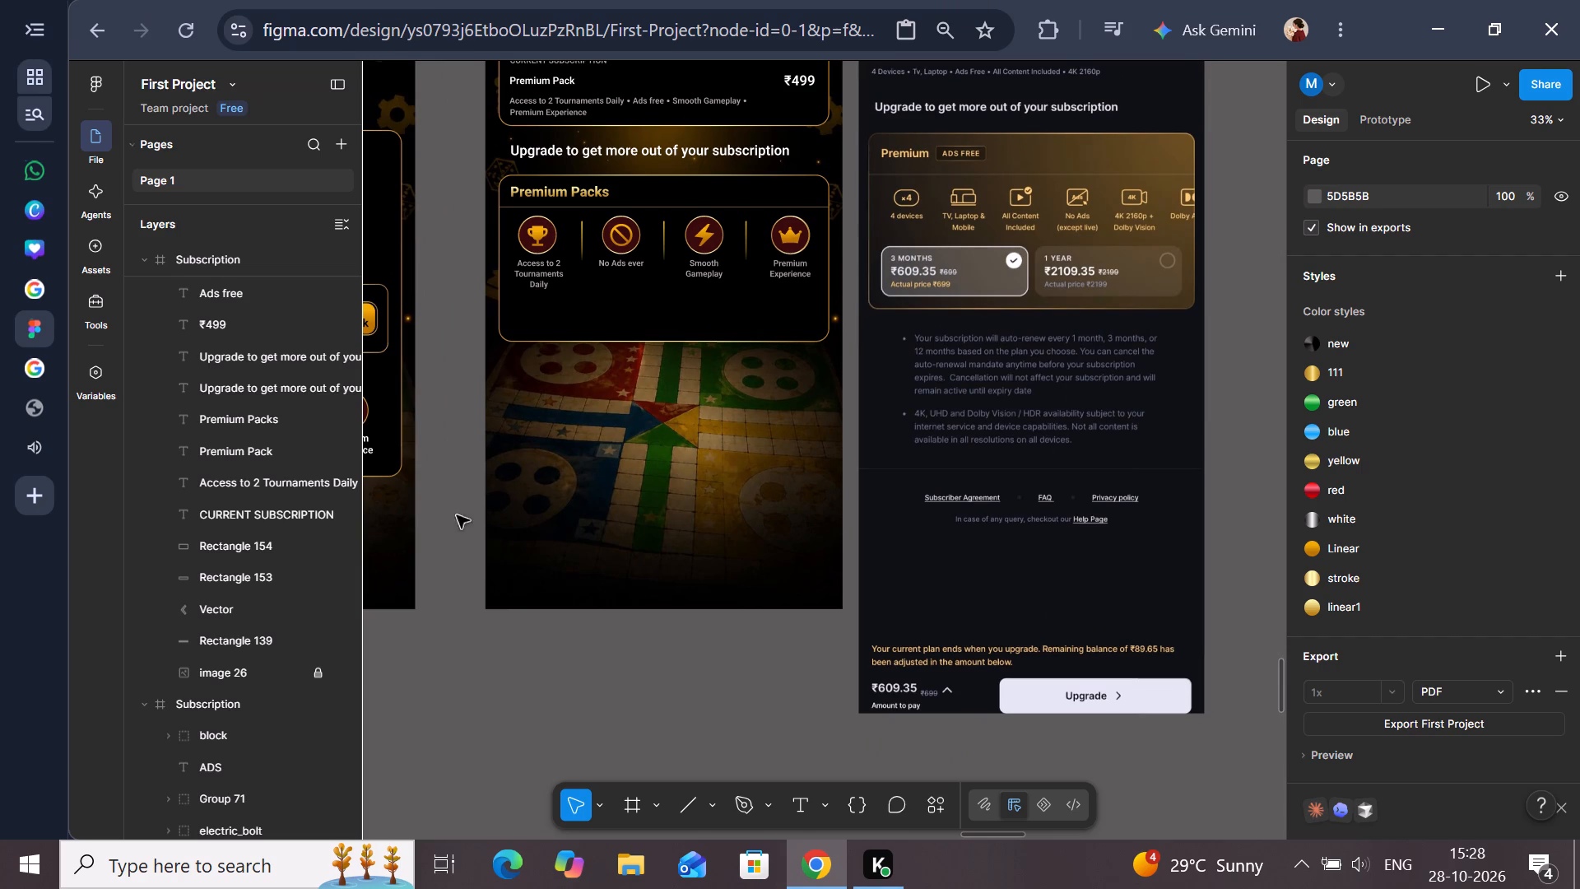
Extend the Premium Packs card background downward to a height of about 536.
click(623, 333)
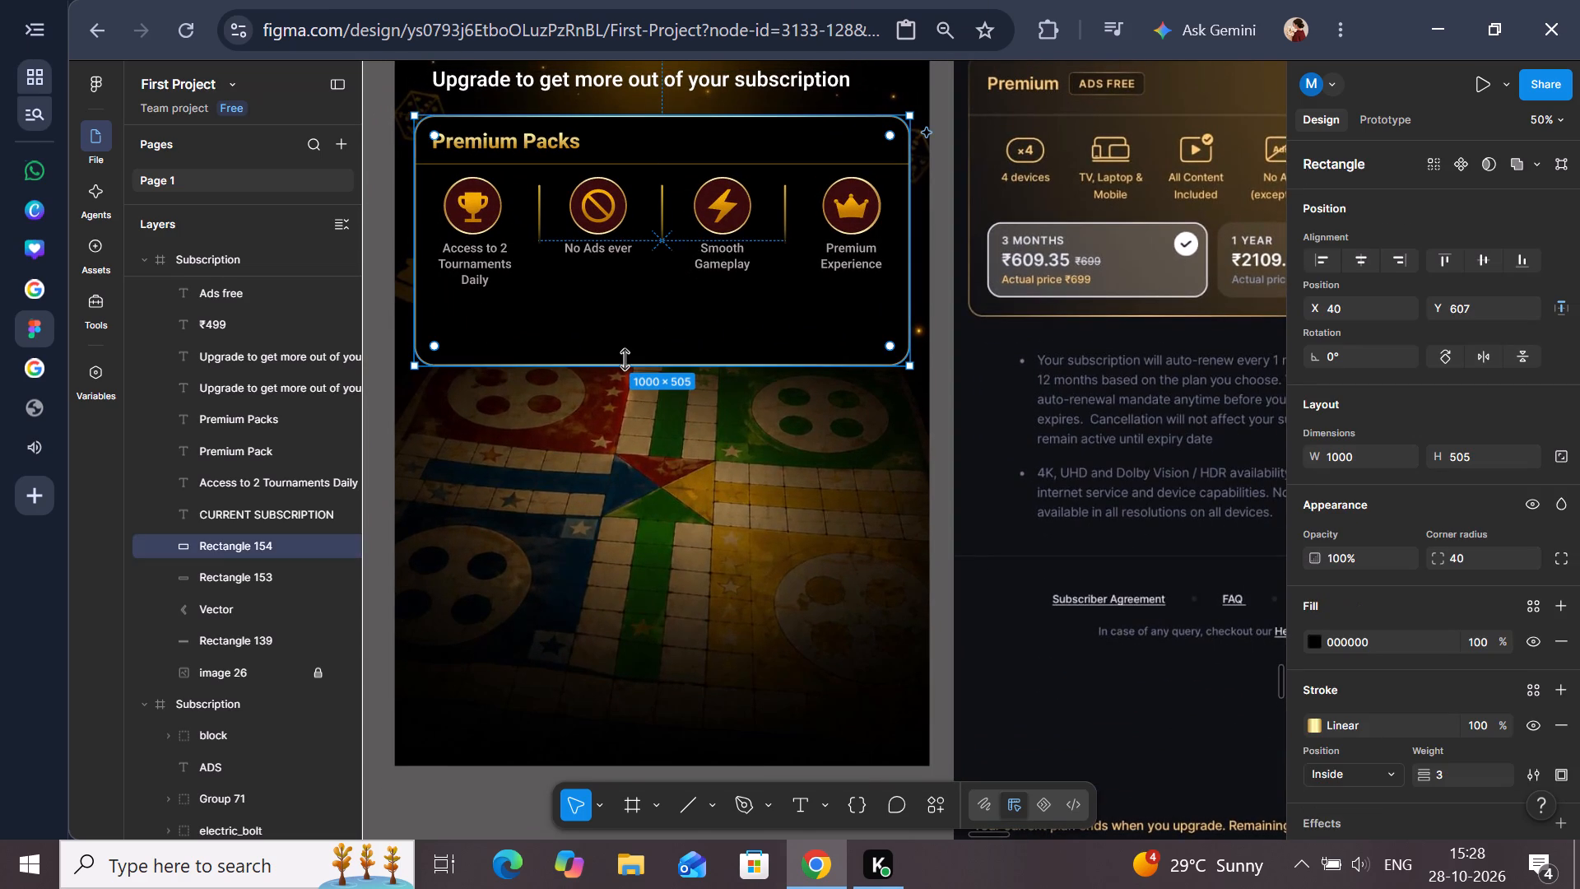
drag(624, 359, 624, 374)
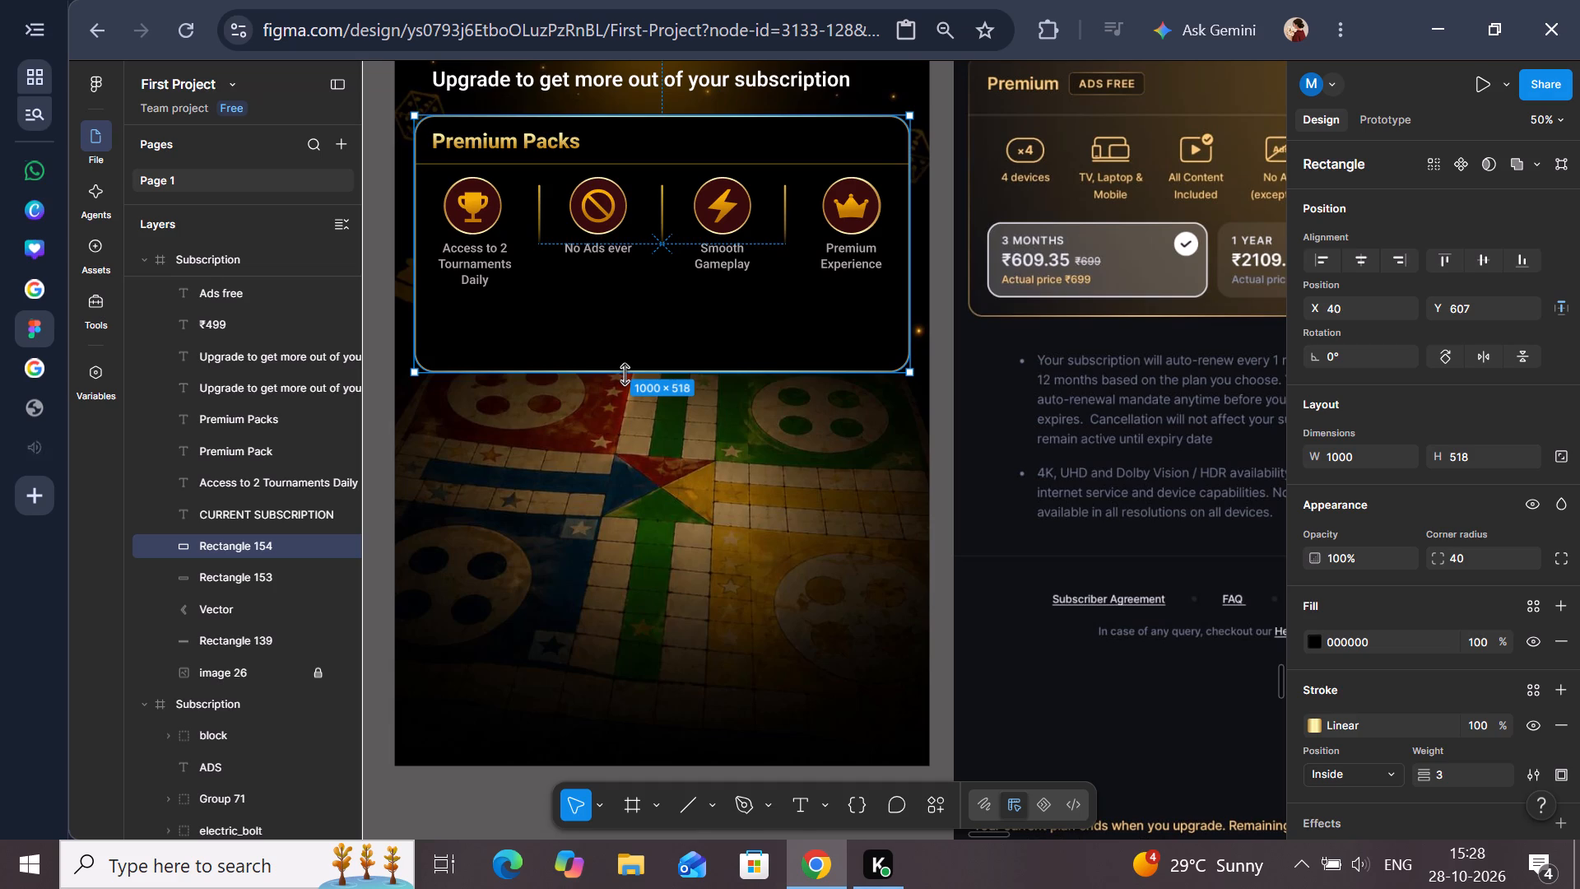
drag(624, 374, 624, 380)
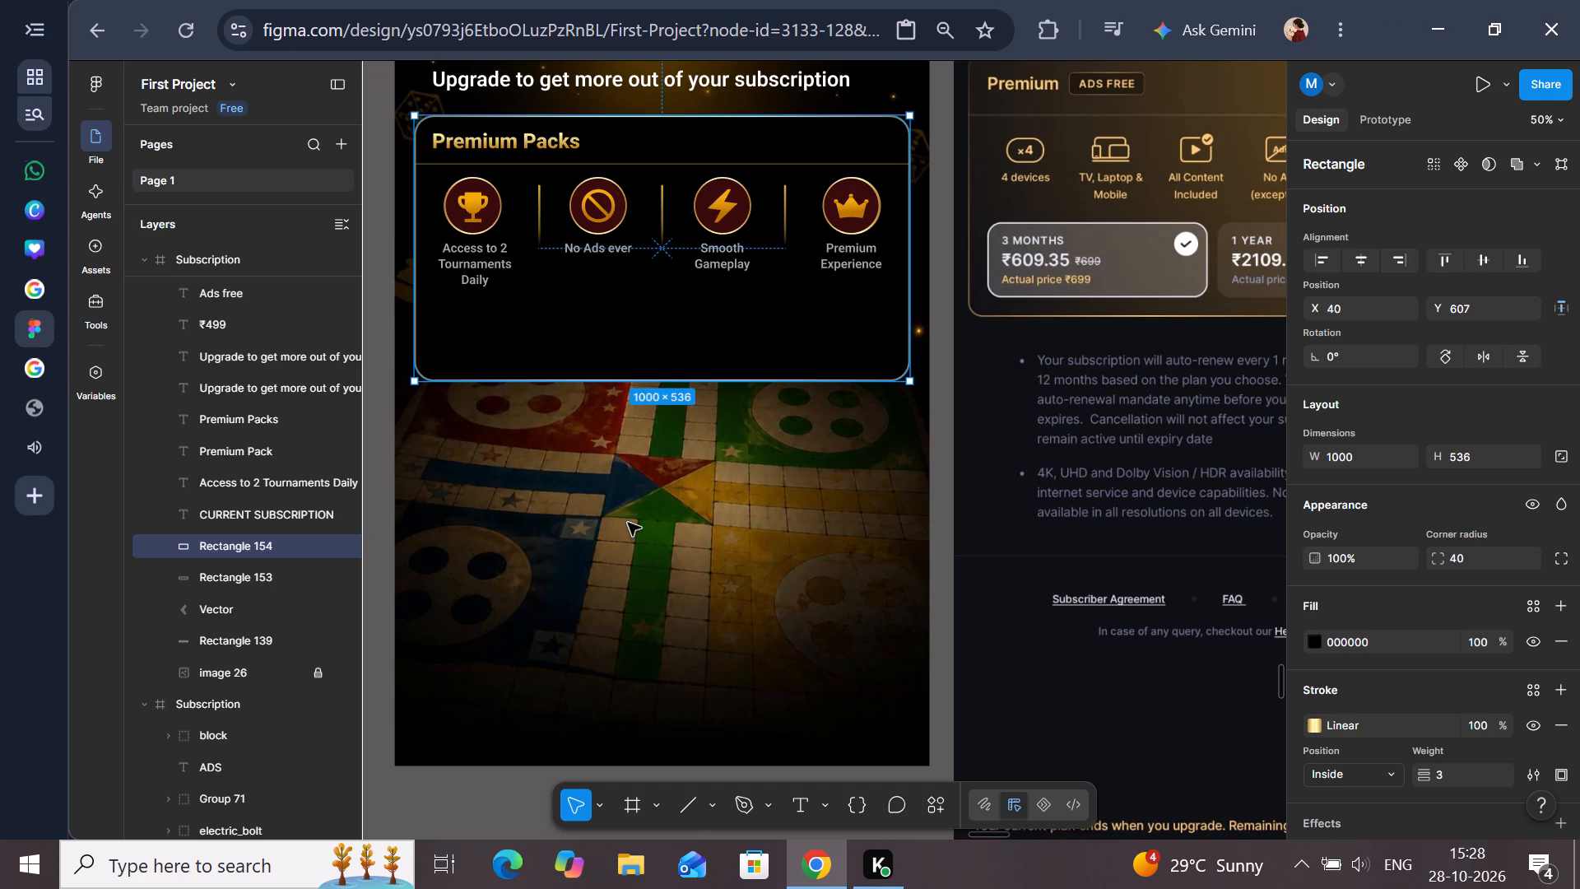
click(628, 523)
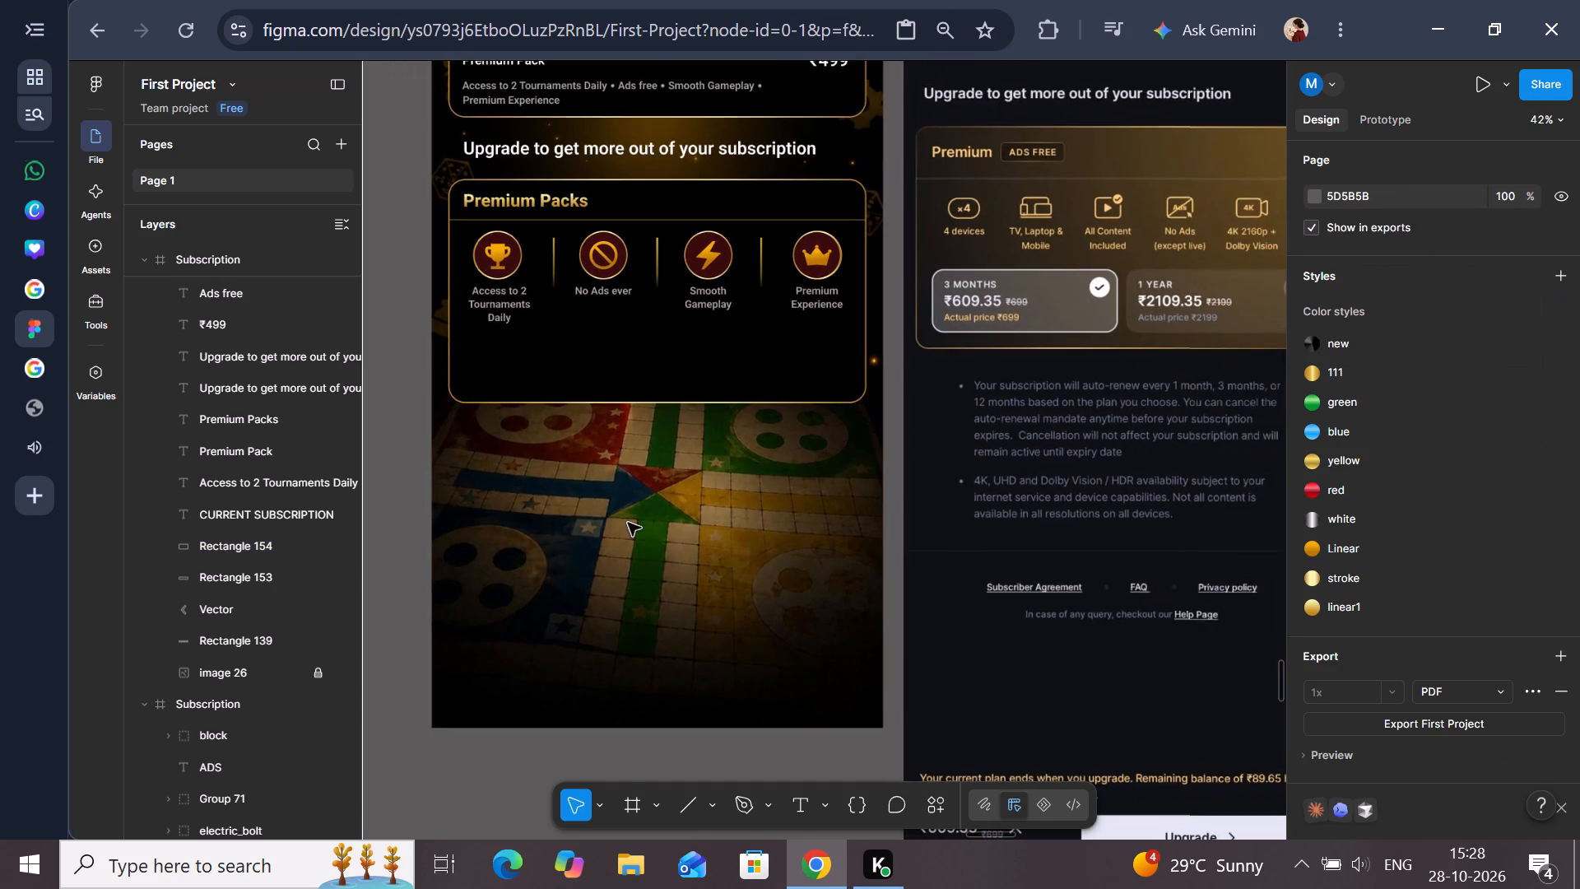
Duplicate the Premium Packs card background and shrink the copy to about 354 × 146 at X 67, Y 967, below the trophy caption.
click(623, 368)
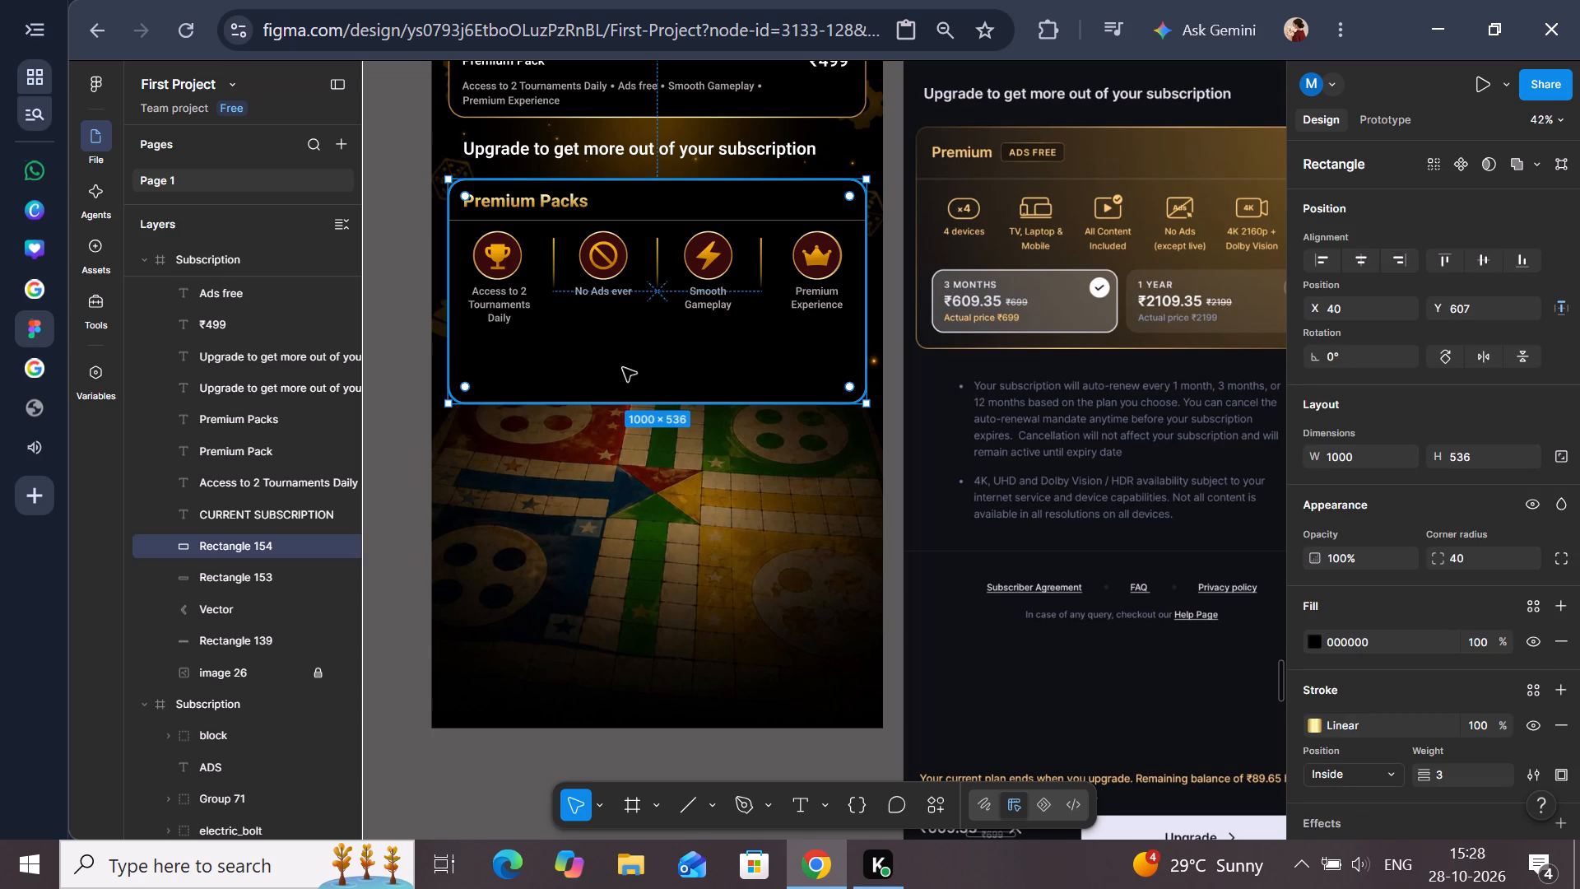
key(ctrl+d)
drag(623, 368, 631, 540)
drag(875, 577, 601, 405)
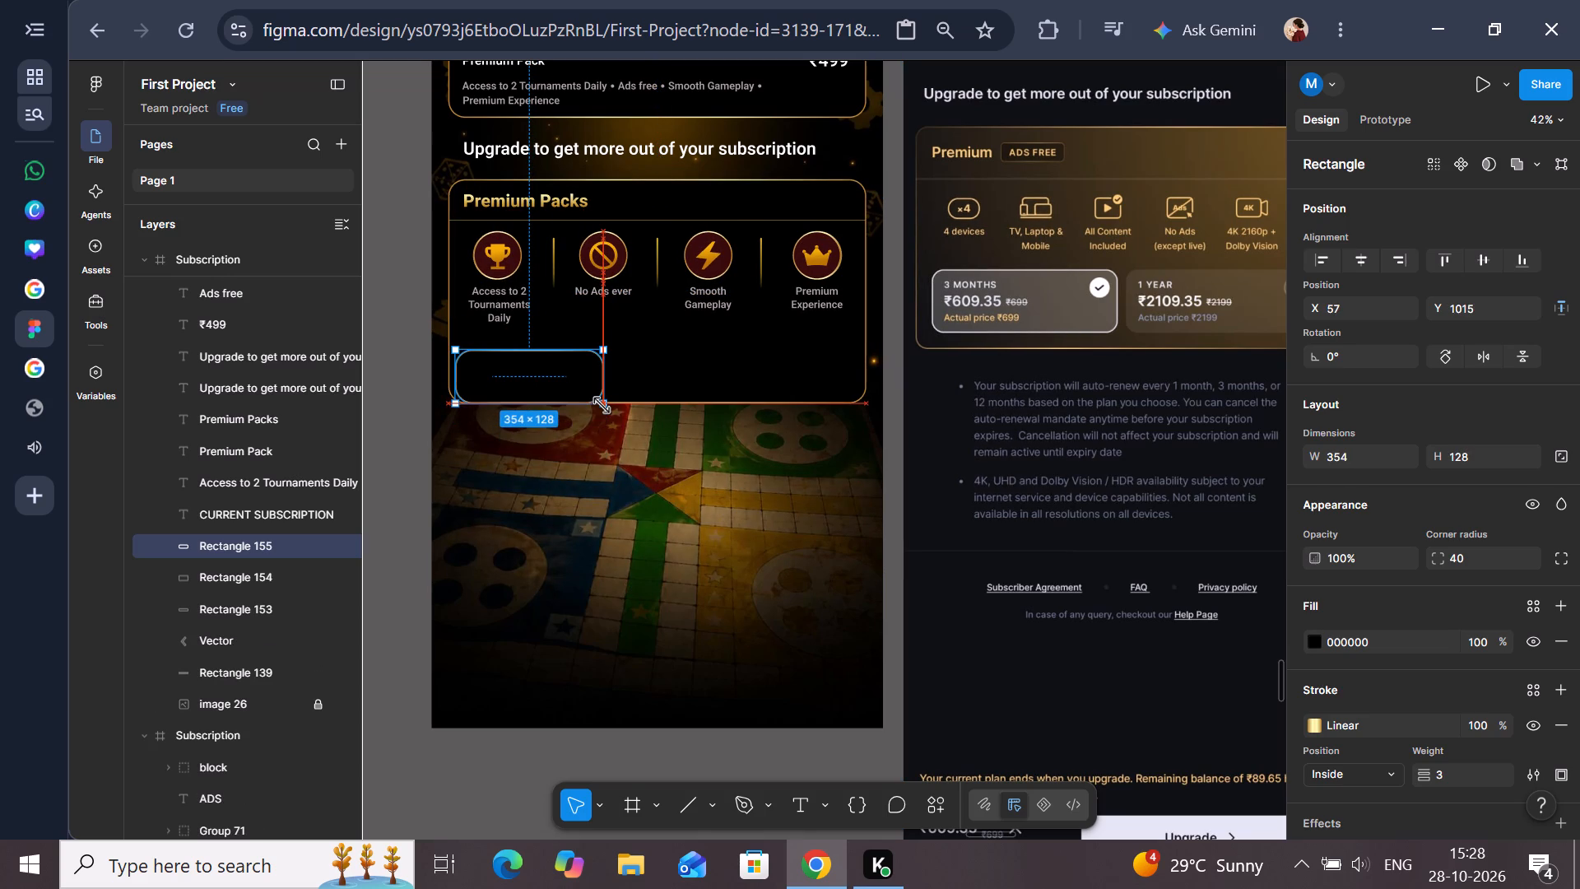
drag(601, 405, 601, 417)
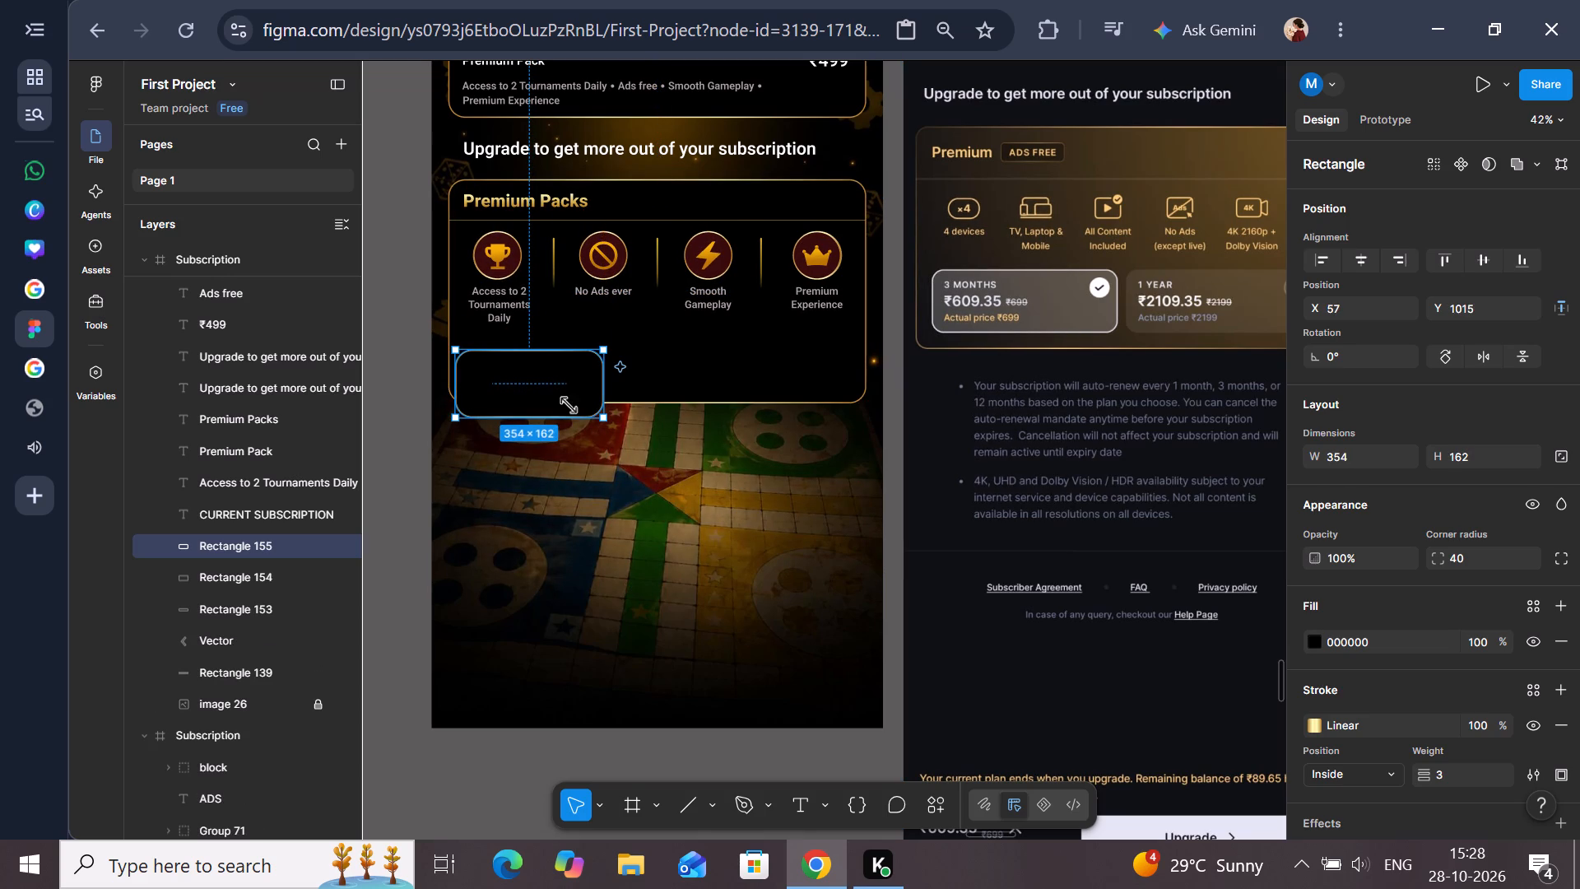
drag(552, 400, 555, 374)
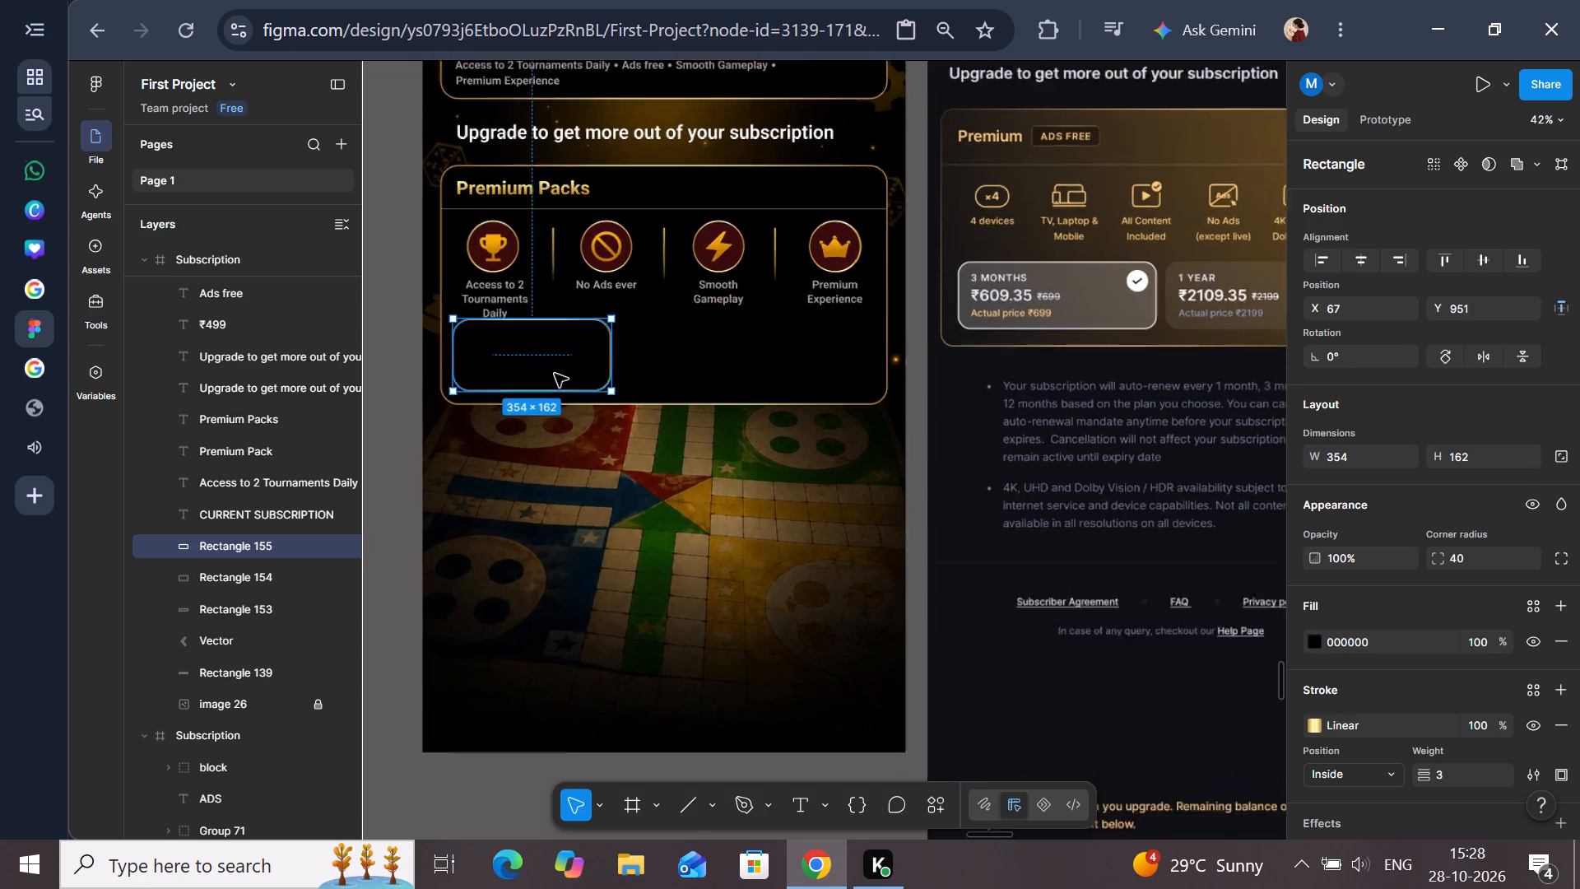
scroll(555, 374, right, 1)
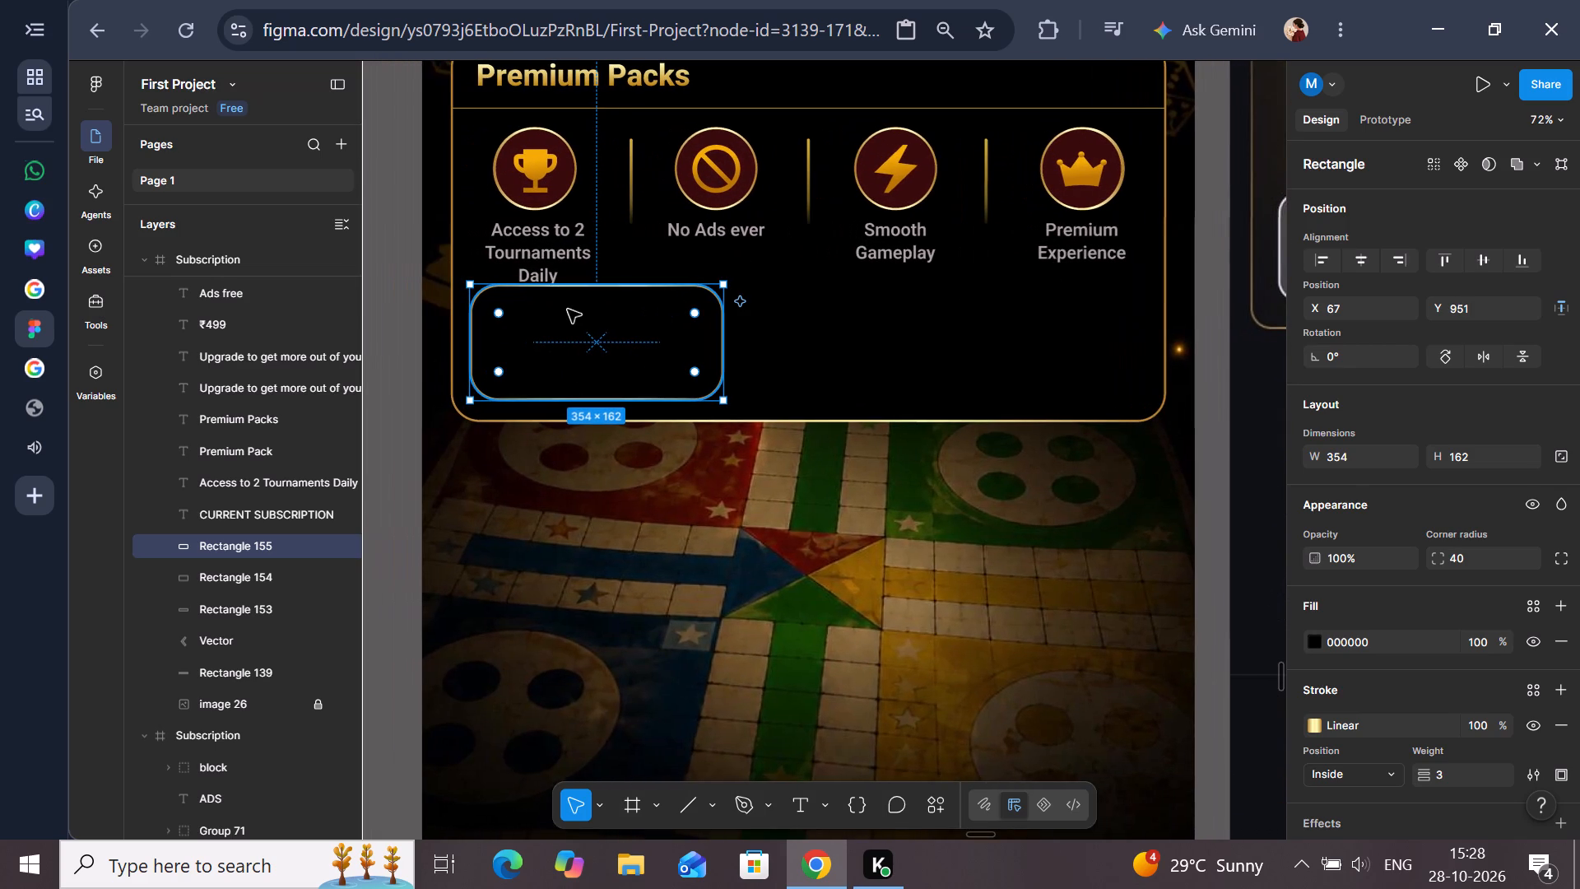
drag(620, 286, 620, 299)
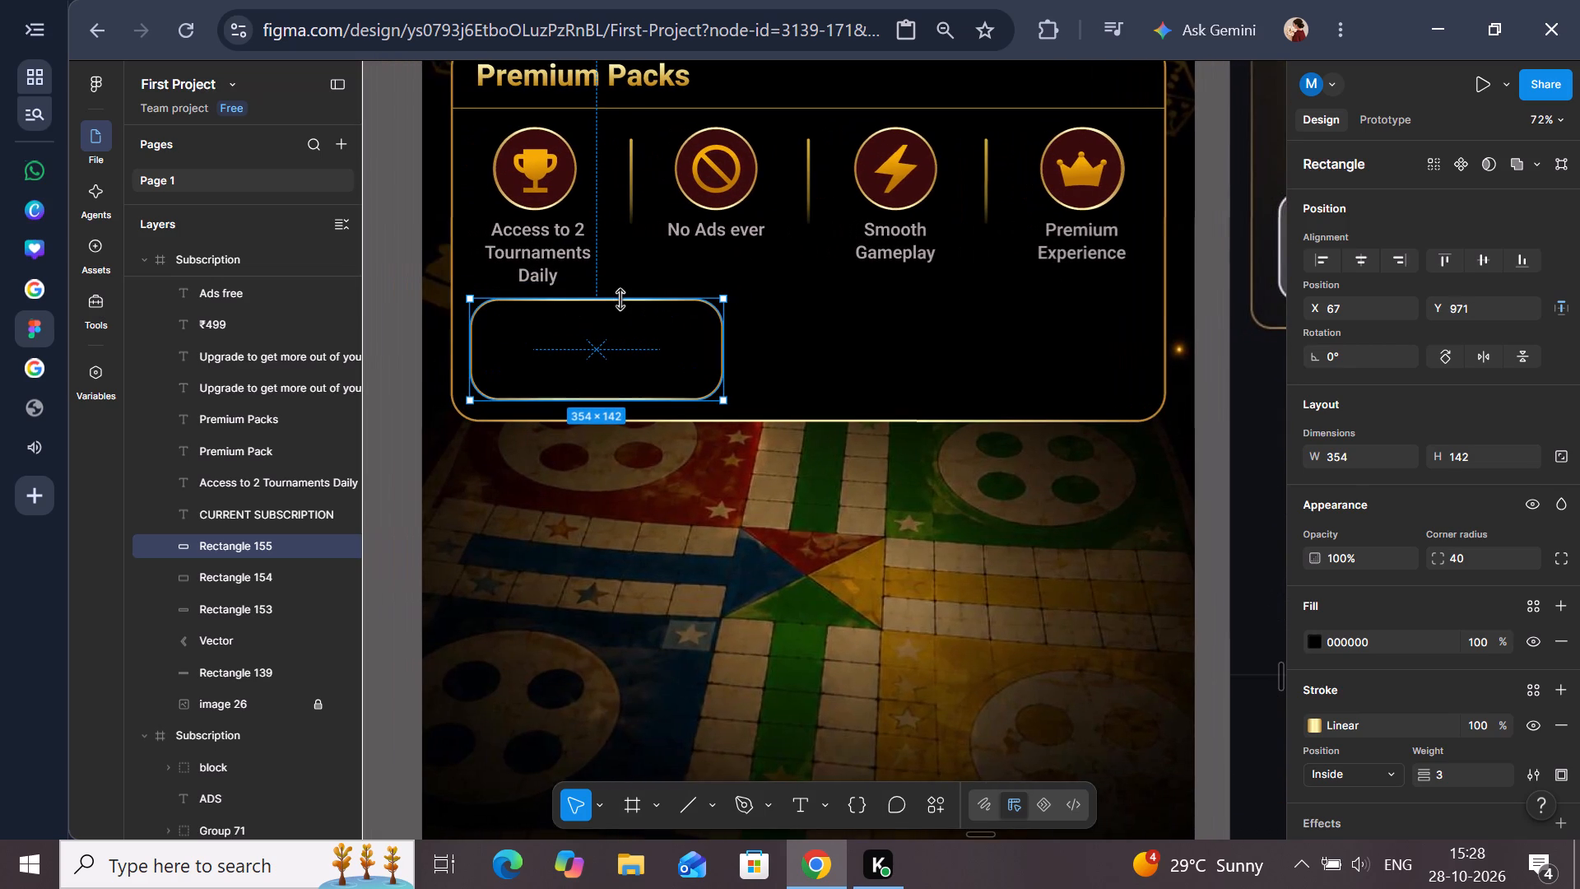
drag(620, 299, 620, 296)
Set the small plan box's corner radius to 30, matching the Premium Pack button on the Subscription Activated screen.
scroll(565, 341, right, 2)
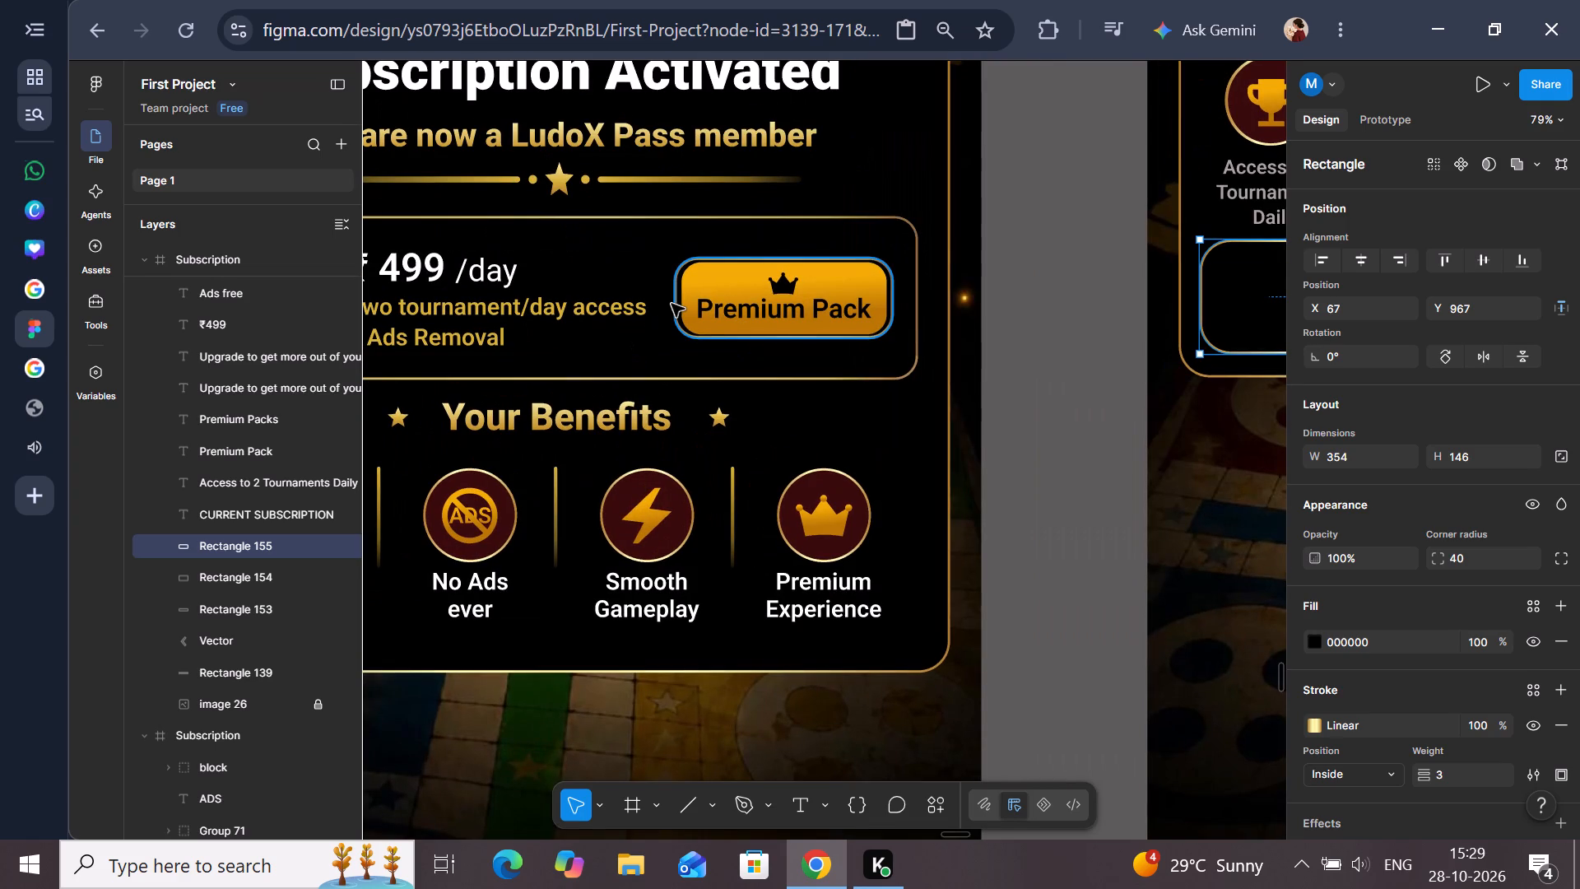
scroll(671, 304, left, 4)
scroll(671, 304, right, 1)
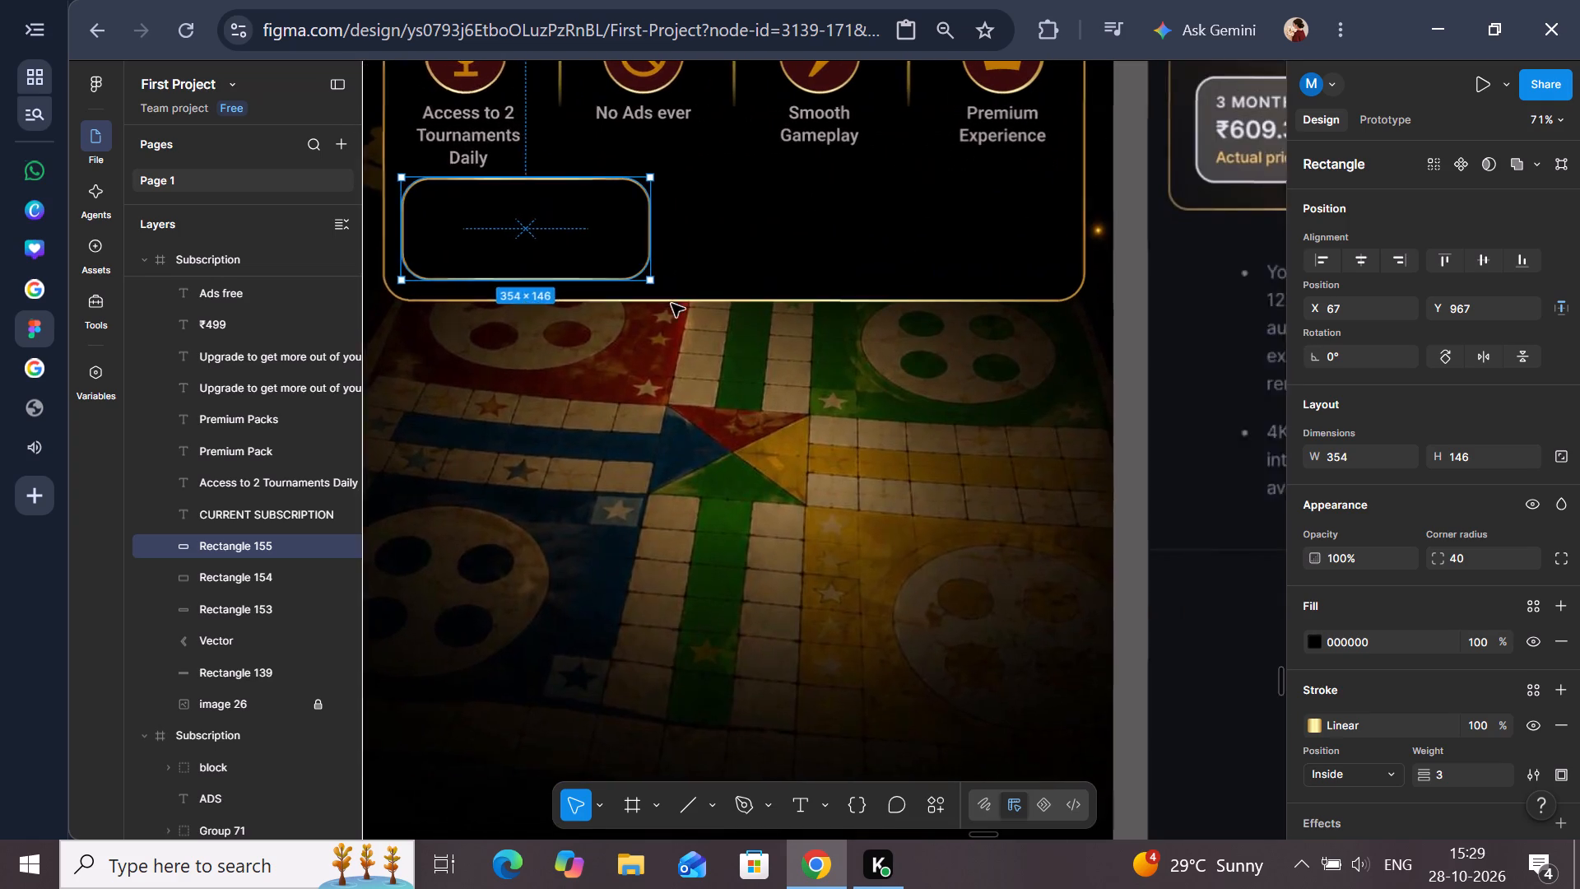
scroll(671, 304, right, 5)
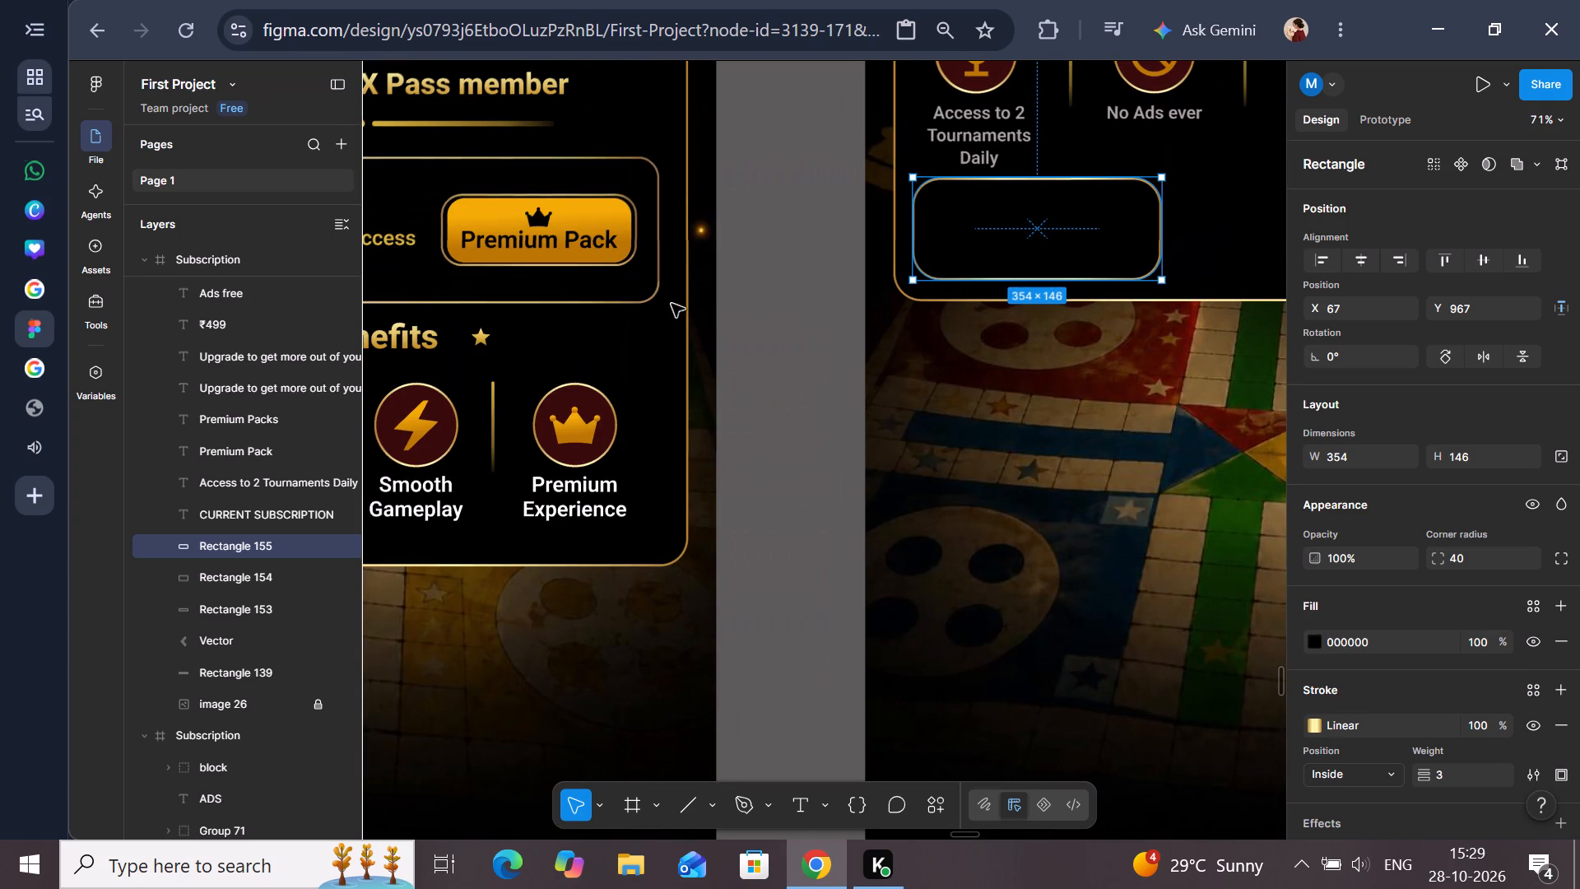
click(441, 223)
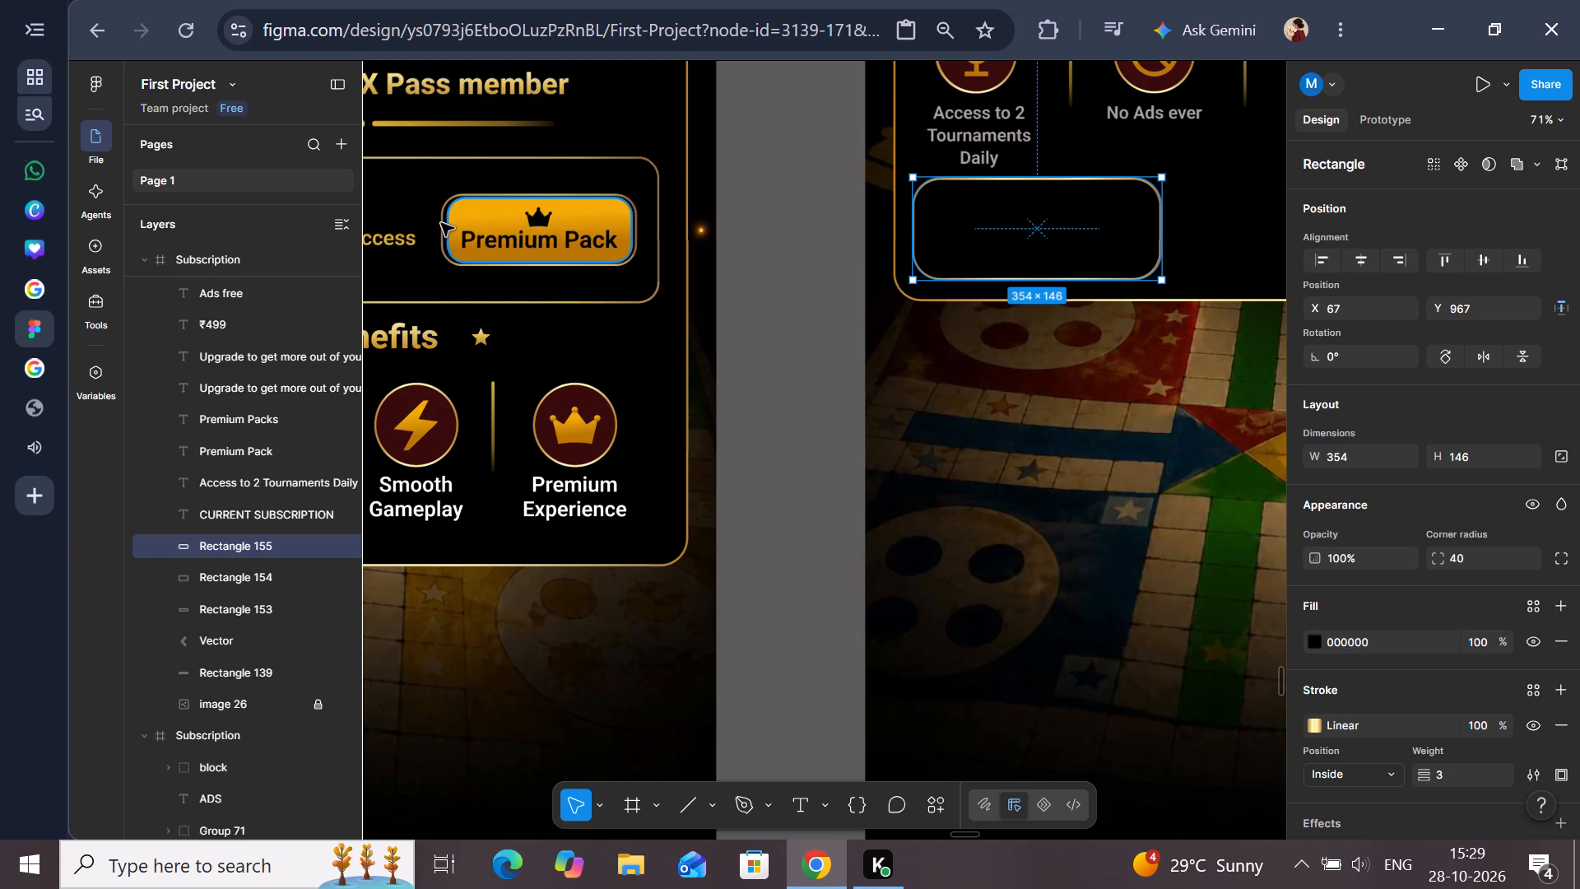
click(764, 385)
click(948, 261)
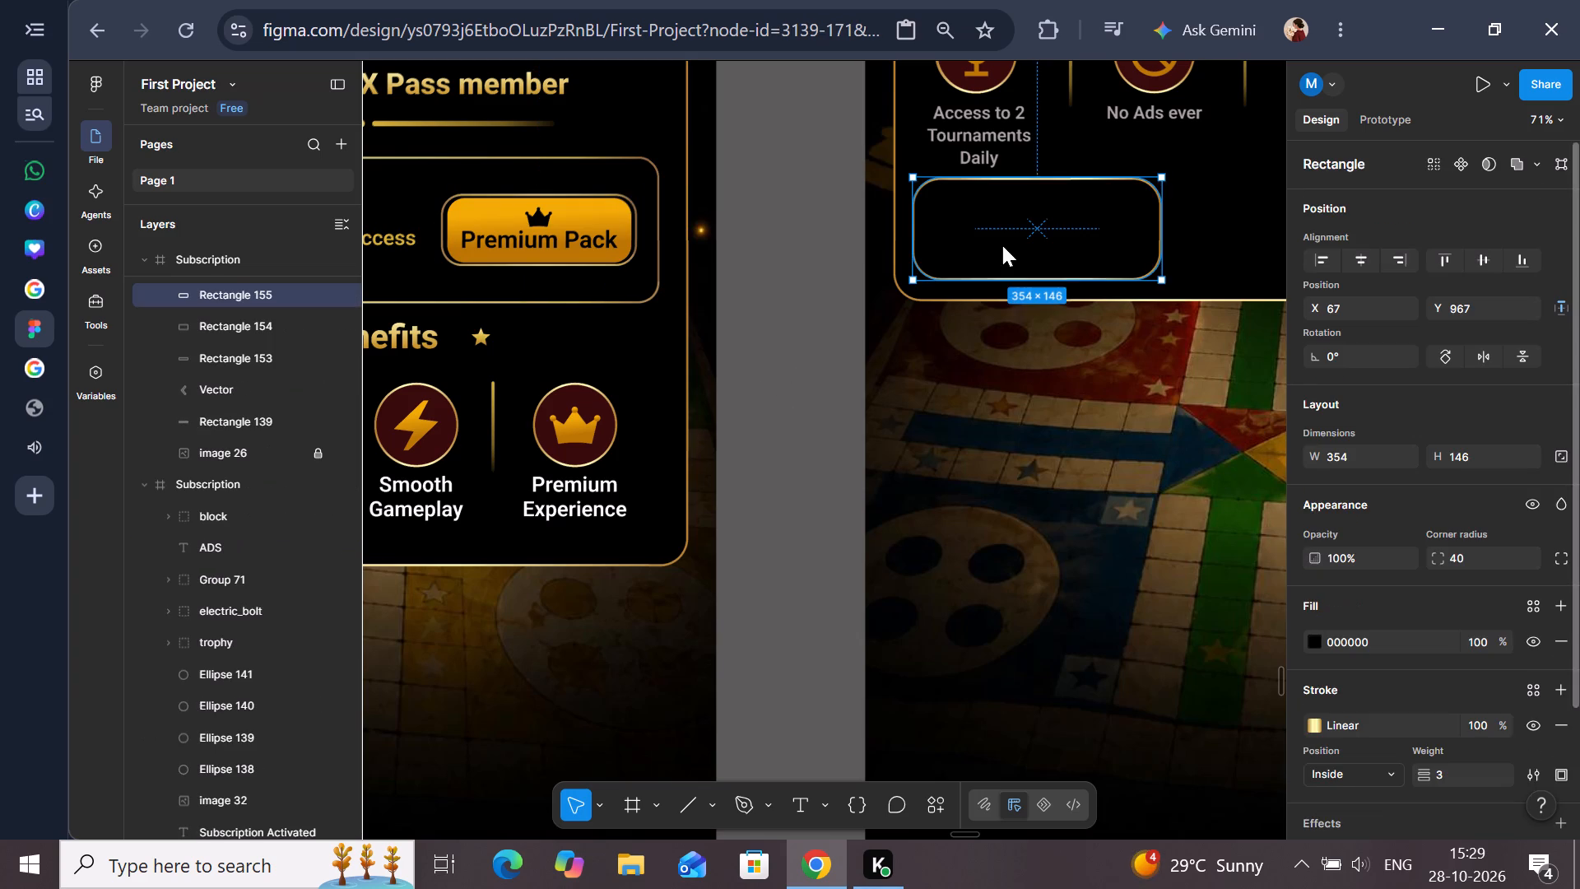
click(1489, 563)
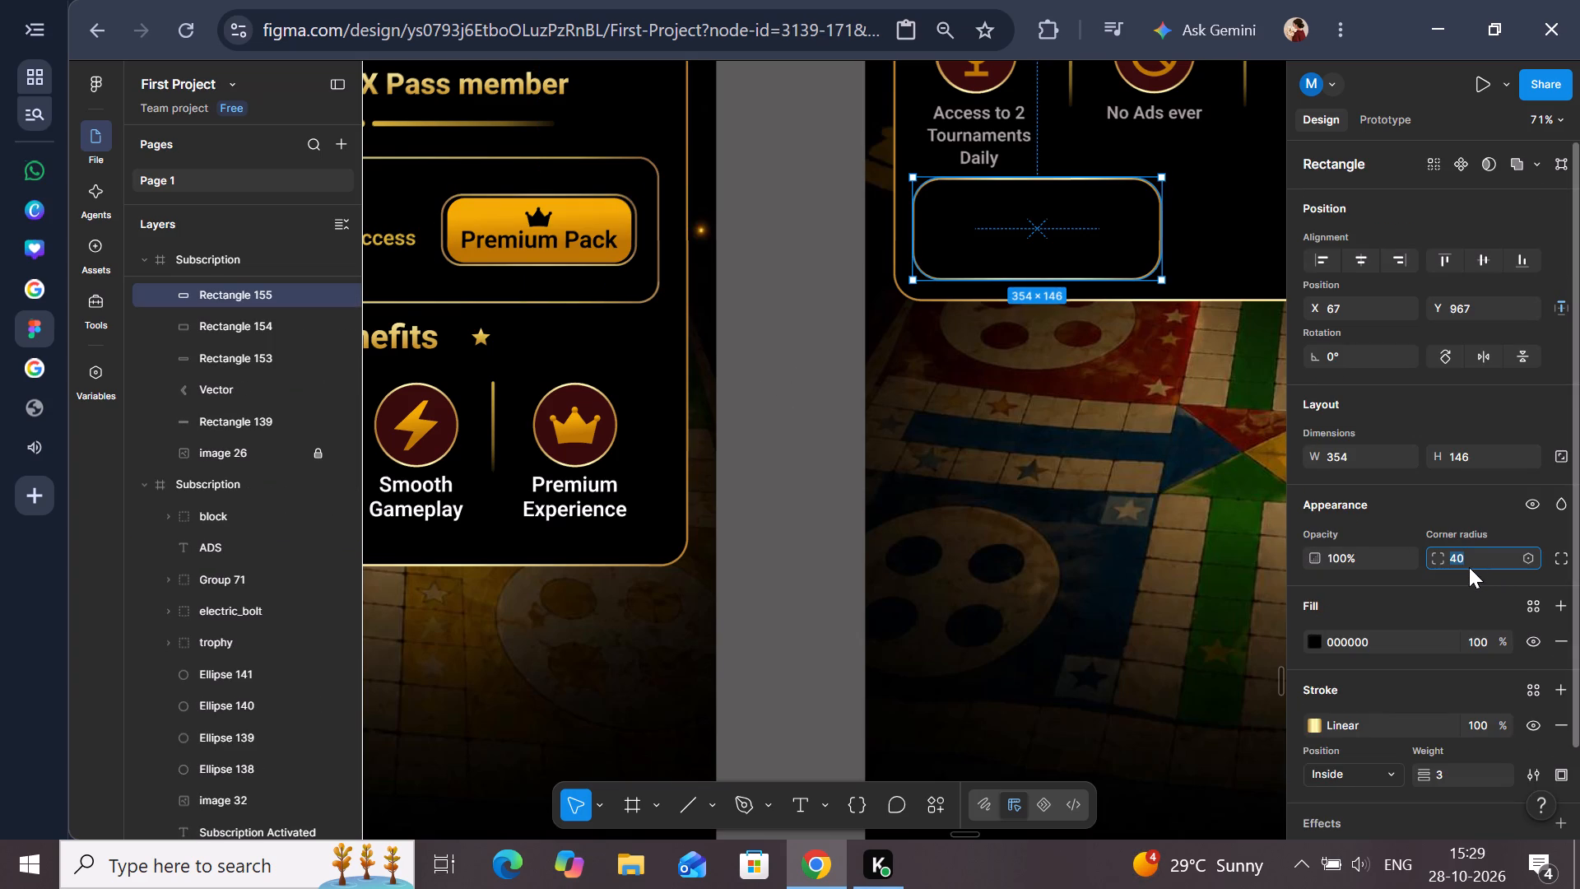
key(BackSpace)
text(30)
key(Return)
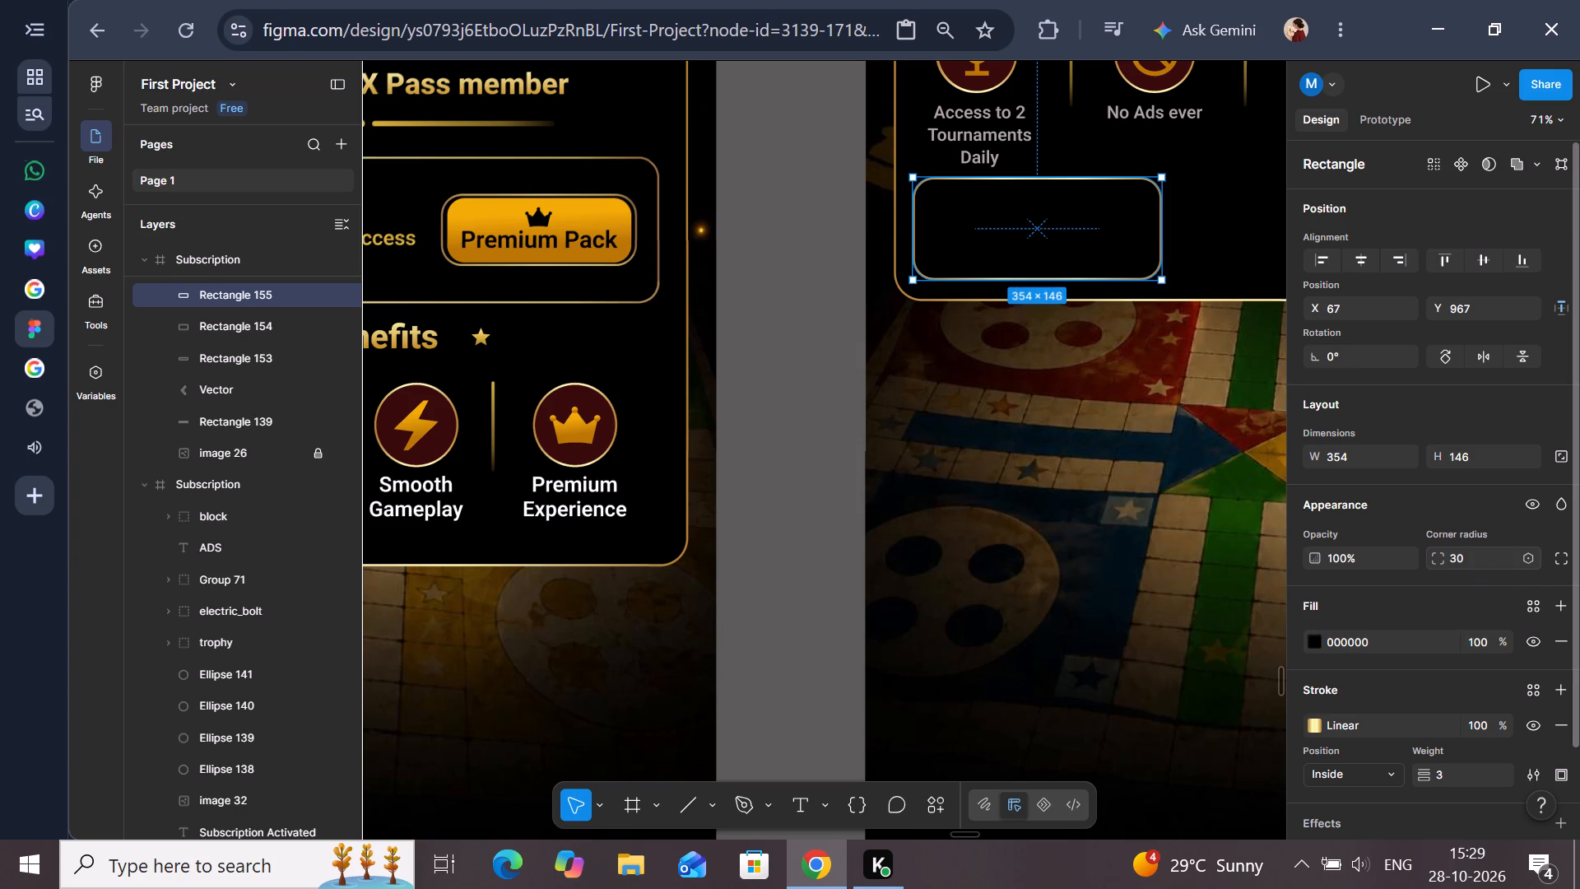
click(726, 476)
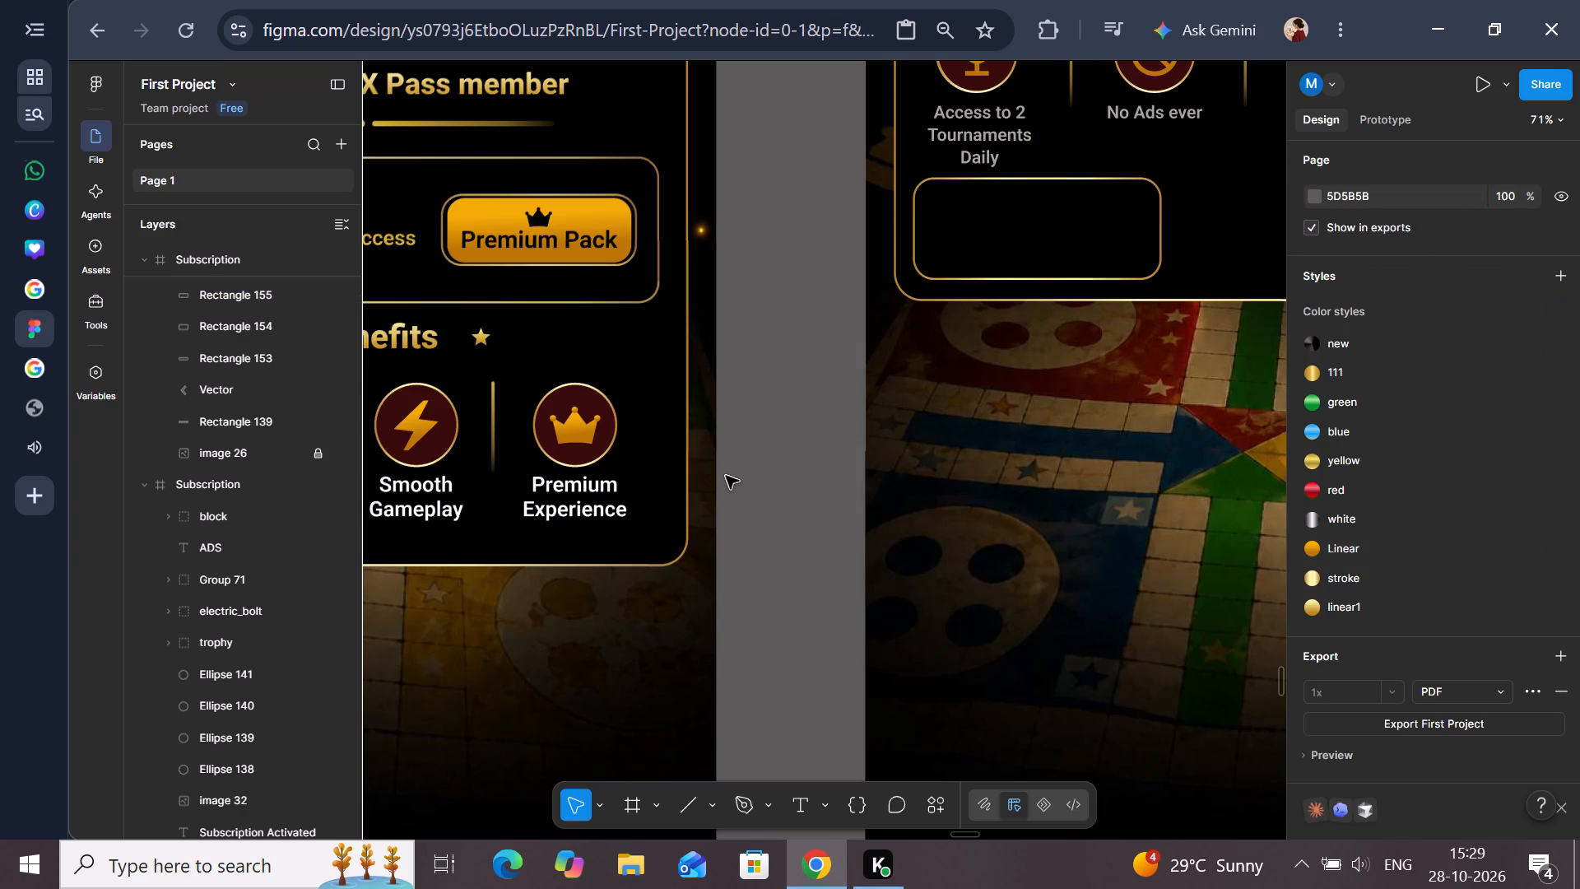
Lower the top edge of the small plan box, reducing its height to about 134.
scroll(726, 476, left, 1)
click(718, 392)
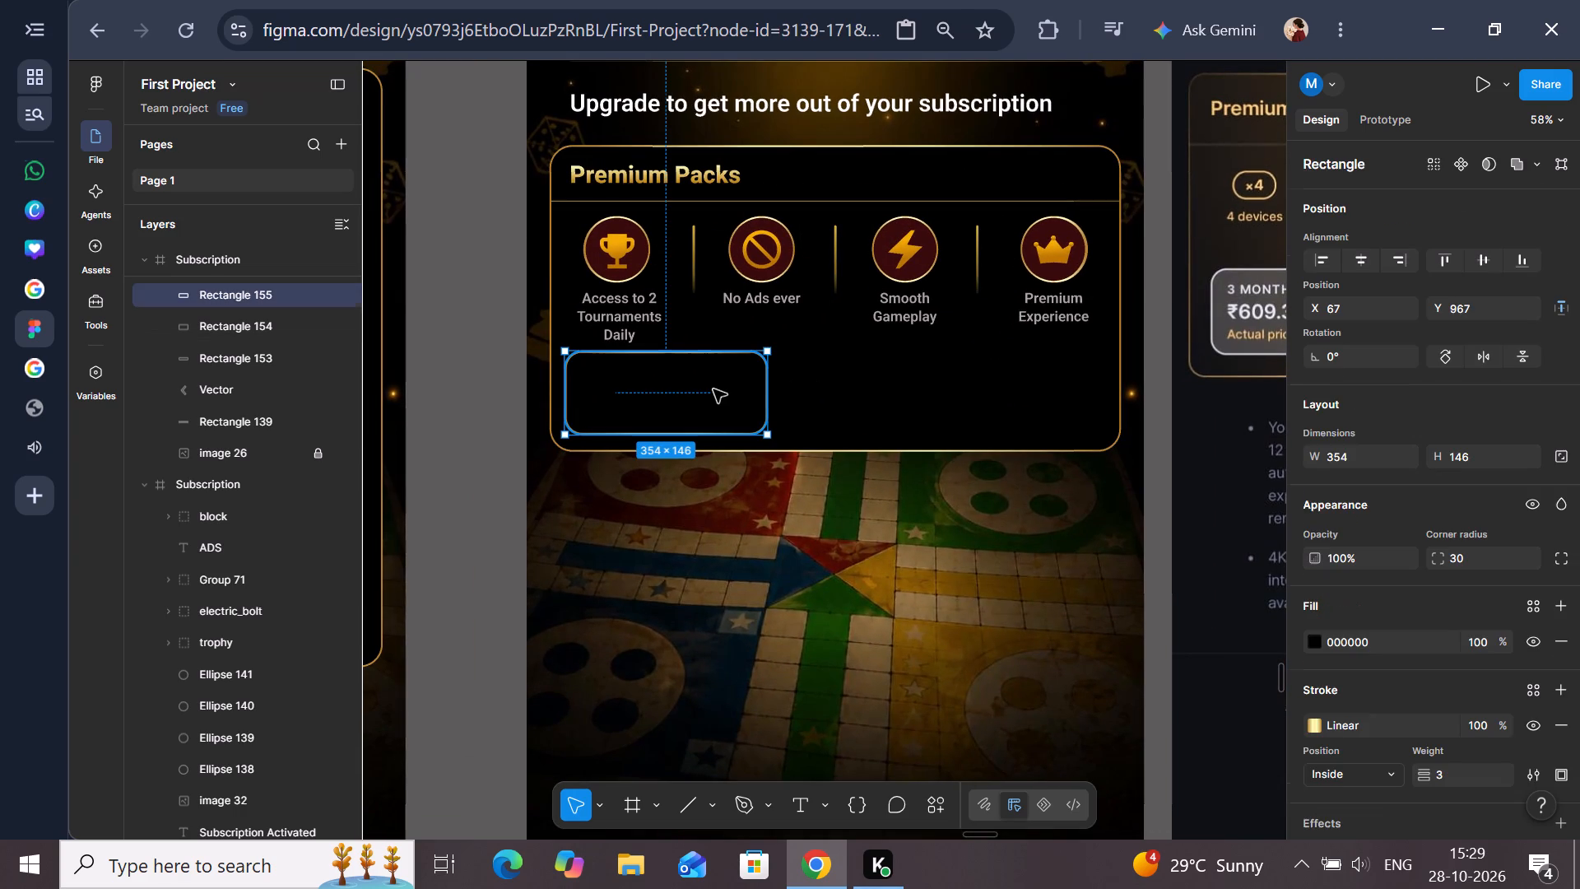
drag(697, 349, 697, 358)
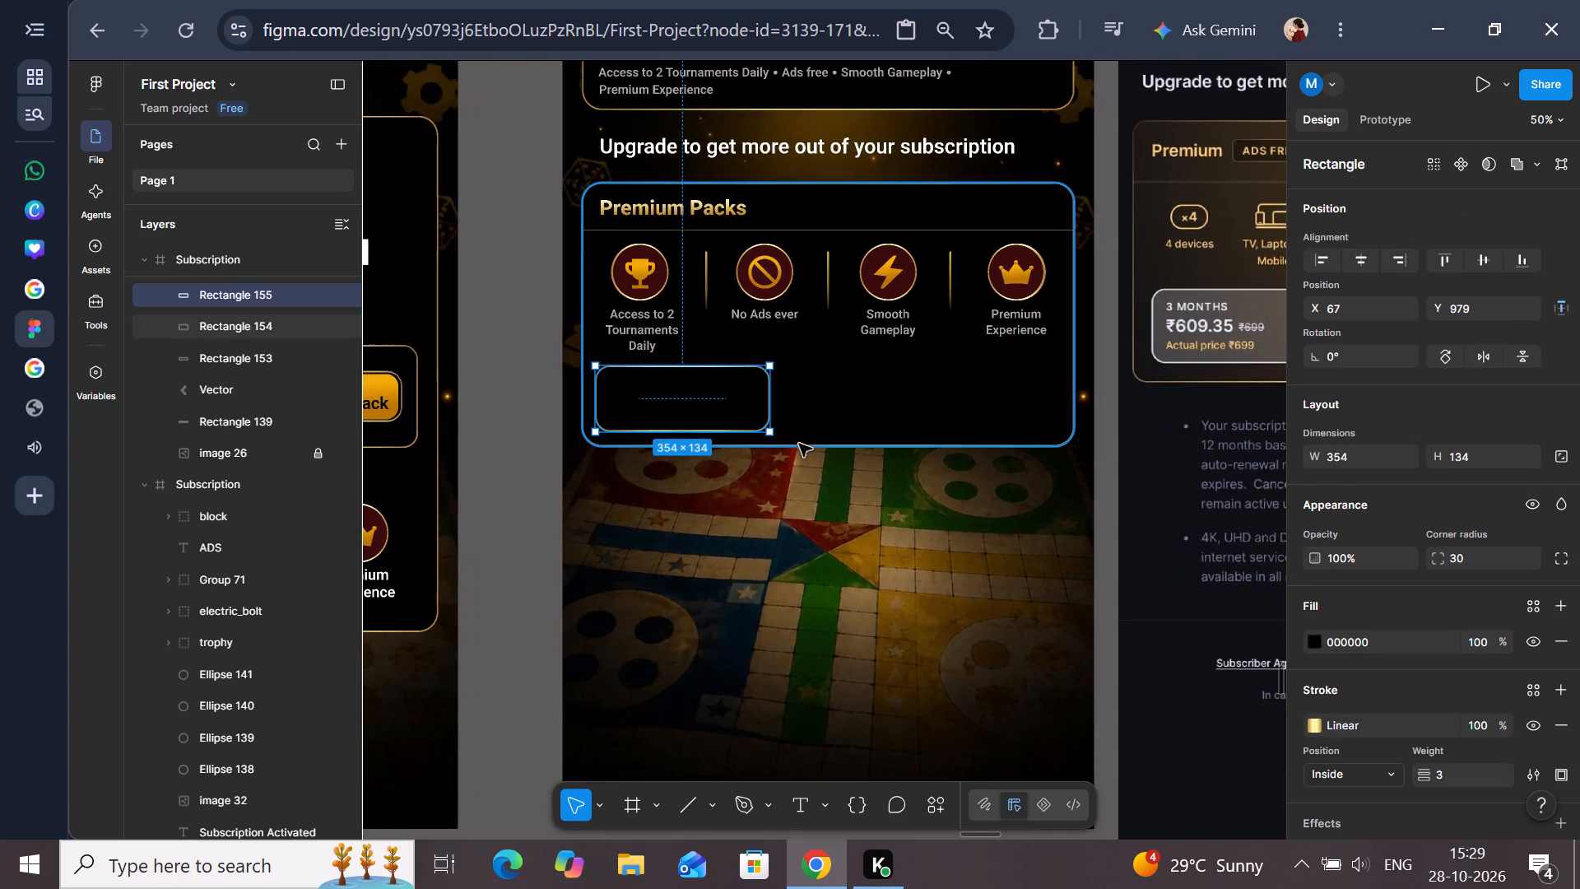
Extend the Premium Packs card background downward to a height of about 559.
click(799, 444)
drag(803, 444, 803, 458)
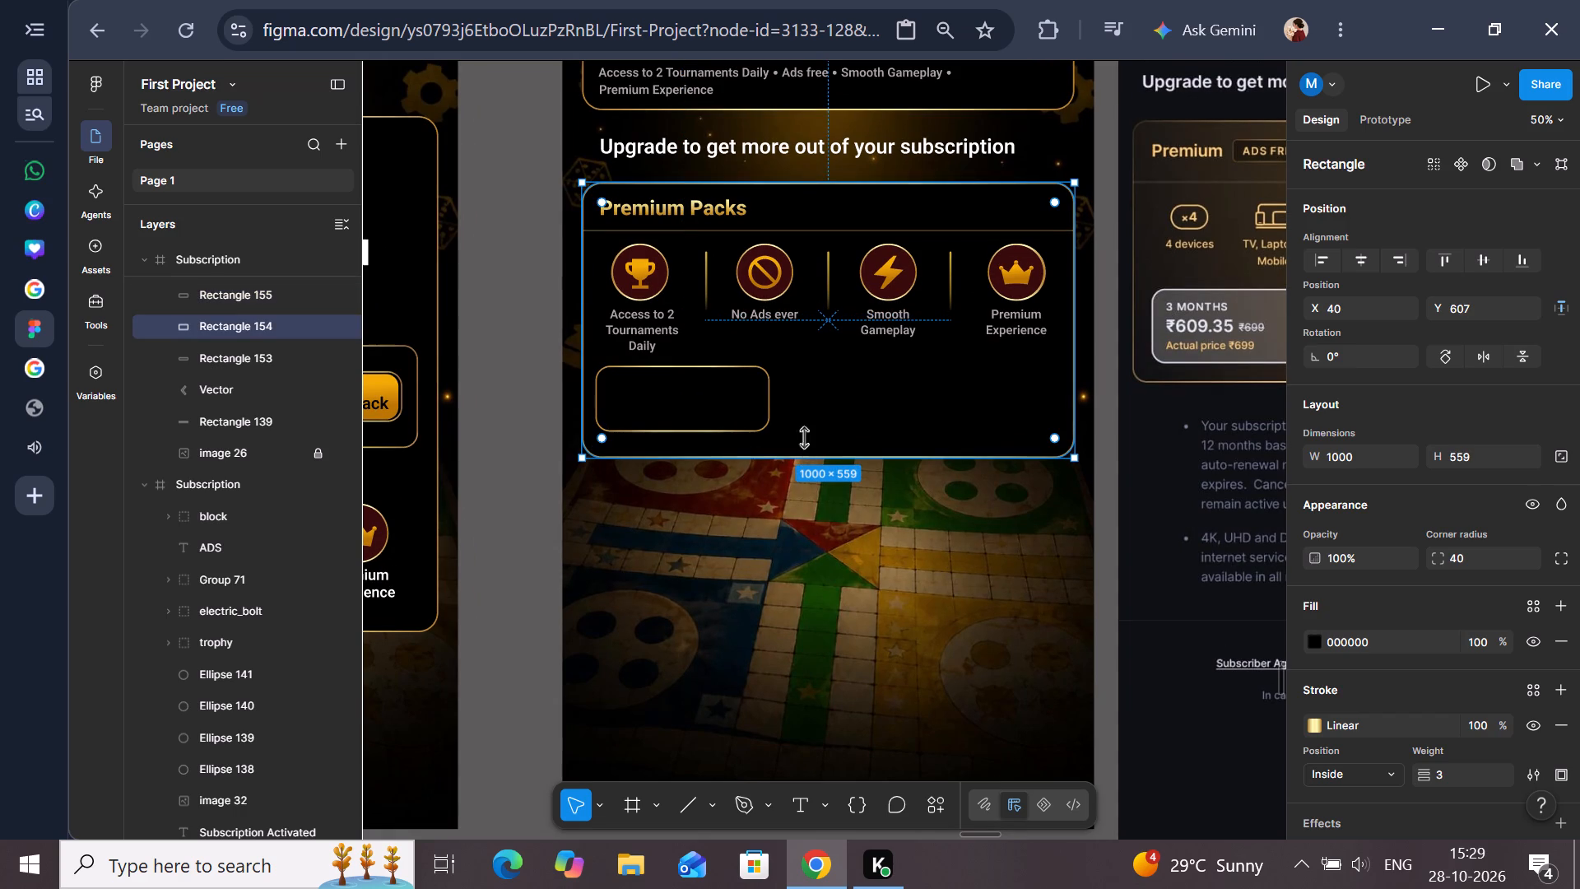
Enlarge the small plan box inside the Premium Packs card to about 385 × 148.
click(766, 399)
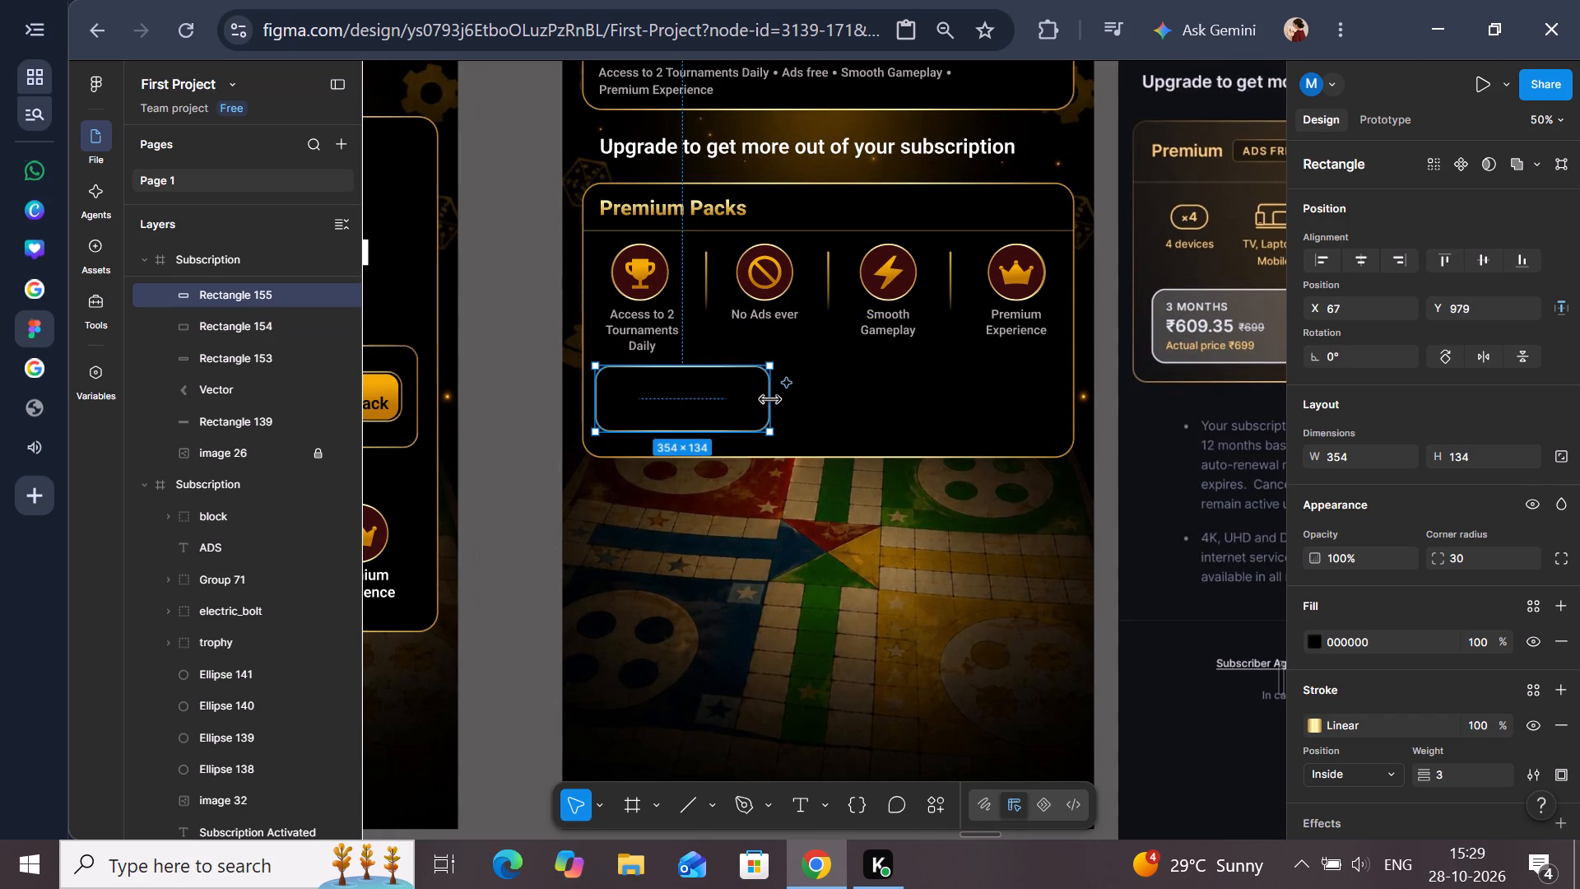
drag(769, 399, 785, 399)
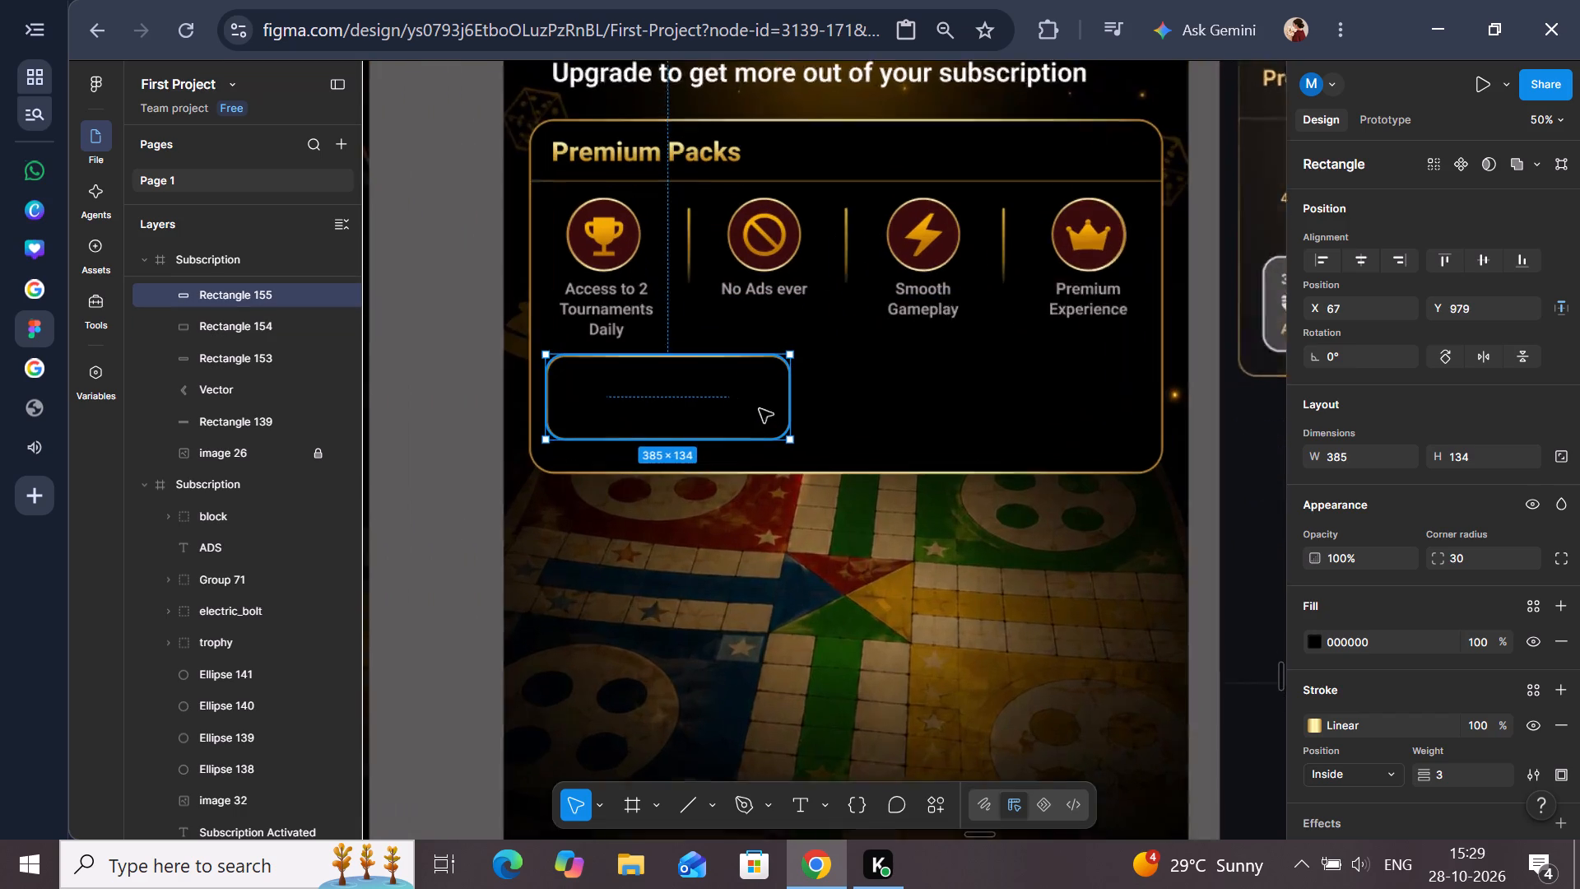
drag(732, 444, 732, 458)
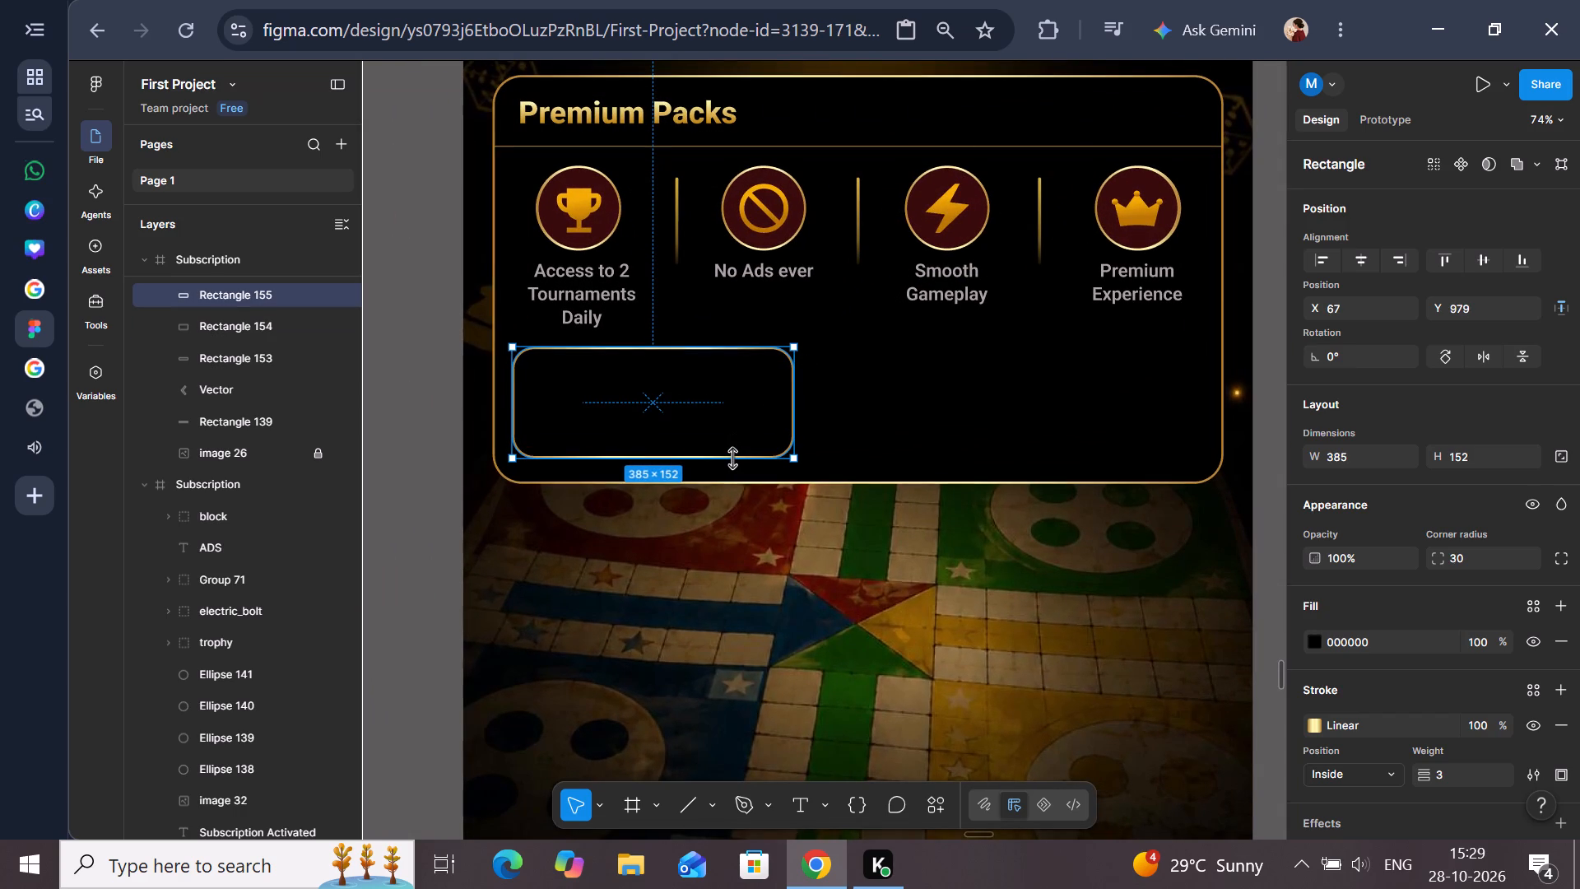
drag(732, 458, 732, 454)
click(435, 462)
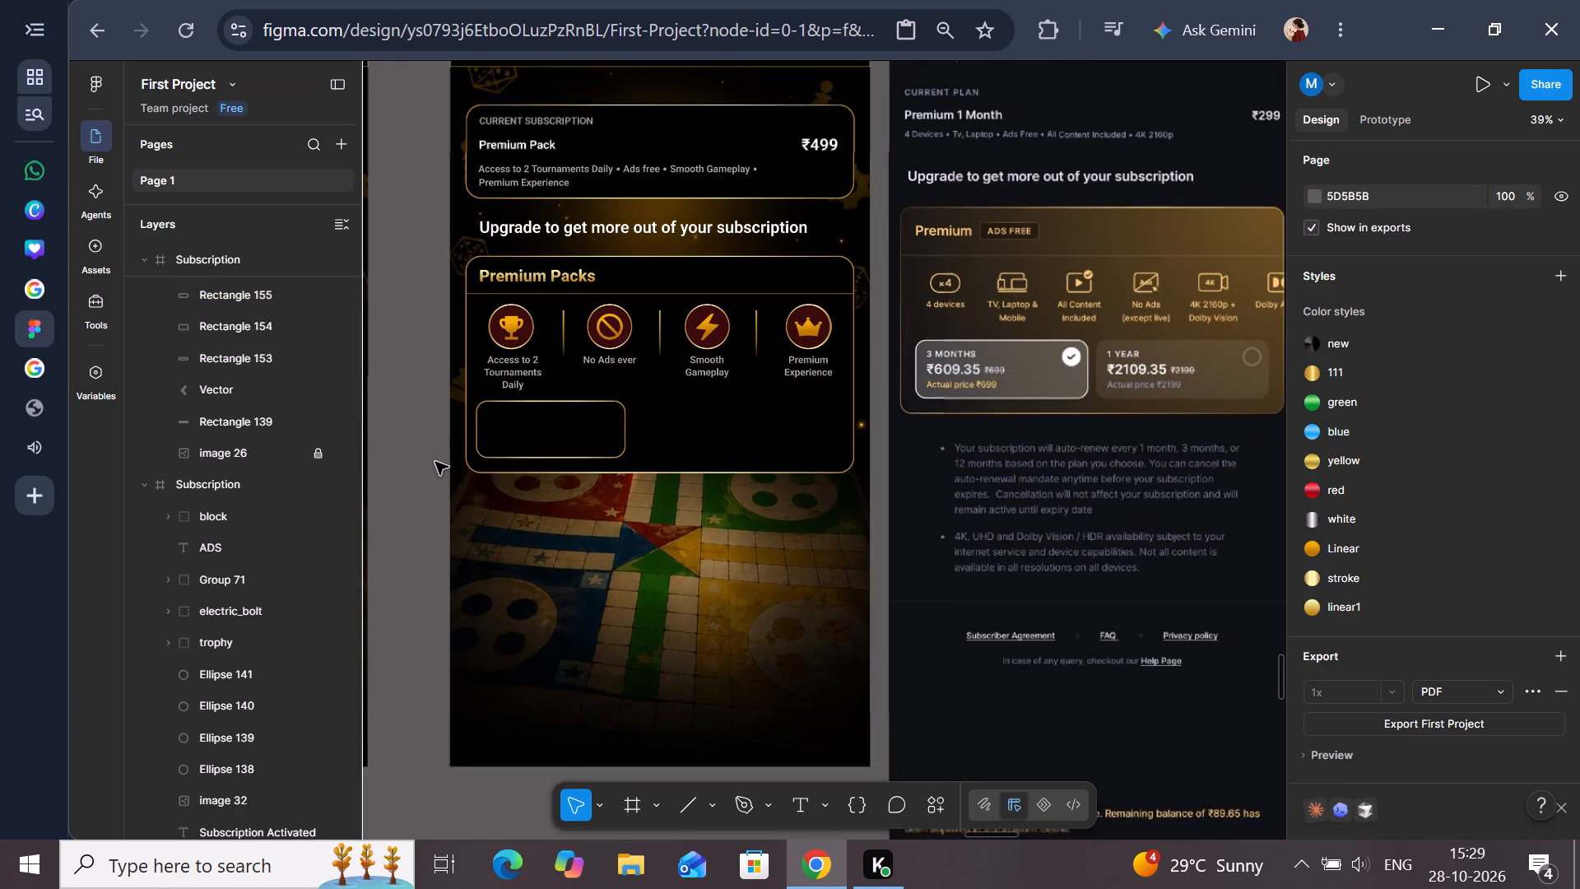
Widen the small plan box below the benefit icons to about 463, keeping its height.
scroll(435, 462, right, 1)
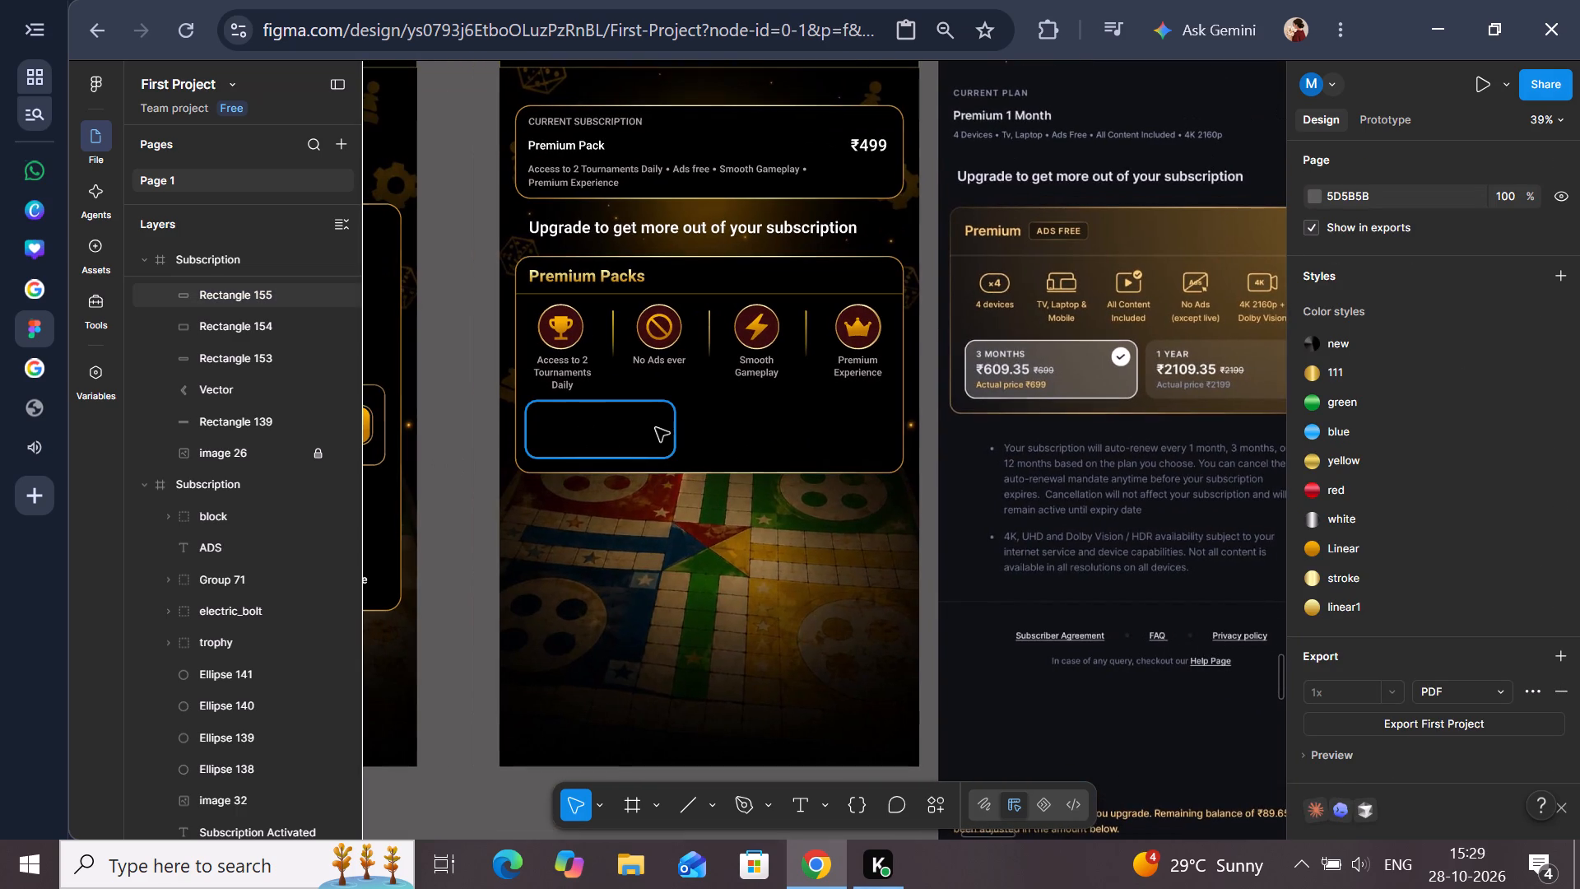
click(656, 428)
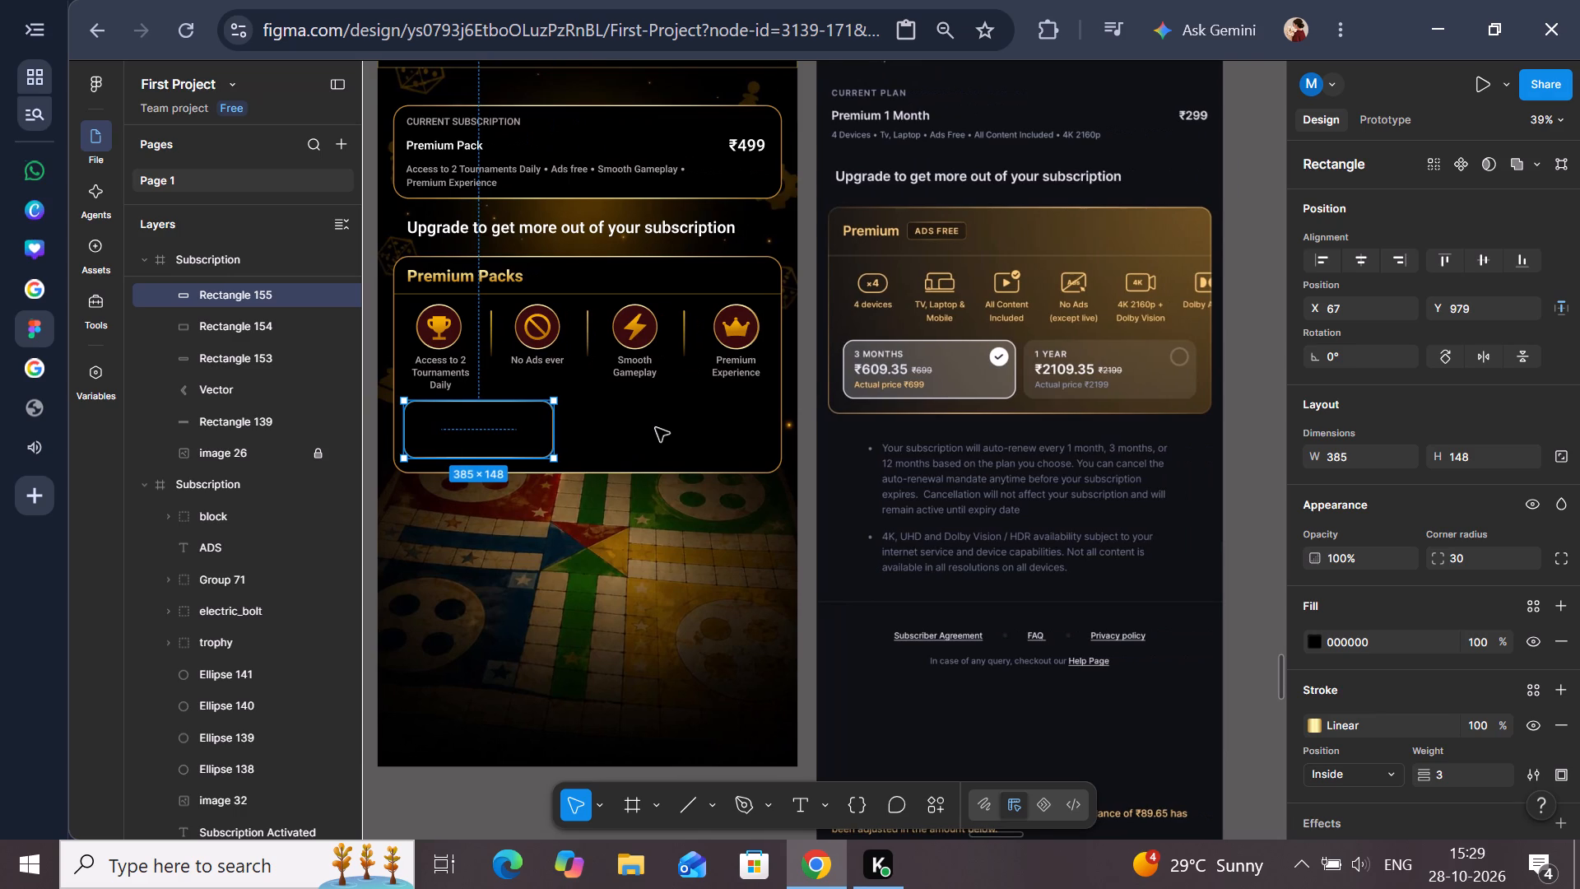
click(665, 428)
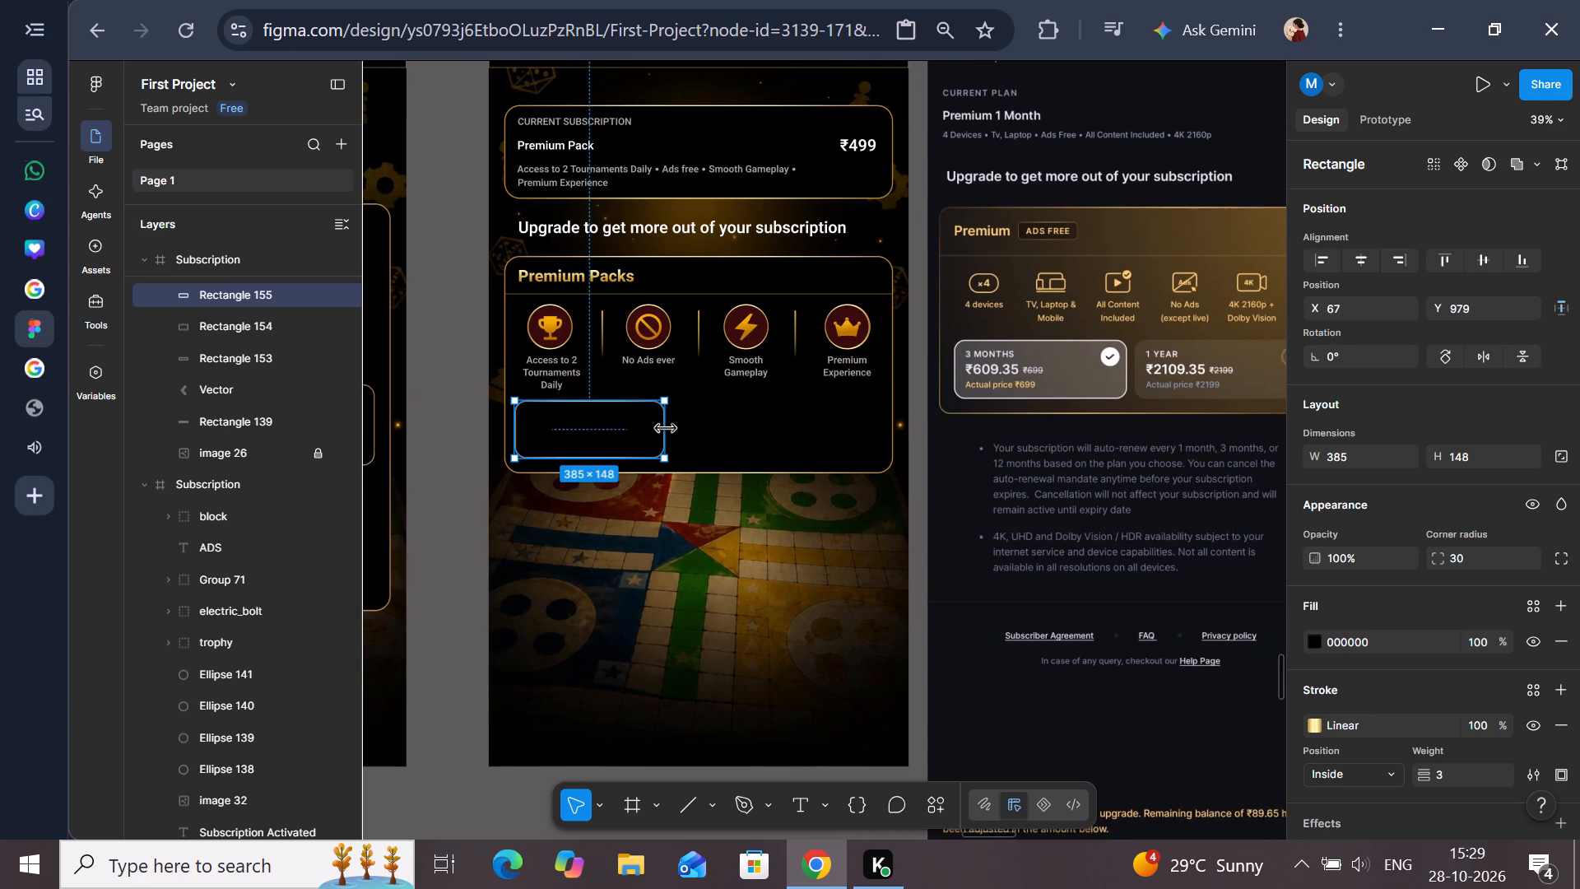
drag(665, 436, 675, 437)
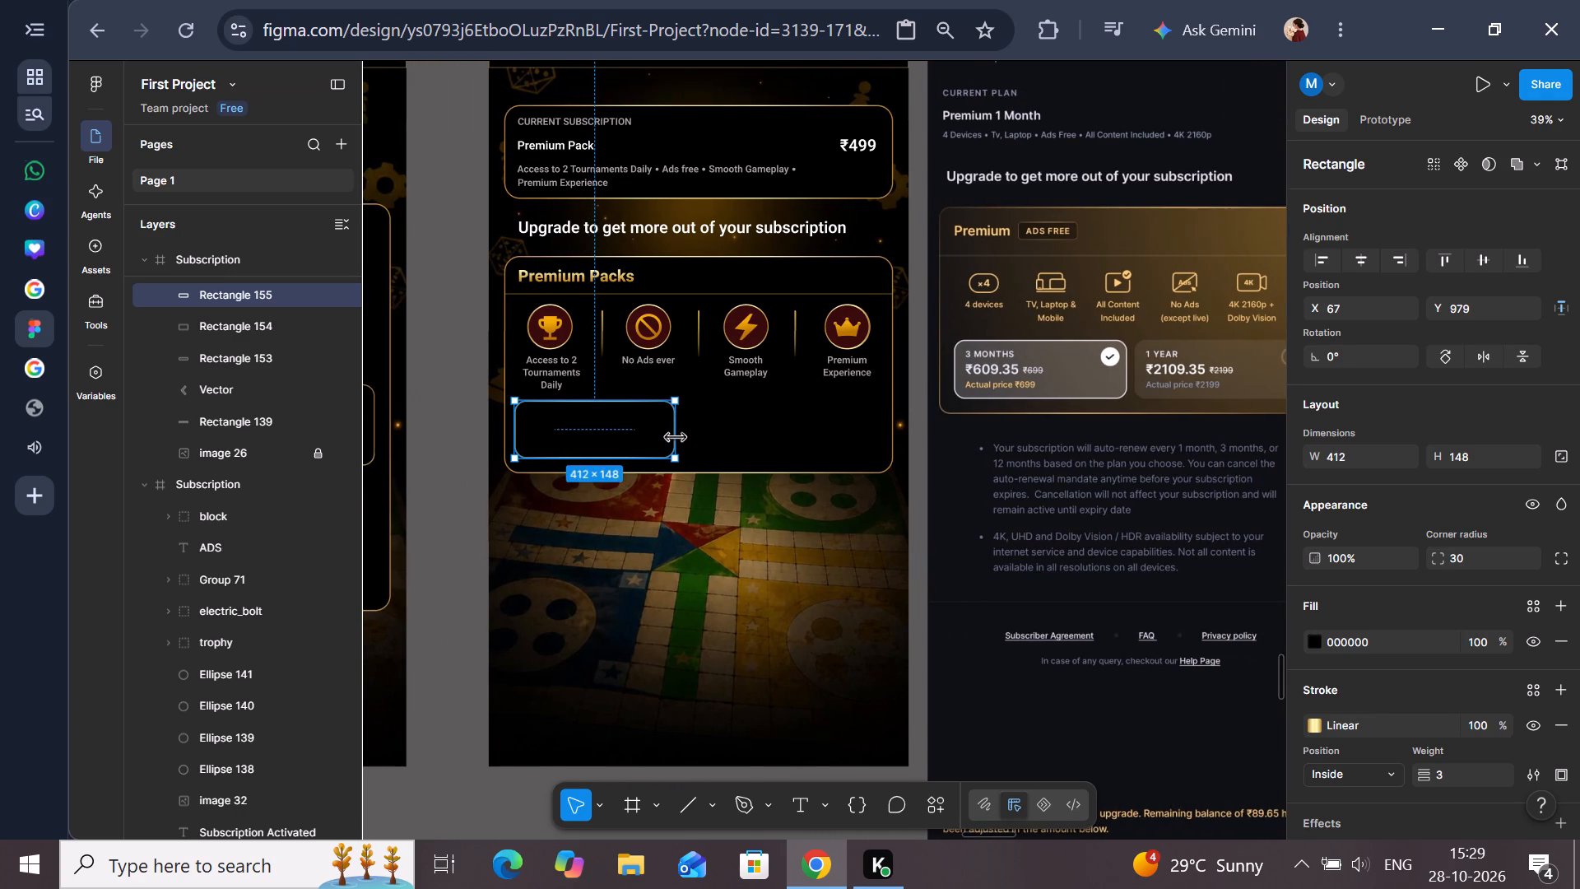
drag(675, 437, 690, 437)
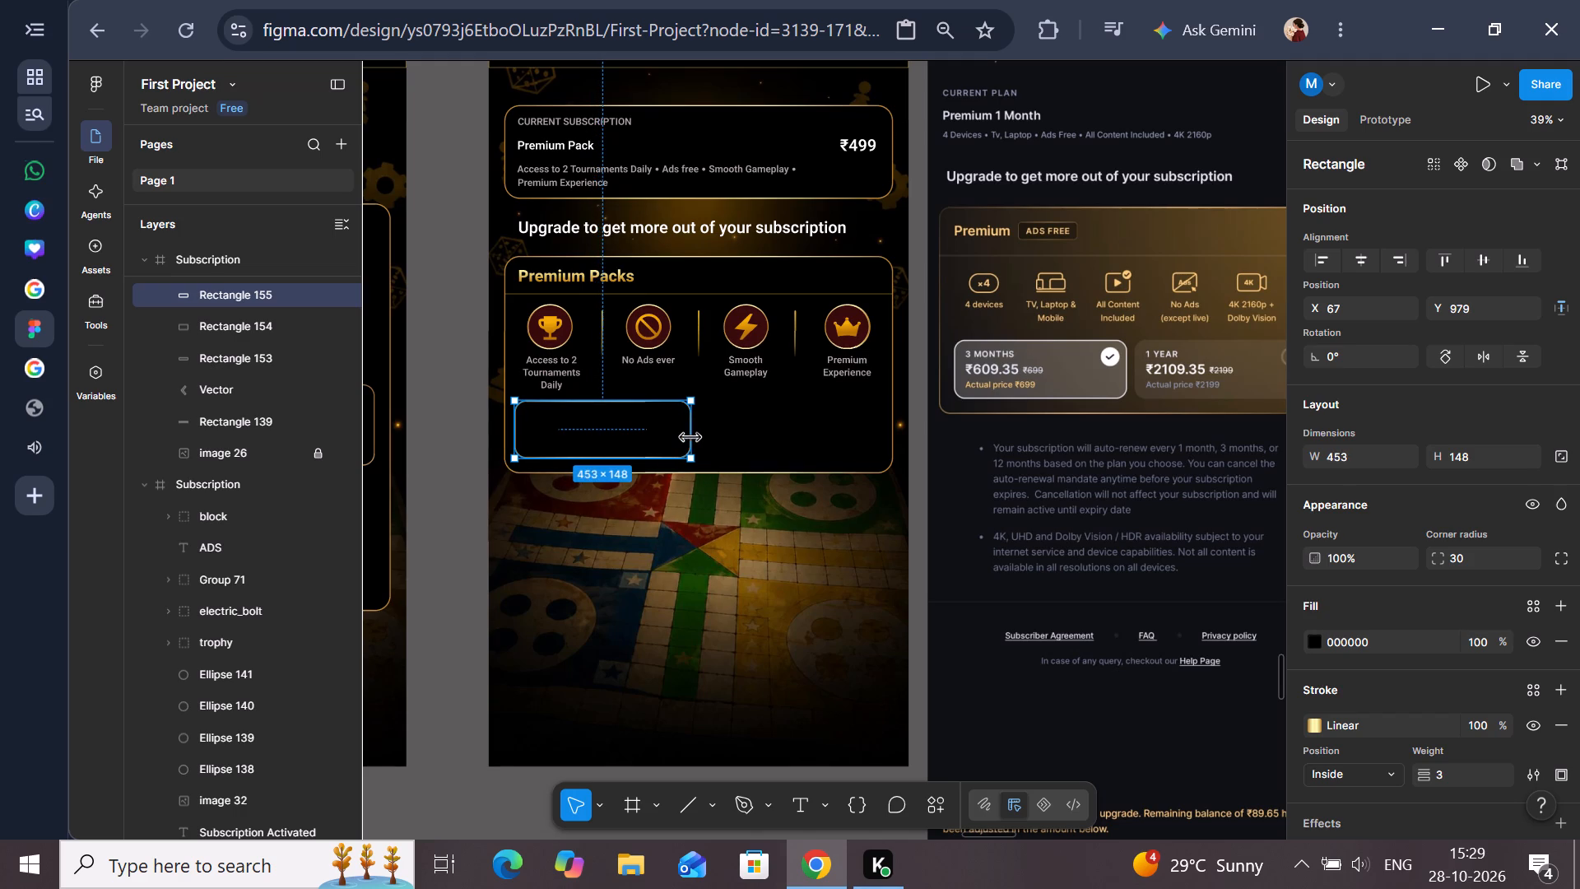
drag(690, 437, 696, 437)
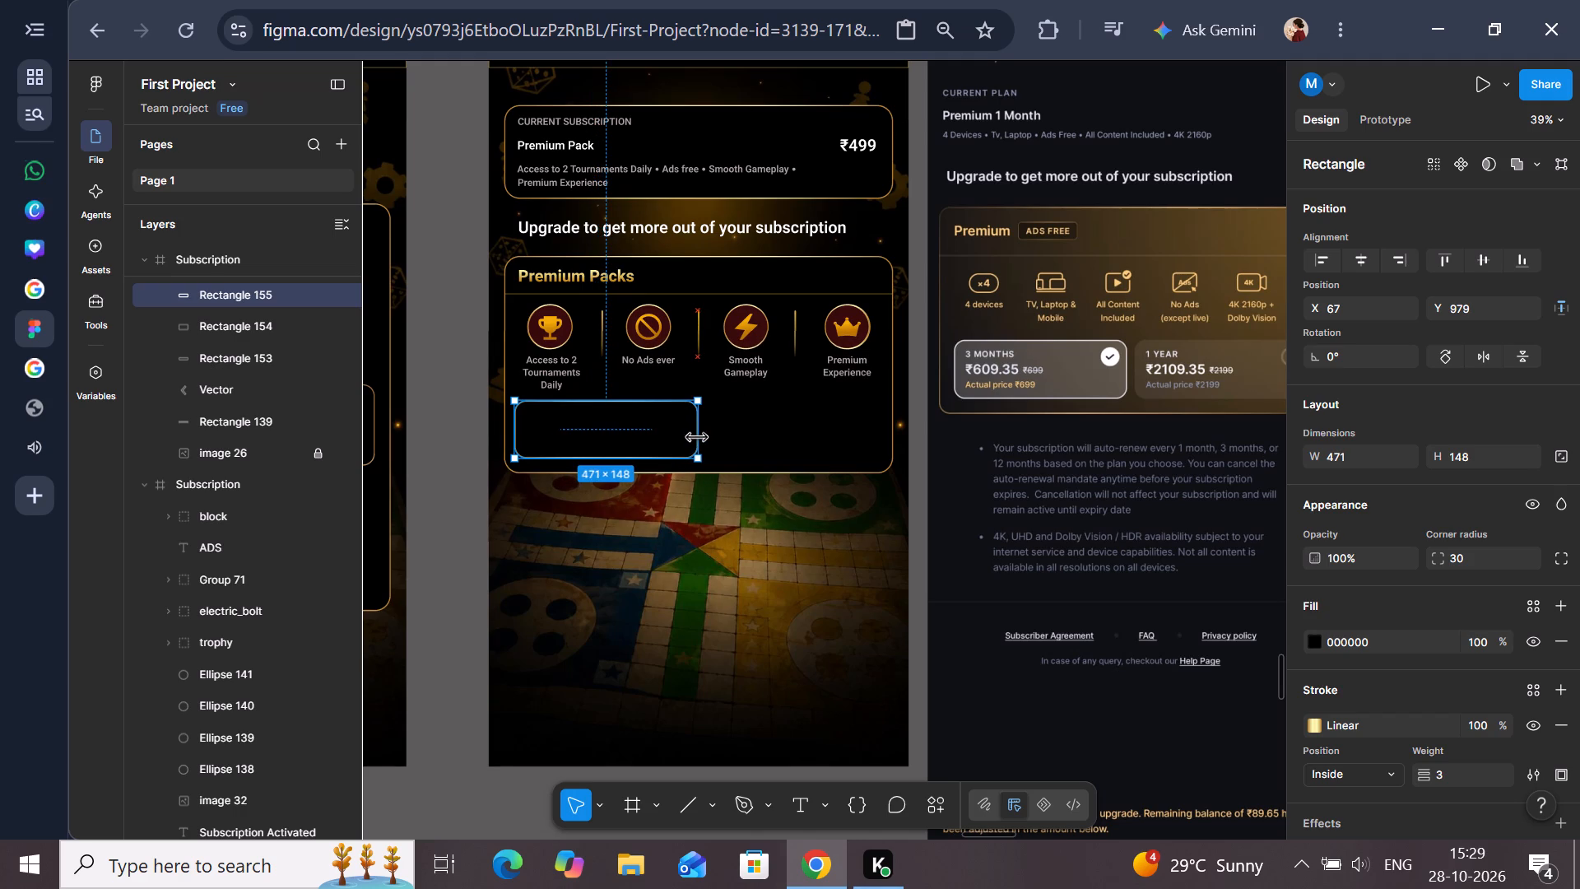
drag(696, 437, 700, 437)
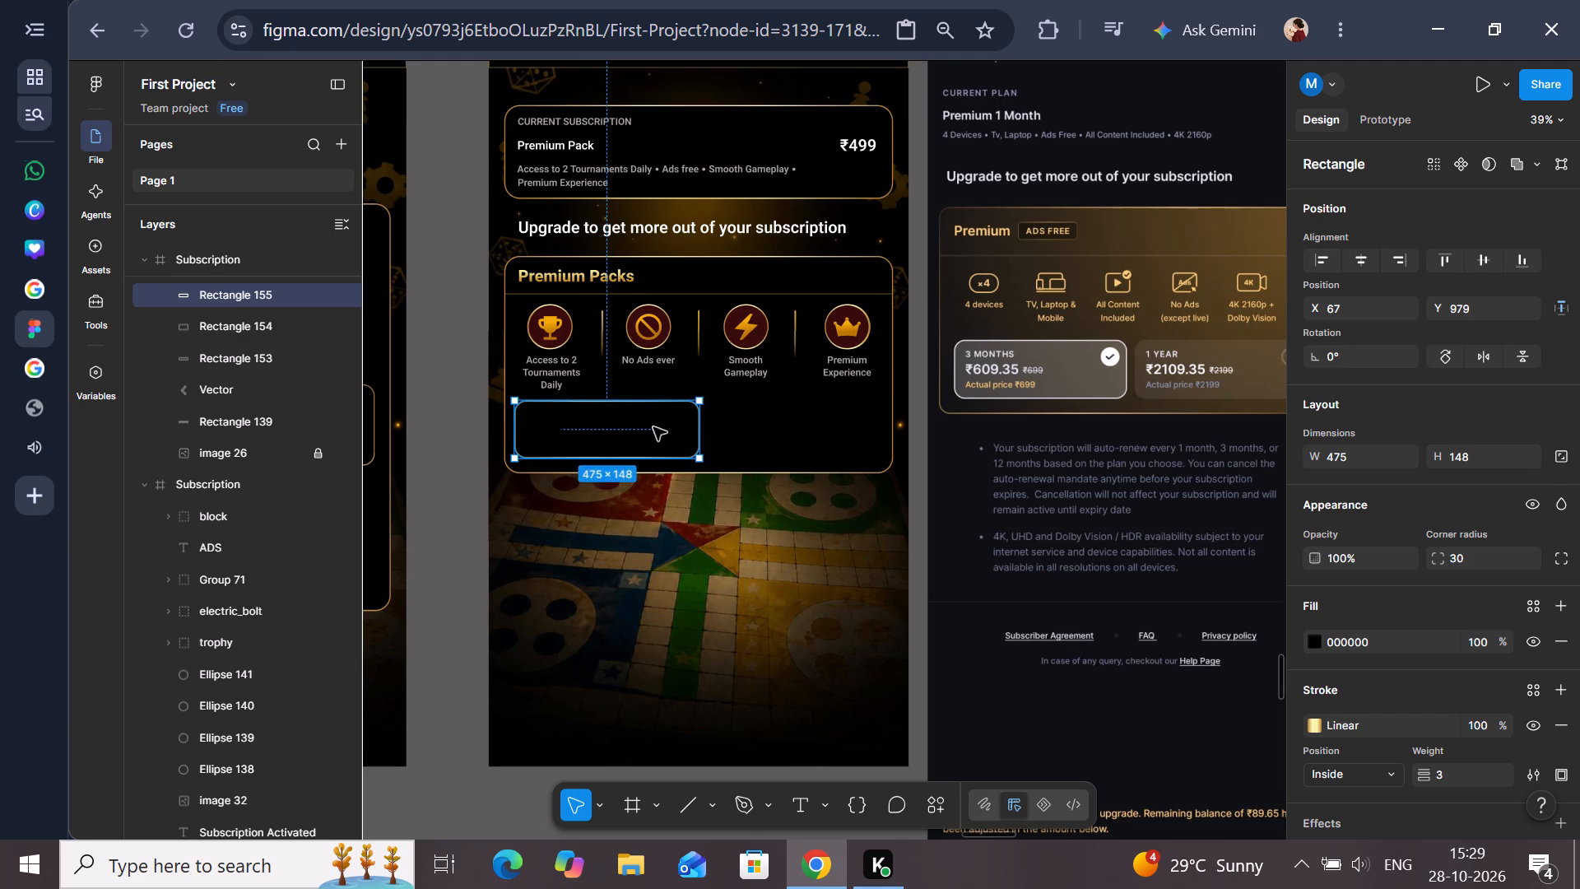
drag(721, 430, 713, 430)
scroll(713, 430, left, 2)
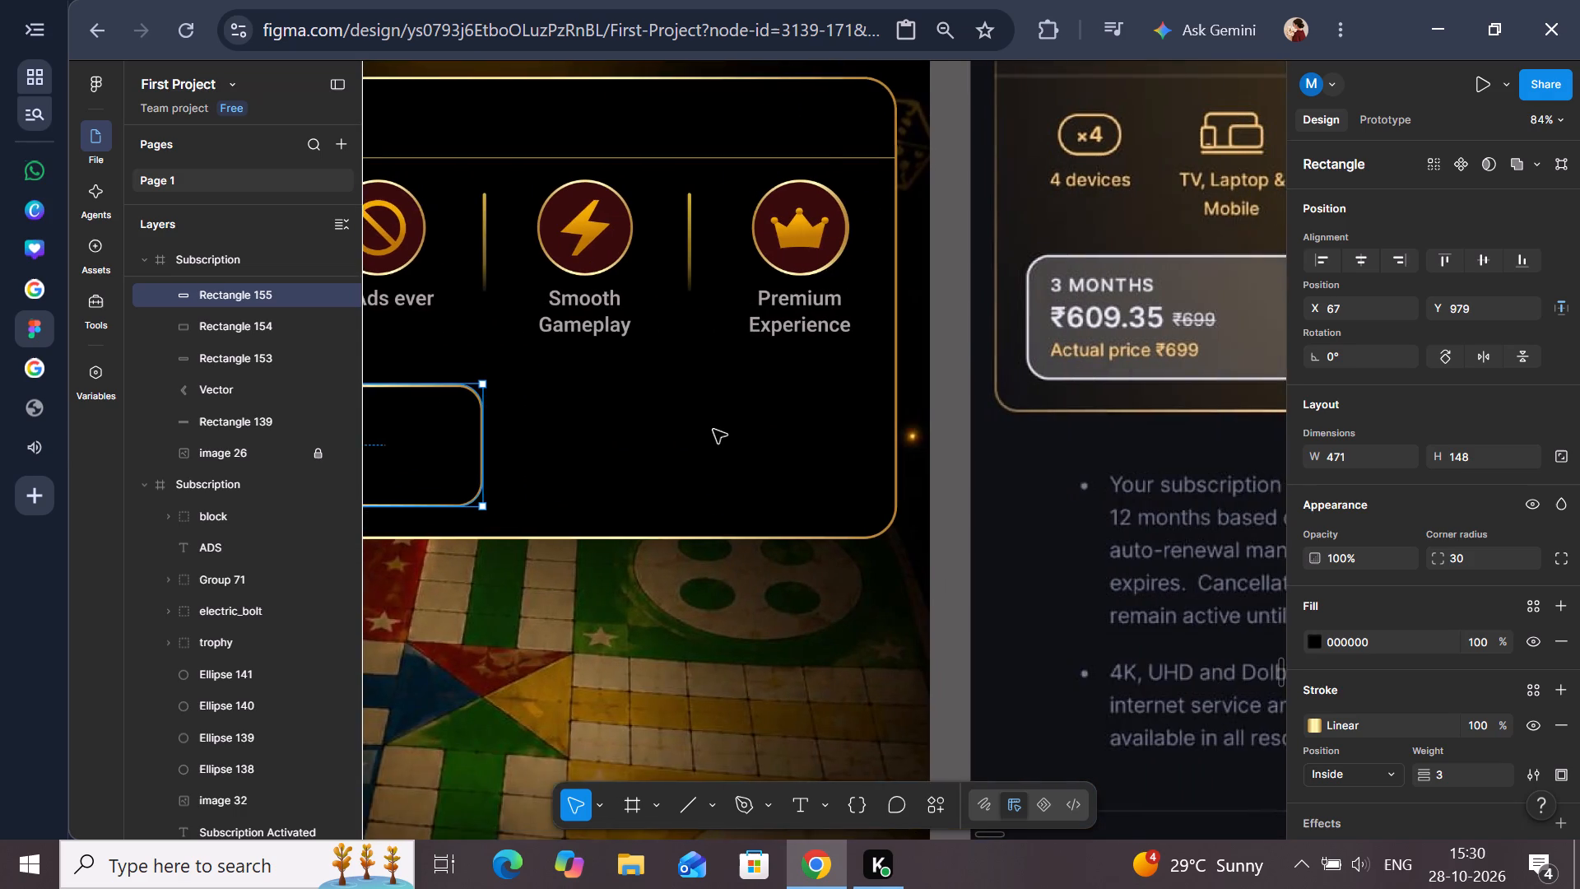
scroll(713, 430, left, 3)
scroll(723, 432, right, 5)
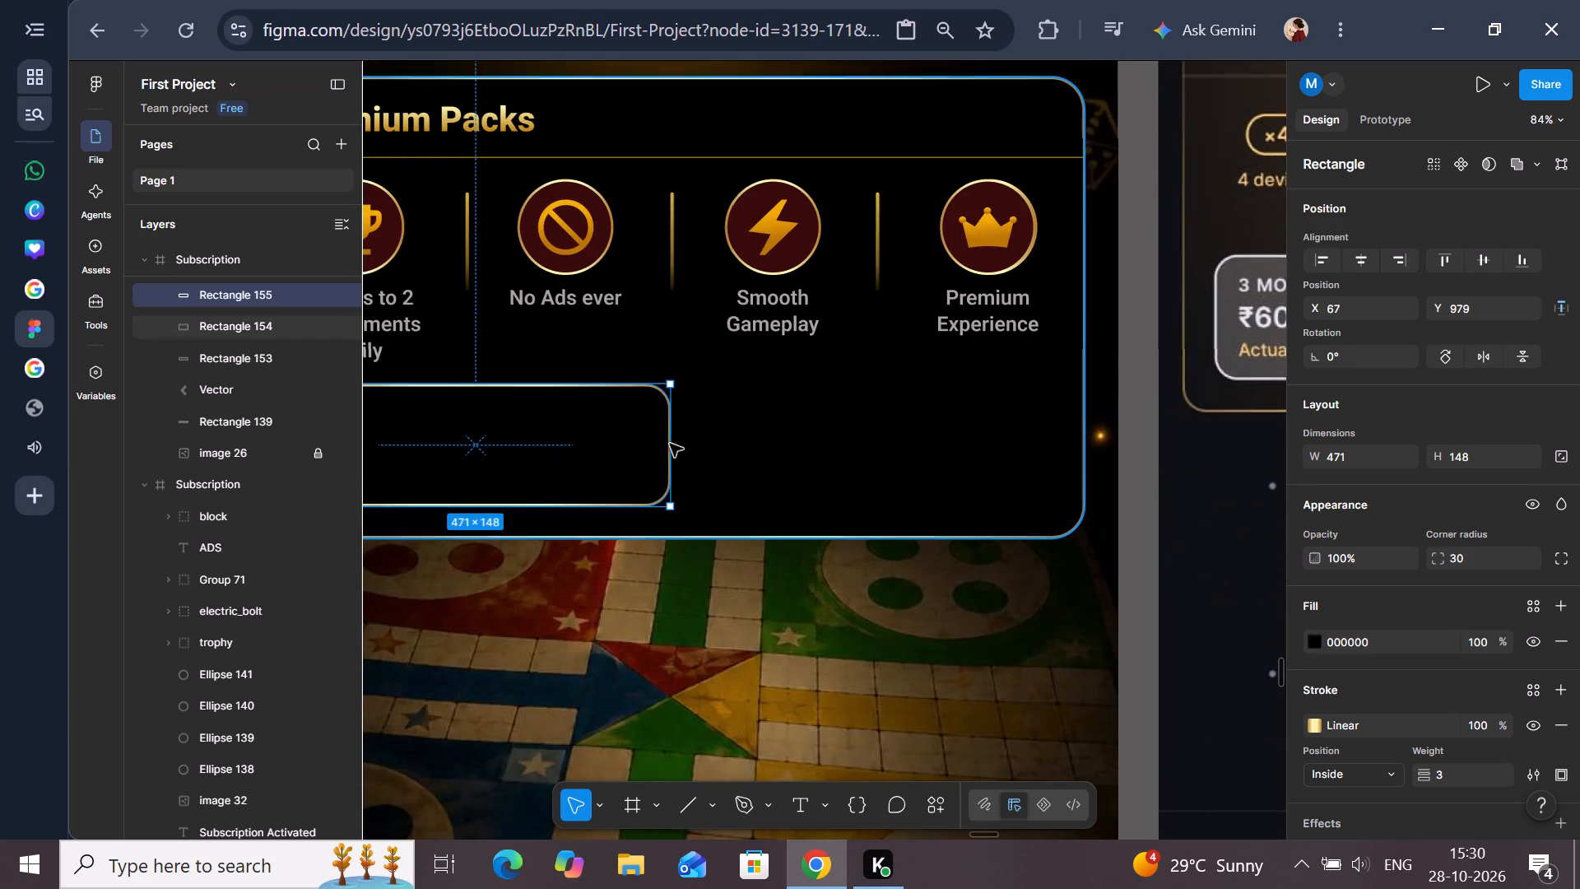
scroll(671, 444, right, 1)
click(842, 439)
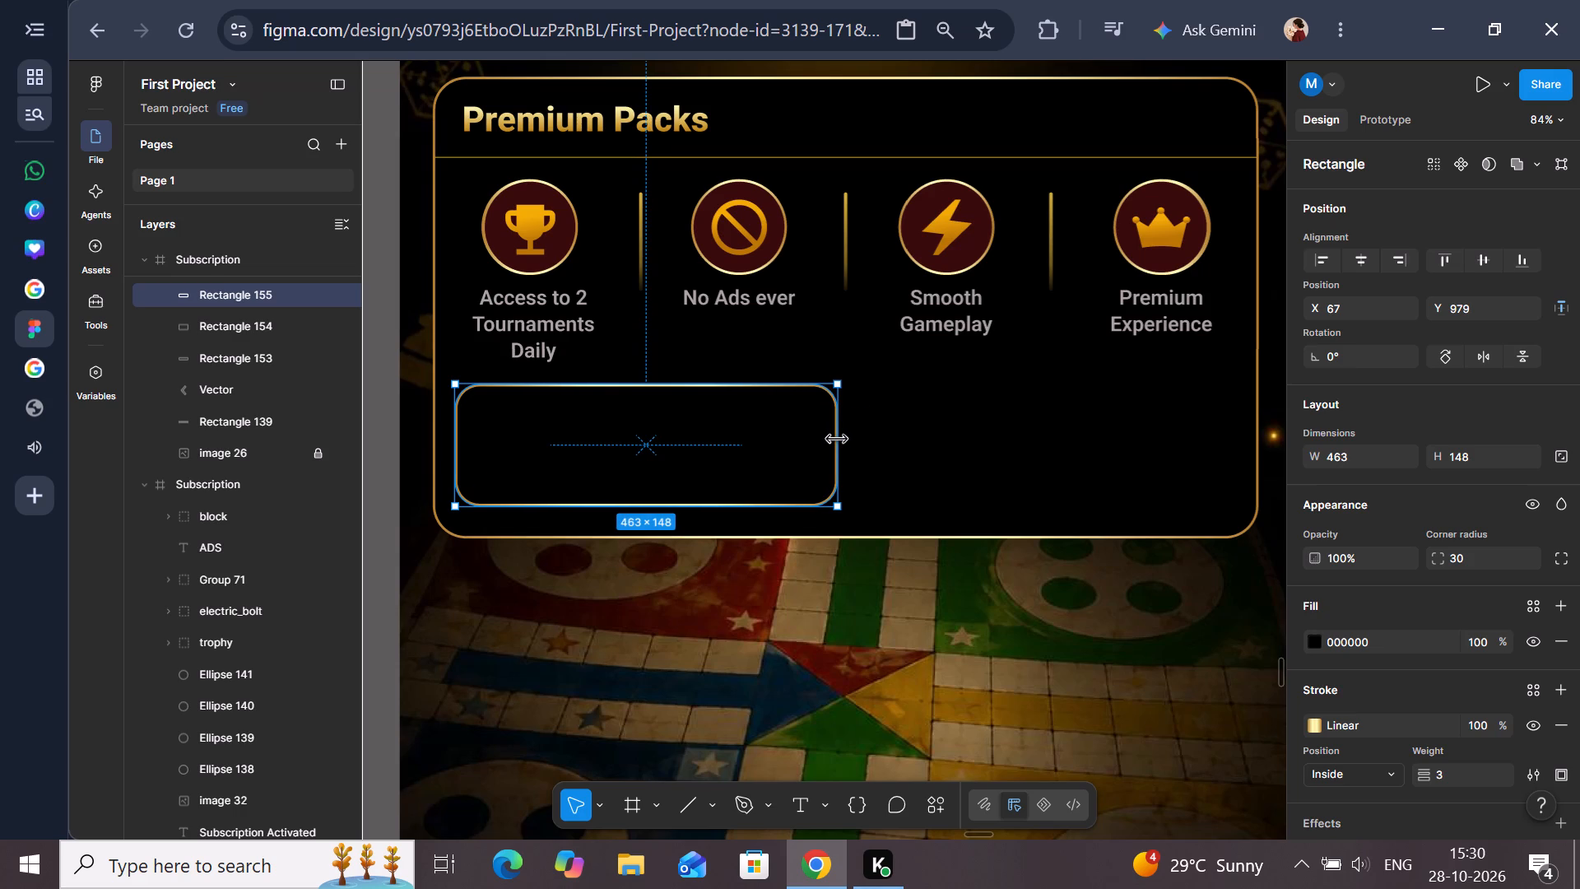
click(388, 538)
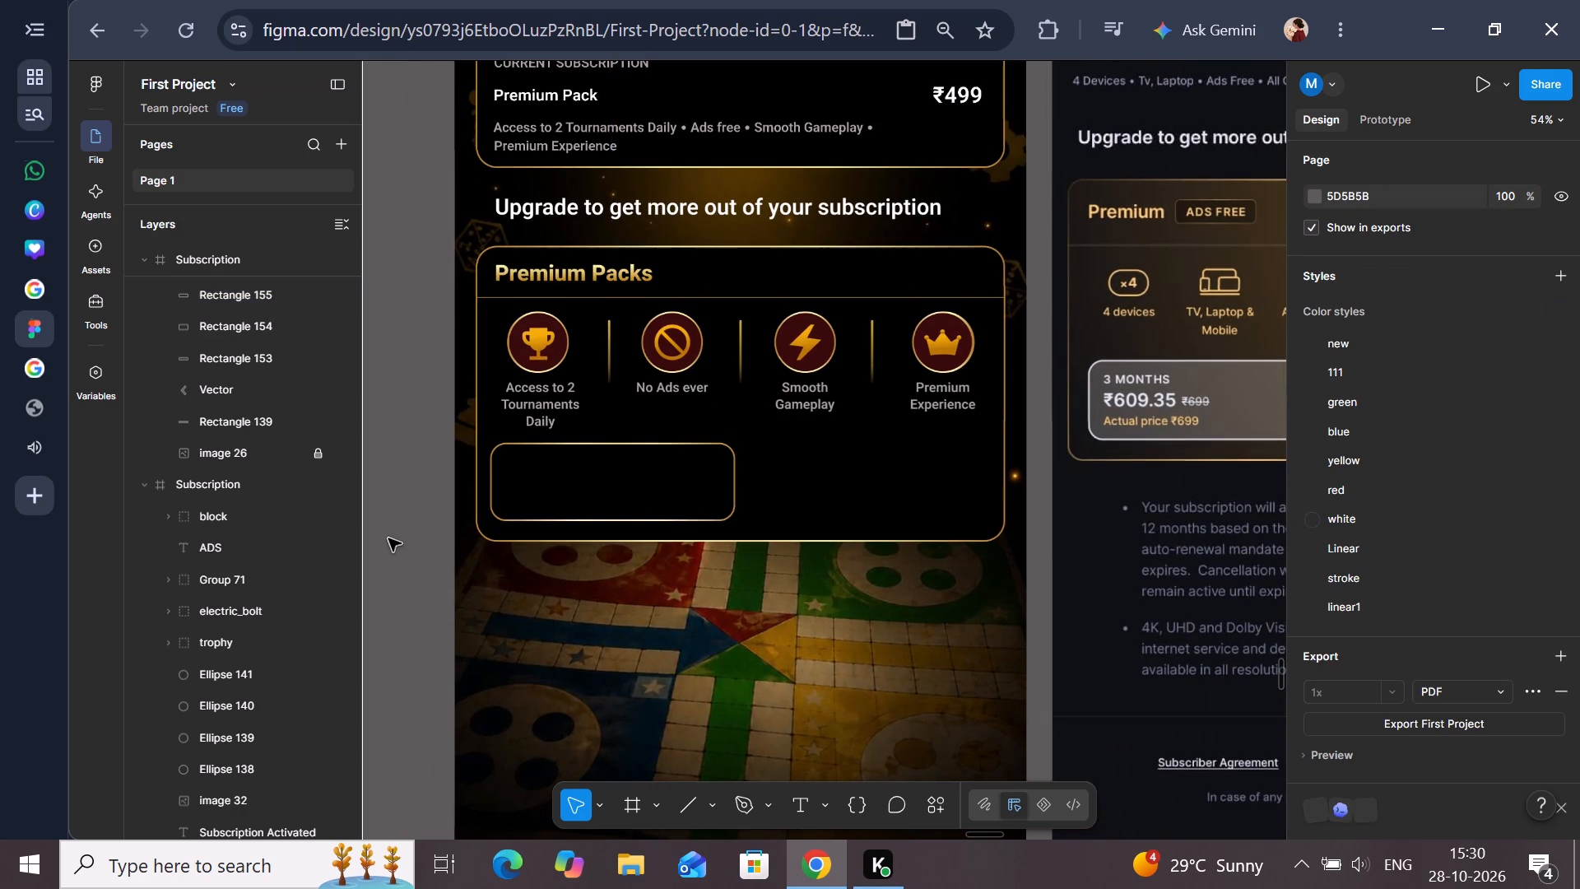
Adjust the right edge of the small plan box so its width is about 445.
click(681, 505)
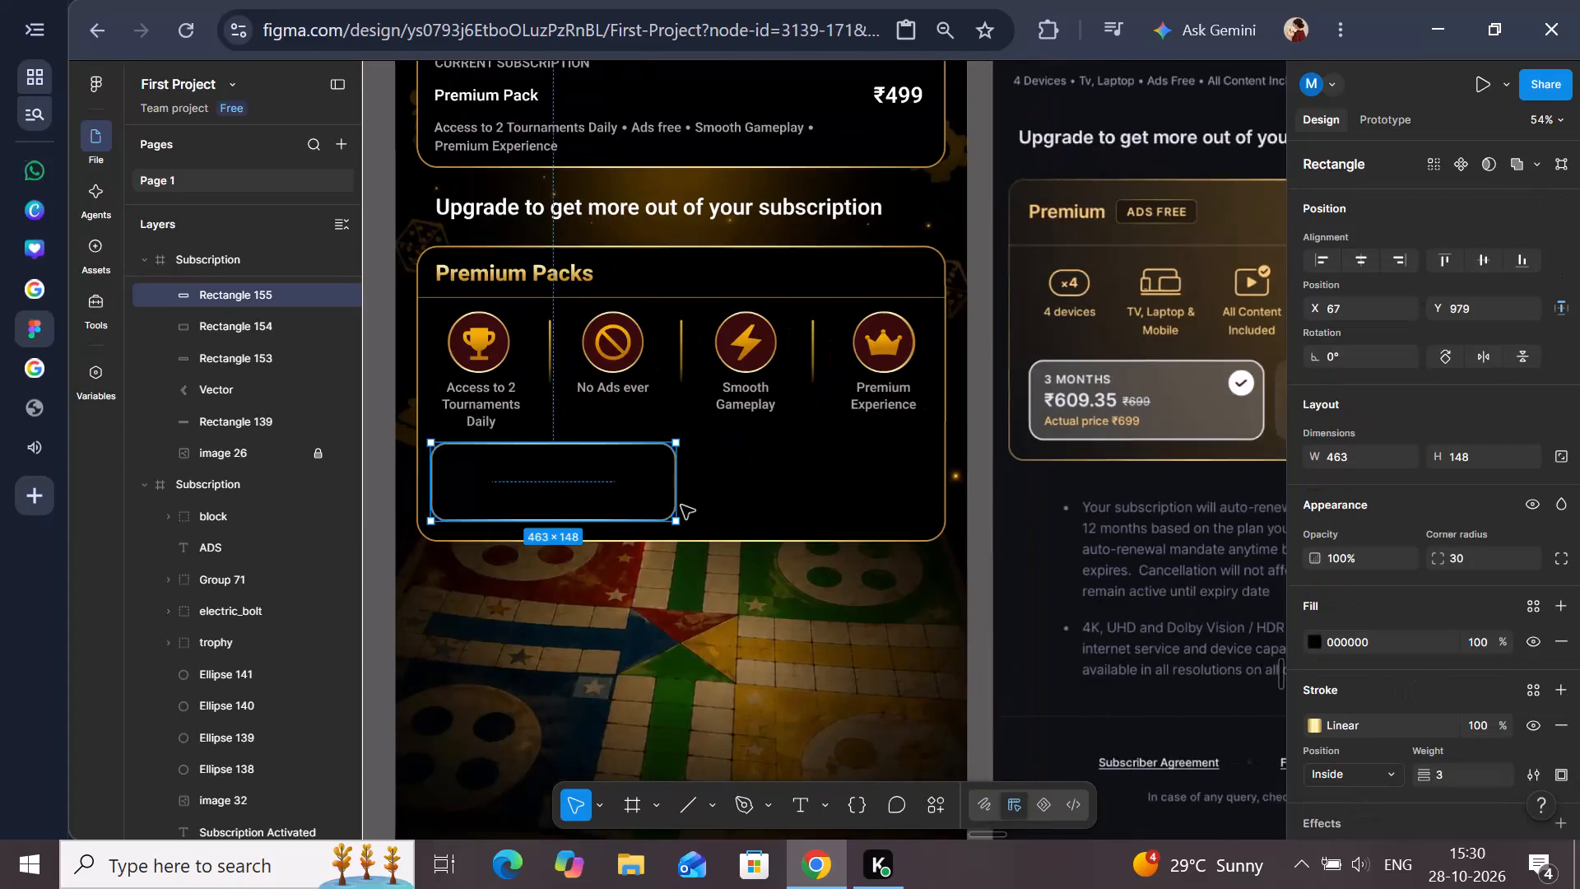
scroll(476, 486, right, 1)
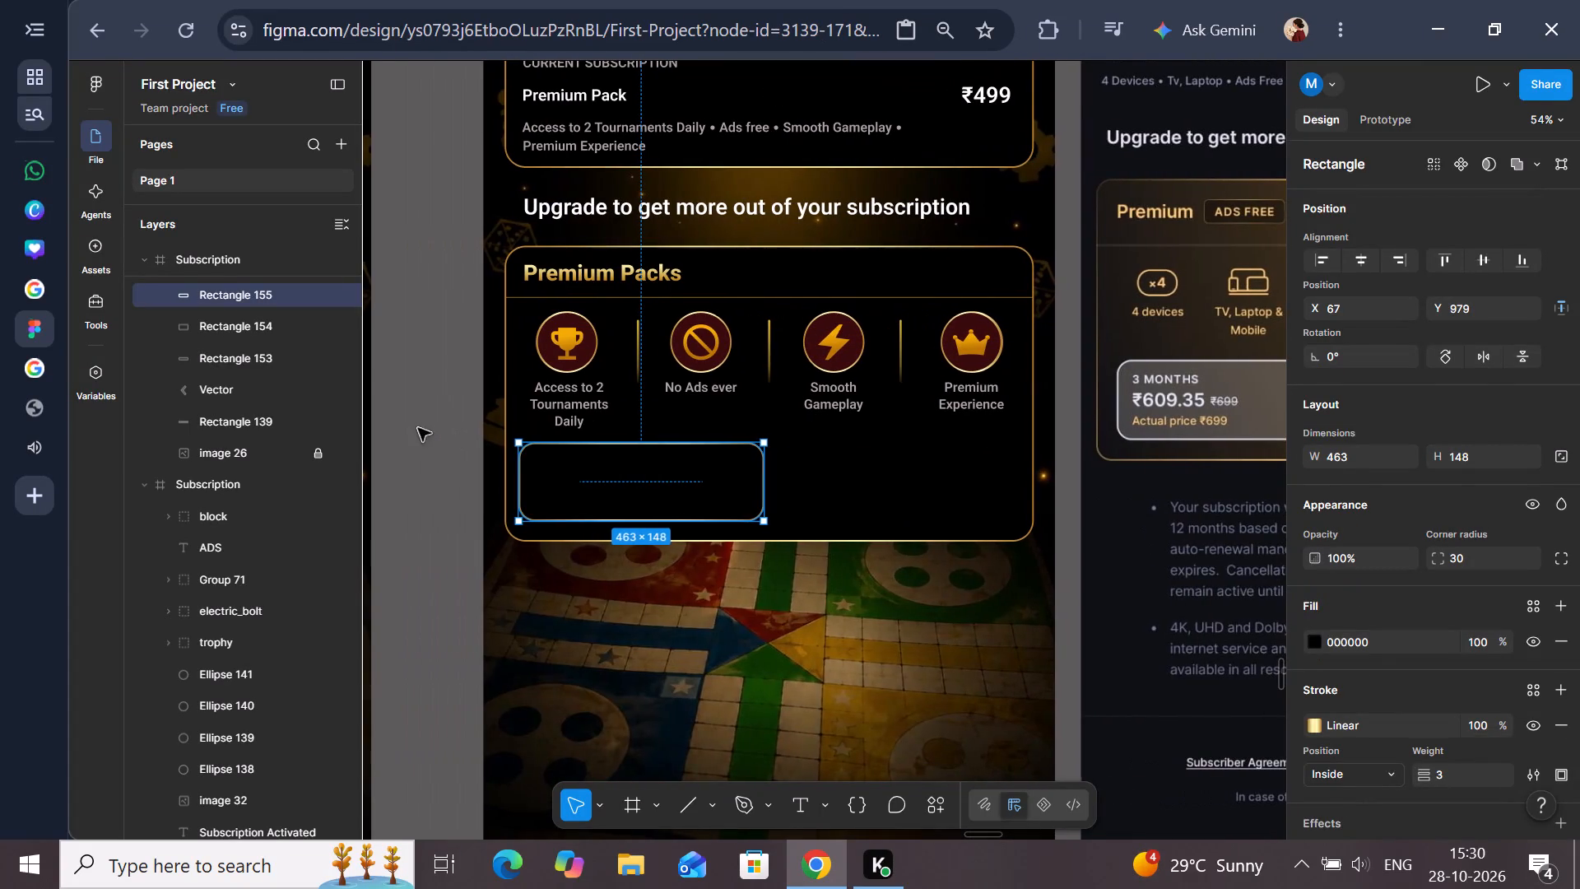
click(416, 422)
scroll(416, 422, right, 1)
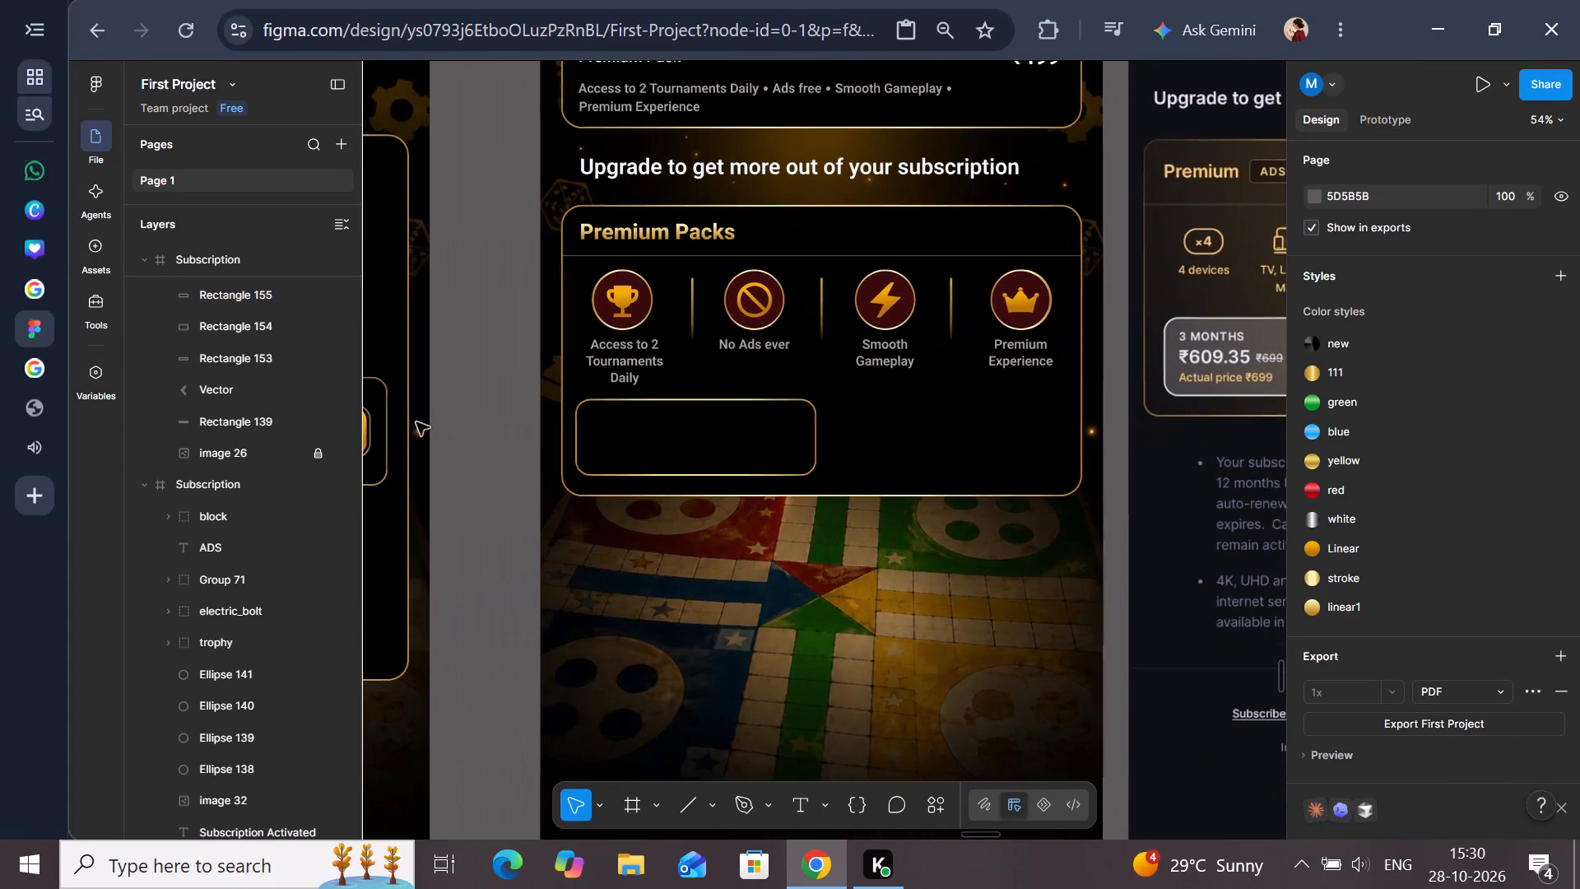
click(747, 435)
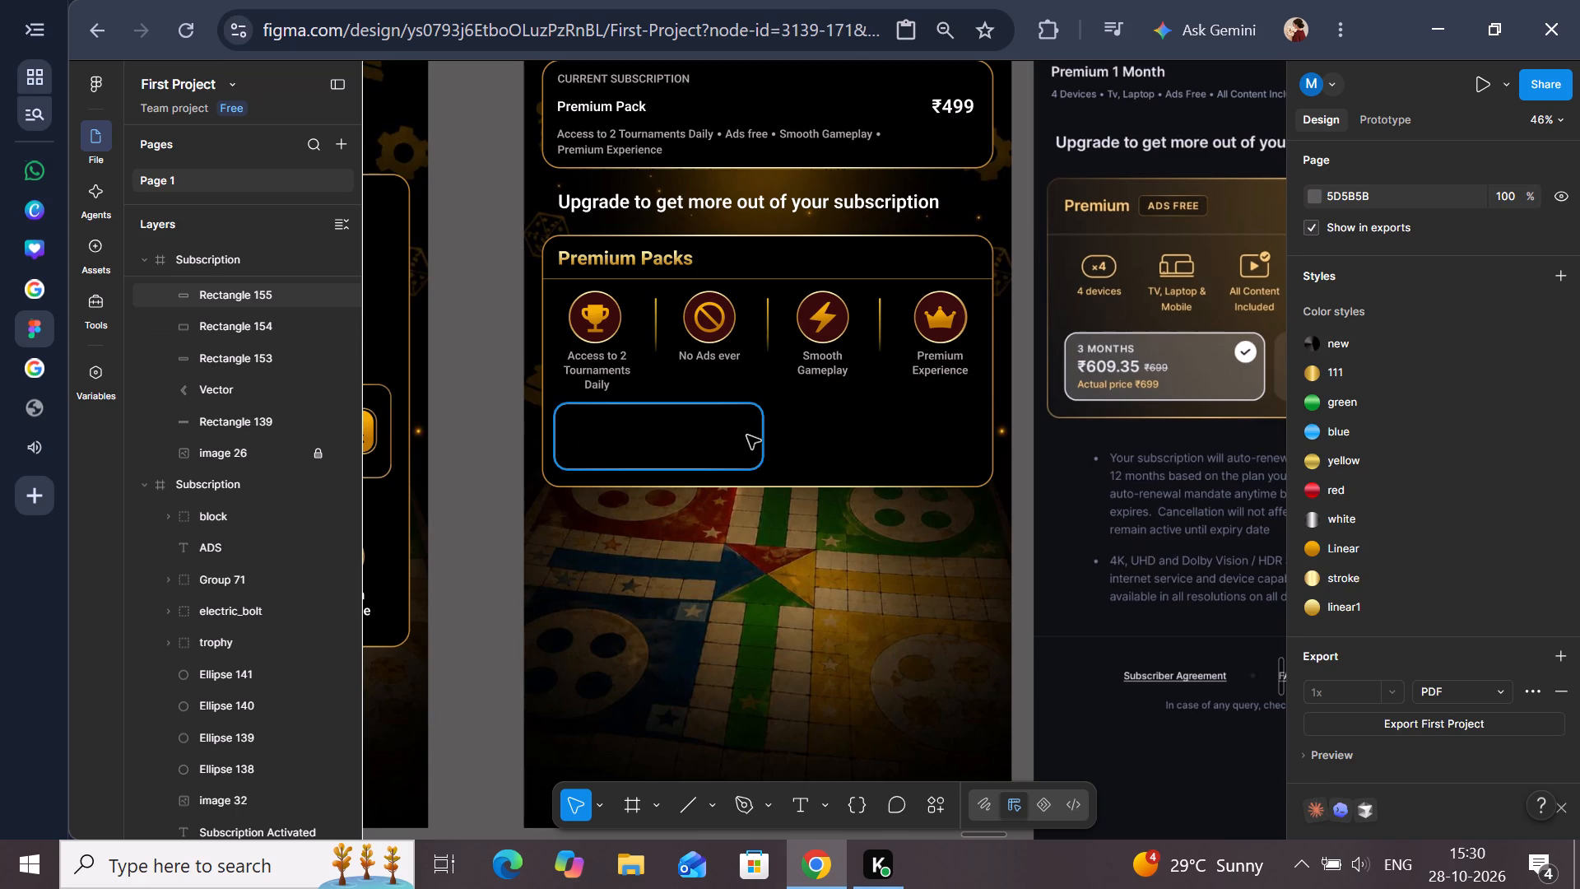
drag(762, 439, 754, 439)
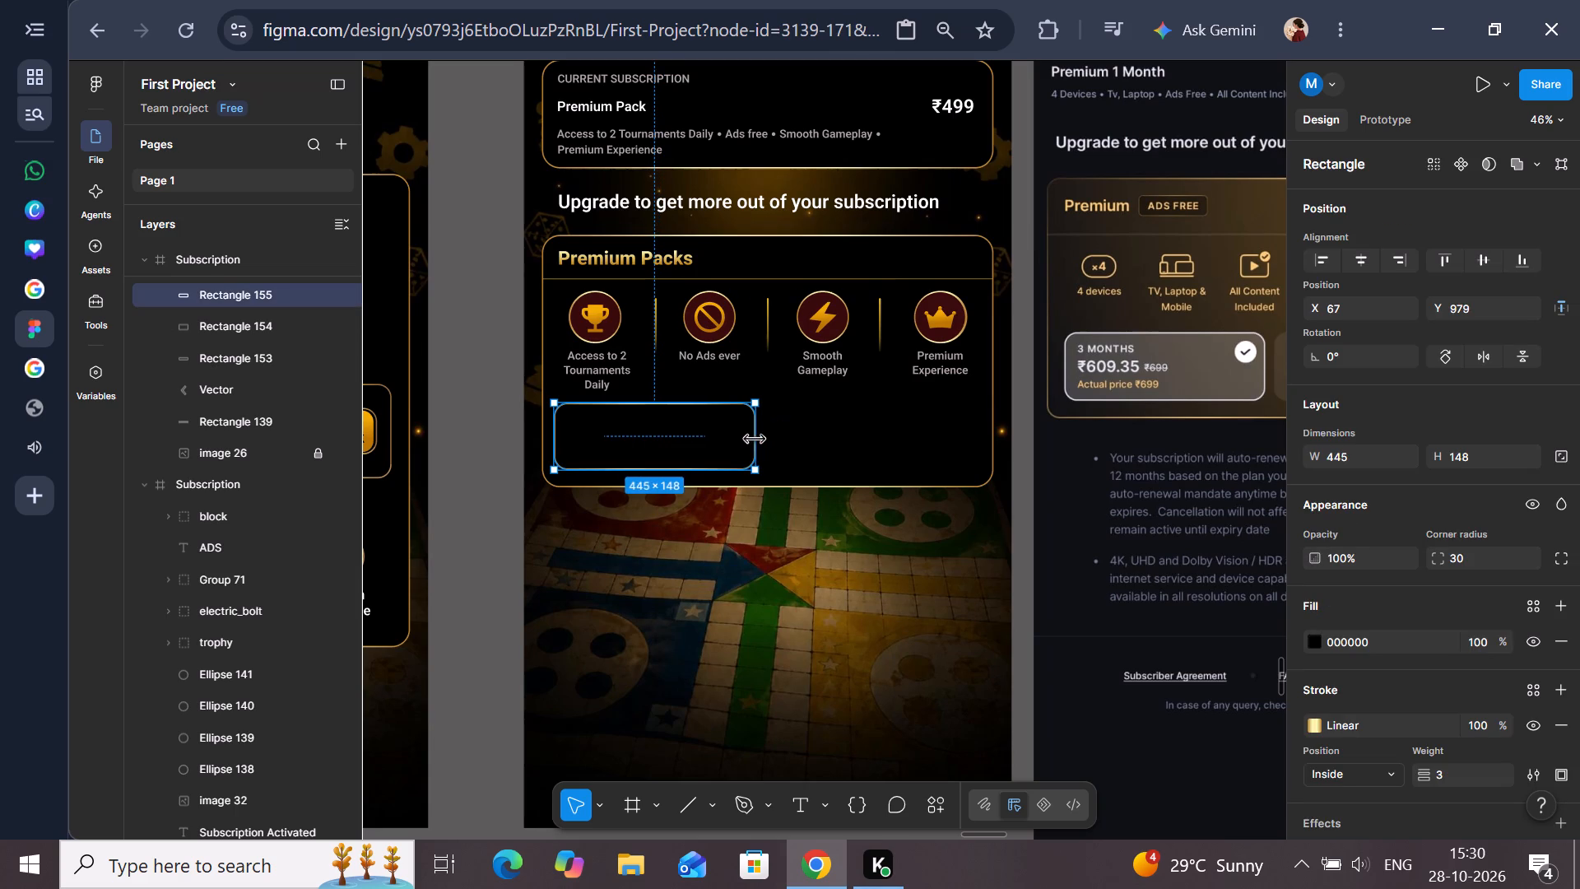
drag(754, 439, 755, 439)
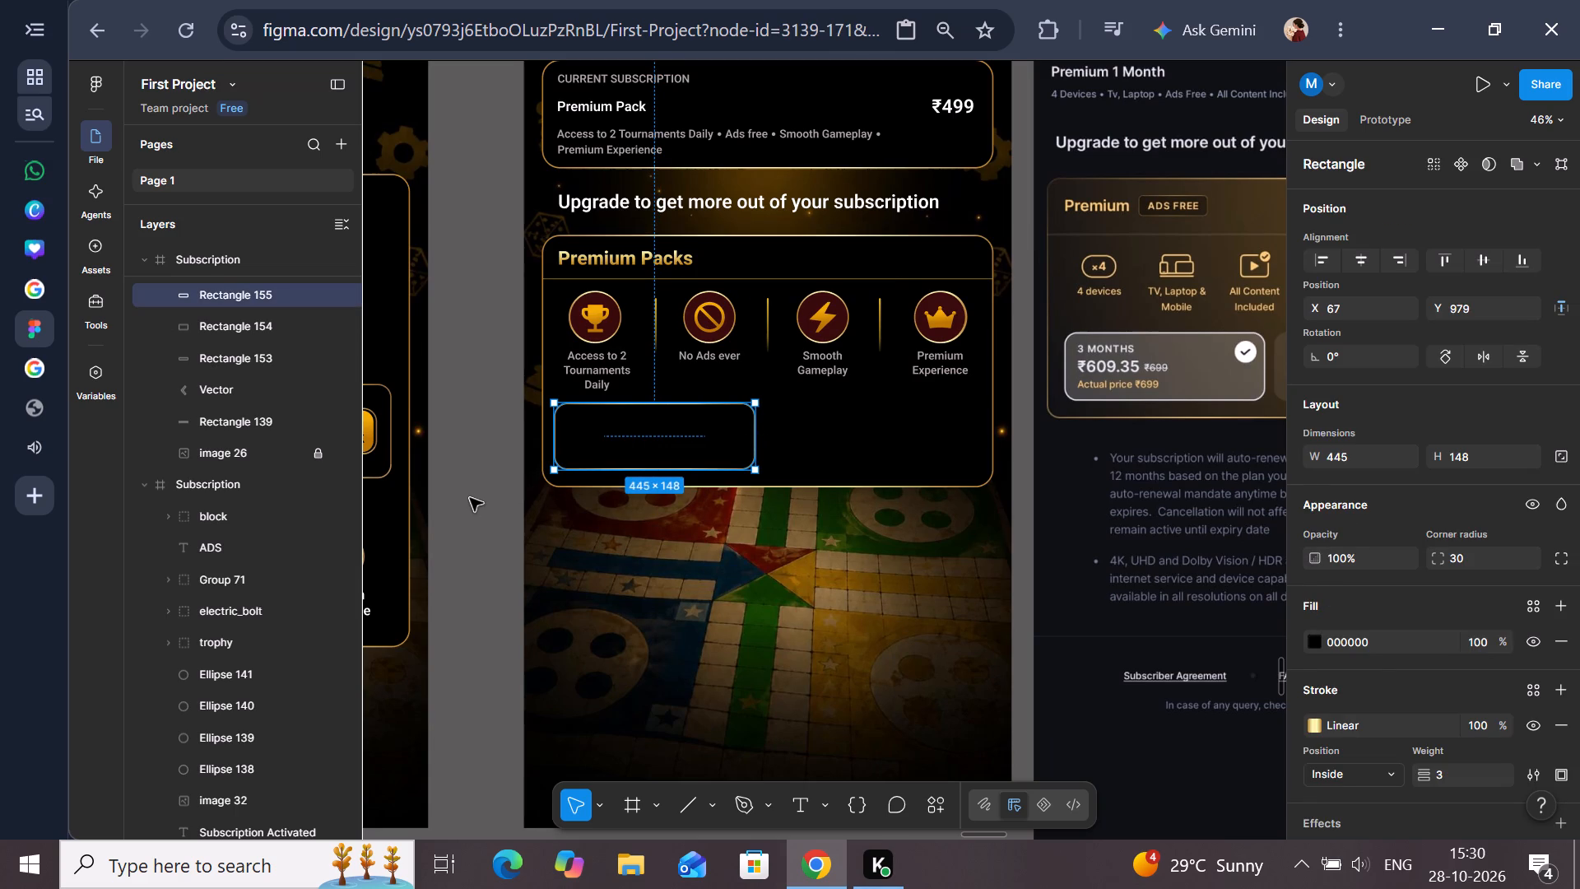
click(469, 498)
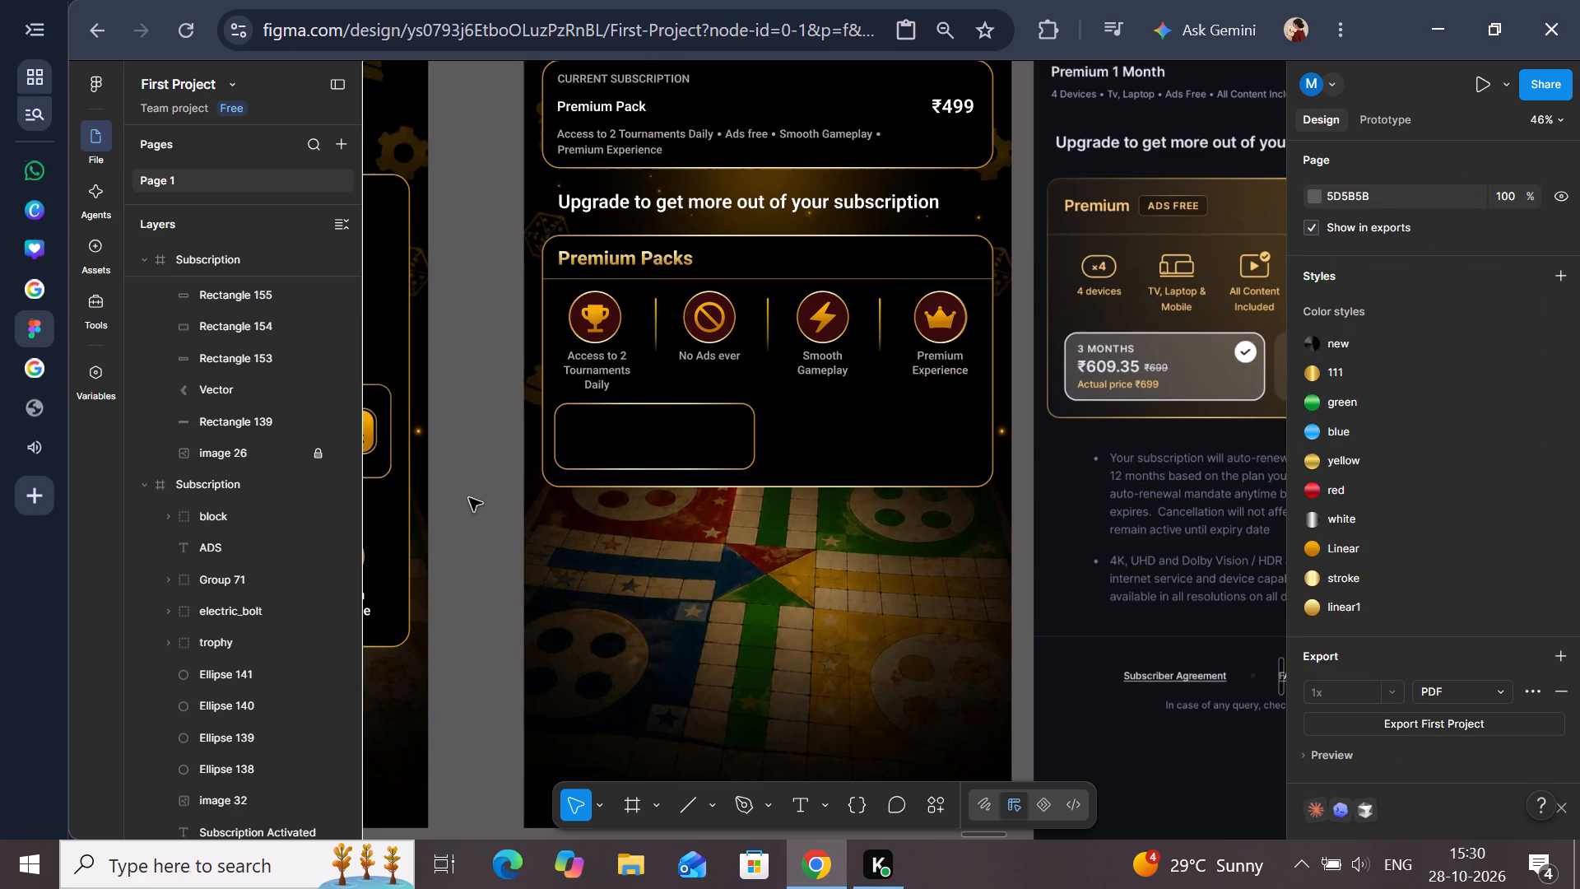
Move the small plan box inside the Premium Packs card to about X 74, Y 983.
click(594, 437)
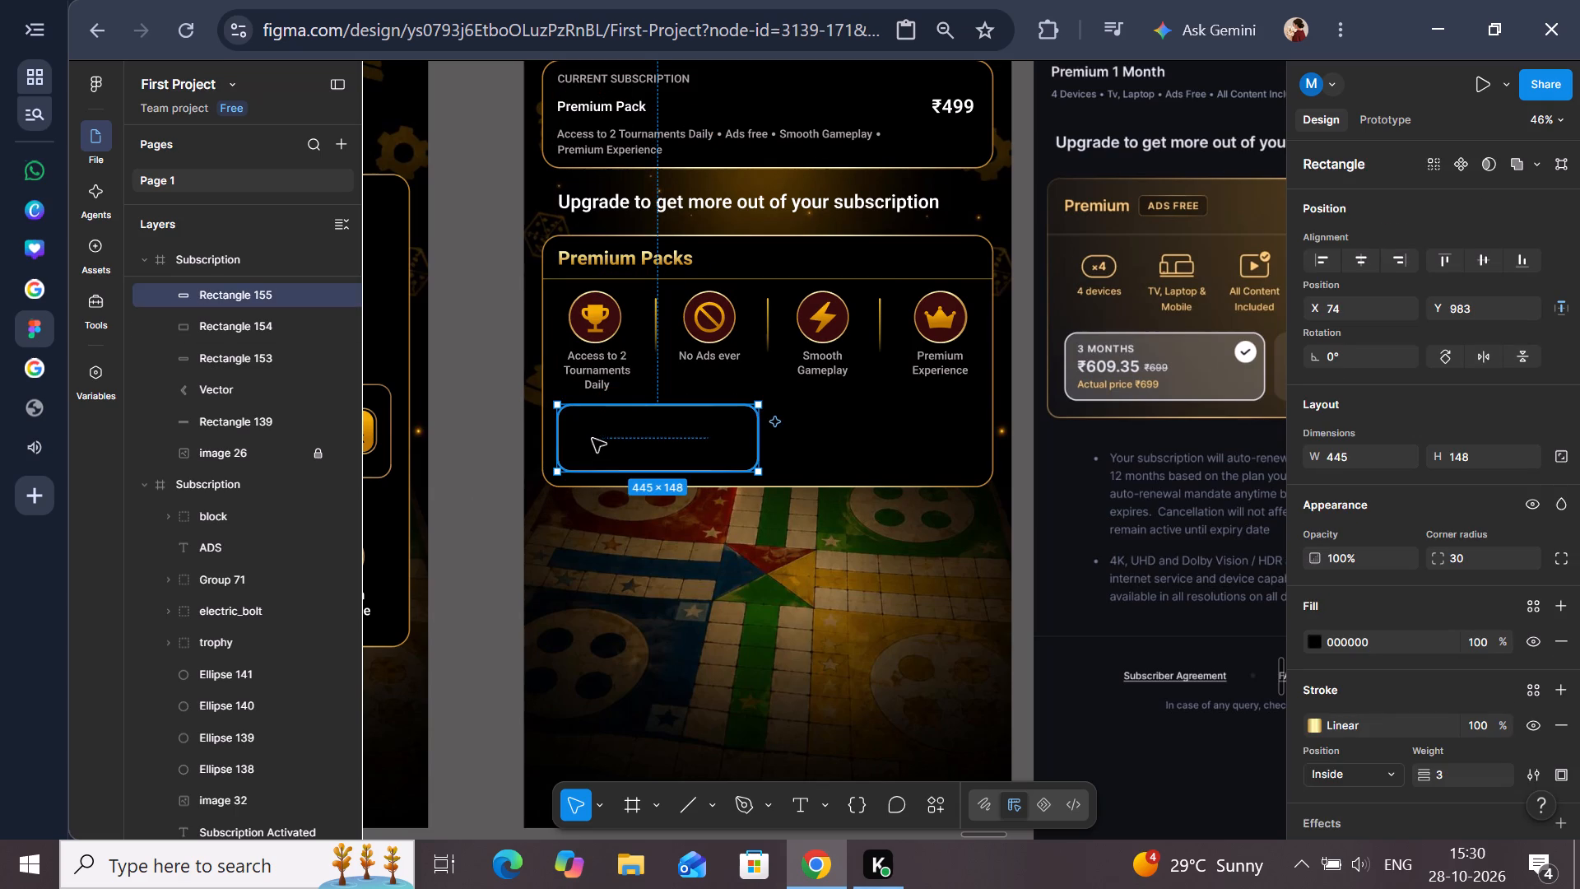
click(457, 489)
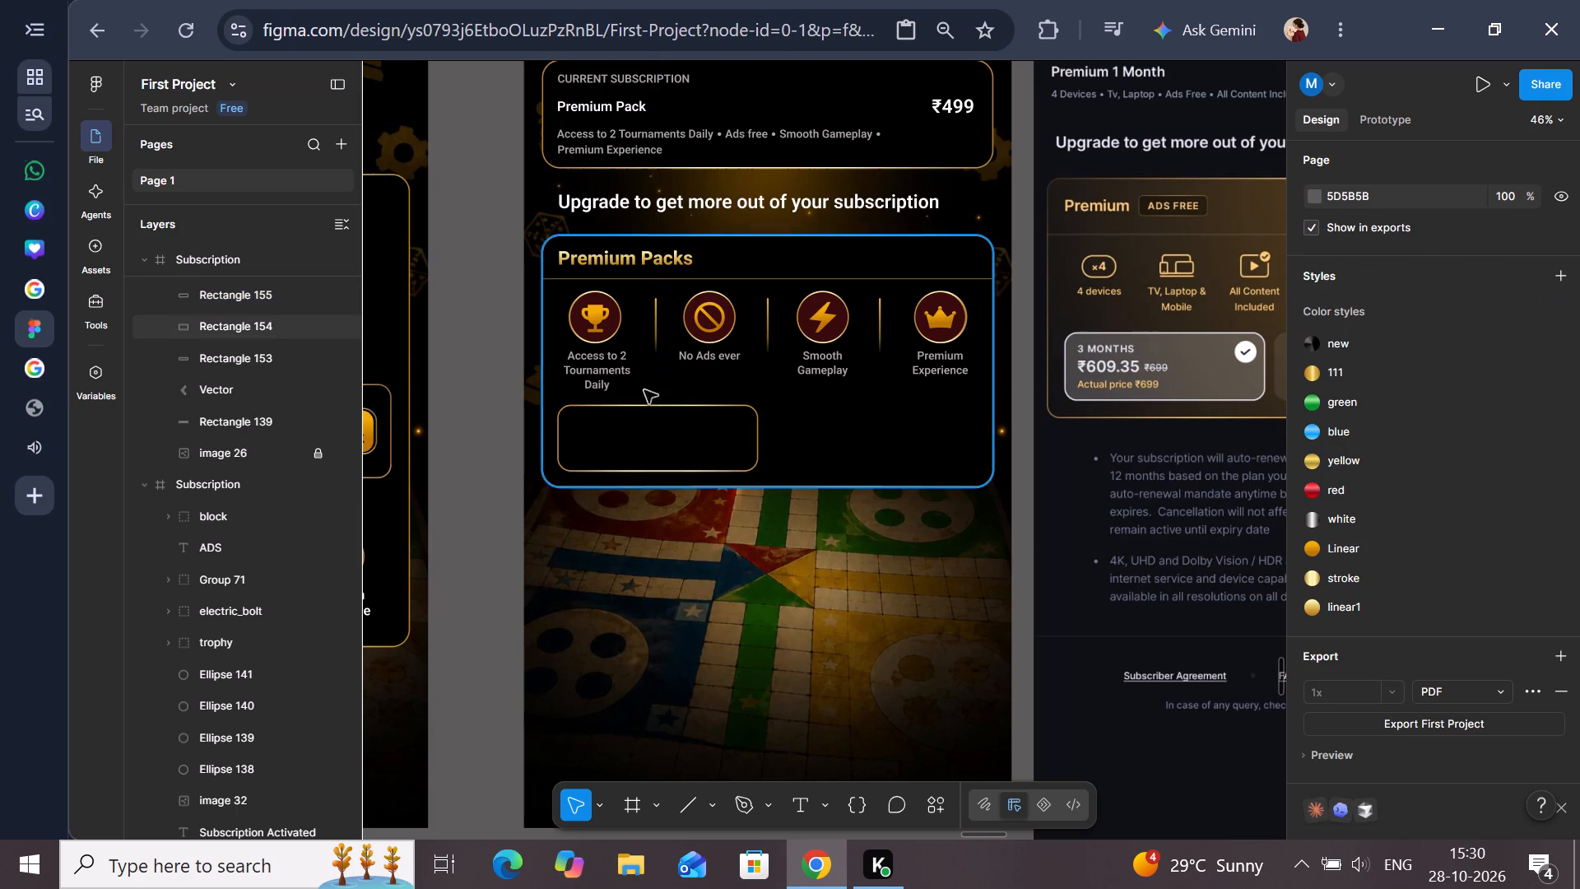
Examine the Subscription Packs and Subscription Activated screens and the reference screen's plan options to compare them with the Premium Packs card.
scroll(651, 432, right, 3)
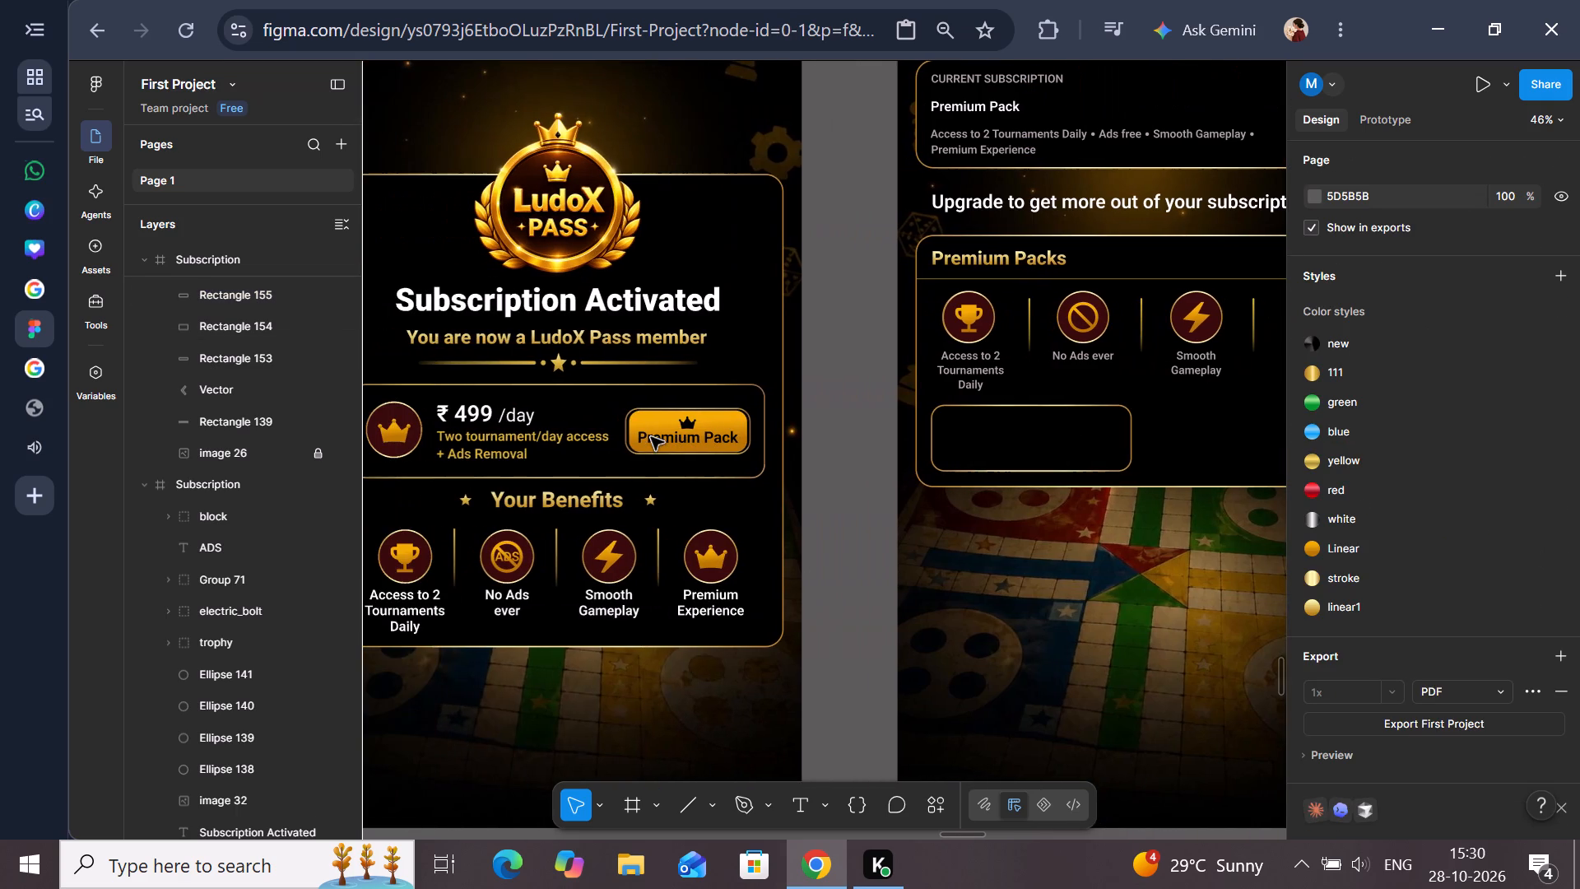
scroll(651, 437, right, 6)
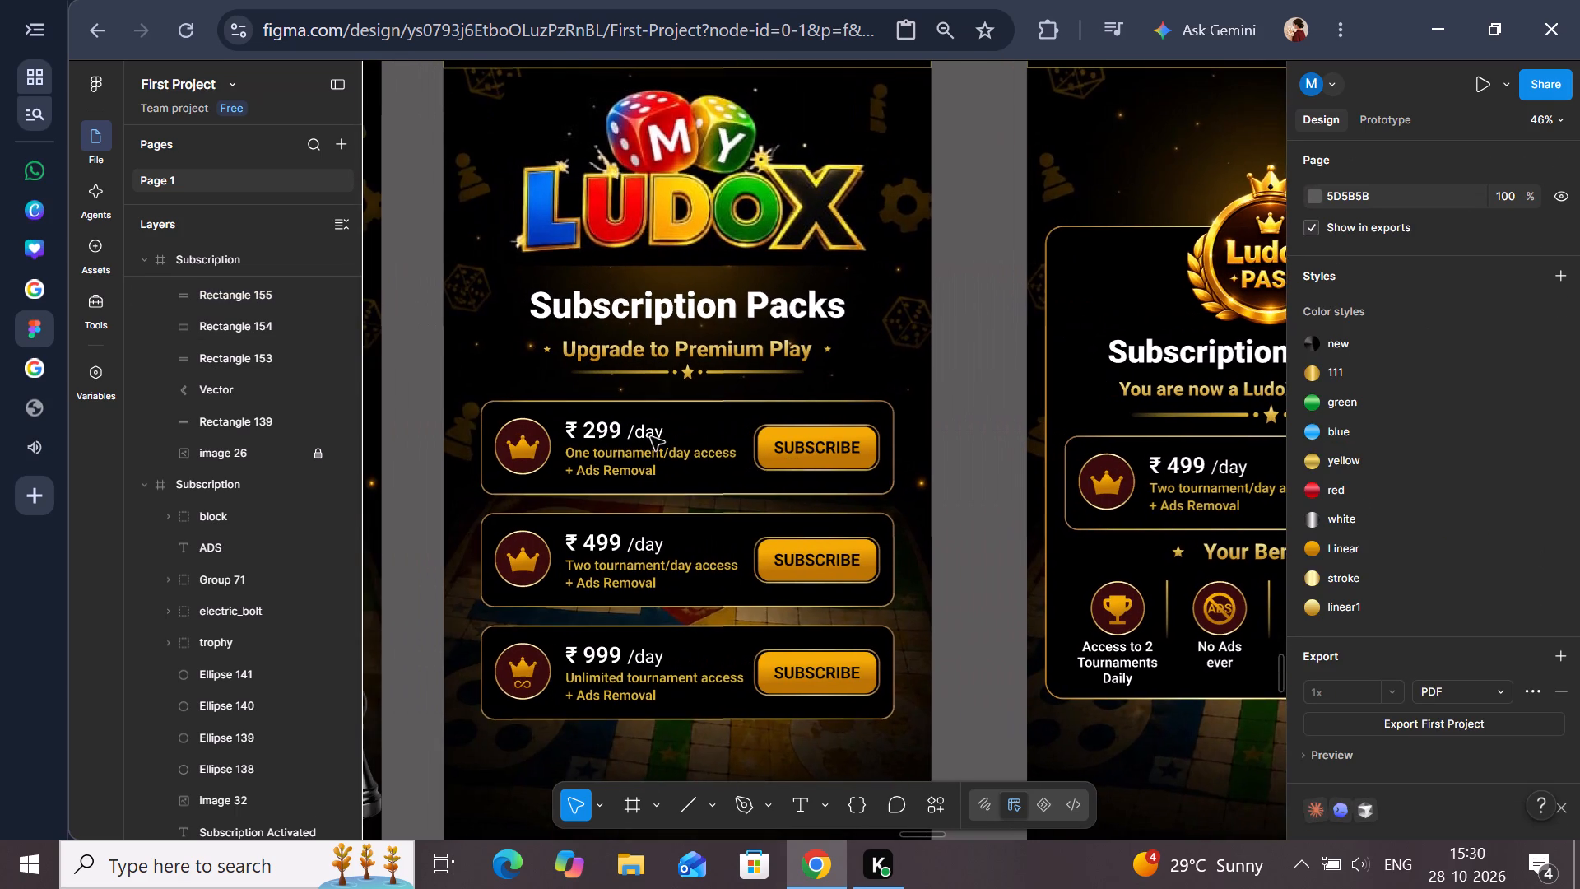
scroll(651, 437, down, 1)
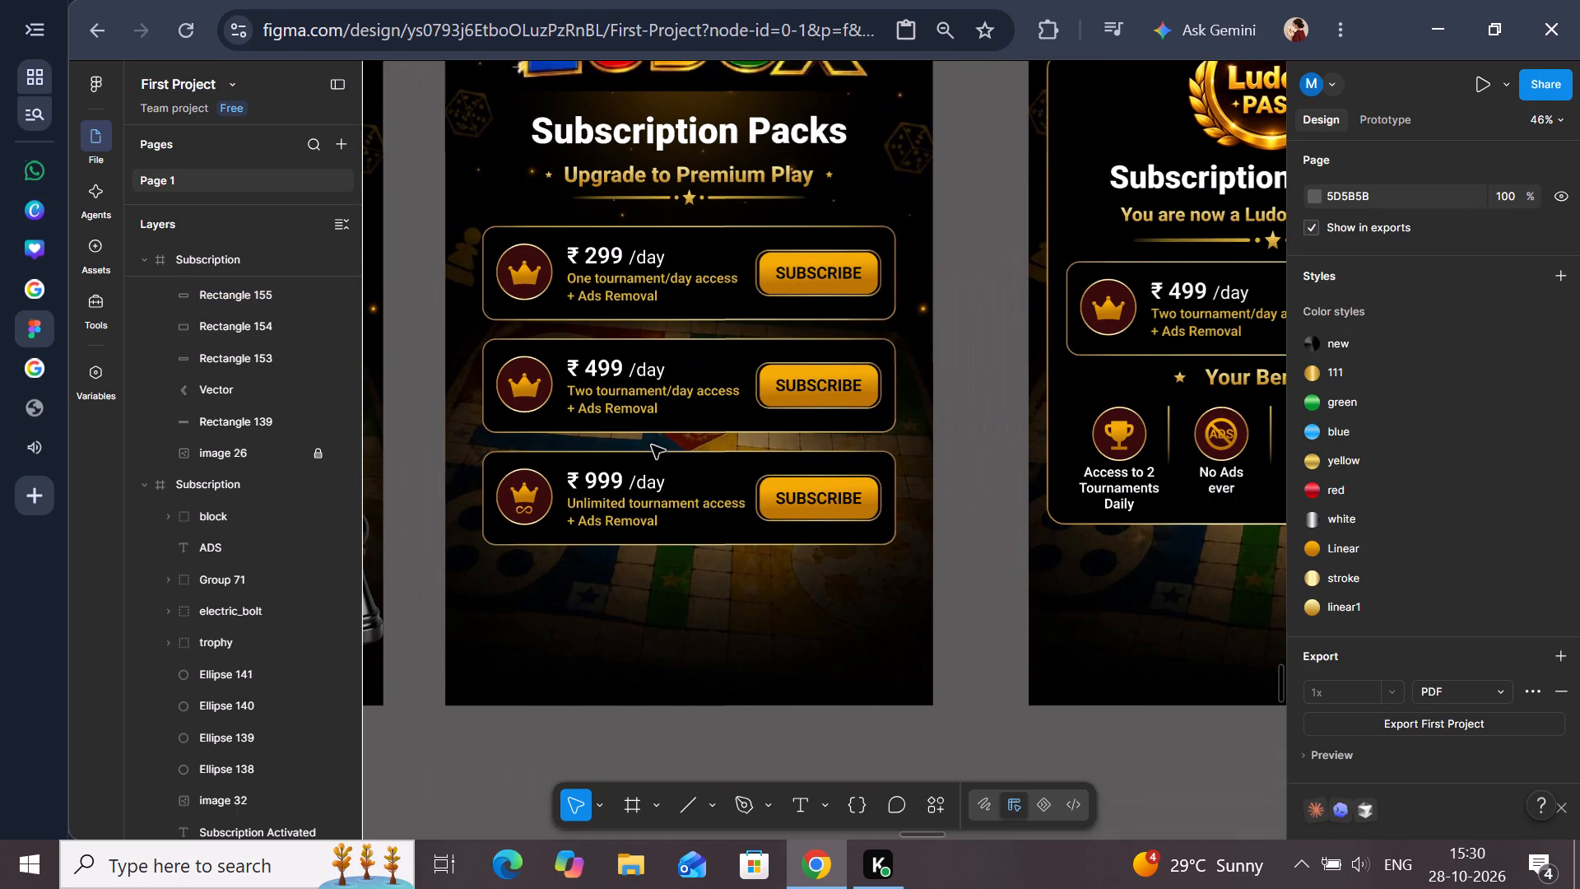
scroll(657, 456, left, 2)
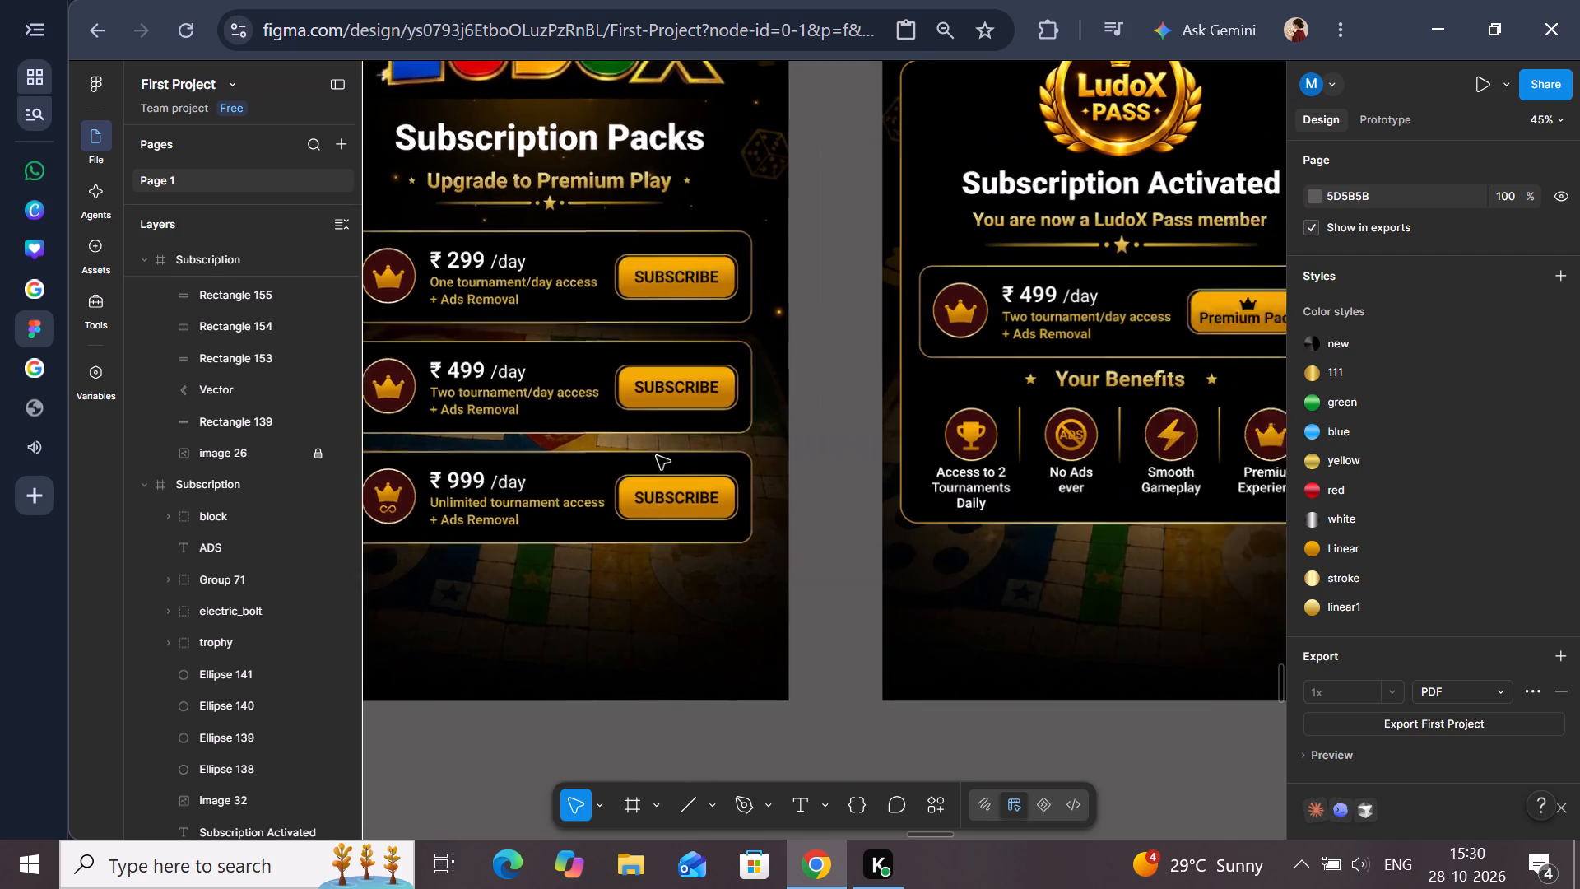
scroll(657, 456, left, 6)
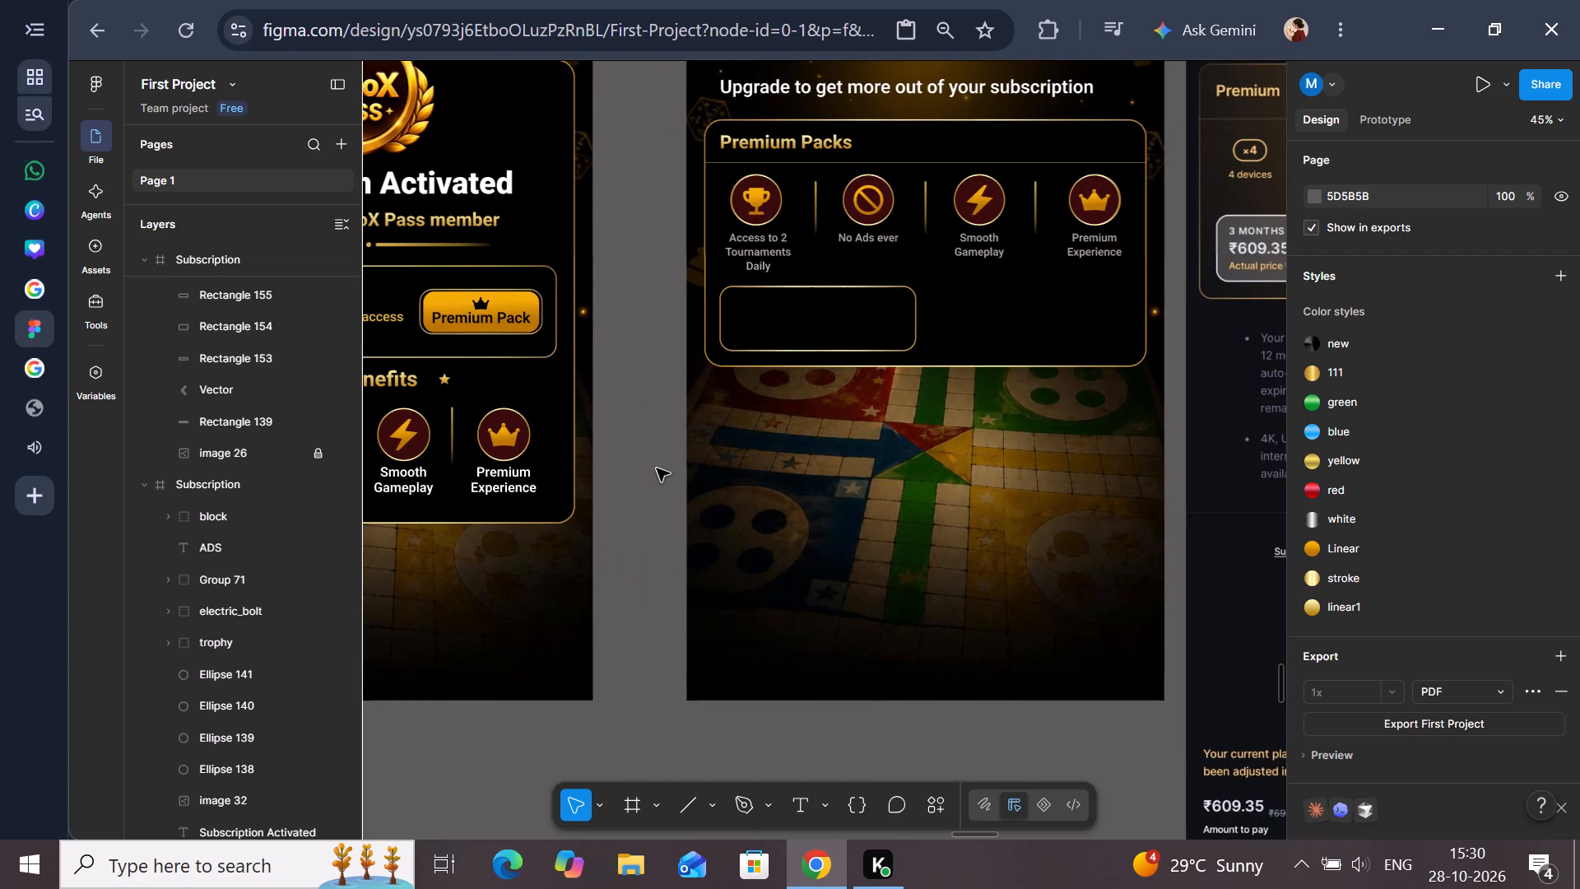
scroll(657, 468, down, 1)
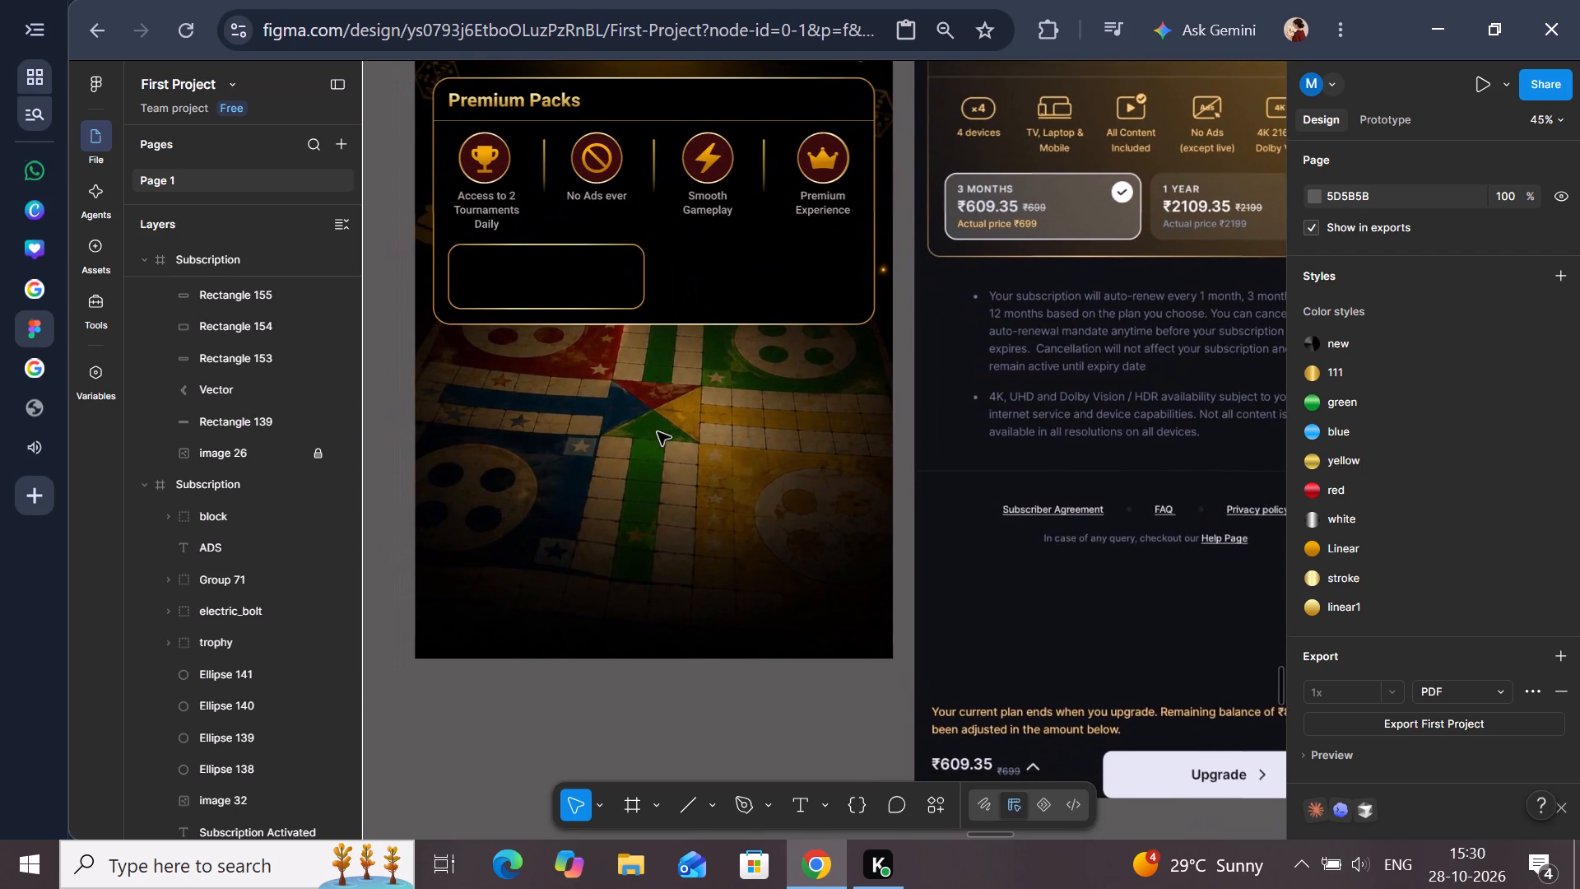
scroll(658, 432, down, 1)
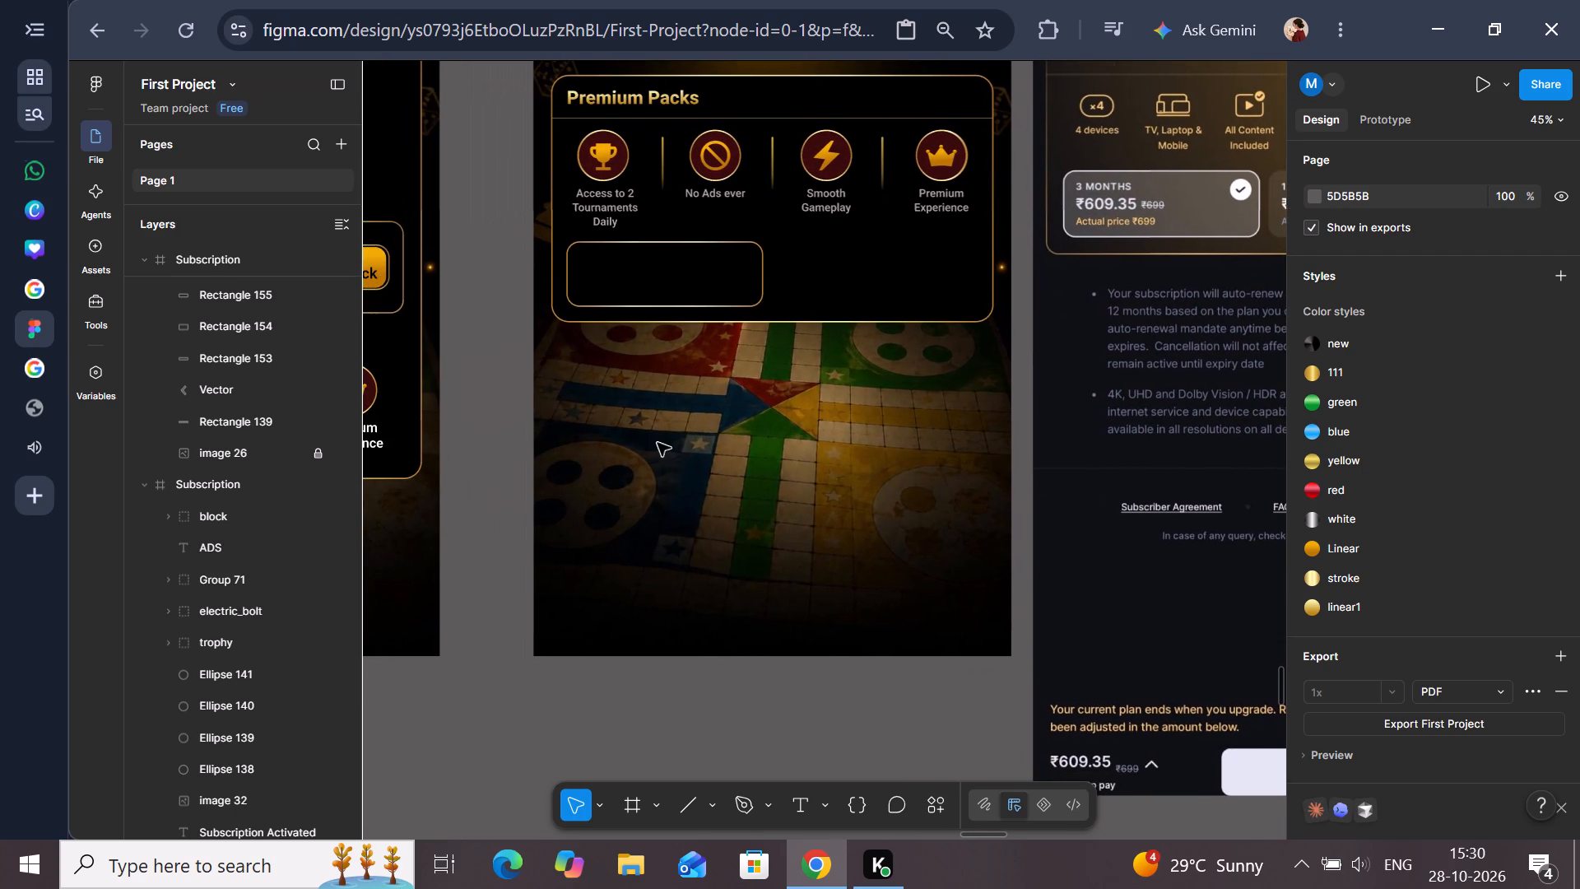
scroll(658, 443, right, 5)
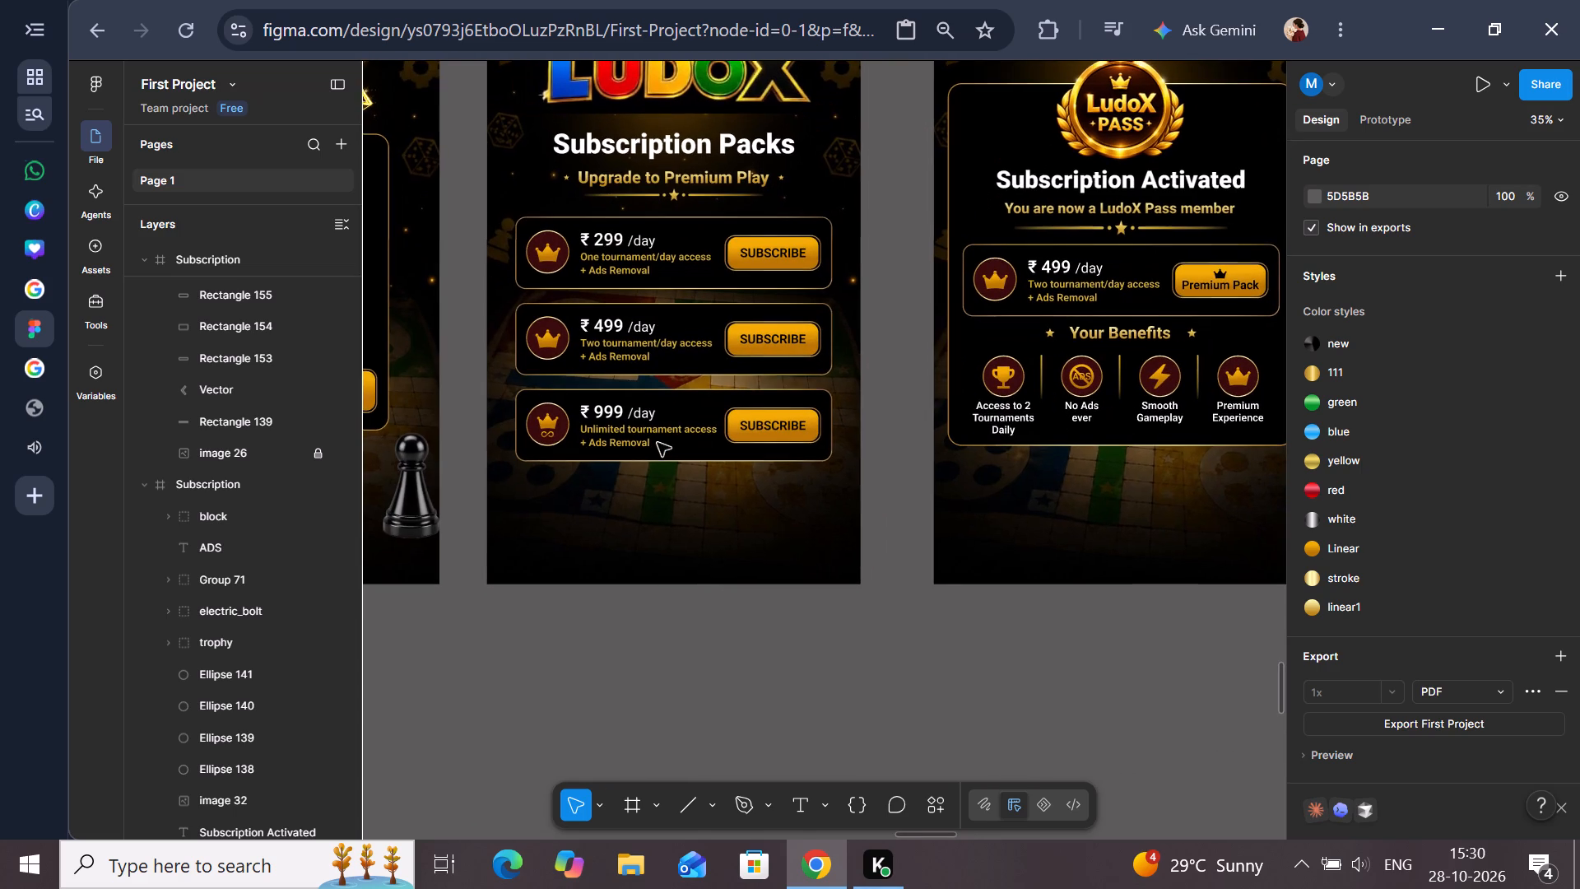
scroll(658, 443, left, 1)
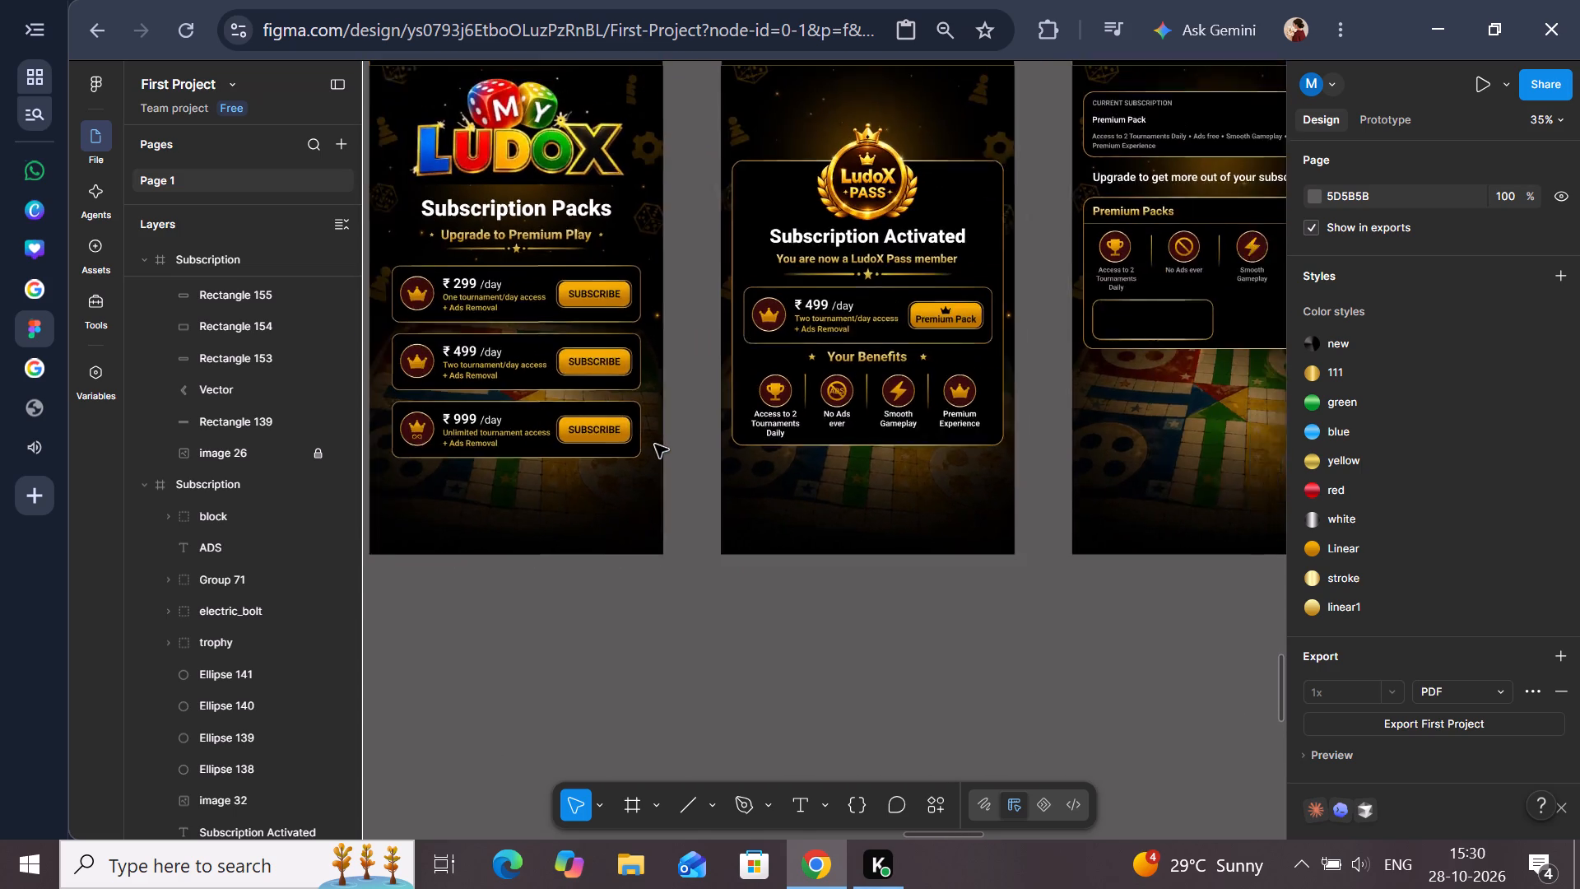
scroll(655, 444, left, 4)
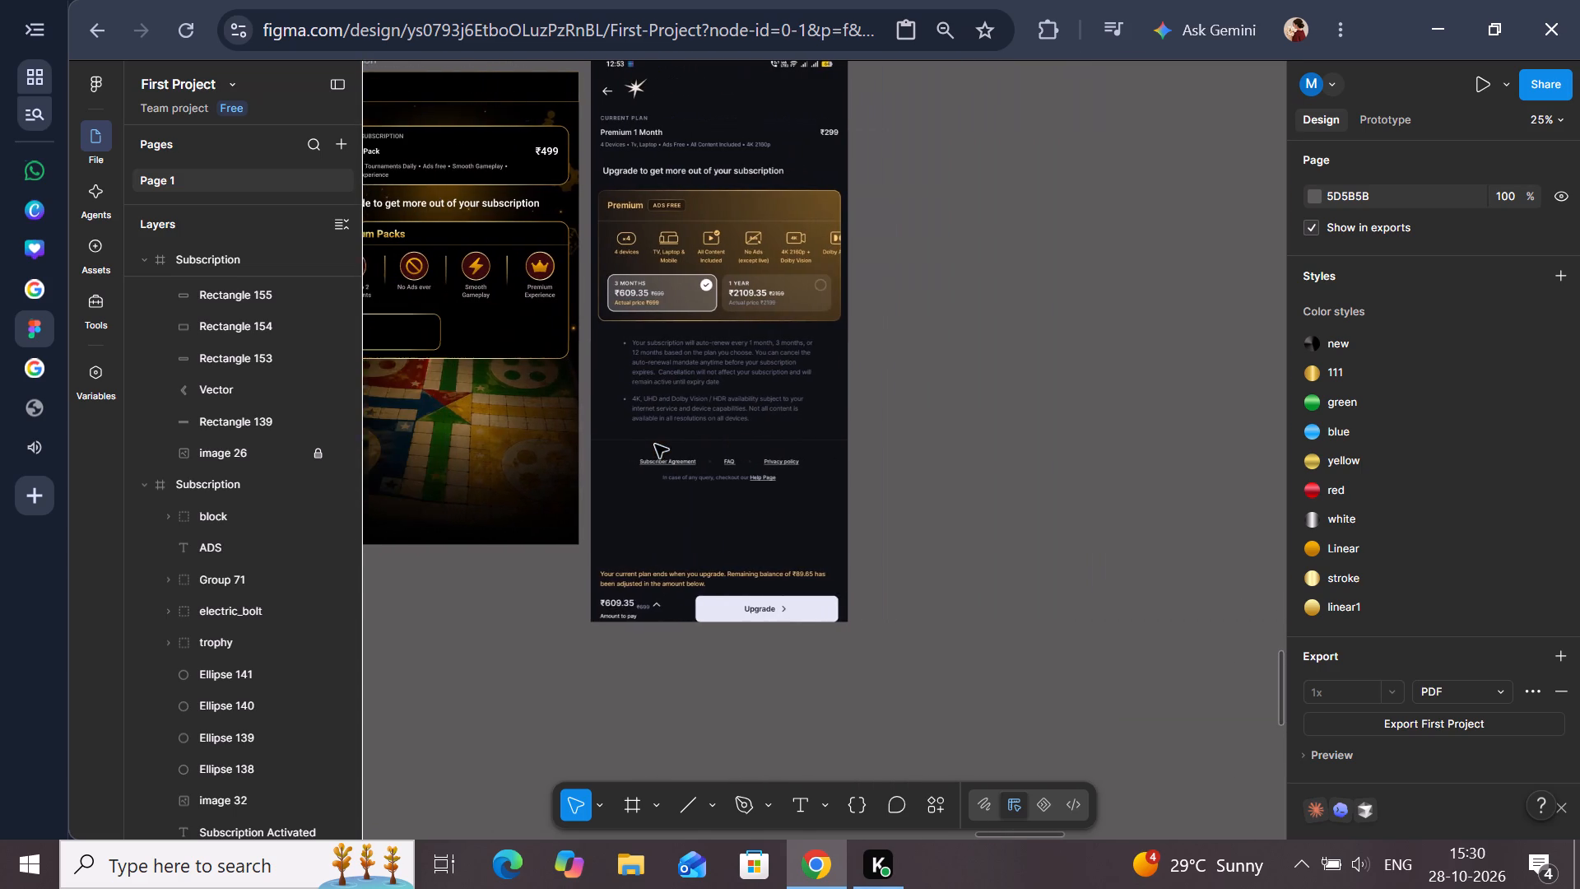
scroll(655, 444, right, 5)
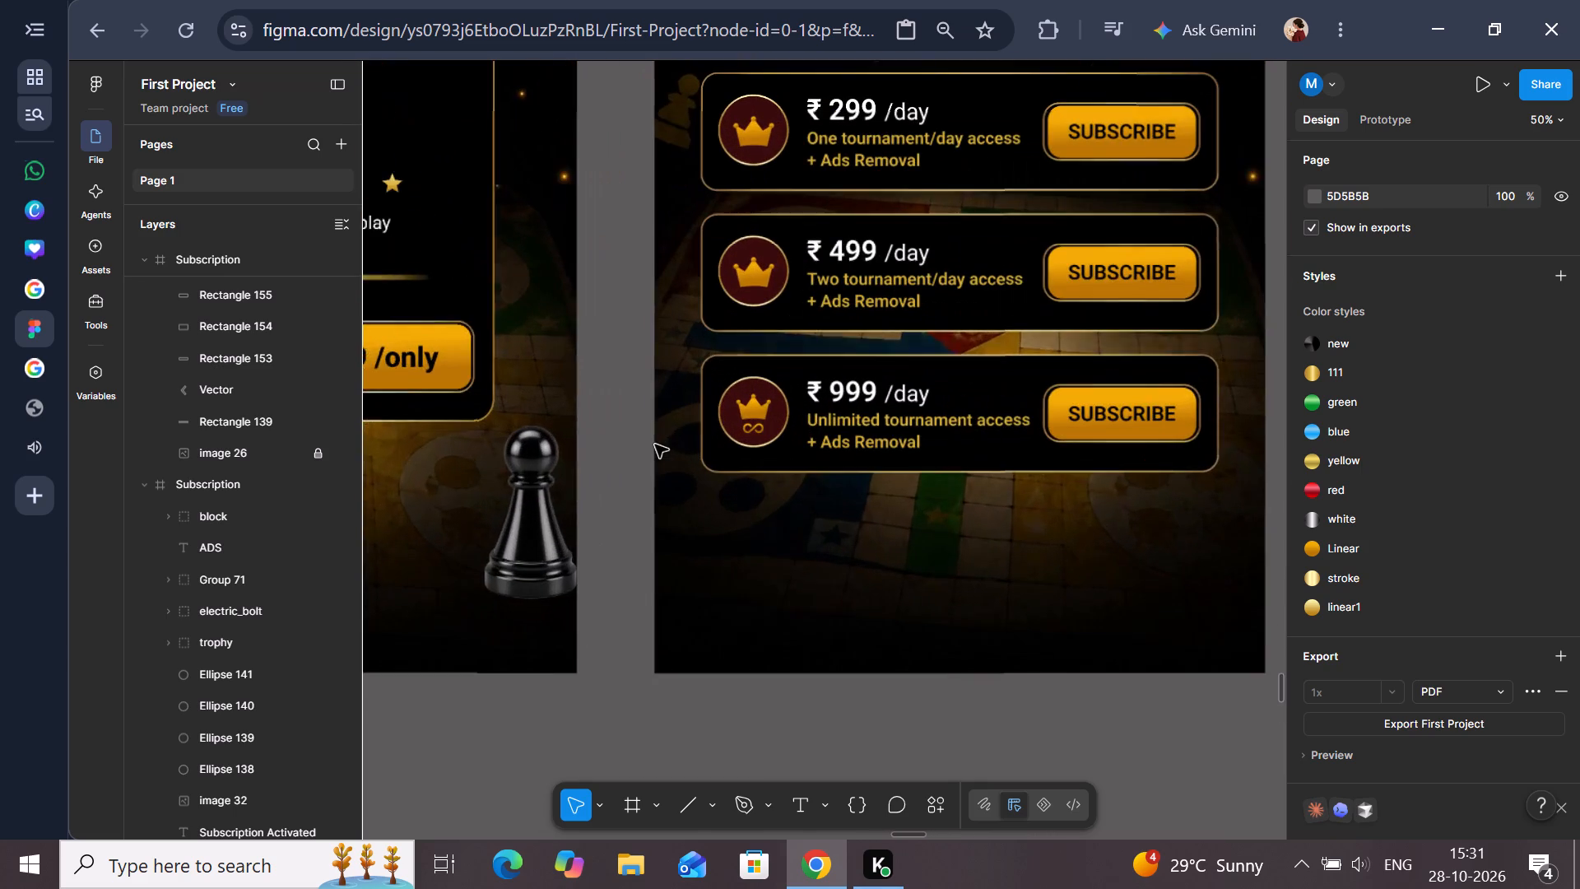
Copy the ₹ 499 /day price and its two-tournament description from the Subscription Packs screen into the Premium Packs plan box.
scroll(655, 444, left, 1)
click(769, 399)
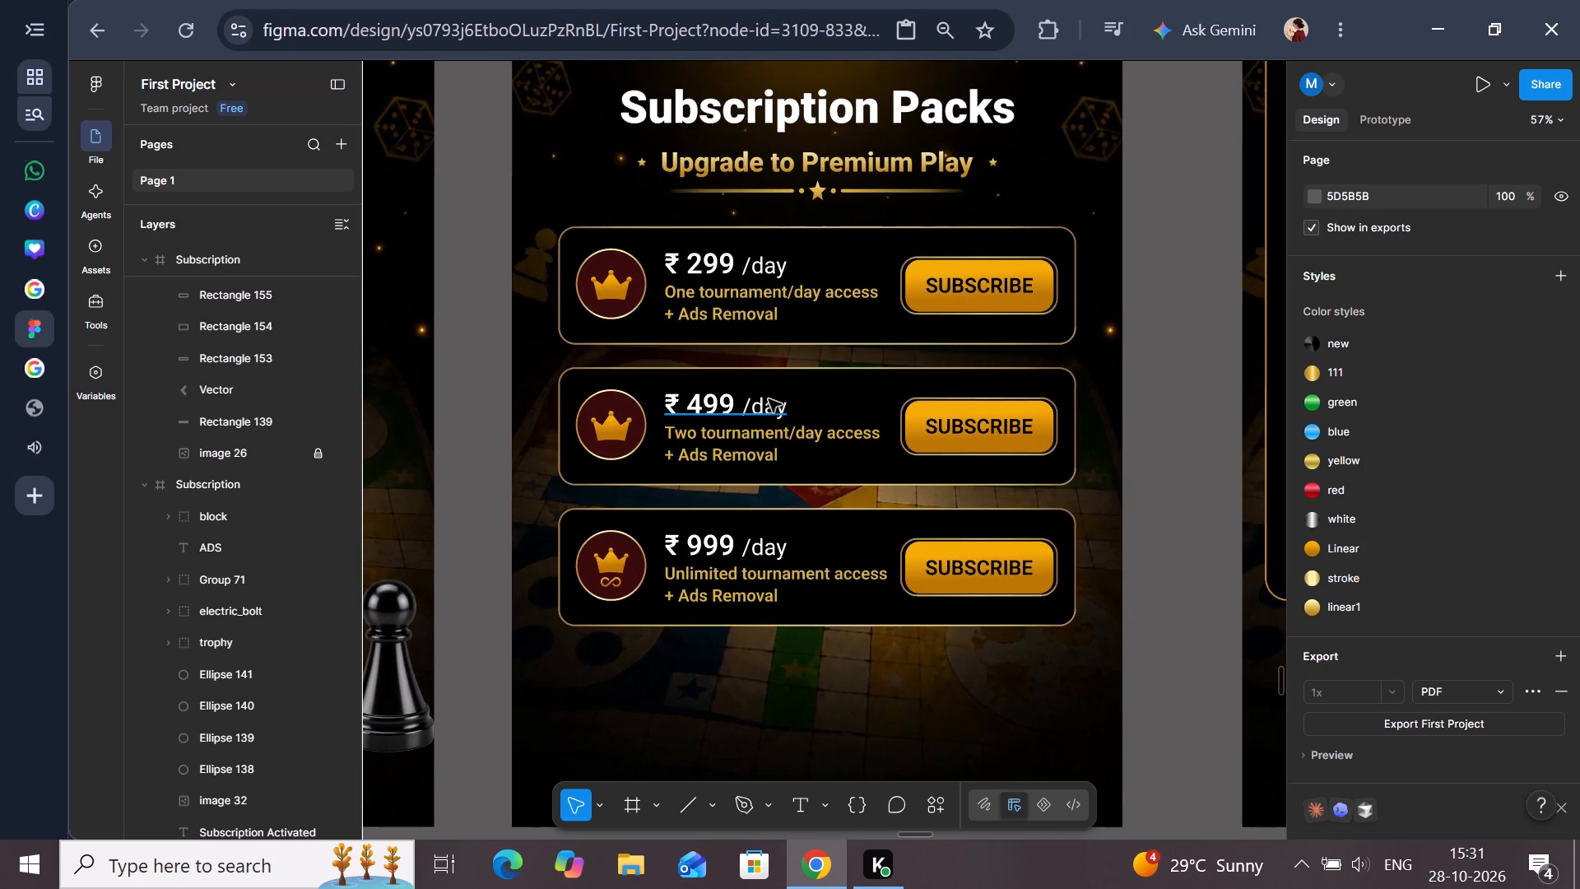
click(757, 454)
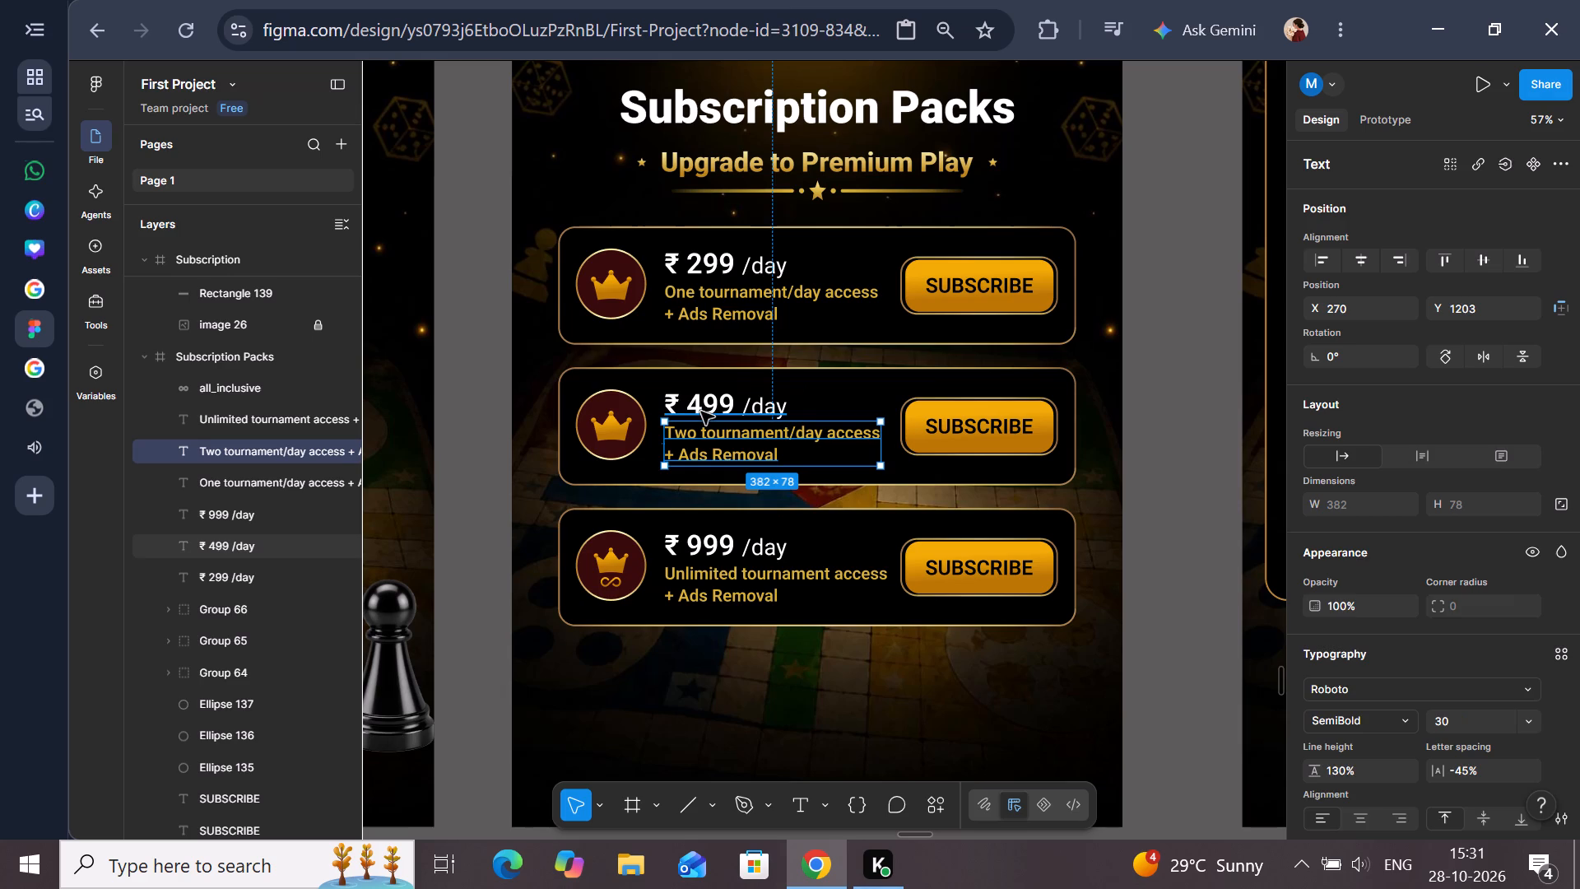
shift+click(701, 412)
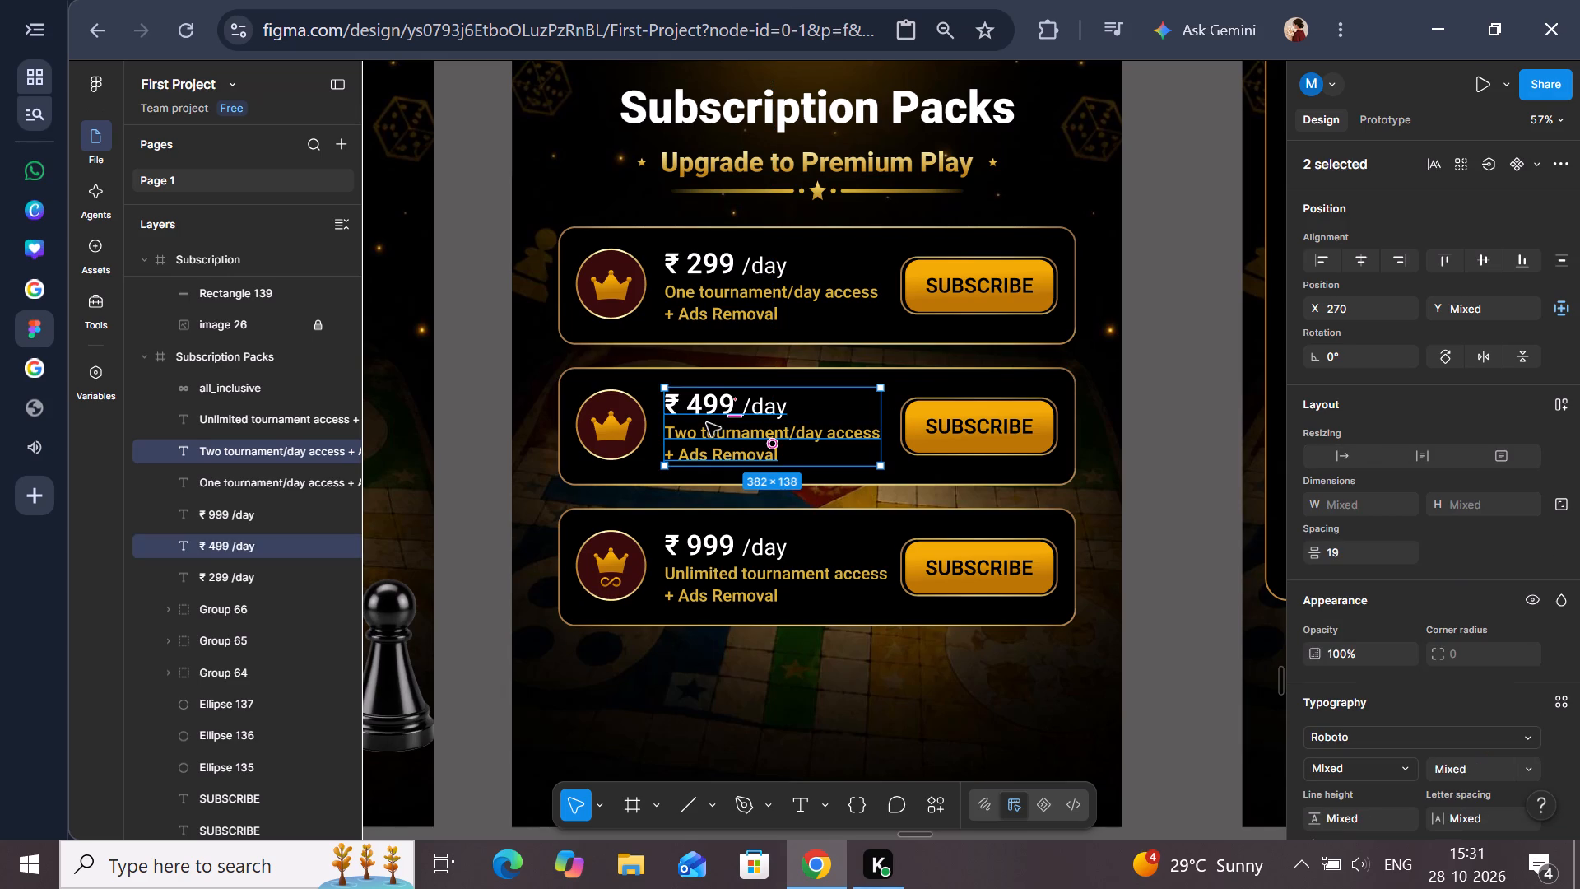
key(ctrl+c)
scroll(753, 518, left, 7)
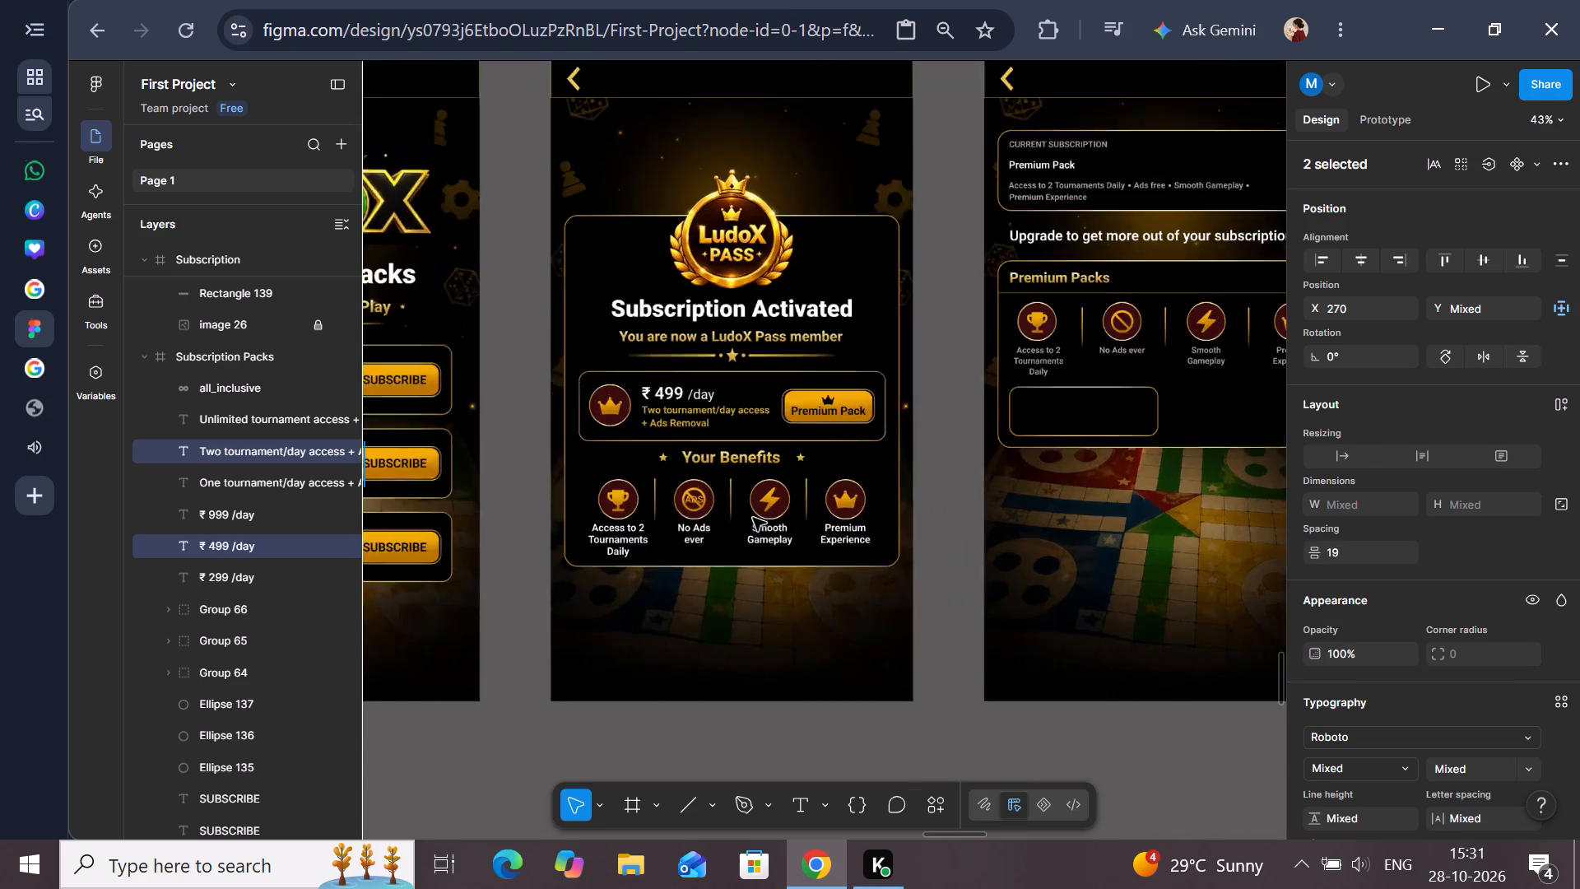
scroll(753, 518, left, 2)
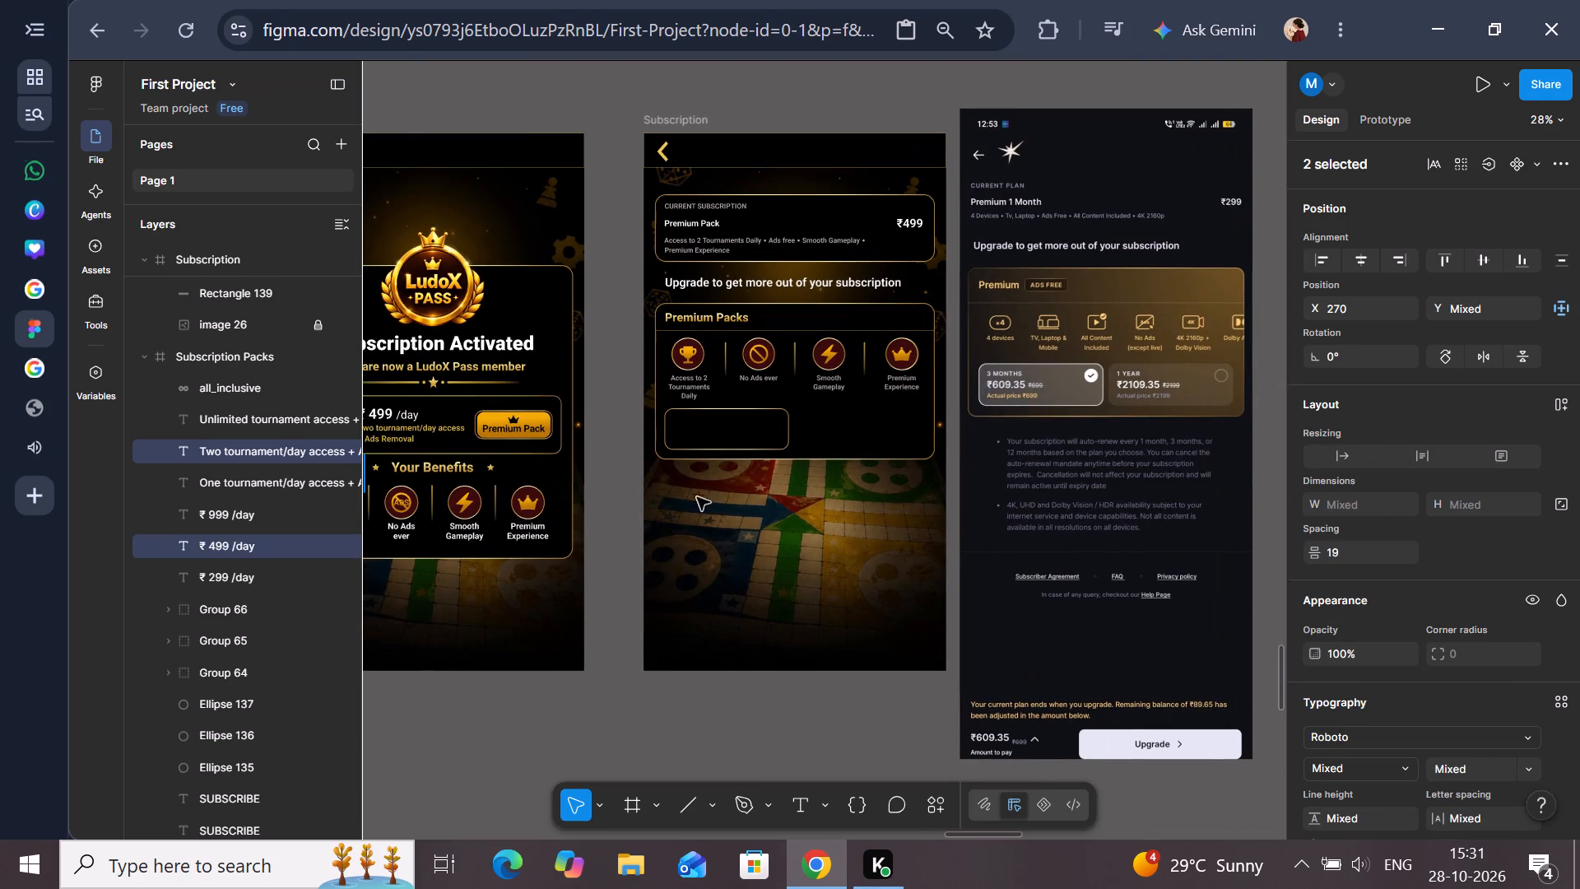
click(750, 440)
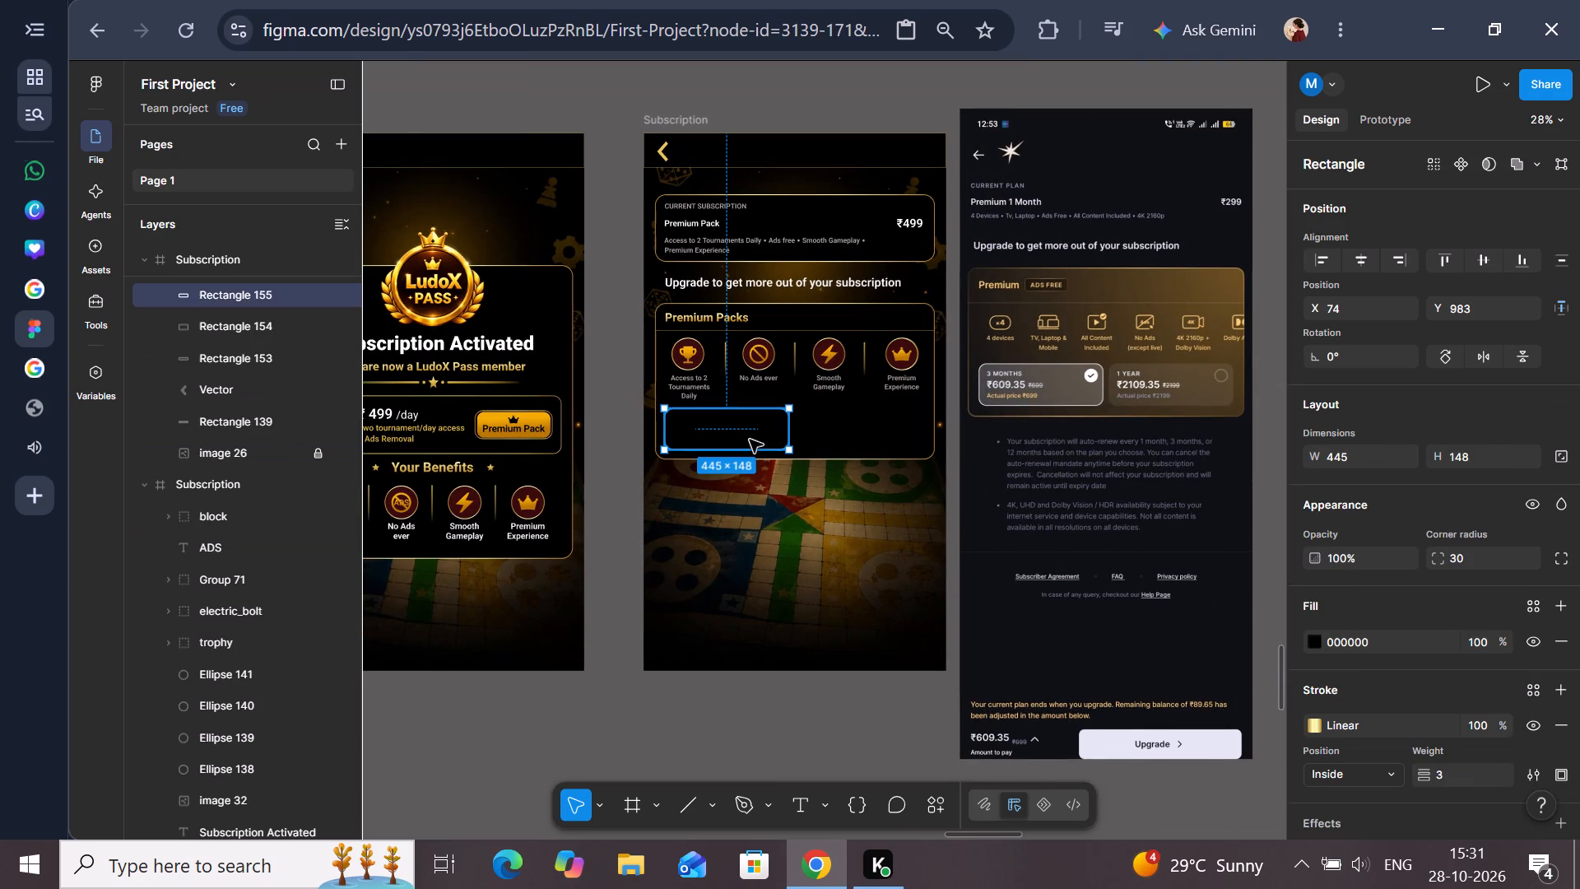
key(ctrl+v)
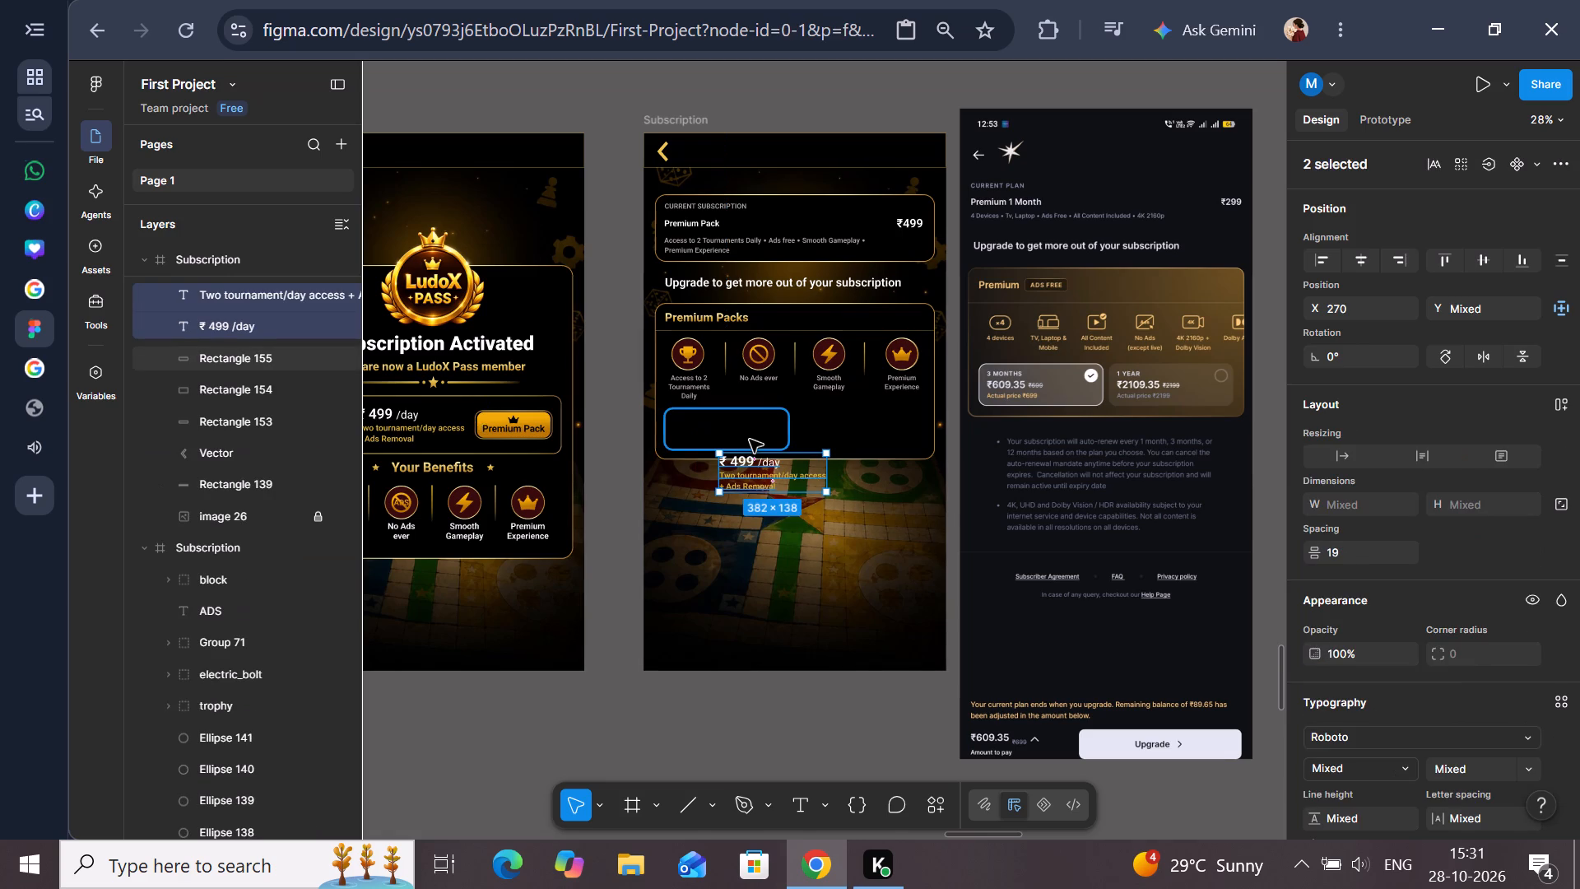
drag(780, 530, 713, 444)
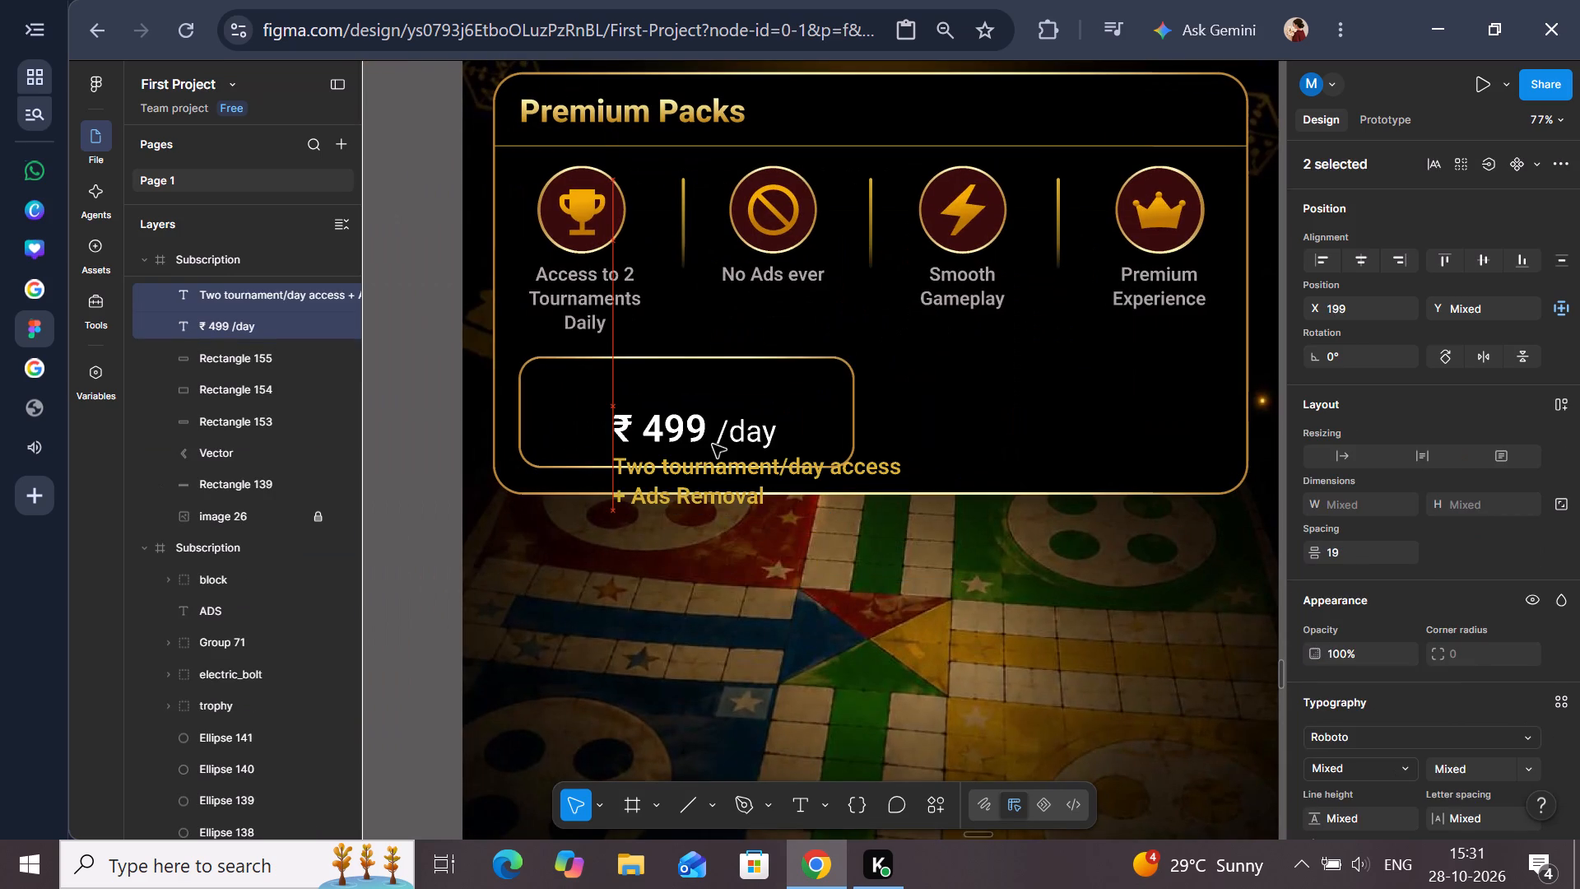
drag(713, 444, 668, 417)
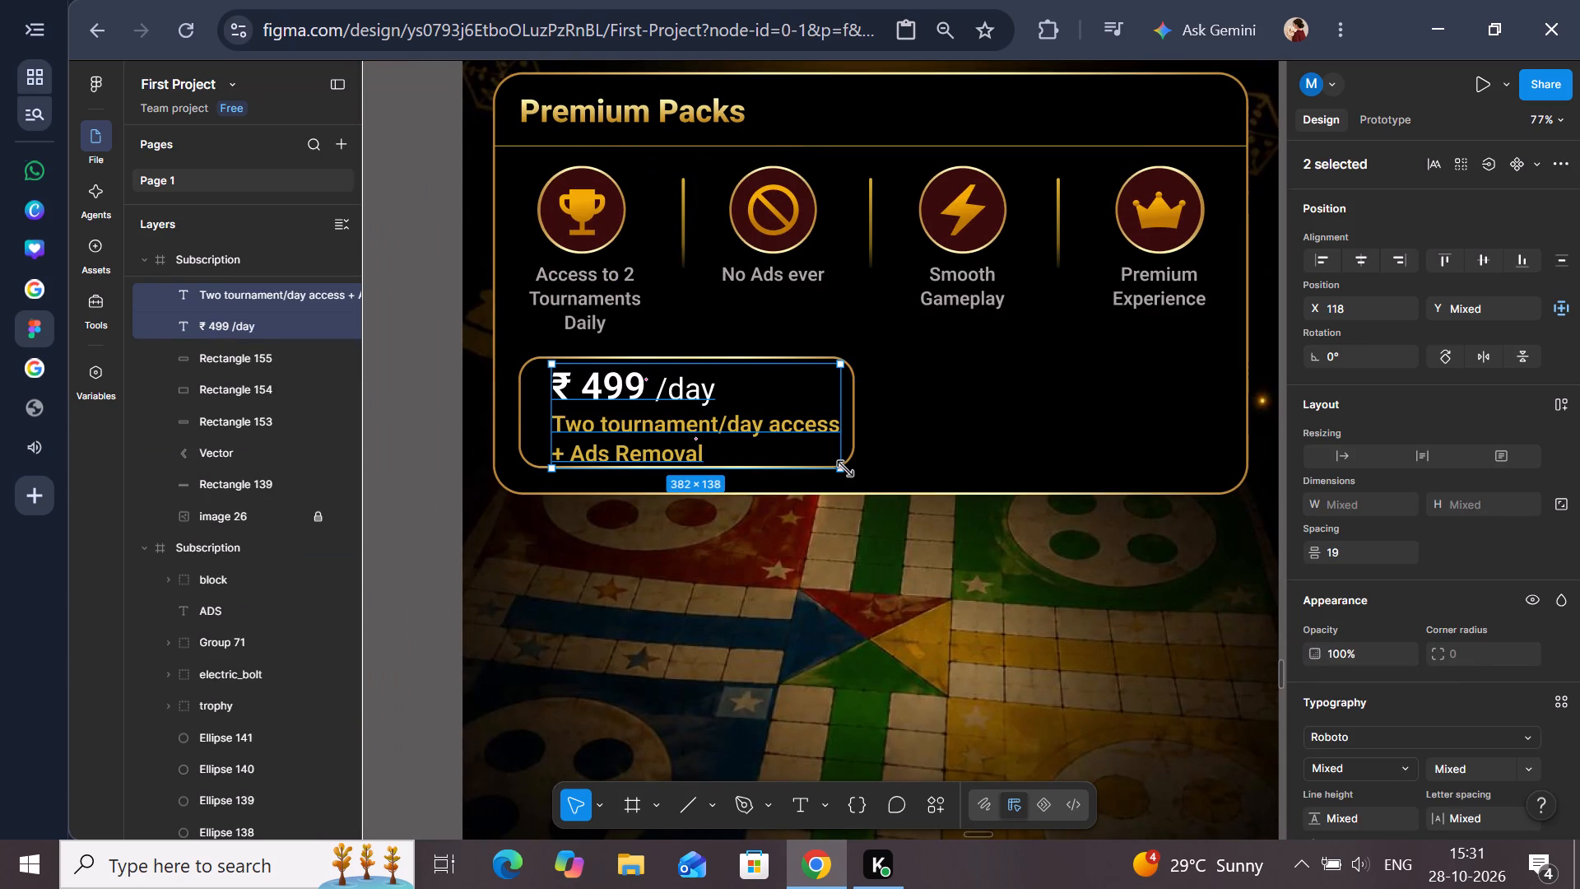
Resize the copied price and description text boxes to about 401 × 113 overall and position them at about X 96 inside the plan box.
drag(843, 468, 841, 467)
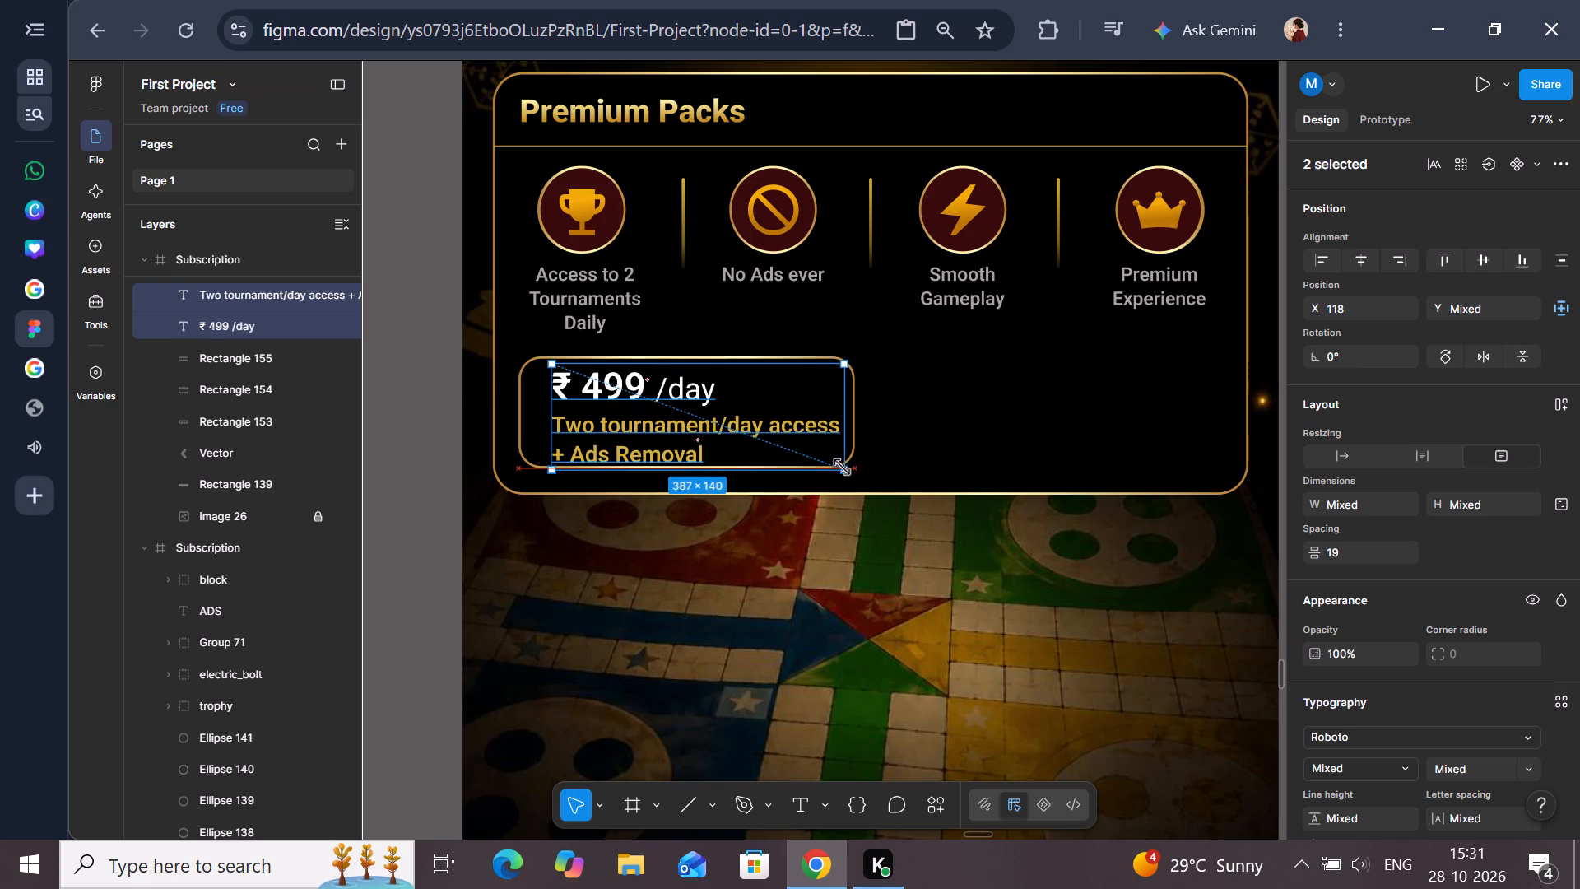
drag(841, 467, 795, 443)
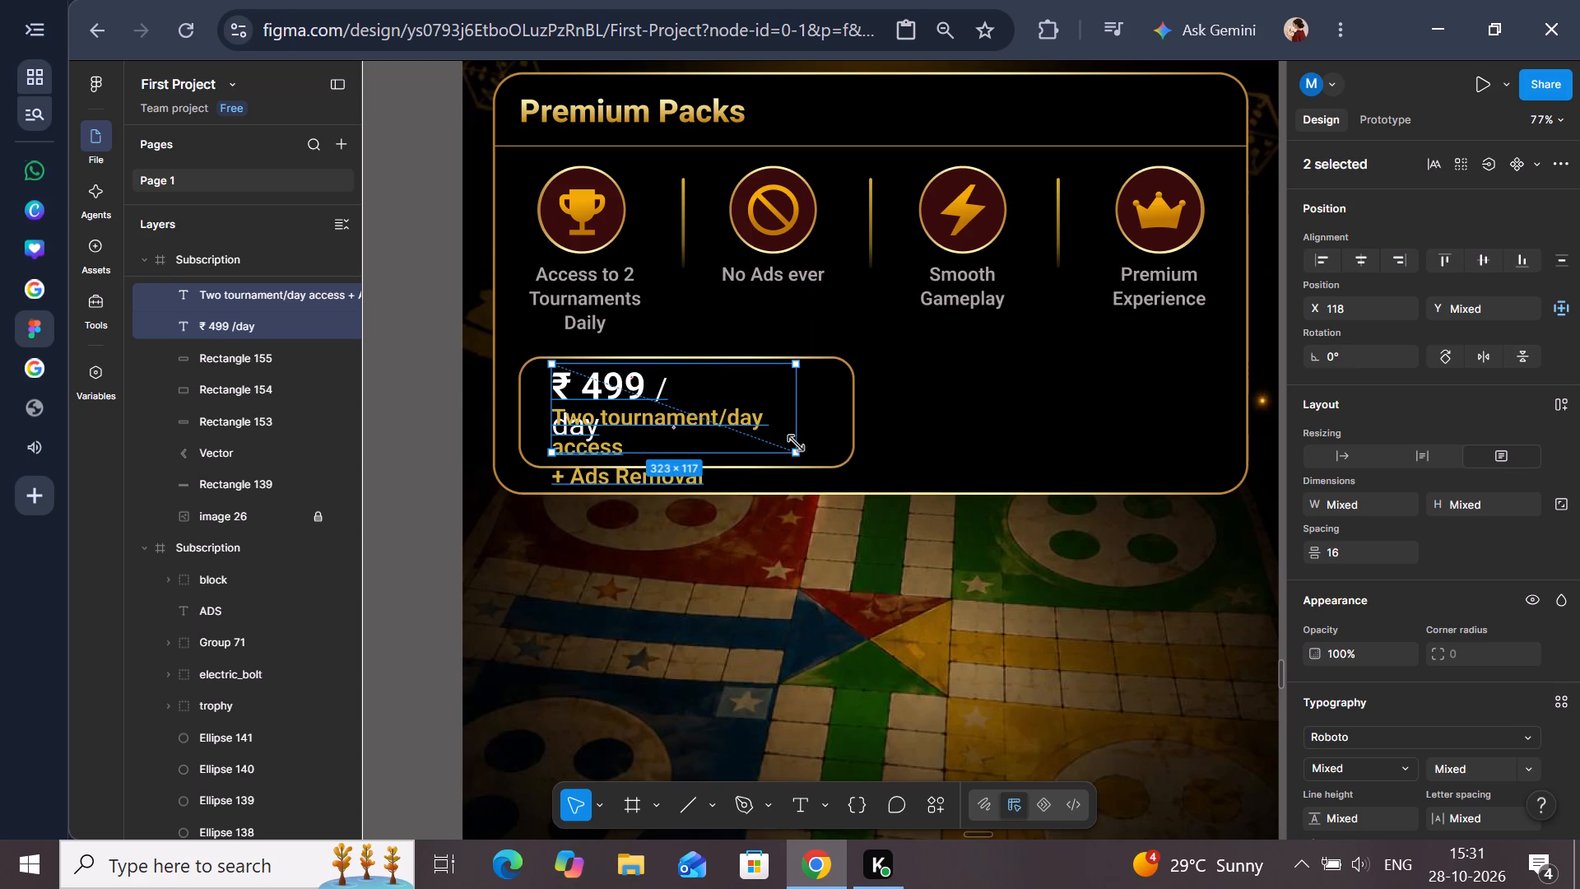
drag(795, 443, 787, 441)
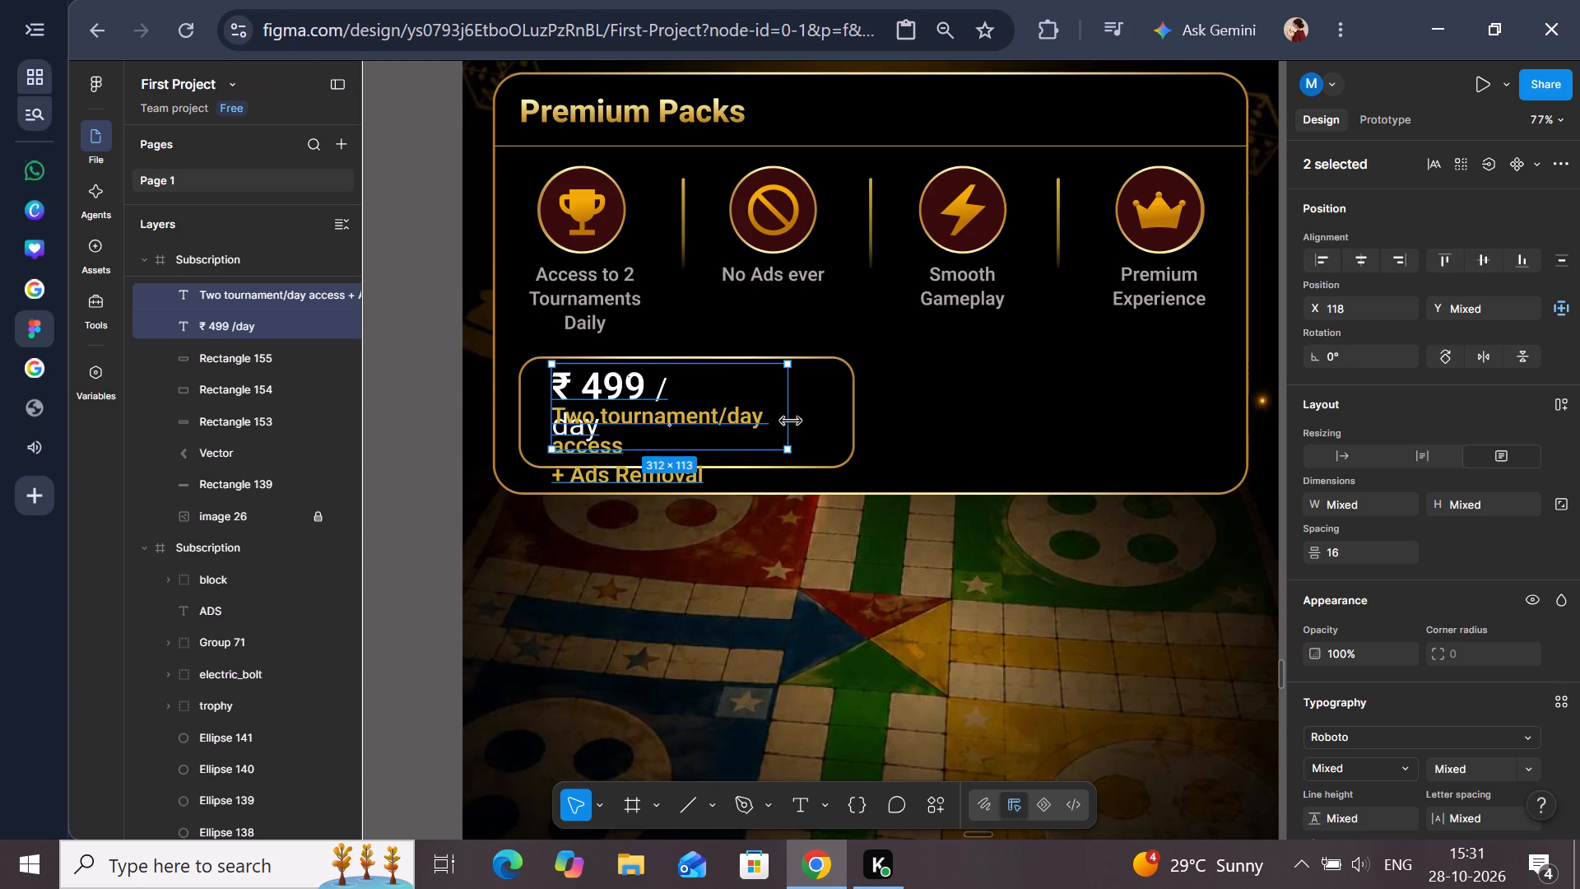
drag(788, 421, 855, 421)
drag(746, 417, 734, 421)
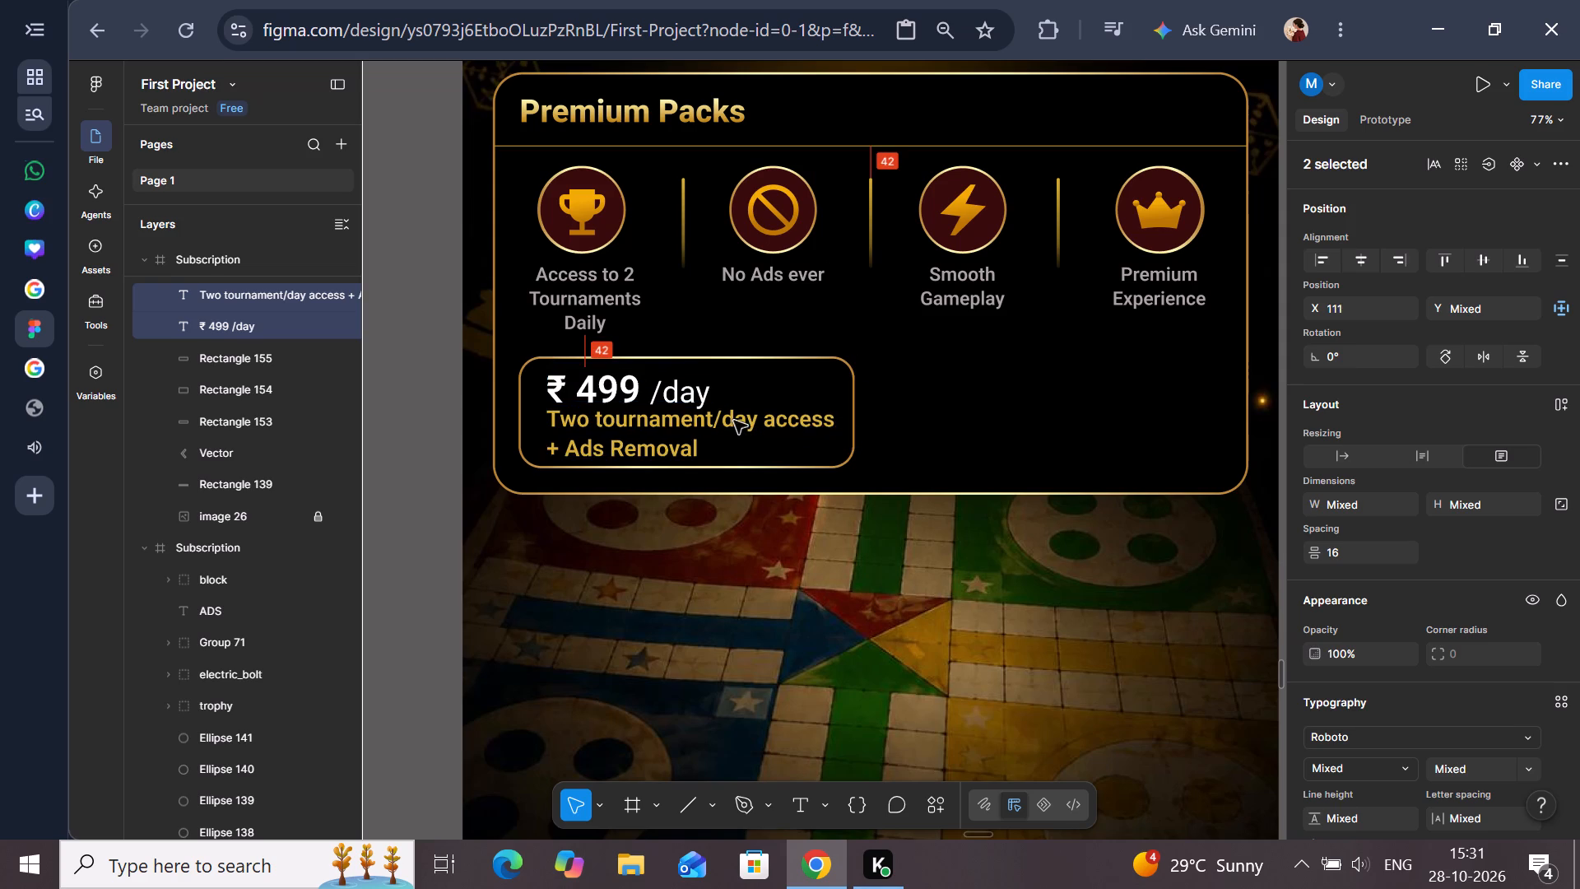
drag(734, 421, 730, 417)
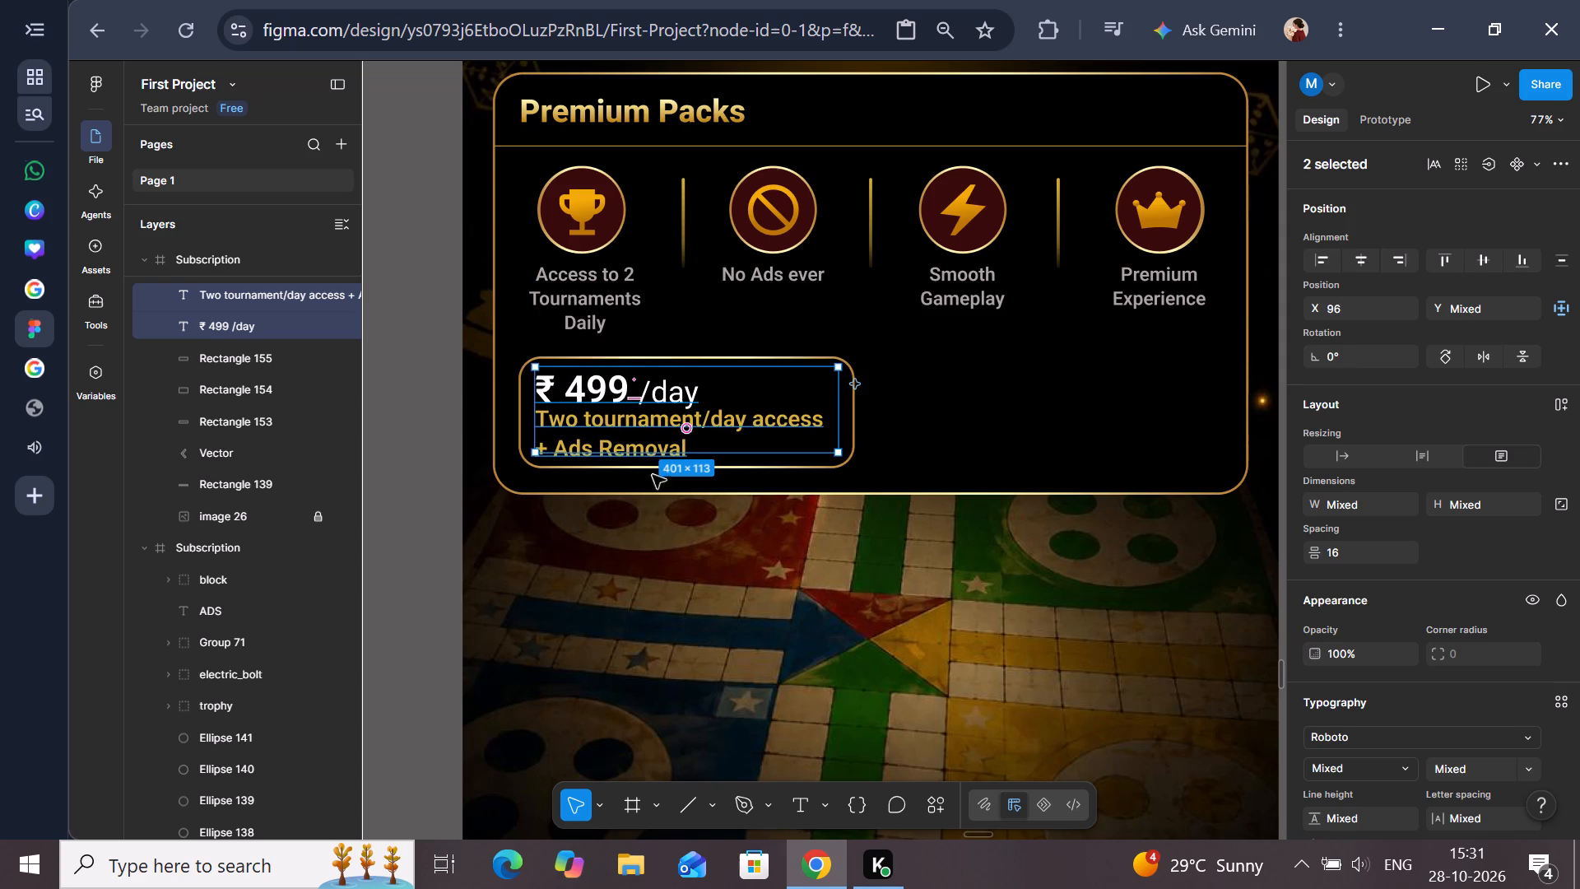
click(425, 556)
Set the font size of the two-tournament description in the plan box to 28.
click(573, 444)
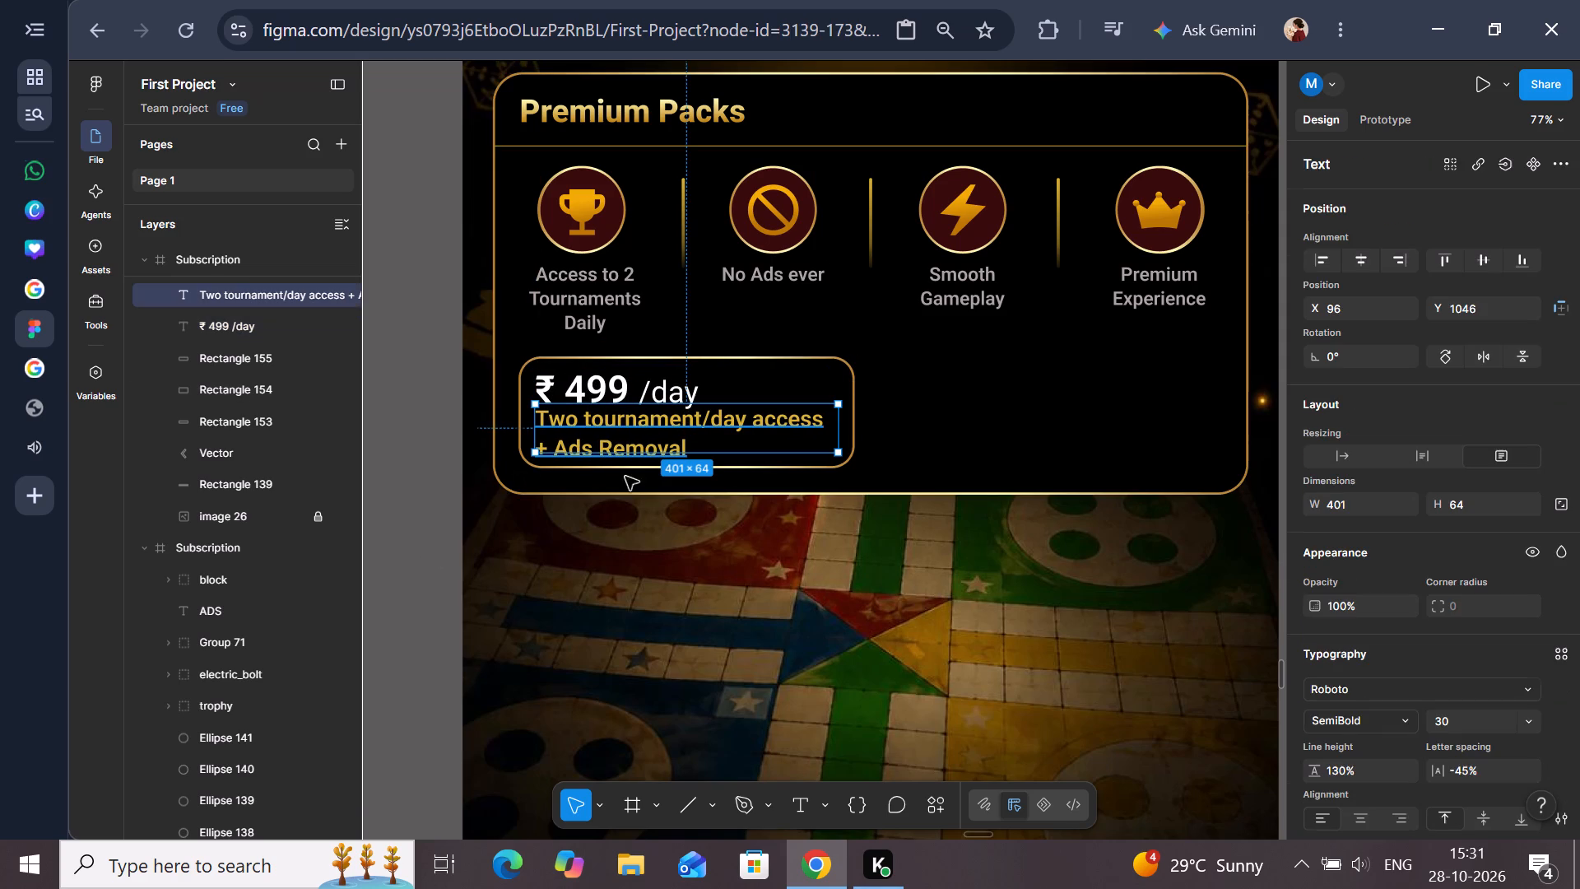
click(1476, 715)
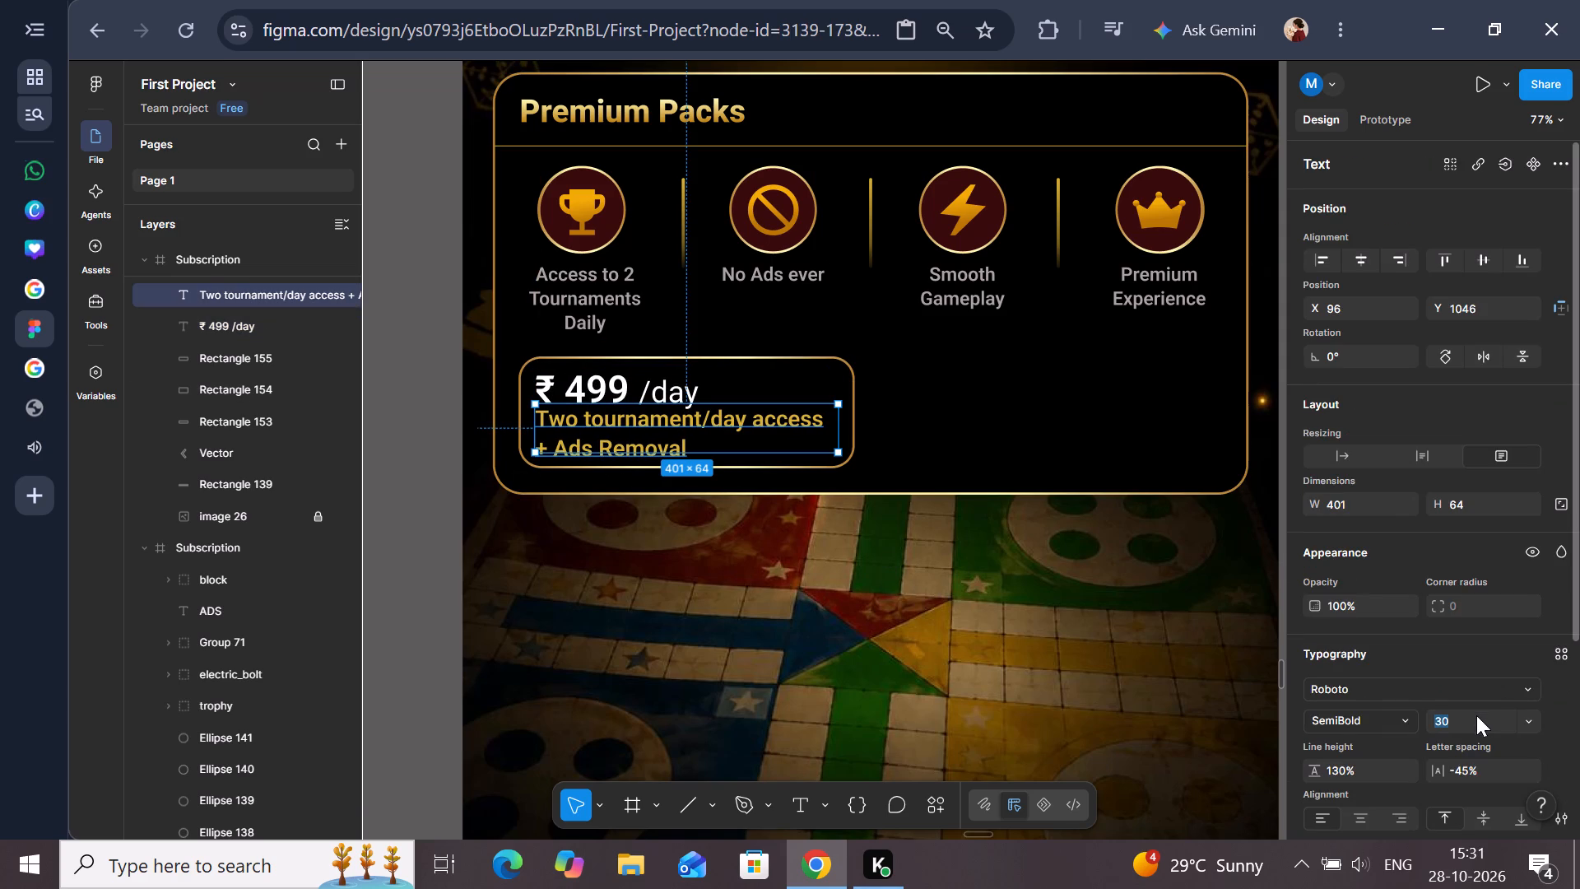
key(BackSpace)
key(2)
key(8)
key(Return)
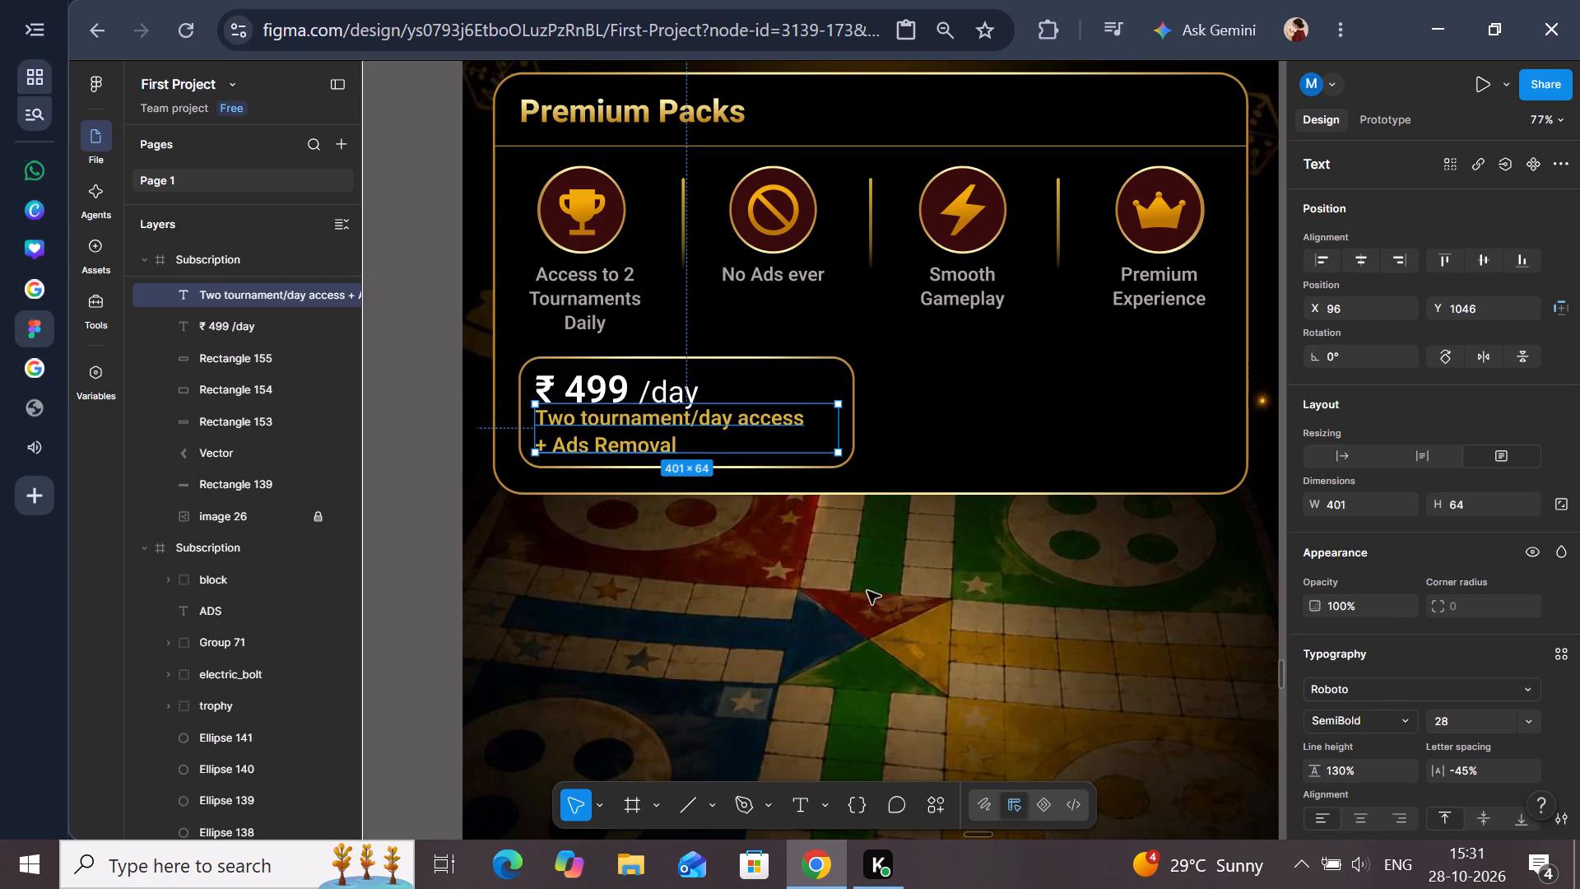
click(412, 580)
Fit the plan box price text's height to its content and set the ₹ 499 portion's font size to 42.
click(565, 396)
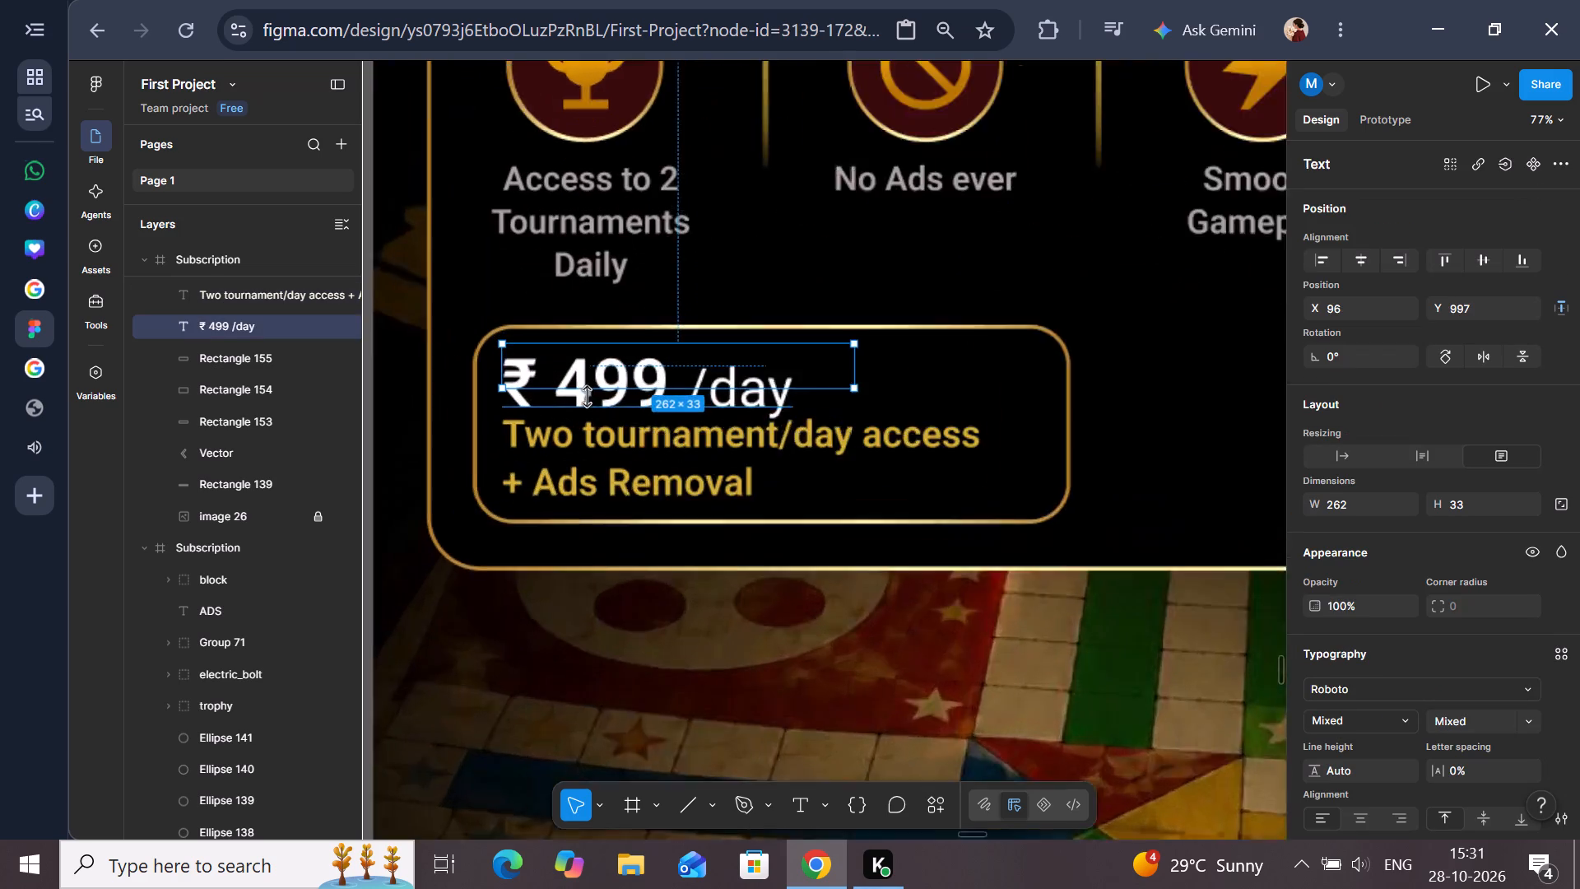
double_click(602, 397)
double_click(639, 396)
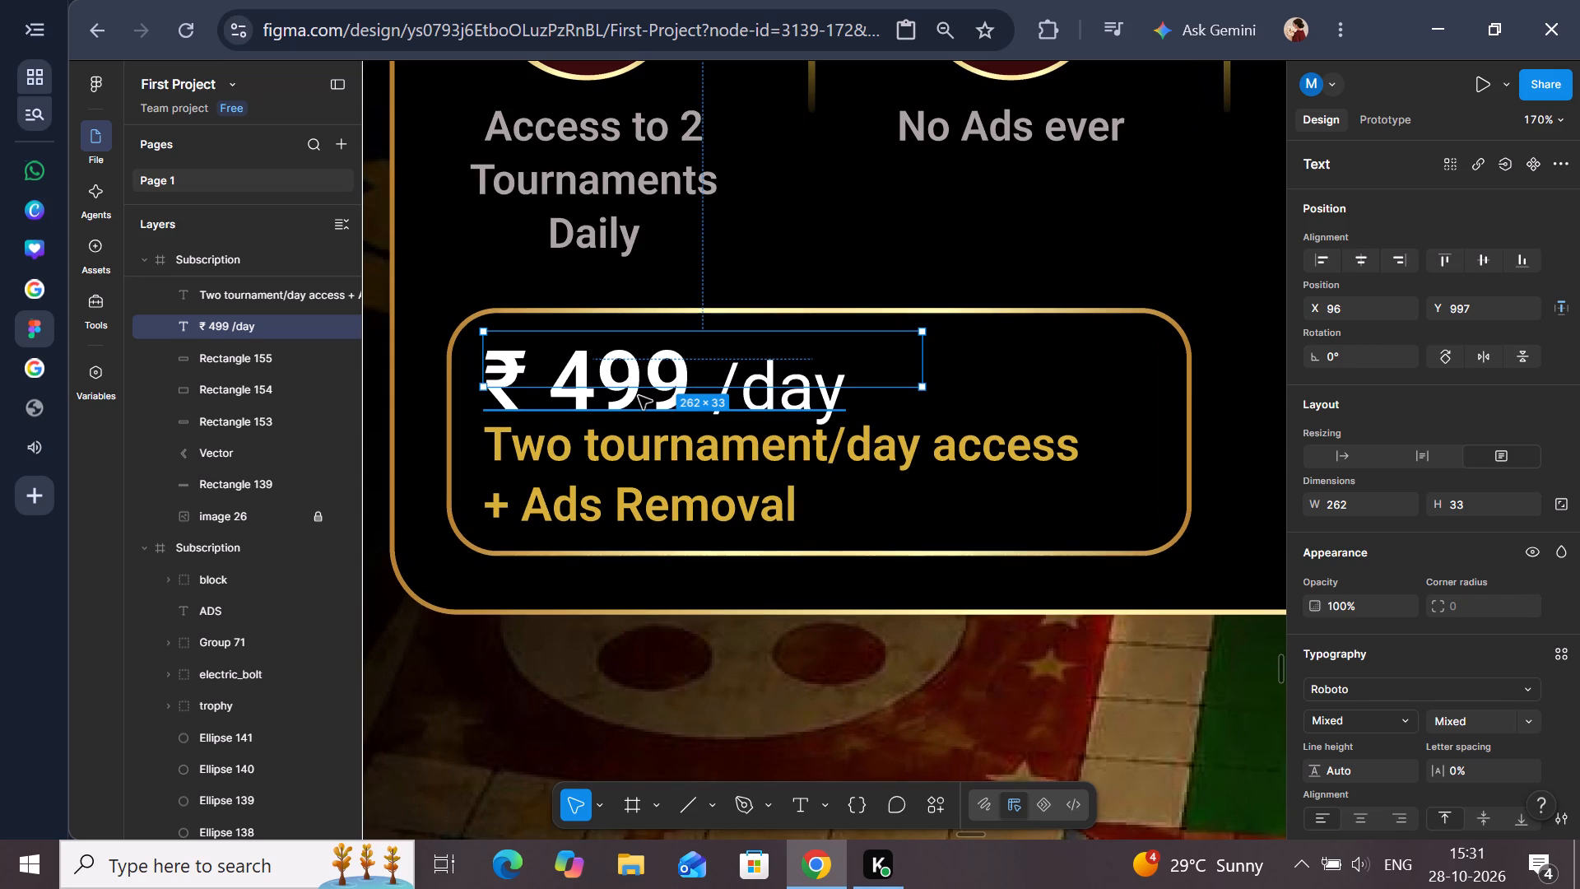
triple_click(663, 393)
triple_click(692, 390)
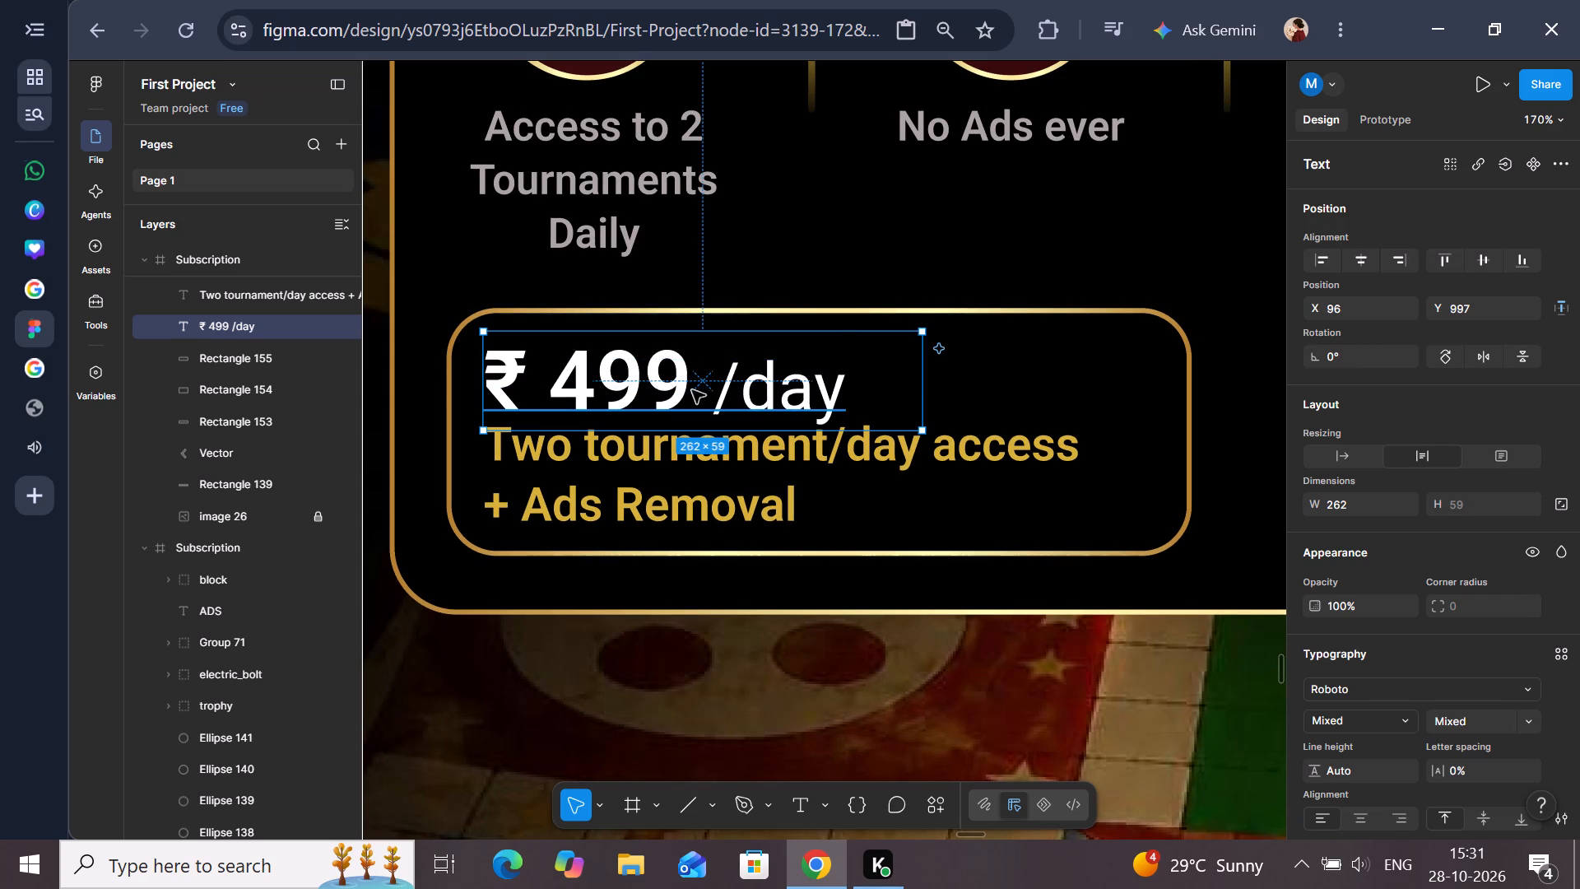
click(692, 390)
click(692, 390)
drag(692, 390, 557, 392)
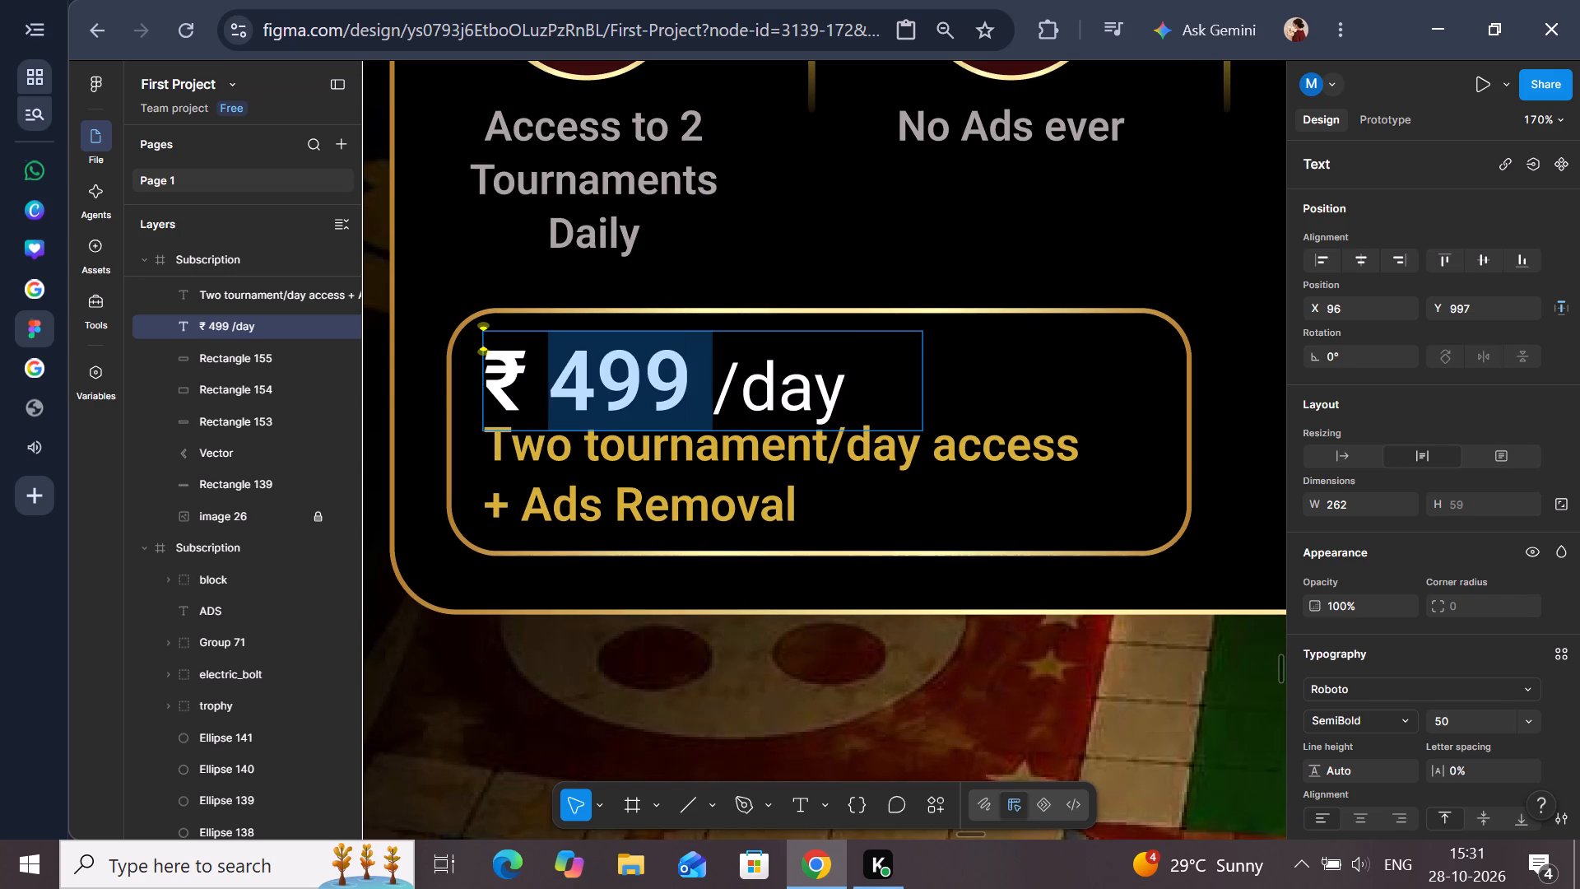
drag(557, 392, 518, 393)
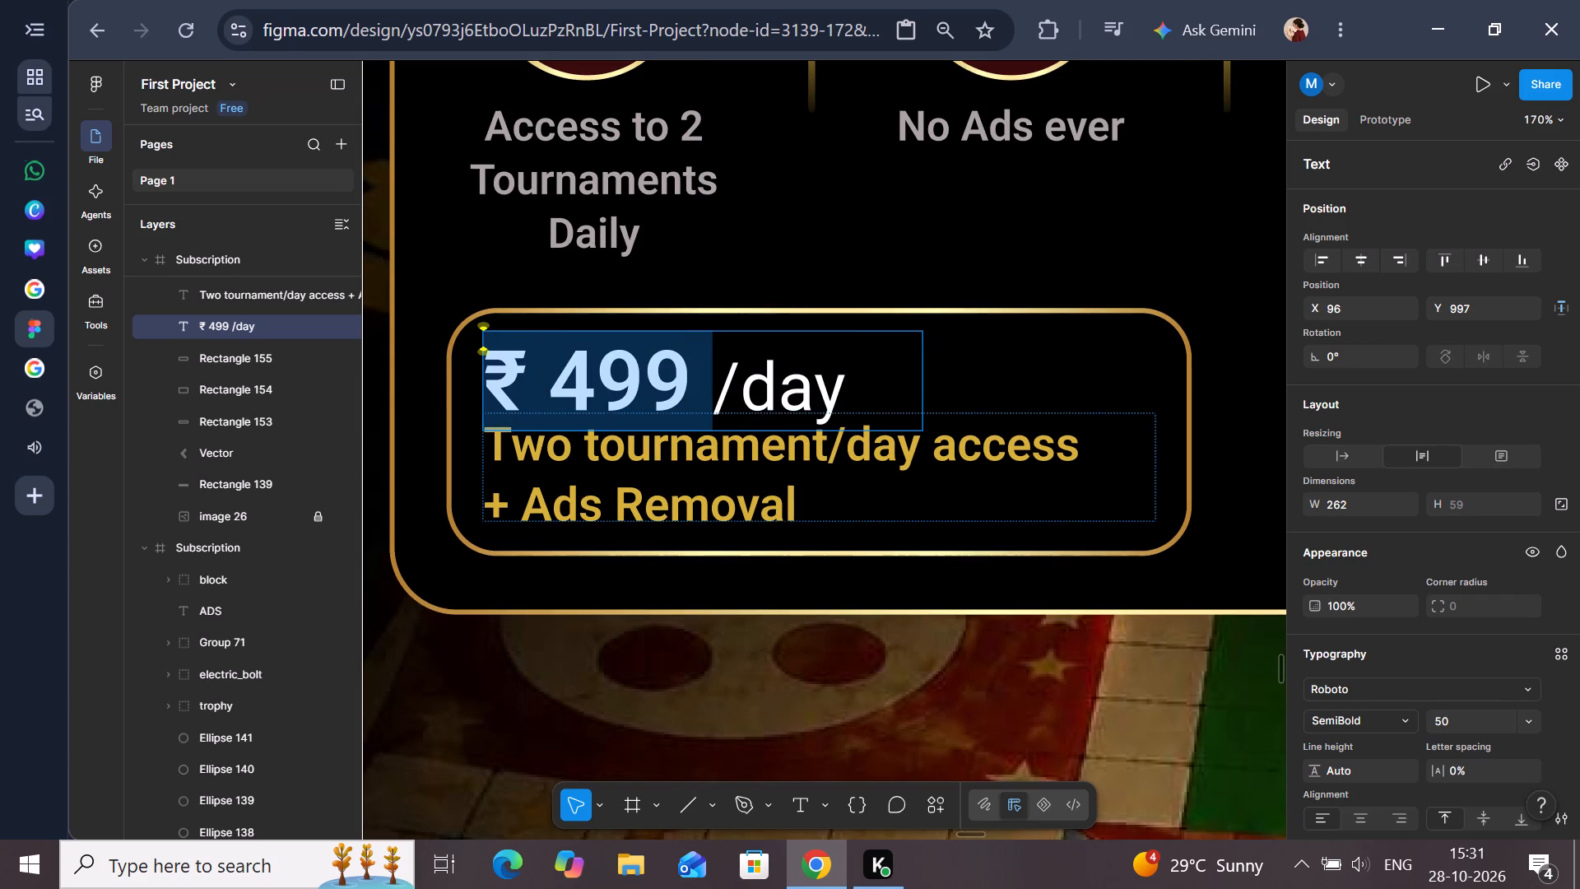
click(1453, 725)
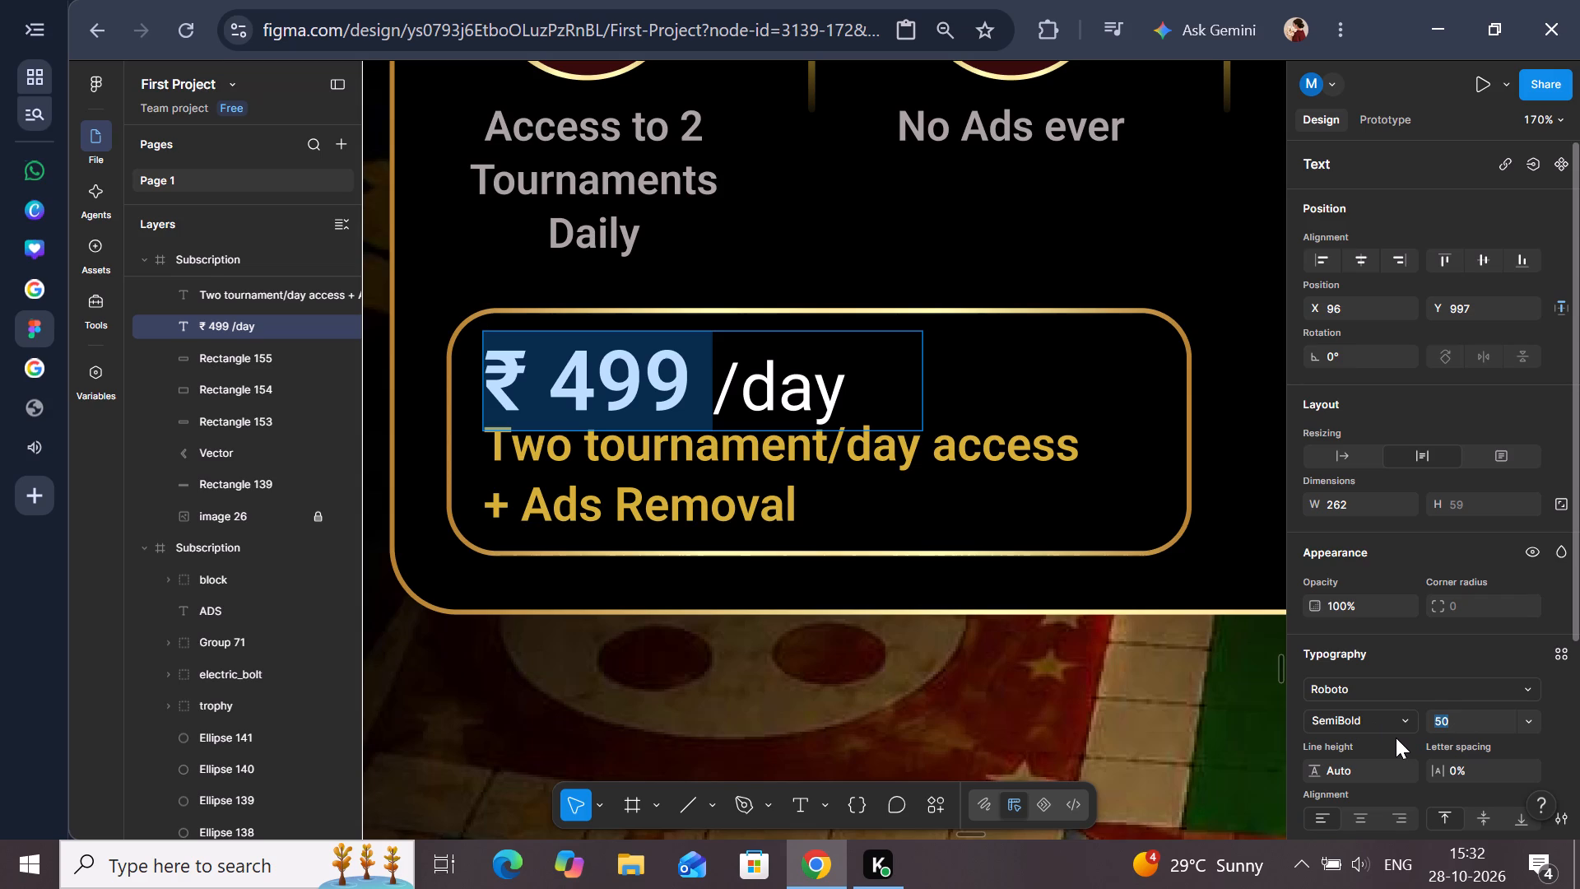
key(BackSpace)
key(4)
key(2)
key(Return)
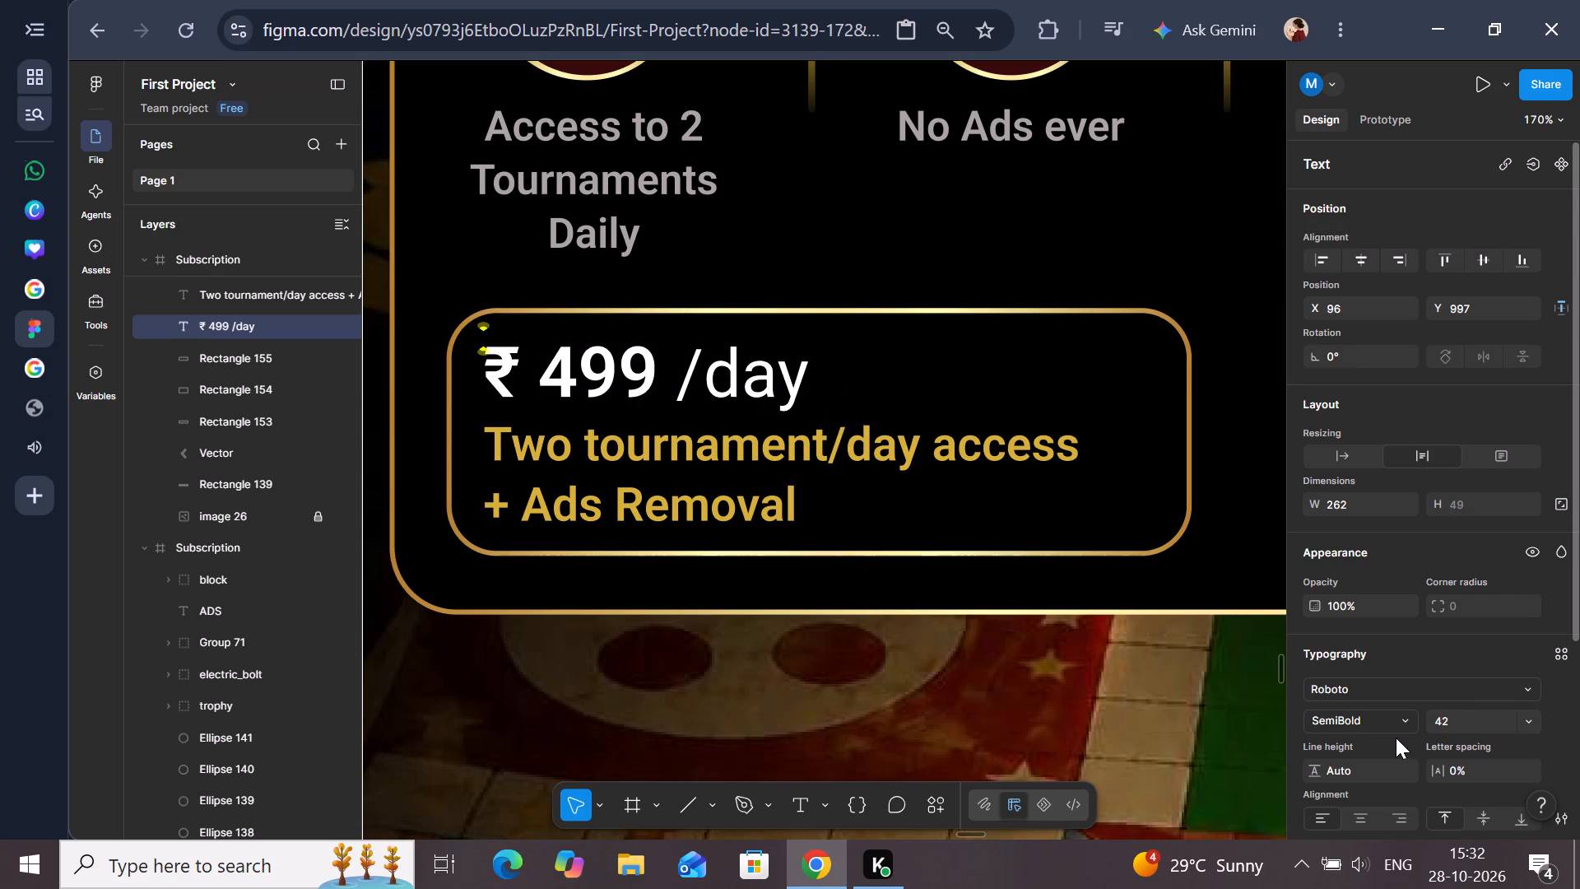
Set the font size of the /day portion of the plan box price to 30.
click(717, 370)
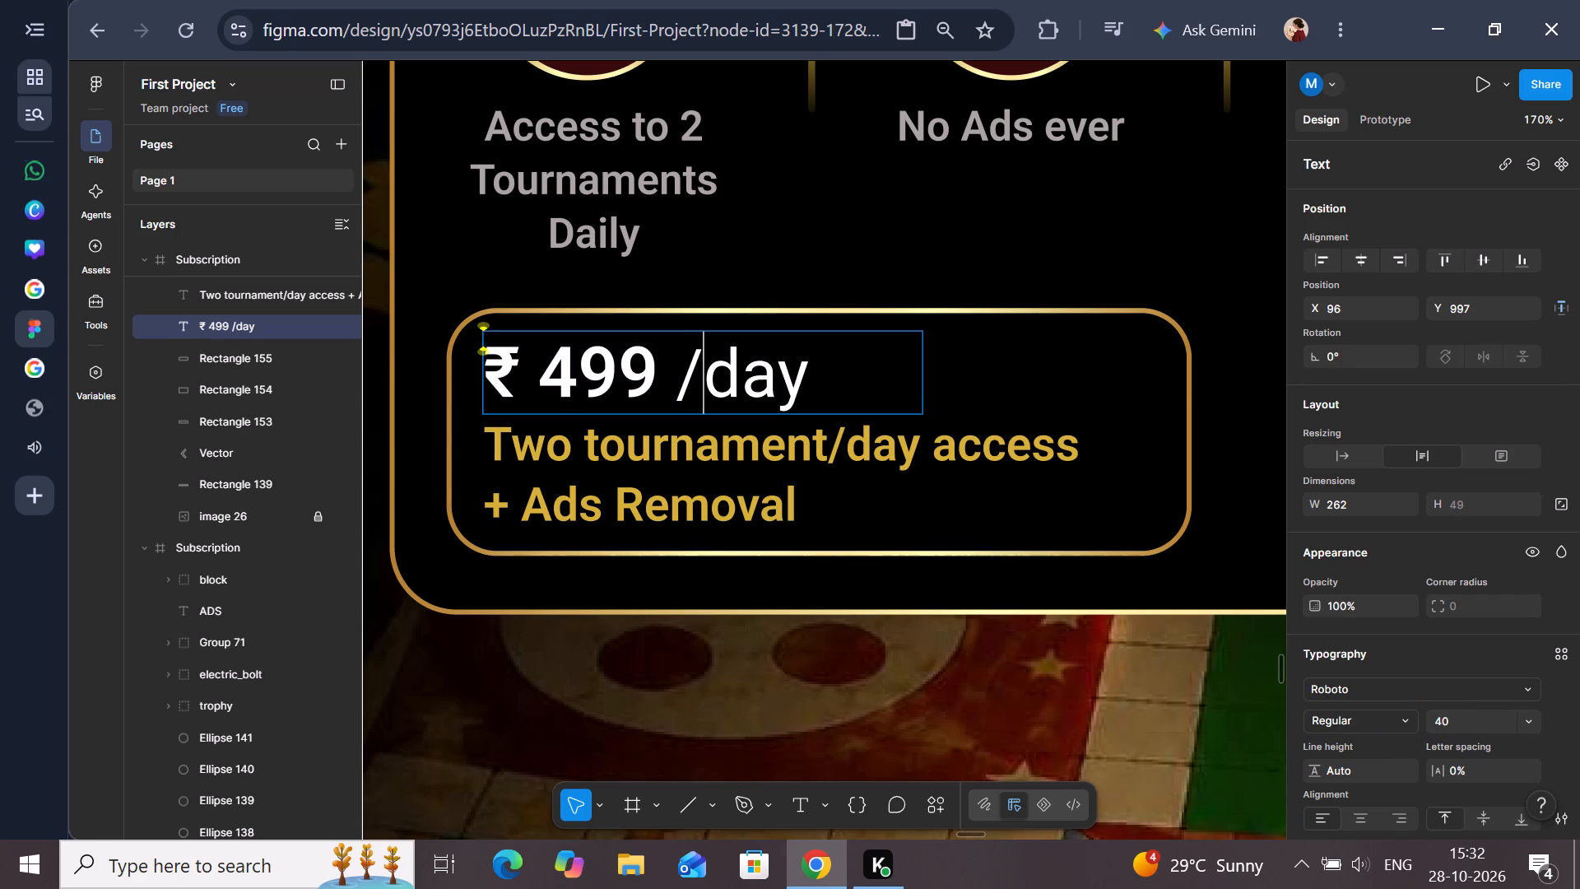
click(673, 377)
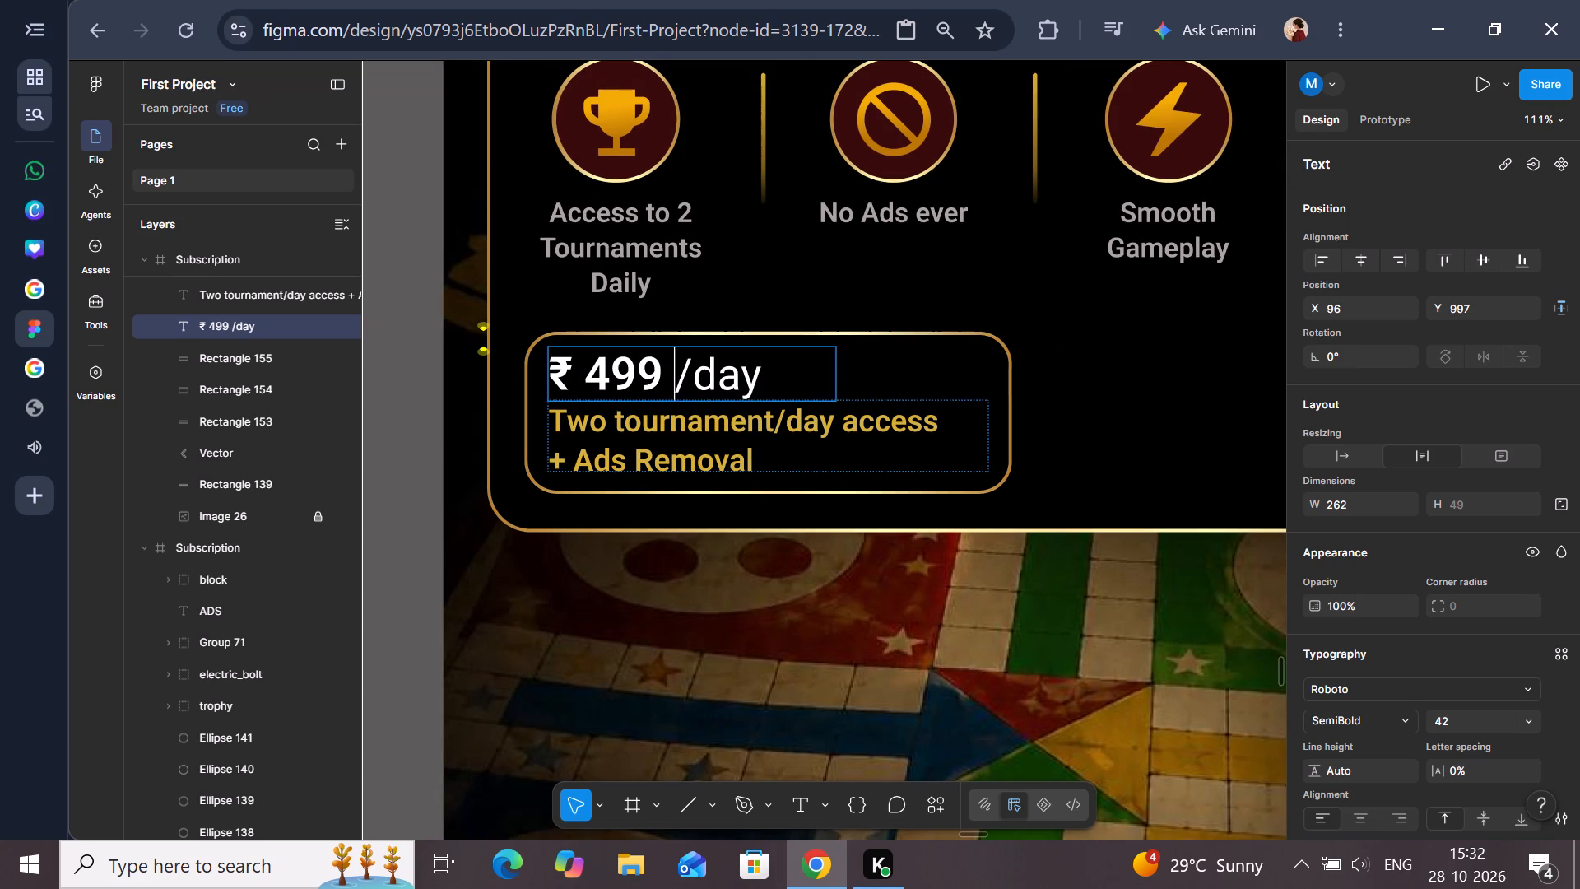
click(689, 455)
click(690, 383)
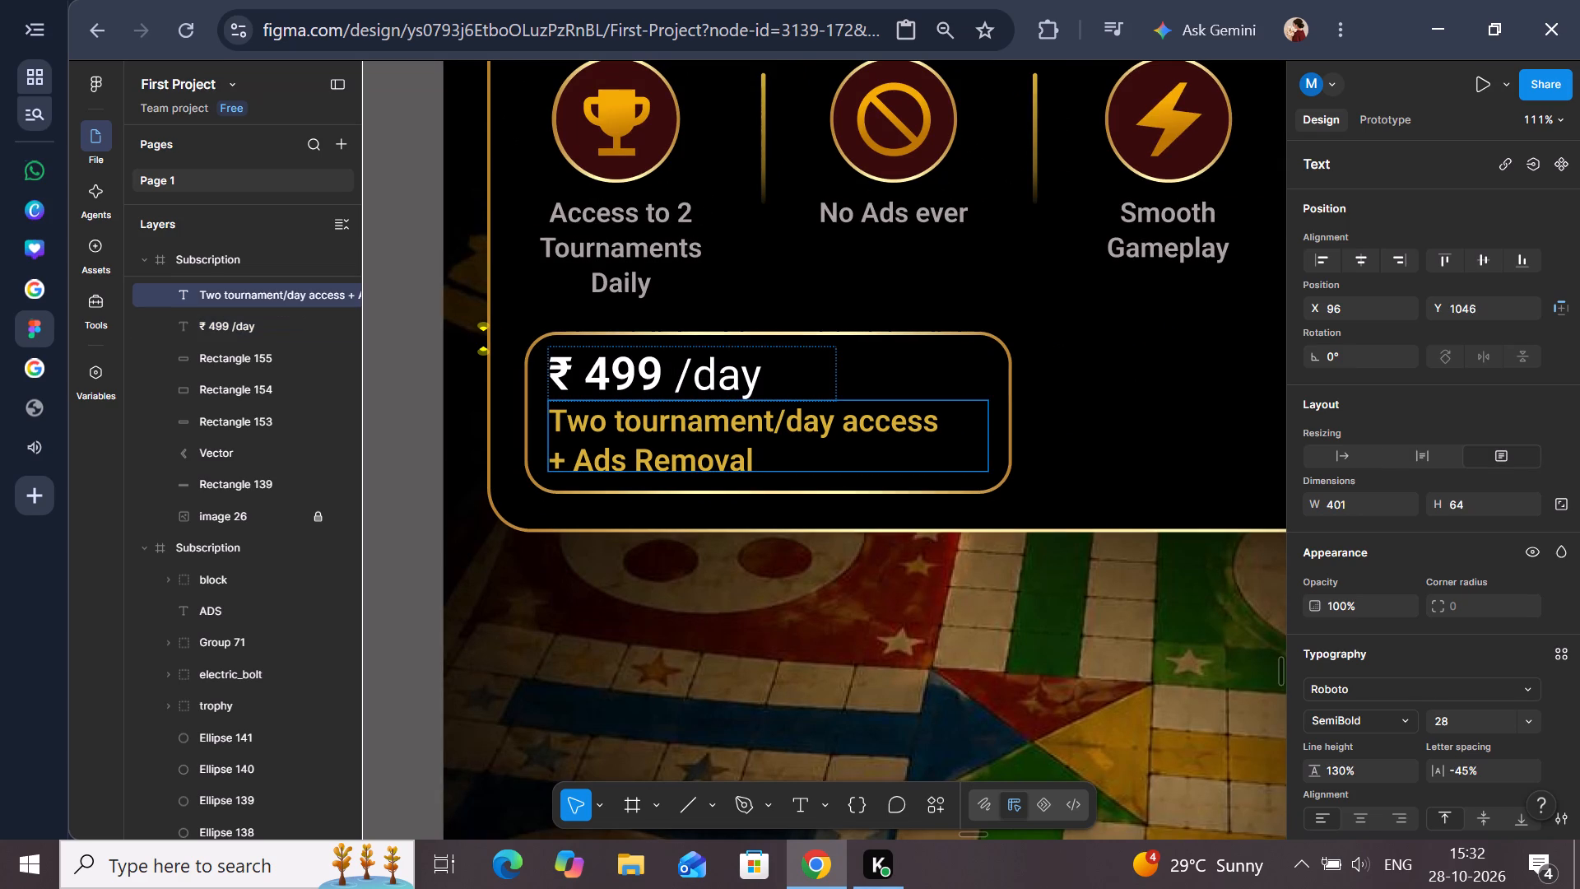
click(683, 381)
click(681, 381)
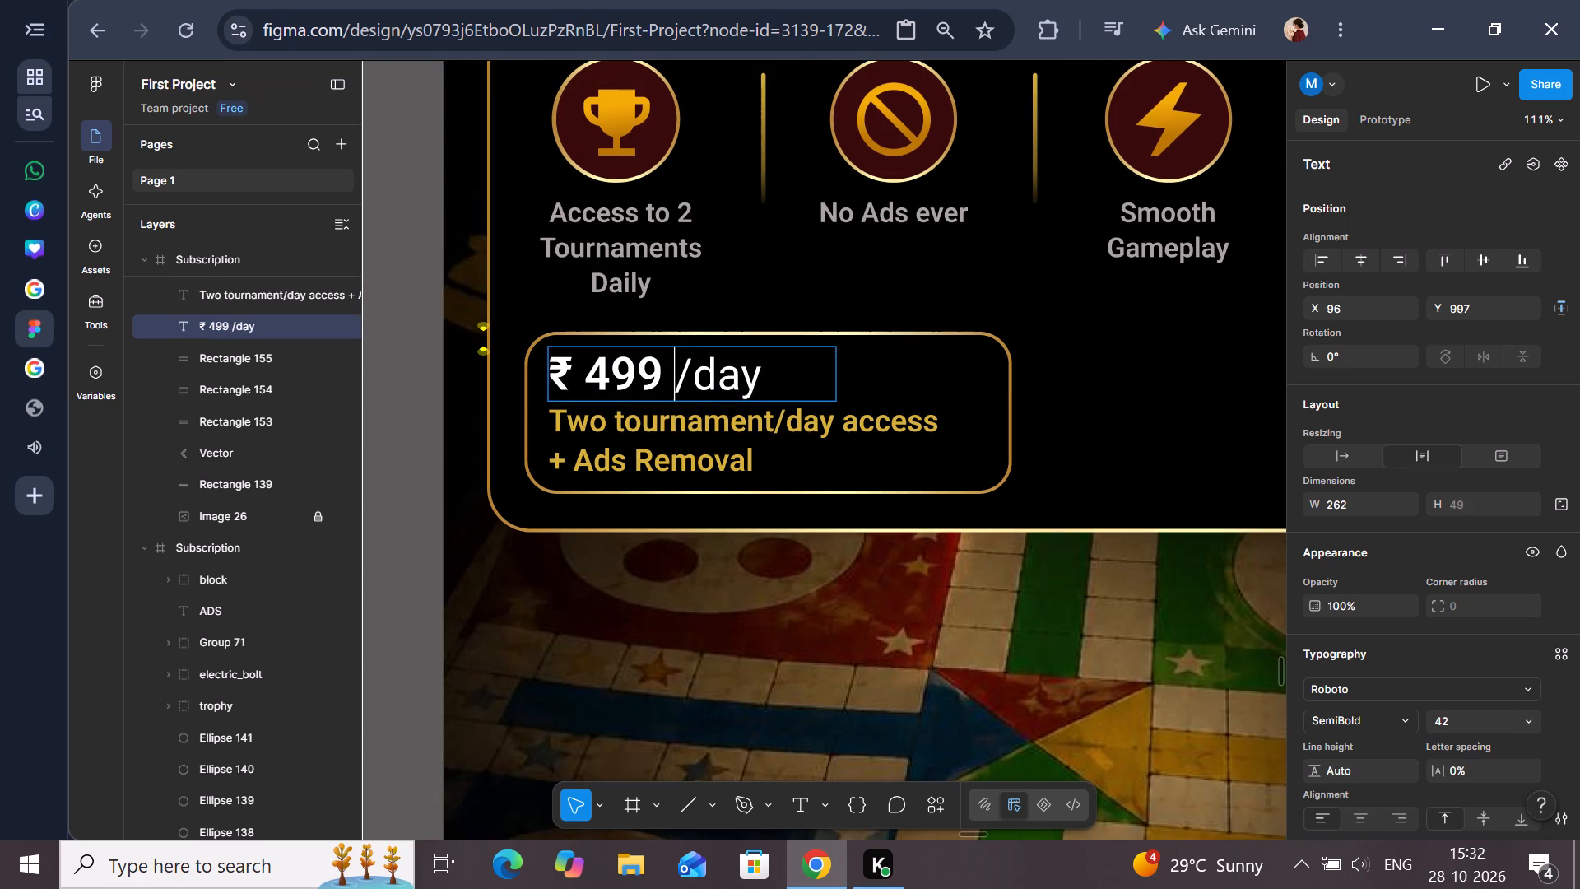
drag(681, 381, 757, 384)
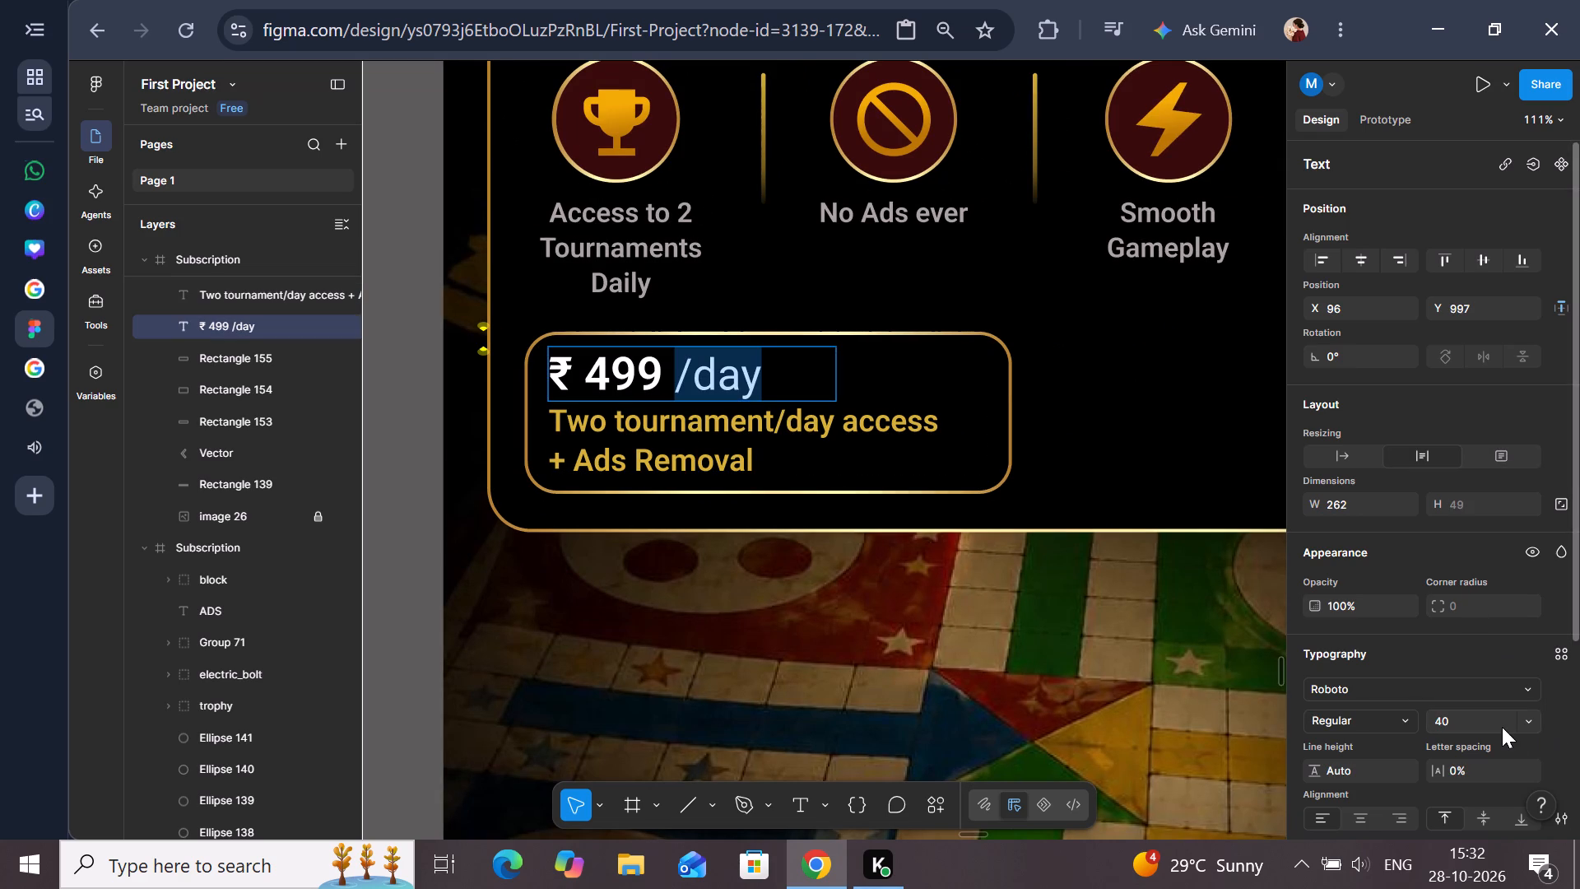
click(1502, 727)
key(BackSpace)
text(30)
key(Return)
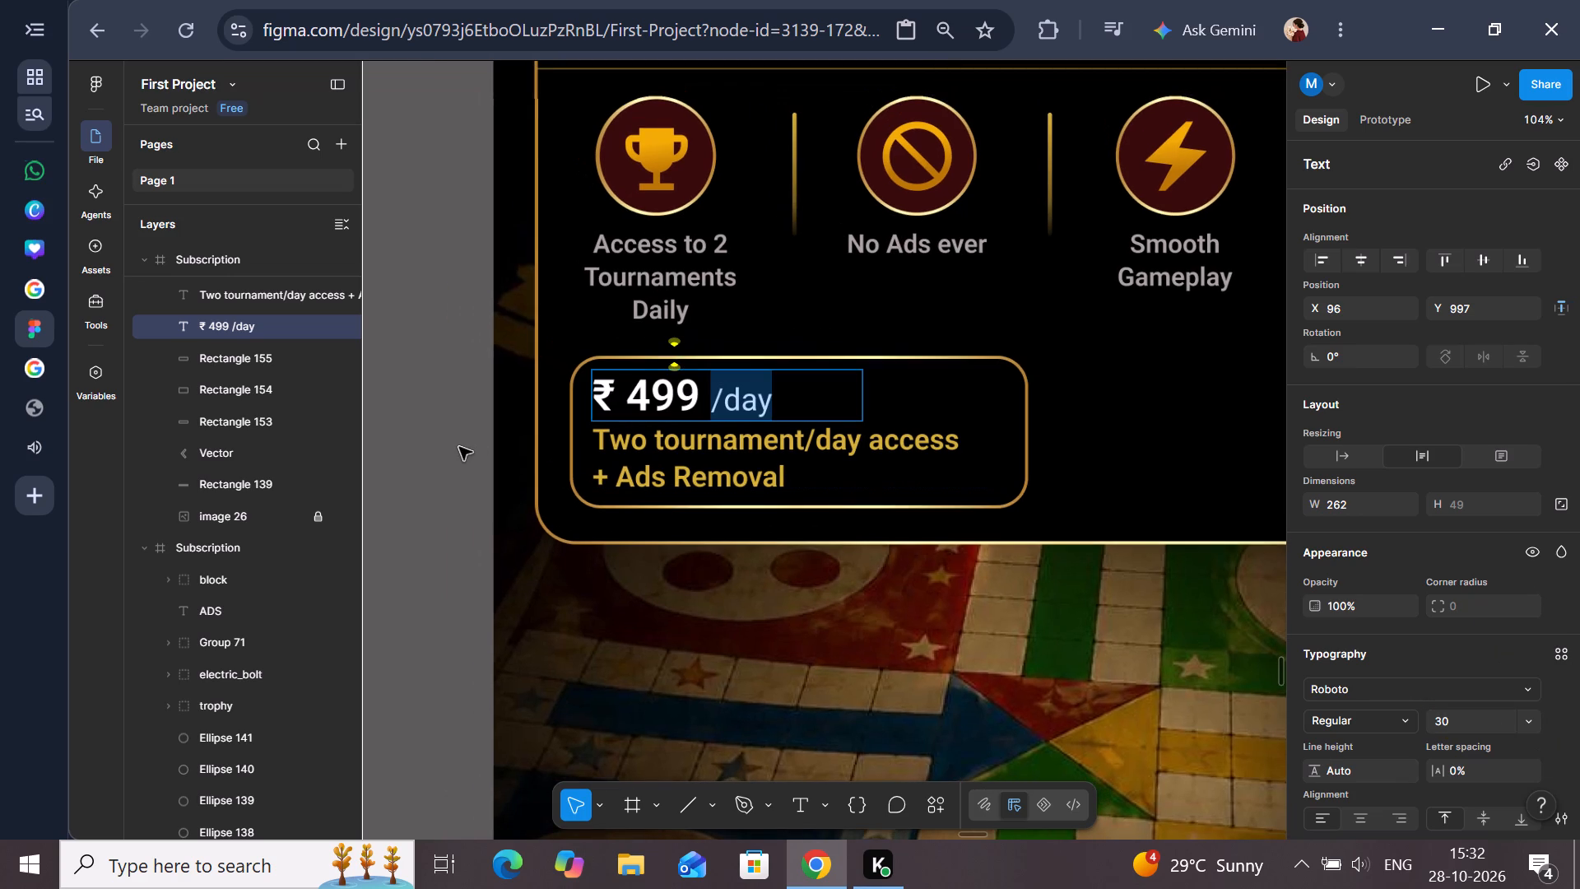
click(459, 447)
Narrow the ₹ 499 /day text box to about 175 wide so it fits its text.
drag(861, 401, 776, 403)
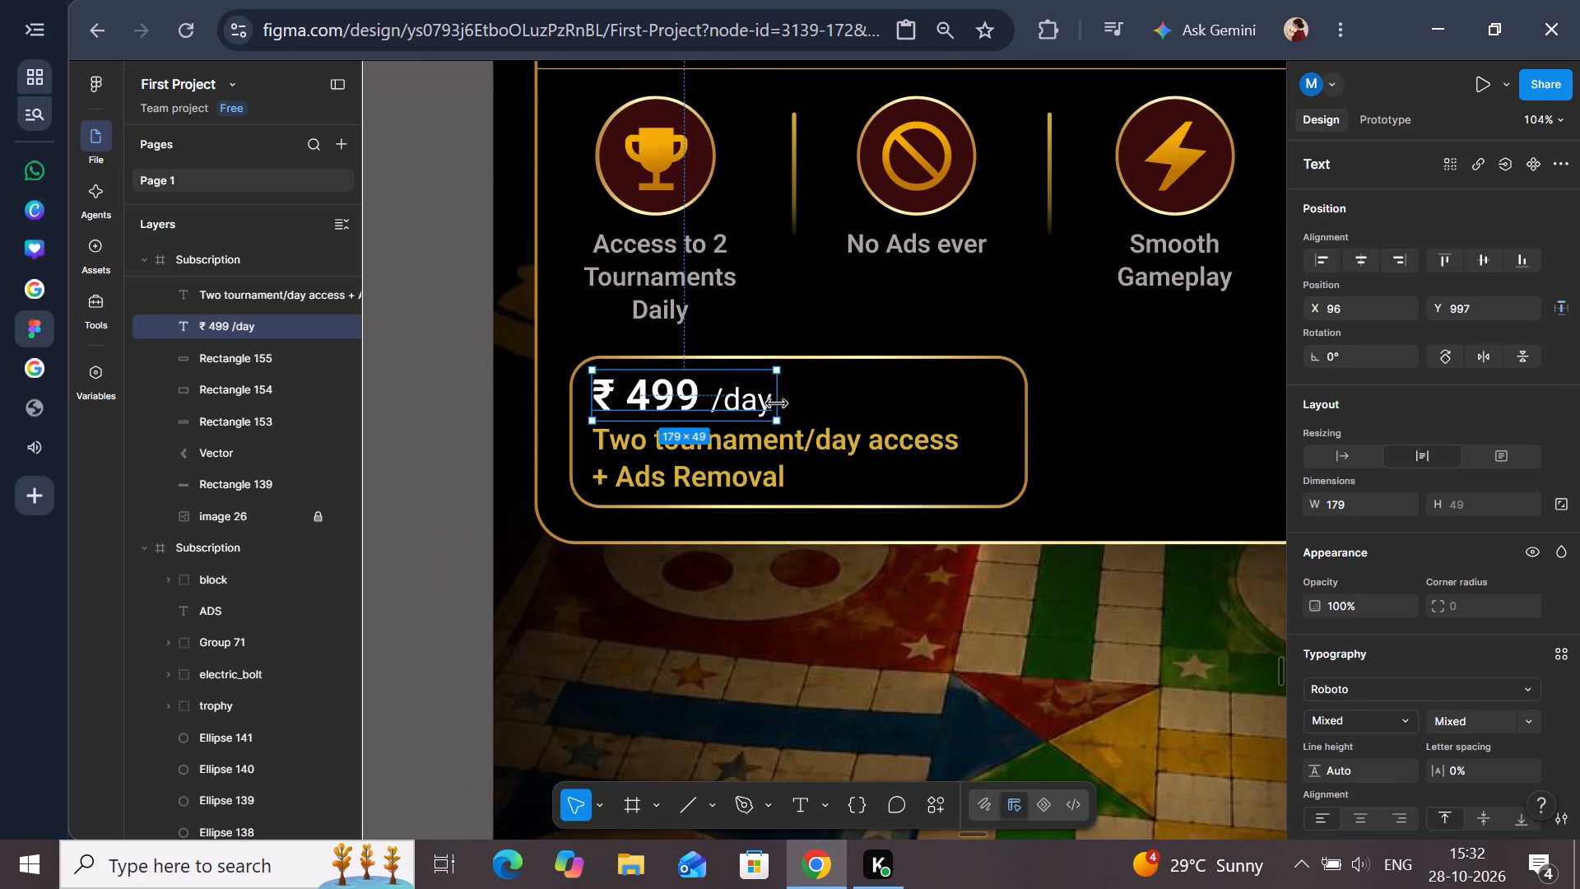
drag(776, 403, 772, 403)
click(439, 484)
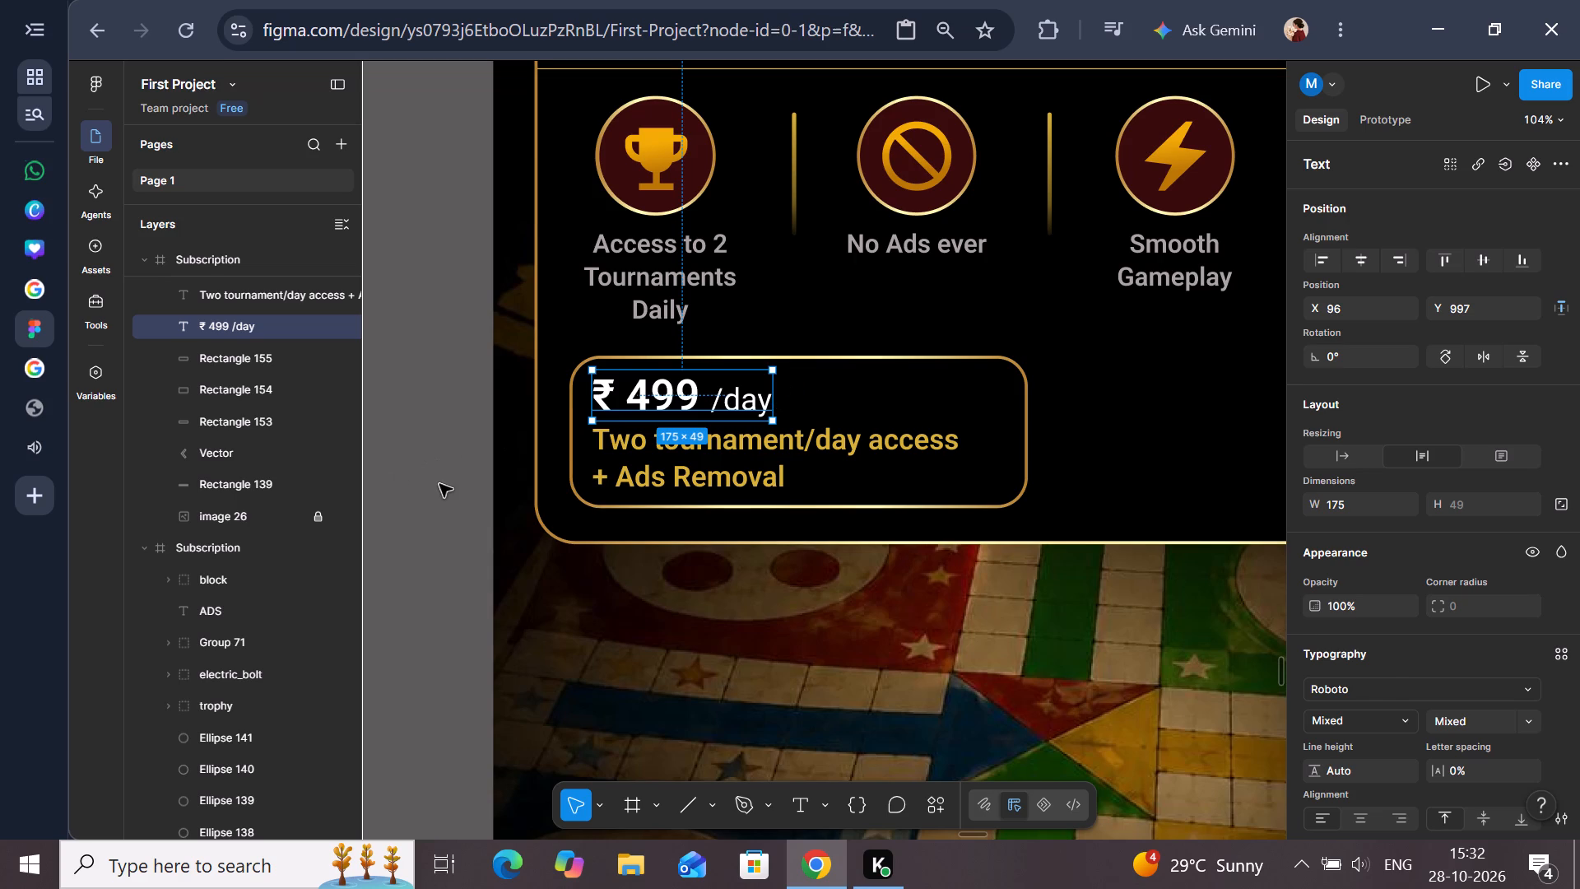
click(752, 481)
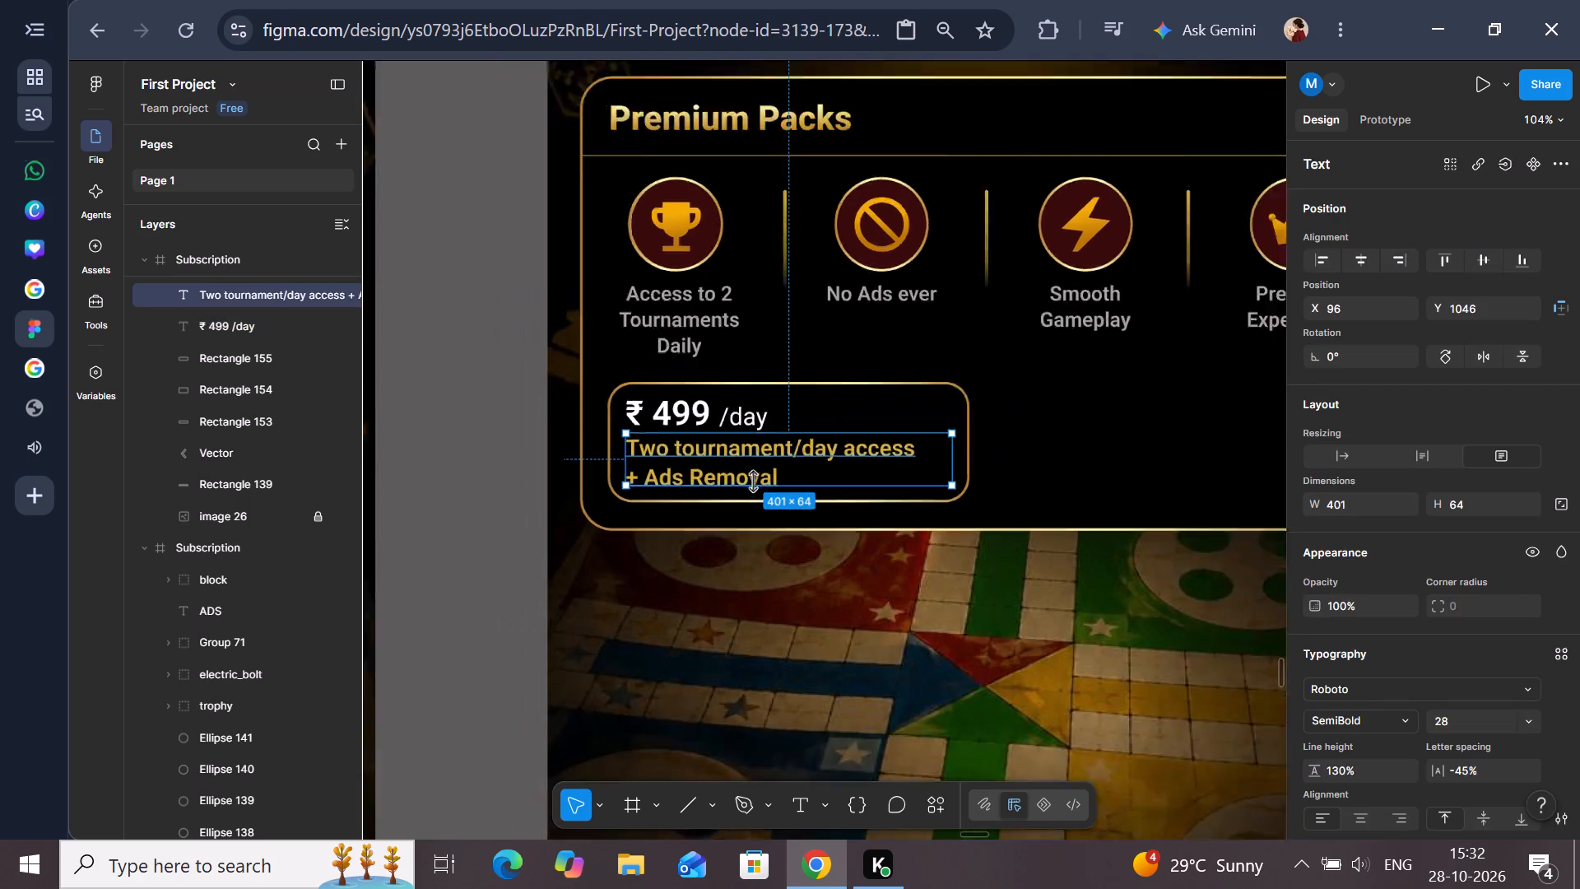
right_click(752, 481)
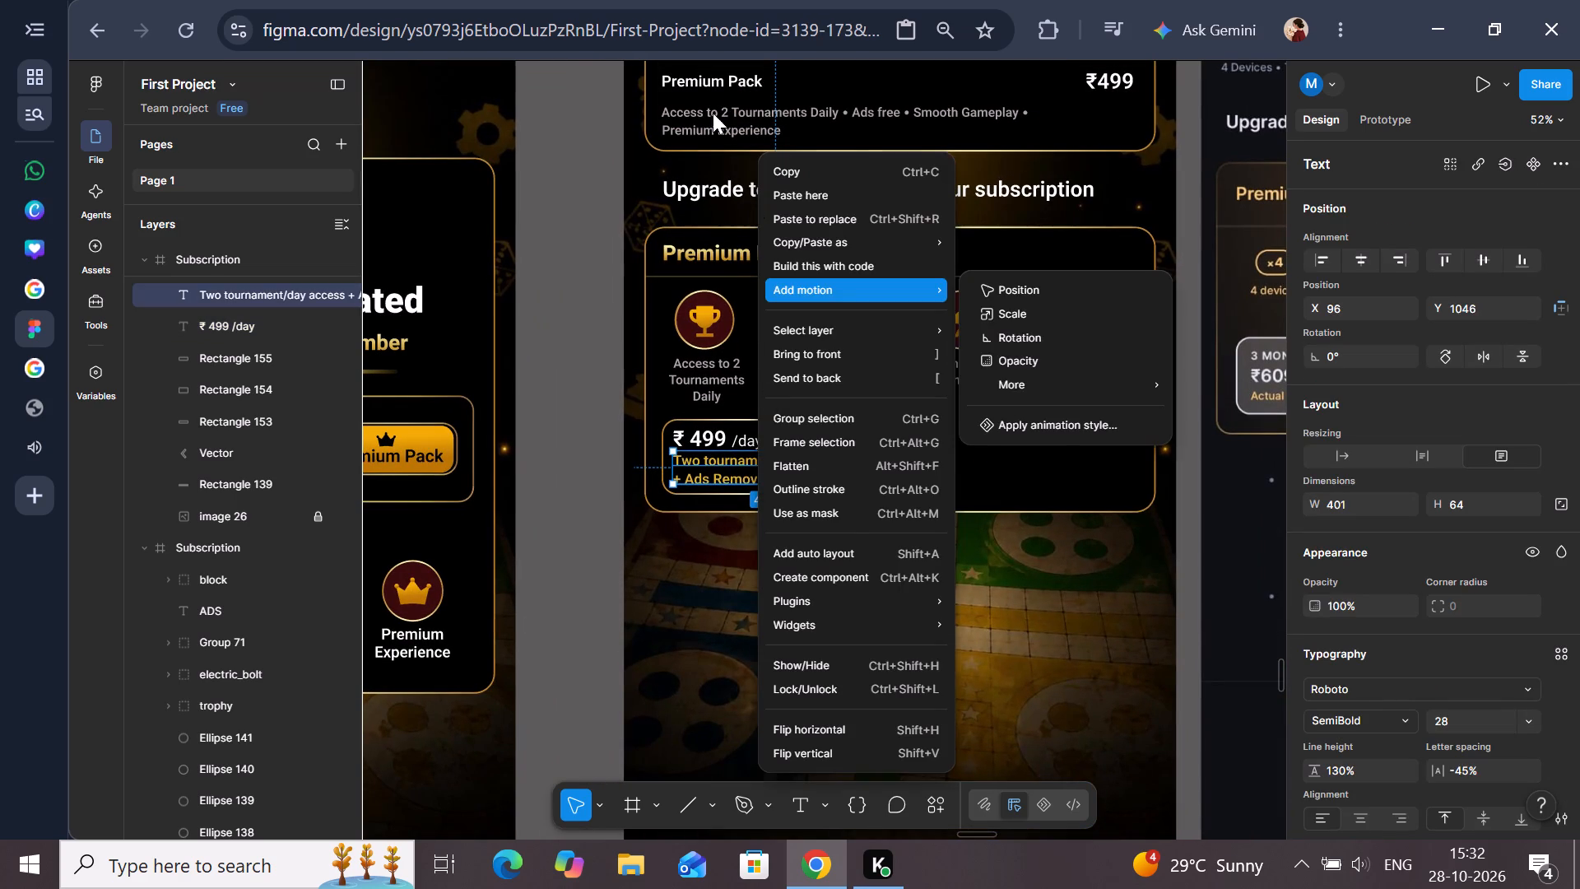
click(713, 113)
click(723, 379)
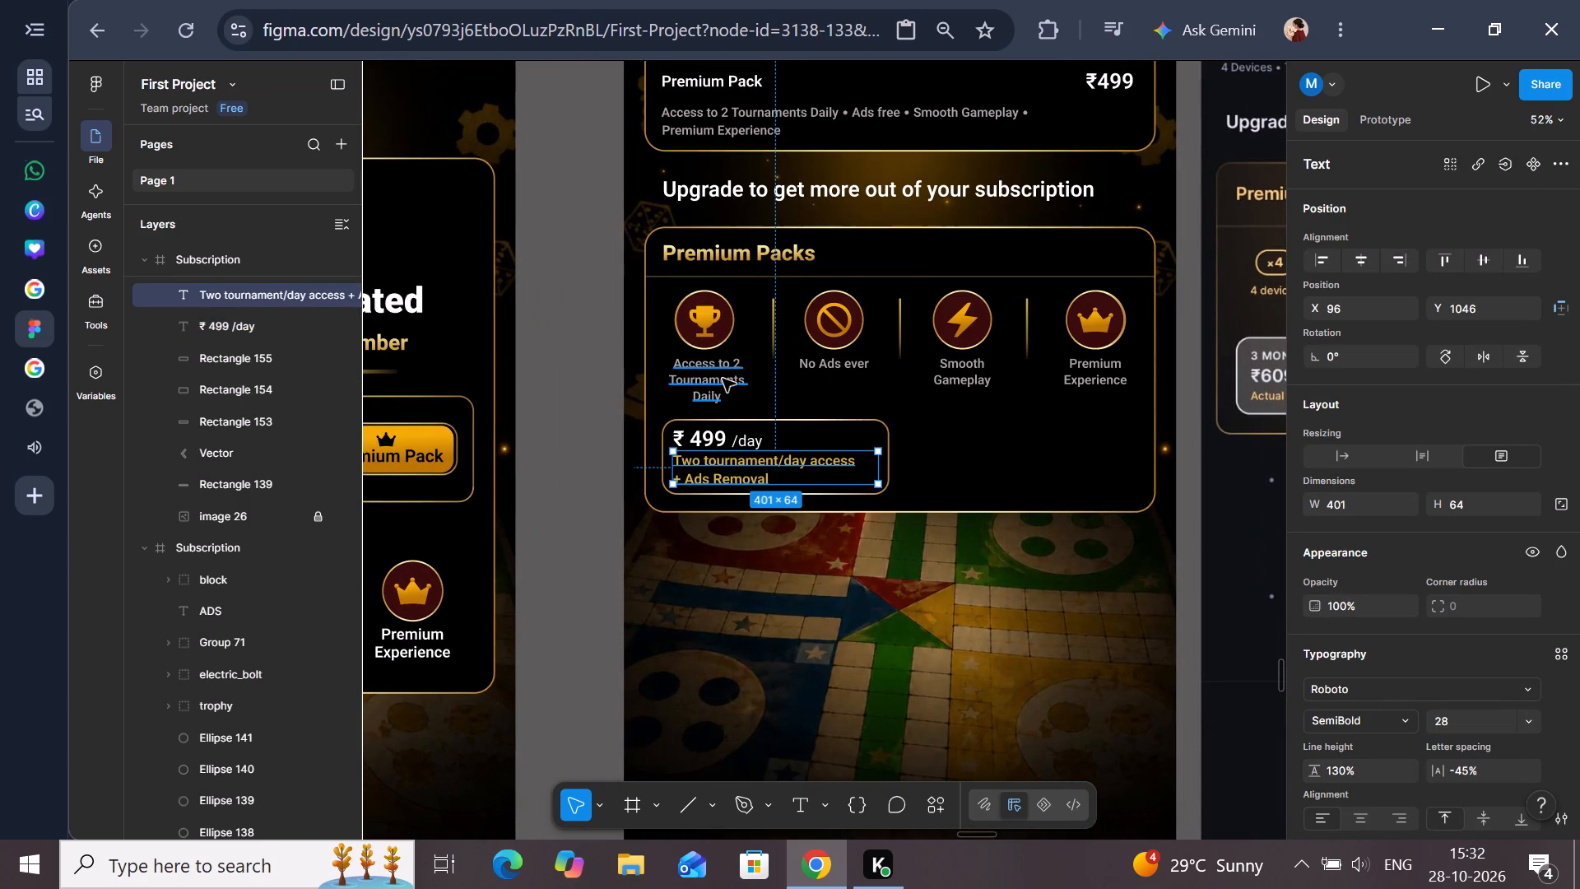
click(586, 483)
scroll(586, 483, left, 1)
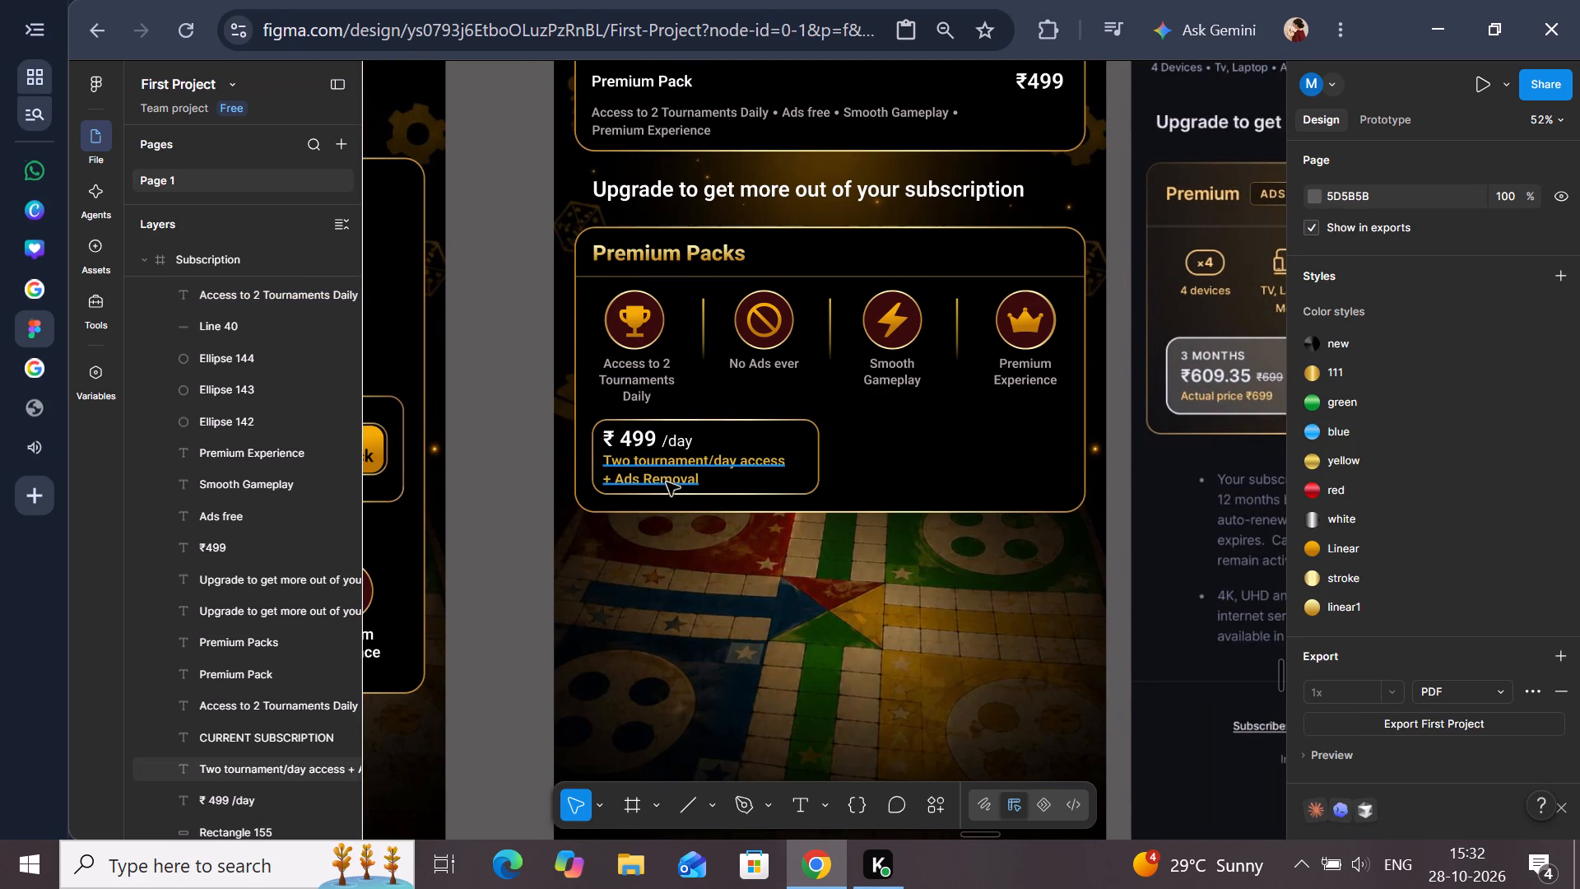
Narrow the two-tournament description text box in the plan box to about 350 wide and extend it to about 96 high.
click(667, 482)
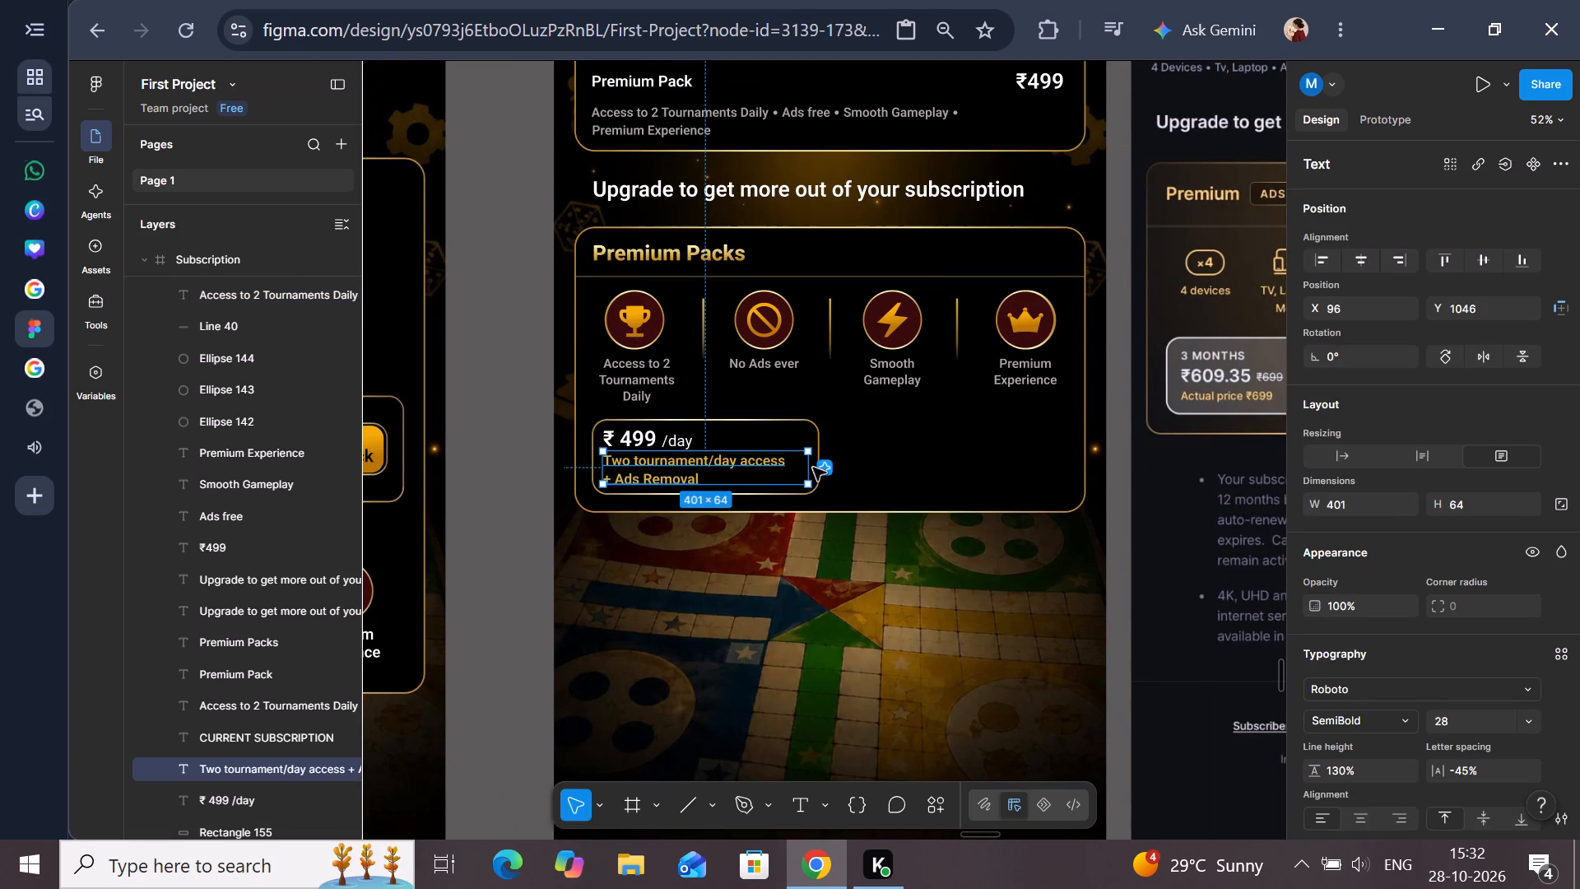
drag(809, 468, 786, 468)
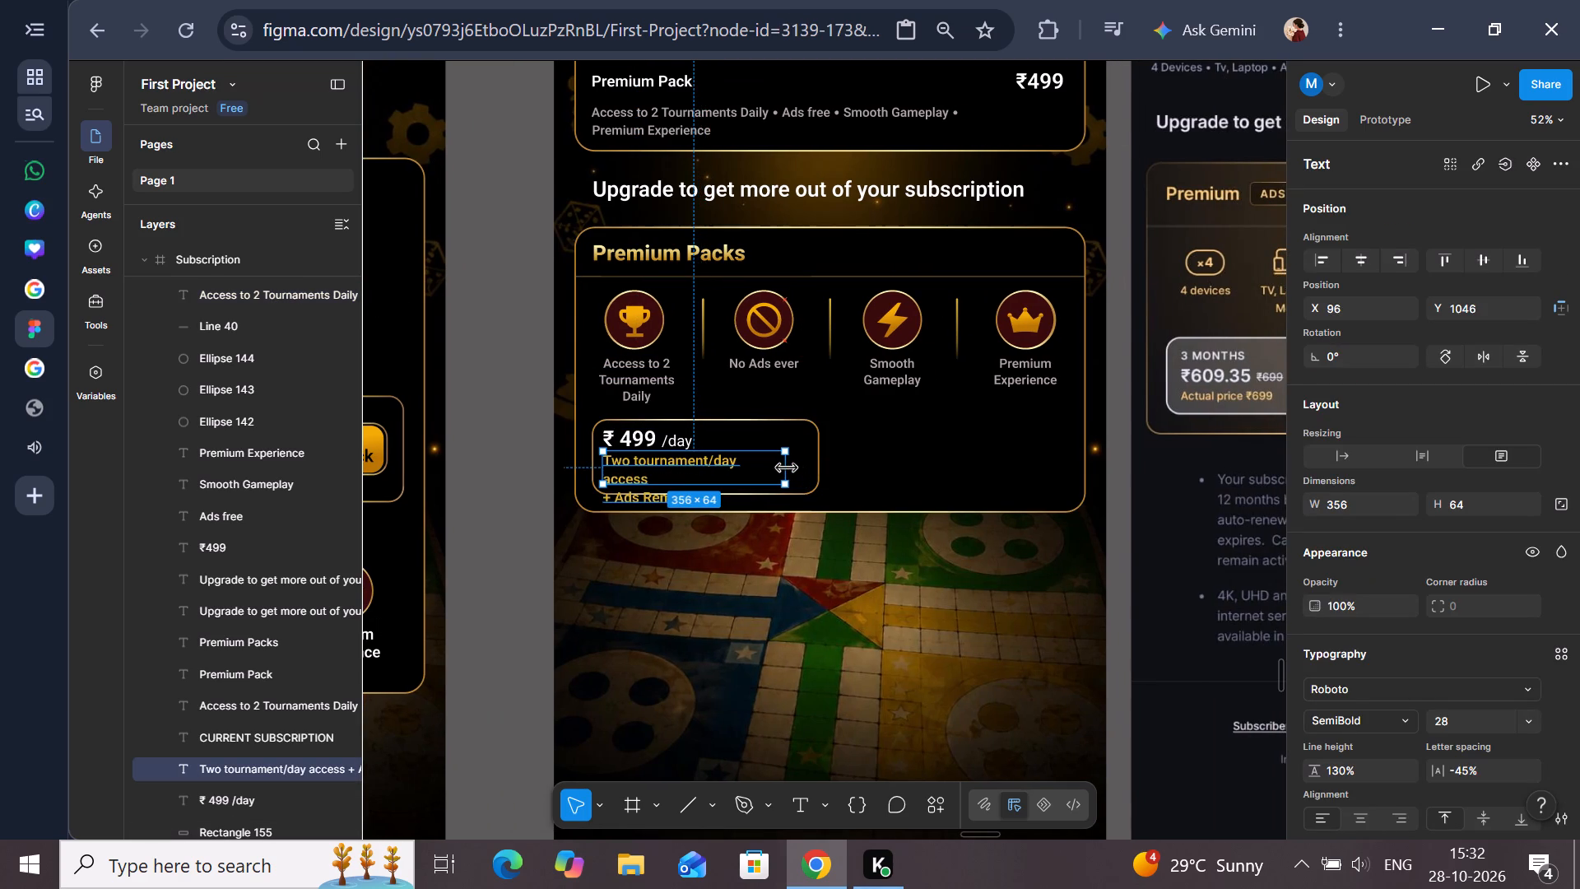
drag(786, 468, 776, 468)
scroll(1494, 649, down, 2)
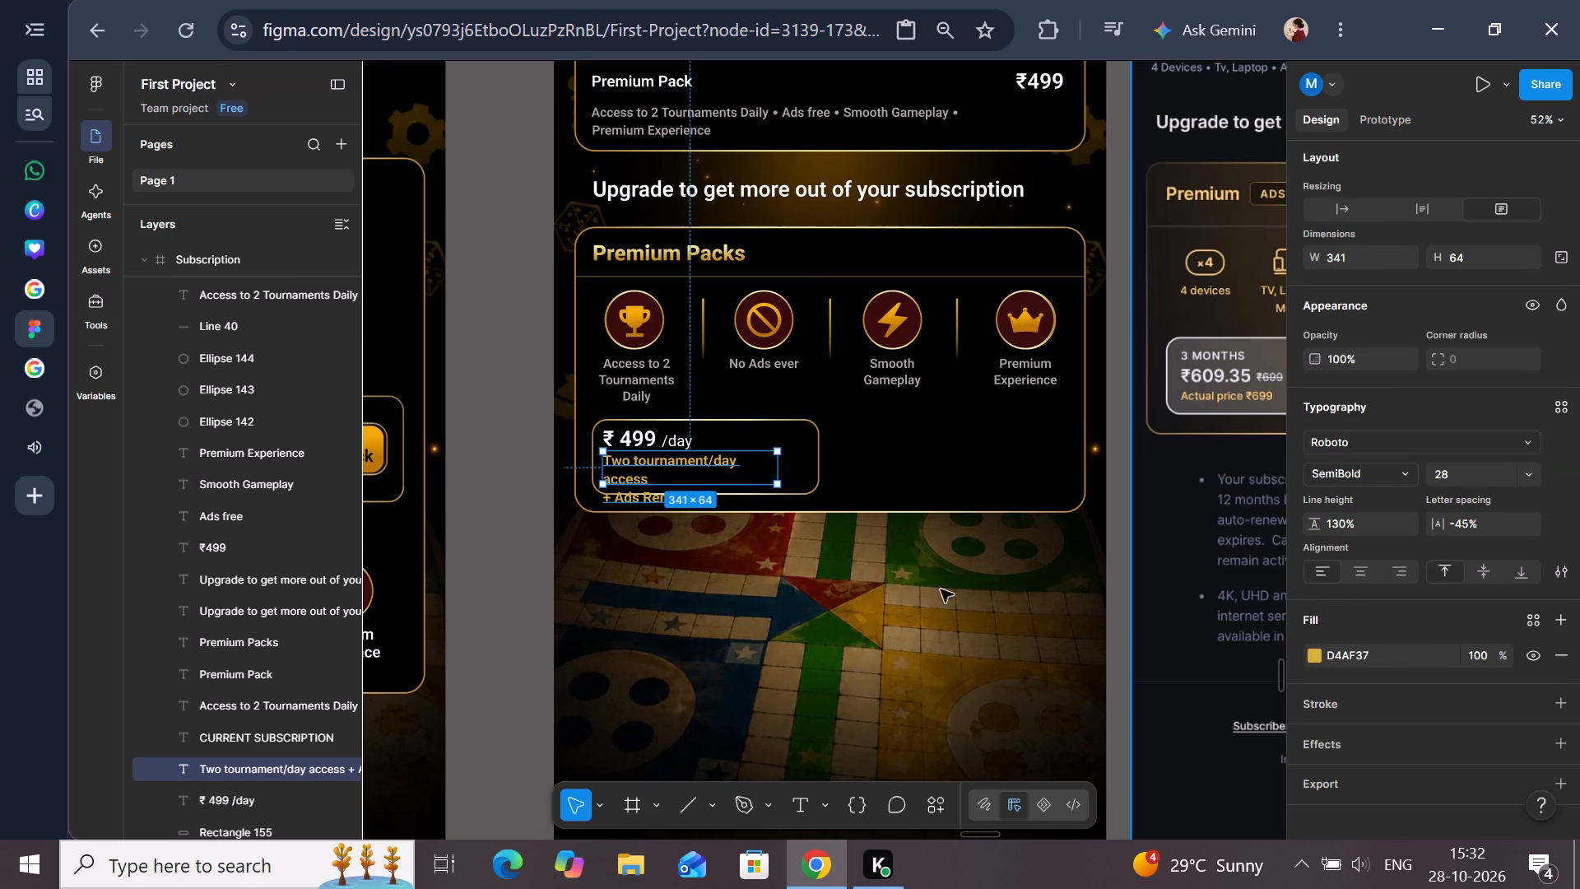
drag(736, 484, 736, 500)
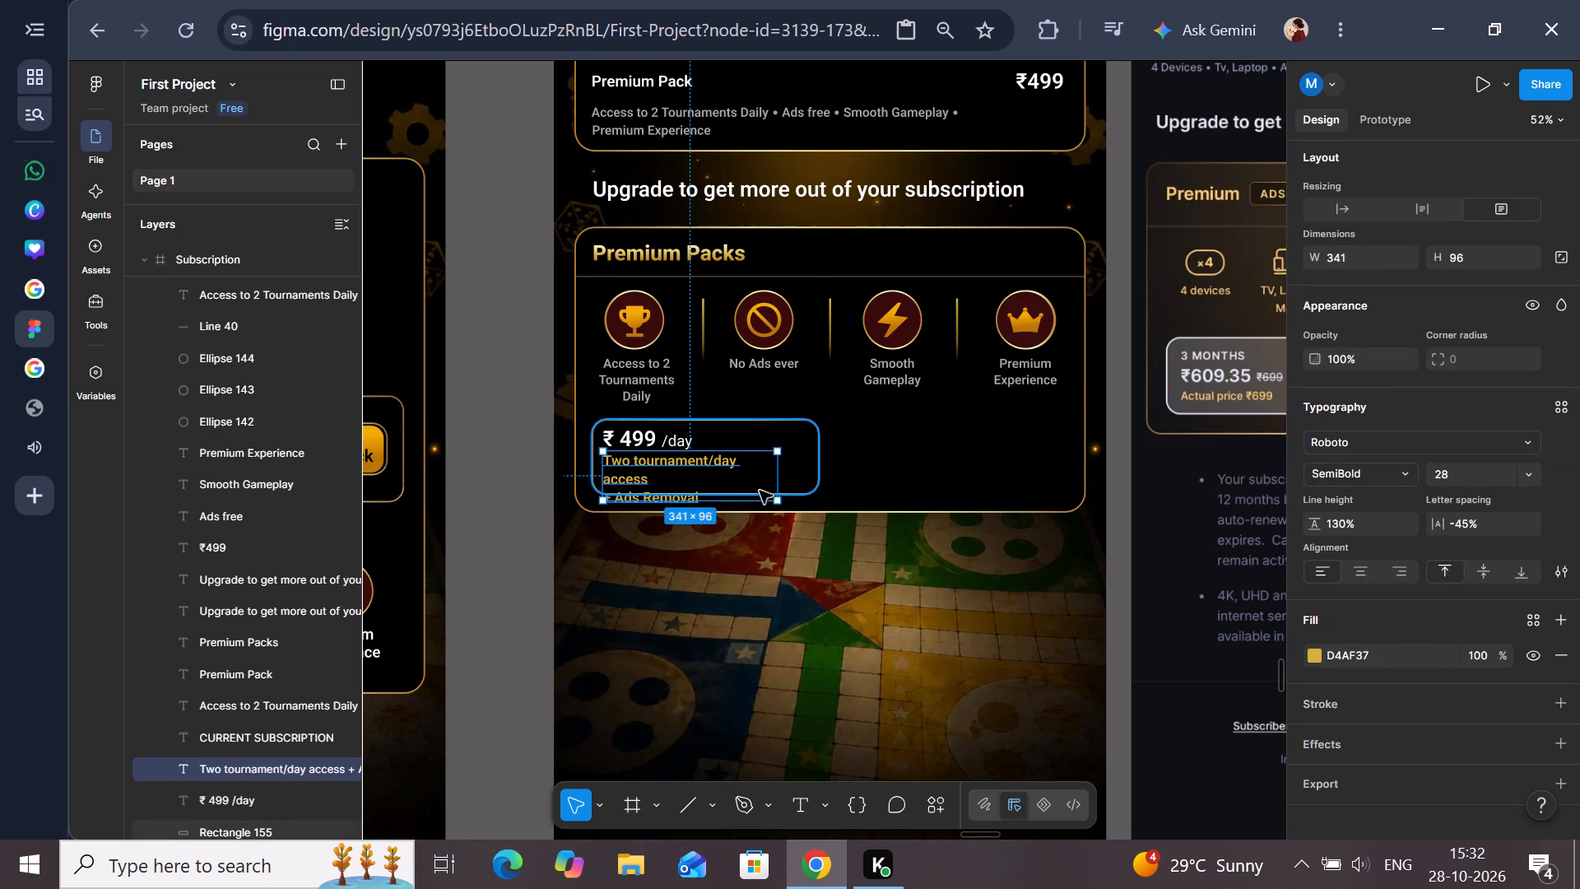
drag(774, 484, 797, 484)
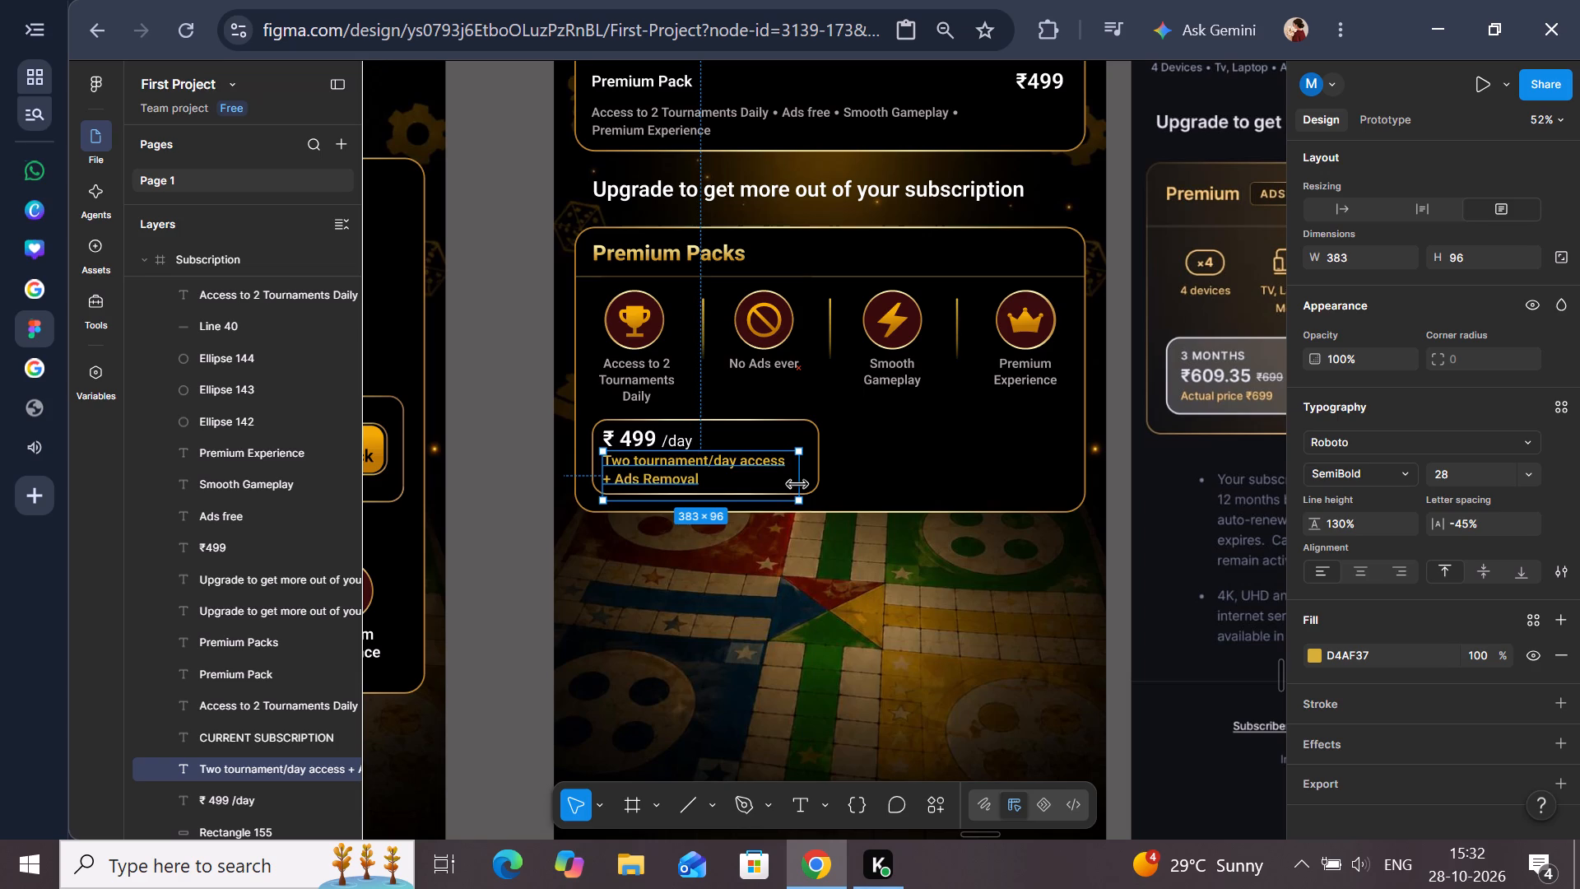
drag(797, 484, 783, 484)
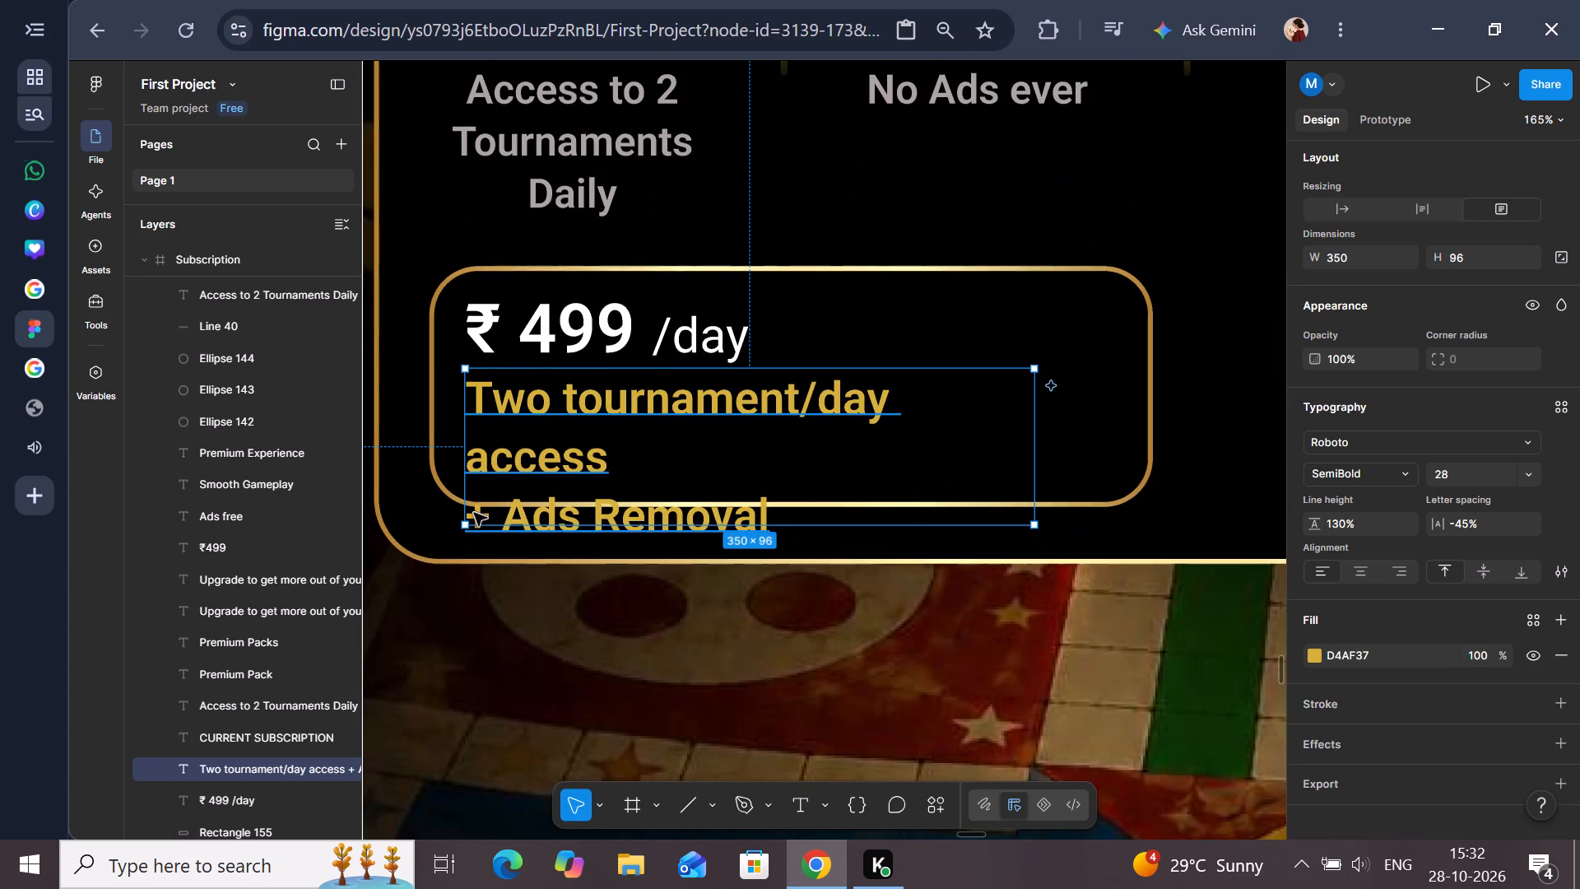
Replace the line break before "+ Ads Removal" in the plan description with a space.
click(474, 513)
double_click(474, 512)
click(474, 512)
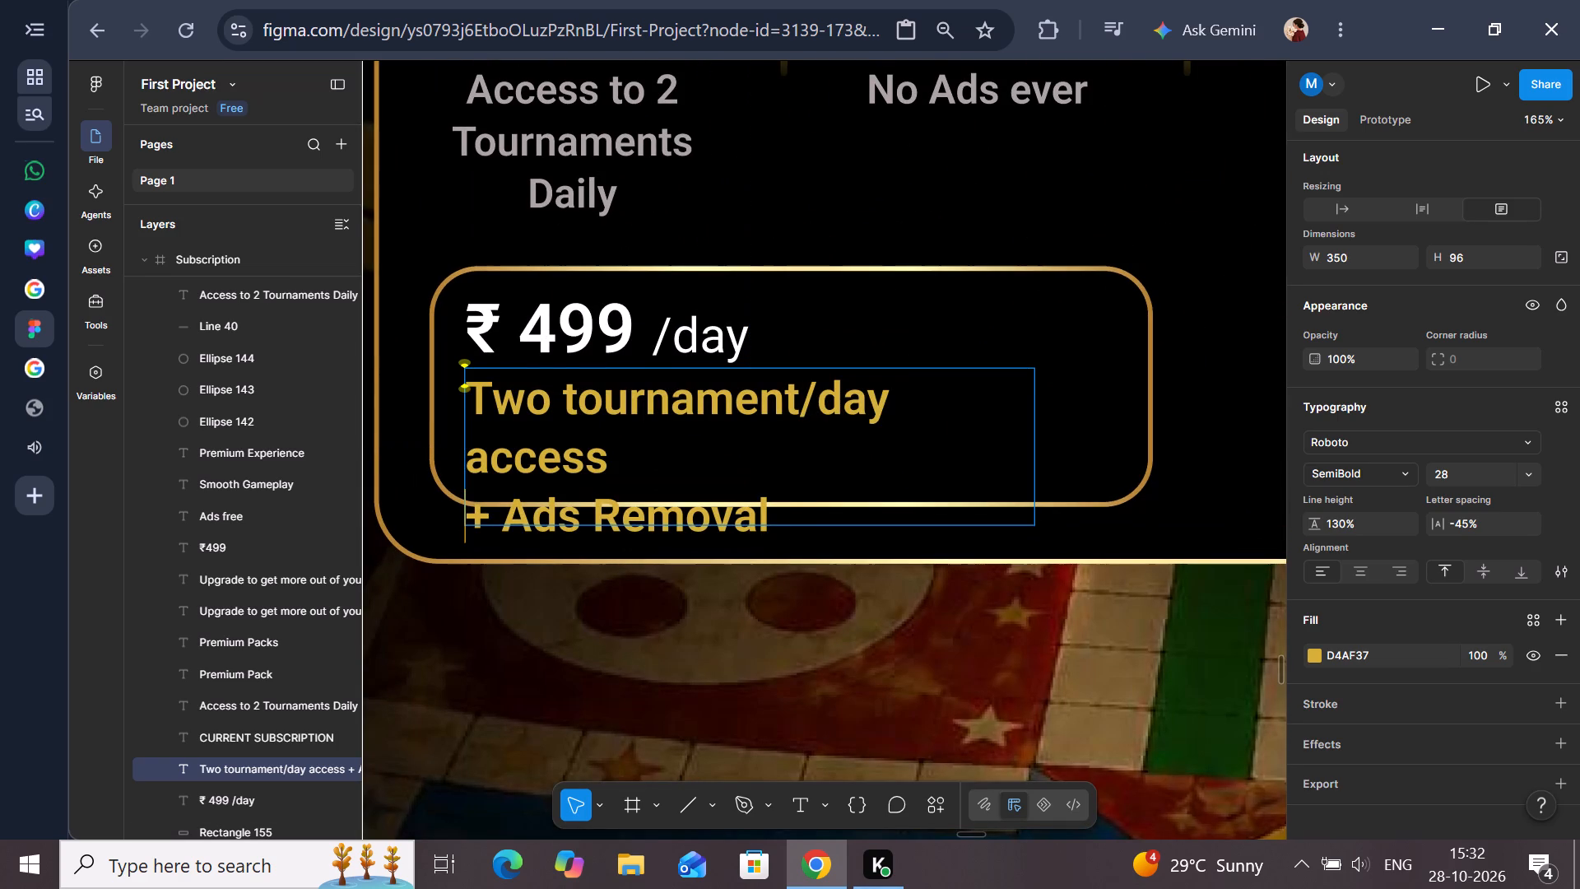
key(BackSpace)
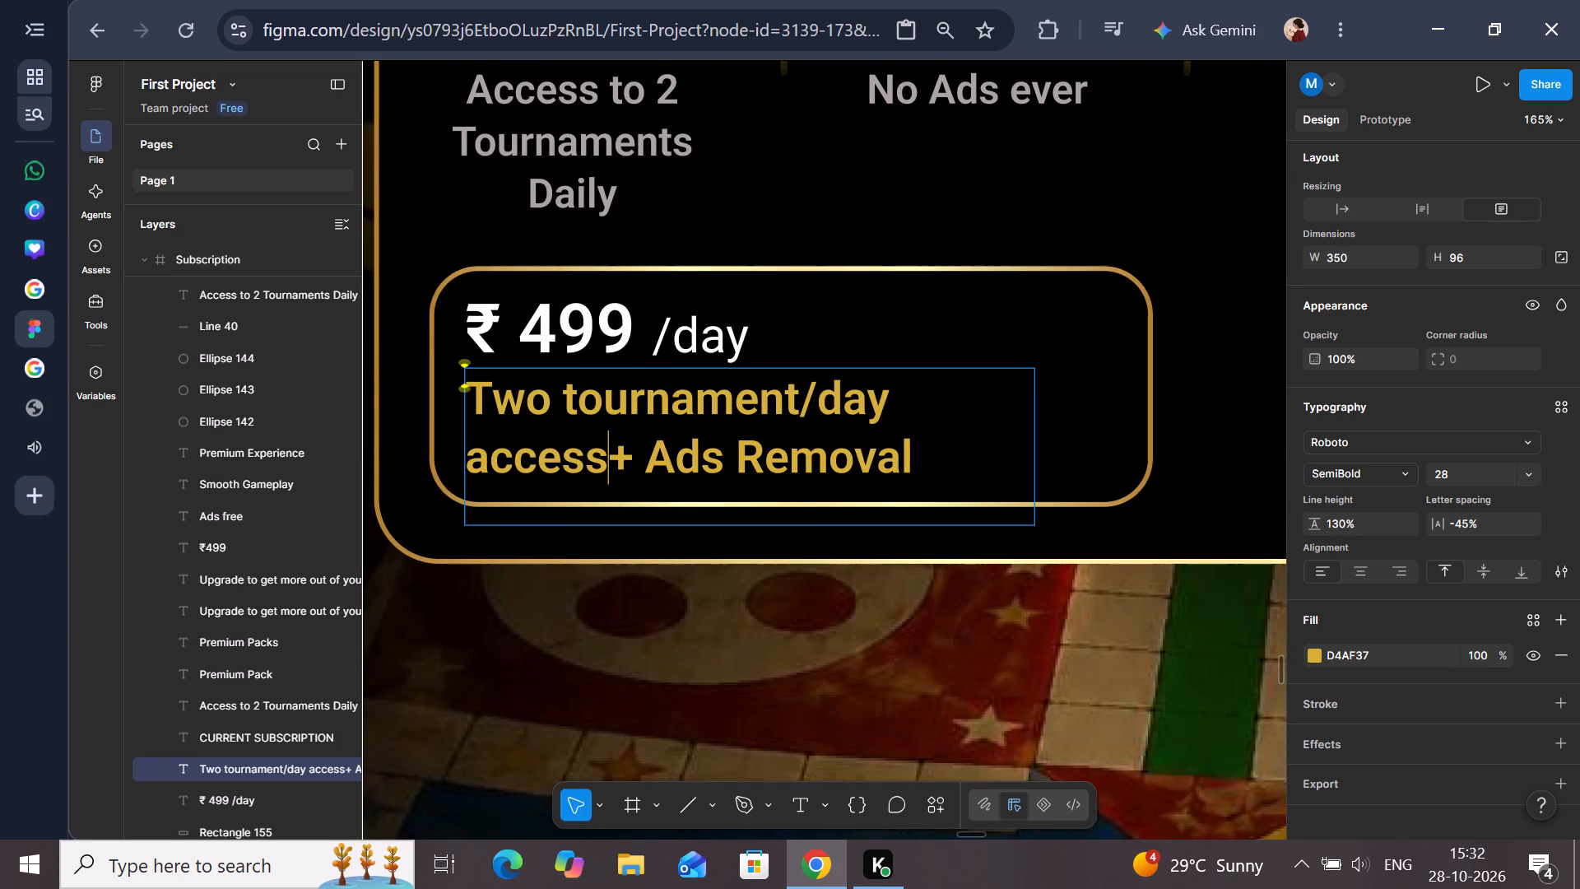
key(space)
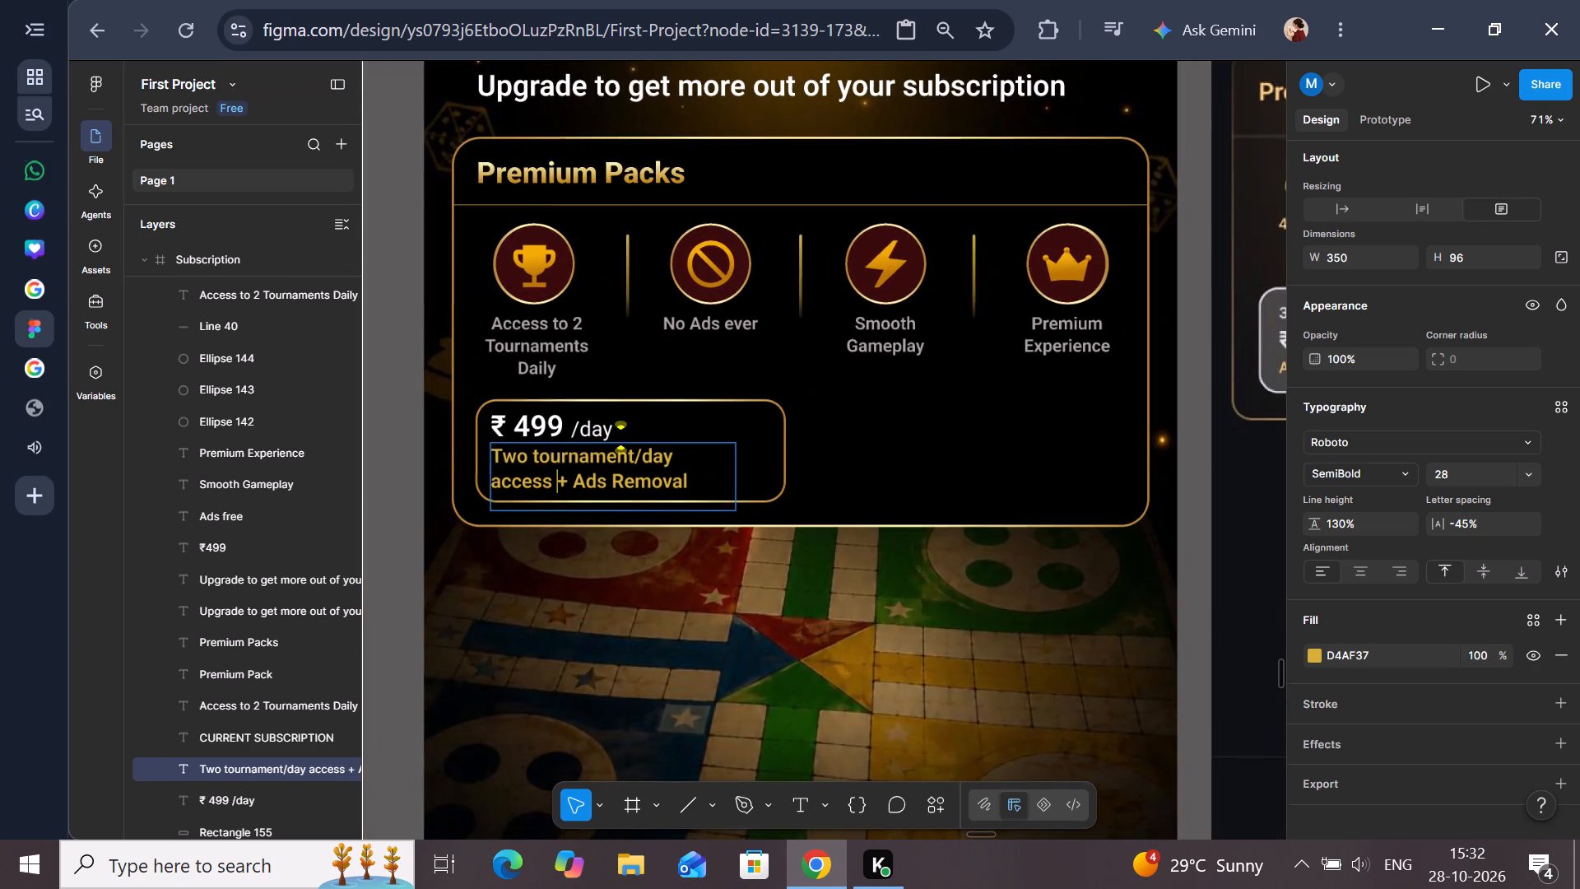
click(393, 544)
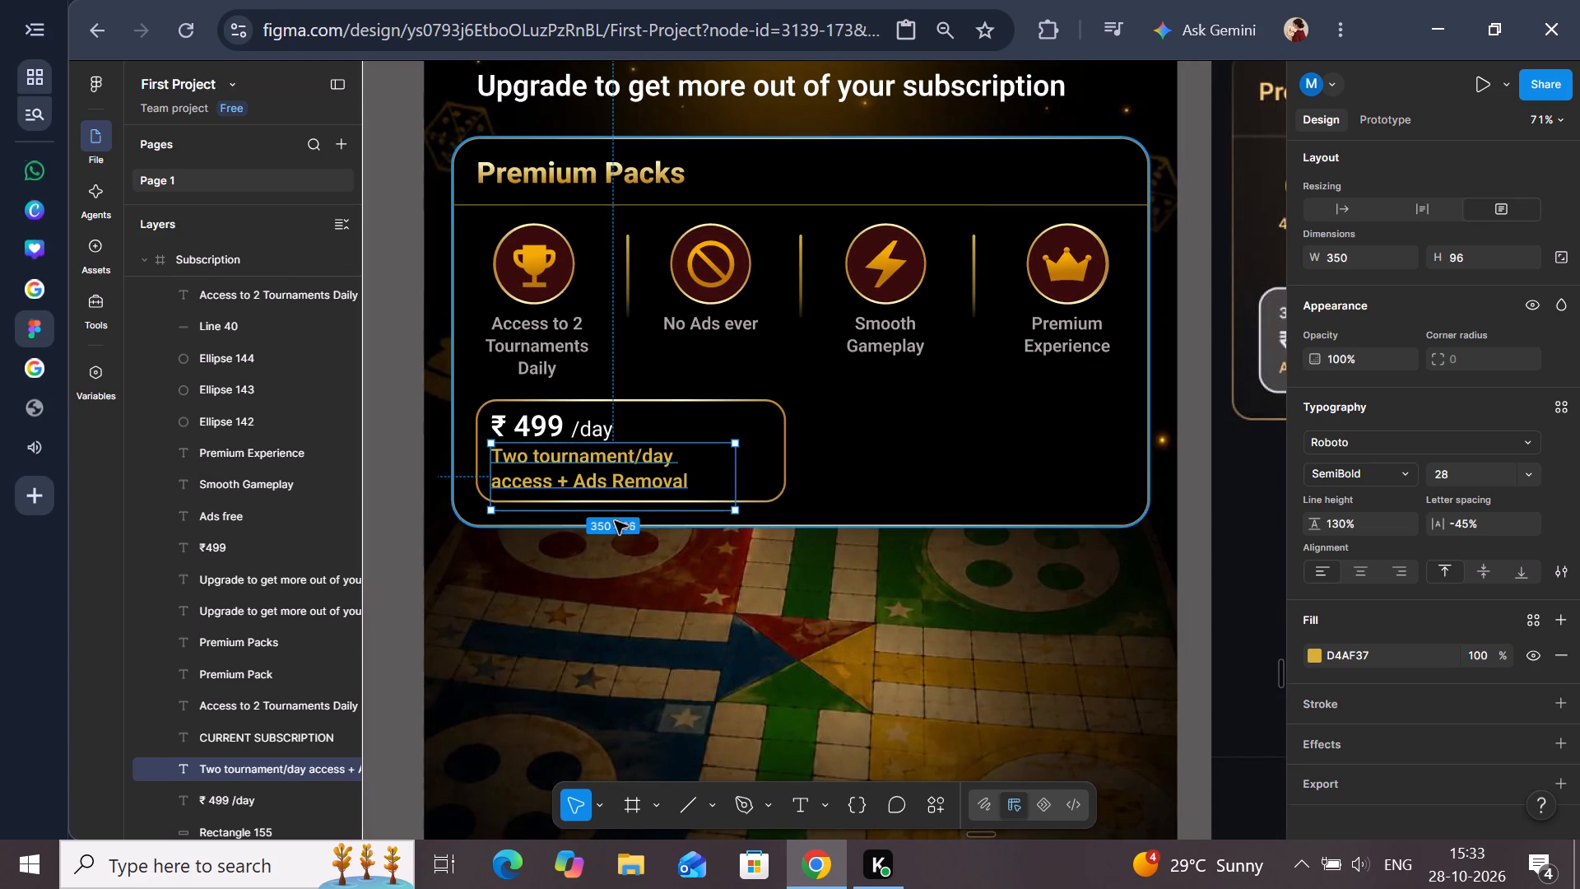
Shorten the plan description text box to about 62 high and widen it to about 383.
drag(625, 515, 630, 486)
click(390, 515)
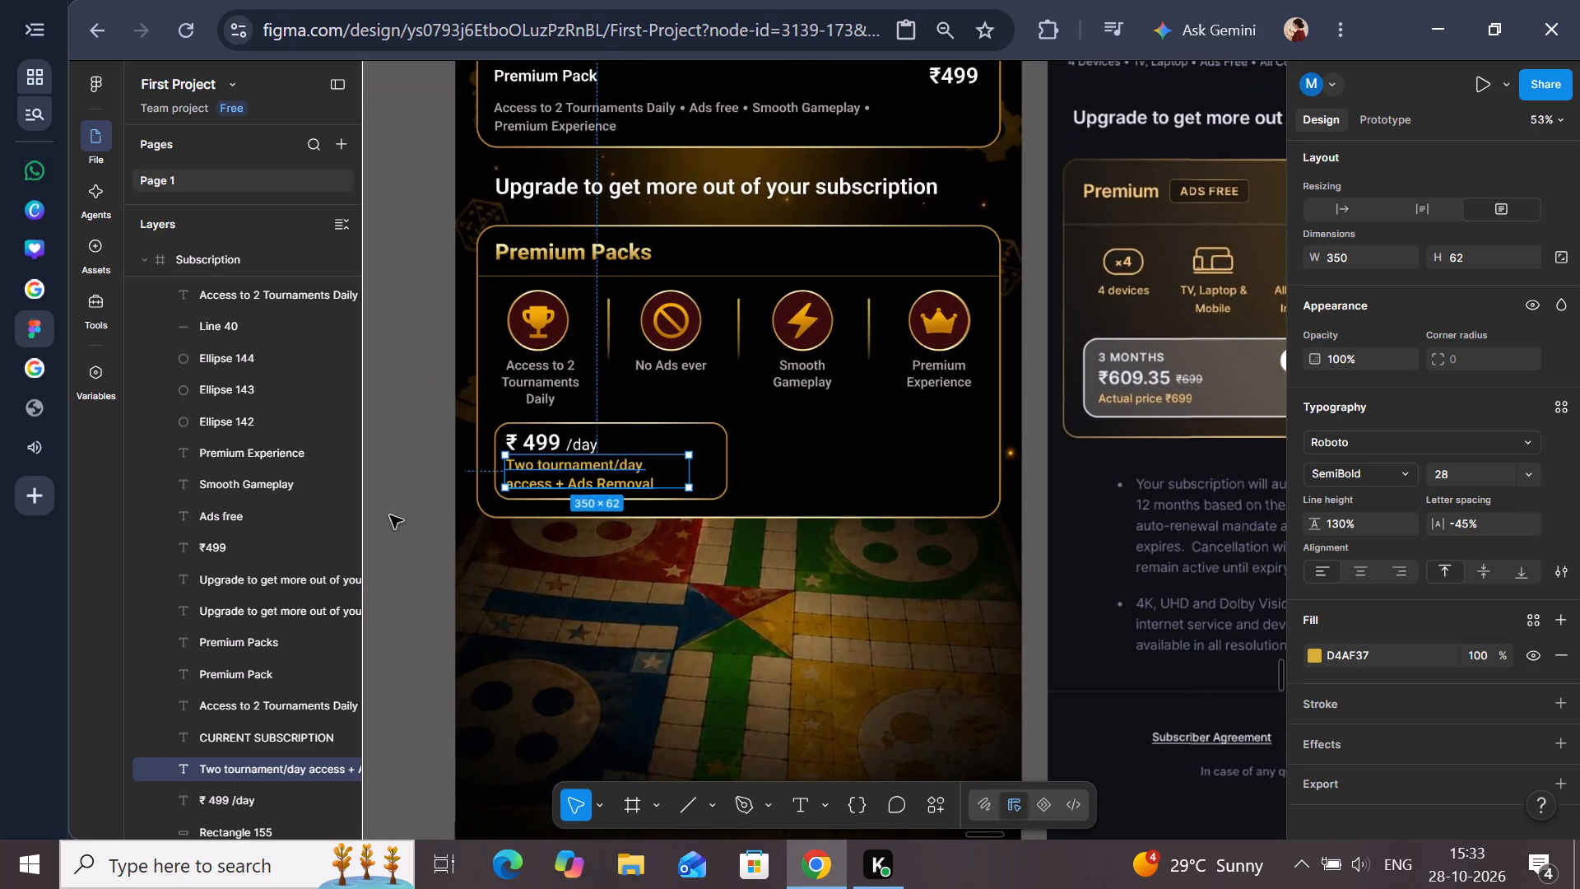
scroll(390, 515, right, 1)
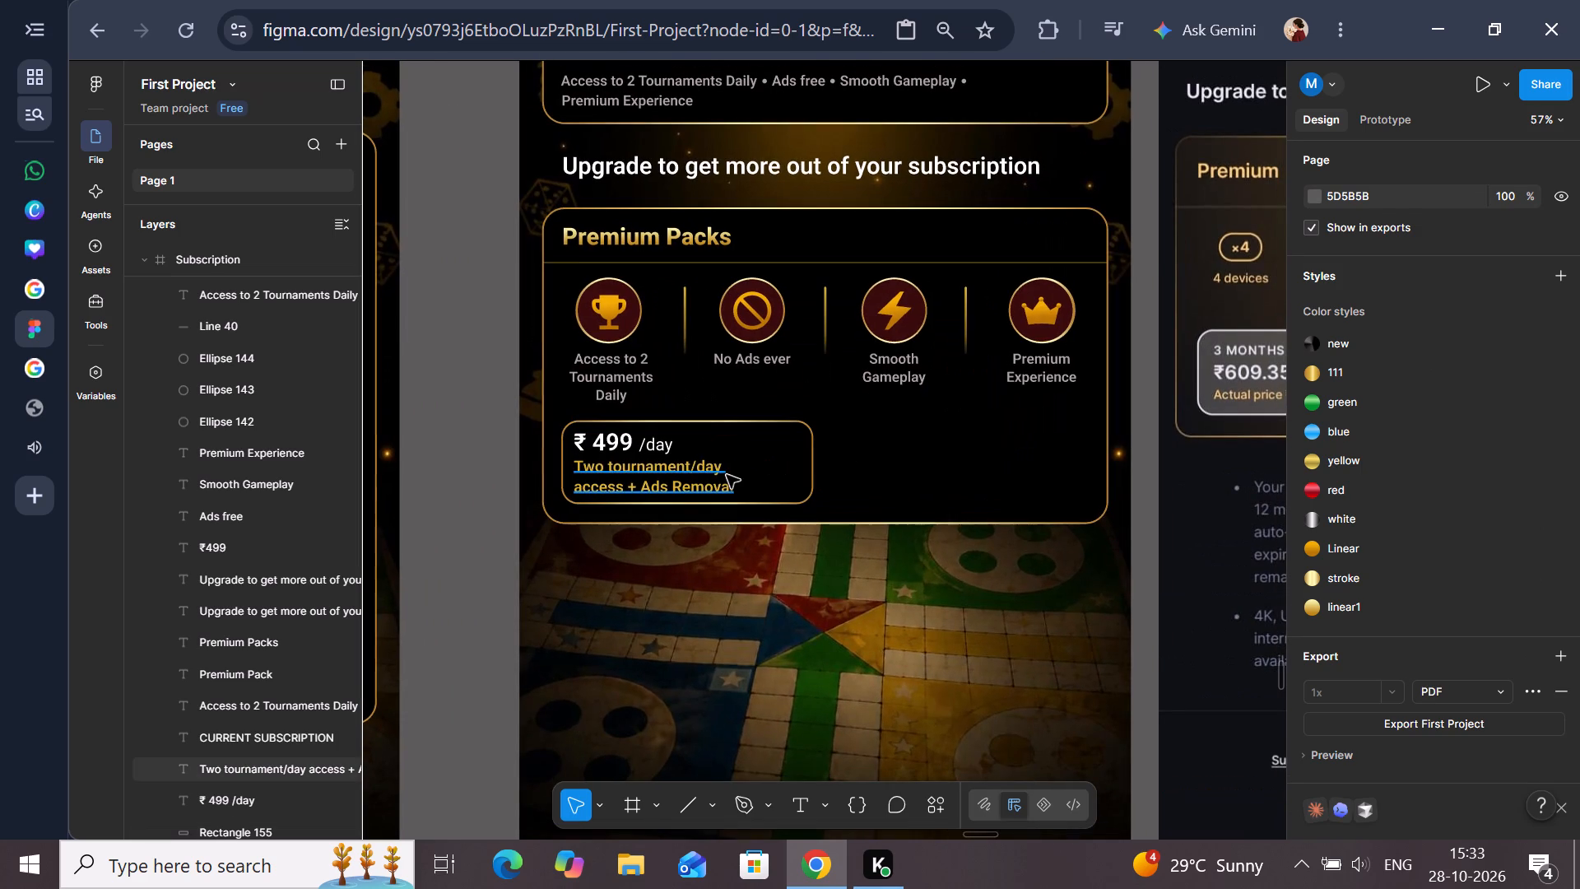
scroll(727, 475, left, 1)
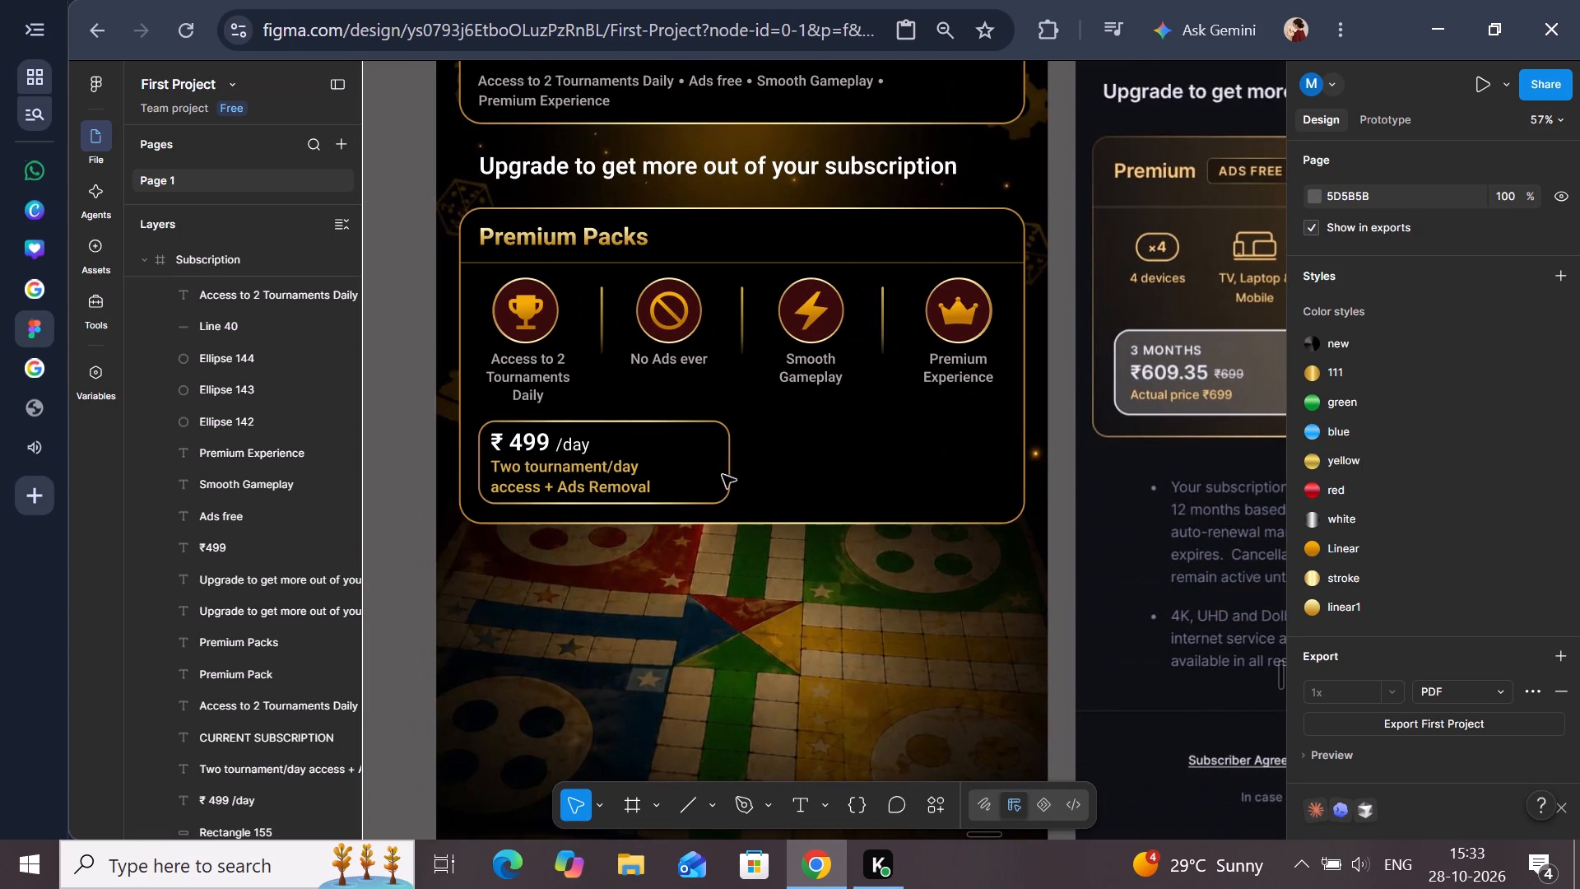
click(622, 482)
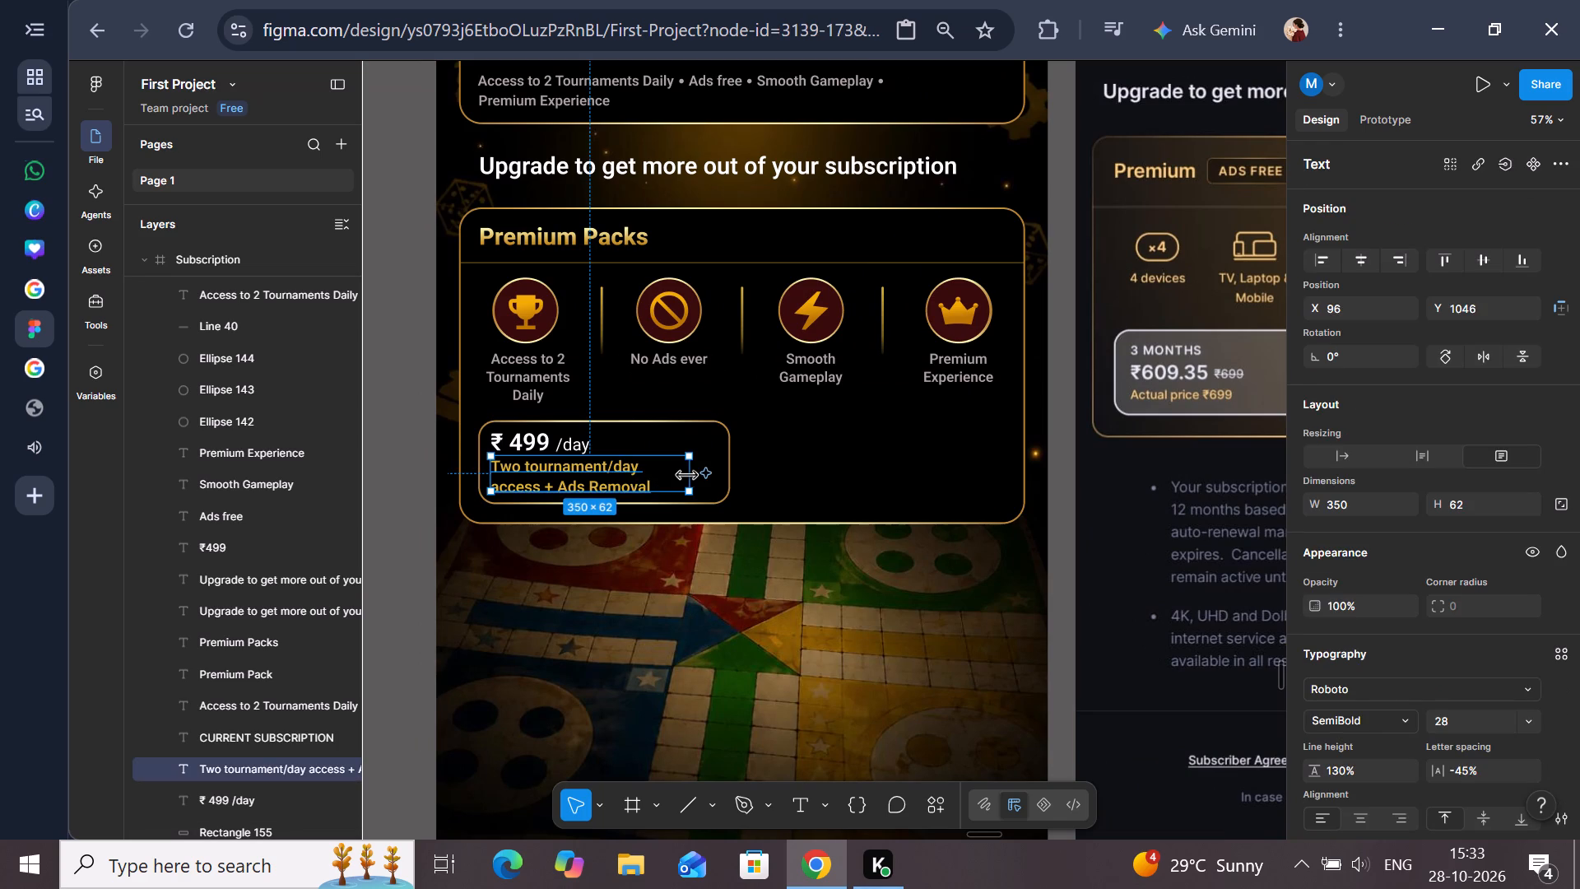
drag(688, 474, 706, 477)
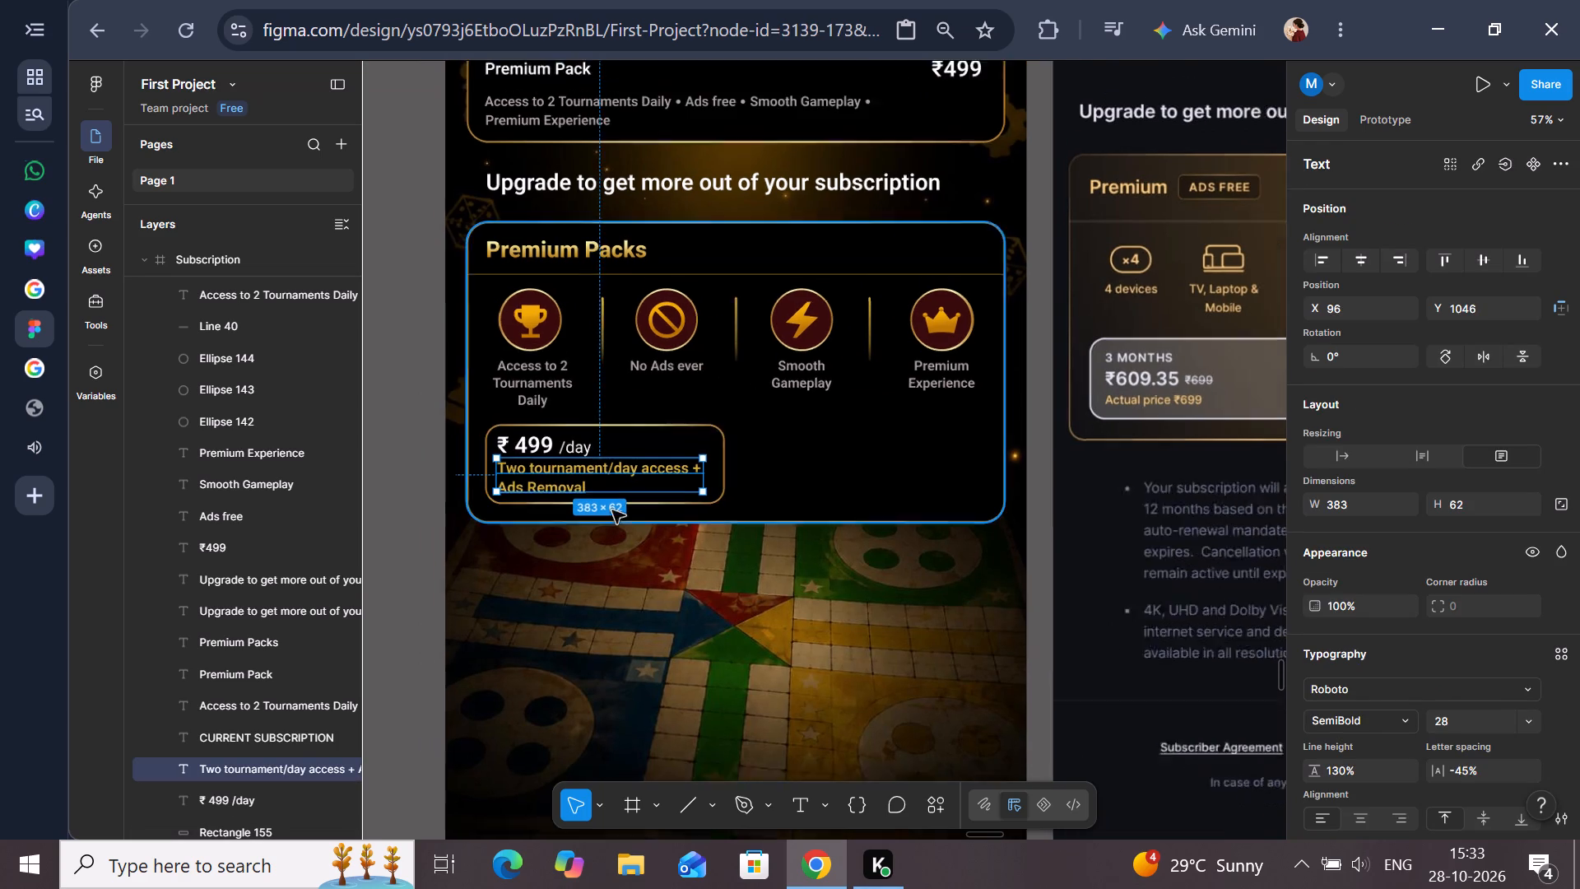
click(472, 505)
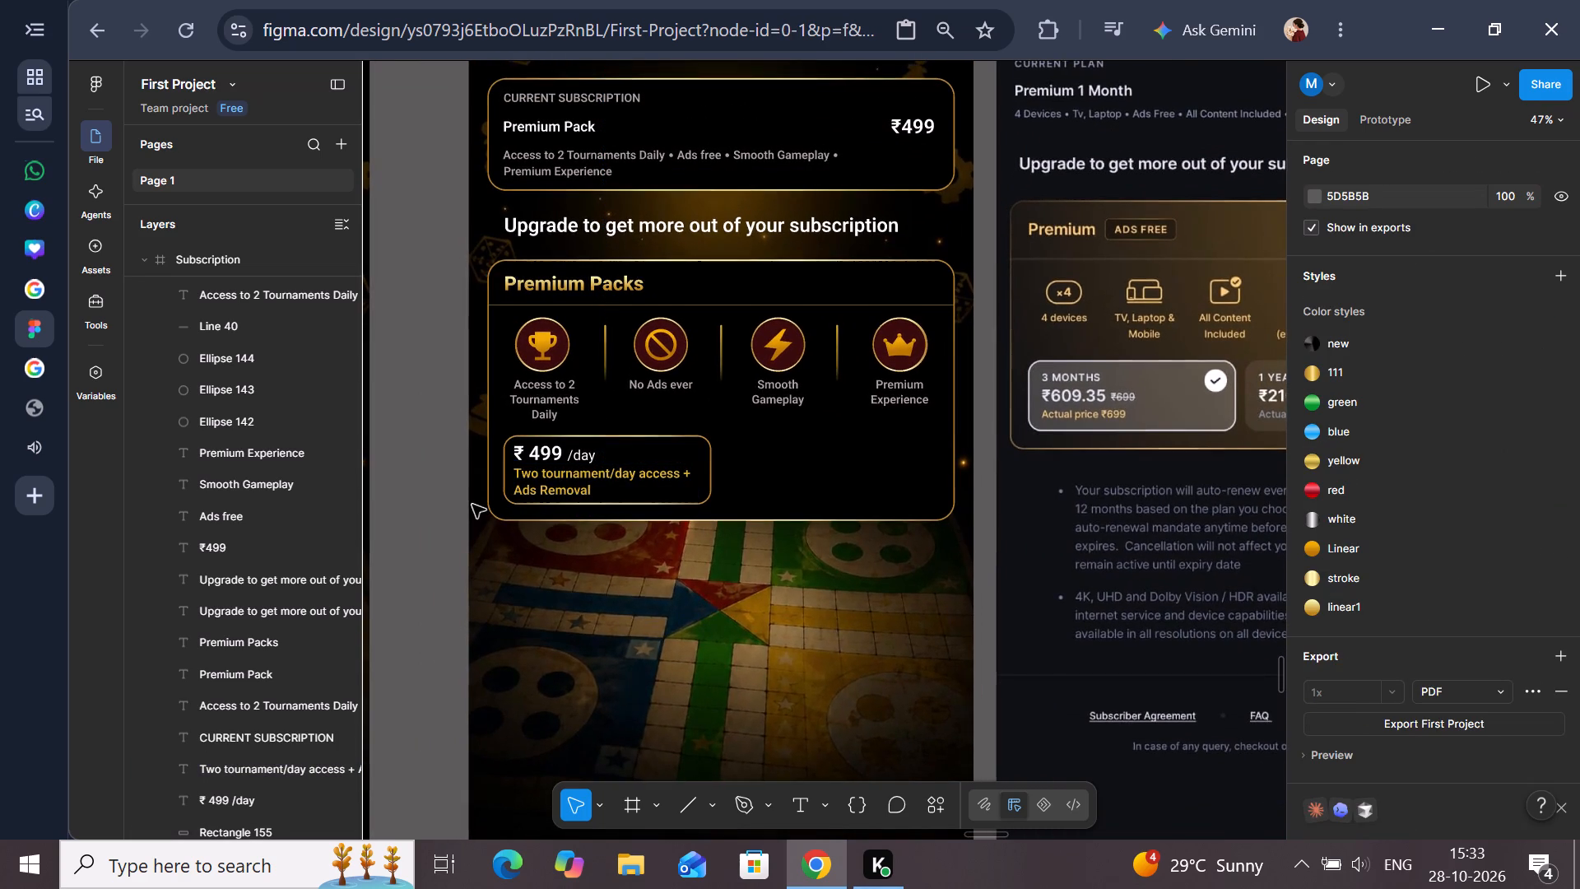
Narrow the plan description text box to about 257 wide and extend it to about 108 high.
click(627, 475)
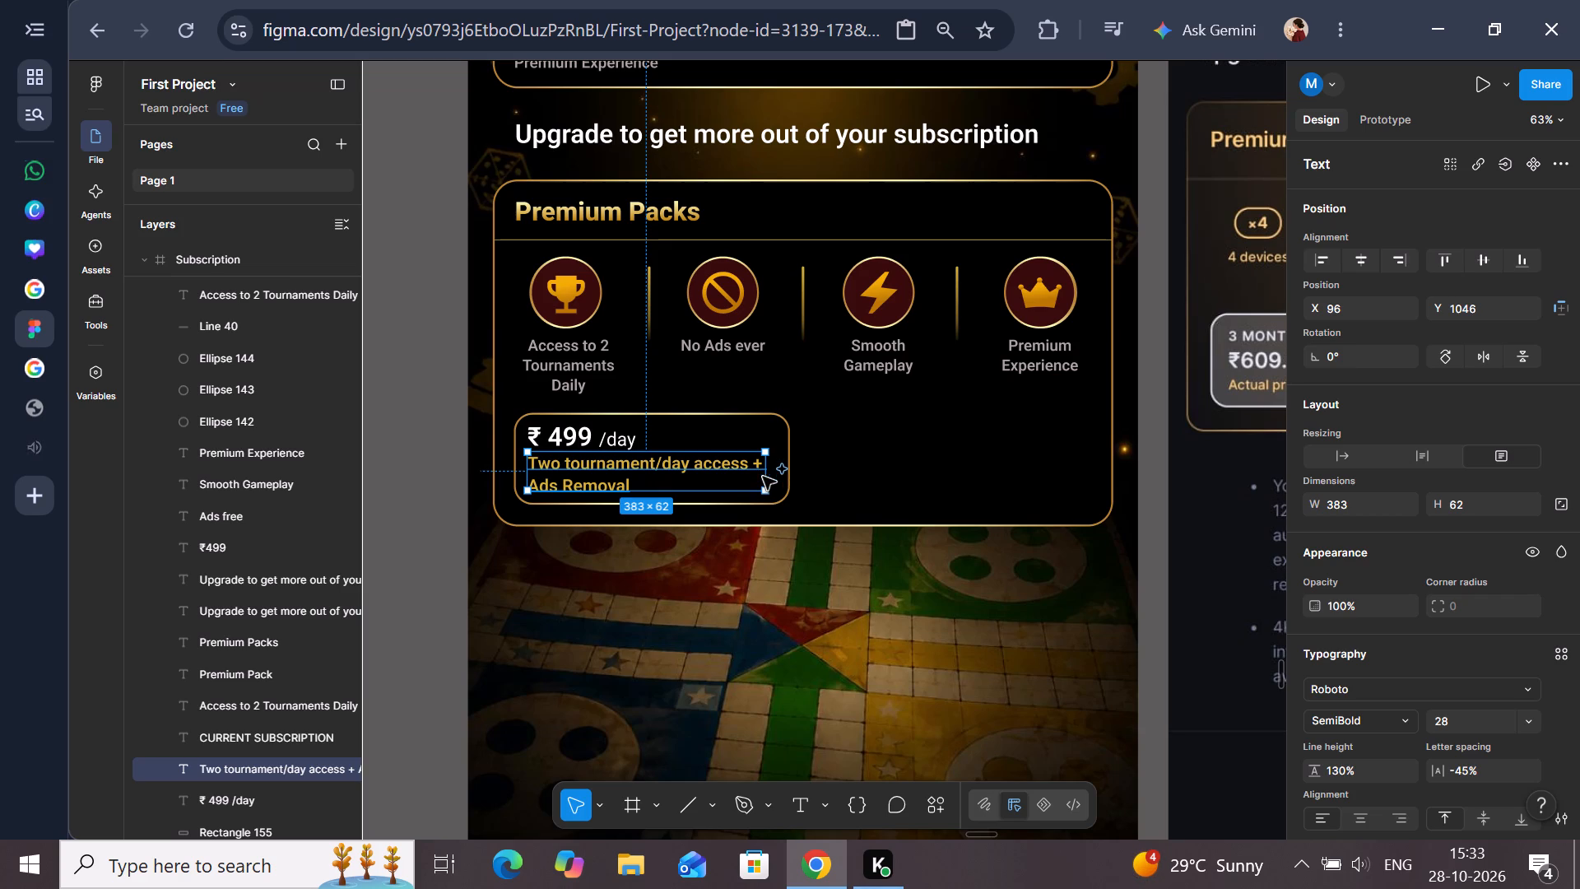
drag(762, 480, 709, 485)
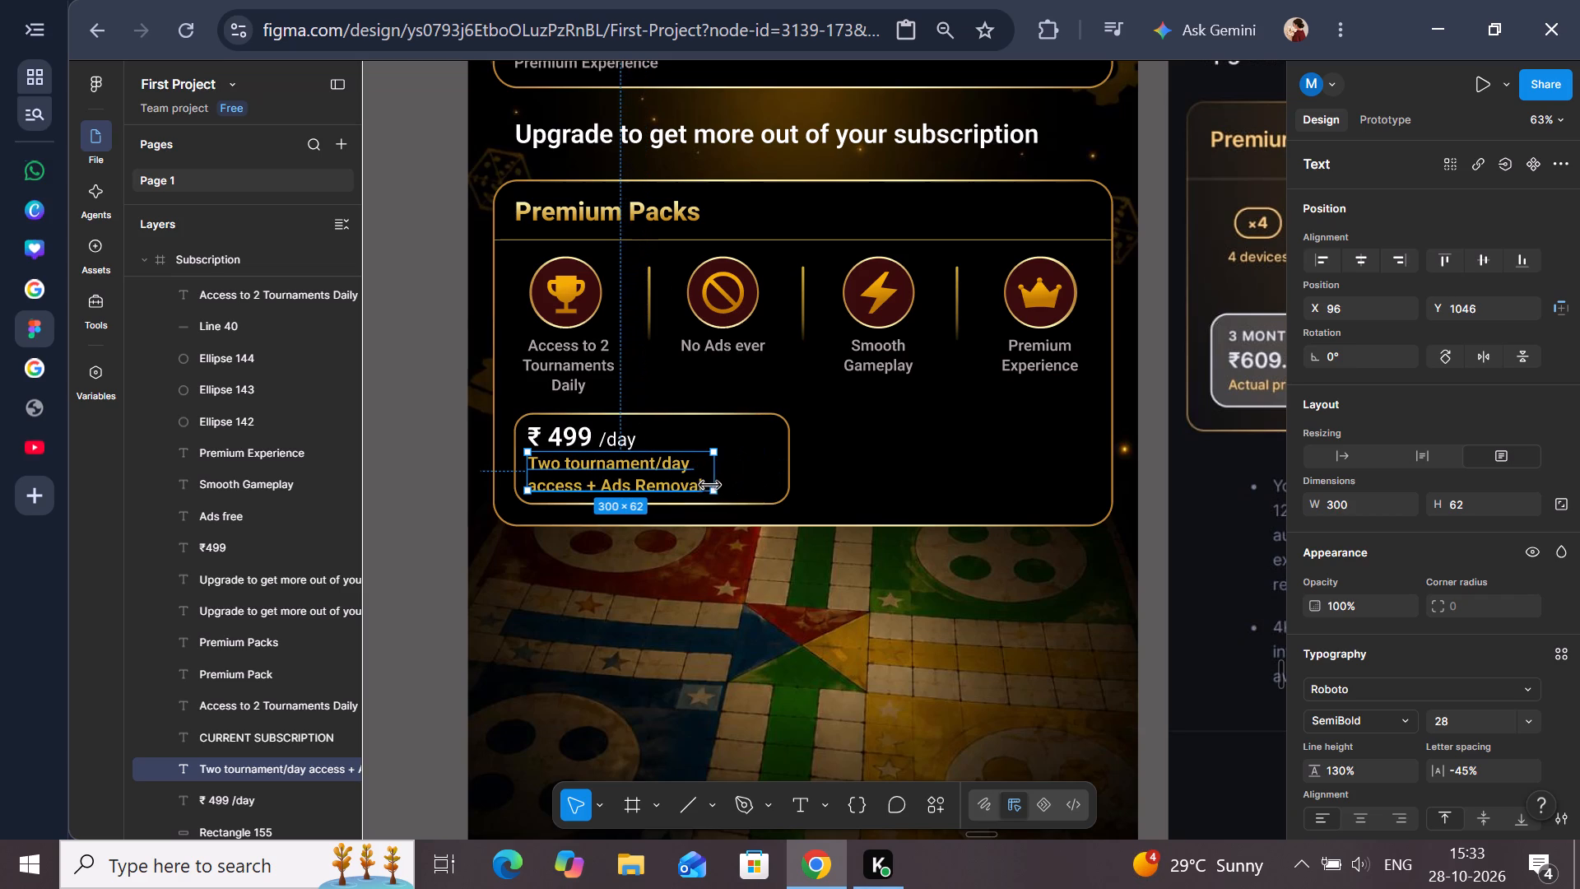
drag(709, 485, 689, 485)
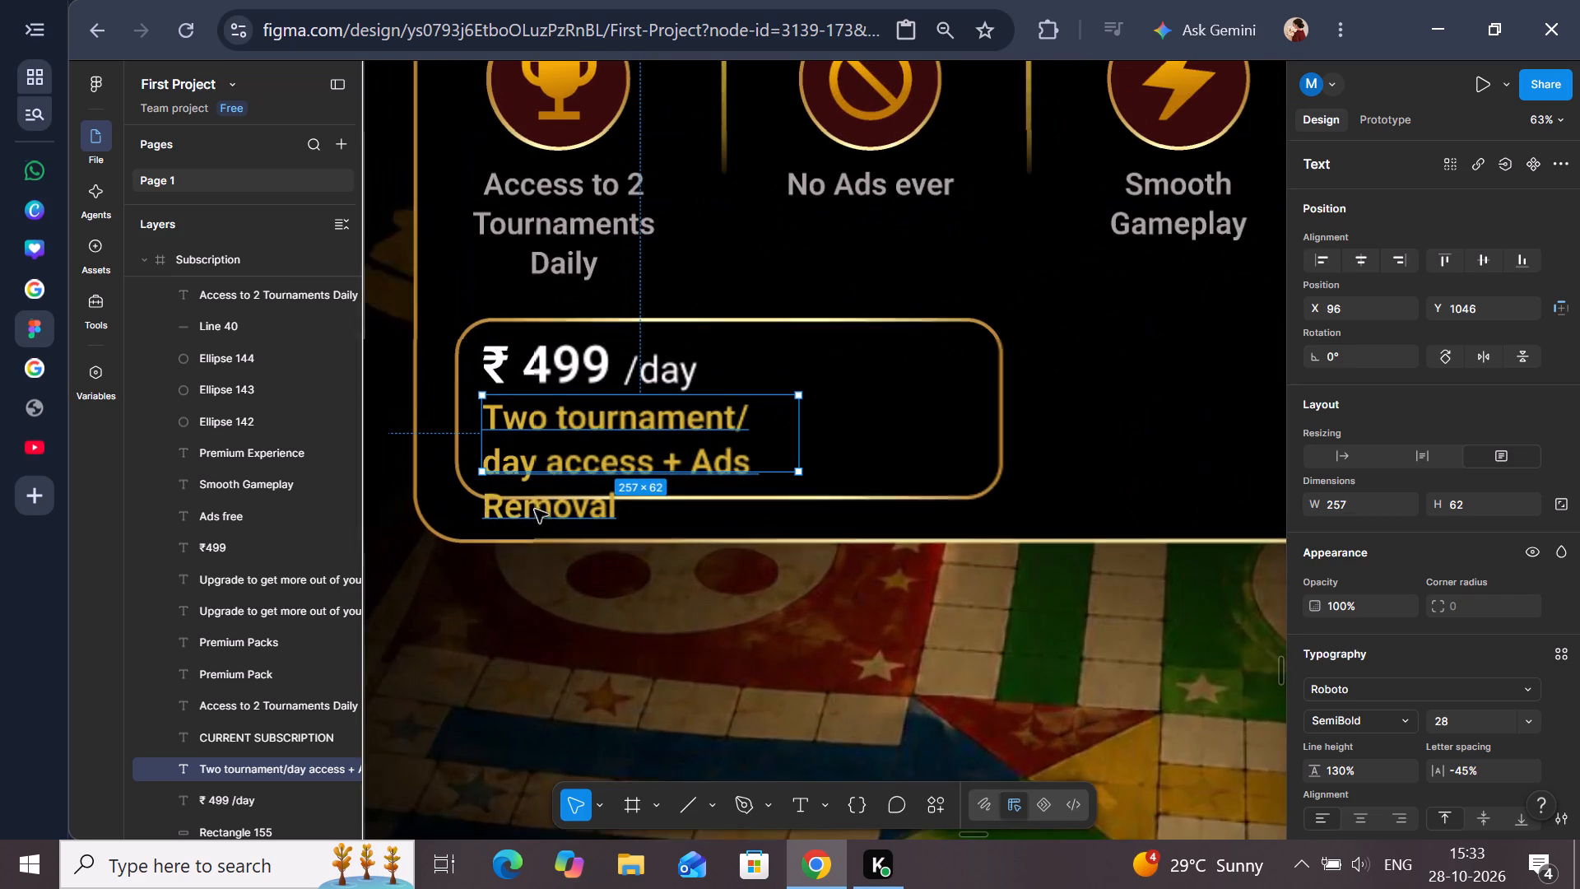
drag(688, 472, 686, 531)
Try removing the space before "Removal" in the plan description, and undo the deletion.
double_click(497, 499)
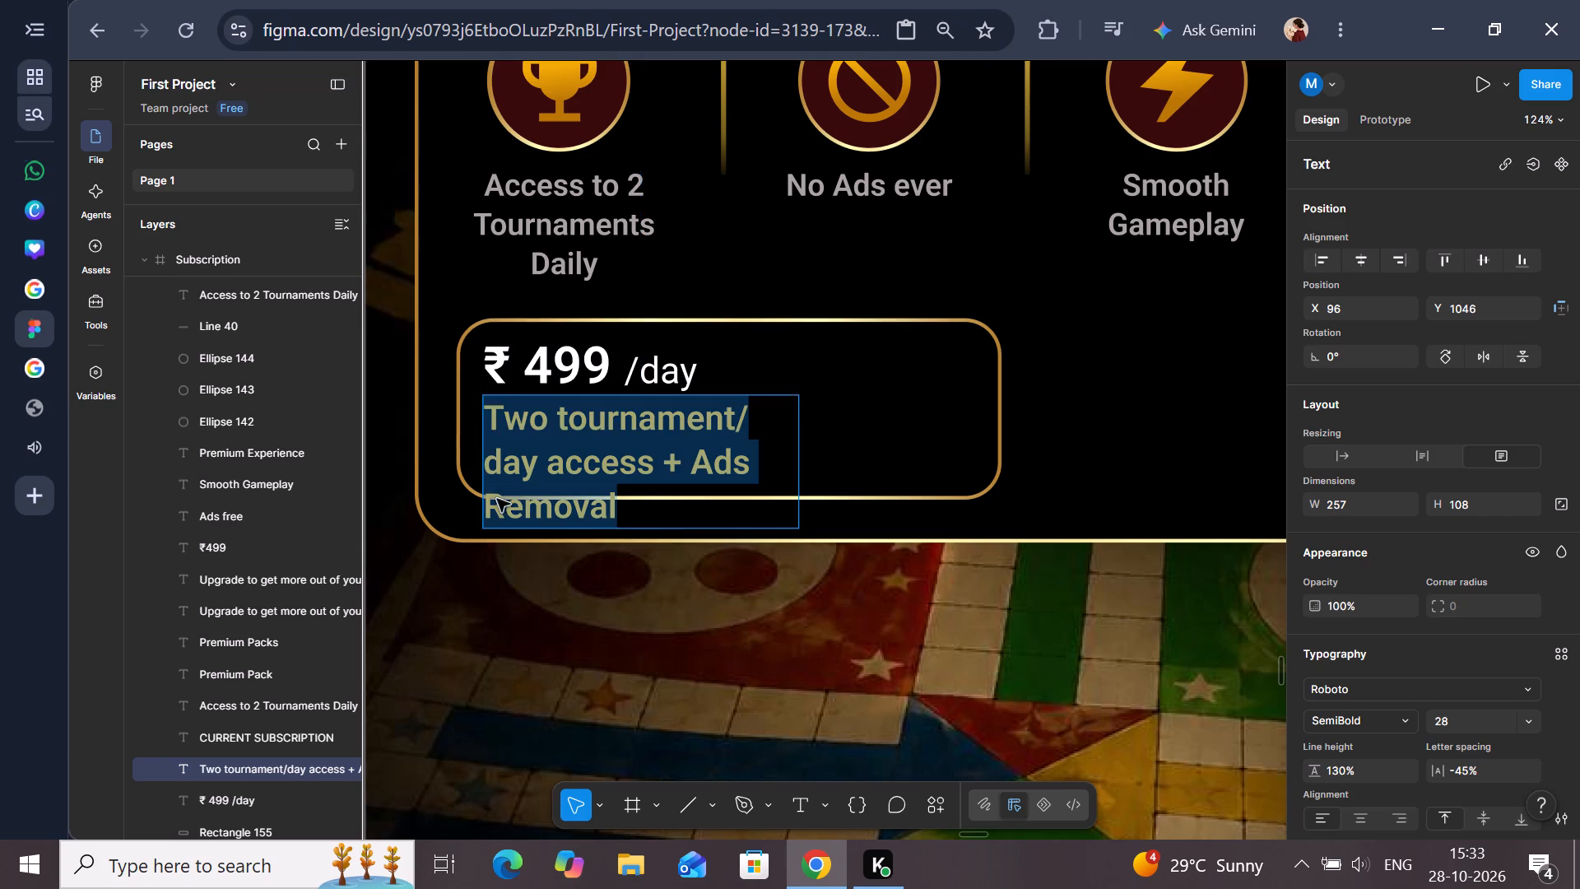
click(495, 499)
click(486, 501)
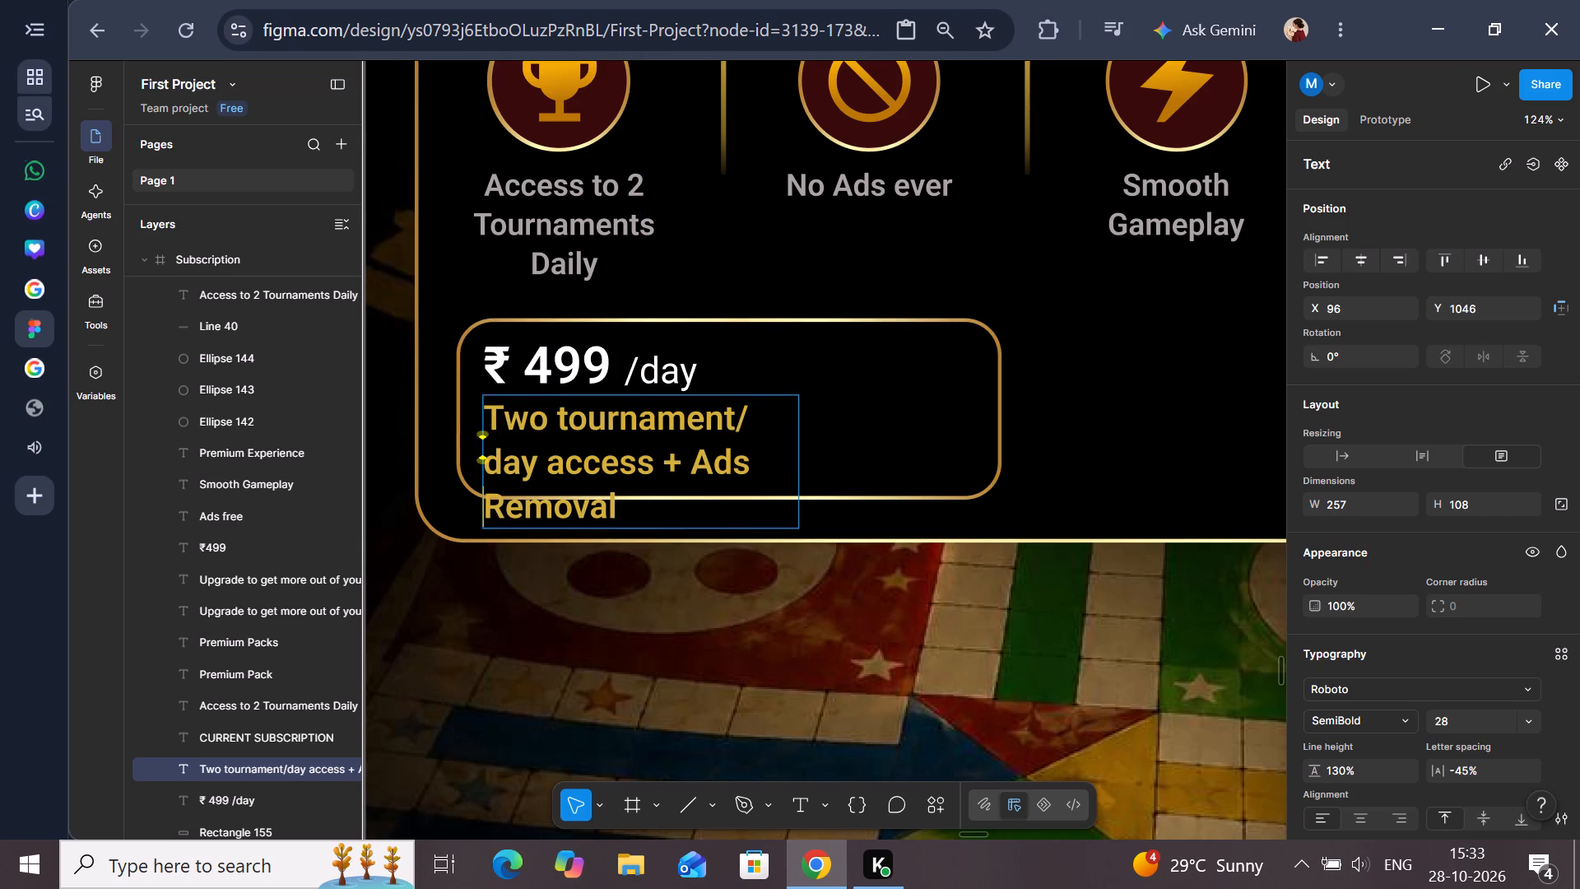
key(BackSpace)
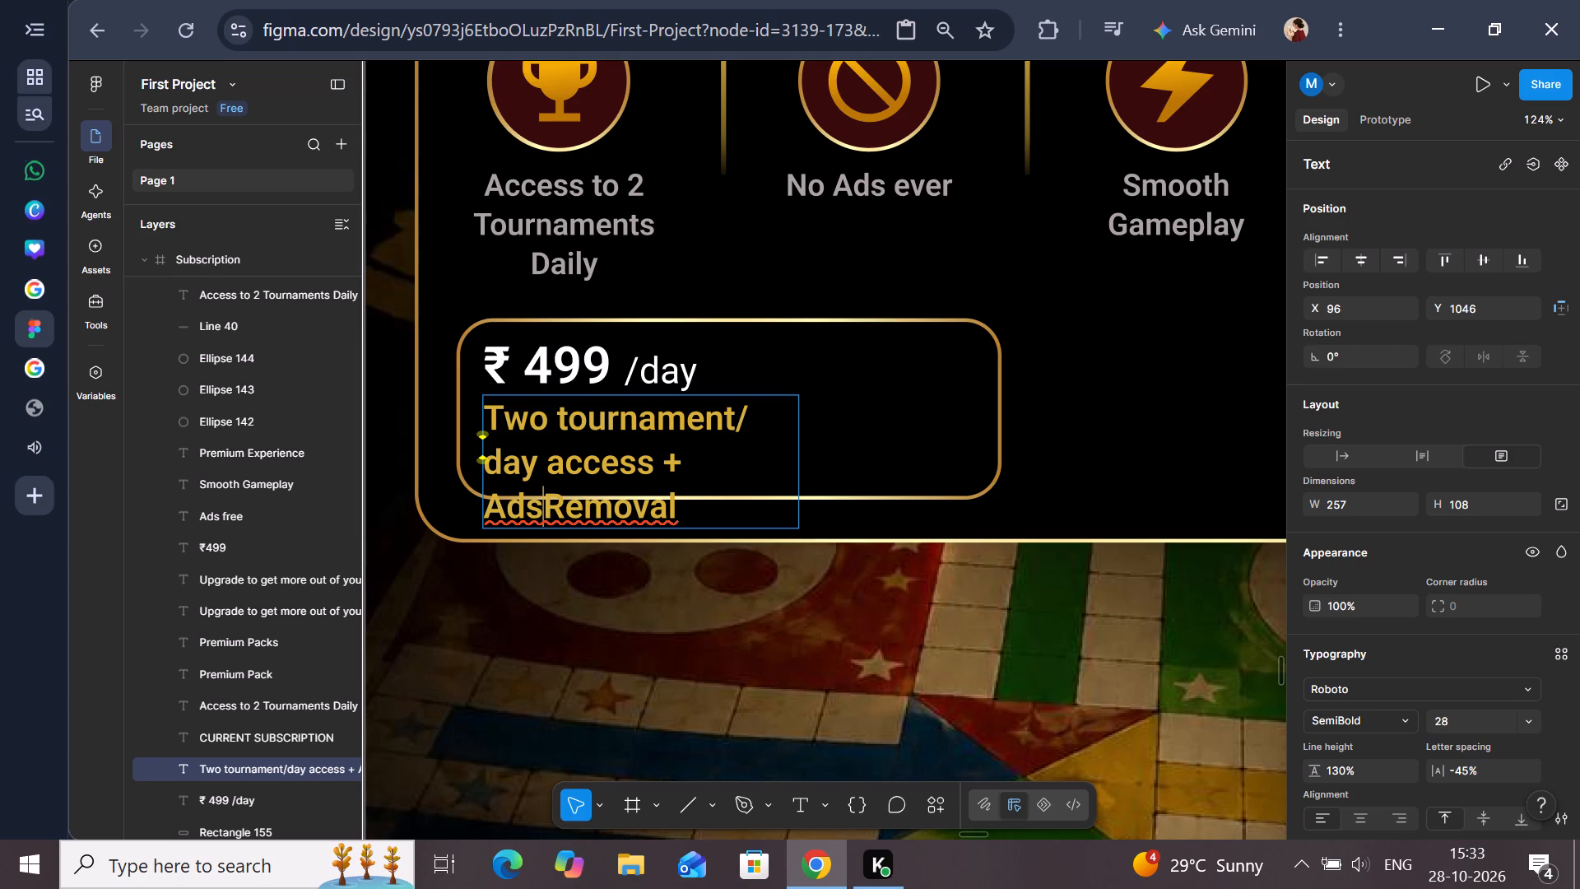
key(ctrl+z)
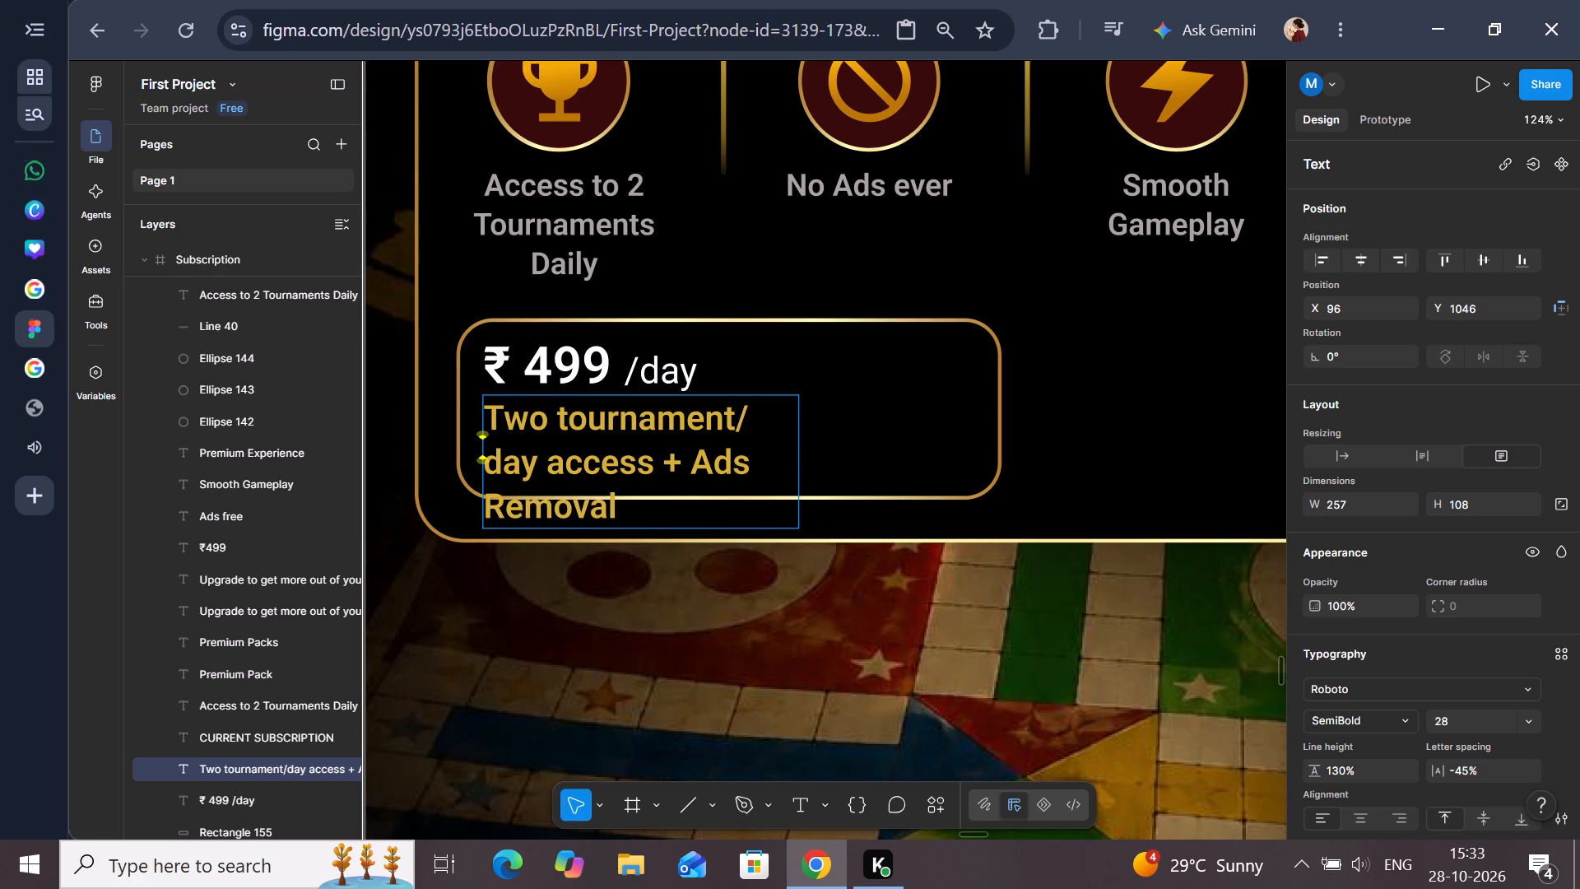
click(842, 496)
Widen the plan description text box to about 399, nearly to the plan box's inner edge.
drag(797, 474, 826, 482)
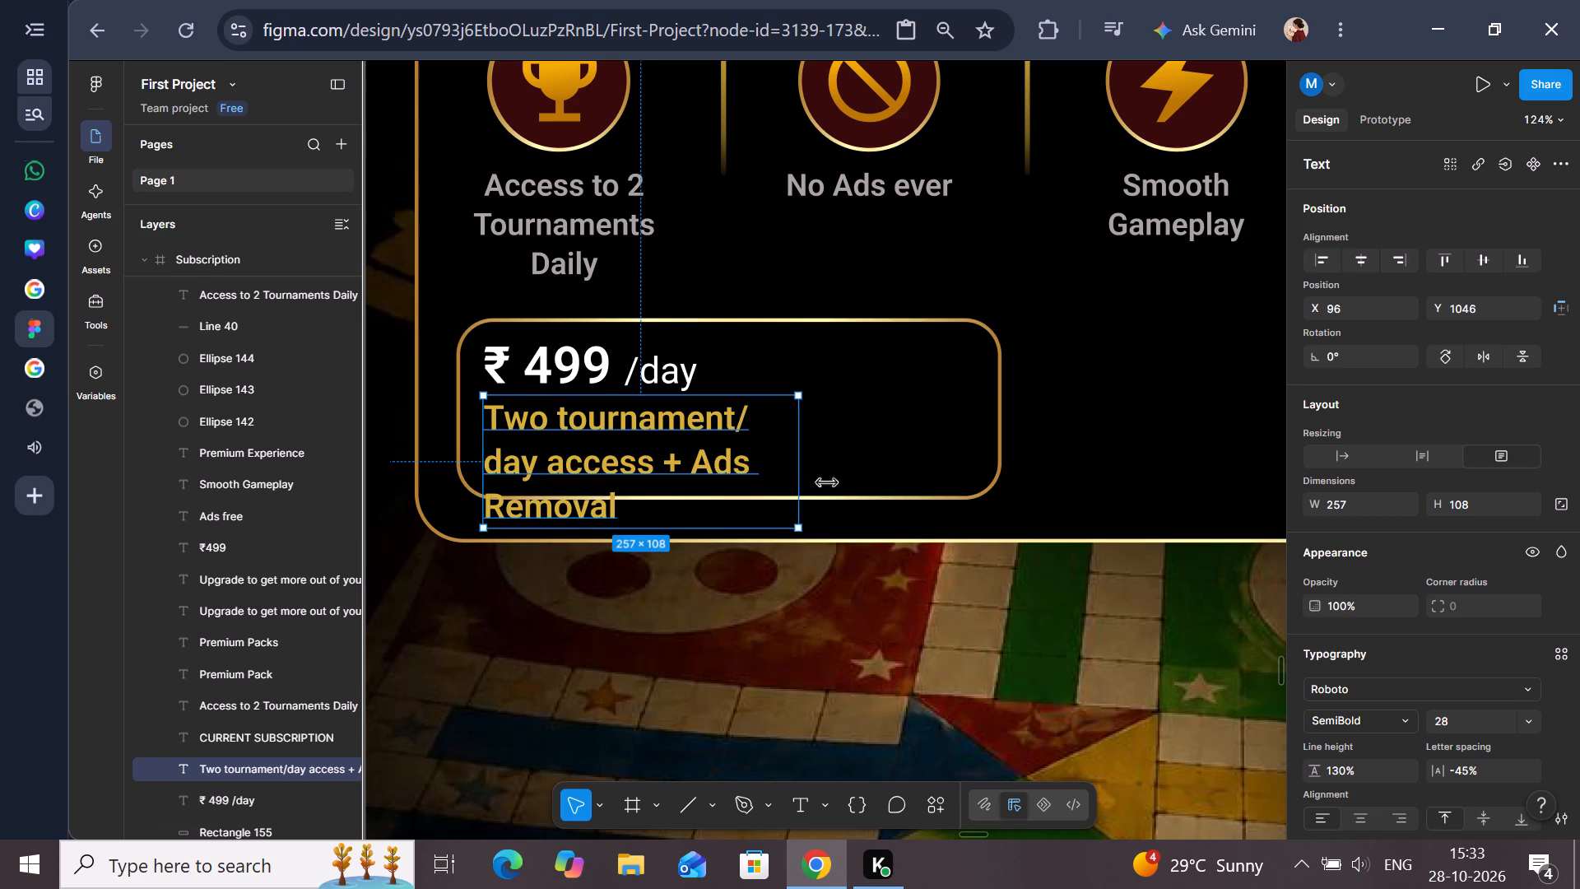
drag(826, 482, 967, 501)
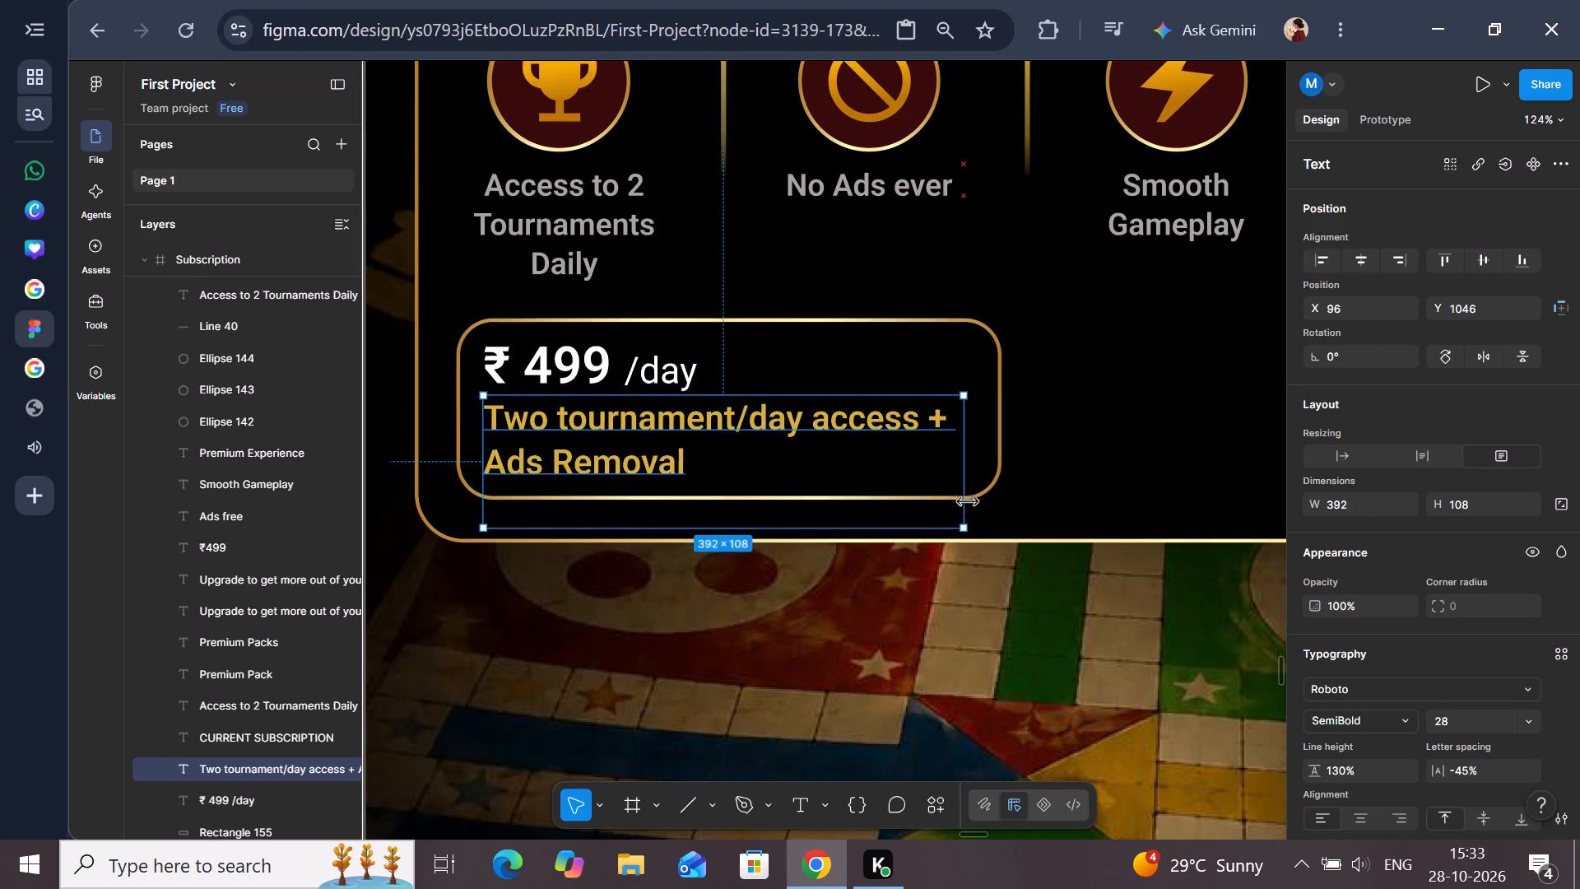
drag(967, 501, 971, 503)
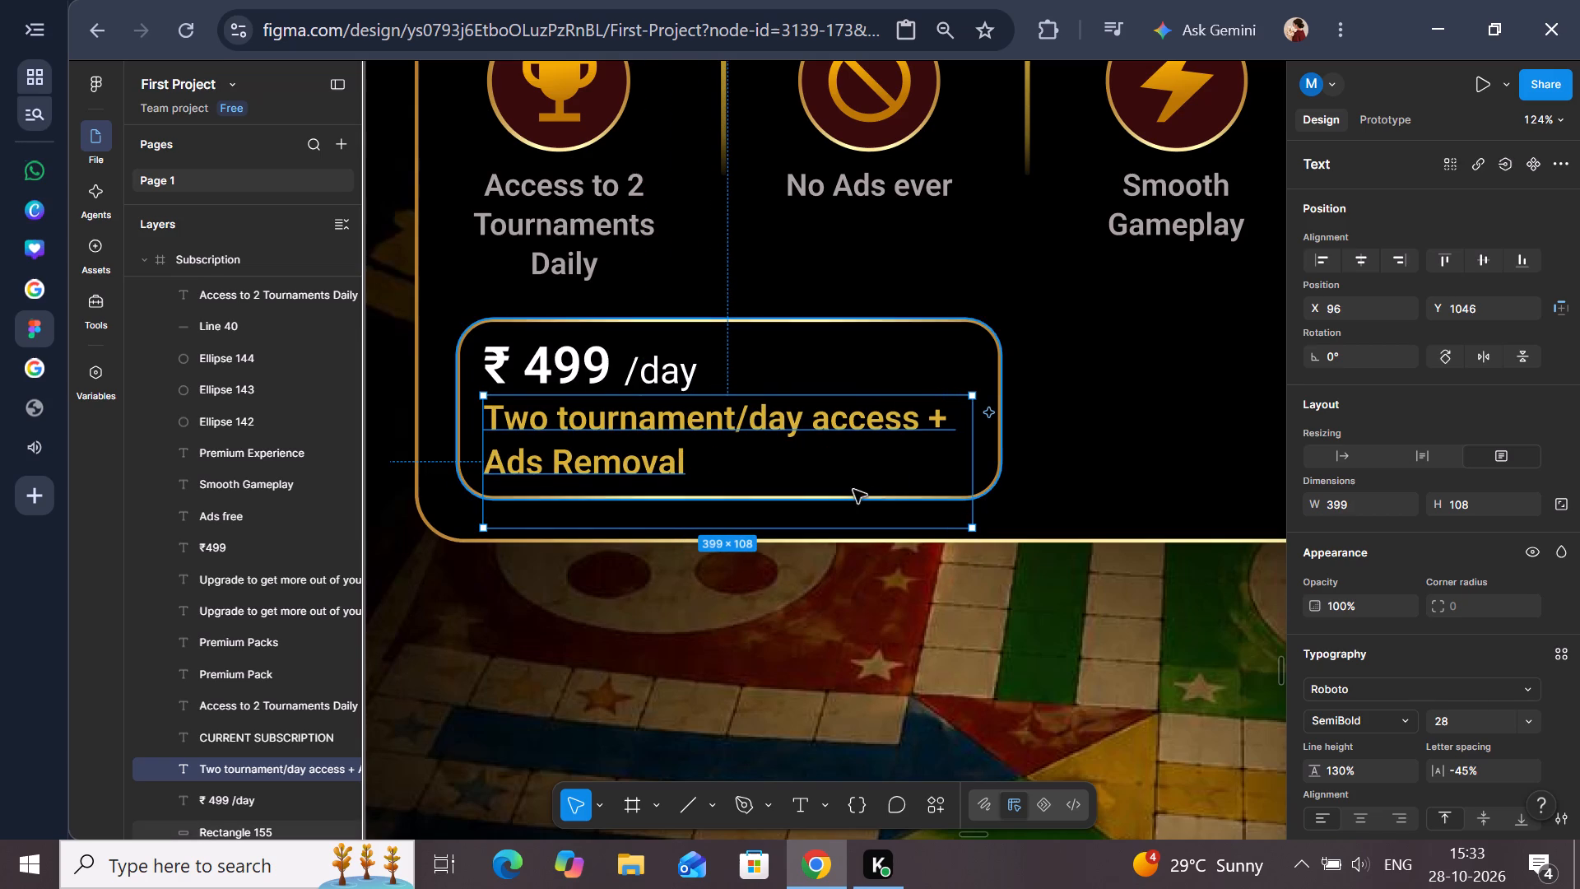
Insert a line break after "Two tournament" so that "/day access + Ads Removal" forms the description's second line.
double_click(741, 415)
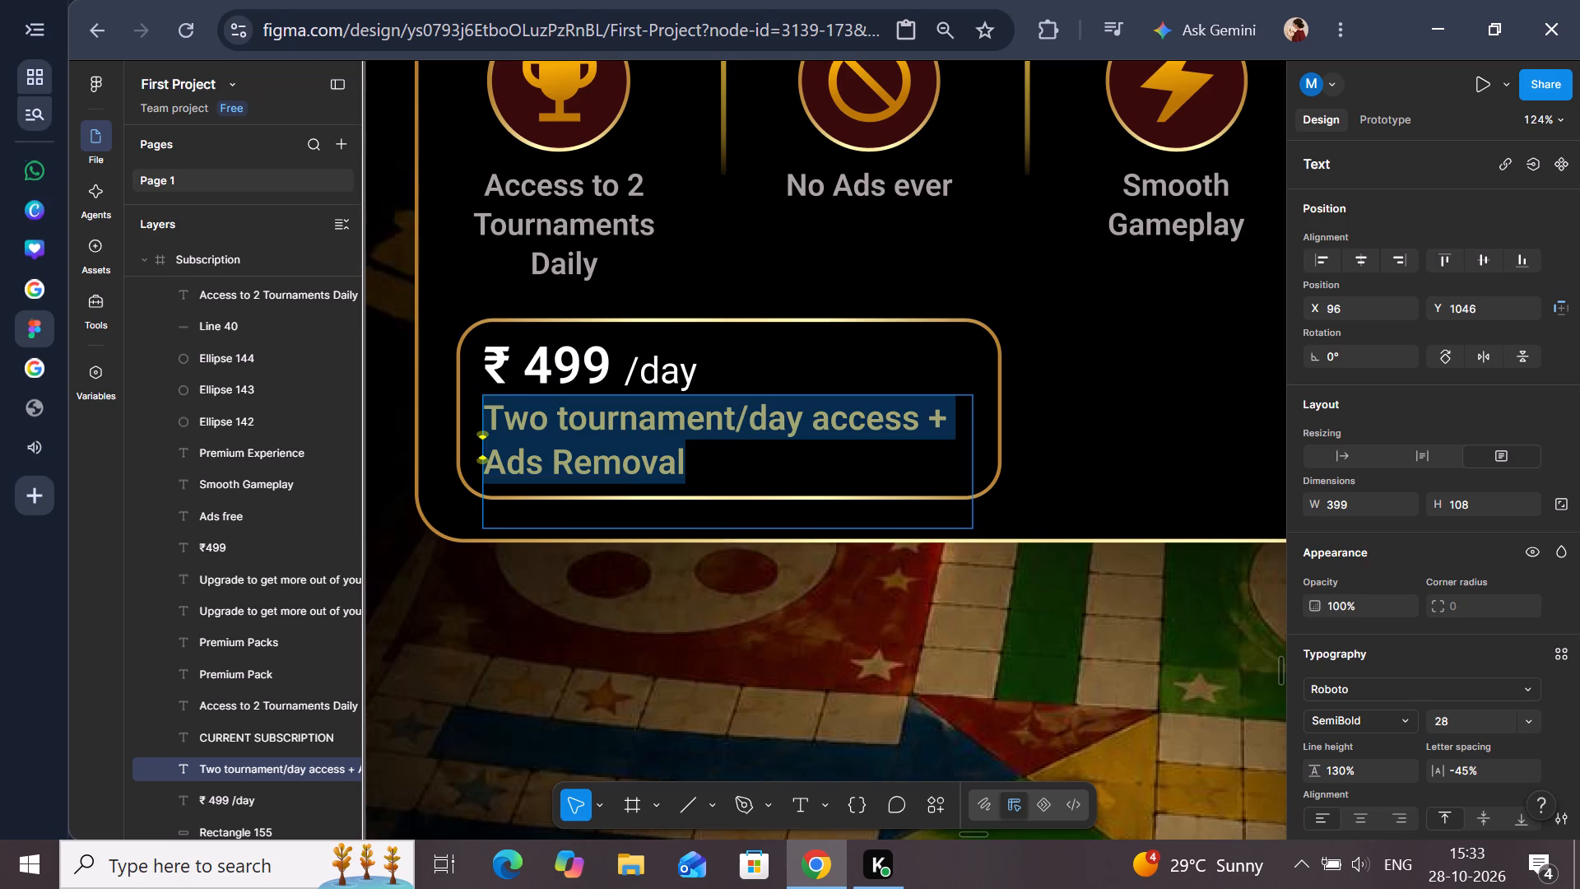
click(741, 415)
key(Return)
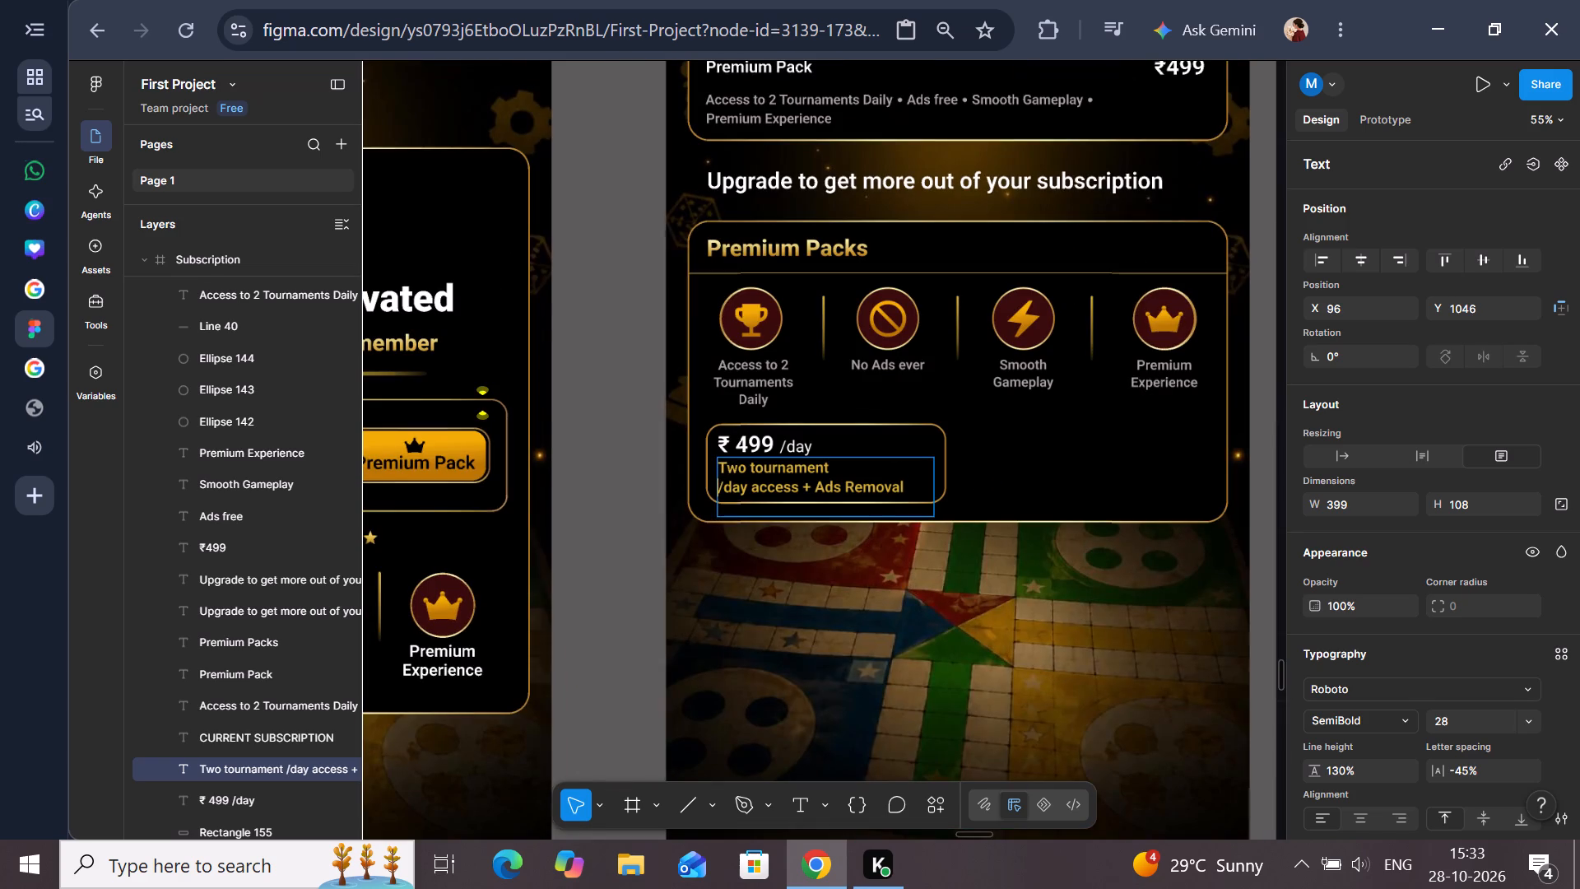
drag(902, 510, 902, 492)
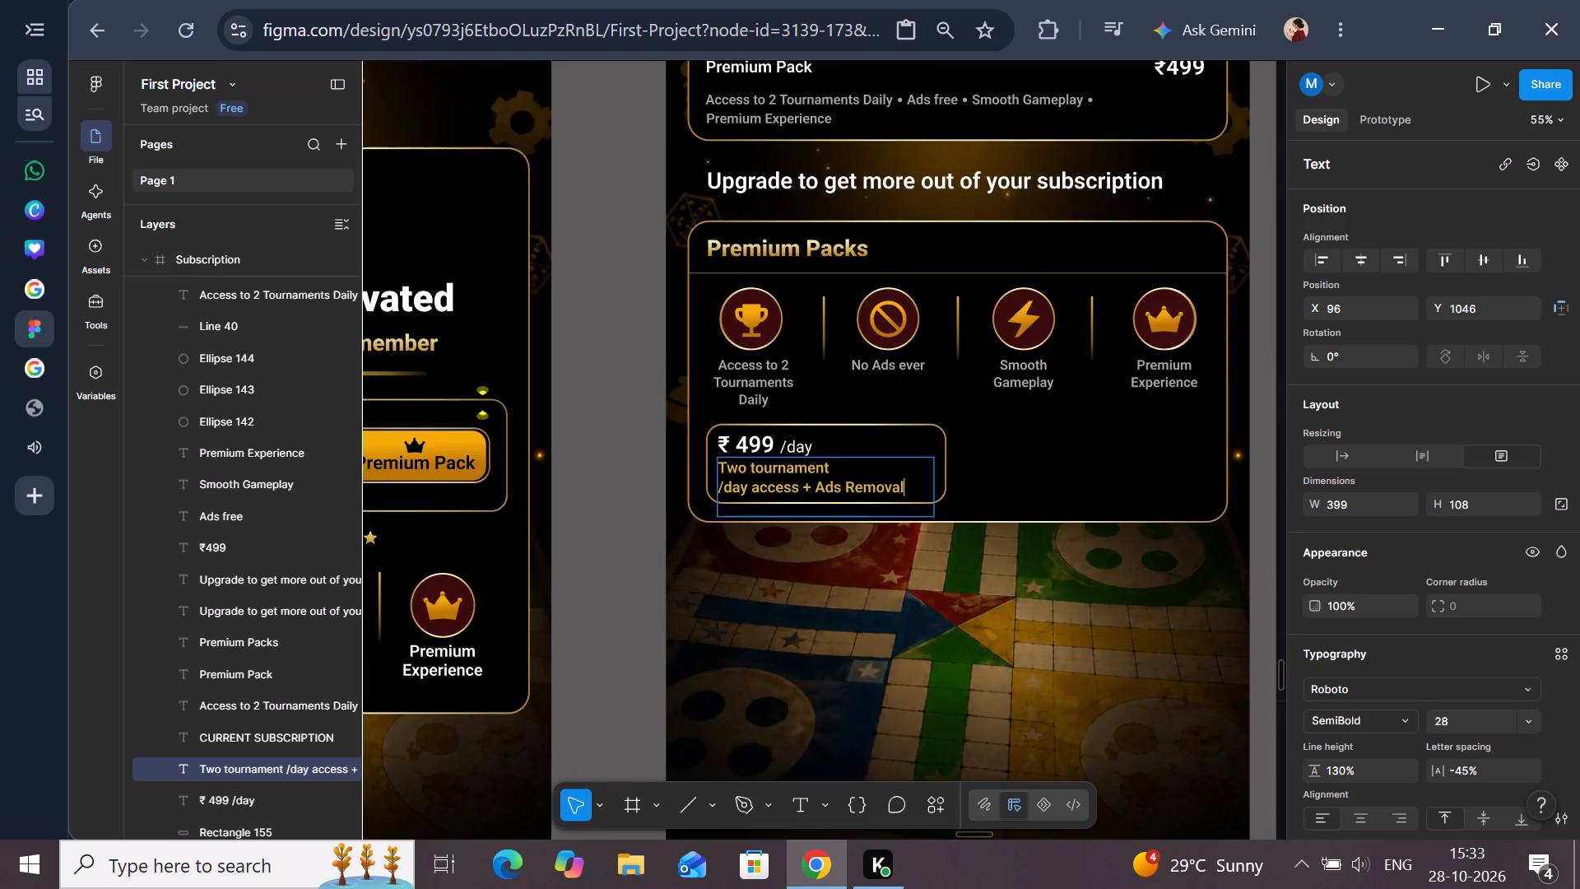
click(511, 551)
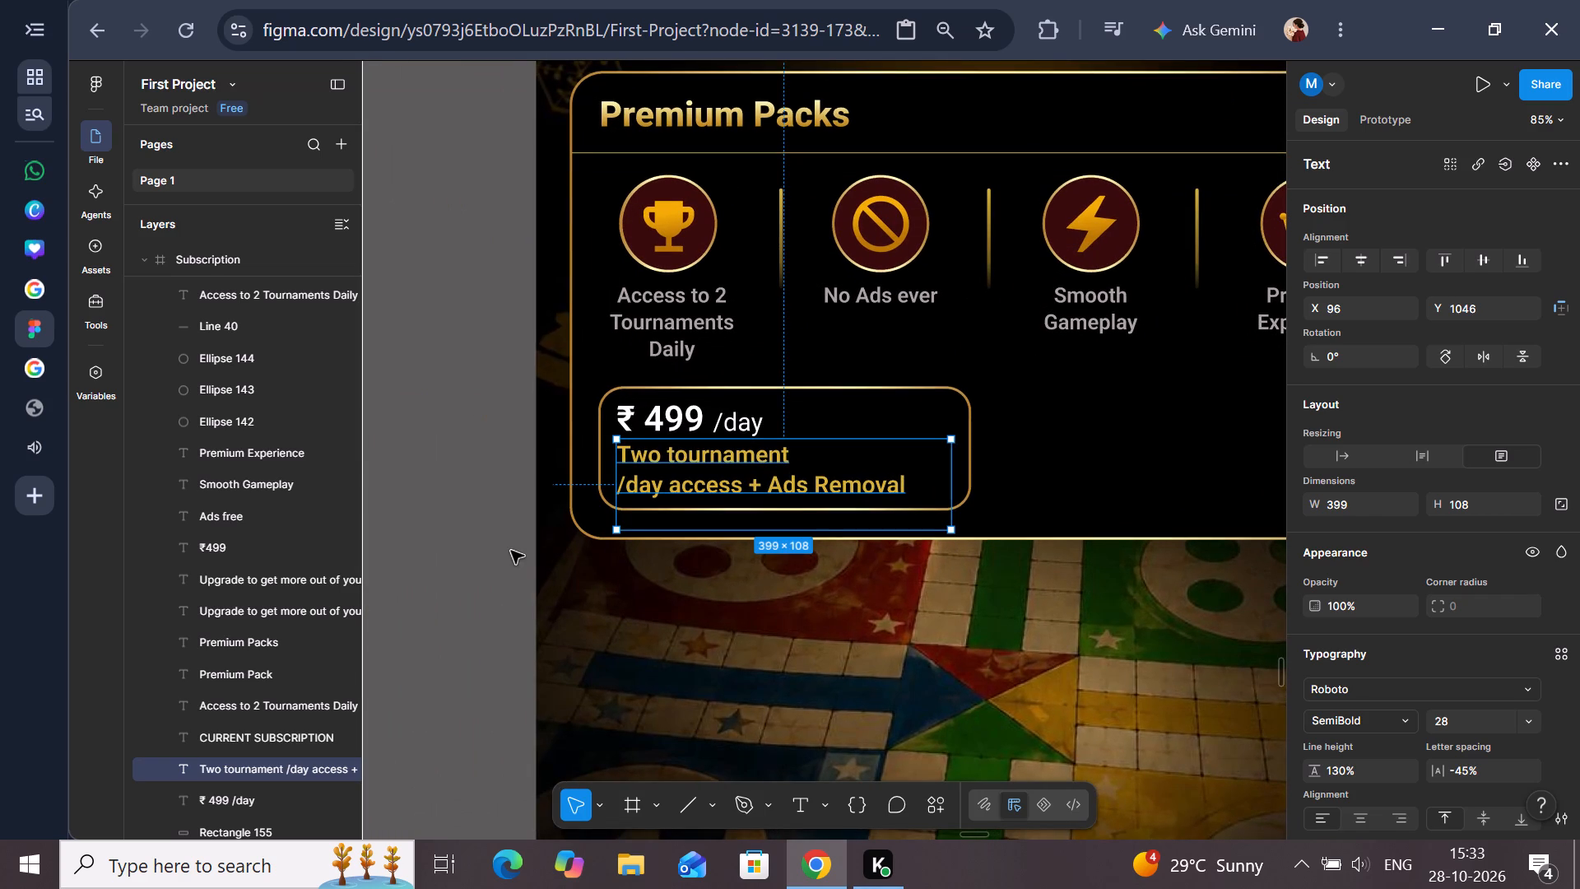
Shorten the plan description text box to about 72 high so it fits inside the plan box.
drag(777, 529, 777, 500)
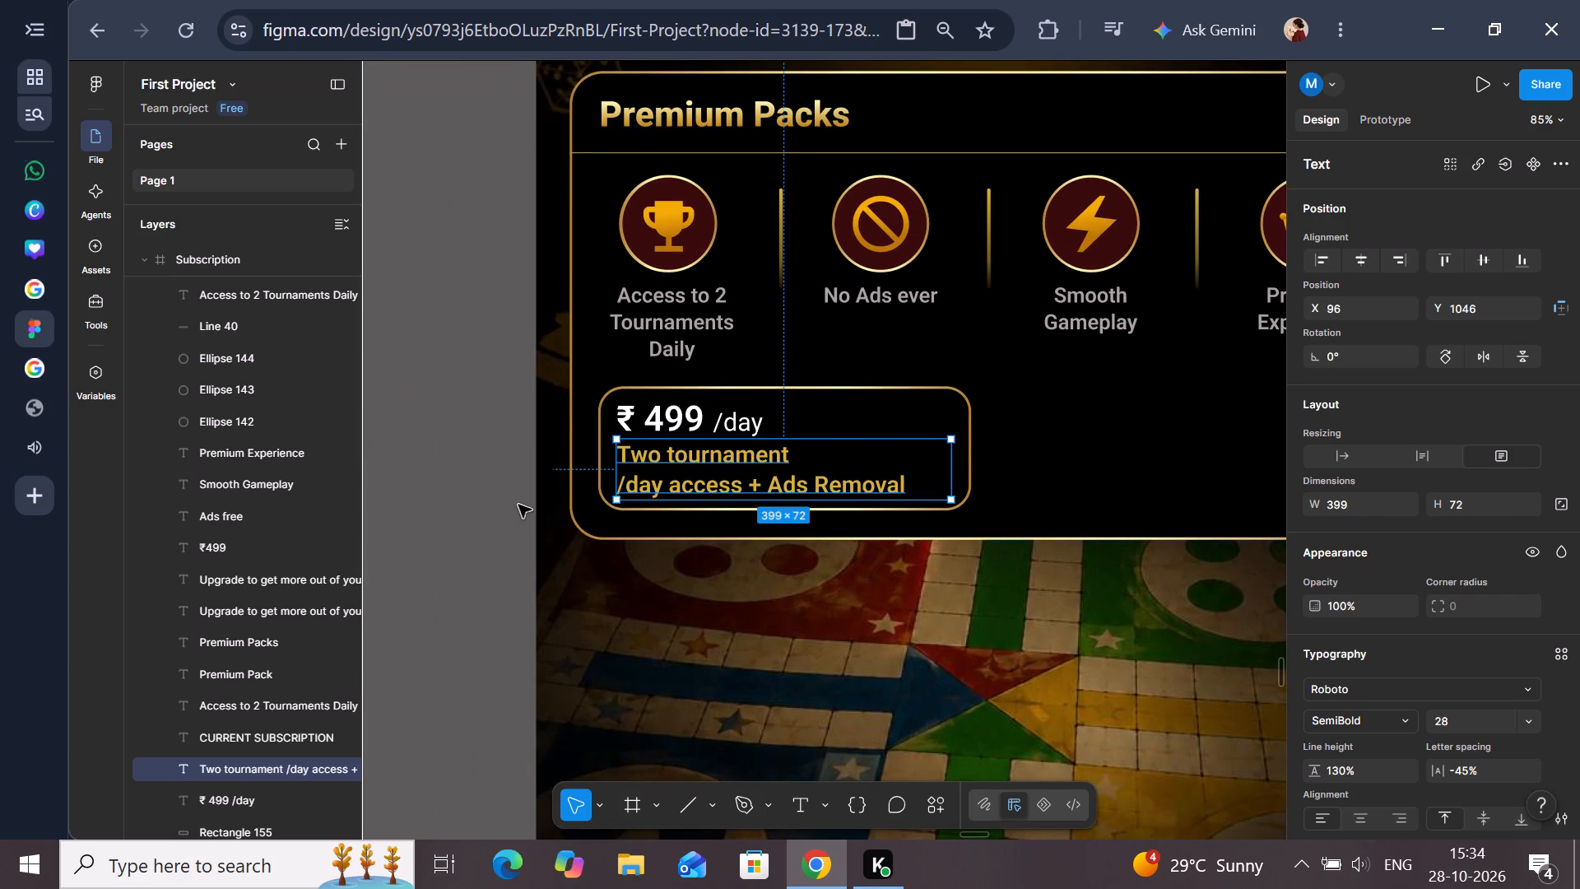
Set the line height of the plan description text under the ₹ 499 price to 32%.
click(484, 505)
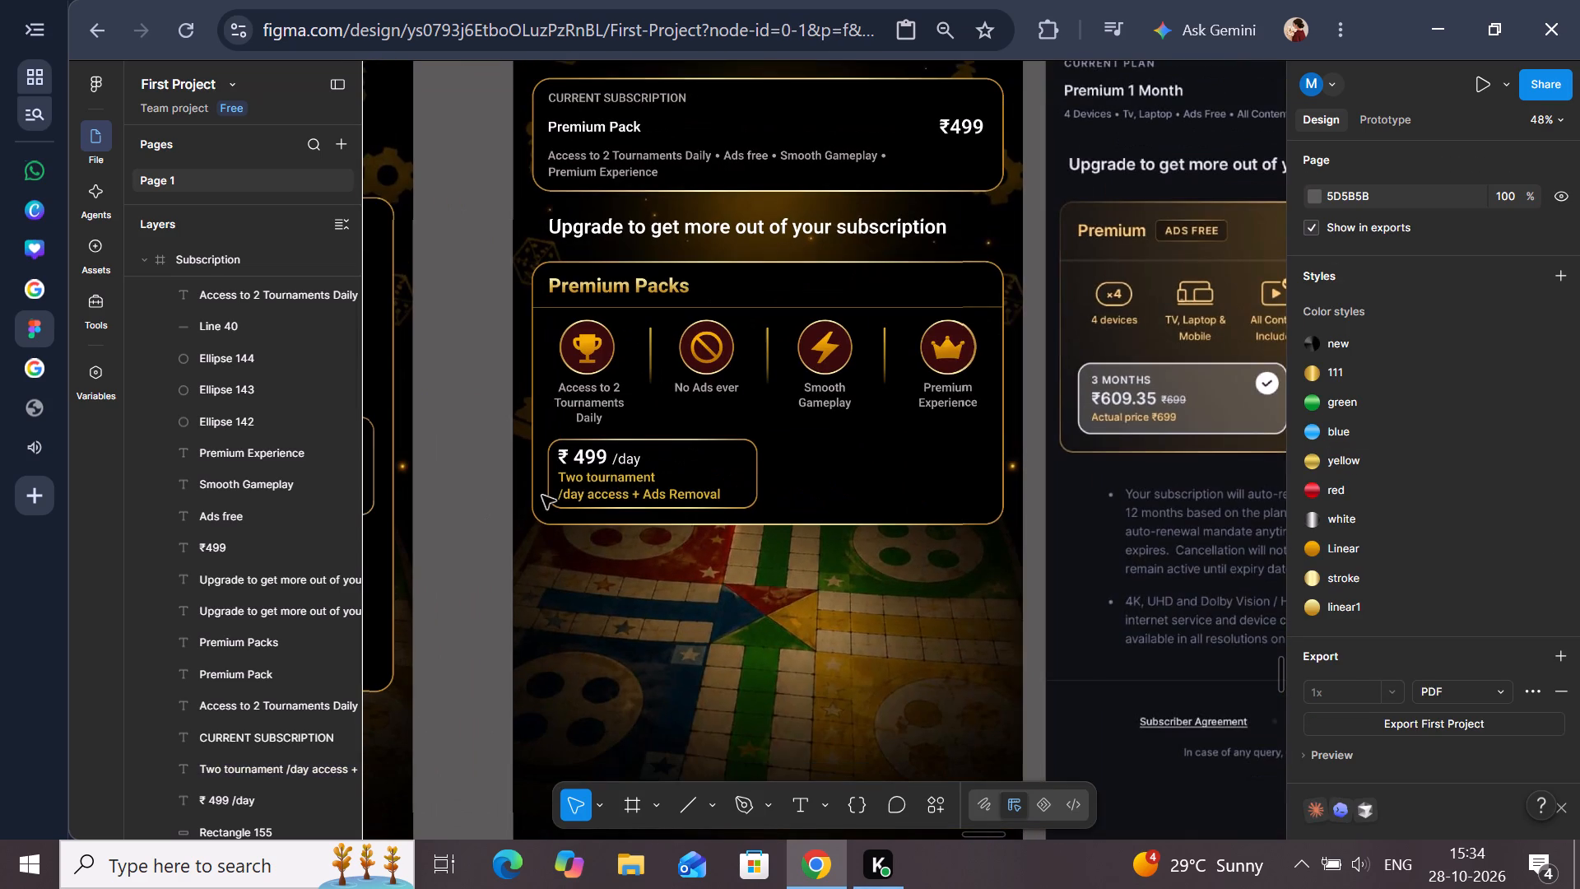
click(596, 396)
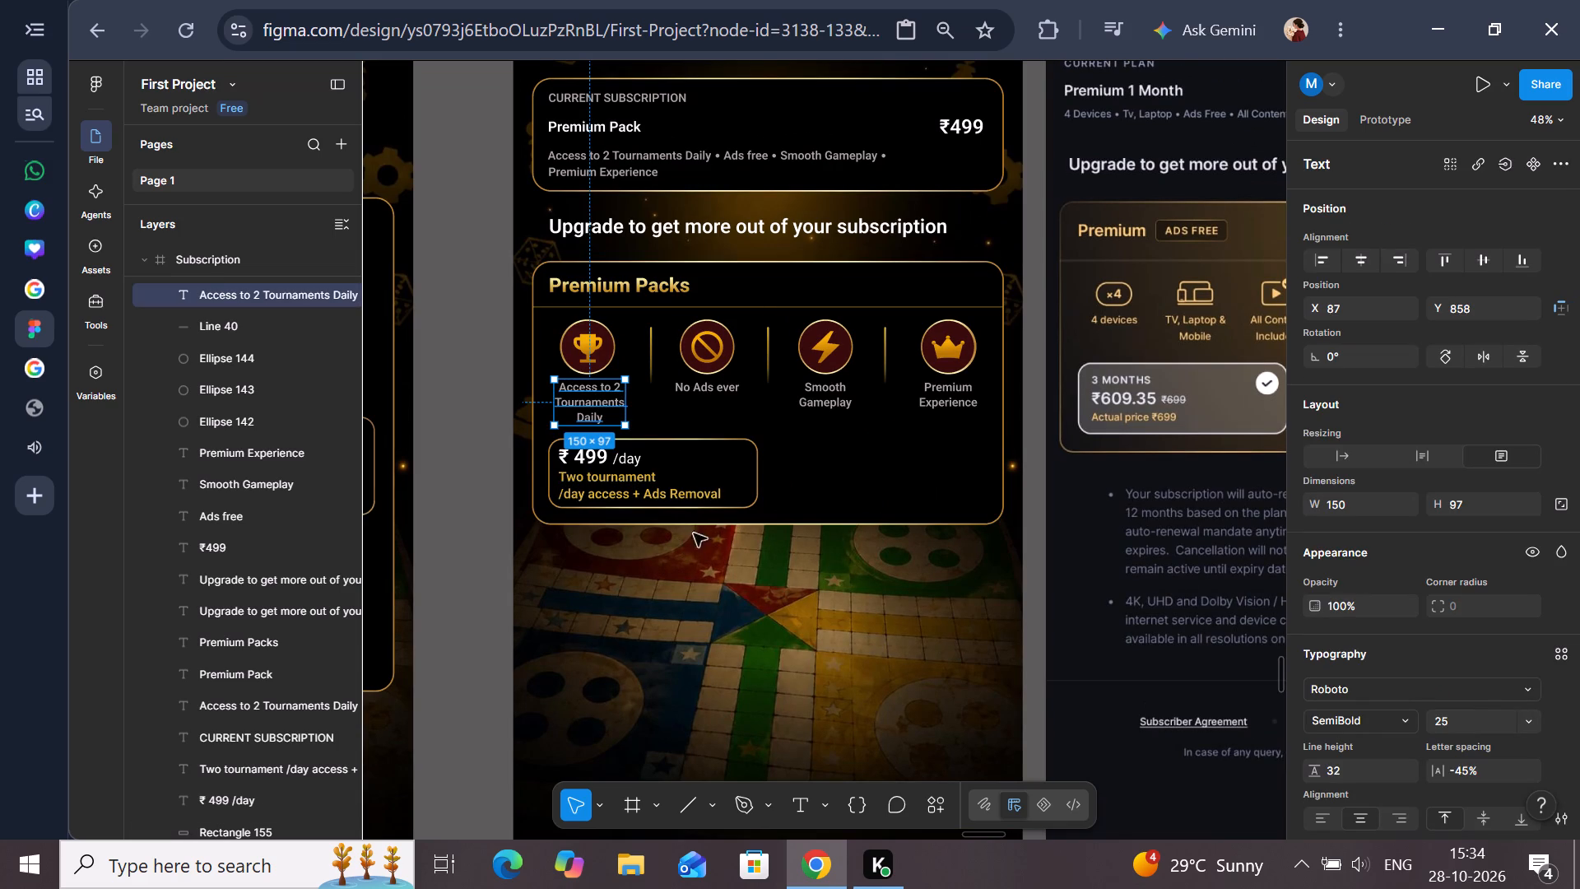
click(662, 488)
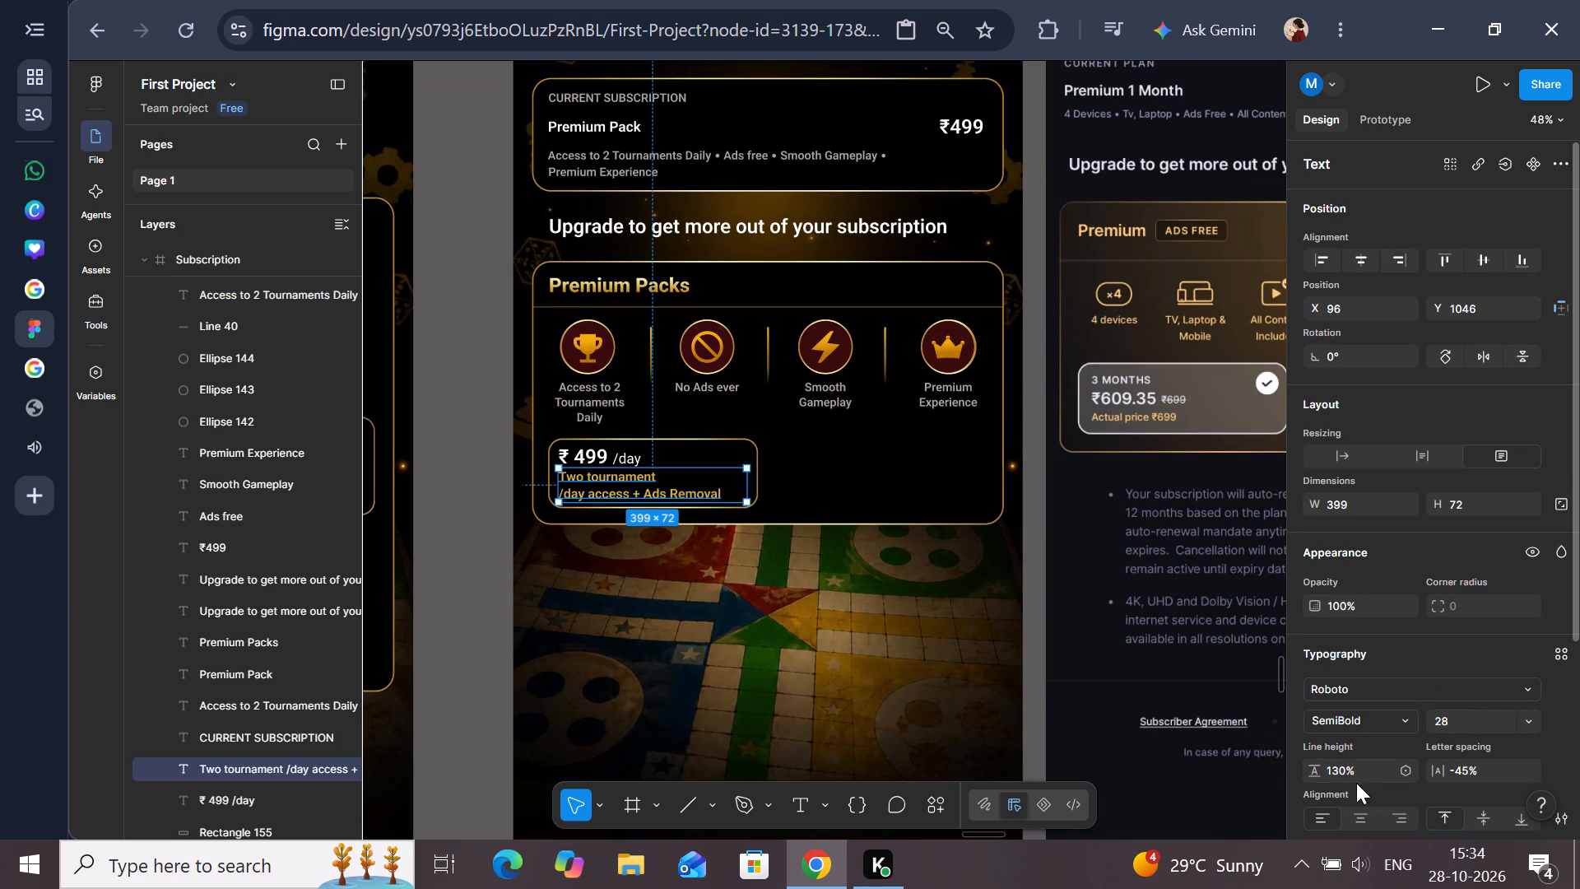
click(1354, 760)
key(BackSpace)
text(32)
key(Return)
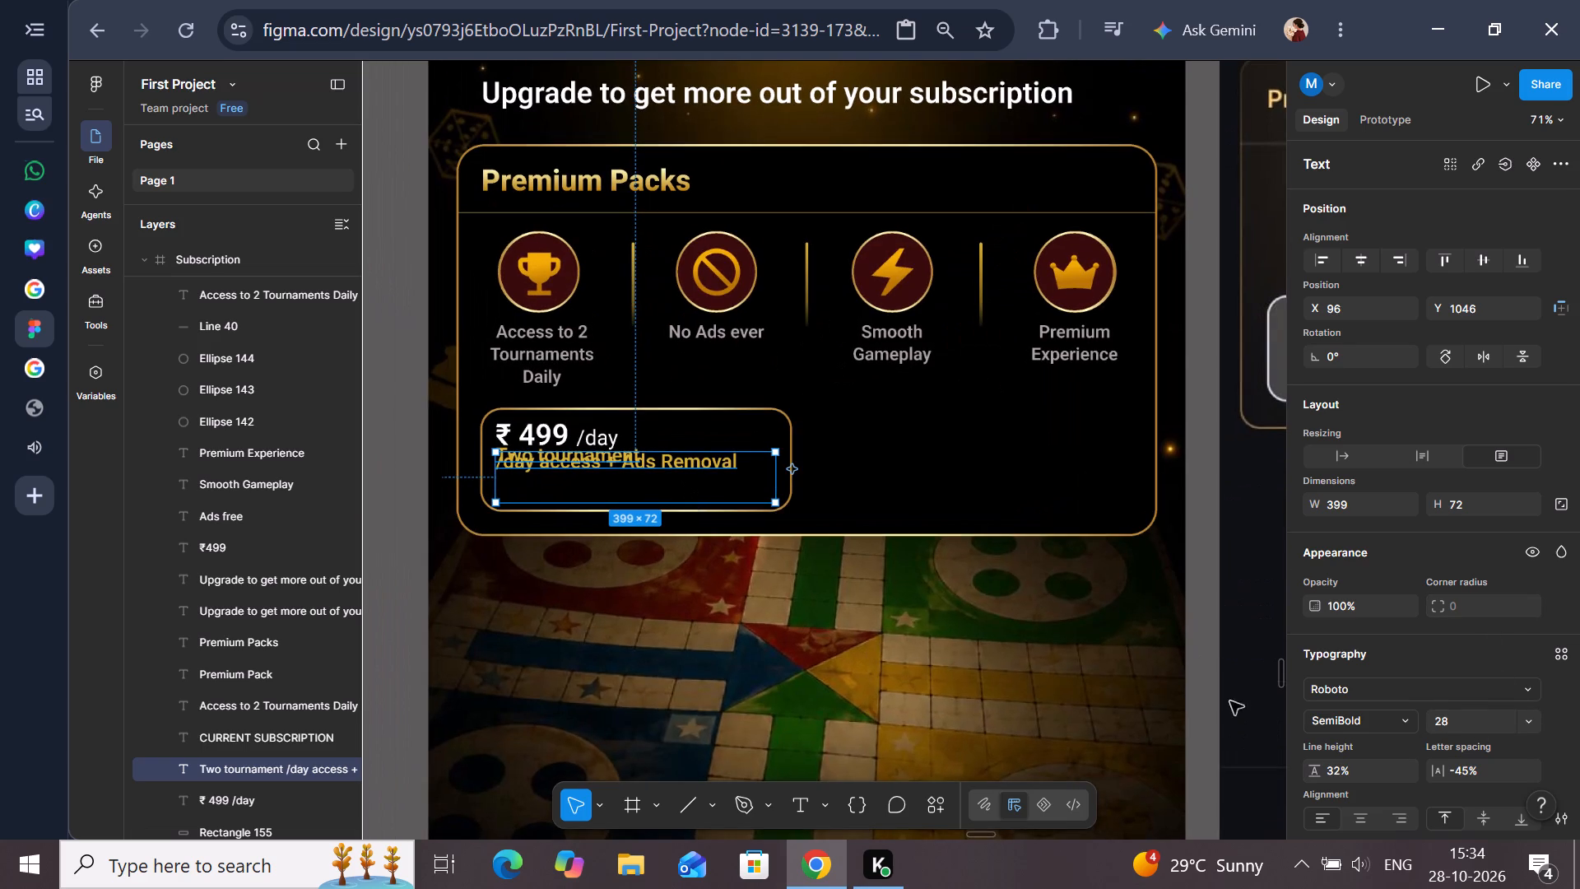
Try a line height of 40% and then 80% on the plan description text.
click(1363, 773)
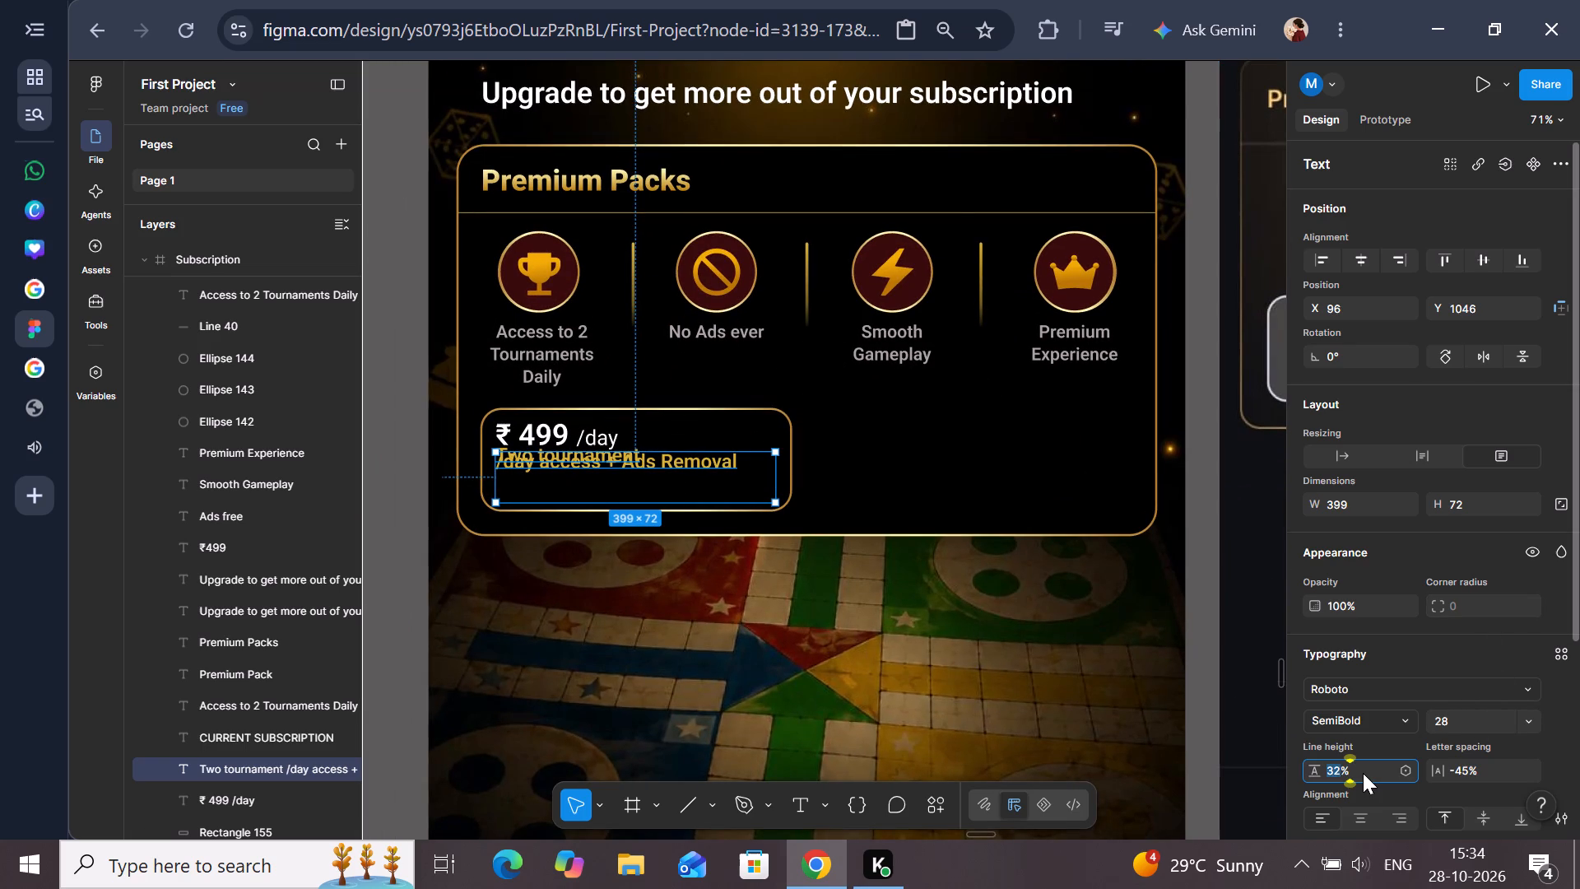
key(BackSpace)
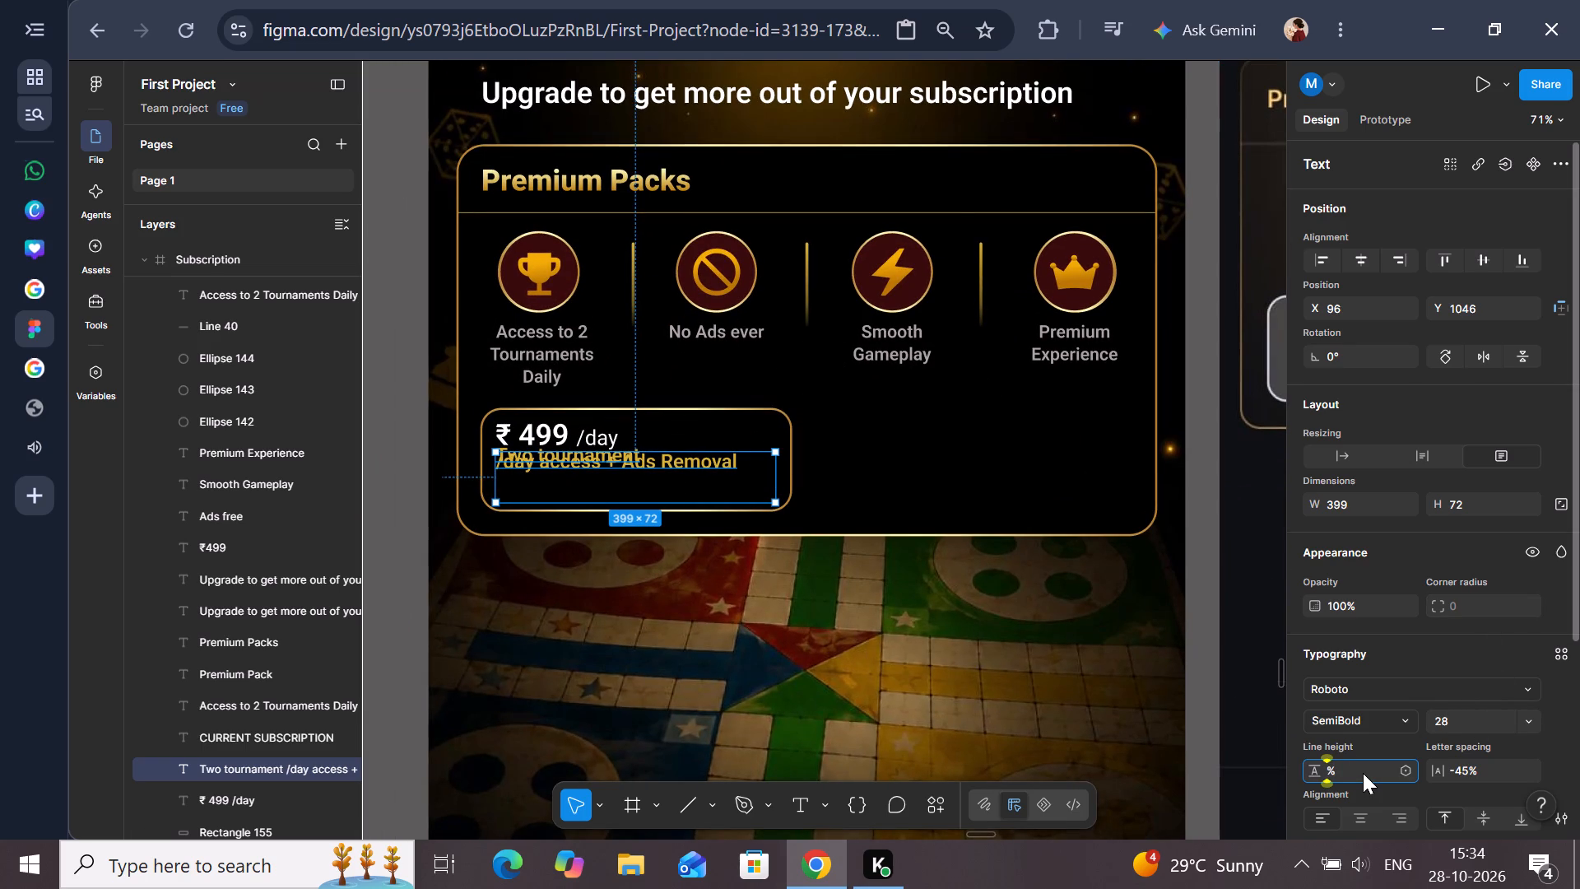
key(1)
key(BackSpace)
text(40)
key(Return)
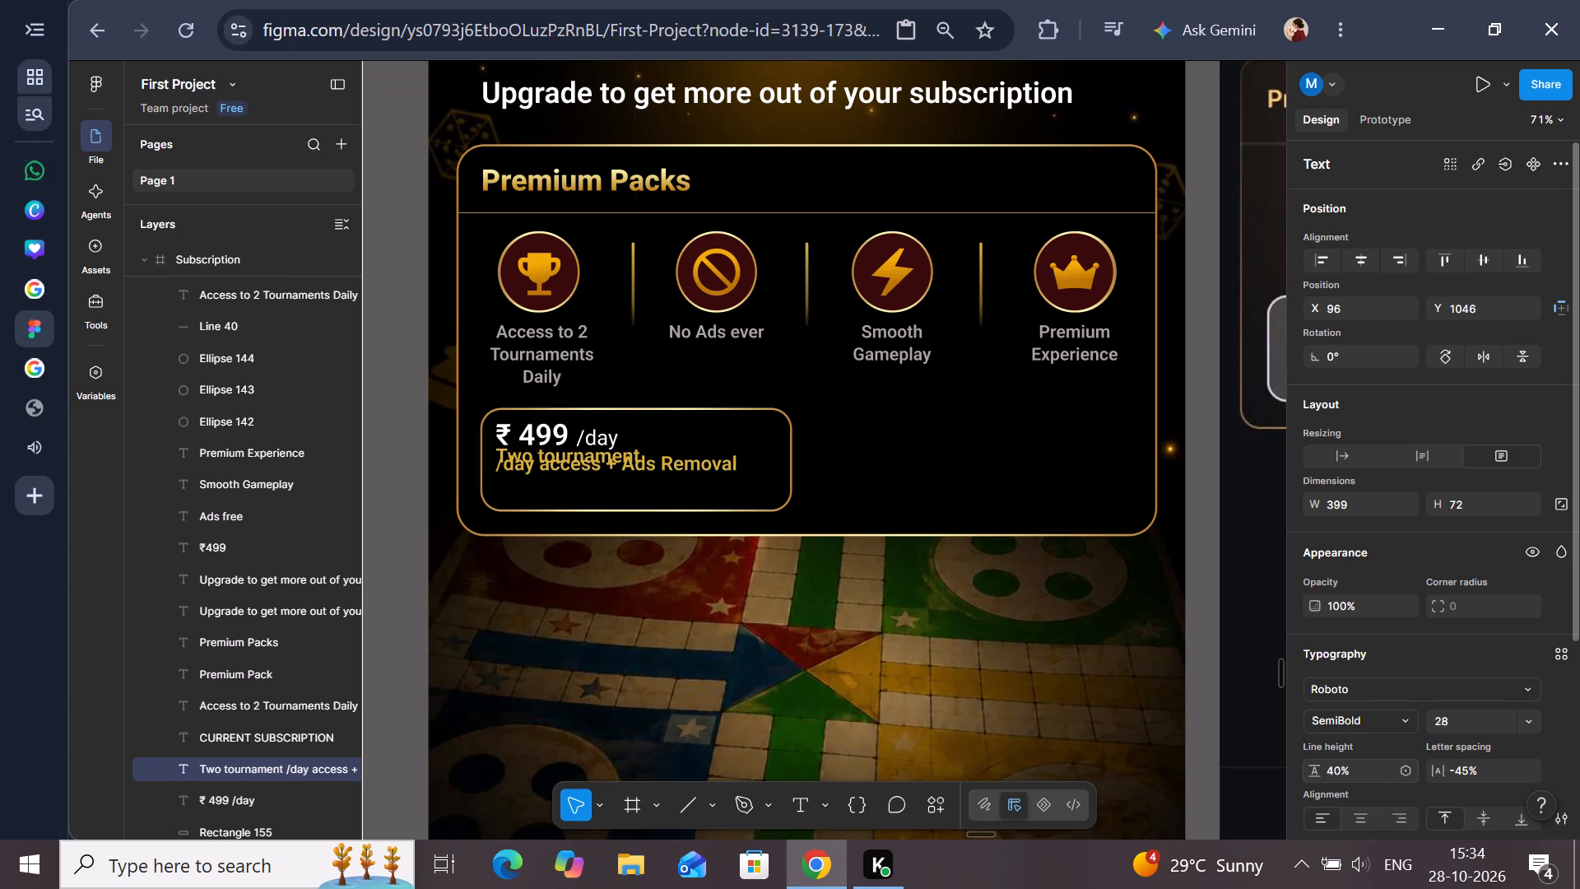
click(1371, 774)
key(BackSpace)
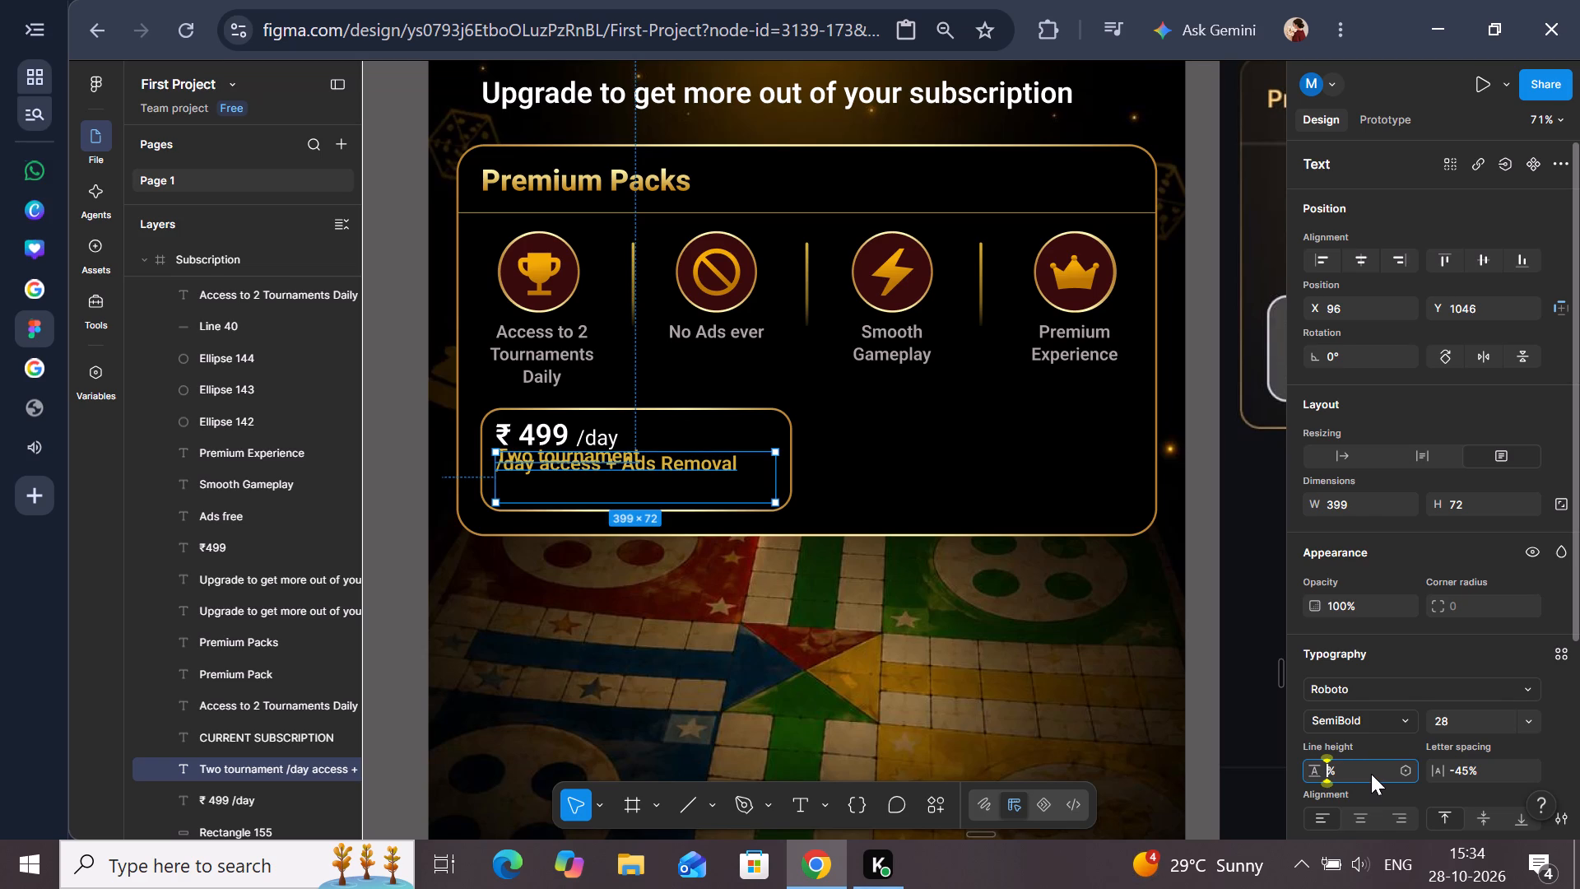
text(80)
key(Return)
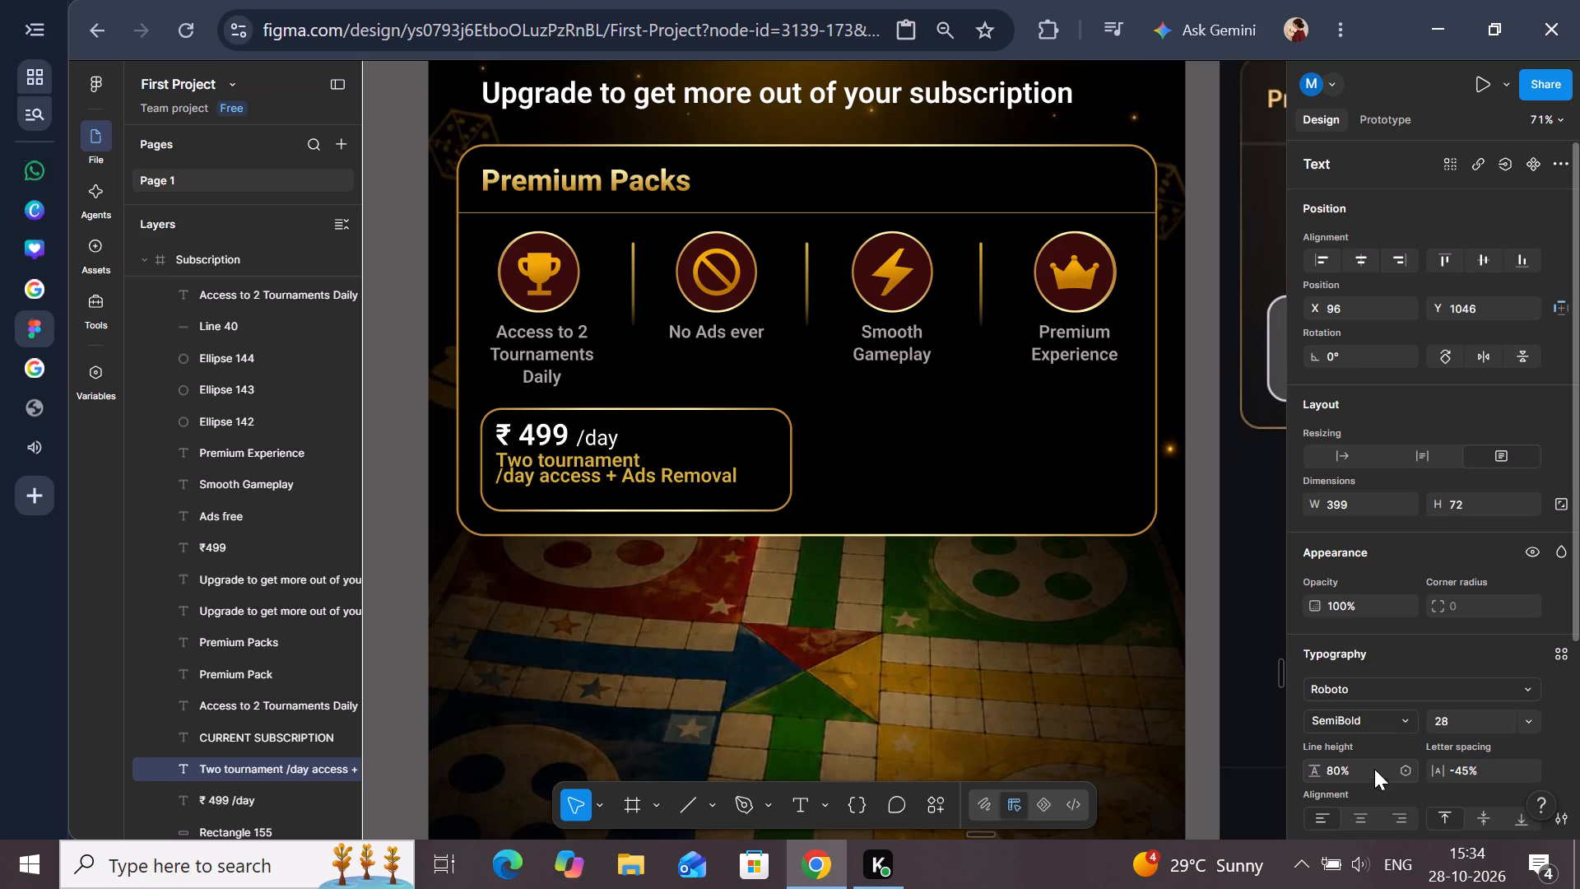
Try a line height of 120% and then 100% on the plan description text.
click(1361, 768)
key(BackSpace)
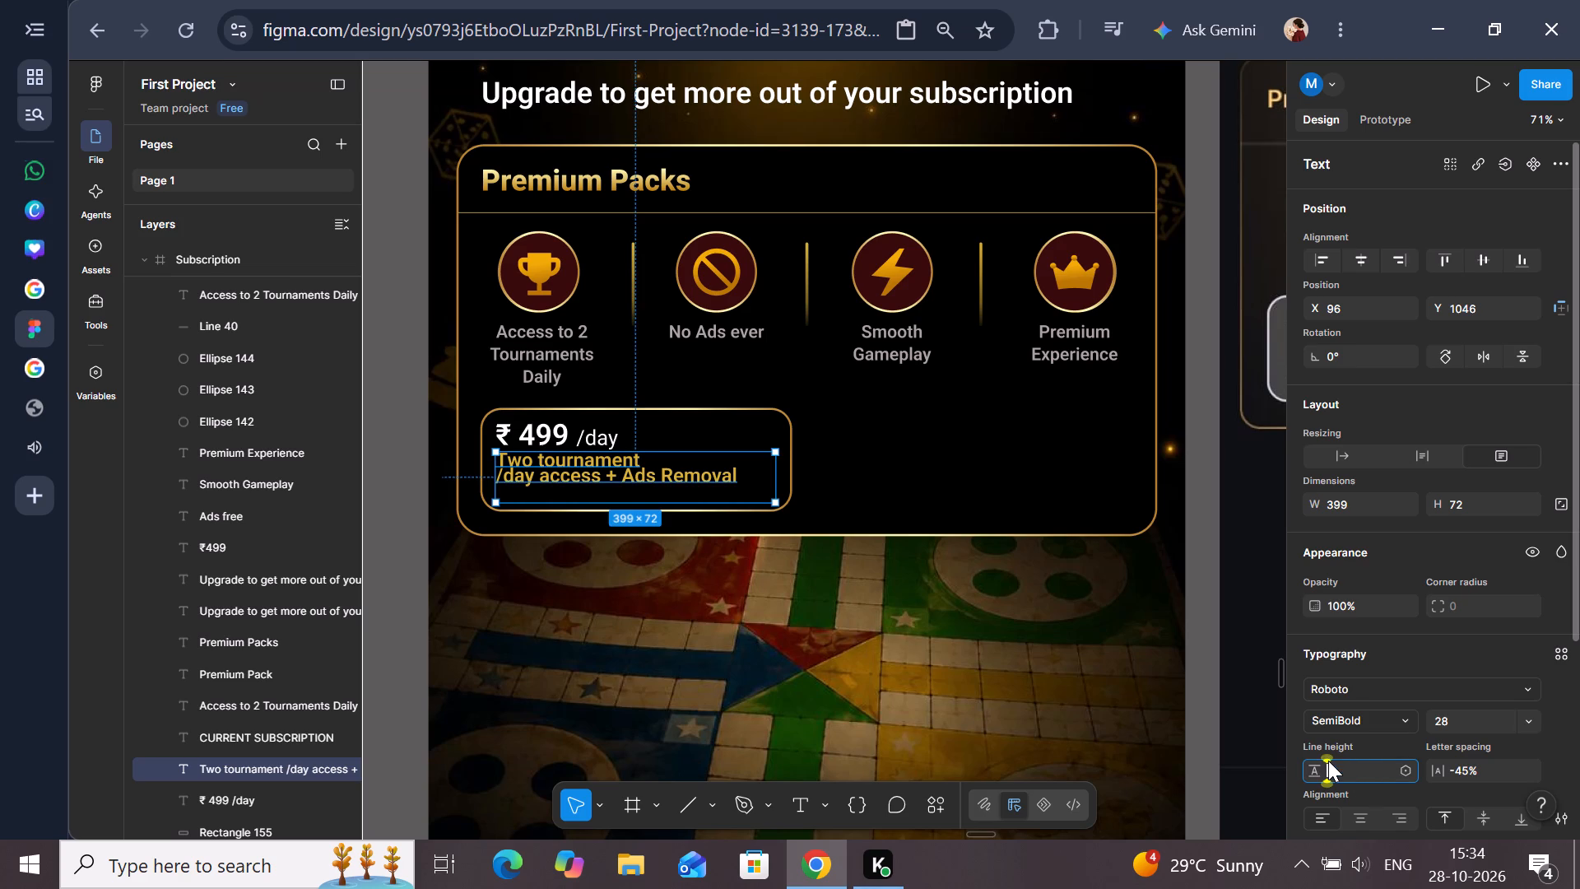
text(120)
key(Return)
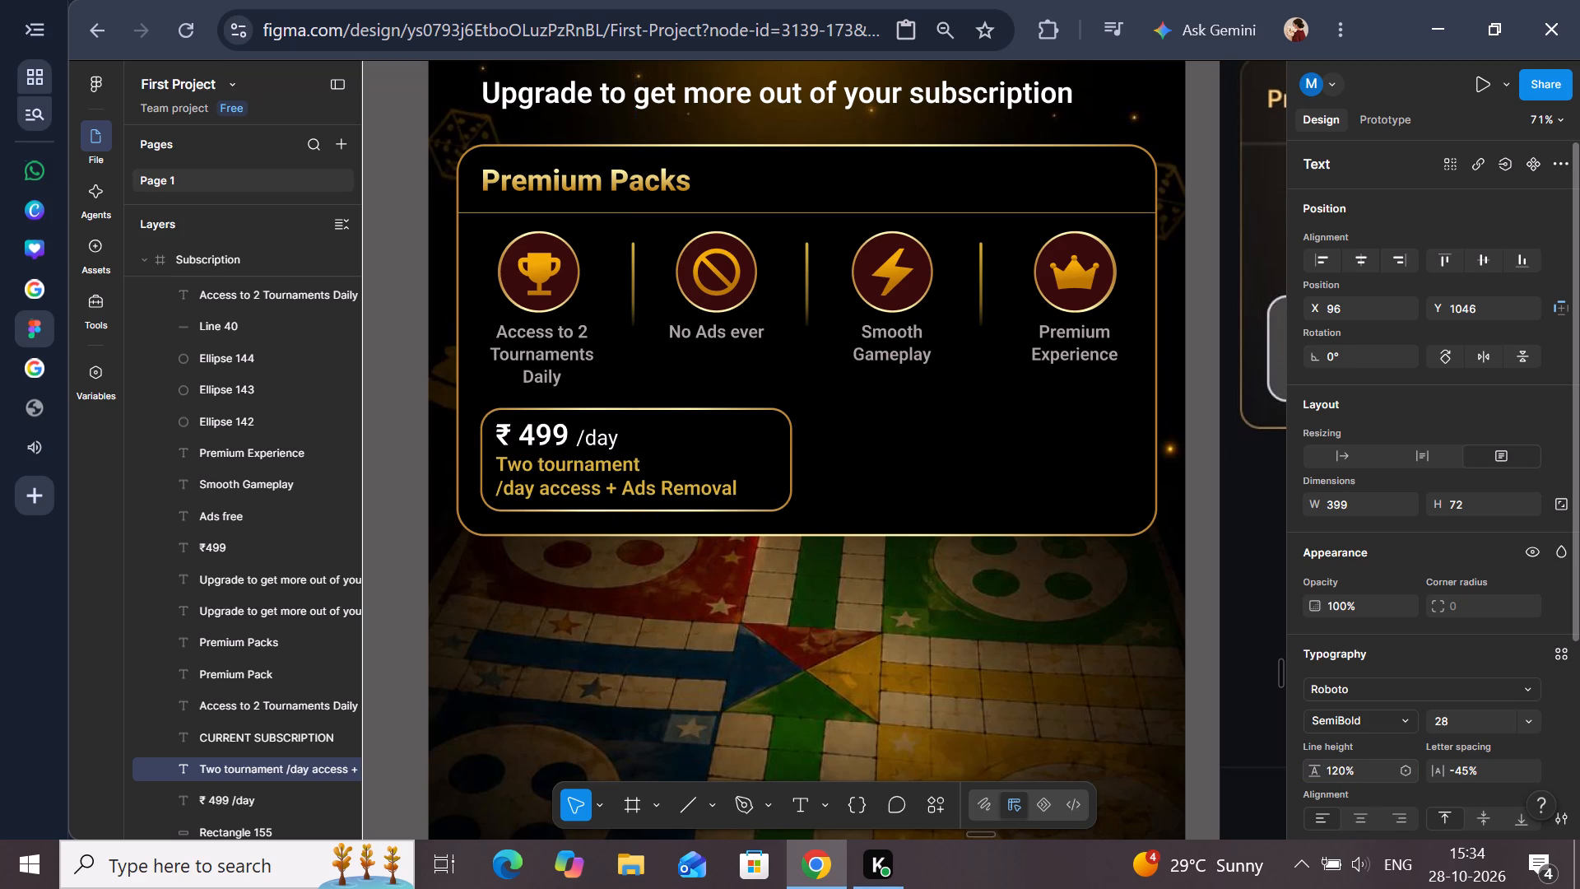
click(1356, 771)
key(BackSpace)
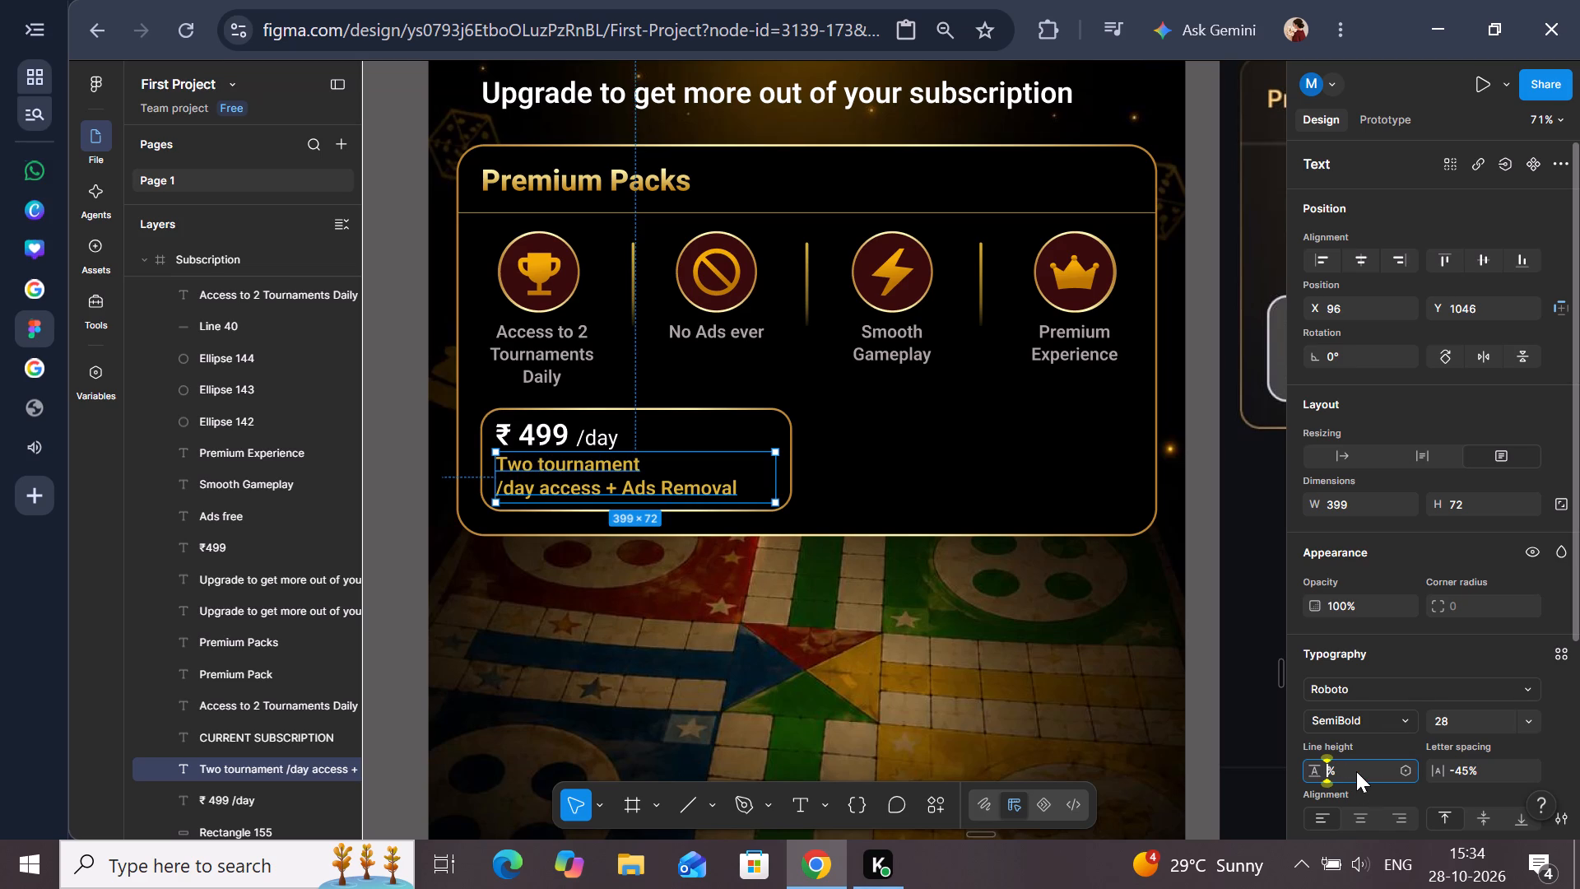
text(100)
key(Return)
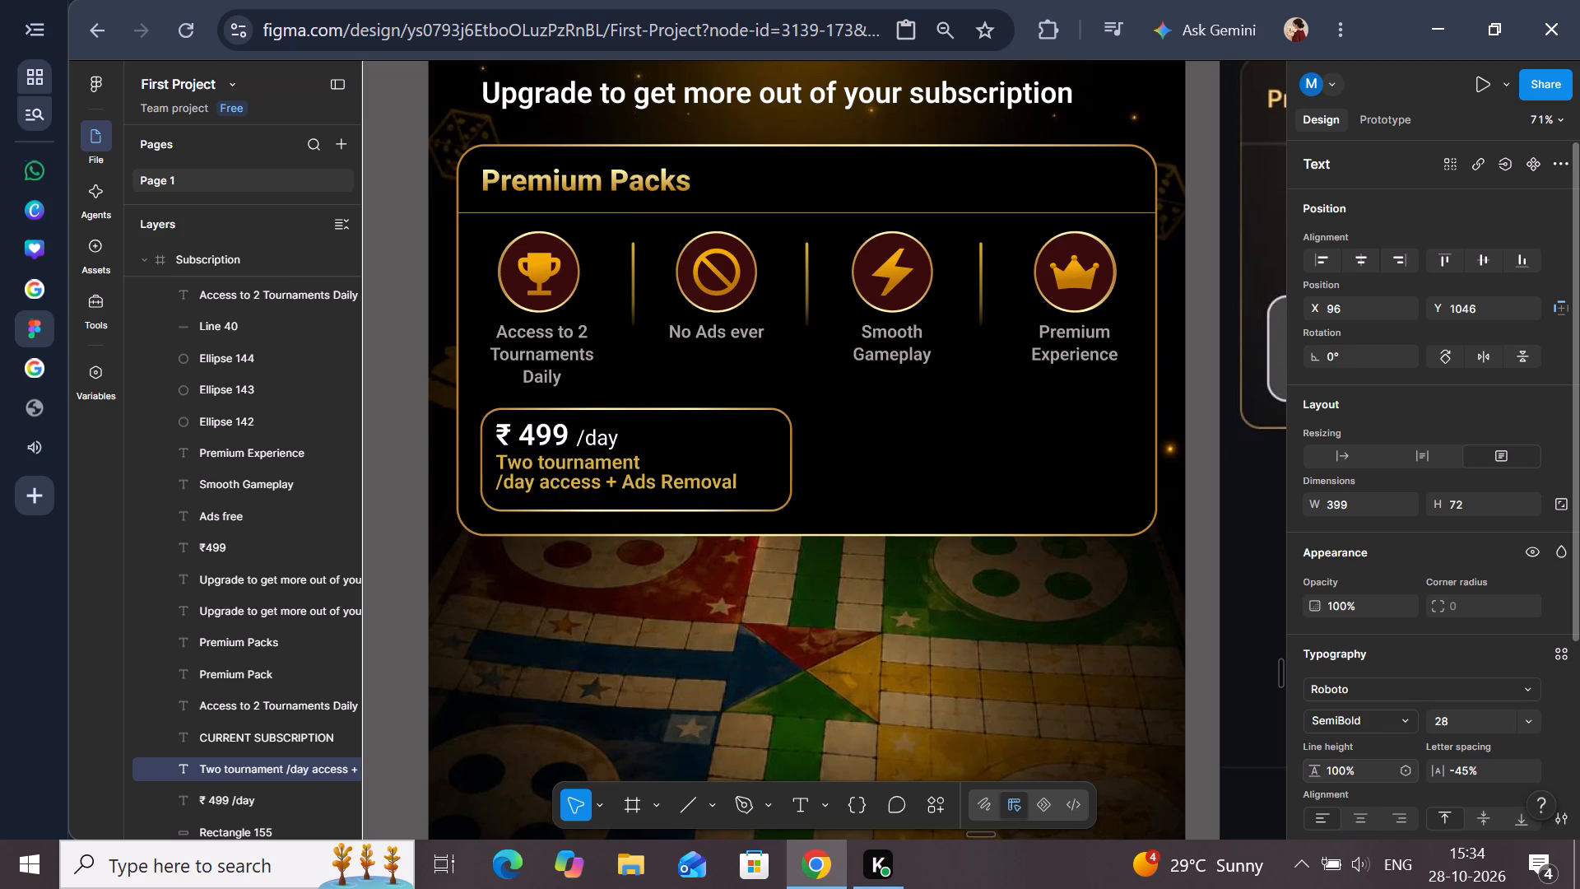
Set the plan description text's line height to 110%.
click(1365, 771)
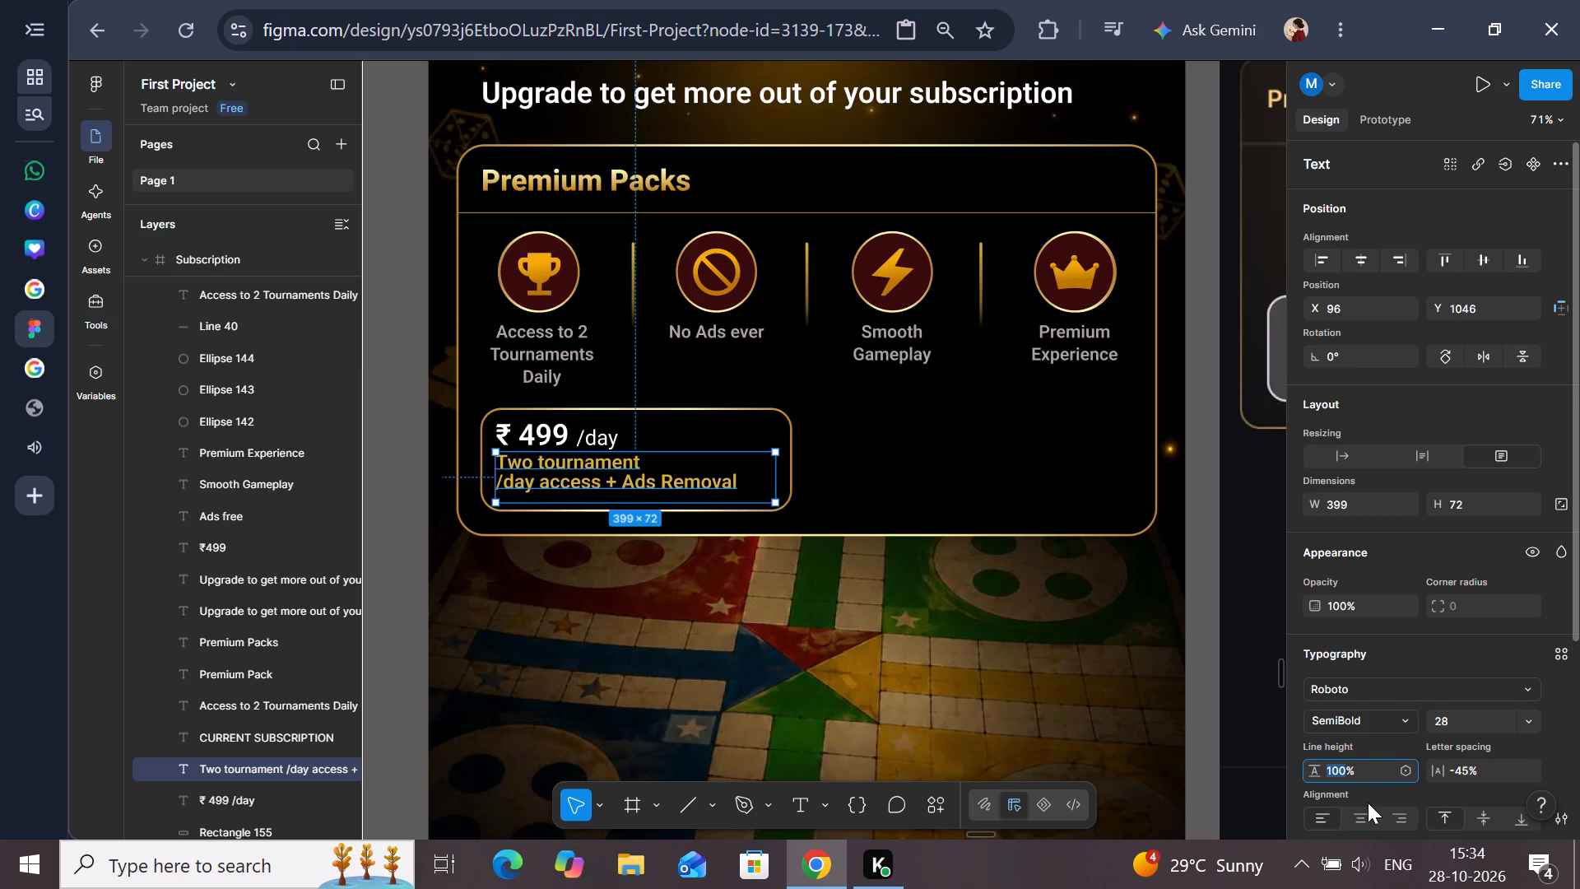
key(BackSpace)
text(11)
key(0)
key(Return)
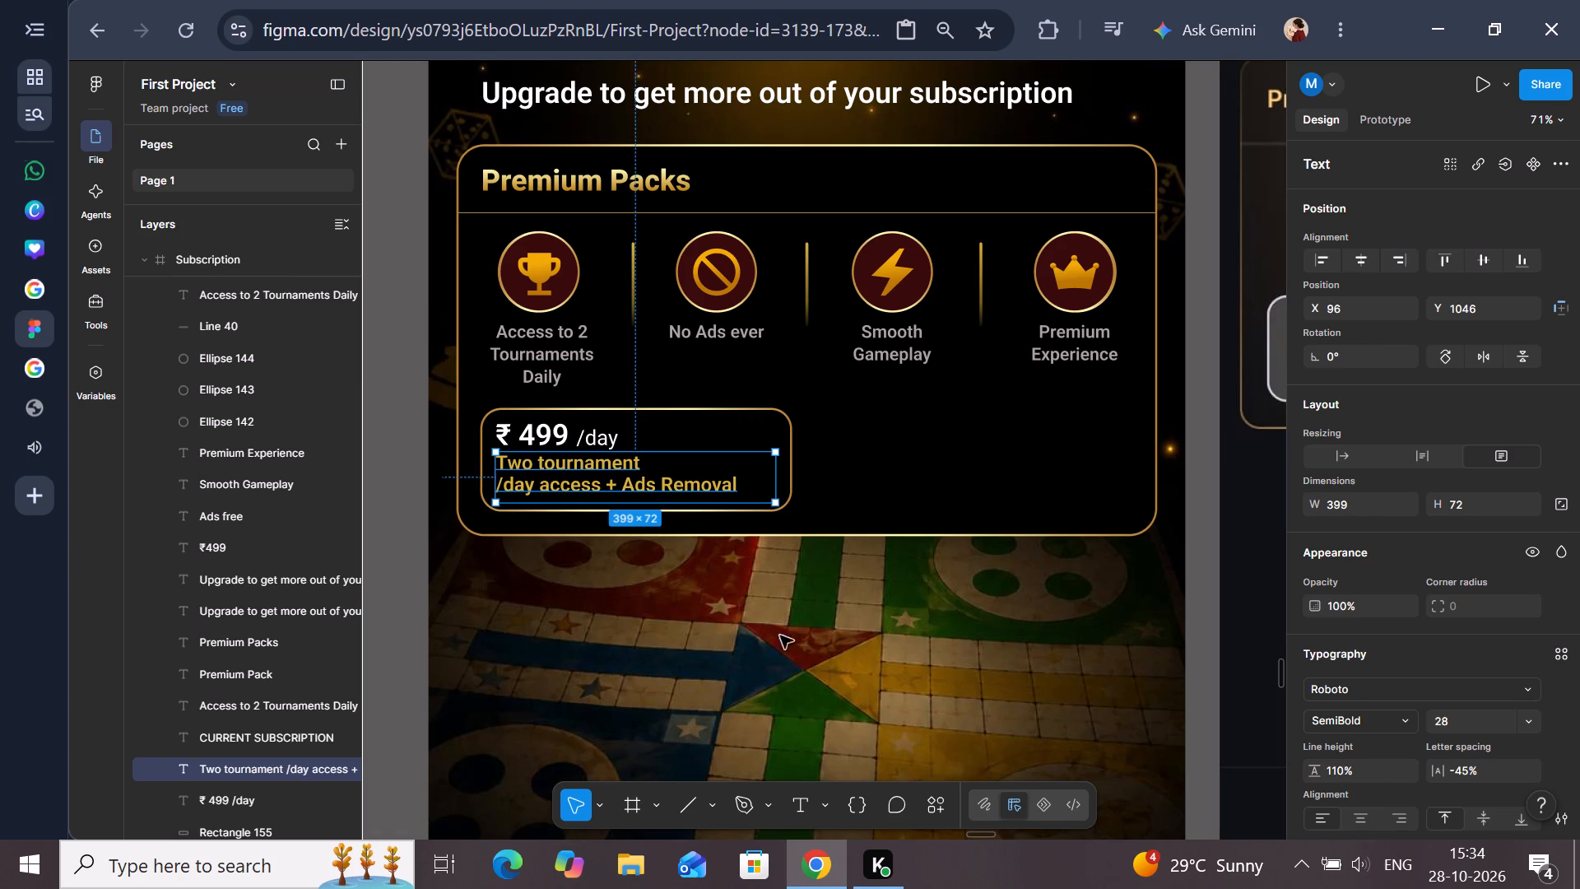
click(418, 561)
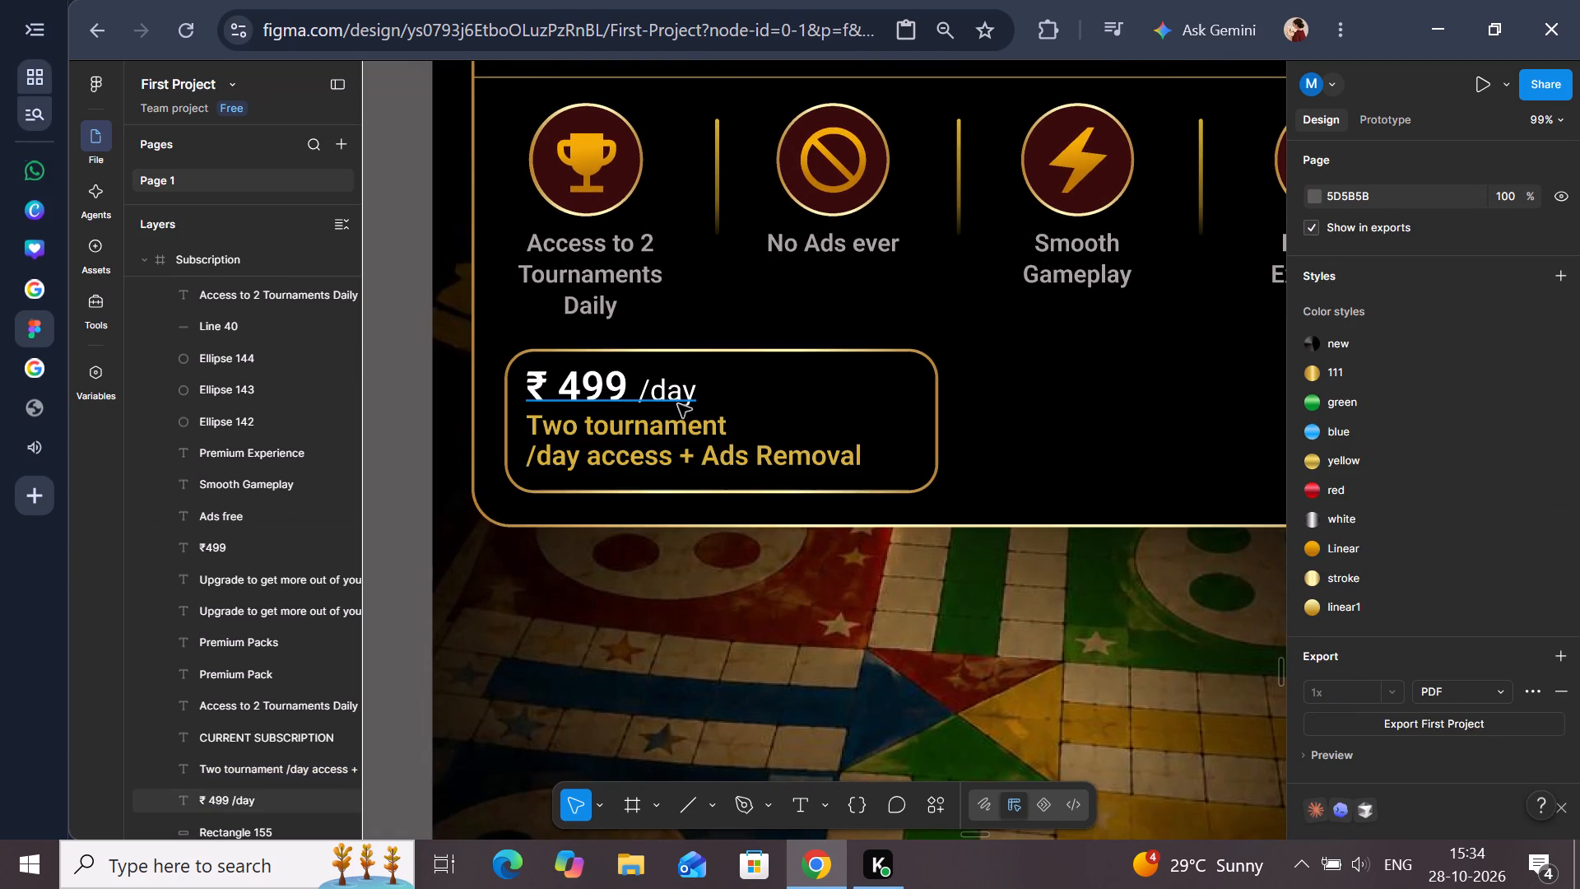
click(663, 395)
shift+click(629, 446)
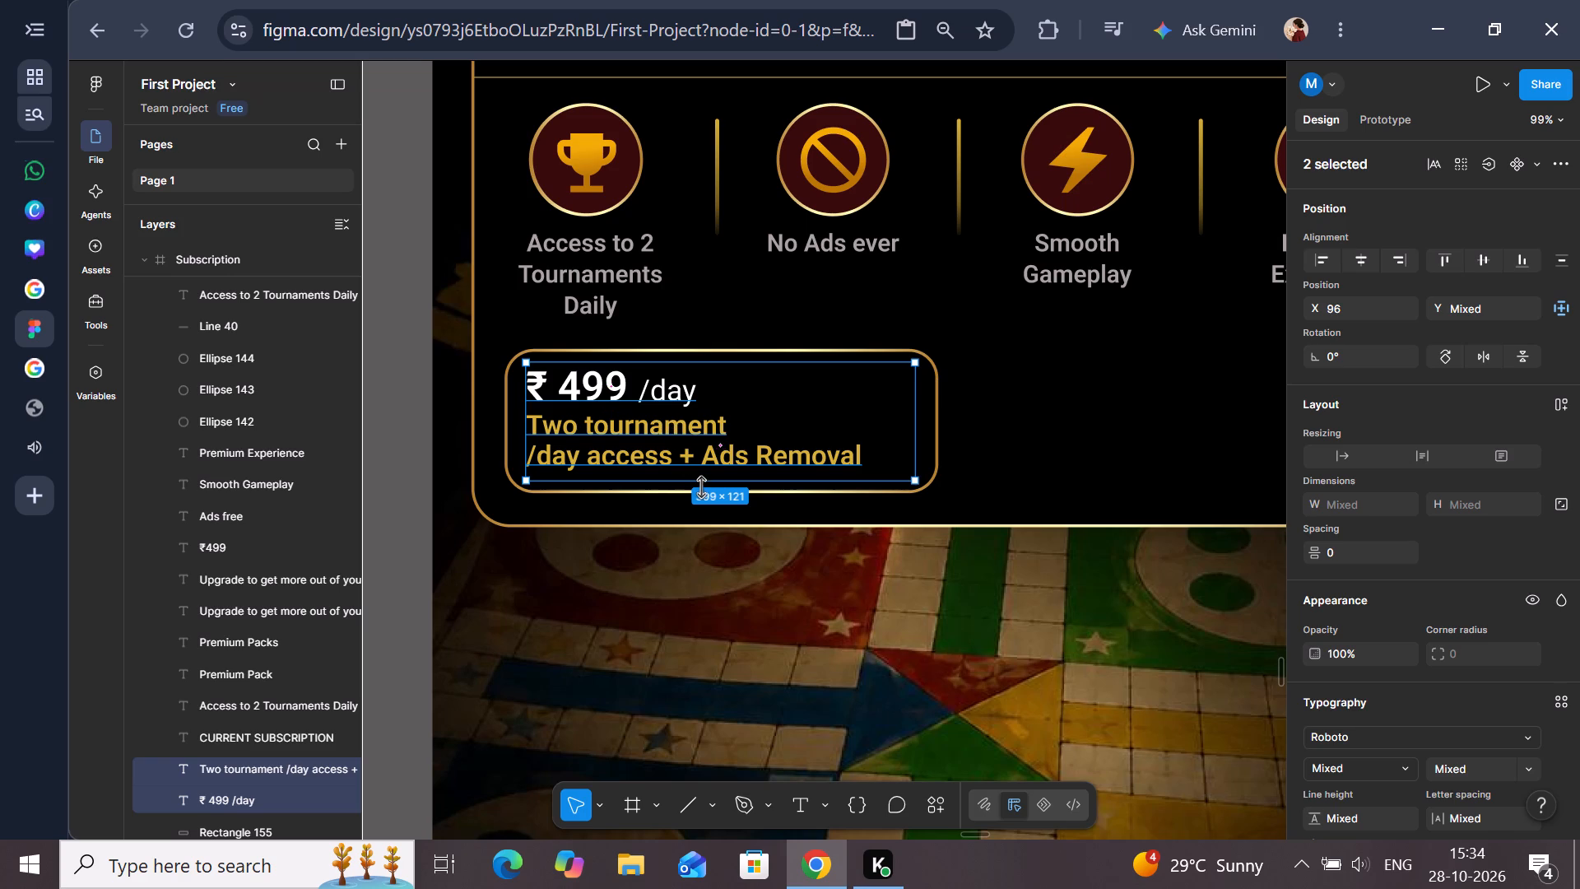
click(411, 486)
Shorten the plan description text box to about 55 high so it hugs its two lines.
click(565, 449)
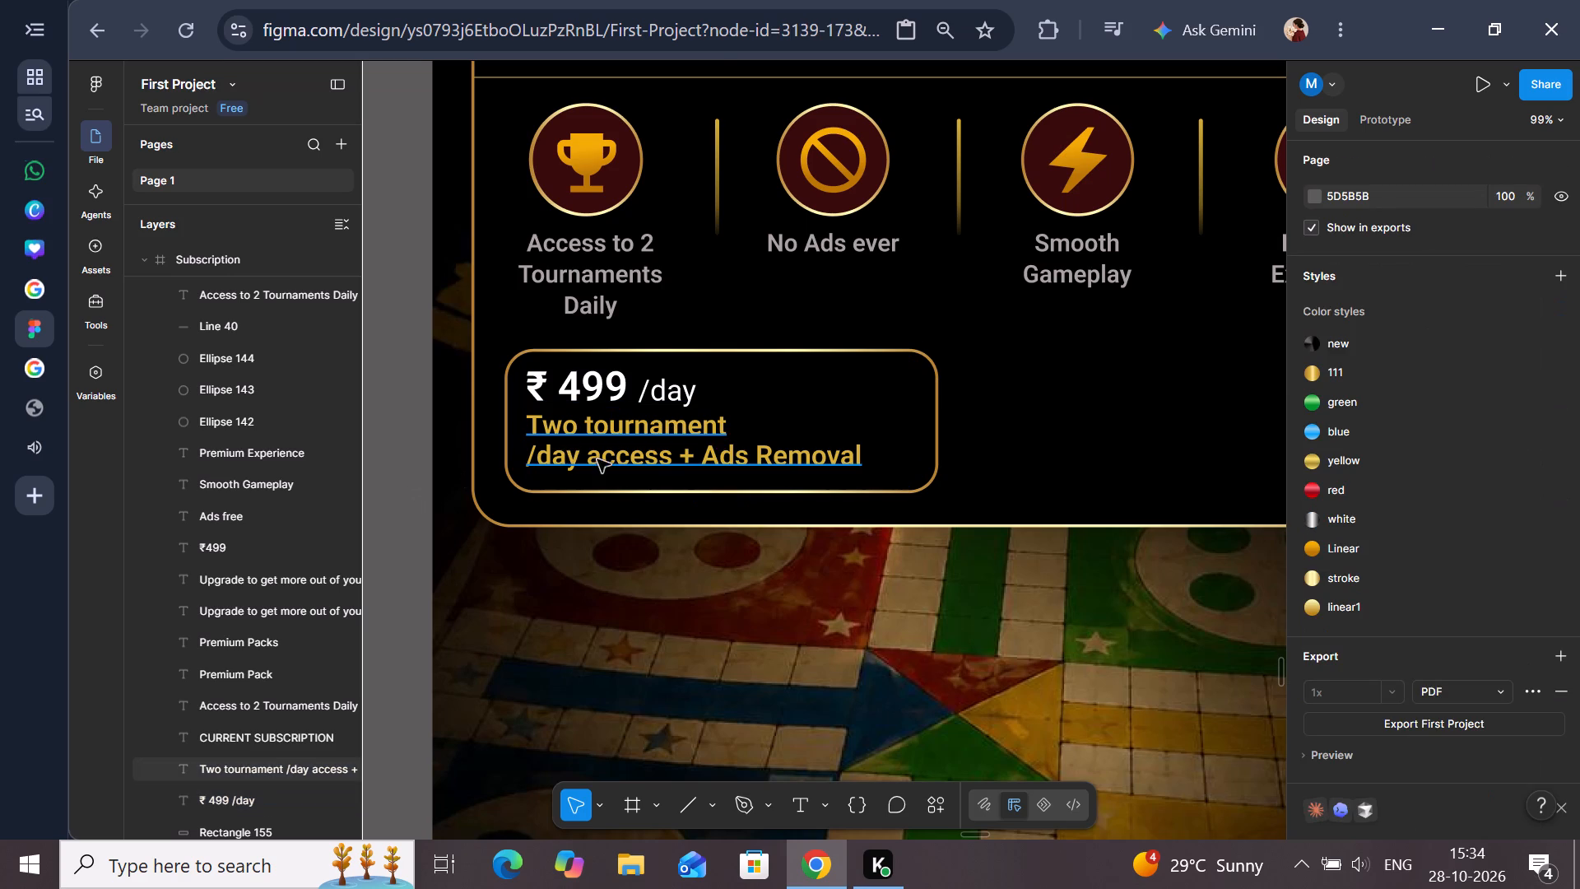
drag(709, 481, 713, 458)
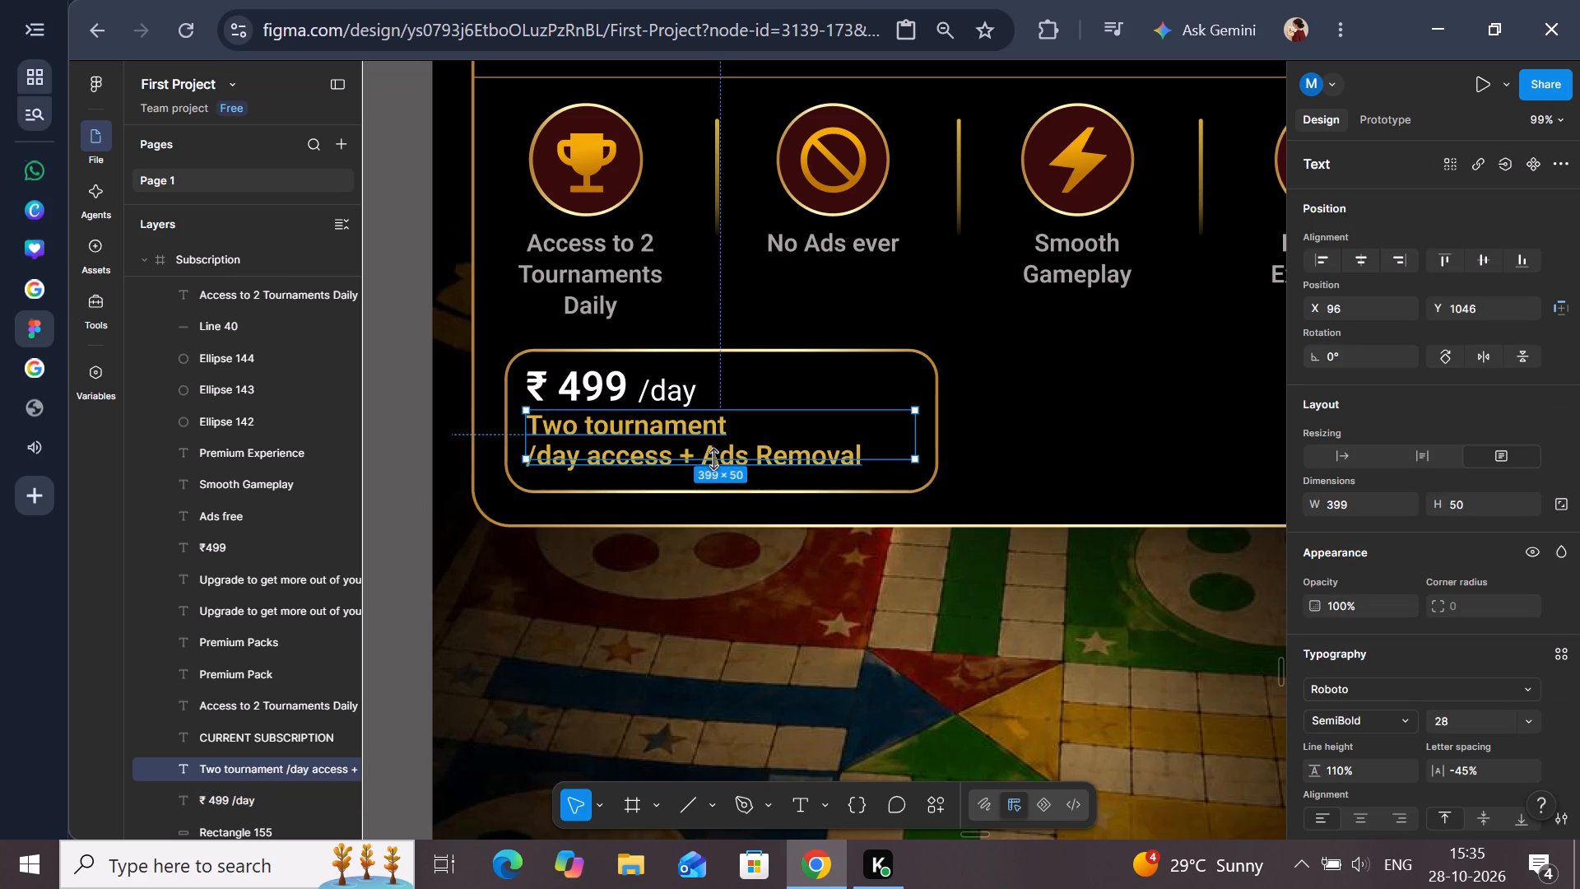
drag(713, 458, 715, 463)
Move the ₹ 499 /day price and the description together to X 97, centred inside the plan option box.
shift+click(620, 393)
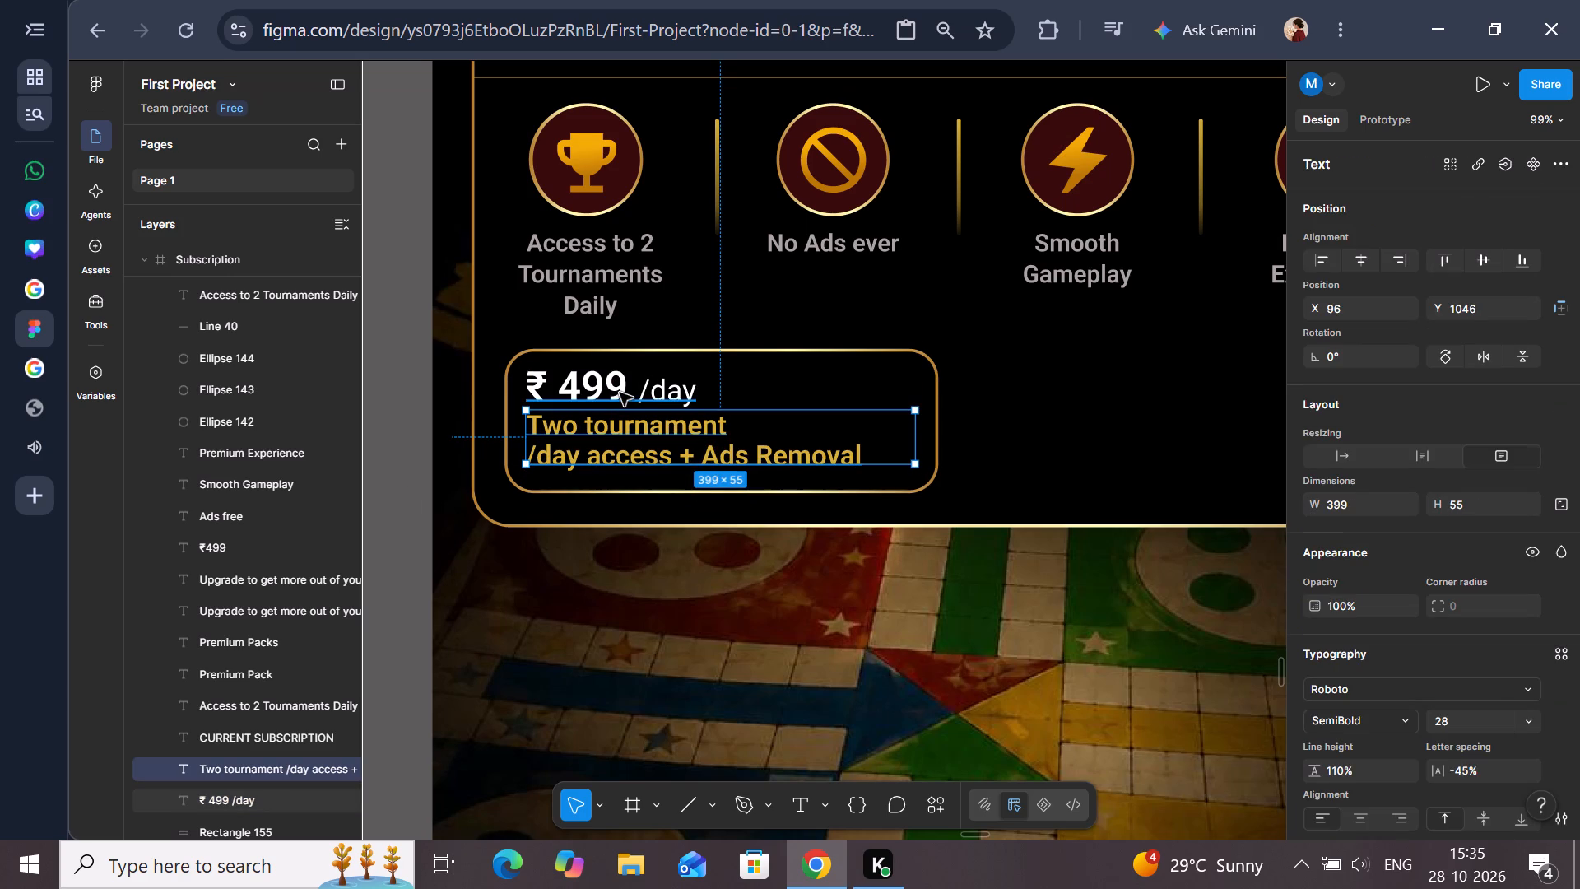
click(674, 435)
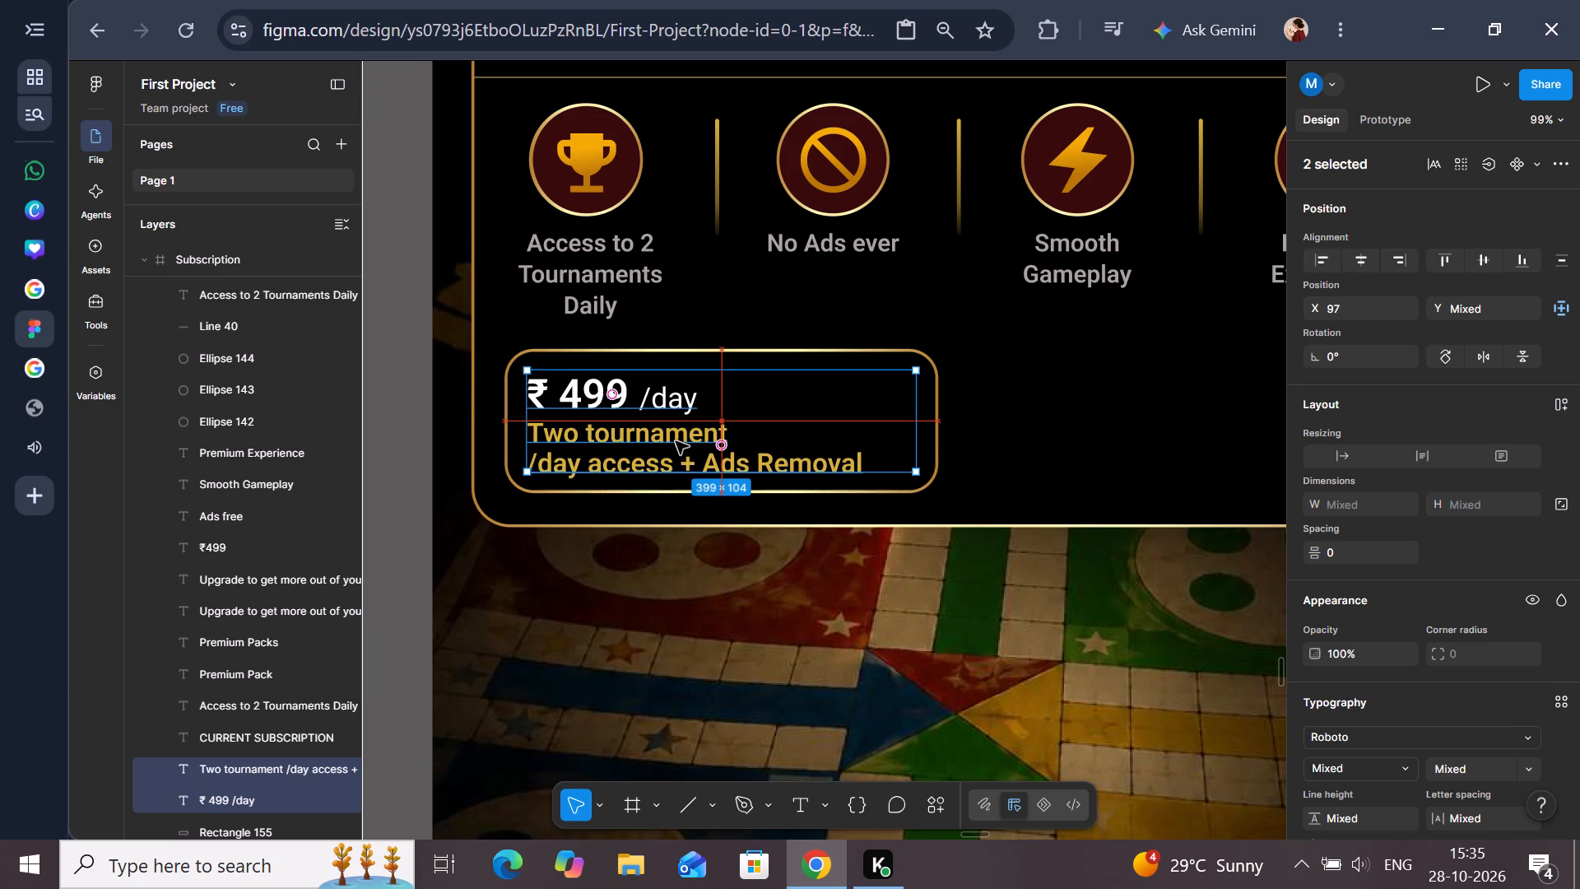
click(415, 482)
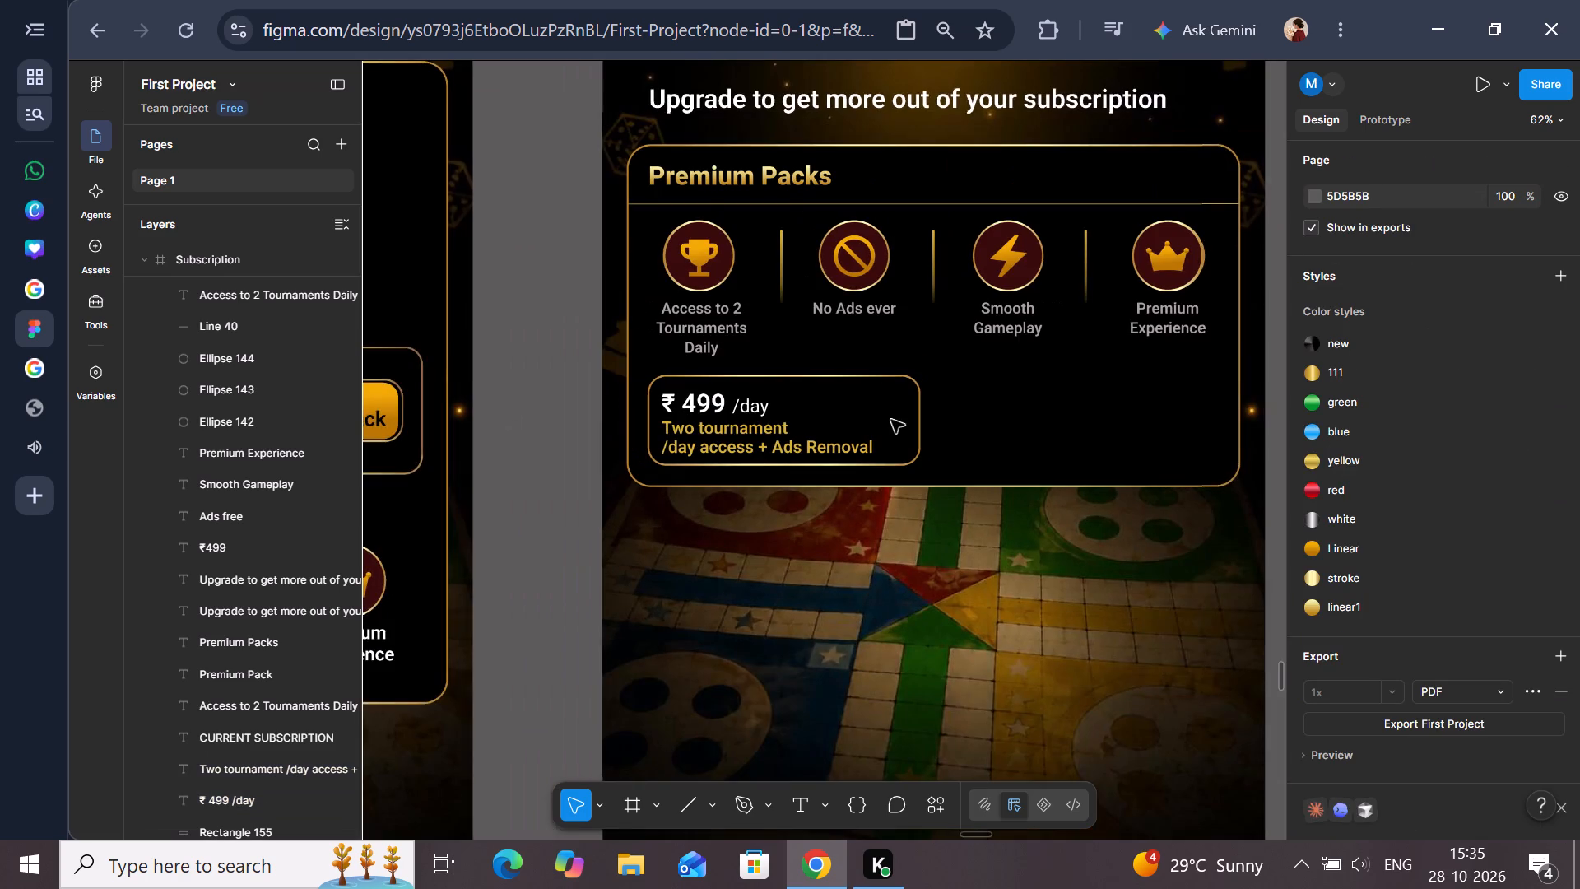
Change the plan option box's stroke from the gold gradient to solid white FFFFFF, like the selected plan in the reference.
scroll(1014, 576, left, 1)
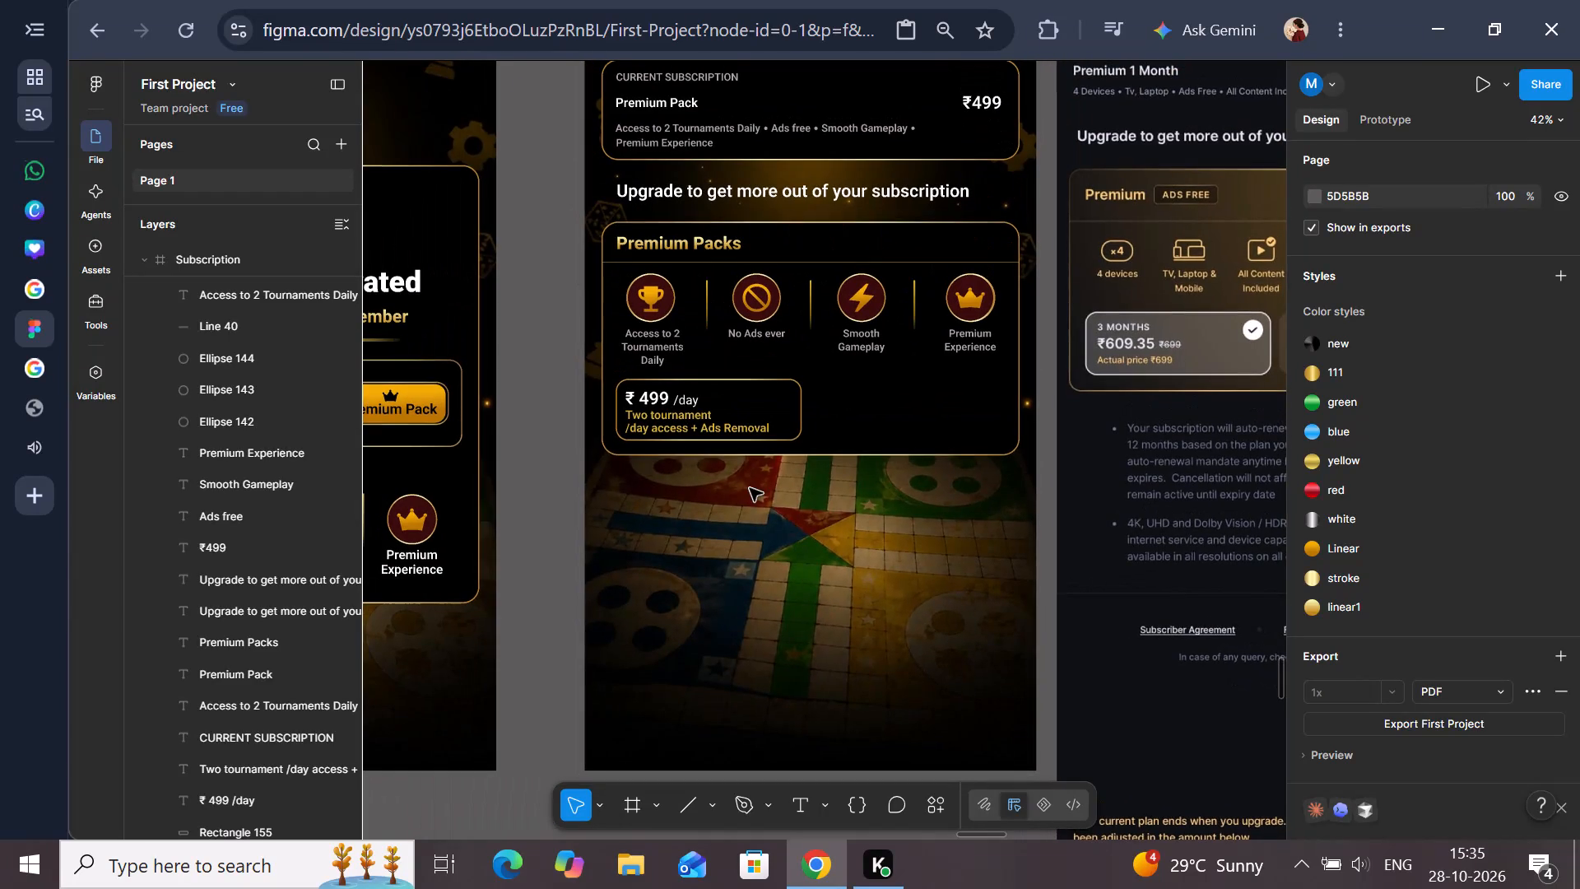
click(790, 413)
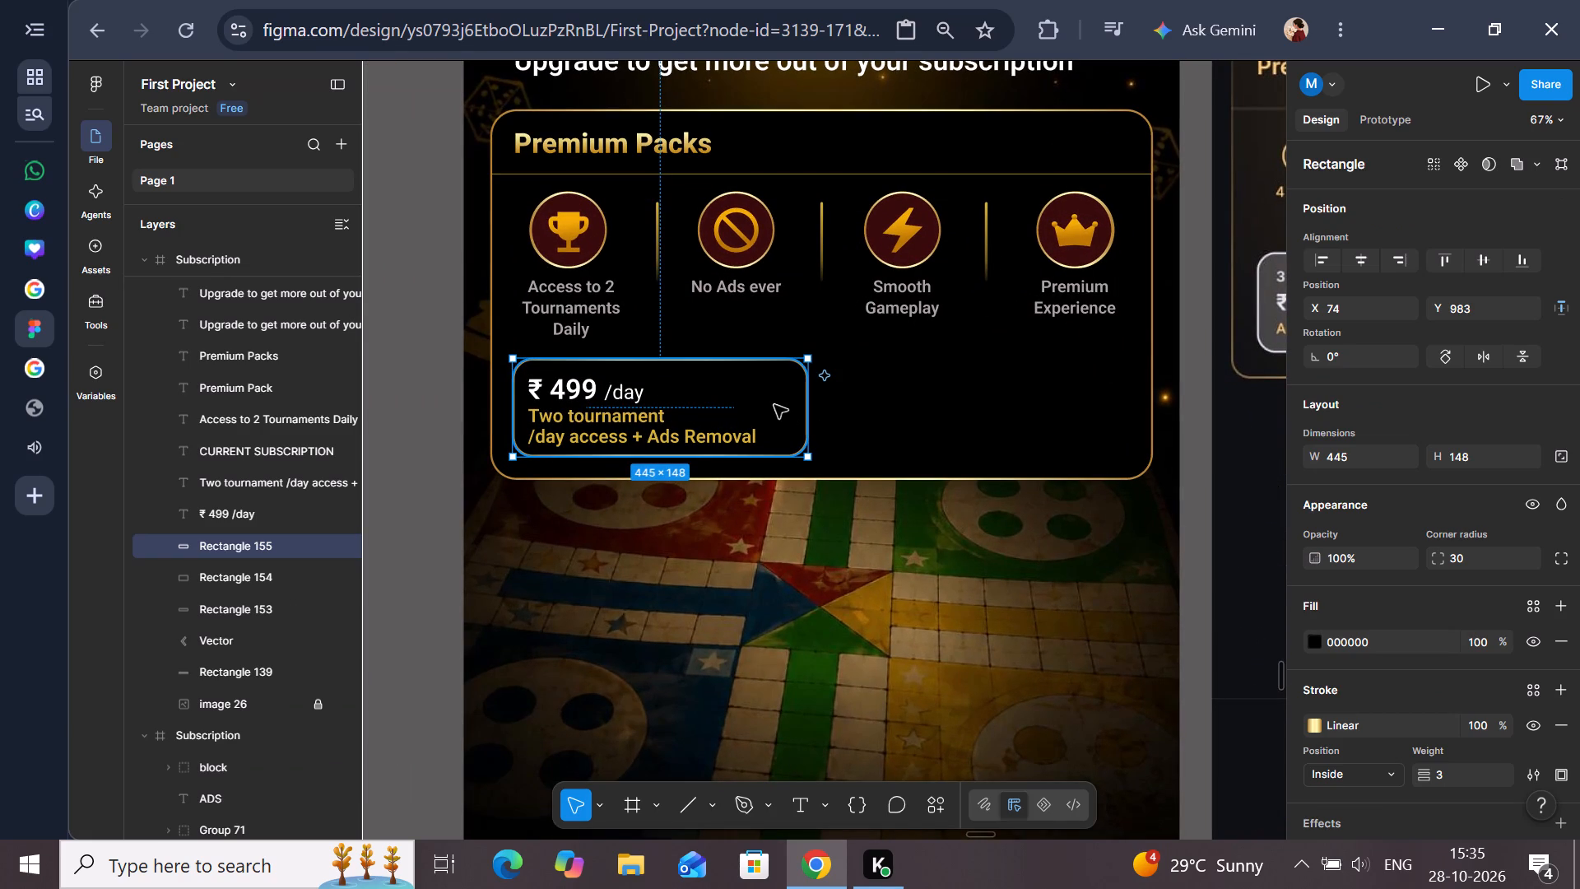
scroll(774, 405, left, 1)
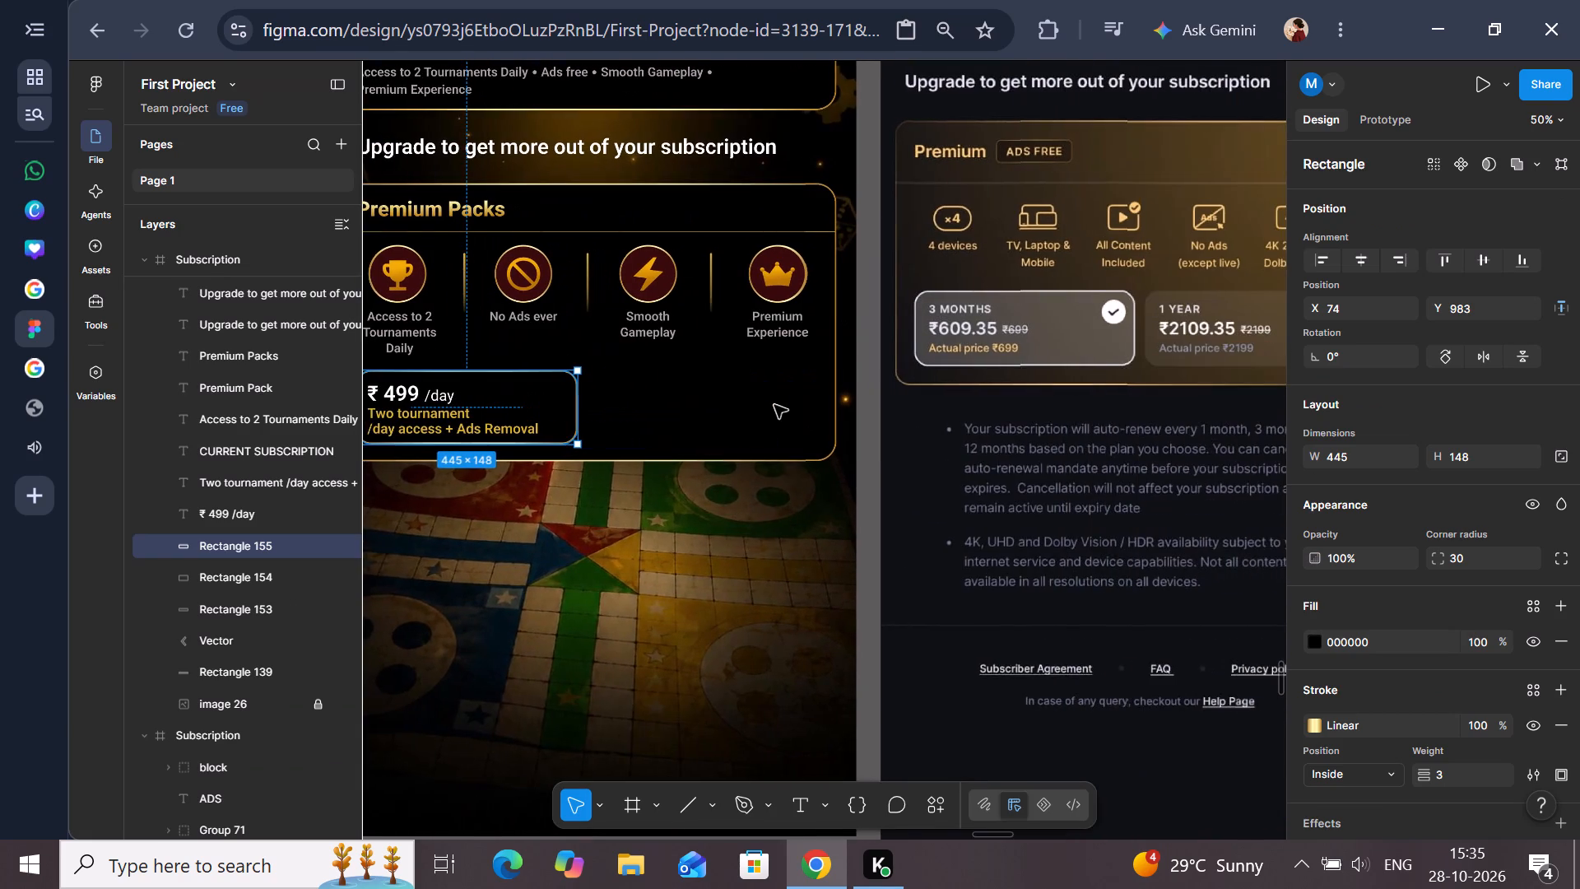
scroll(774, 405, left, 1)
scroll(774, 405, right, 1)
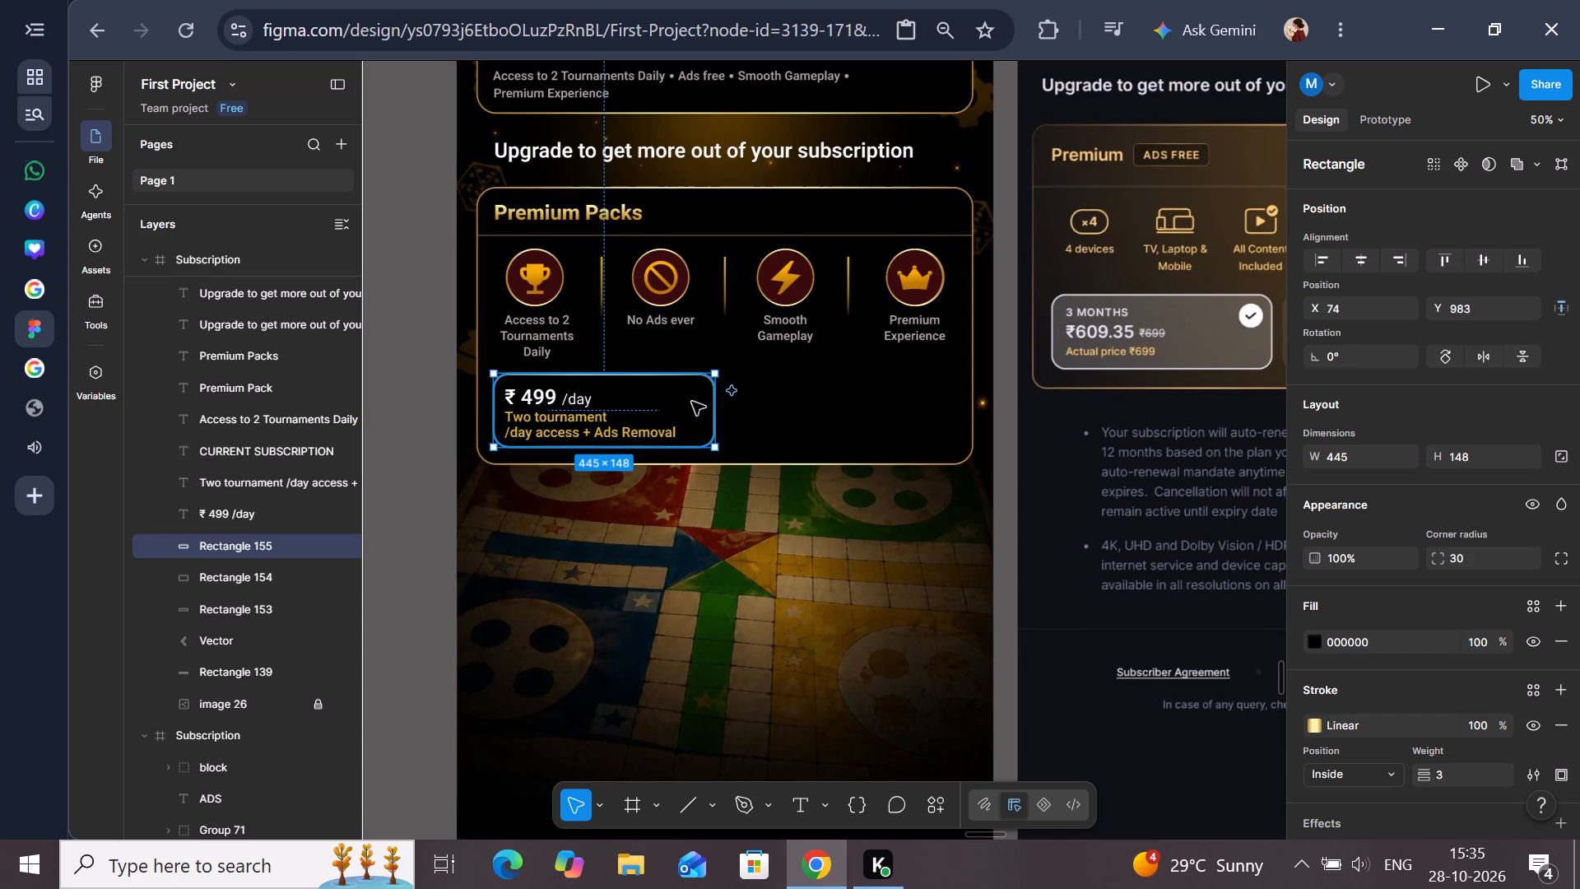
scroll(692, 402, left, 1)
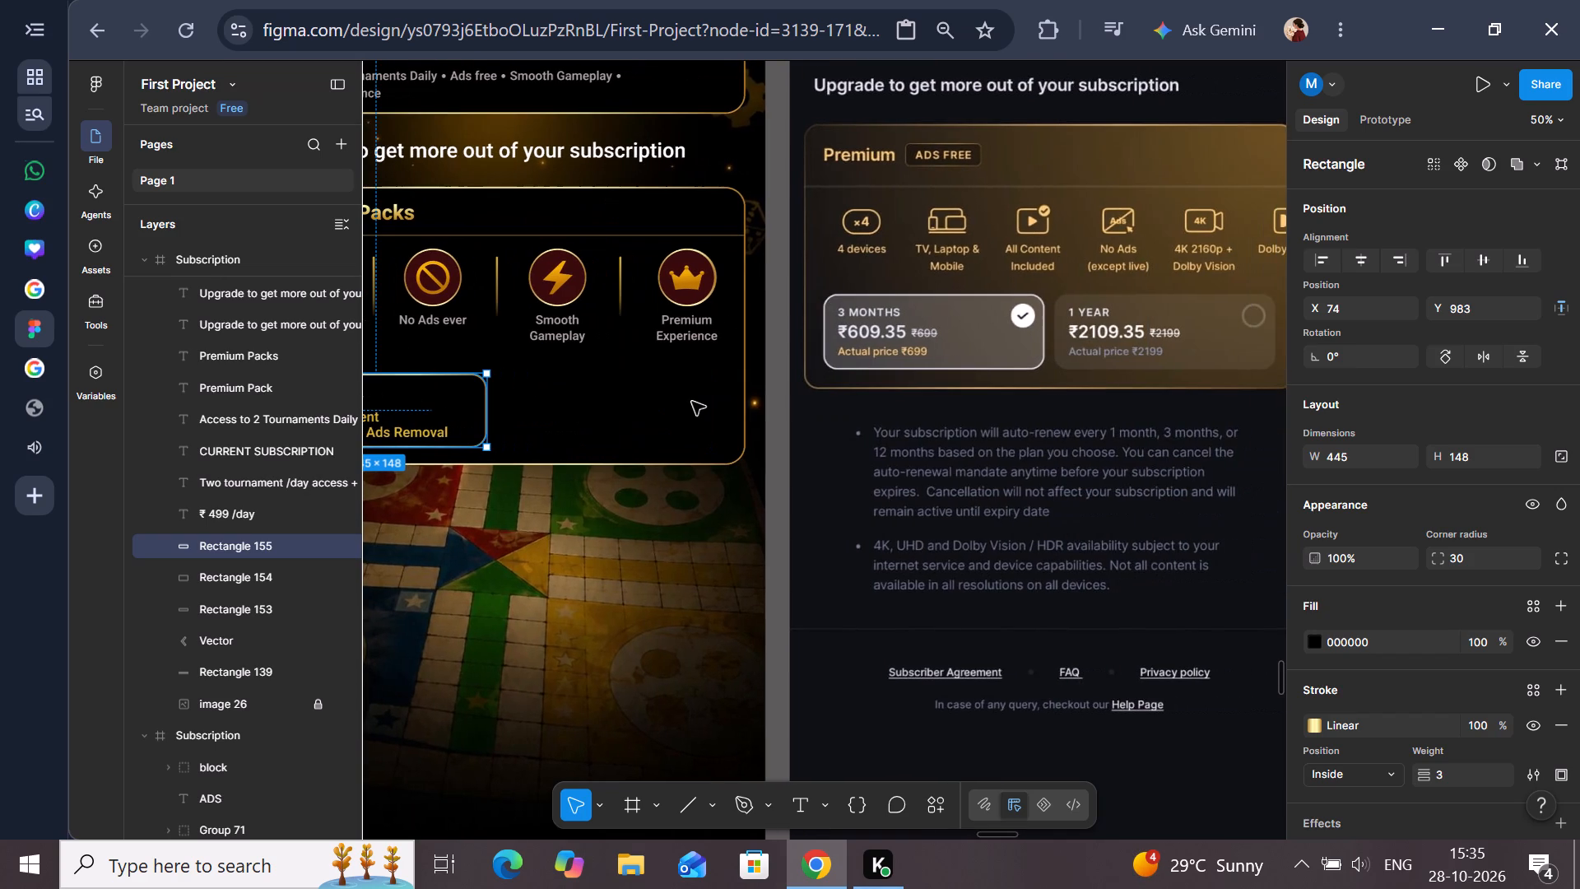
scroll(692, 402, right, 1)
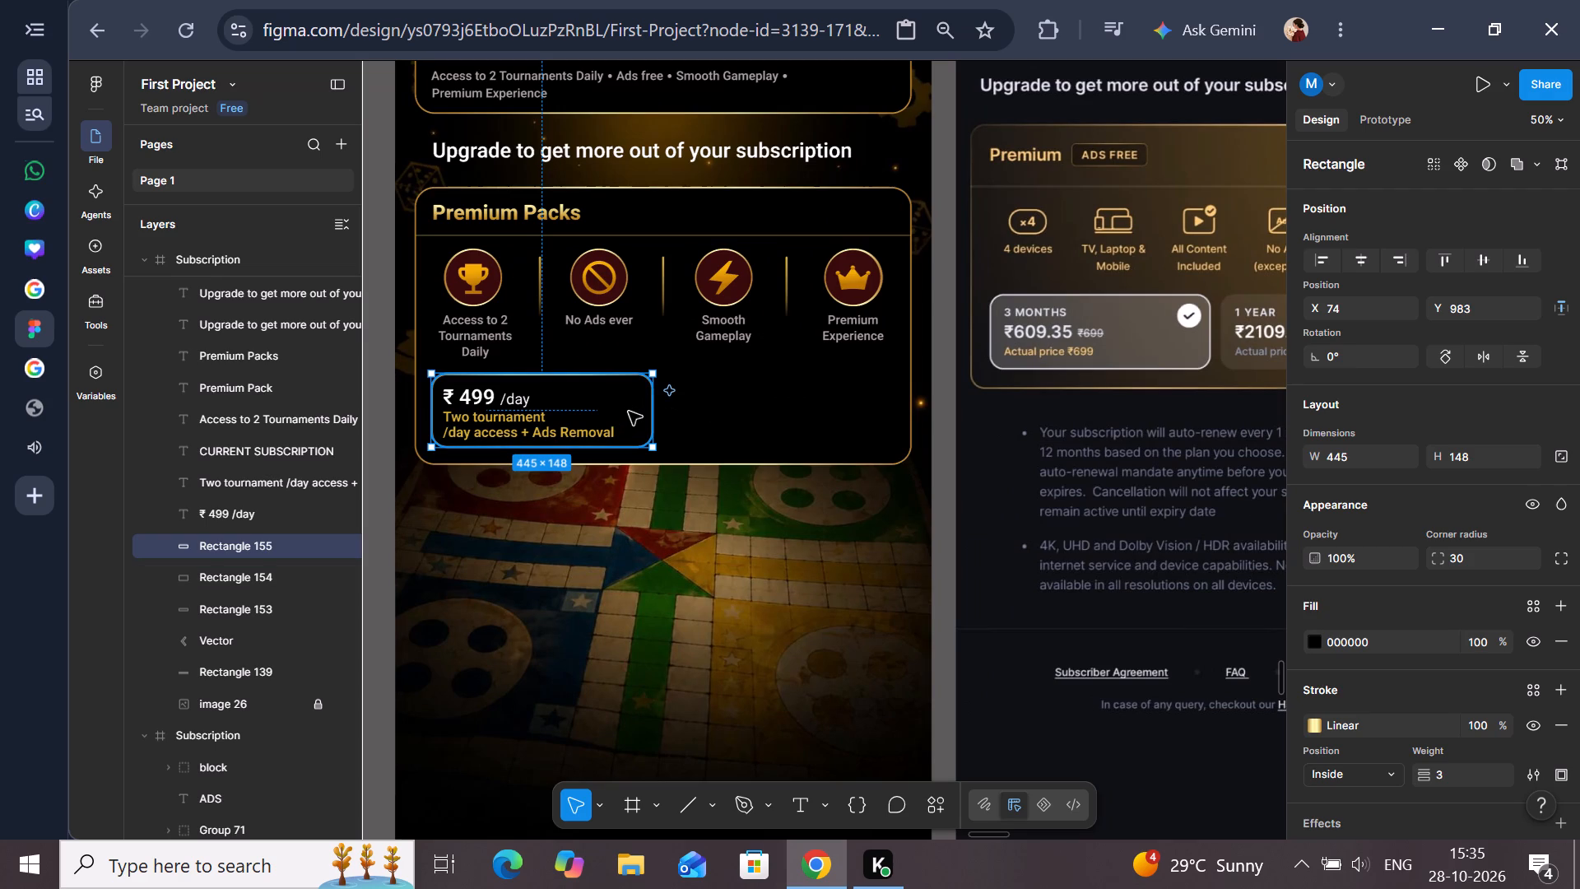
scroll(1409, 594, down, 1)
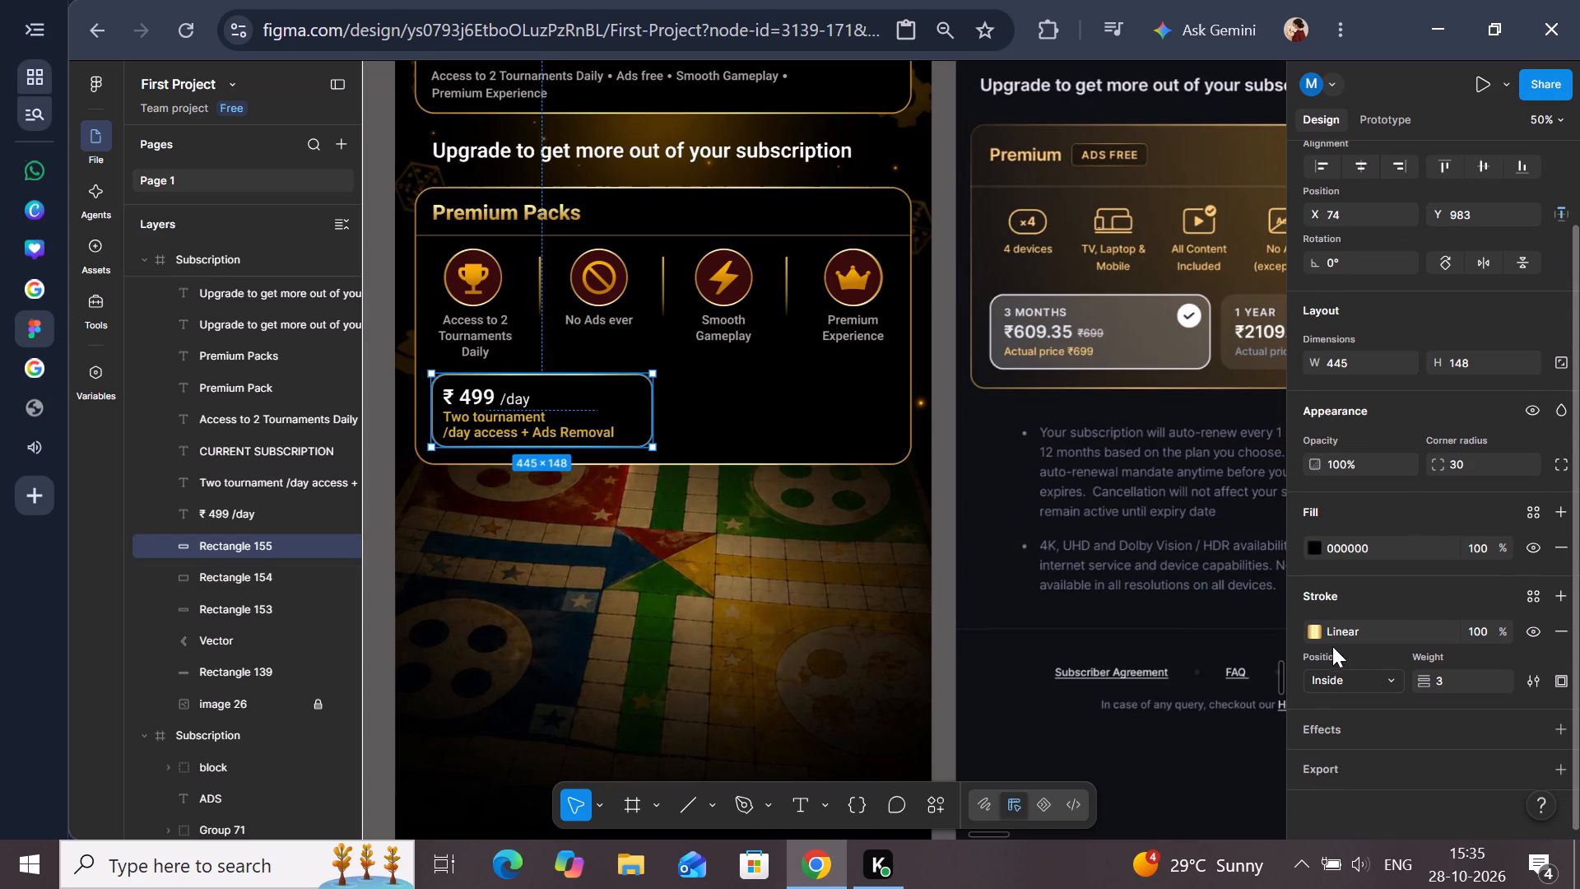
click(1315, 637)
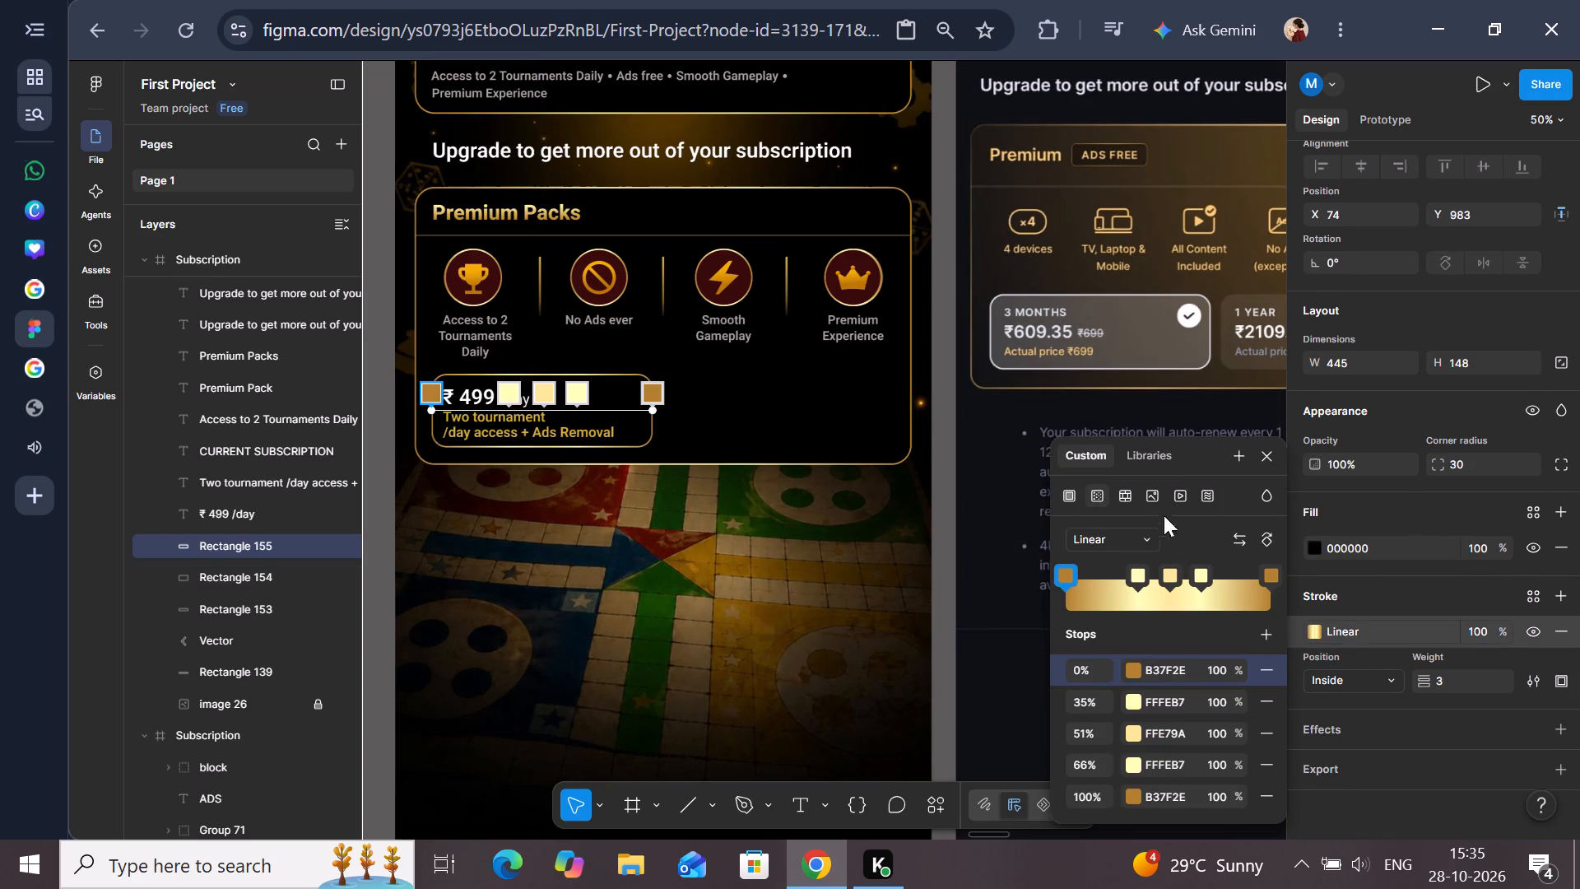
click(1069, 495)
click(1171, 754)
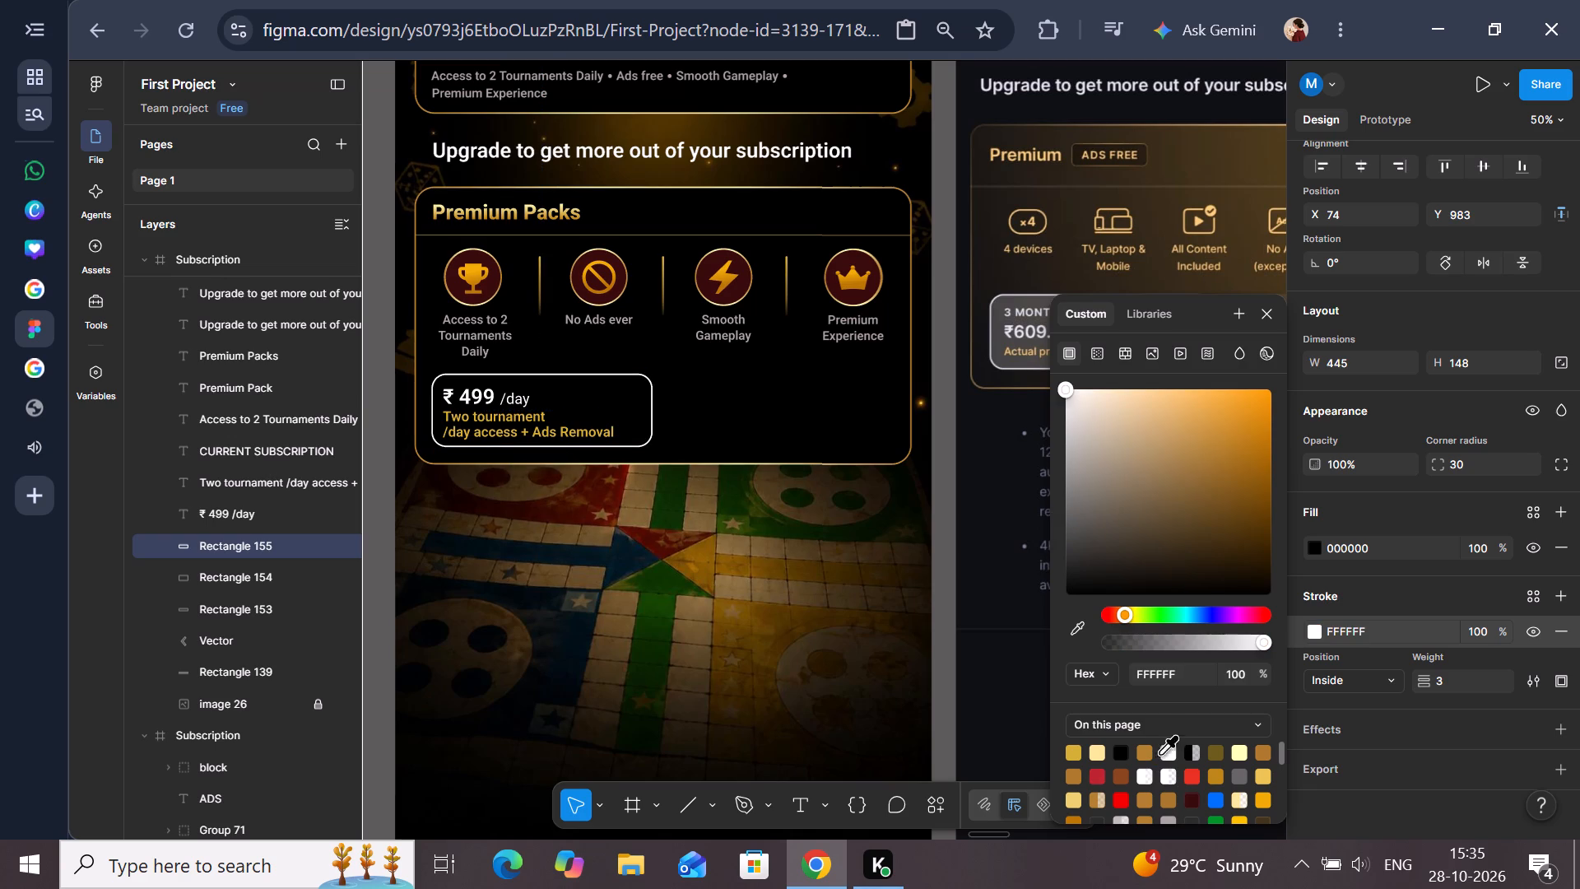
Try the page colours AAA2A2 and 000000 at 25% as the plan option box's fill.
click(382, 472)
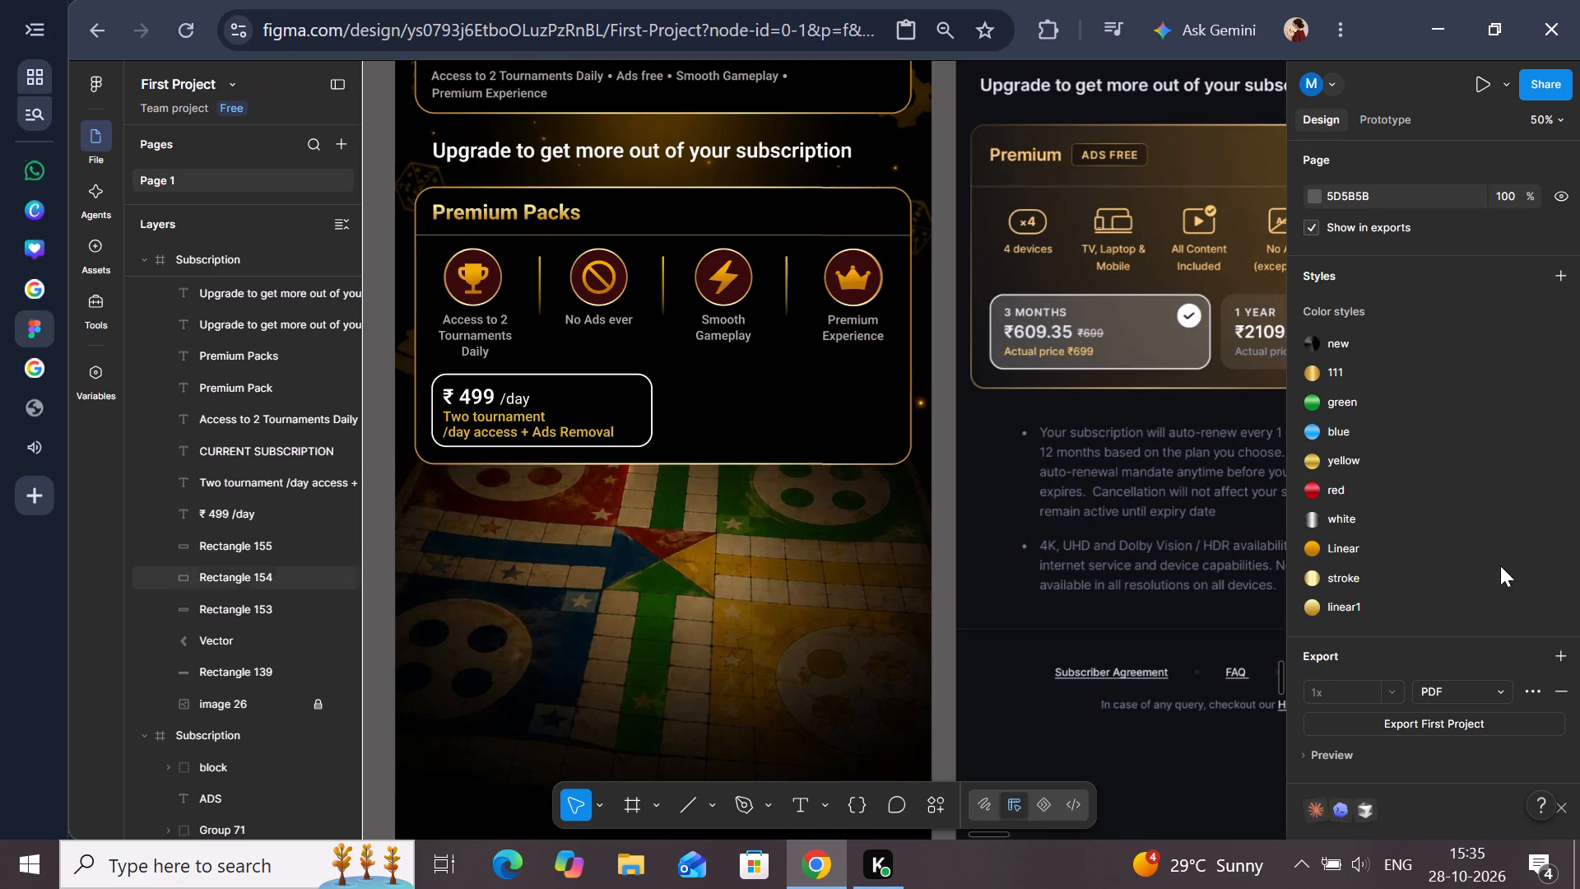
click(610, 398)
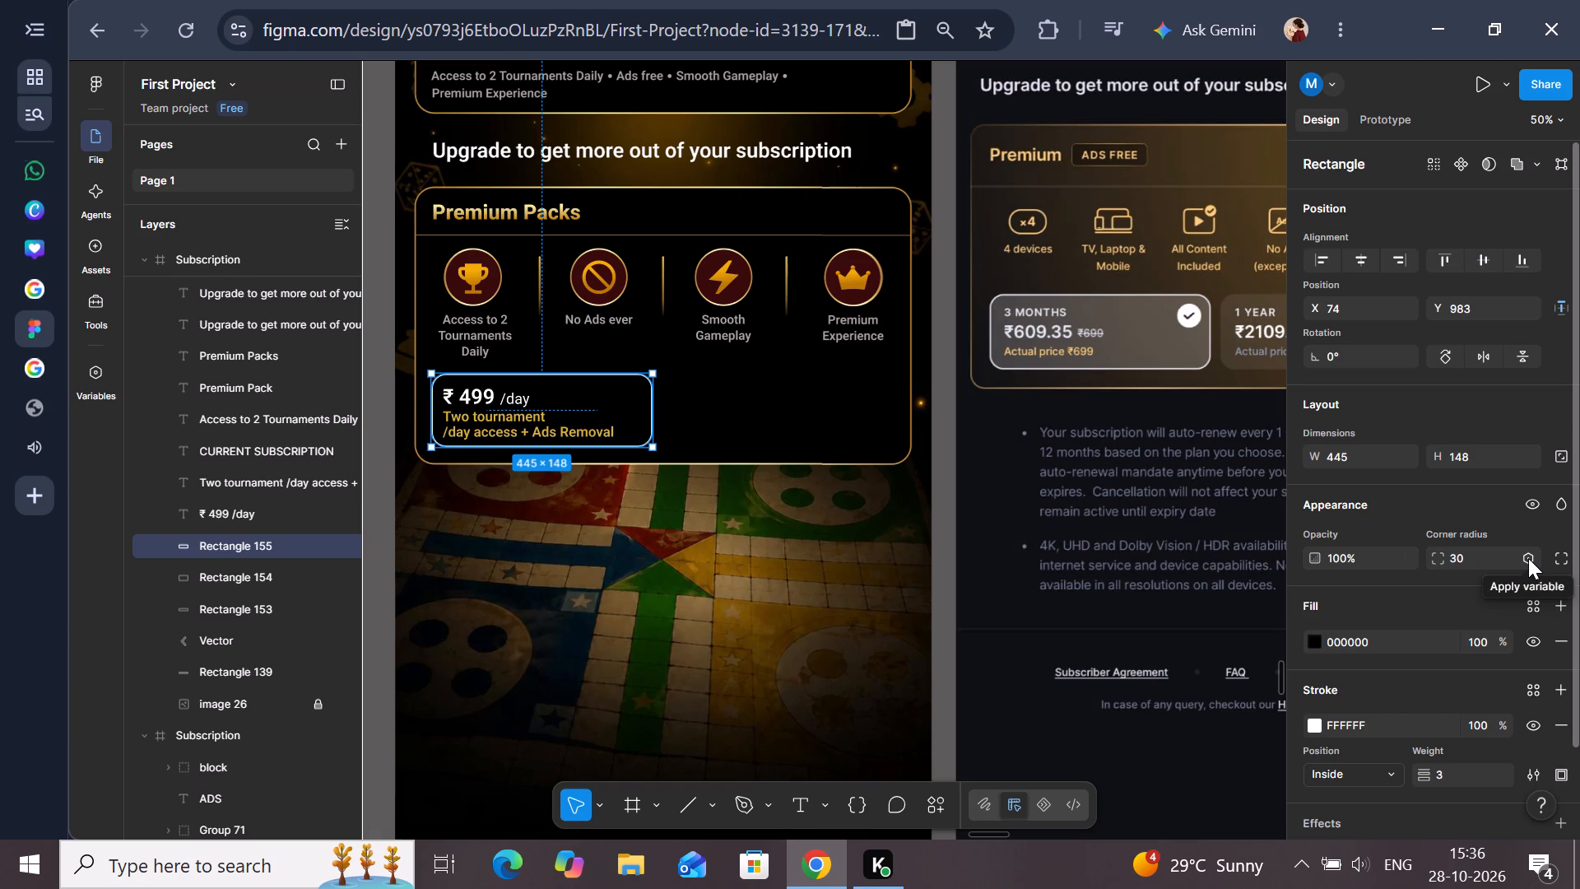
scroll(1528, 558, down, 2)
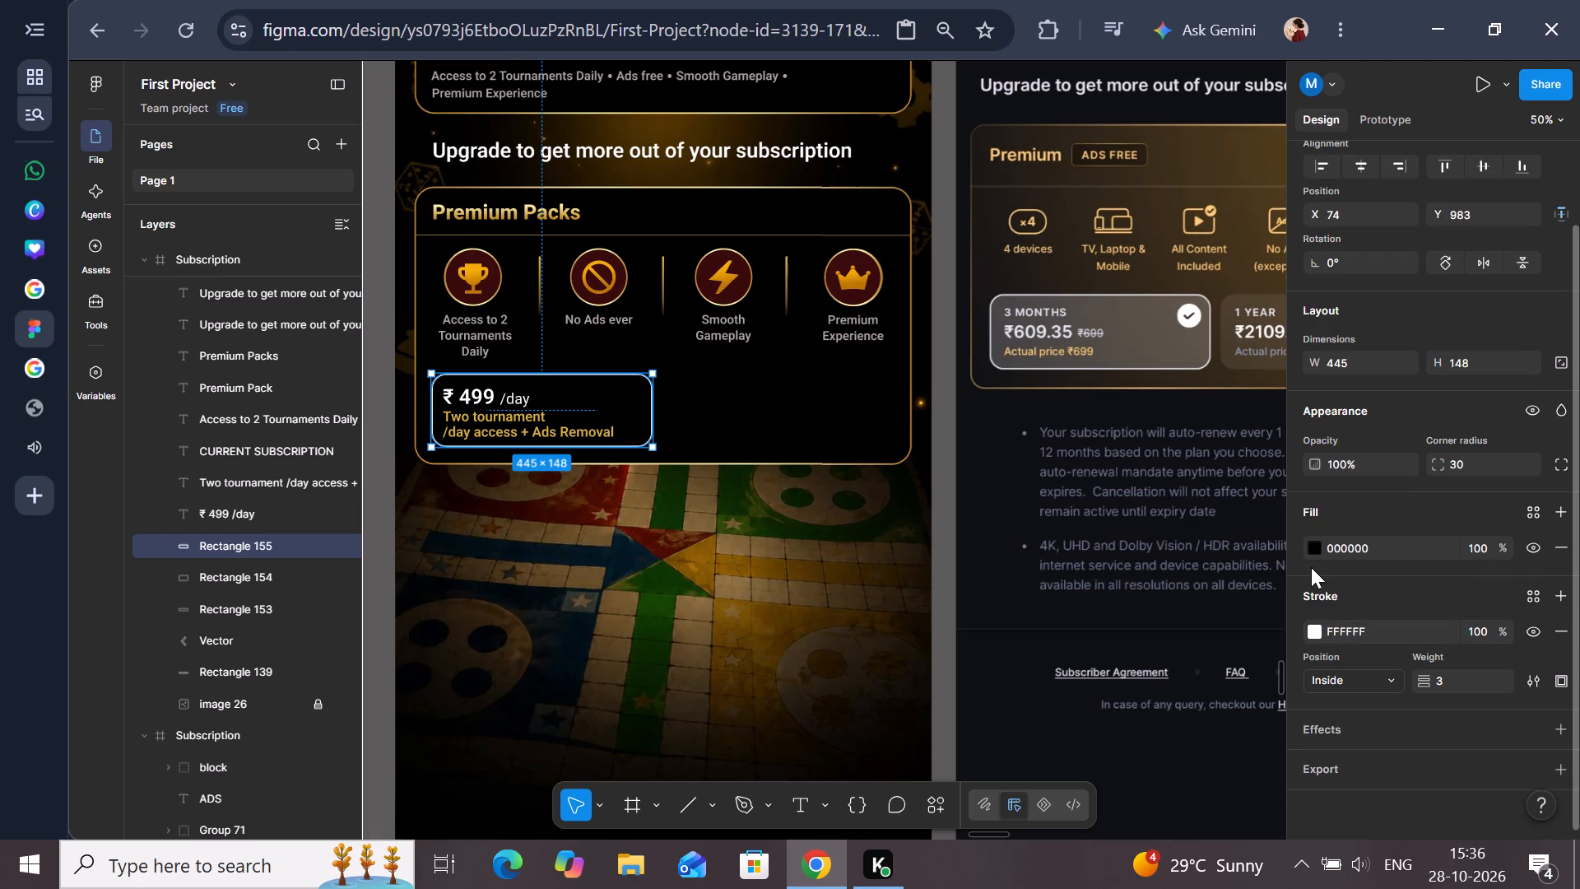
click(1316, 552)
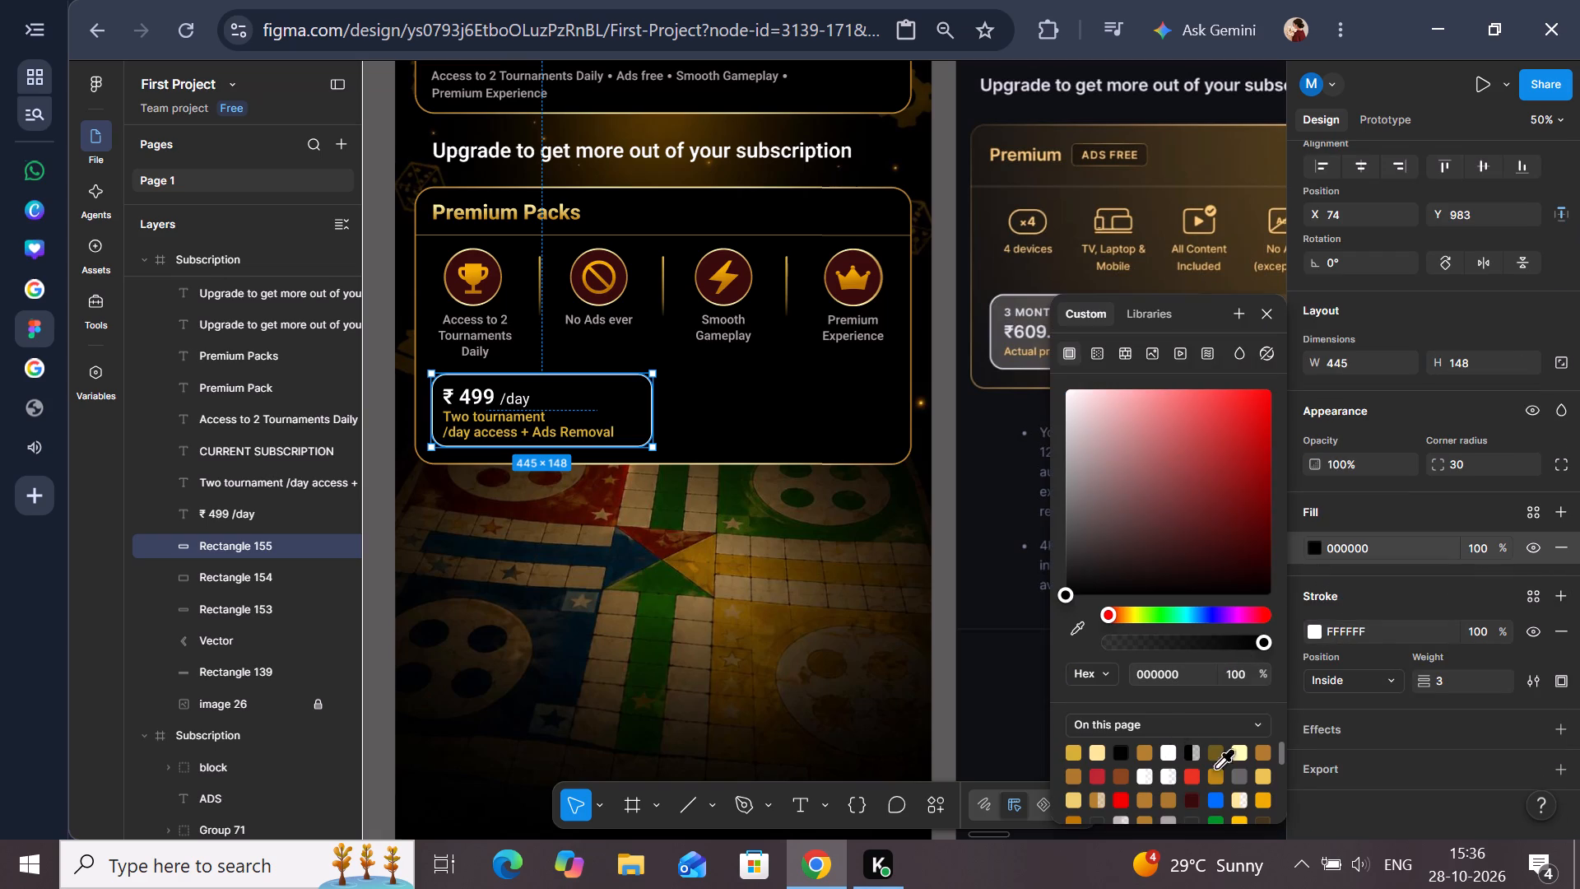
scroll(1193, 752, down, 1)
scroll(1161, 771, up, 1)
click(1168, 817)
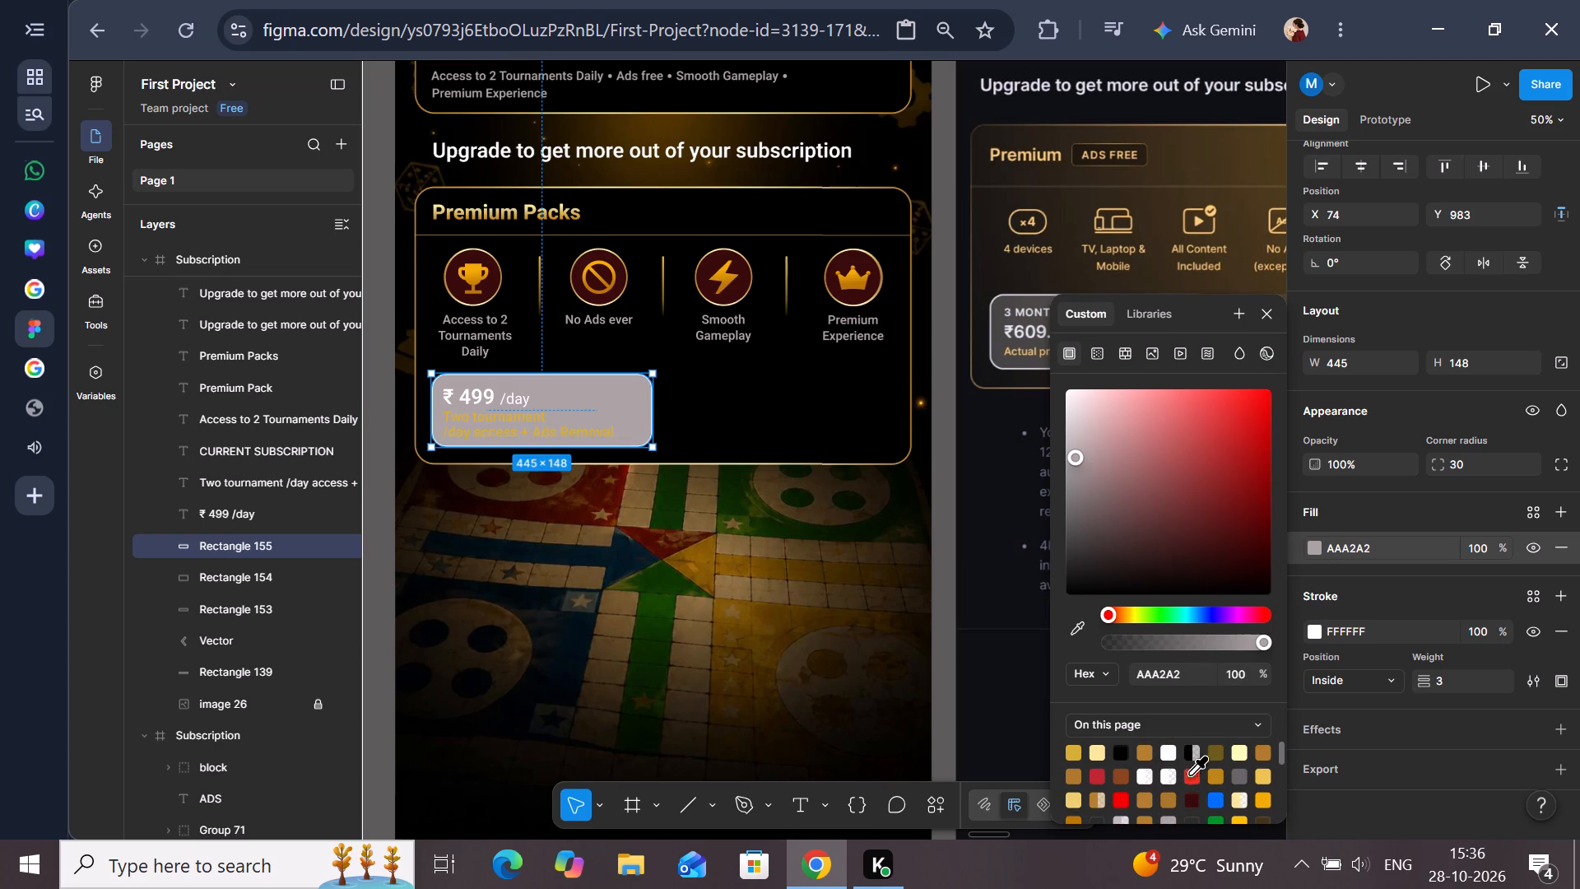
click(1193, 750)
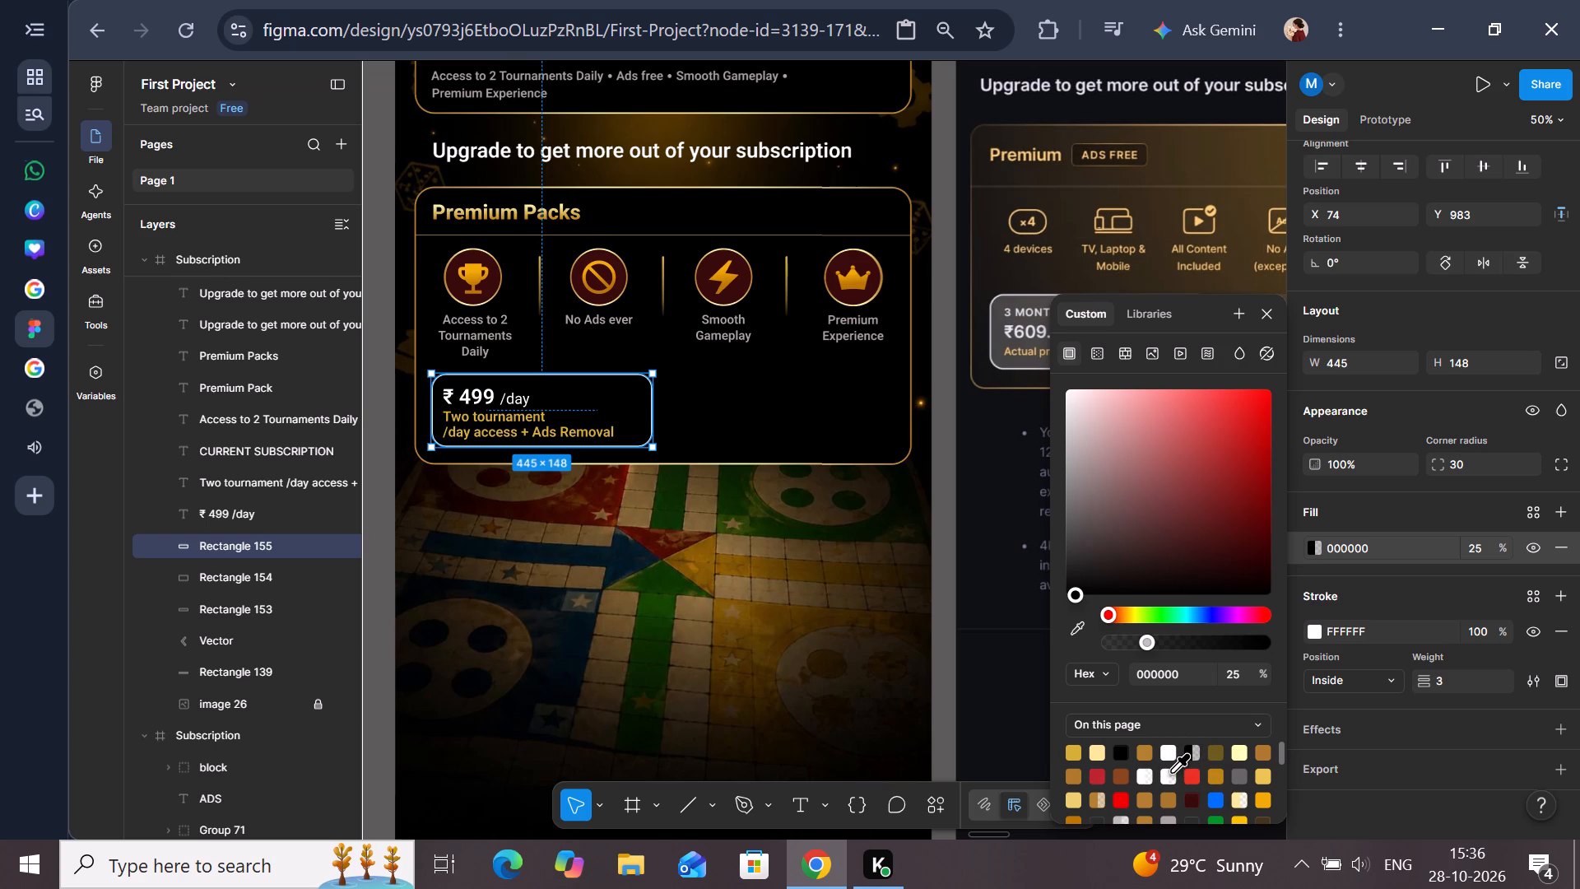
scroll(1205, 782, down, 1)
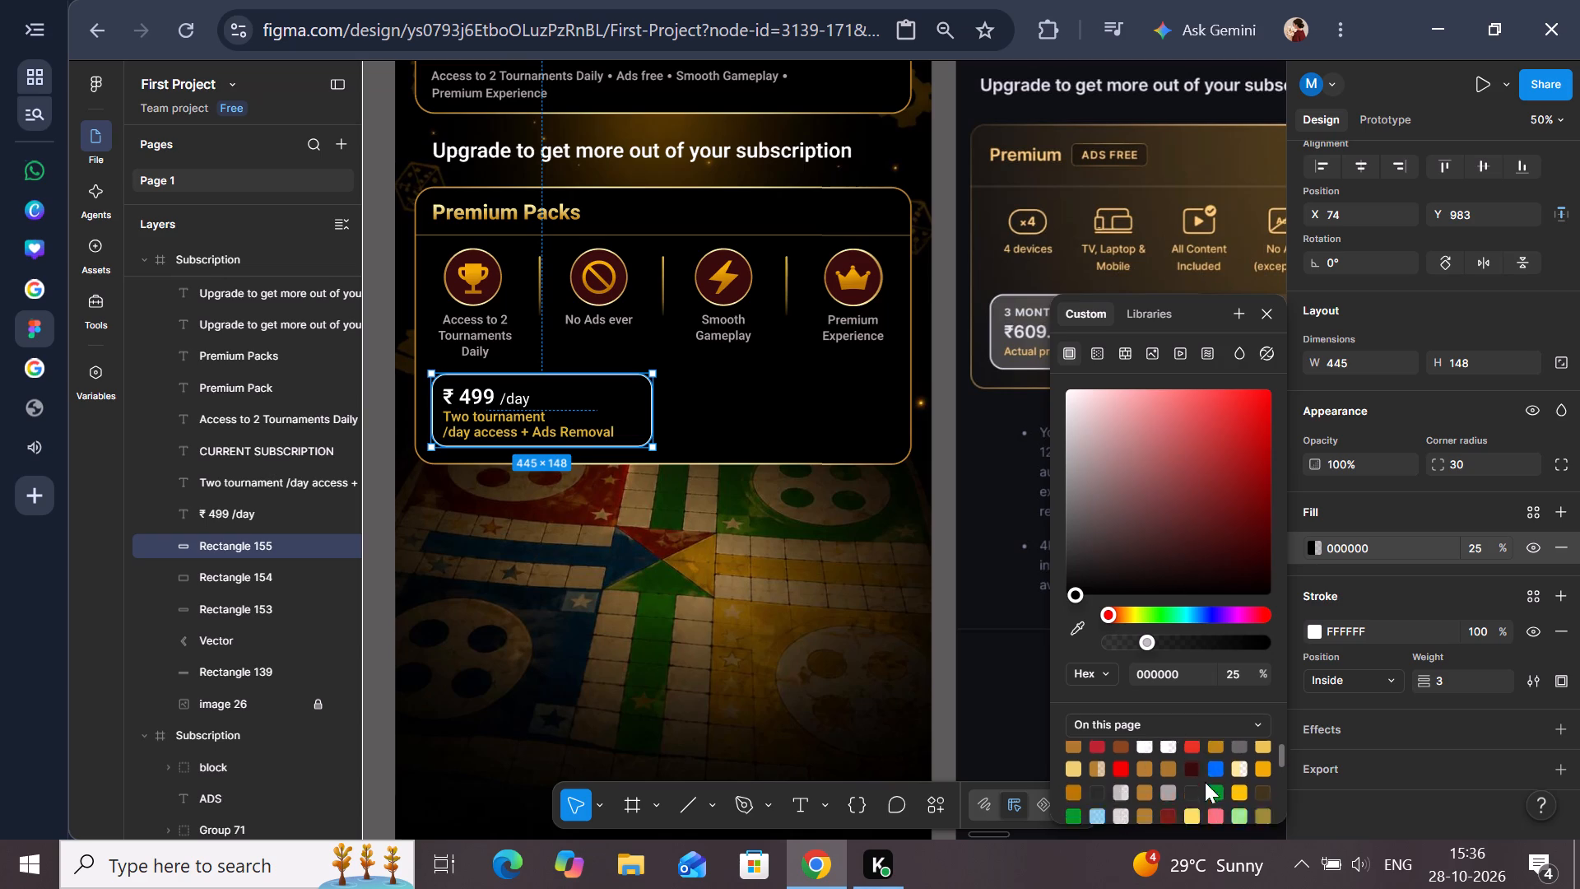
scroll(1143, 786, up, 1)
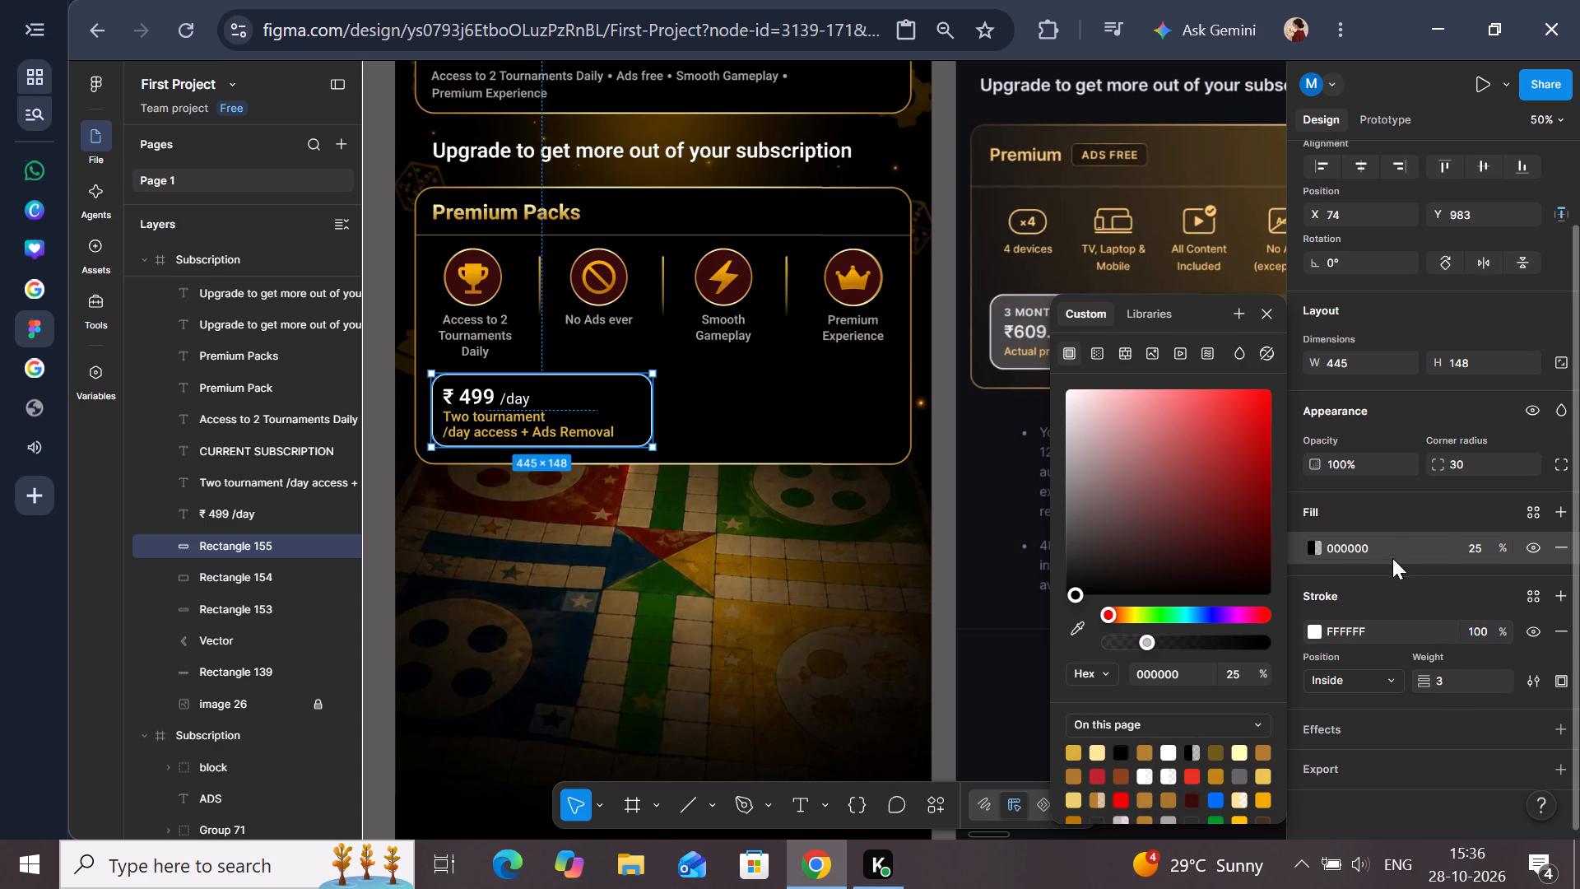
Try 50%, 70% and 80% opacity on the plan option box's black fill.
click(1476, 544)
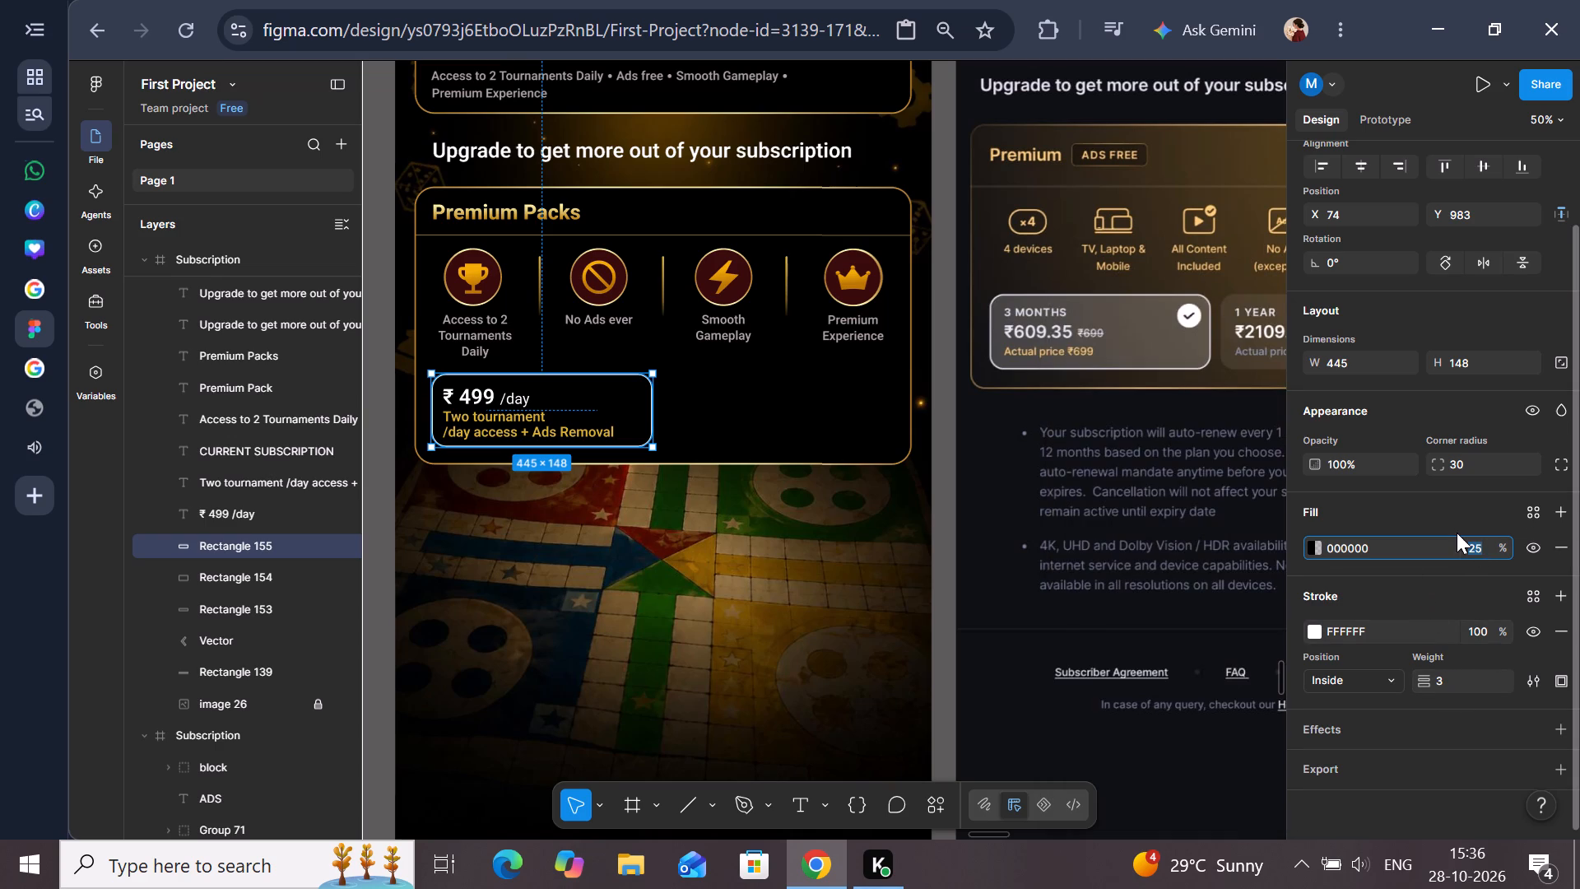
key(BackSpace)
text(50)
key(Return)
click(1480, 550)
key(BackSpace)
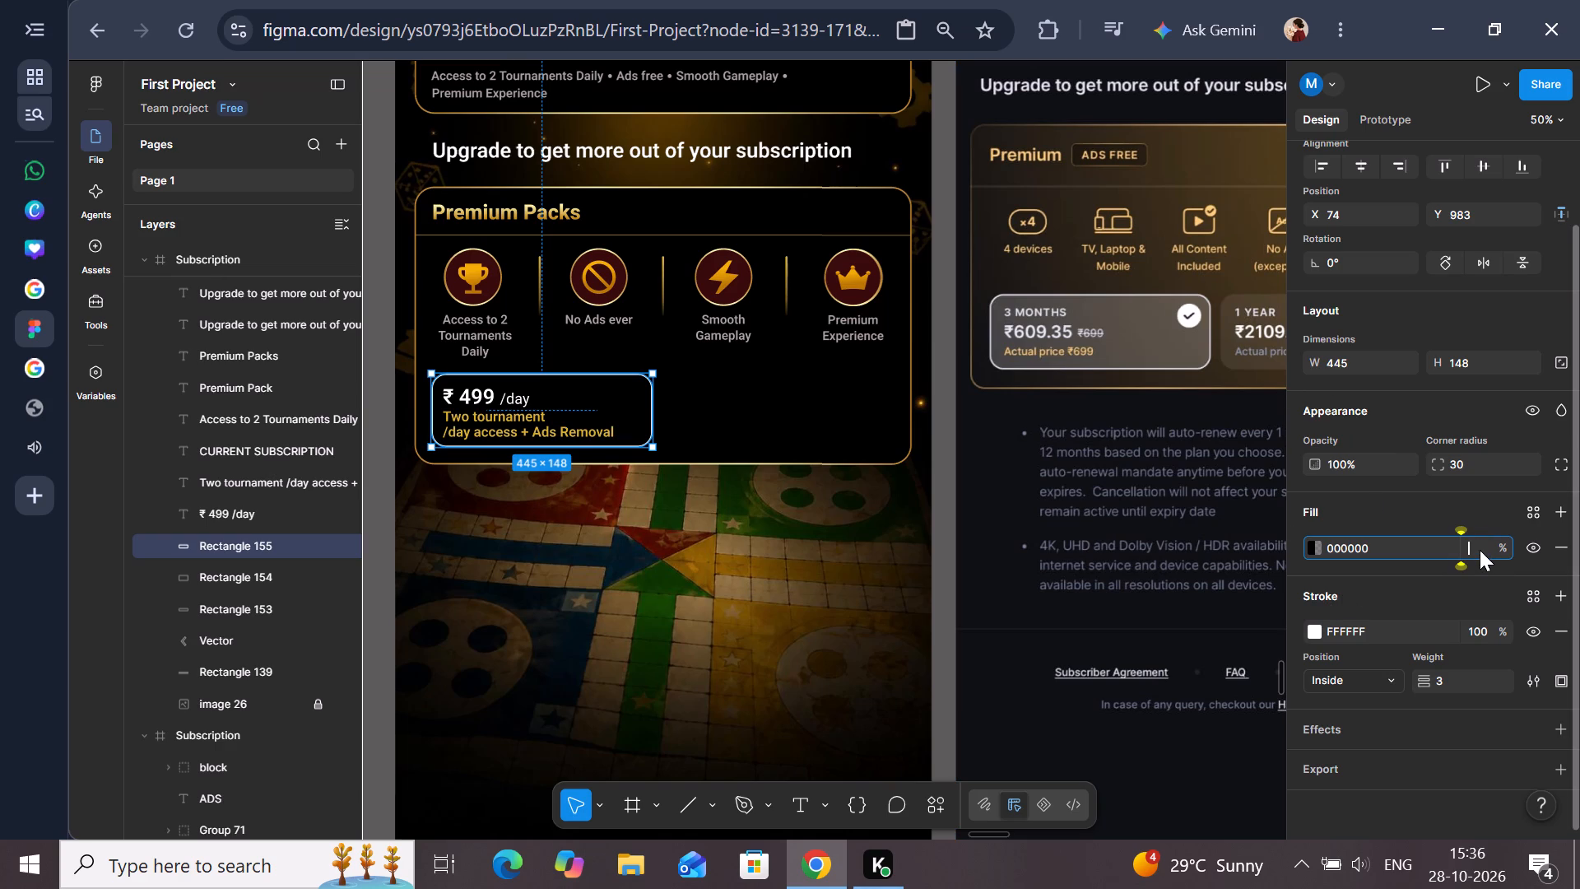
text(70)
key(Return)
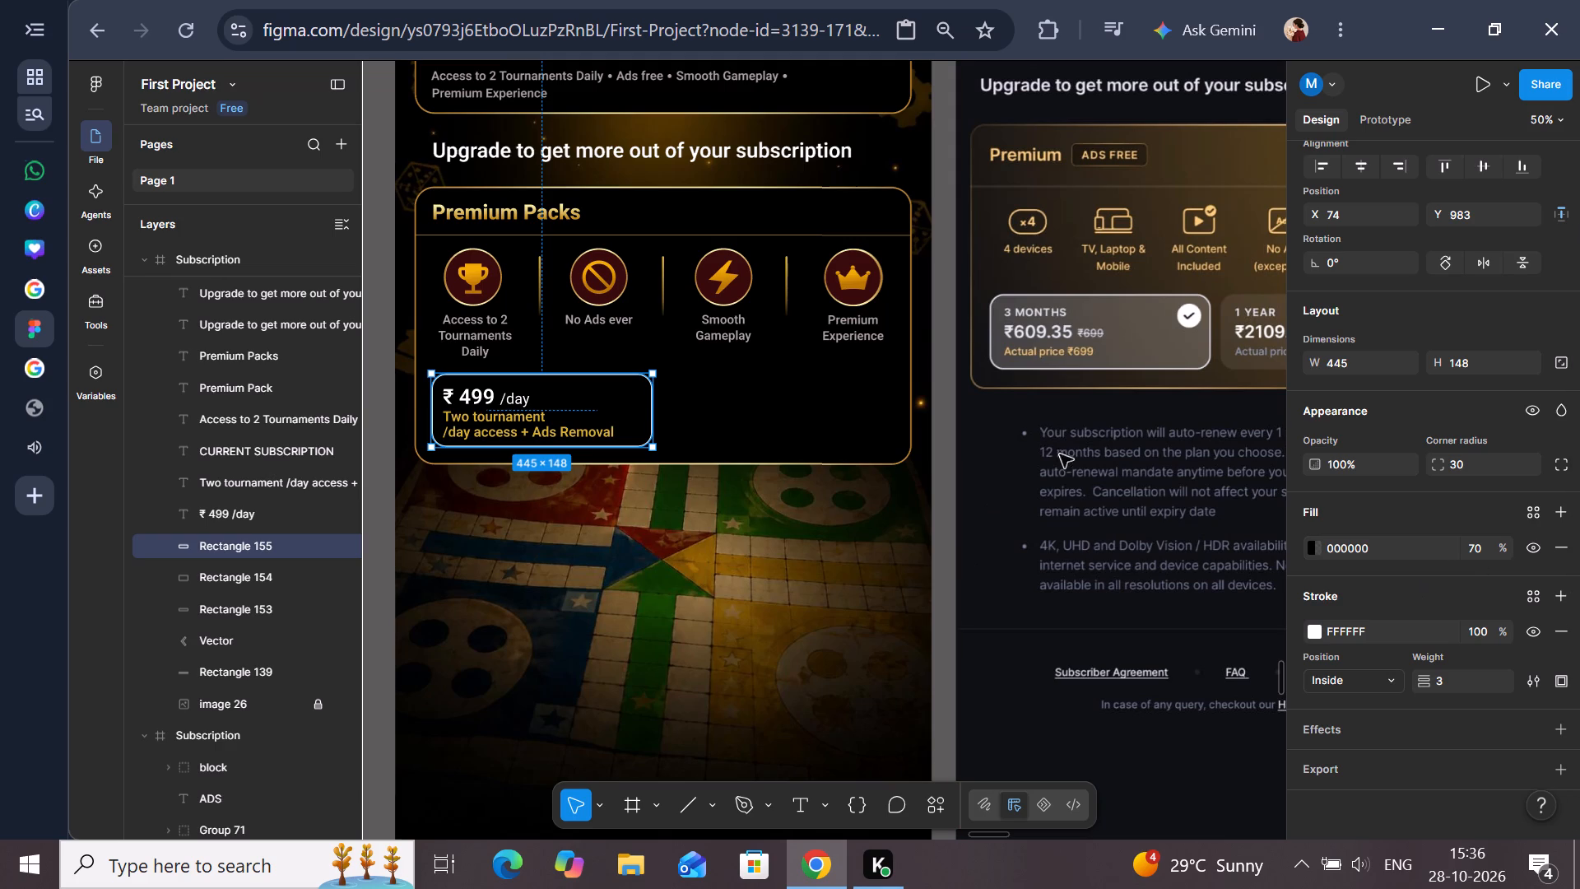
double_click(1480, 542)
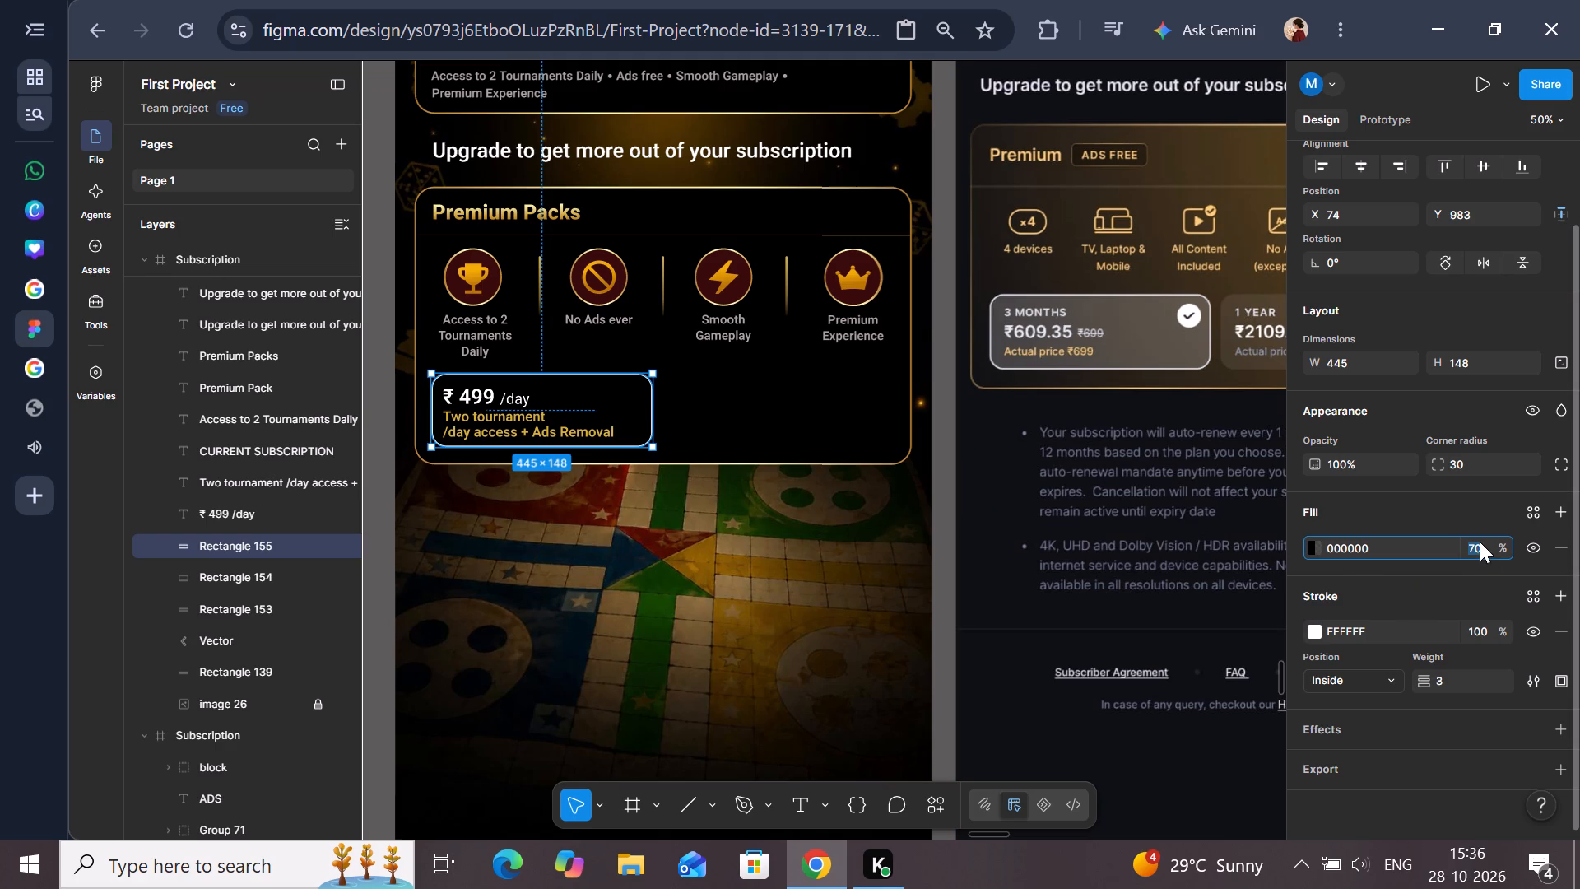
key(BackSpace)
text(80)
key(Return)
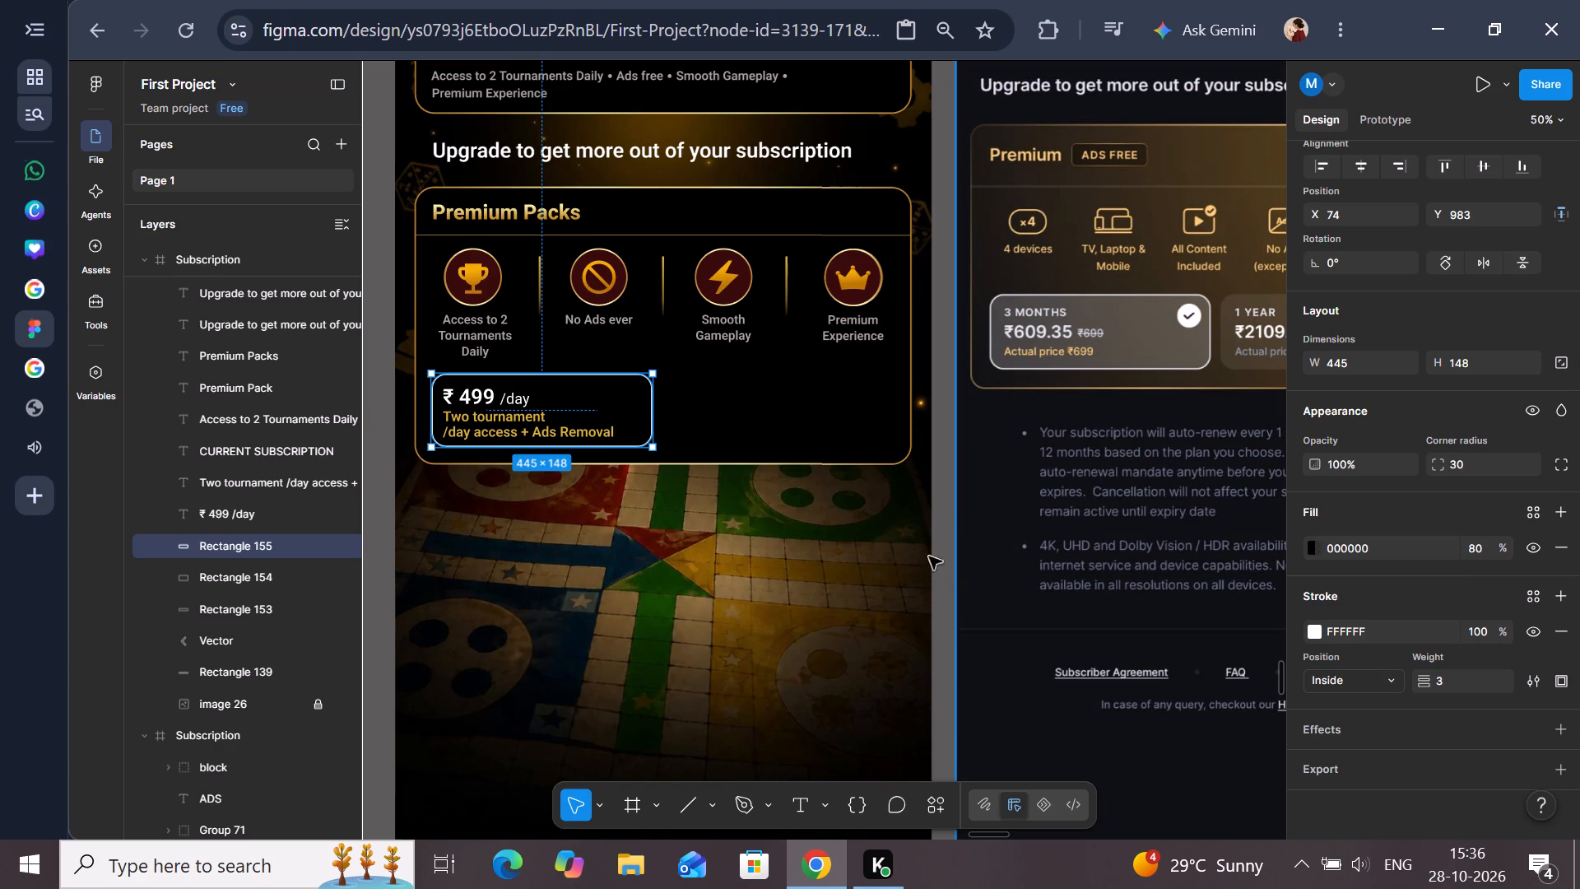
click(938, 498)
Change the plan option box's fill to the page's grey 666666 at 70% opacity, like the reference's selected plan.
scroll(938, 498, right, 1)
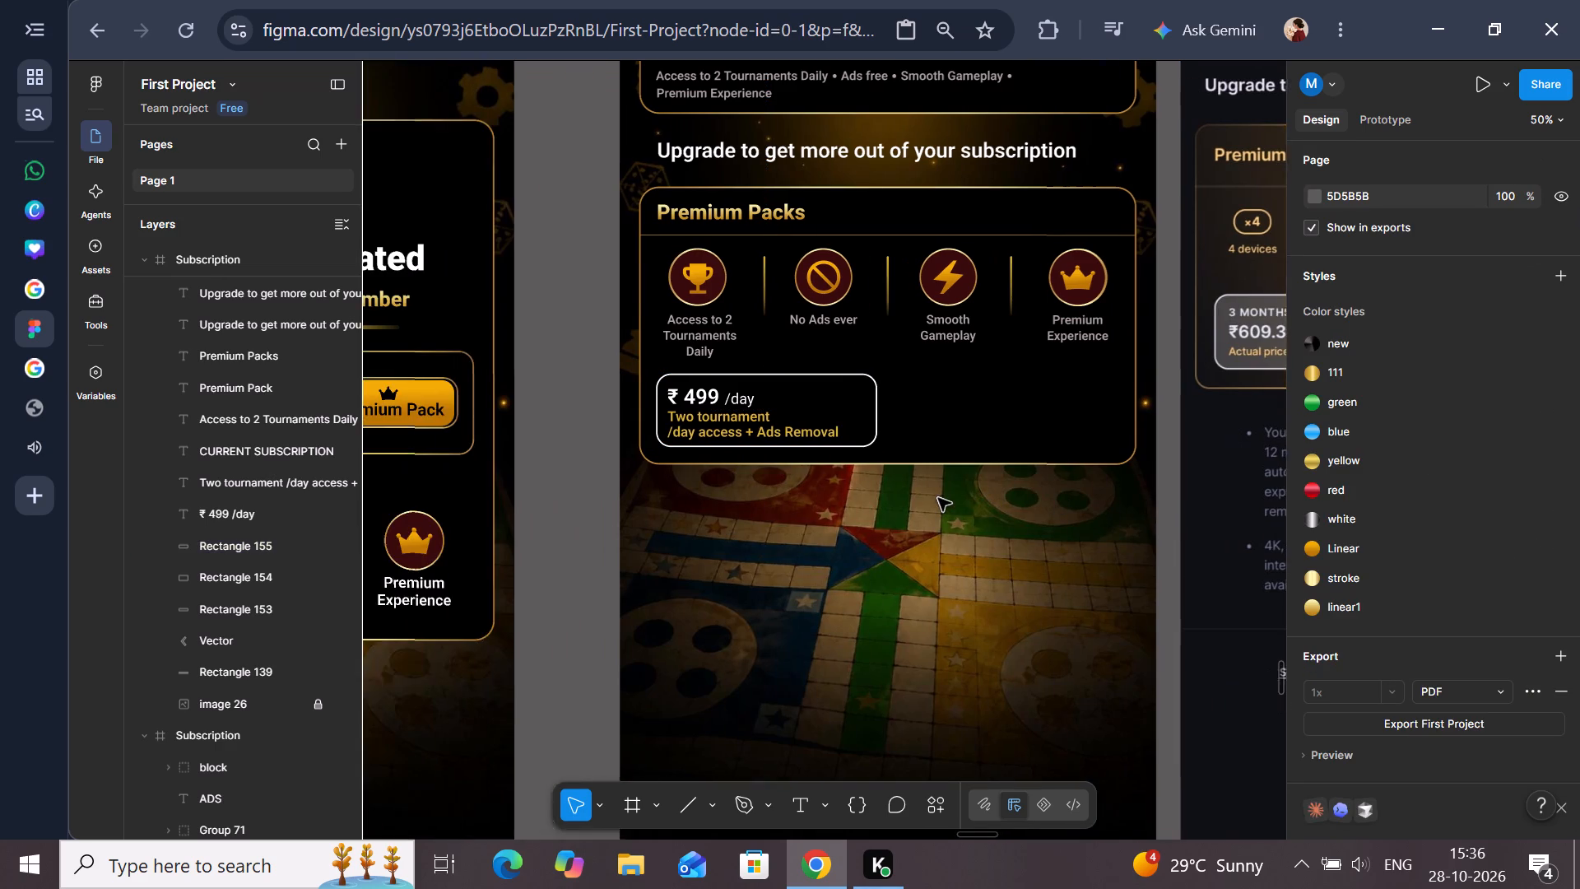
scroll(938, 498, right, 1)
click(875, 391)
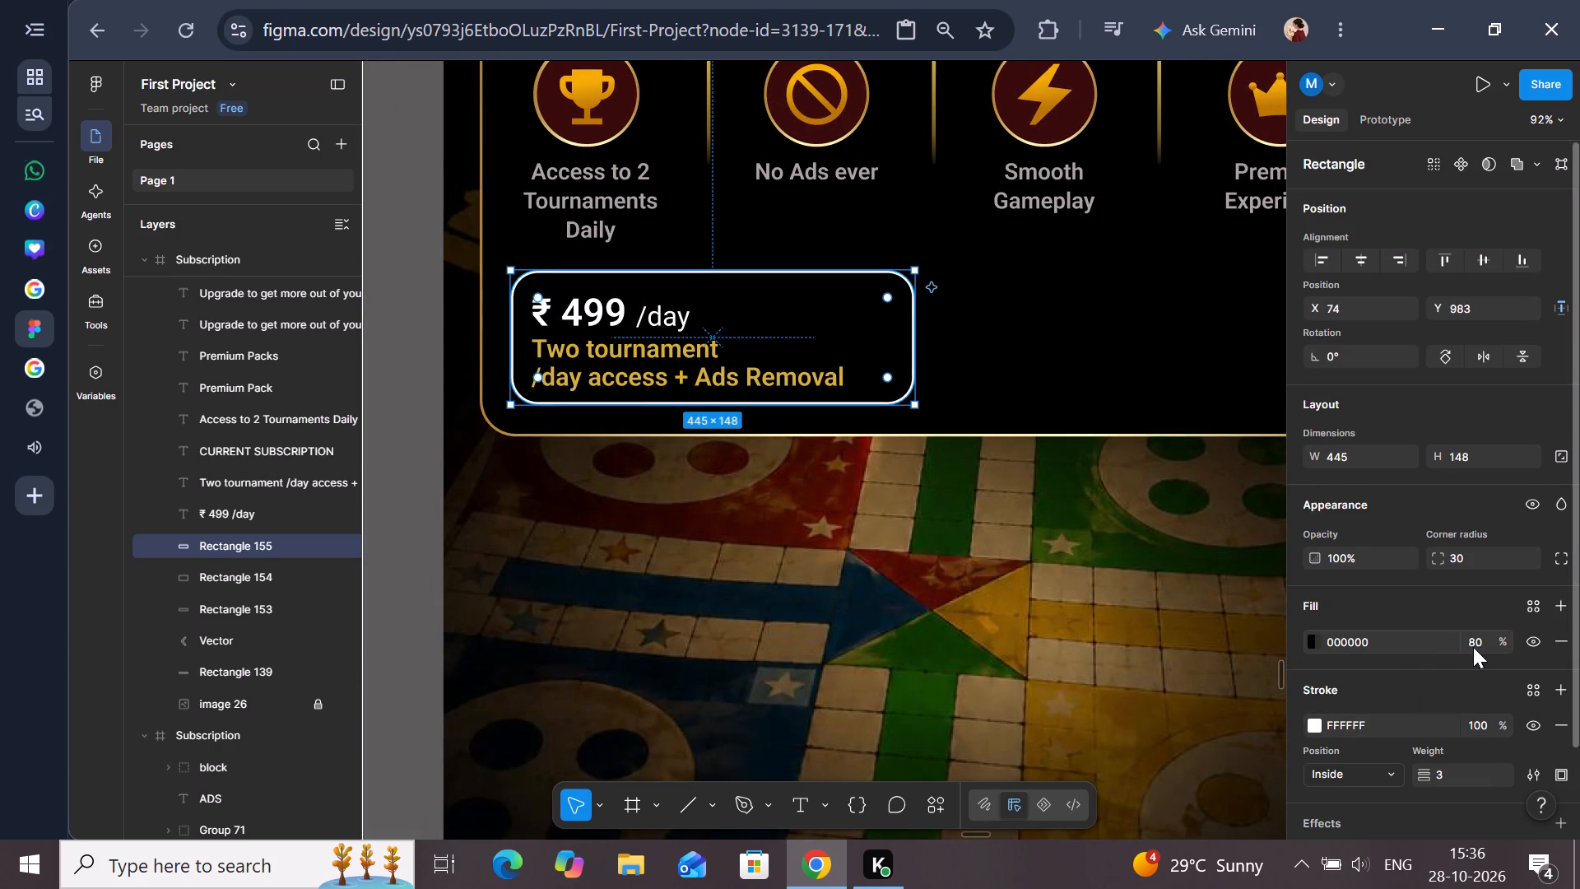
click(1314, 636)
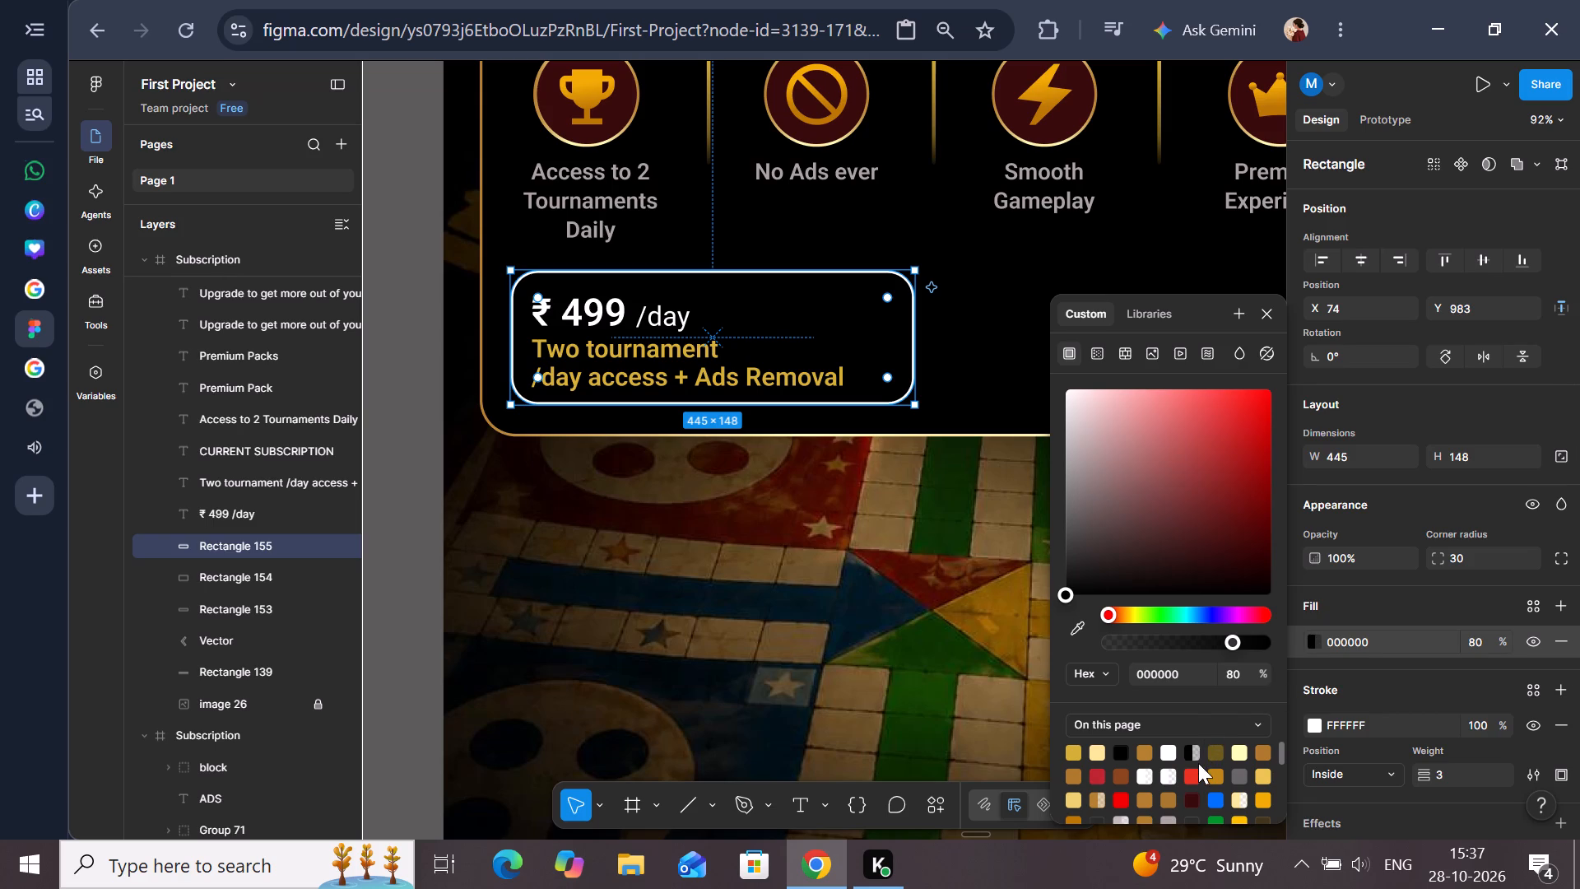
click(1243, 775)
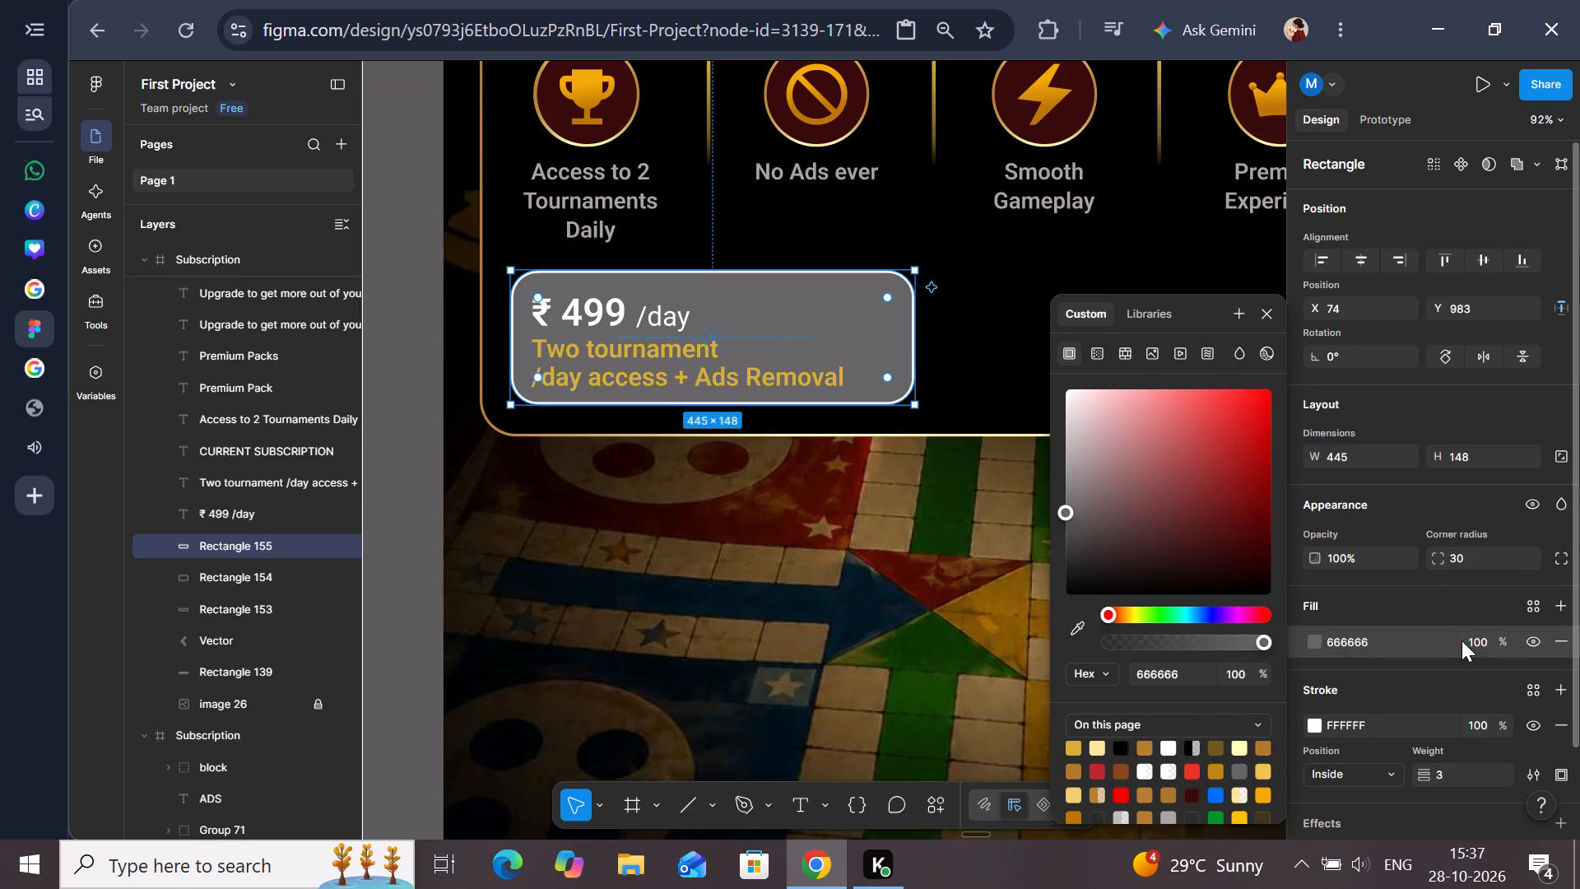
click(1489, 645)
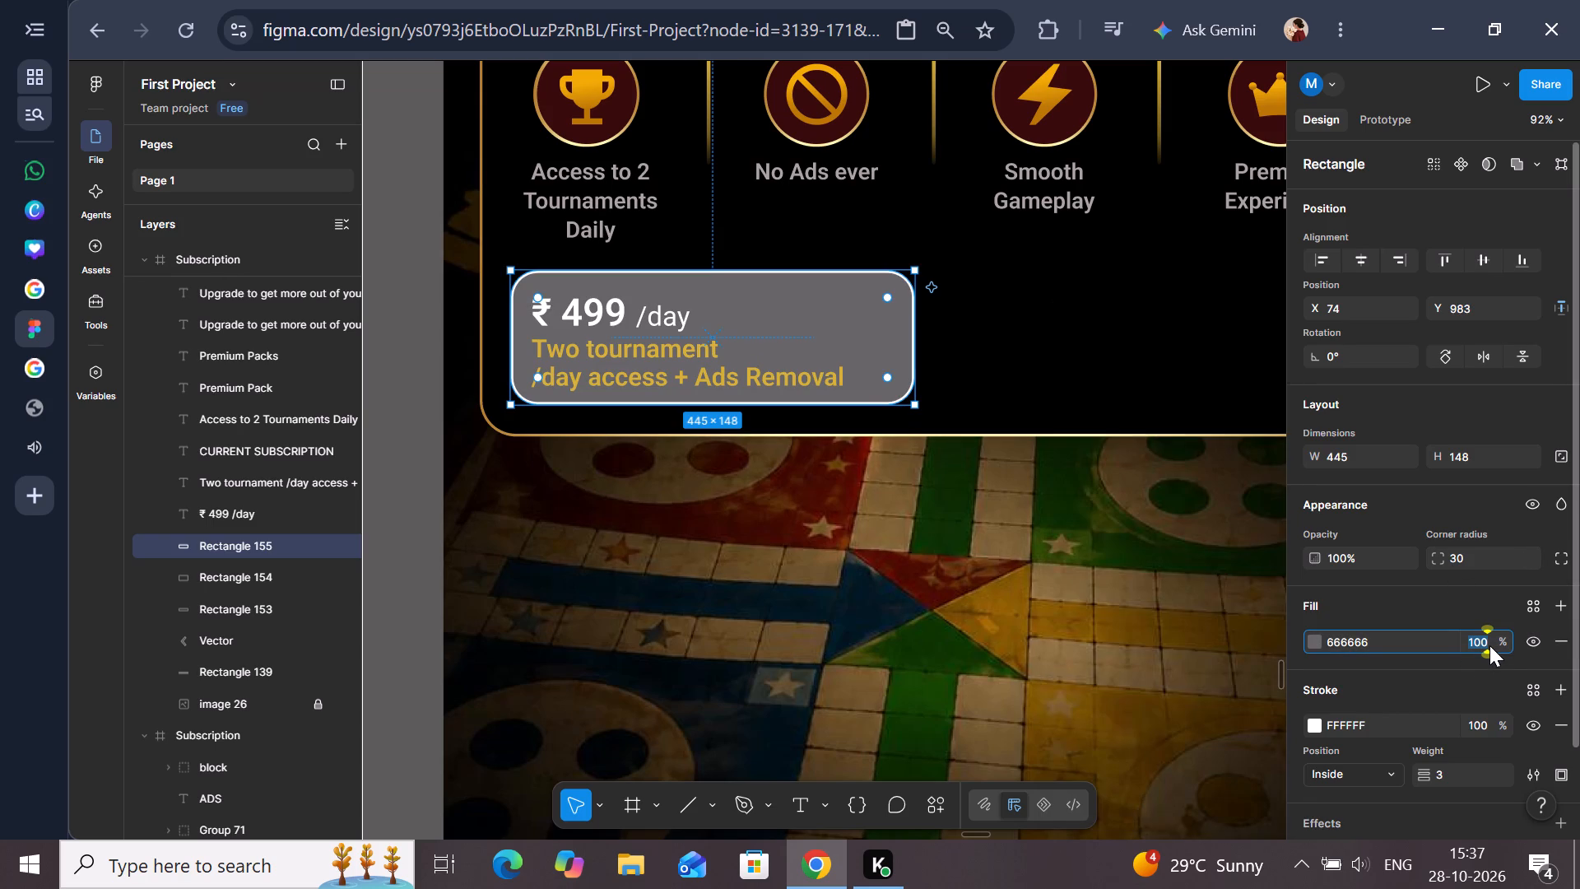
key(BackSpace)
text(70)
key(Return)
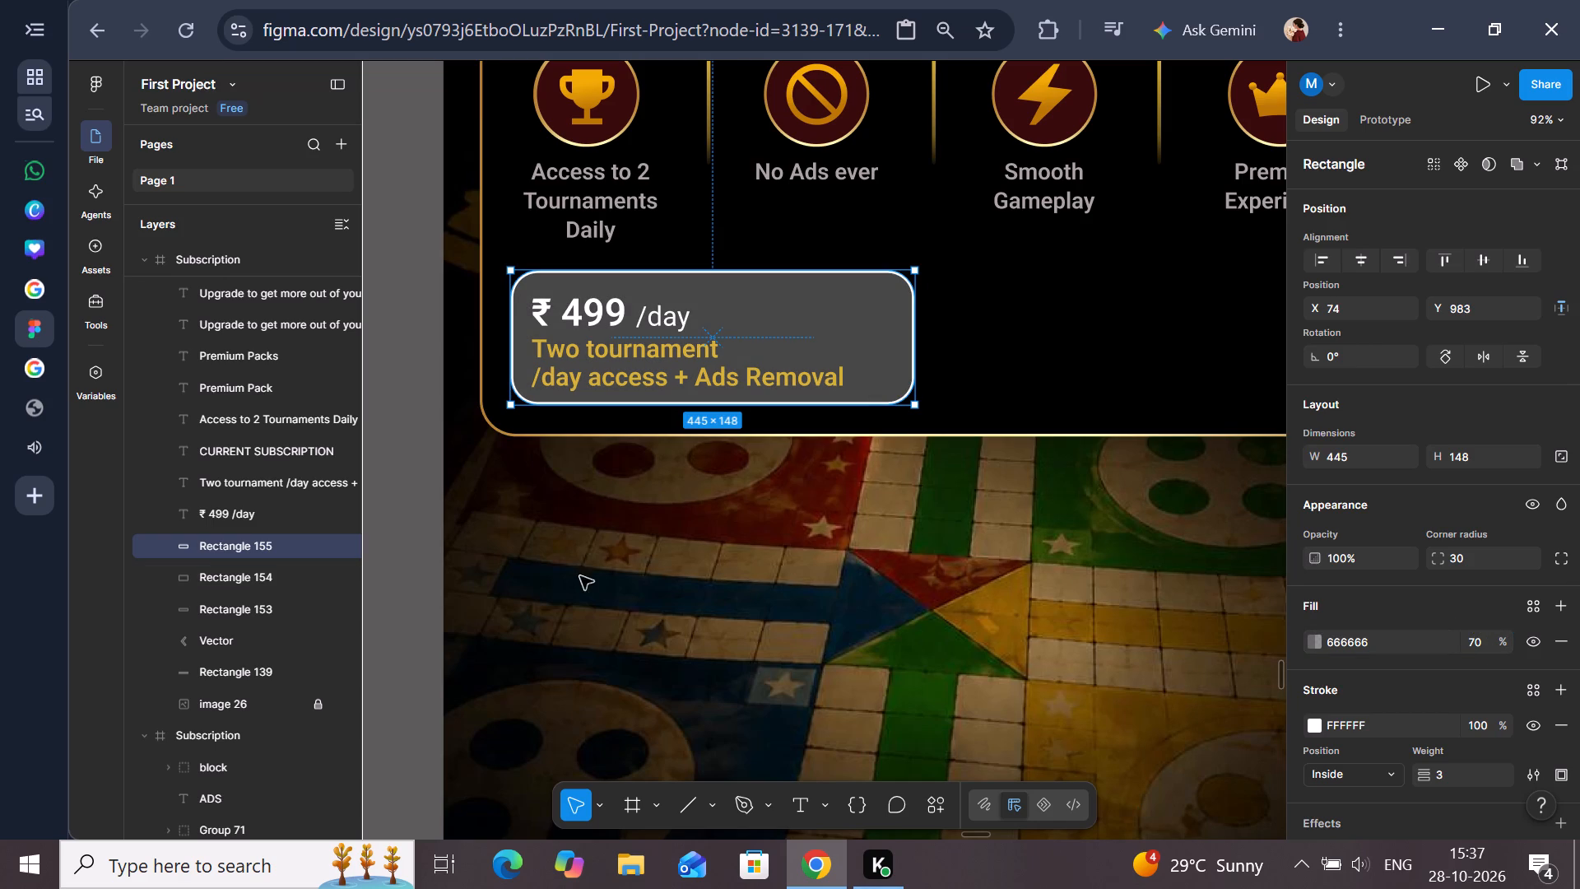
click(398, 447)
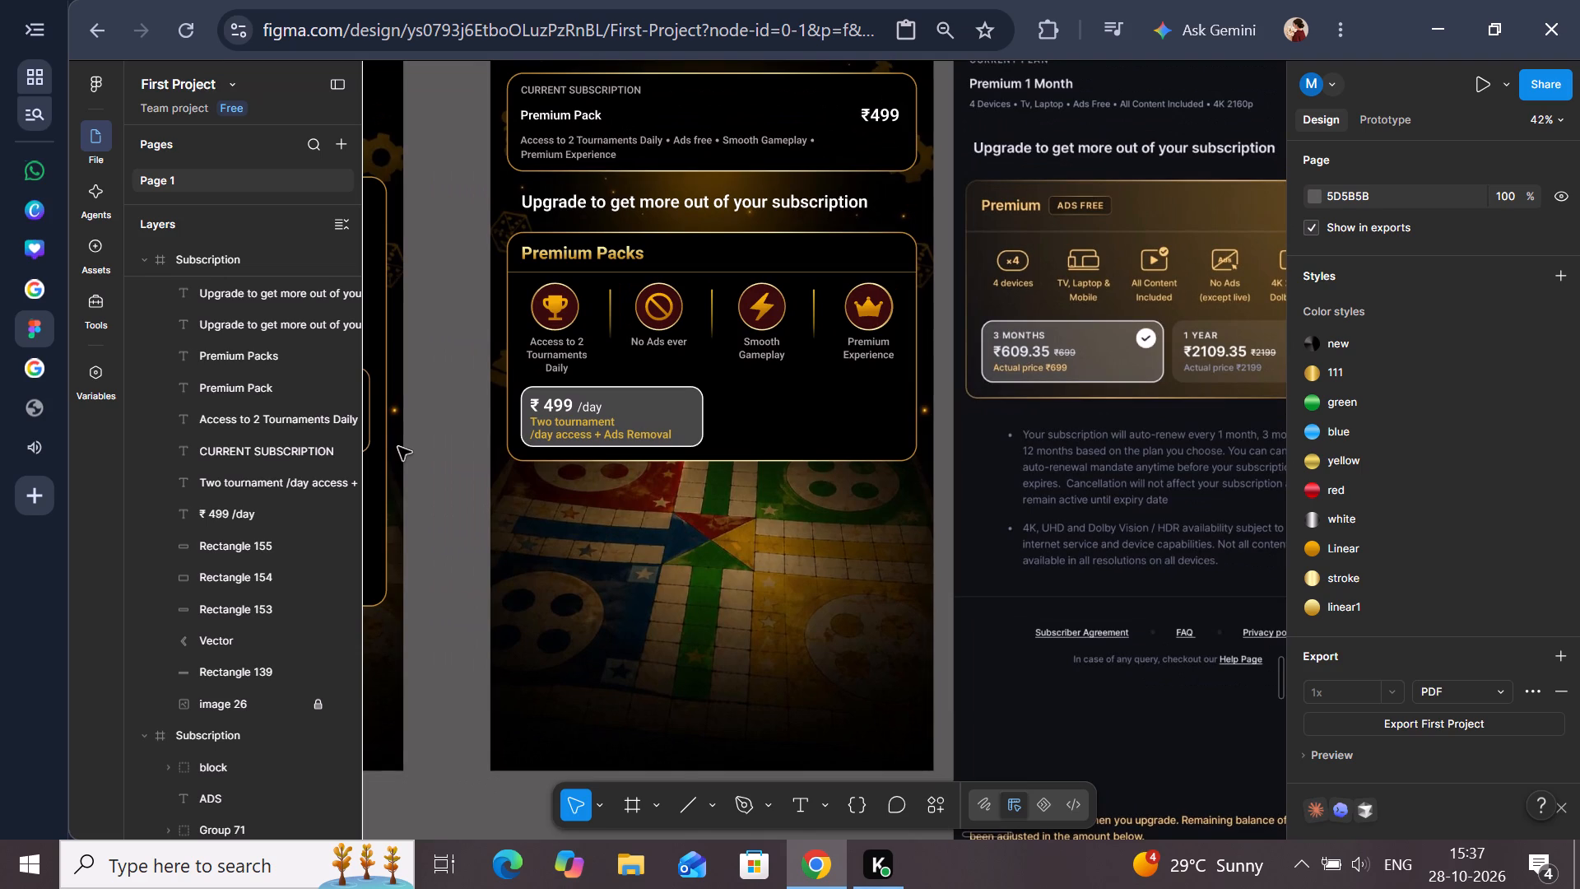
Set the plan option box's grey fill opacity to 60%.
click(672, 401)
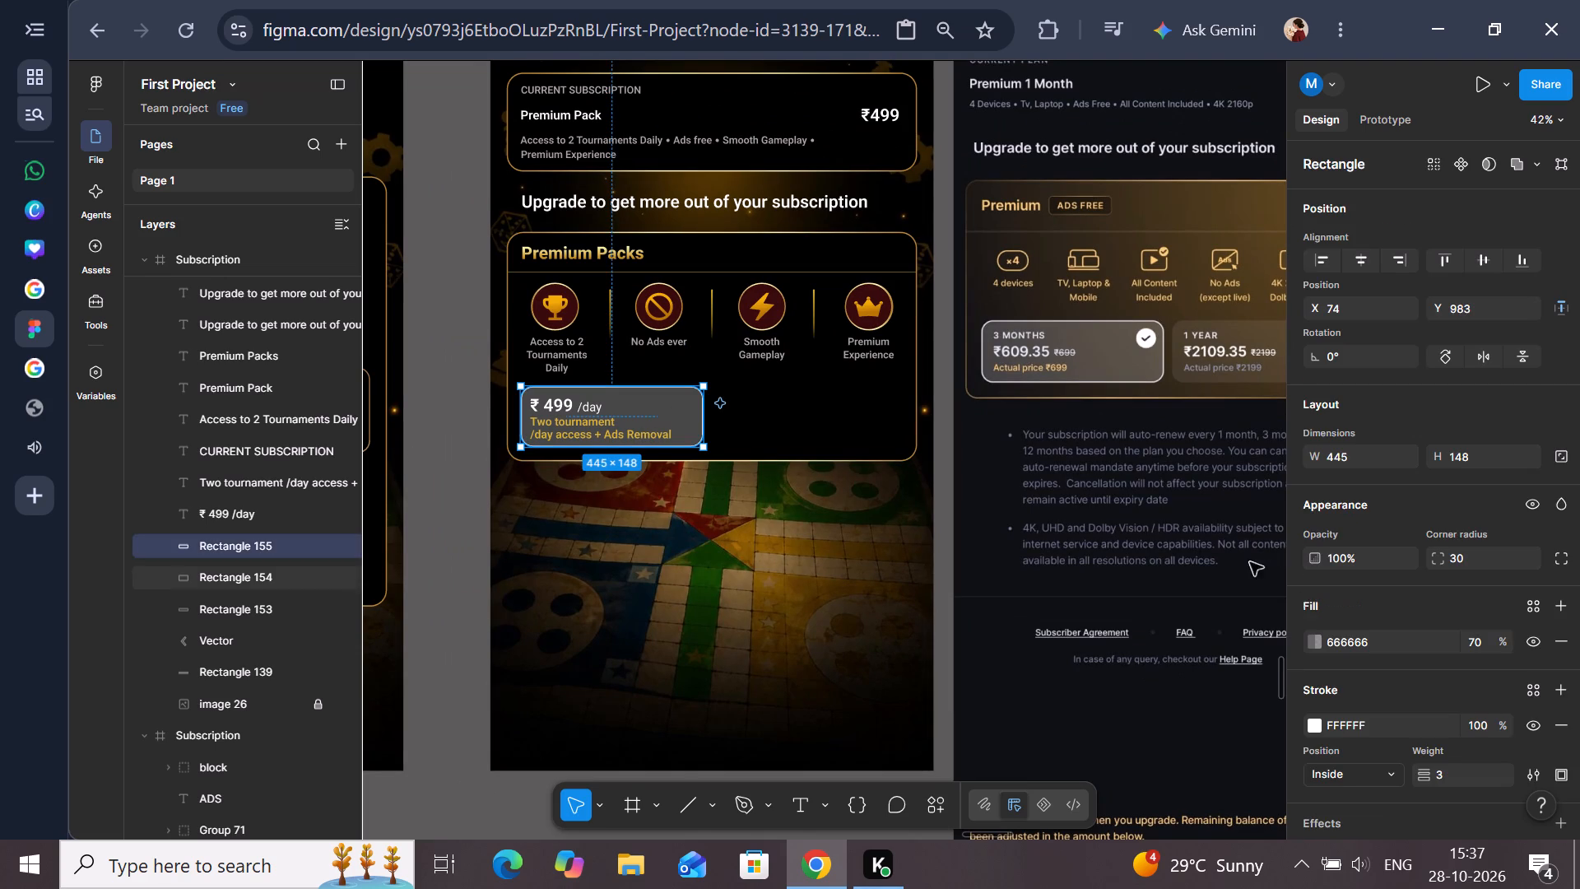
click(1475, 644)
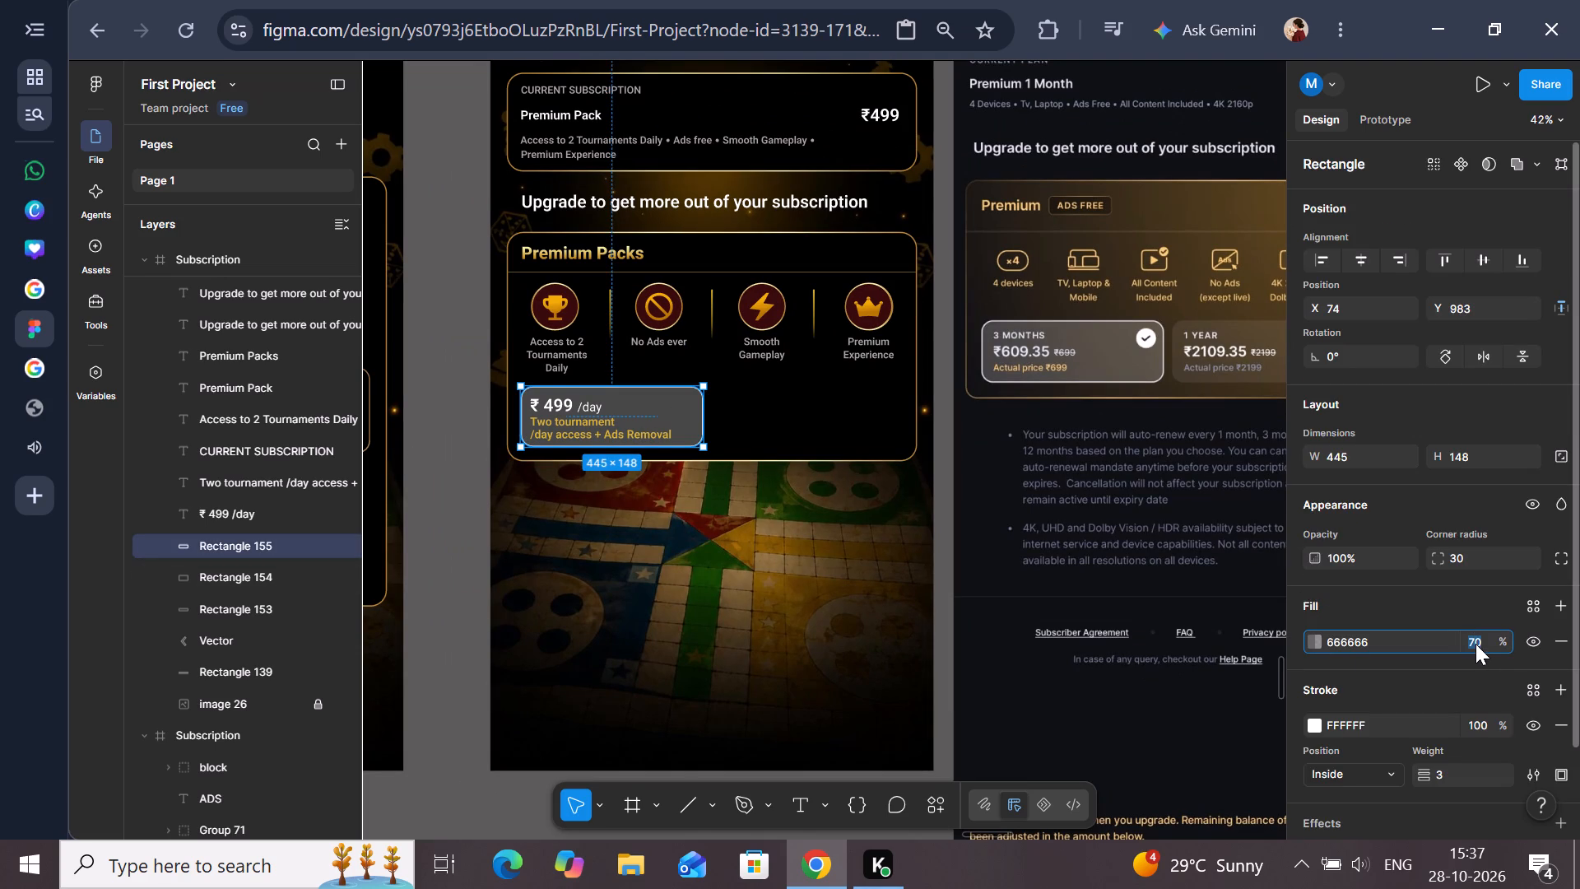
key(BackSpace)
text(60)
key(Return)
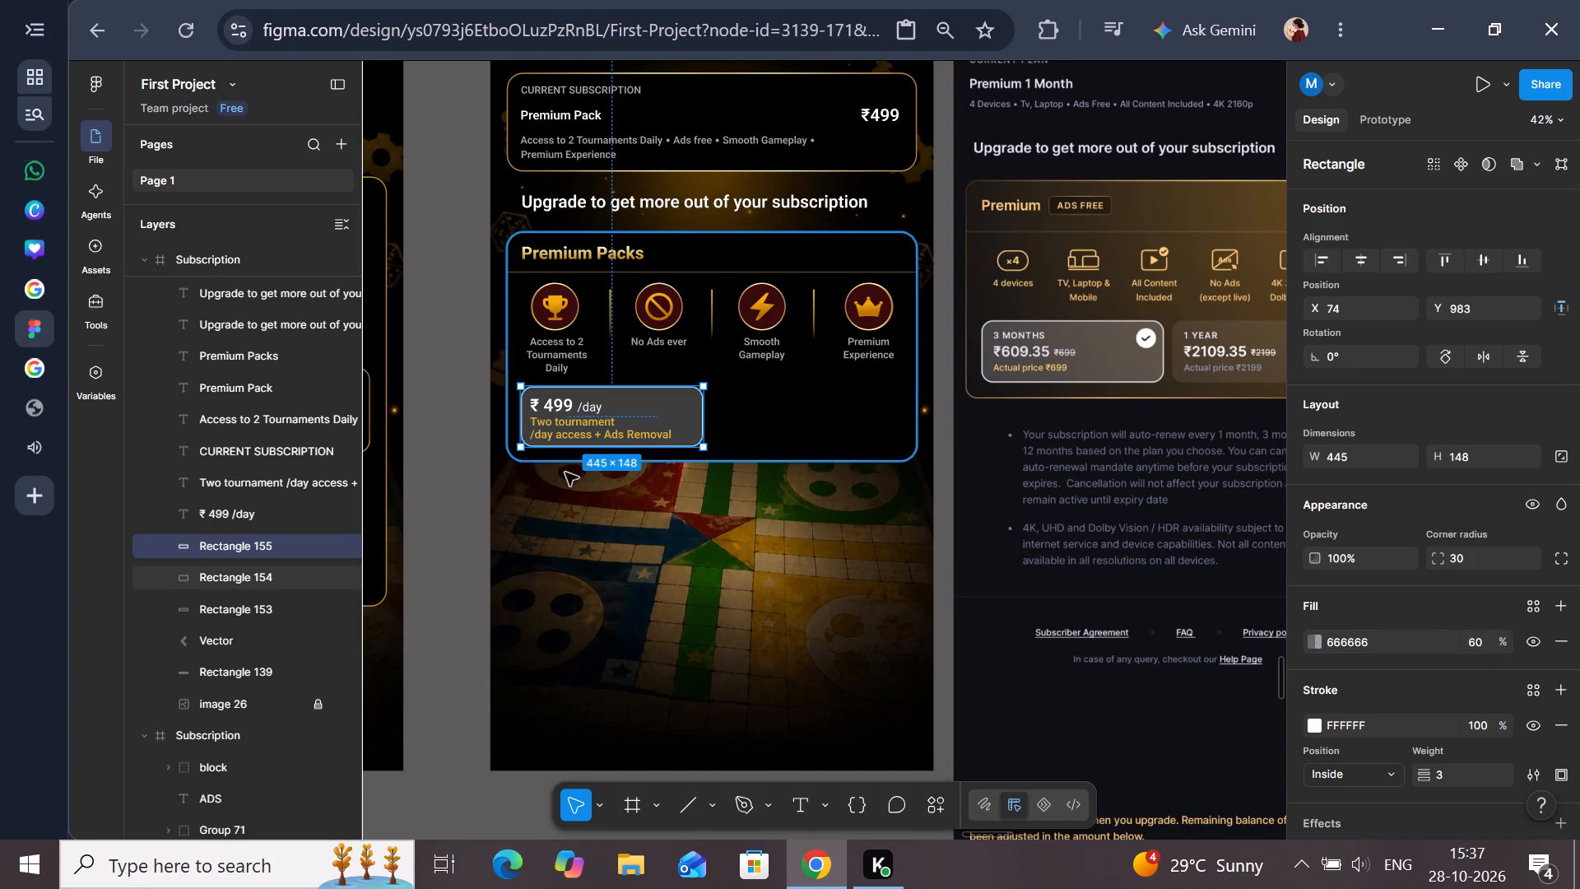
click(466, 458)
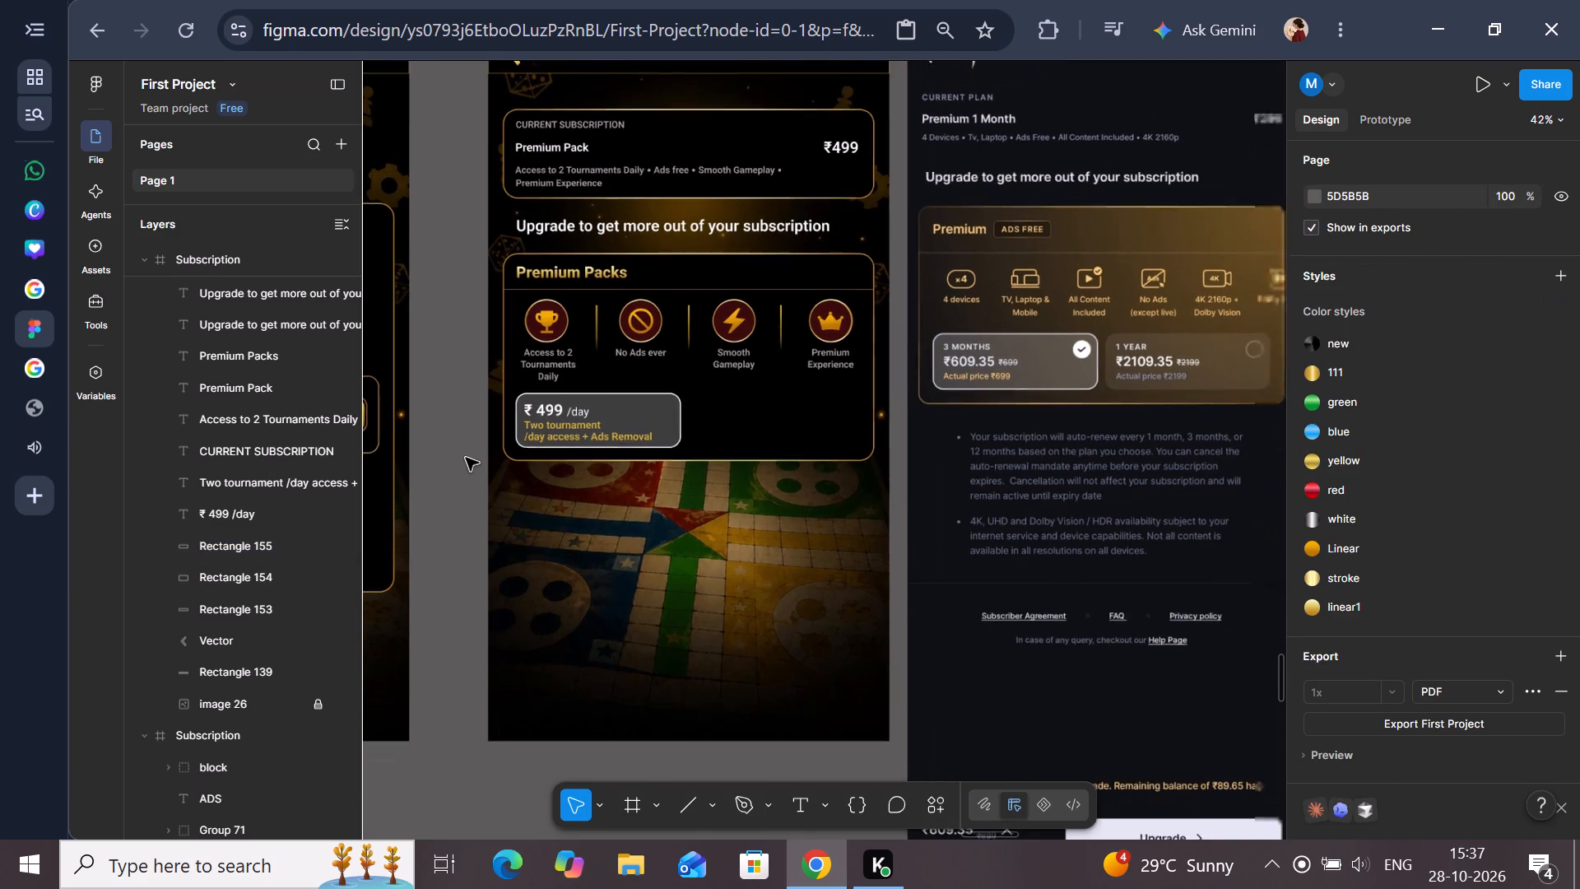
Duplicate the grey plan option box behind the ₹ 499 /day price in the Premium Packs card.
scroll(466, 458, left, 1)
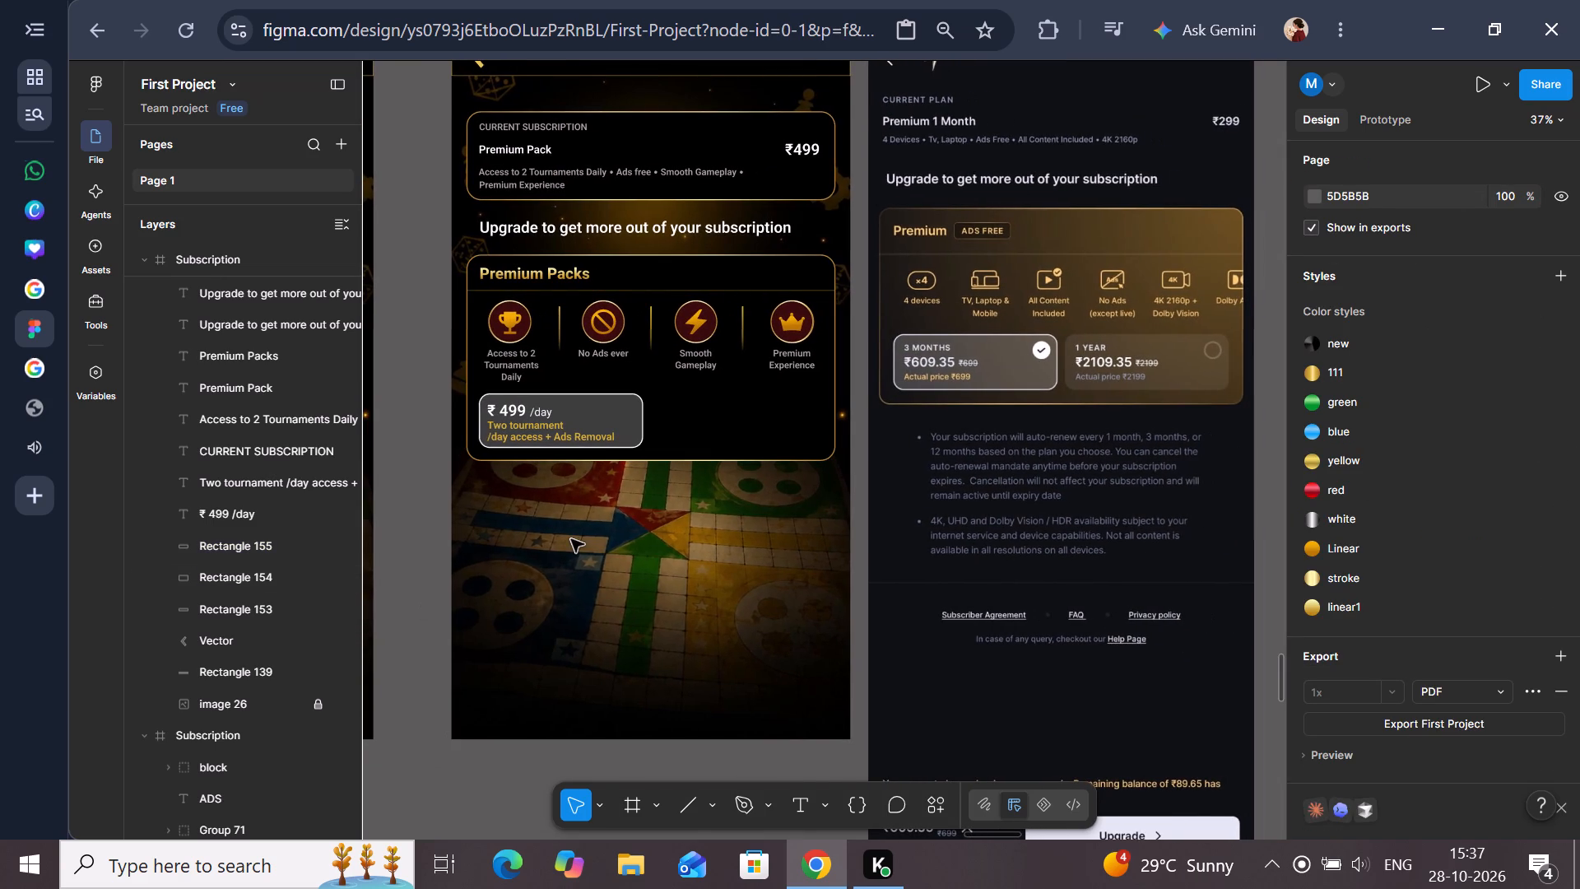
scroll(571, 539, down, 1)
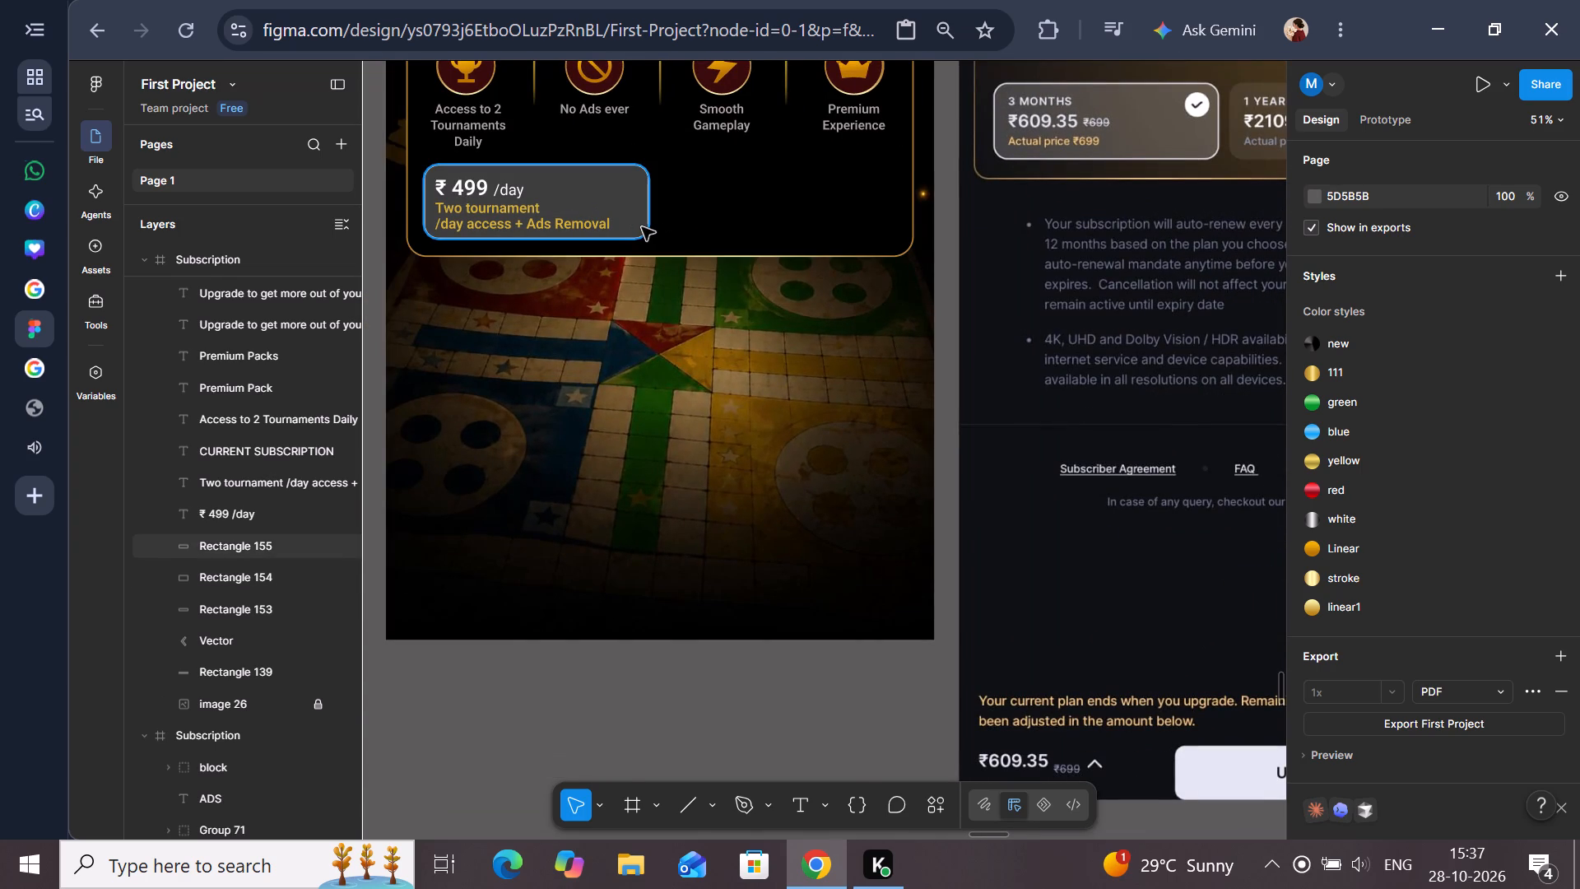
scroll(642, 227, left, 1)
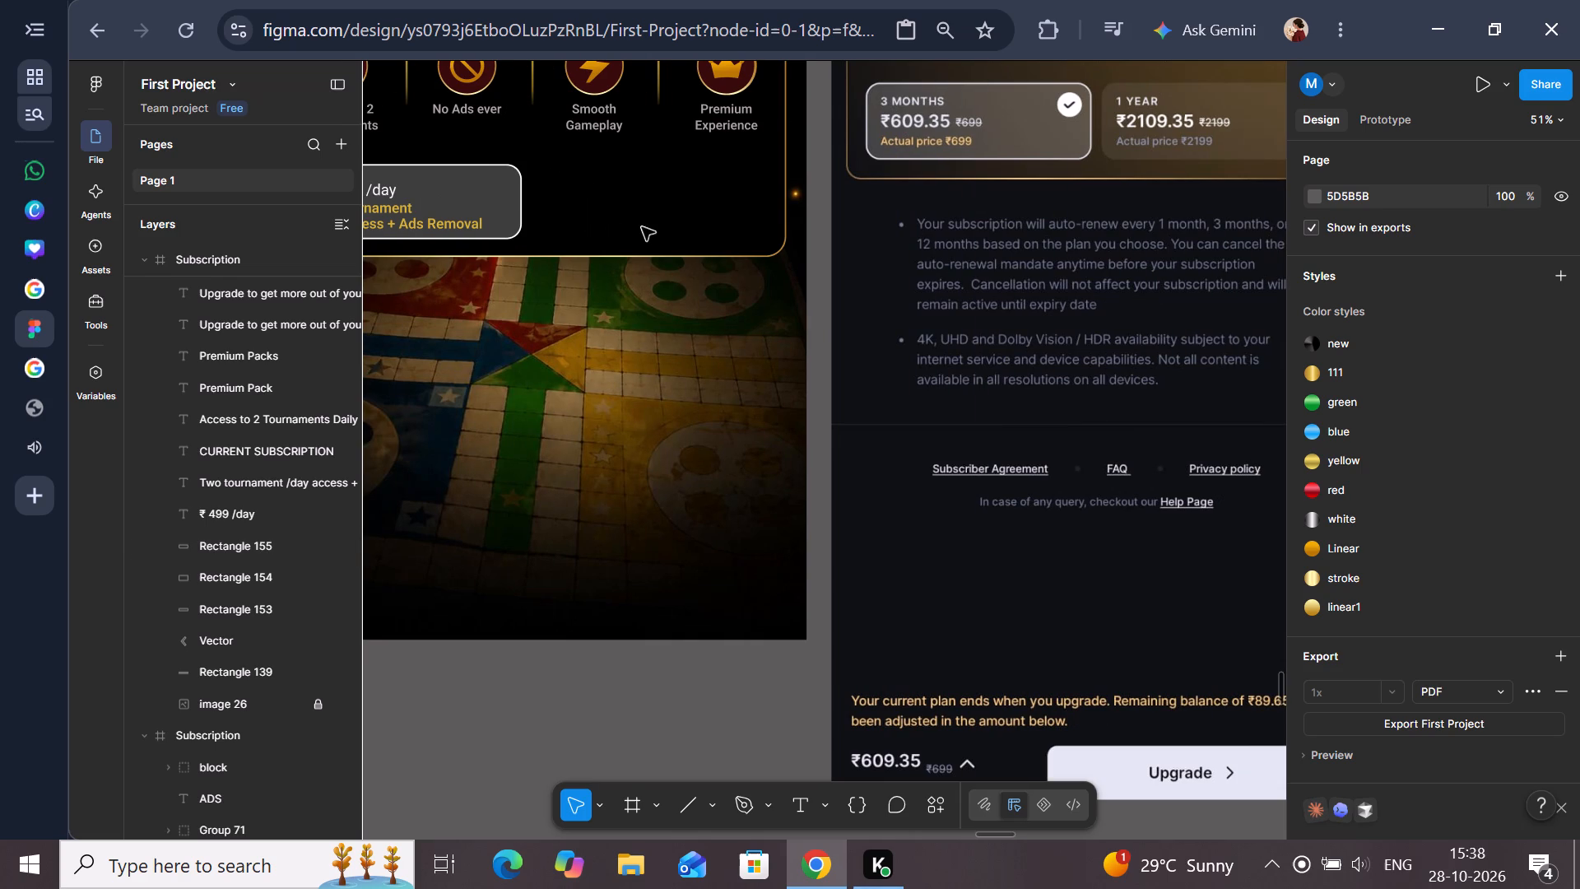
scroll(574, 226, right, 1)
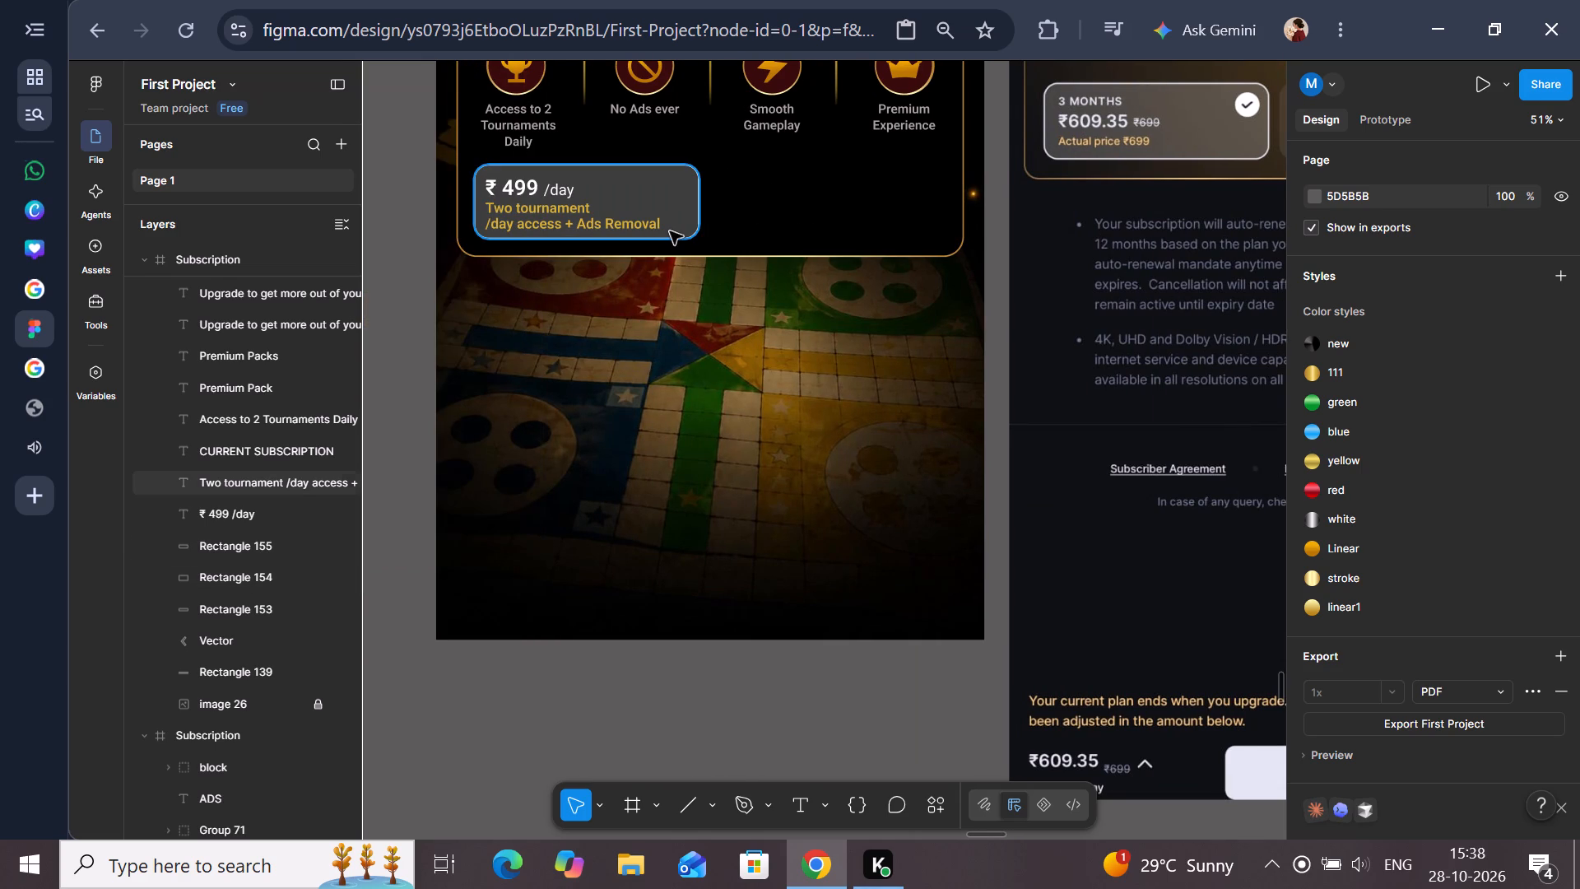
scroll(697, 231, left, 1)
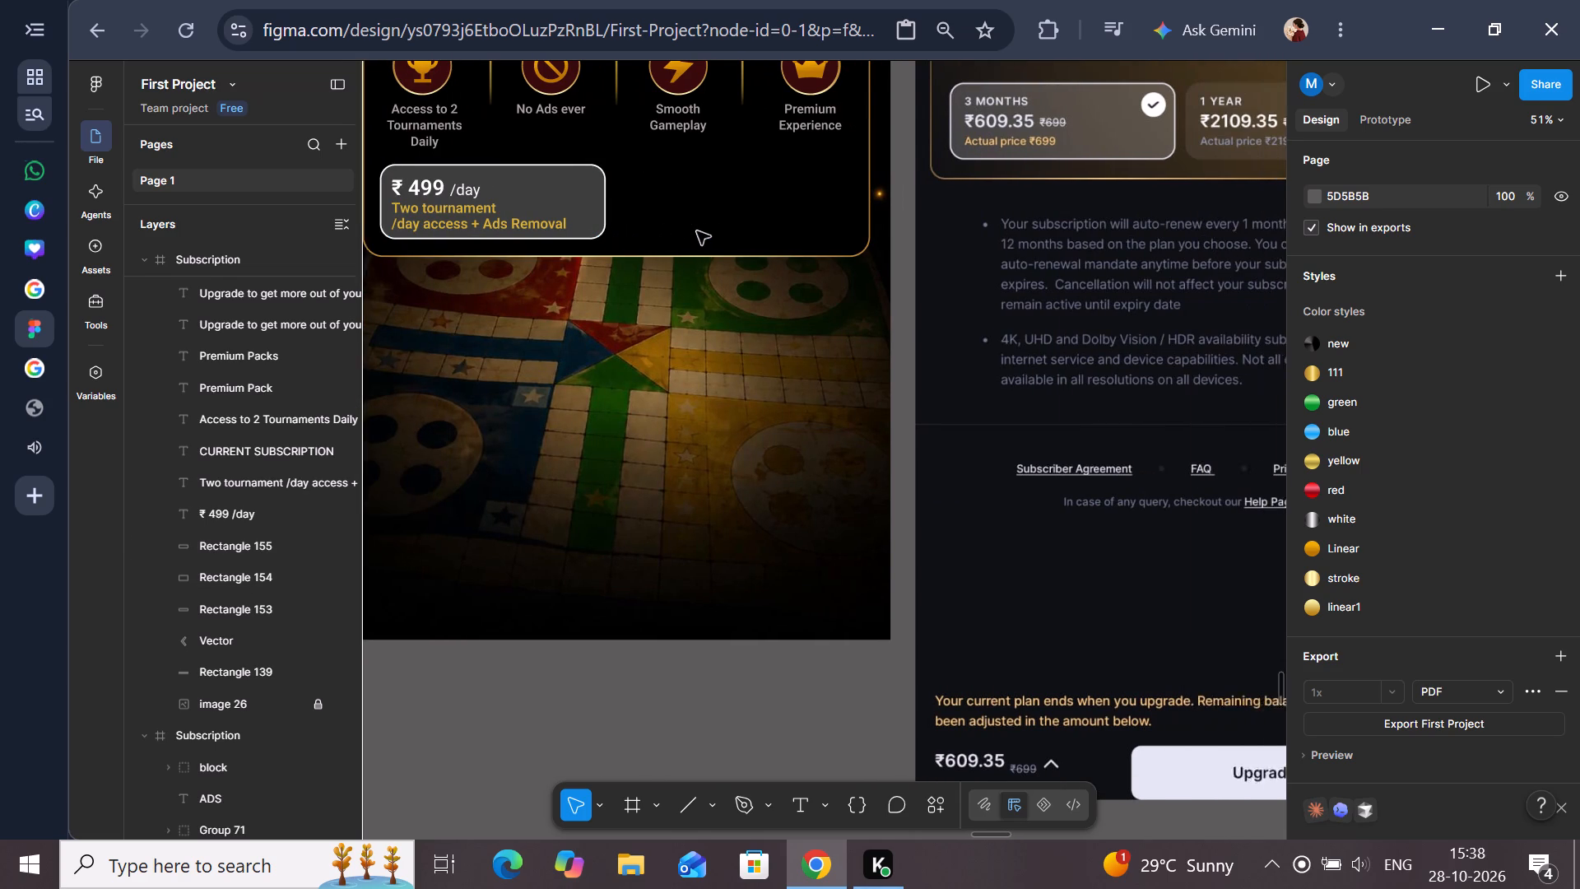
scroll(697, 231, left, 1)
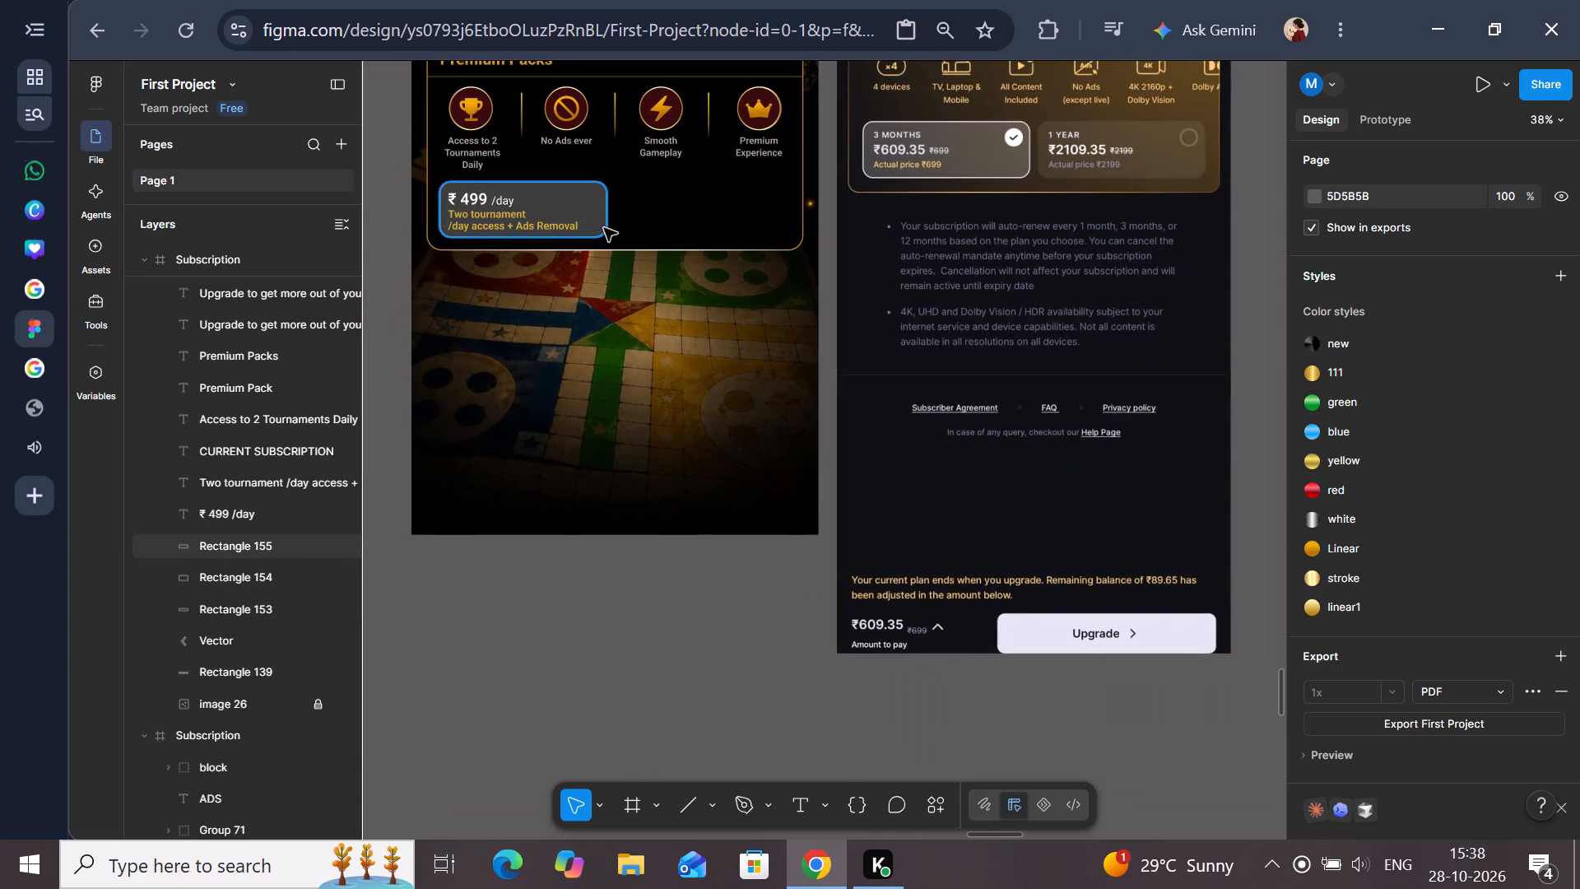
click(604, 228)
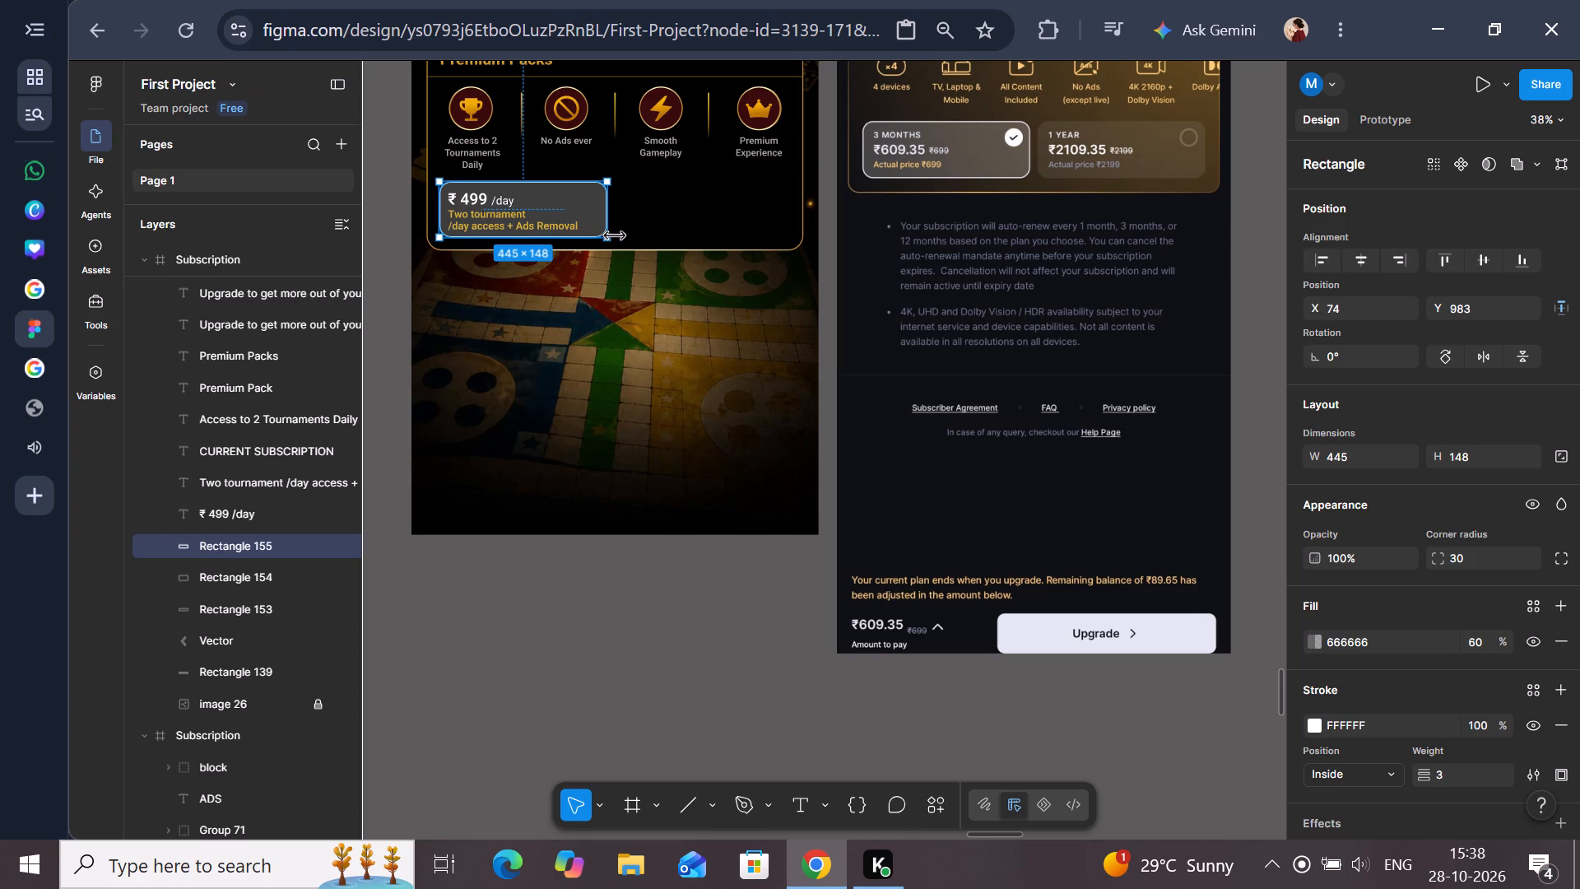
key(ctrl+d)
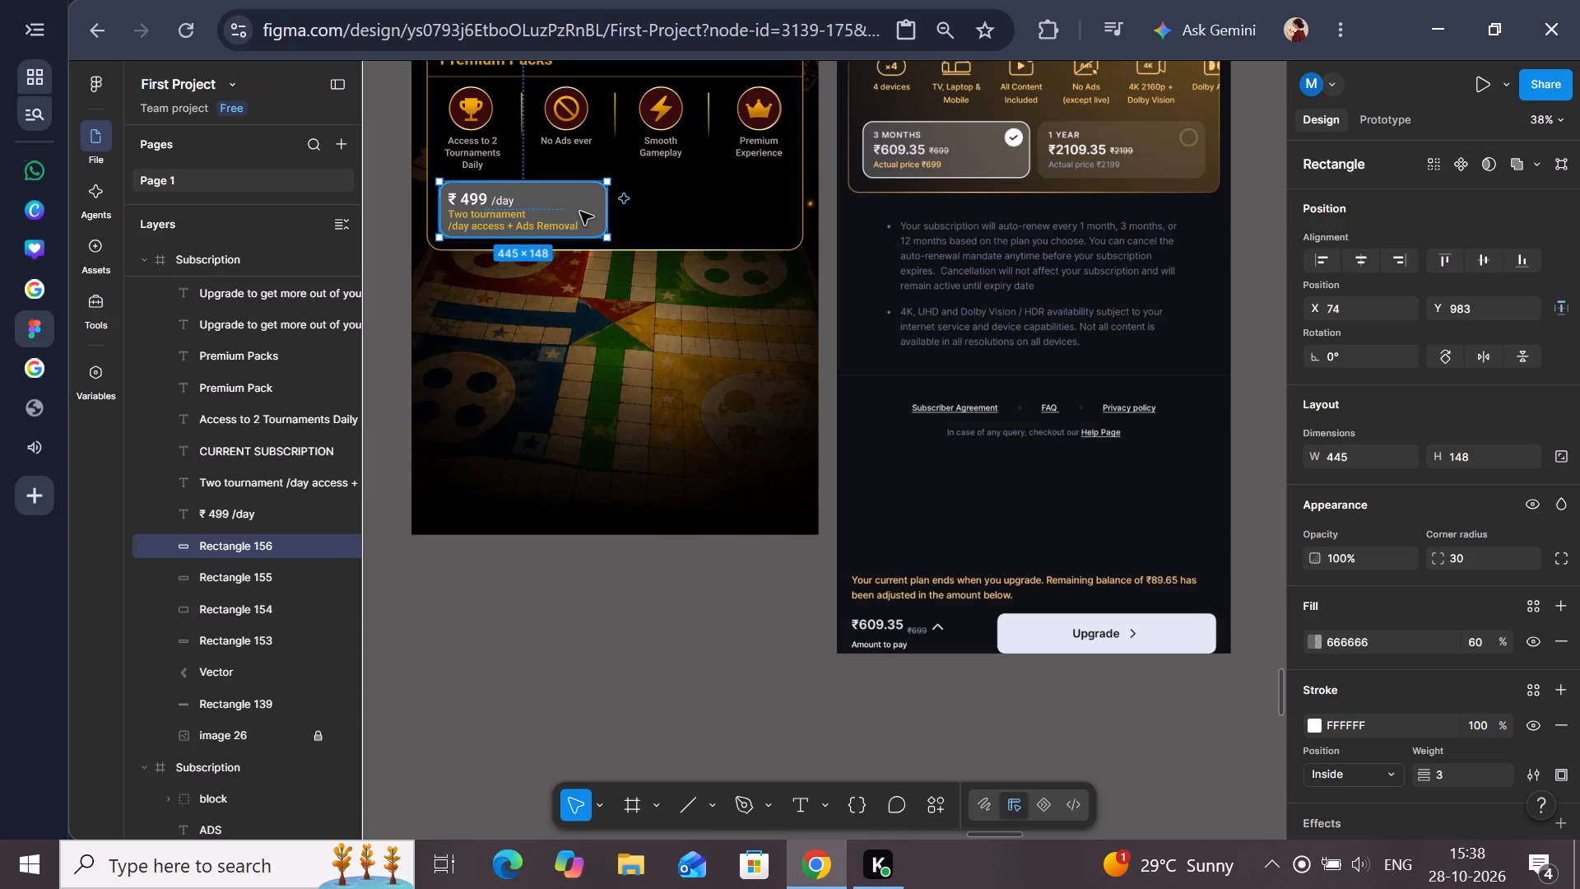
Place the duplicated plan box beside the ₹ 499 /day box at X 540, Y 983 in the Premium Packs card.
drag(580, 211, 704, 206)
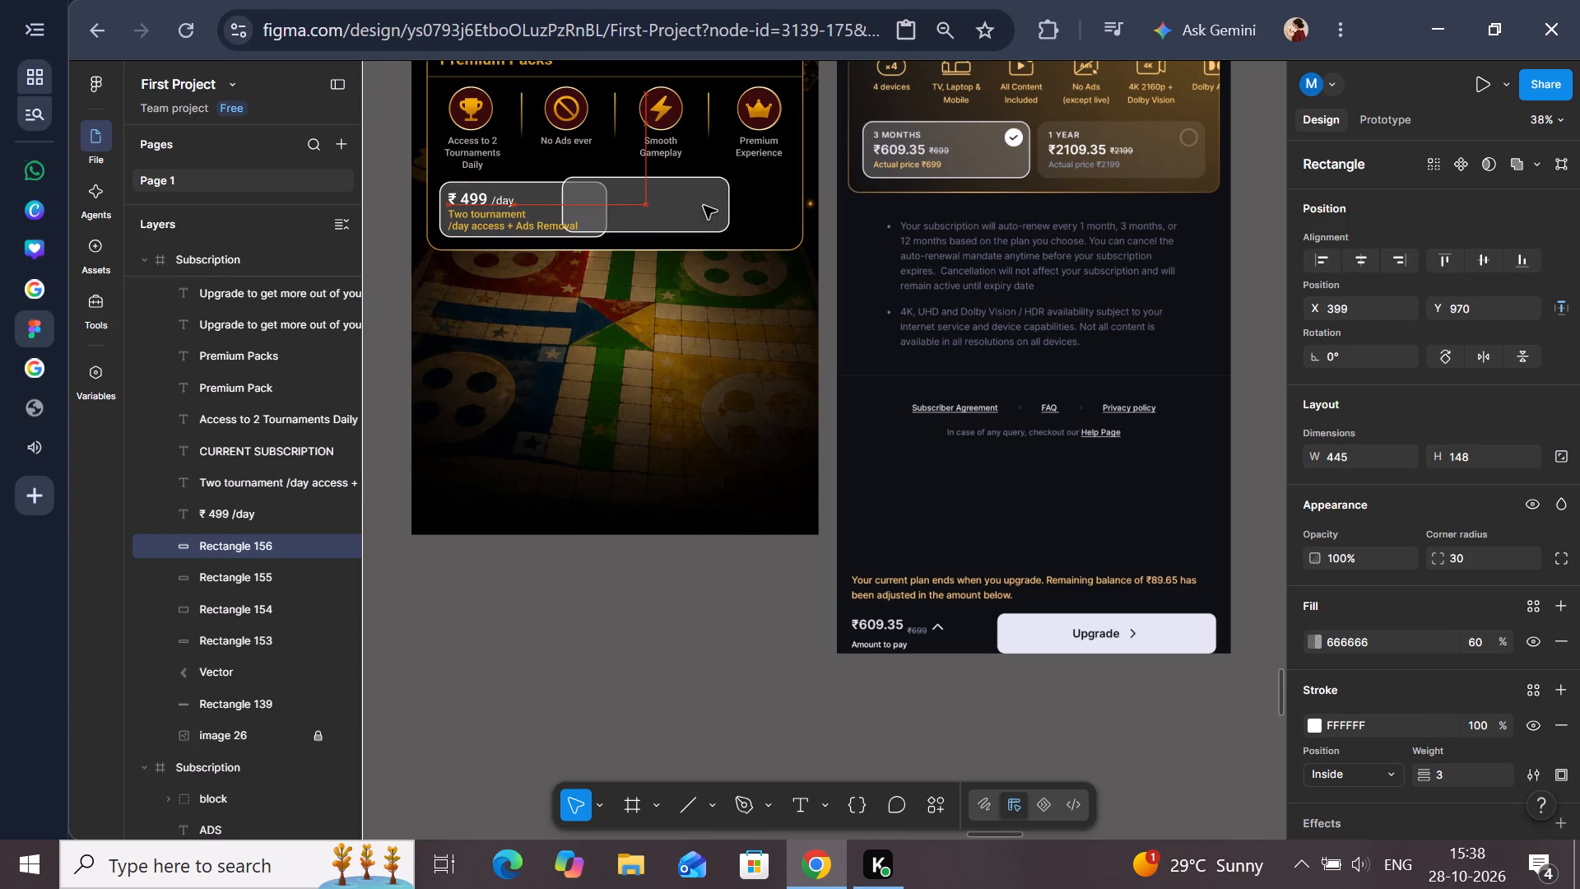
drag(704, 206, 776, 215)
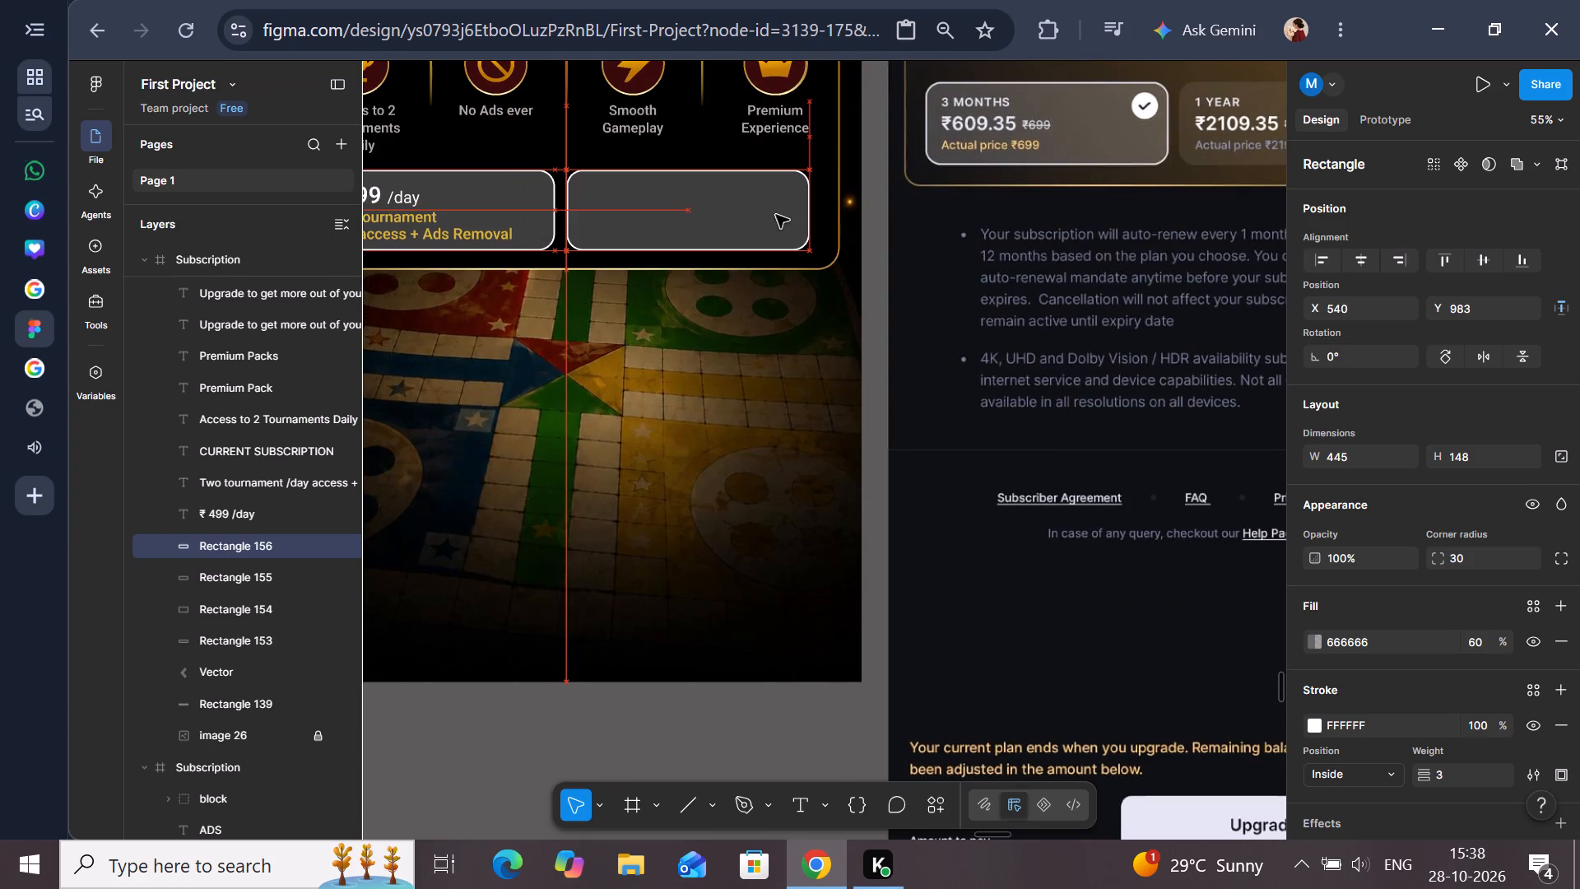
drag(776, 215, 773, 215)
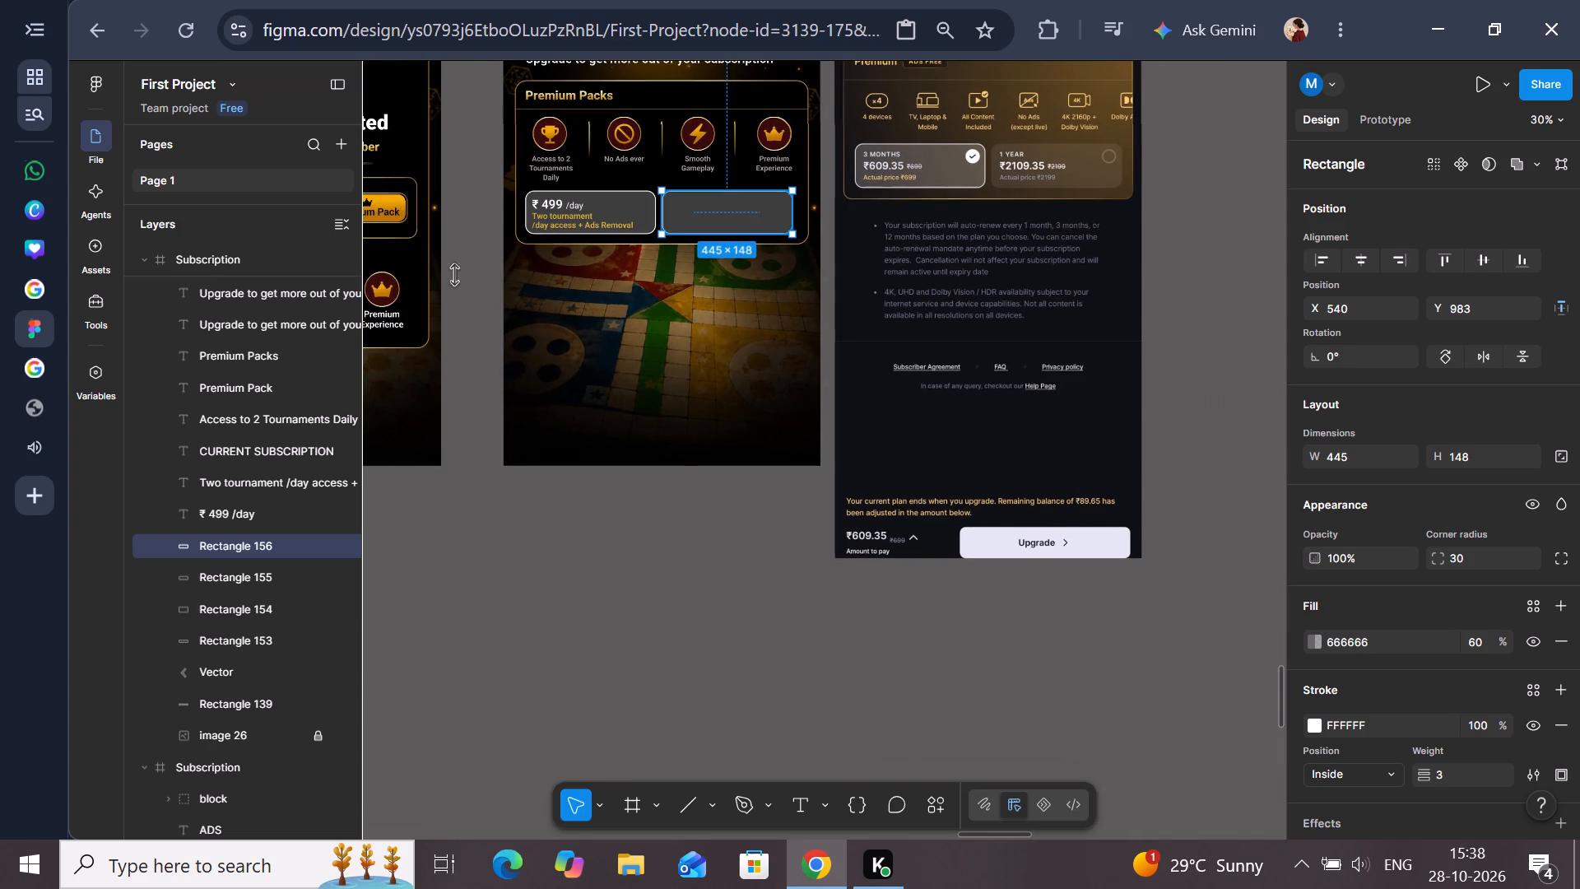
click(463, 275)
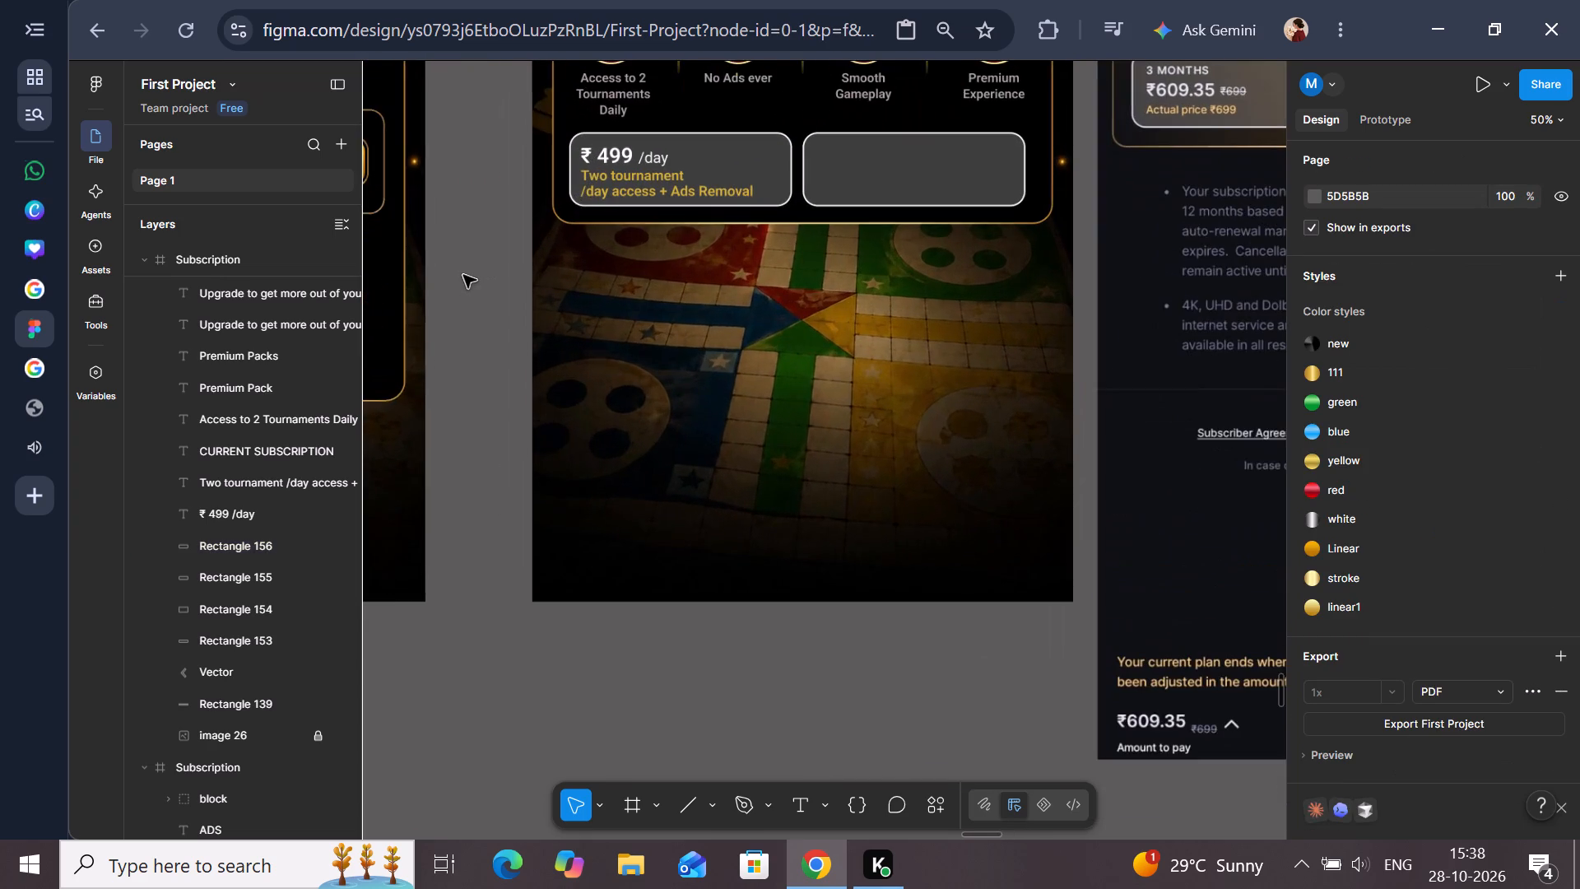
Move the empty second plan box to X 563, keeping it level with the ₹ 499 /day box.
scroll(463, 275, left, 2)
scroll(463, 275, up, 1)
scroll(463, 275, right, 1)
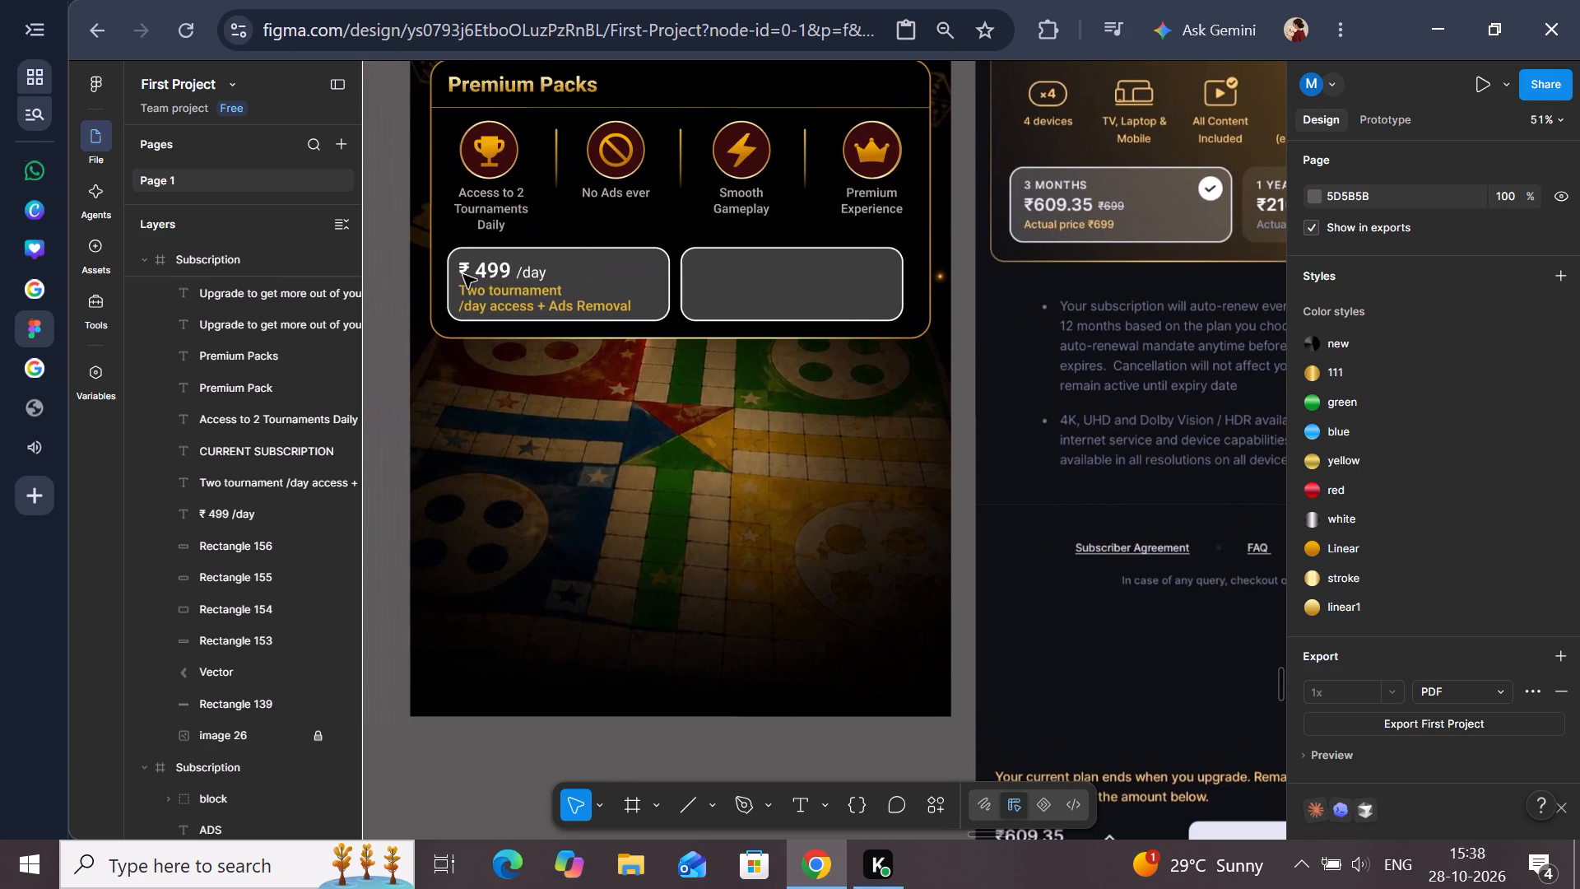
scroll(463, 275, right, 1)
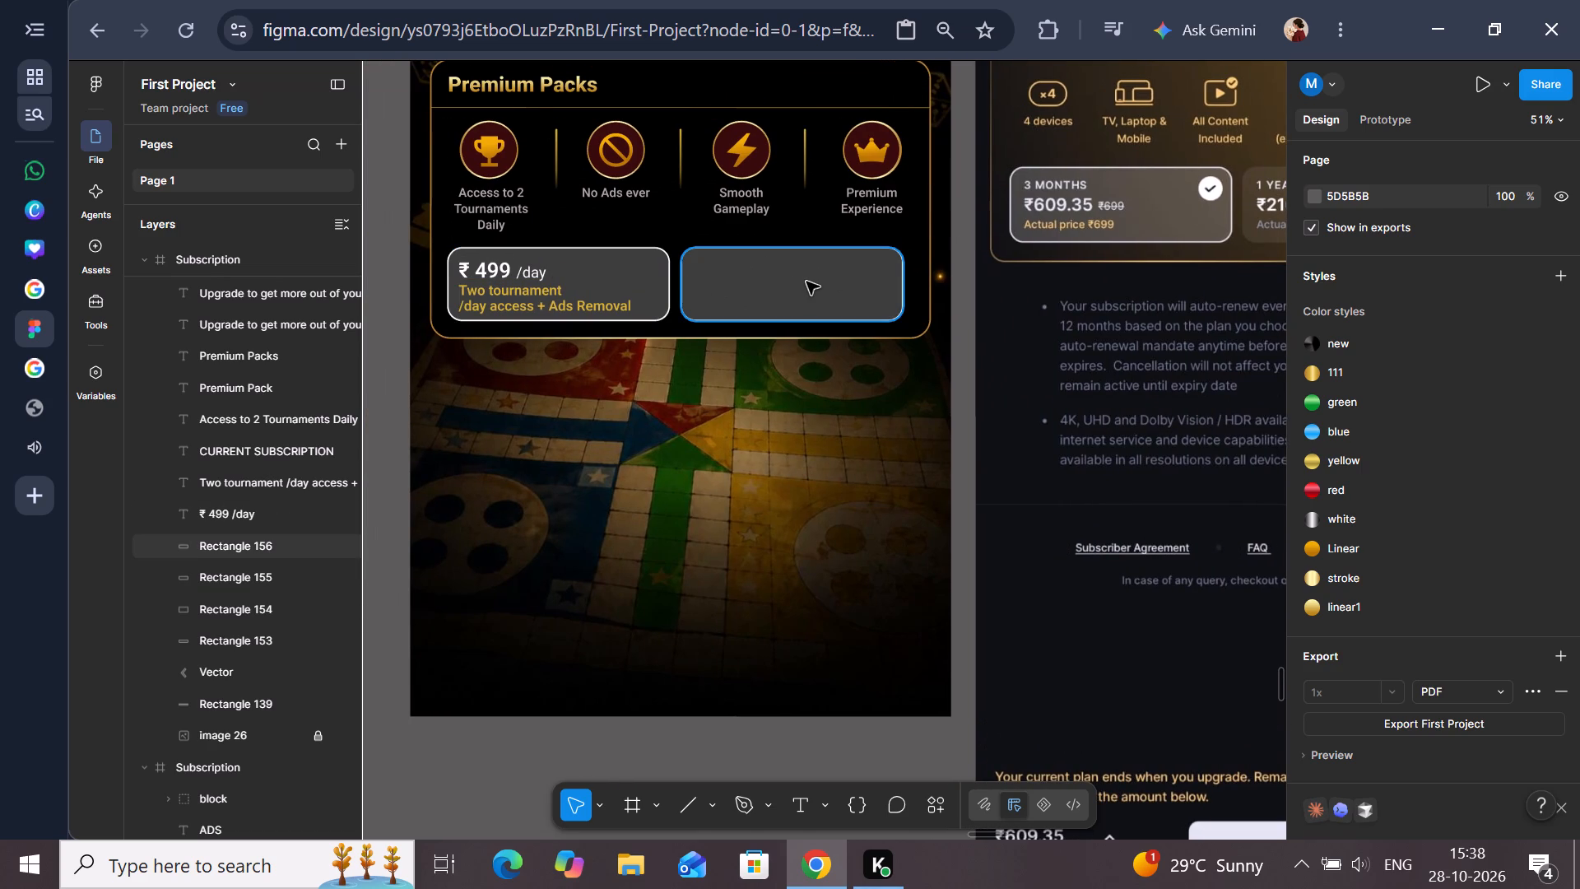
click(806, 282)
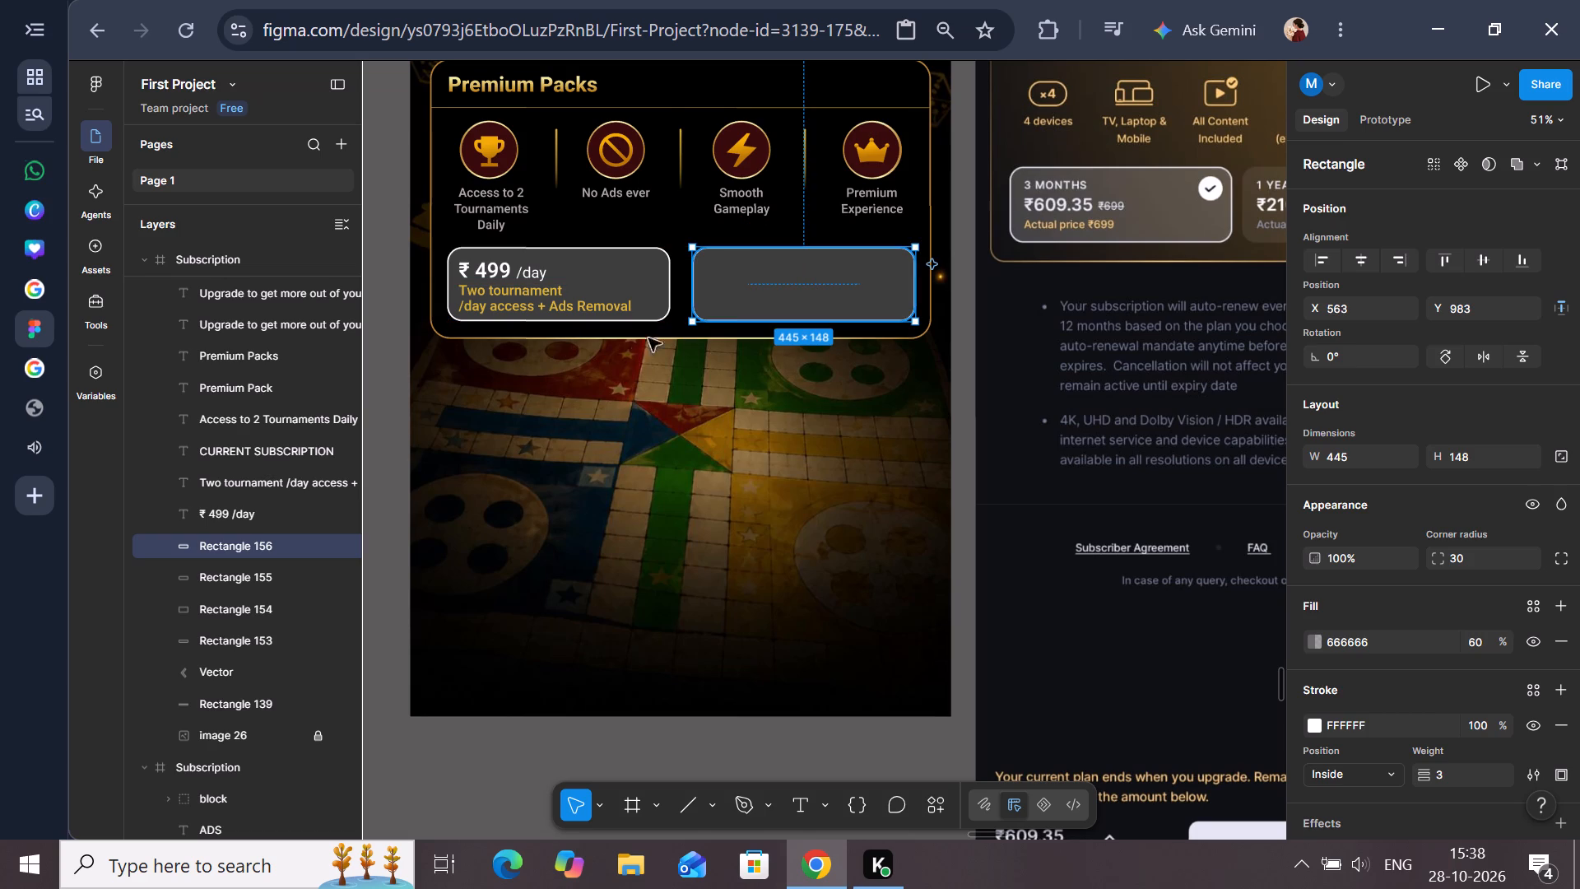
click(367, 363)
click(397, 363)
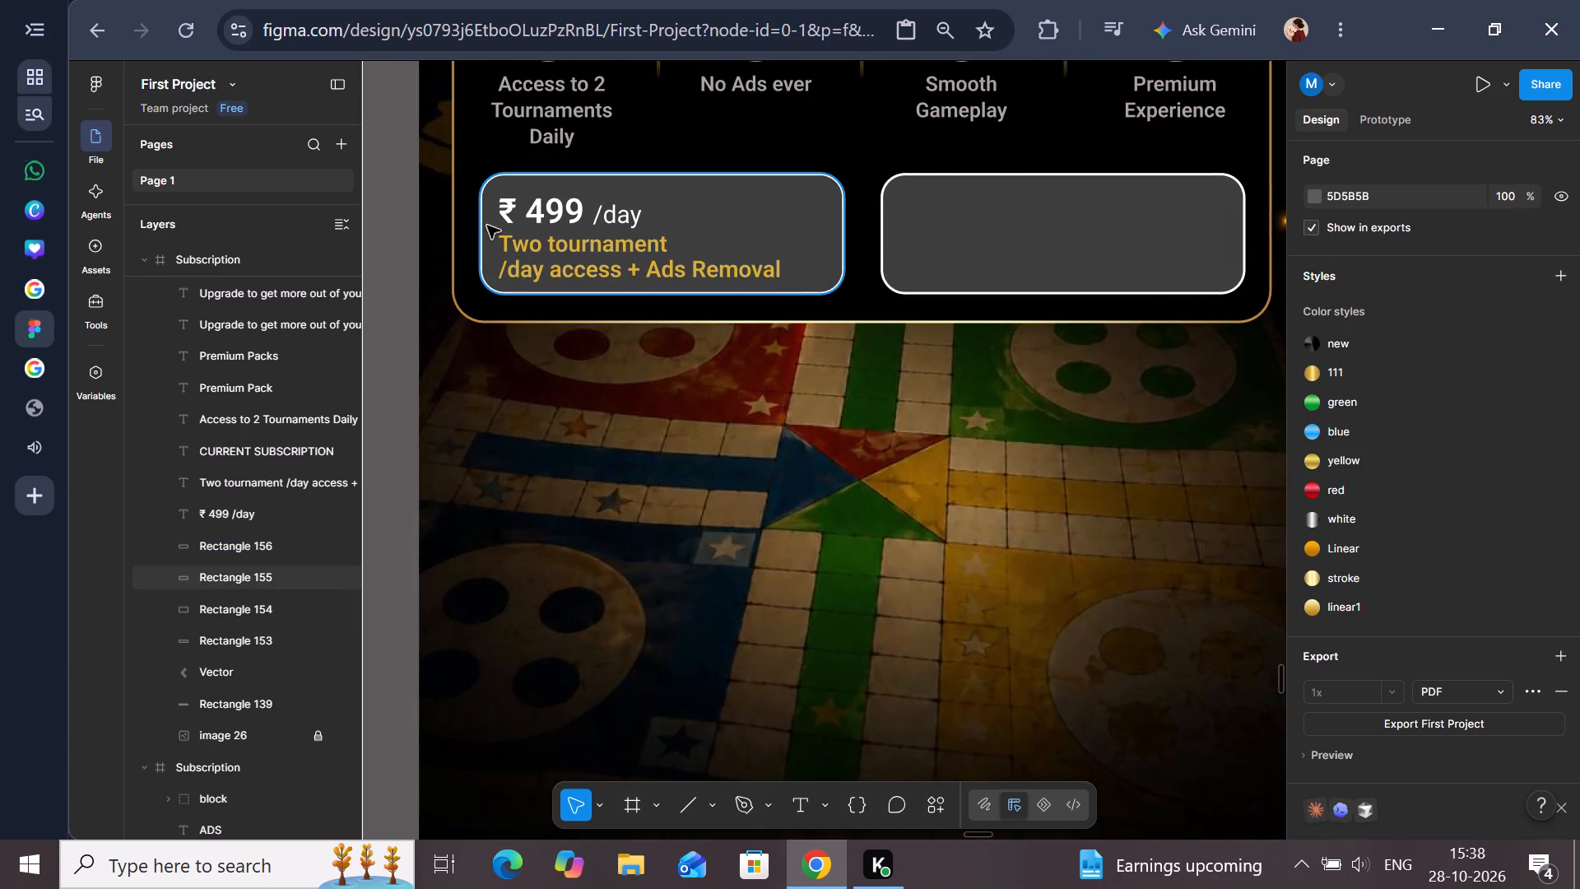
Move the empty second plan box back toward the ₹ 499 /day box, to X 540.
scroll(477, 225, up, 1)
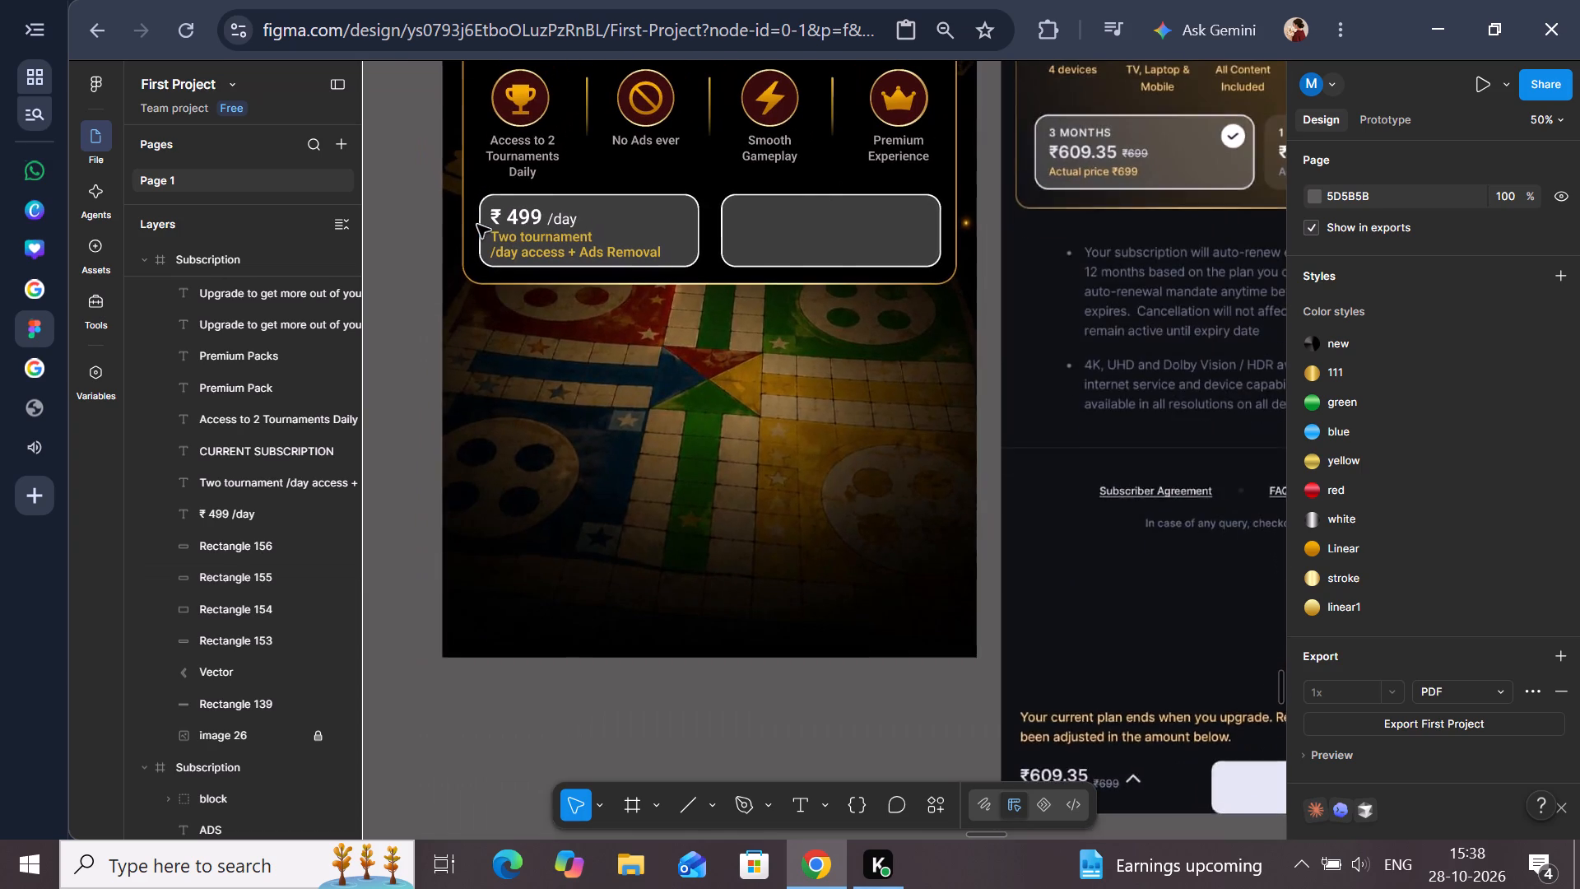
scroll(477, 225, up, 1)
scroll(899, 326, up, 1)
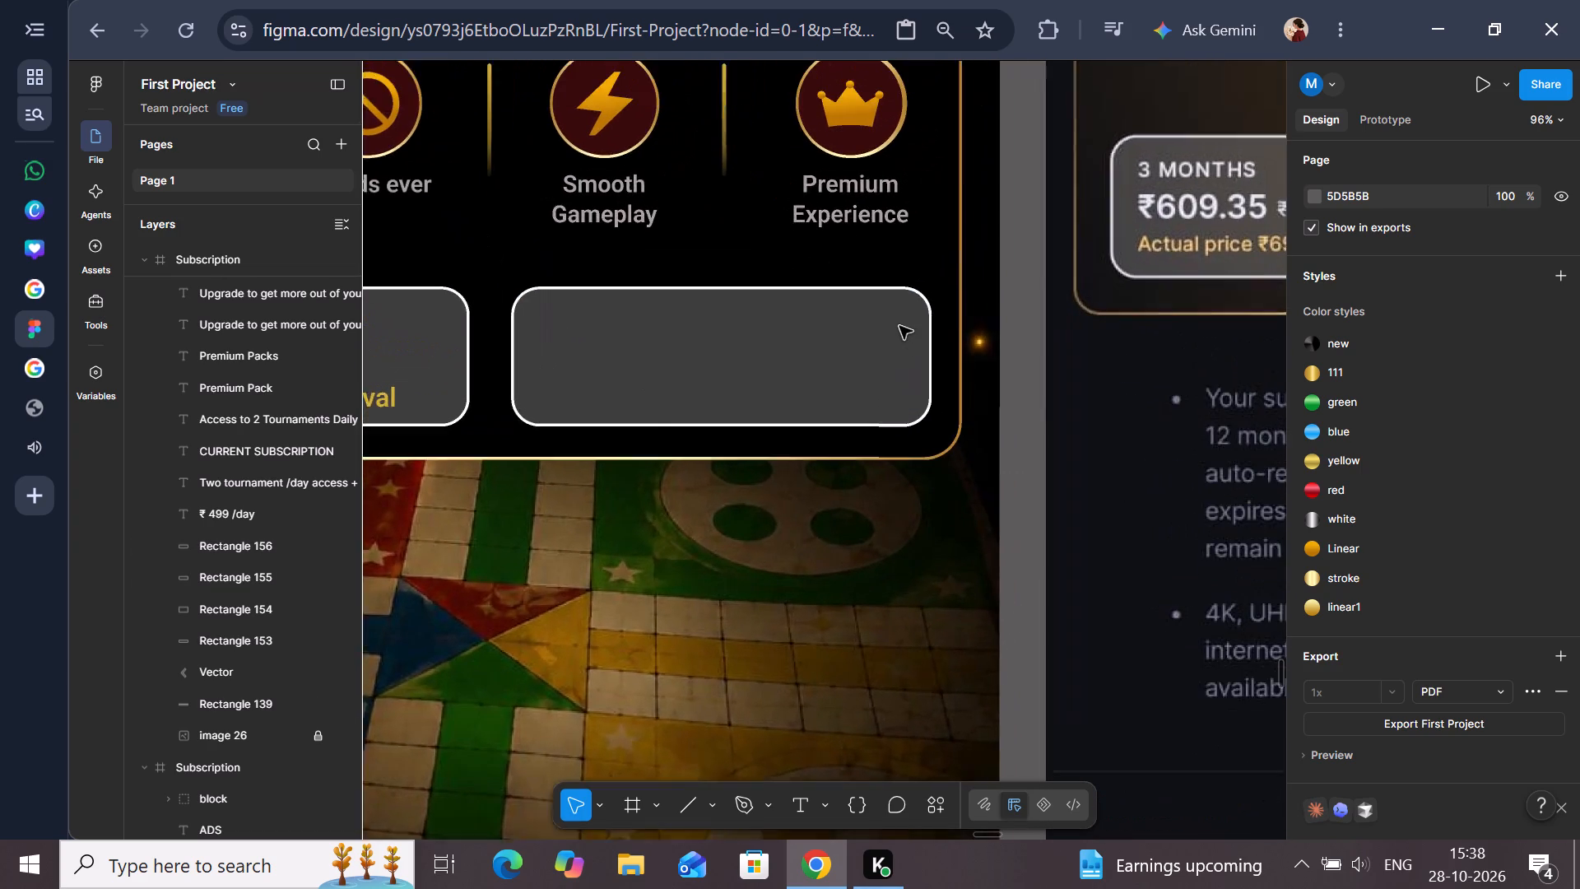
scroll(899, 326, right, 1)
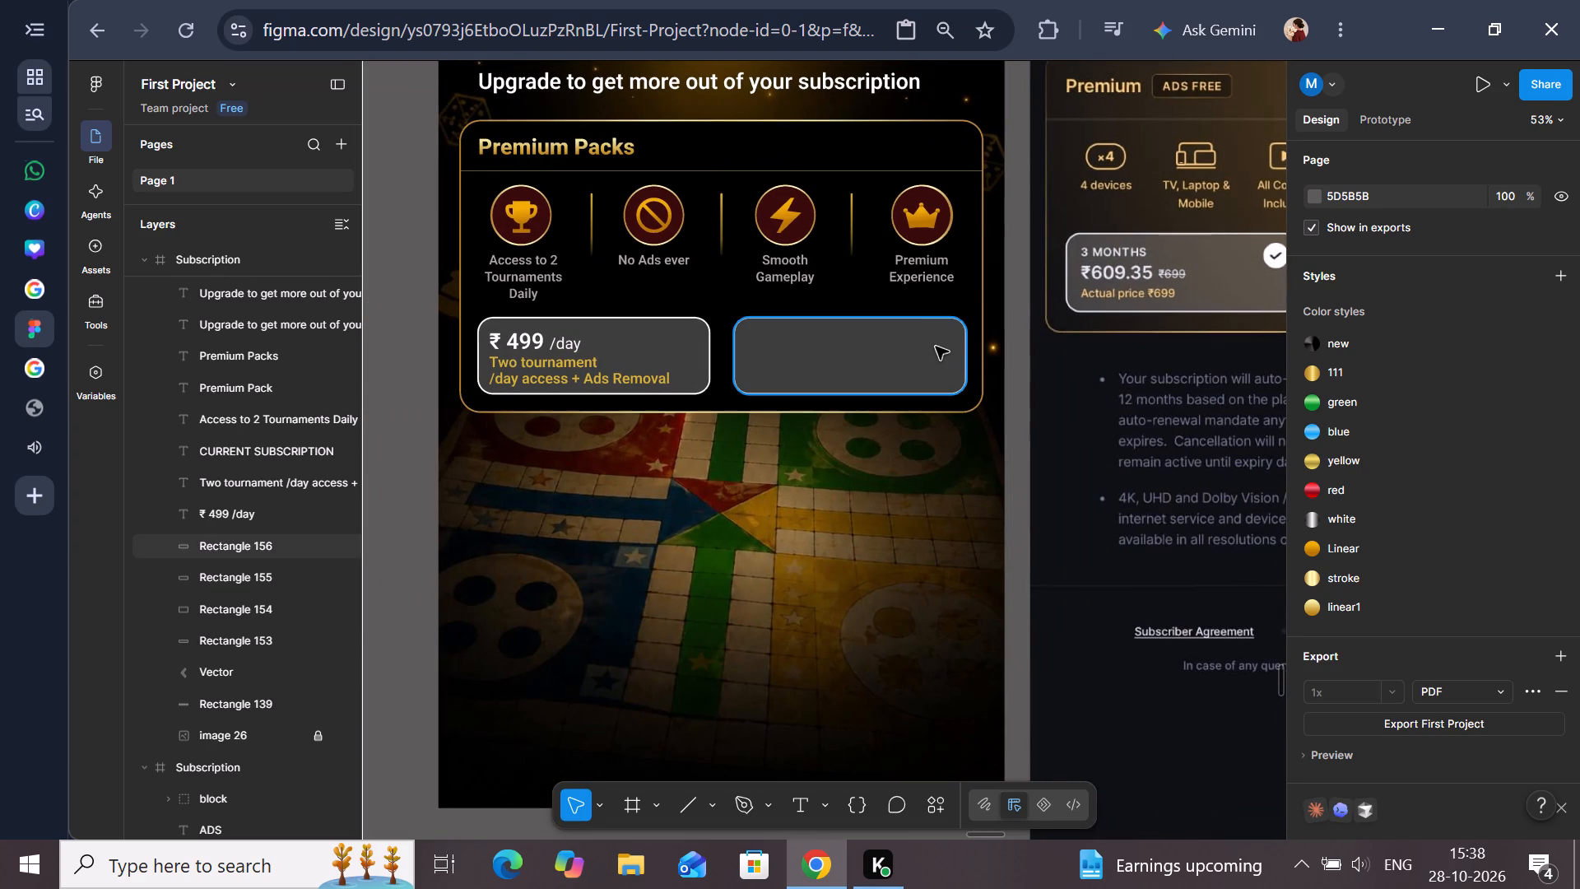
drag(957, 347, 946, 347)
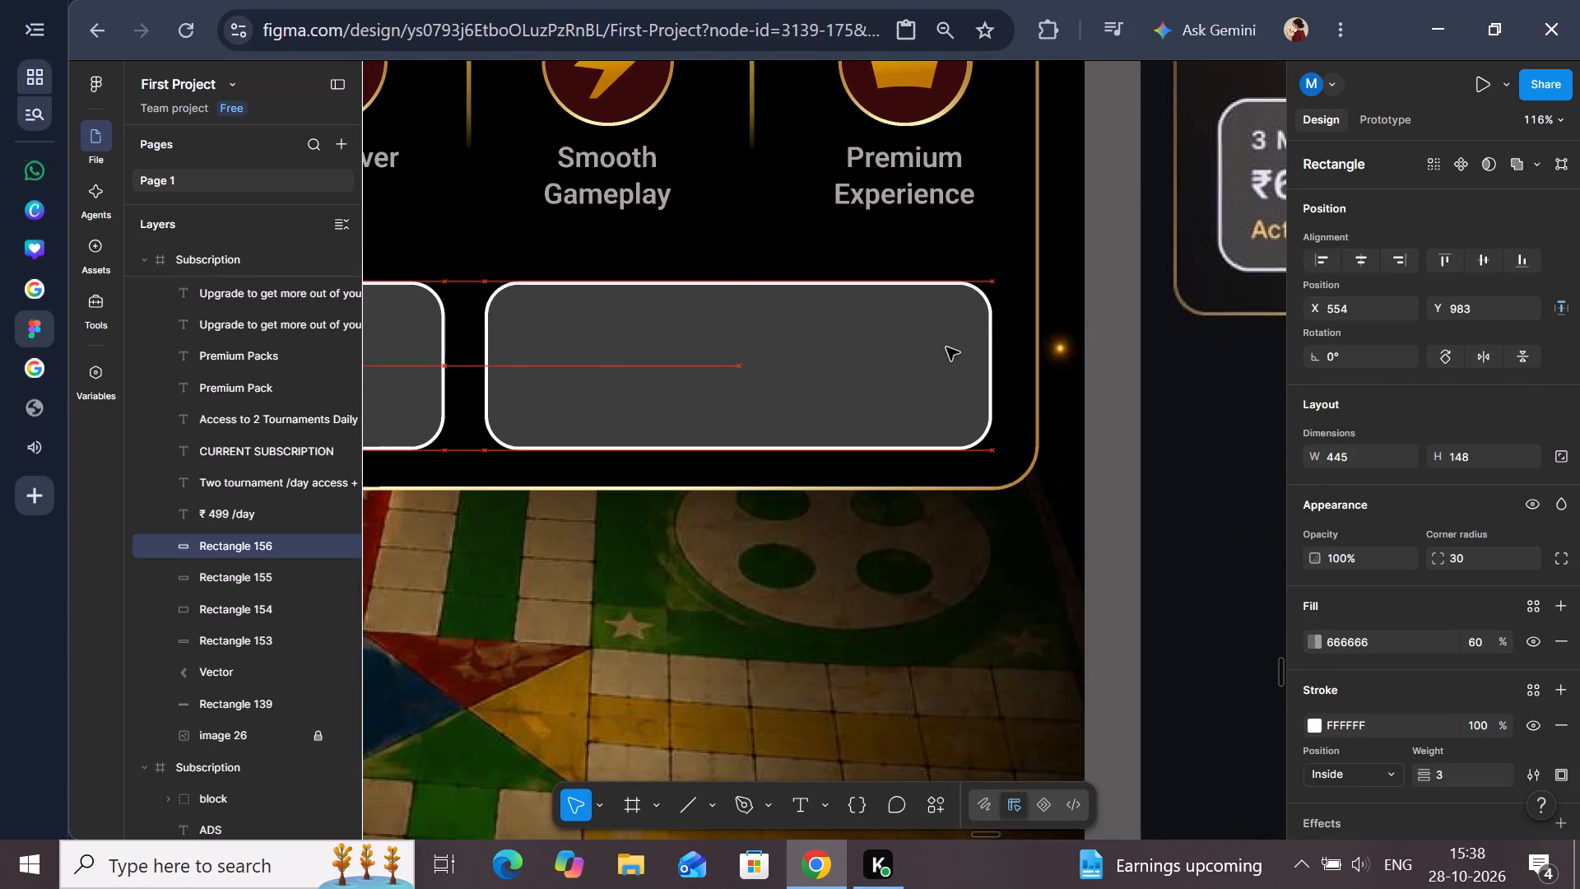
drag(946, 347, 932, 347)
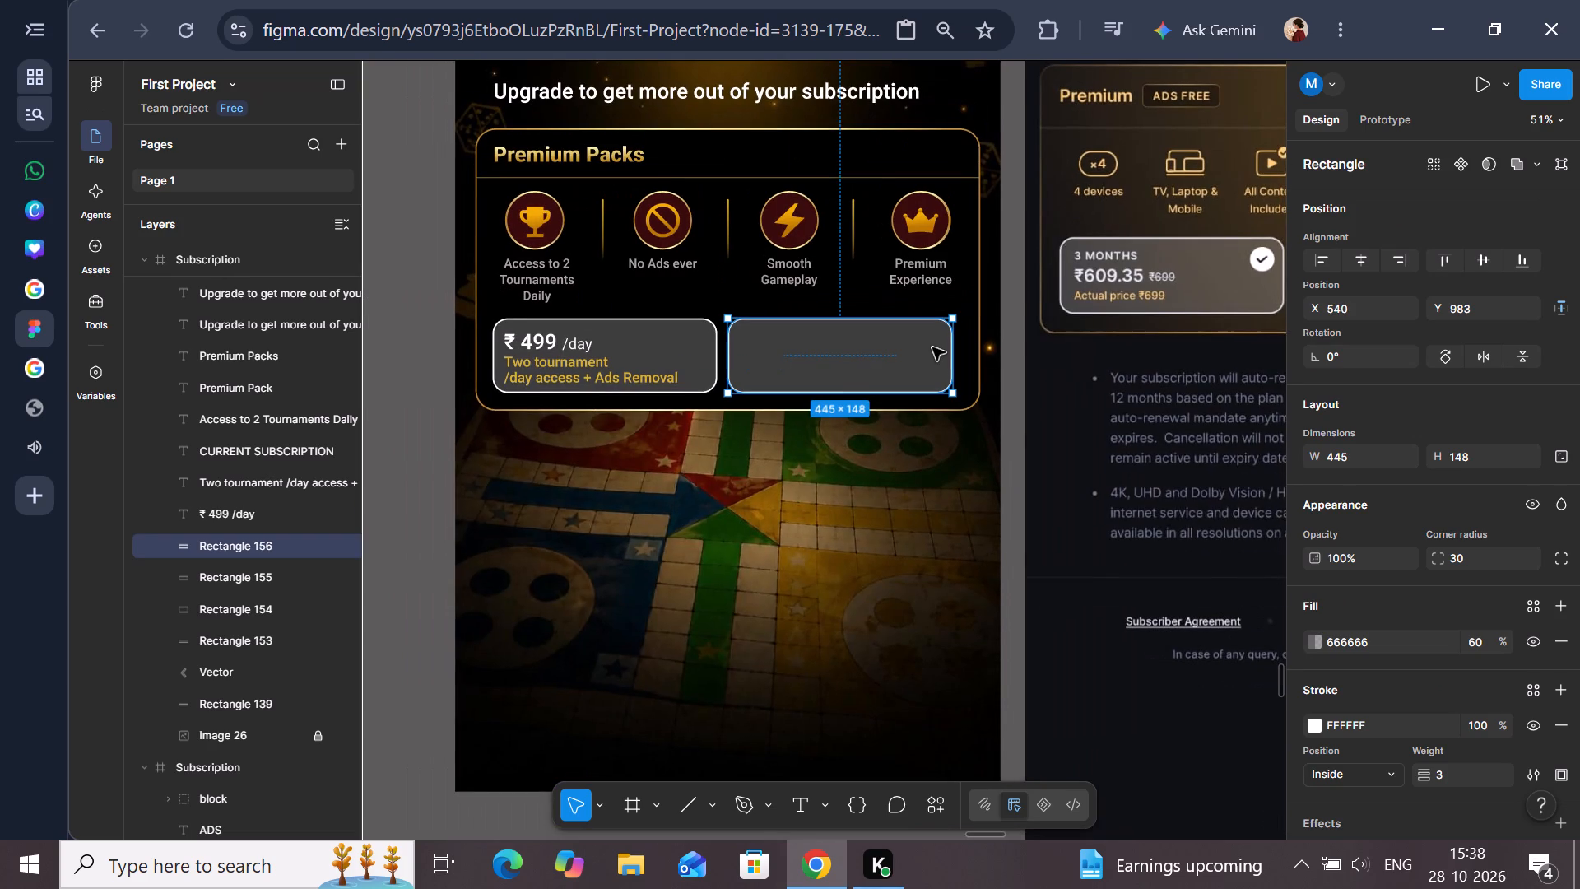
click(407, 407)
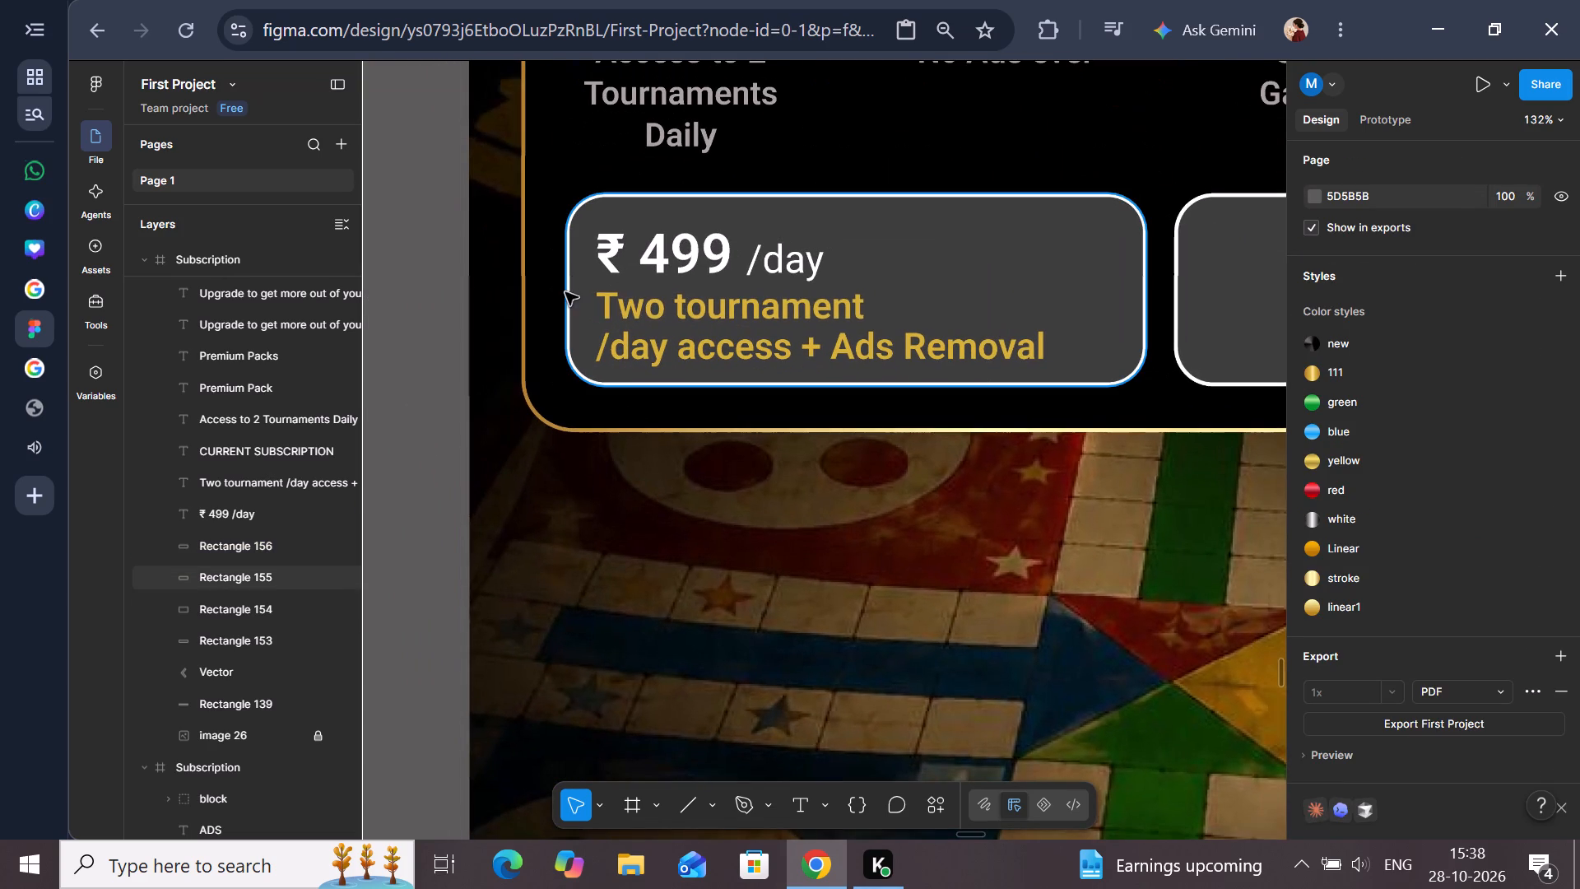
Measure the ₹ 499 /day box's inset from the card edge and nudge the empty second plan box to X 560 to match.
click(567, 292)
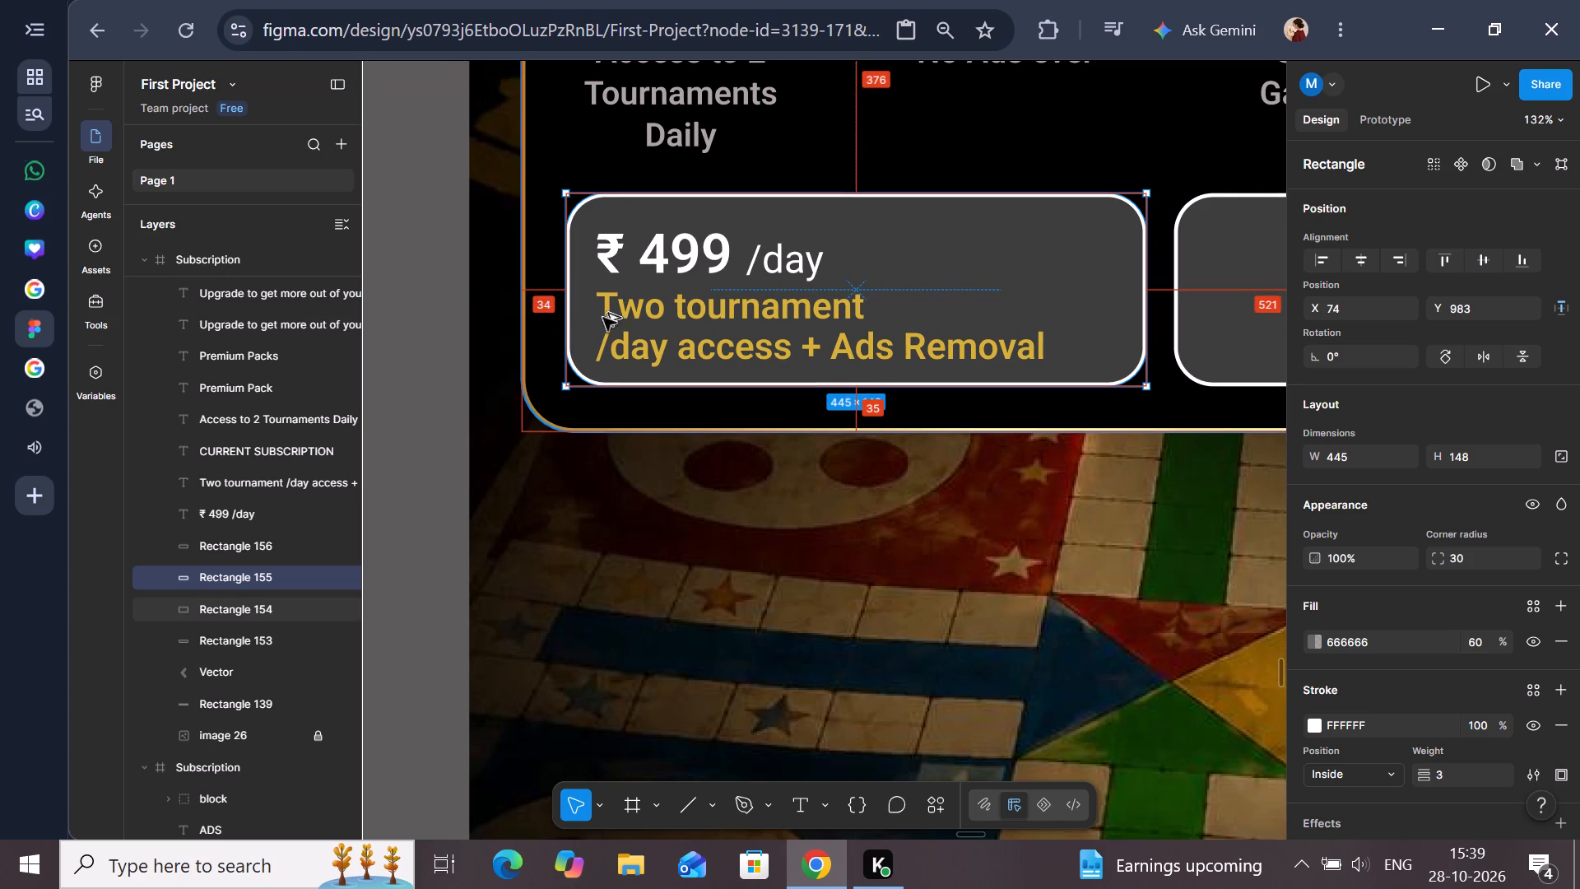
click(462, 370)
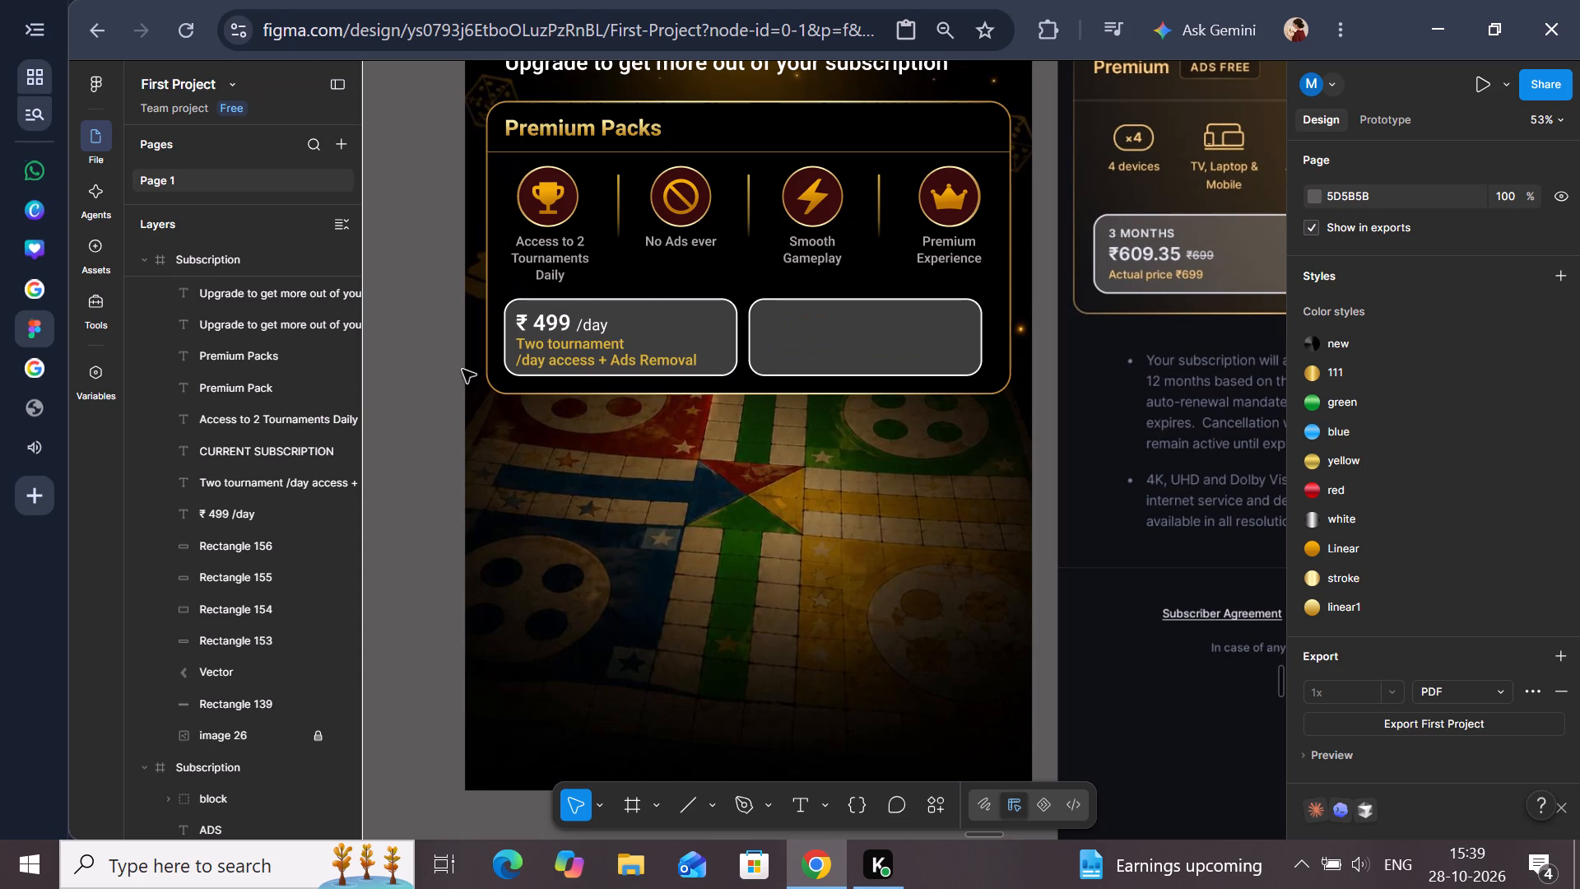
scroll(462, 370, left, 4)
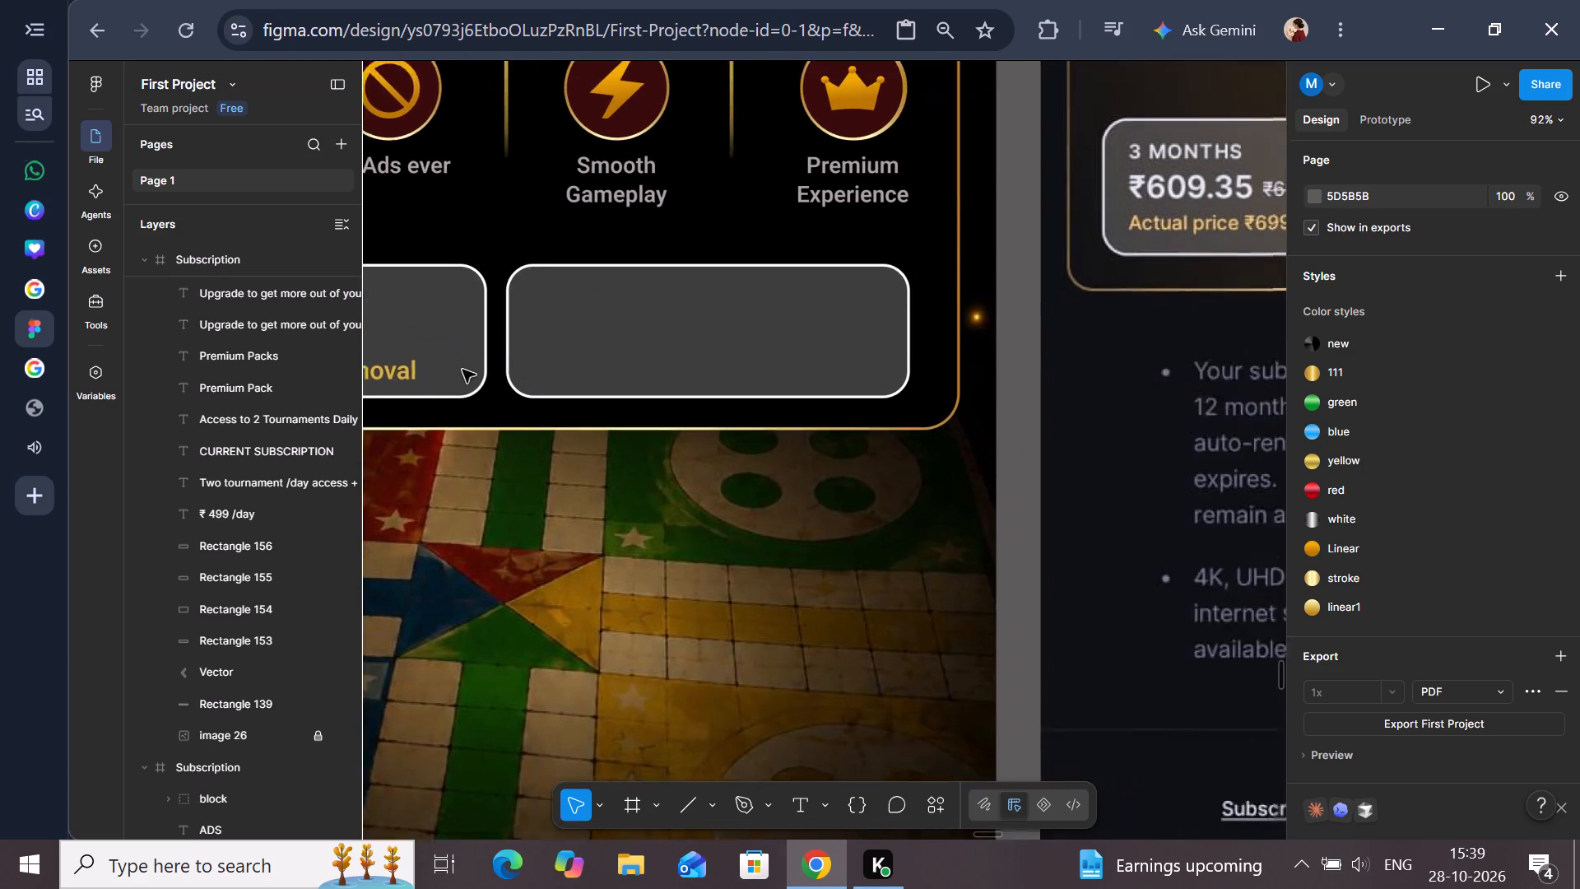
scroll(462, 370, left, 1)
click(658, 379)
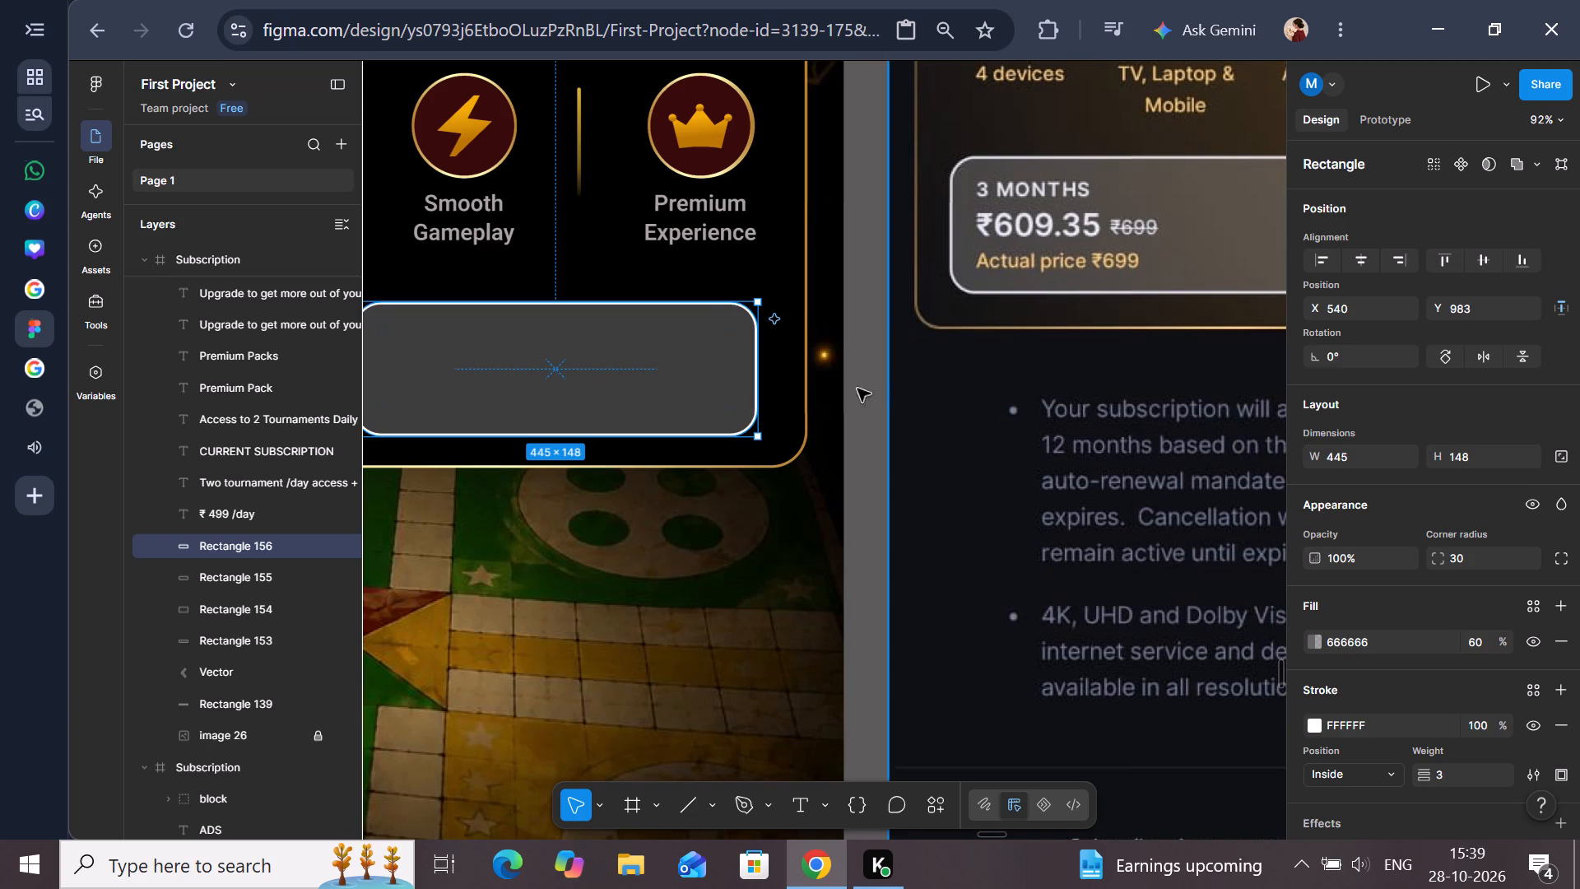
key(Right)
key(Right)
key(Right)
key(Right)
key(Right)
key(Right)
key(Right)
key(Right)
key(Right)
key(Right)
key(Right)
key(Right)
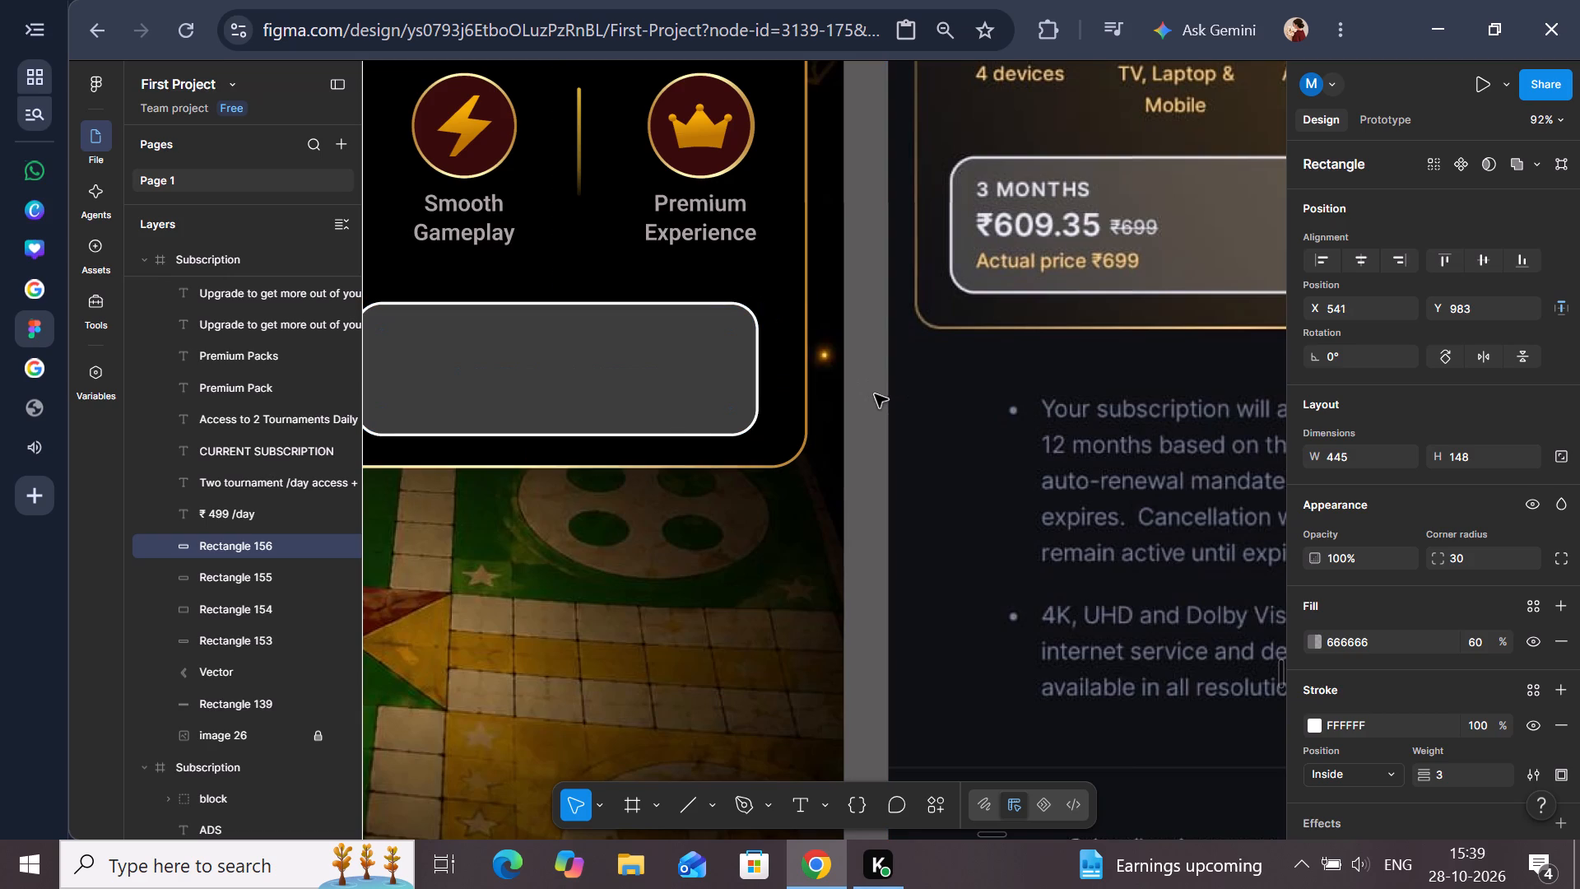
key(Right)
key(Right)
key(Right)
key(Right)
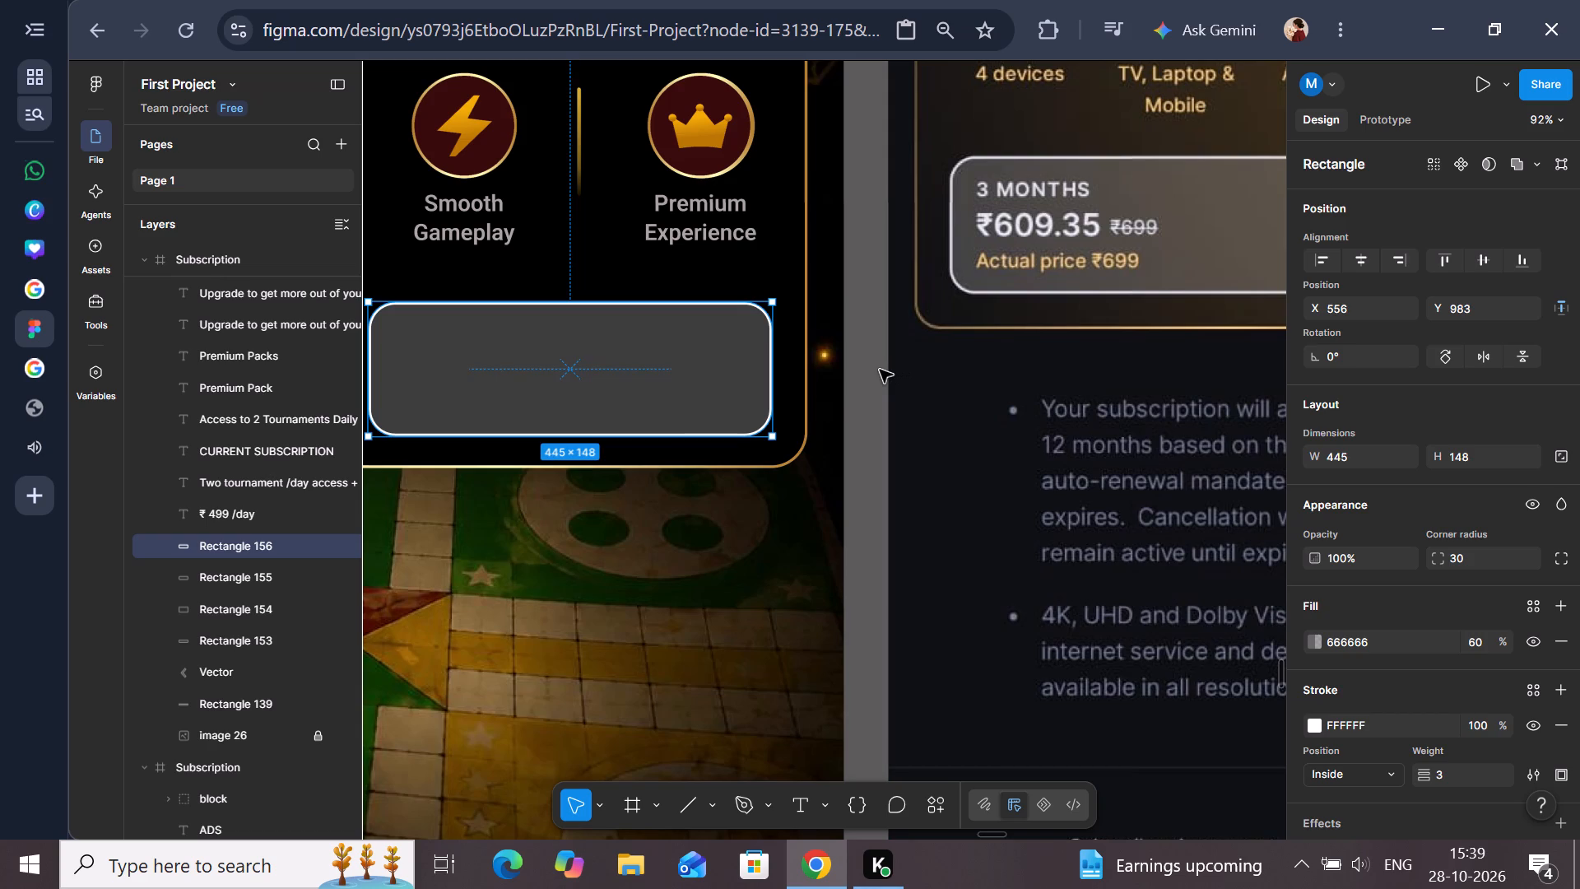
key(Right)
key(Right)
key(Right)
key(Right)
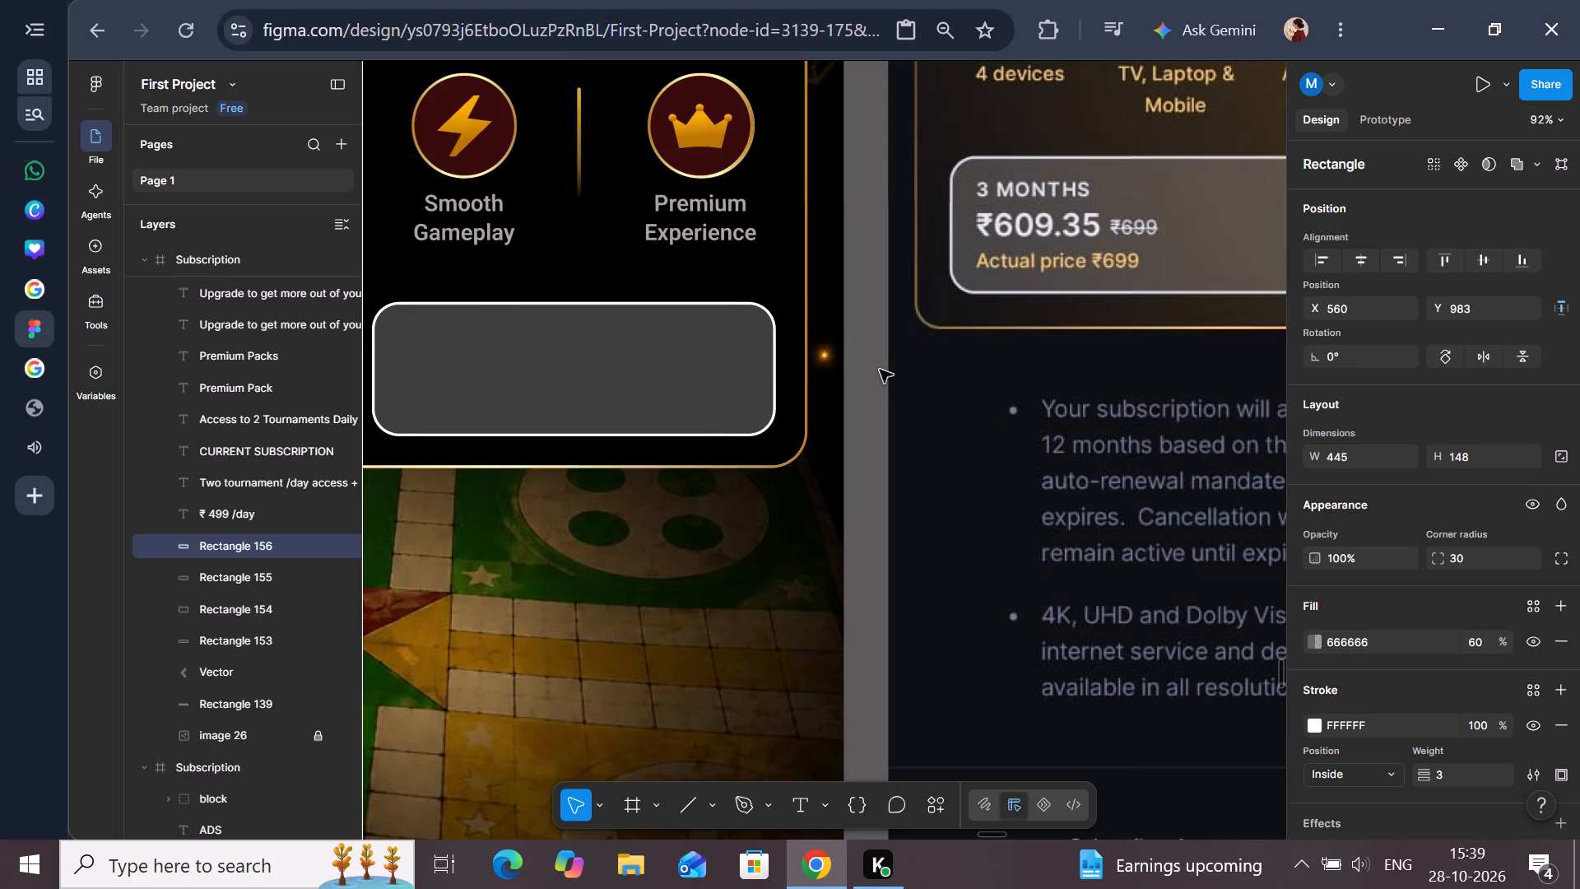
click(858, 356)
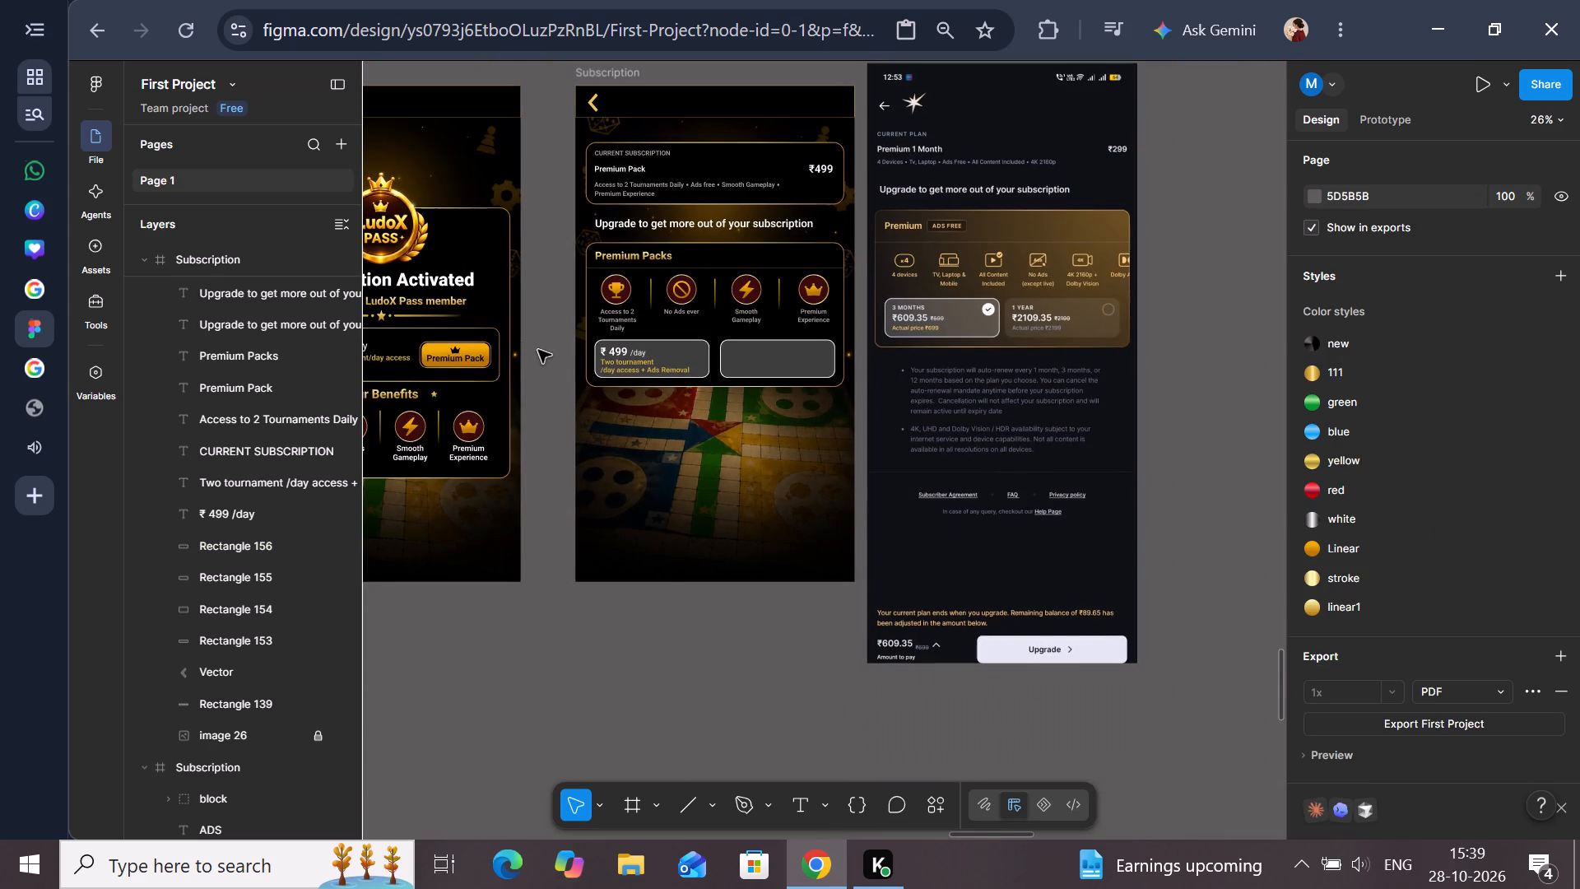
Switch to YouTube, pause the music video, and return to the Figma design.
click(39, 454)
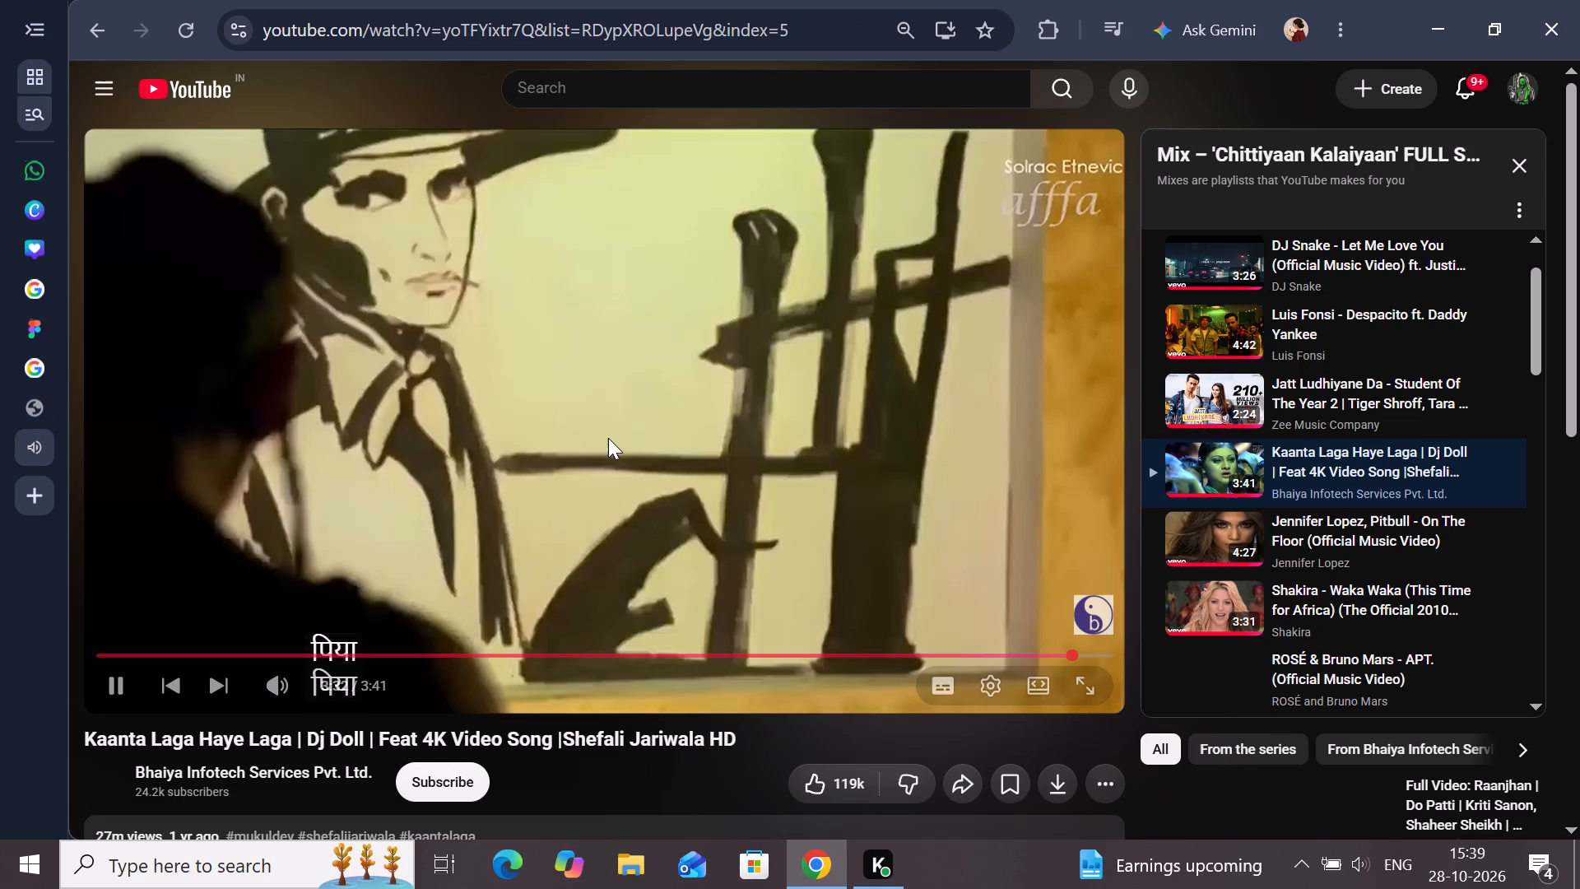
click(608, 438)
click(35, 331)
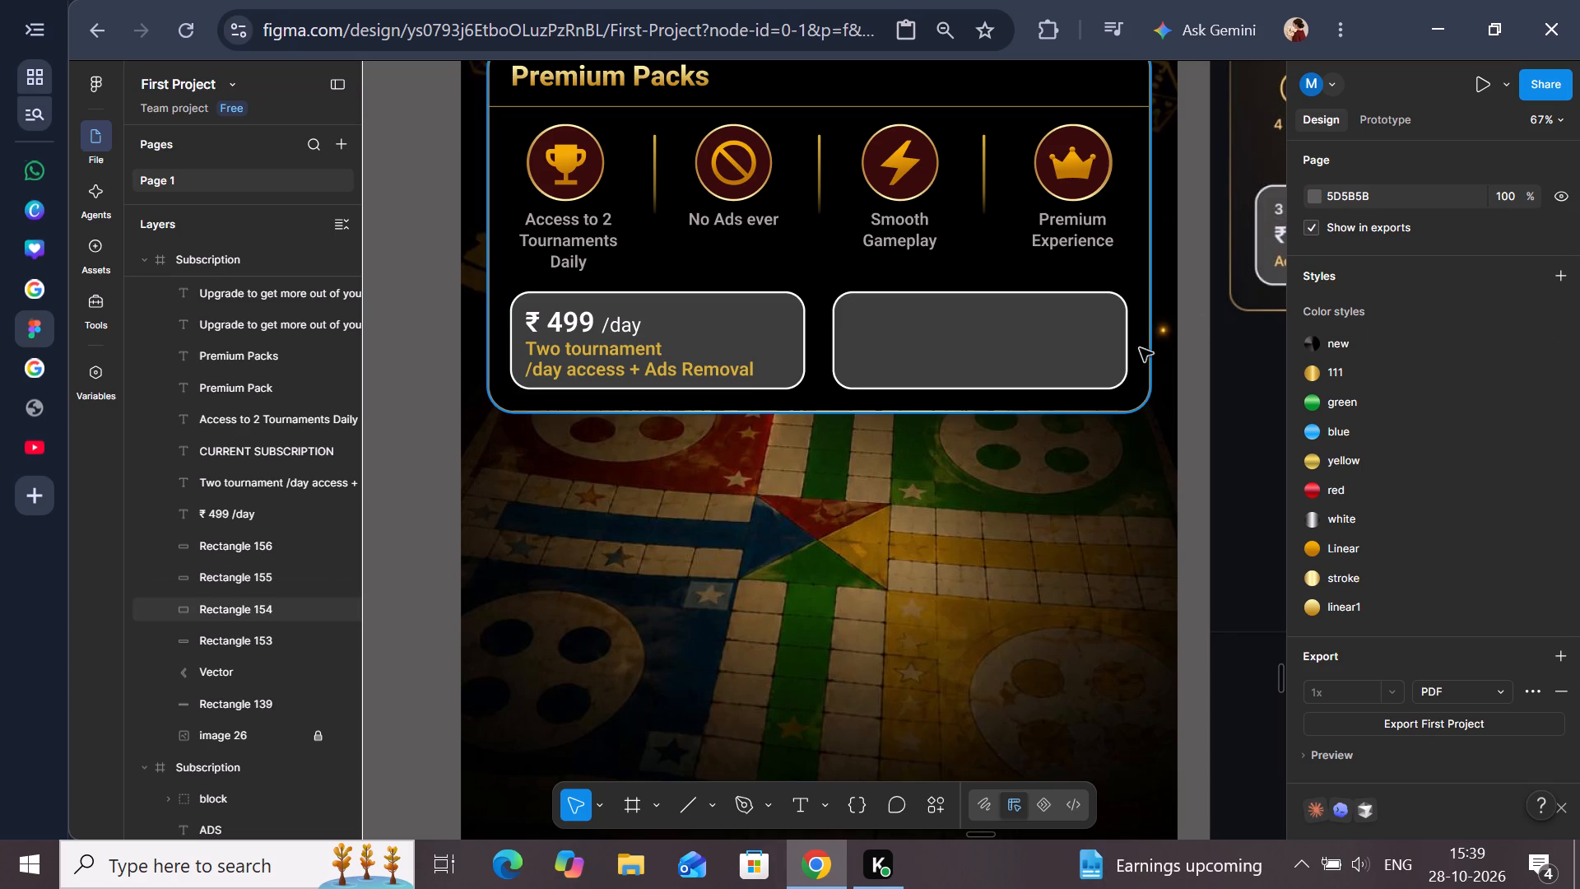
Check how the trophy and crown icons, their labels, the Premium Packs heading and the two plan boxes line up within the card.
scroll(547, 300, up, 1)
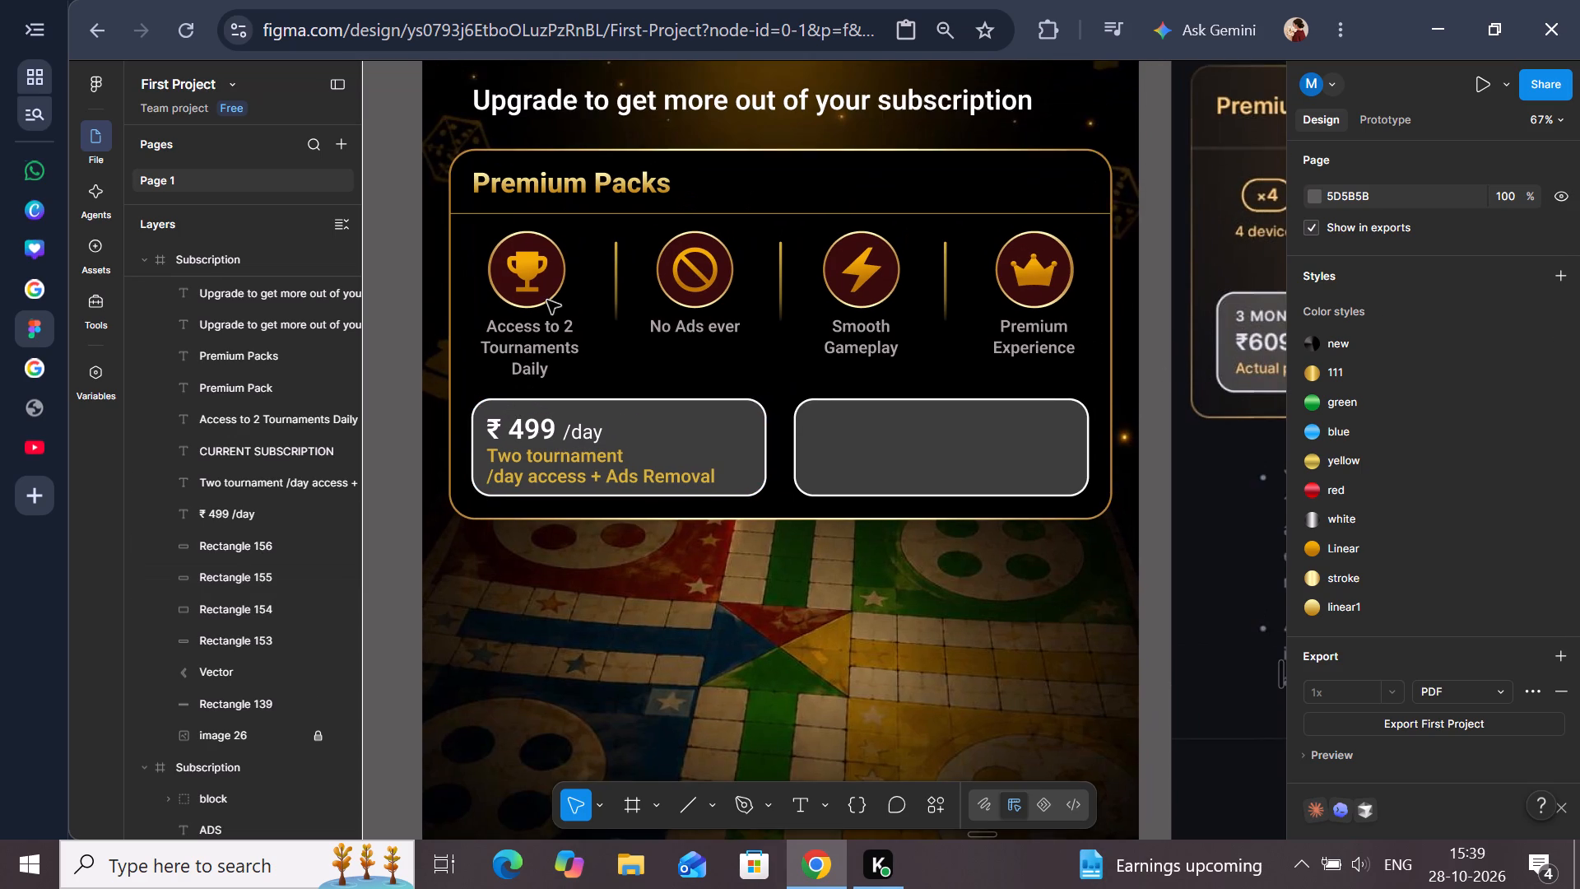
scroll(547, 300, up, 1)
scroll(1010, 379, right, 1)
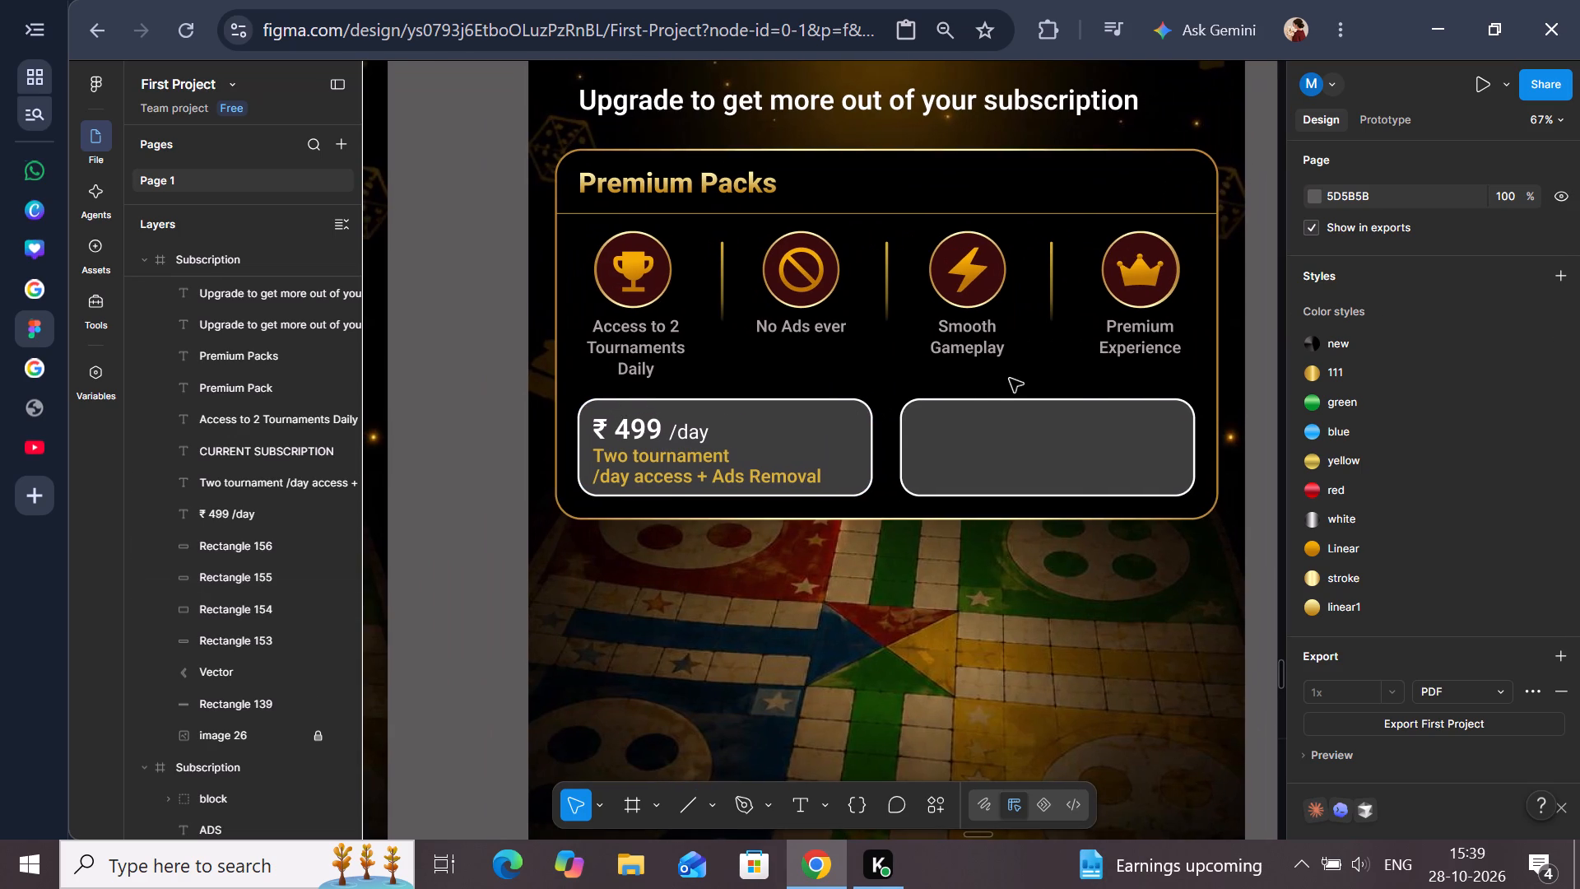
click(595, 261)
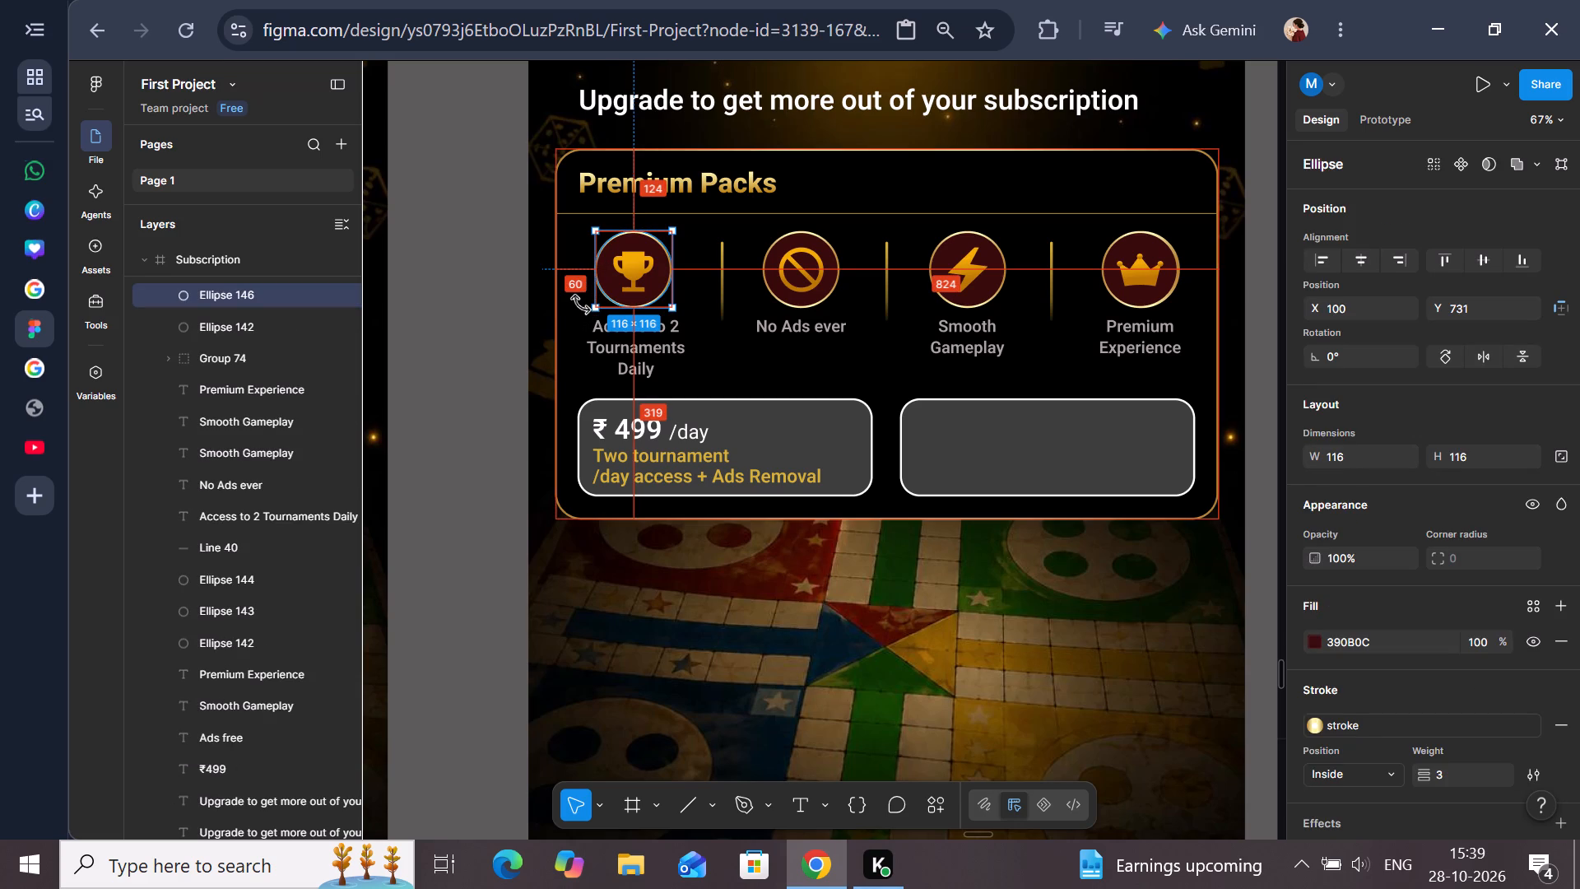
click(1264, 342)
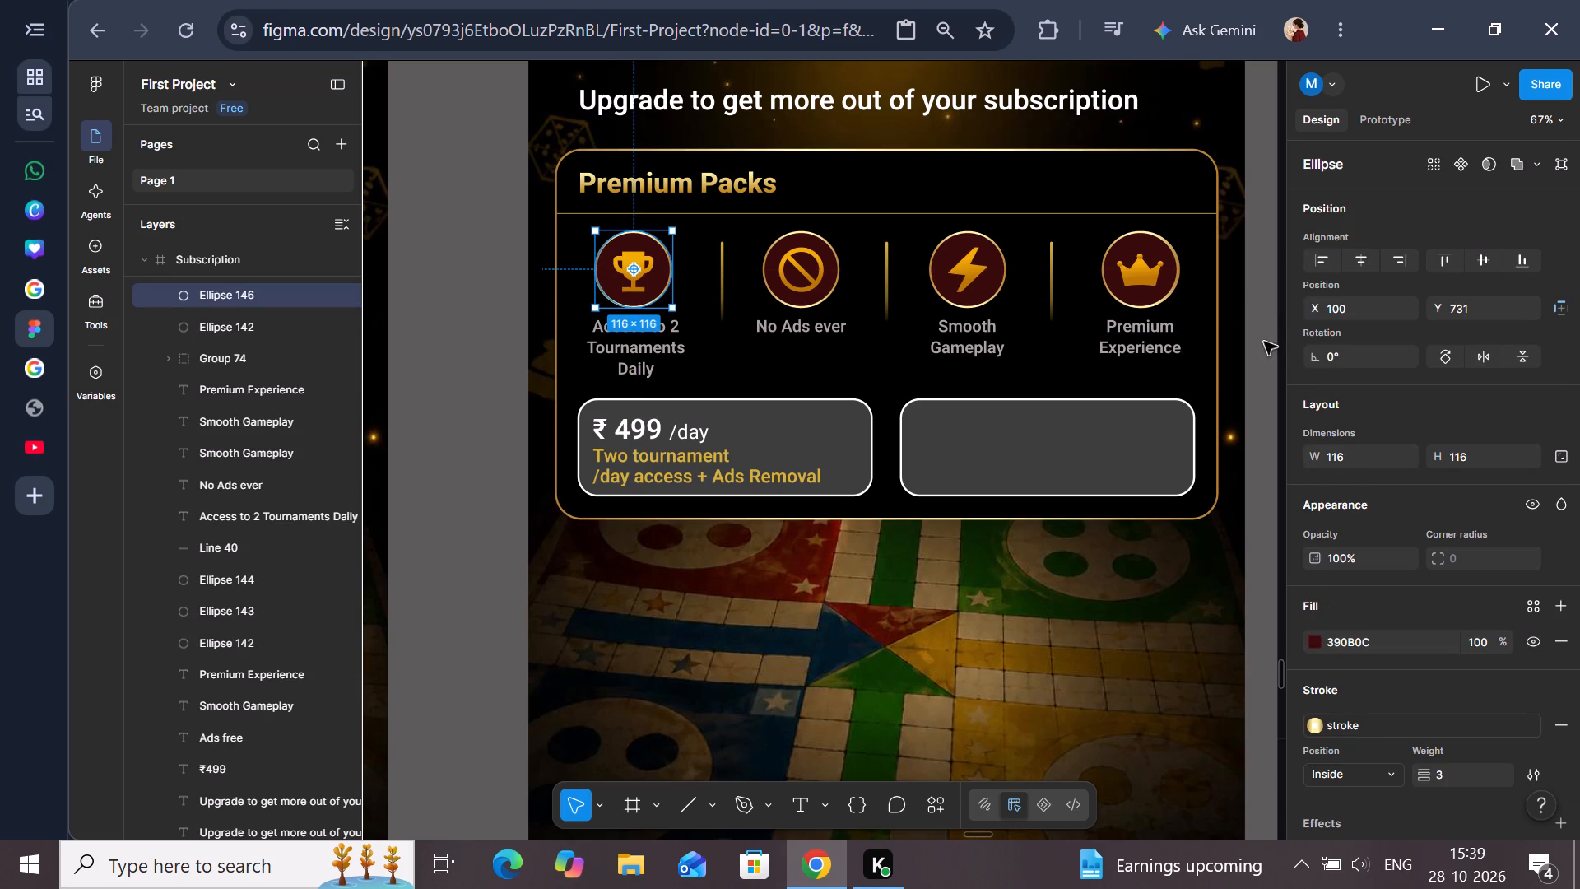
click(1160, 299)
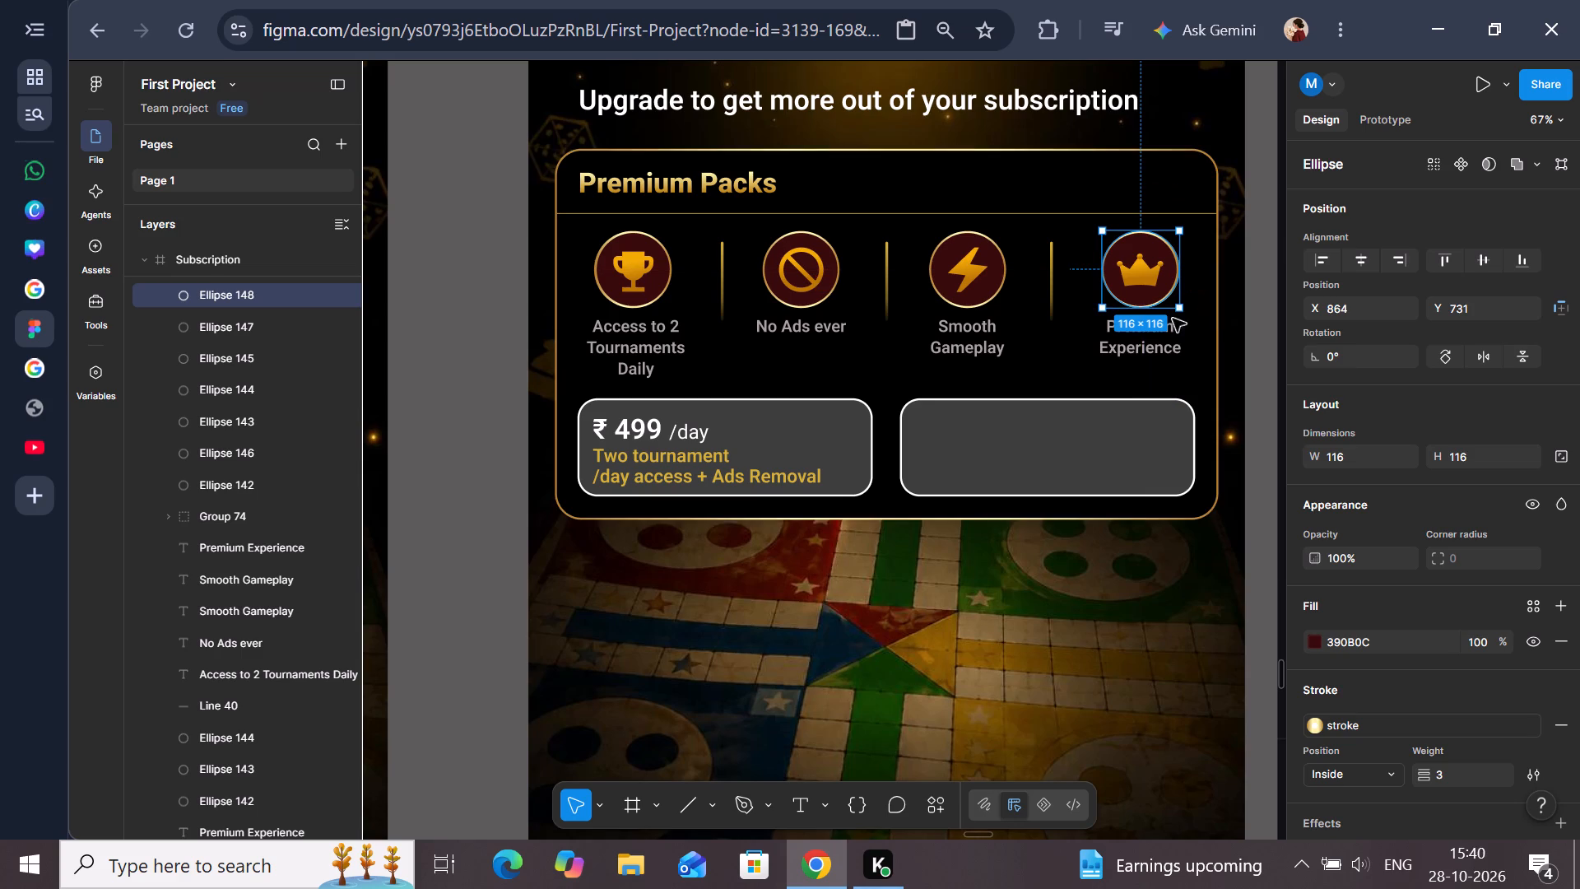
click(1152, 349)
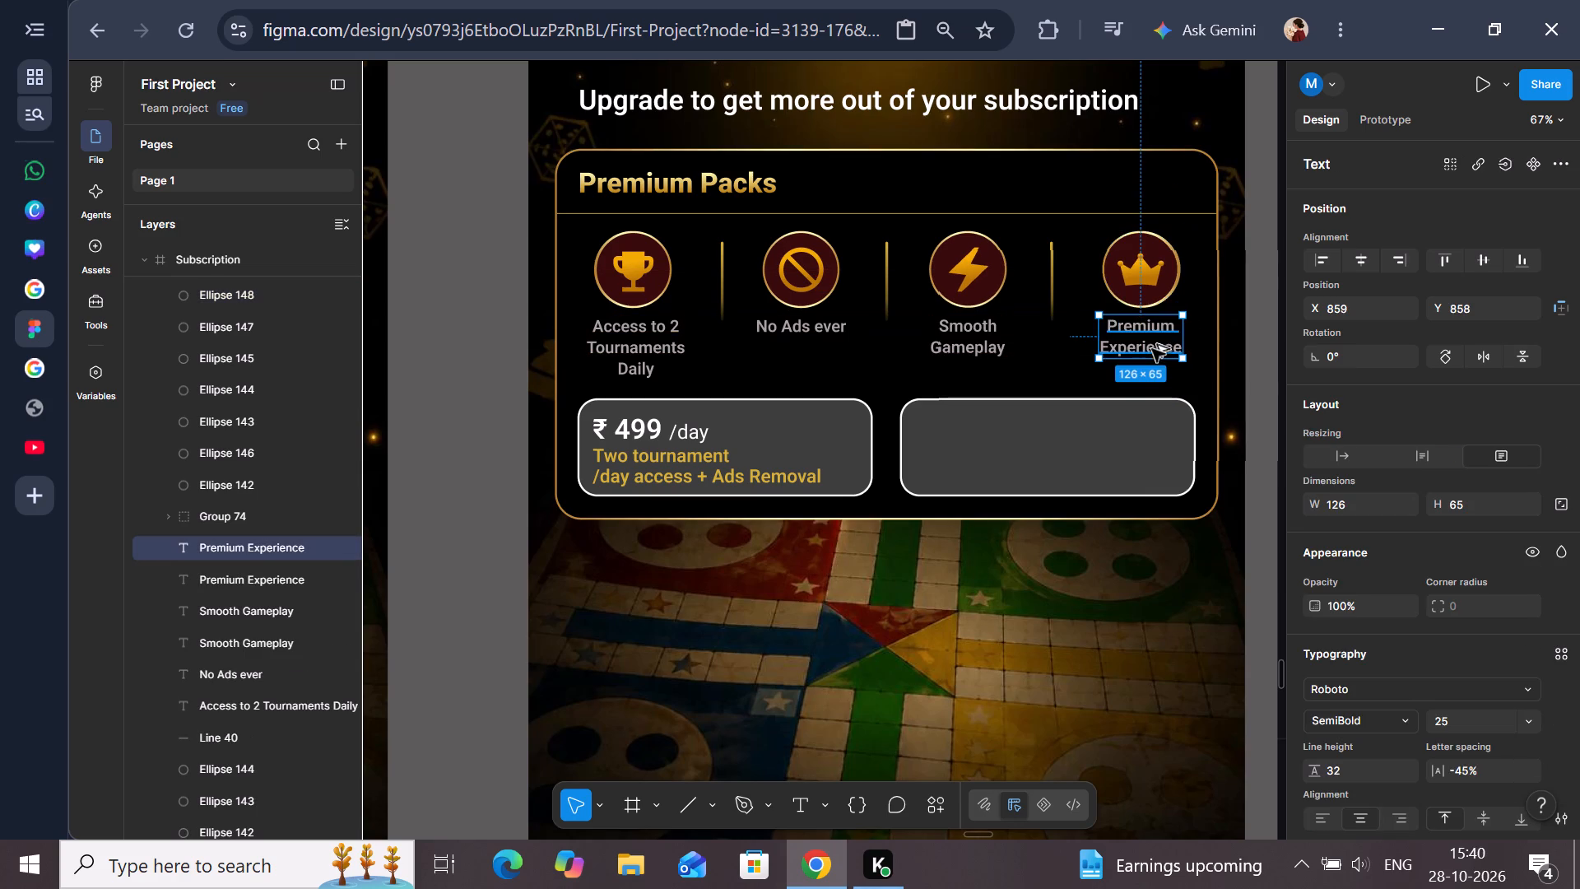
alt+click(1149, 297)
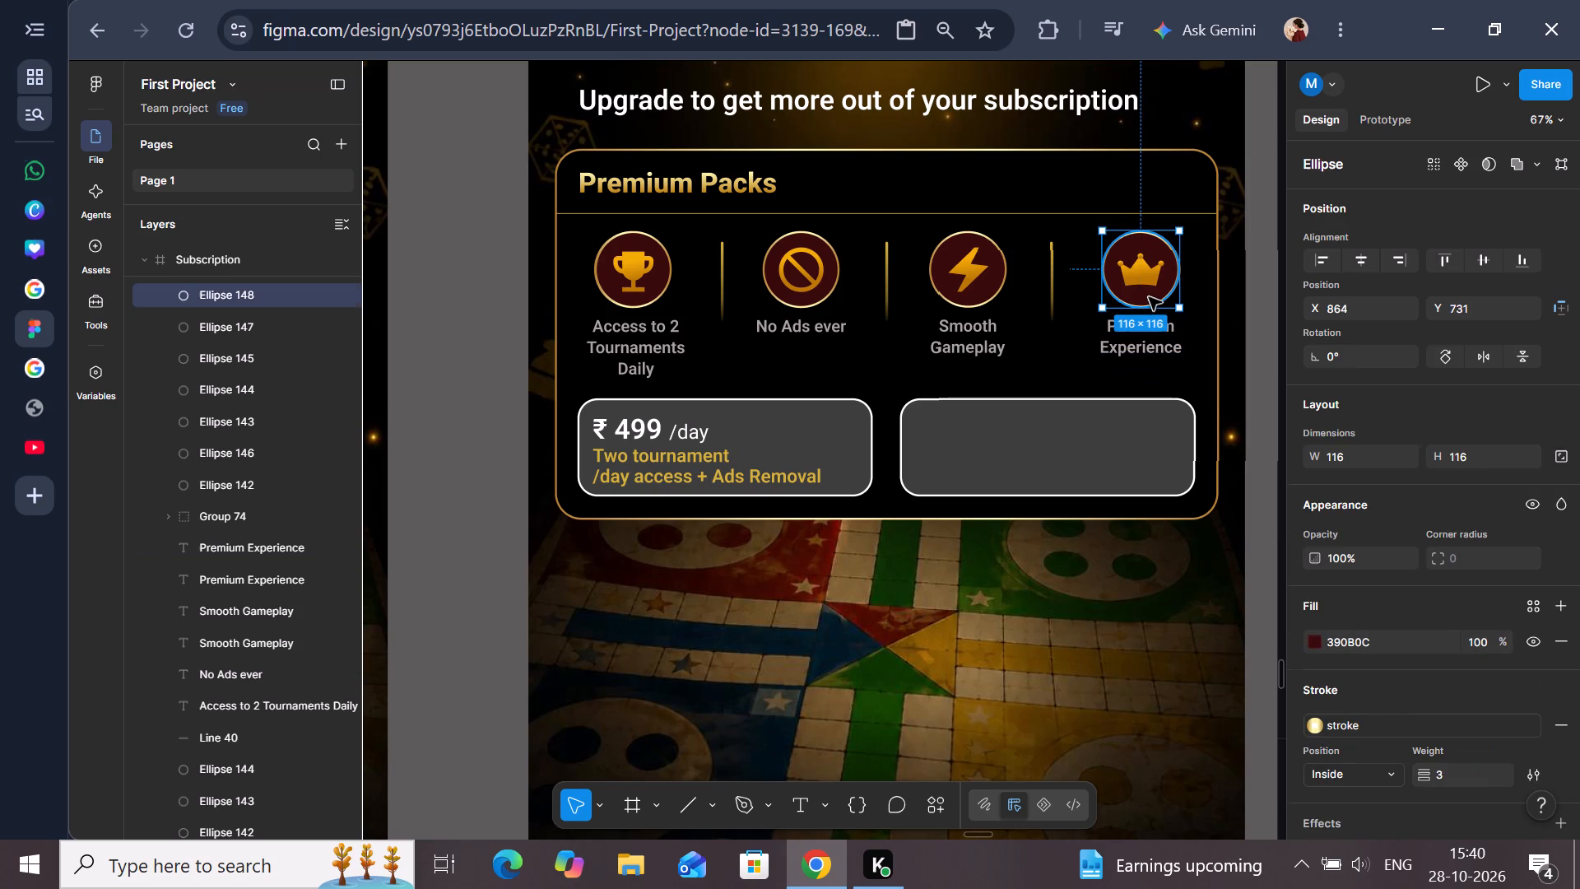
shift+click(1155, 340)
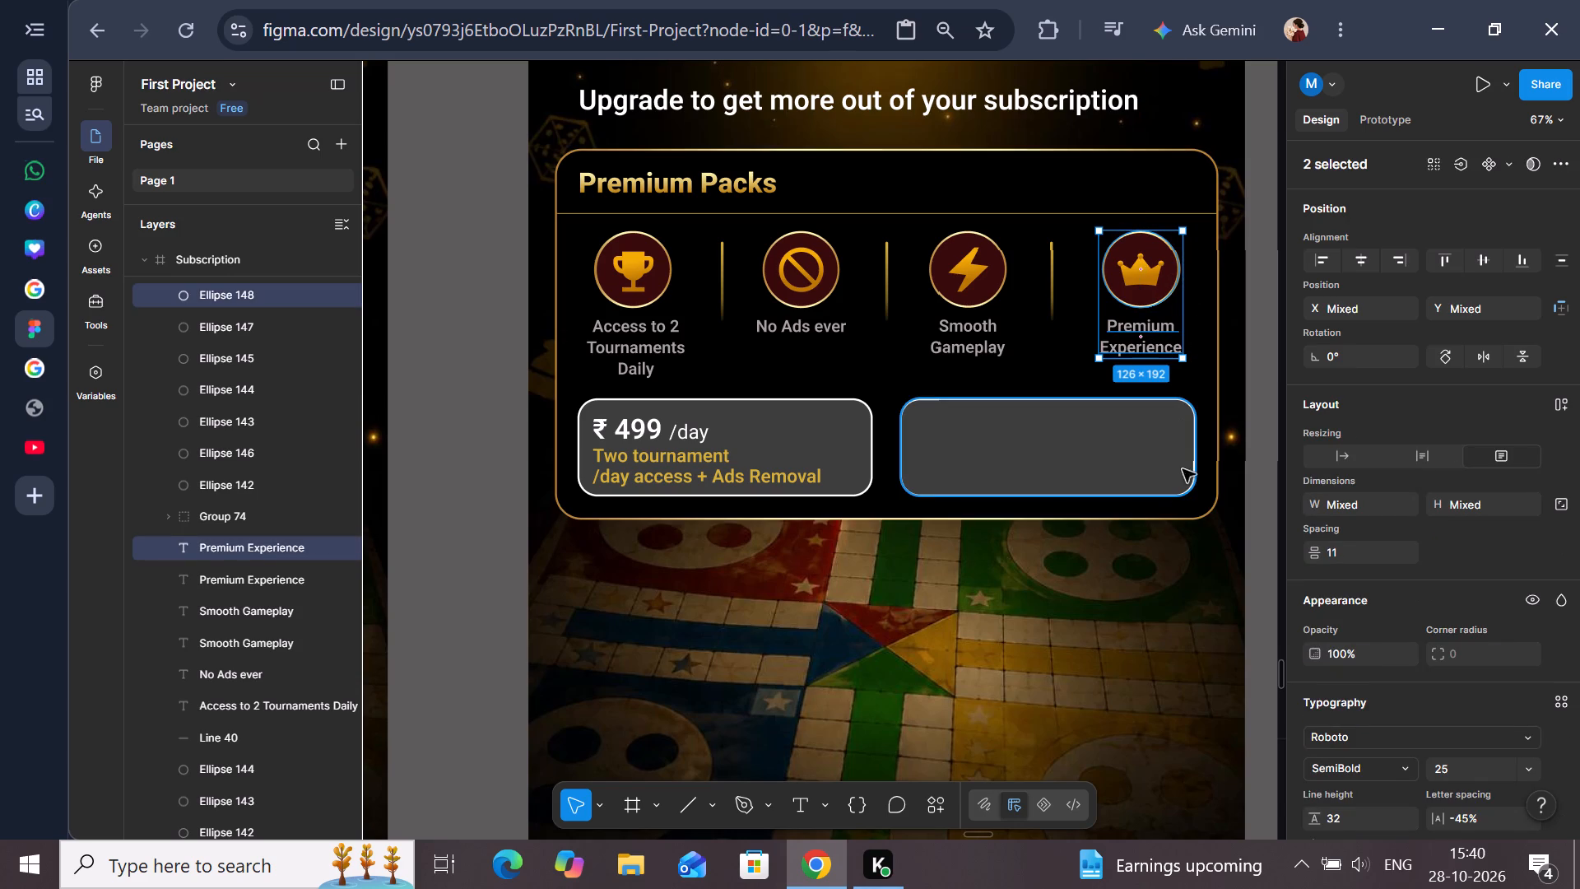
click(829, 442)
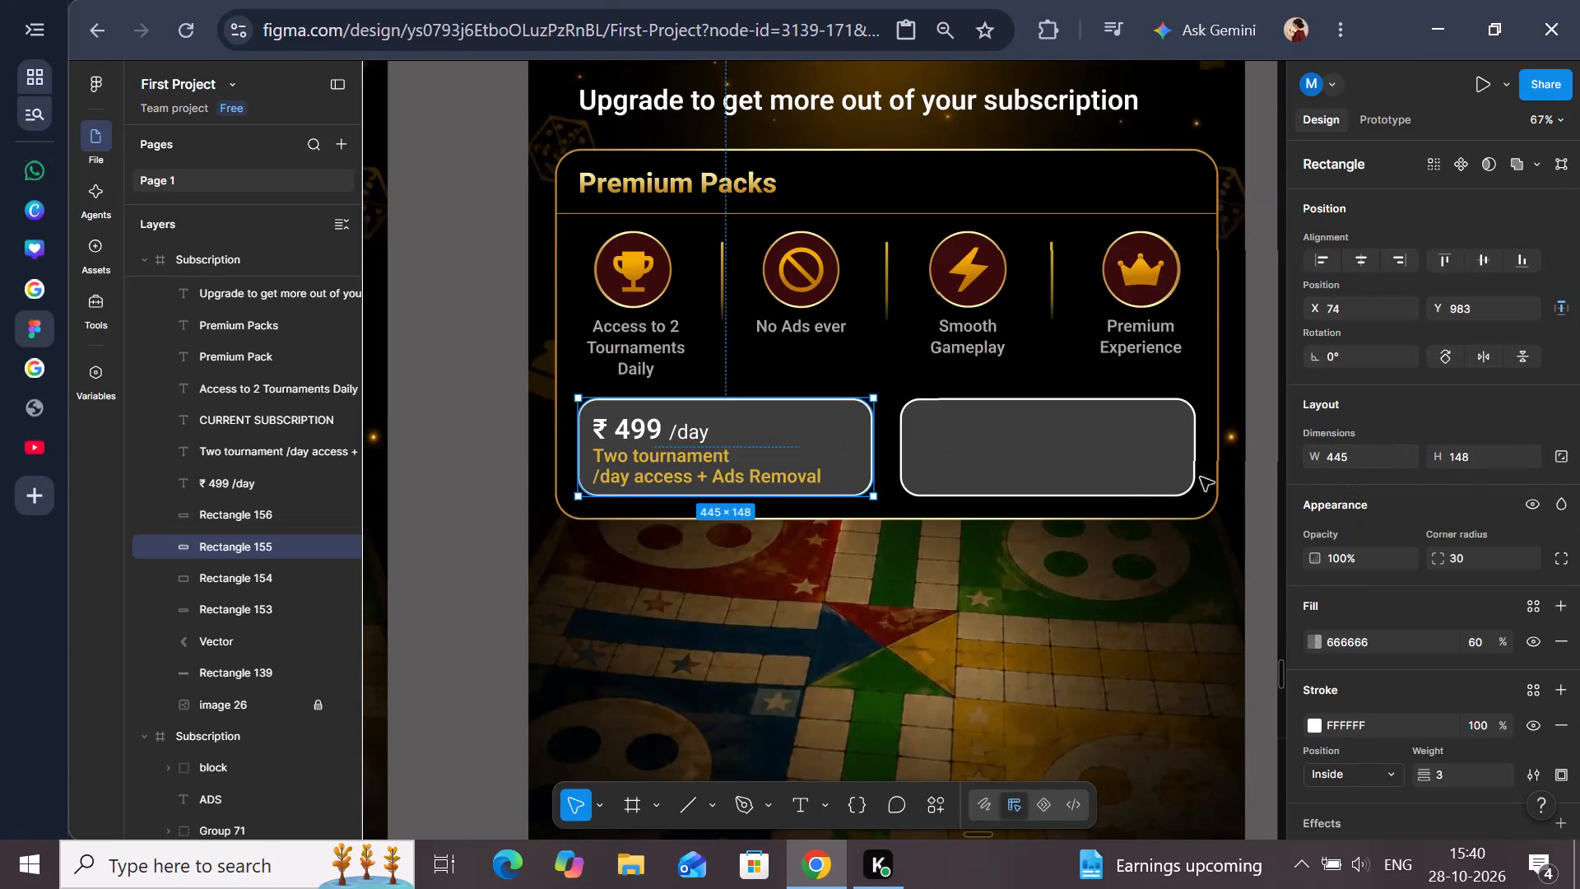
click(1124, 479)
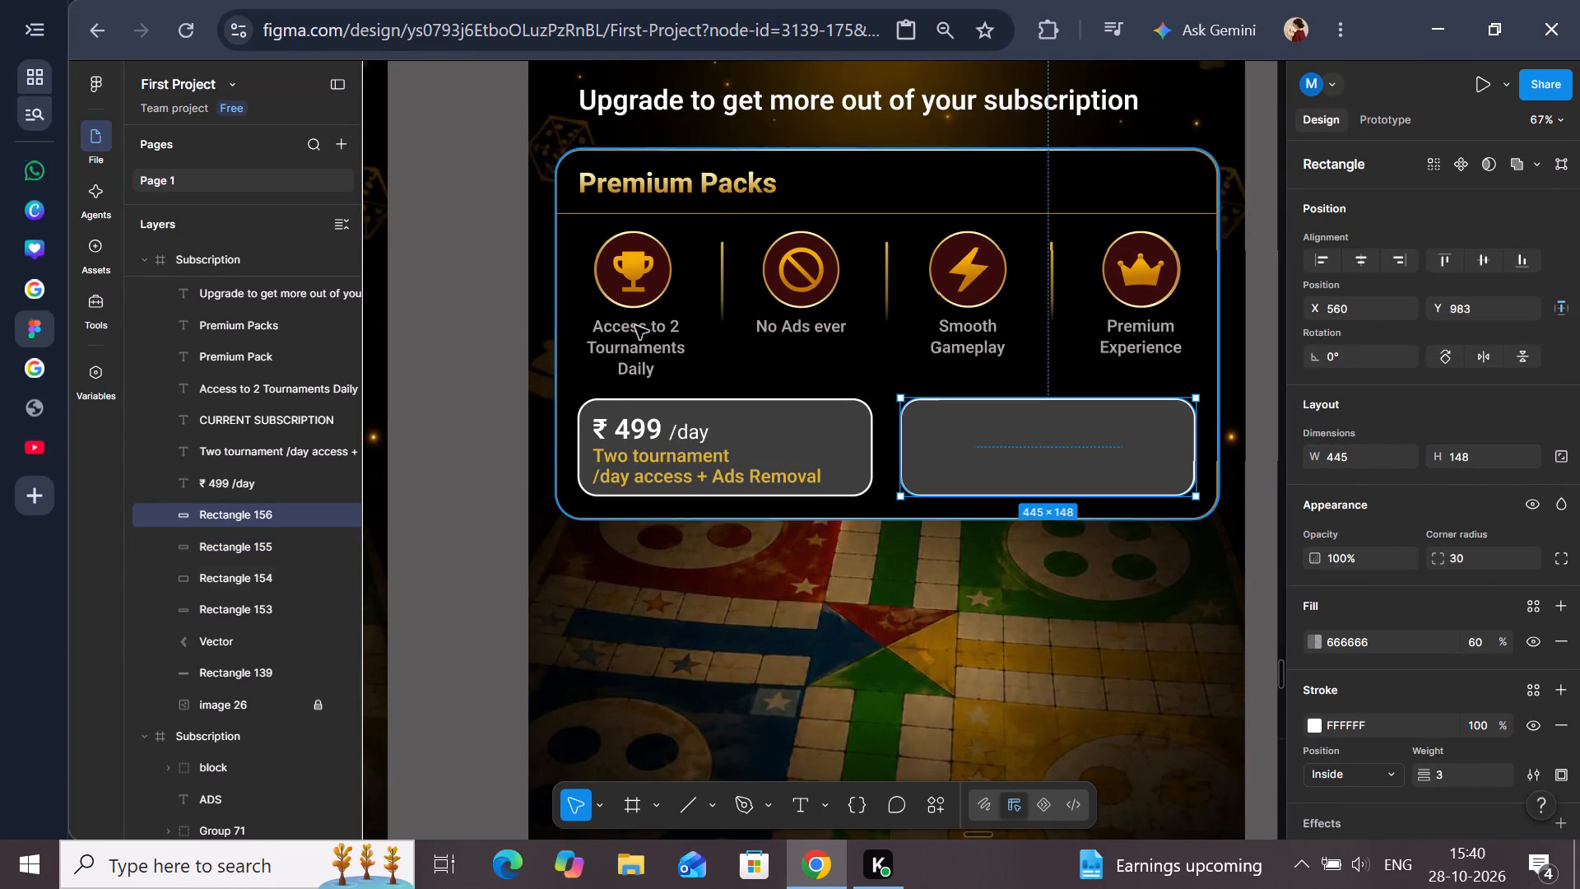
shift+click(597, 353)
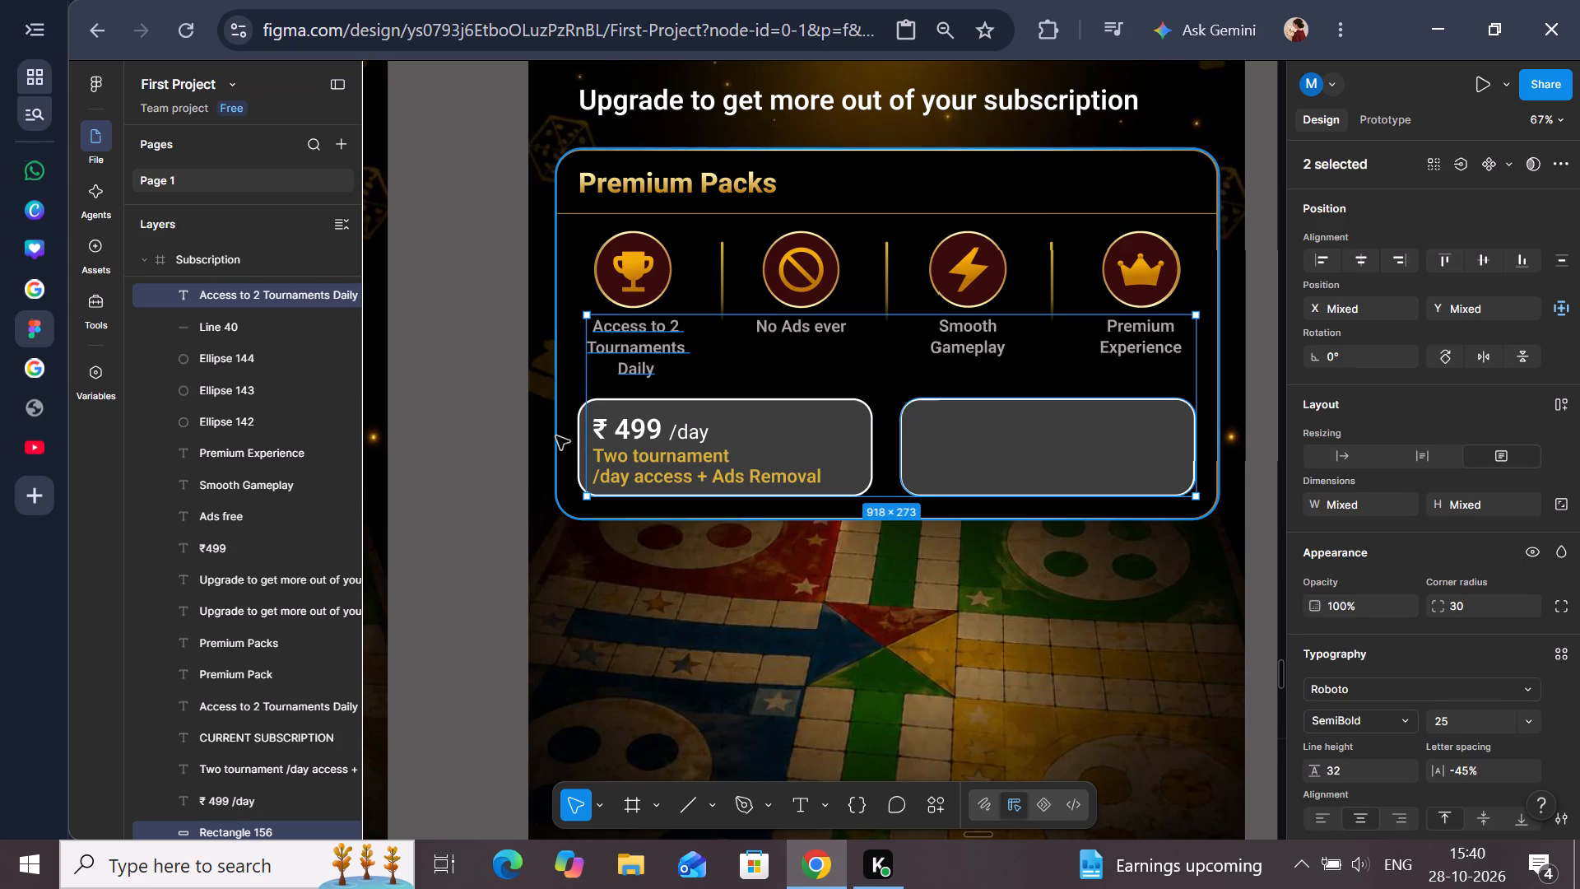
click(588, 182)
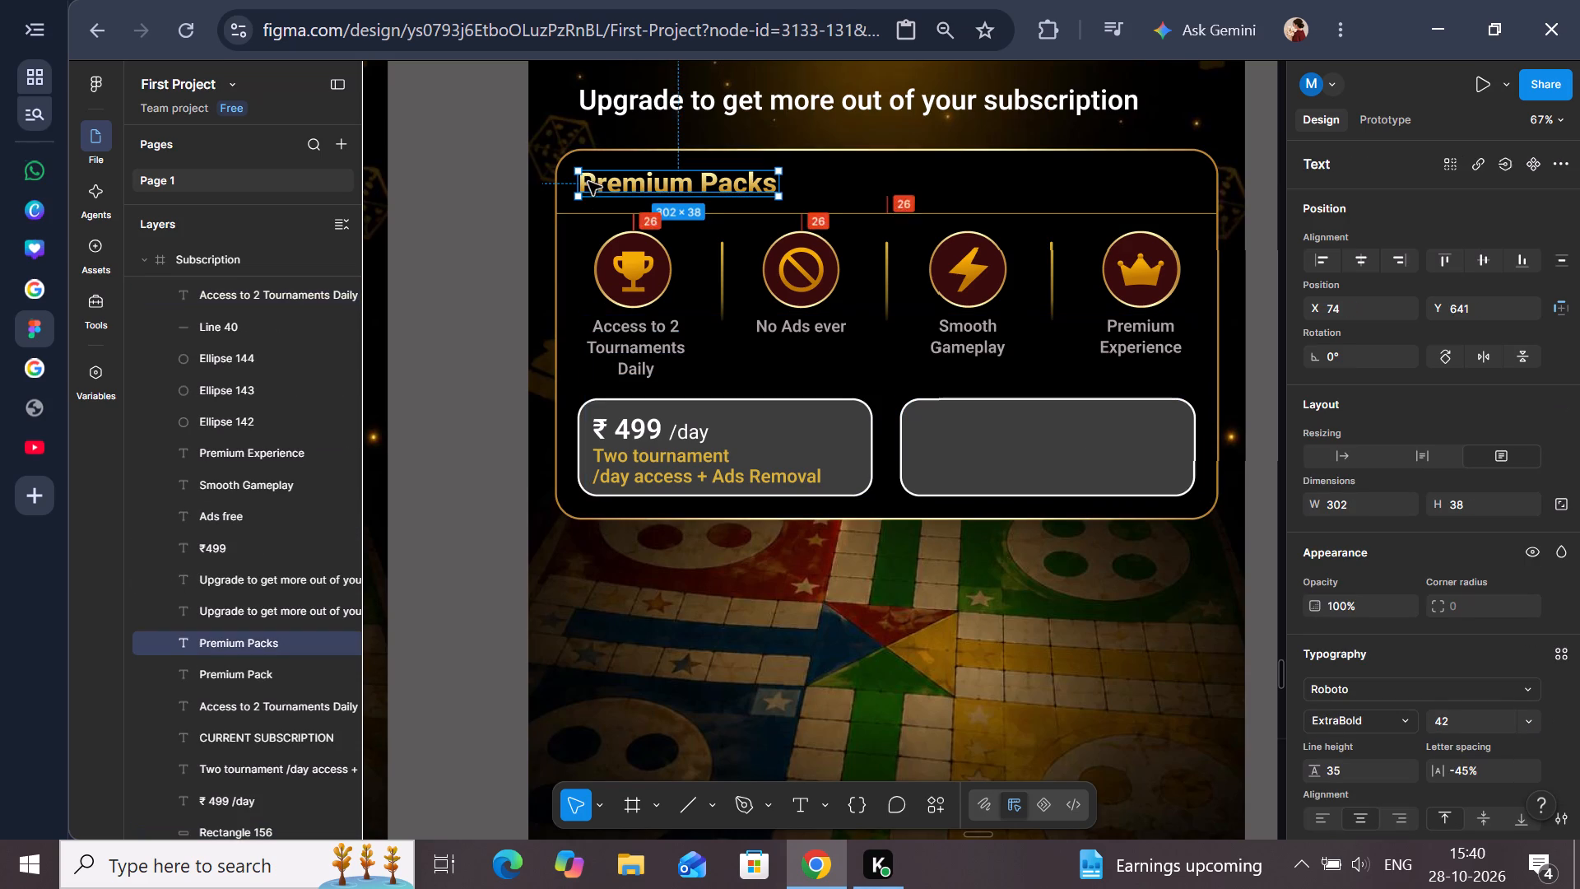
shift+click(578, 448)
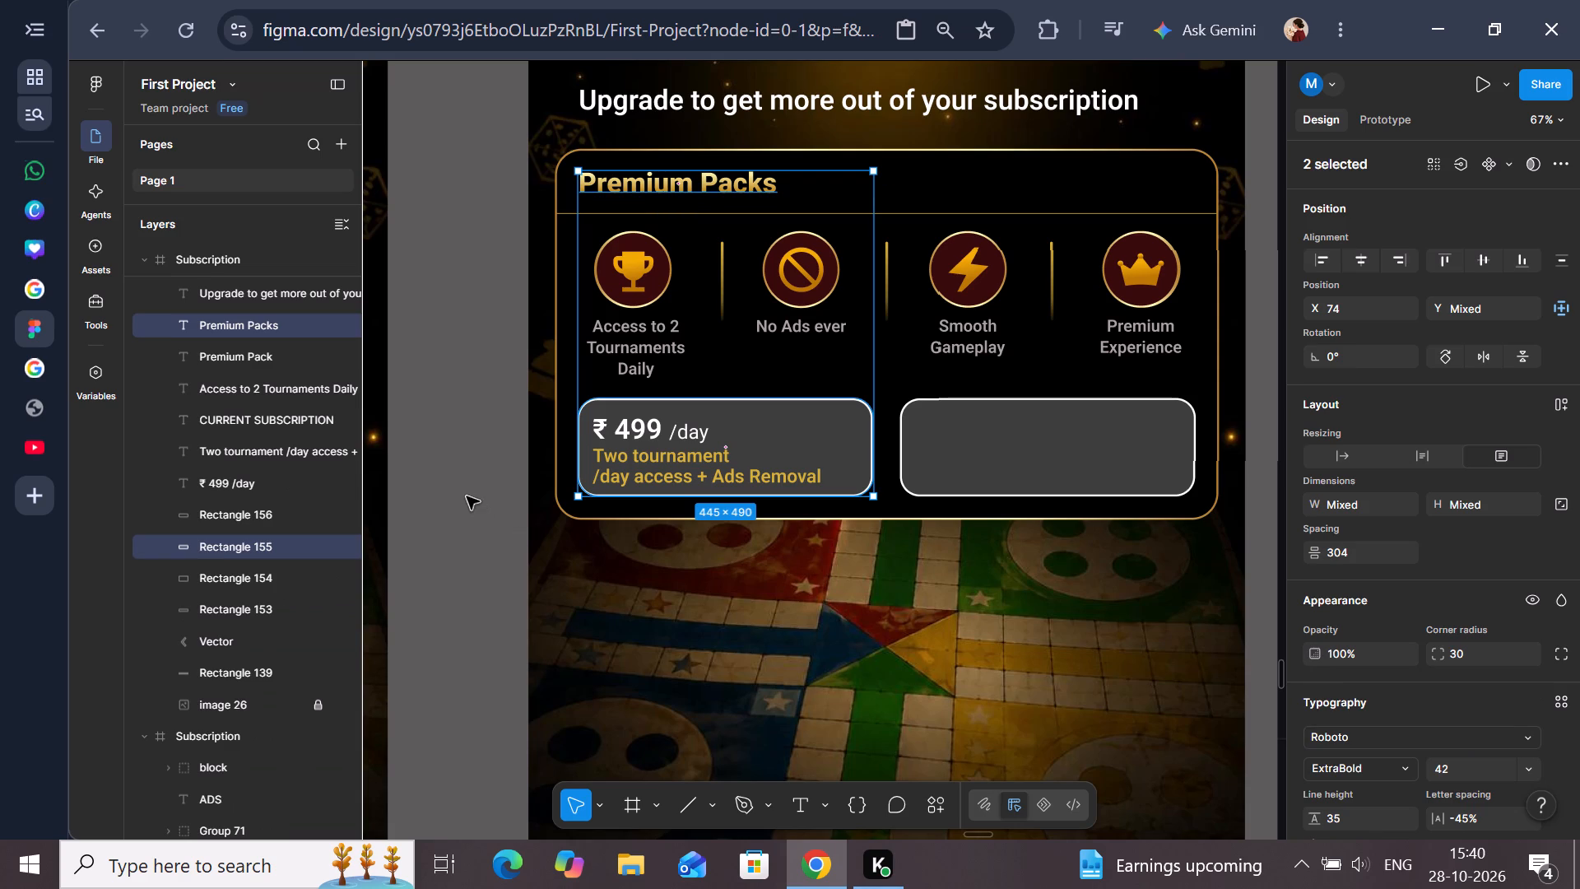
click(439, 496)
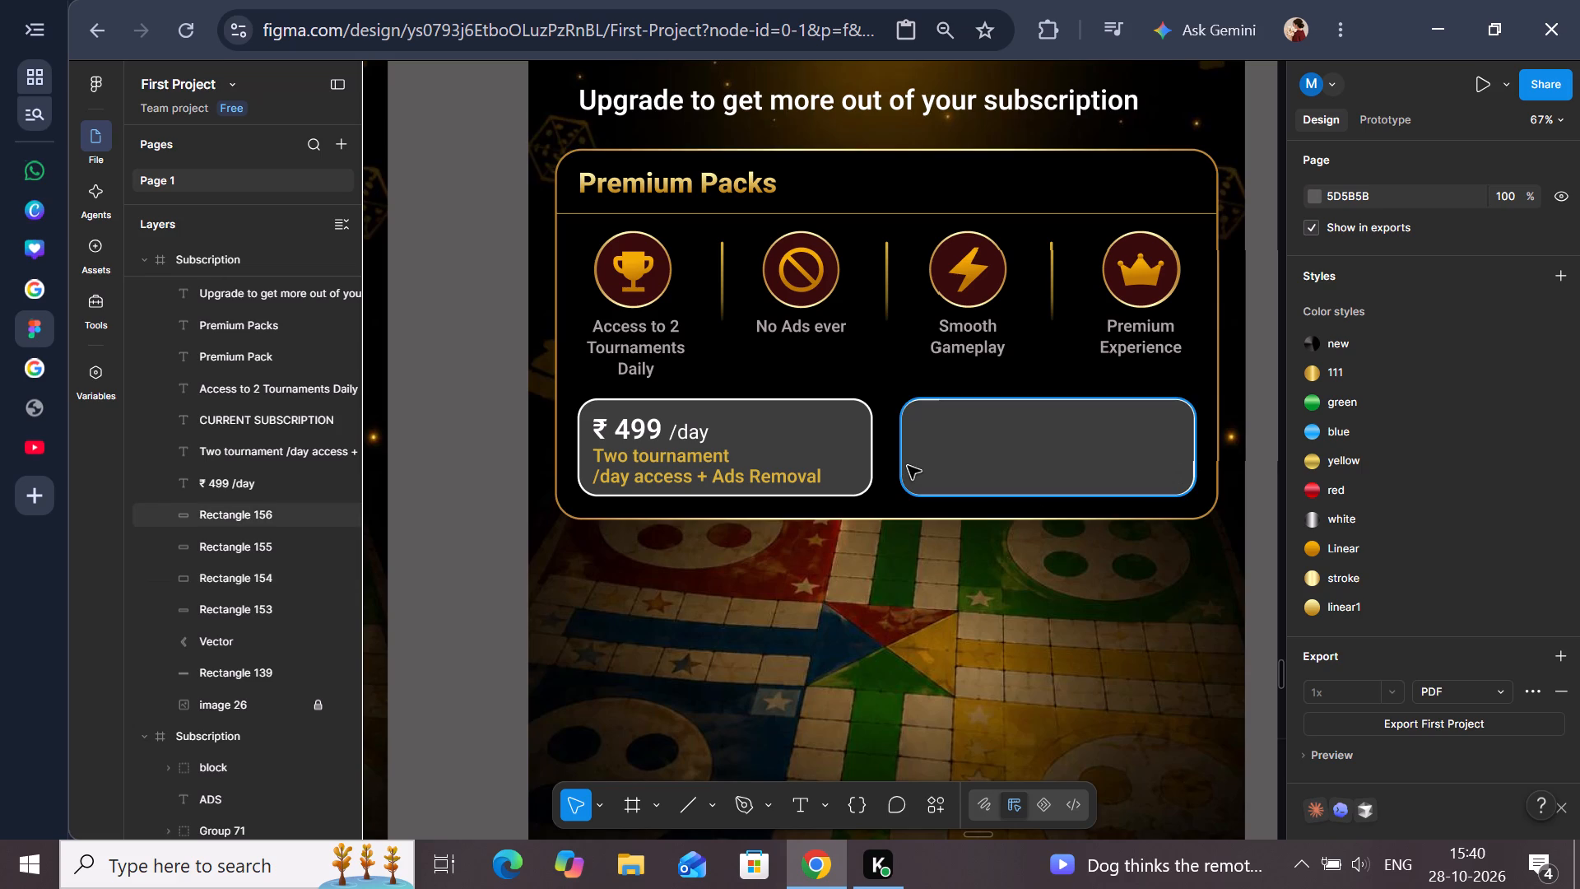
Widen the ₹ 499 /day box toward the empty second plan box to a width of 464.
click(853, 449)
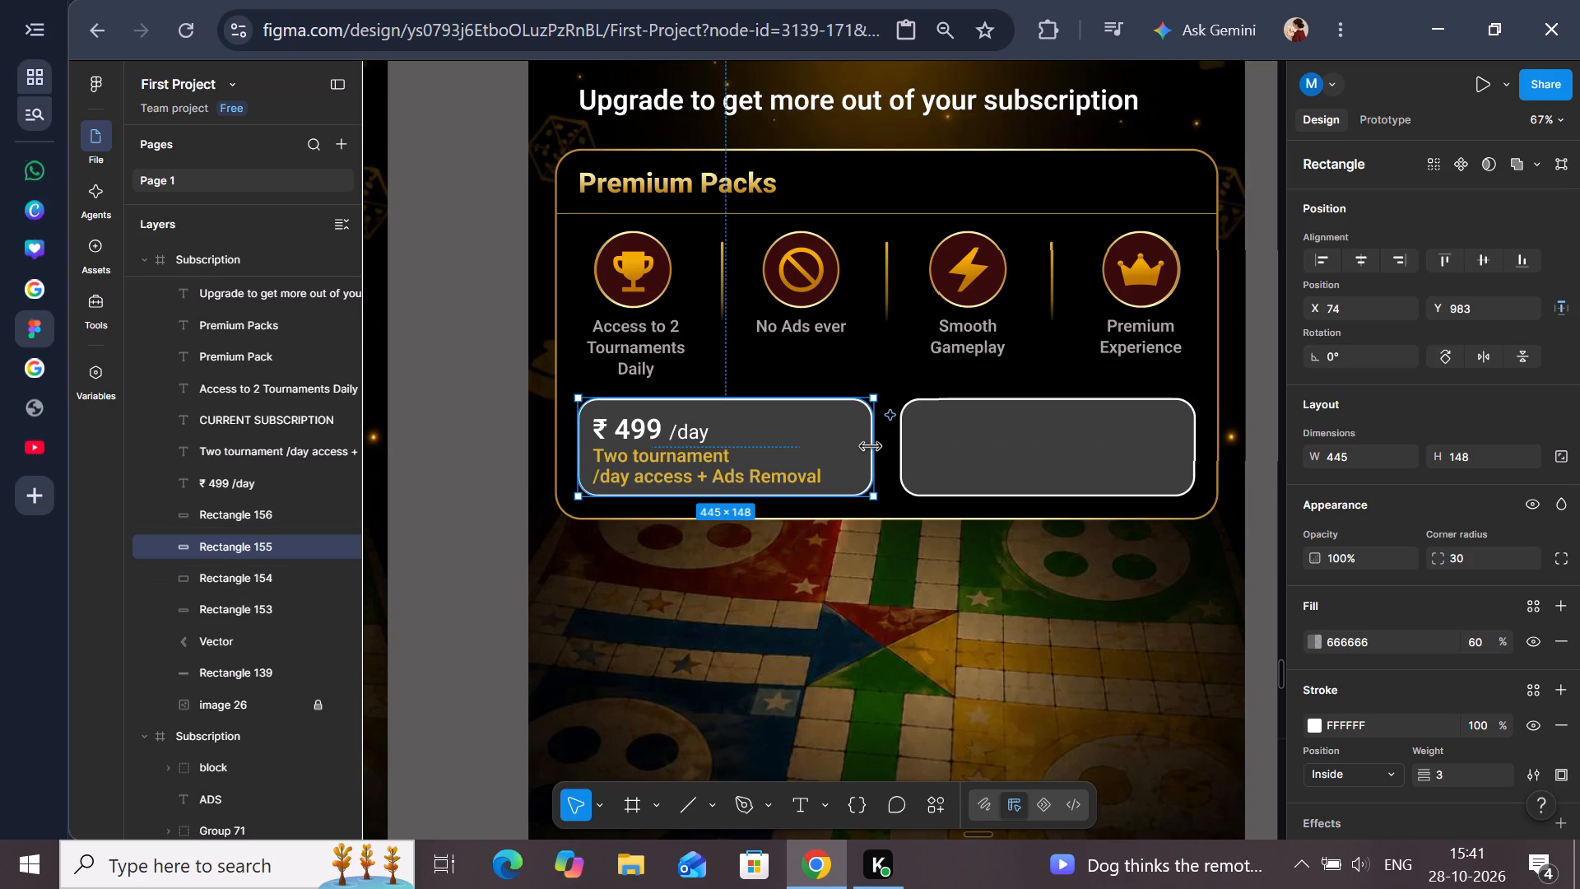
drag(870, 446, 882, 447)
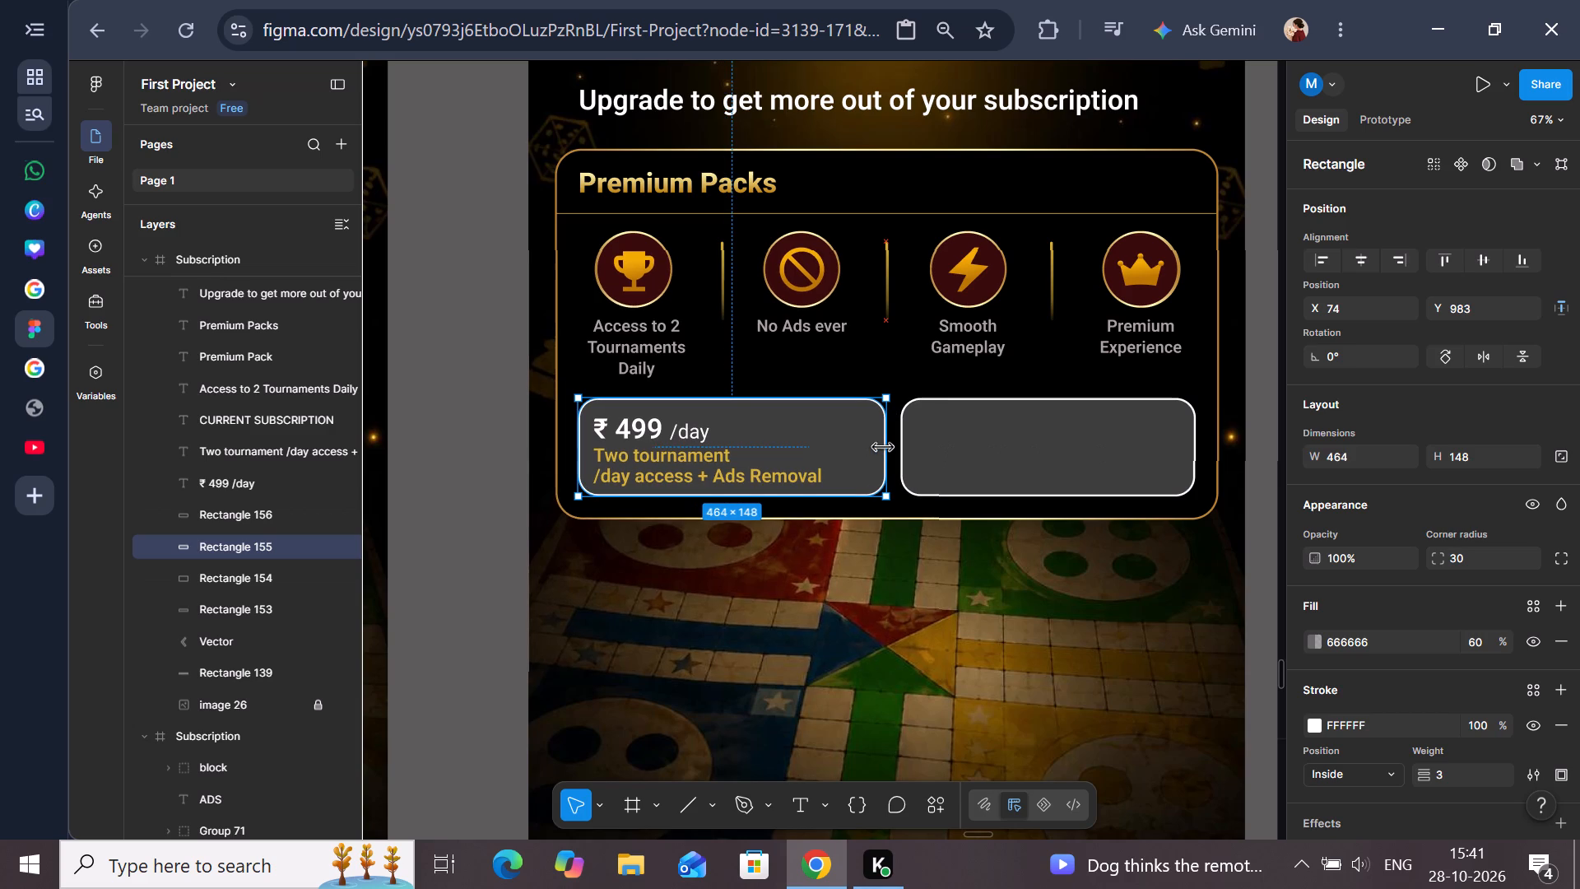
drag(882, 447, 881, 447)
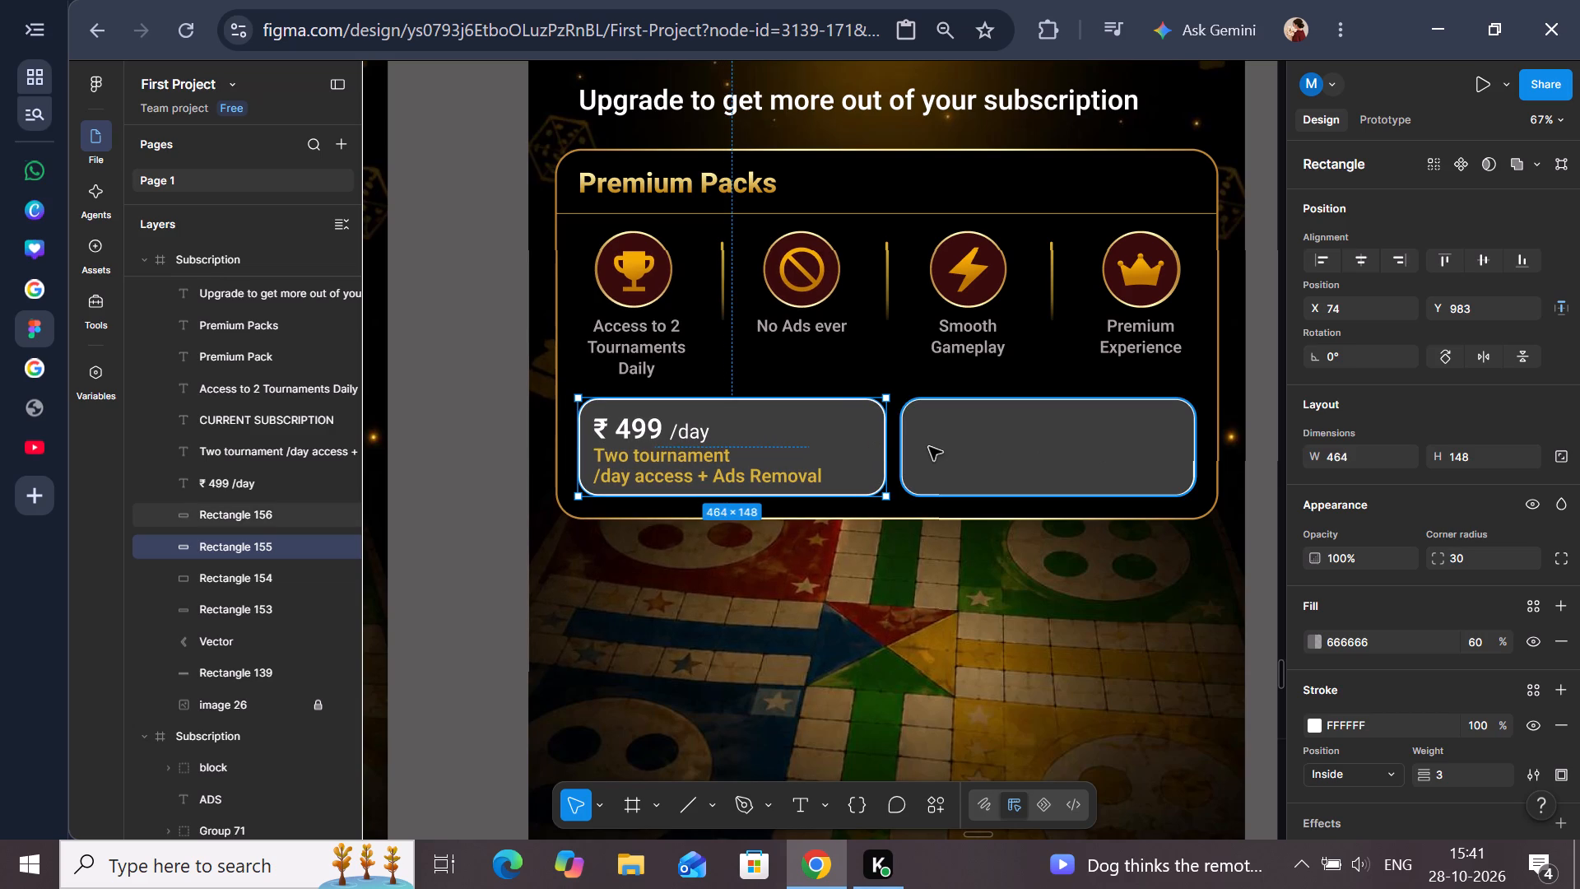
Set the empty second plan box's width to 464.
click(929, 447)
click(1363, 459)
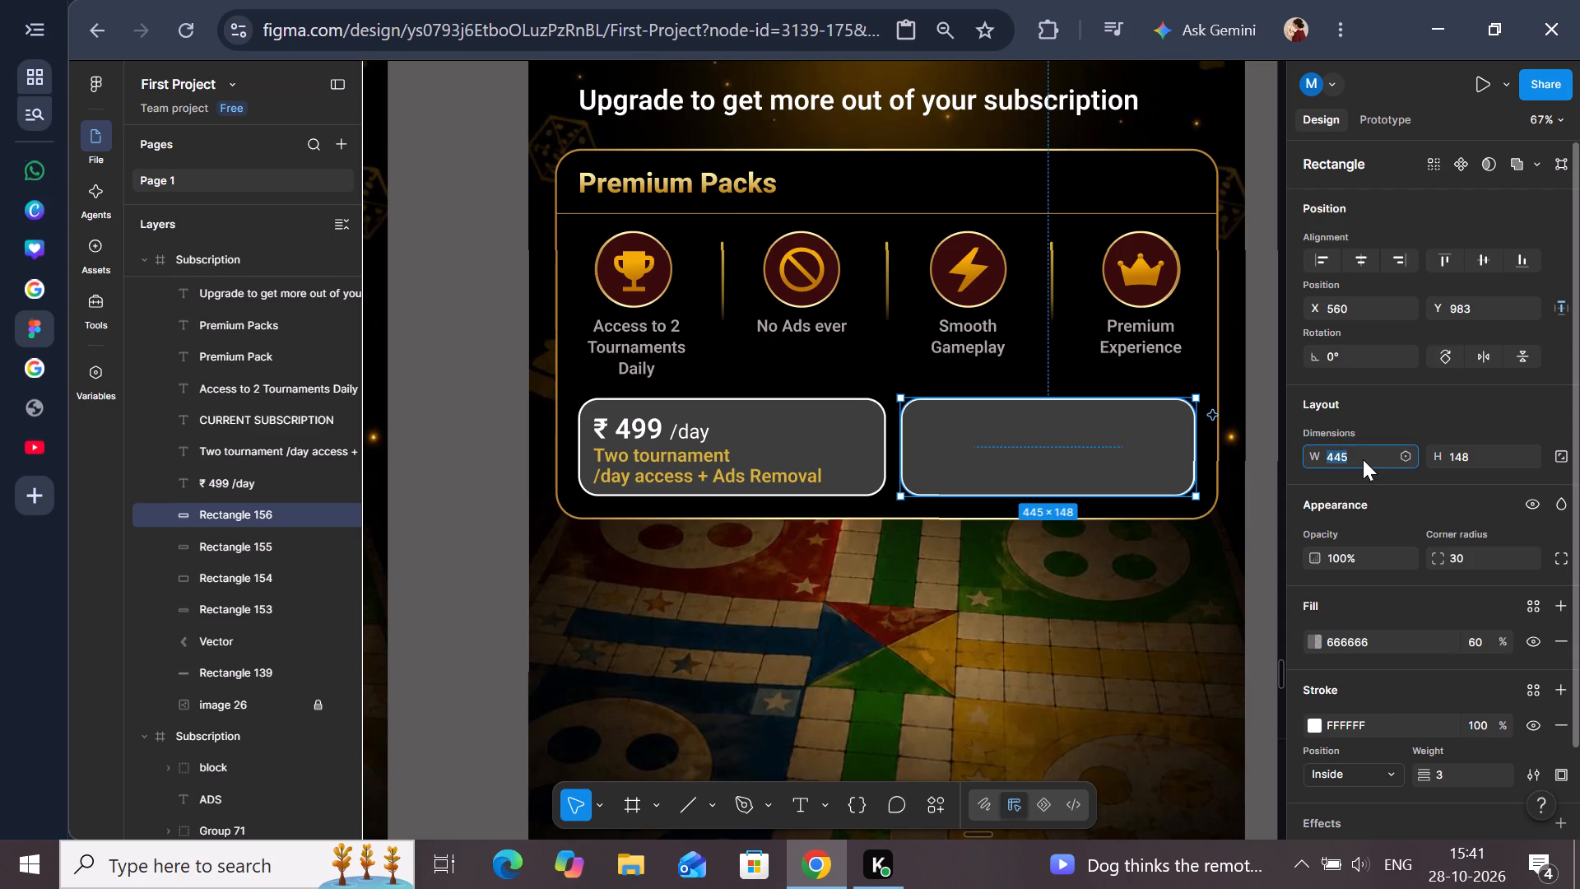
key(BackSpace)
text(464)
key(Return)
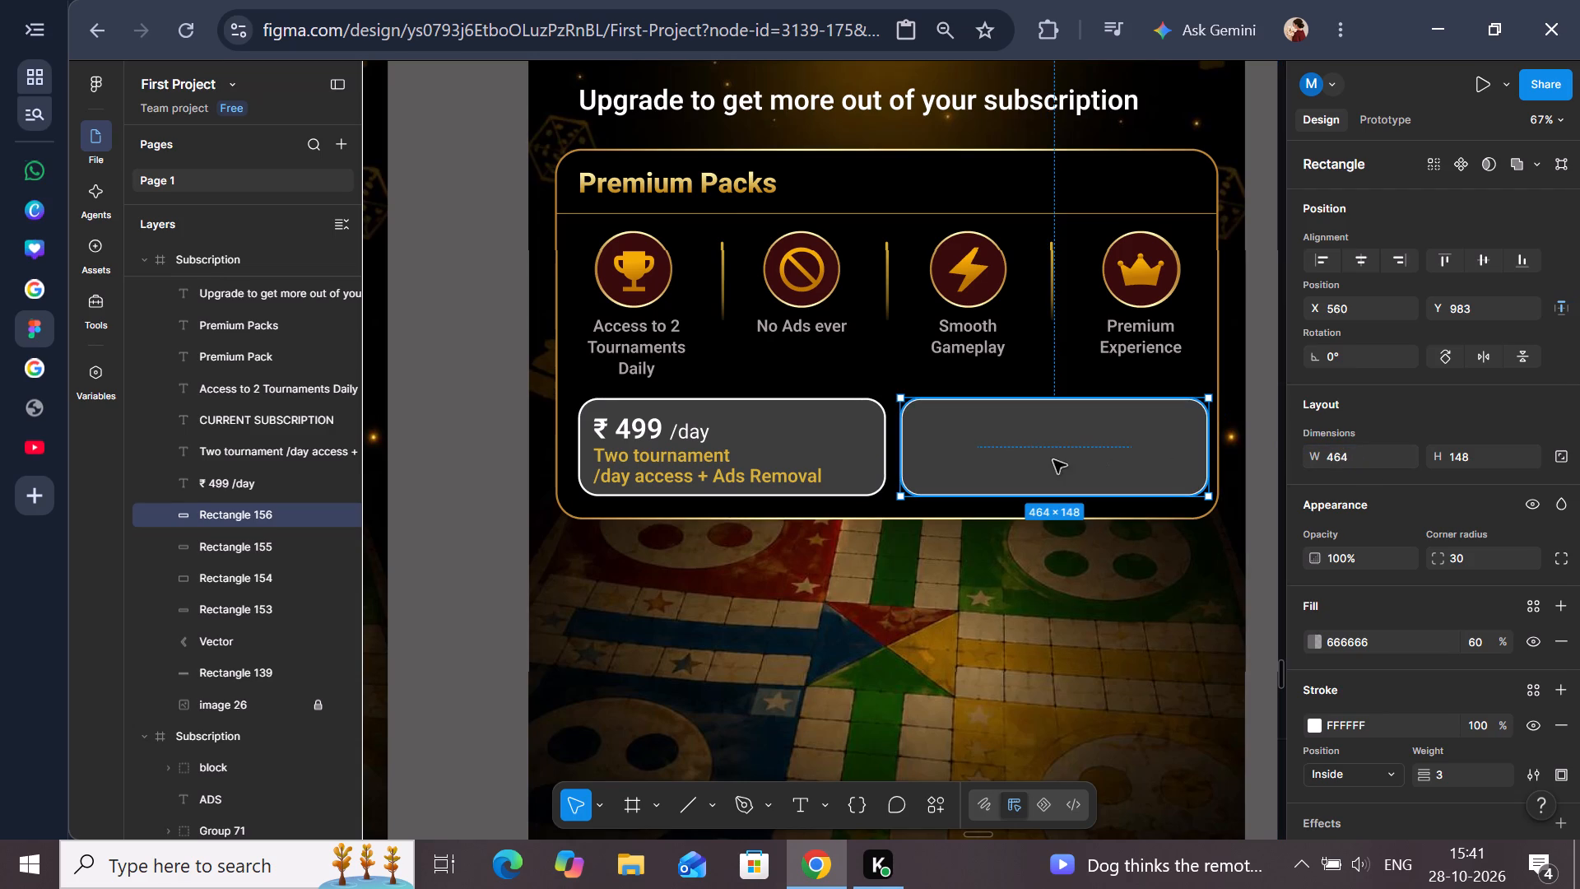
Group the two plan boxes and centre the group horizontally in the Subscription frame.
shift+click(858, 455)
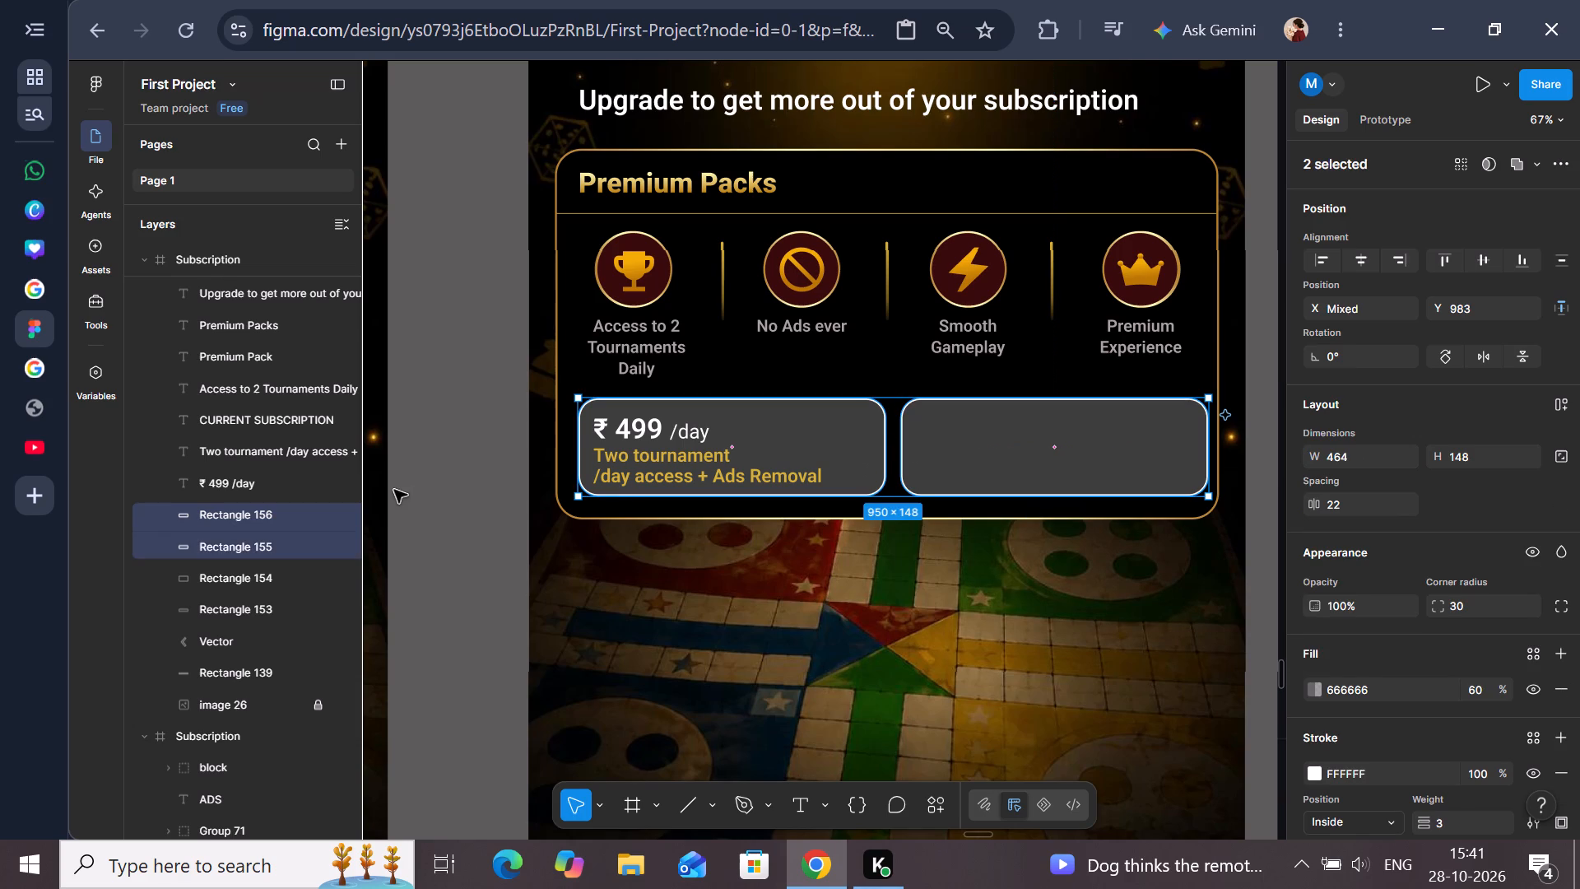
click(453, 492)
shift+click(874, 441)
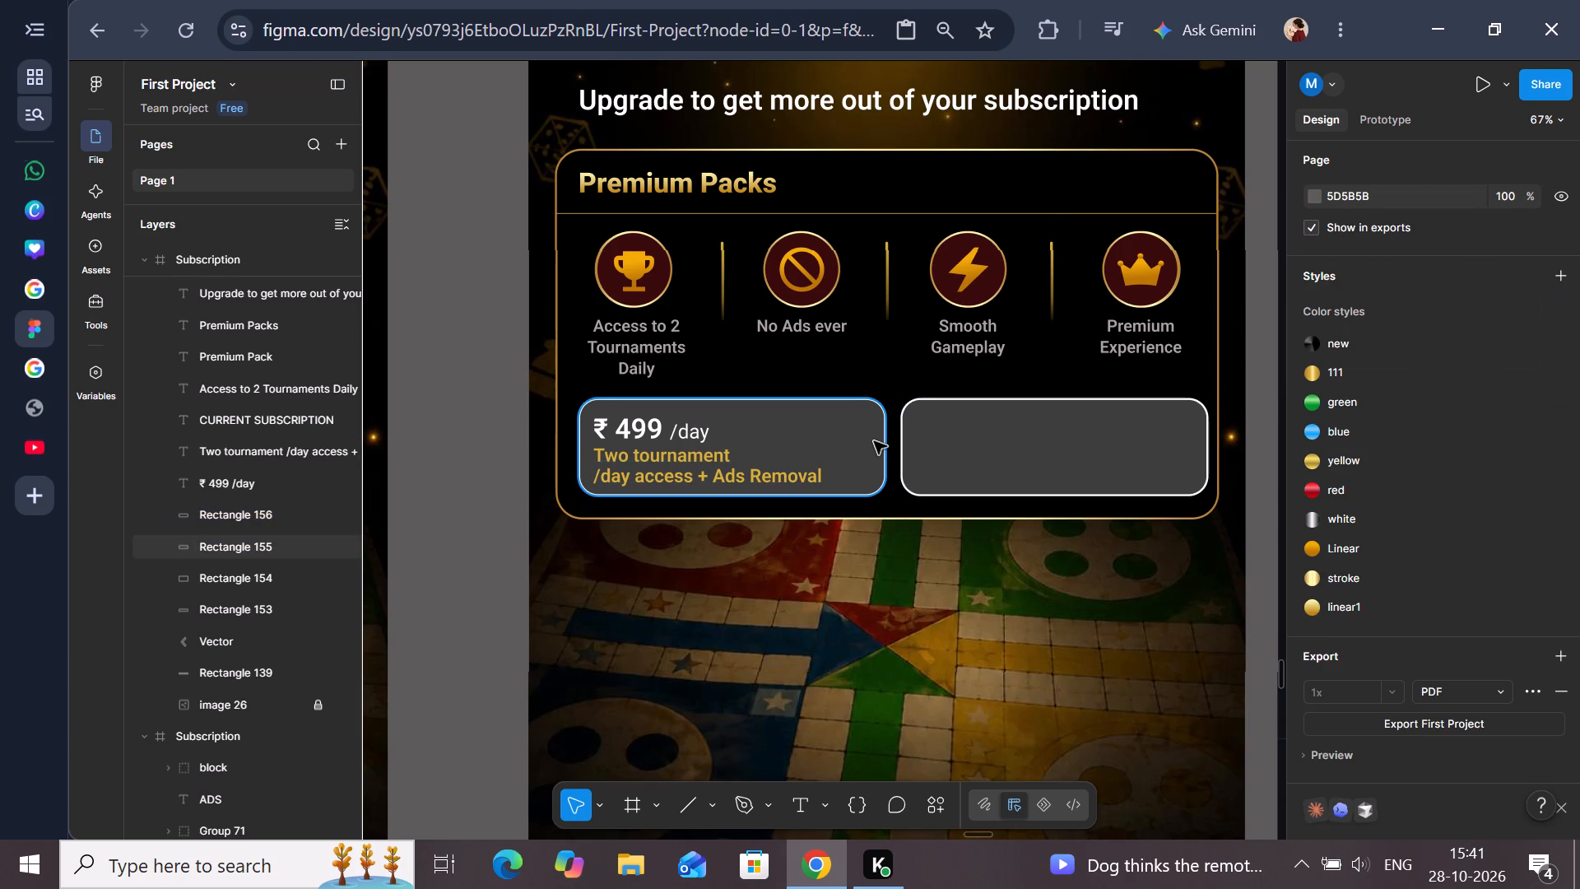
shift+click(952, 441)
right_click(952, 441)
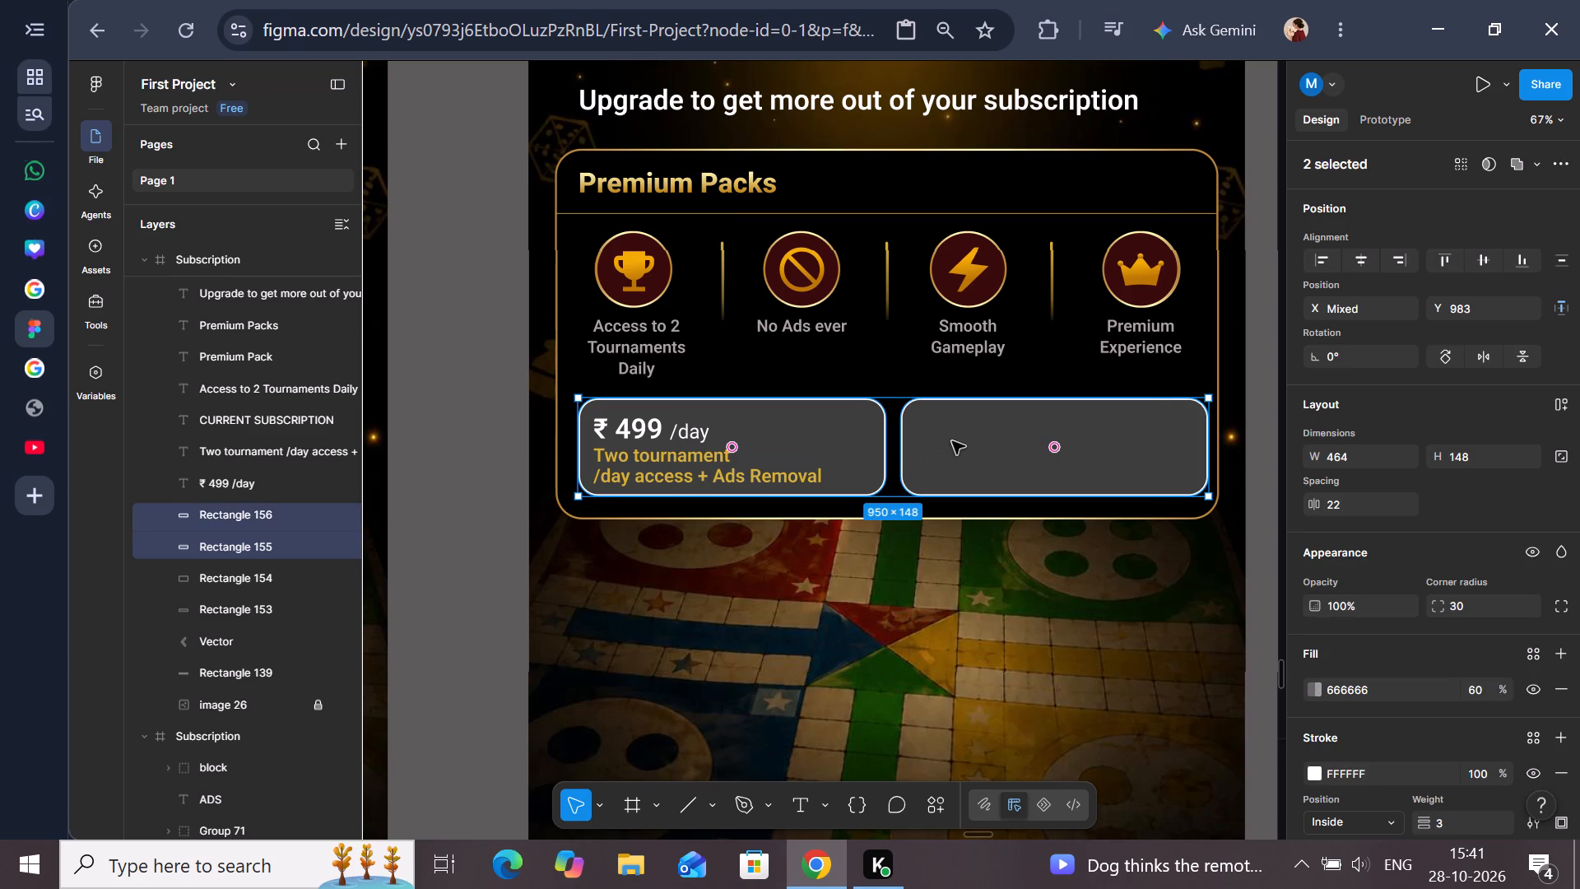
click(1015, 386)
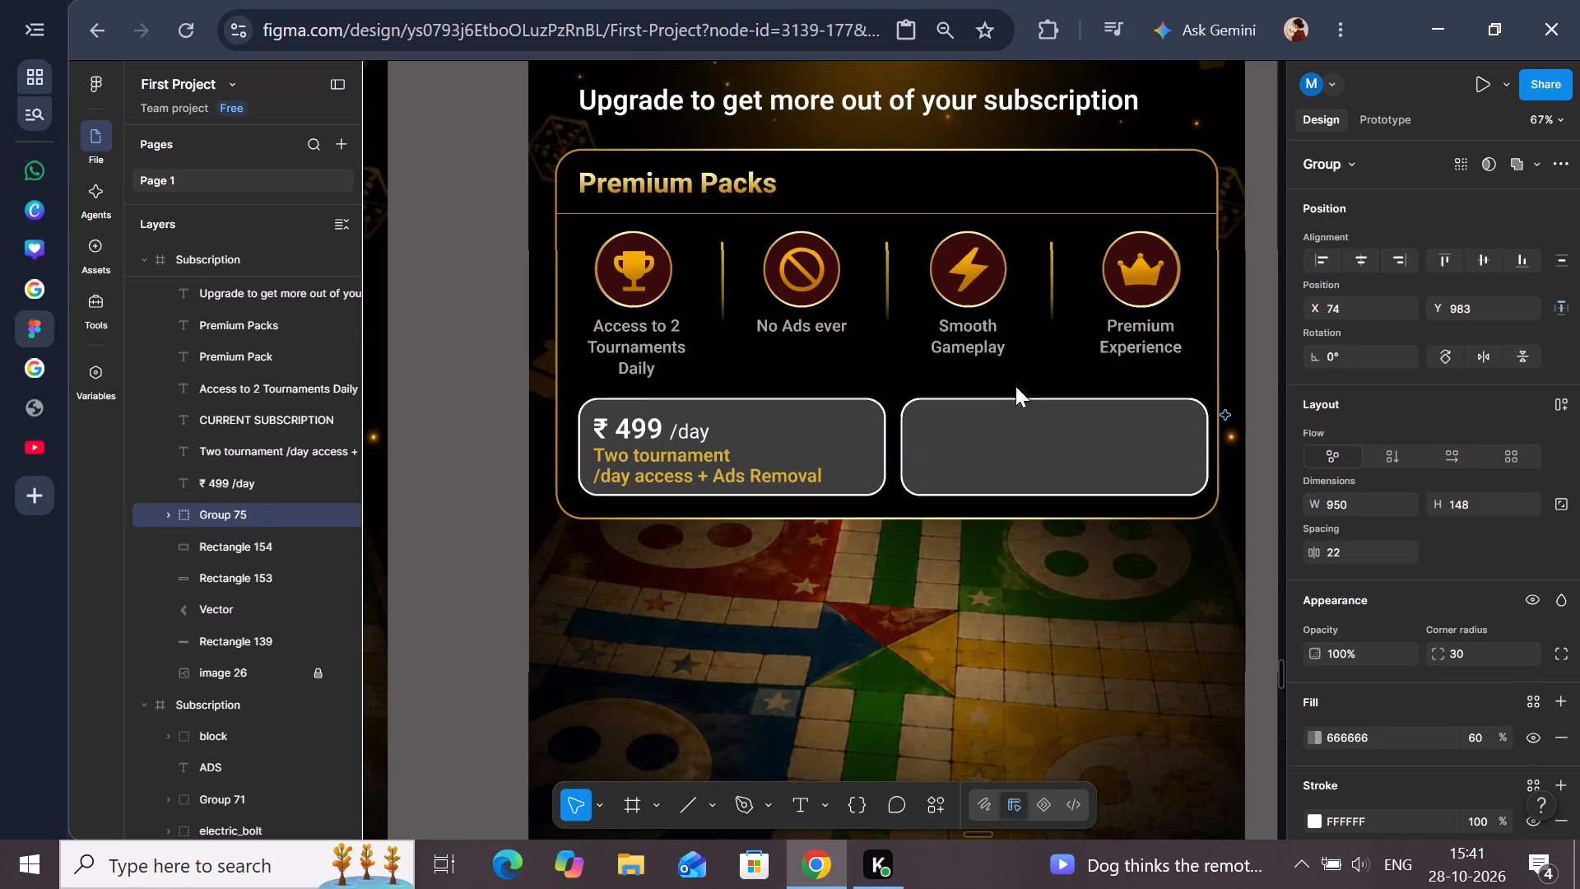
click(1355, 258)
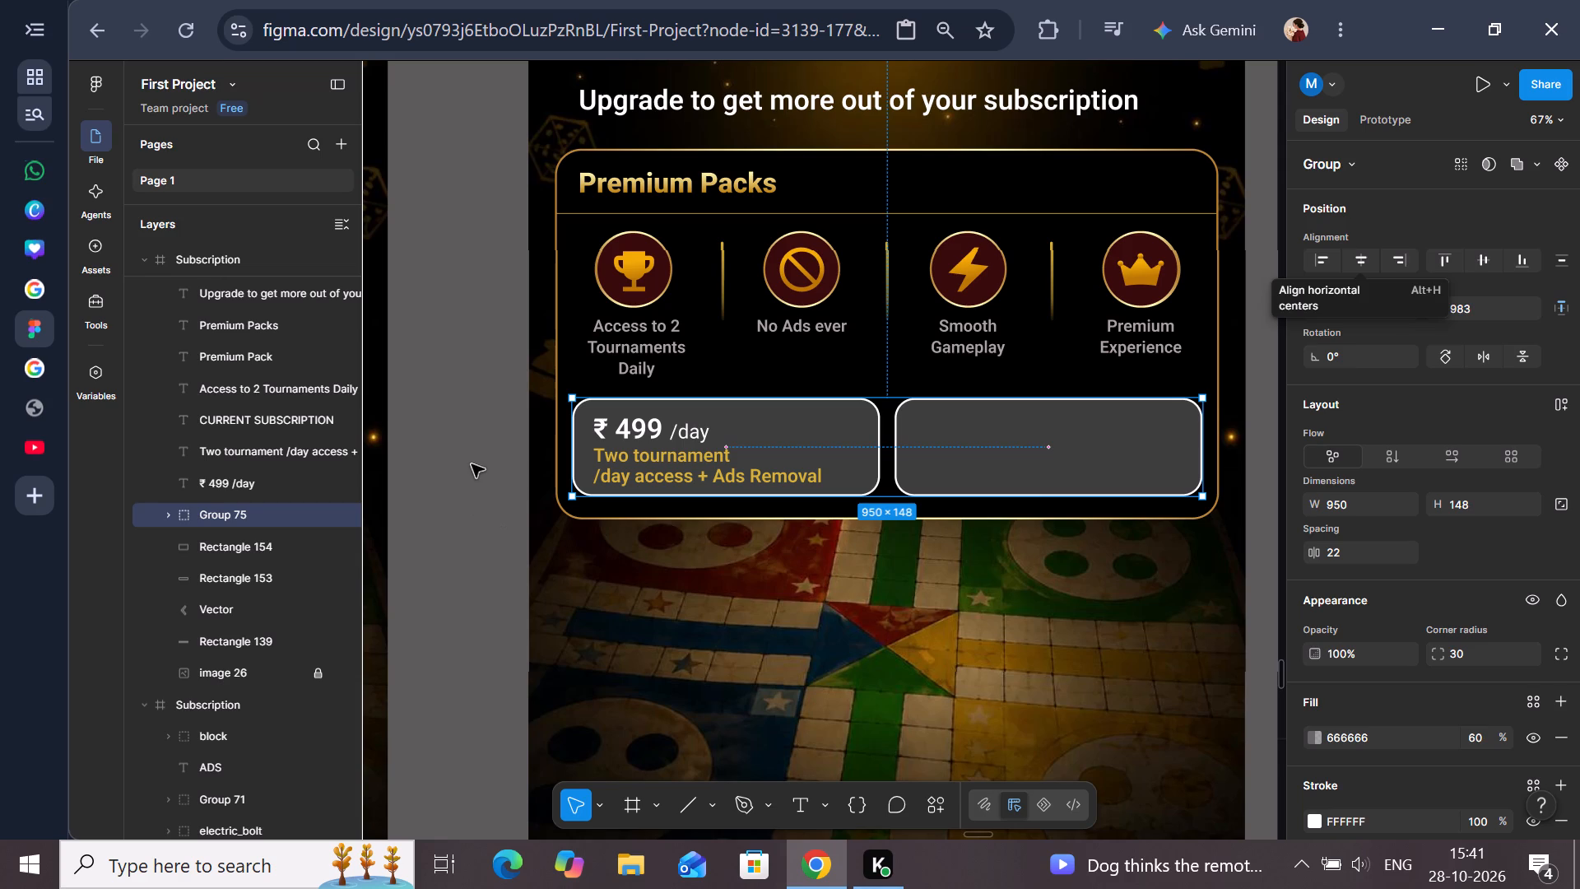
click(440, 526)
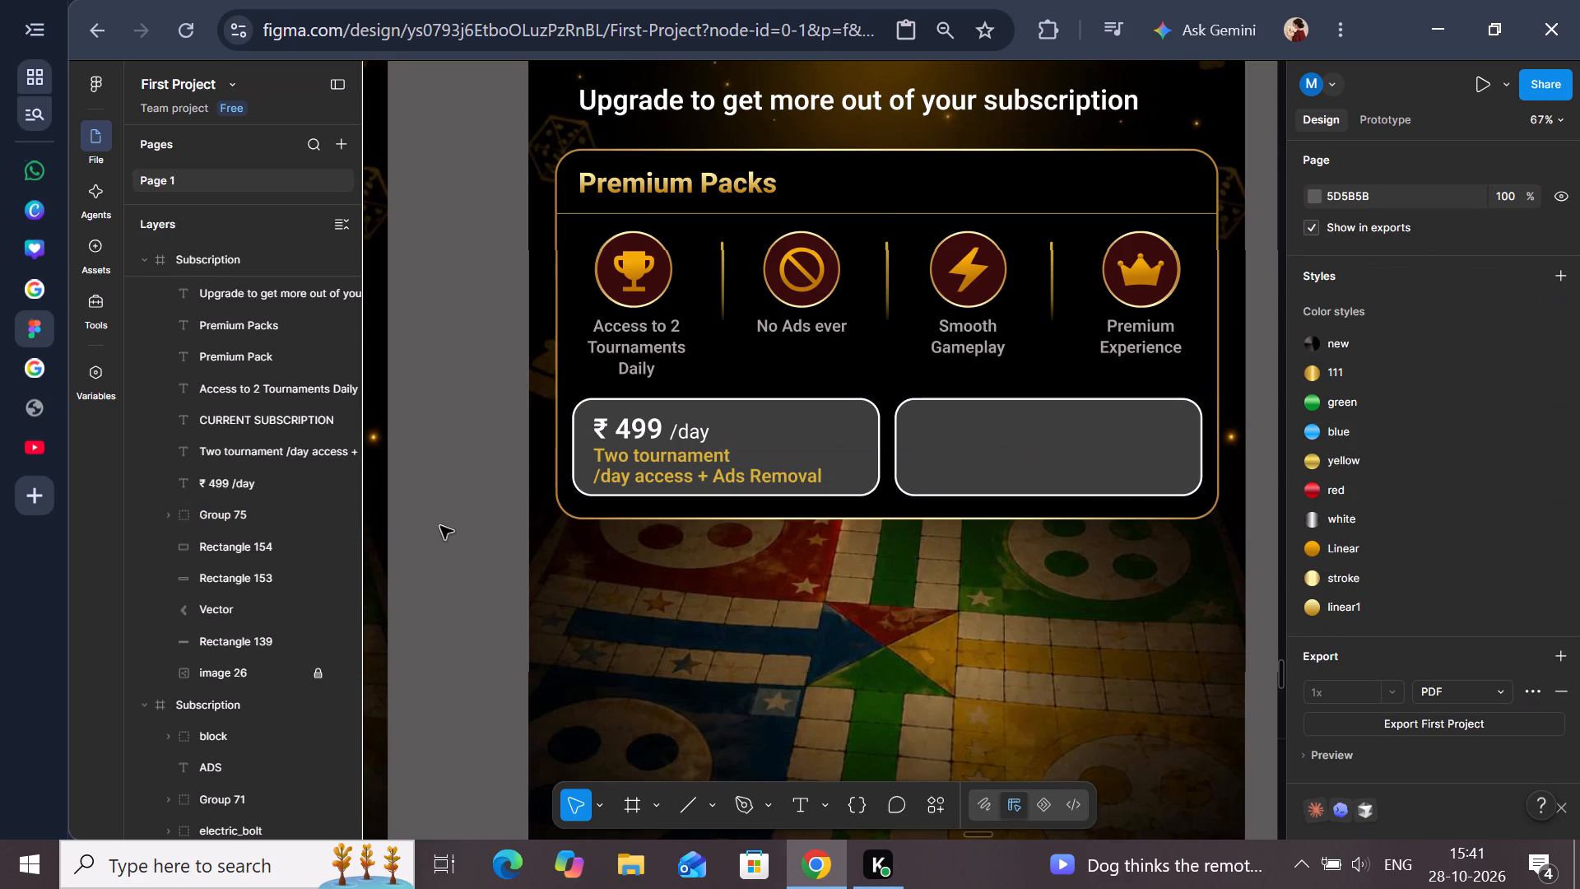
Ungroup the two centred plan boxes.
right_click(984, 407)
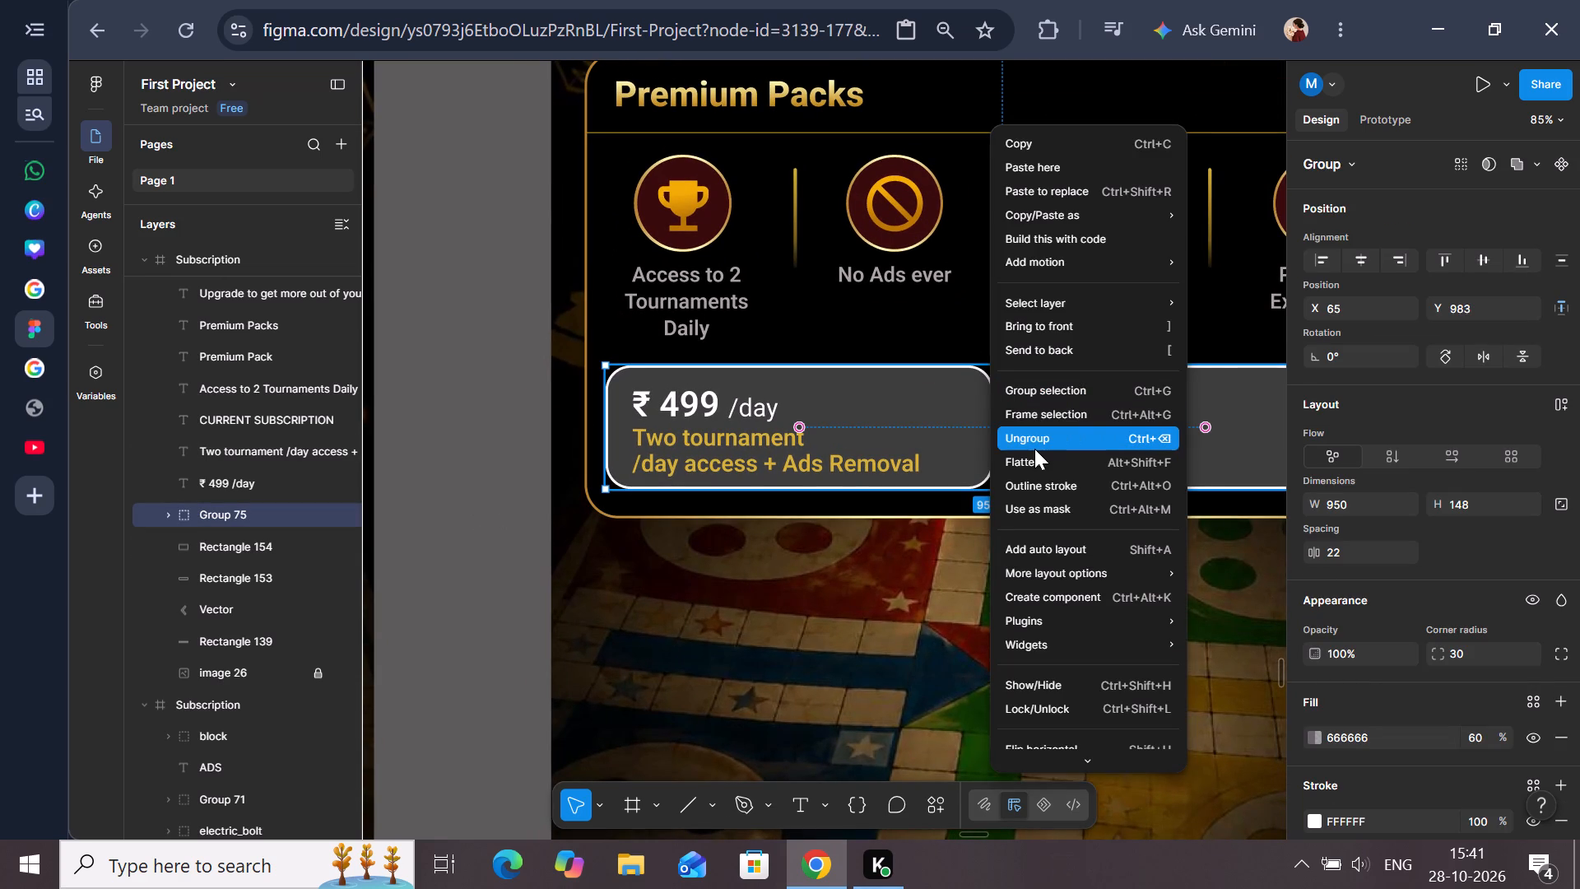
click(1034, 449)
click(516, 485)
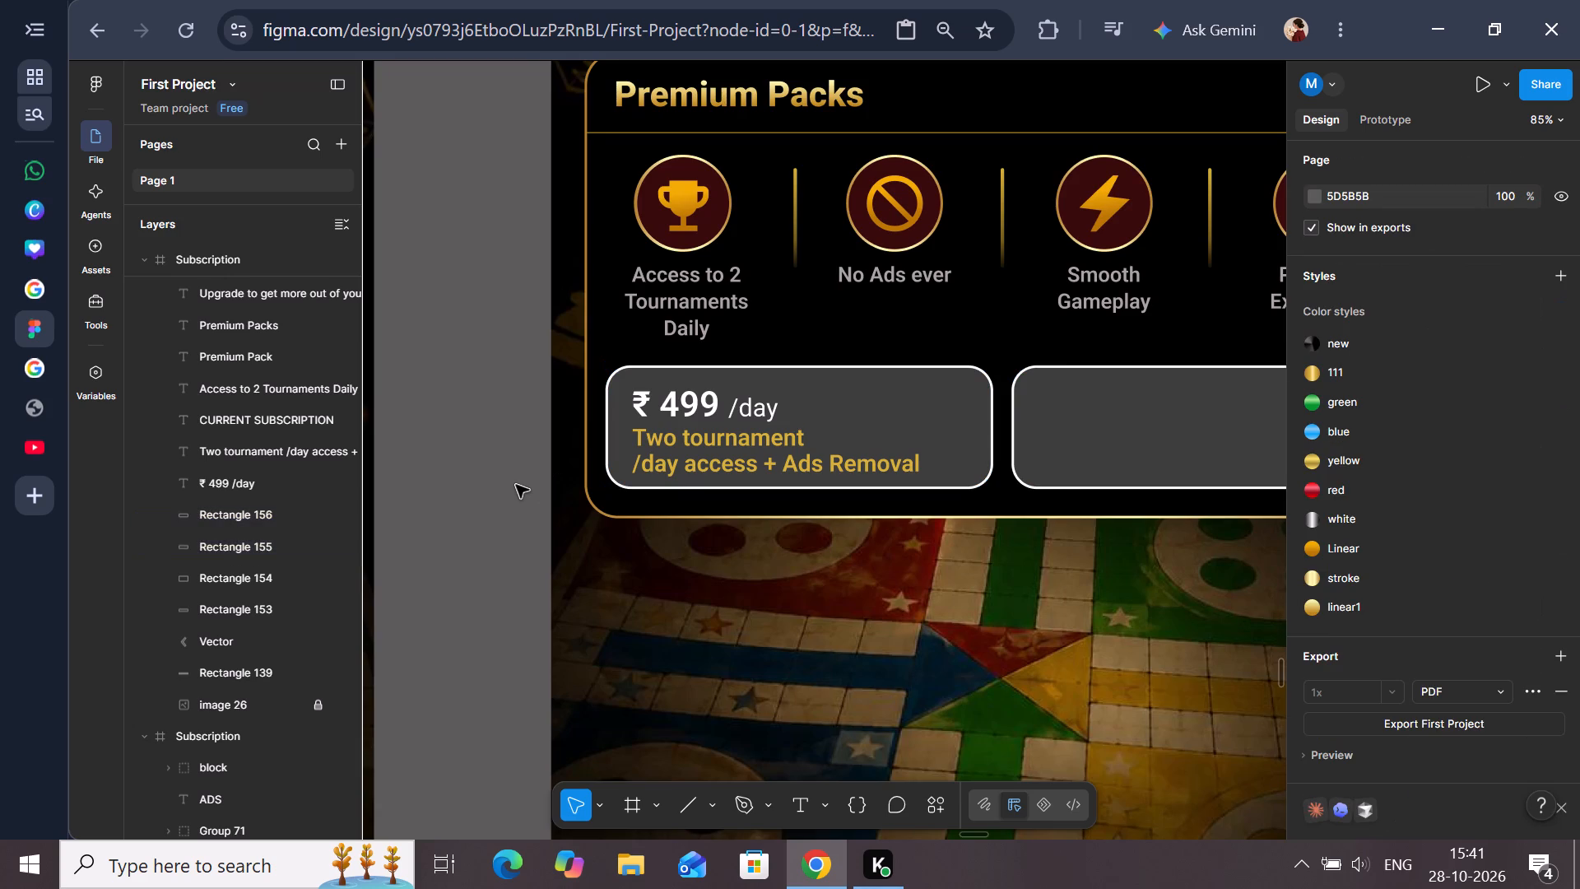
Move the ₹ 499 /day price and its yellow two-line description together toward the box's inner edge, to X 87.
scroll(516, 485, left, 1)
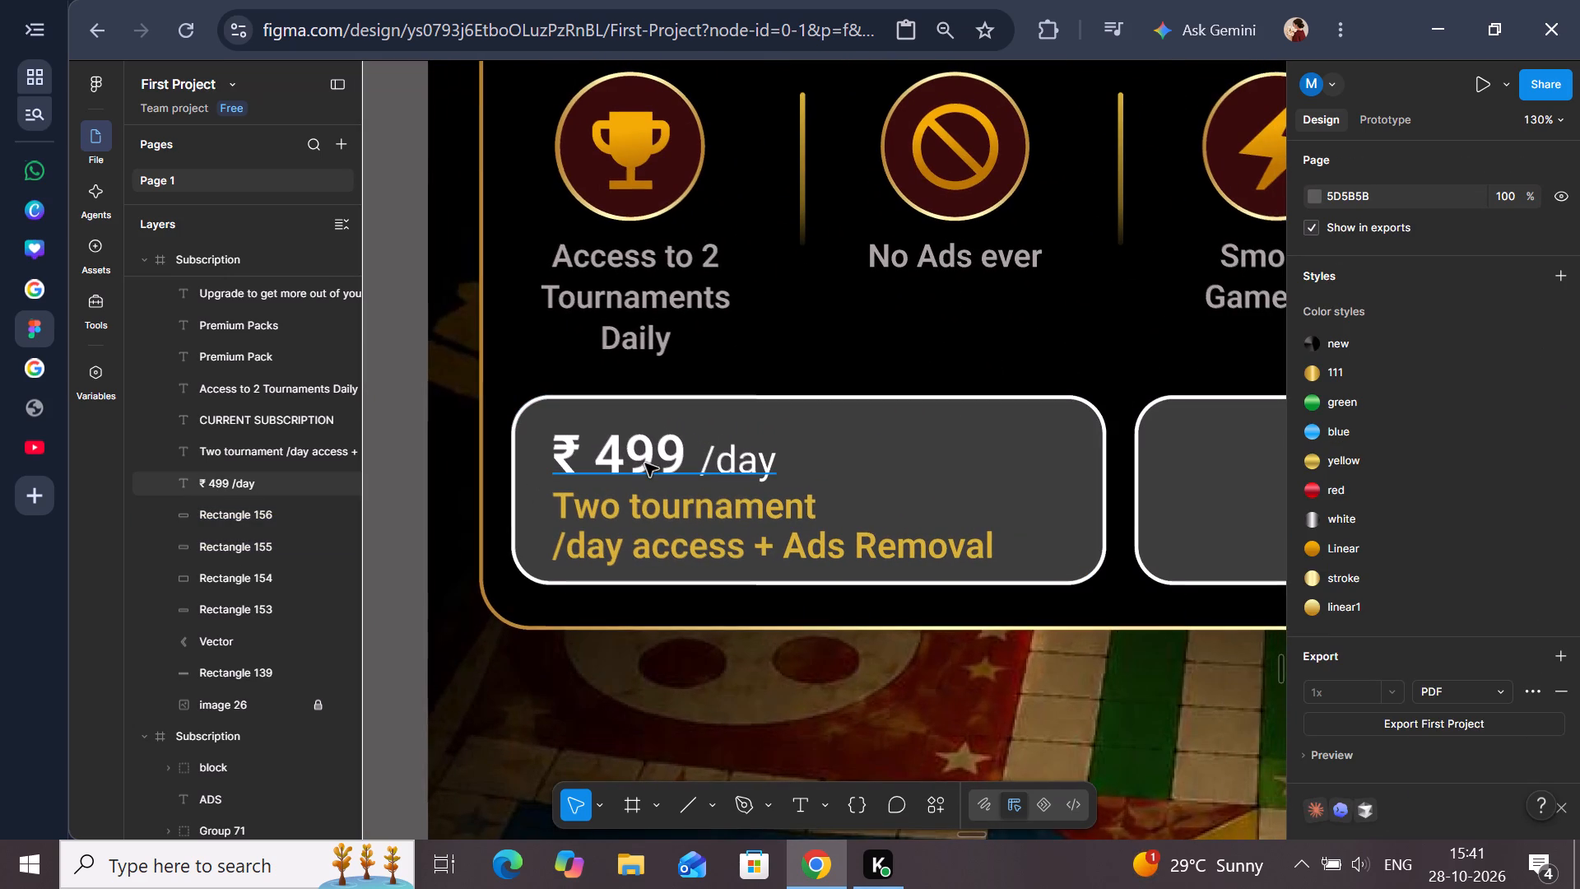
shift+click(645, 463)
shift+click(647, 552)
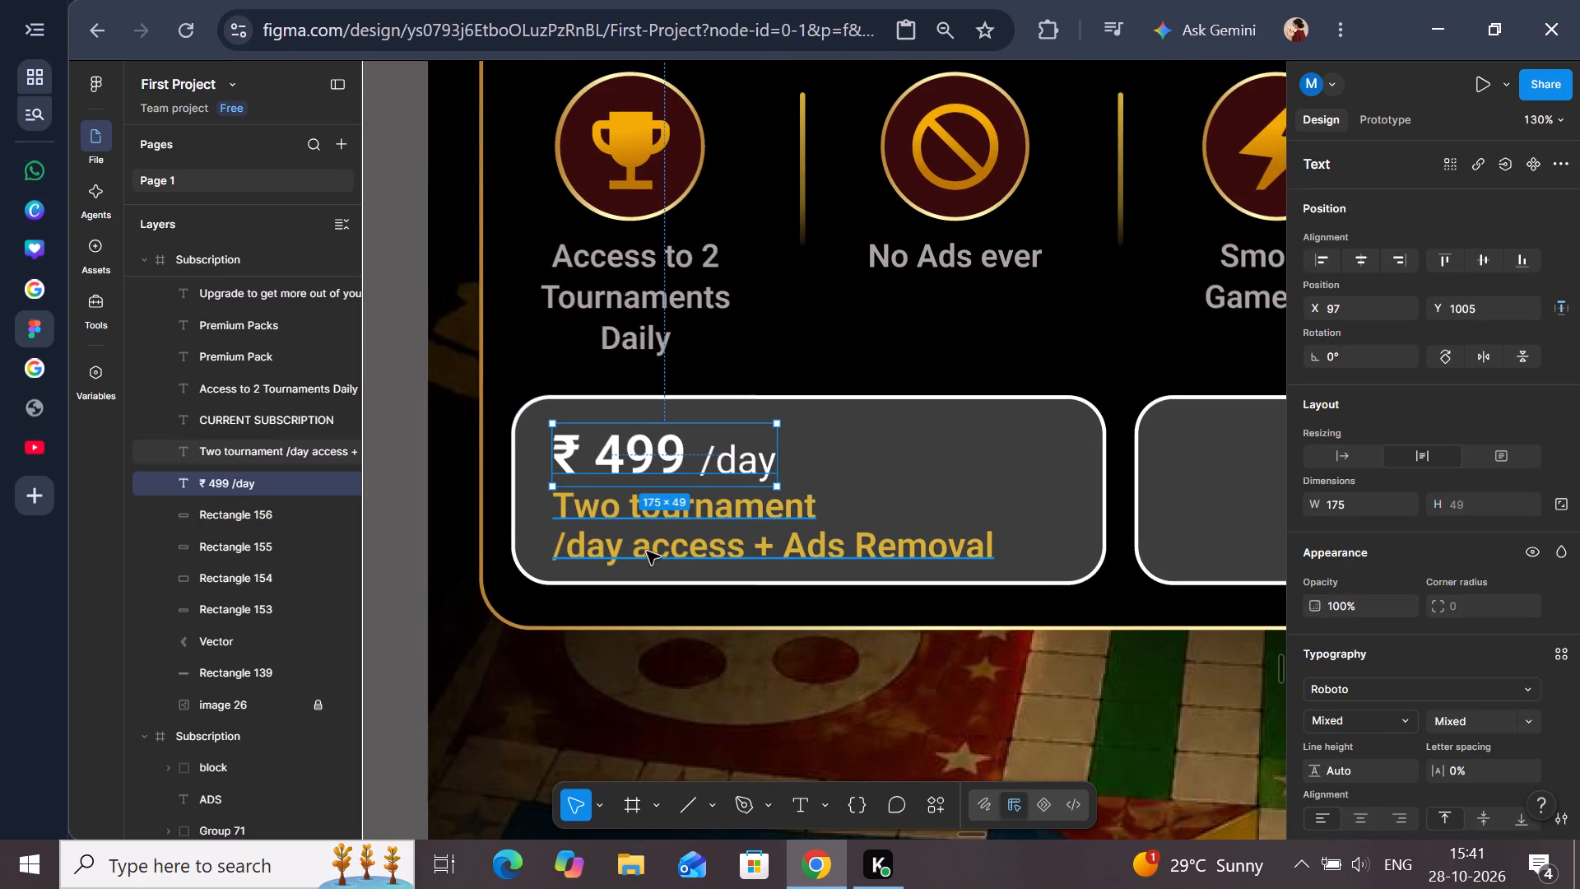
drag(667, 533, 661, 533)
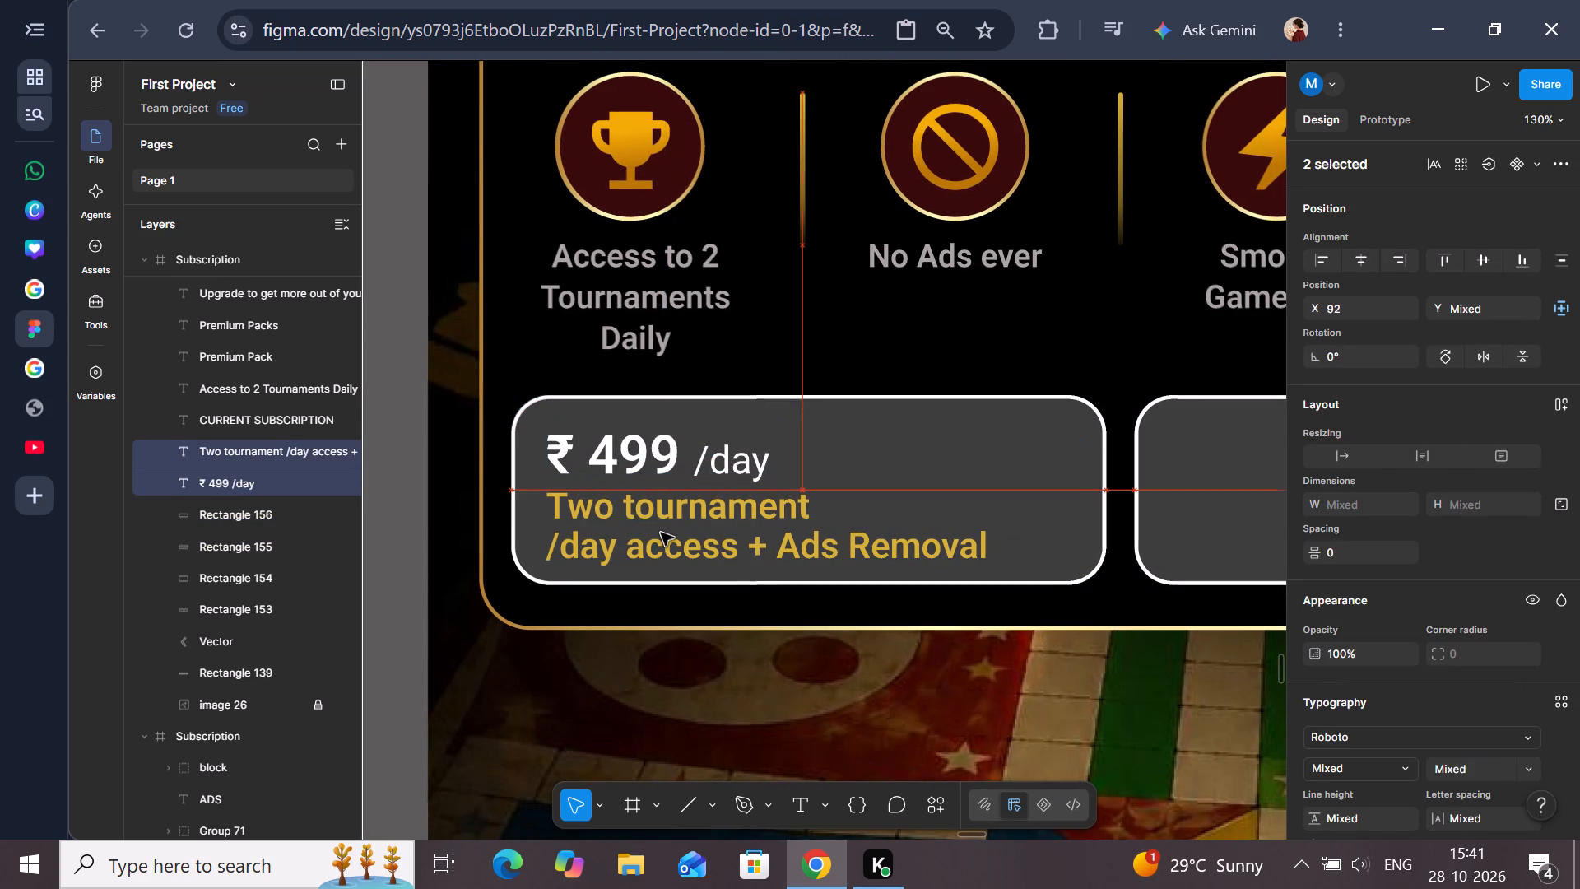
drag(661, 533, 654, 533)
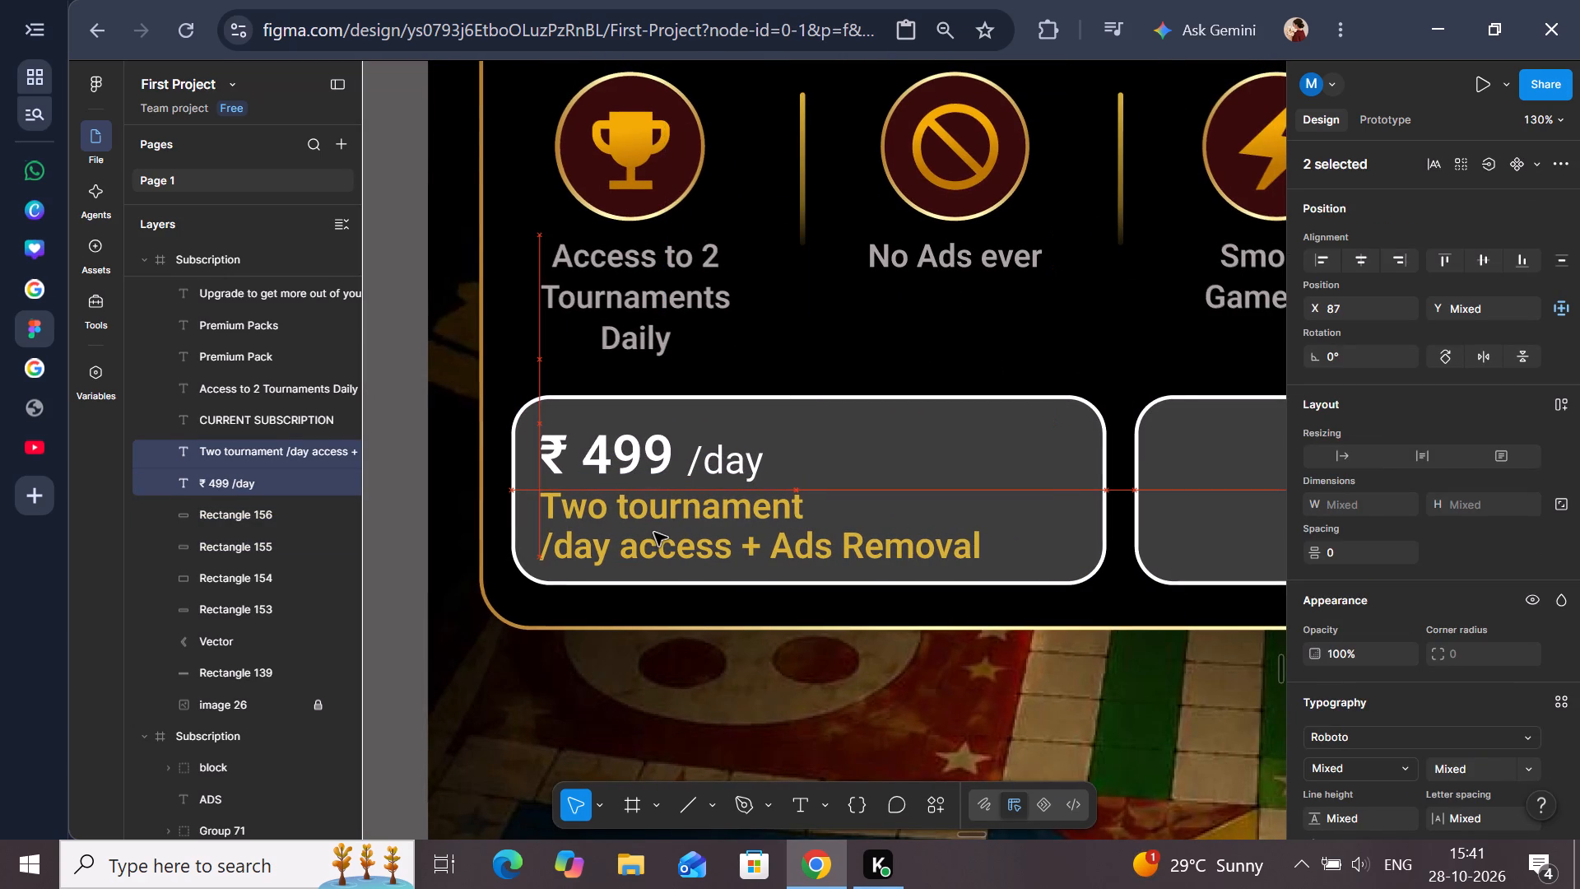
drag(654, 533, 654, 531)
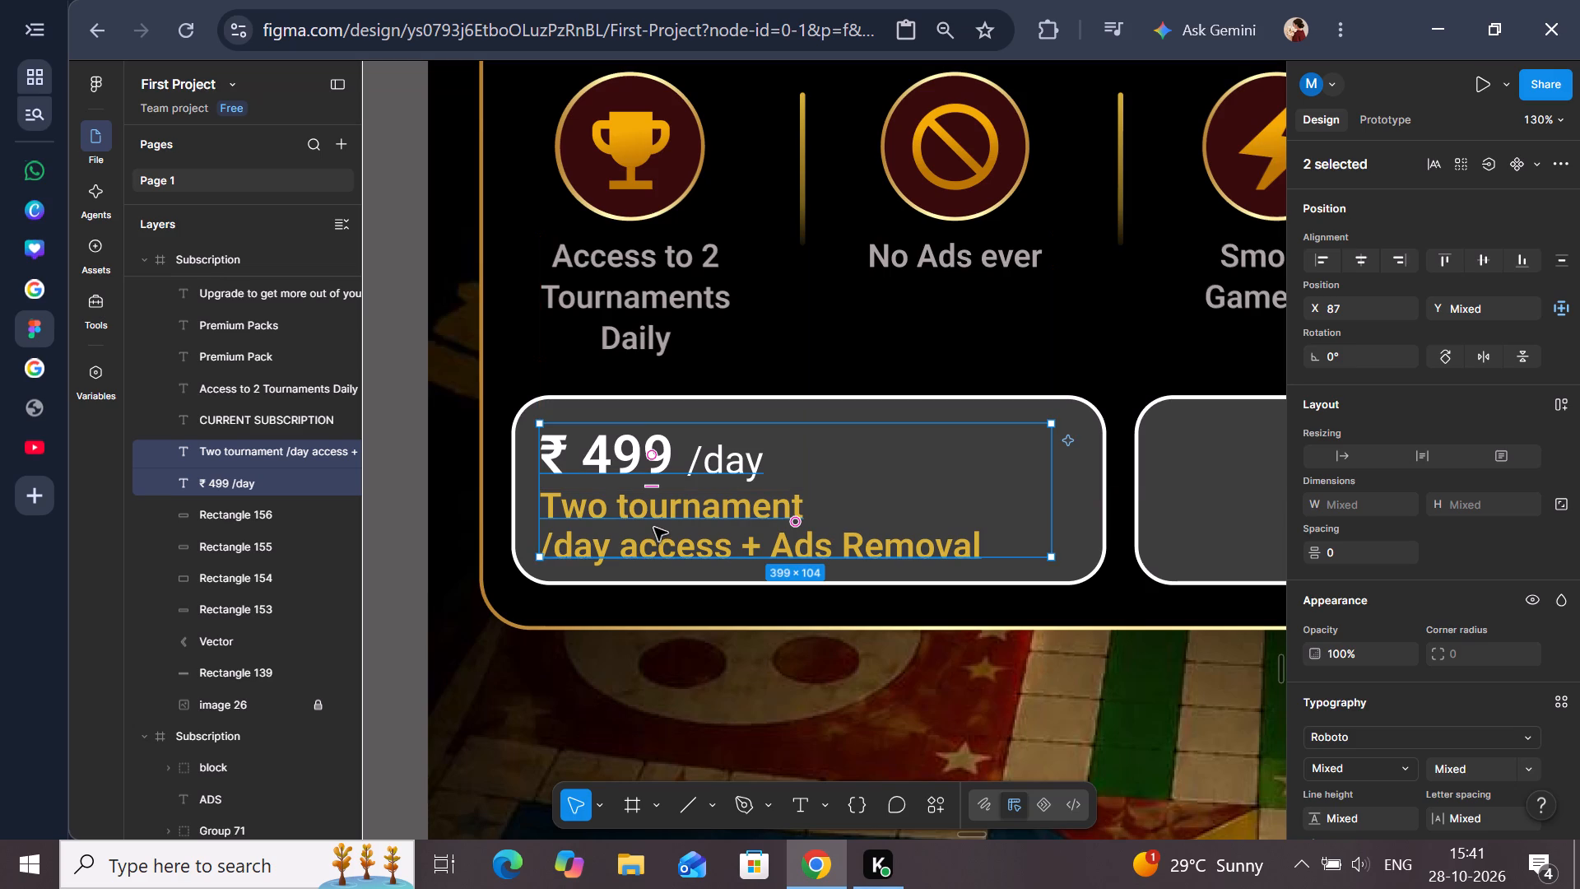
click(654, 528)
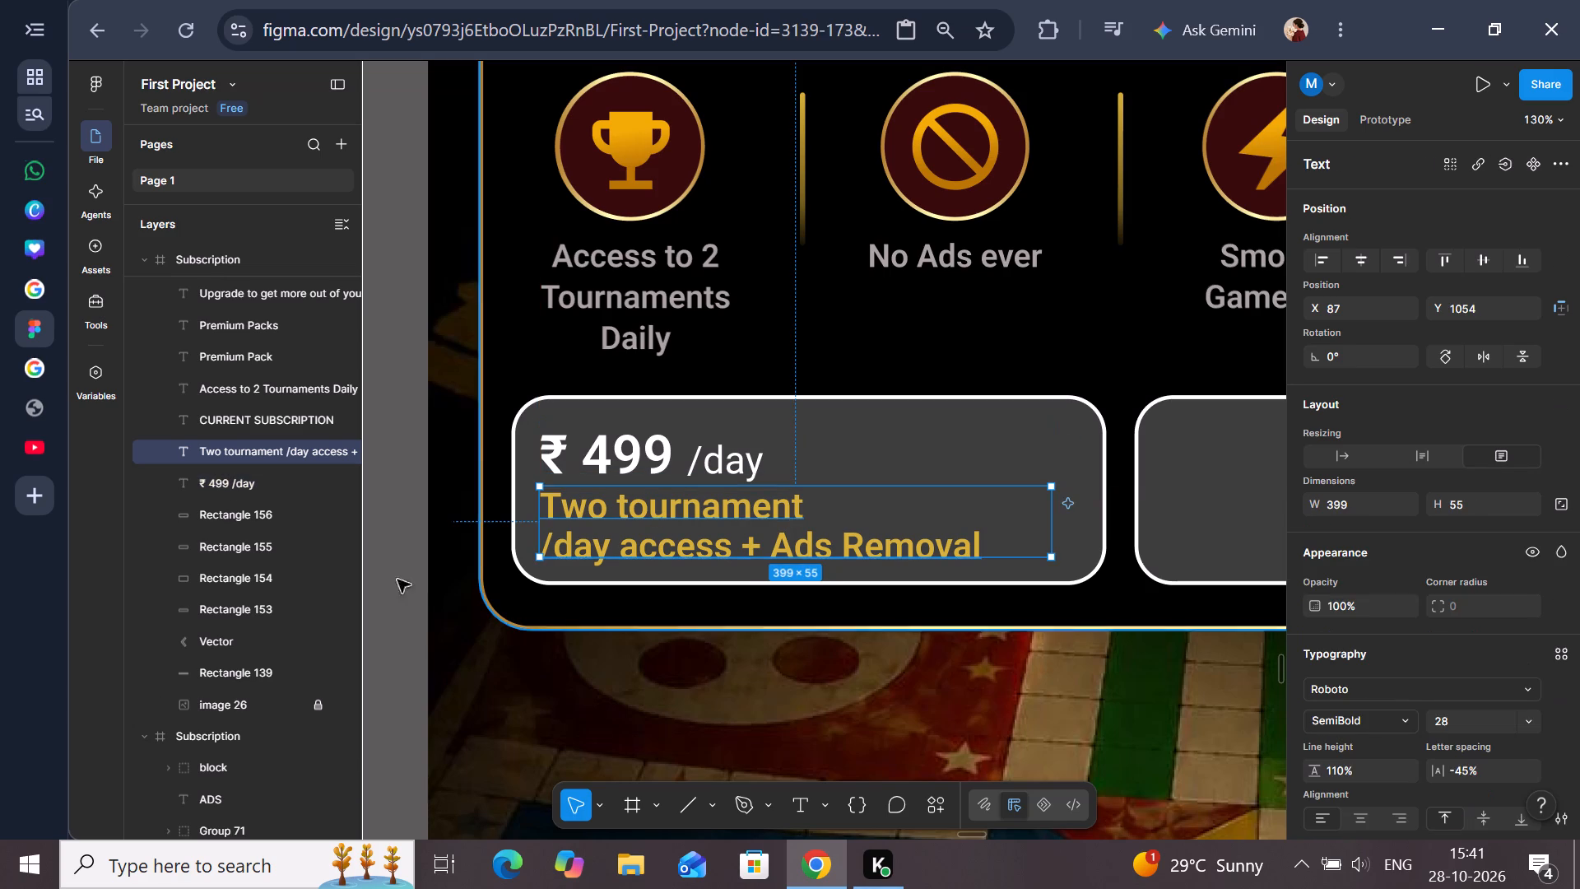
click(402, 568)
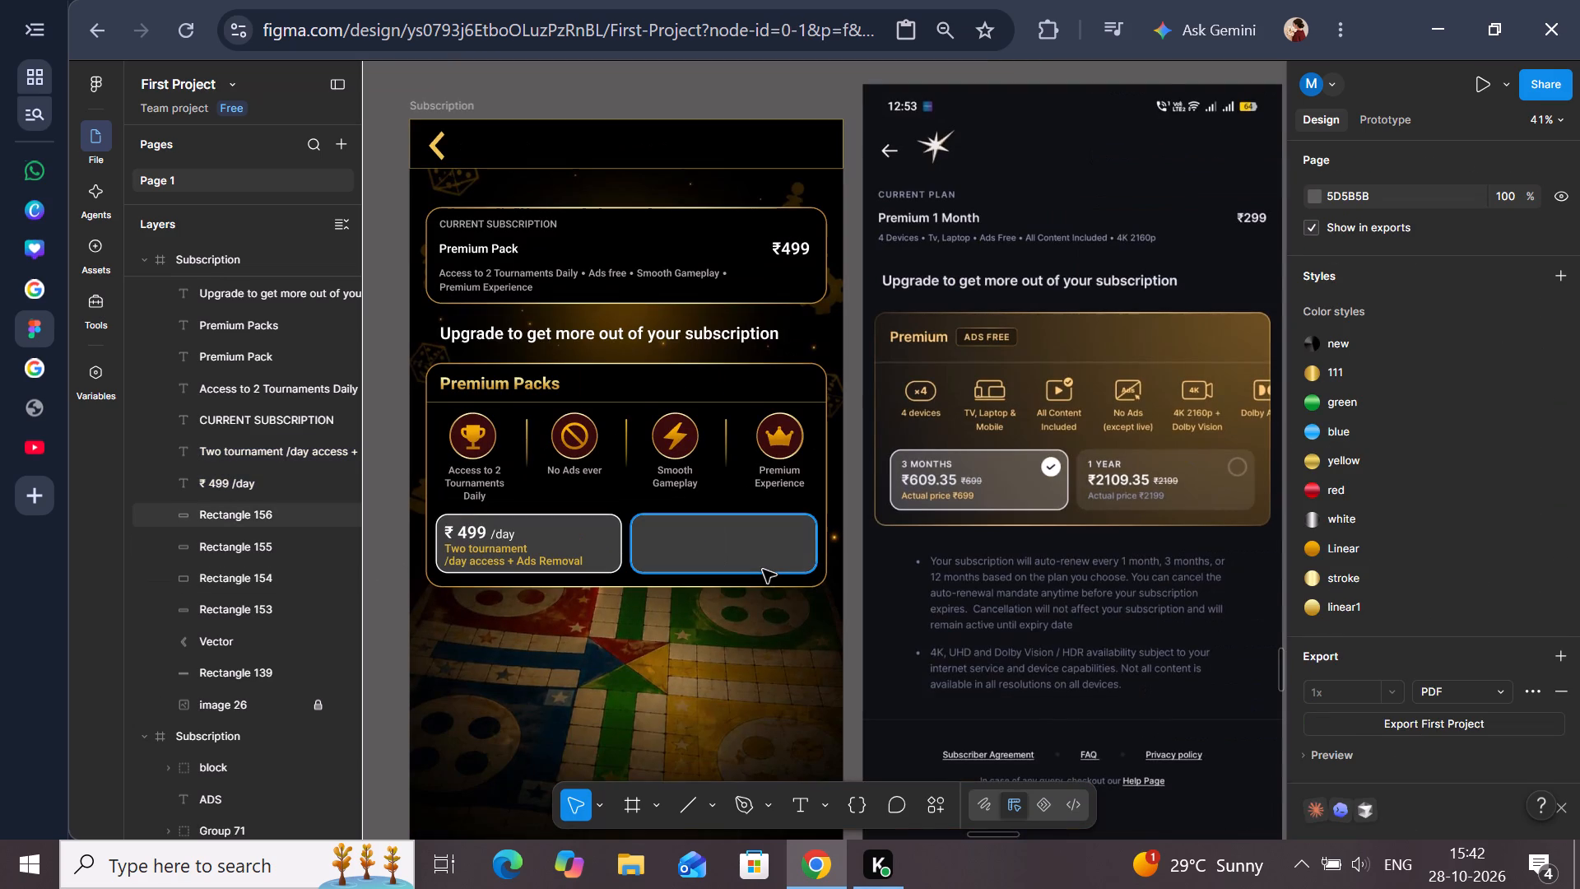
Compare the Premium Packs card and its two plan boxes with the Subscription Activated screen and the Premium reference.
scroll(763, 570, right, 2)
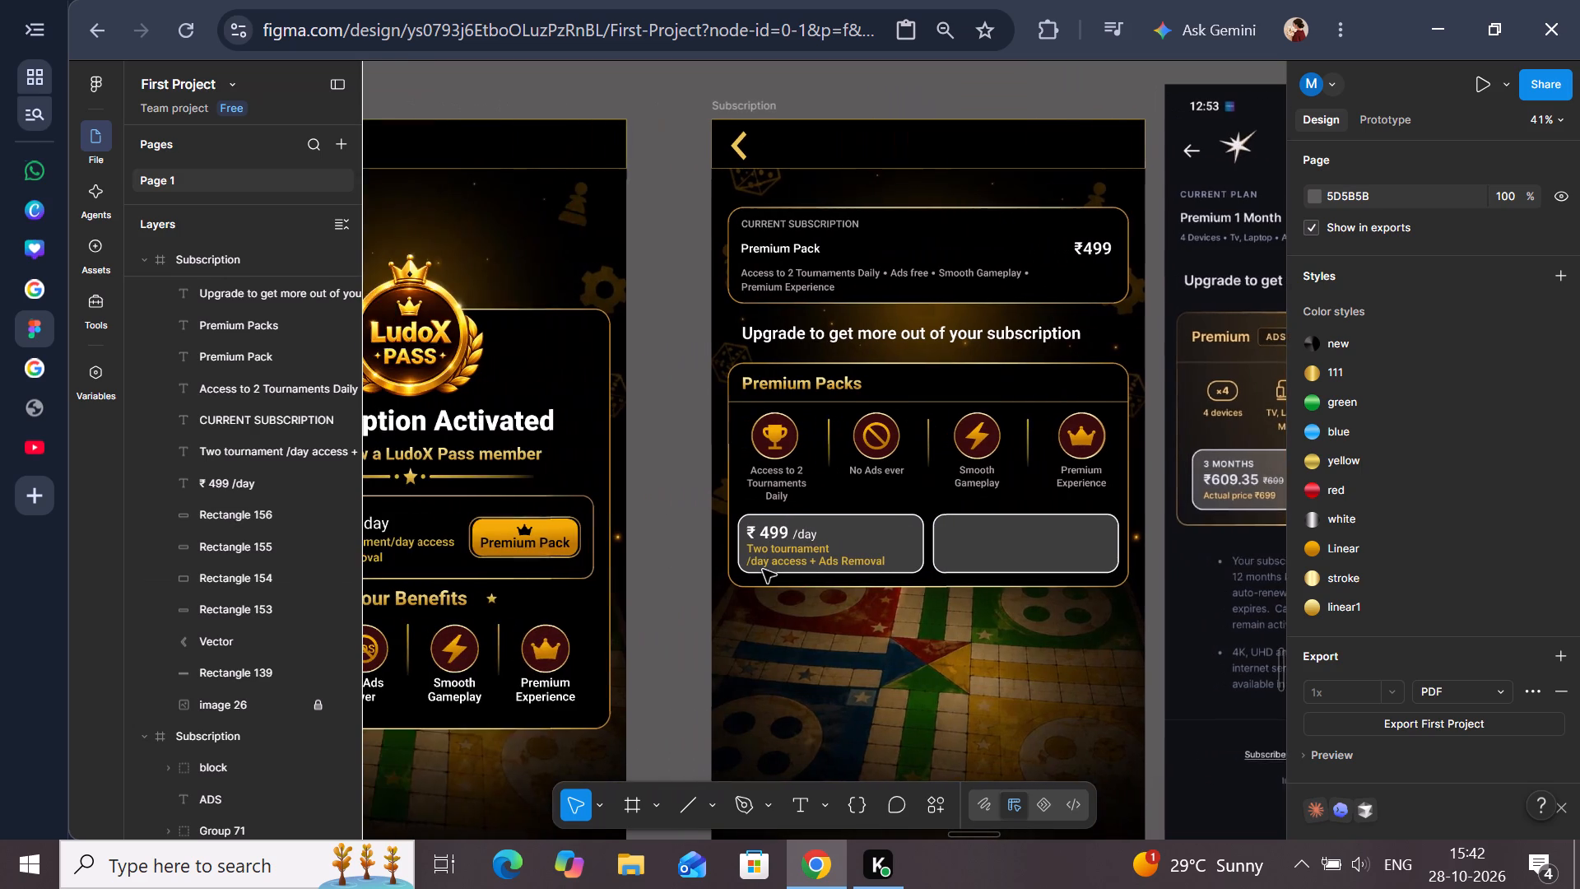
scroll(763, 570, right, 2)
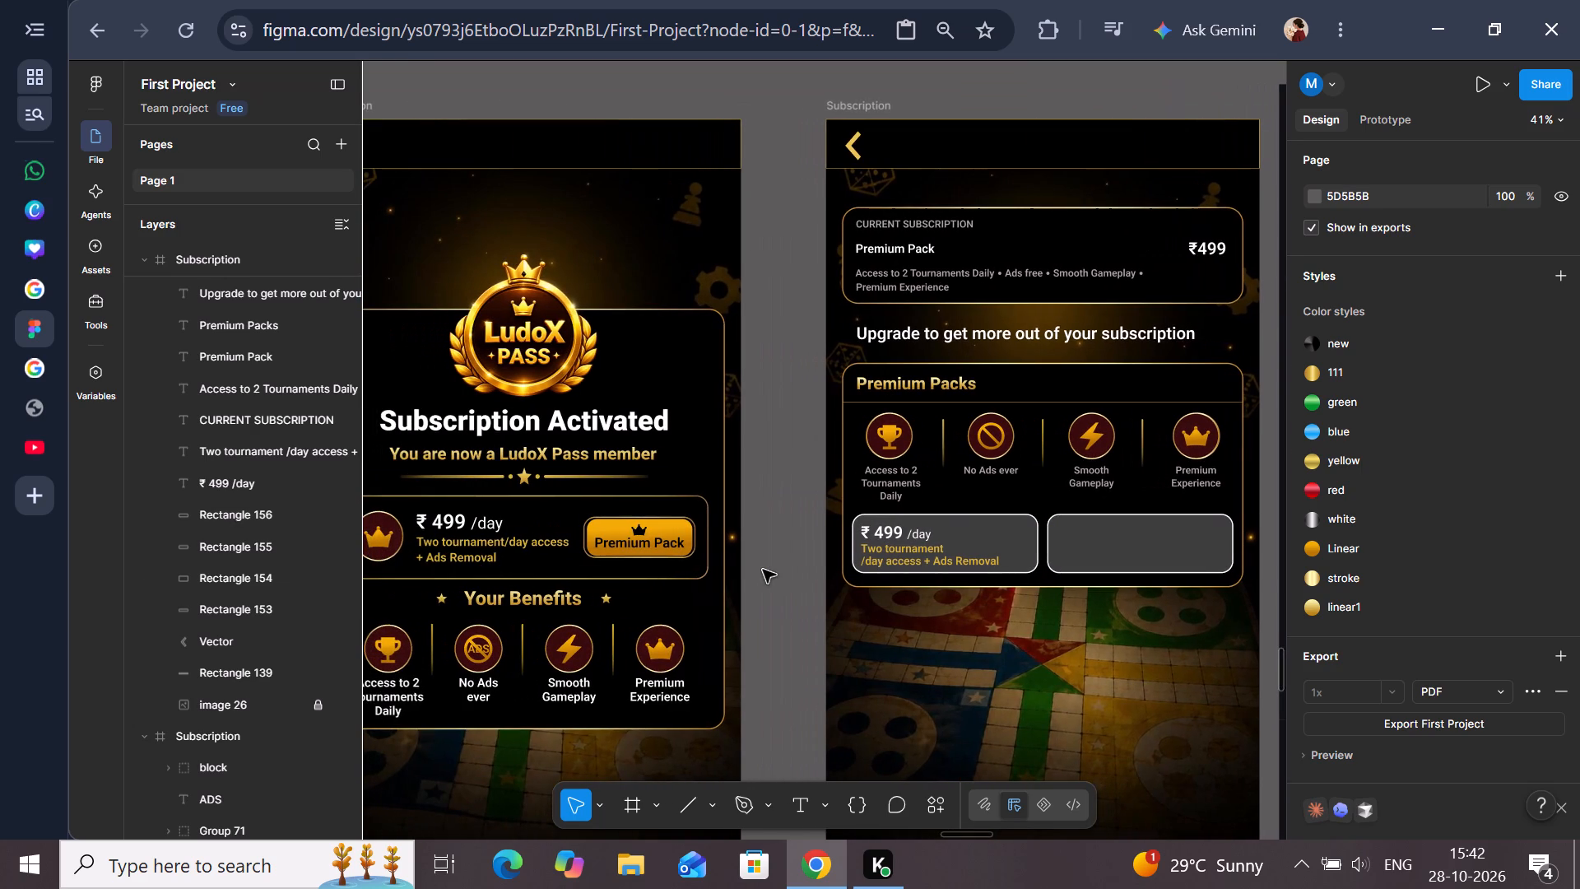
scroll(763, 570, left, 4)
scroll(763, 570, right, 1)
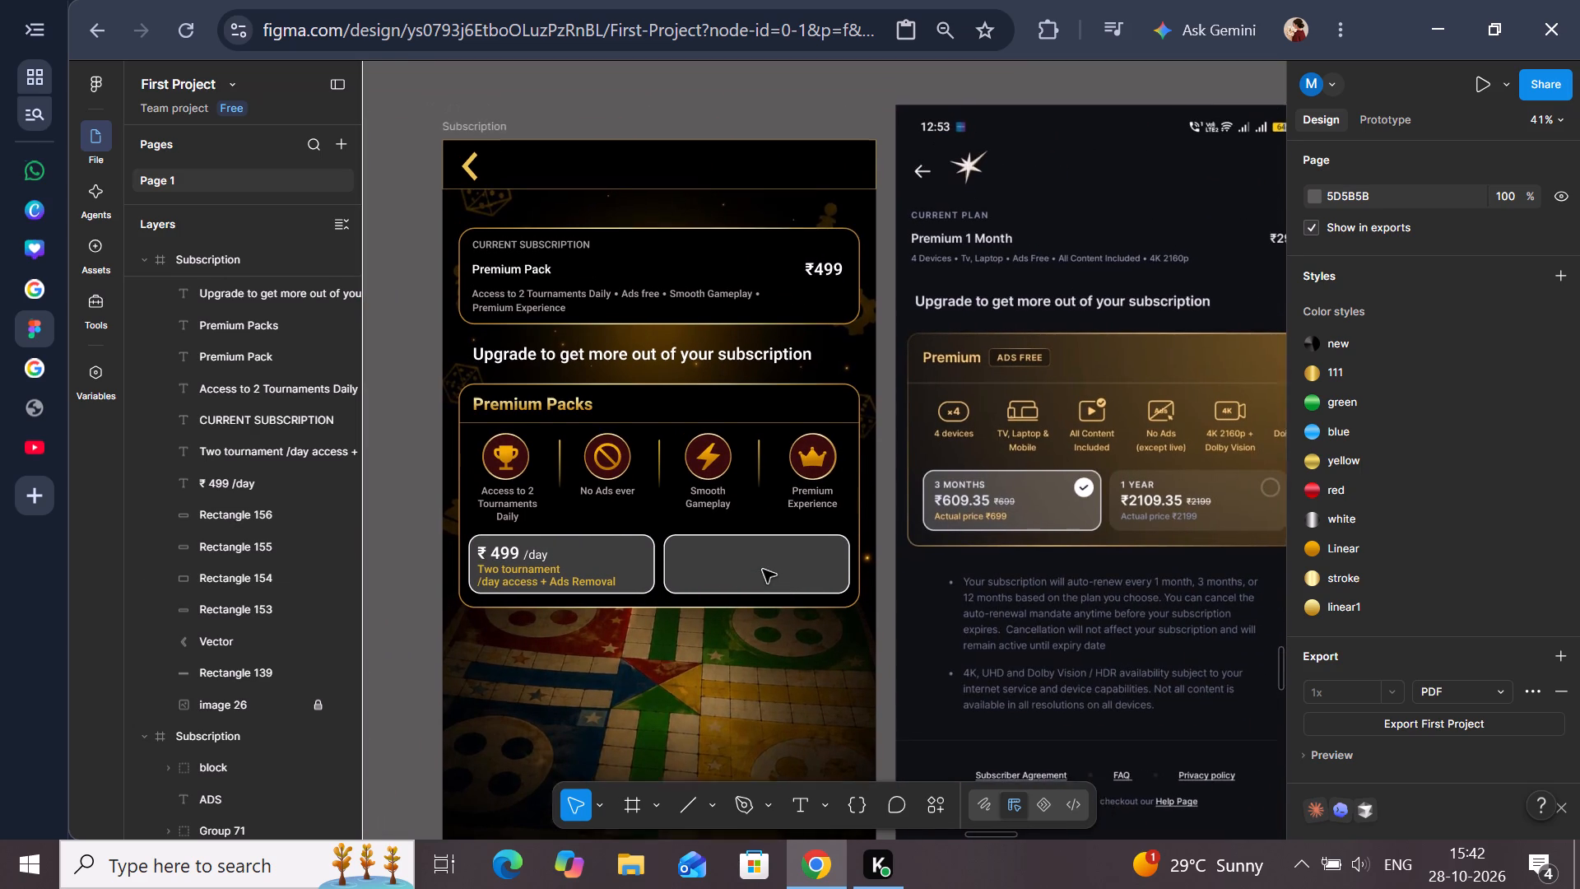
scroll(763, 570, right, 1)
scroll(763, 570, down, 1)
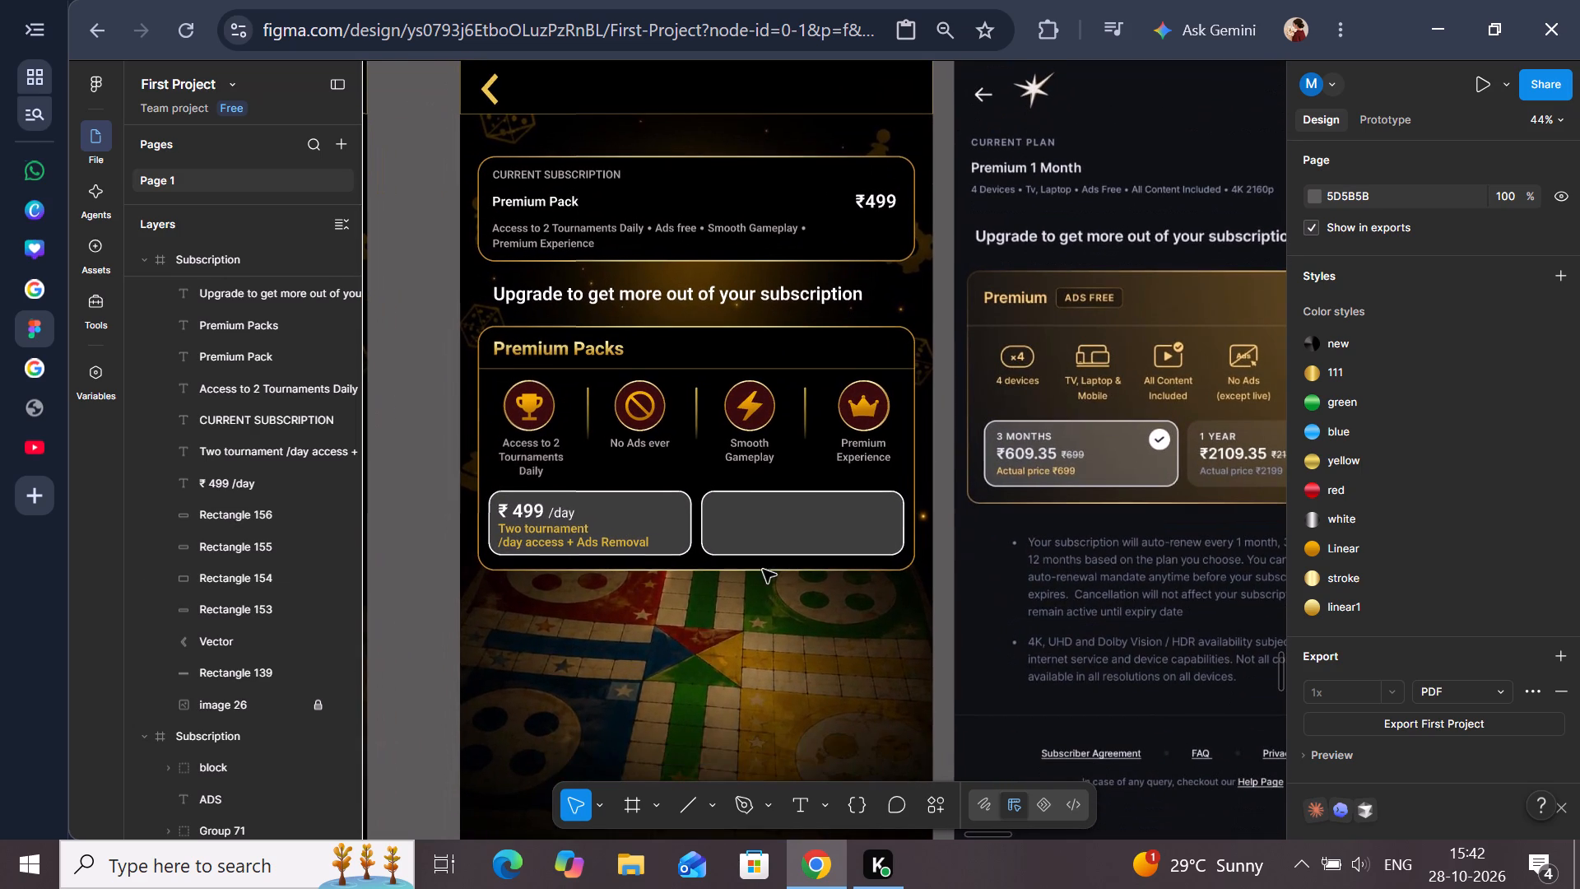
scroll(763, 570, left, 1)
scroll(763, 570, right, 1)
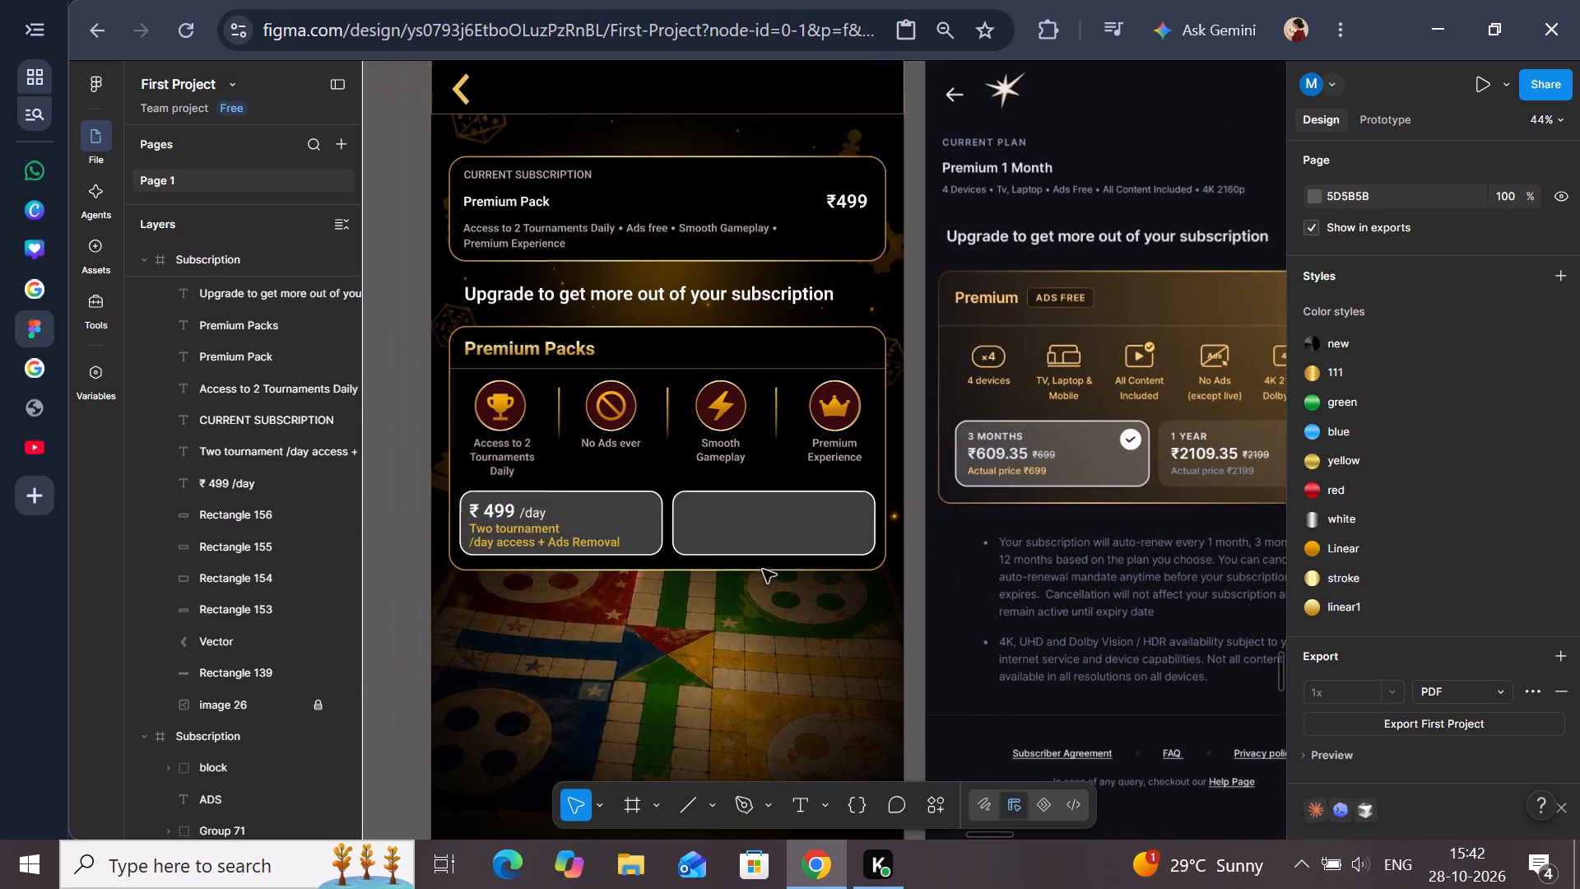
scroll(763, 570, right, 1)
scroll(763, 570, left, 1)
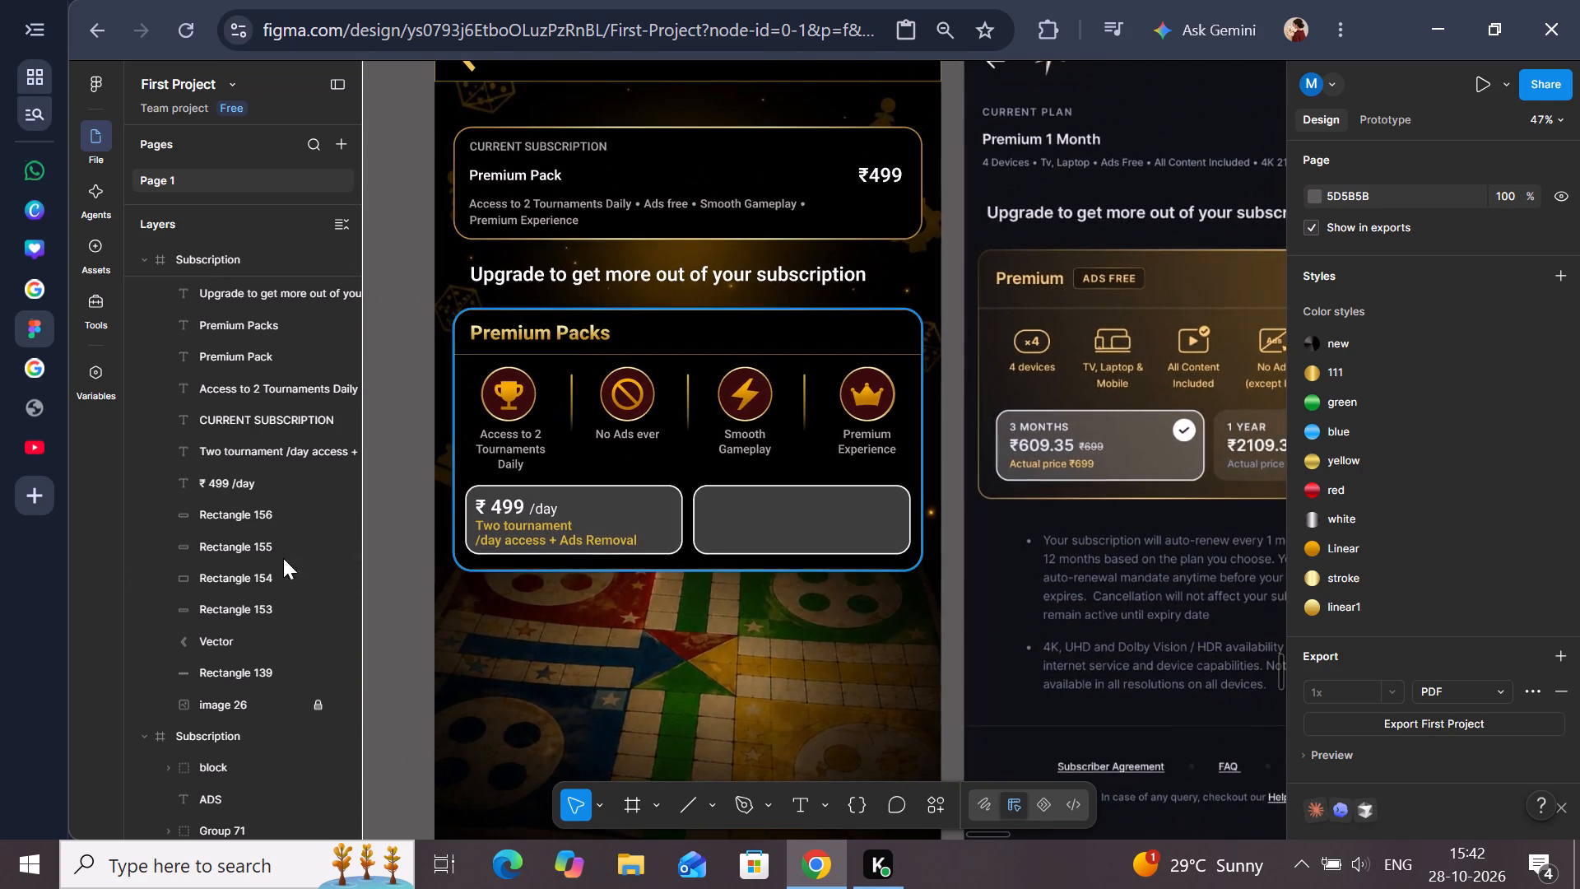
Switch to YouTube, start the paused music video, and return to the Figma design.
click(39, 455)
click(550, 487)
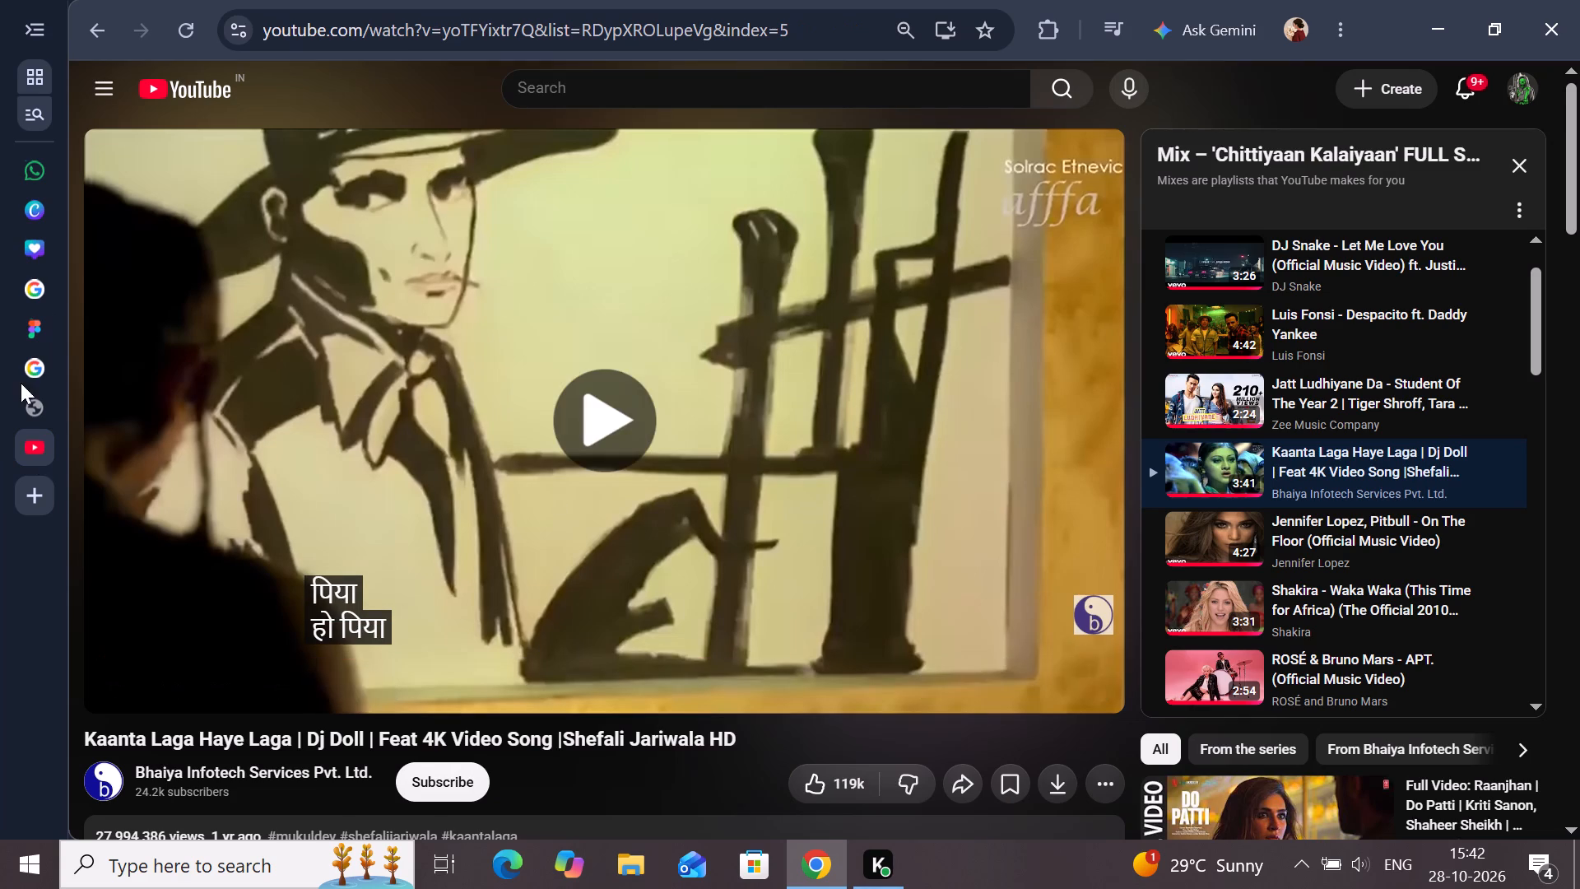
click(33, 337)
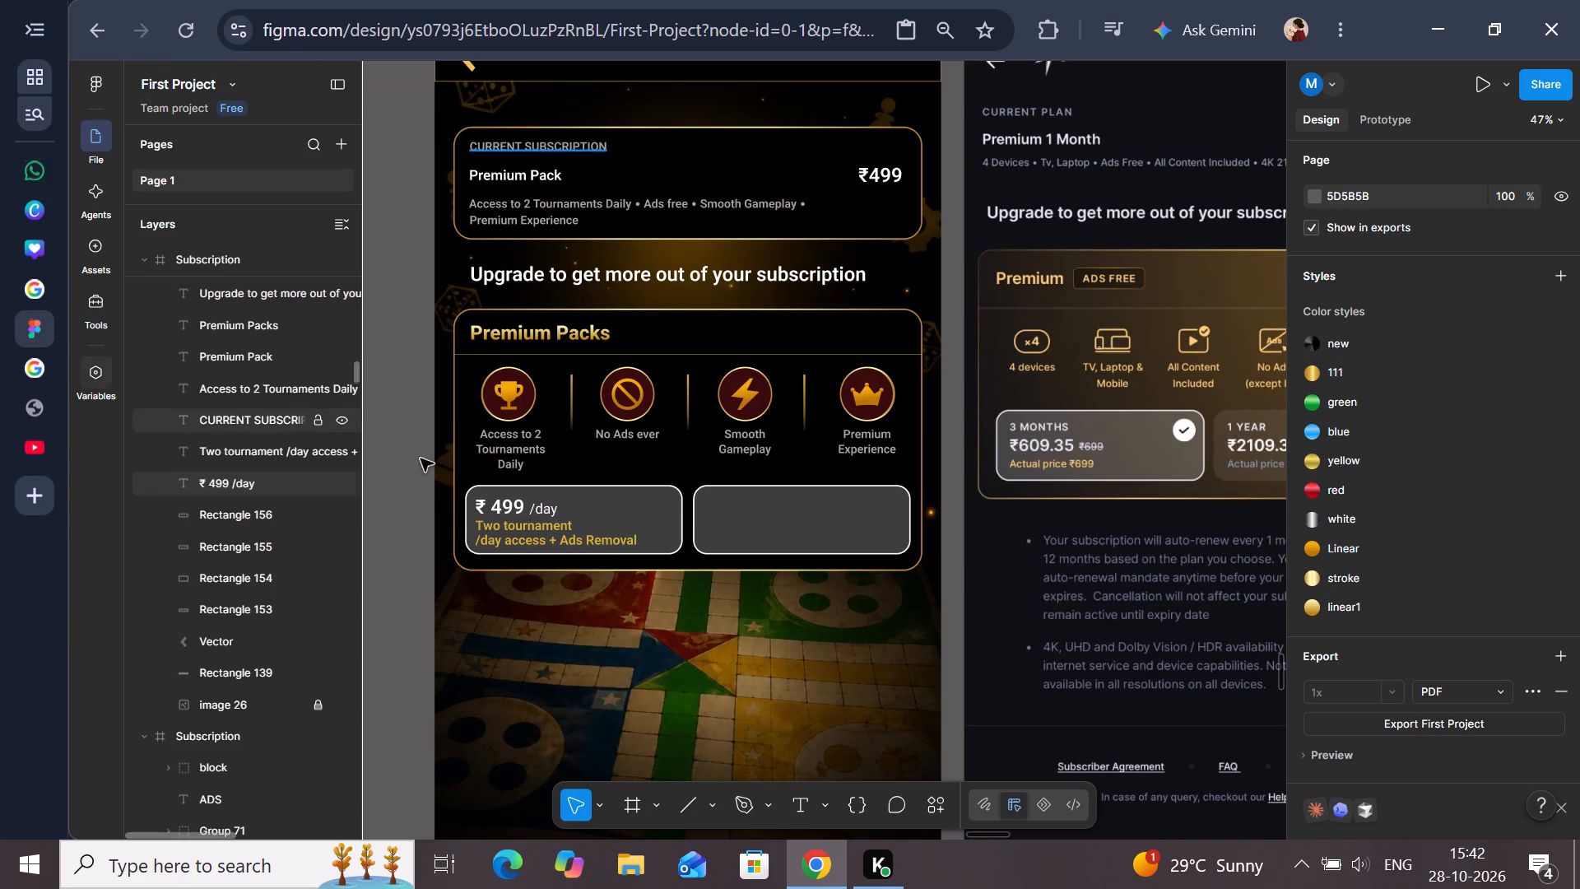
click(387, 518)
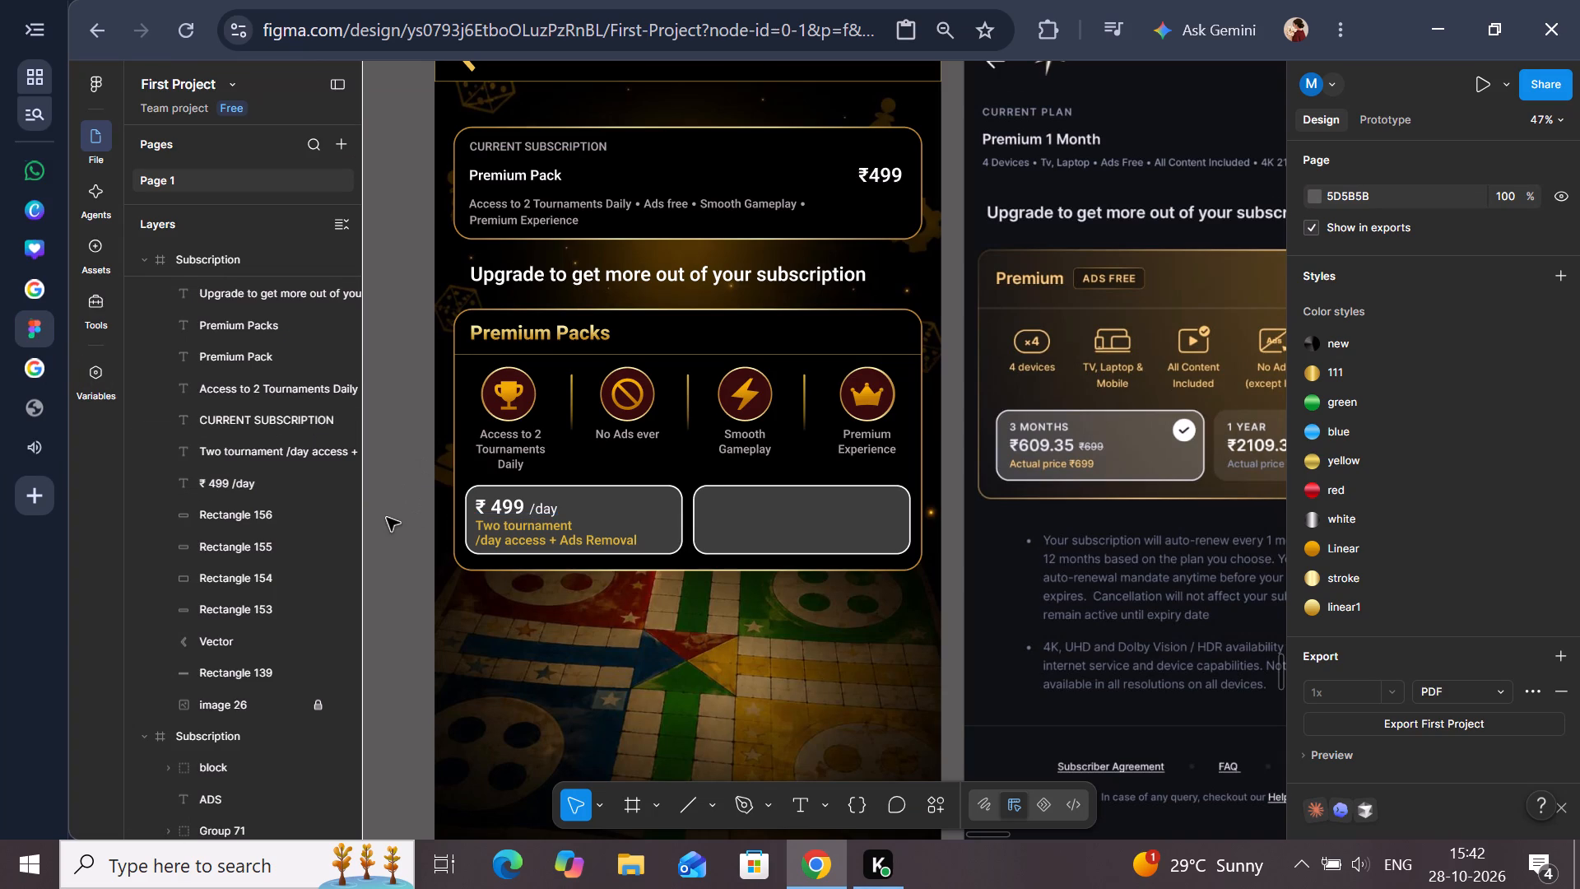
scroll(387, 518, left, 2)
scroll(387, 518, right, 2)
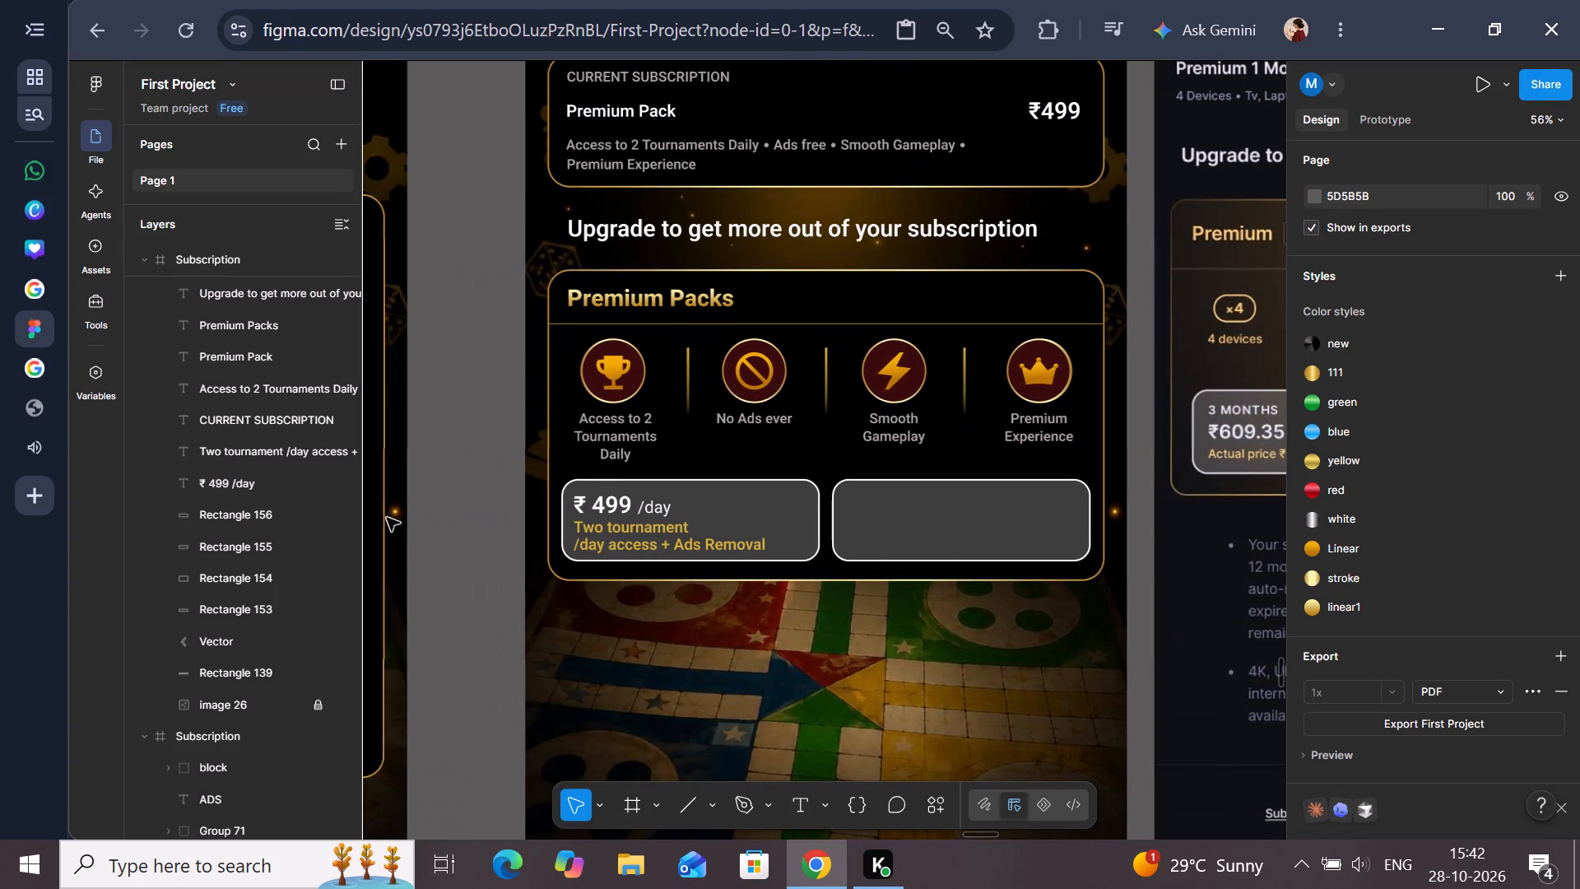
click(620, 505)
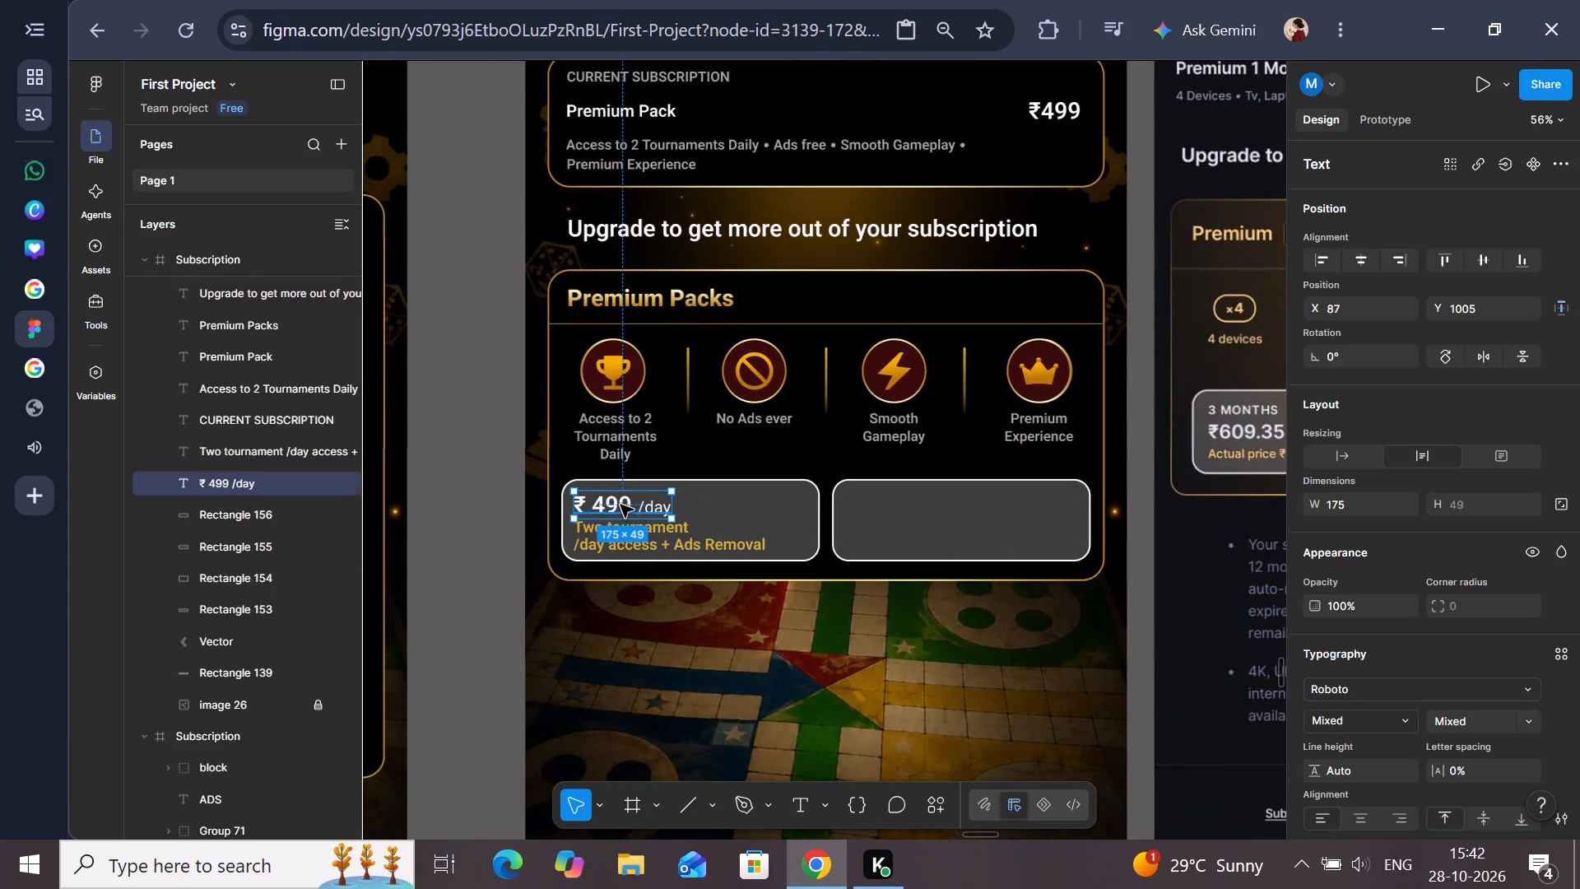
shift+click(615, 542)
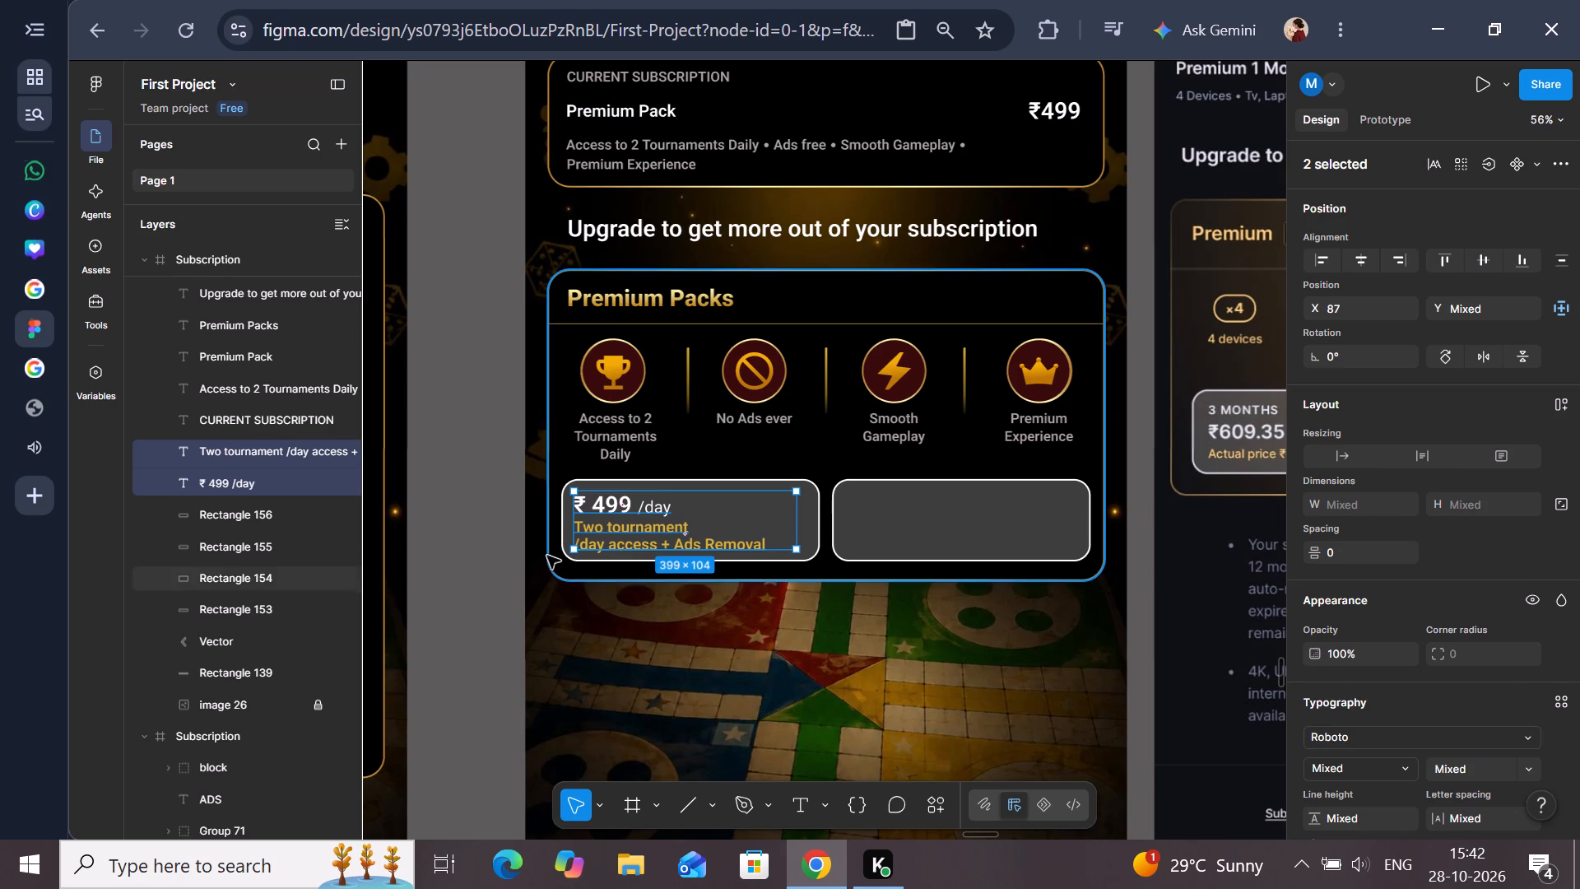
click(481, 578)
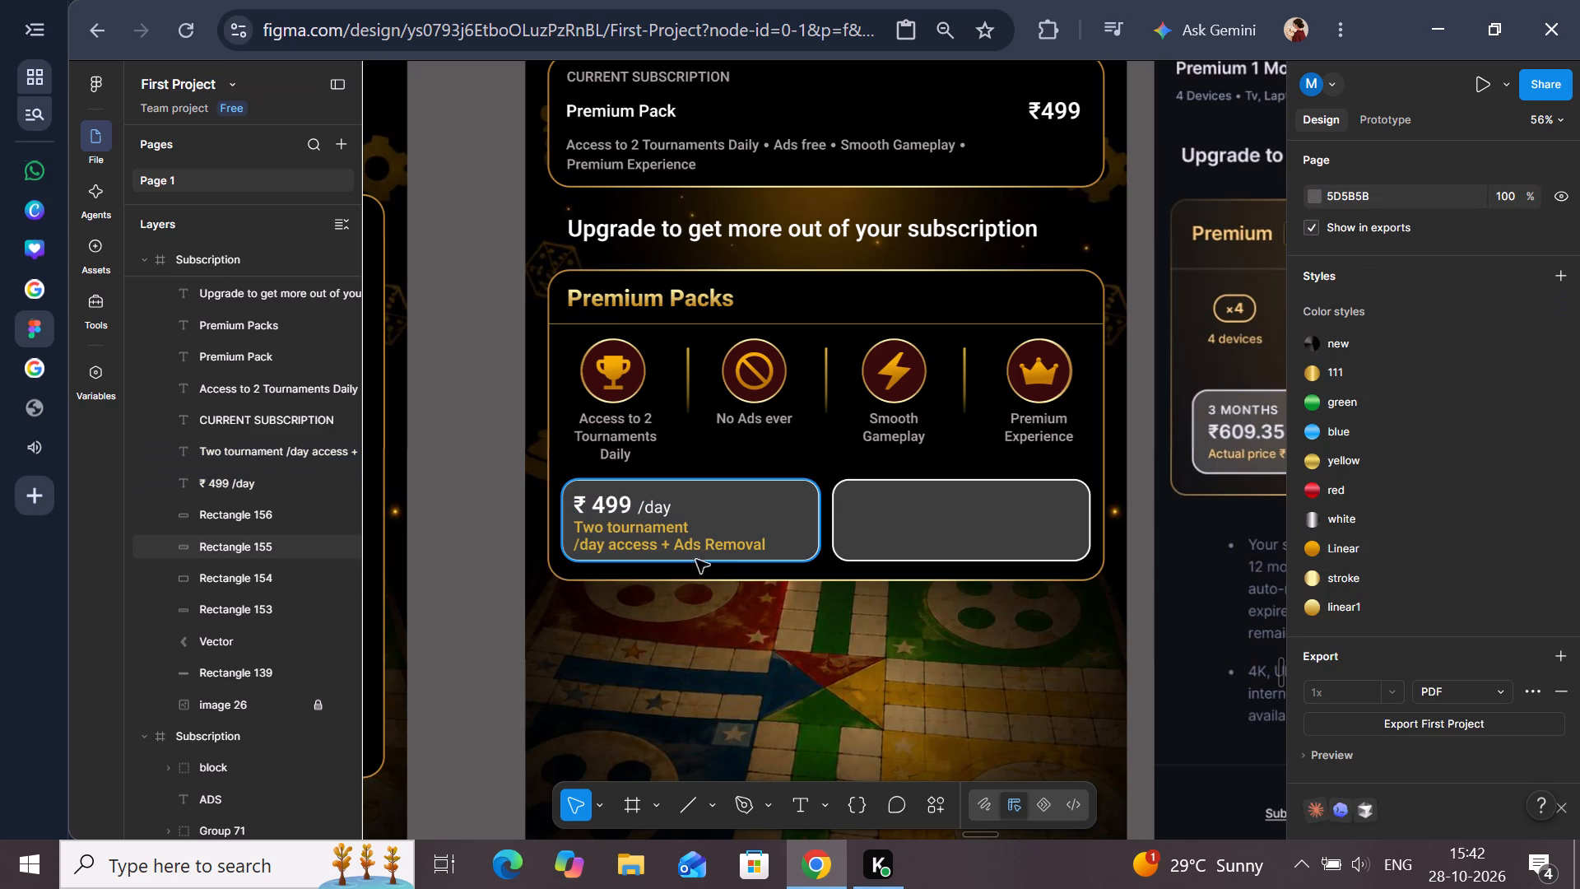
Duplicate the first plan box with its price and description, and align the copy over the empty second box at X 551, Y 983.
click(762, 497)
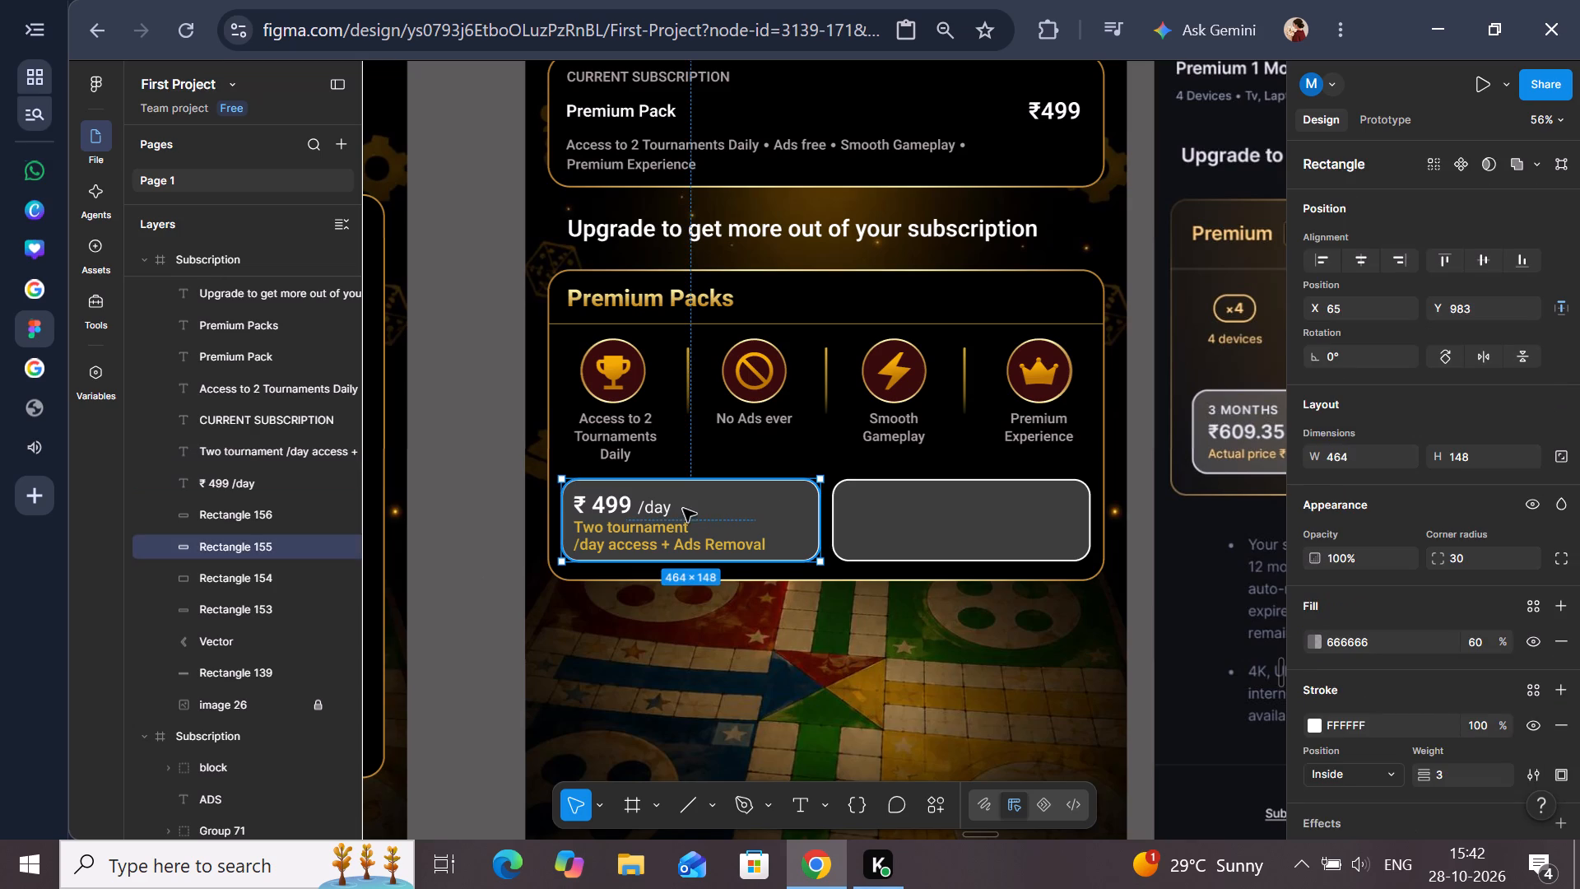
shift+click(642, 505)
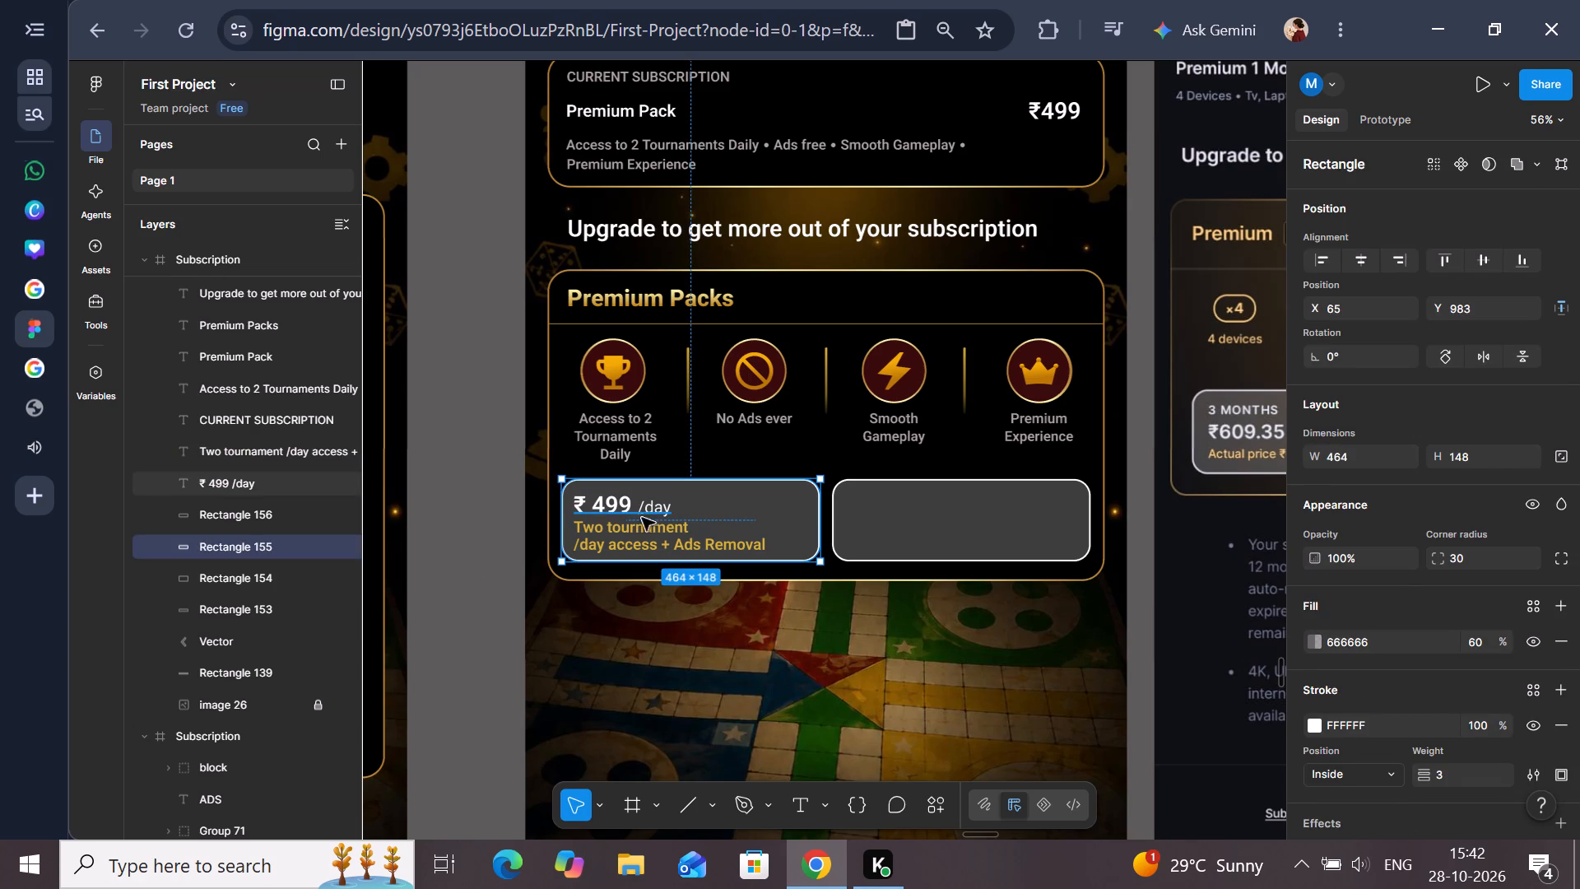
shift+click(642, 540)
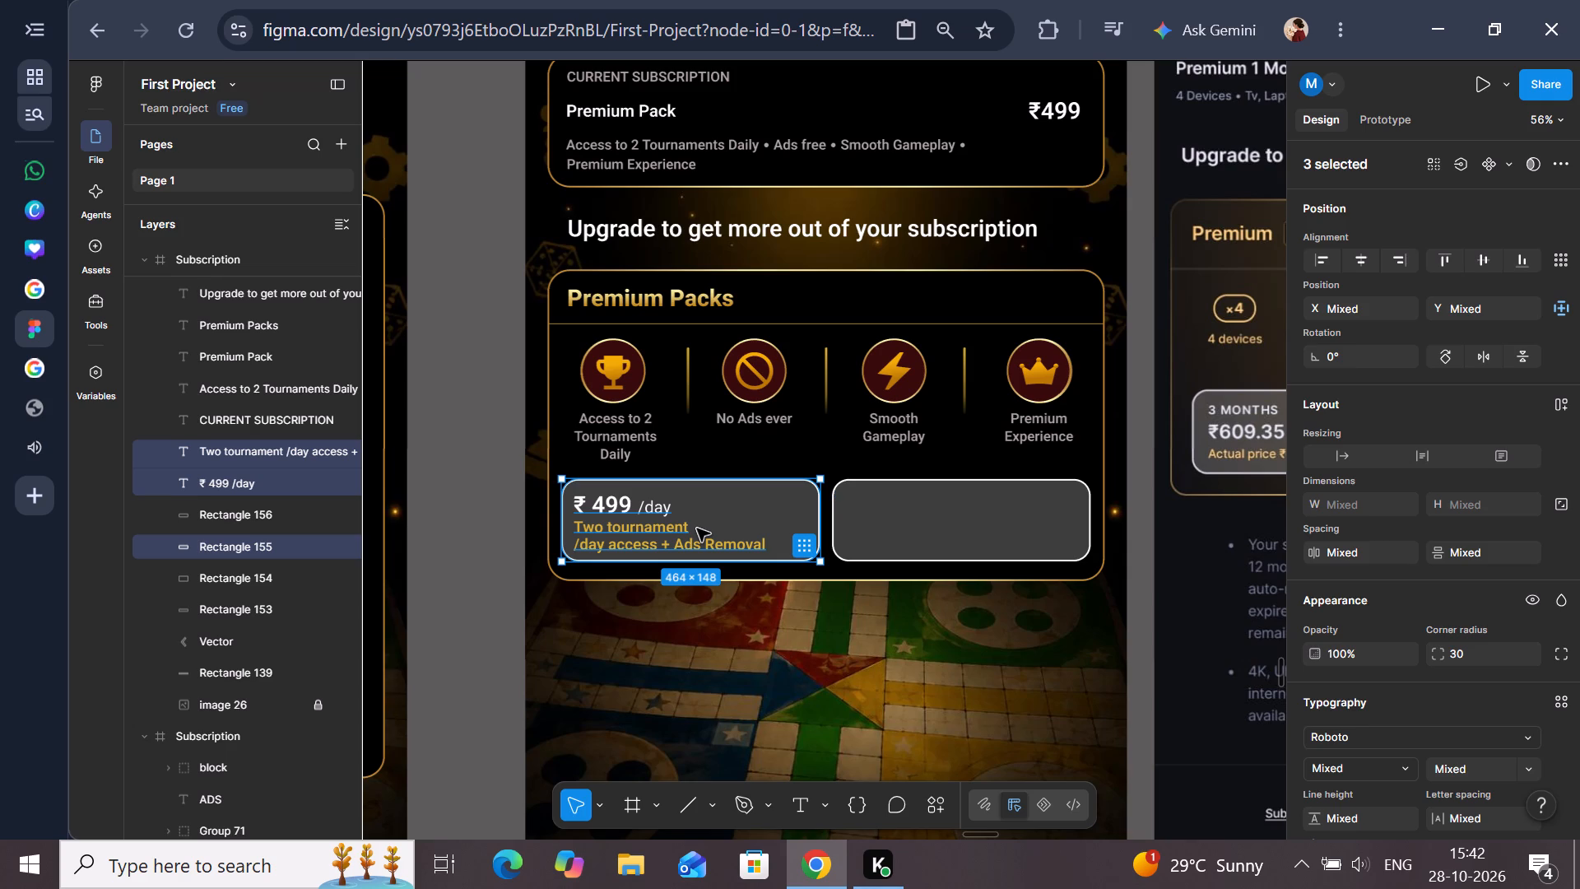
key(ctrl+d)
drag(697, 528, 927, 514)
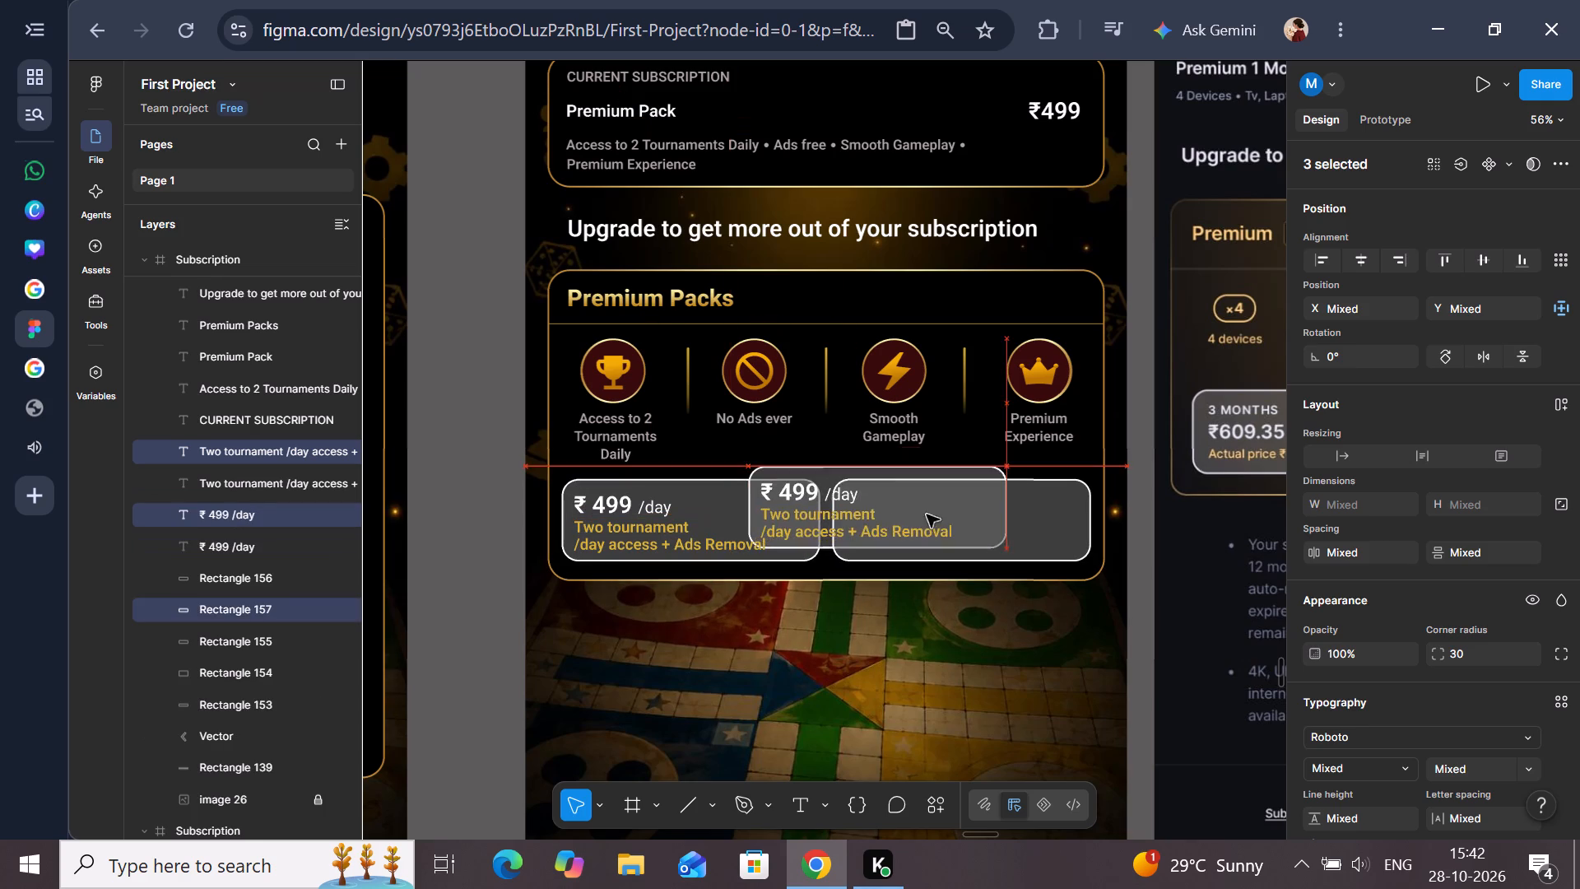
drag(927, 514, 970, 538)
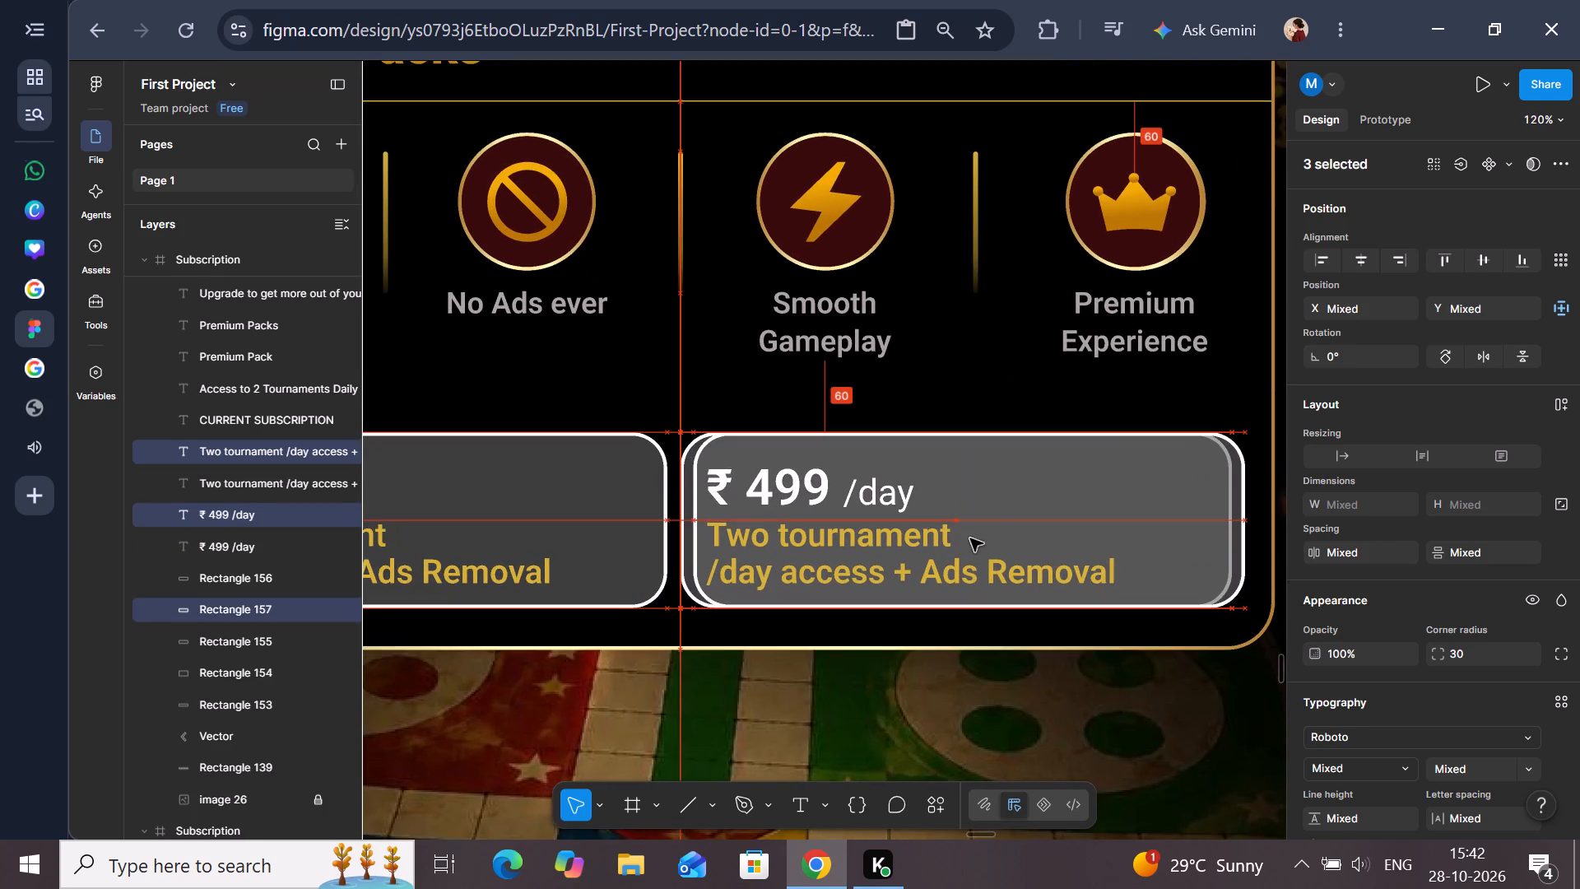
drag(970, 538, 984, 538)
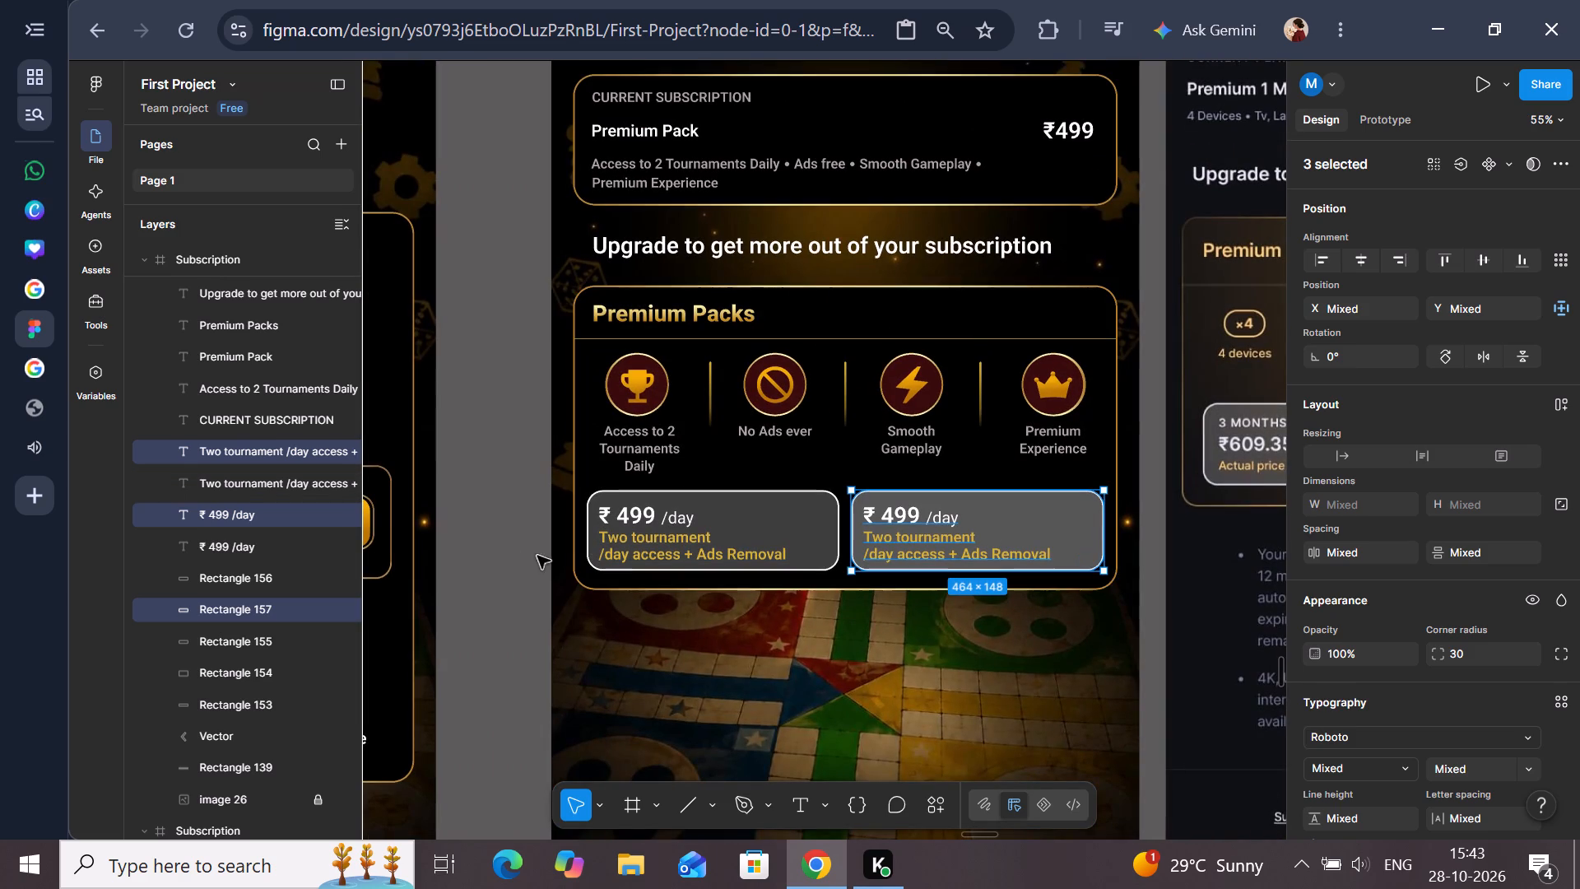
click(504, 556)
Delete the original empty second plan box that overlaps the duplicated one.
click(1026, 525)
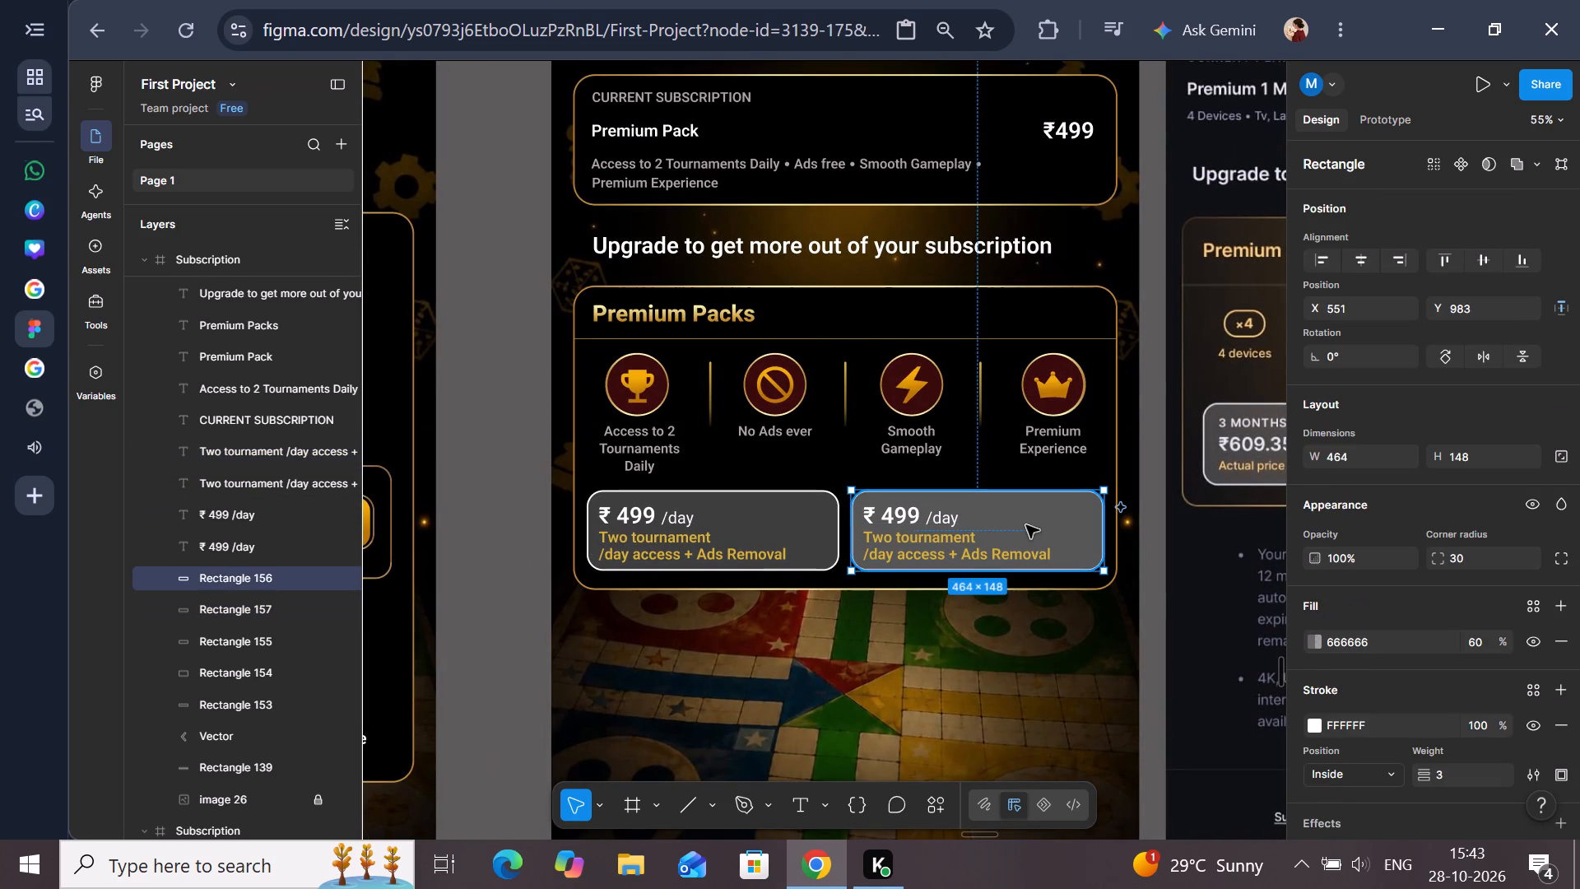
key(BackSpace)
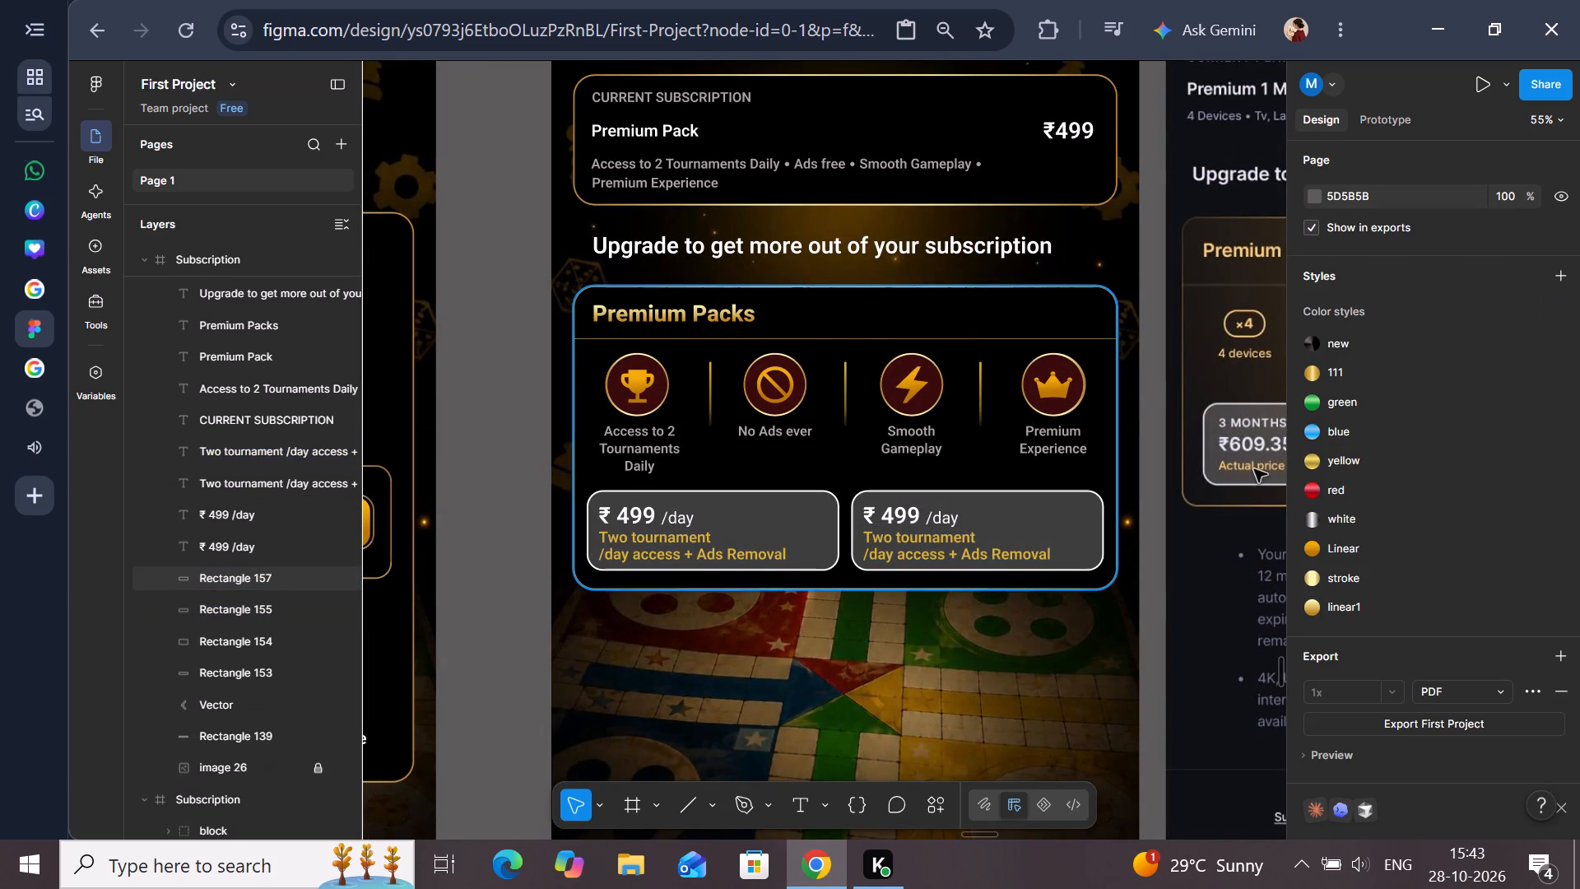
Remove the white stroke from the second plan box so only the first stays outlined, like the reference.
click(1085, 537)
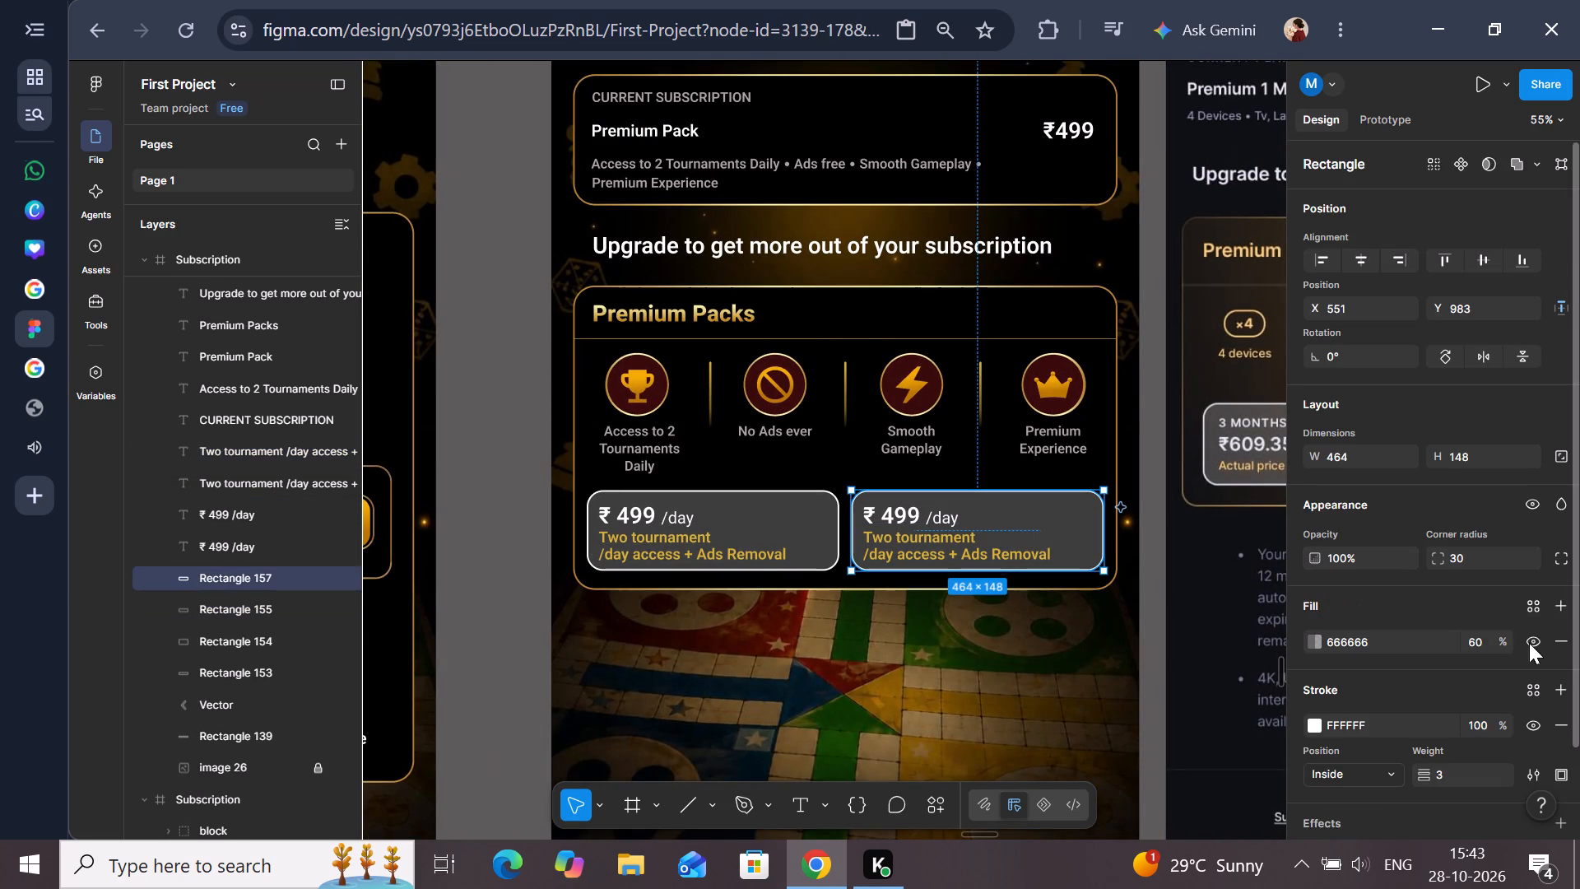
scroll(1504, 706, down, 1)
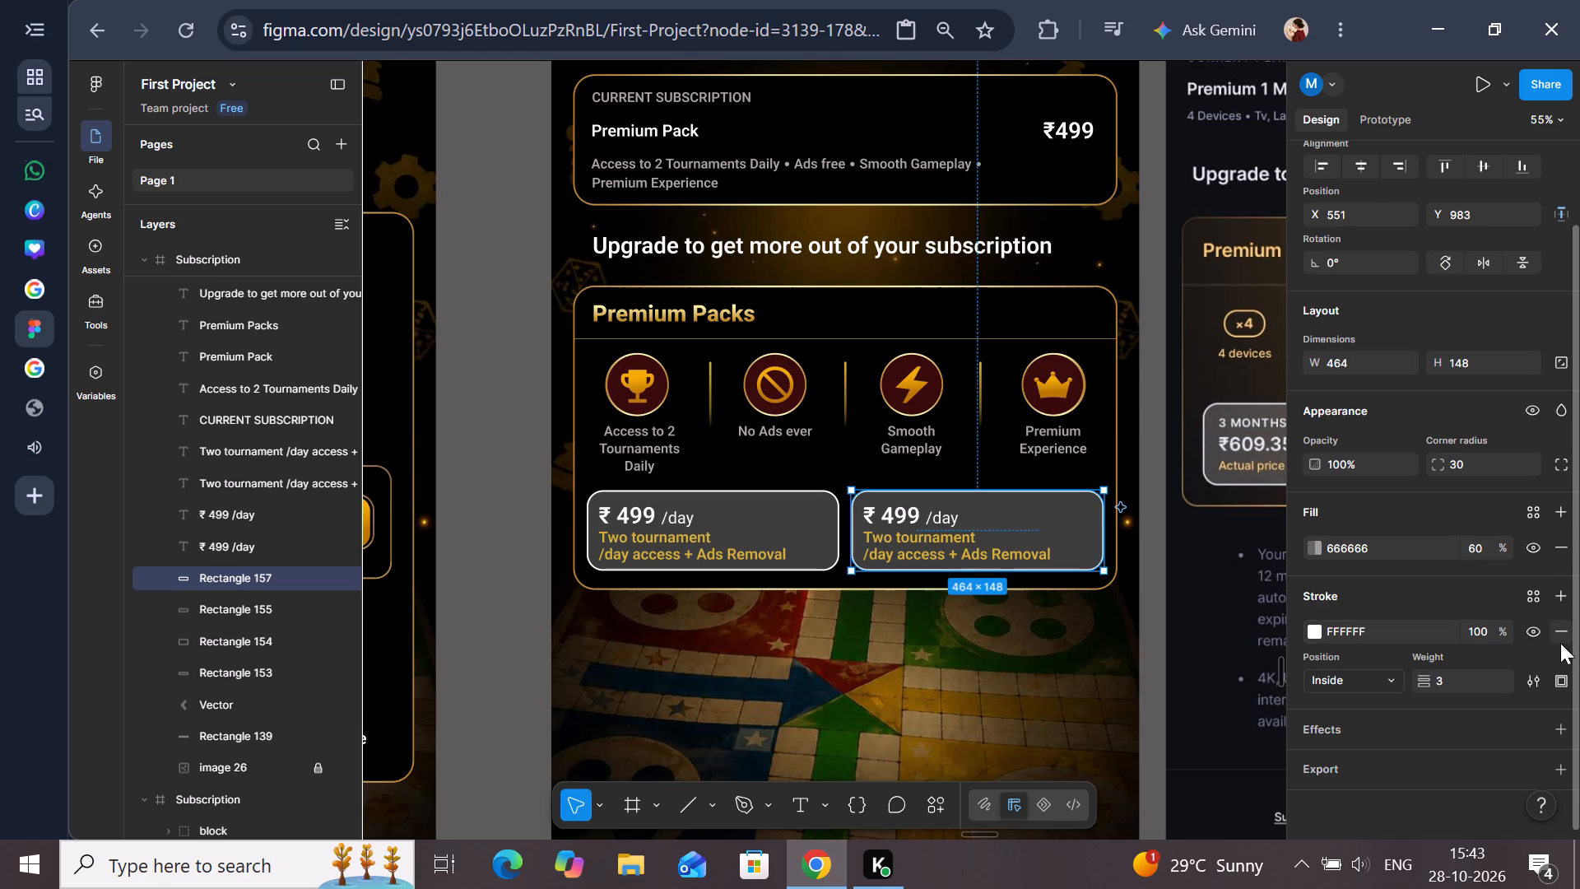
click(1563, 634)
click(514, 565)
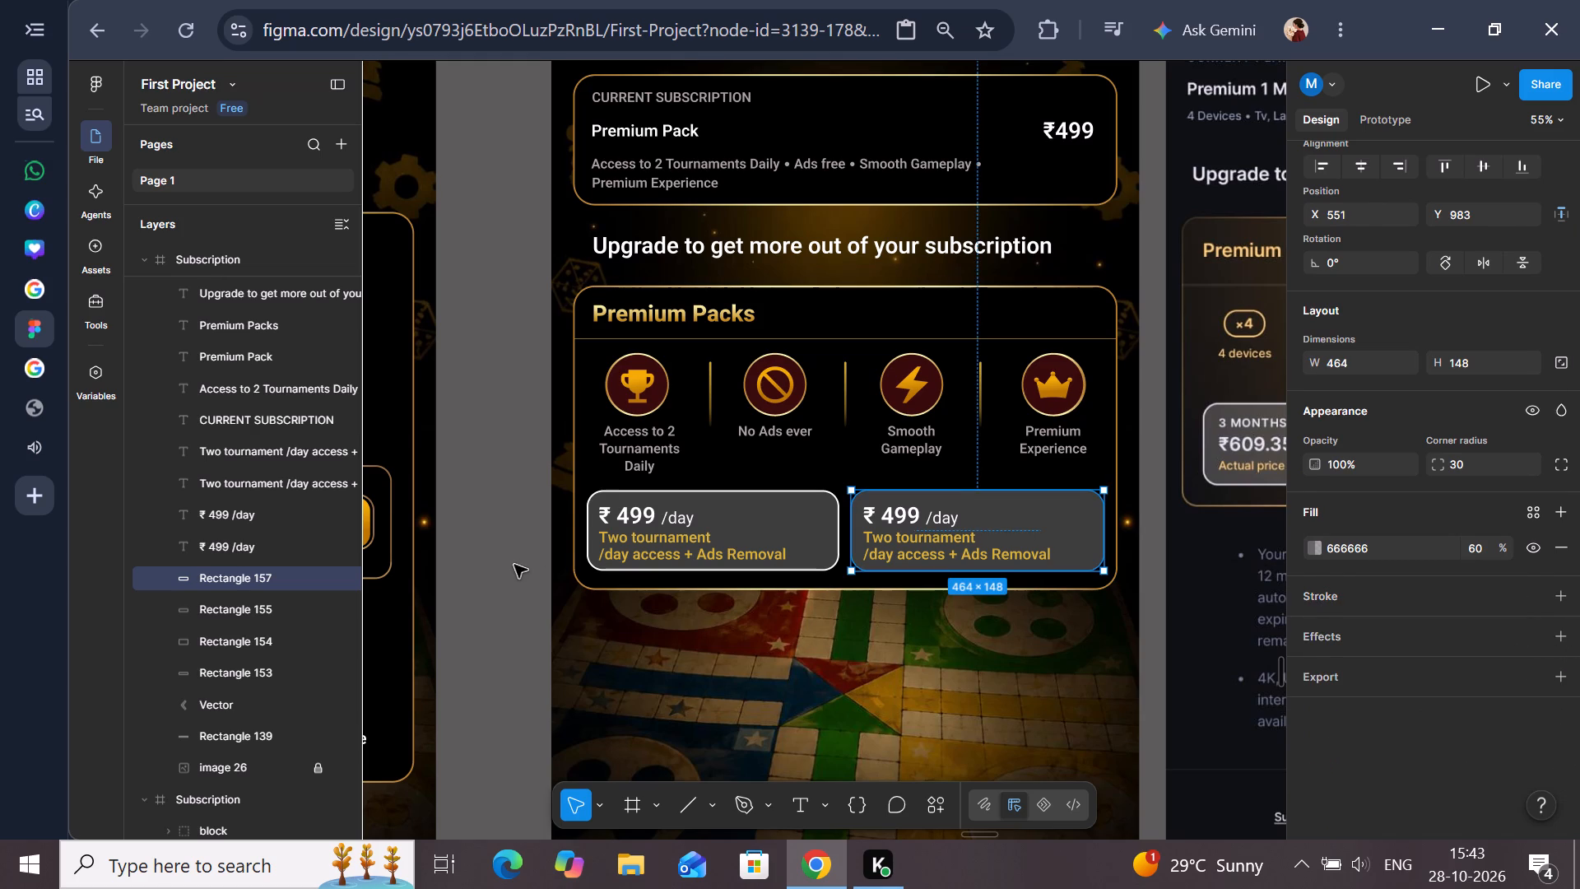
Compare the plan boxes with the reference and examine the plan prices on the Subscription Packs screen.
scroll(514, 565, left, 1)
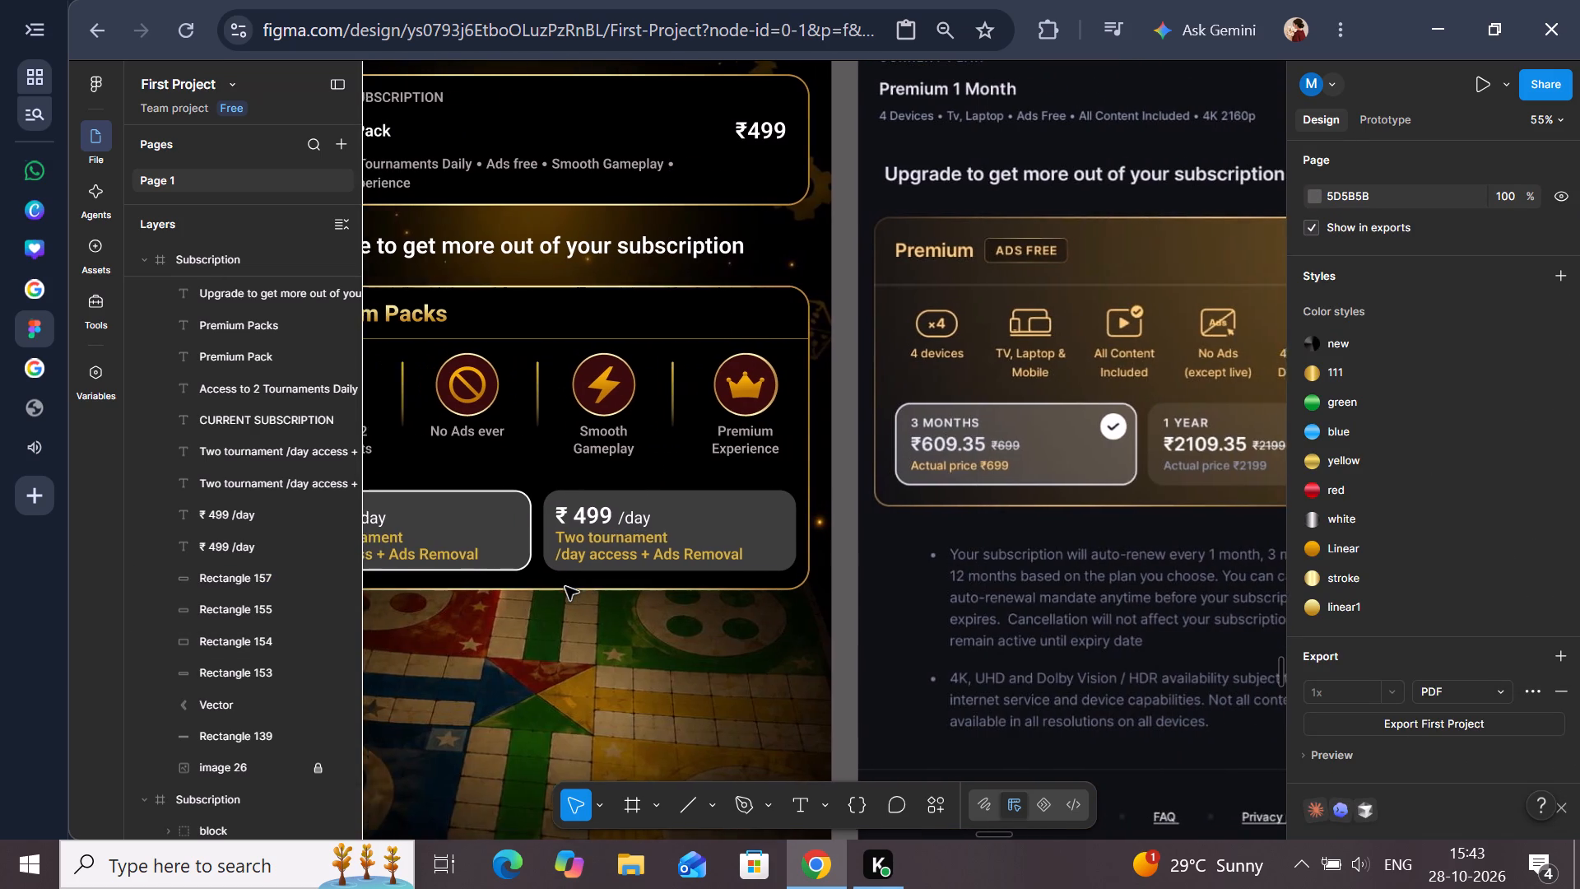
scroll(565, 587, left, 1)
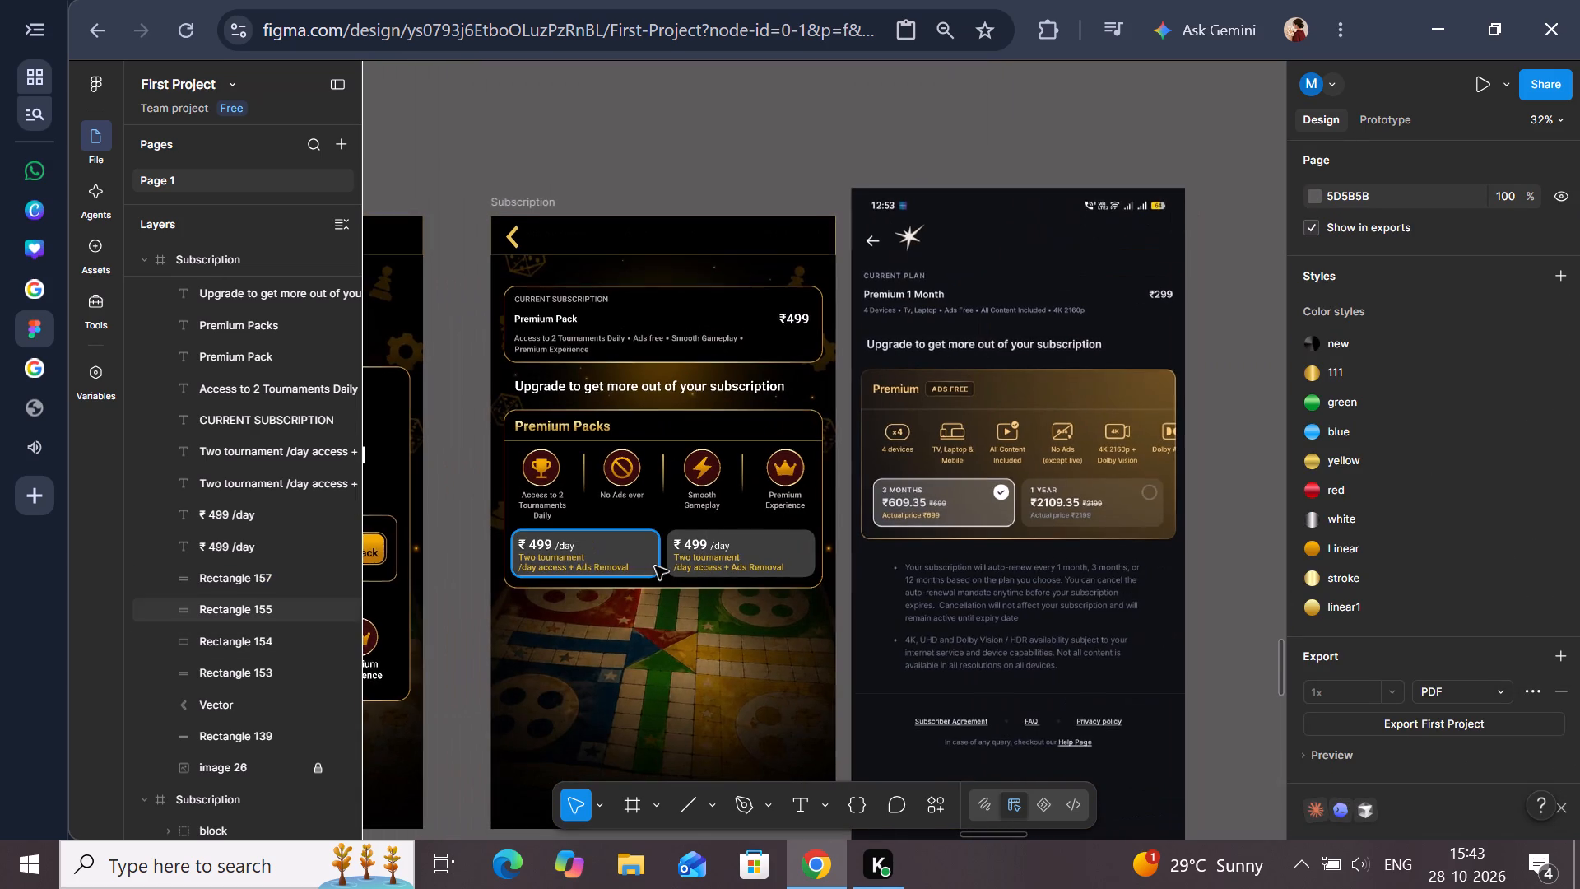
scroll(688, 562, right, 5)
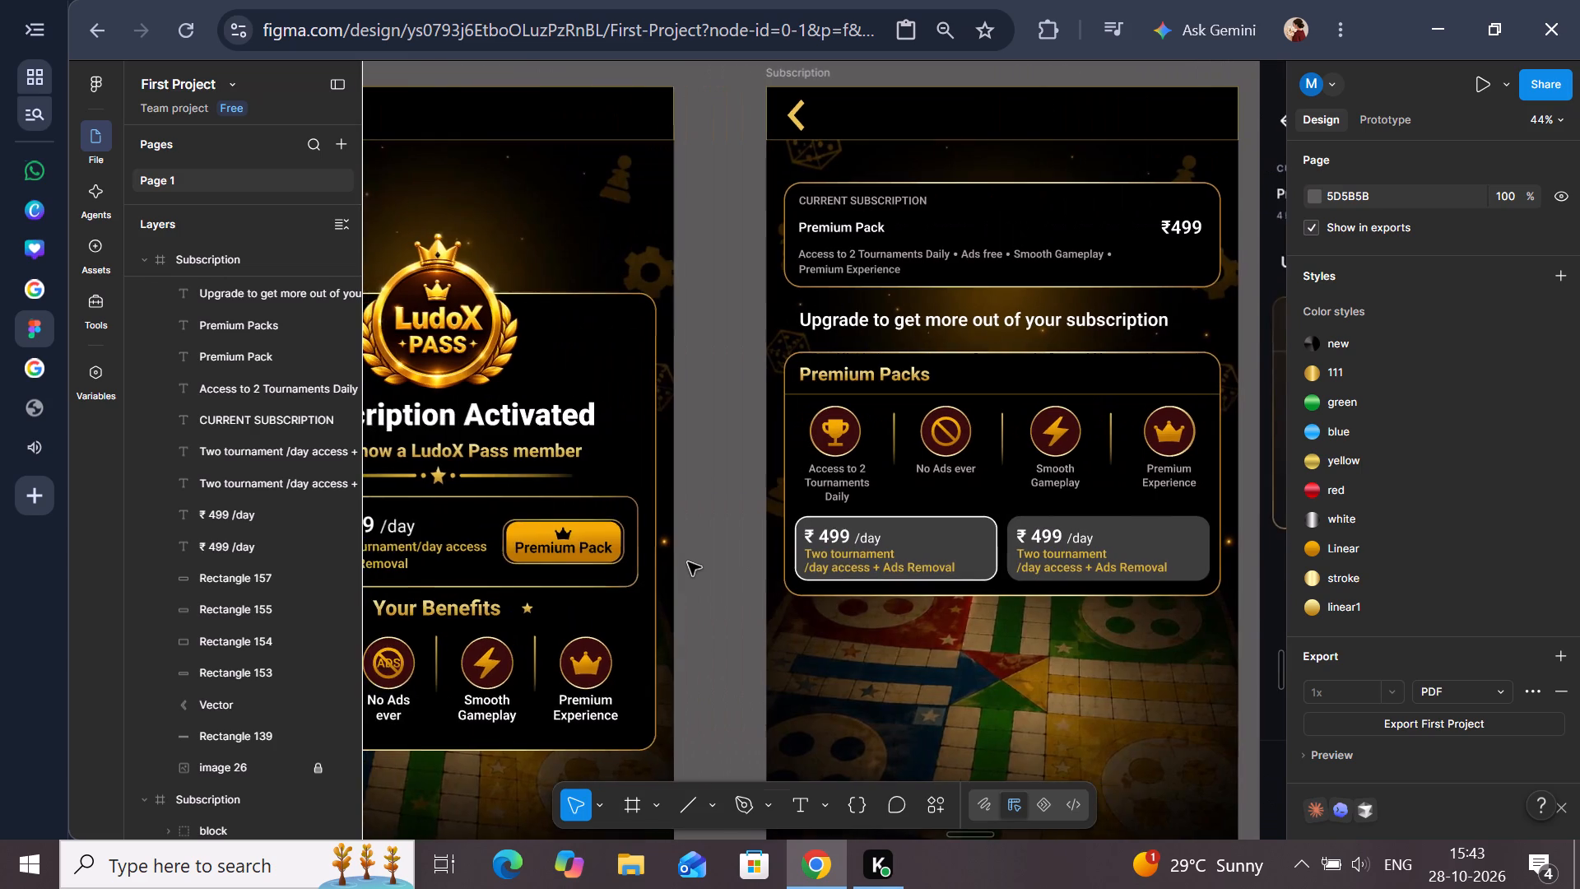
scroll(688, 562, right, 1)
scroll(546, 598, right, 1)
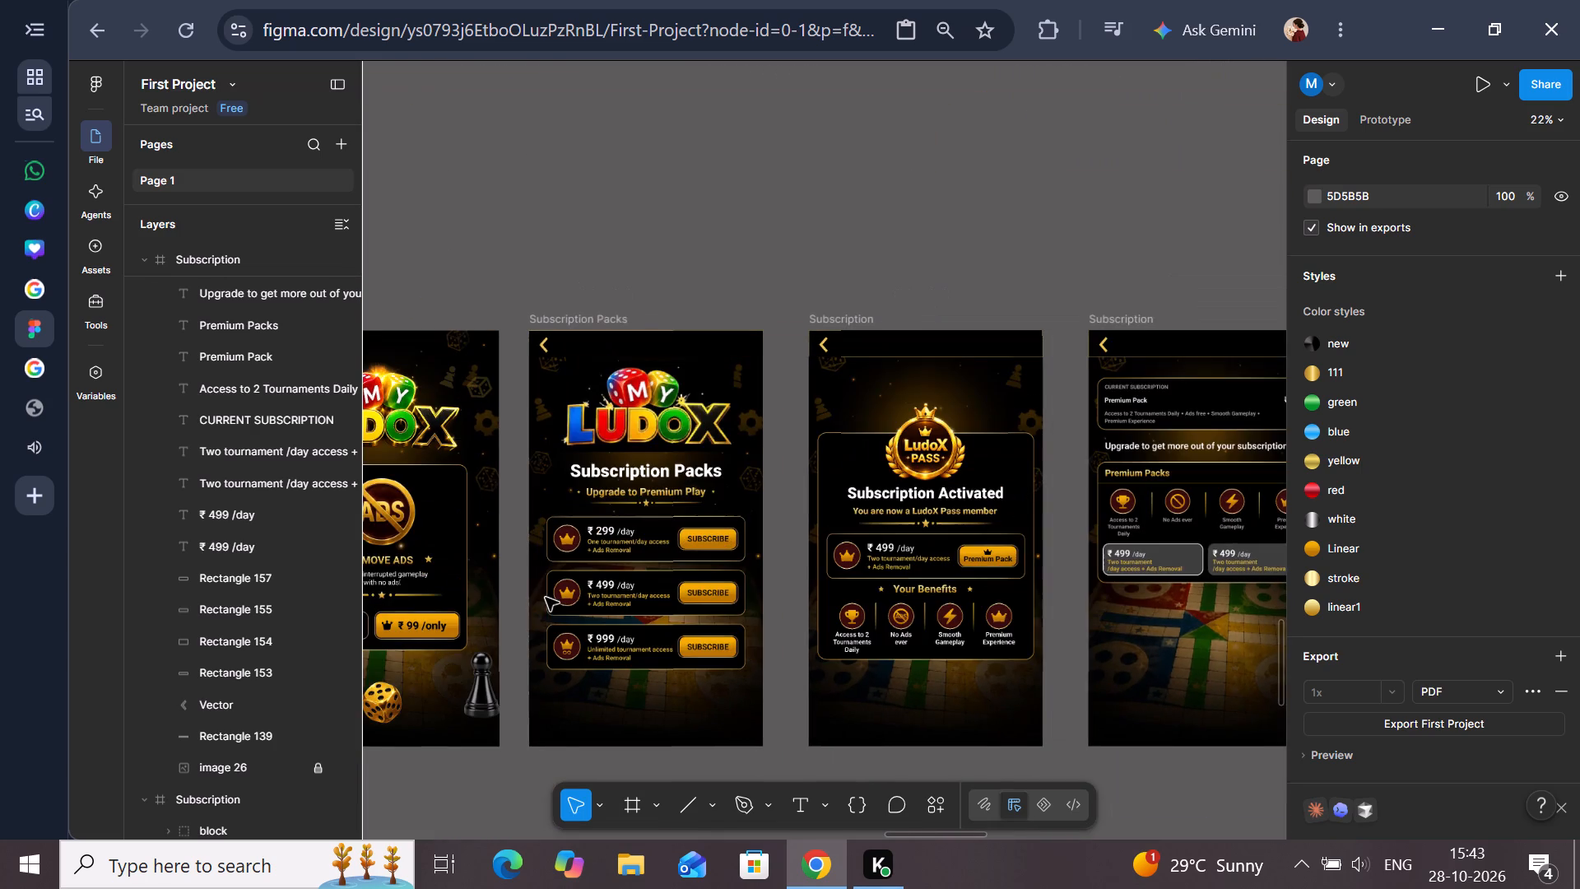
scroll(710, 601, left, 1)
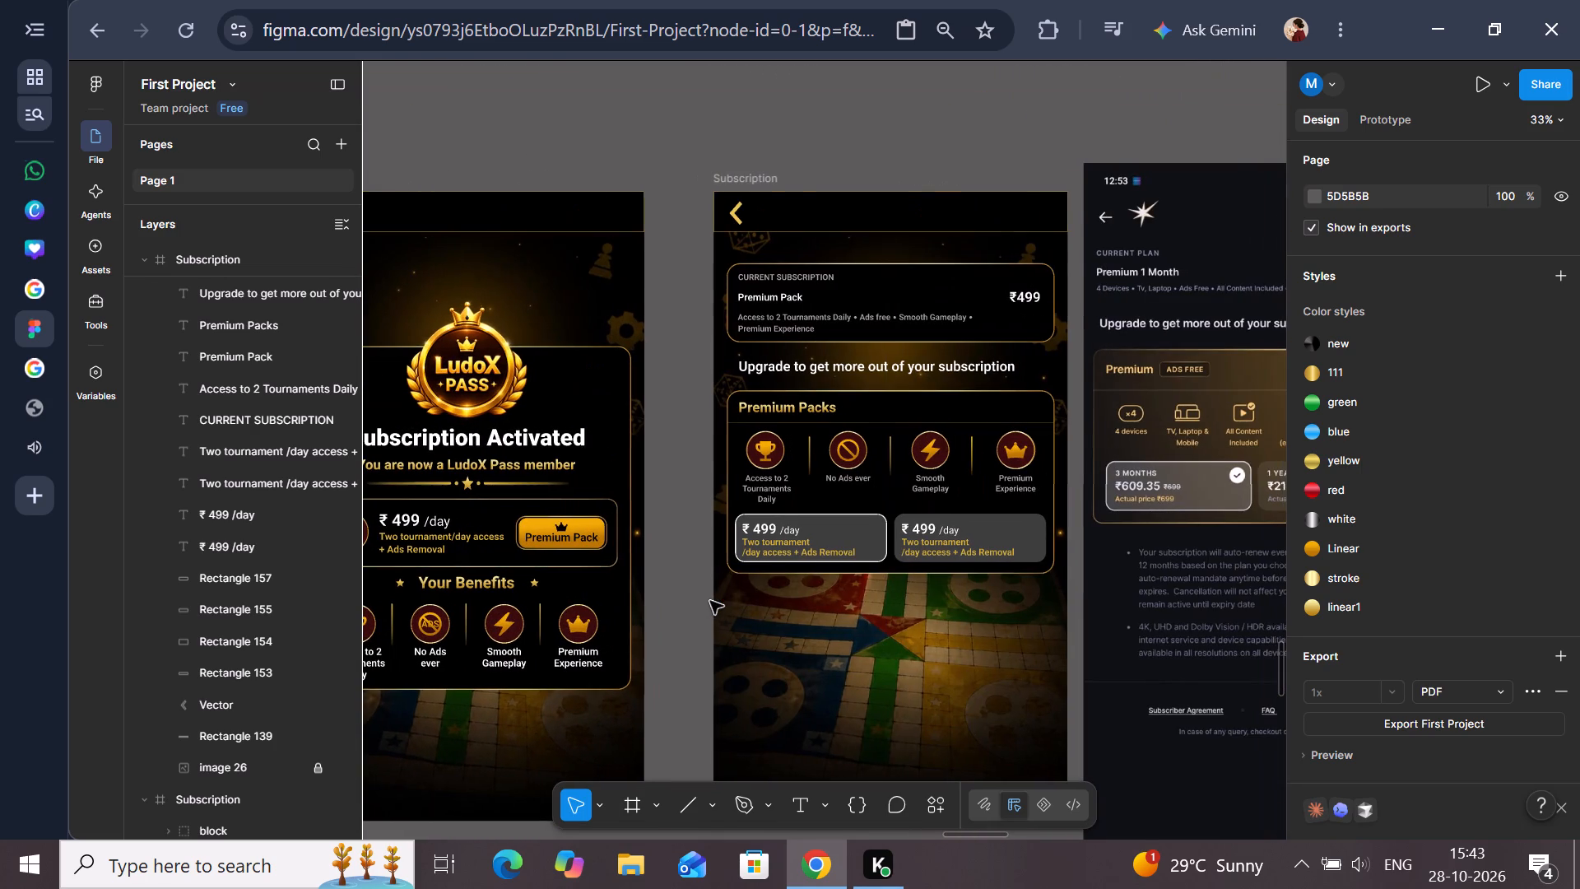
scroll(710, 601, left, 3)
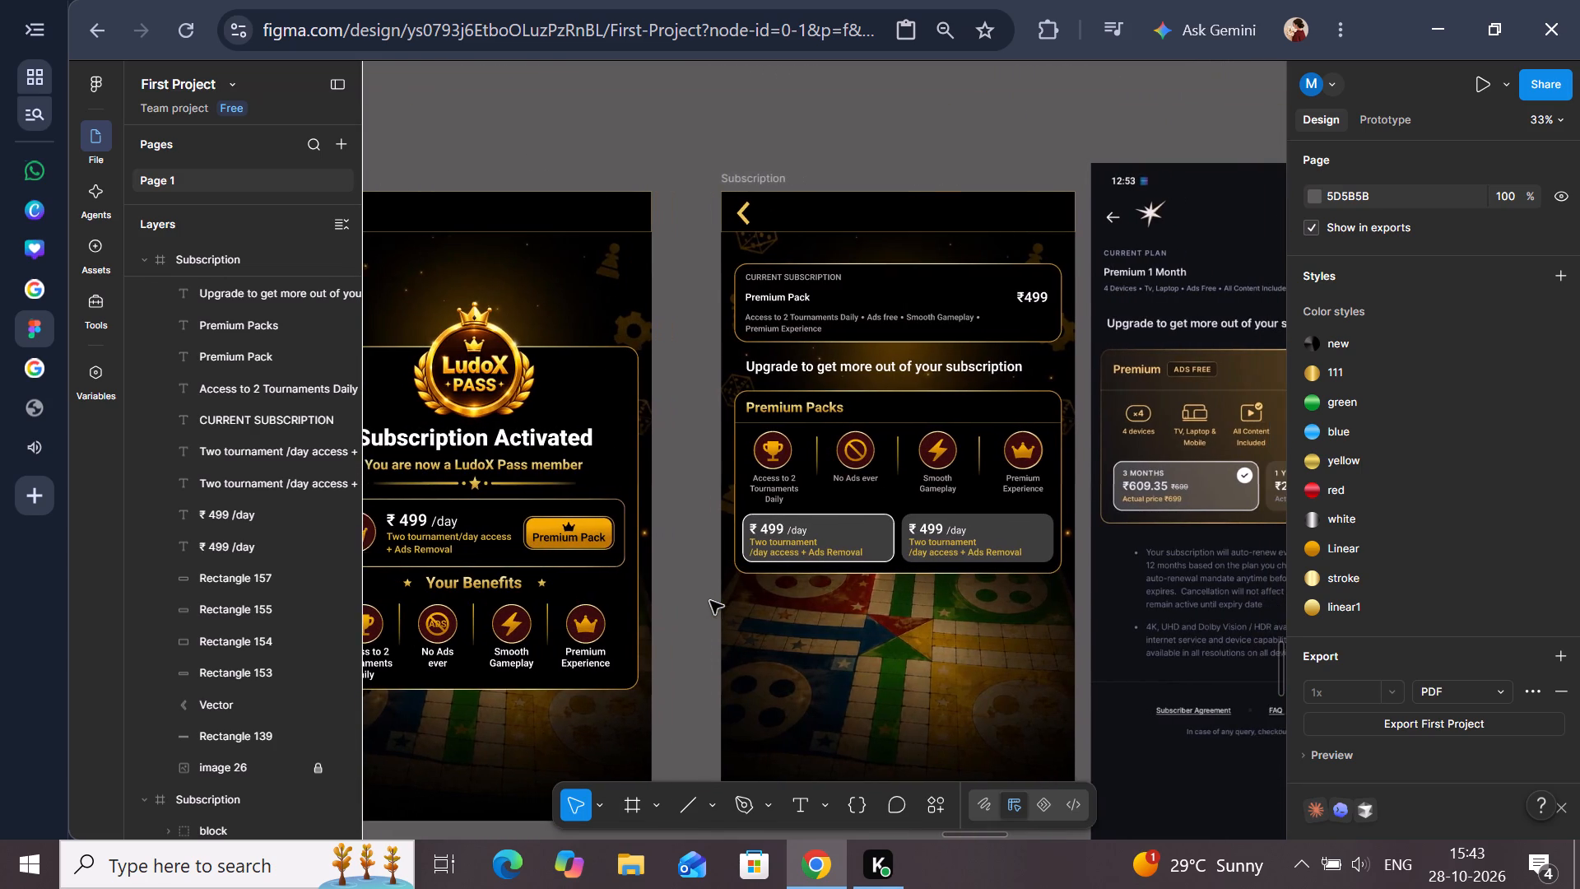
scroll(710, 601, left, 1)
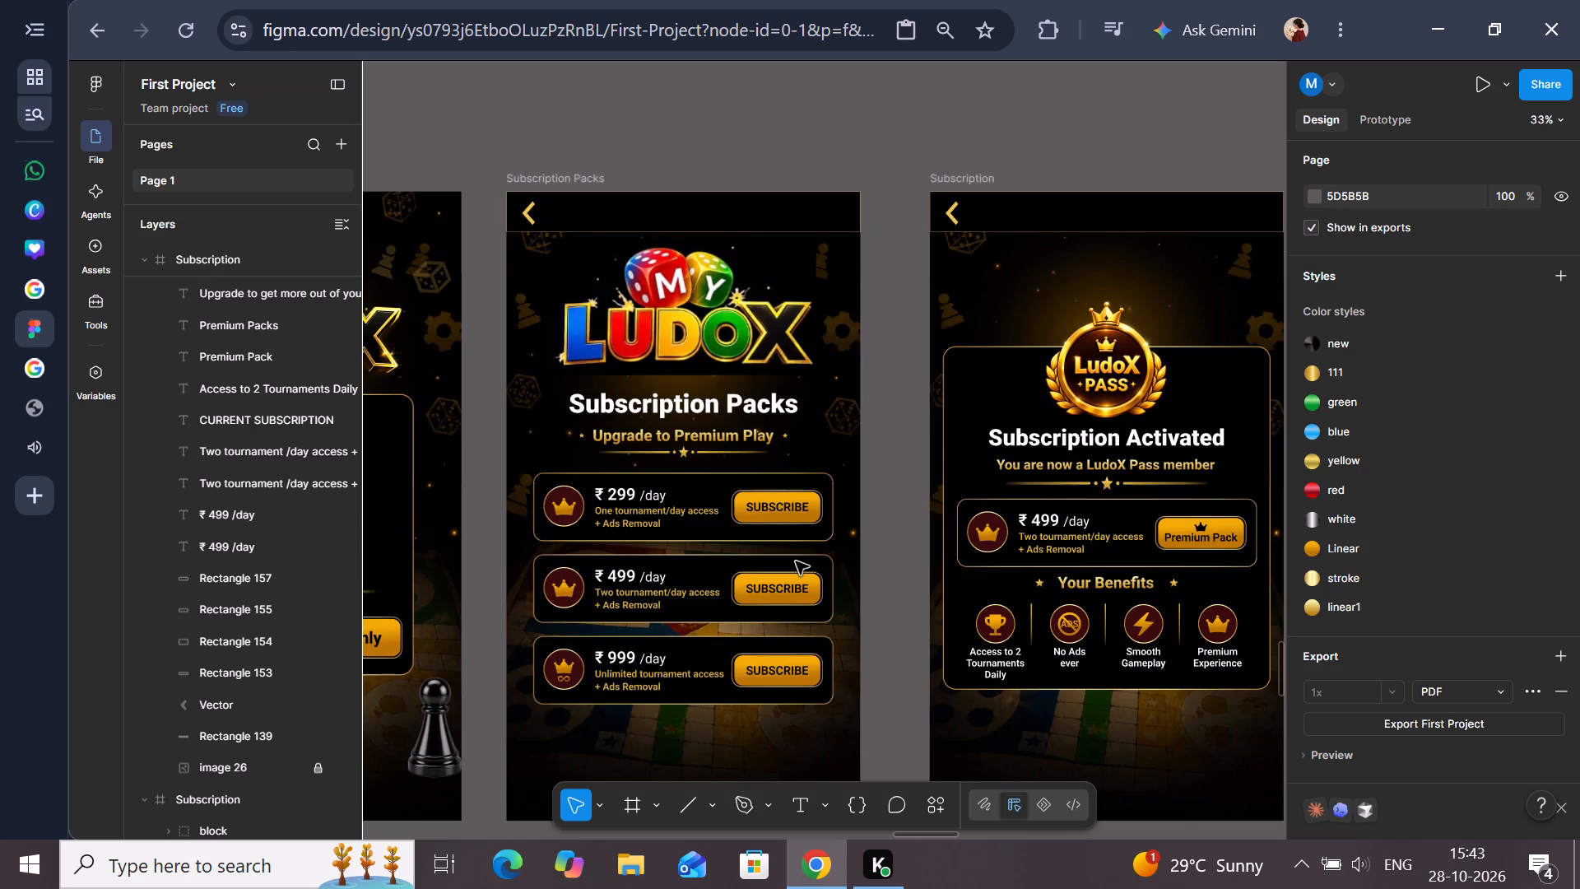
Change the price in the first, outlined plan box to ₹ 299 /day.
scroll(796, 561, left, 4)
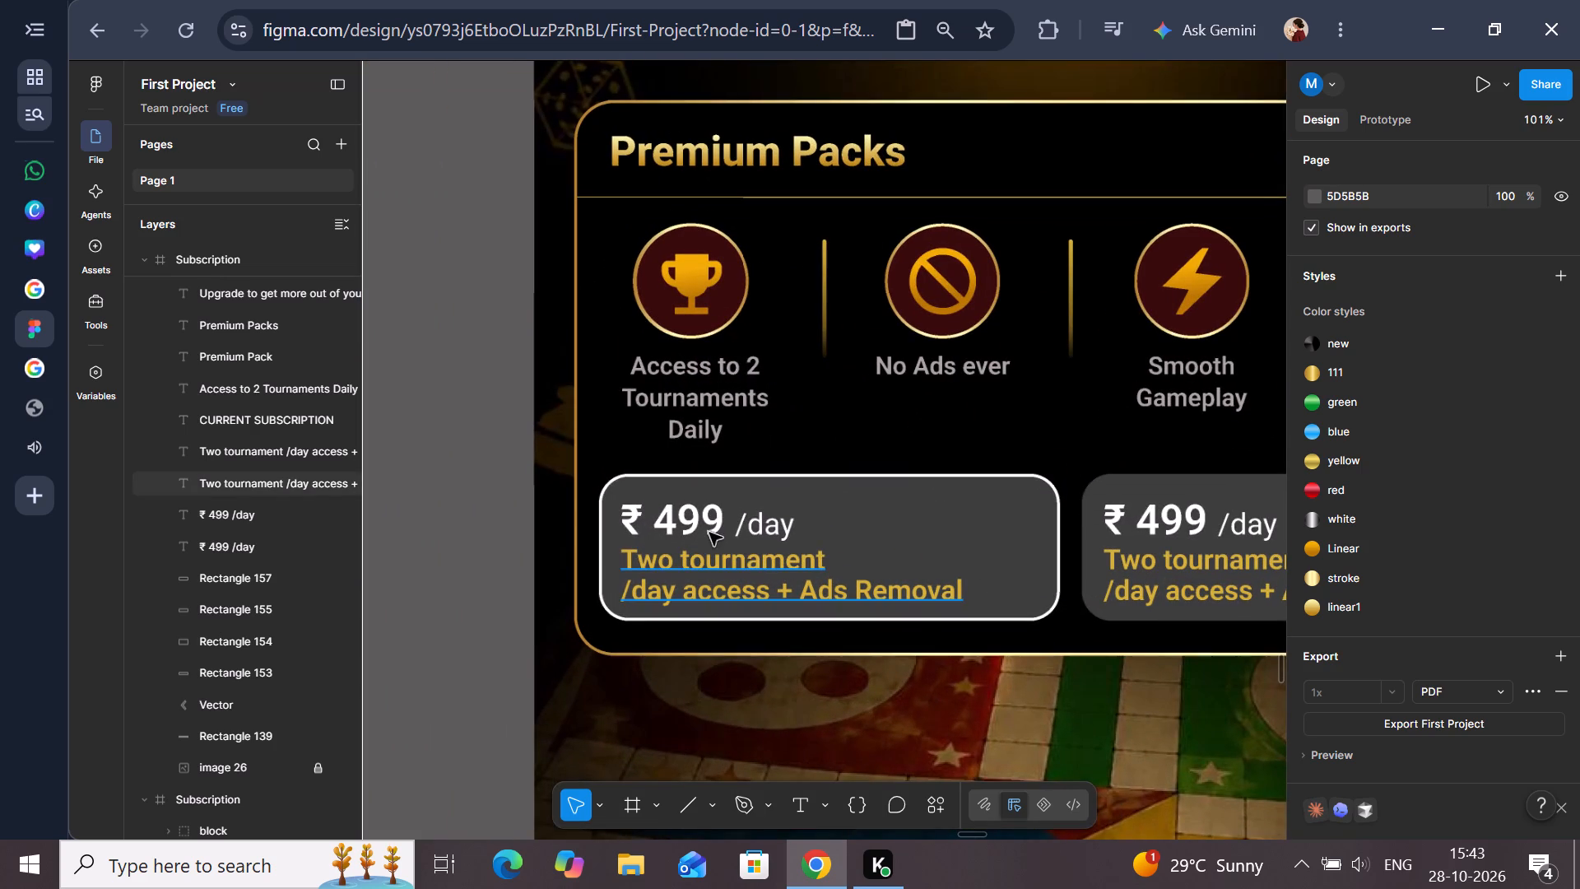
double_click(678, 531)
click(678, 531)
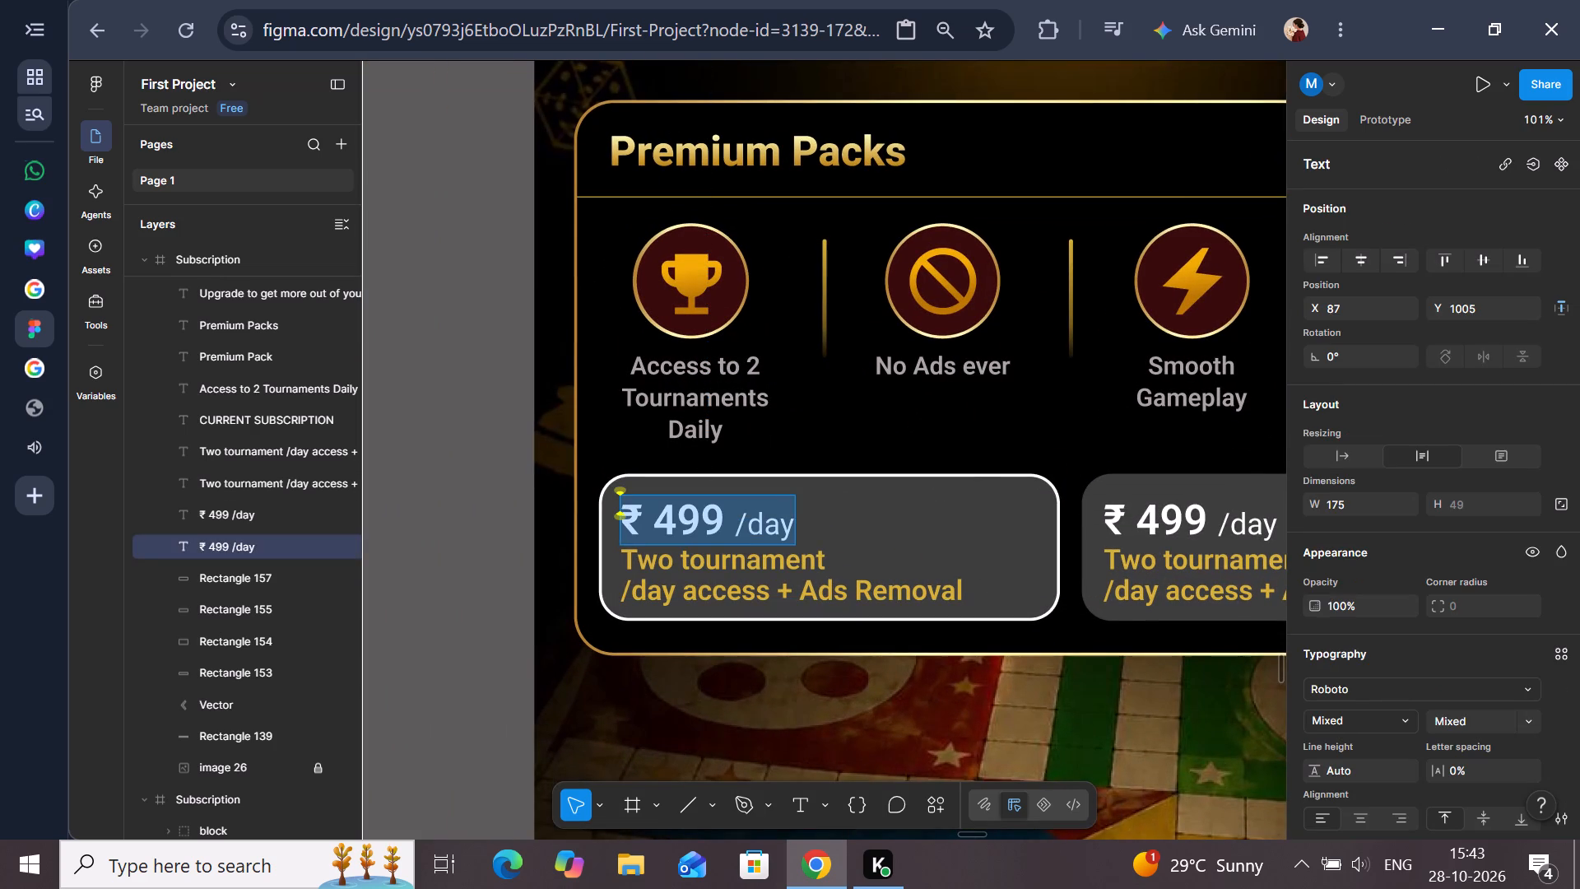
click(678, 531)
key(BackSpace)
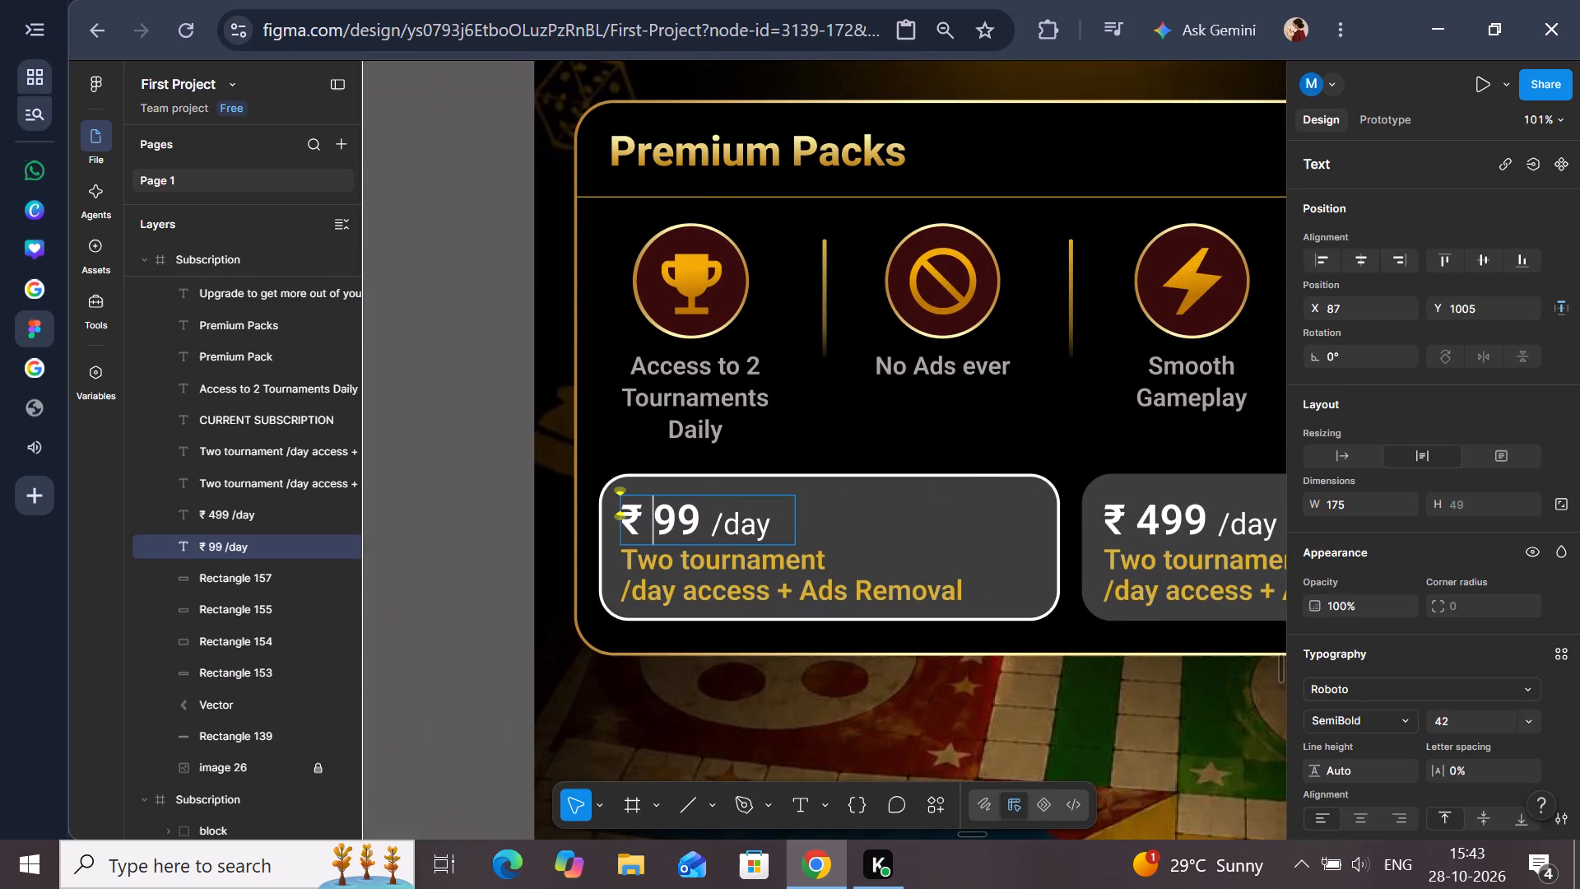
key(2)
scroll(678, 531, right, 2)
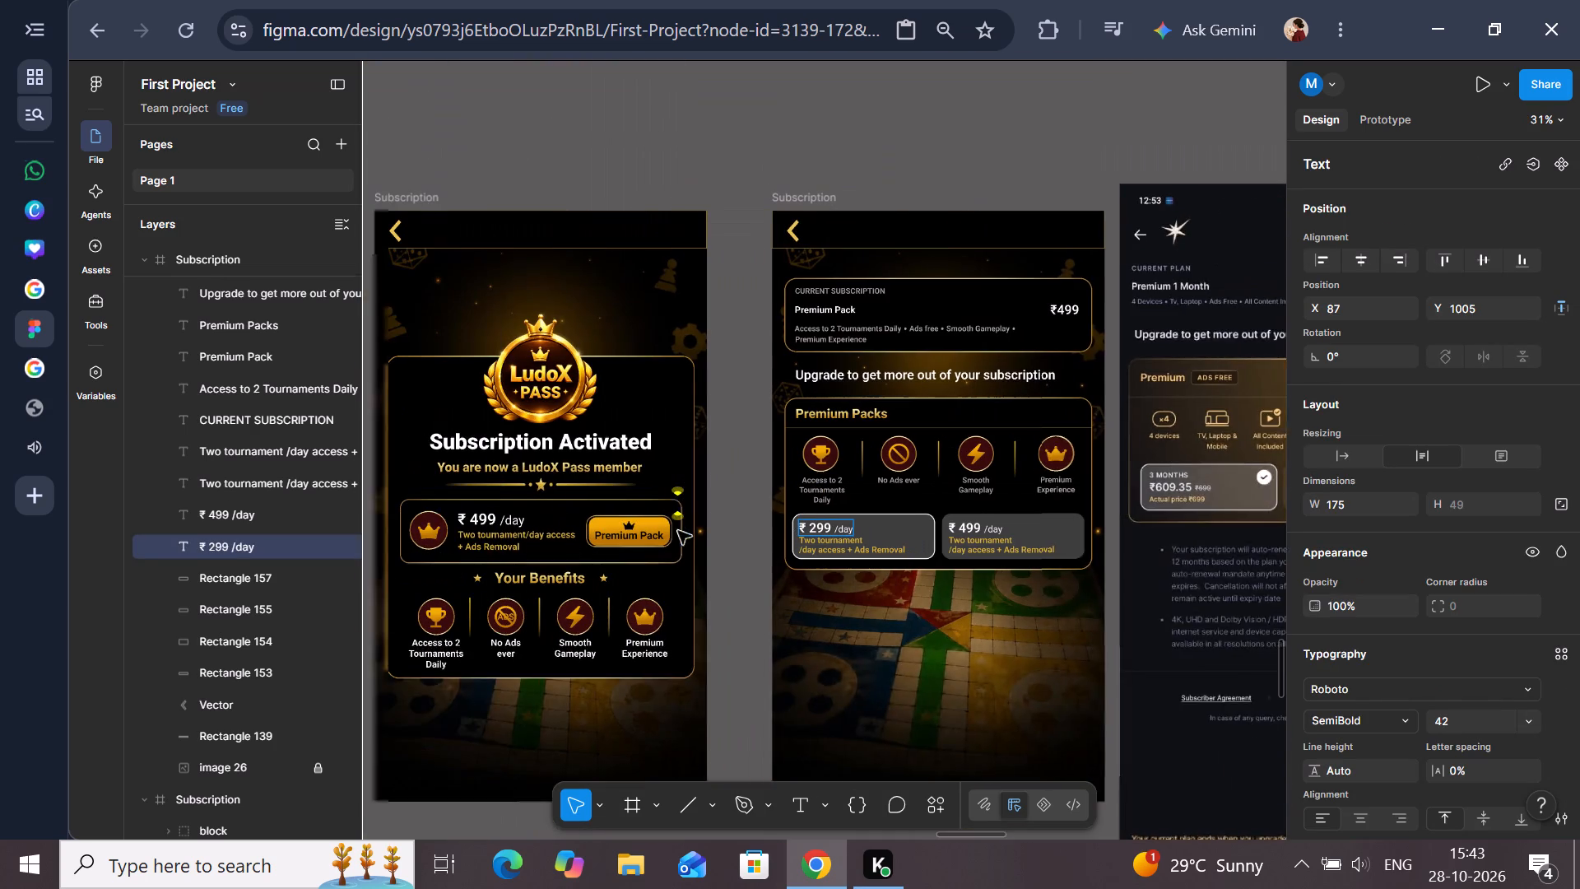
Change the description in the first, outlined plan box to begin with "One tournament" in place of "Two".
scroll(678, 531, right, 2)
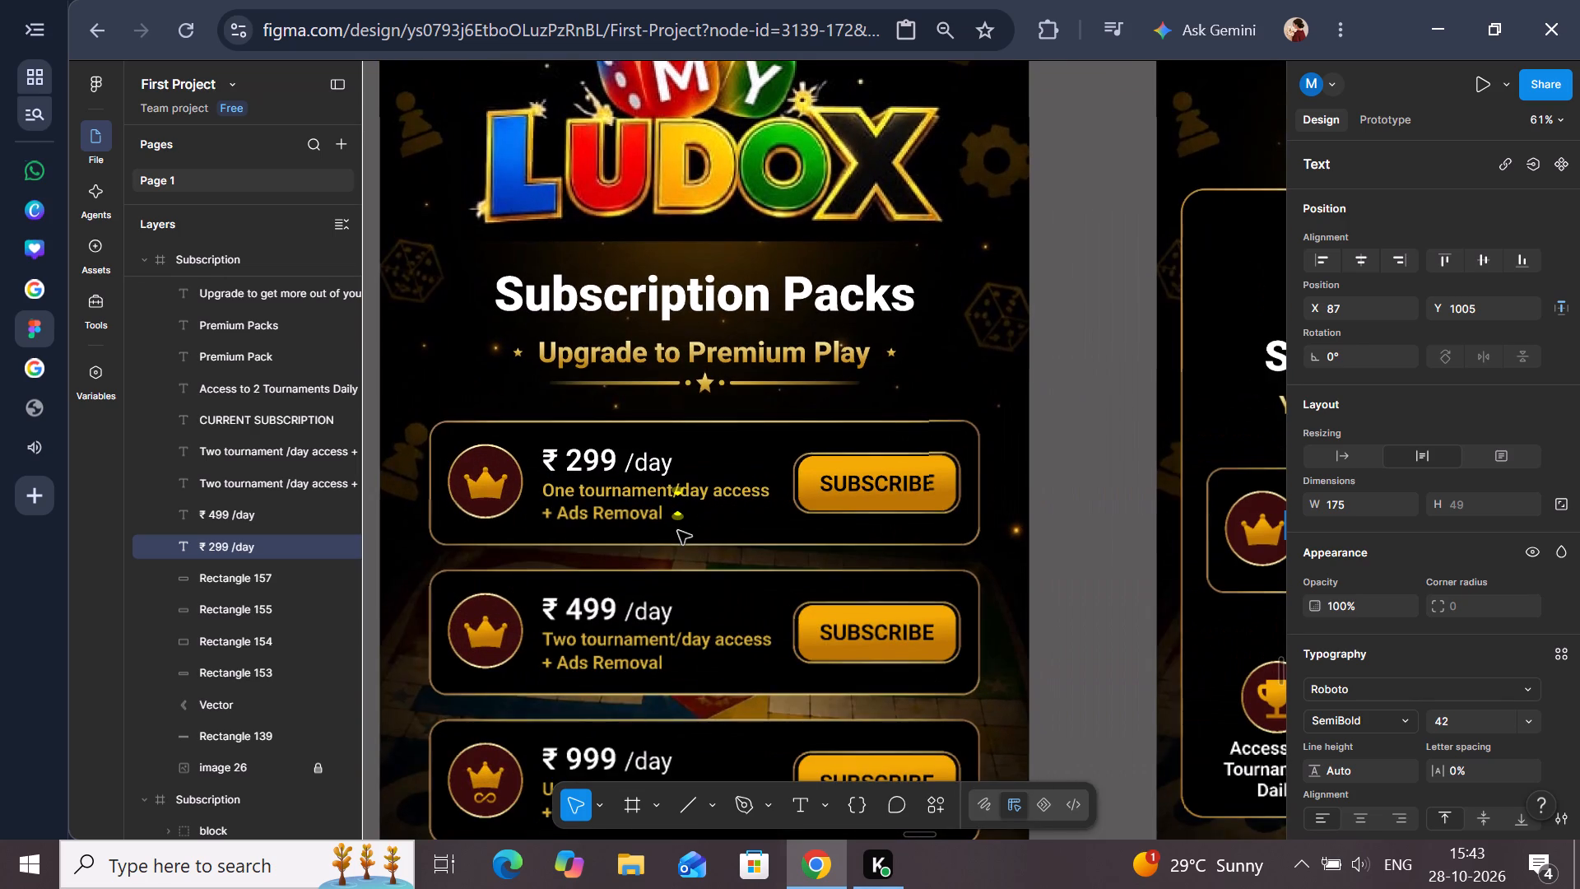
scroll(678, 531, left, 9)
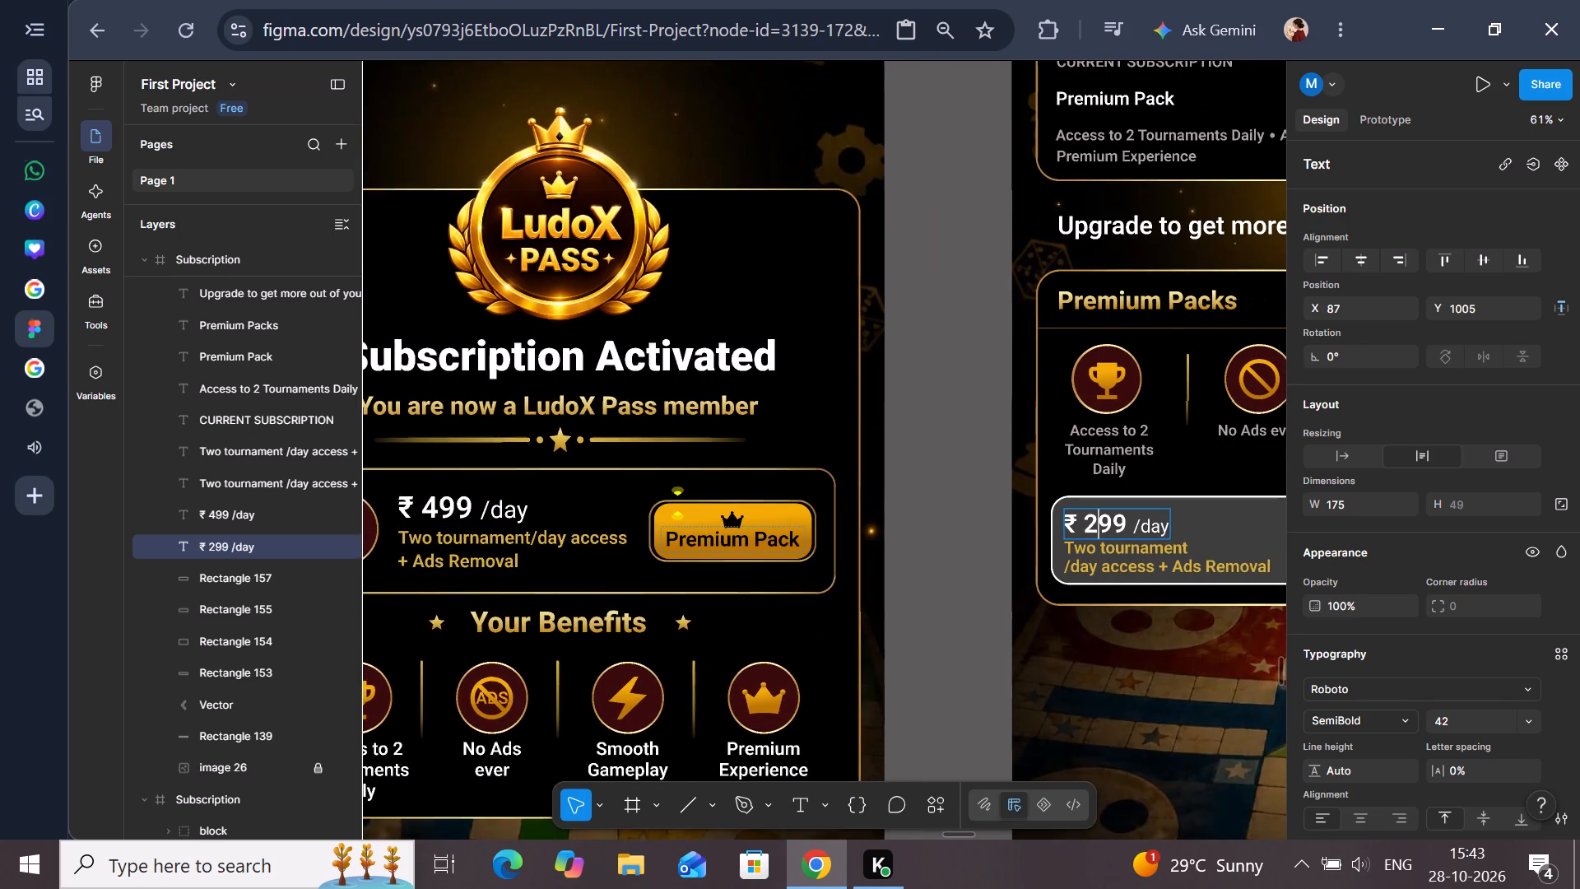
scroll(678, 531, left, 2)
click(815, 543)
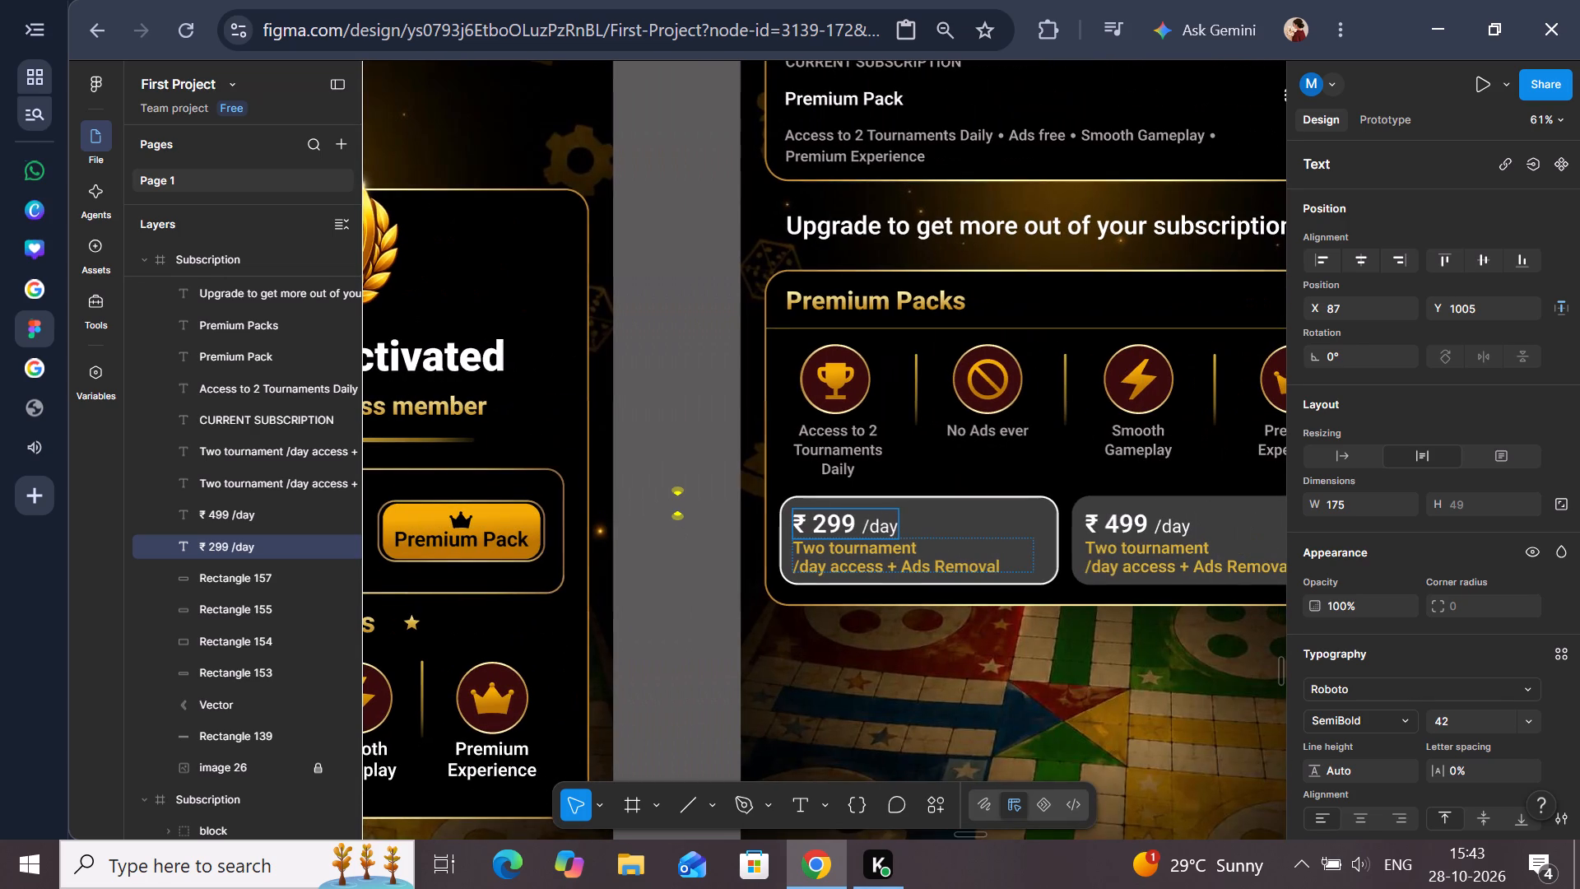
click(823, 548)
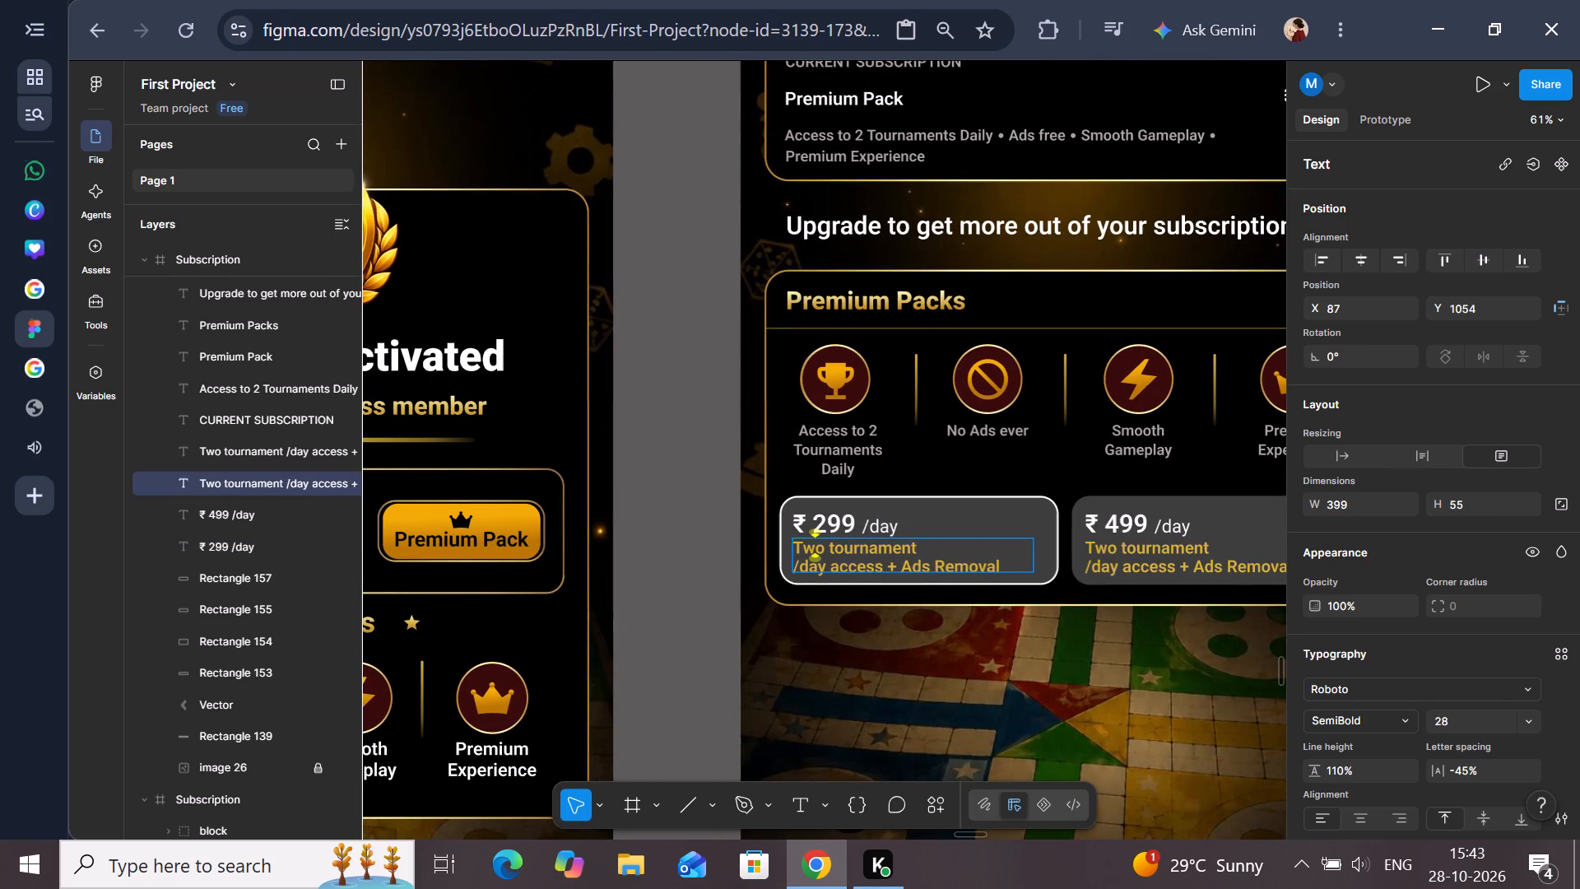
key(BackSpace)
key(BackSpace)
key(BackSpace)
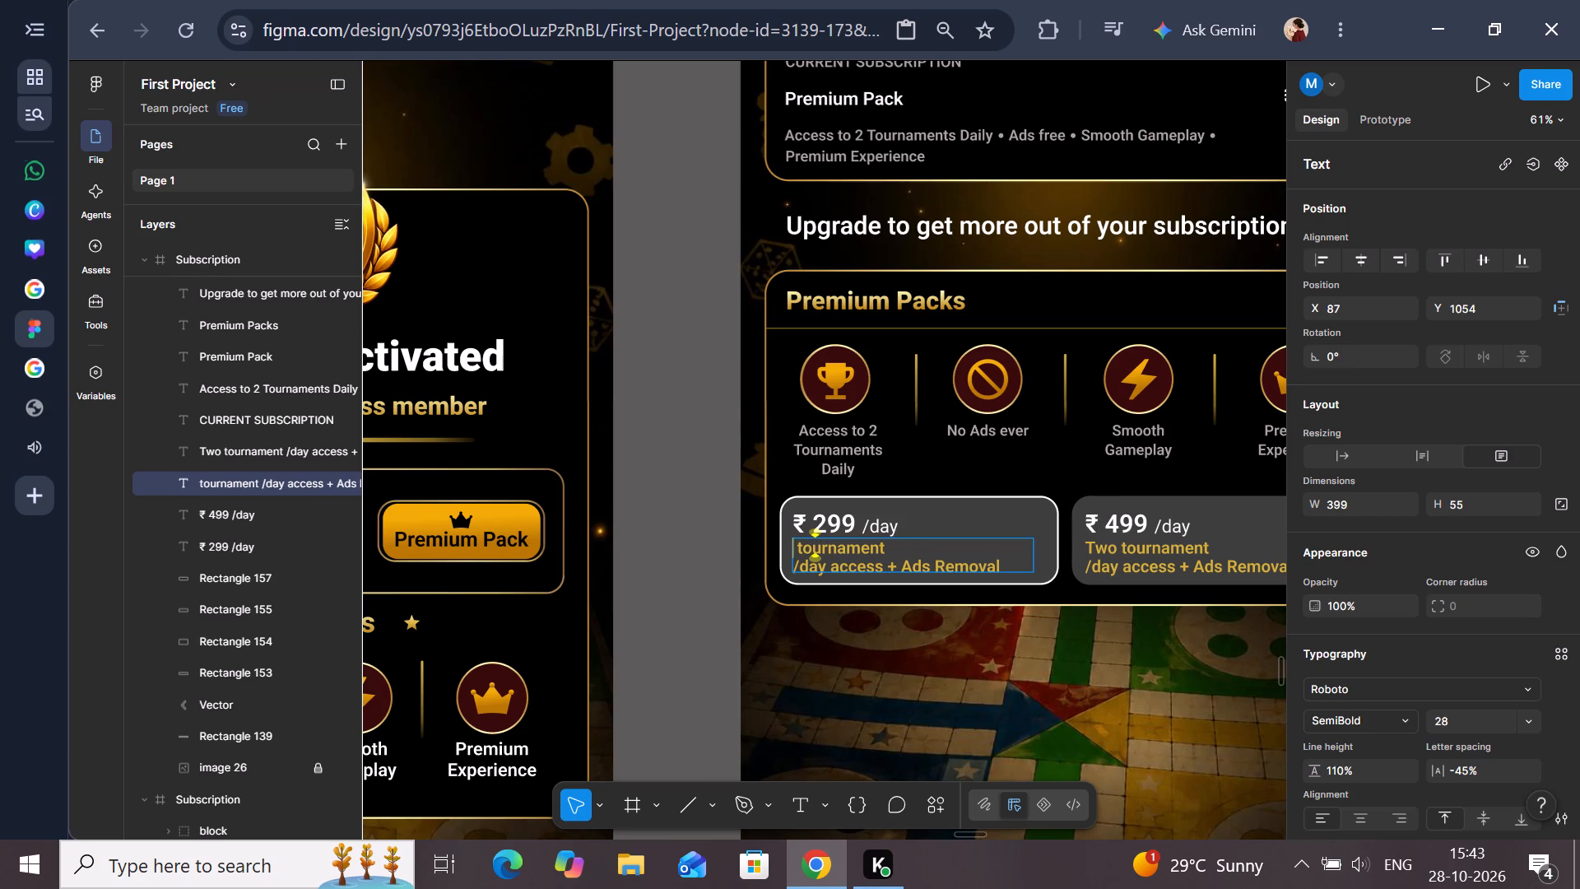
key(o)
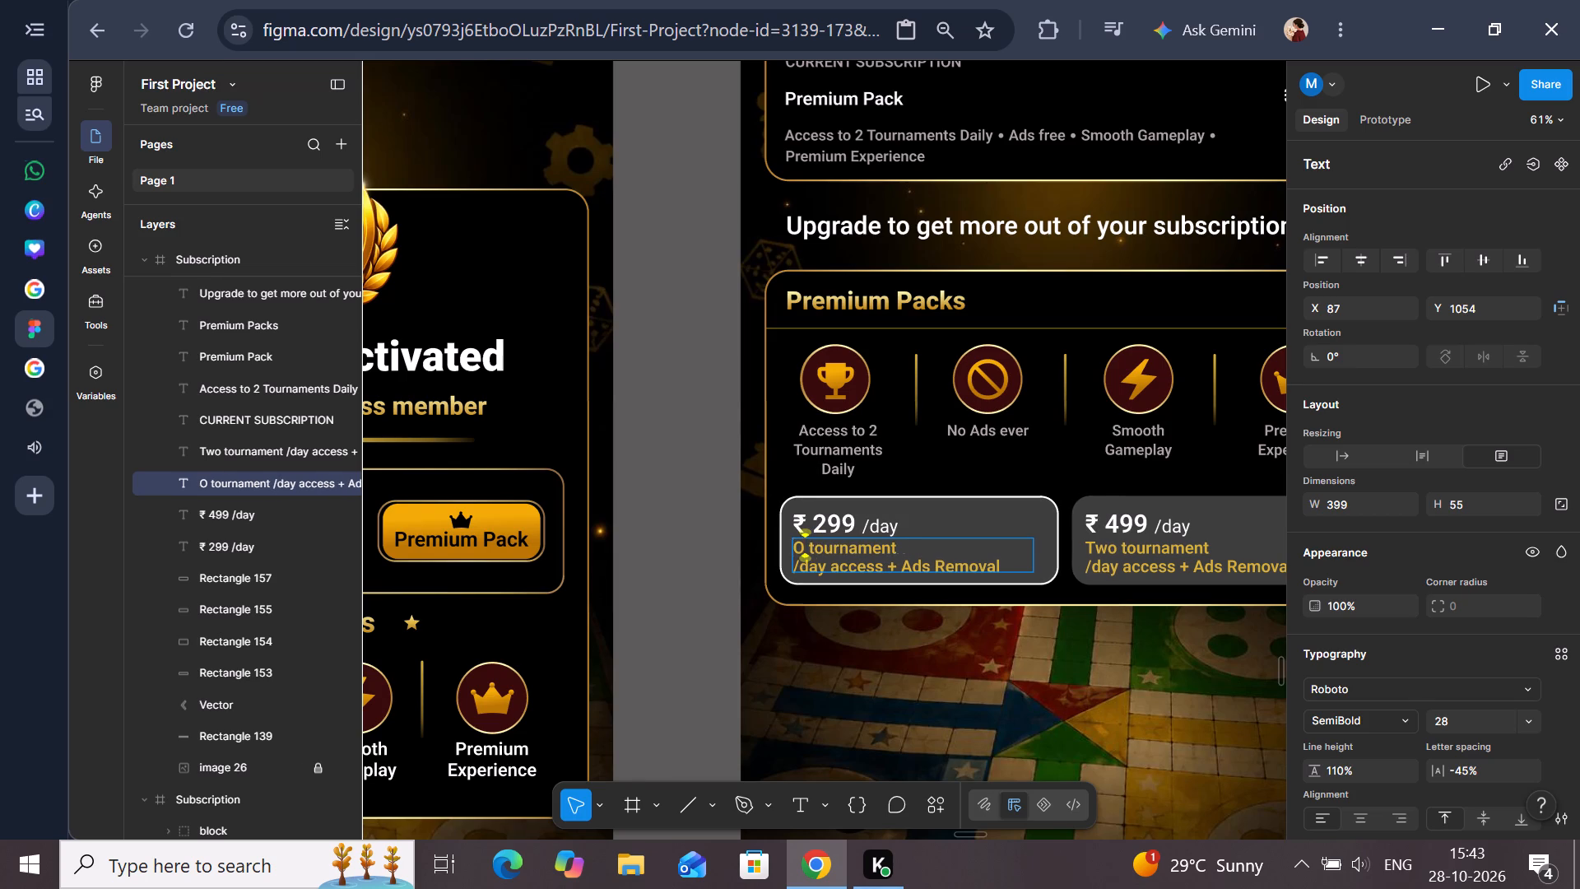
click(624, 578)
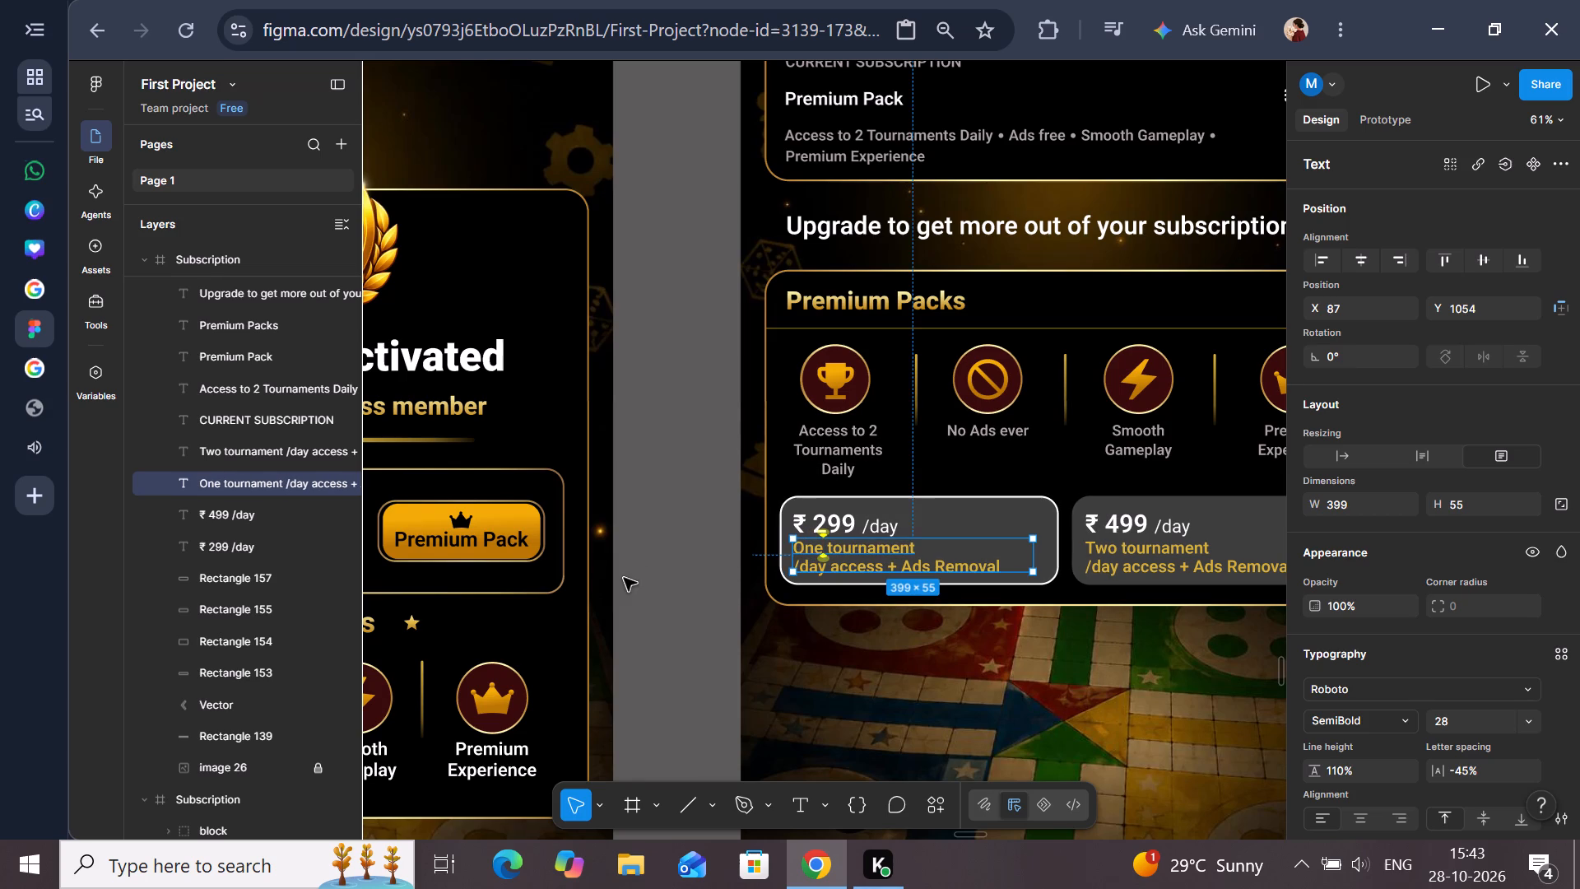
Change the price in the second, unoutlined plan box to ₹ 999 /day, following the Subscription Packs screen.
scroll(737, 584, right, 3)
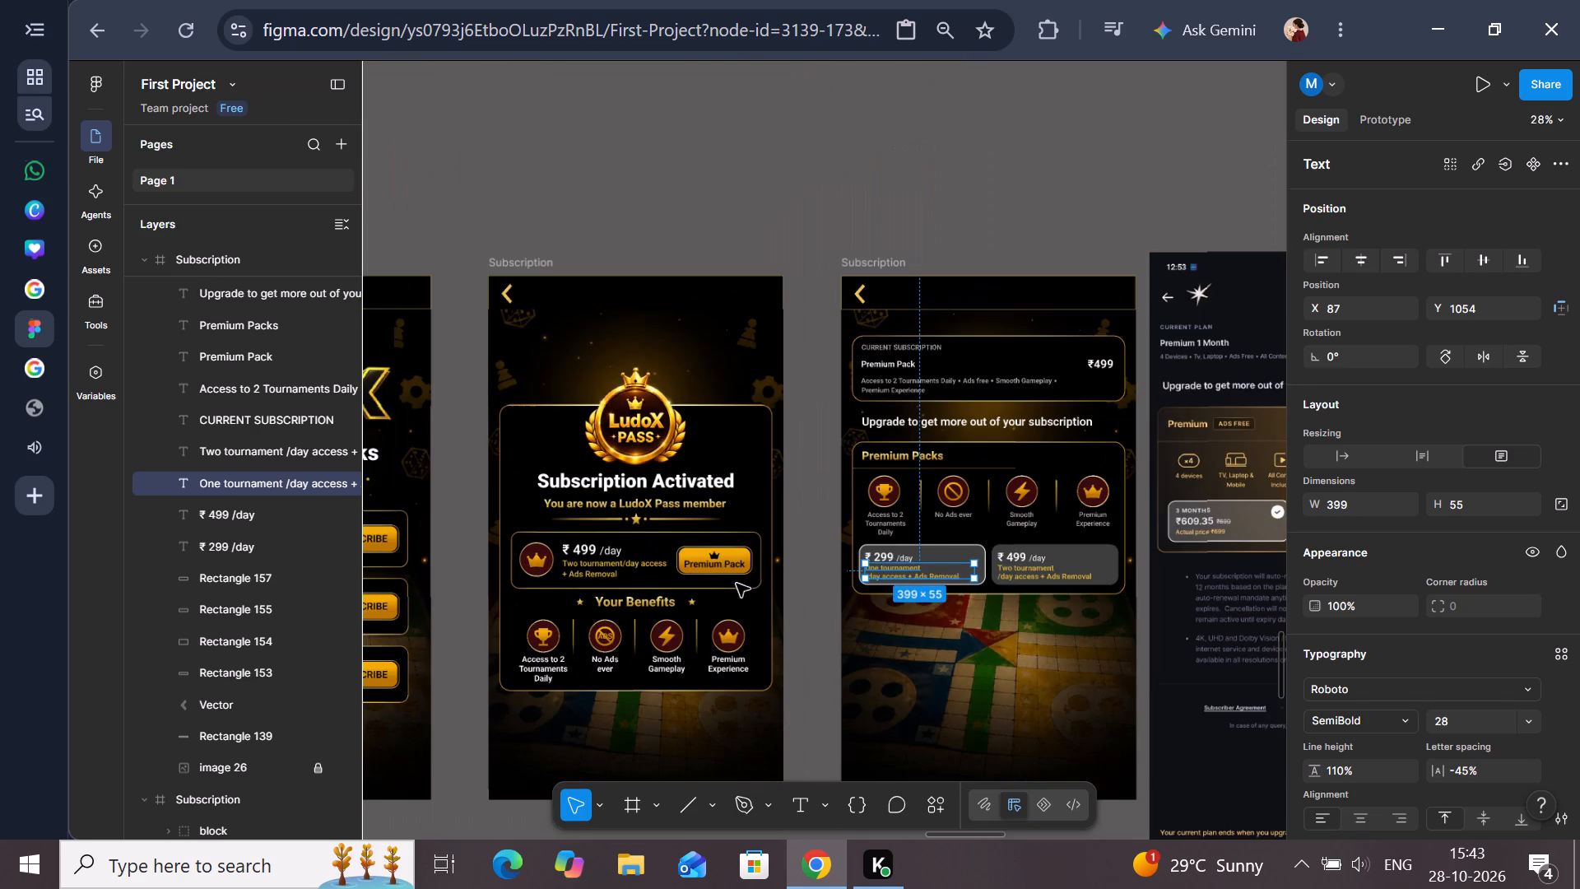
scroll(746, 688, left, 1)
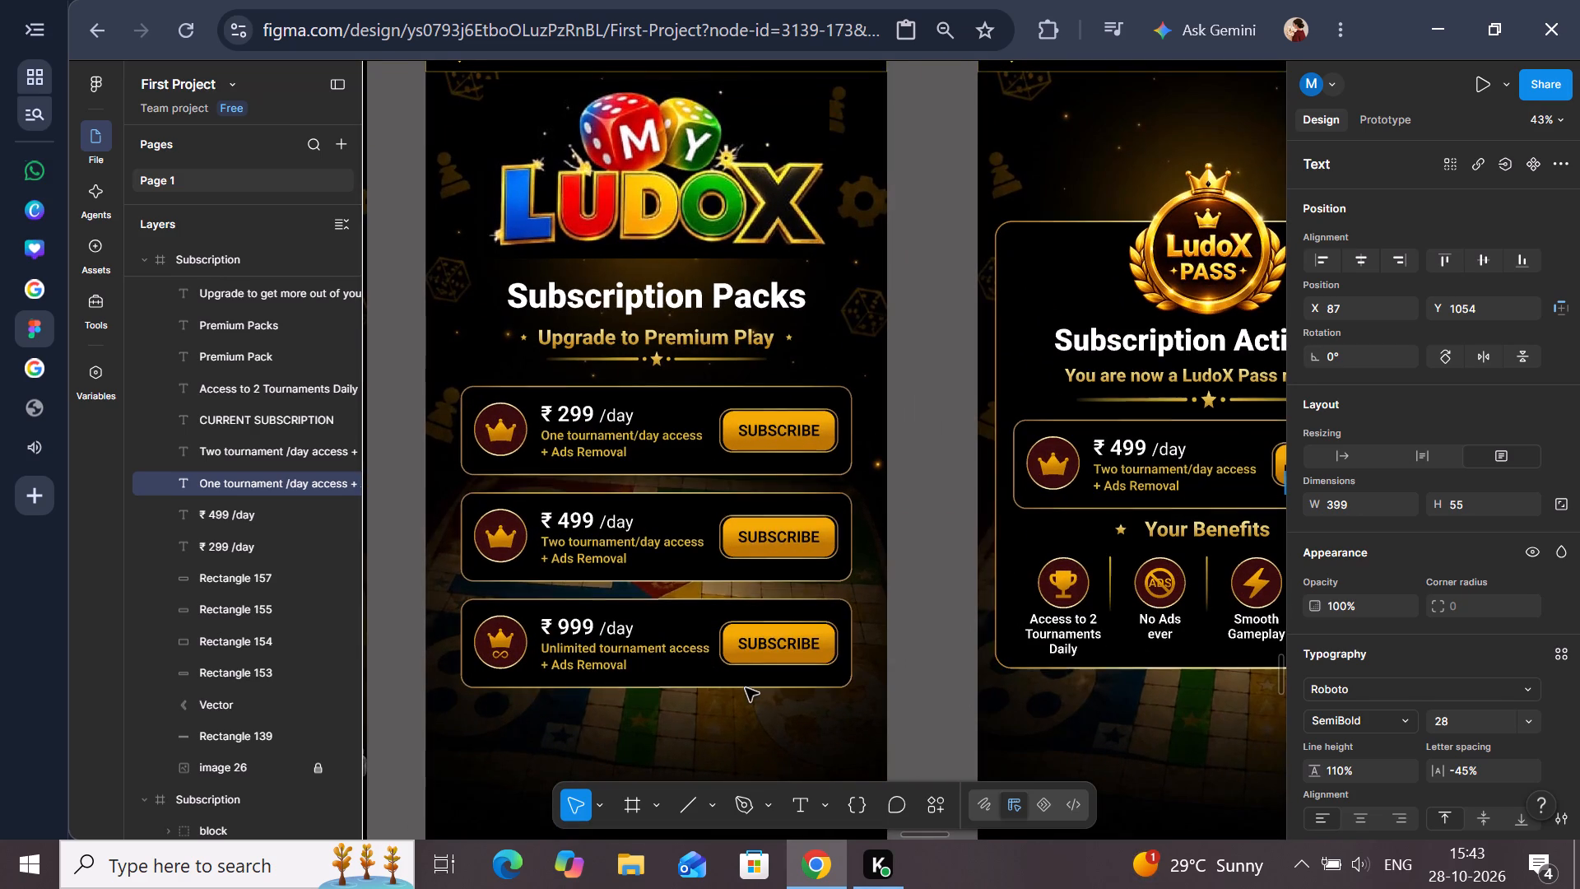
scroll(746, 688, left, 6)
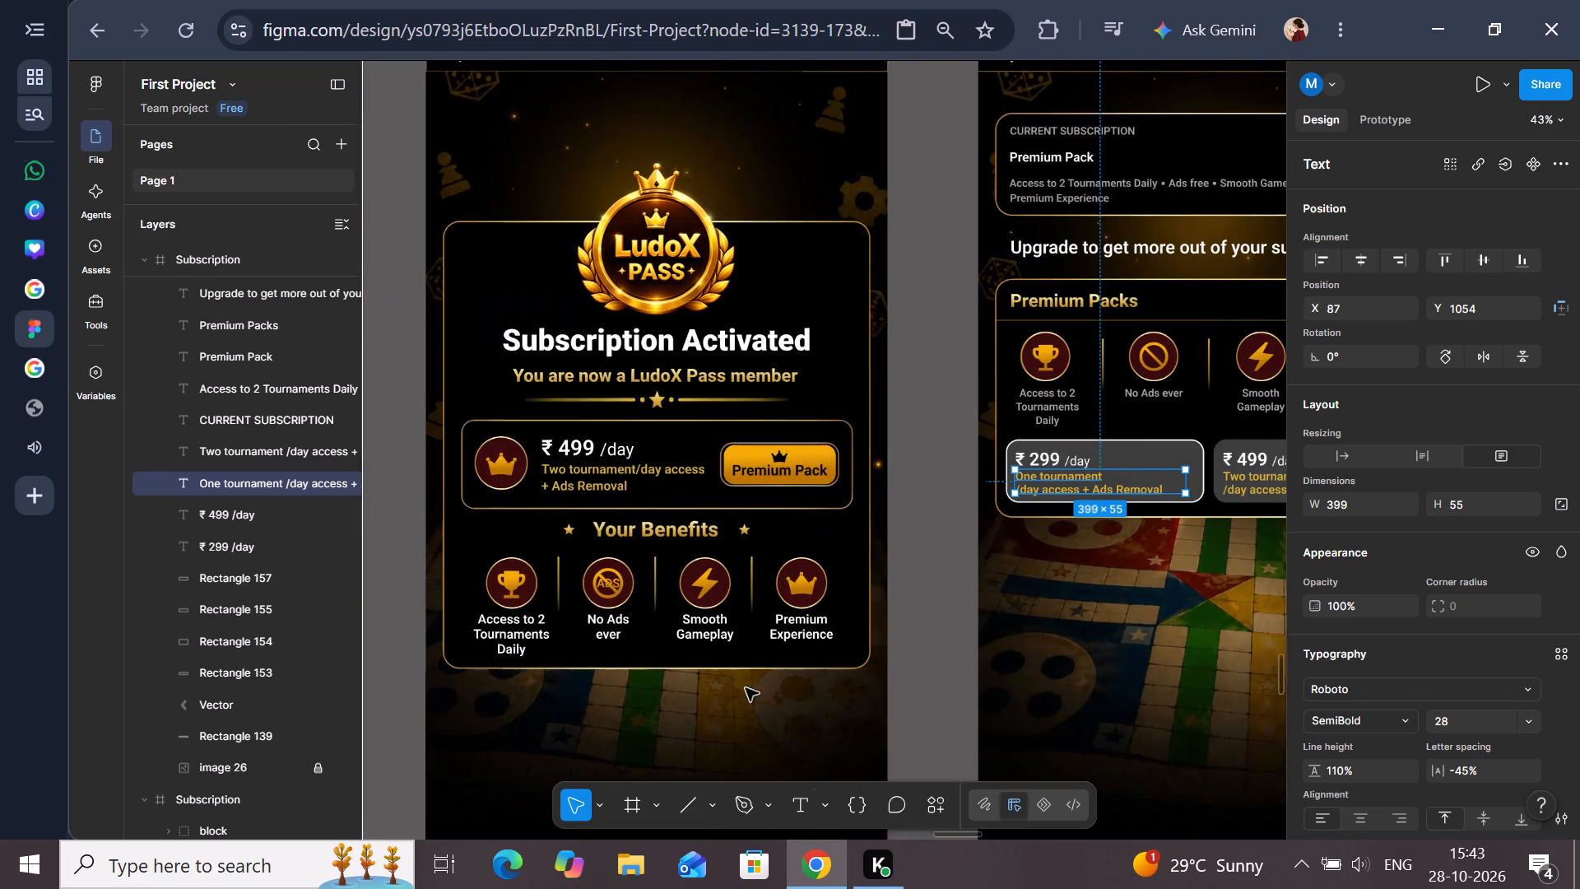
scroll(746, 688, left, 1)
scroll(813, 532, up, 1)
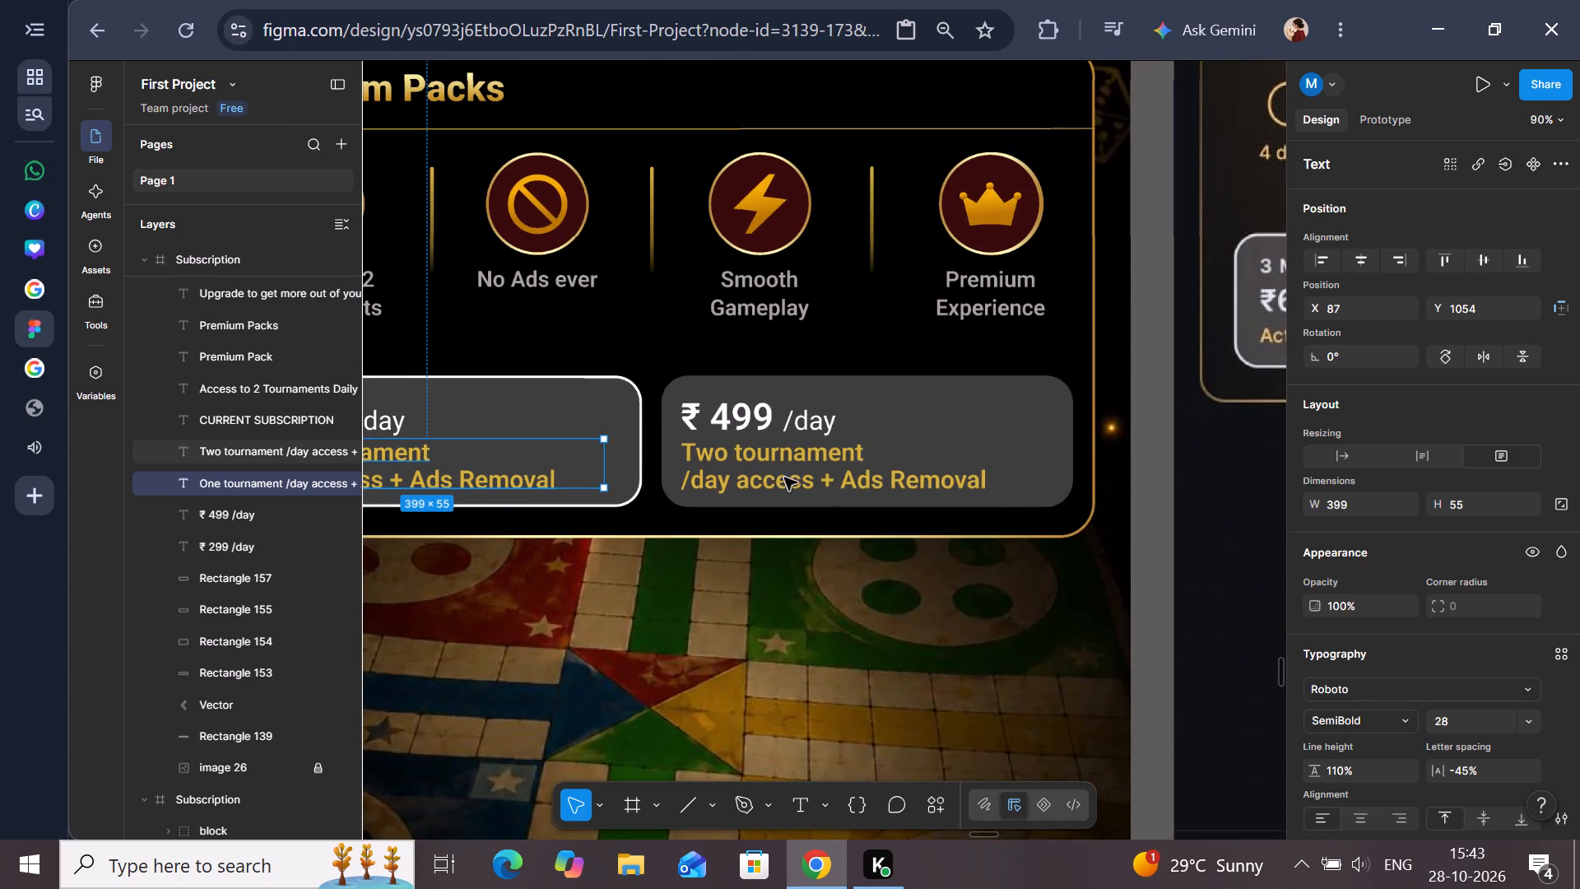
double_click(745, 411)
click(734, 411)
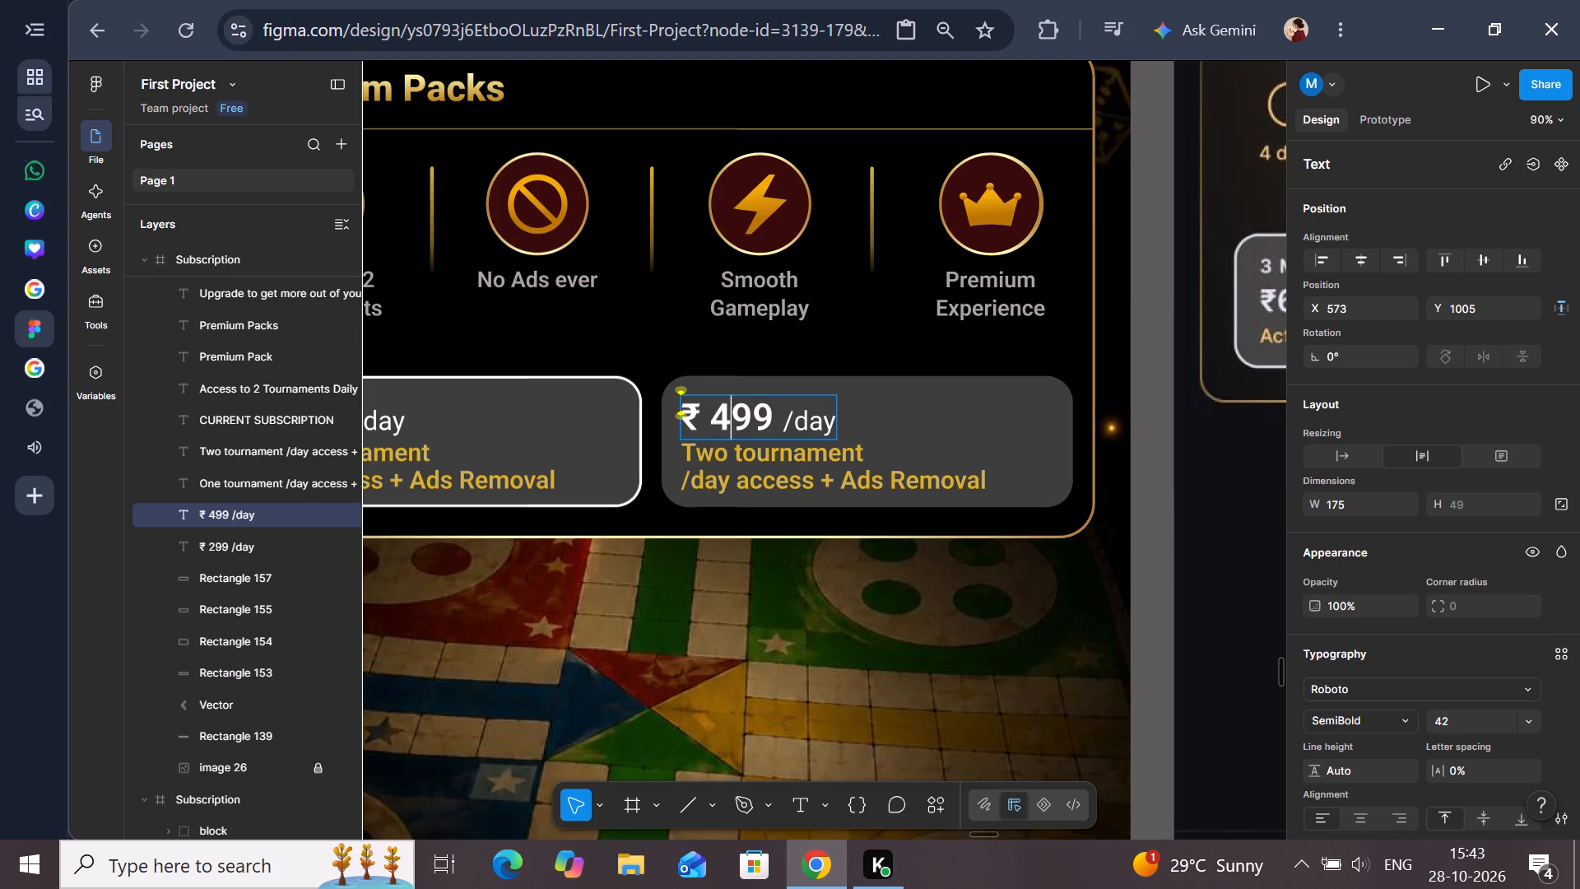
key(BackSpace)
key(9)
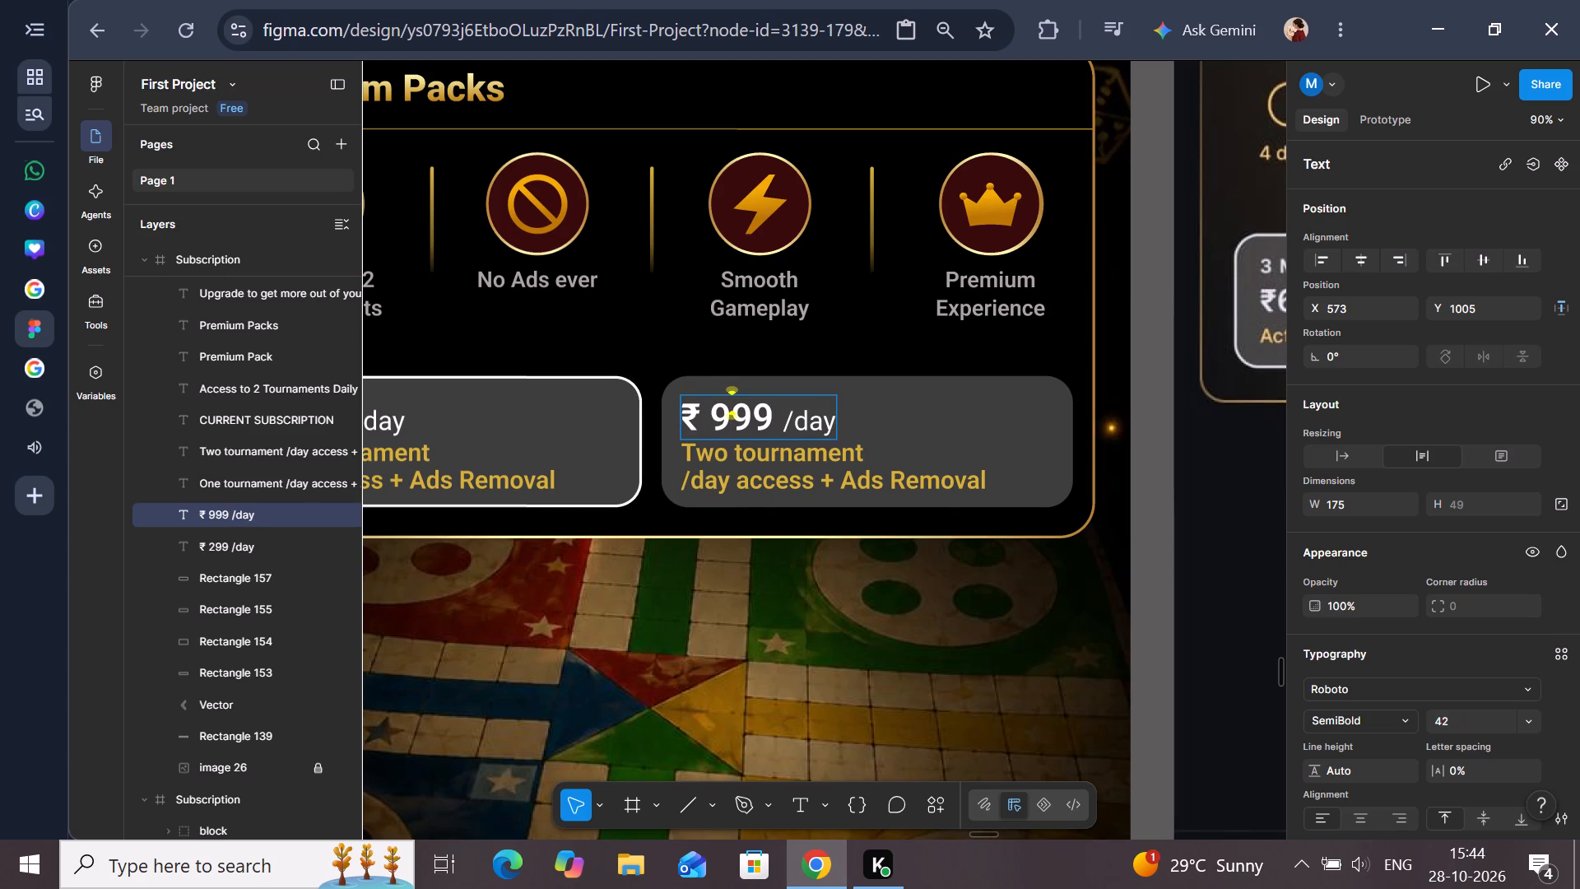
Change the second plan box's description to begin with "Unlimited tournament" in place of "Two".
click(701, 459)
click(733, 458)
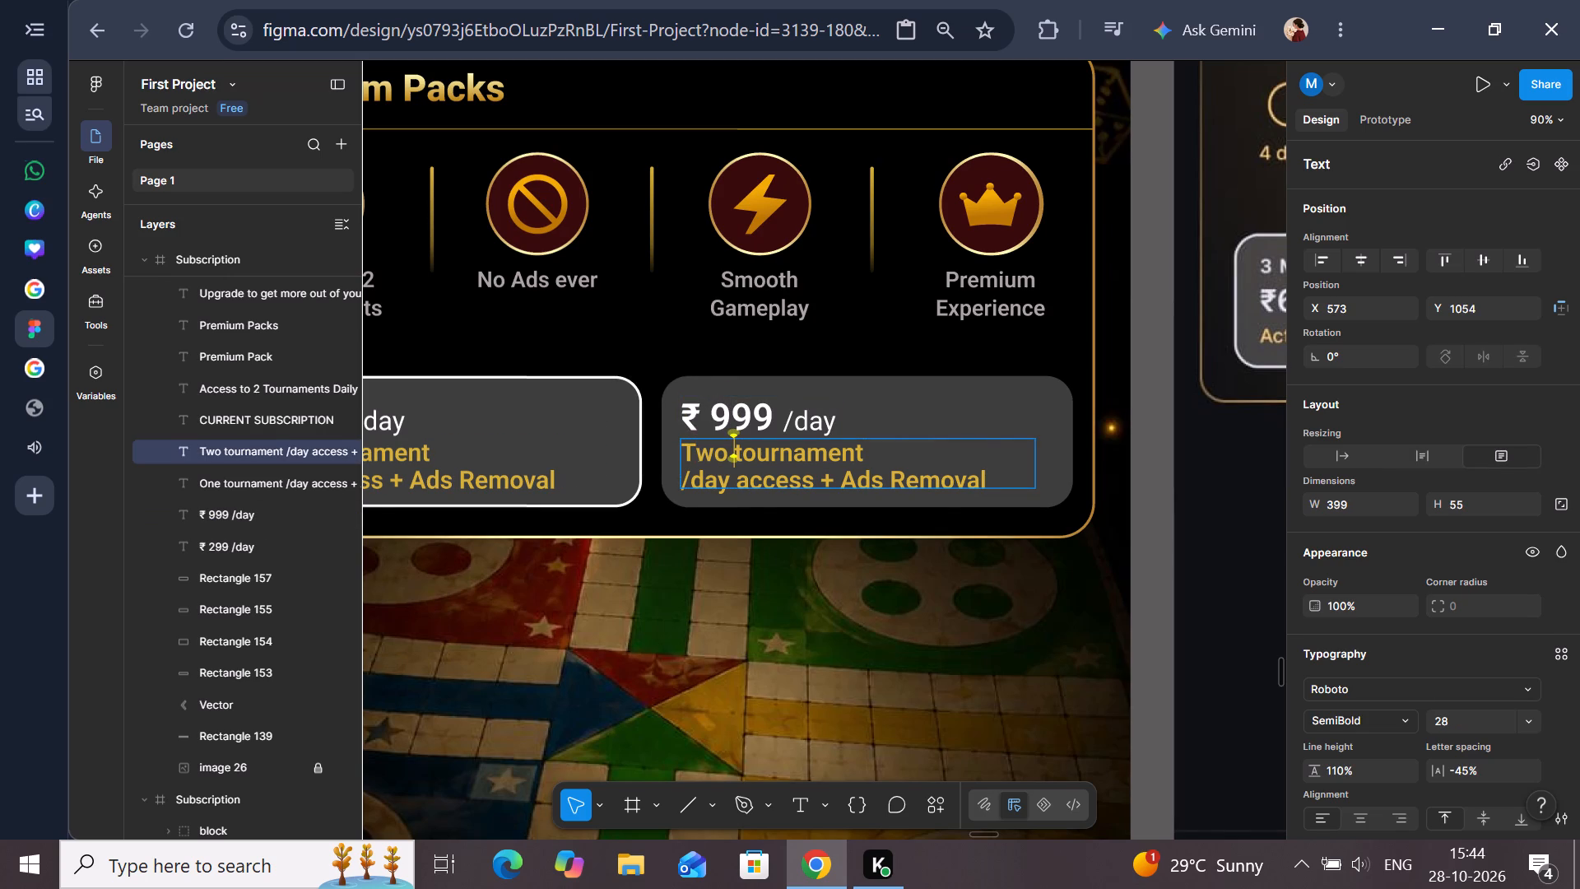
click(725, 458)
key(BackSpace)
key(BackSpace)
key(BackSpace)
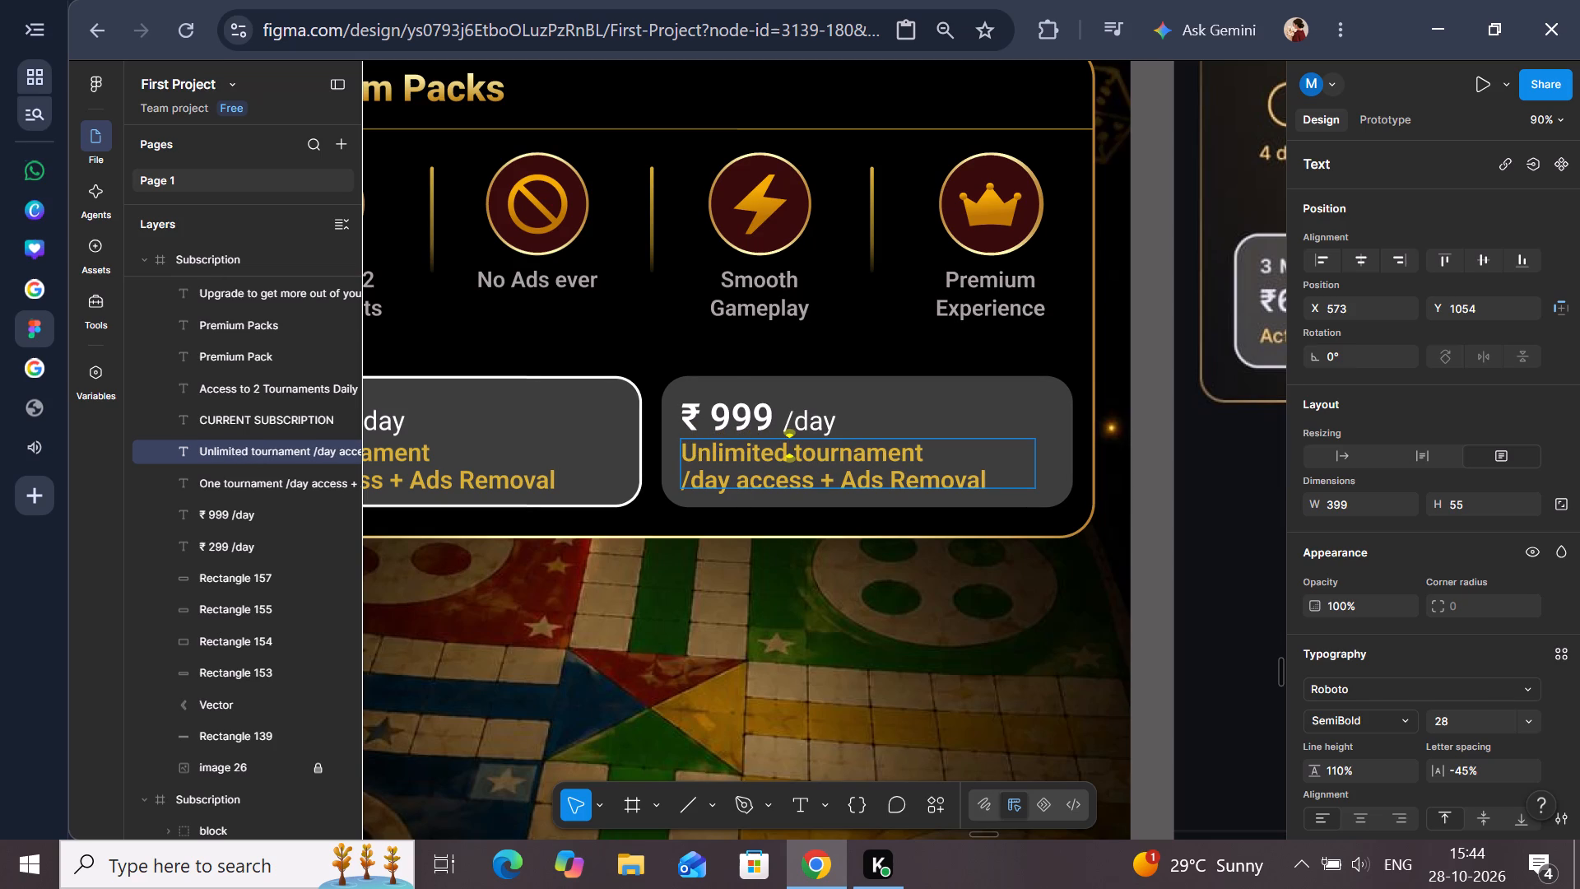
click(1169, 500)
click(1162, 500)
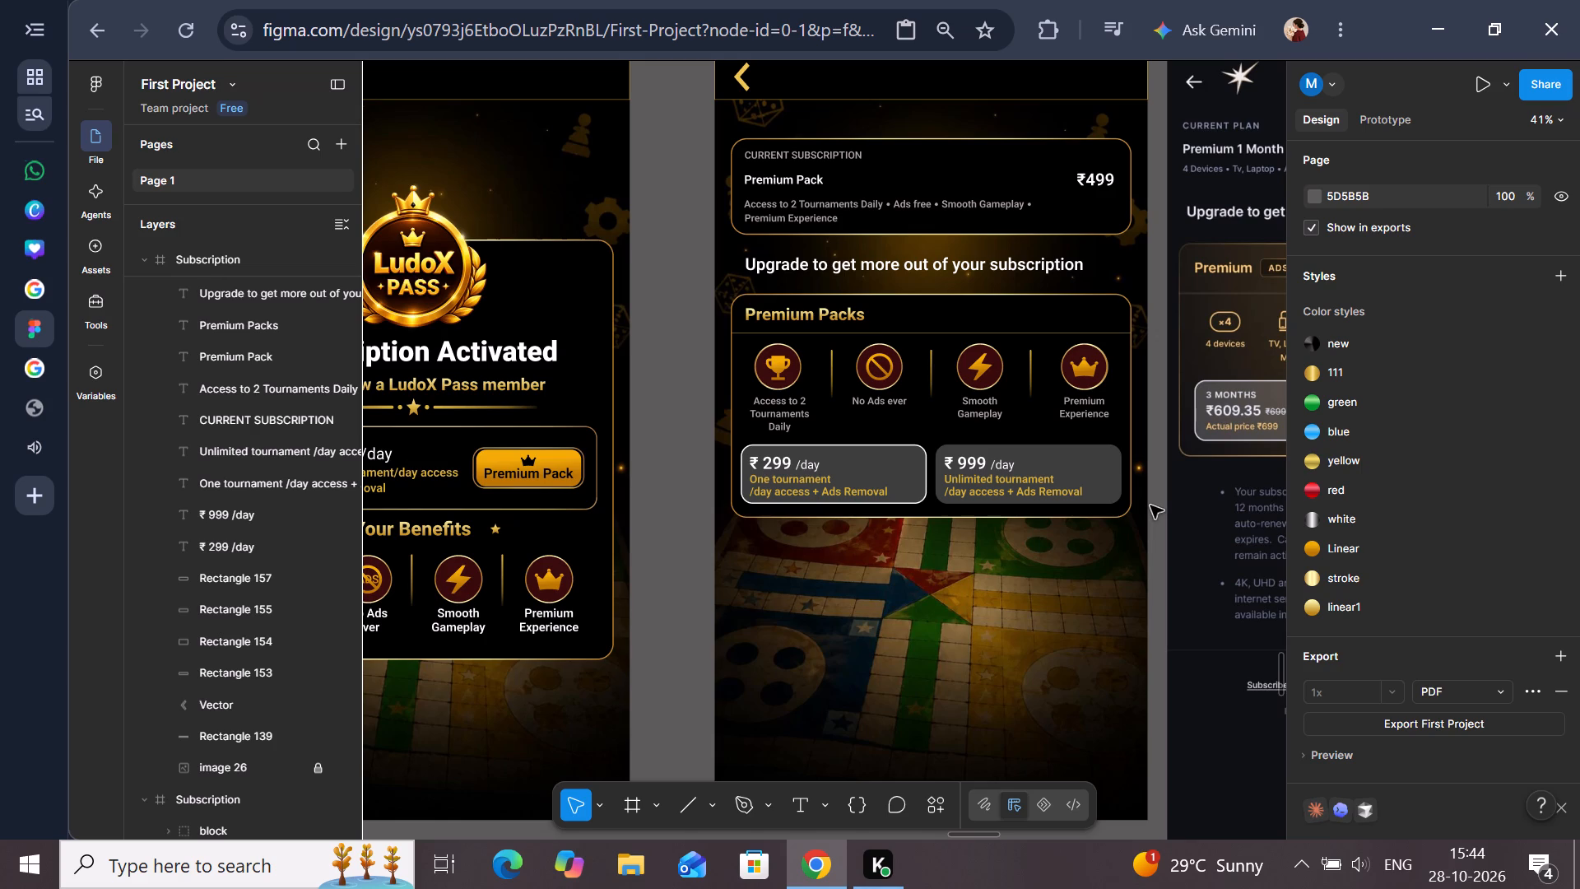
Duplicate the second plan box's rectangle and move the copy out onto the empty canvas above the Subscription frame.
click(1083, 458)
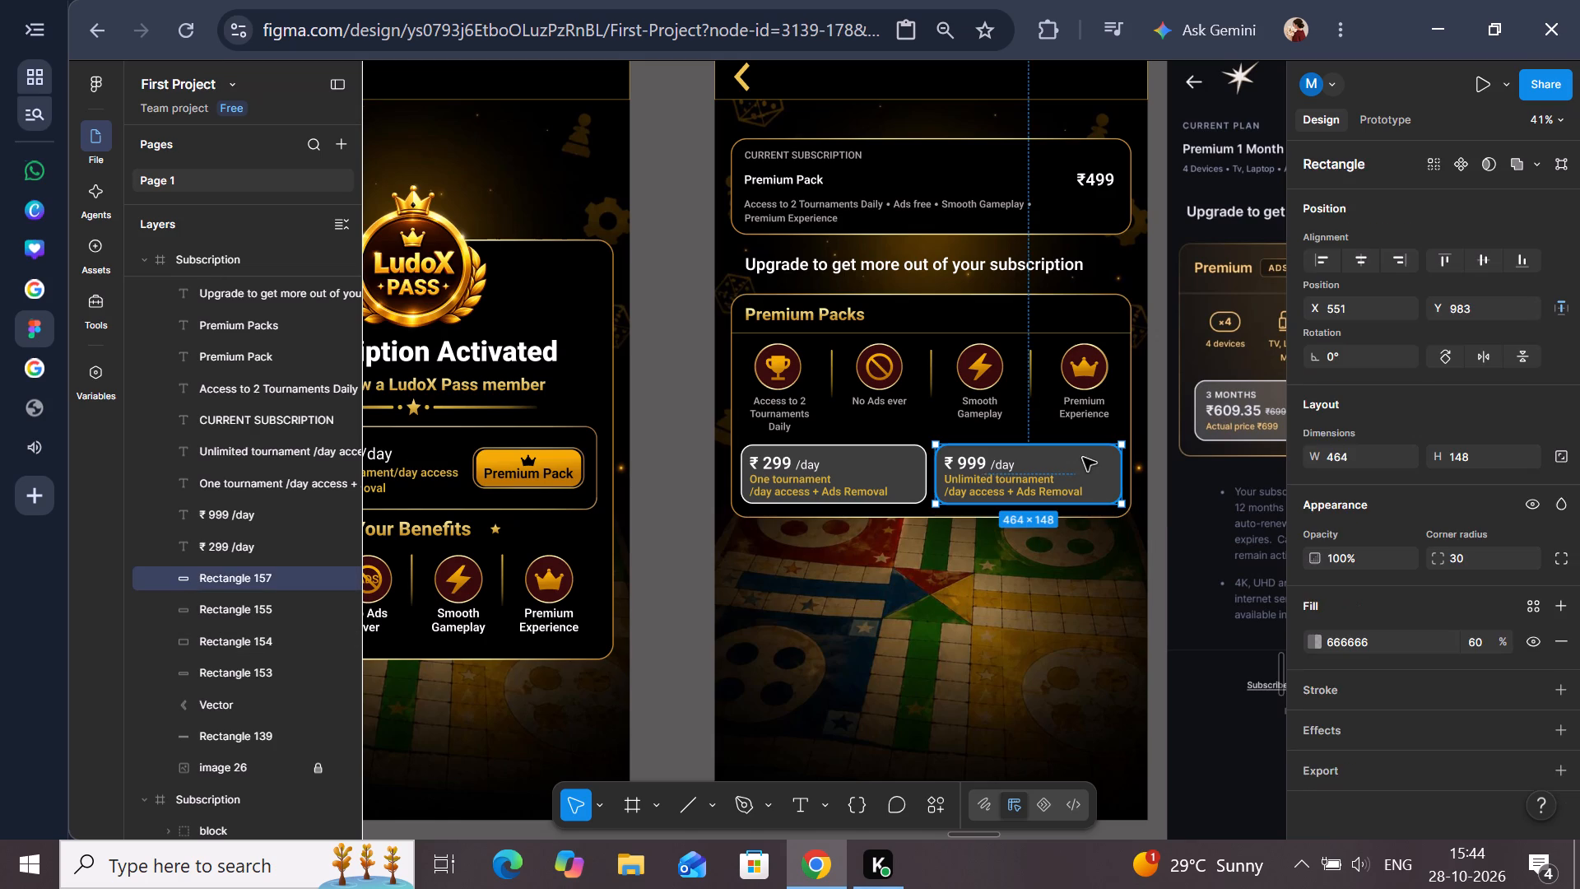
key(ctrl+d)
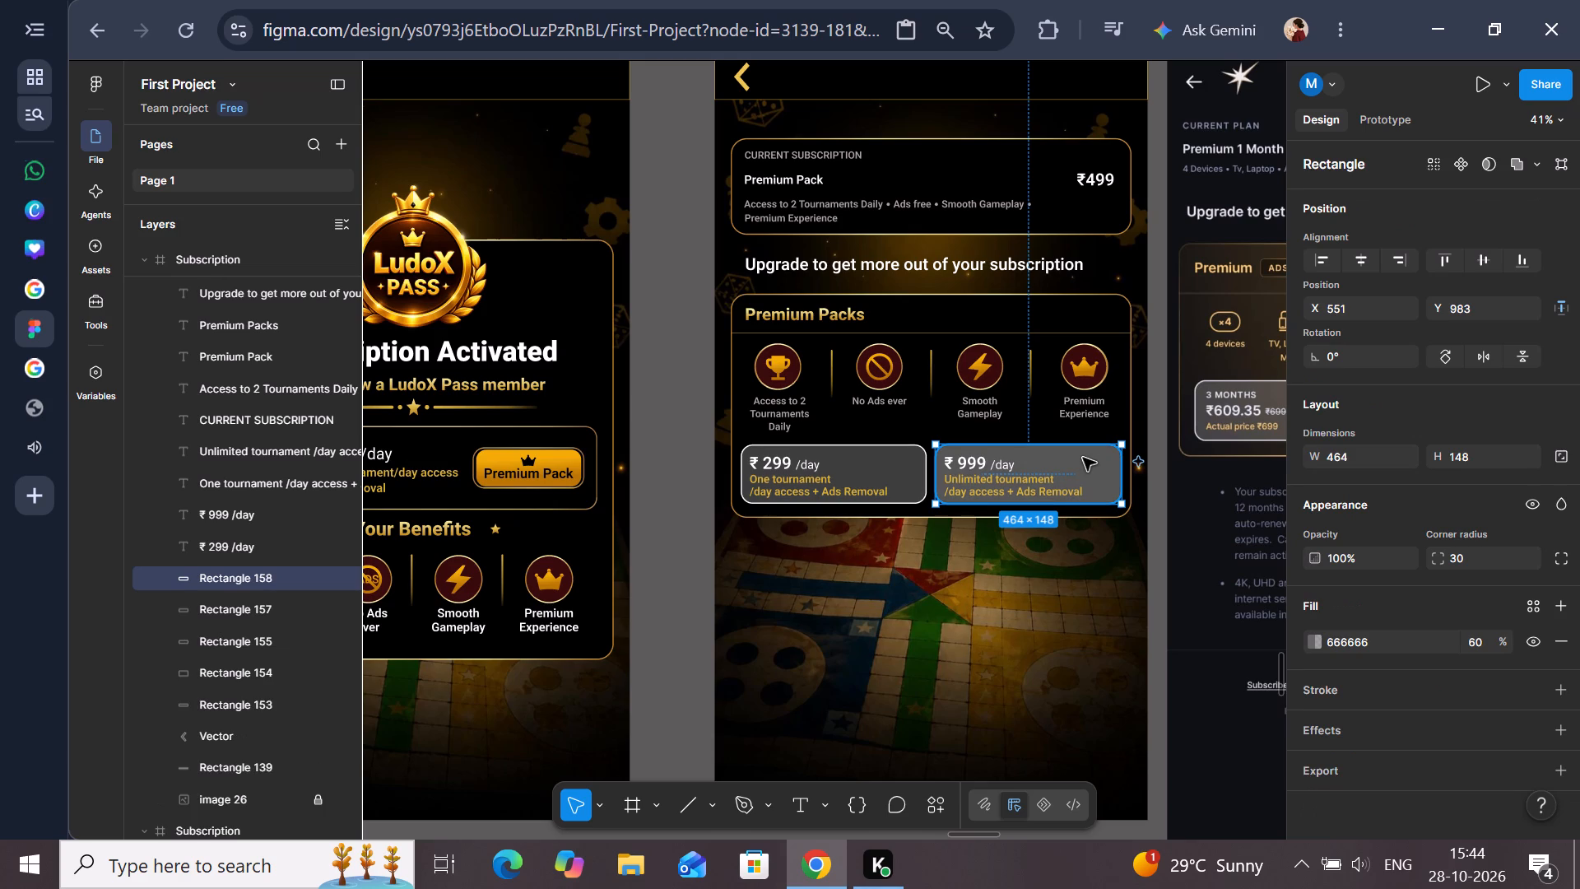
drag(1083, 458, 1034, 365)
scroll(1083, 397, up, 5)
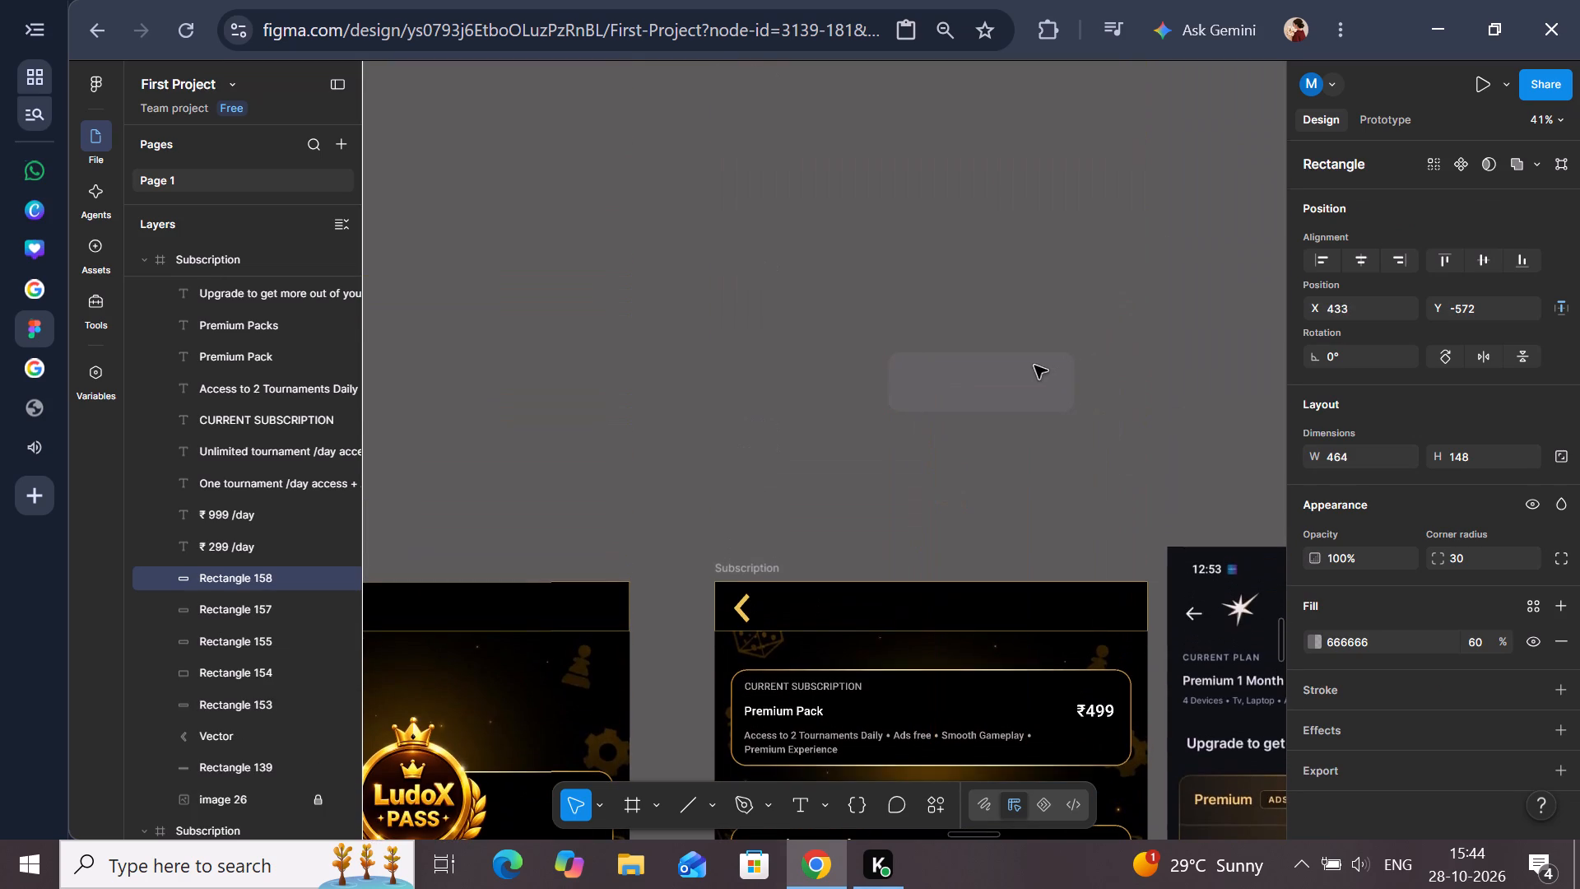
drag(1034, 365, 1034, 365)
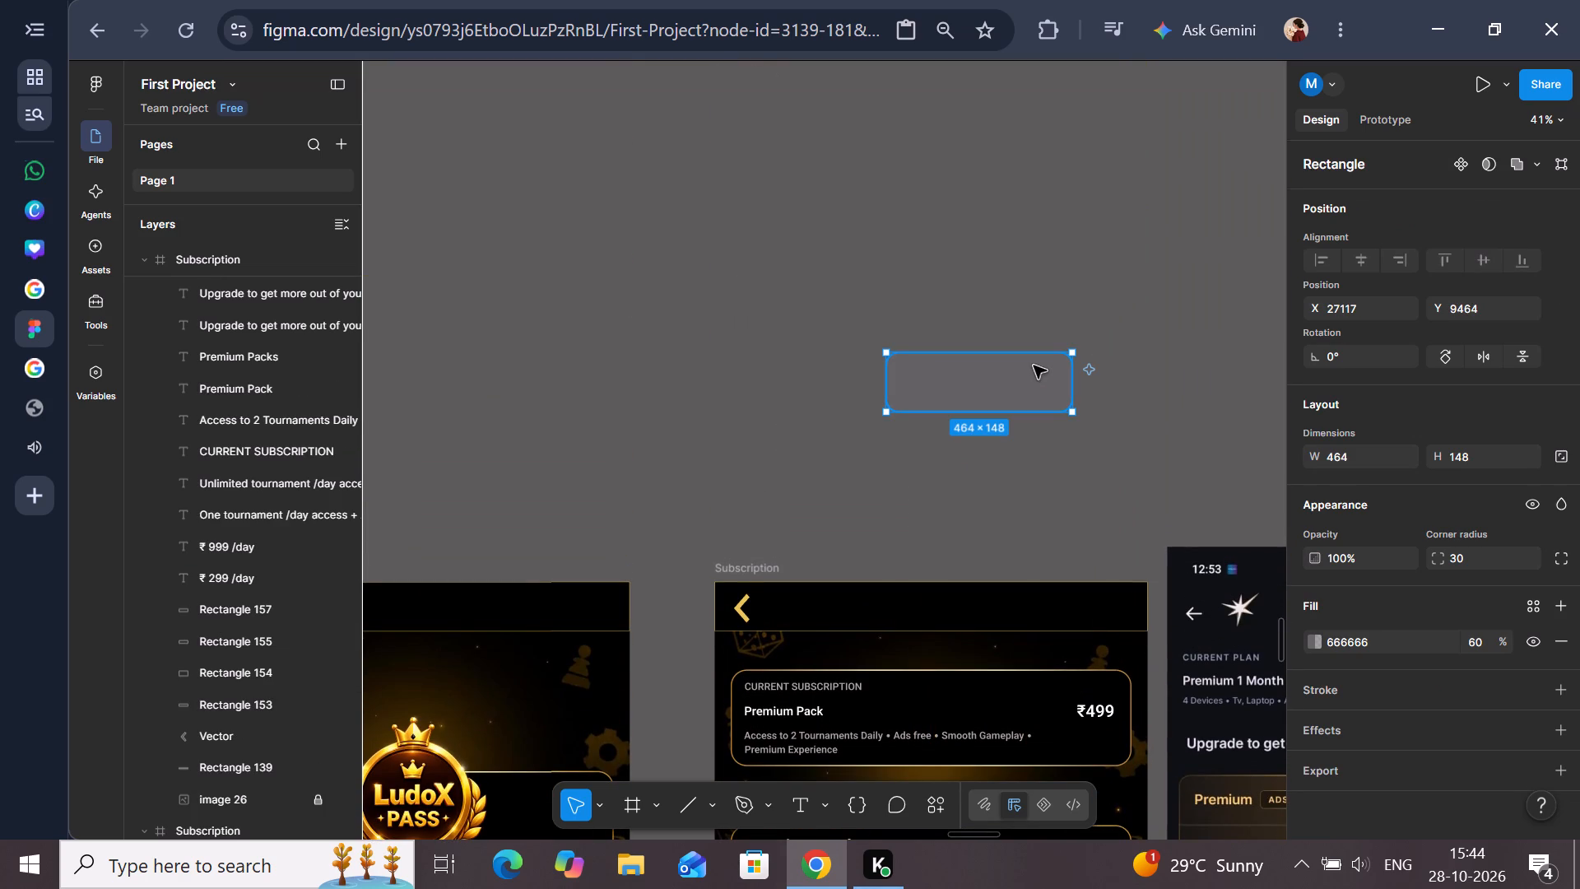
Lighten the page background colour to B0AAAA so the grey rectangle copy stands out on the canvas.
click(1133, 438)
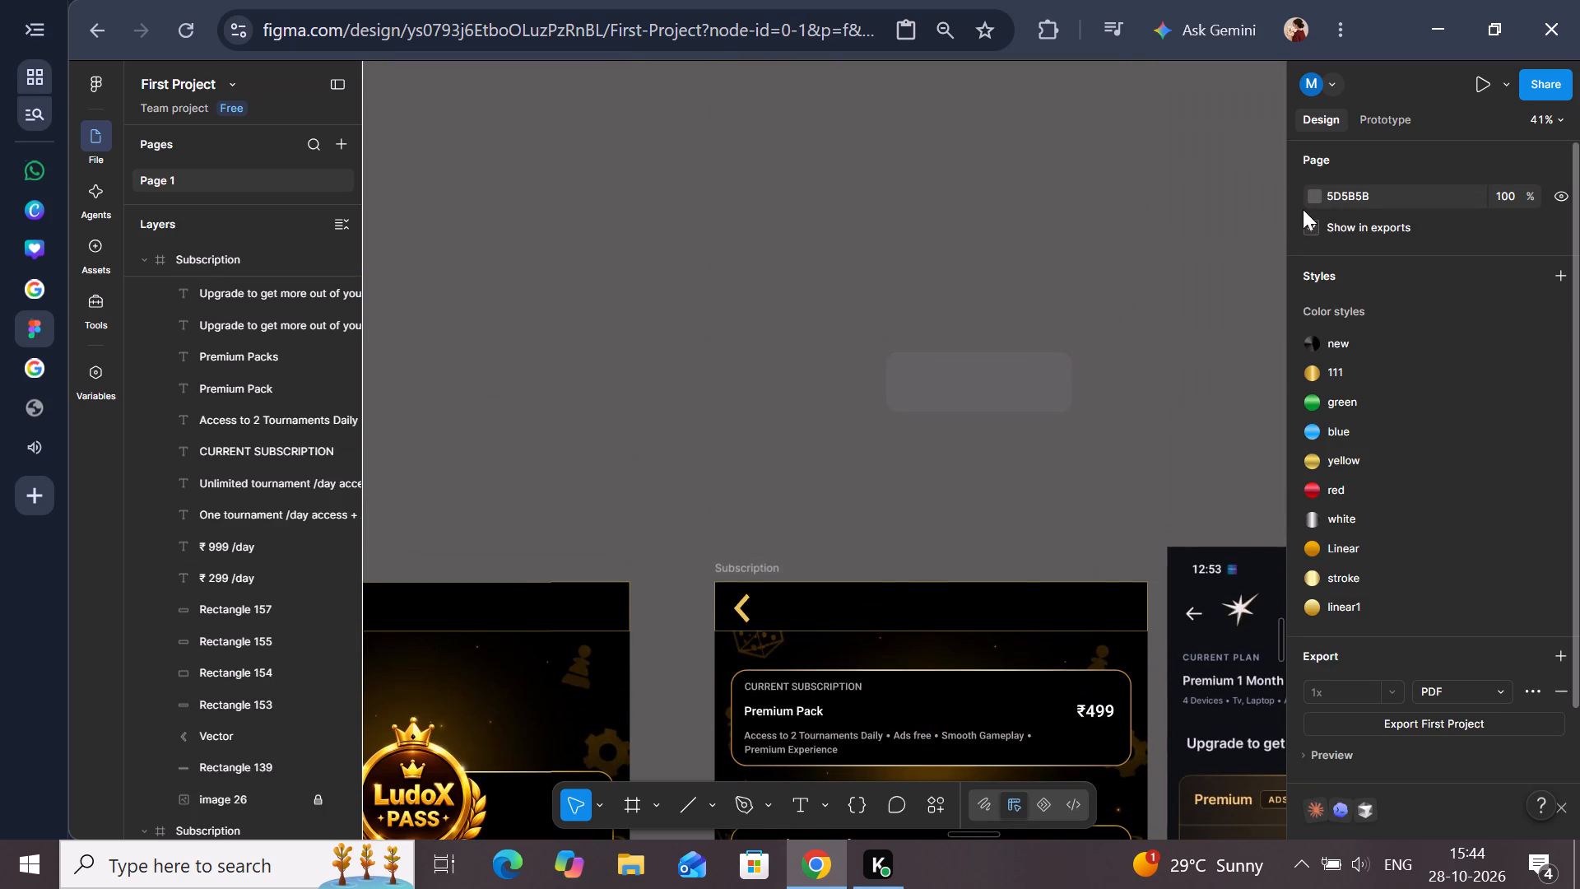
click(1309, 199)
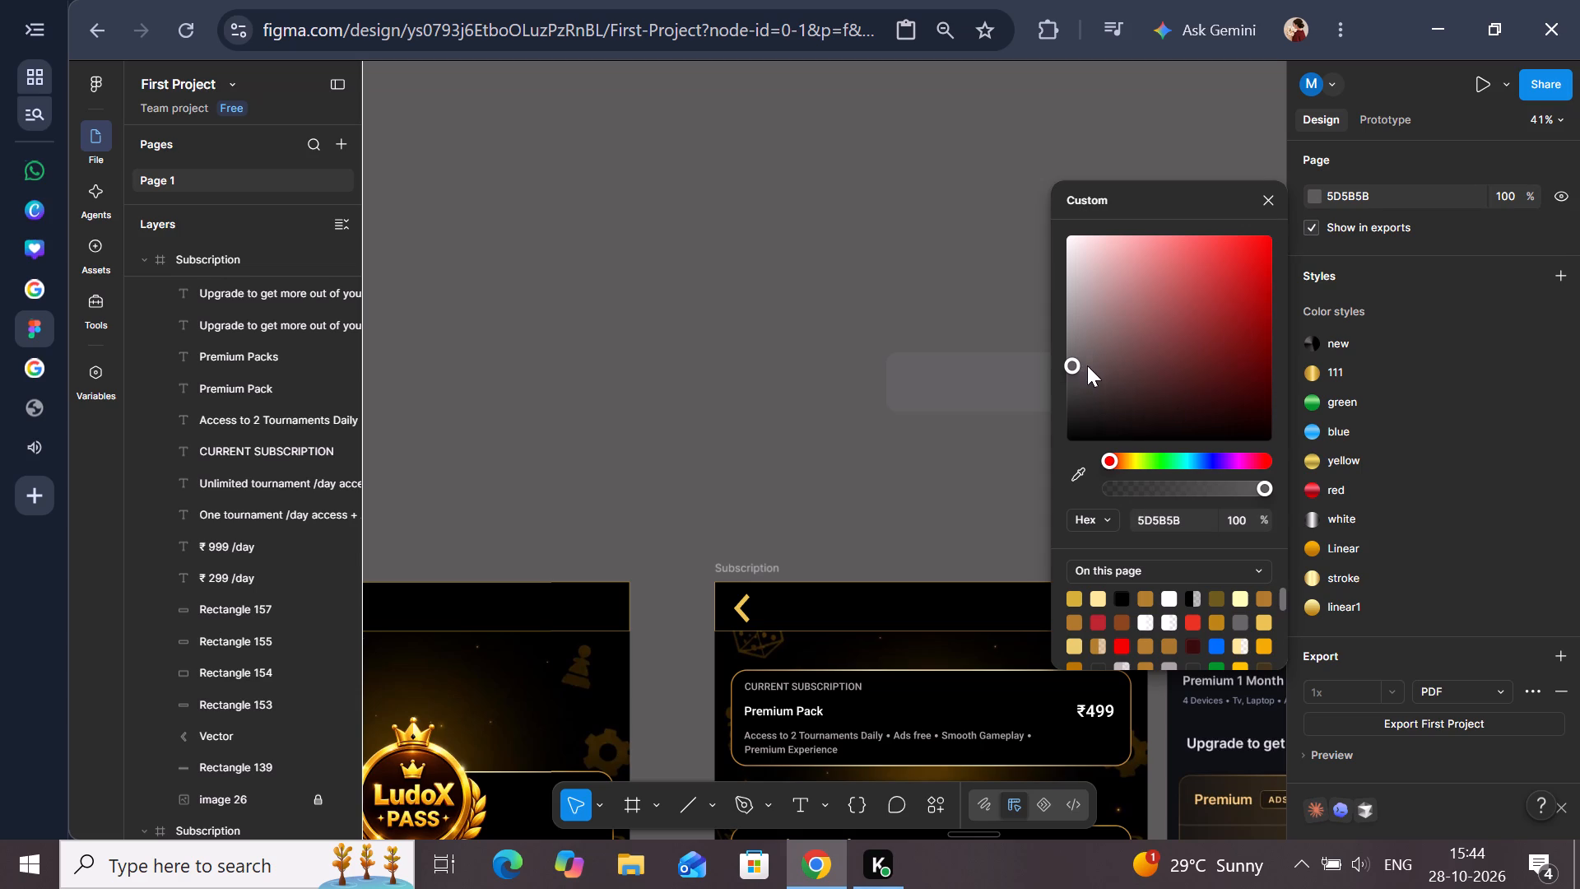
drag(1069, 362, 1073, 299)
click(553, 331)
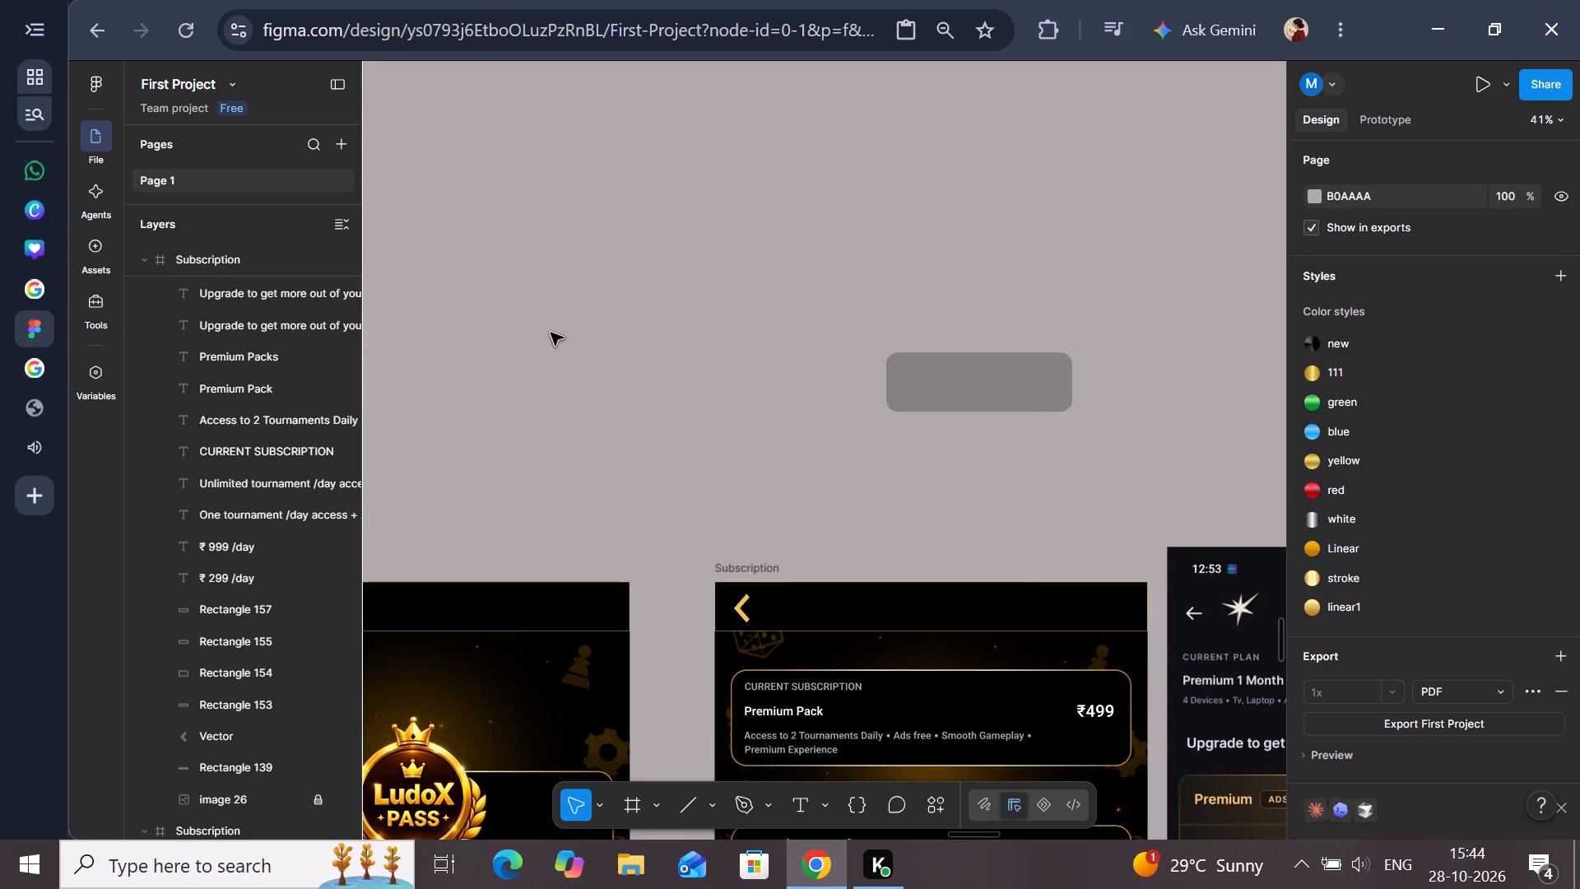
Move the rectangle copy slightly higher on the canvas, to Y 9386, keeping X at 27117.
scroll(844, 361, right, 1)
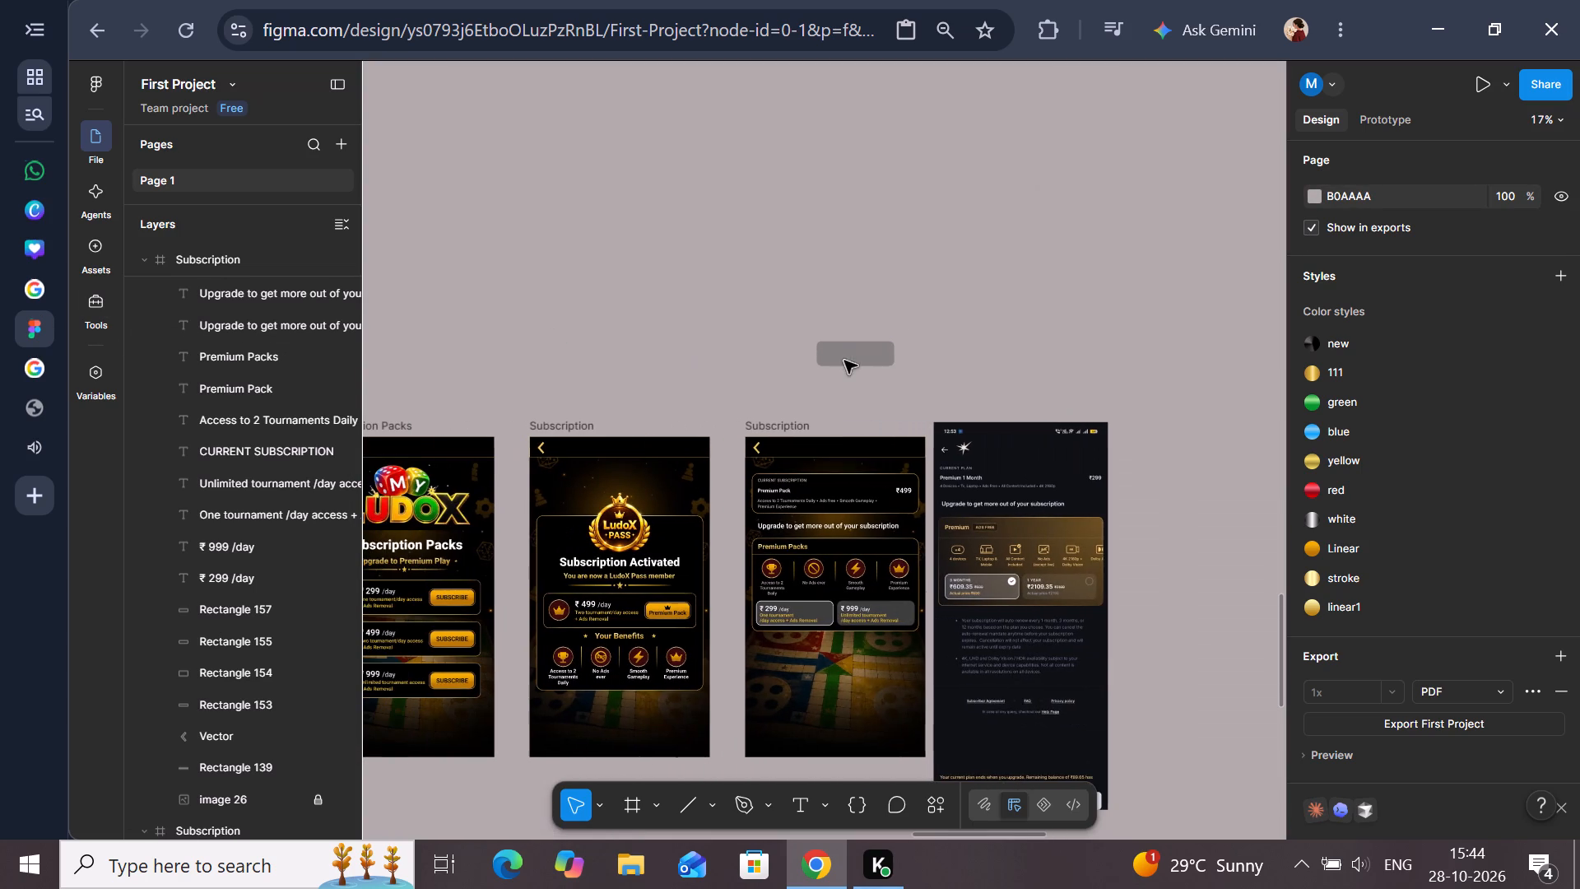
scroll(871, 497, up, 1)
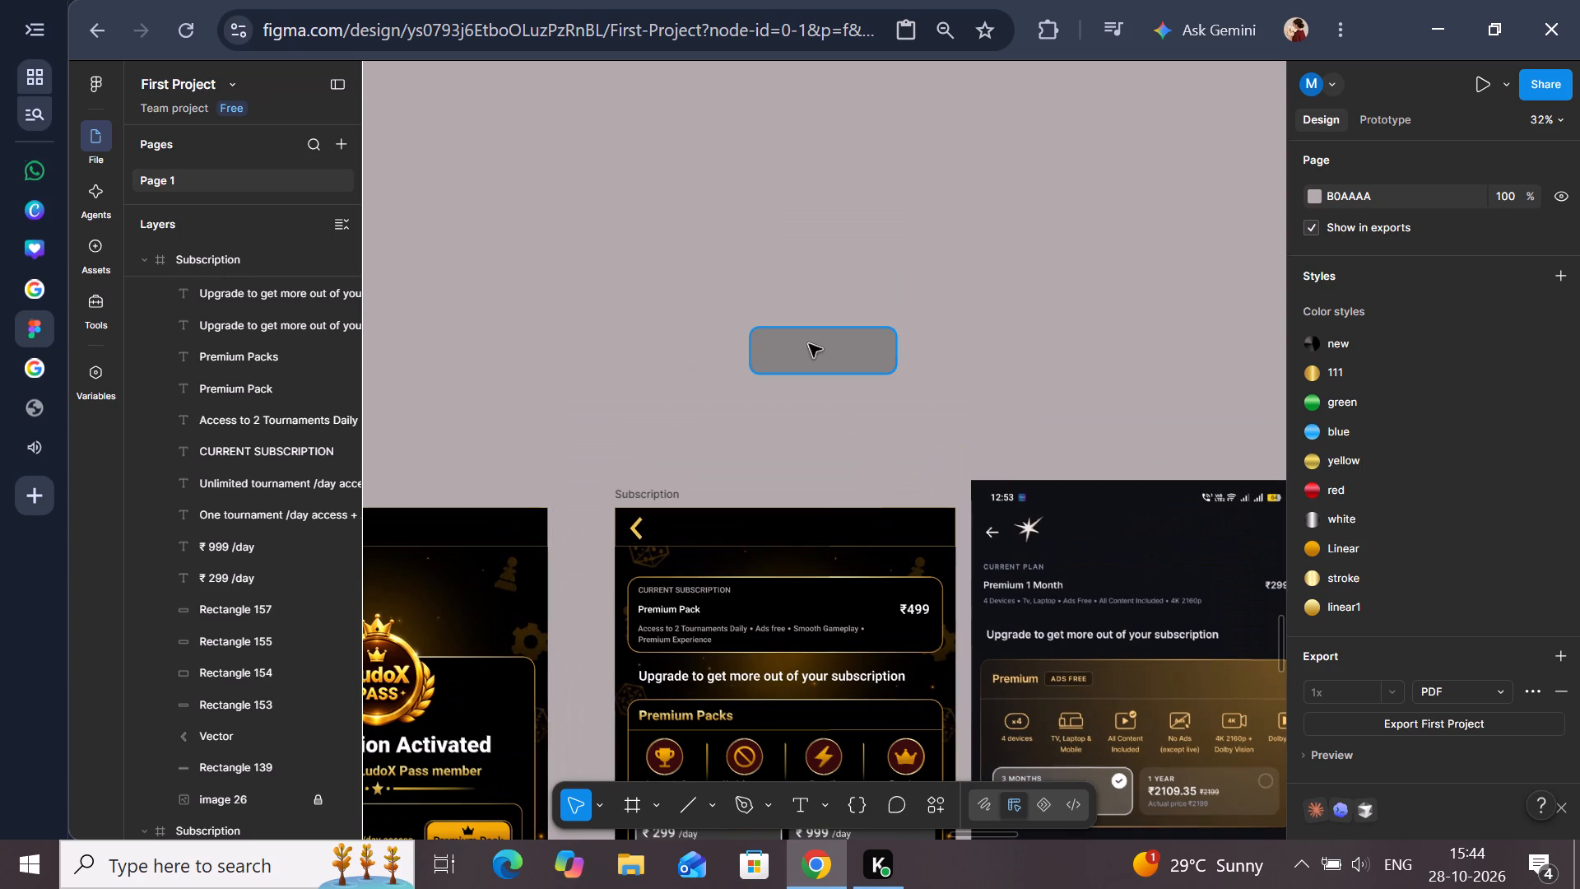
drag(818, 345, 818, 320)
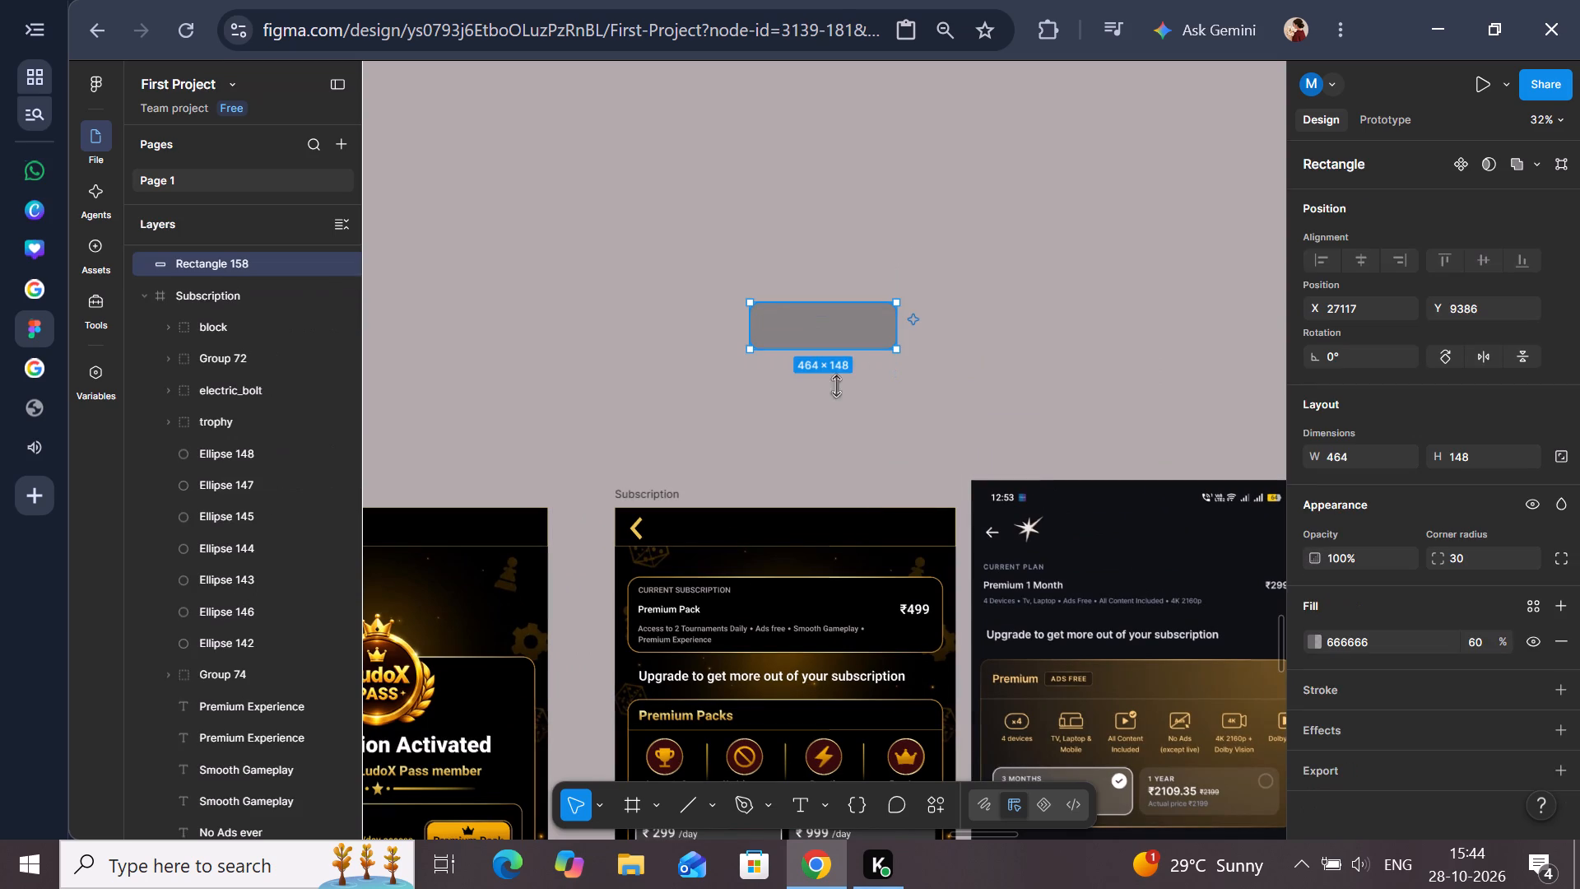
click(821, 413)
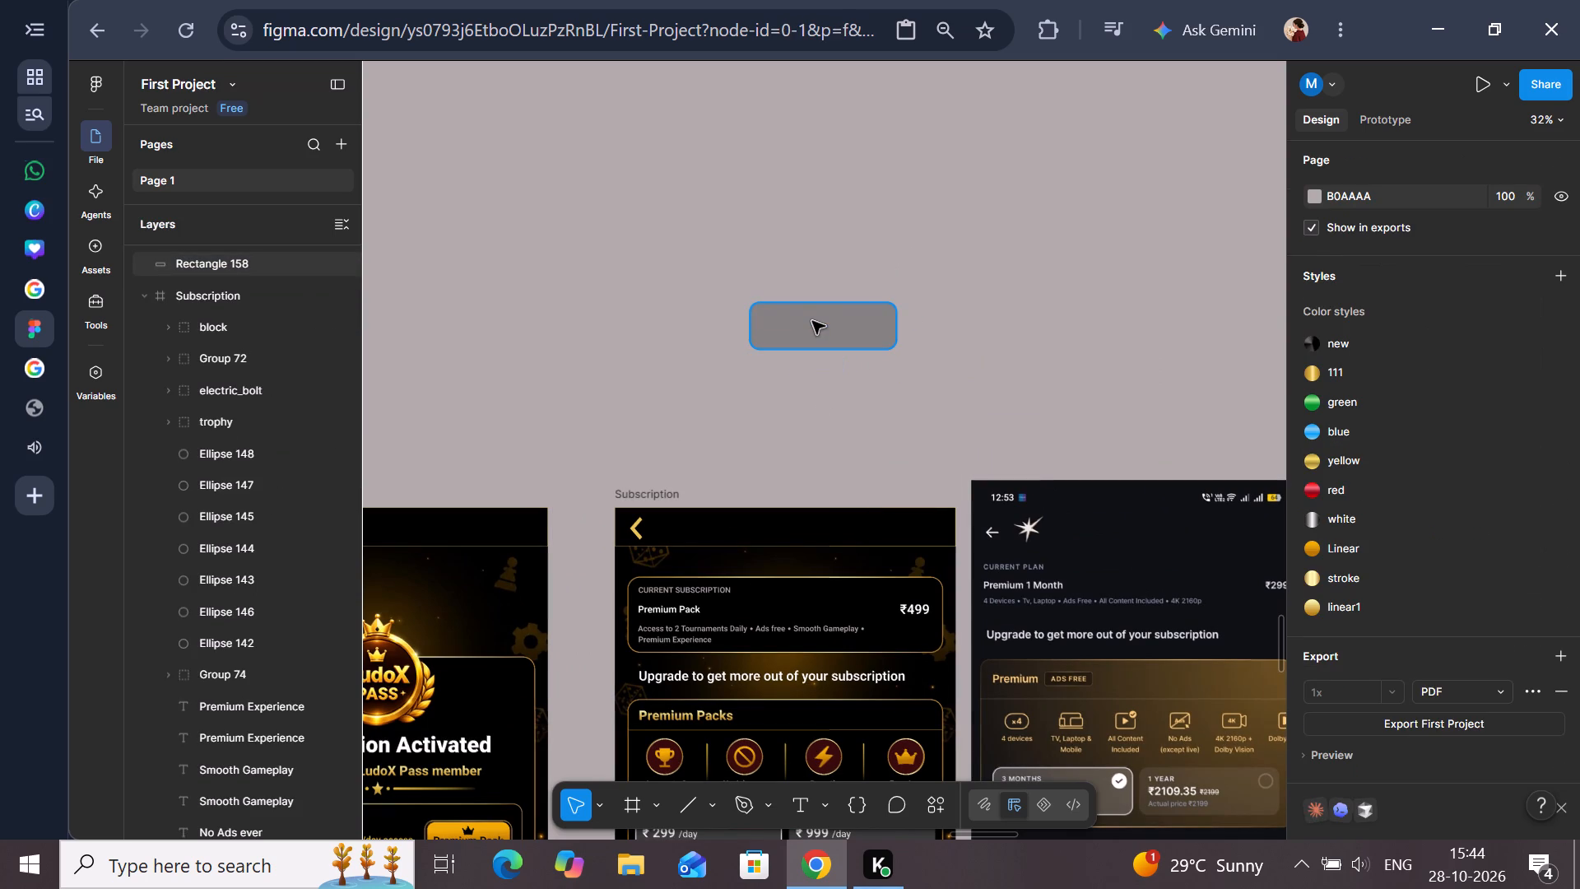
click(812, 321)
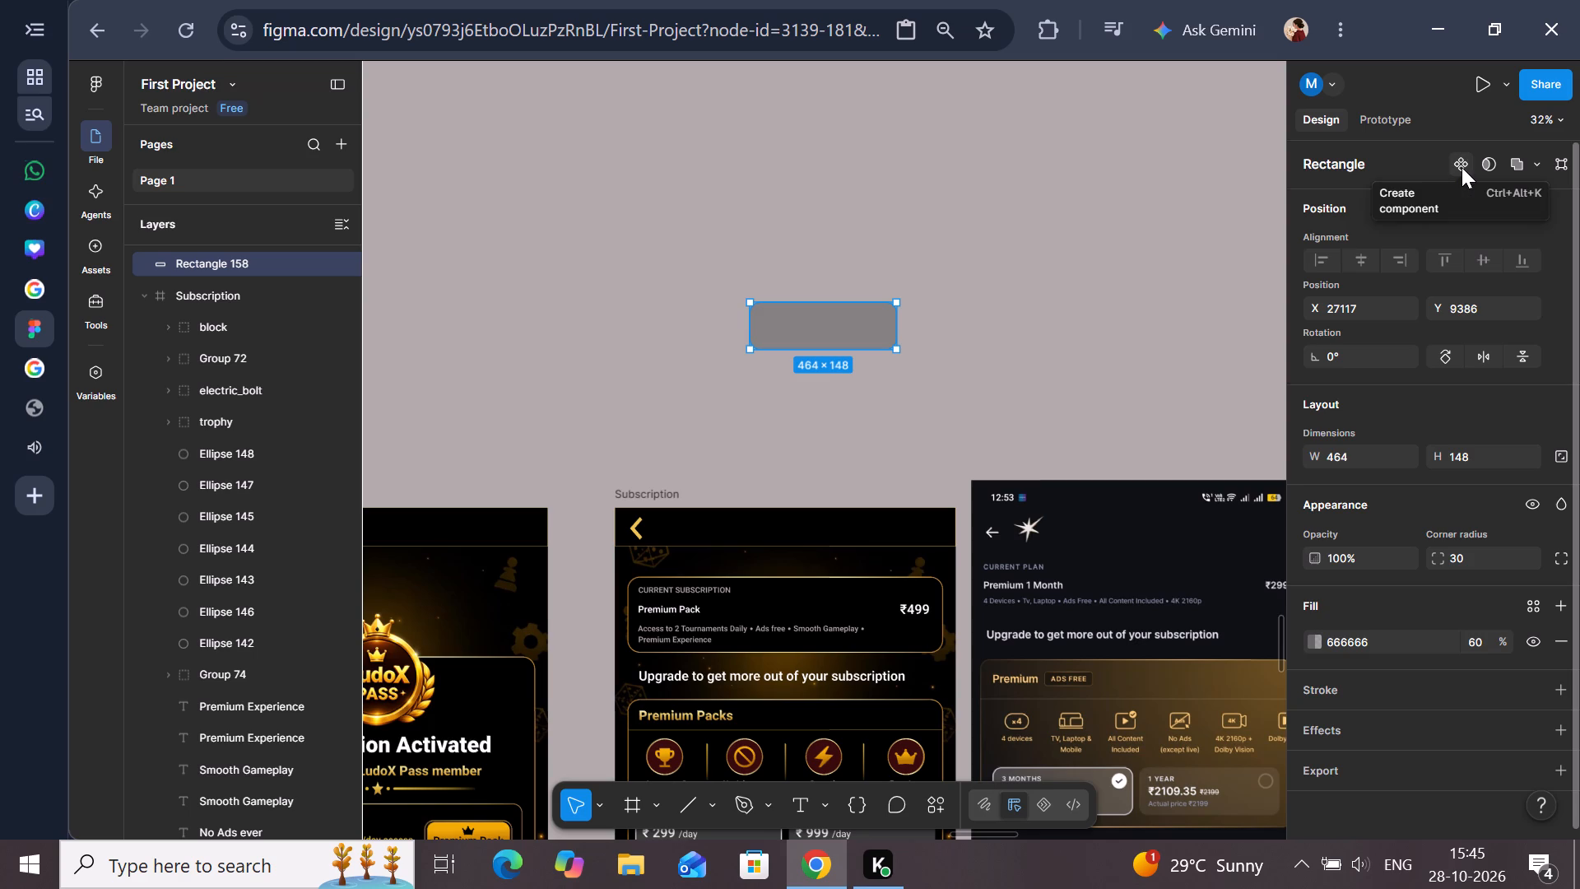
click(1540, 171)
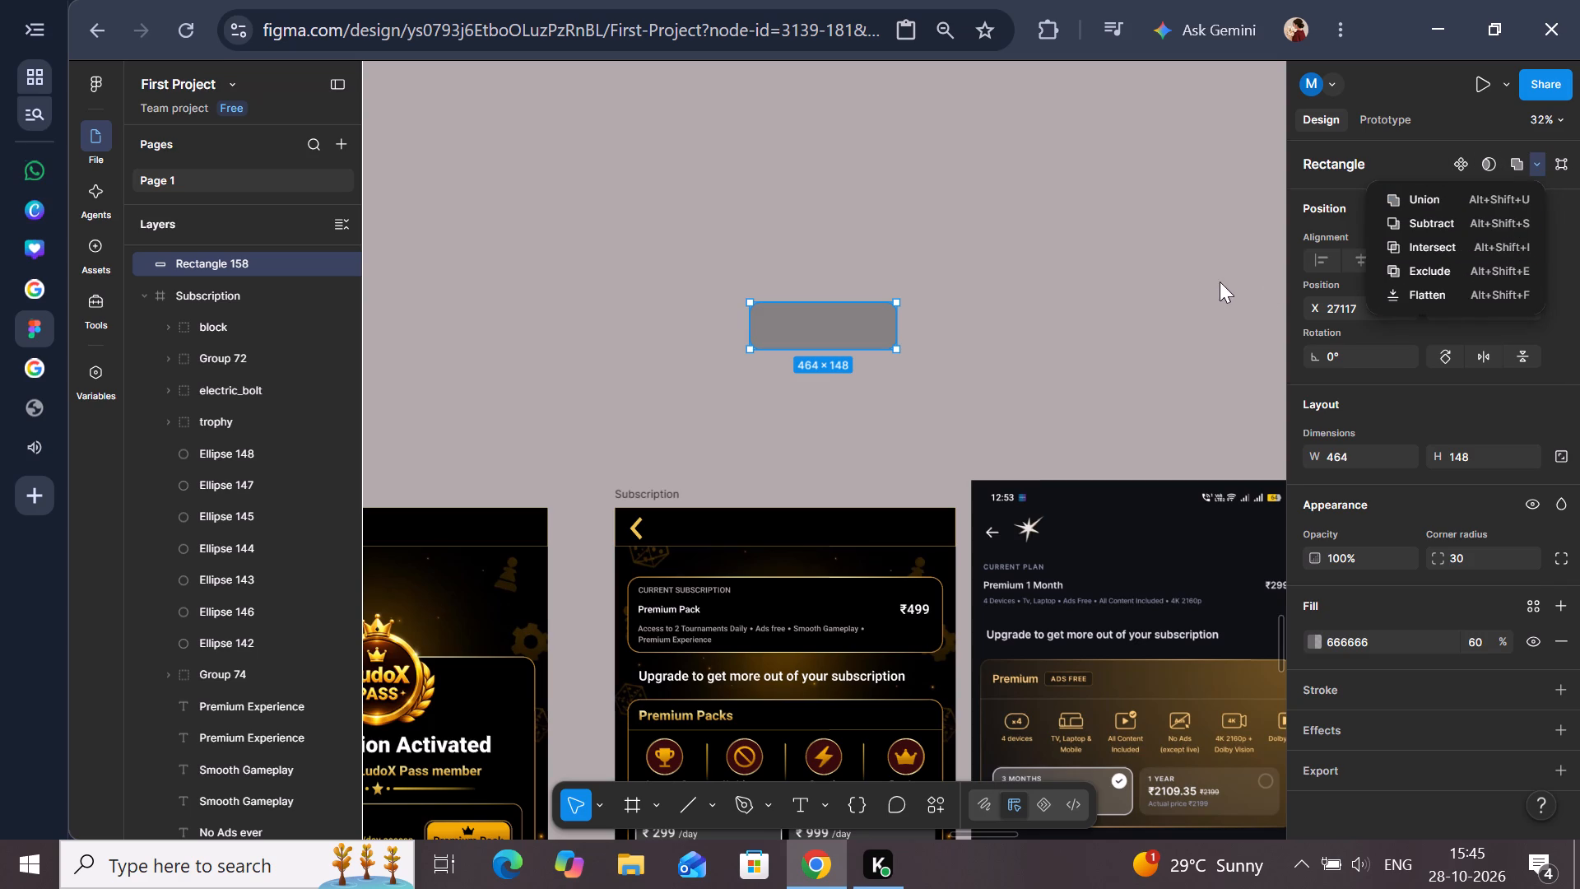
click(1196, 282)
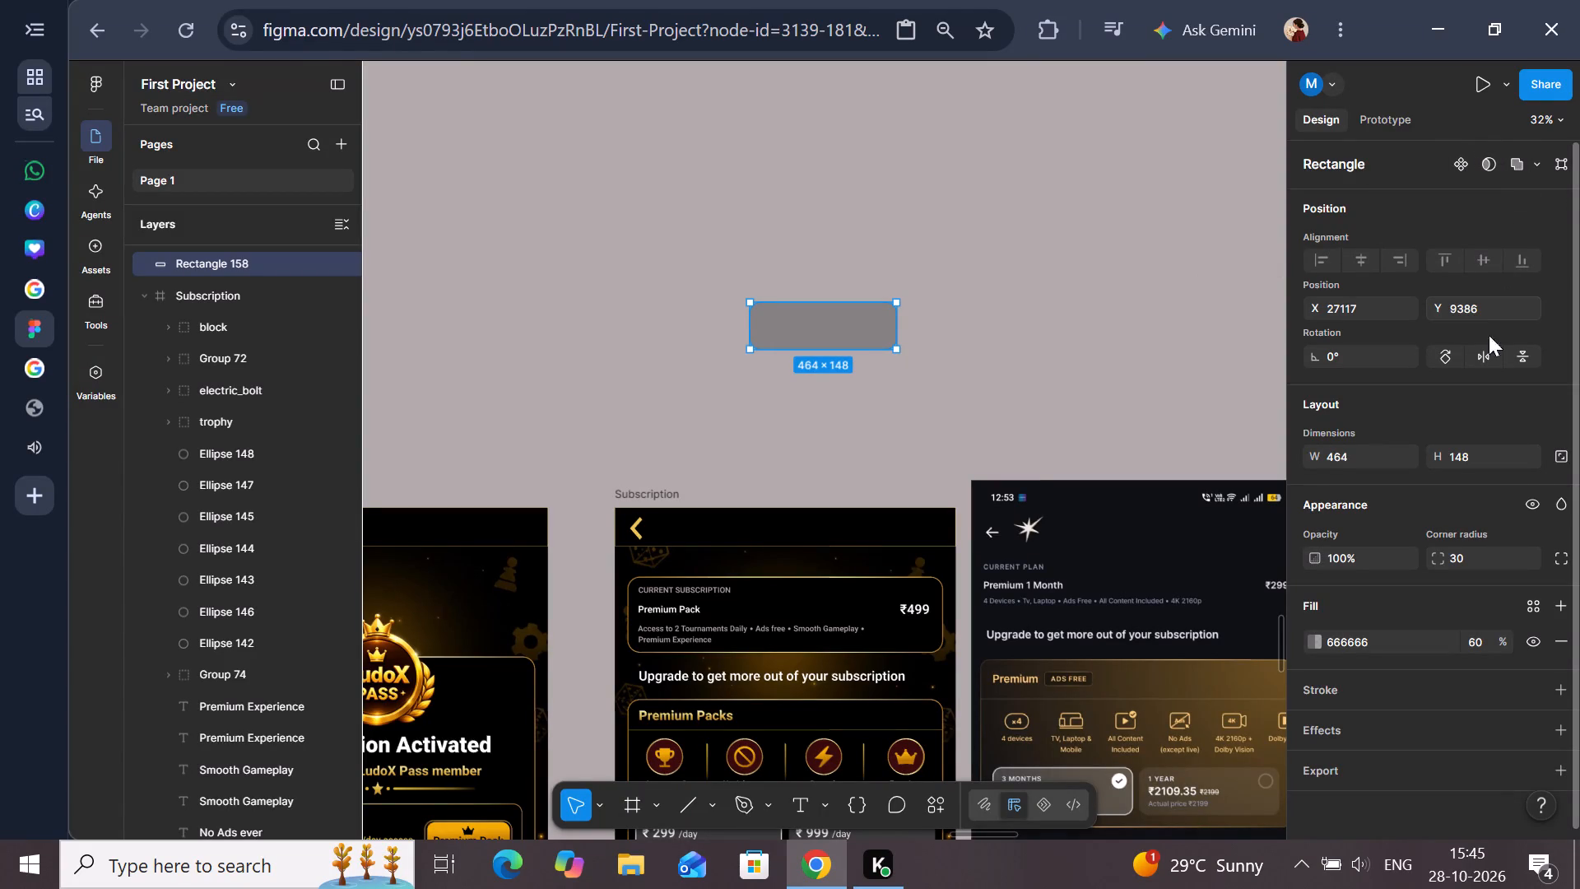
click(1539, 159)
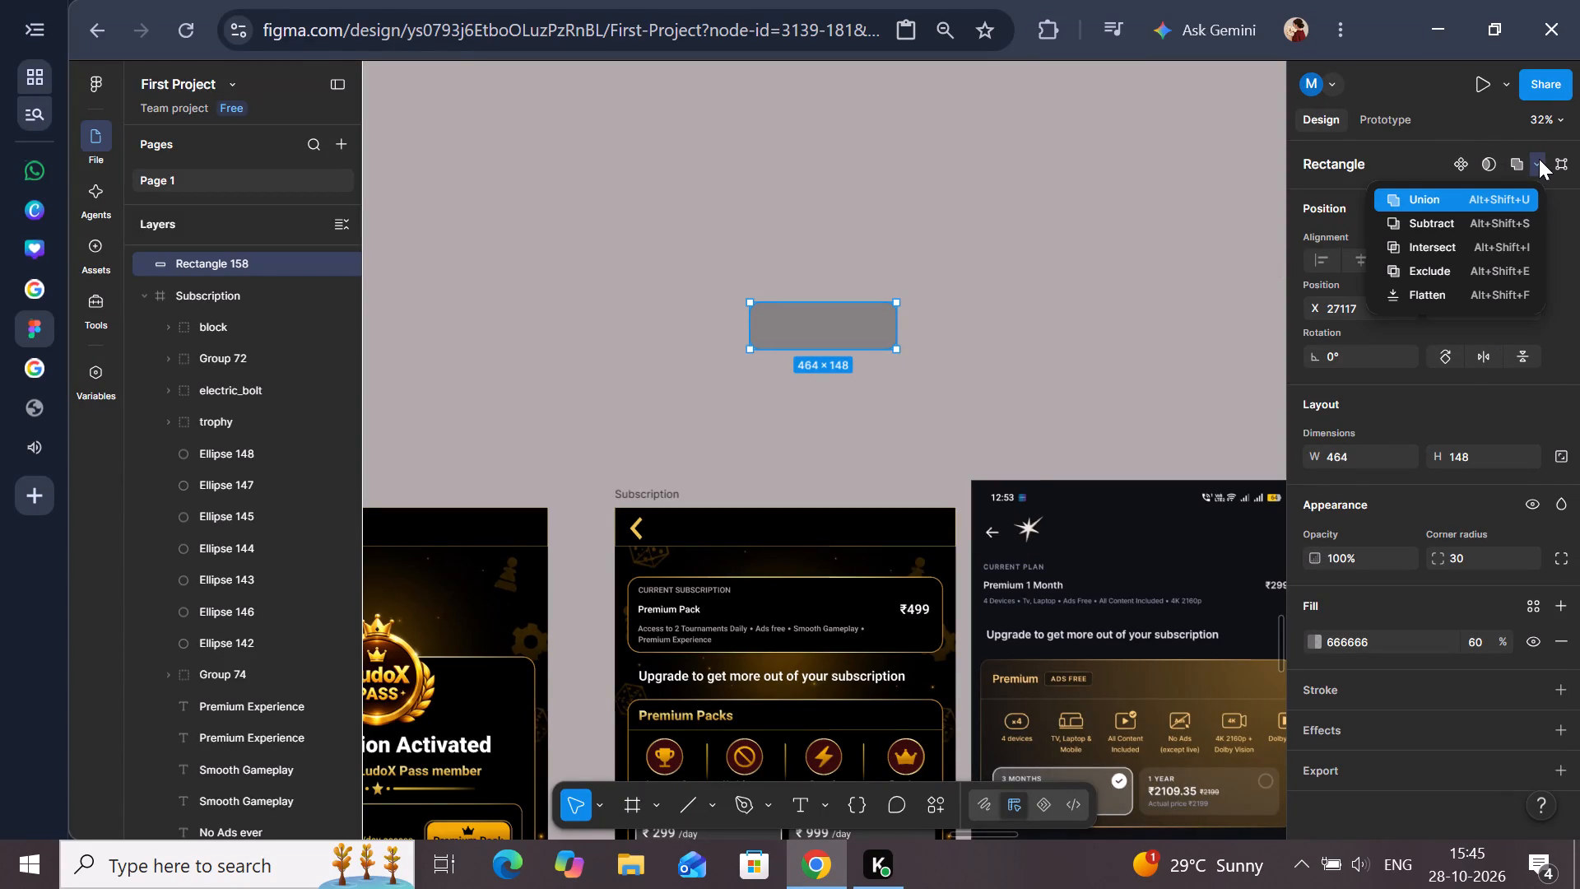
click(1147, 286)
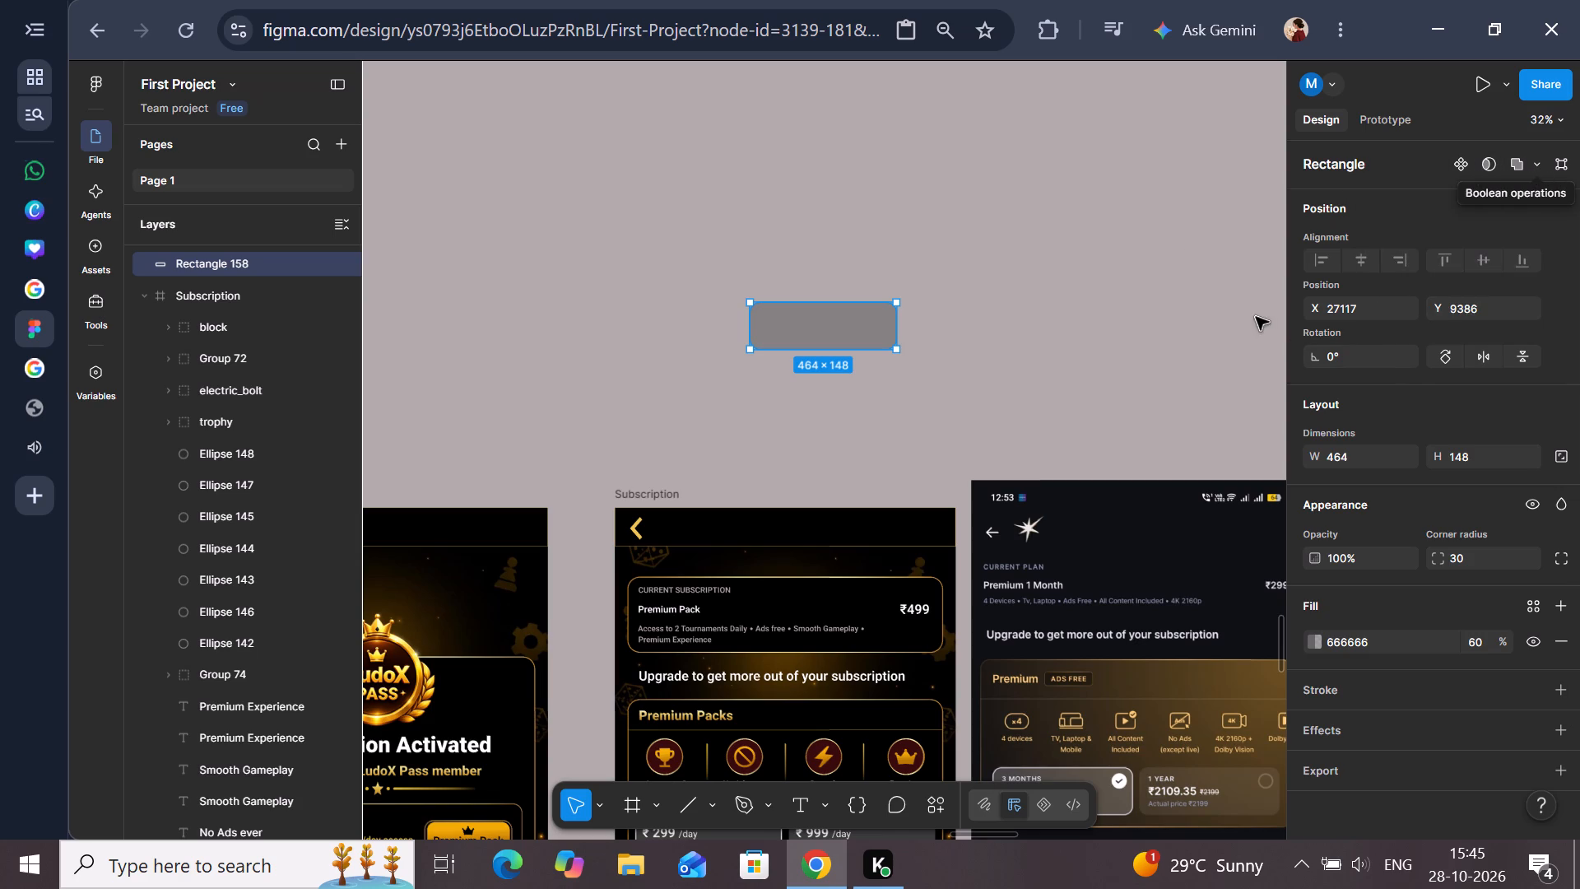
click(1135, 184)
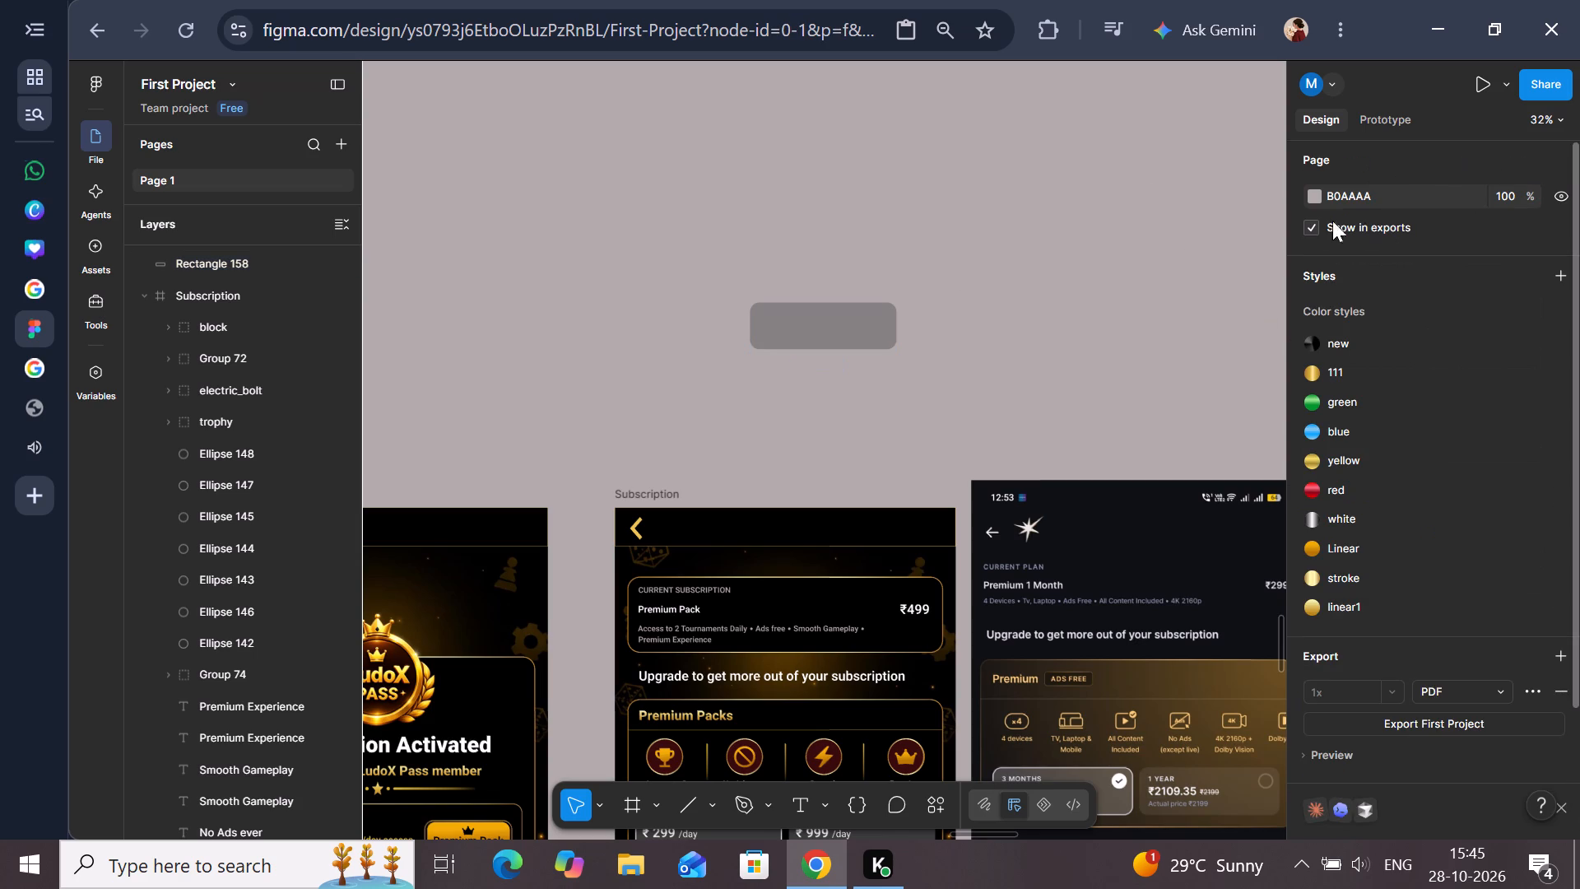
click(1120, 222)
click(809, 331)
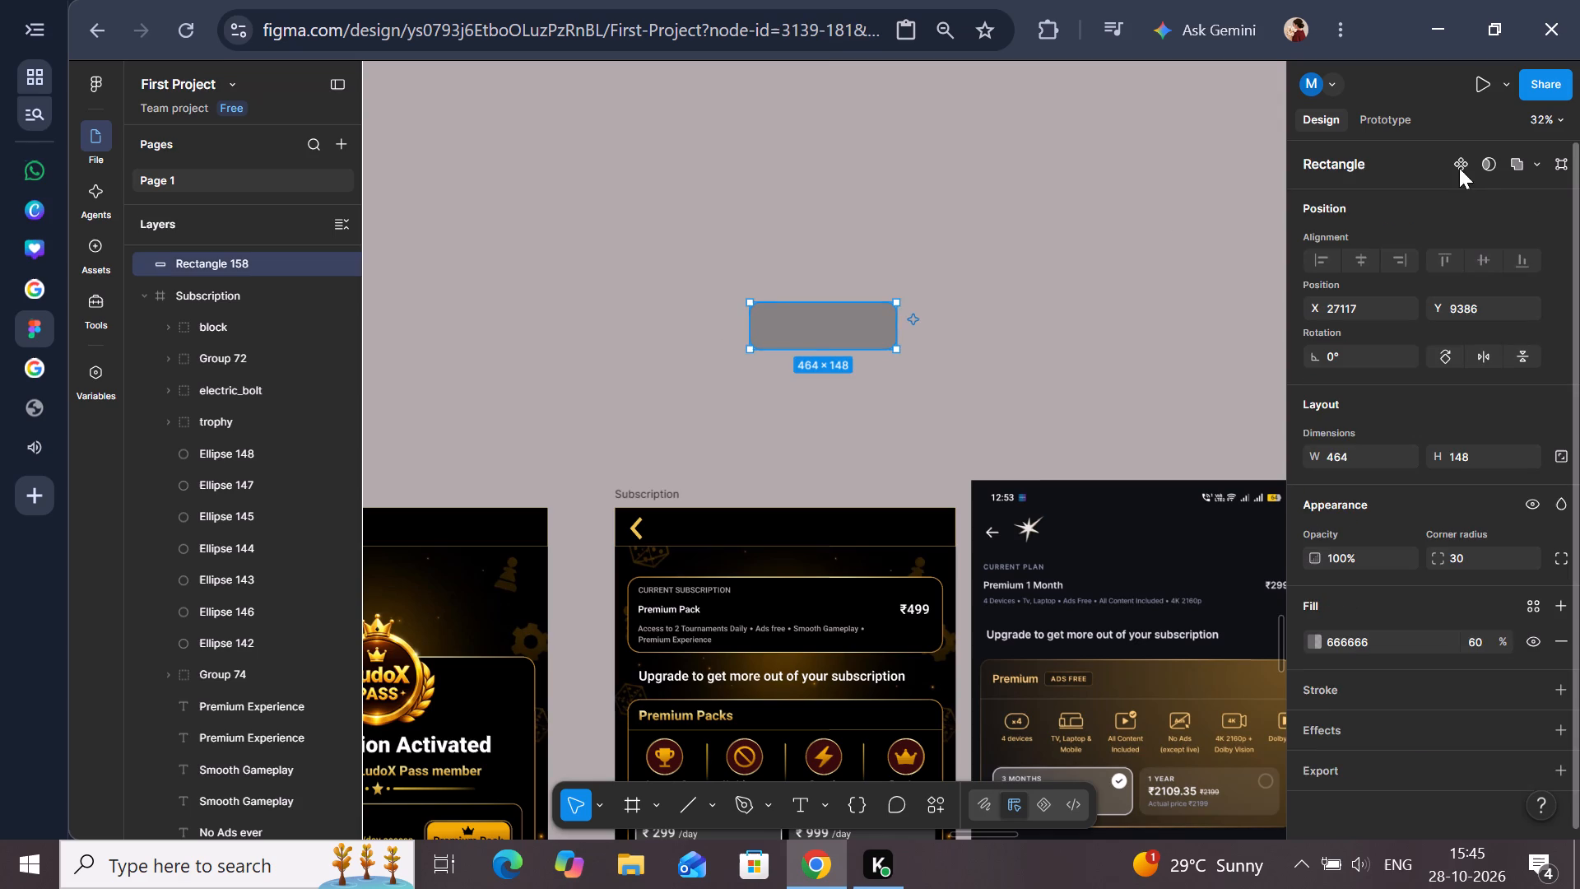
Turn the grey rectangle copy on the canvas into a component and add a second variant to it.
click(1467, 161)
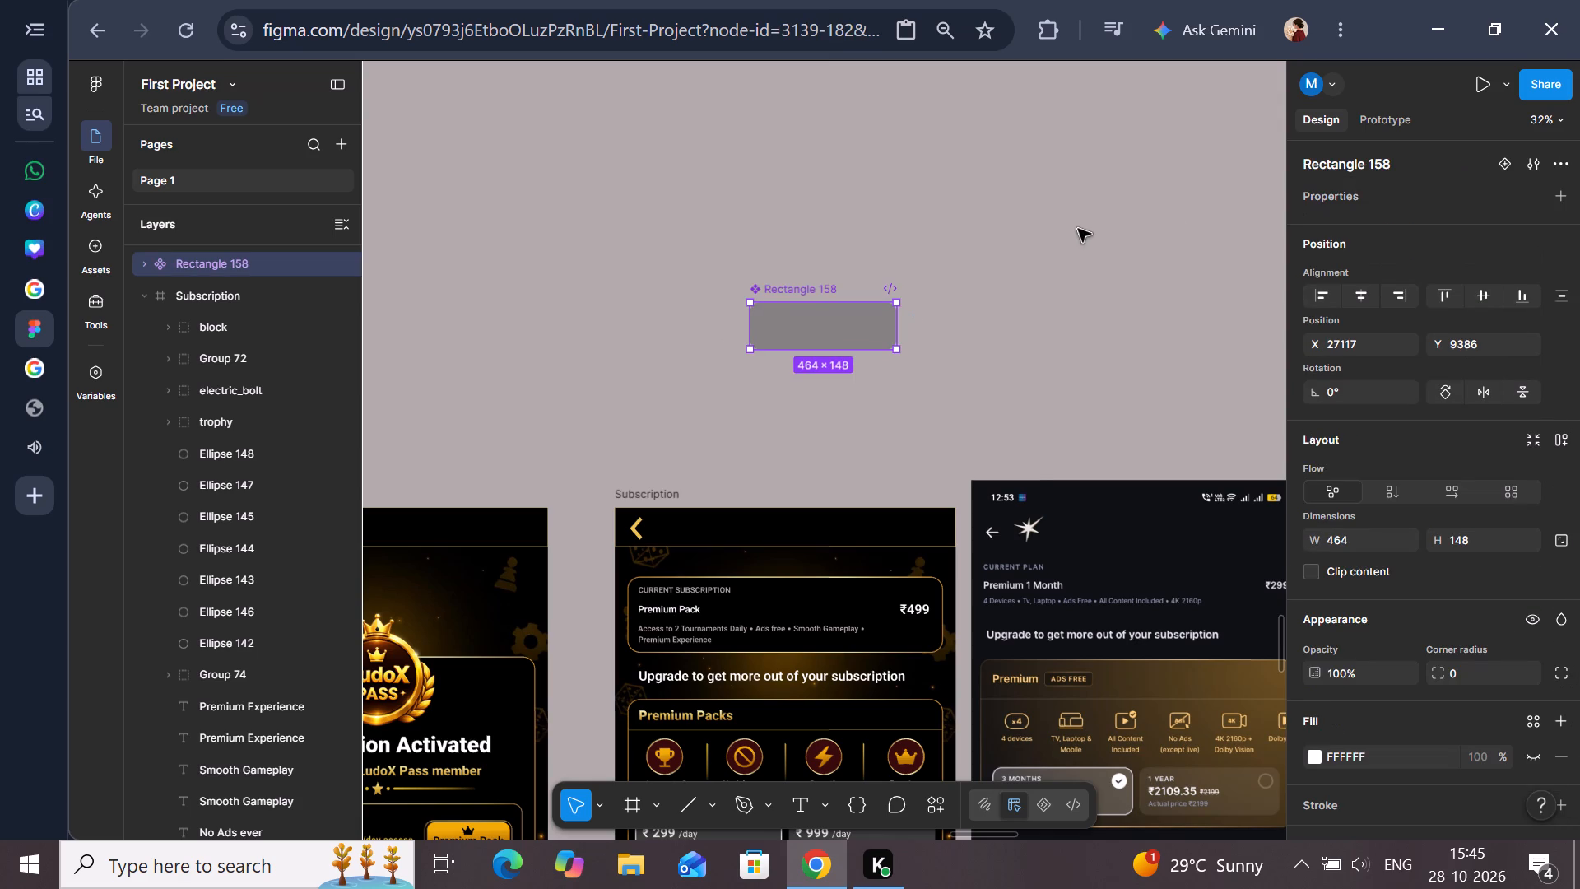
key(ctrl+z)
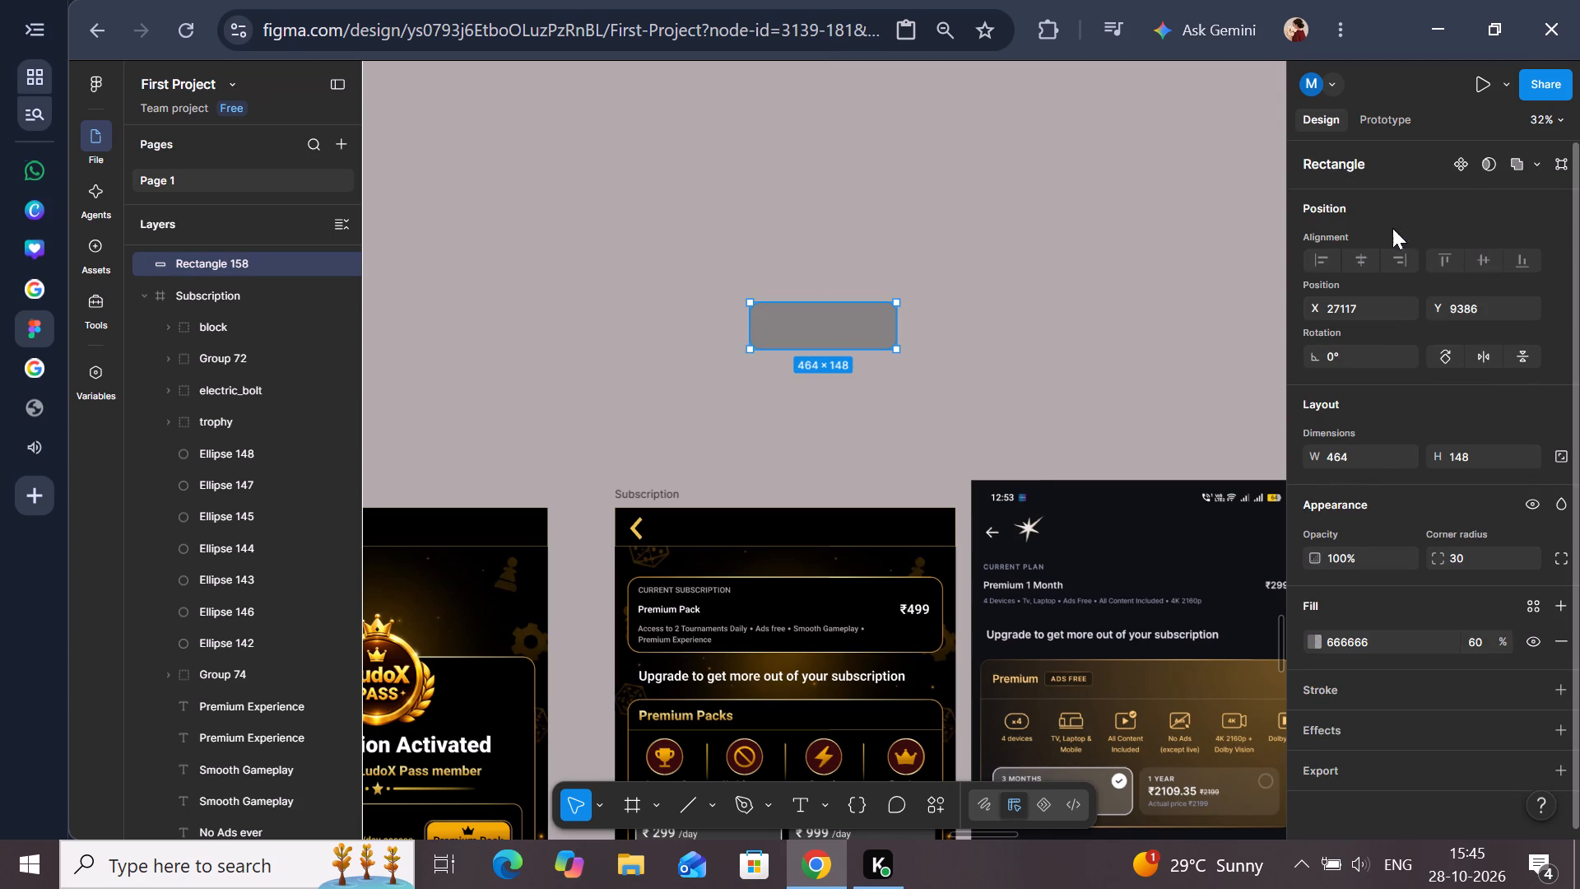
right_click(1460, 170)
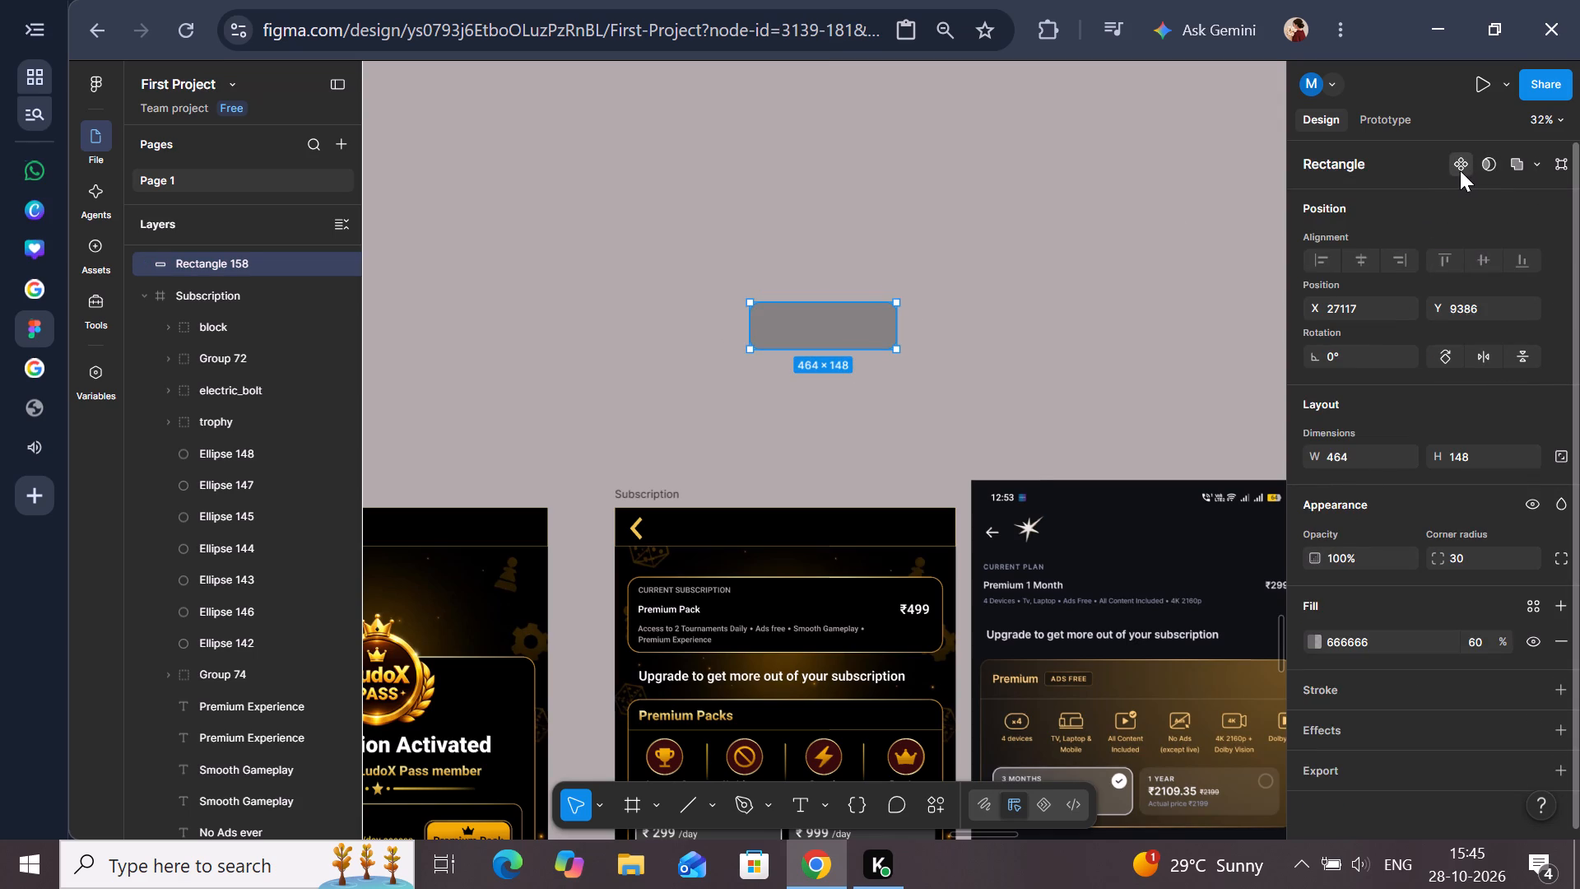
right_click(1461, 161)
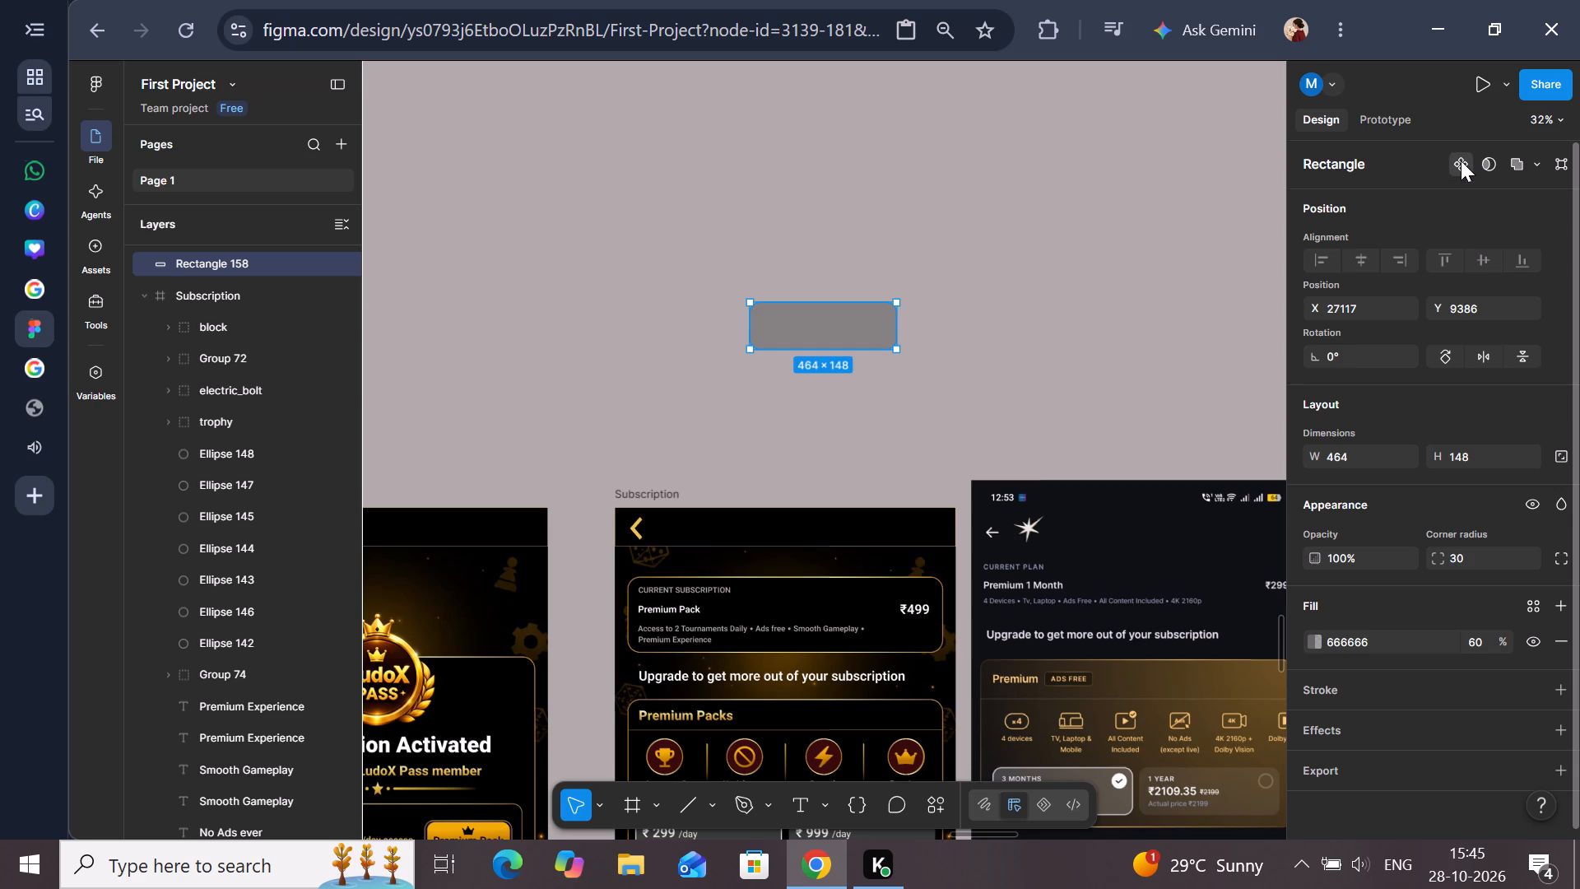
click(1461, 161)
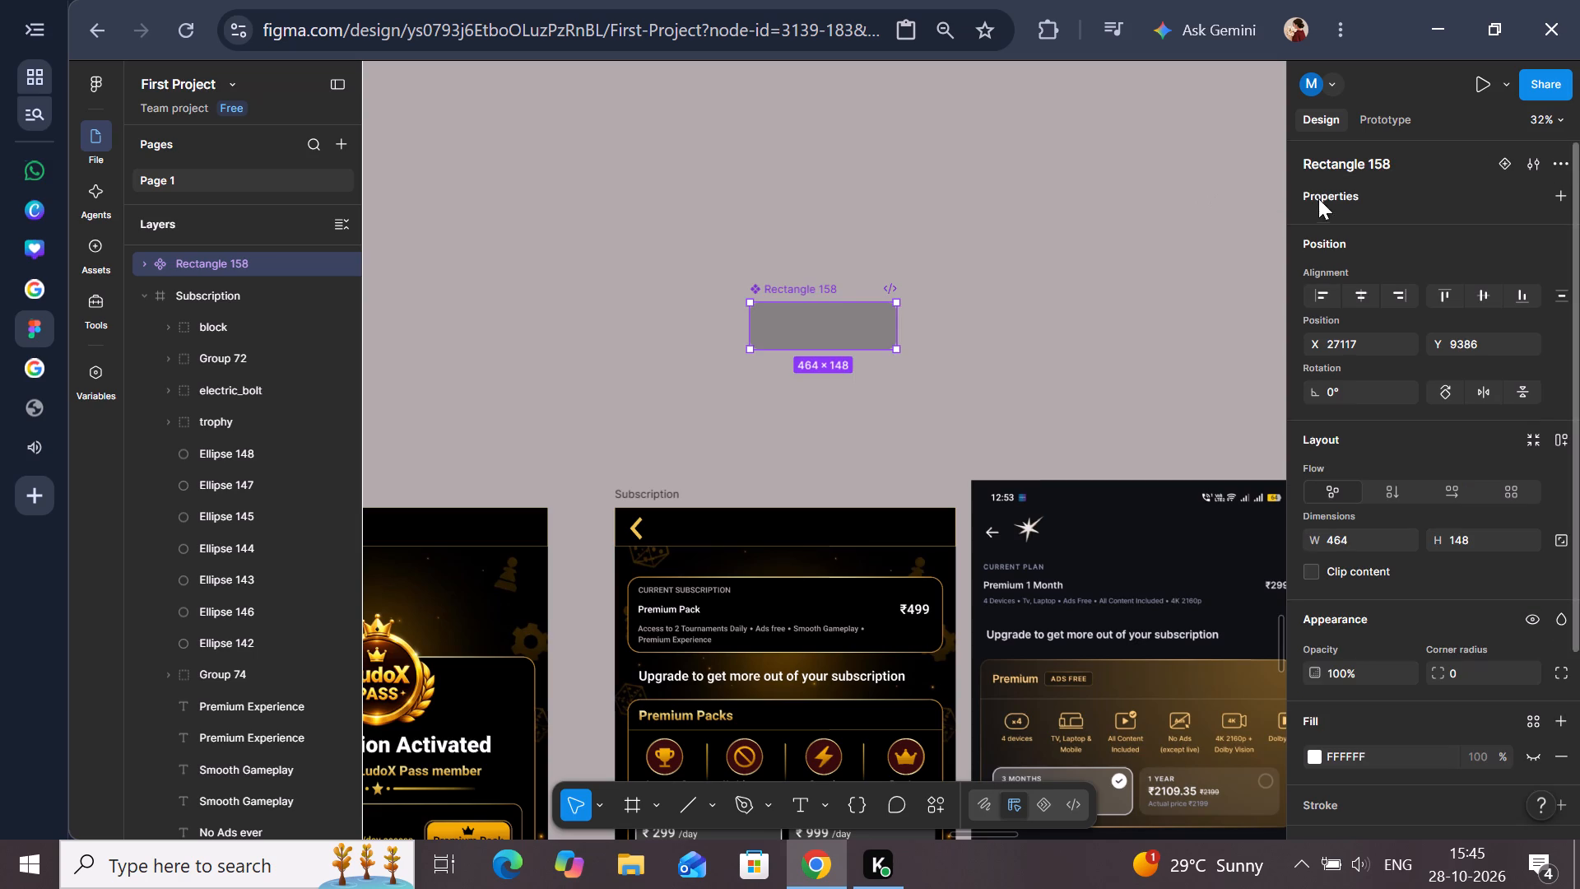
click(1502, 165)
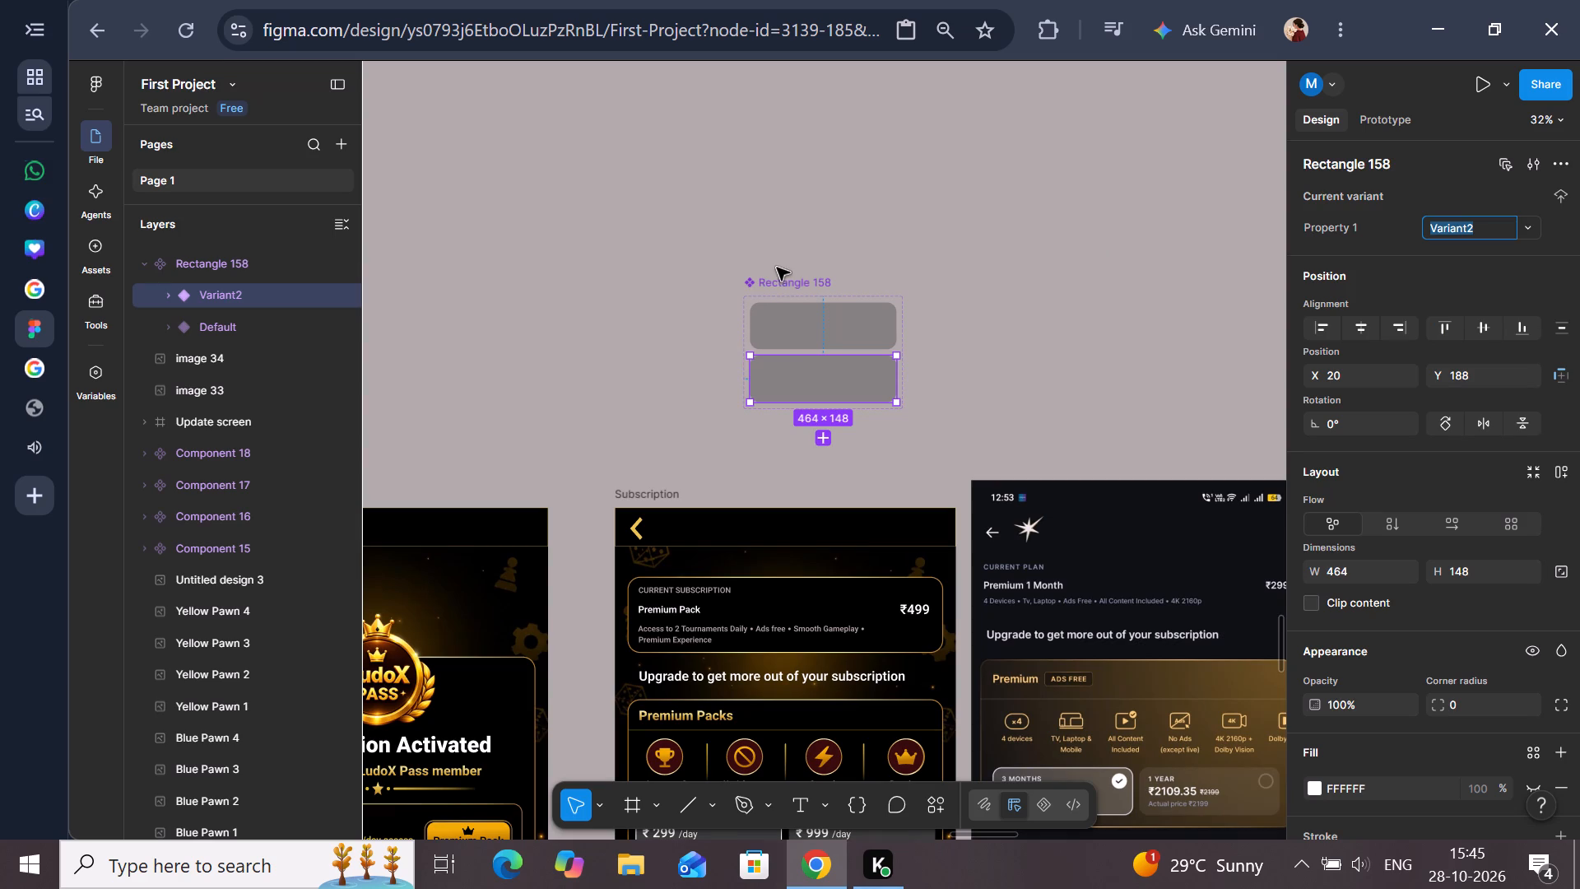
click(820, 222)
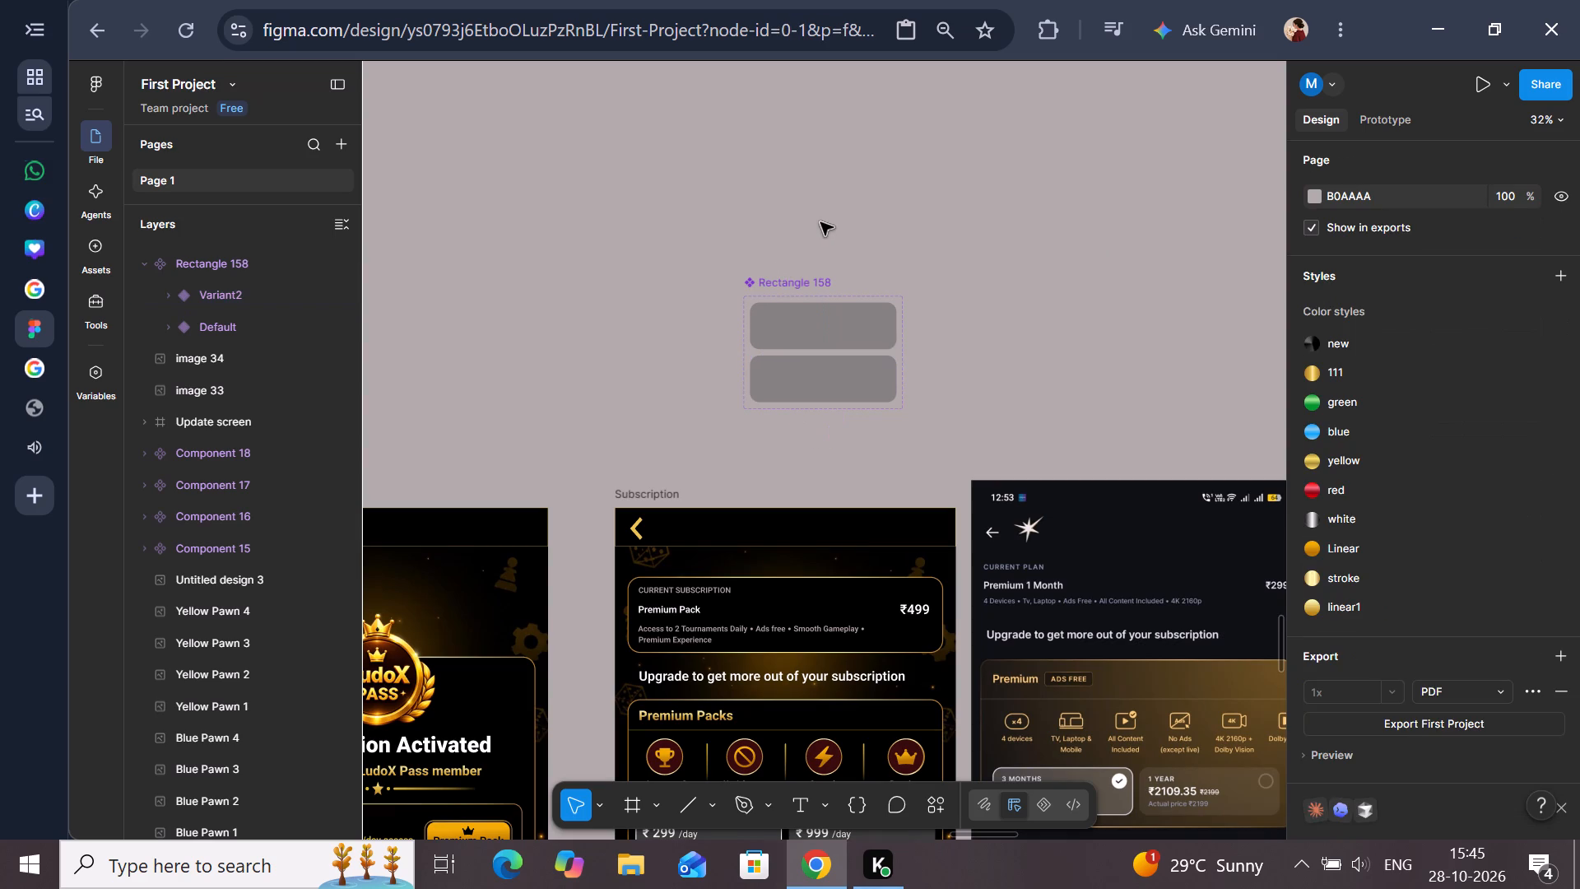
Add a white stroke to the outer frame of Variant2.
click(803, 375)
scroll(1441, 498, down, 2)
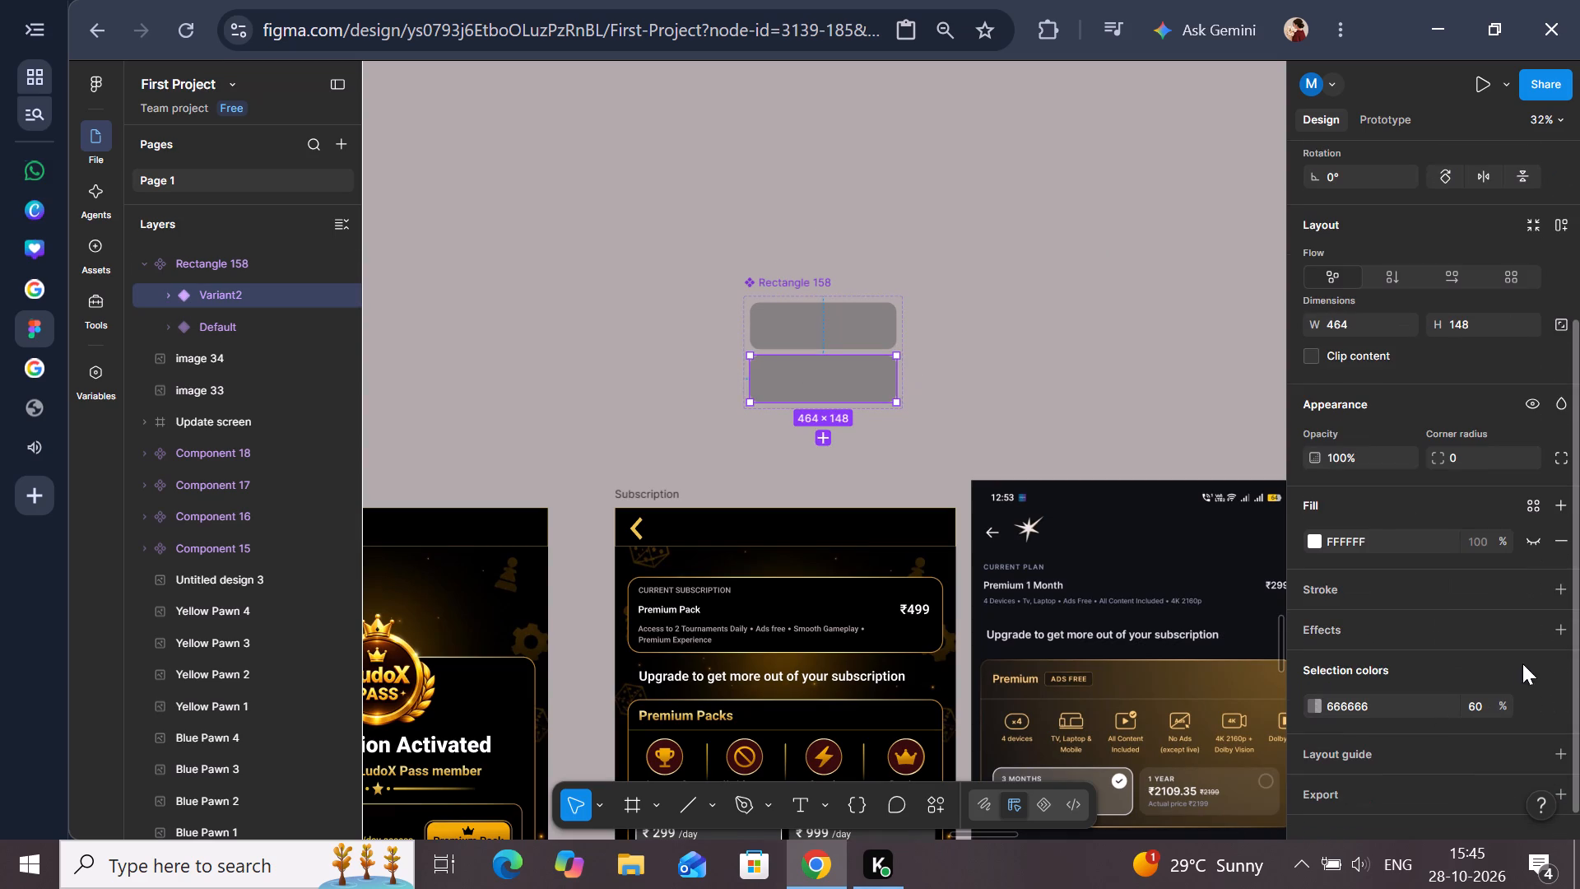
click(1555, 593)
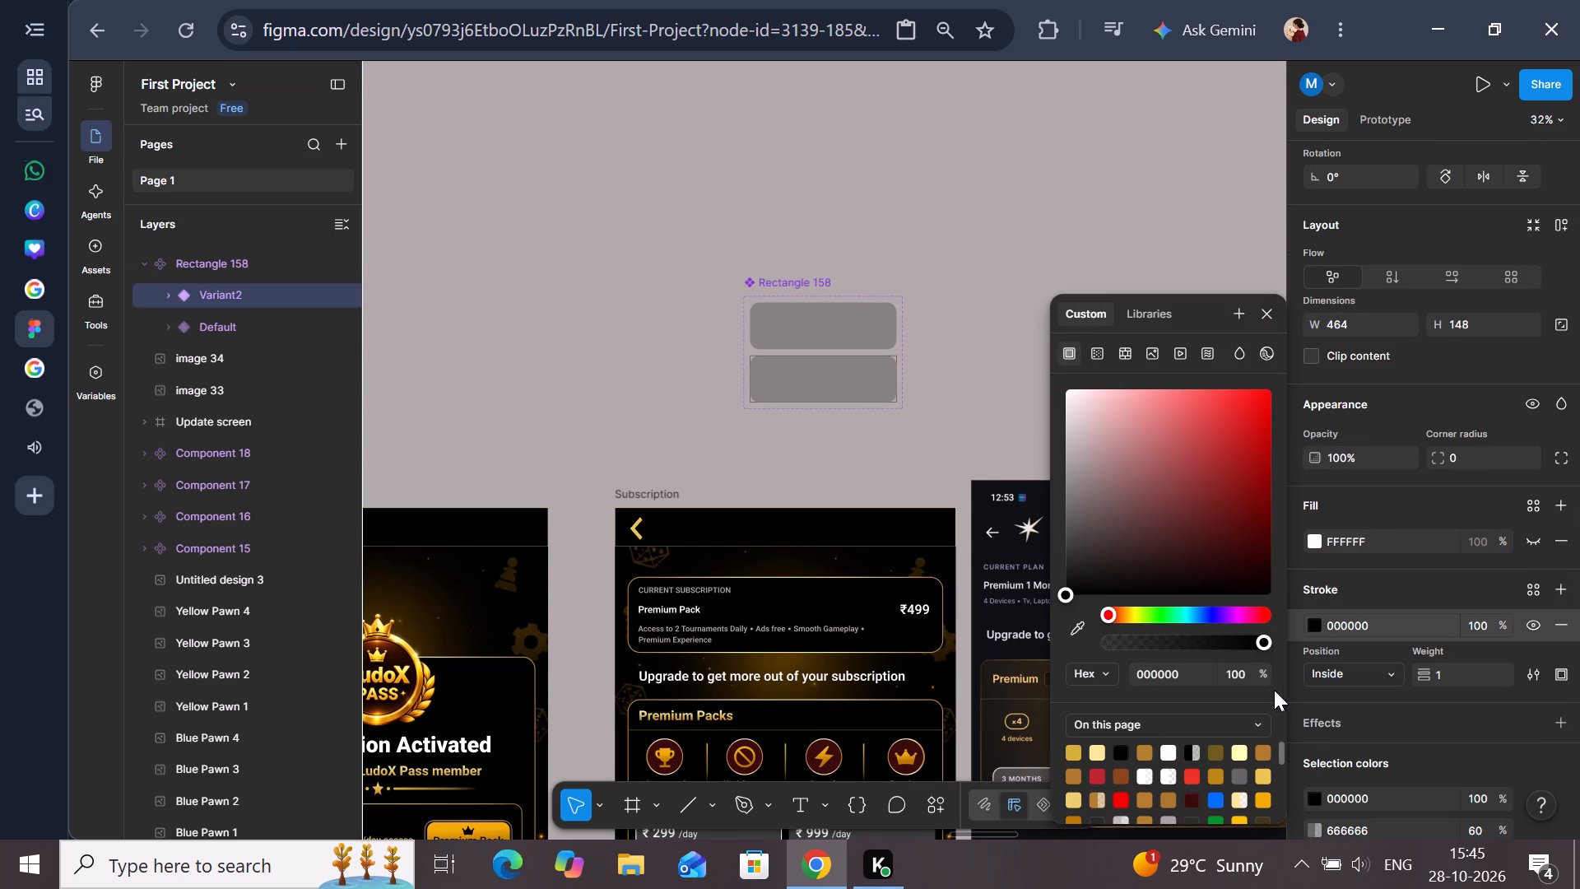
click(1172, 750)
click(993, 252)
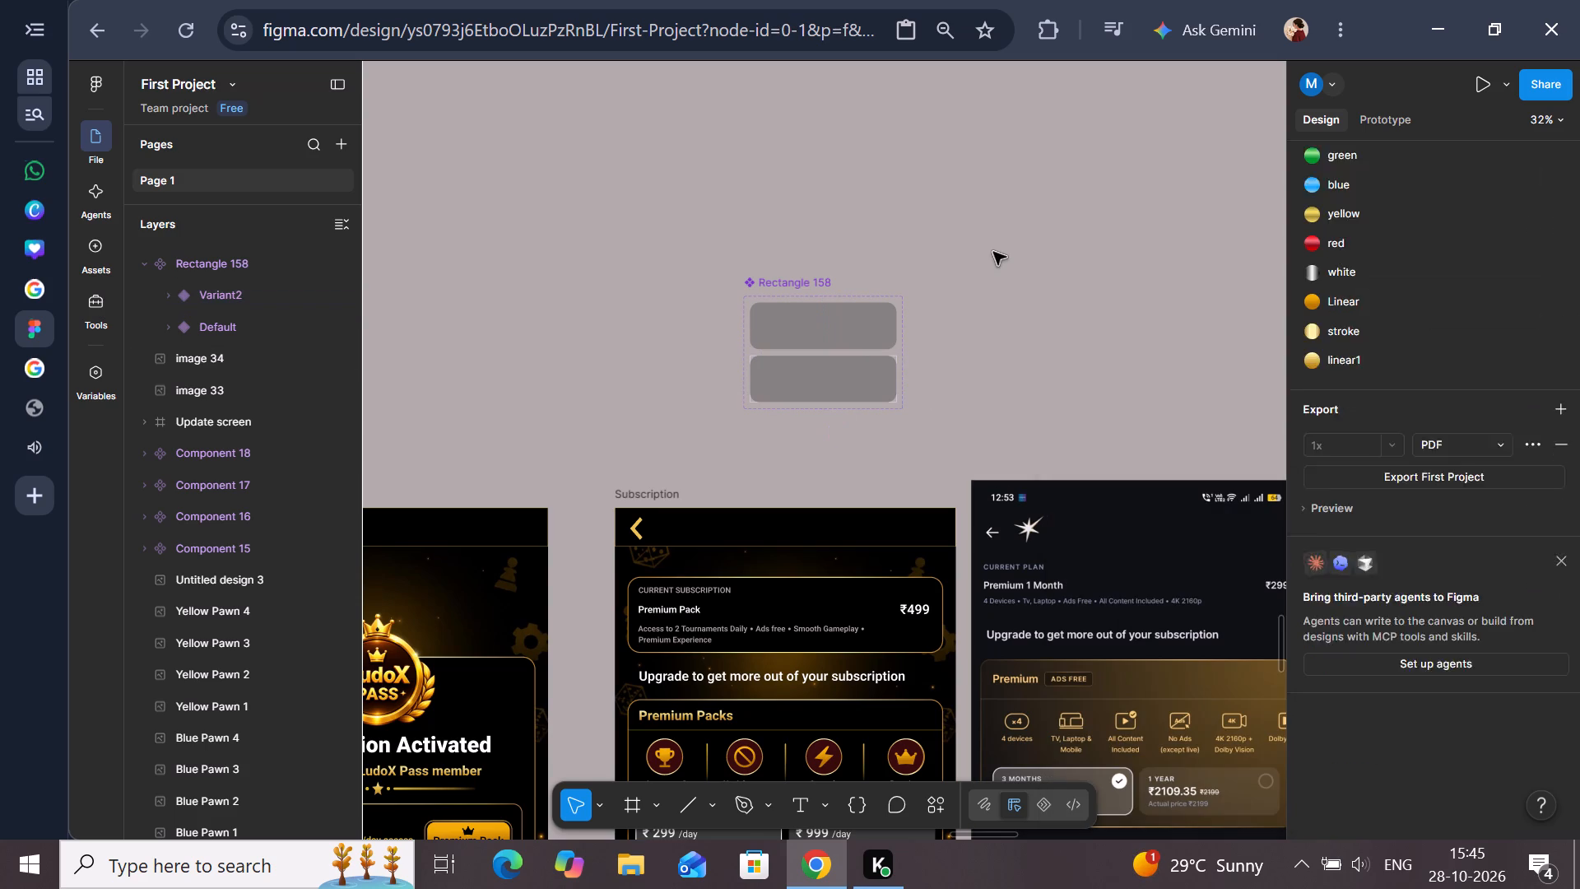
Examine the stroke settings of the ₹ 299 plan box on the Subscription screen and the rectangle nested inside Variant2.
scroll(993, 252, down, 2)
scroll(997, 235, left, 1)
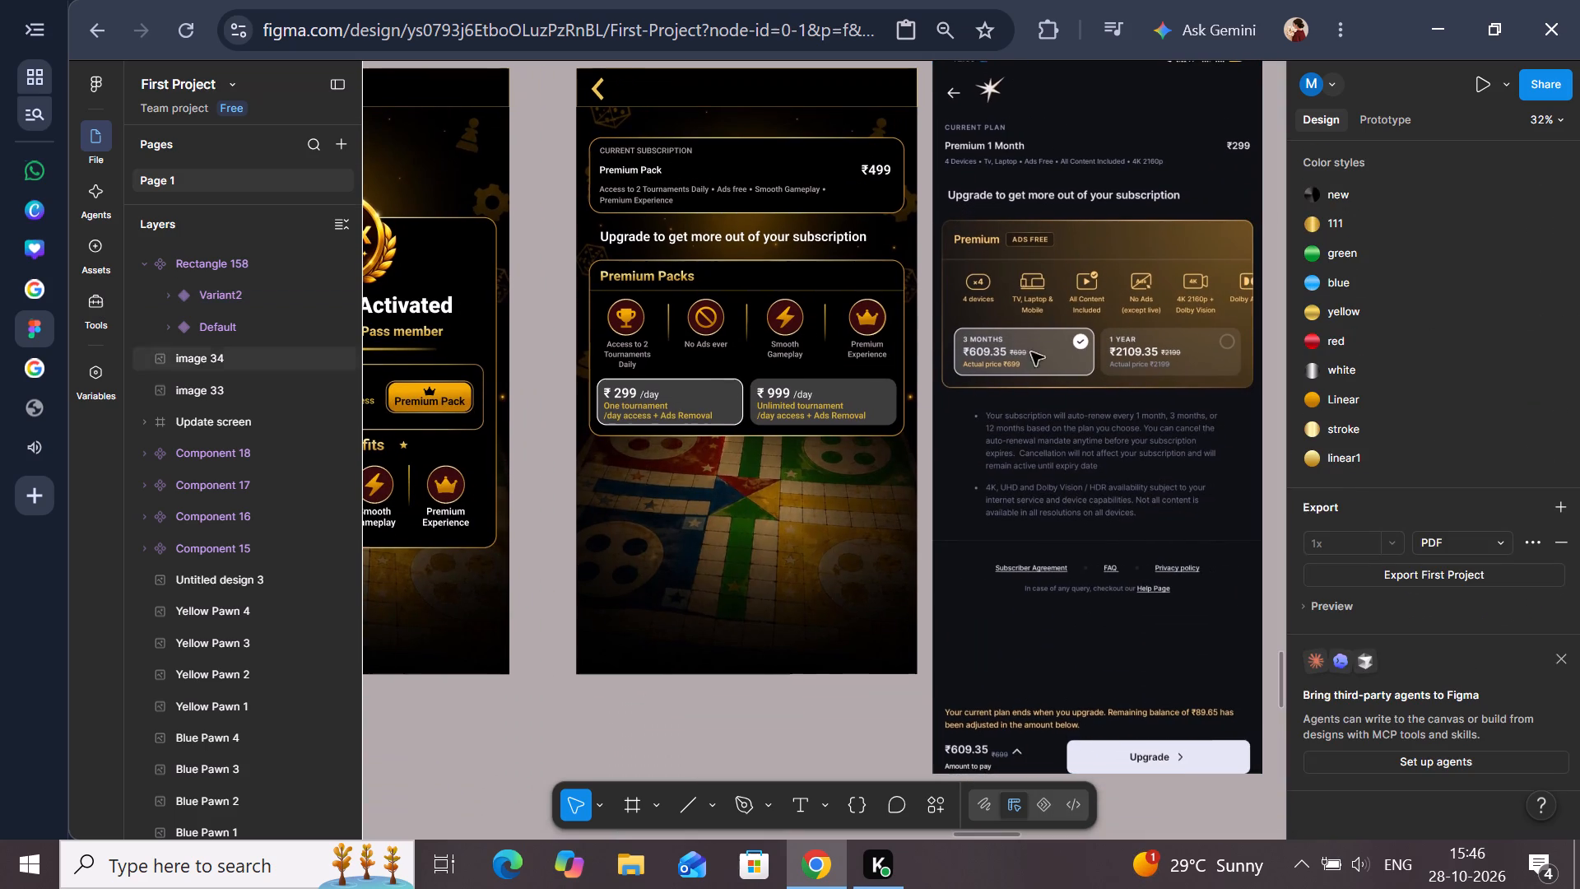
click(725, 409)
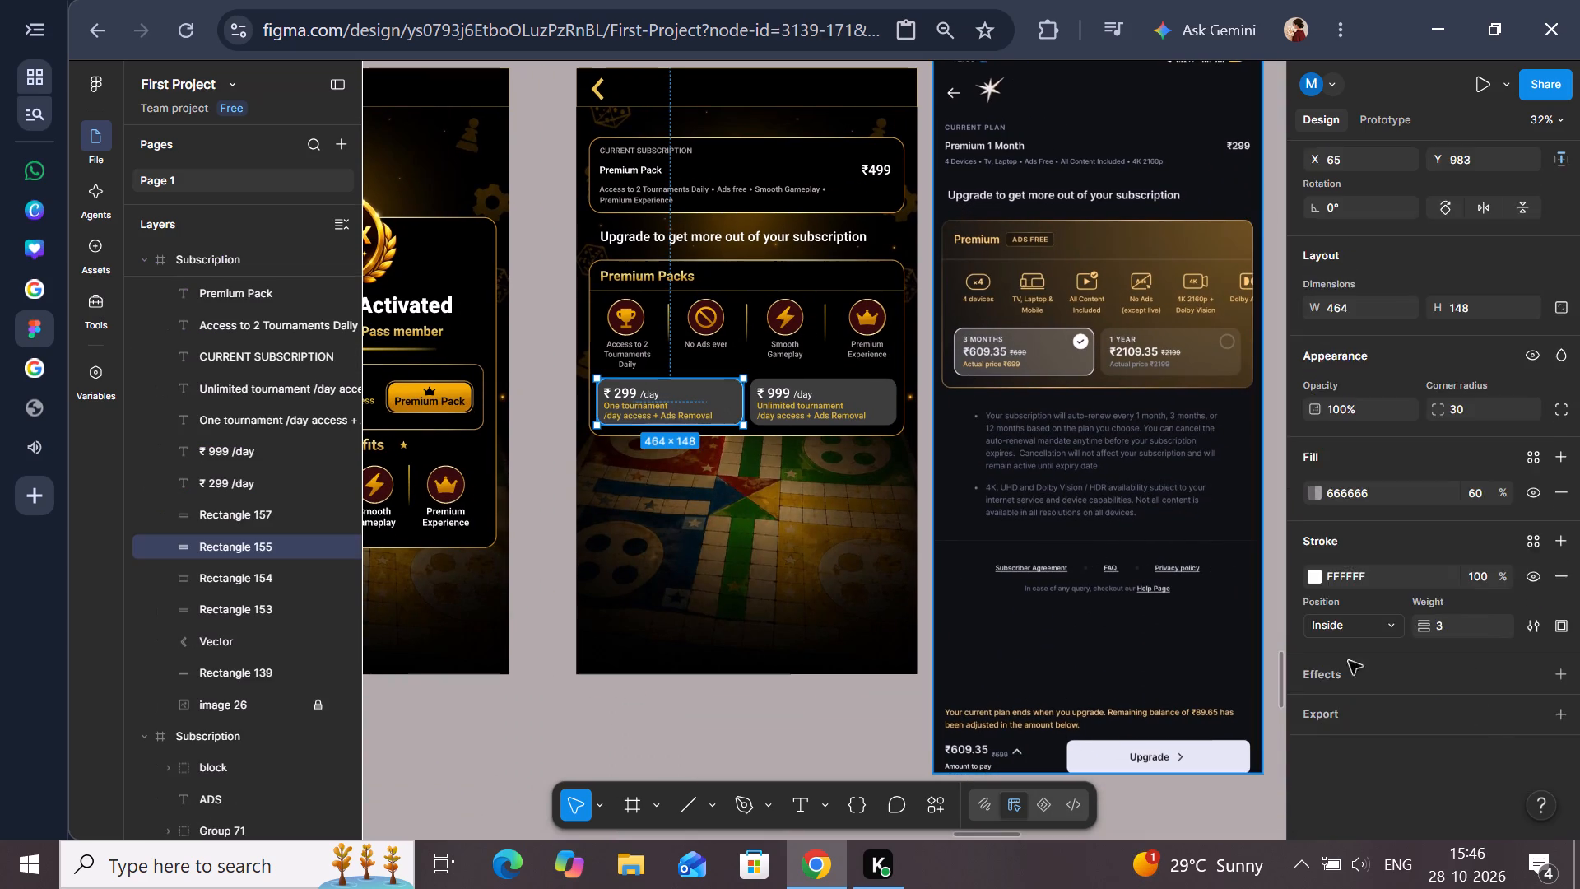
scroll(1269, 621, up, 2)
click(926, 147)
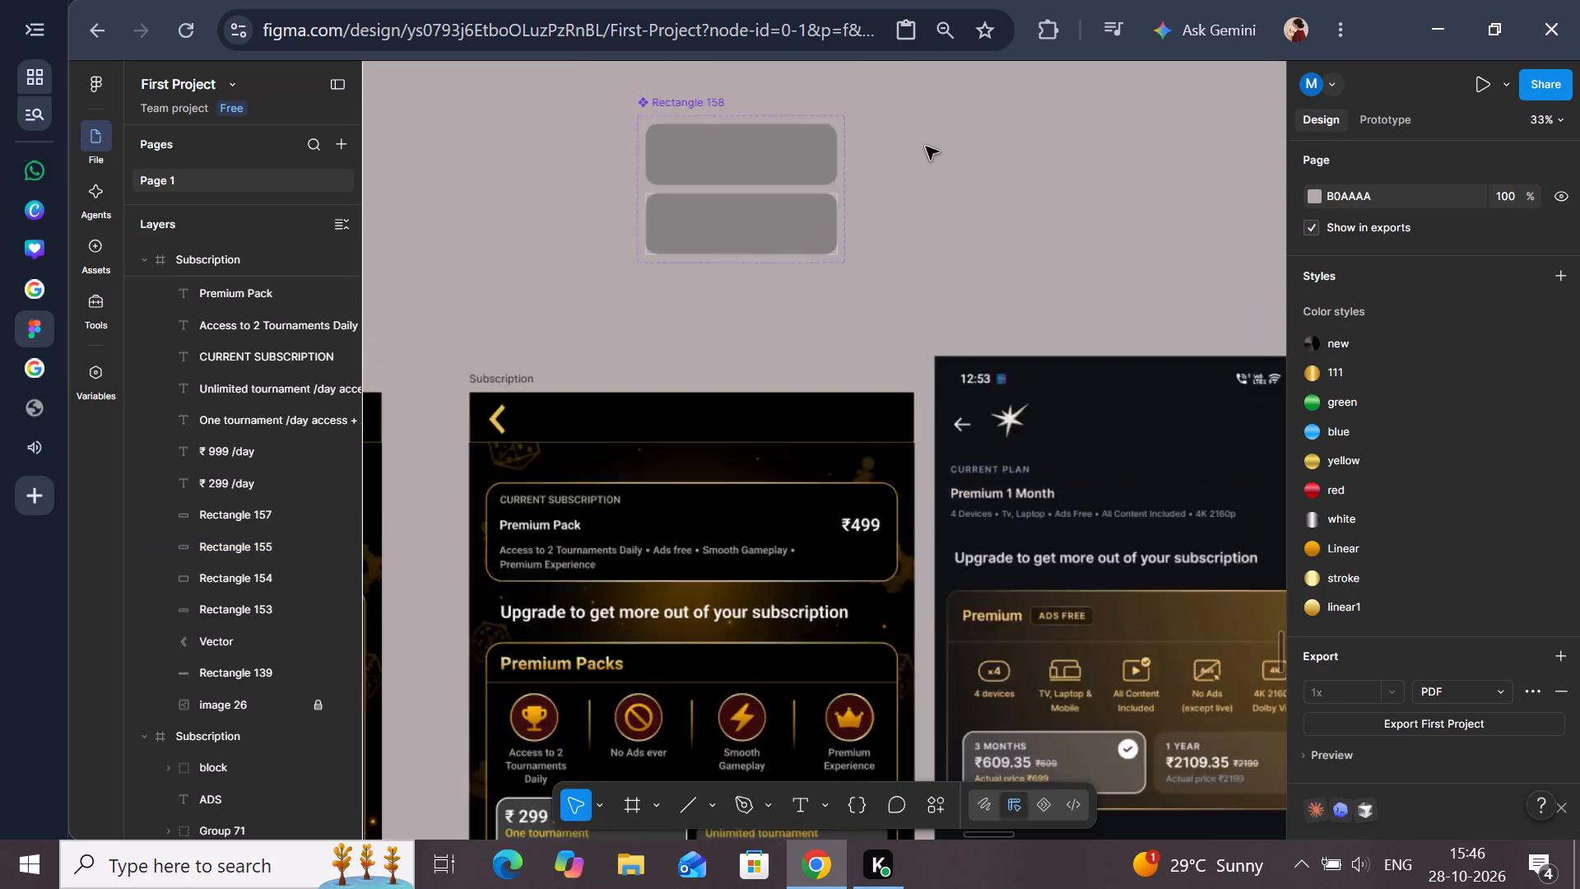
scroll(926, 147, right, 1)
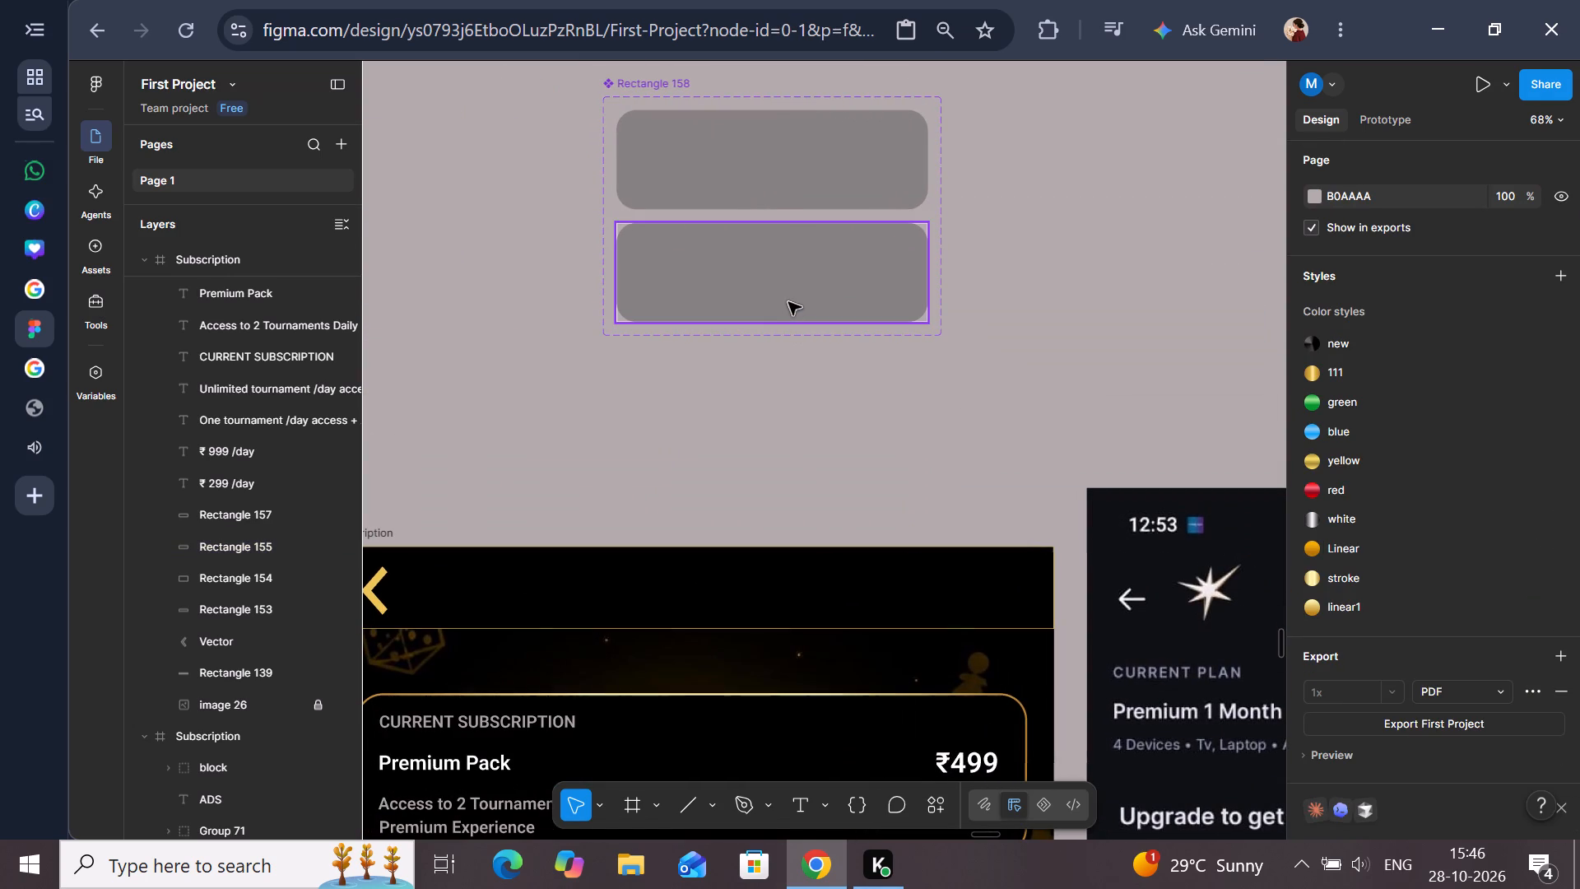
click(788, 297)
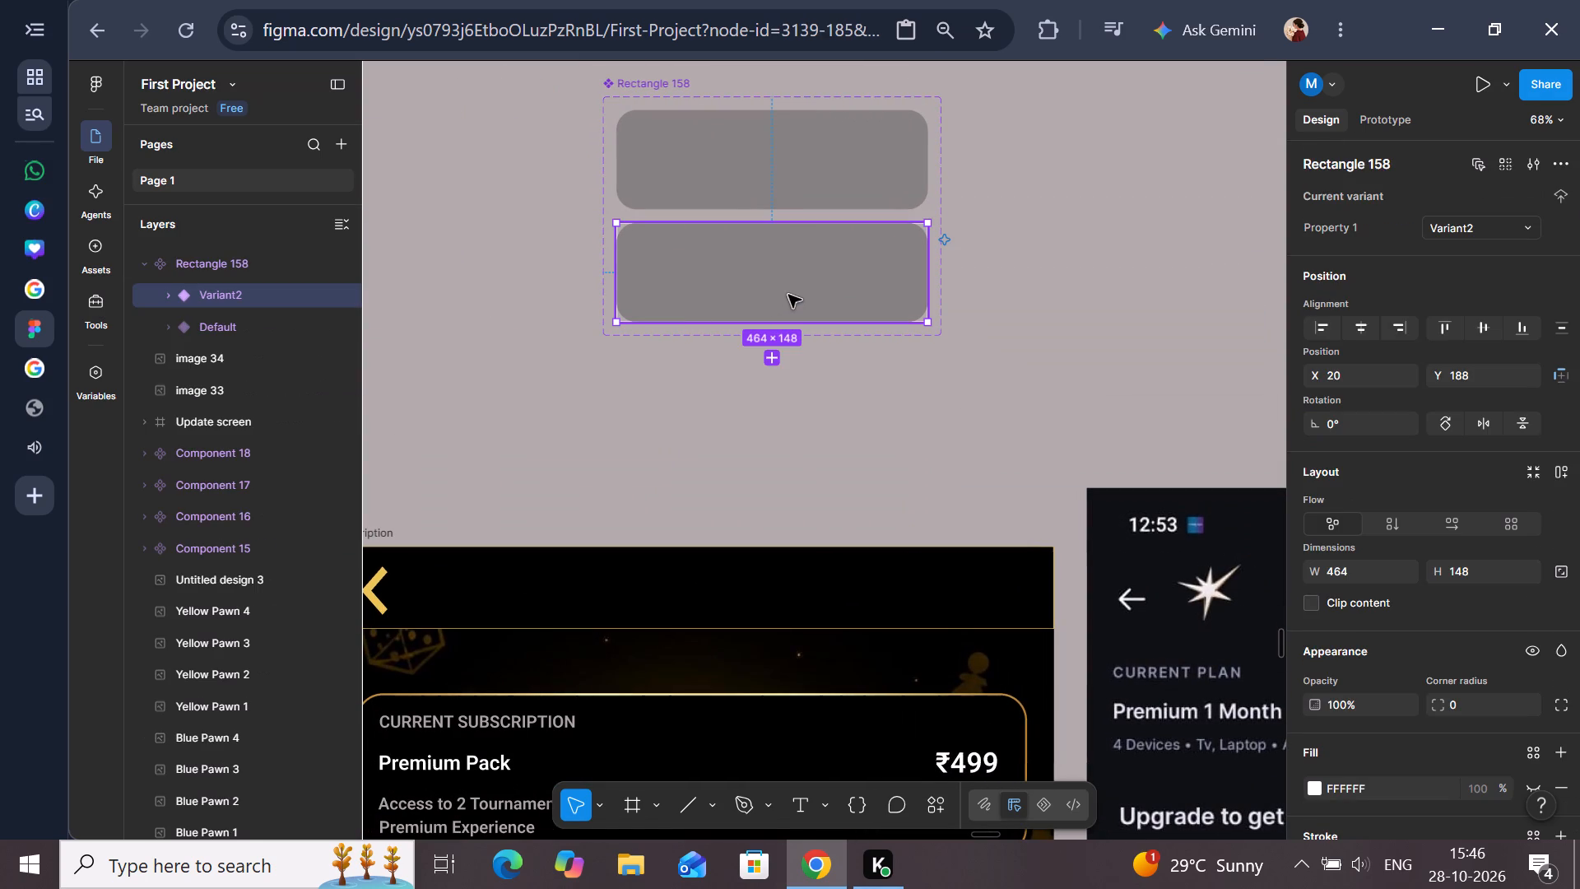
double_click(788, 294)
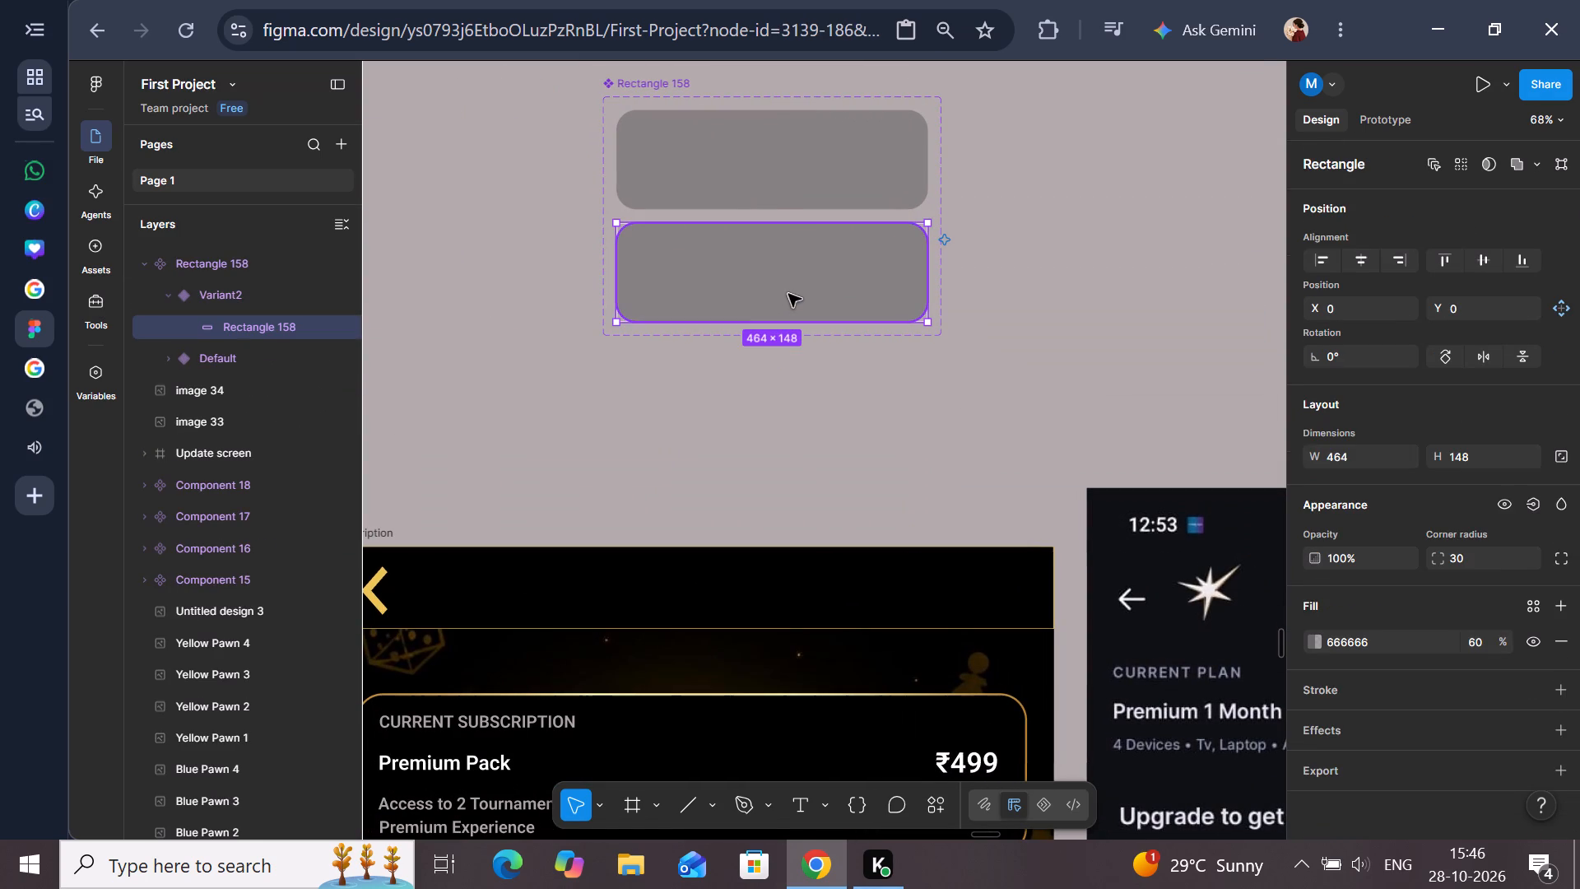
click(1124, 243)
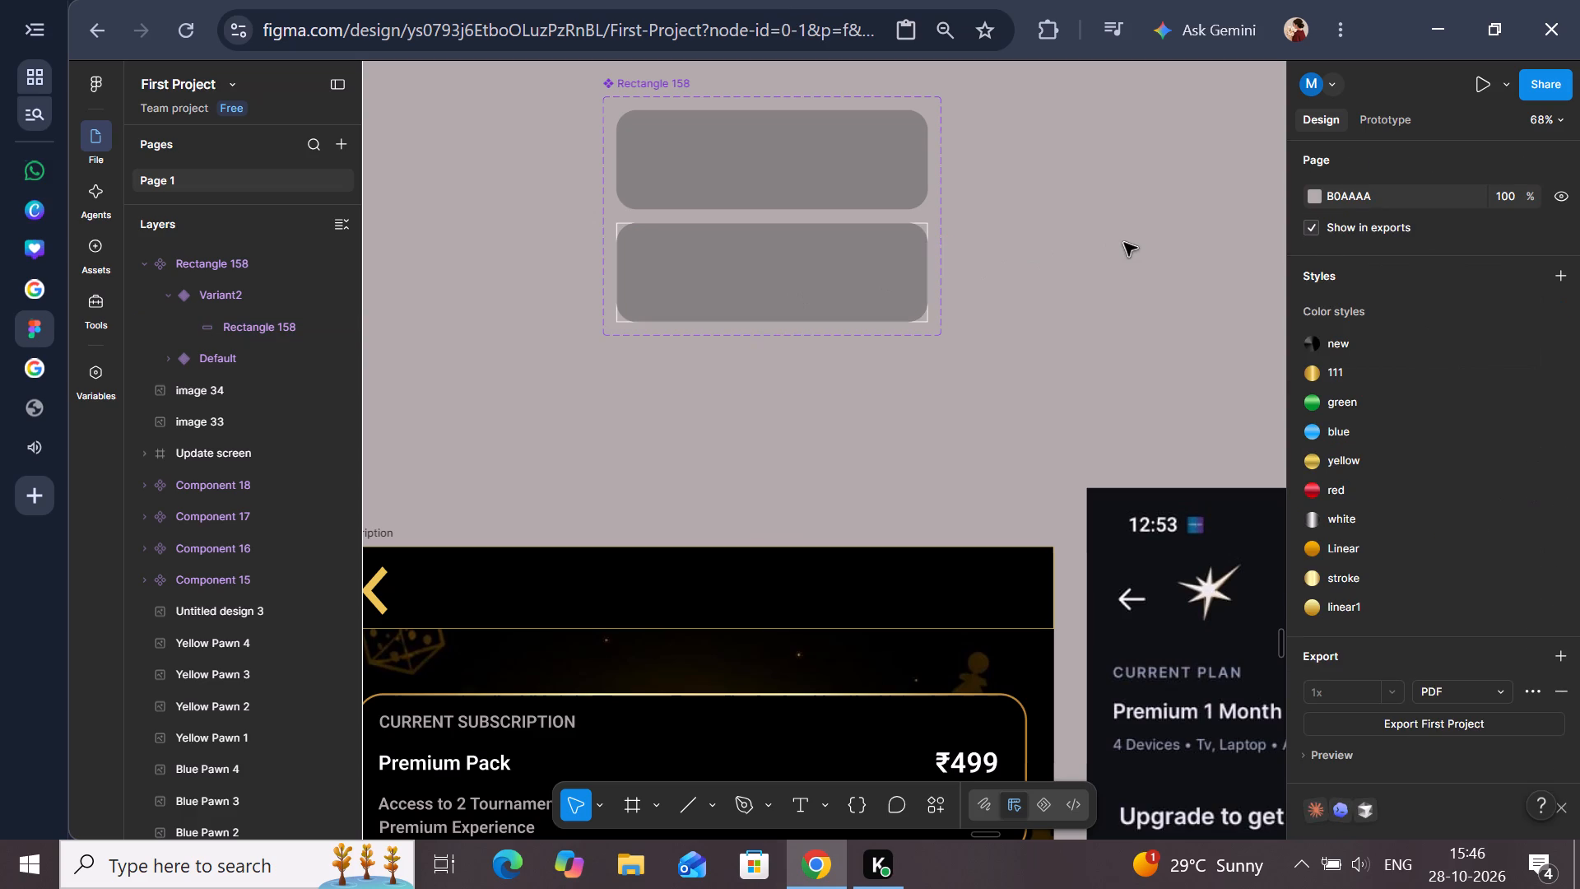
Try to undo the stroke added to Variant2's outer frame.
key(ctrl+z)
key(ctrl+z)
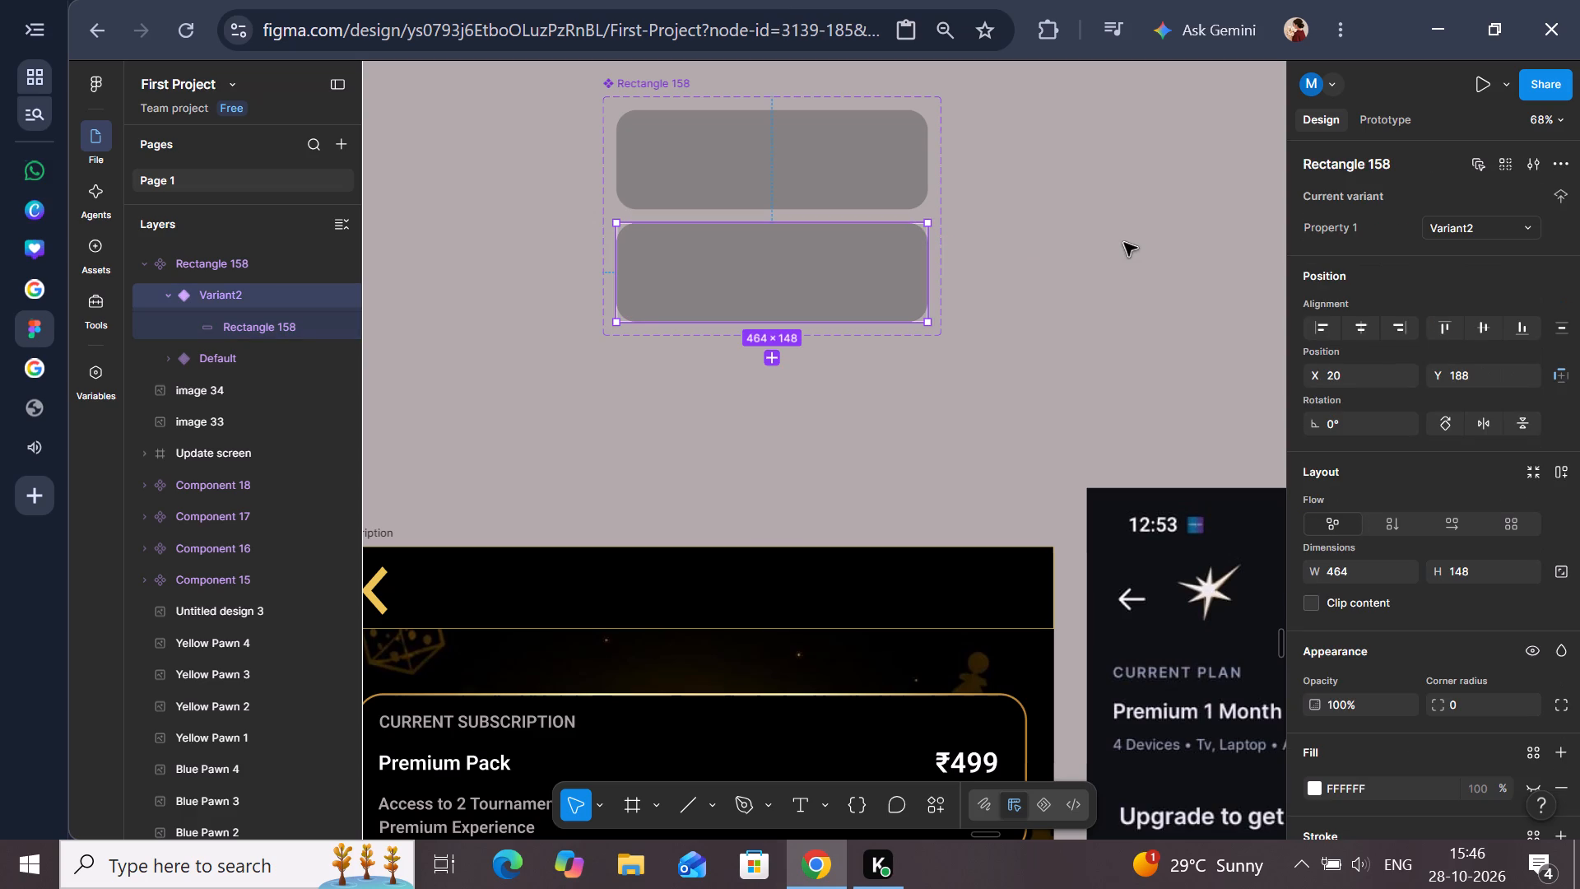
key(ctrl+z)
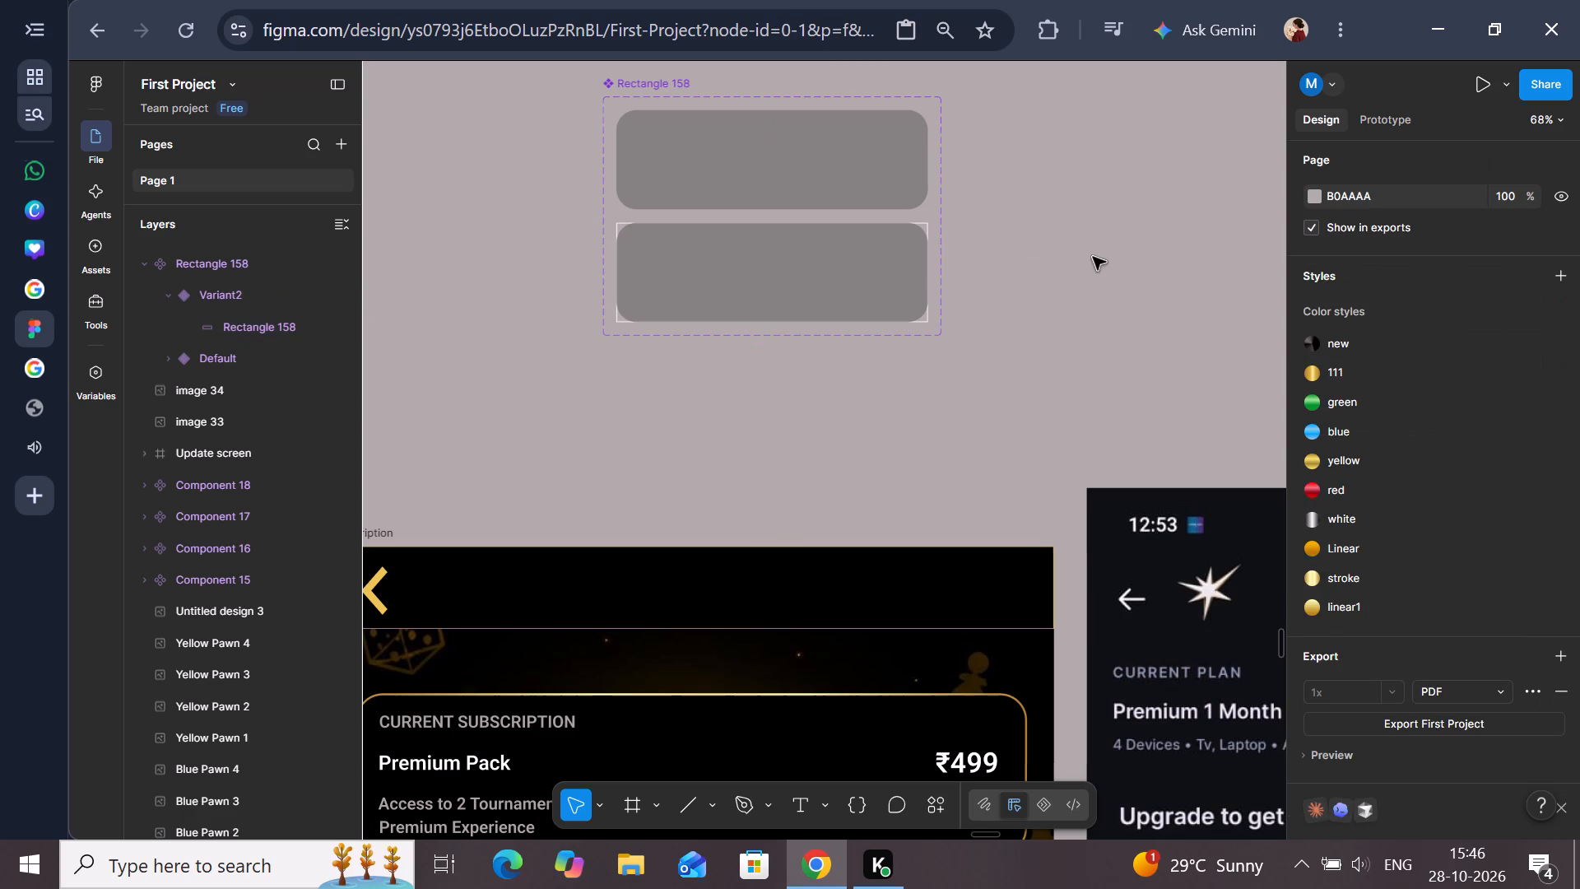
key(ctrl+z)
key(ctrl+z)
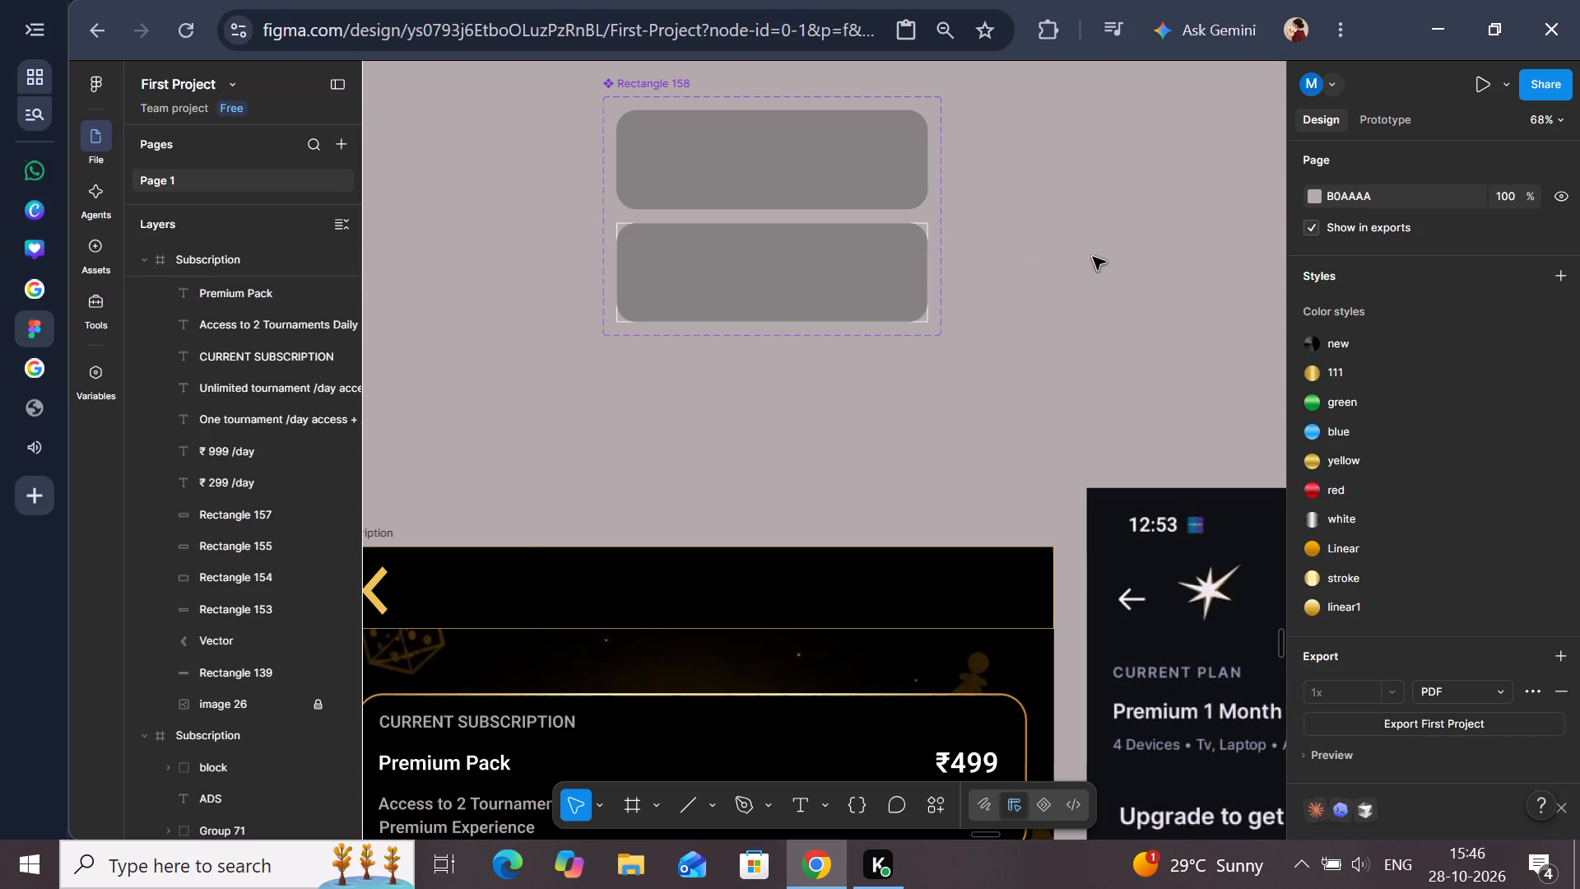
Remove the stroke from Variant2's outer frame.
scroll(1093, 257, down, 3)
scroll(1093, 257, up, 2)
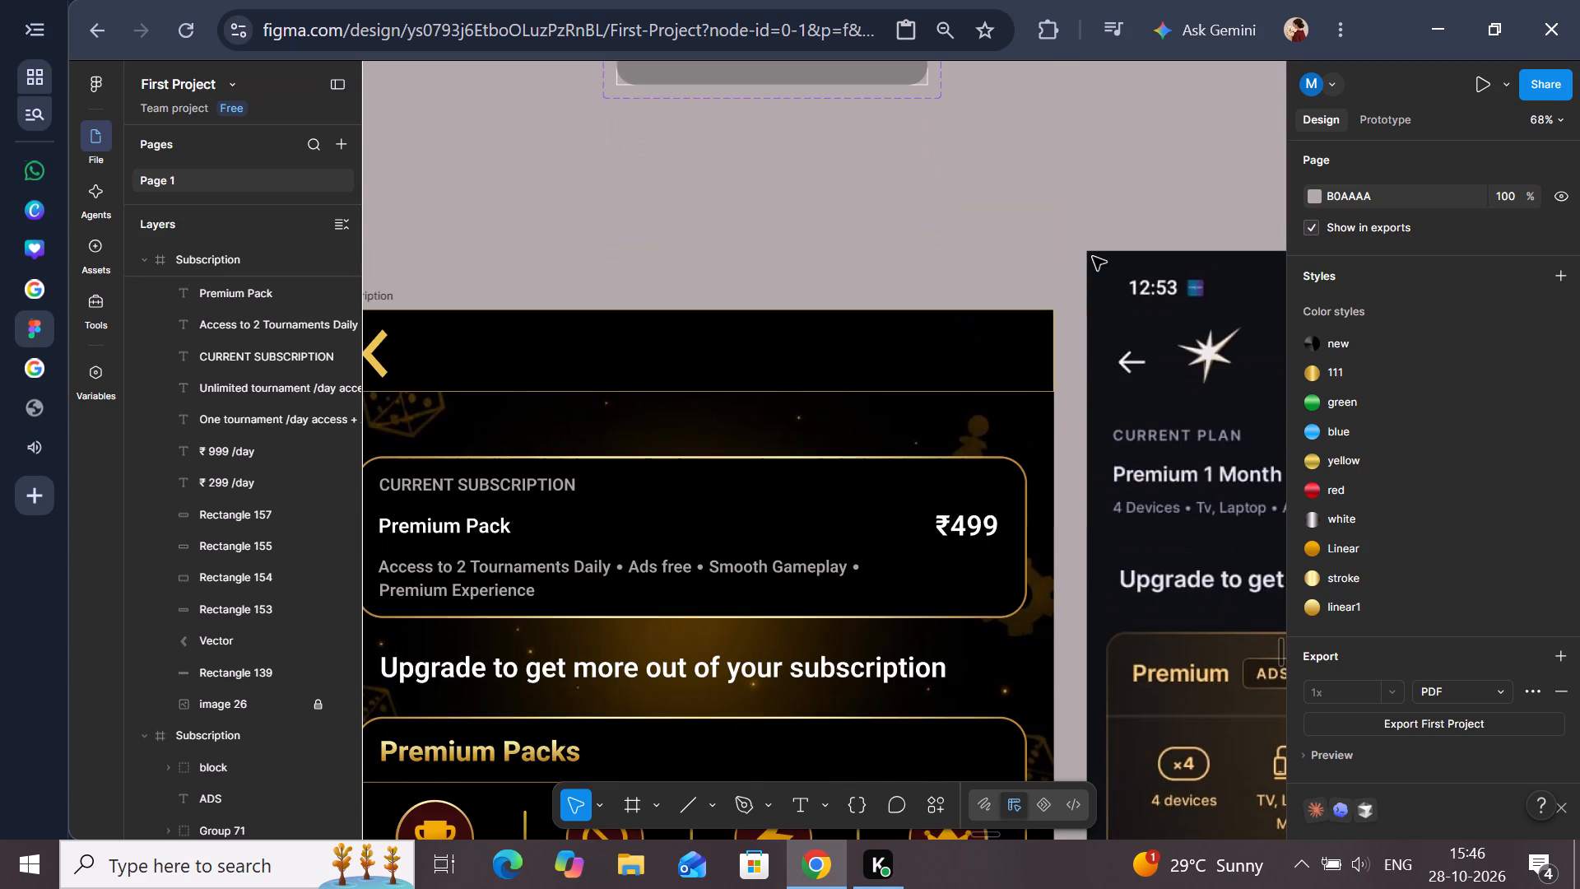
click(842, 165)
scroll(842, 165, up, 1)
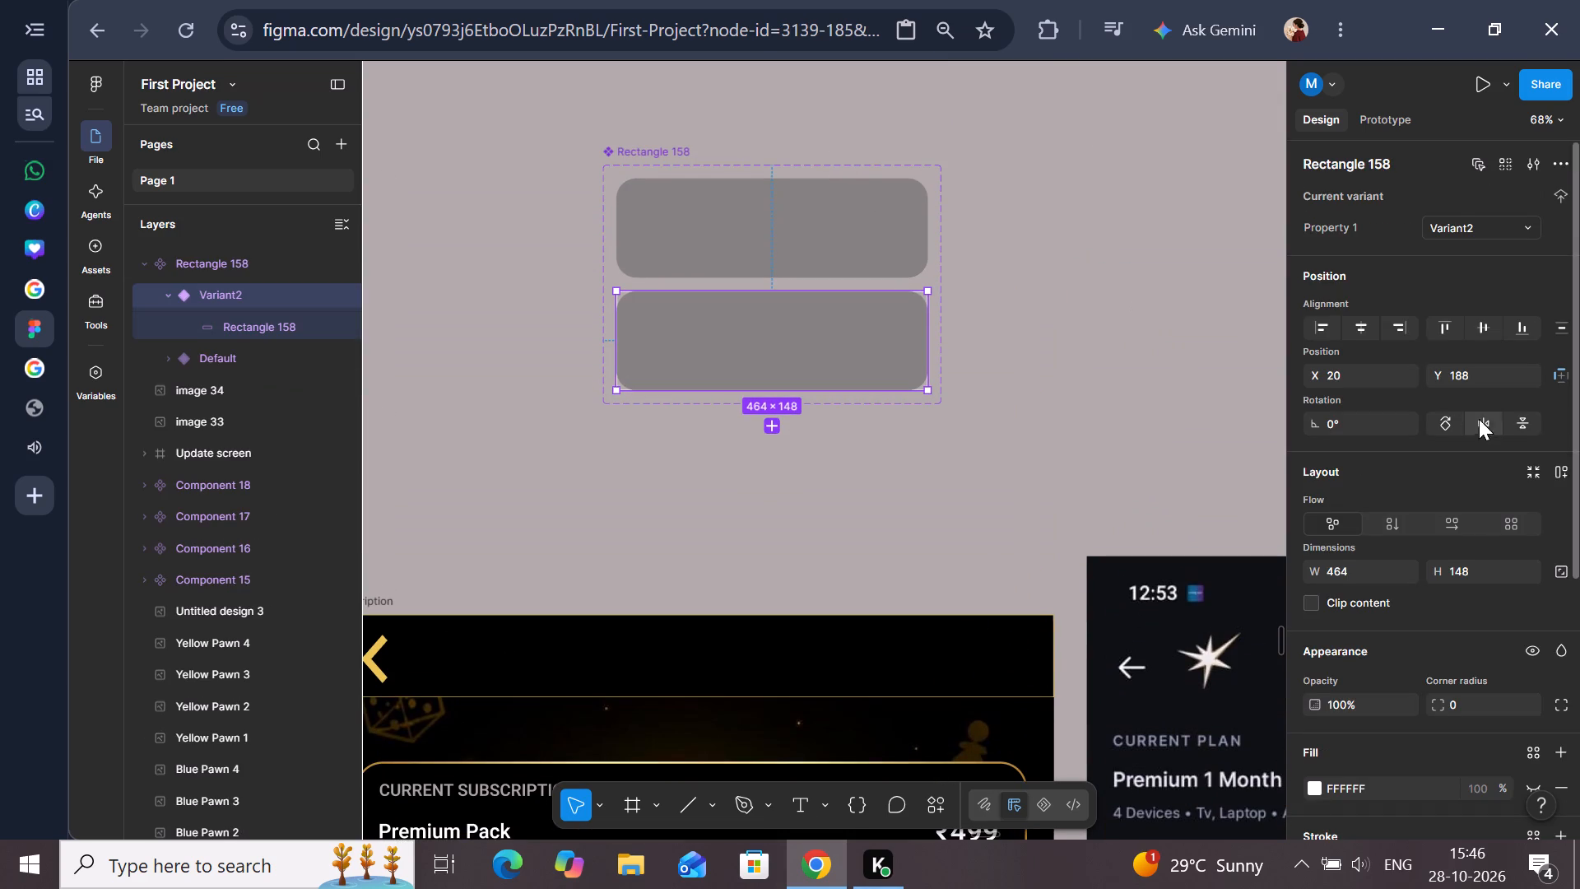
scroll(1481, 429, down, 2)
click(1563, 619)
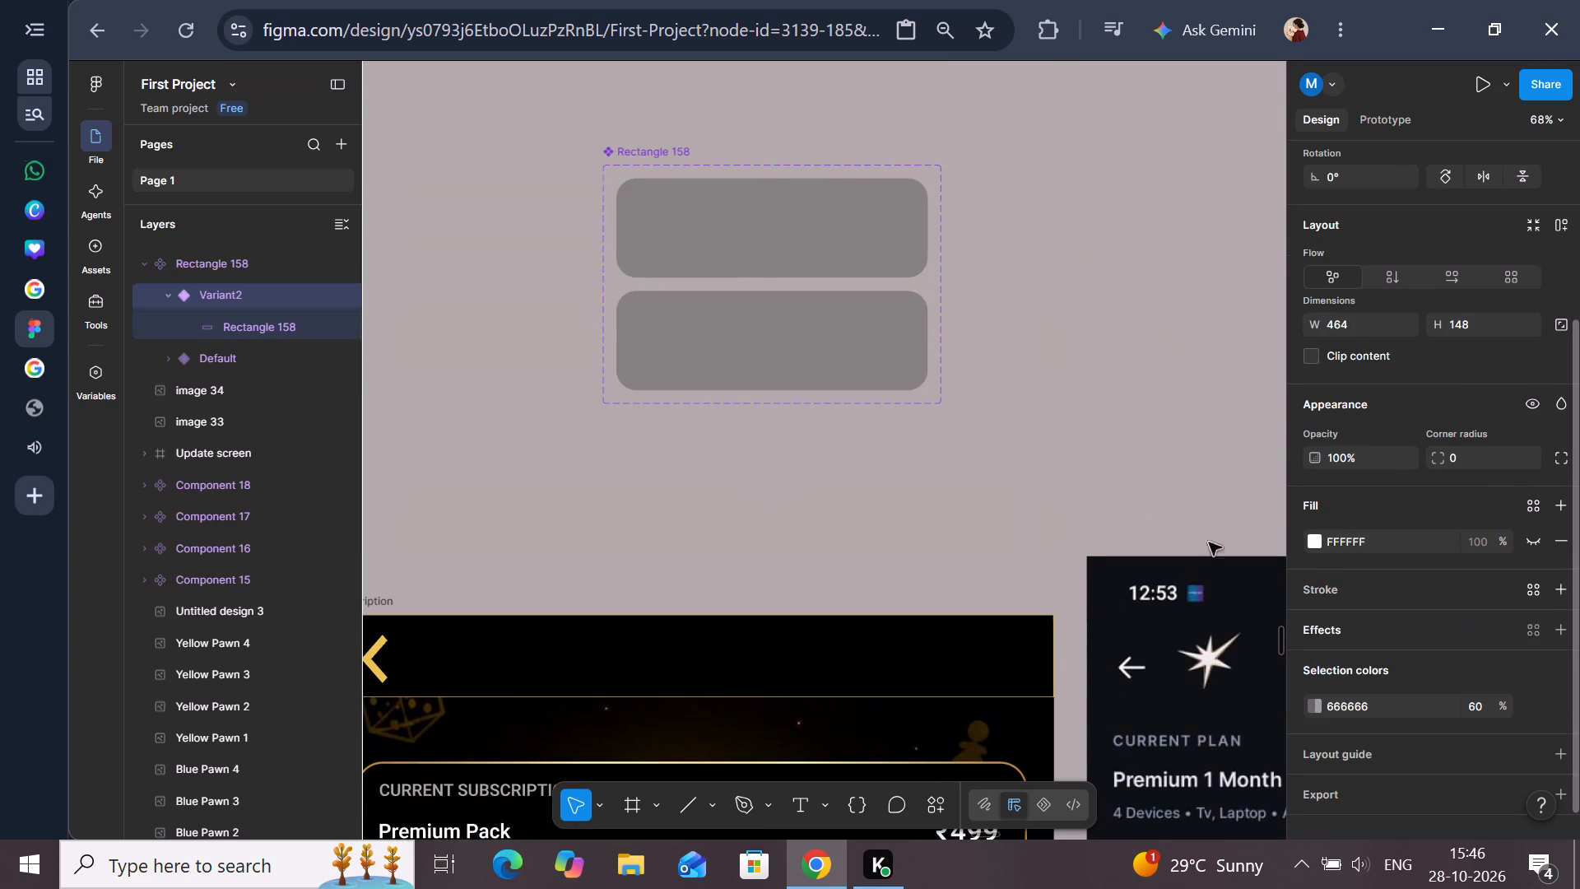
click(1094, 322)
Give the rectangle nested inside Variant2 a white FFFFFF inside stroke with a weight of 3.
double_click(816, 349)
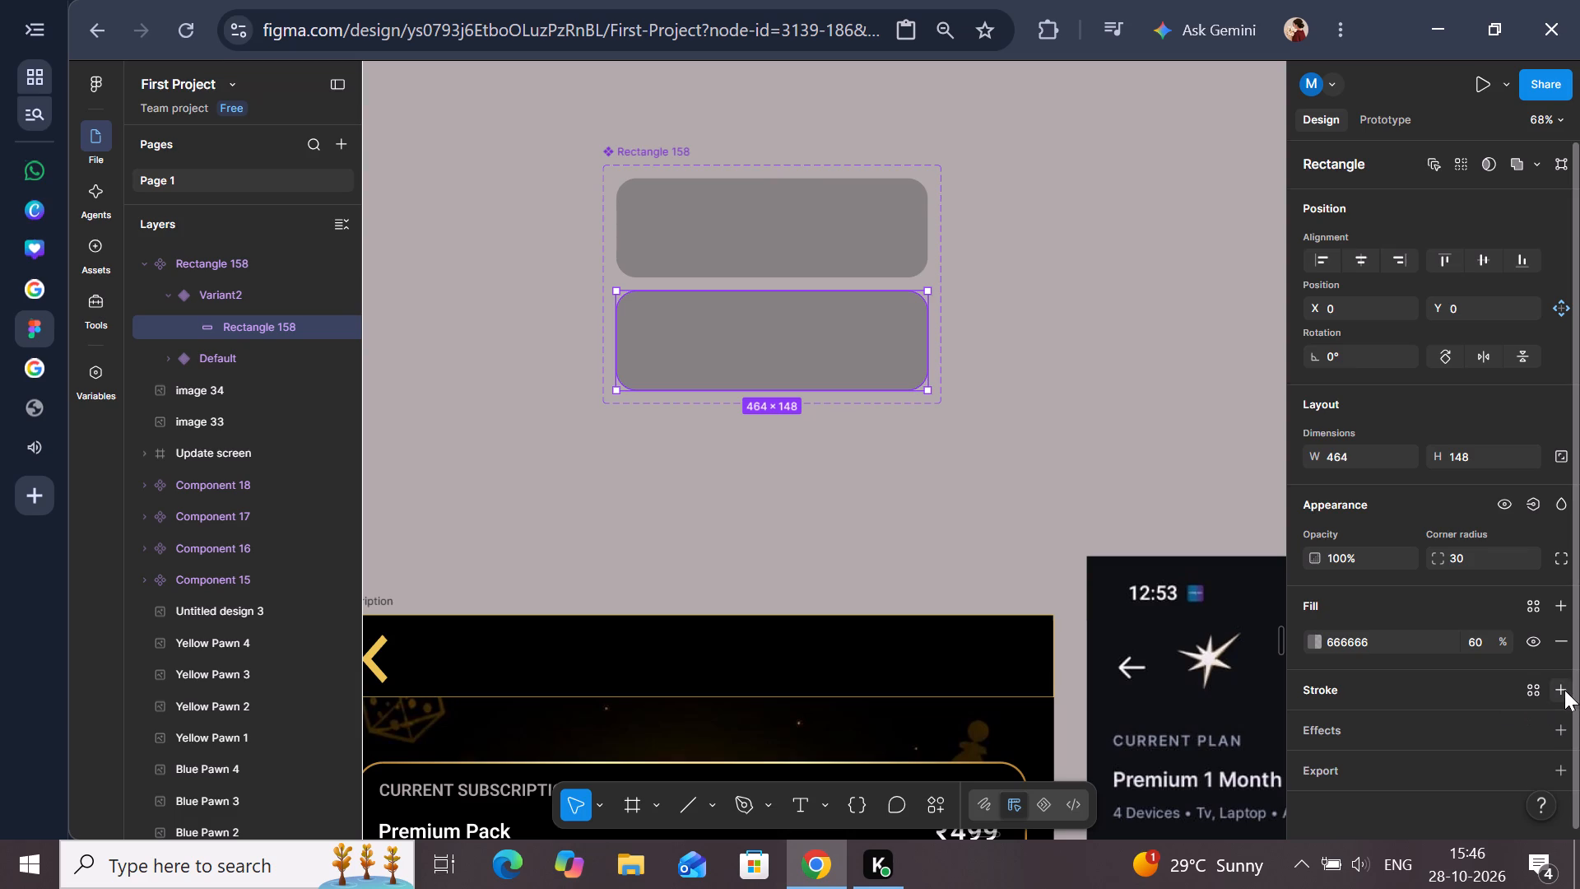
click(1562, 690)
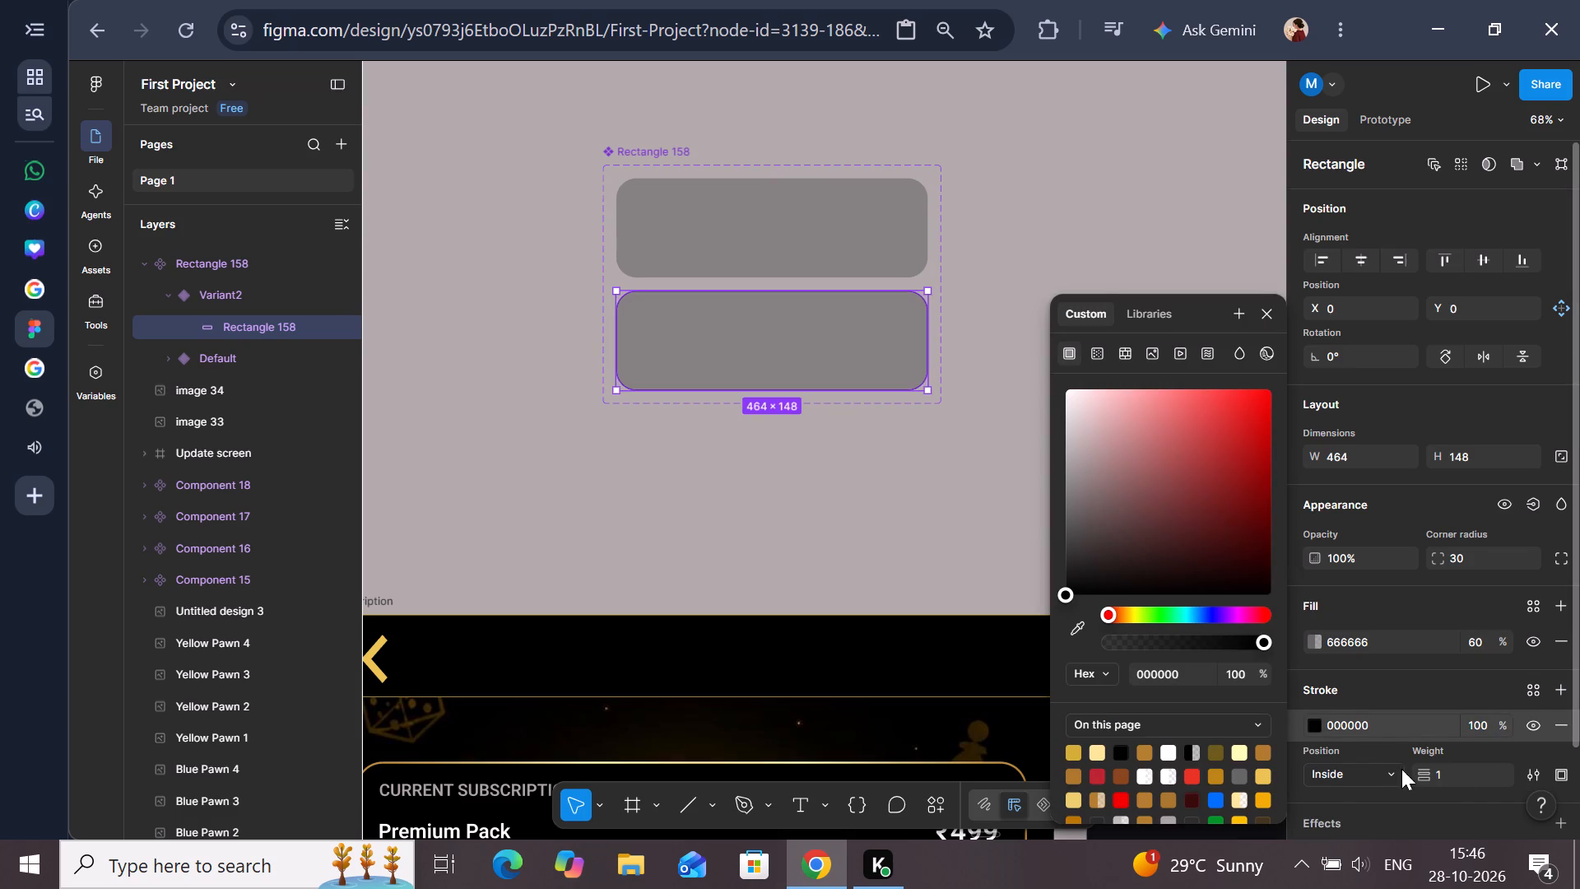
click(1169, 748)
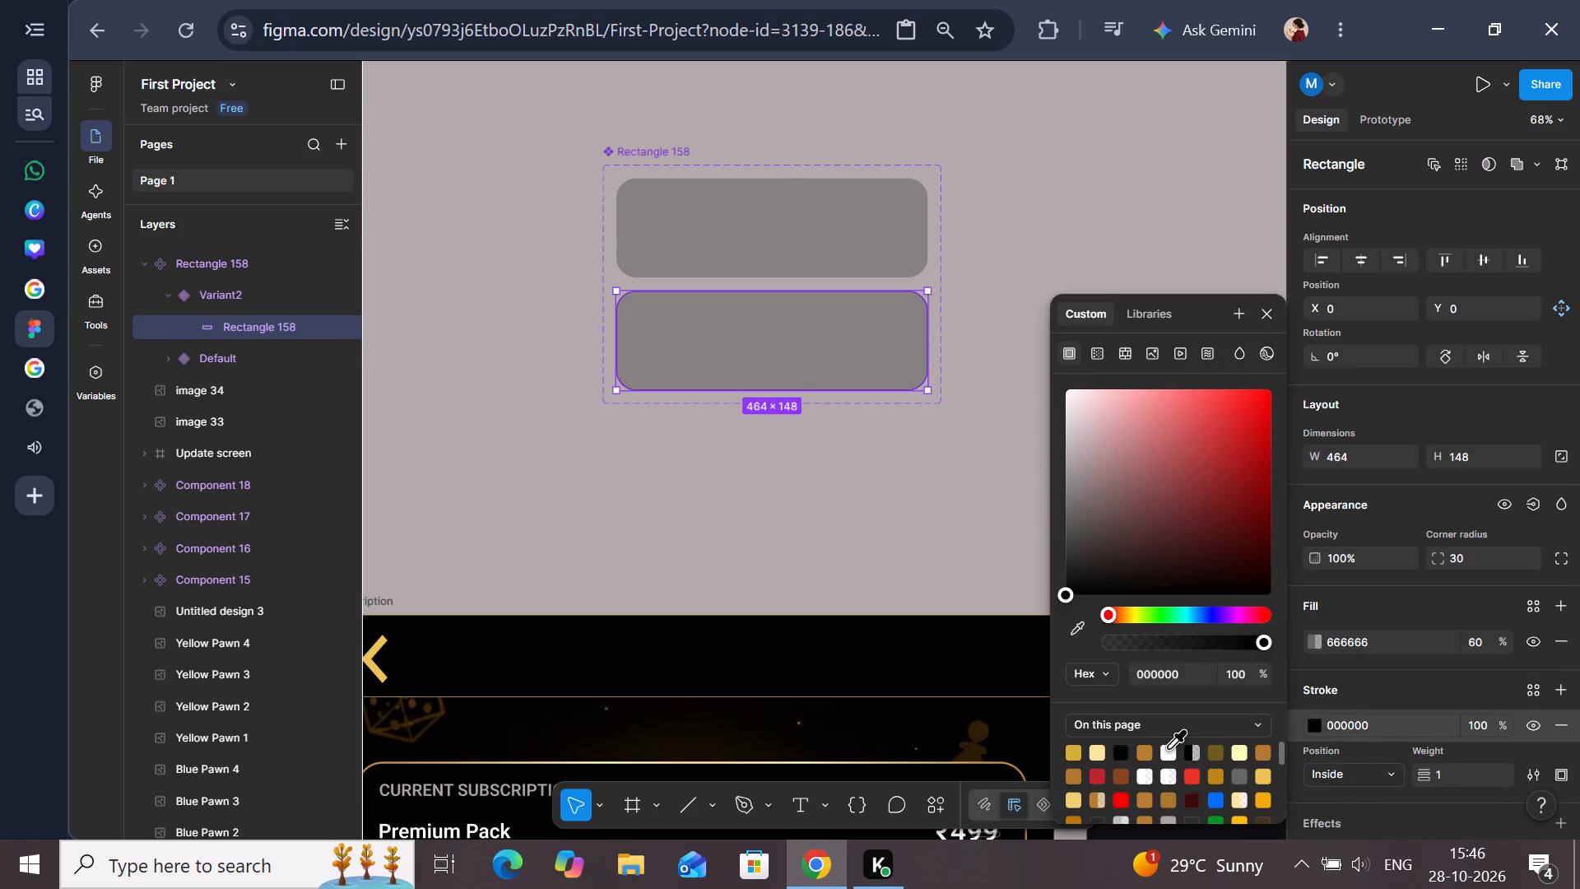
click(1445, 771)
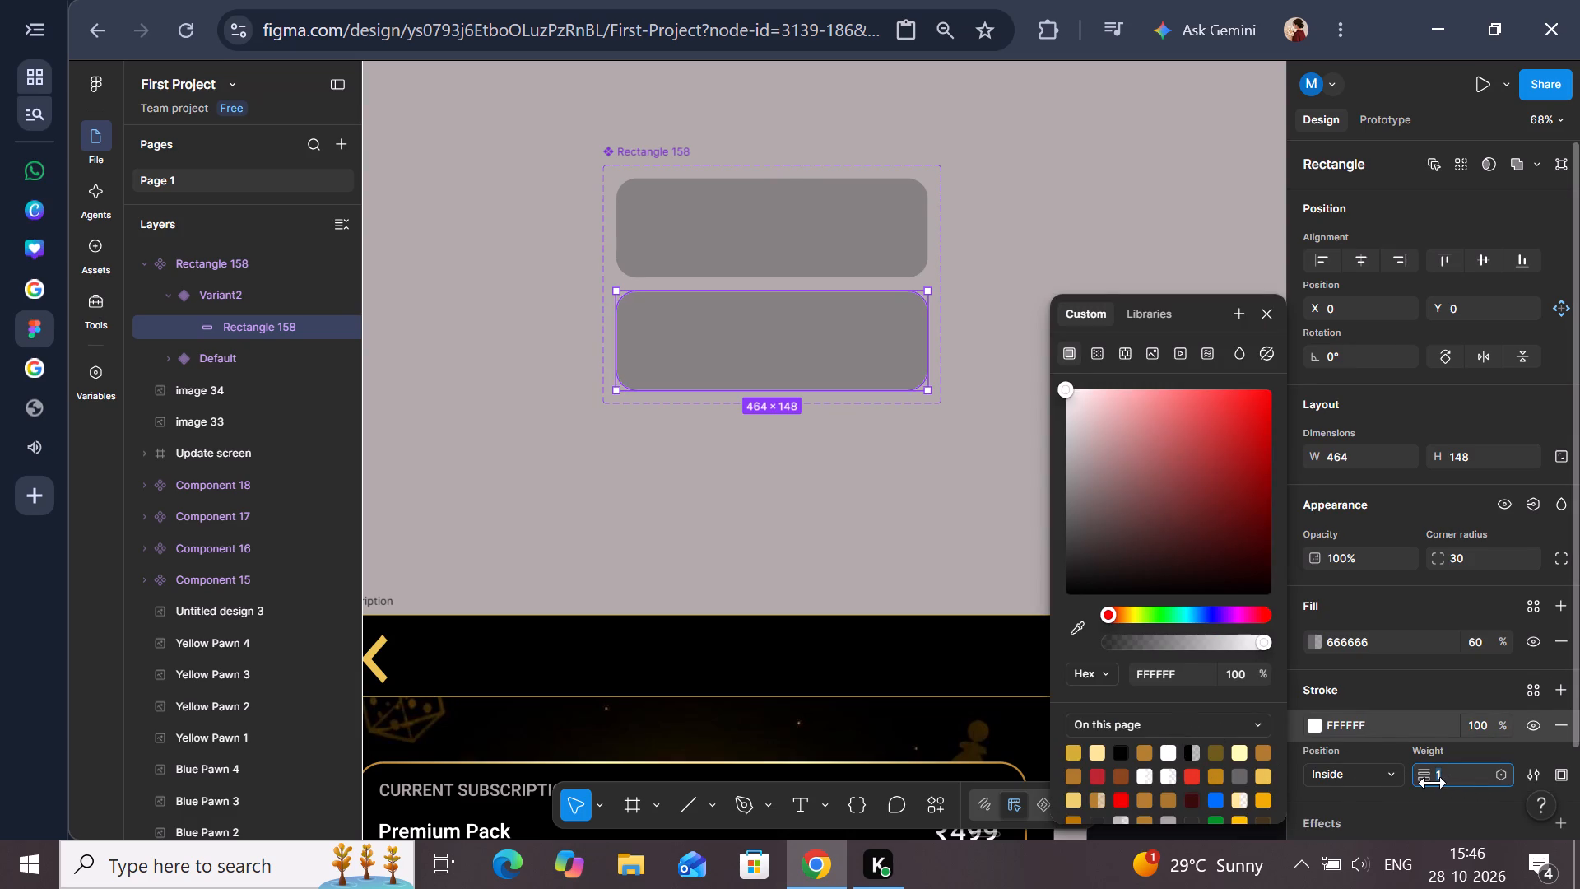
key(BackSpace)
key(3)
key(Return)
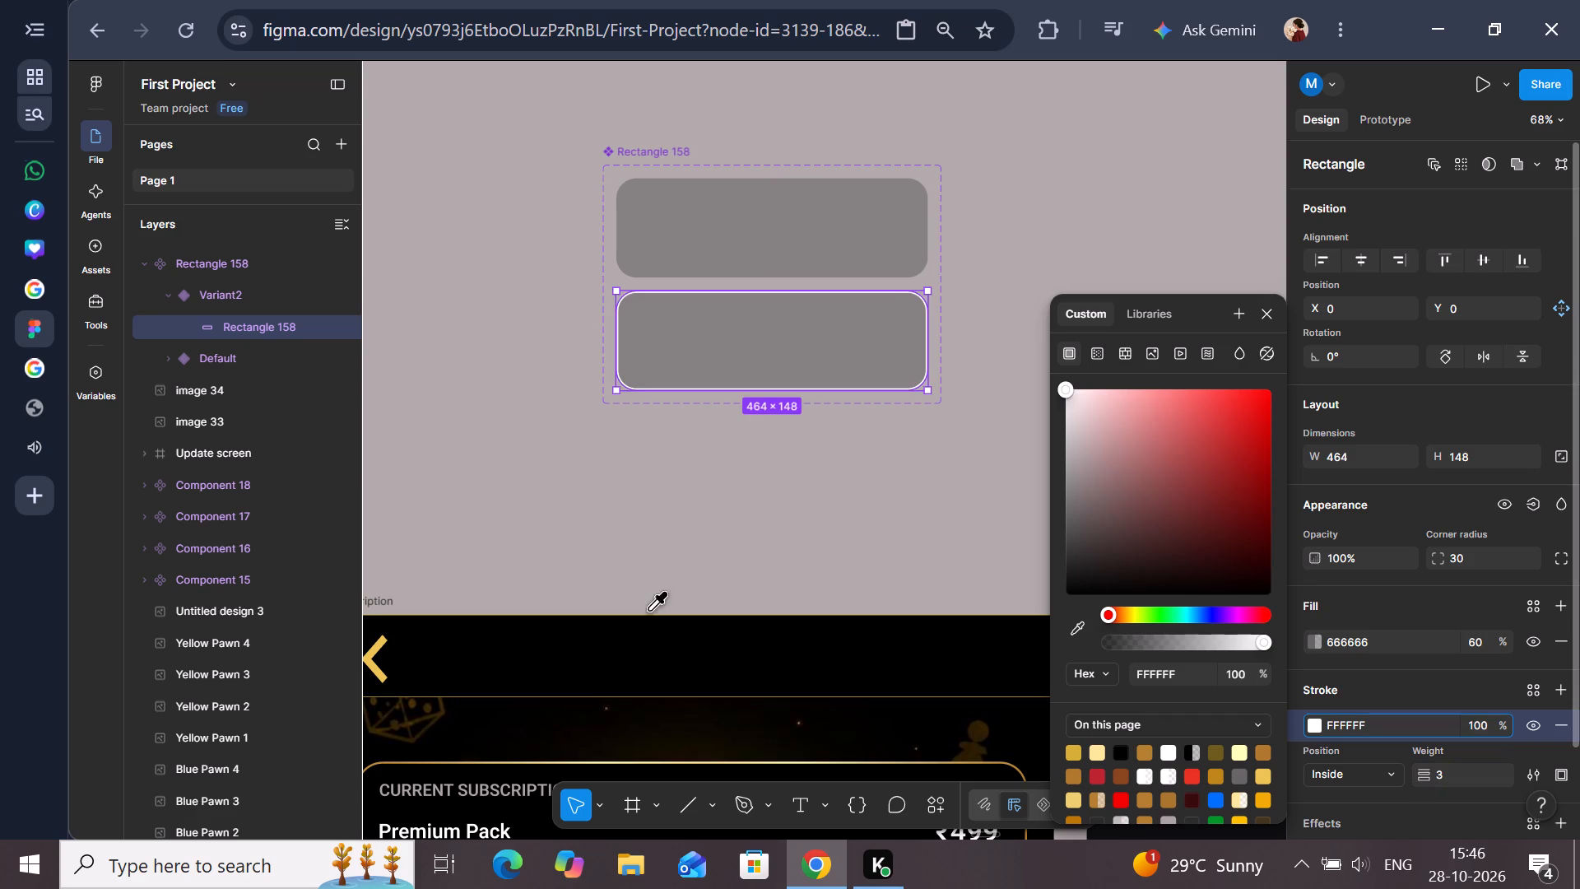
click(867, 542)
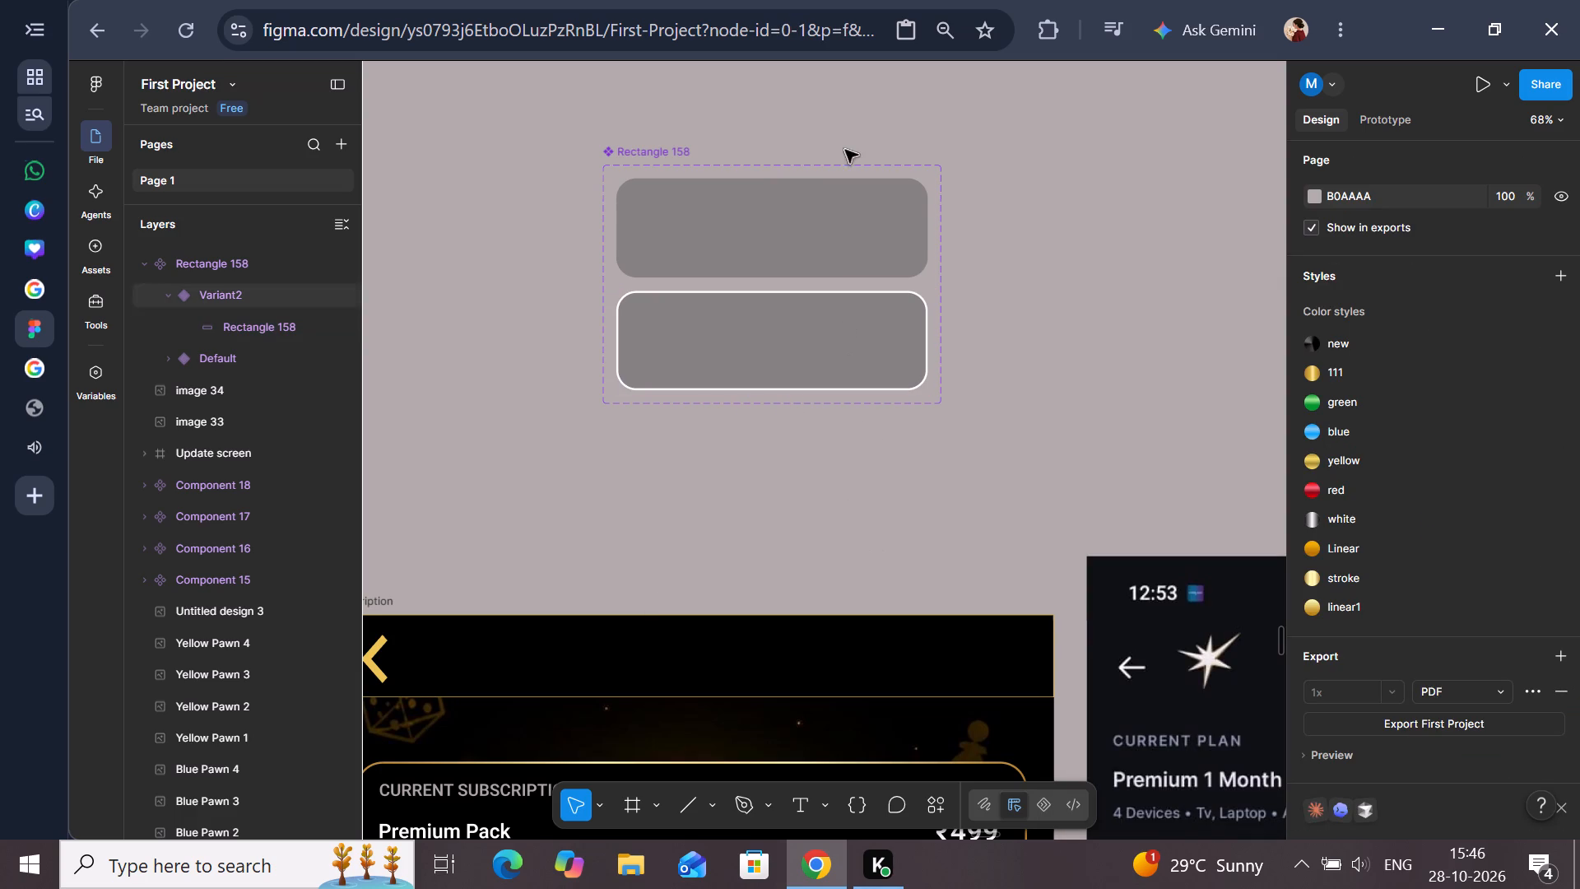
Connect the Default variant to Variant2 with an on-tap Change to interaction using Instant animation.
click(802, 231)
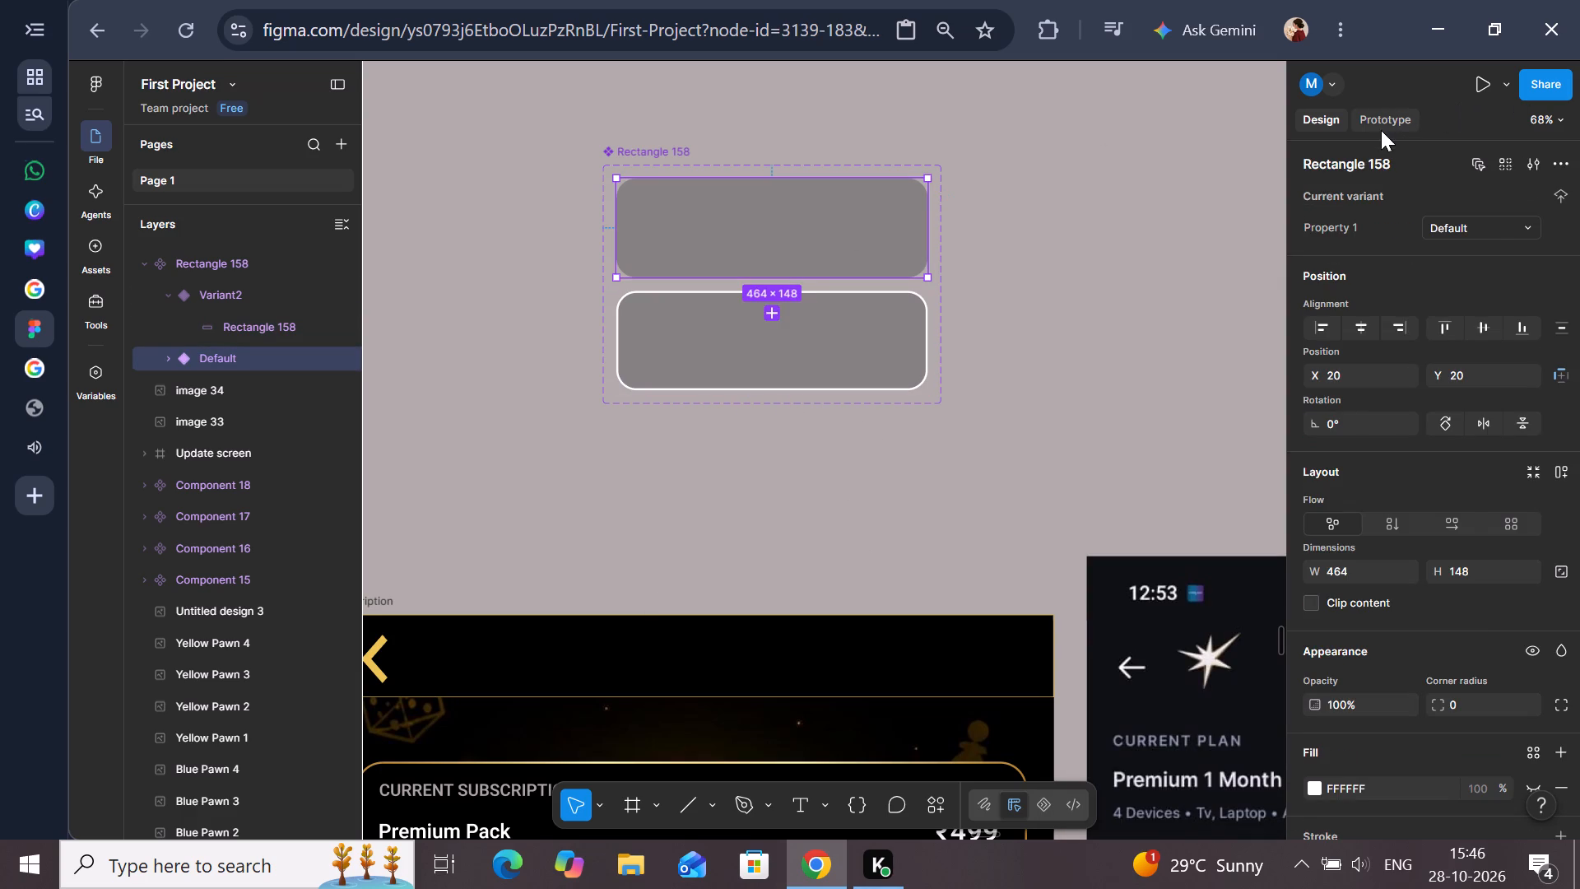
click(1381, 130)
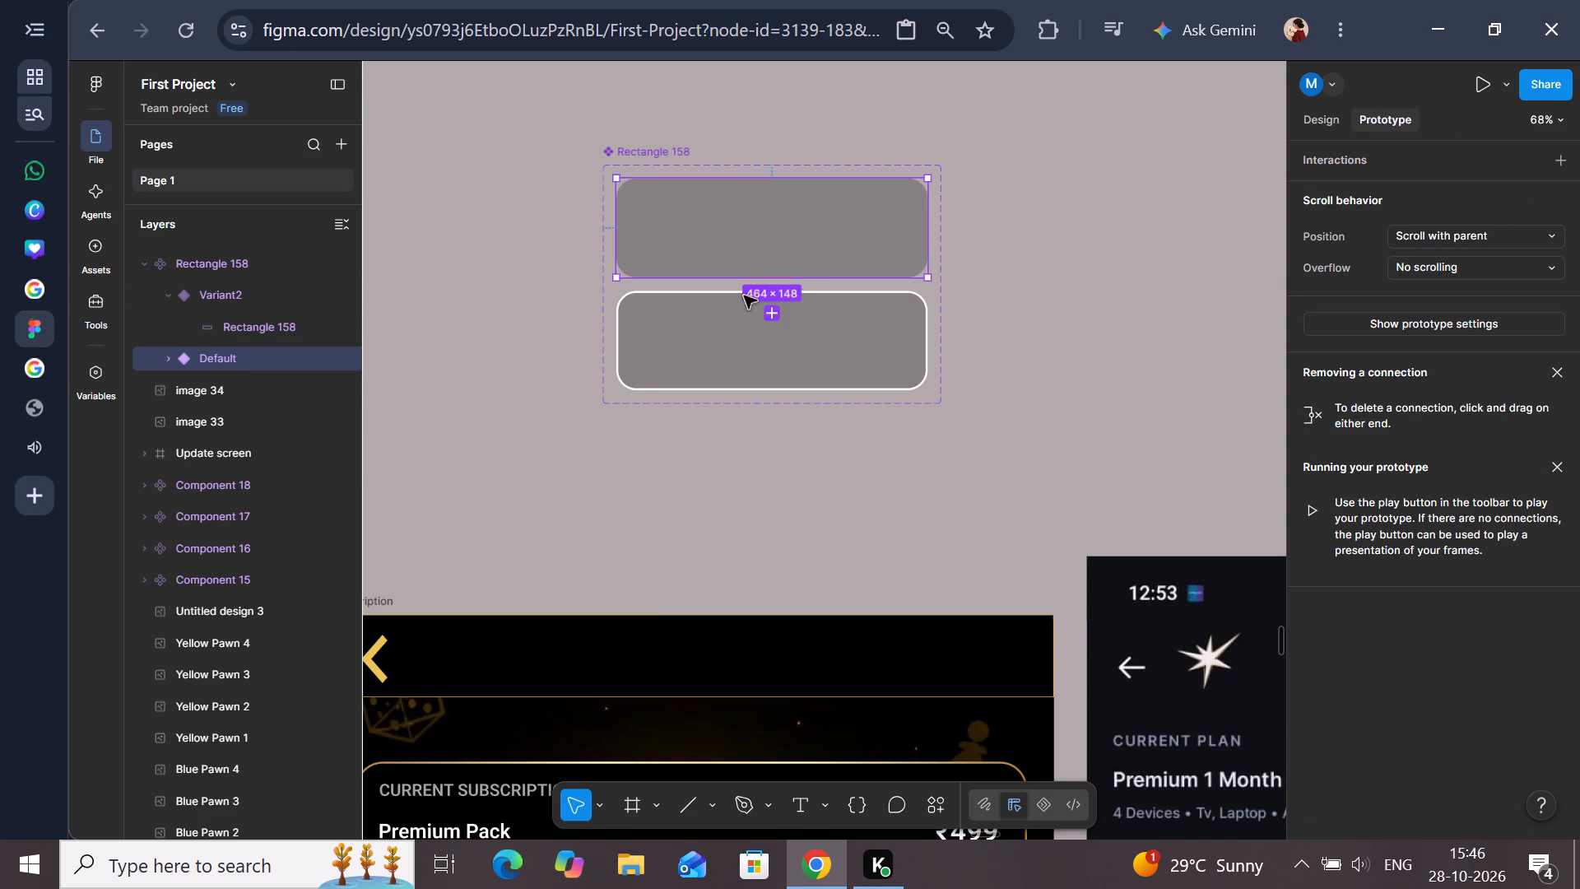
drag(771, 280, 773, 308)
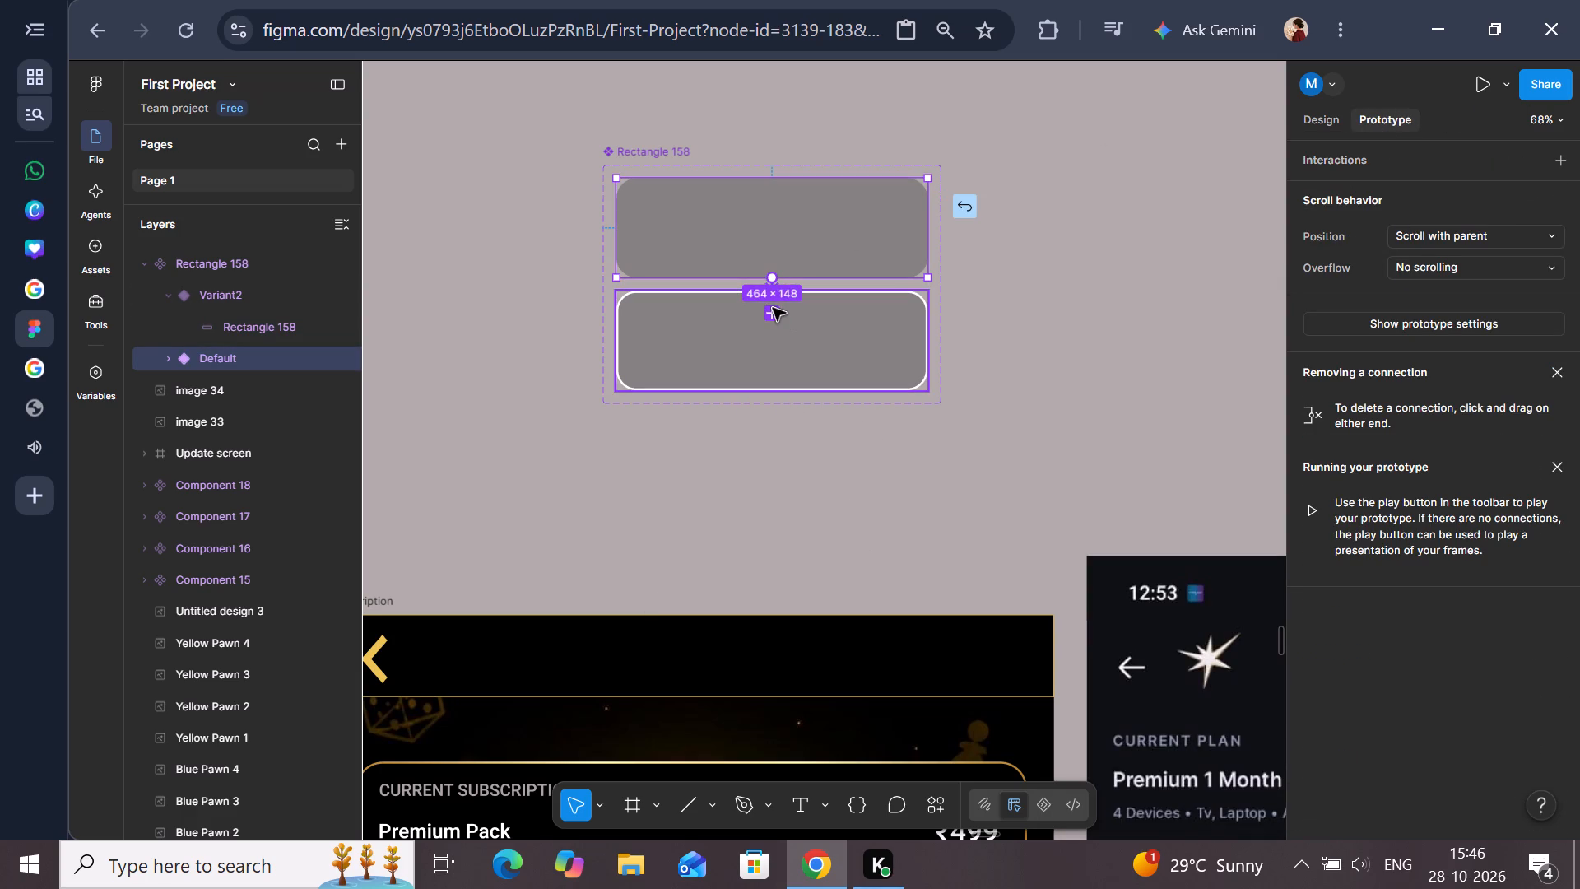
drag(773, 308, 773, 319)
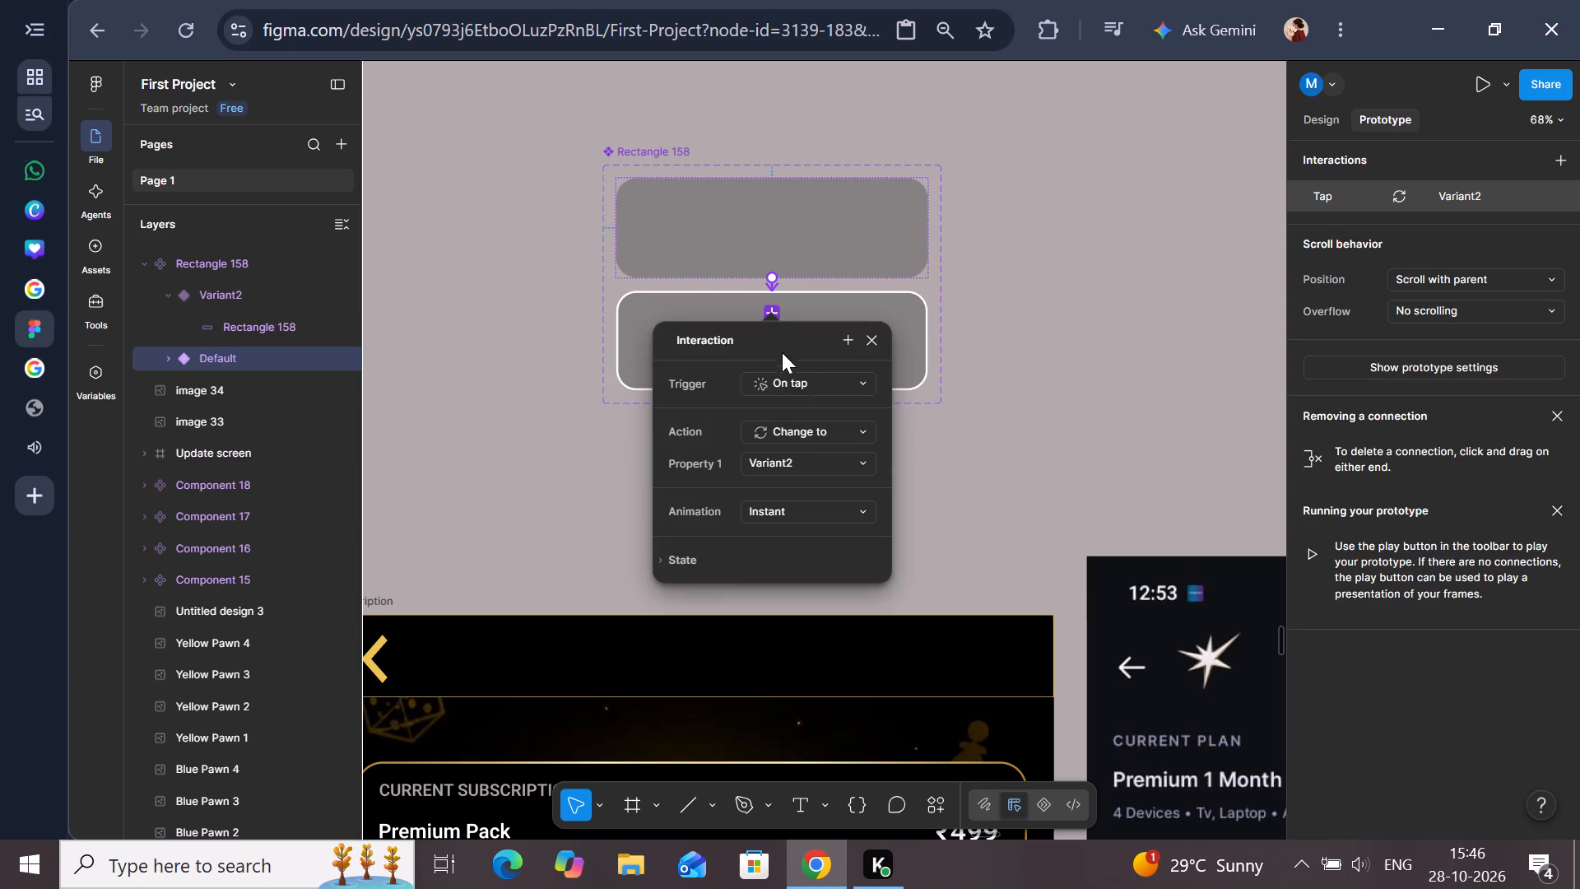
click(1007, 433)
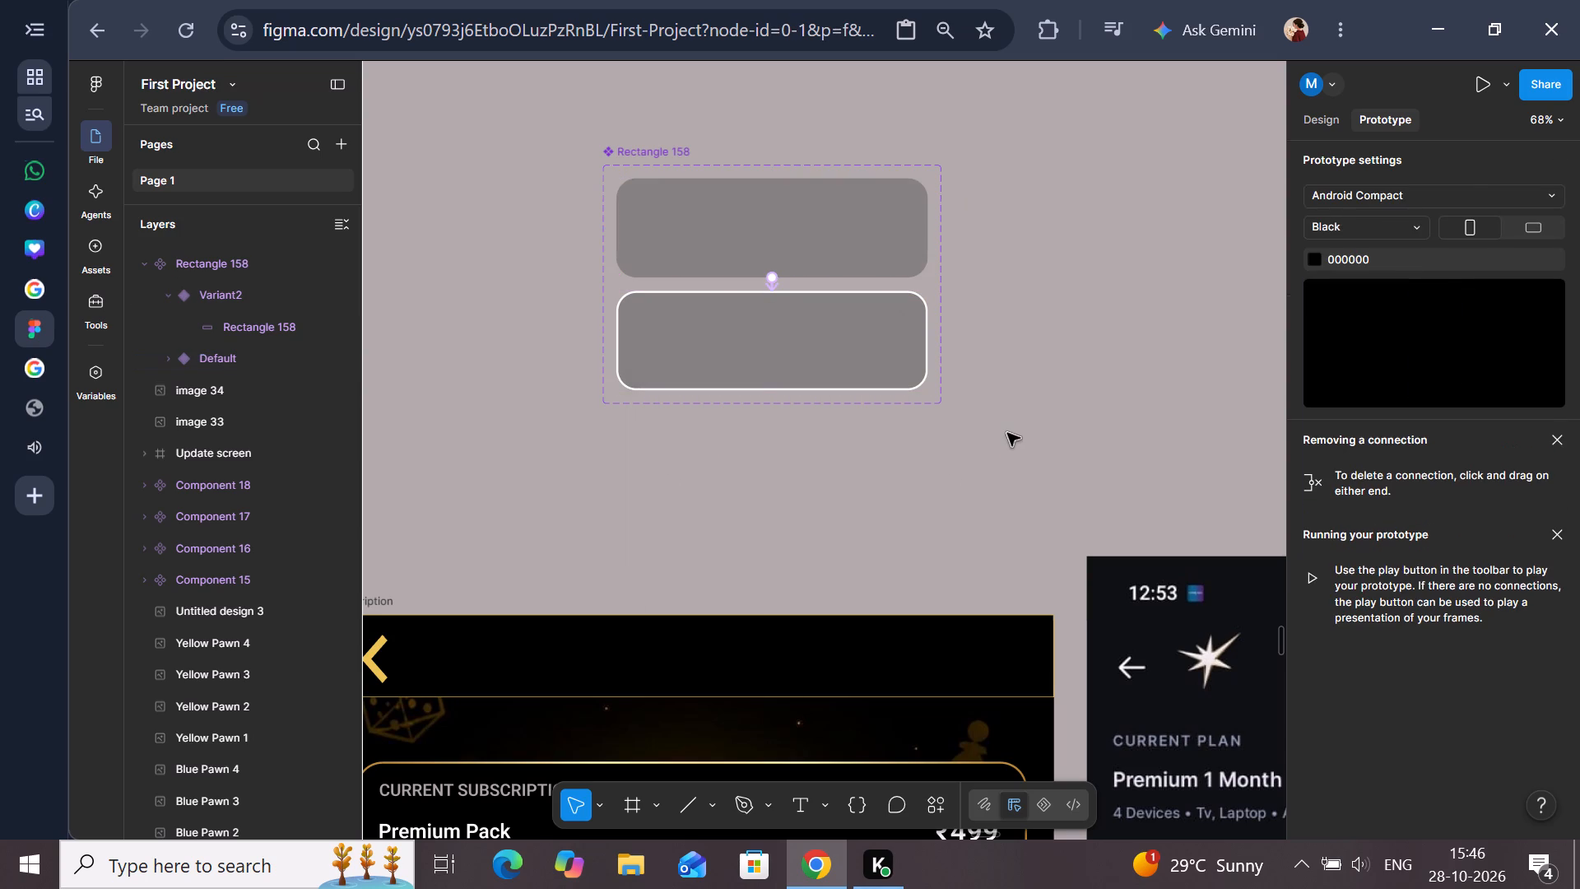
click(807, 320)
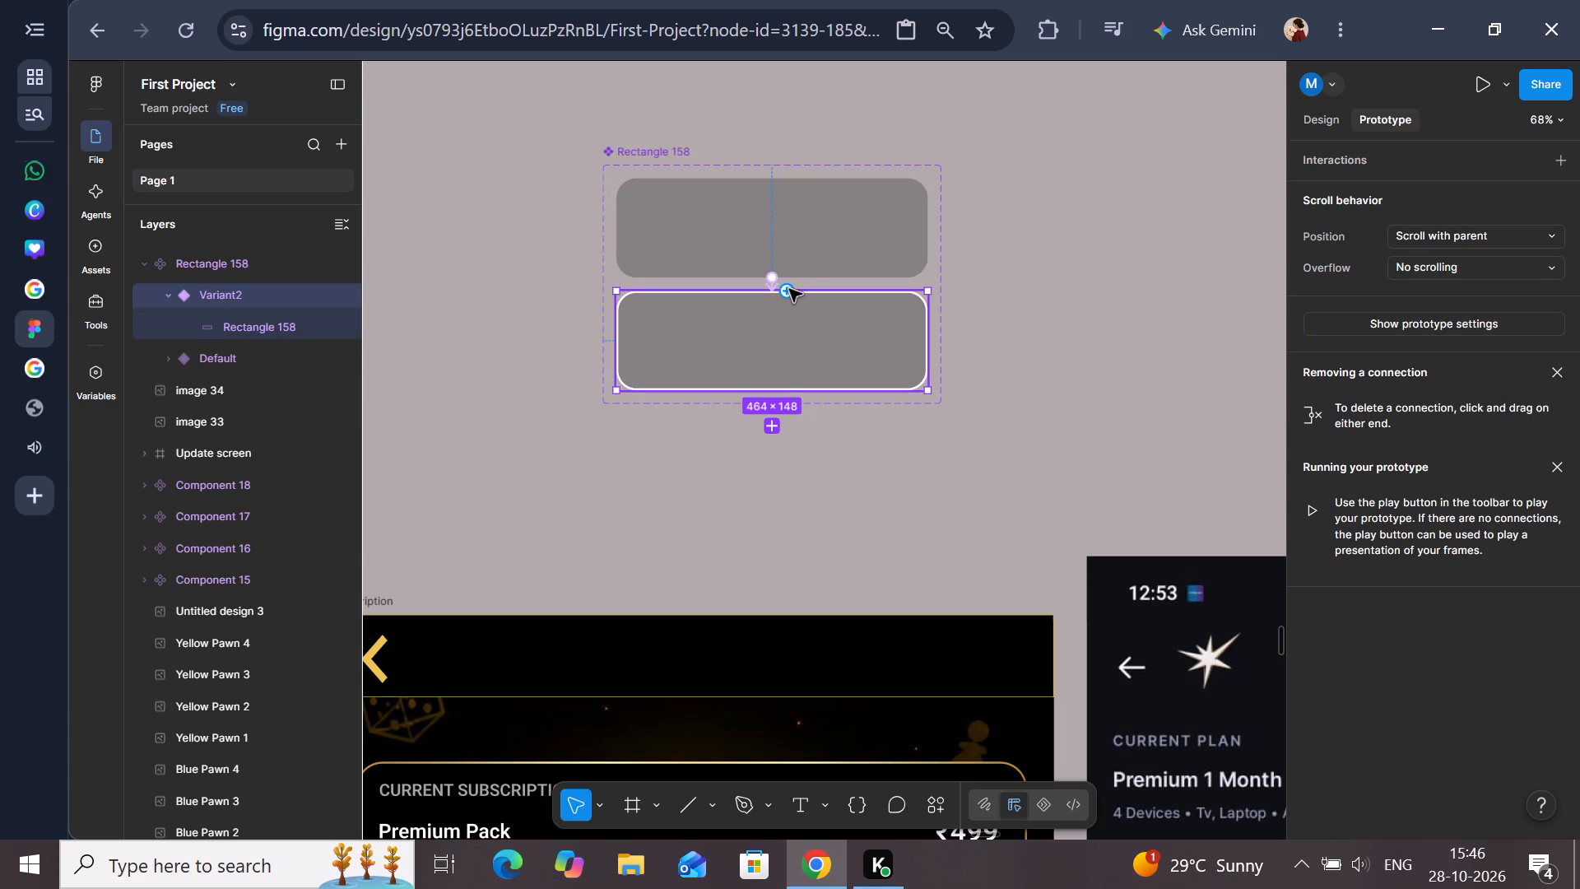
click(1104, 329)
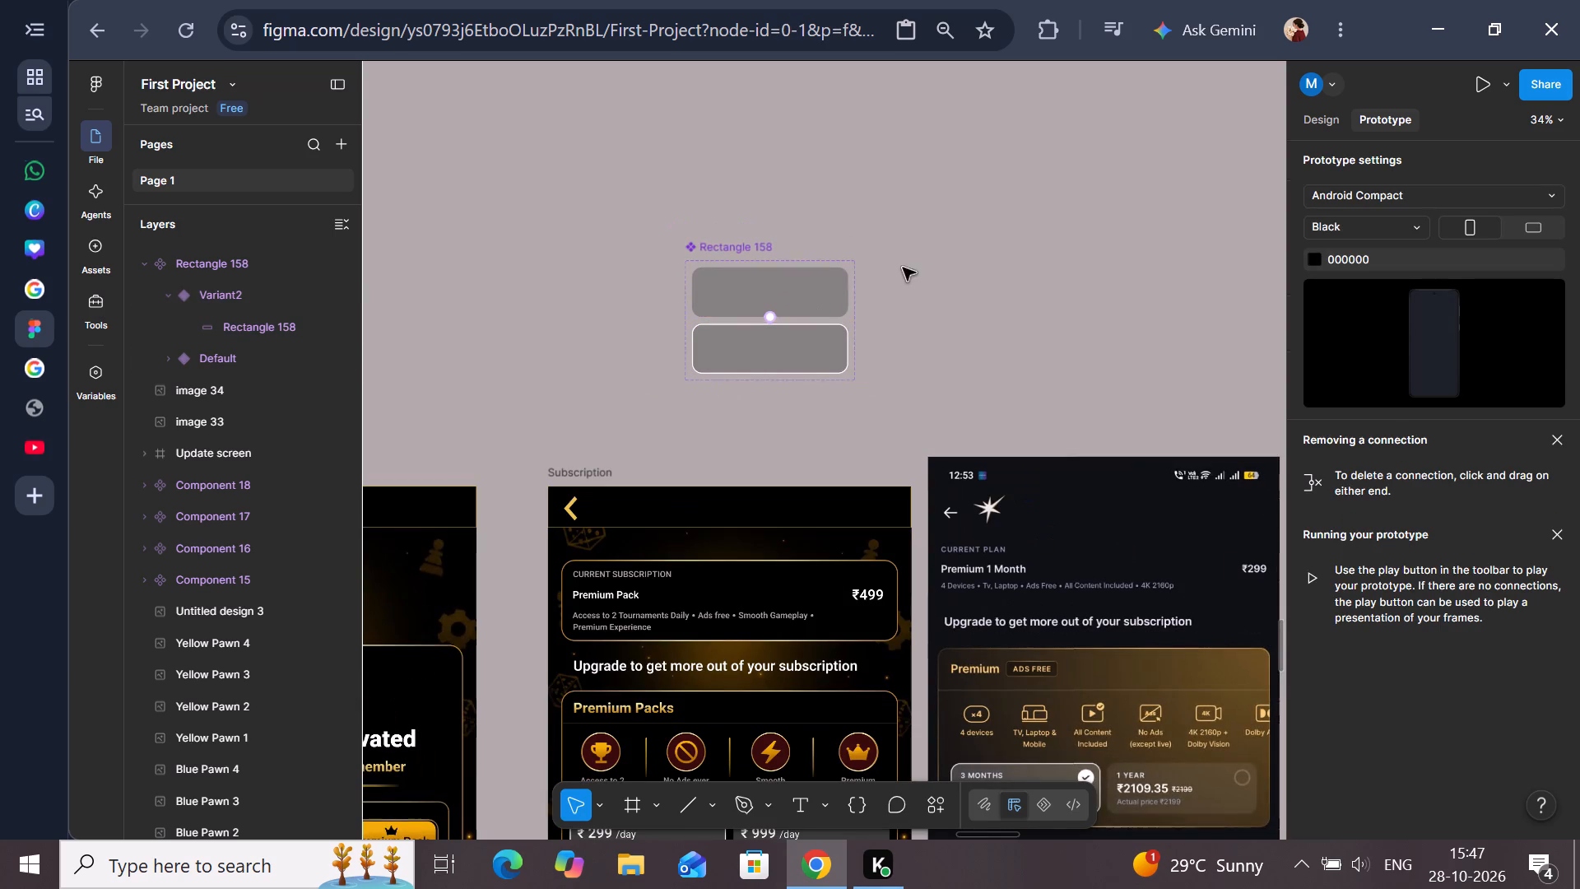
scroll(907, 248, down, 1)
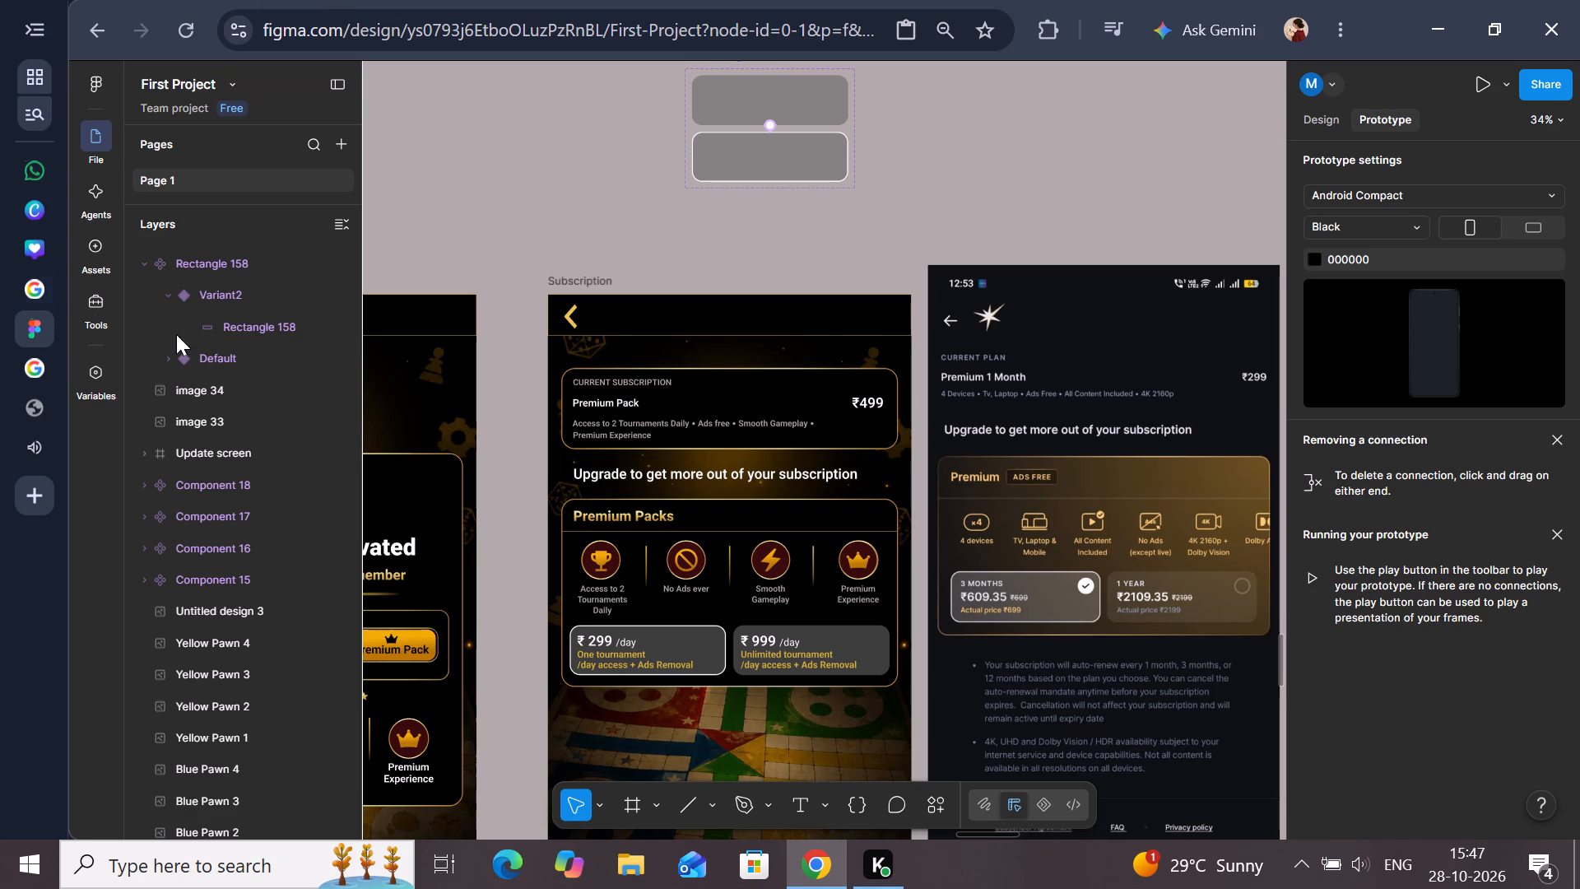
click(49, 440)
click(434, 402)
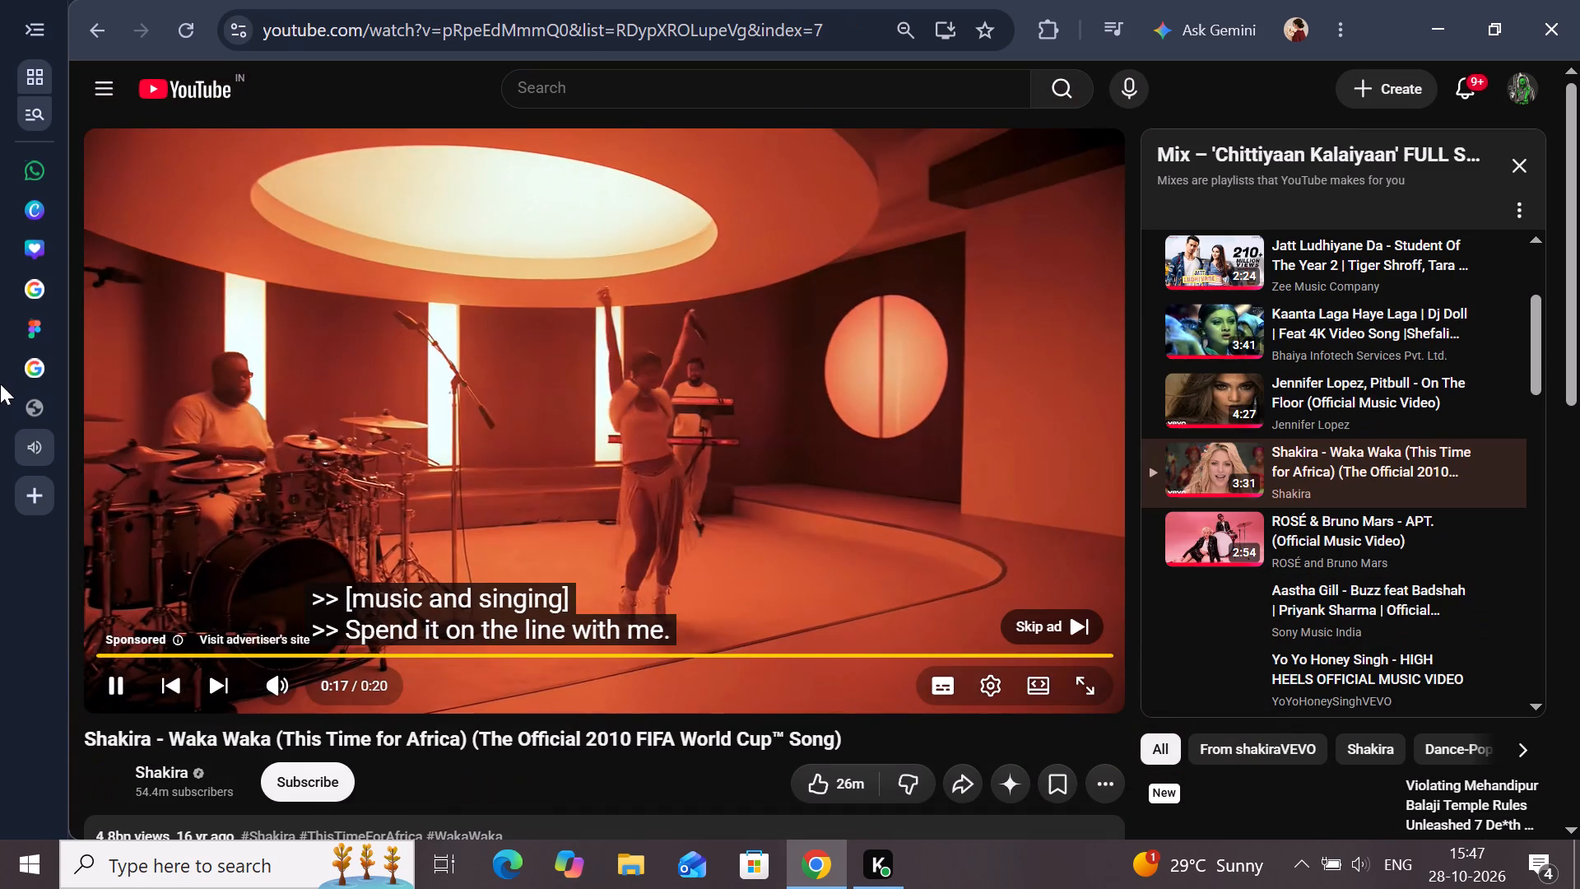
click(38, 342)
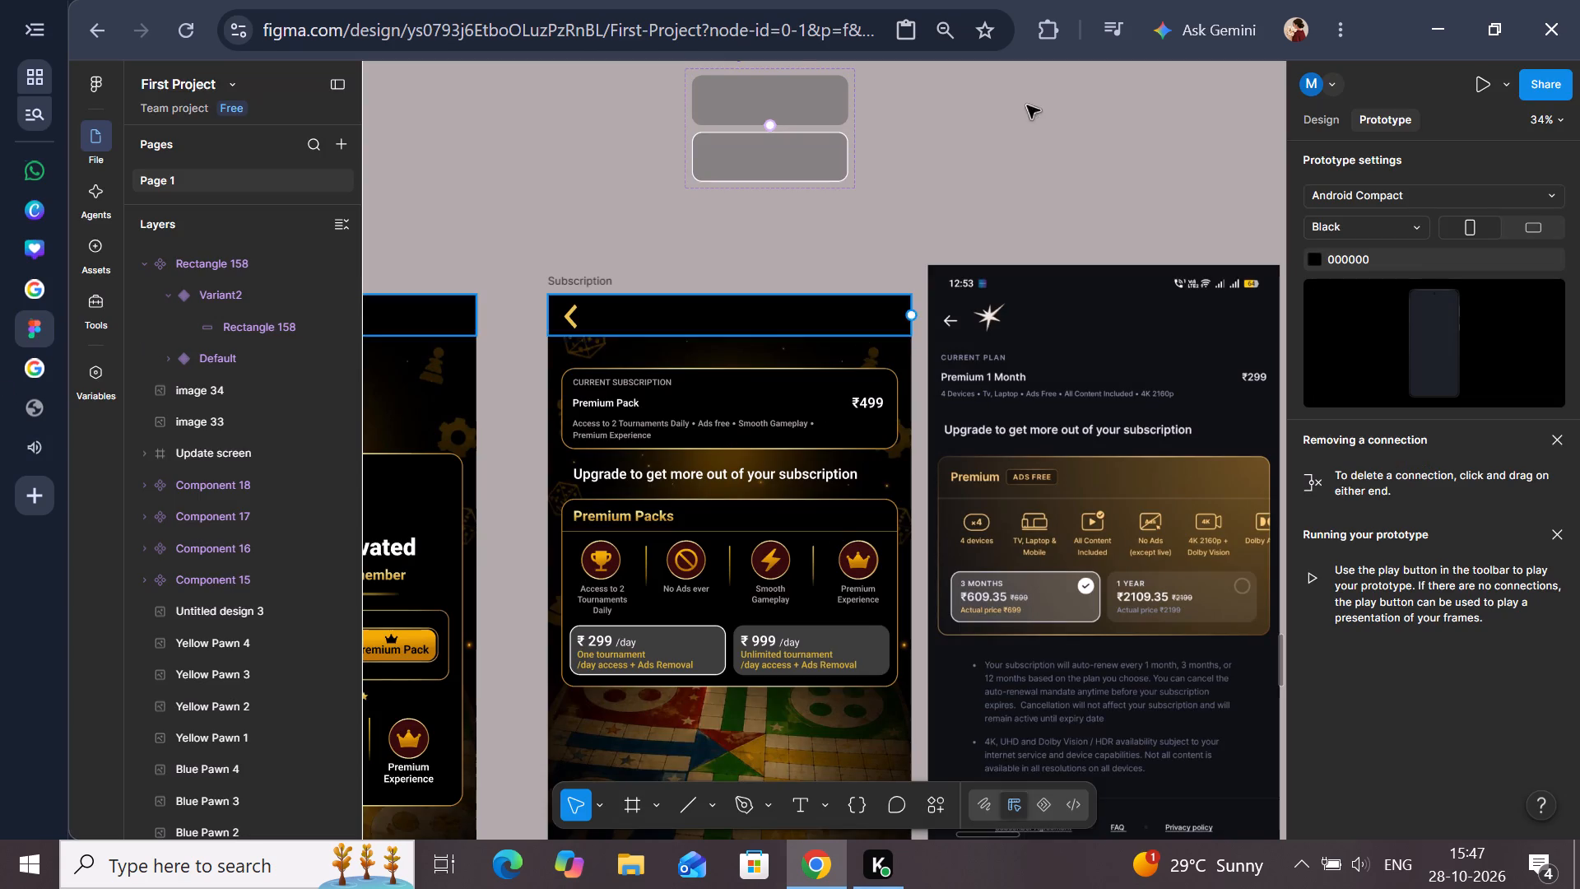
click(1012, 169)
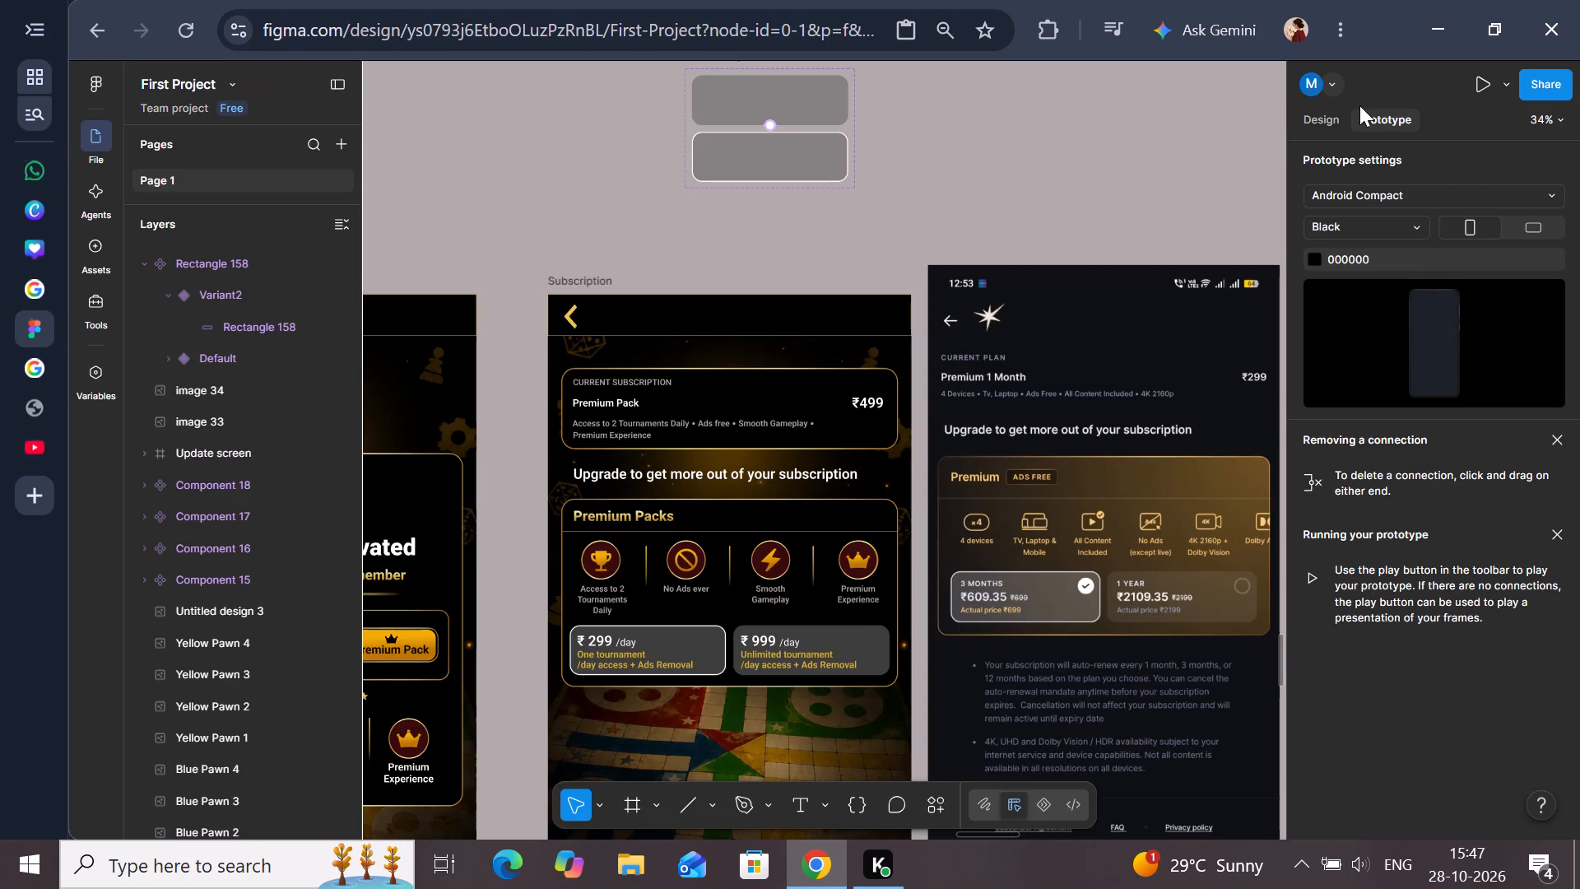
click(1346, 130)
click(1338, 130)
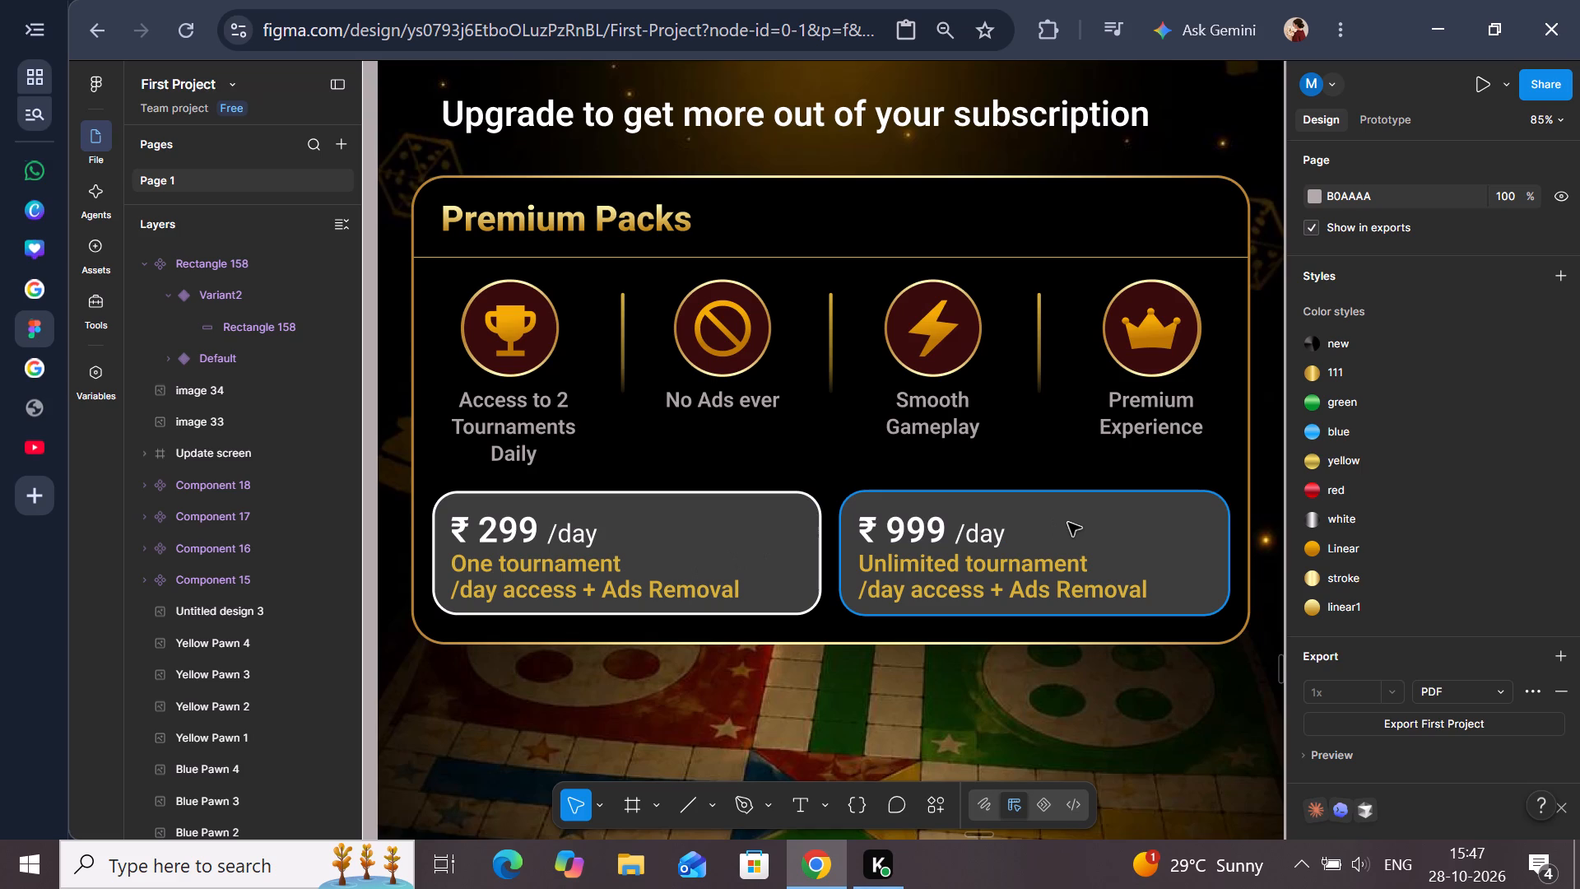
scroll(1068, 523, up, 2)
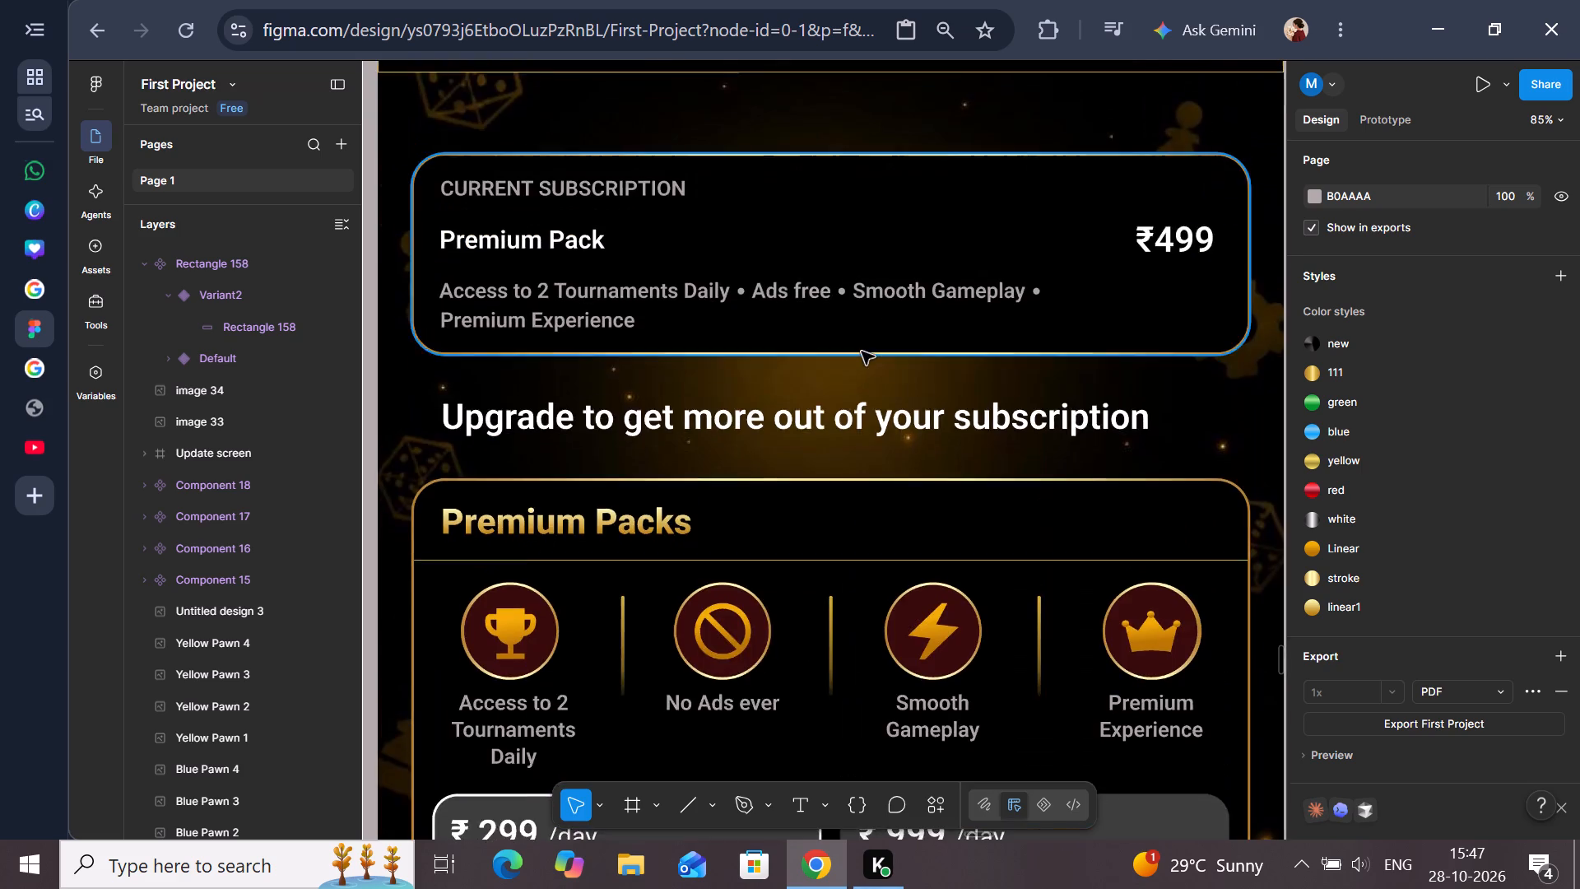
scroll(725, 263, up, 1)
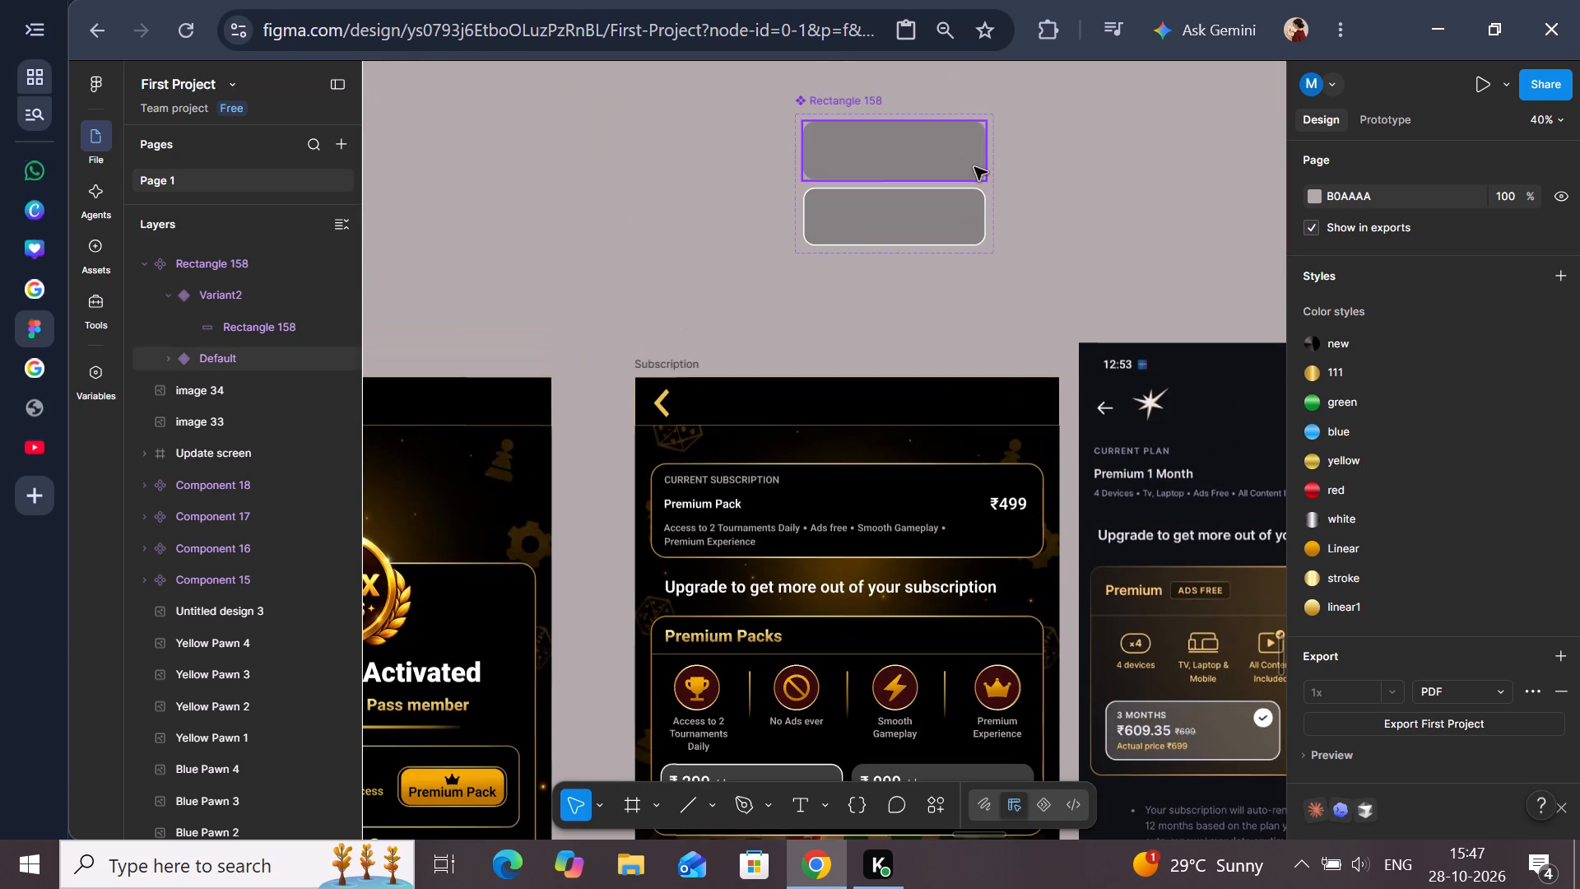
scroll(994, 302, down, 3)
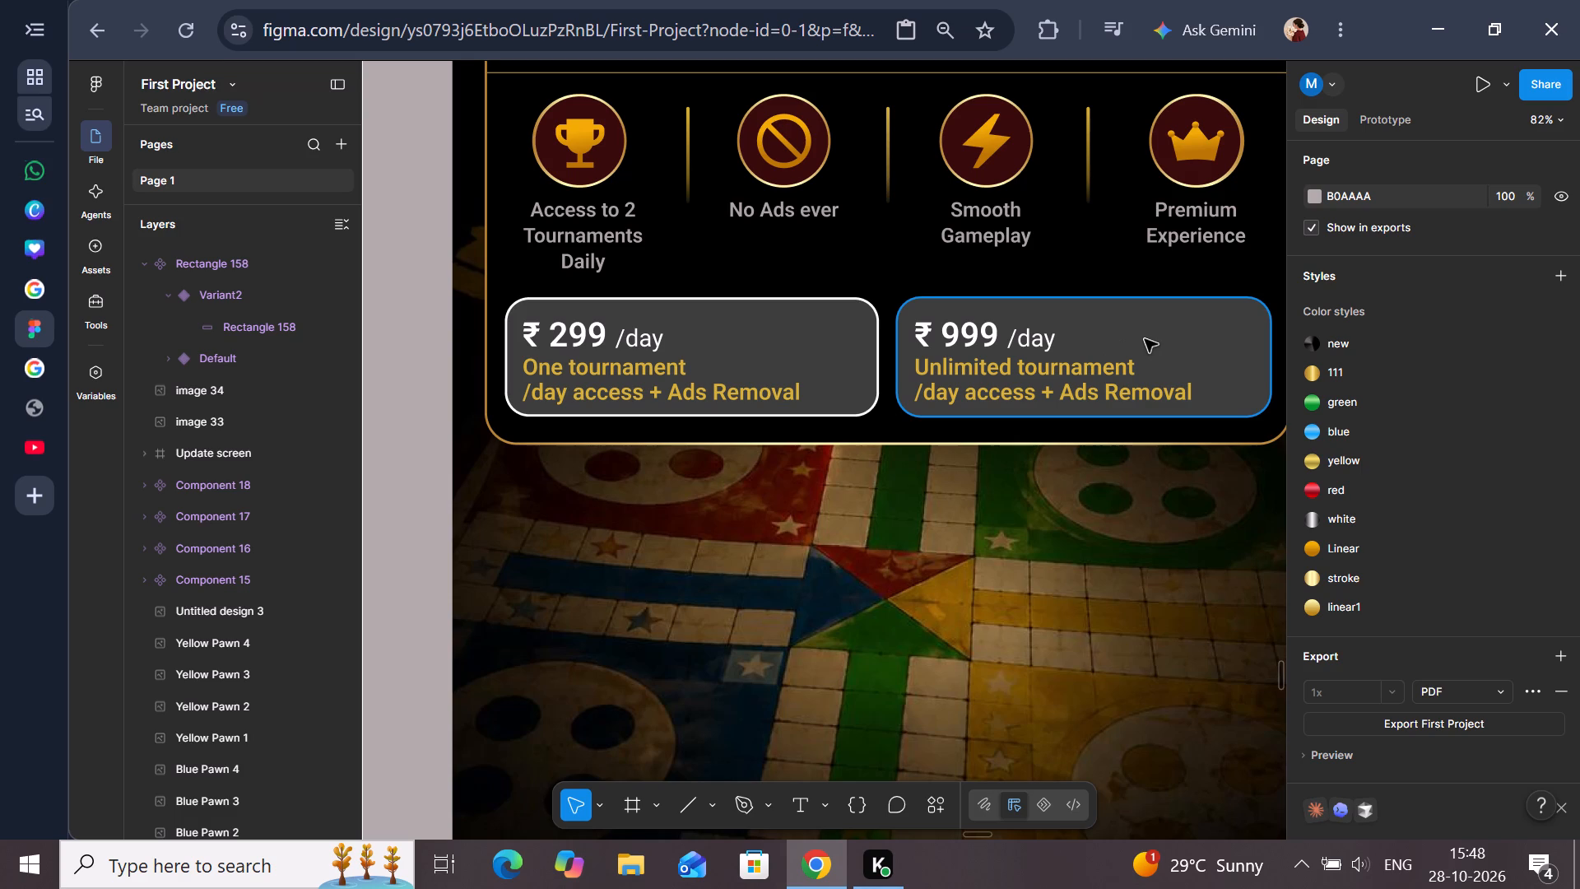
Connect Variant2 back to the Default variant with an on-tap Change to interaction using Instant animation.
scroll(1148, 384, up, 3)
scroll(803, 239, up, 1)
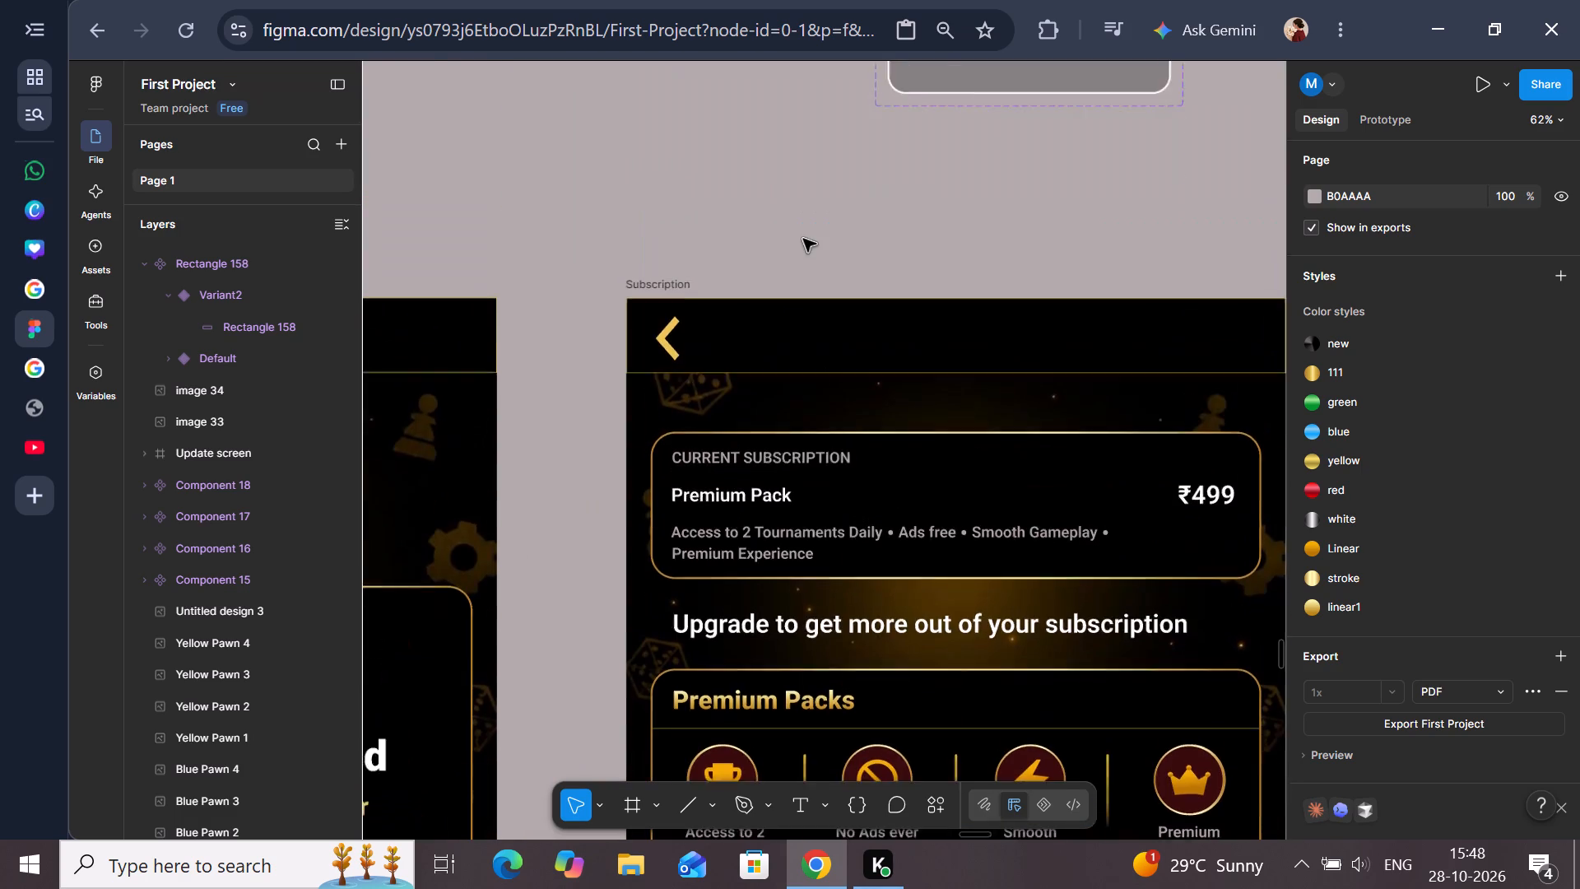
scroll(803, 239, up, 1)
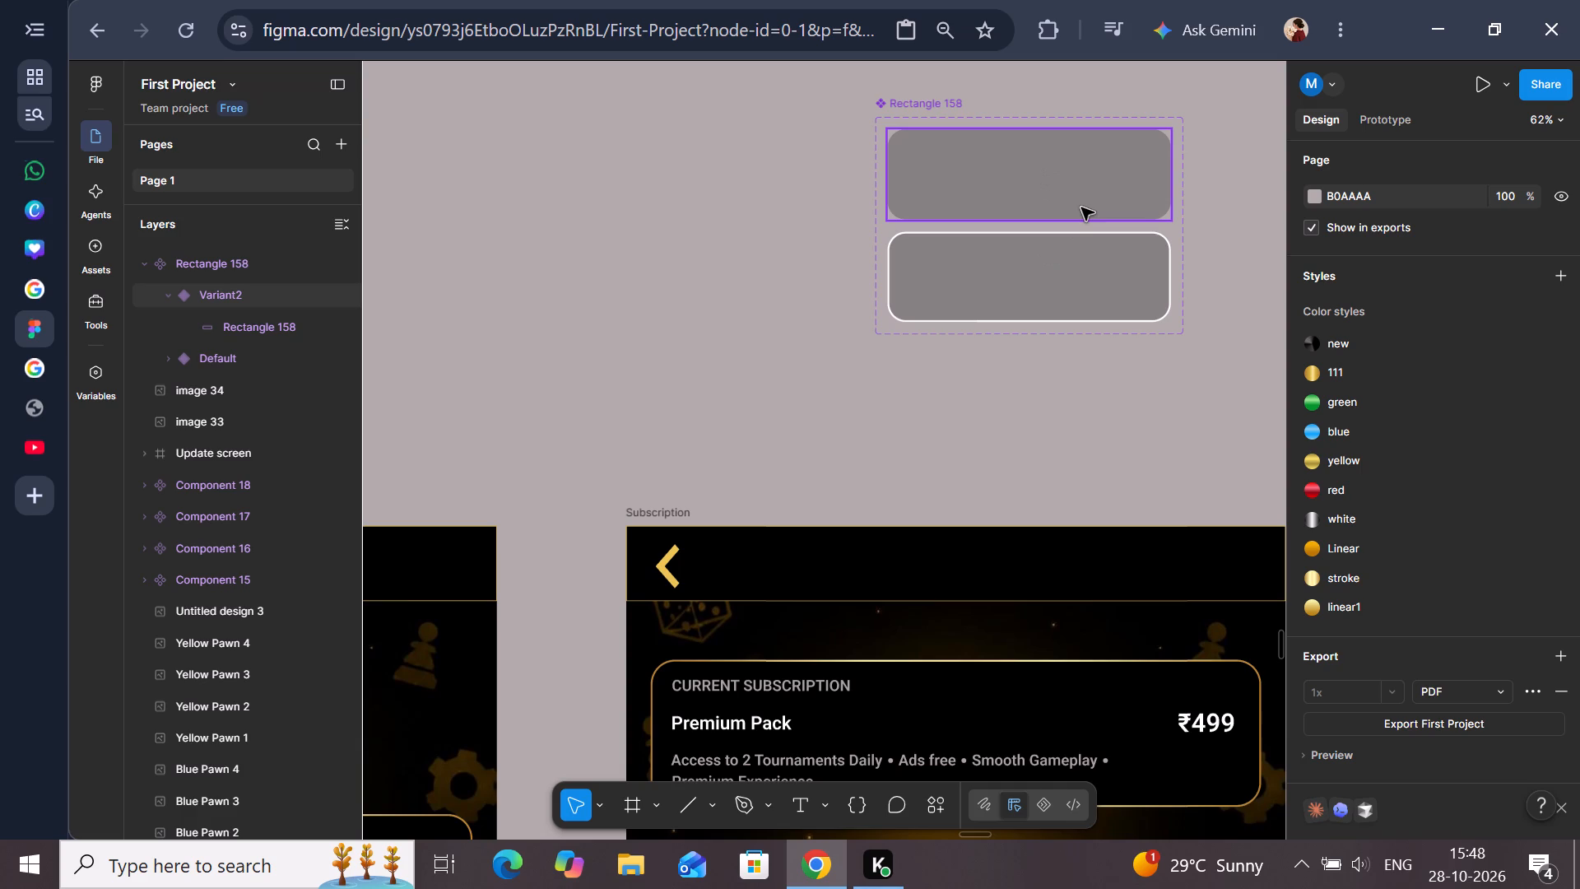
scroll(1099, 231, up, 1)
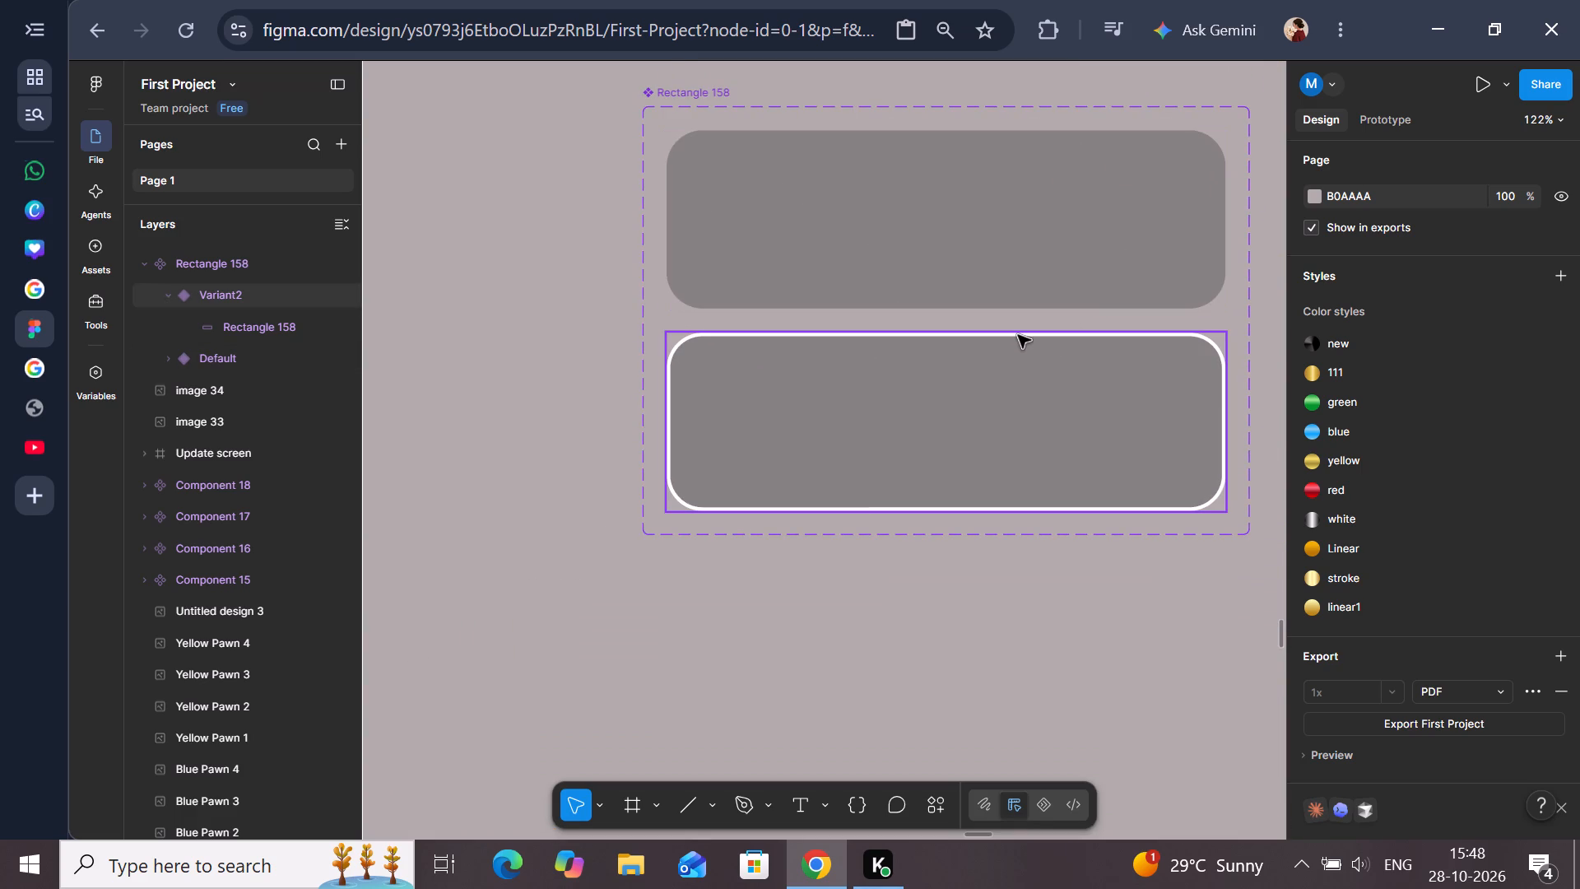
click(1402, 117)
scroll(1100, 322, left, 2)
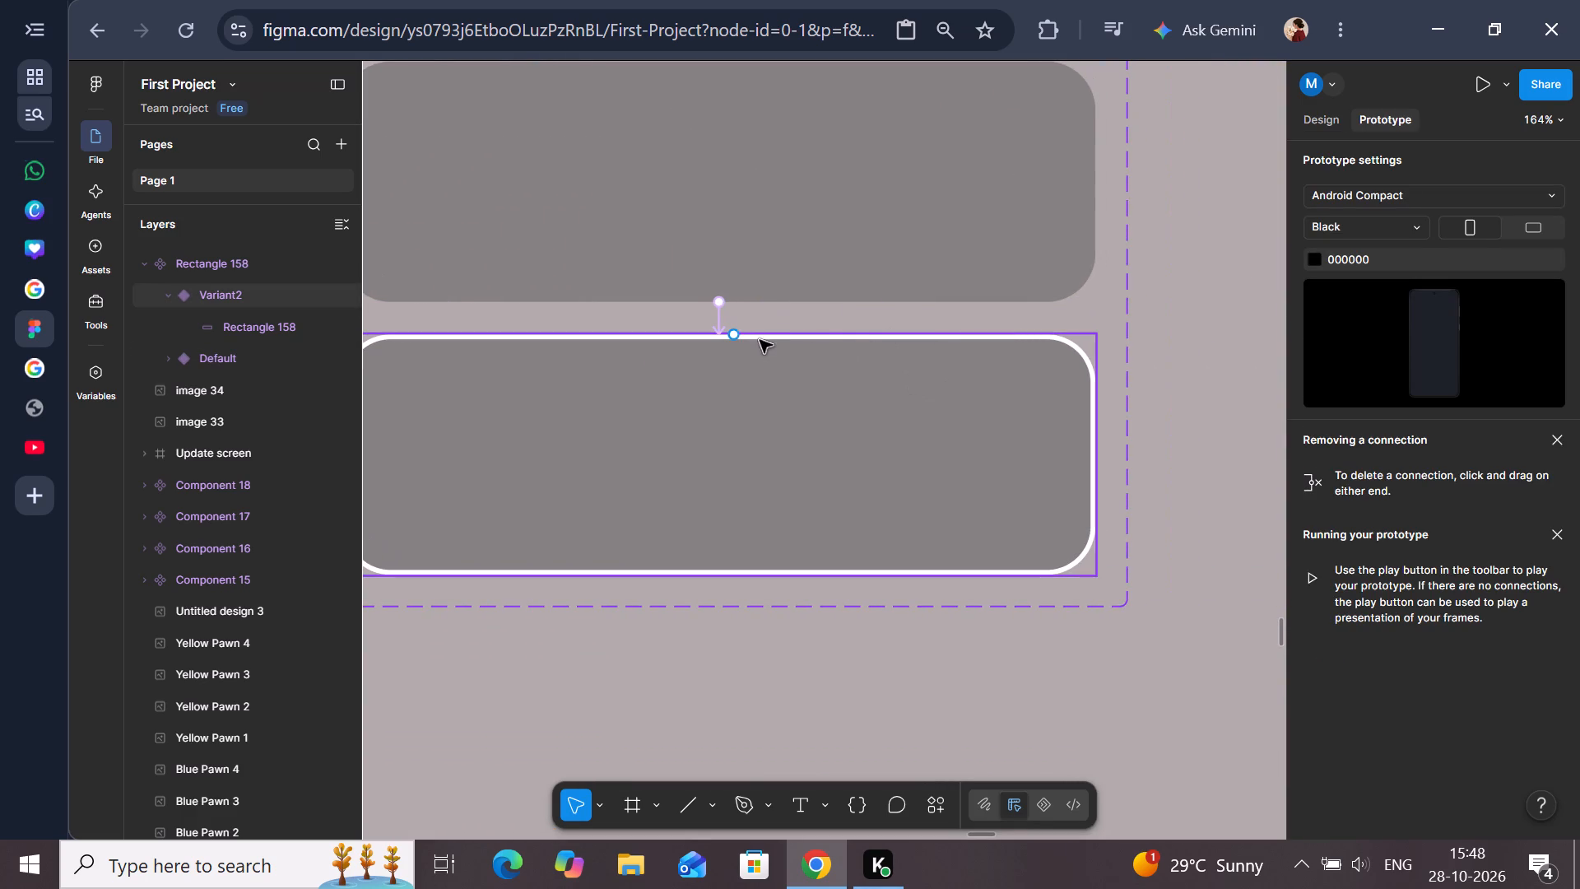
drag(730, 335, 753, 274)
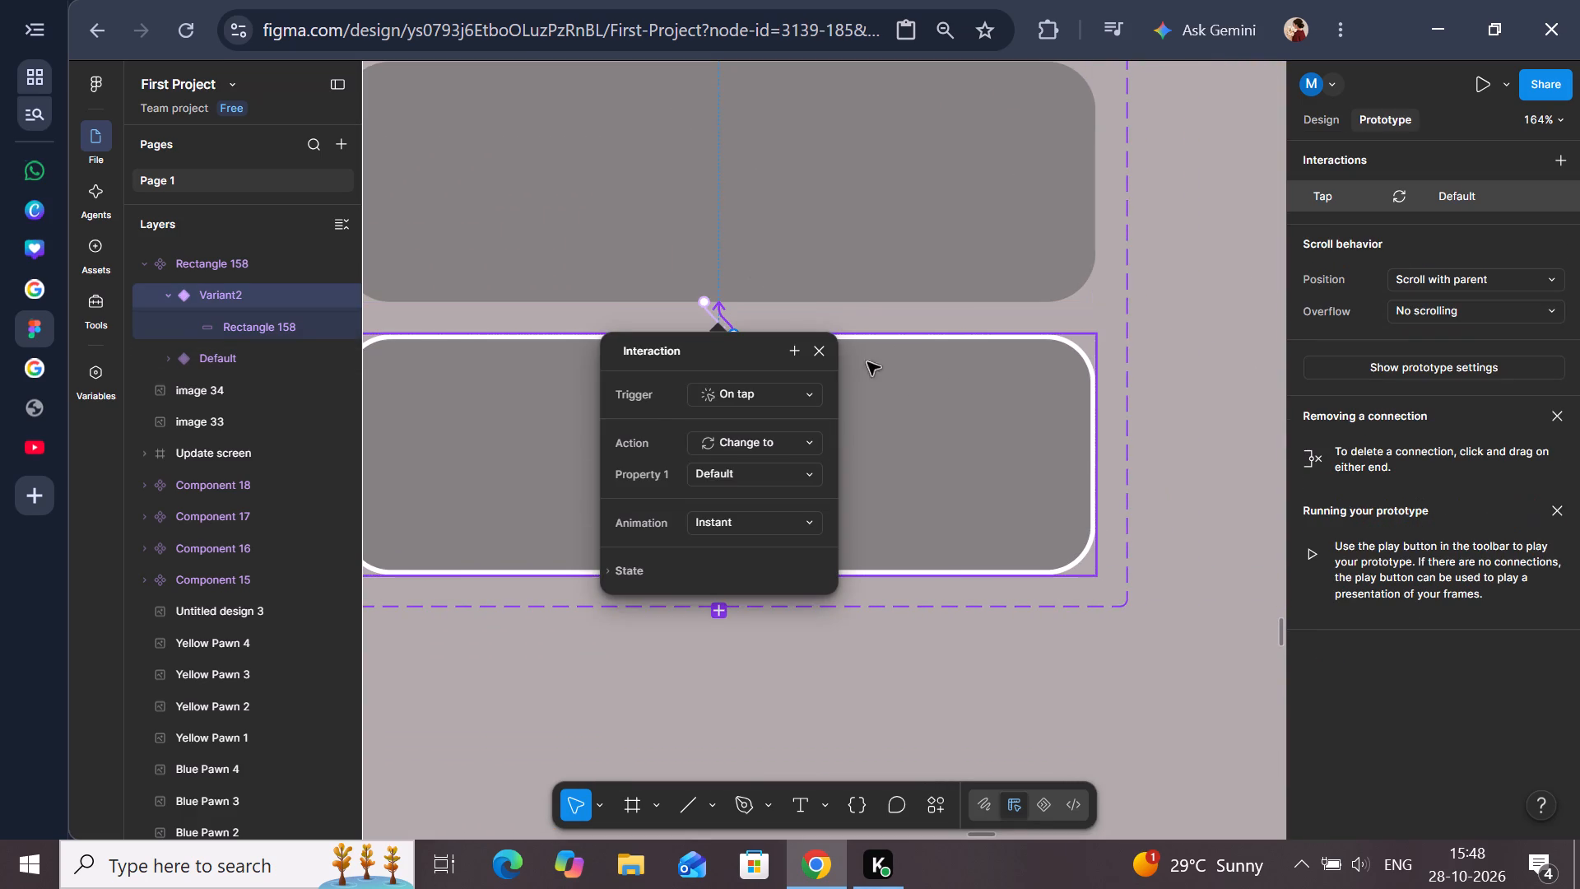
click(1209, 408)
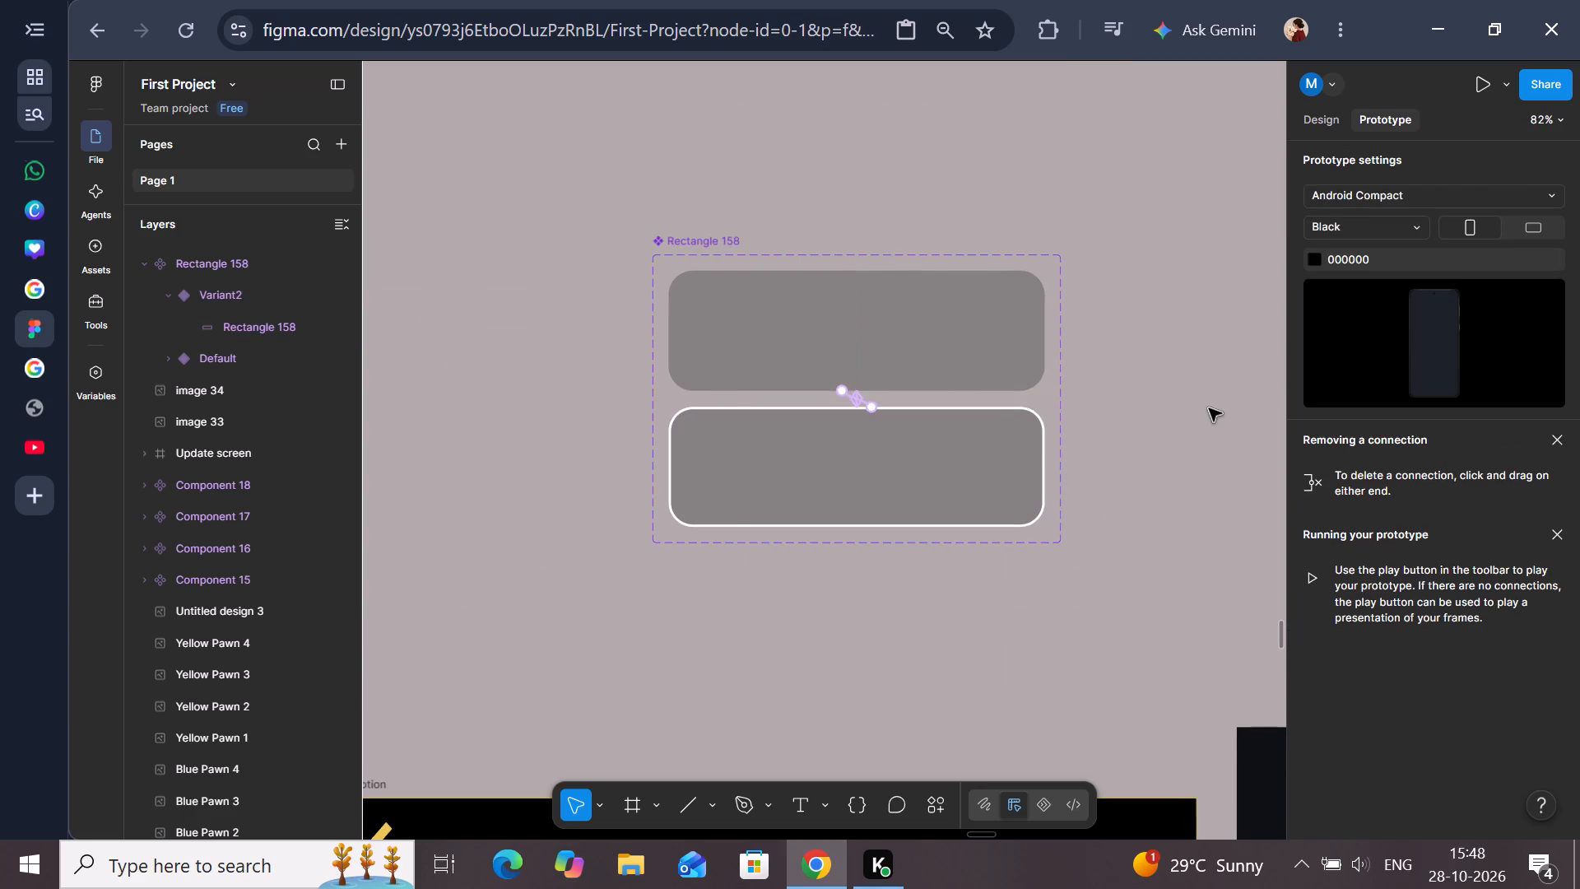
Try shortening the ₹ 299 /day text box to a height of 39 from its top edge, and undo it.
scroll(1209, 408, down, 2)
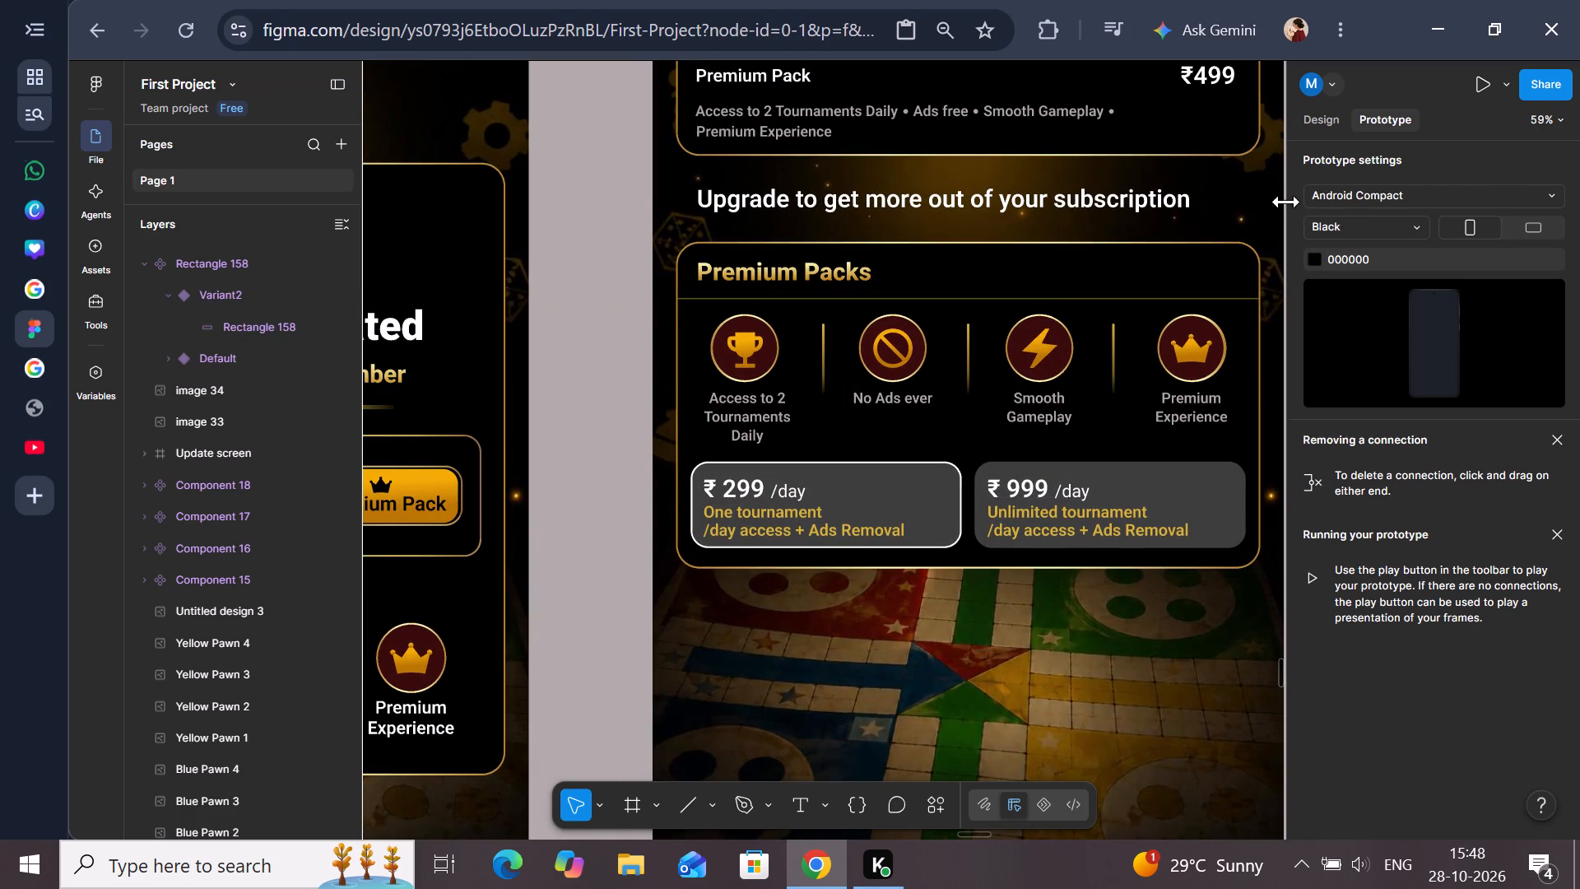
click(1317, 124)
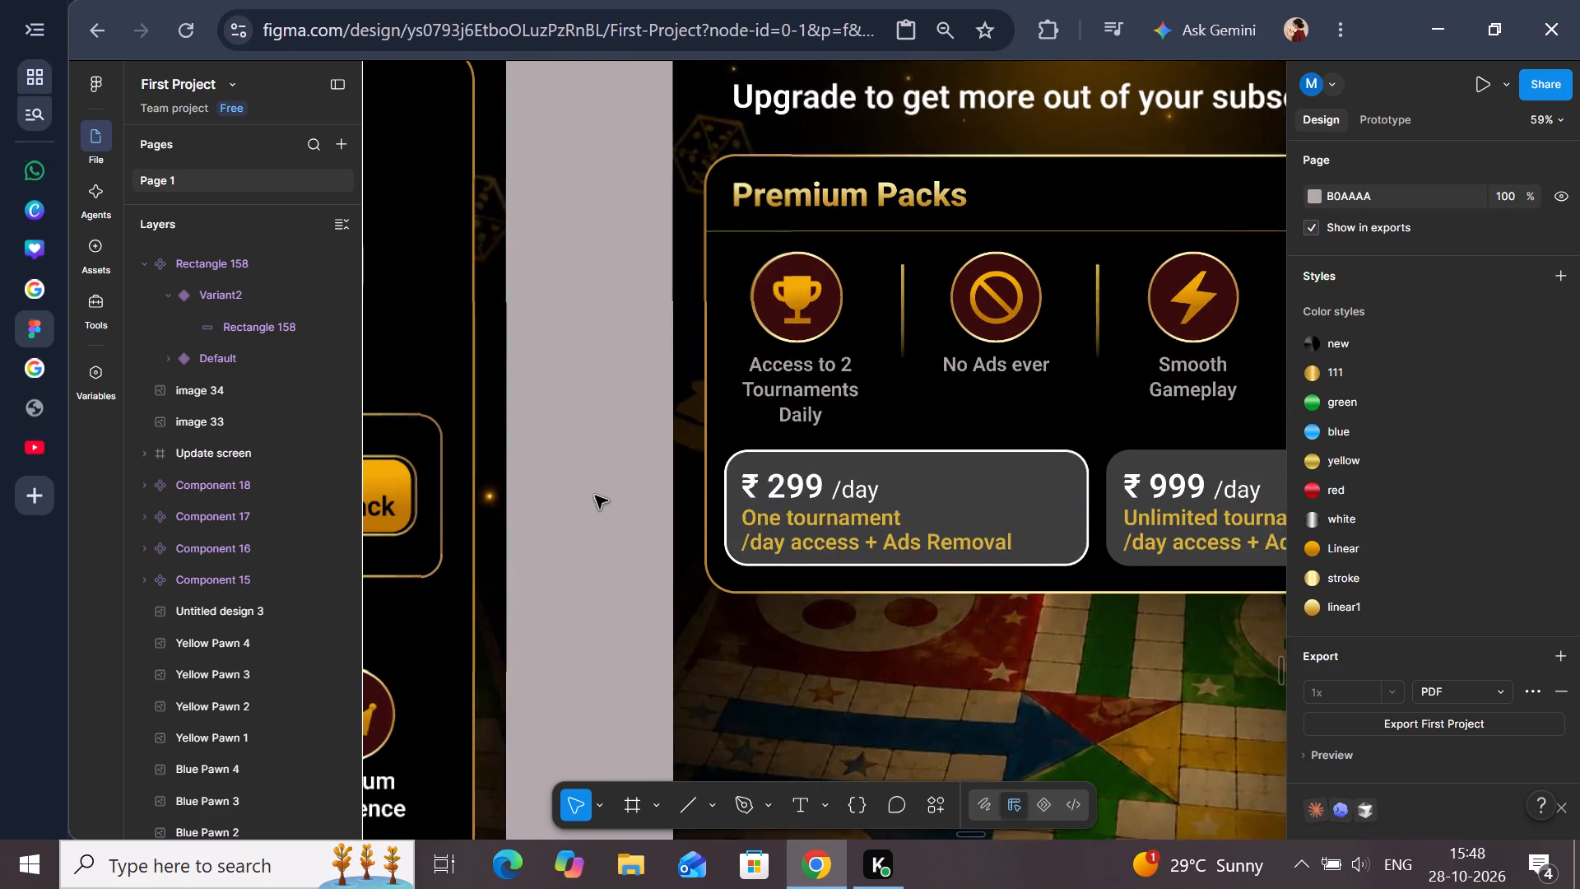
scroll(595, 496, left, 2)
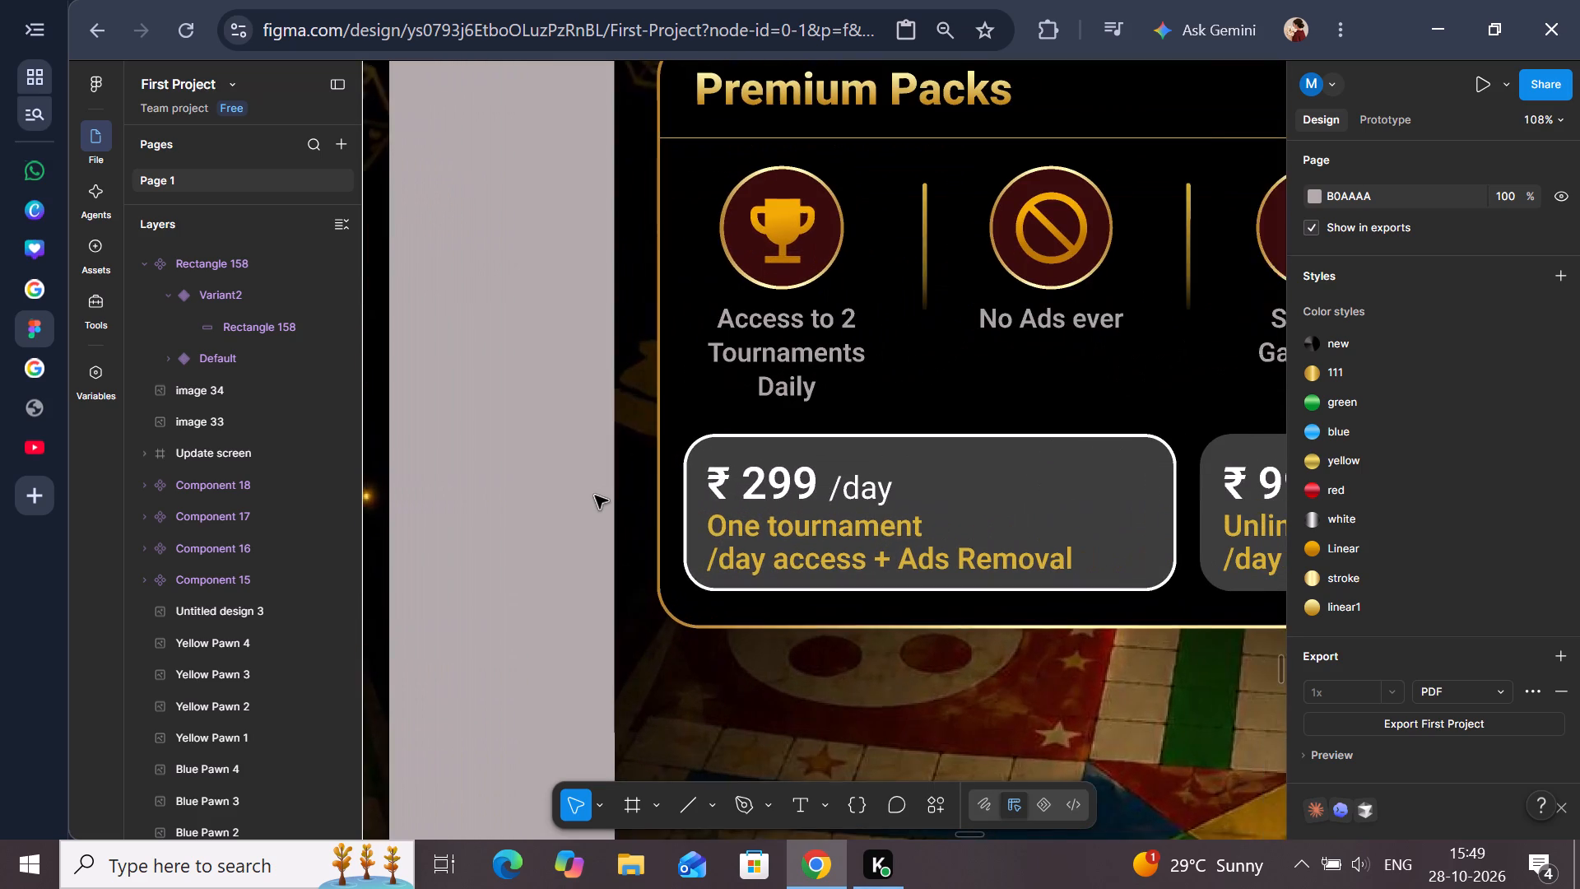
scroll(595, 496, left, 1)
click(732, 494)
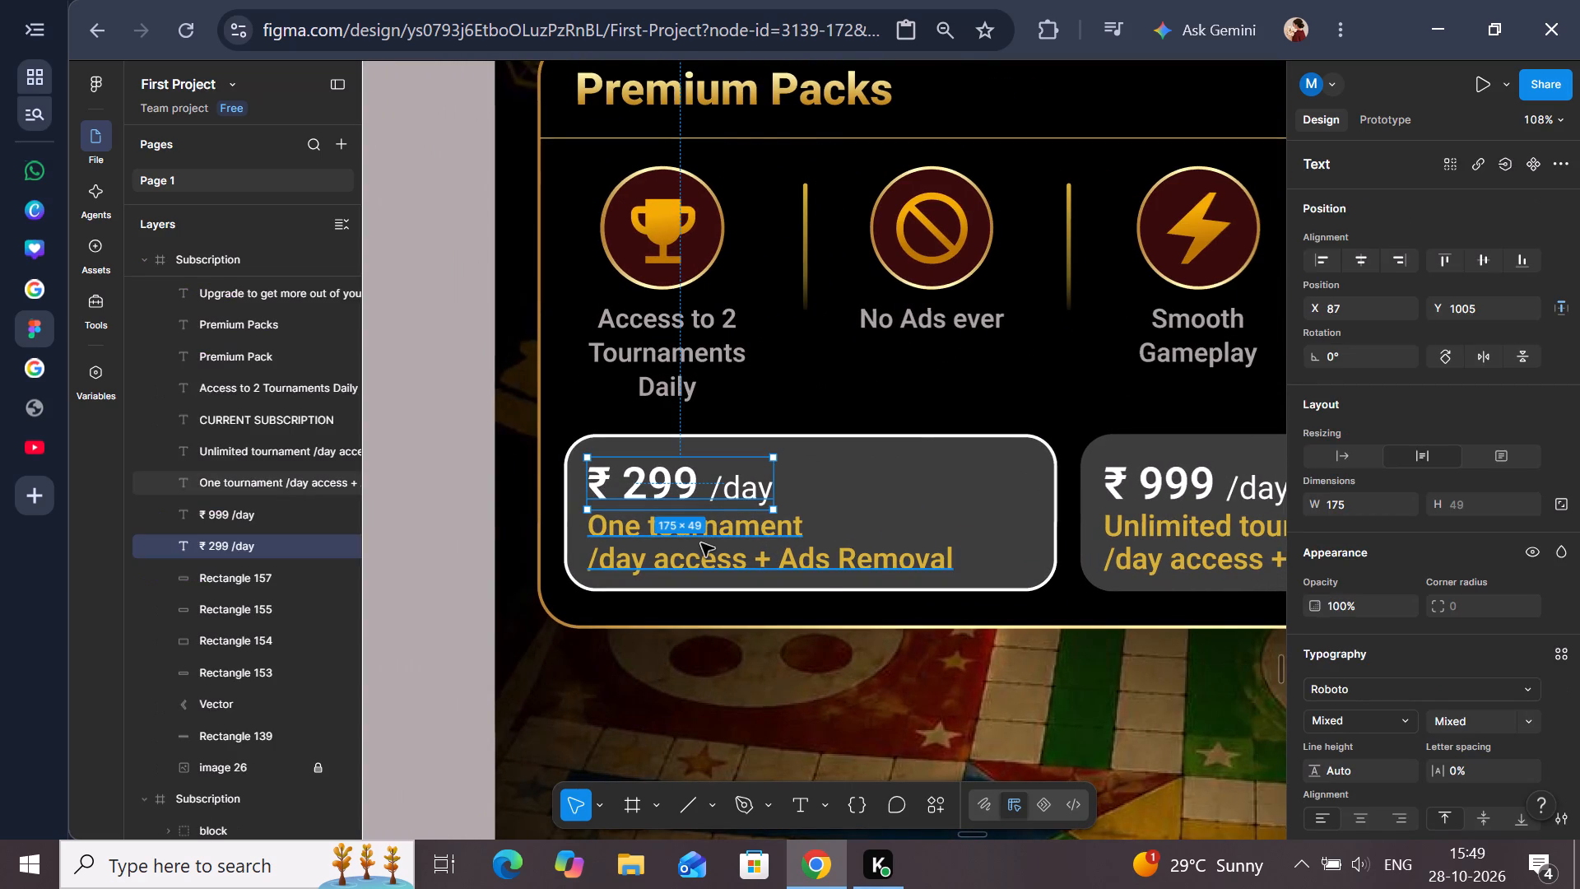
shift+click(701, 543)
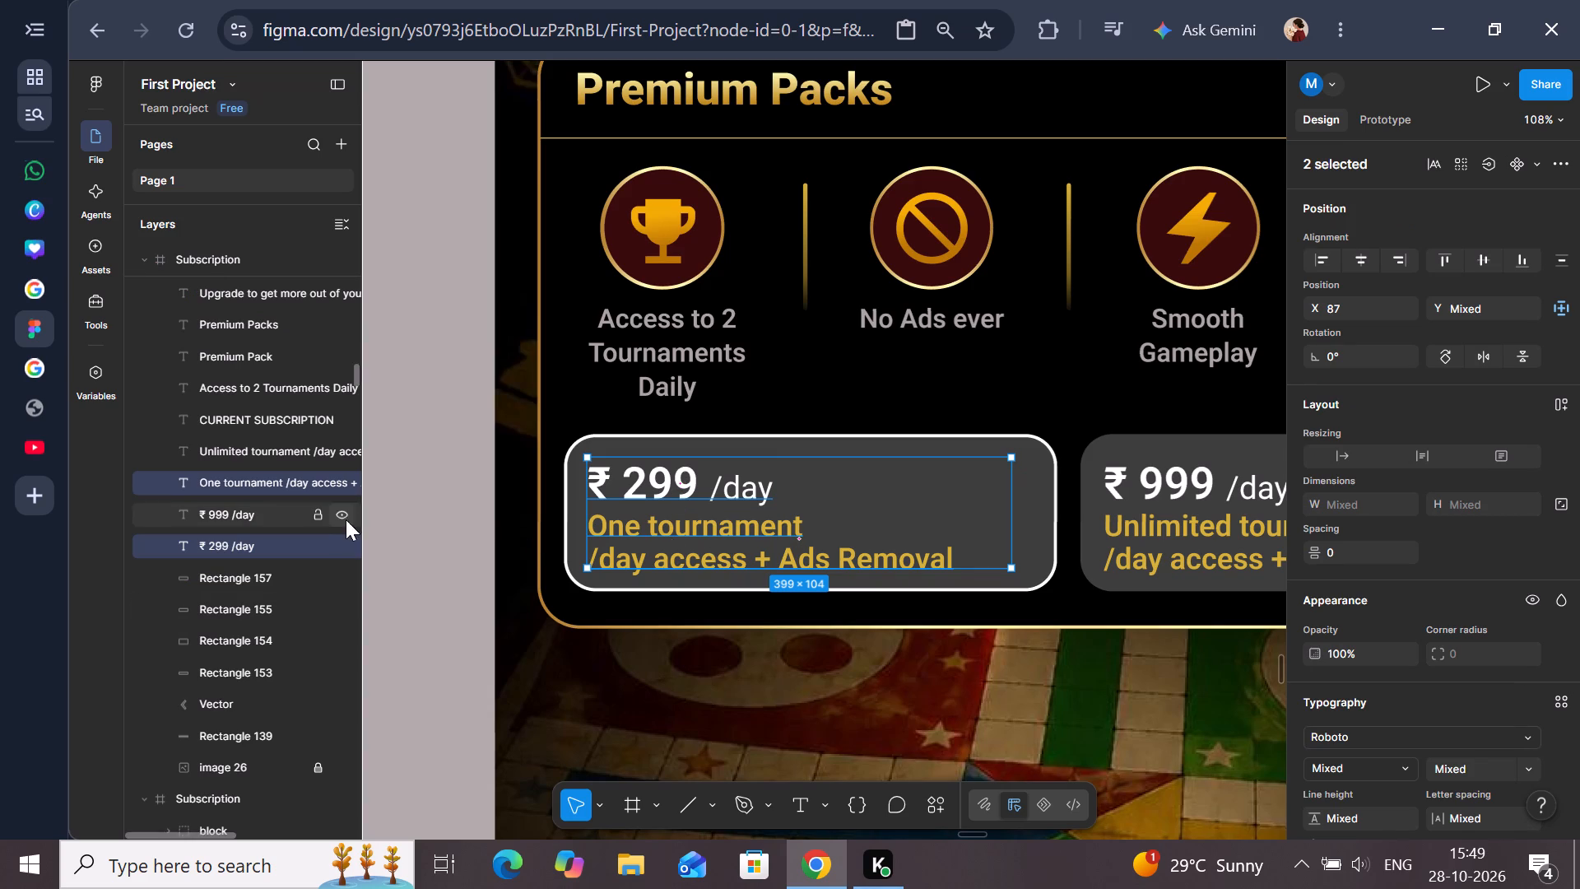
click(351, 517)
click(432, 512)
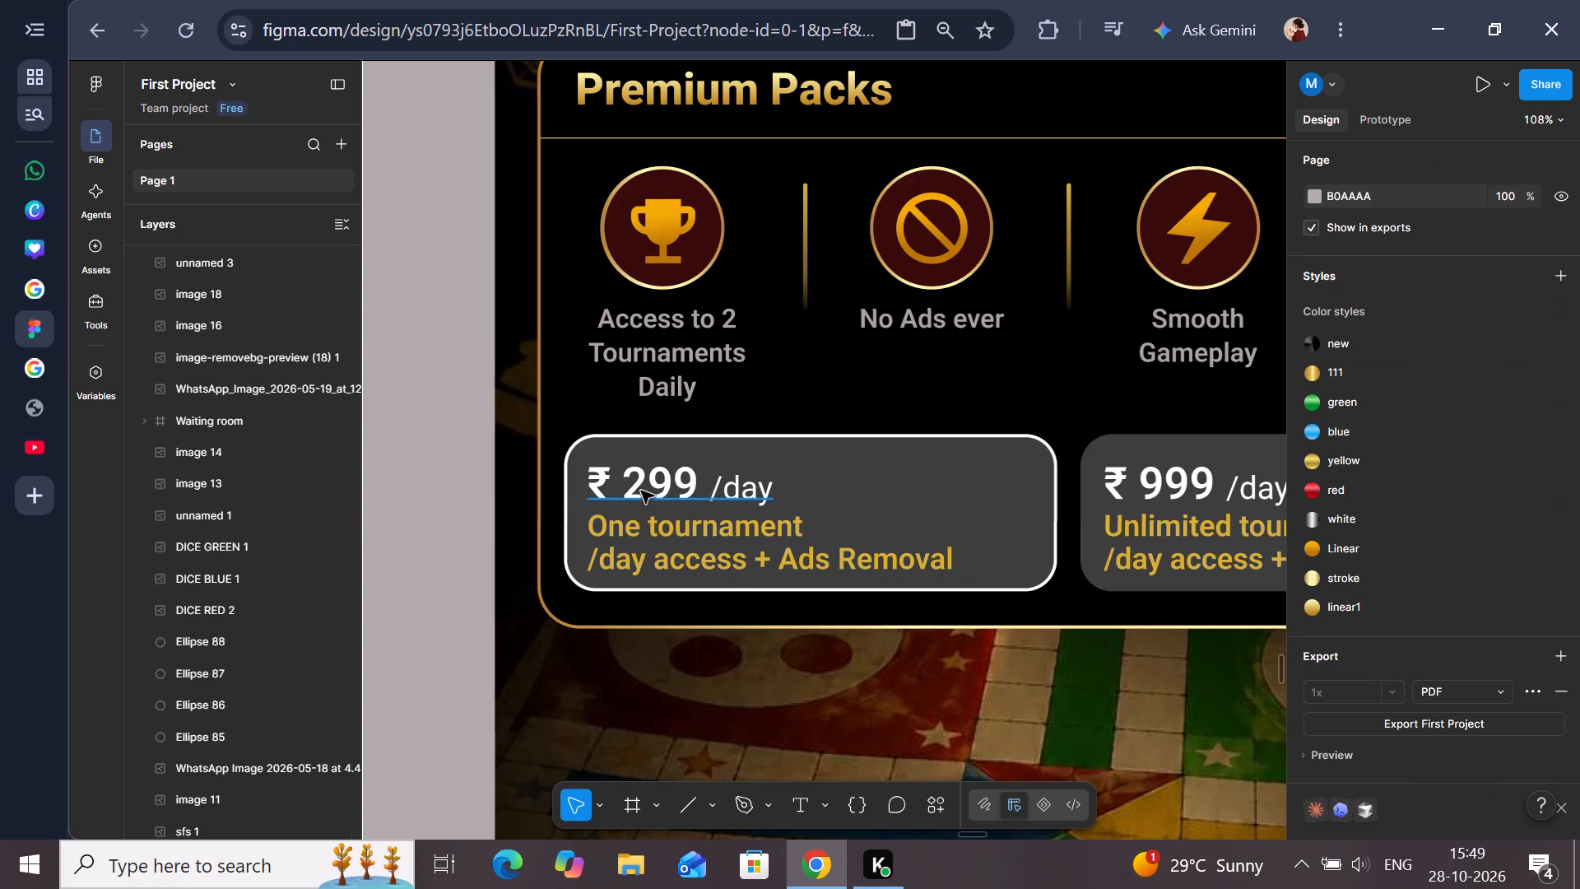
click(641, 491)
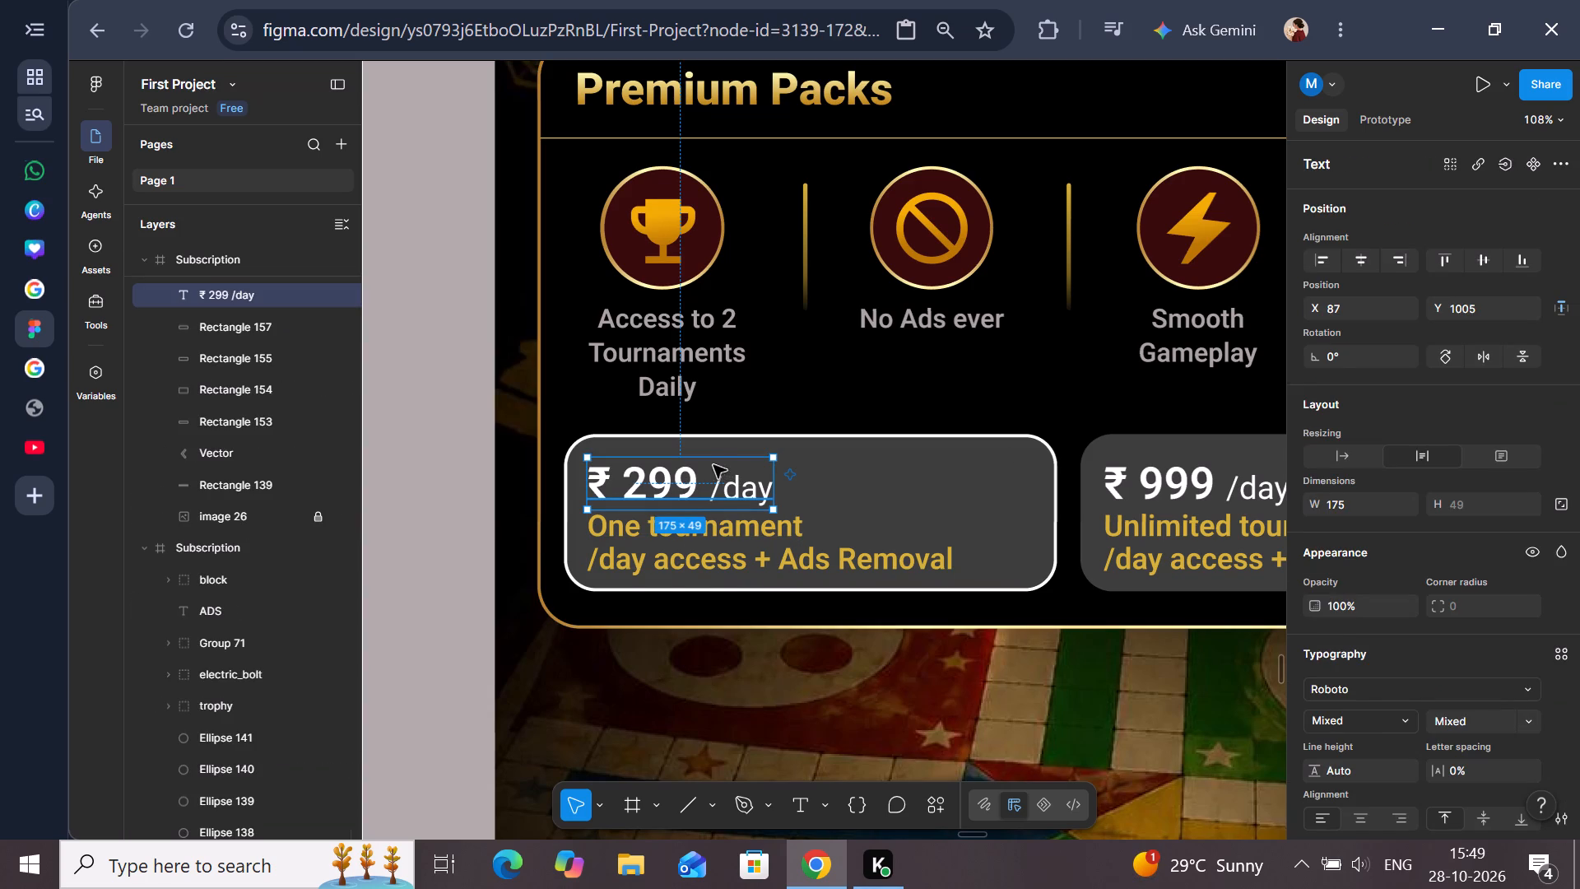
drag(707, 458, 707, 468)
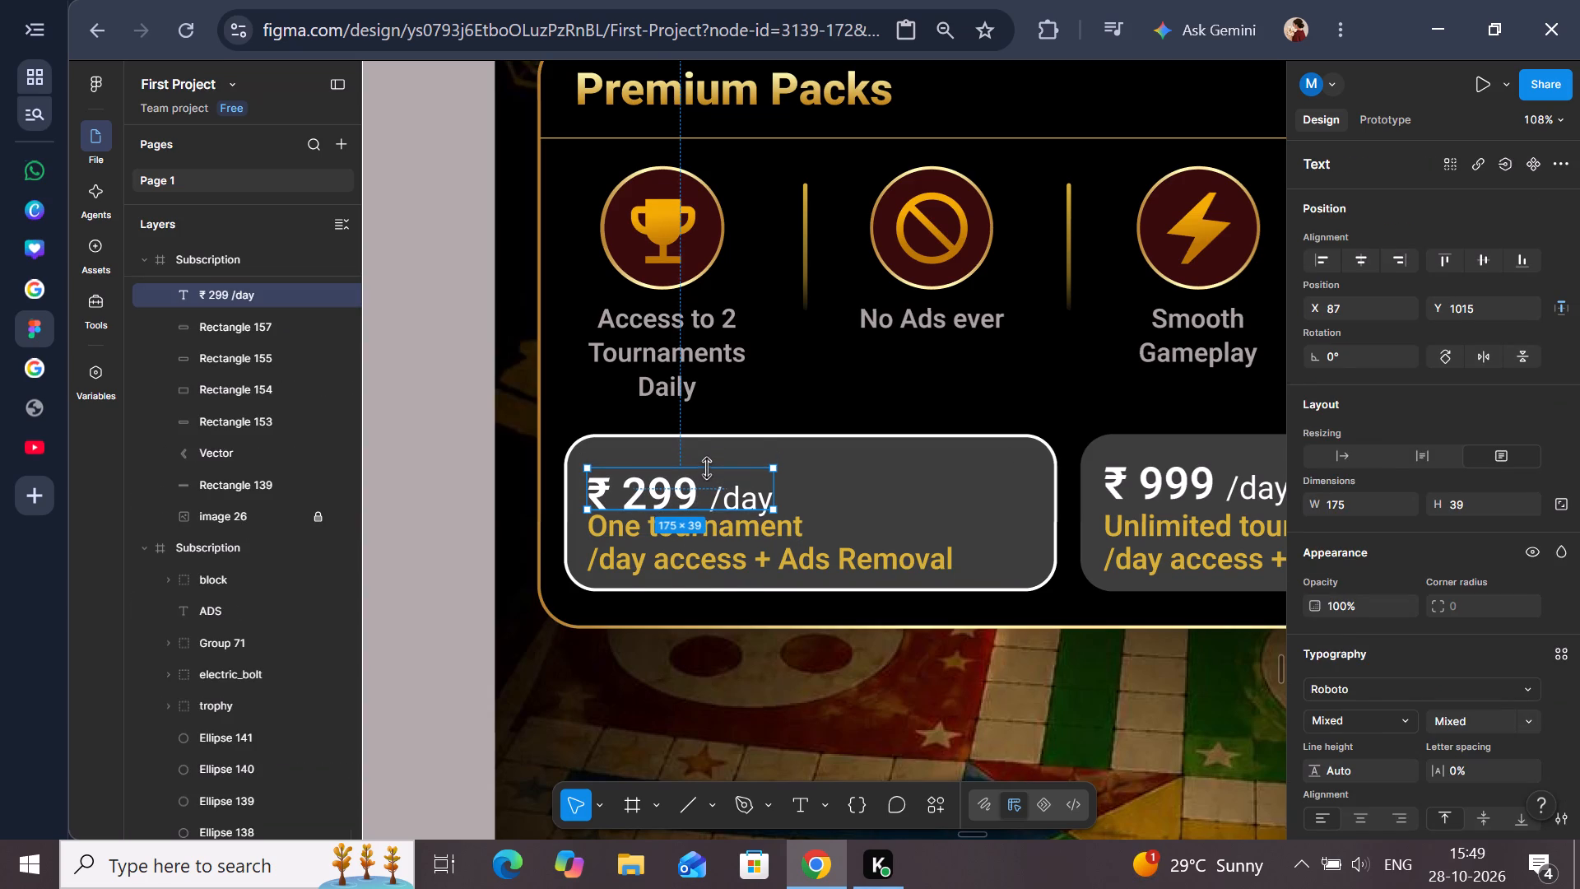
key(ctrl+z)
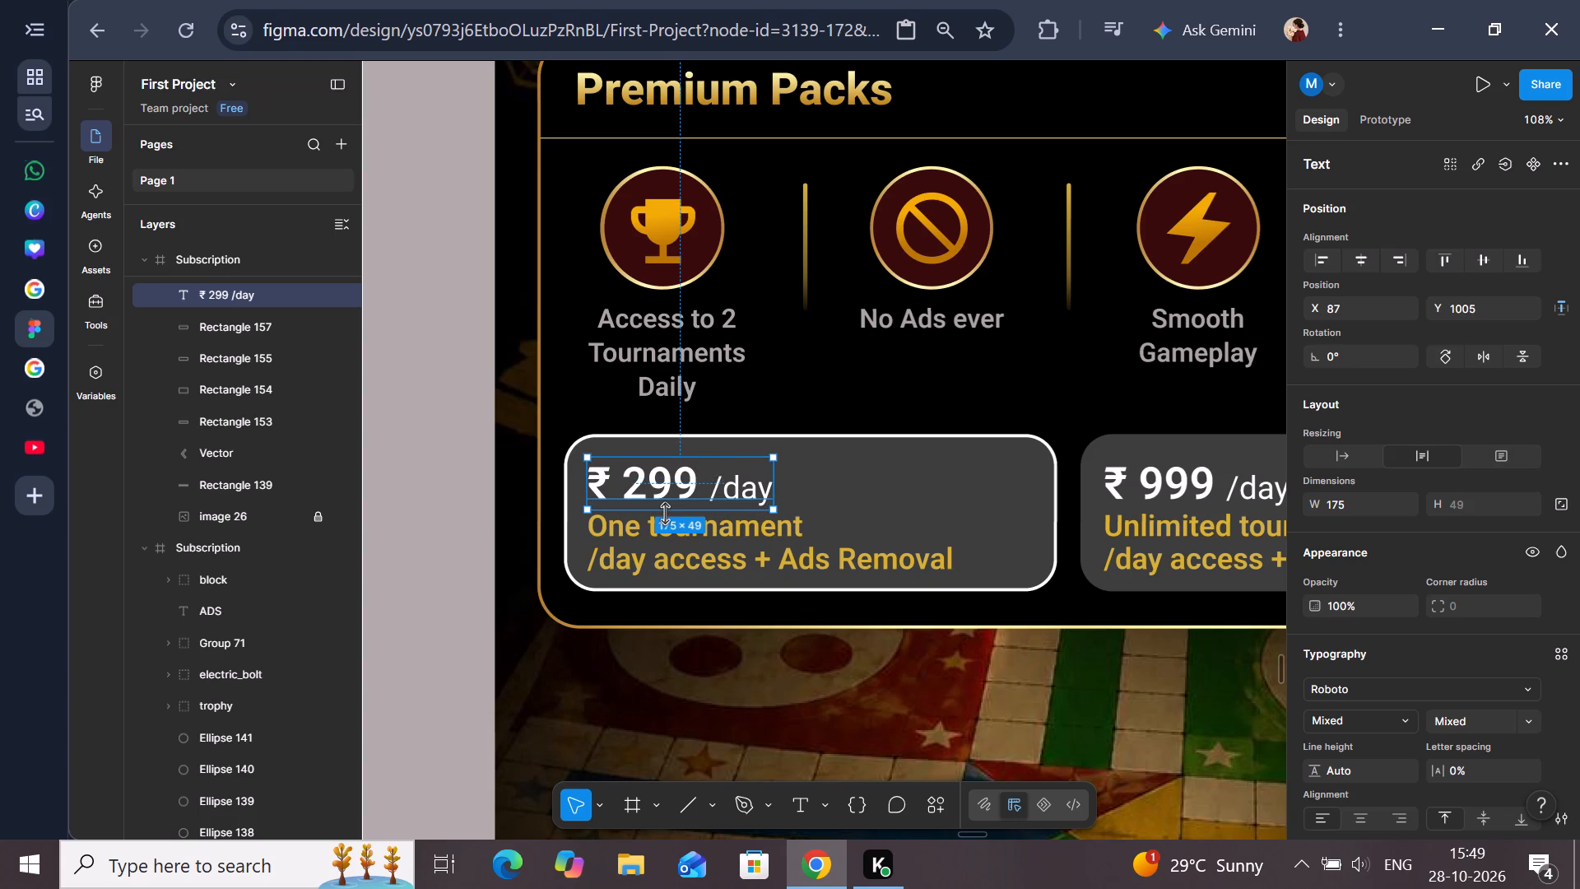
Shorten the ₹ 299 /day text box to a height of 39 from its bottom edge, keeping Y at 1005.
drag(664, 513, 667, 502)
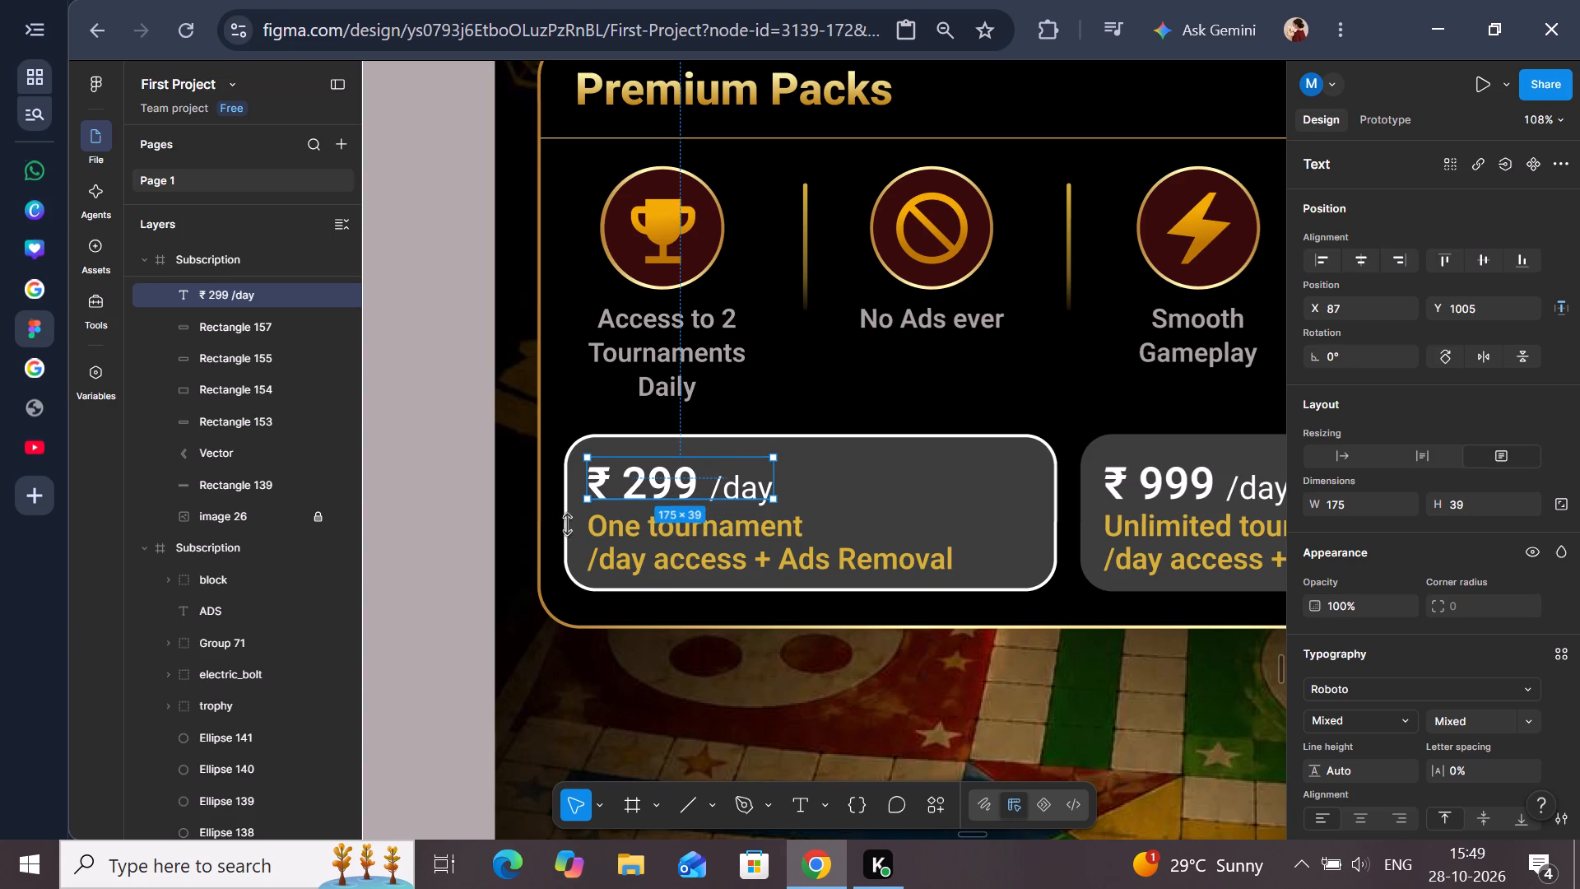
click(499, 511)
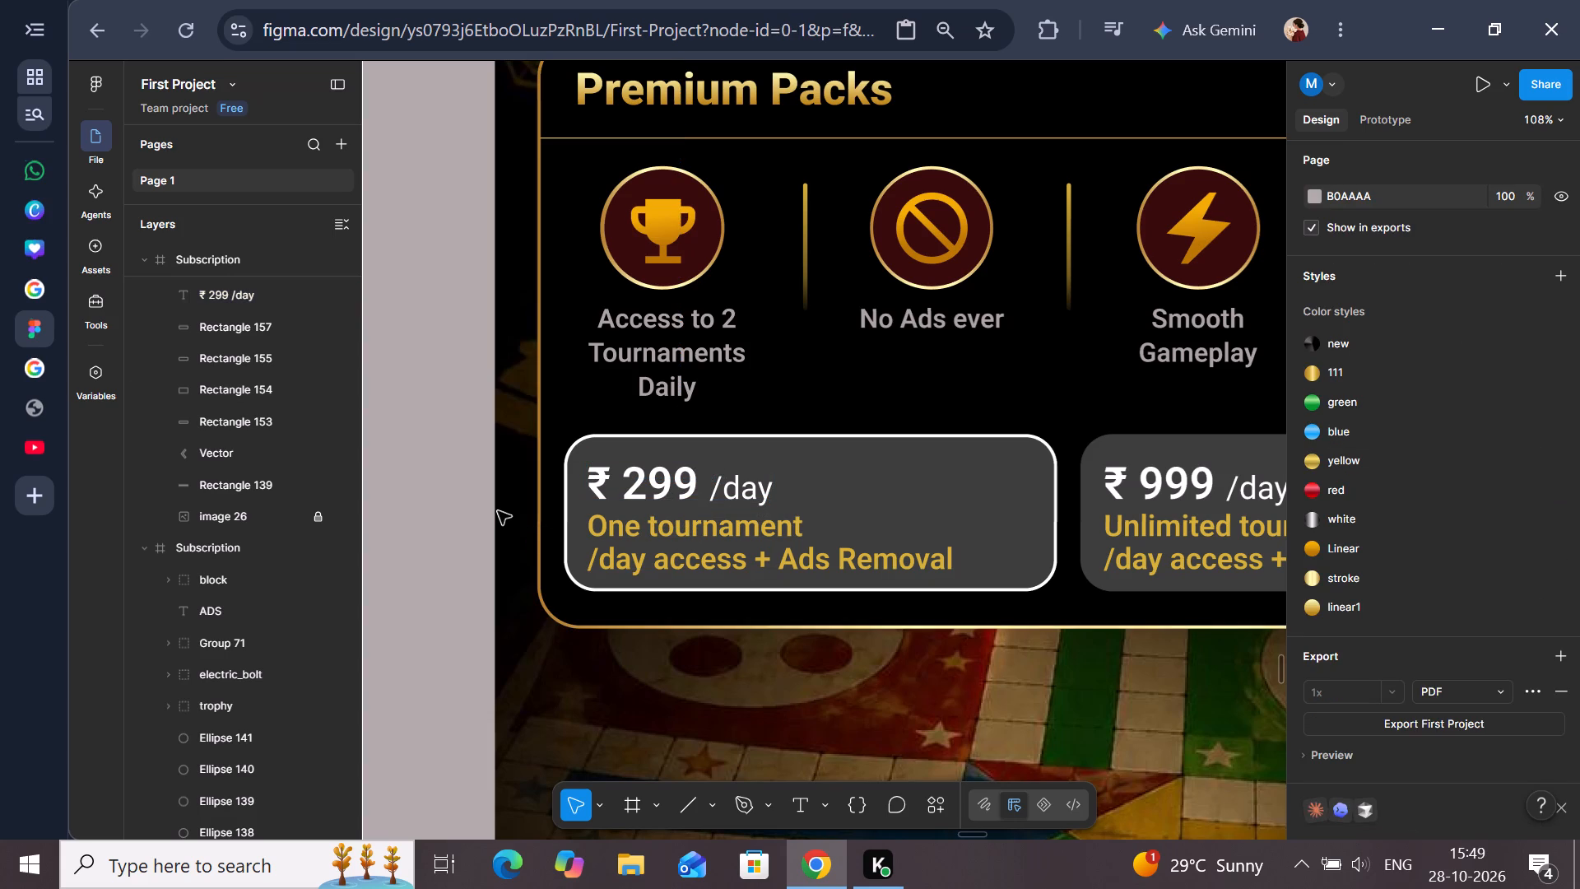
Move the ₹ 299 /day price and its One tournament description up together by about 6 px, placing the price at Y 999.
shift+click(693, 480)
shift+click(691, 561)
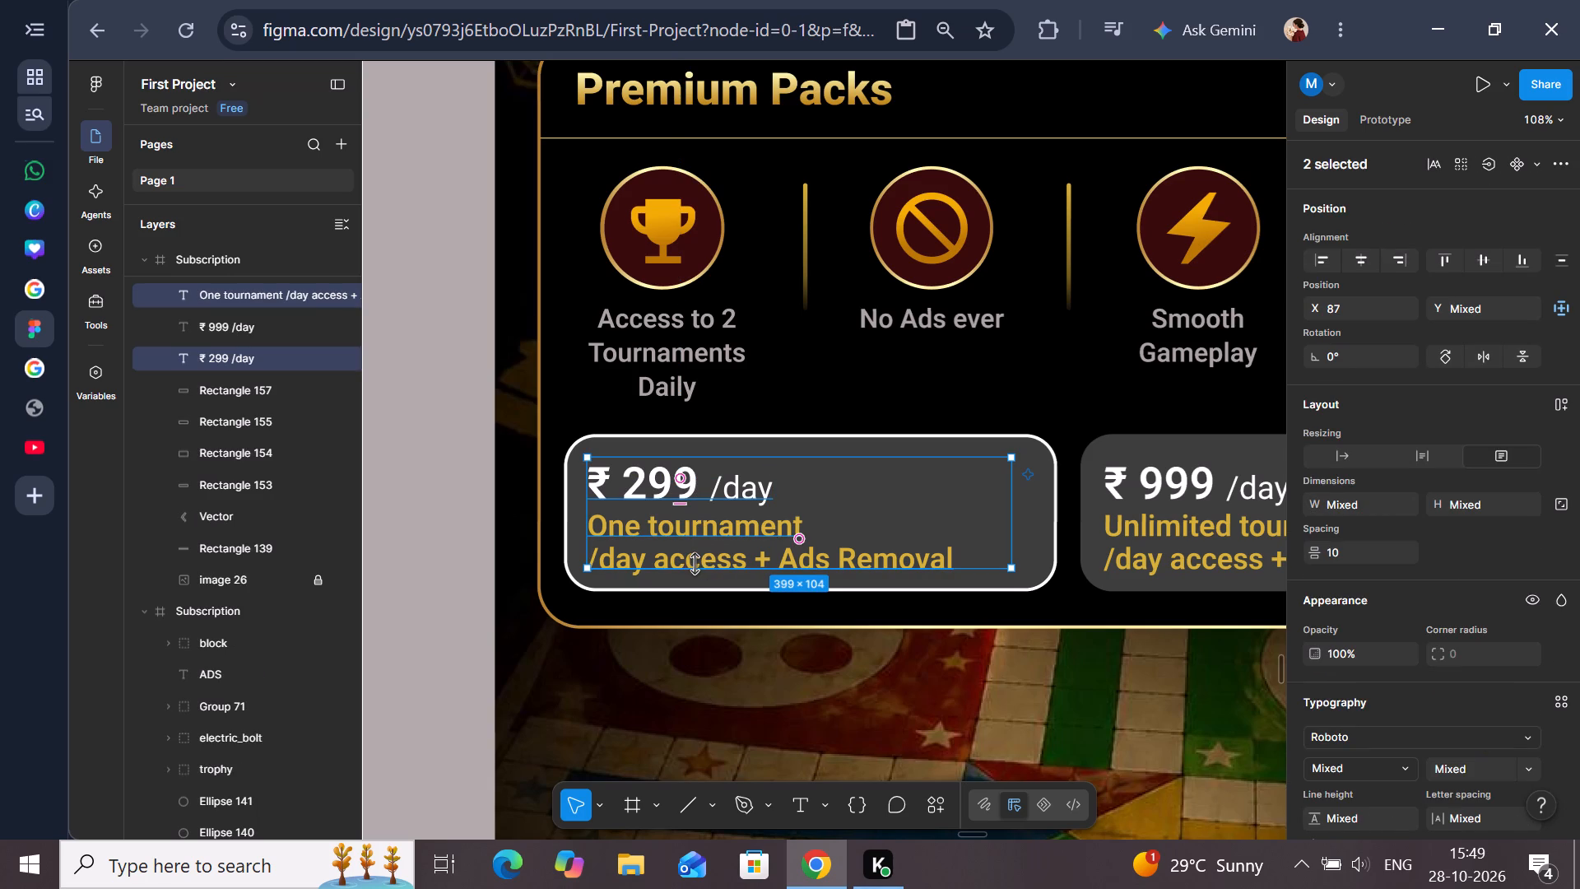
click(687, 553)
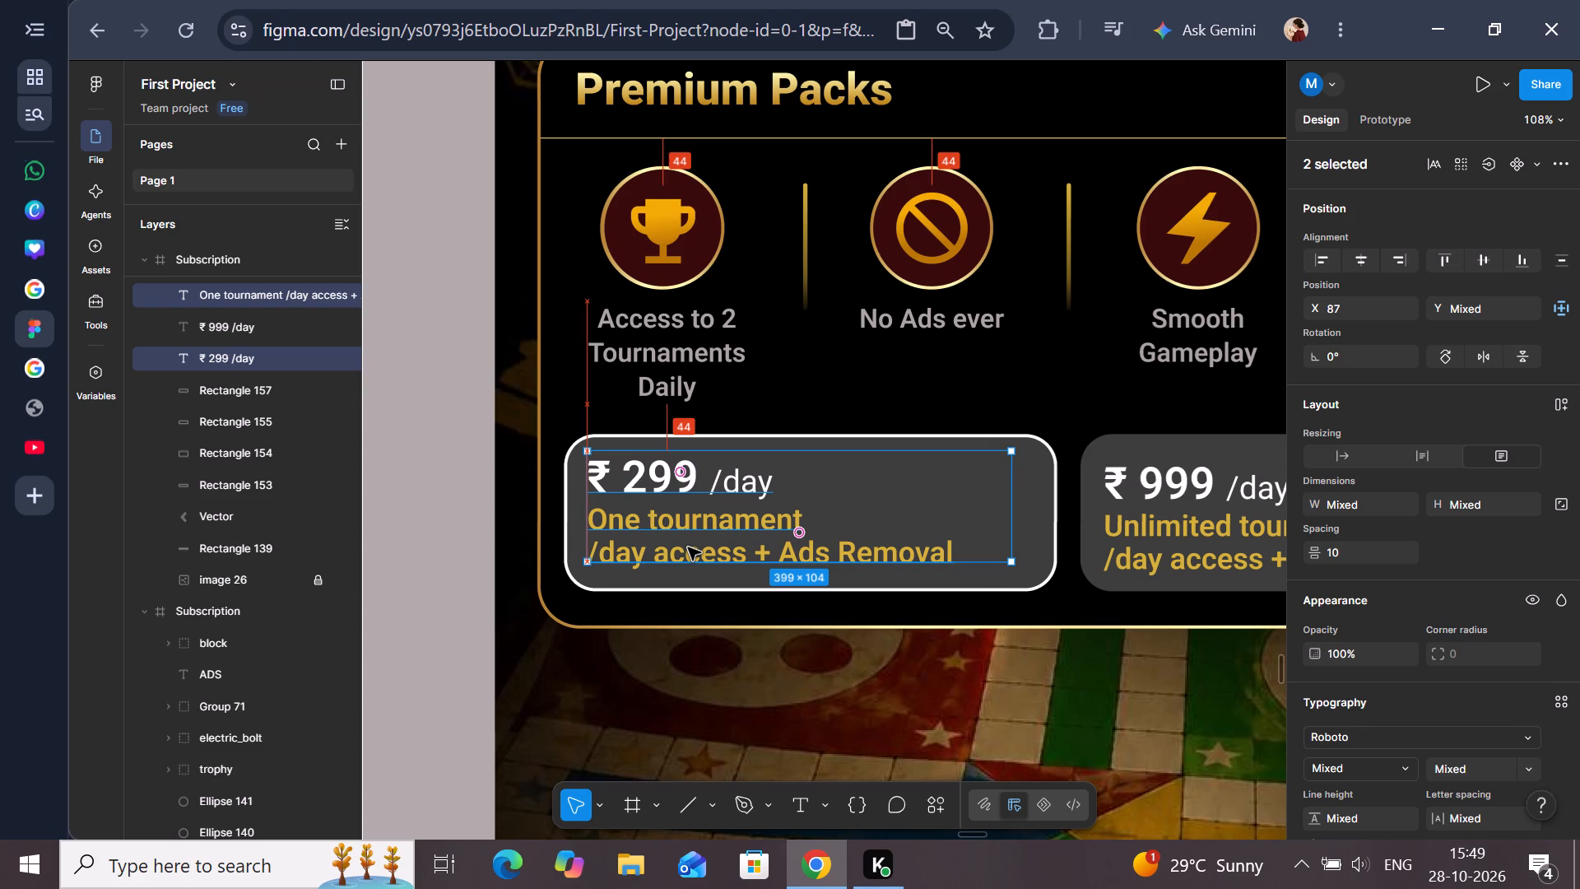
click(491, 549)
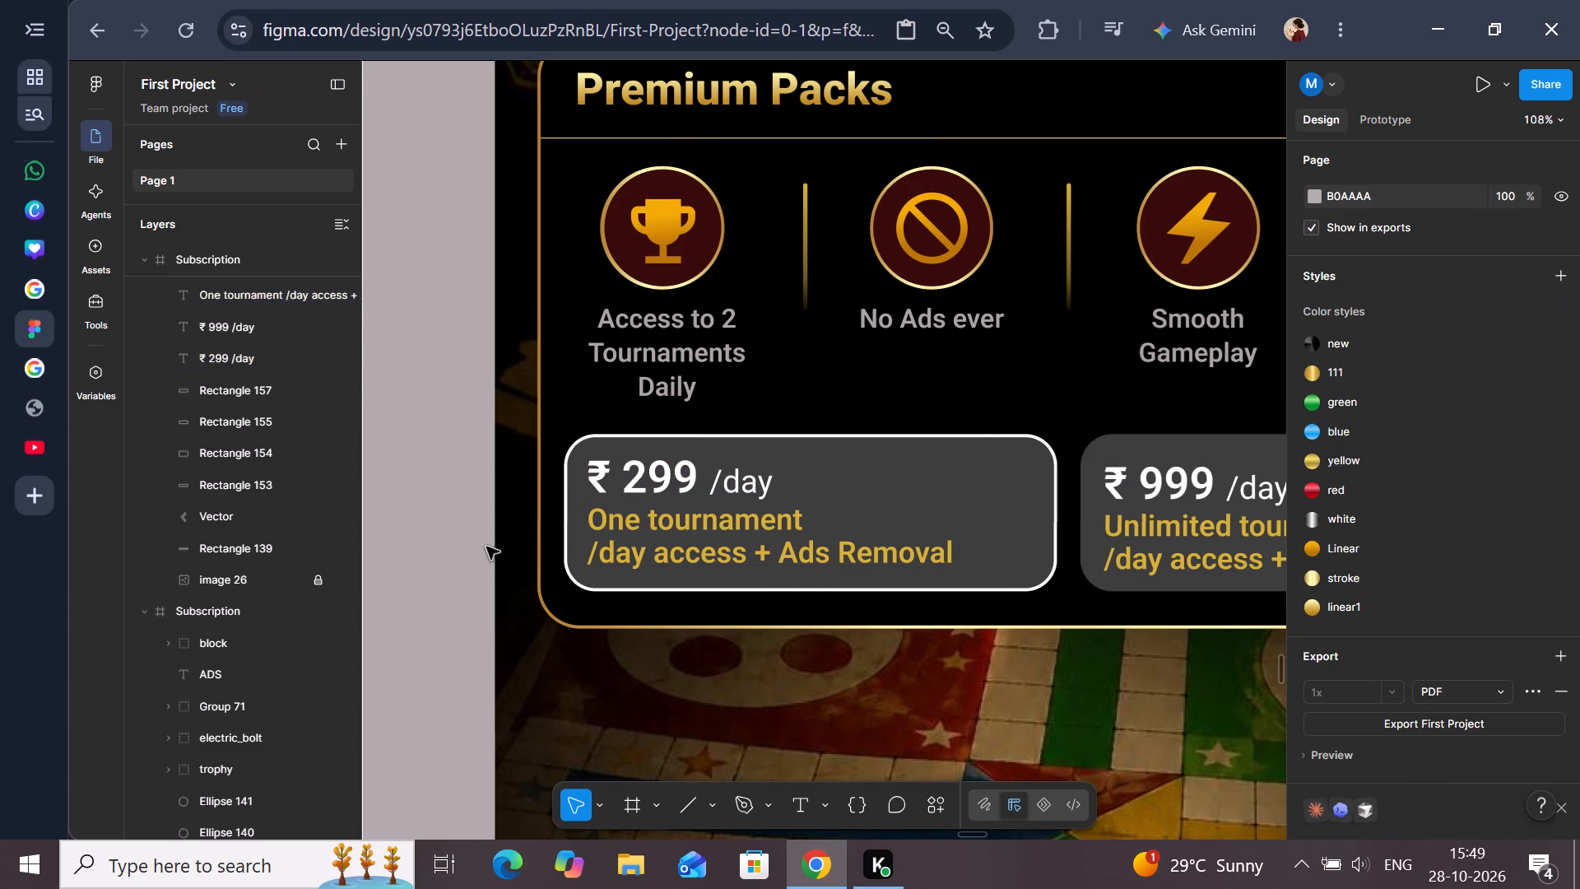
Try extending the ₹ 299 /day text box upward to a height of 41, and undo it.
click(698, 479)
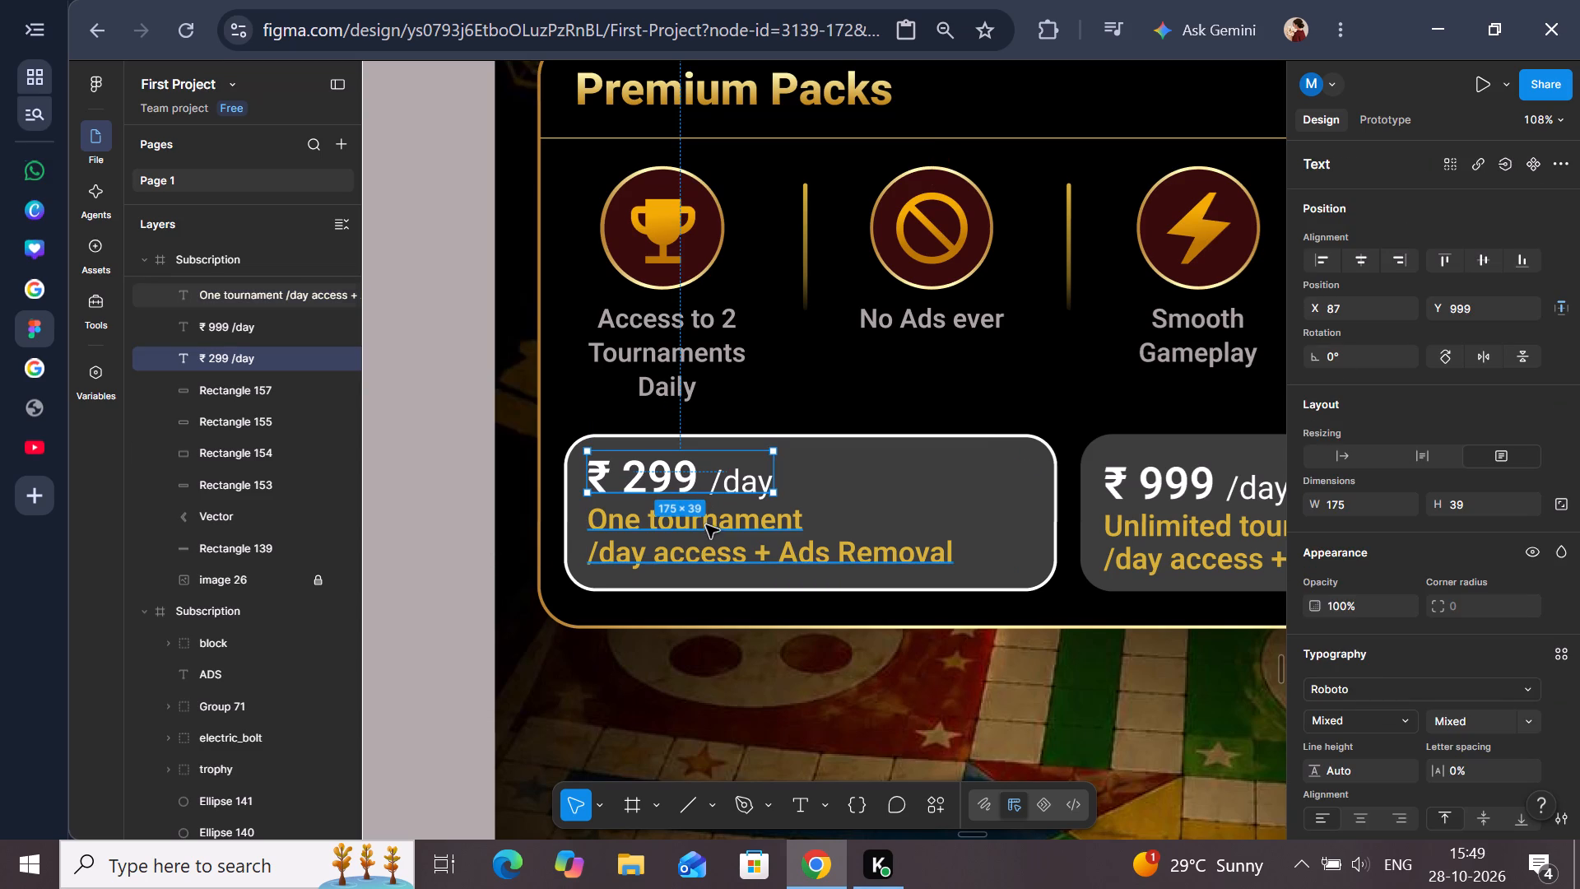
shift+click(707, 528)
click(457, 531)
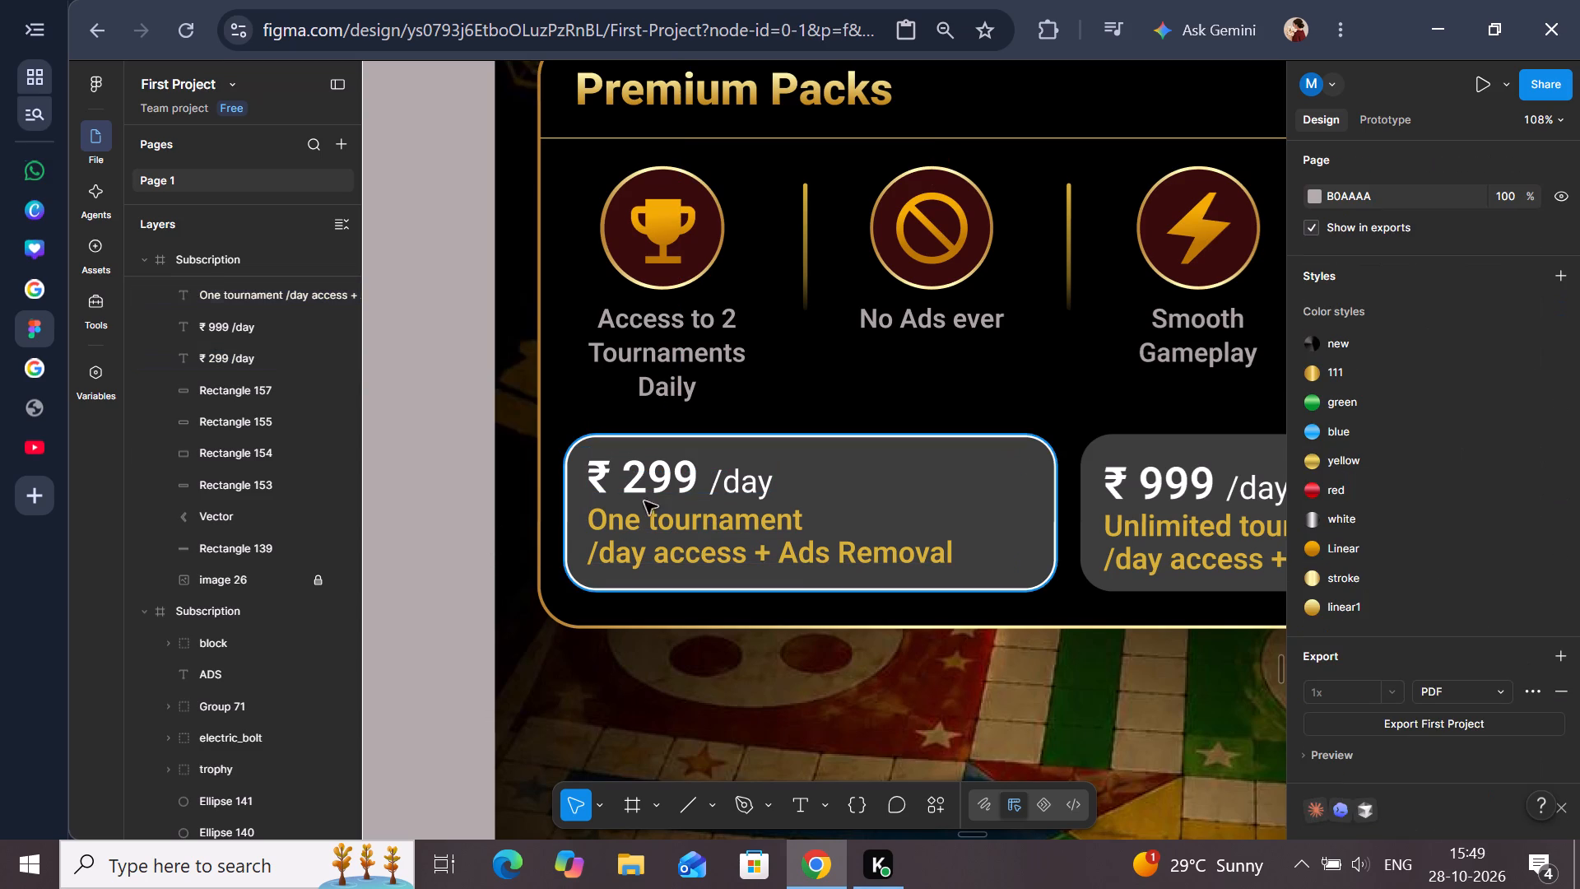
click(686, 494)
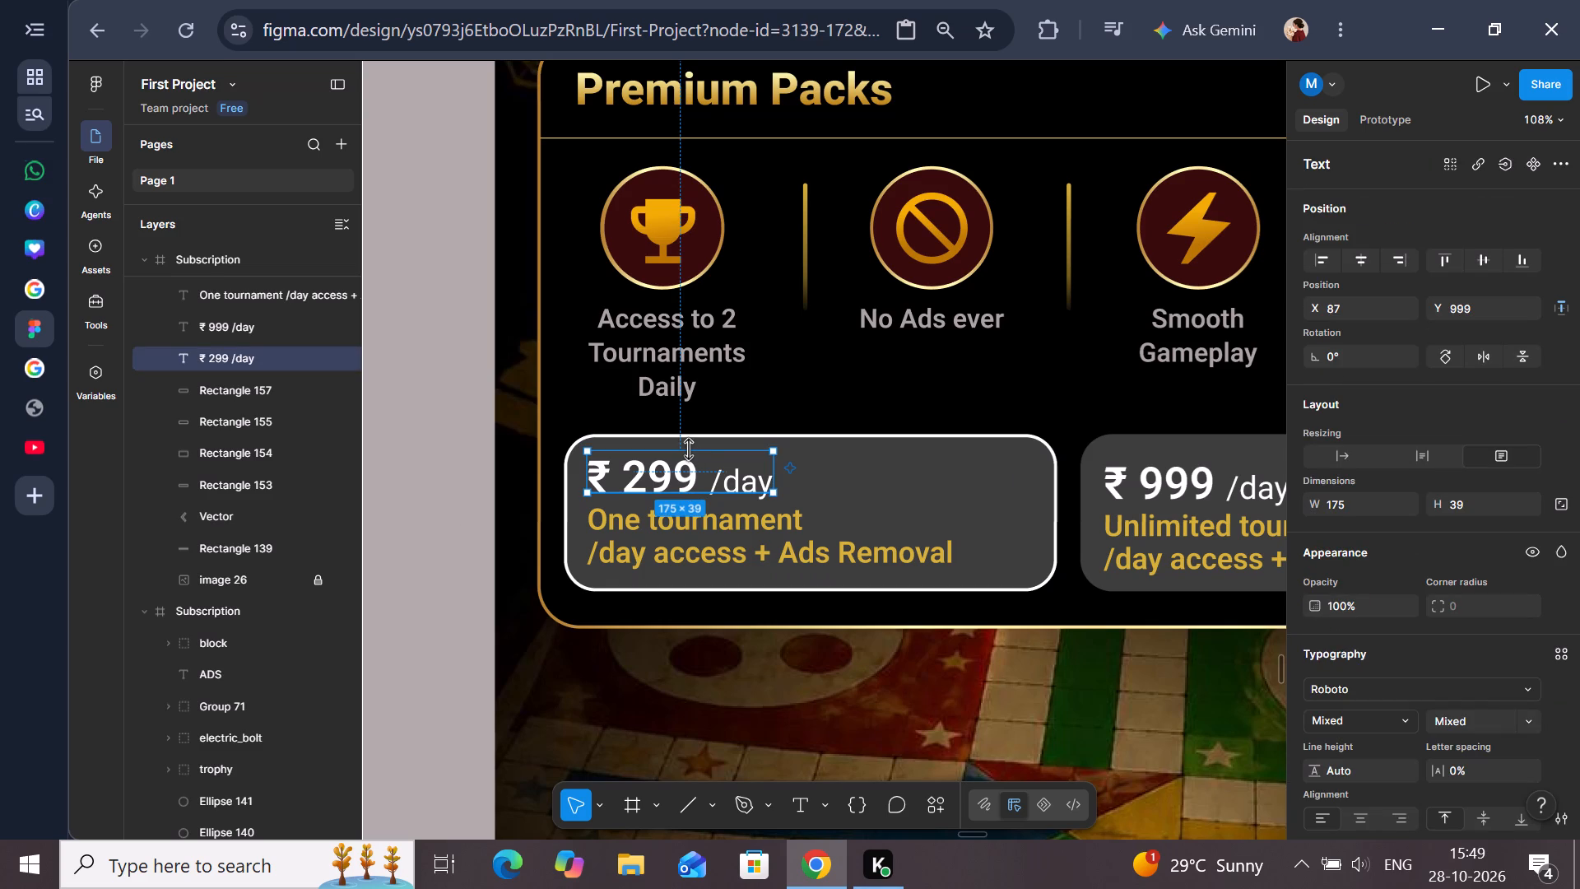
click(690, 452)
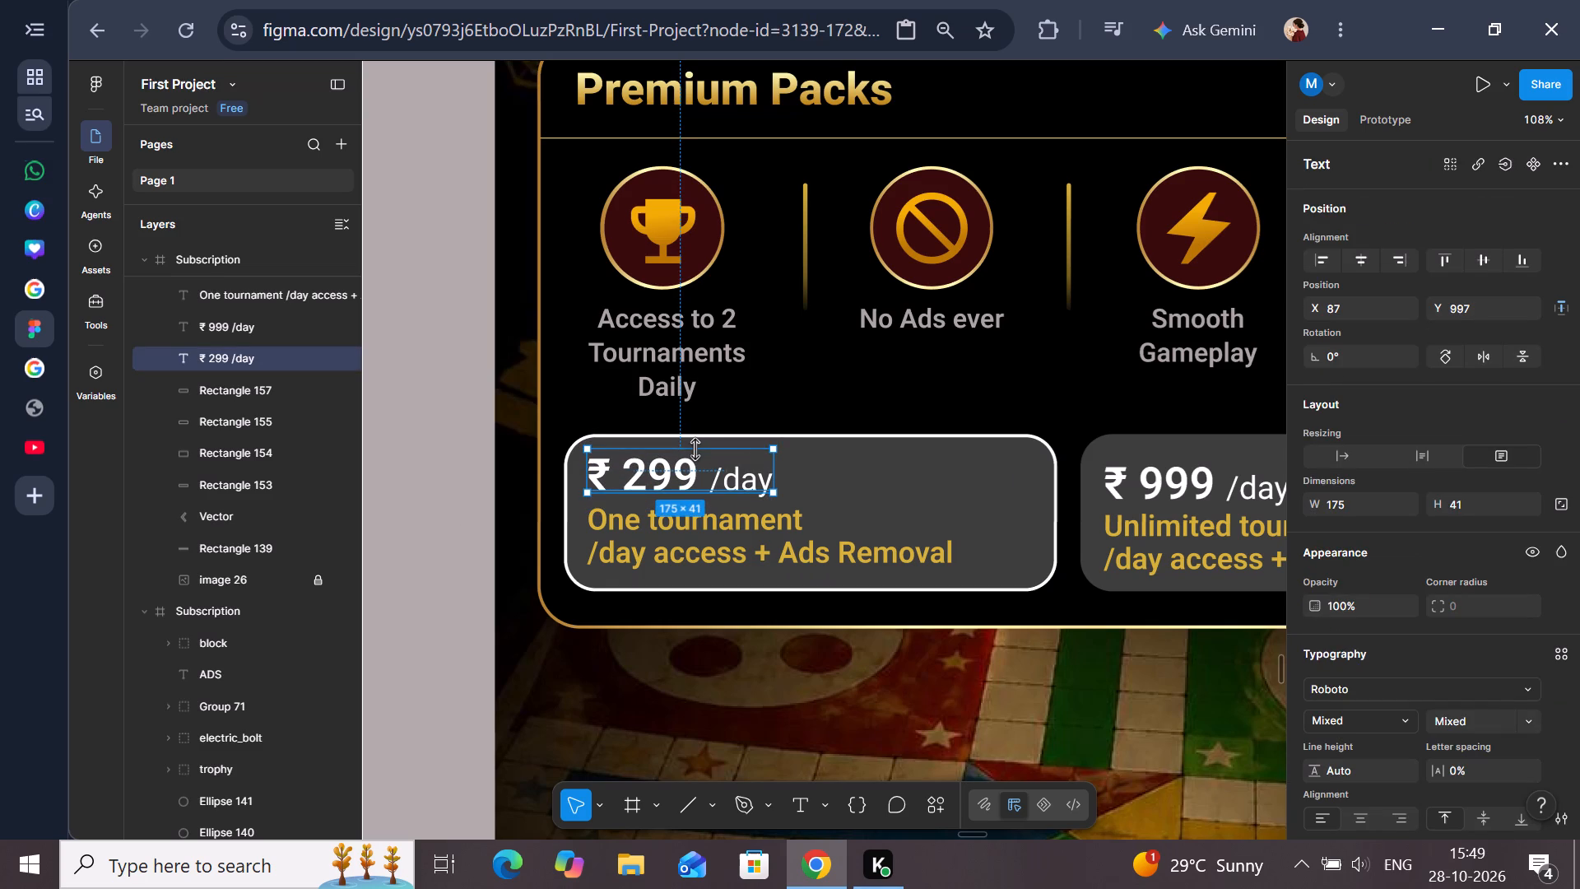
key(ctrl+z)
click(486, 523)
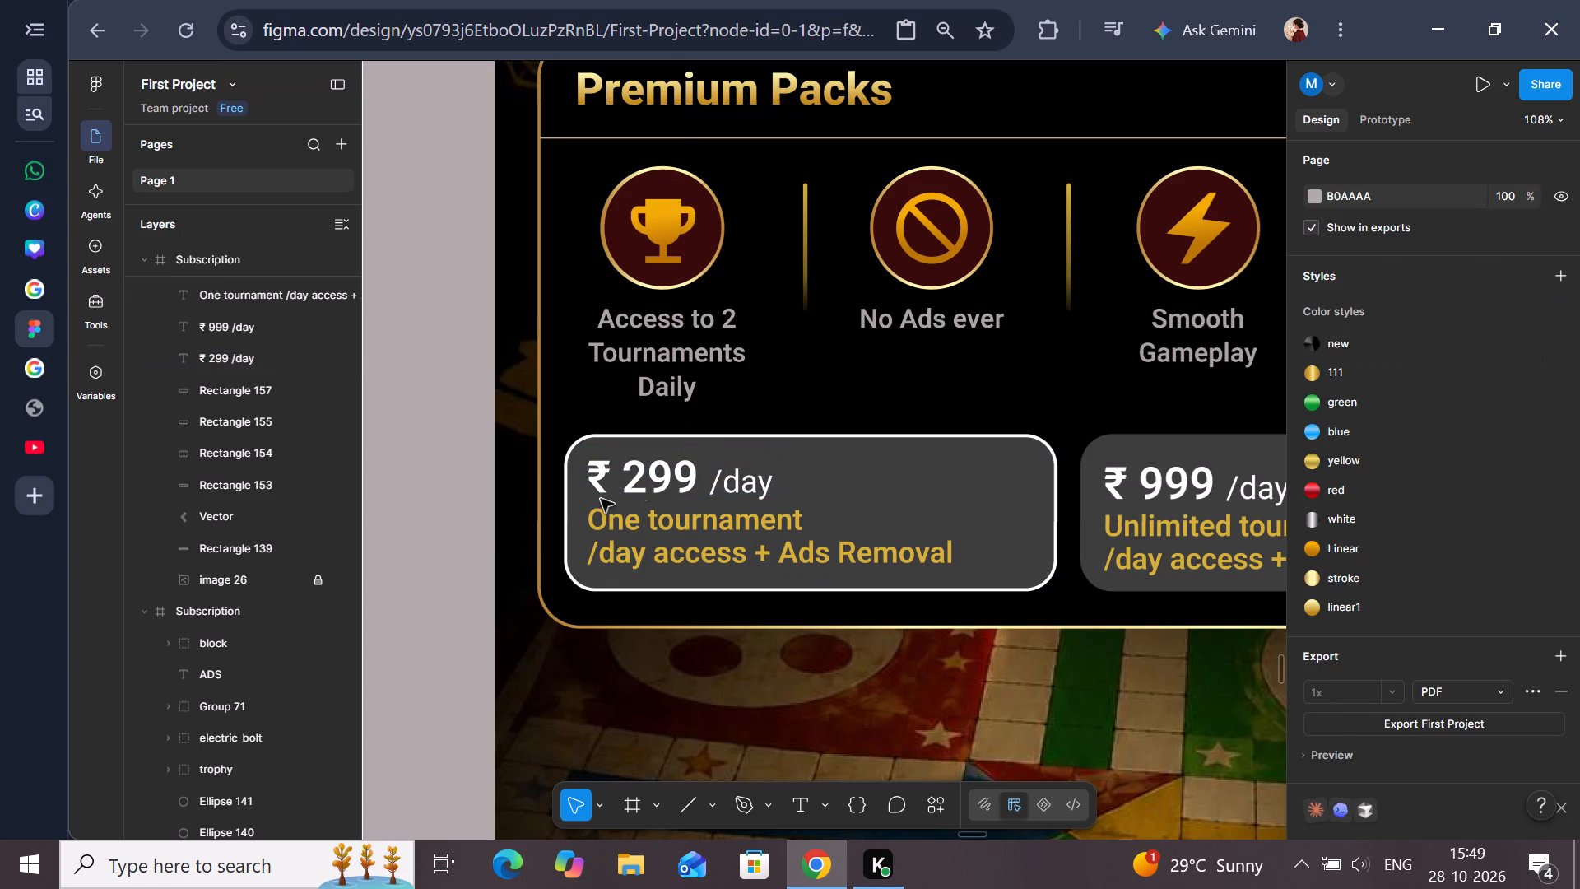
Move the ₹ 299 /day price and its One tournament description down together, level with the ₹ 999 /day plan's texts.
click(700, 491)
shift+click(701, 538)
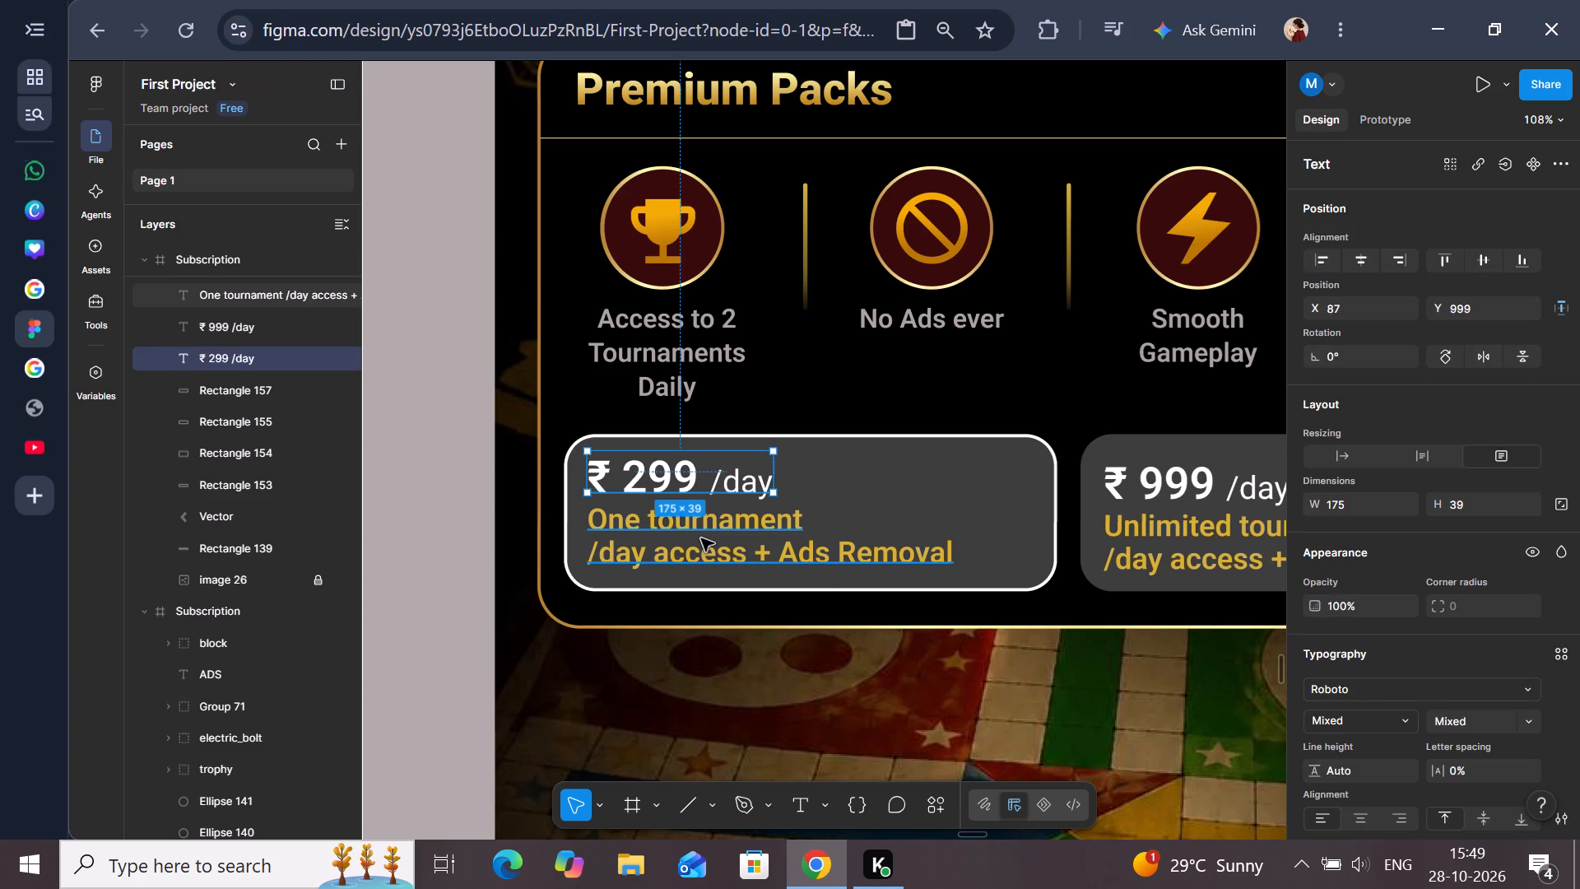
click(735, 519)
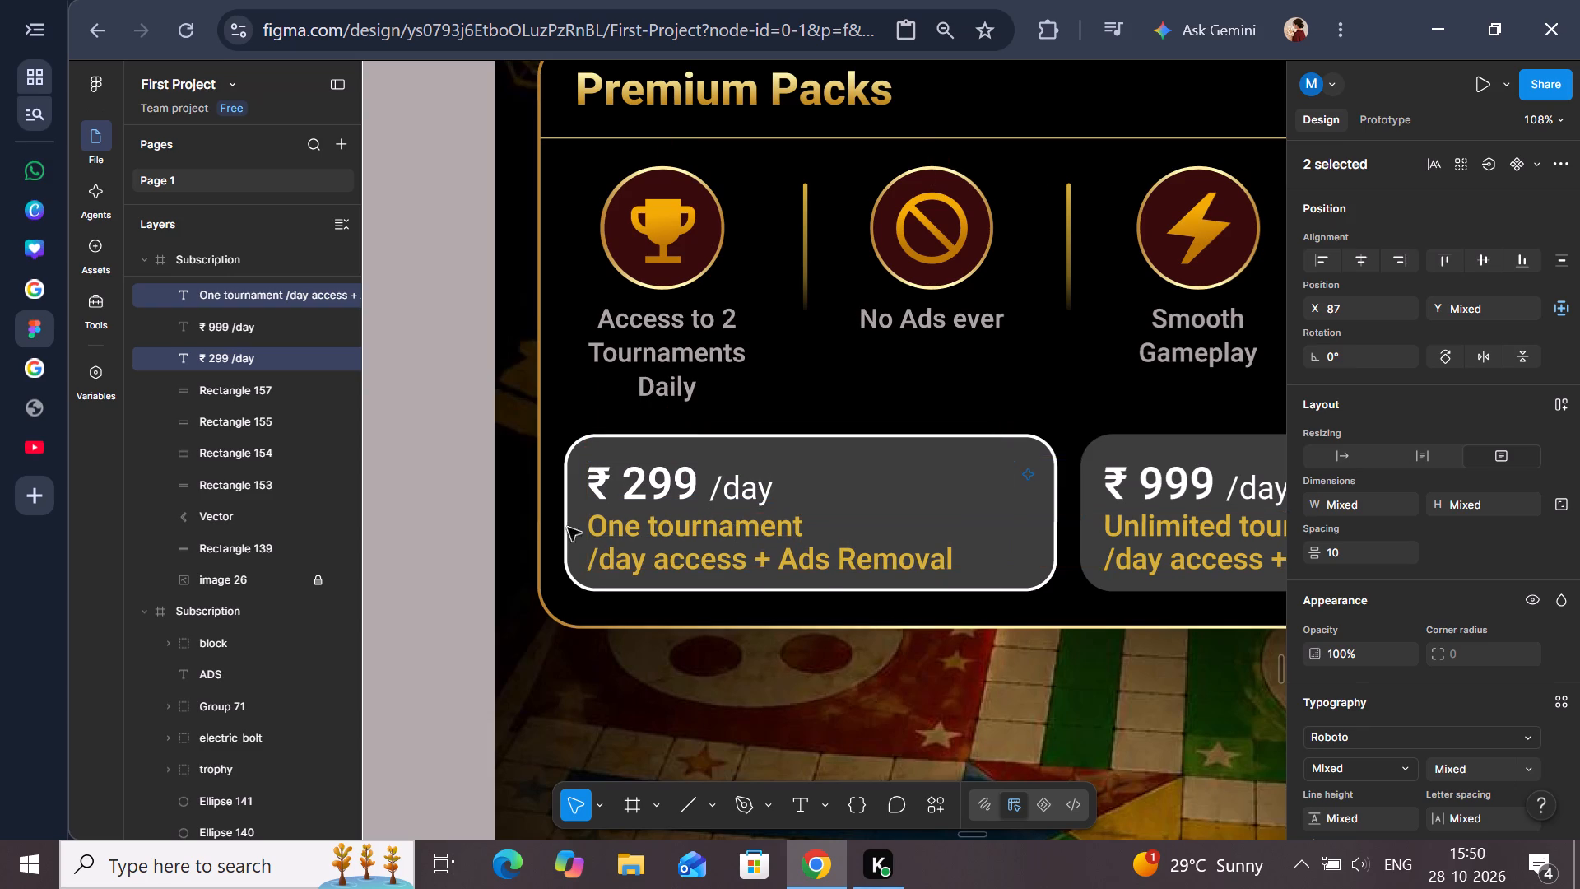
click(473, 533)
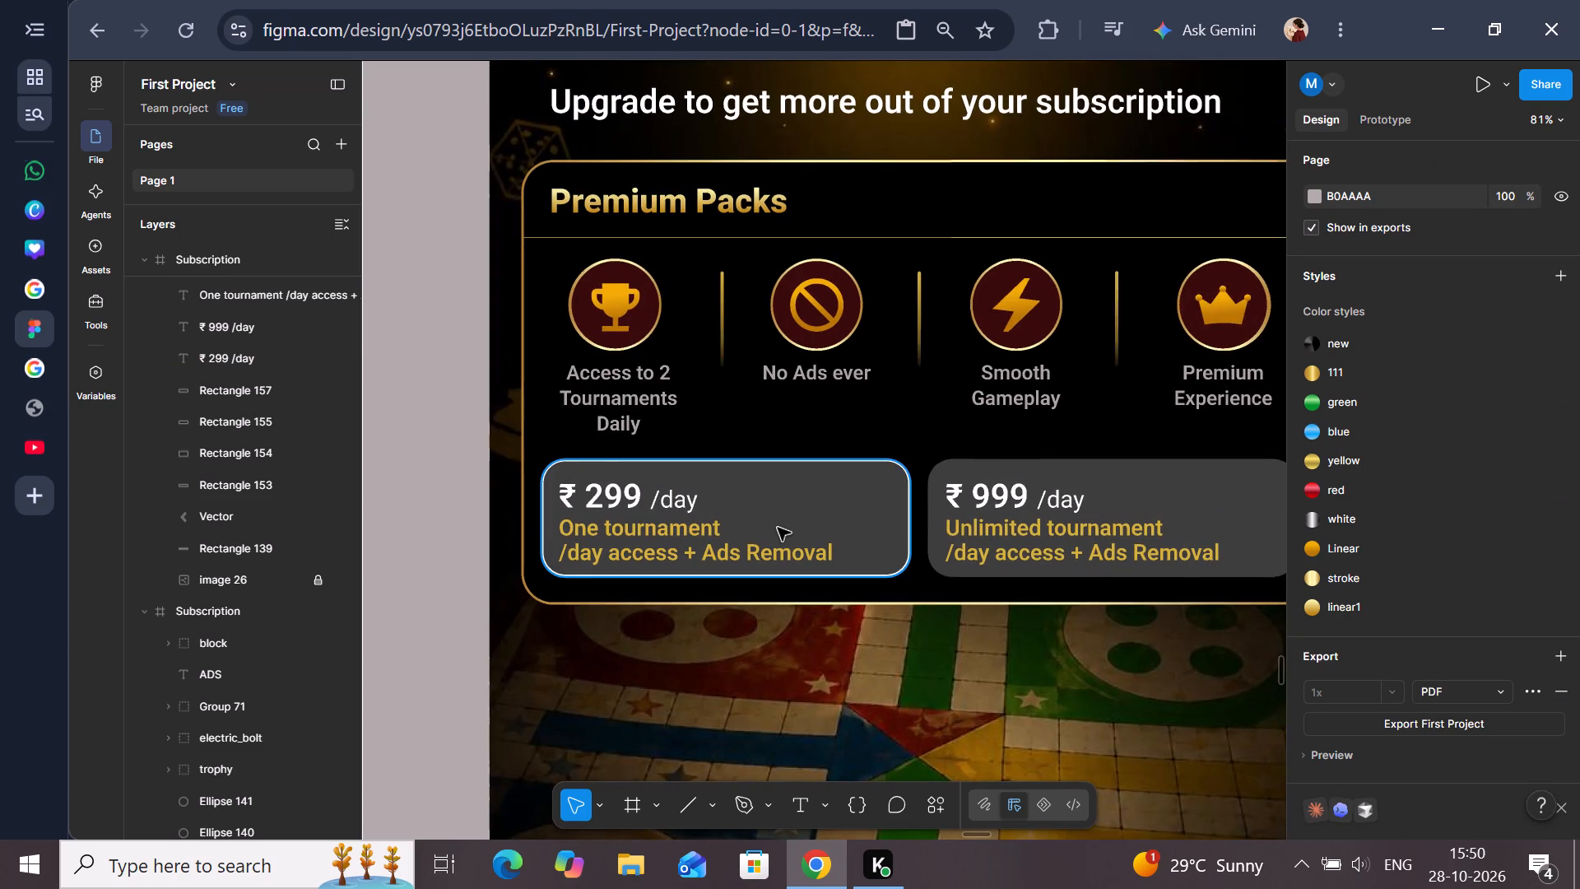
Compare the text placement in the Premium Packs plan boxes with the 3 MONTHS and 1 YEAR boxes of the reference screen.
scroll(778, 528, down, 1)
scroll(778, 528, left, 3)
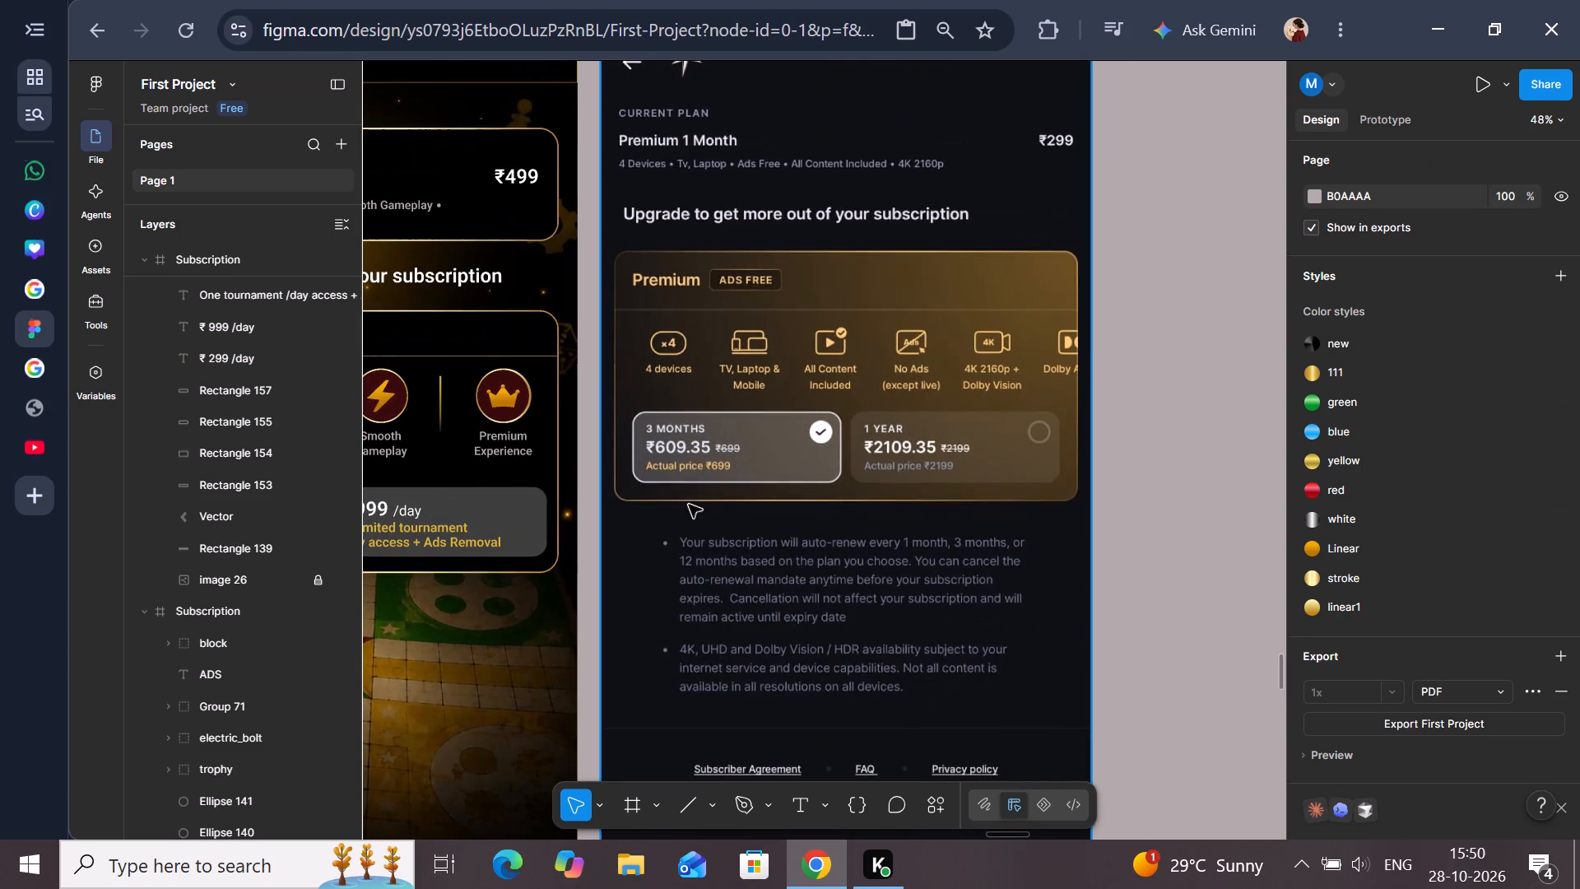
scroll(731, 502, right, 1)
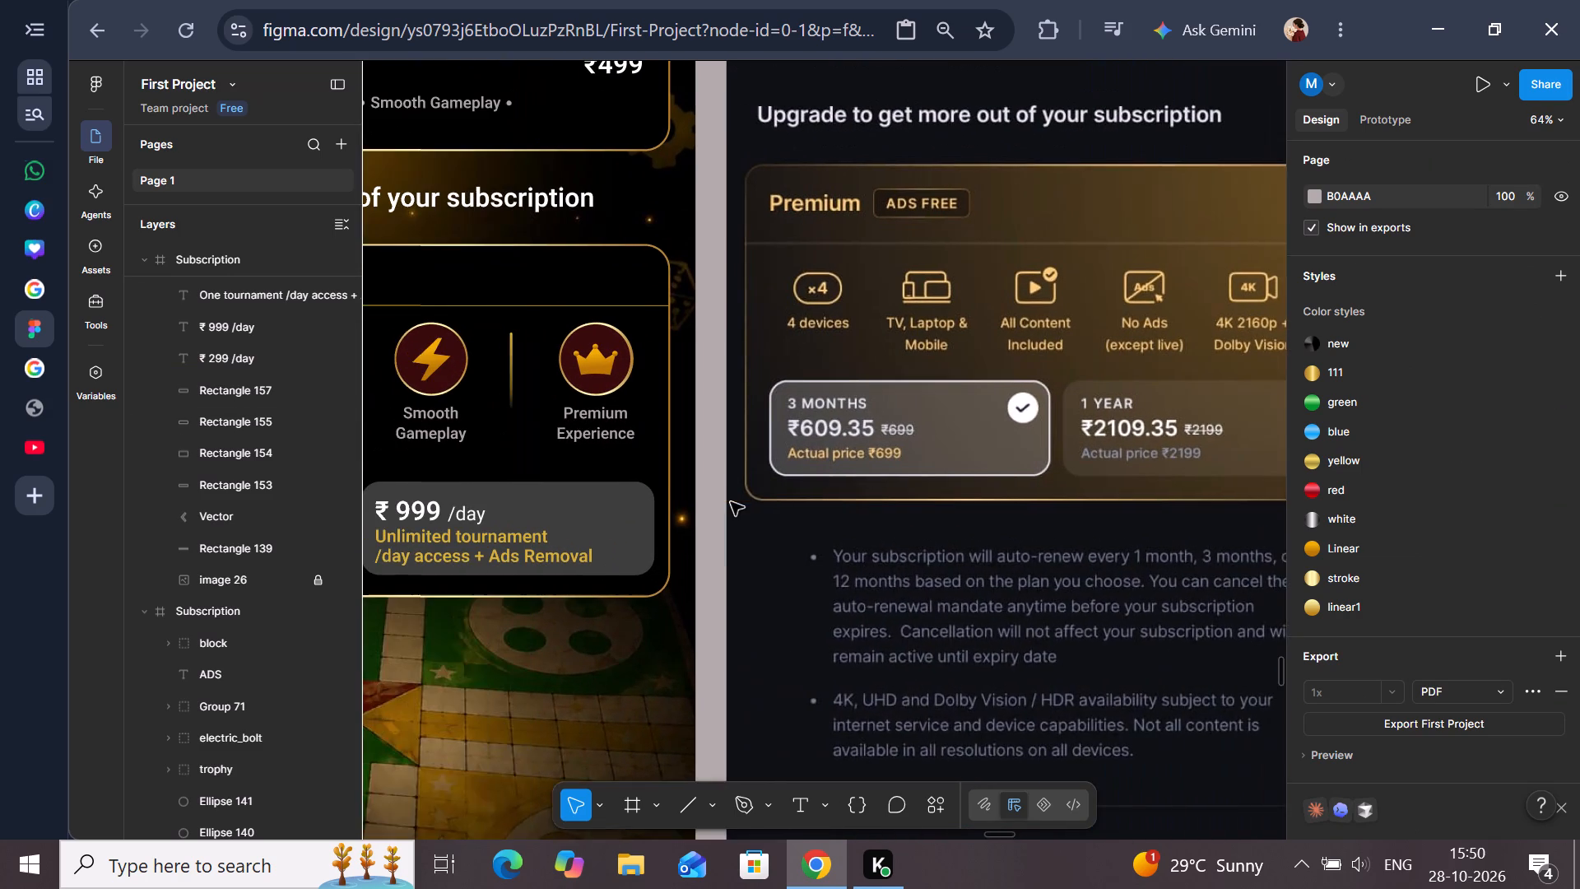
scroll(731, 502, right, 4)
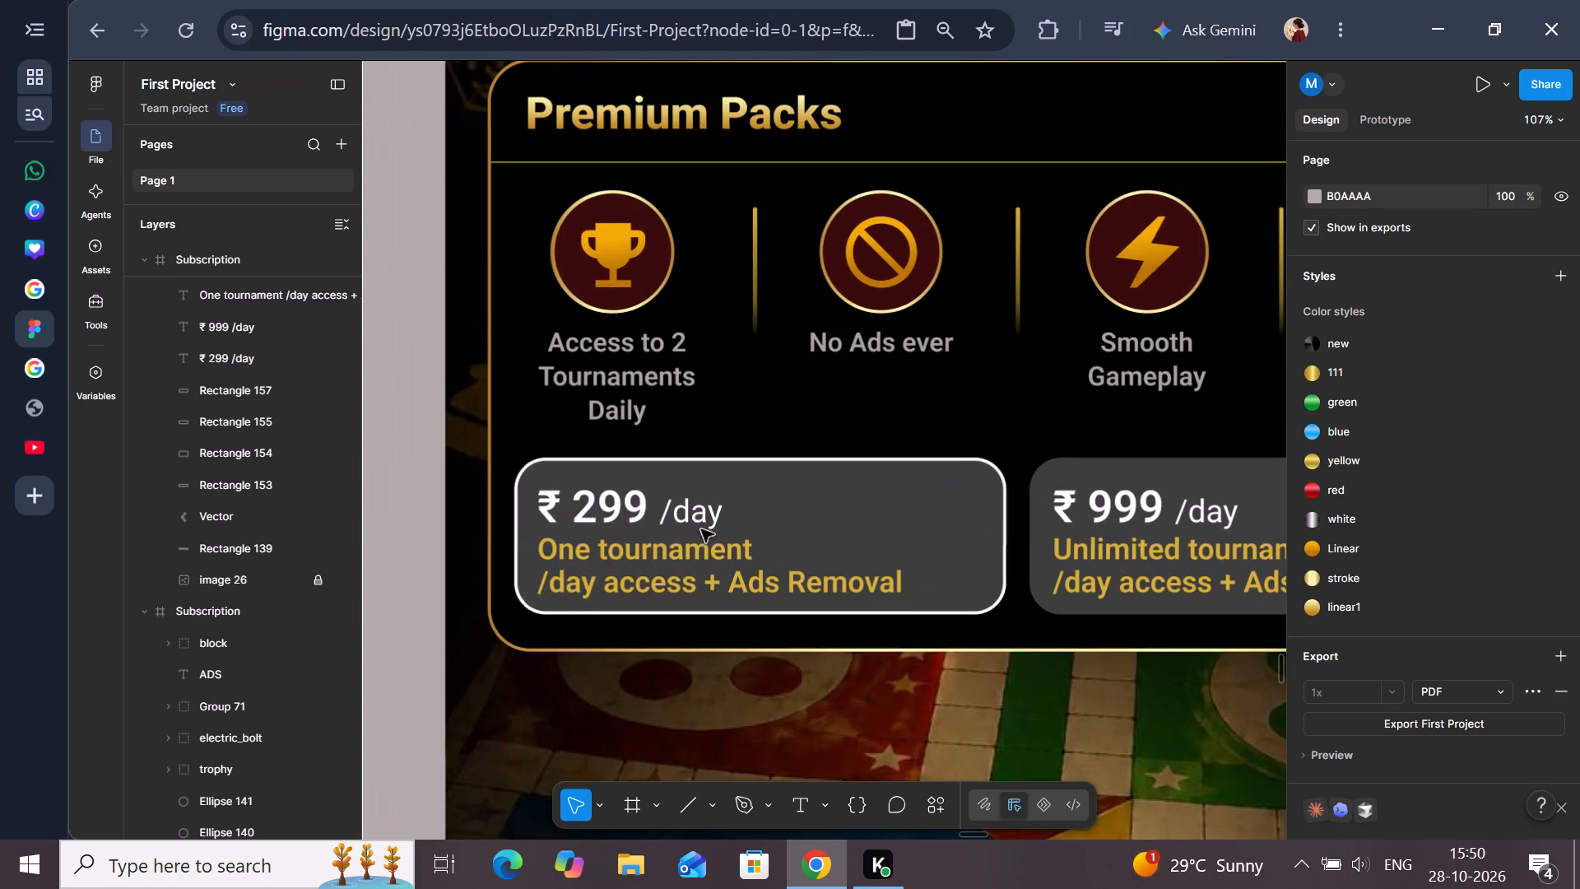
scroll(661, 519, down, 1)
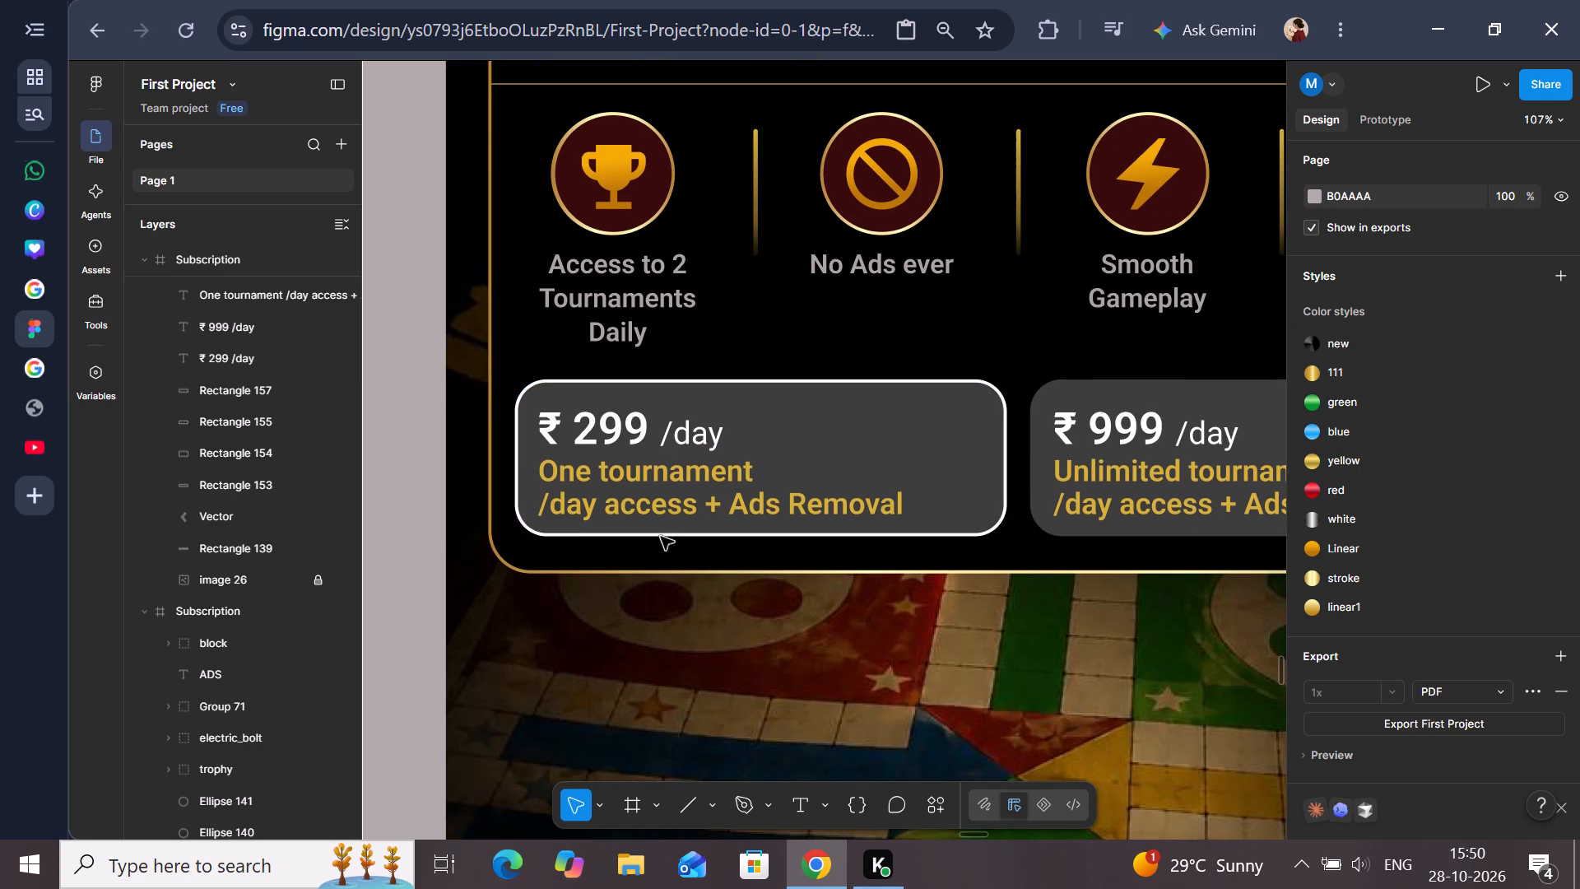
click(658, 438)
shift+click(658, 483)
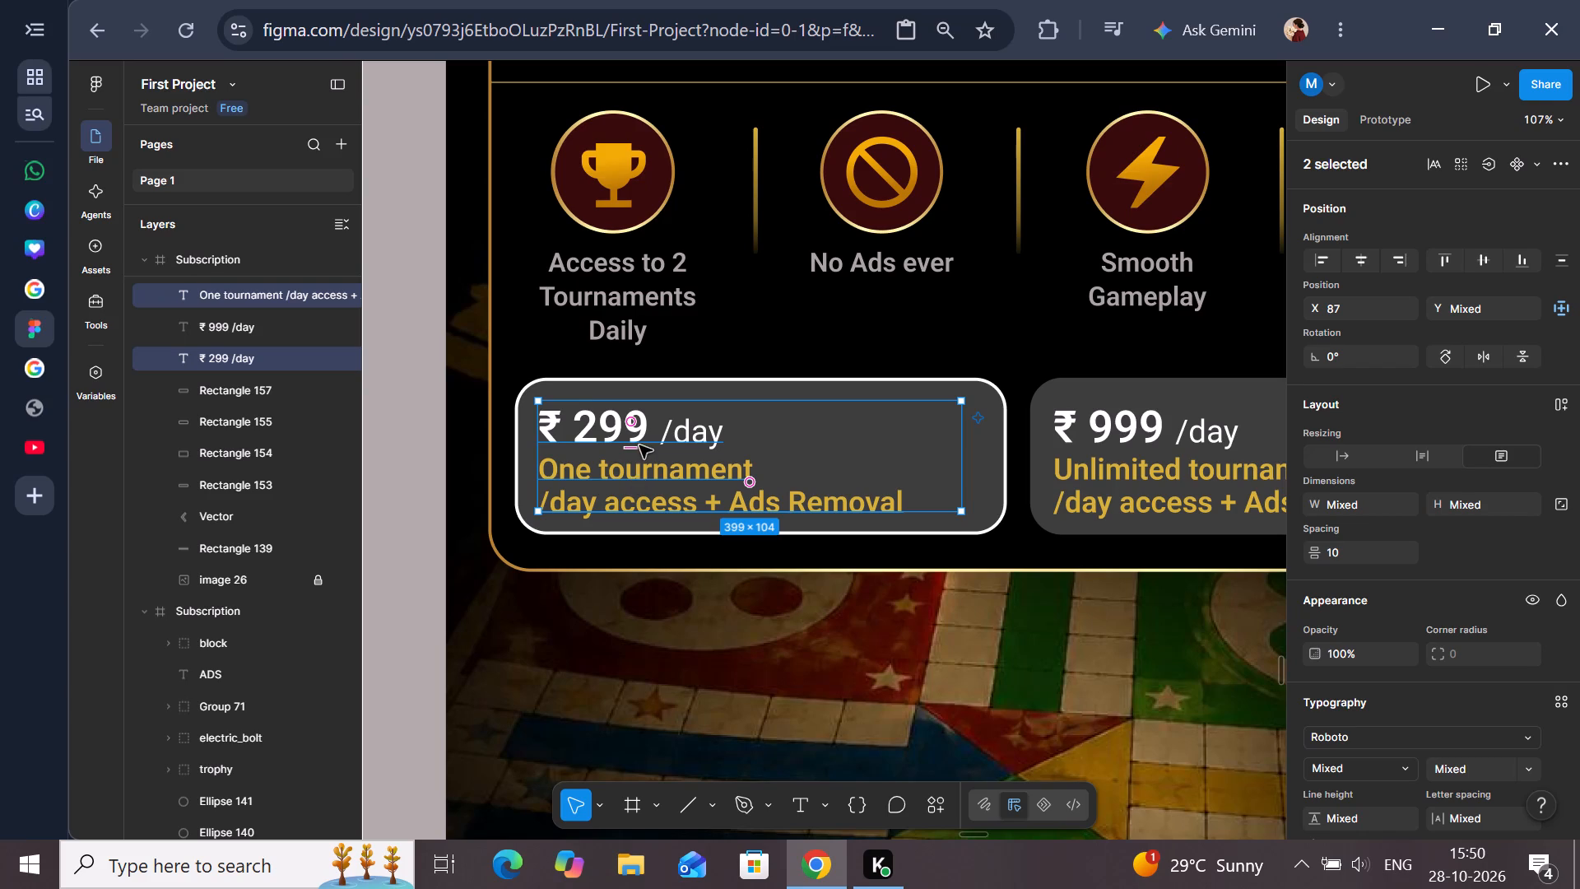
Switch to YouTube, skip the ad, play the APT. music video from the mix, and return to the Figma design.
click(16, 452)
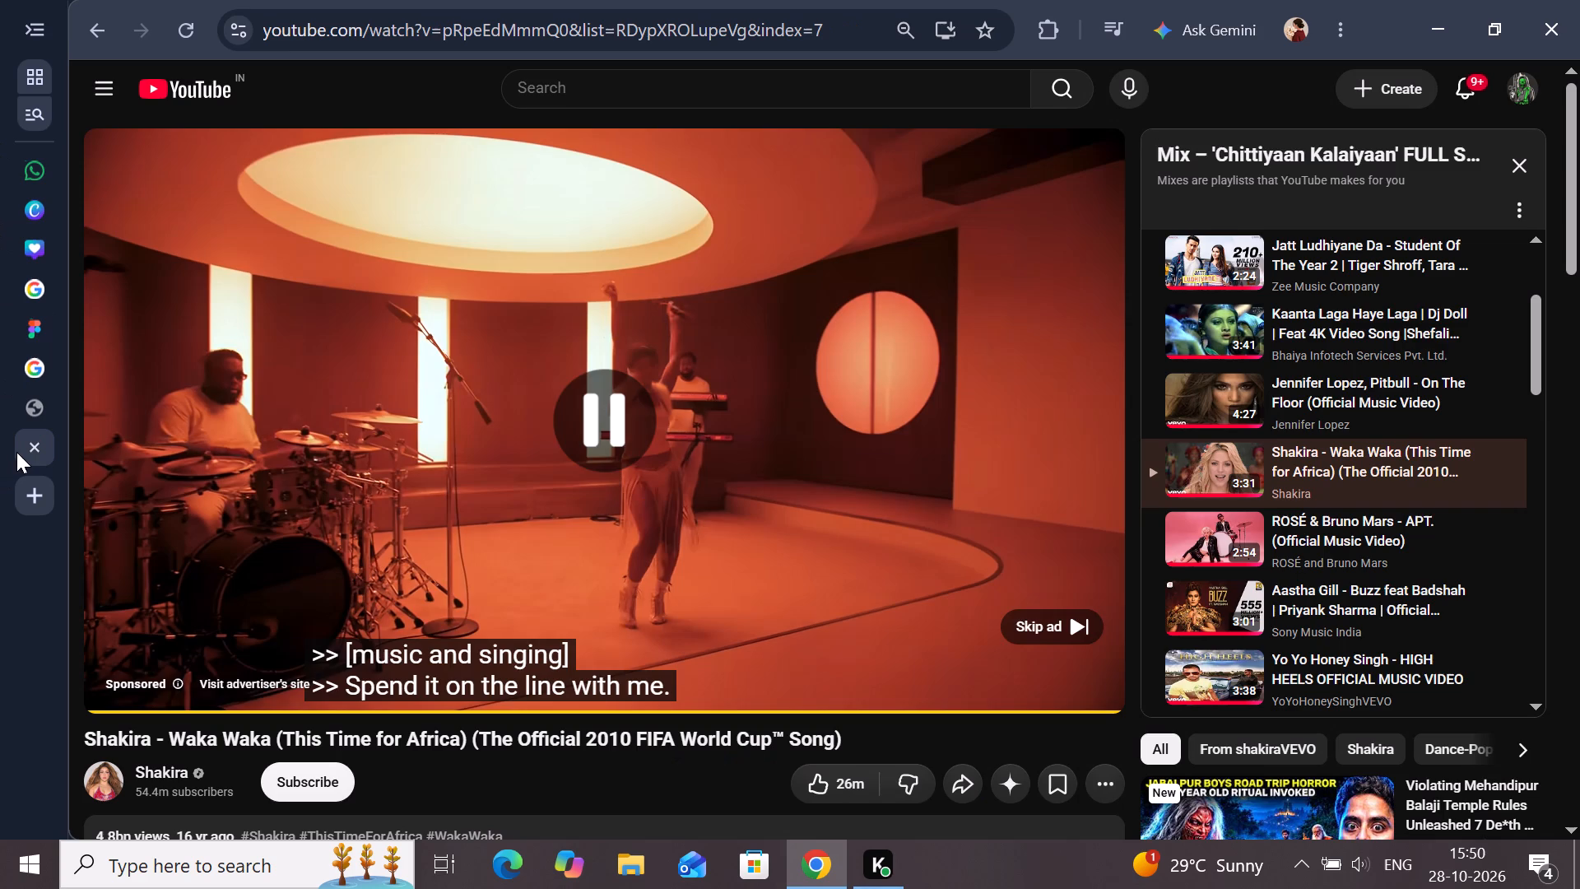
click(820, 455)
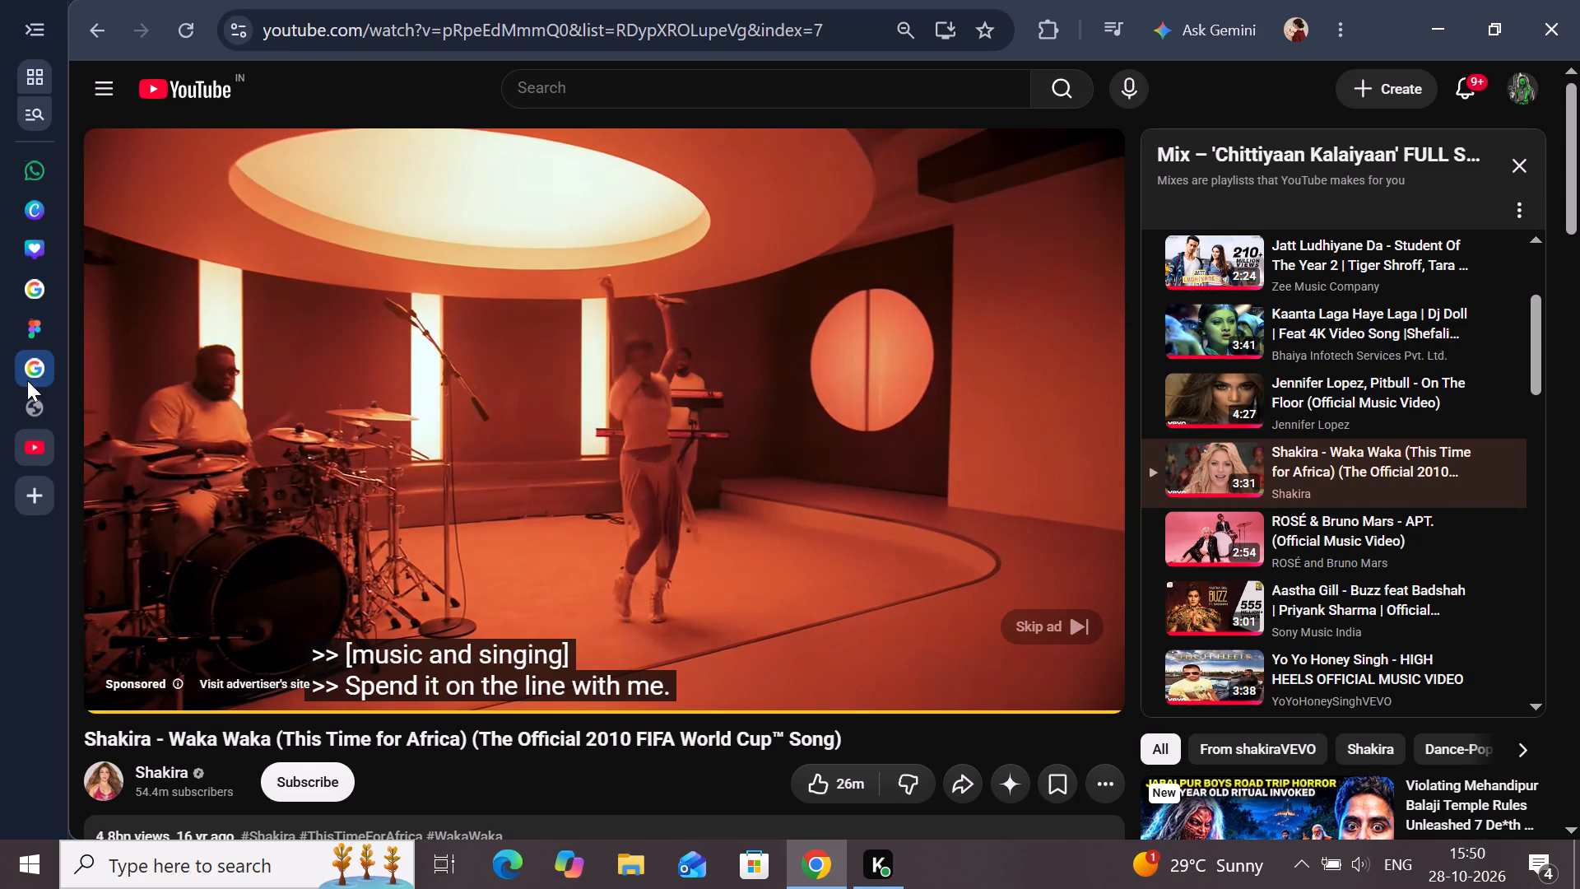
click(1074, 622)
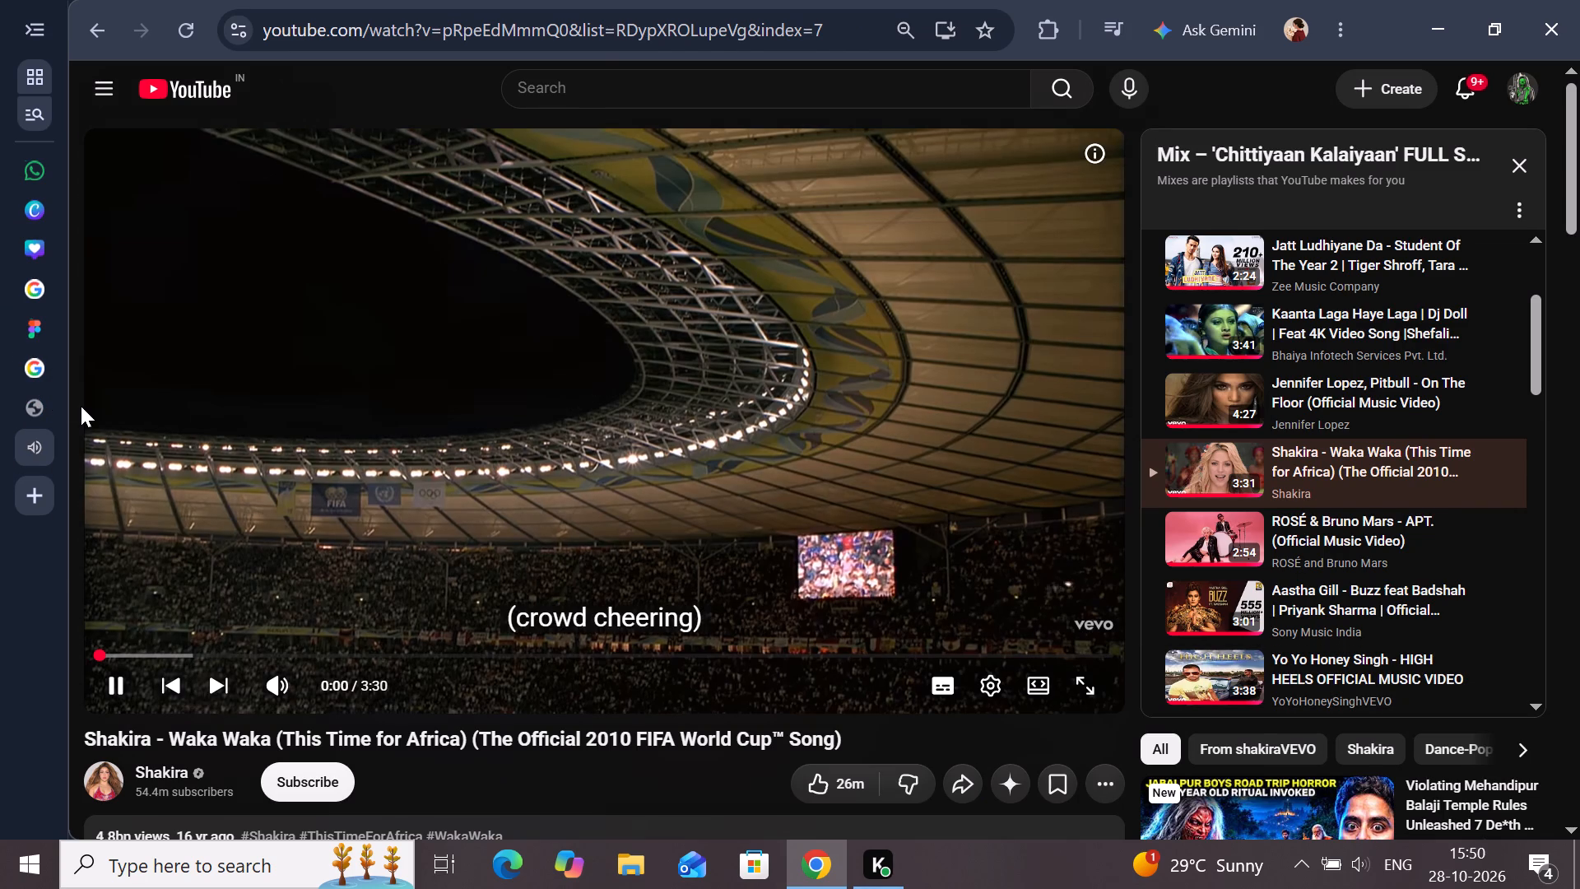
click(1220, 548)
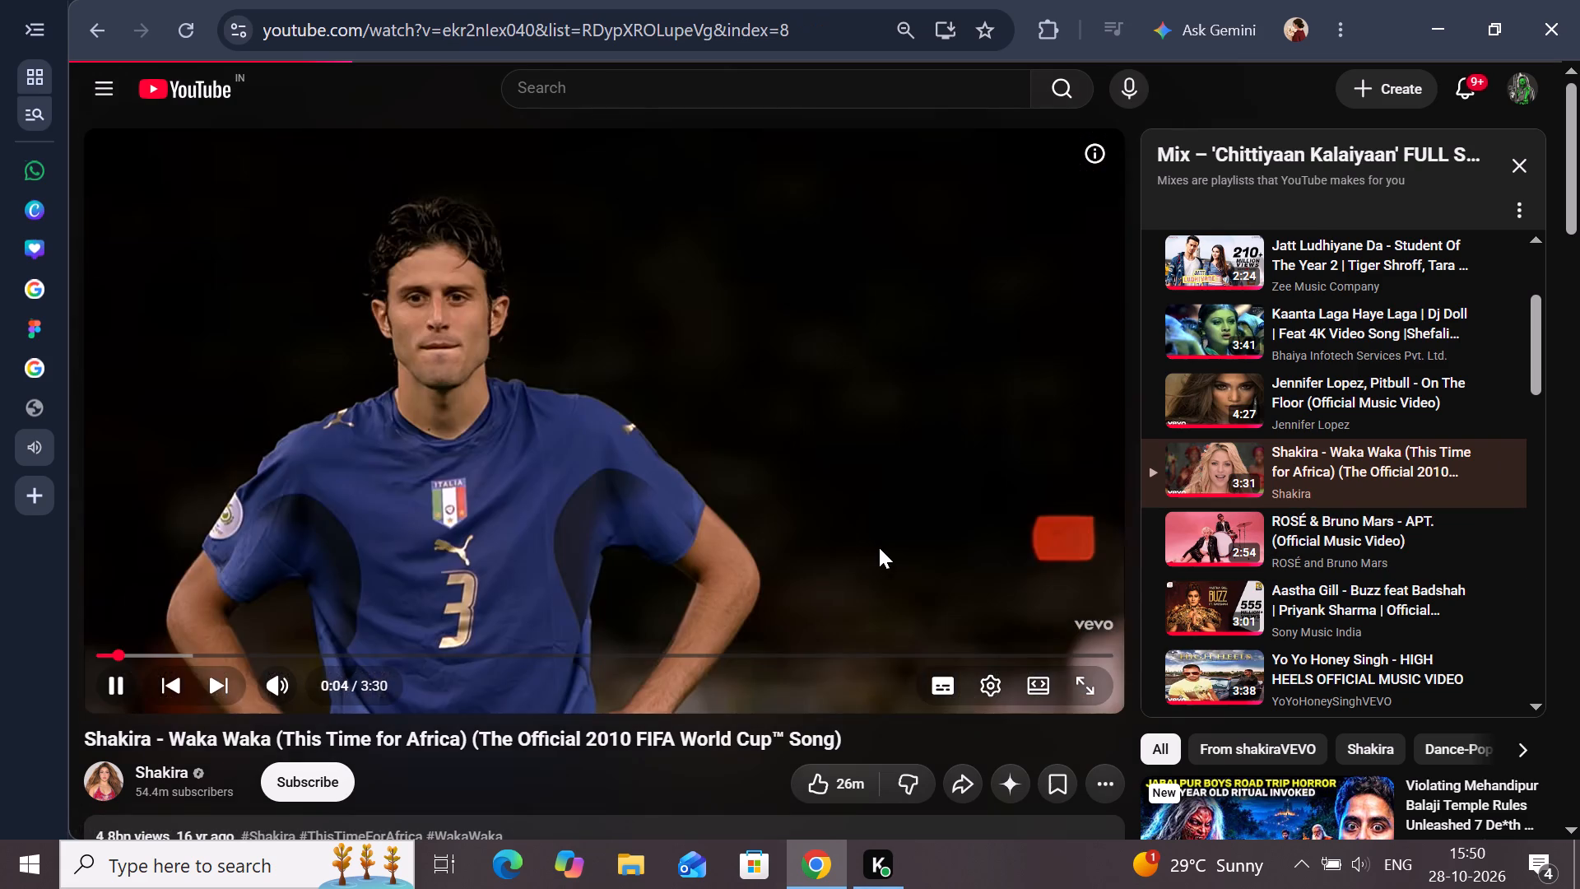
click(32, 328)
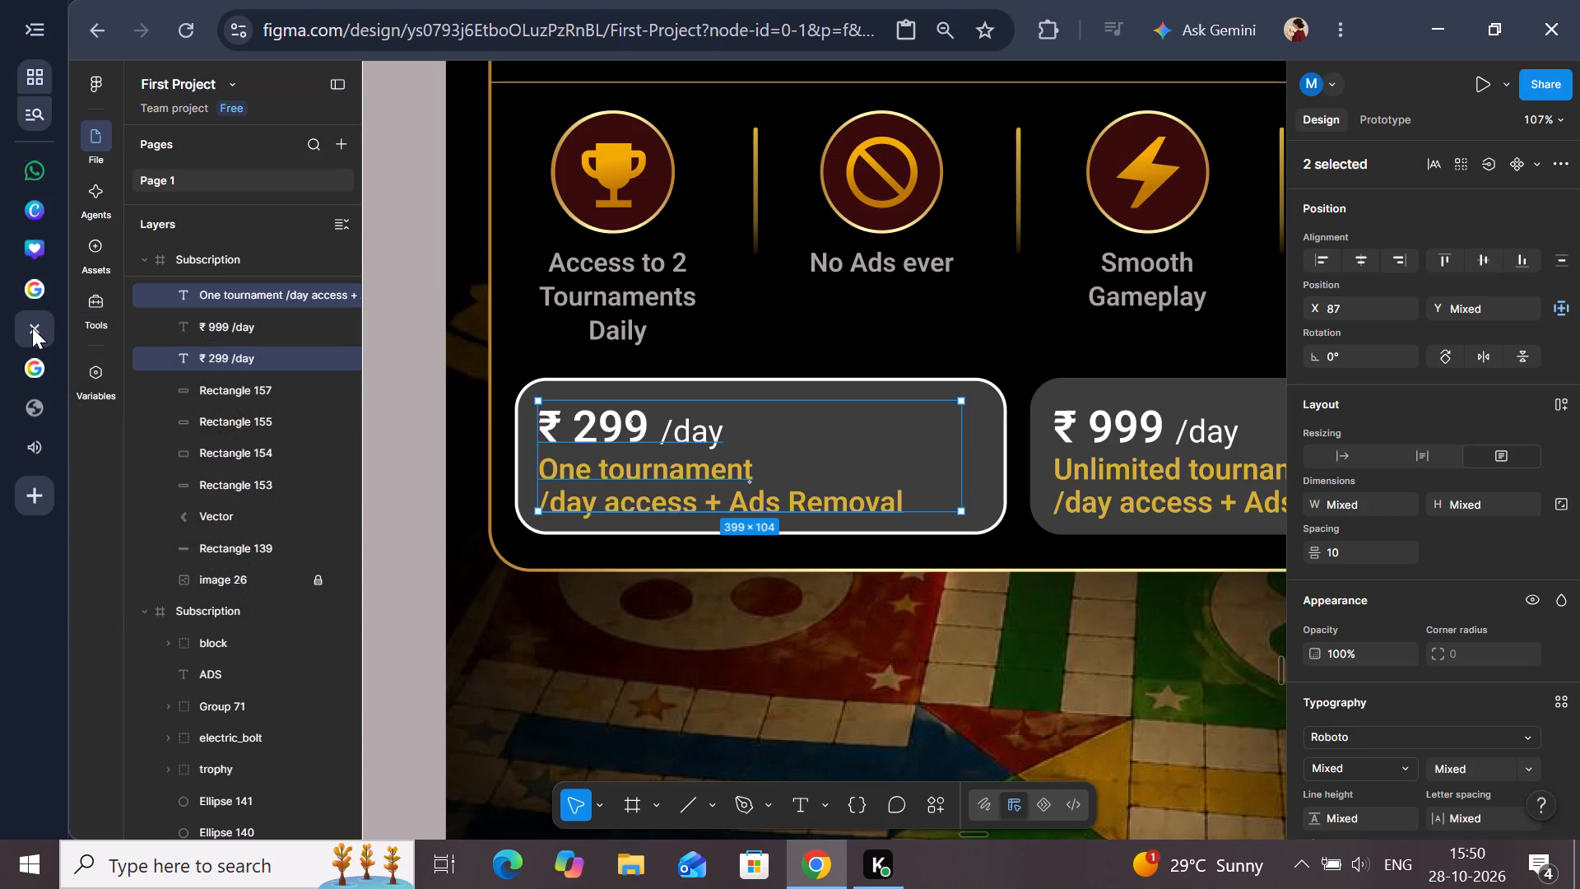
Move the ₹ 299 /day price and its One tournament description up together by 2 px.
click(420, 501)
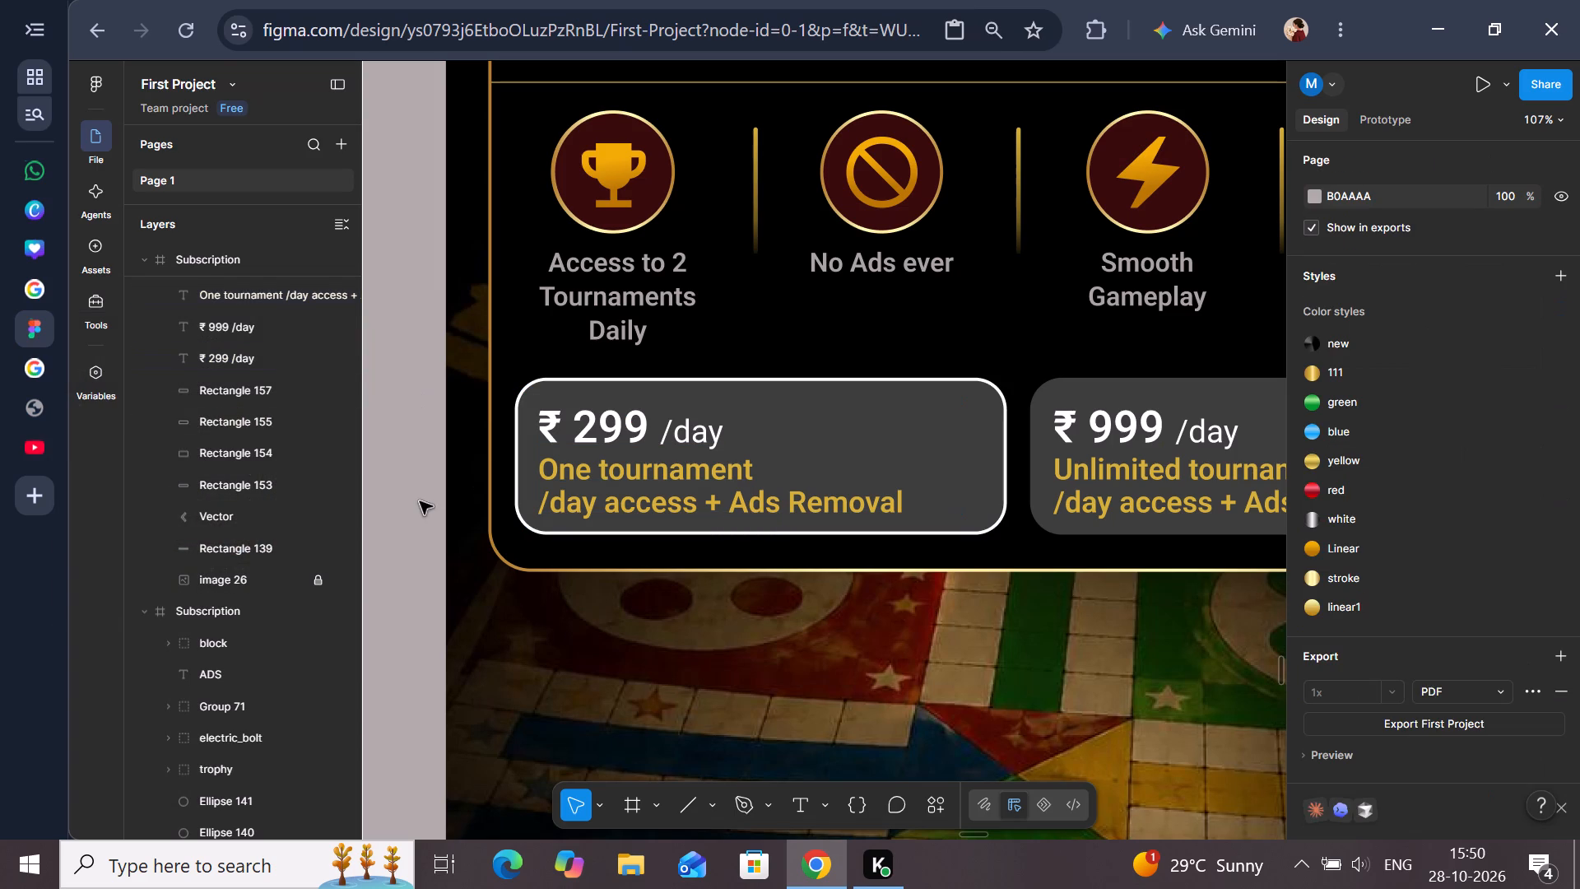
click(610, 434)
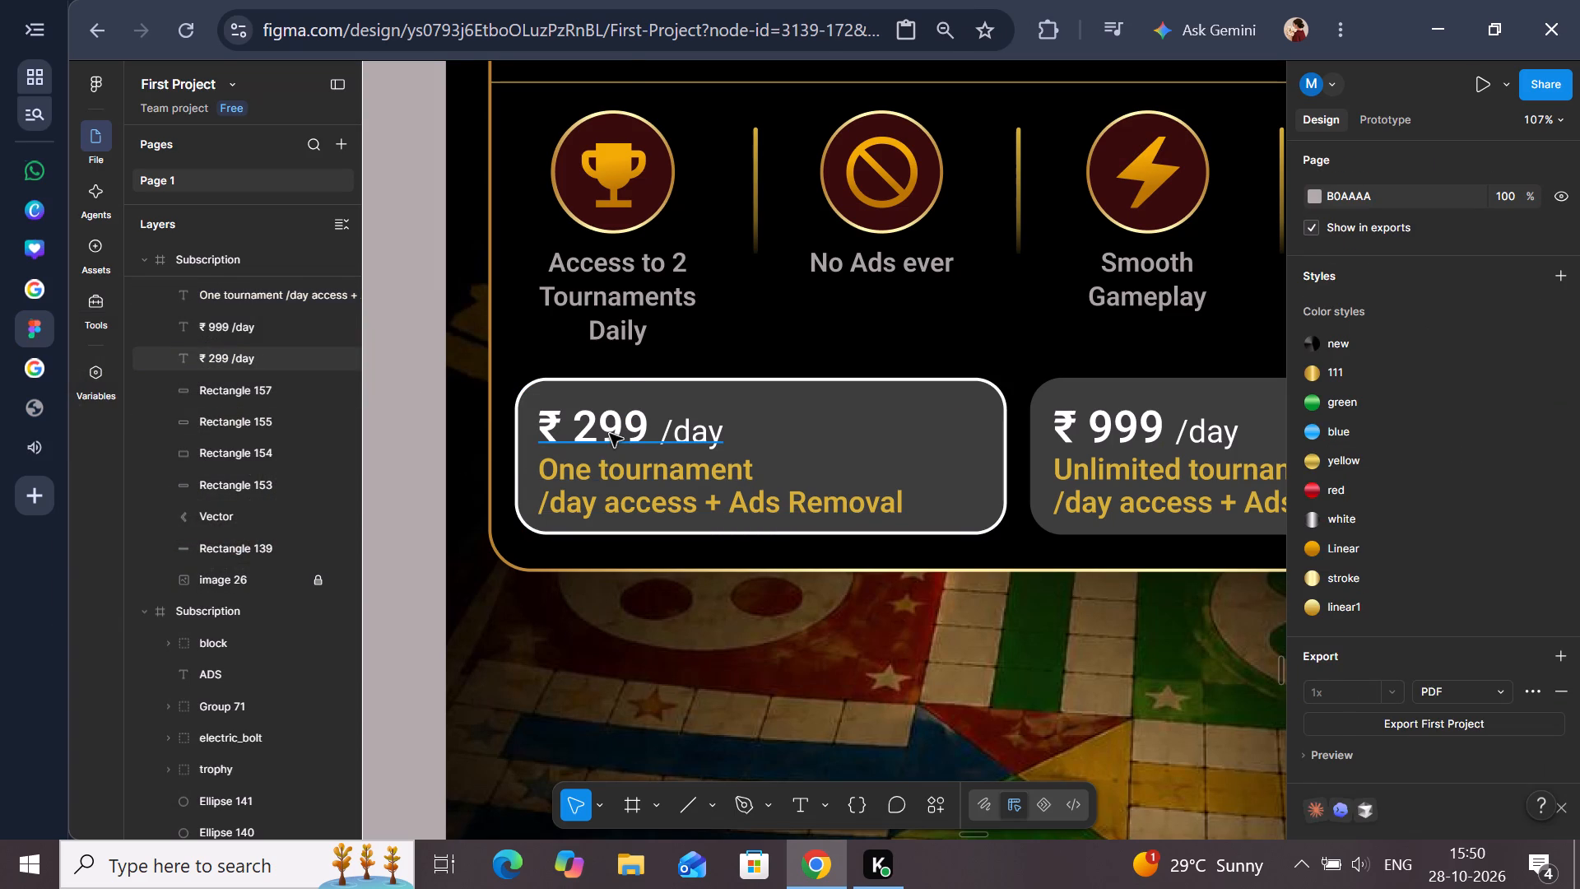
shift+click(614, 495)
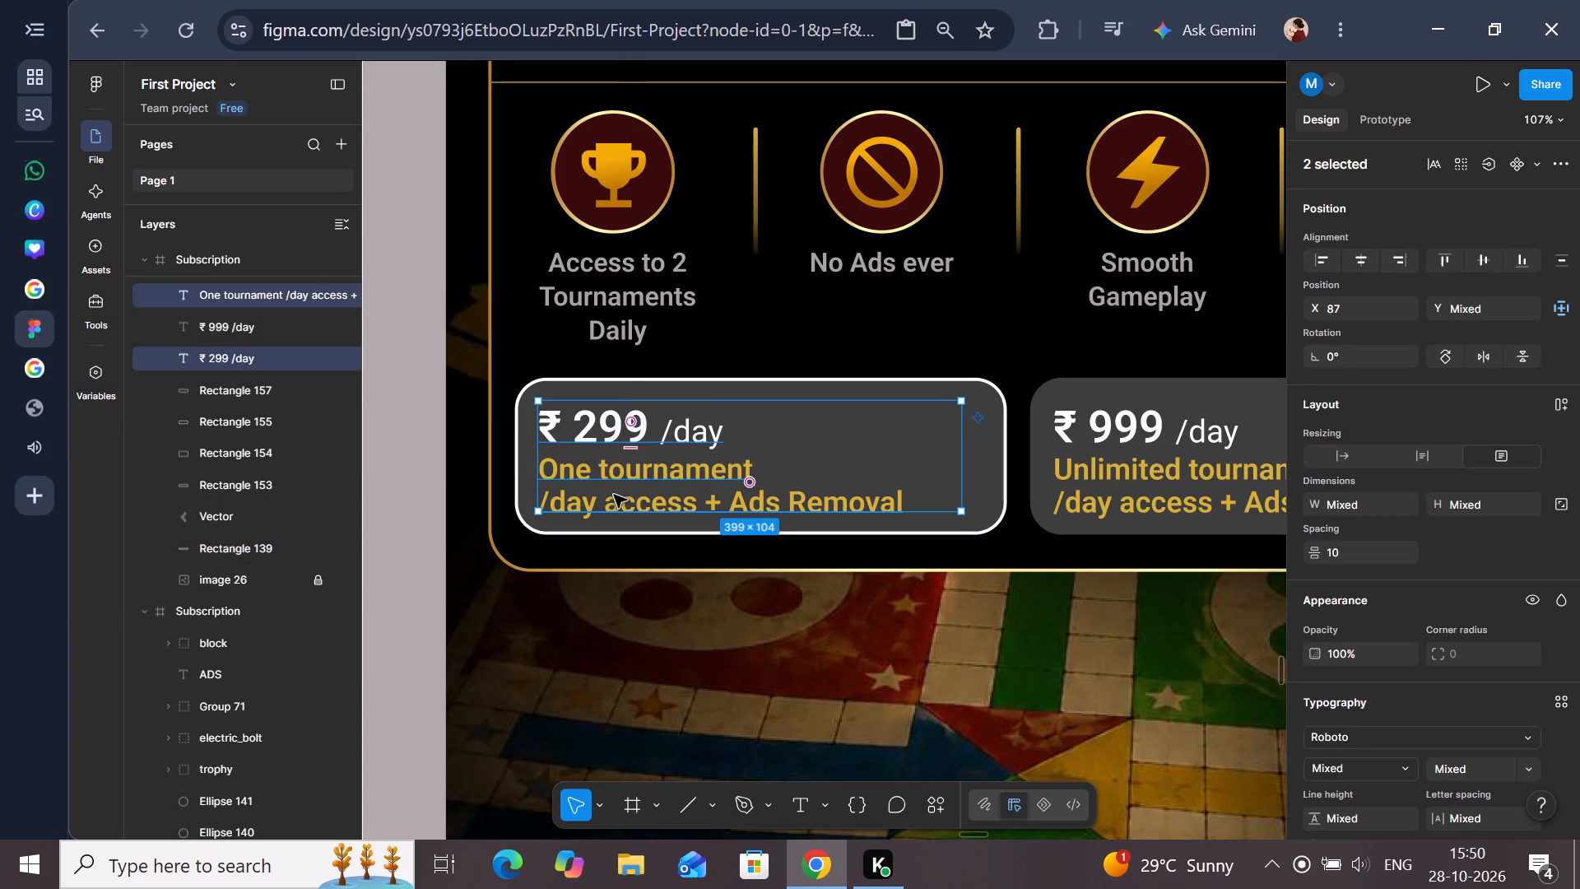
key(Up)
key(Up)
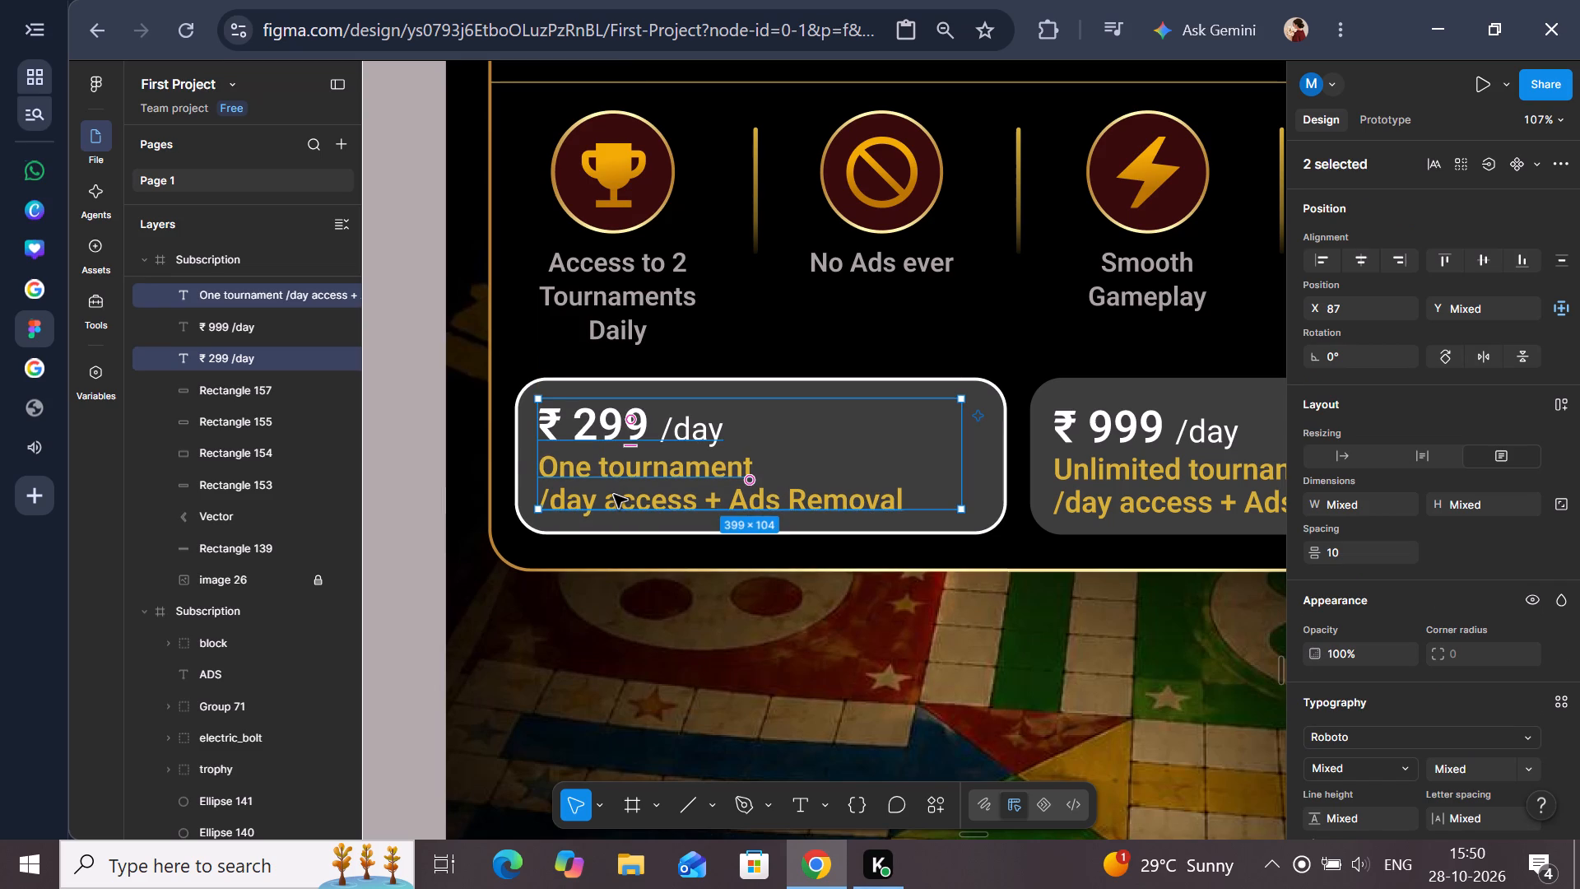
click(411, 498)
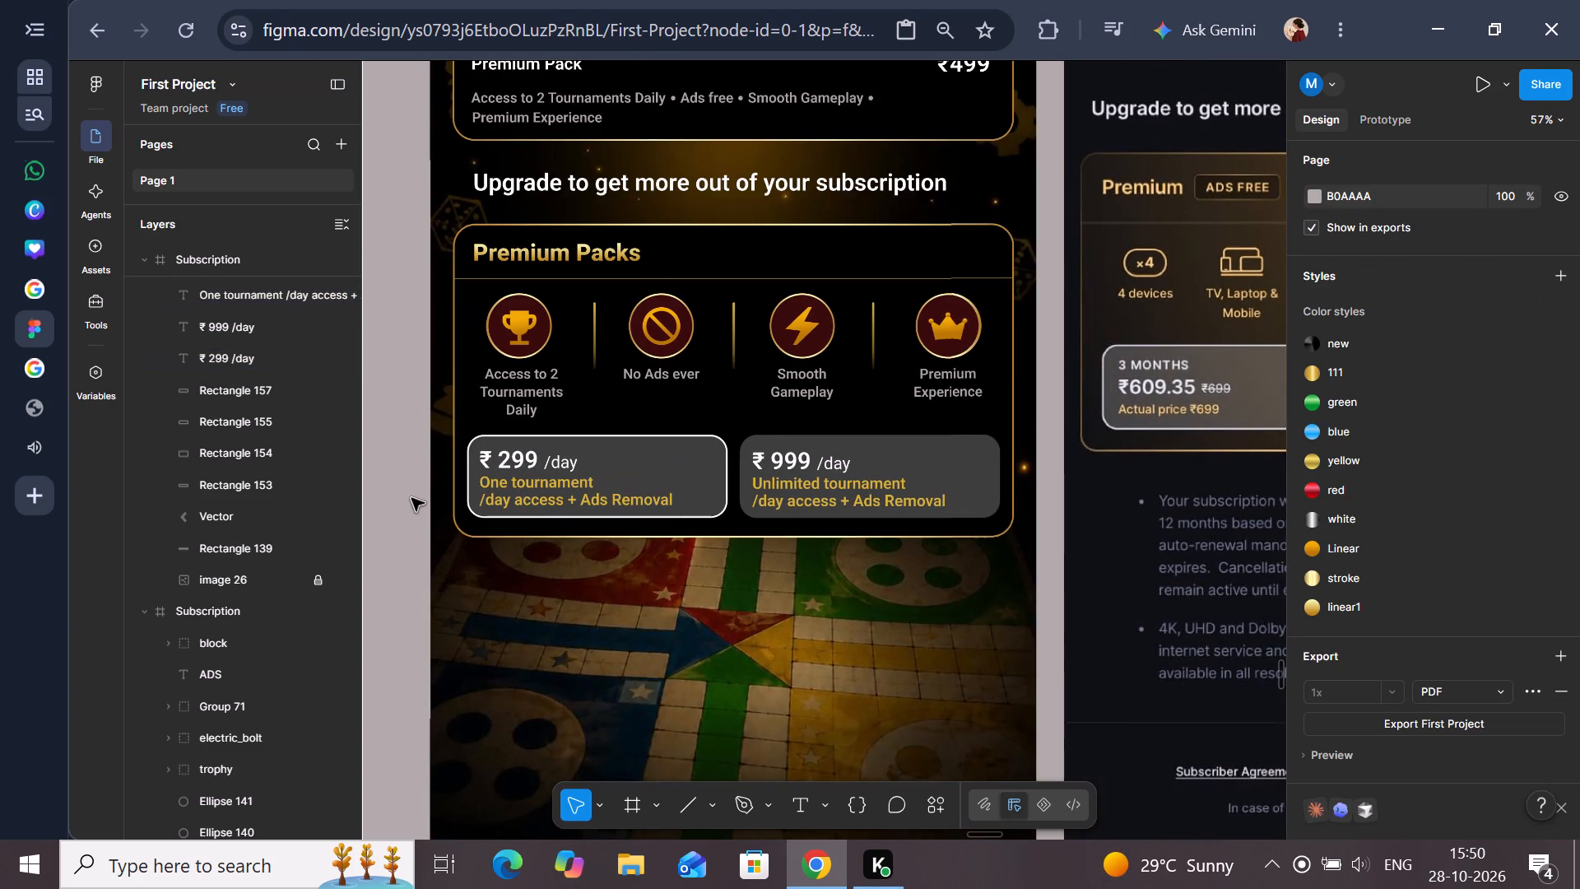
Move the ₹ 299 /day price and its One tournament description right together by 2 px, to X 89.
scroll(411, 498, down, 1)
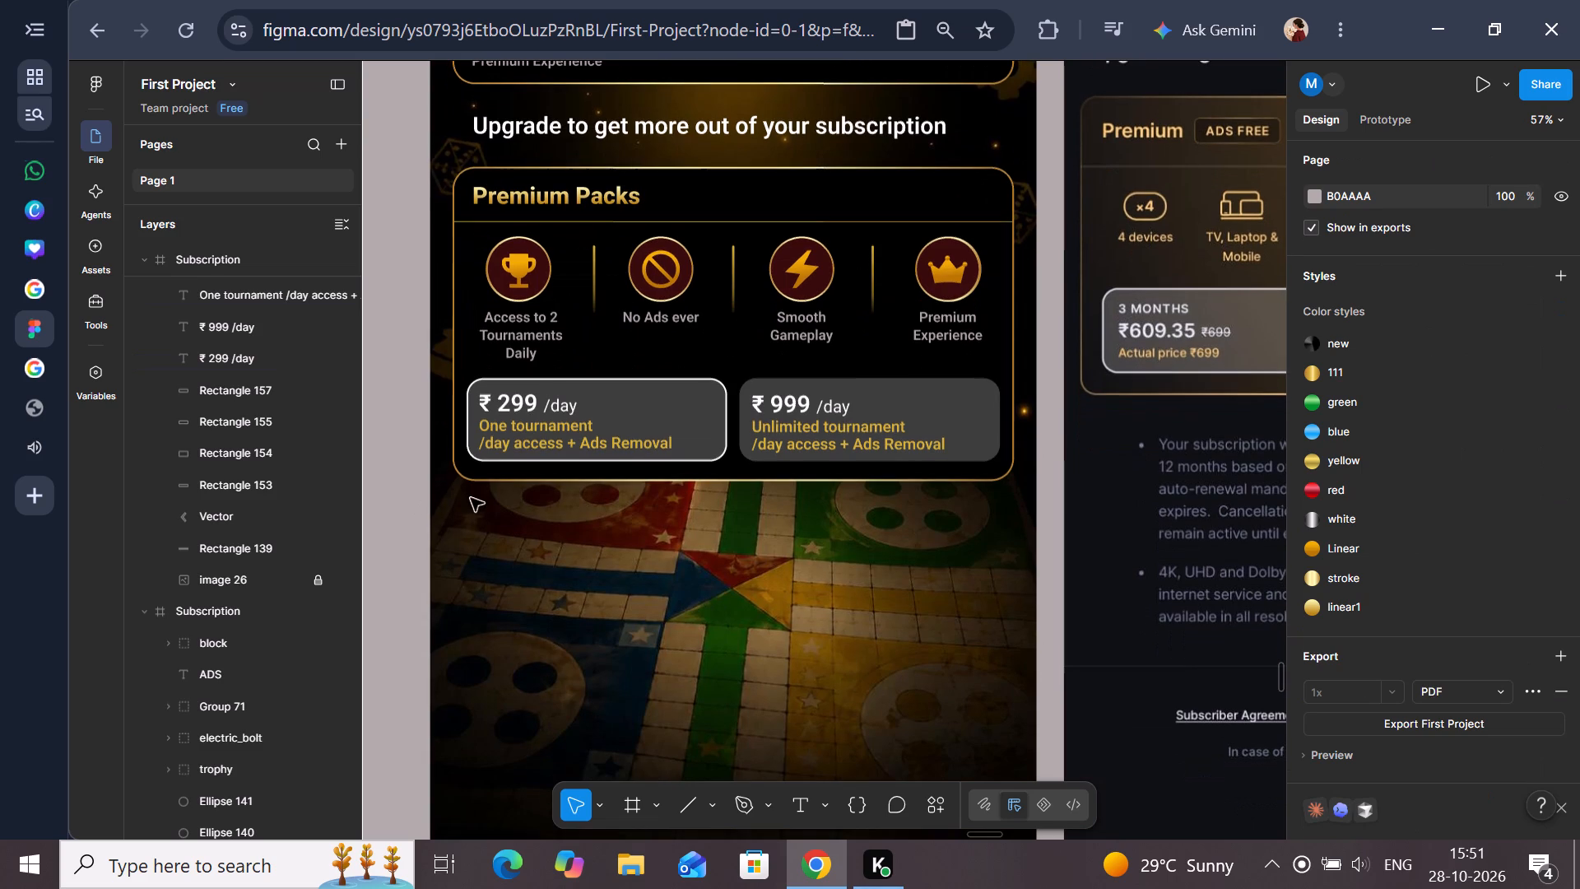
shift+click(525, 404)
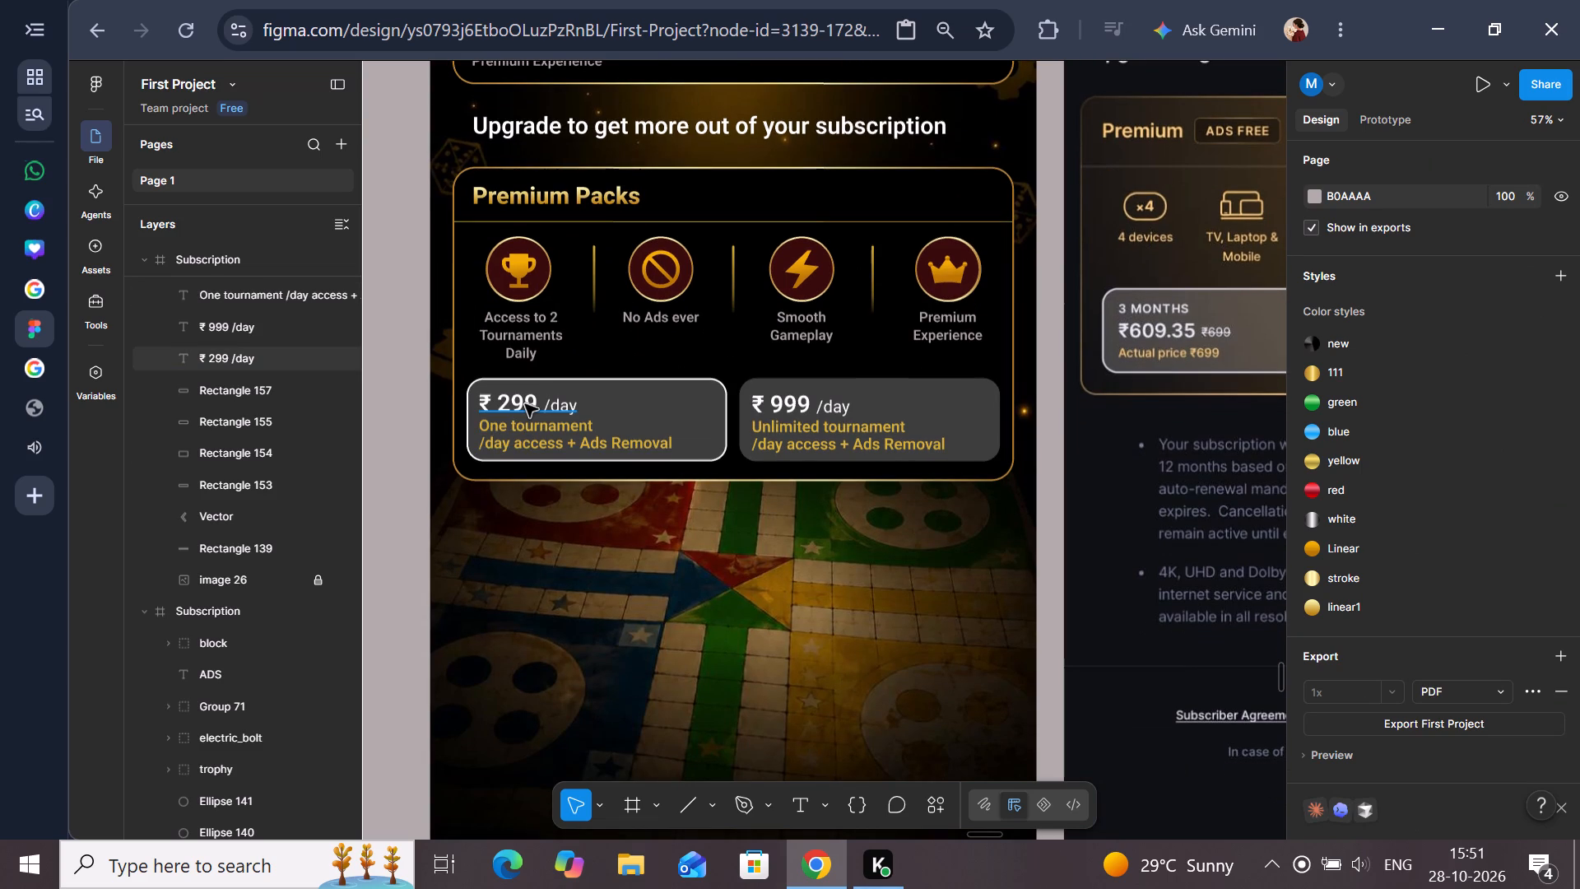
shift+click(524, 447)
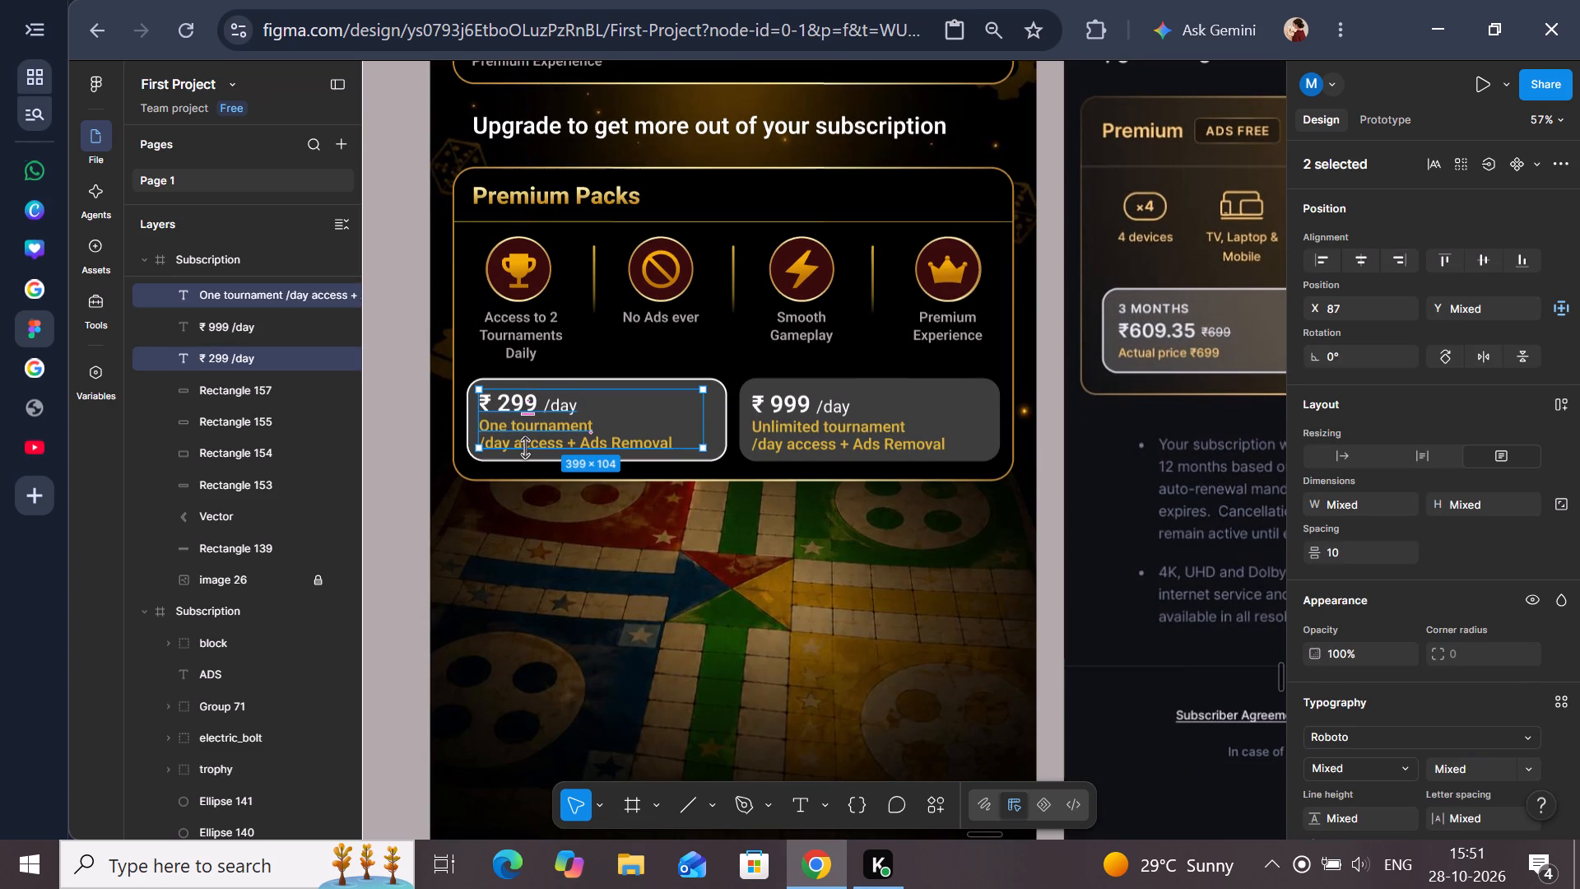
key(Right)
key(Right)
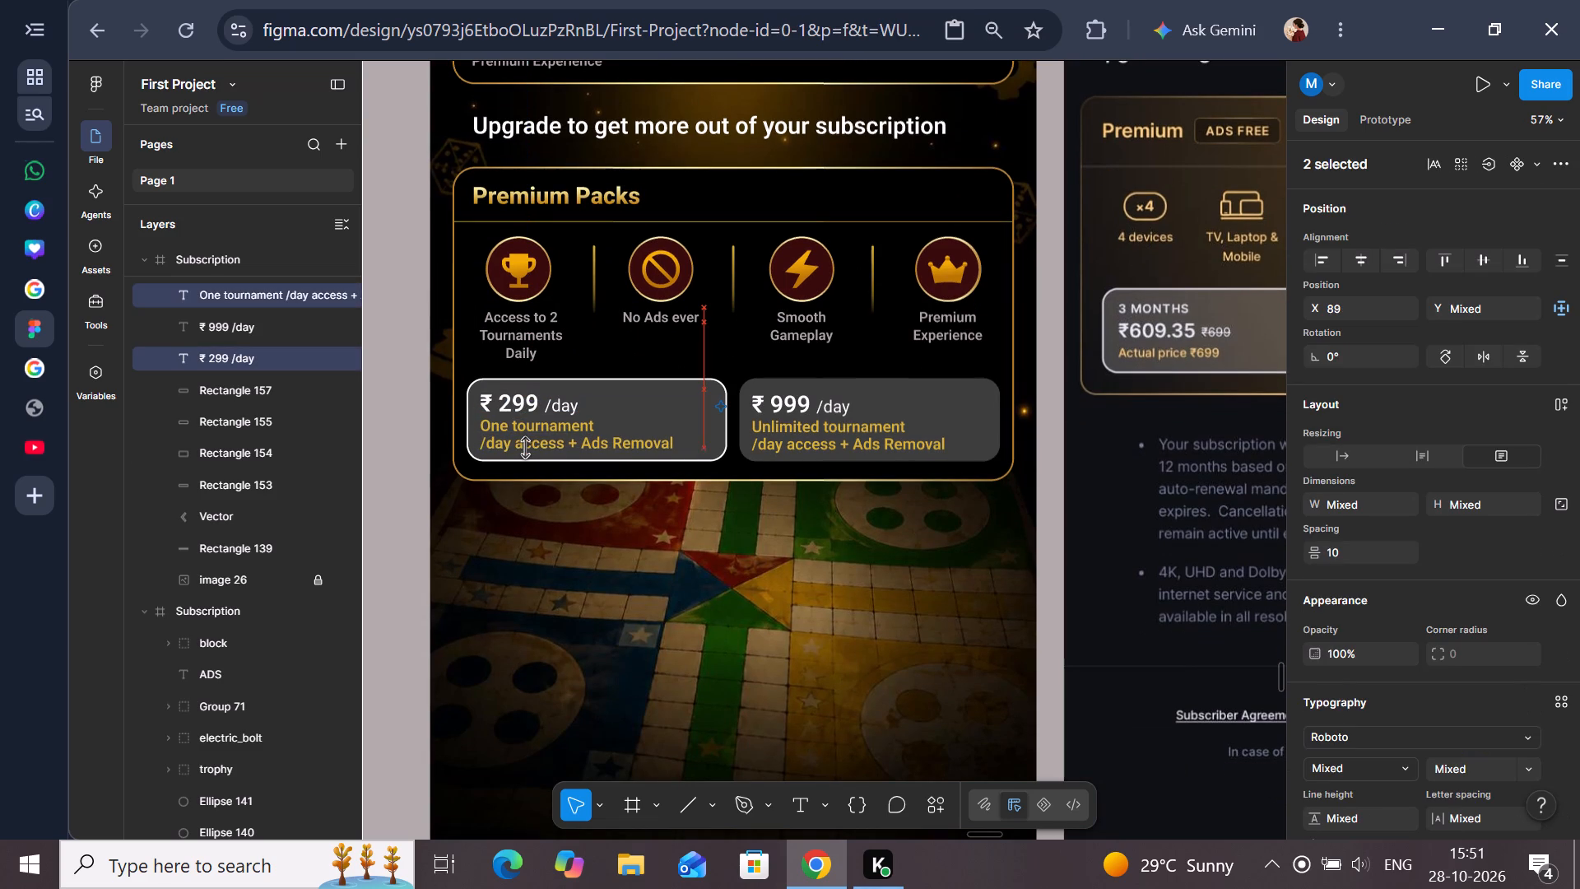
click(403, 445)
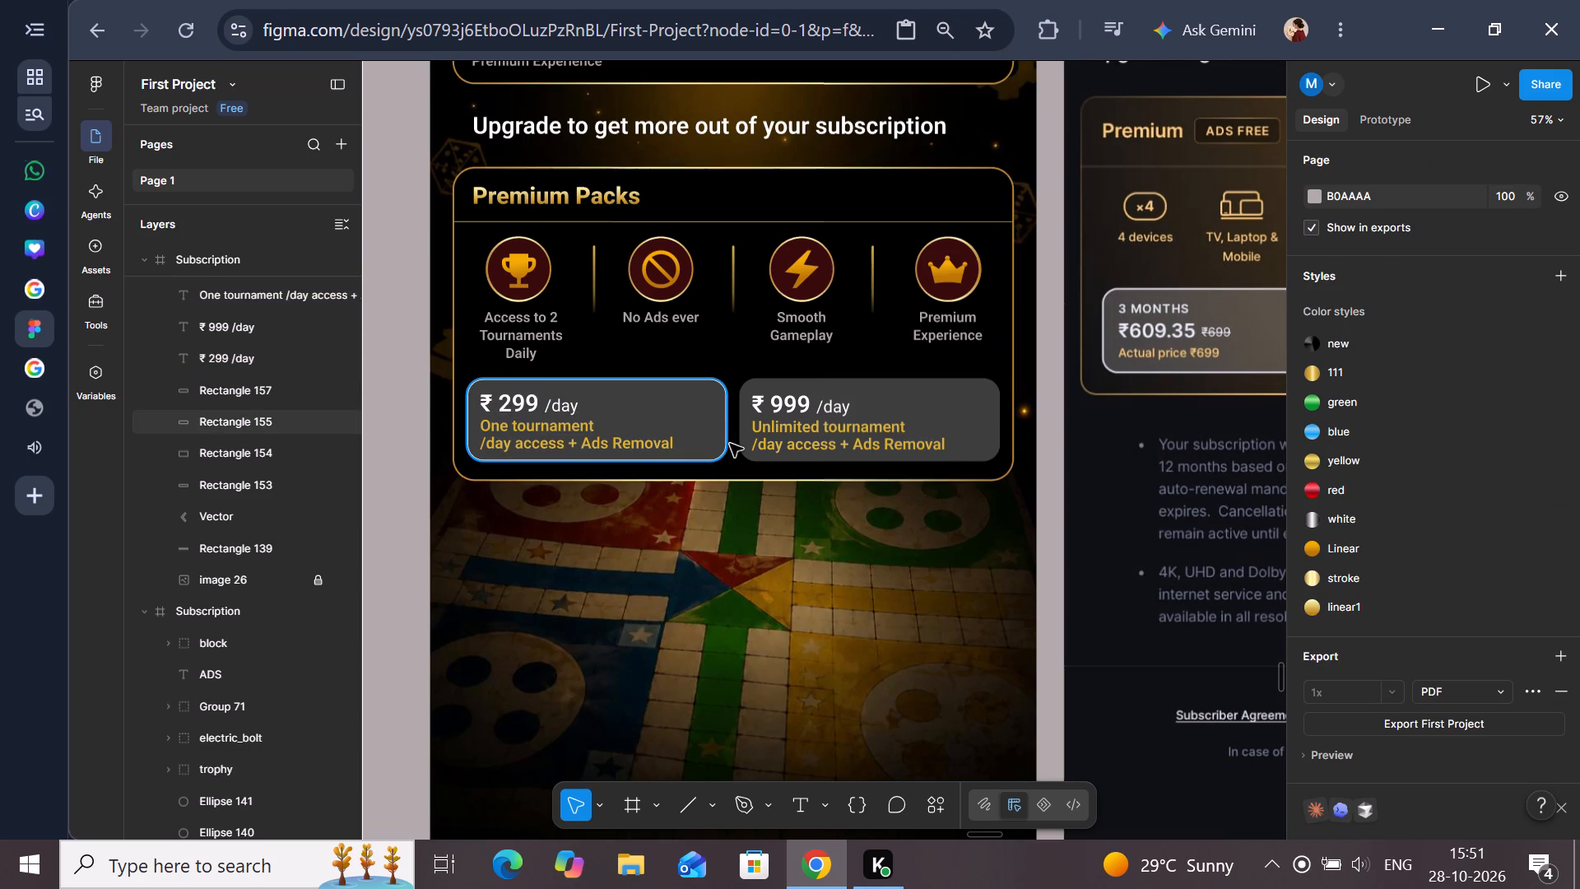
Review the prototype interaction and design properties of the plan box component's Default variant.
scroll(730, 446, up, 2)
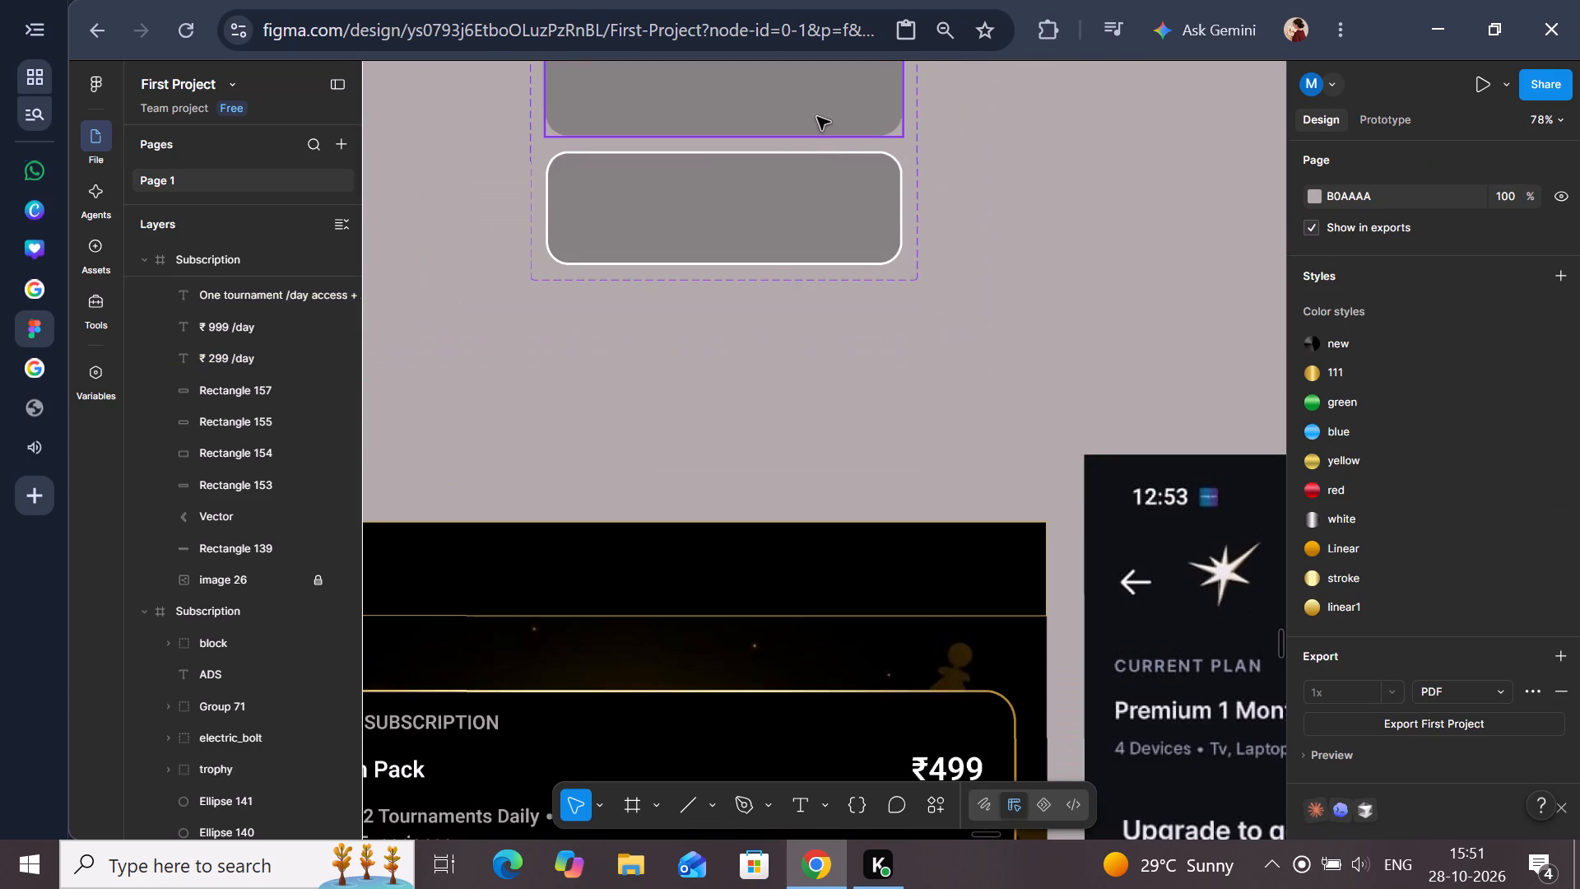
click(817, 117)
click(1401, 120)
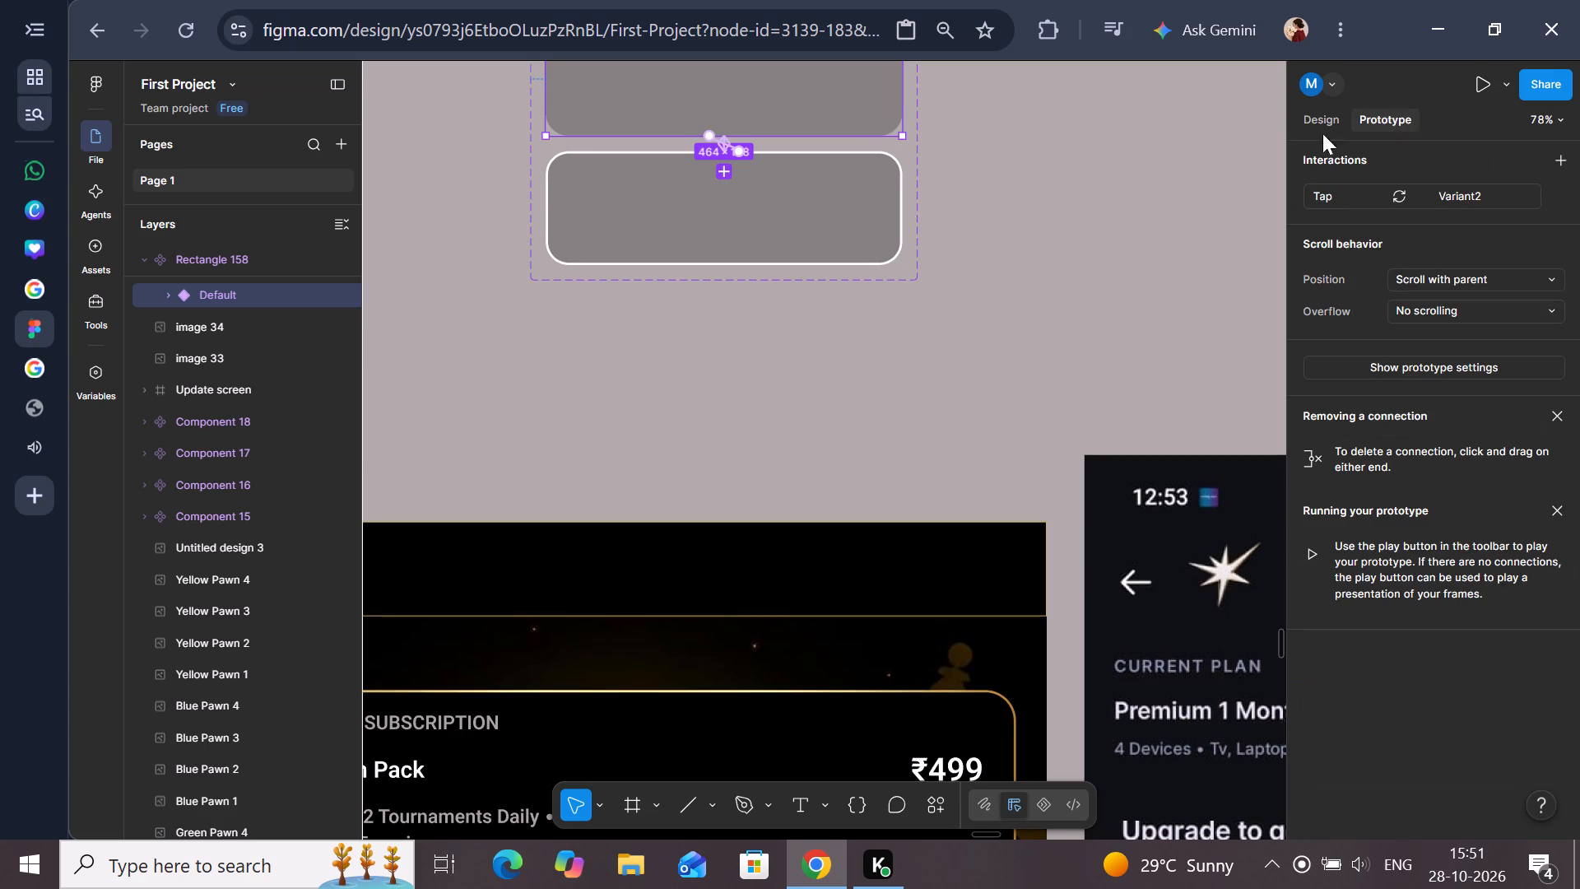
click(1307, 115)
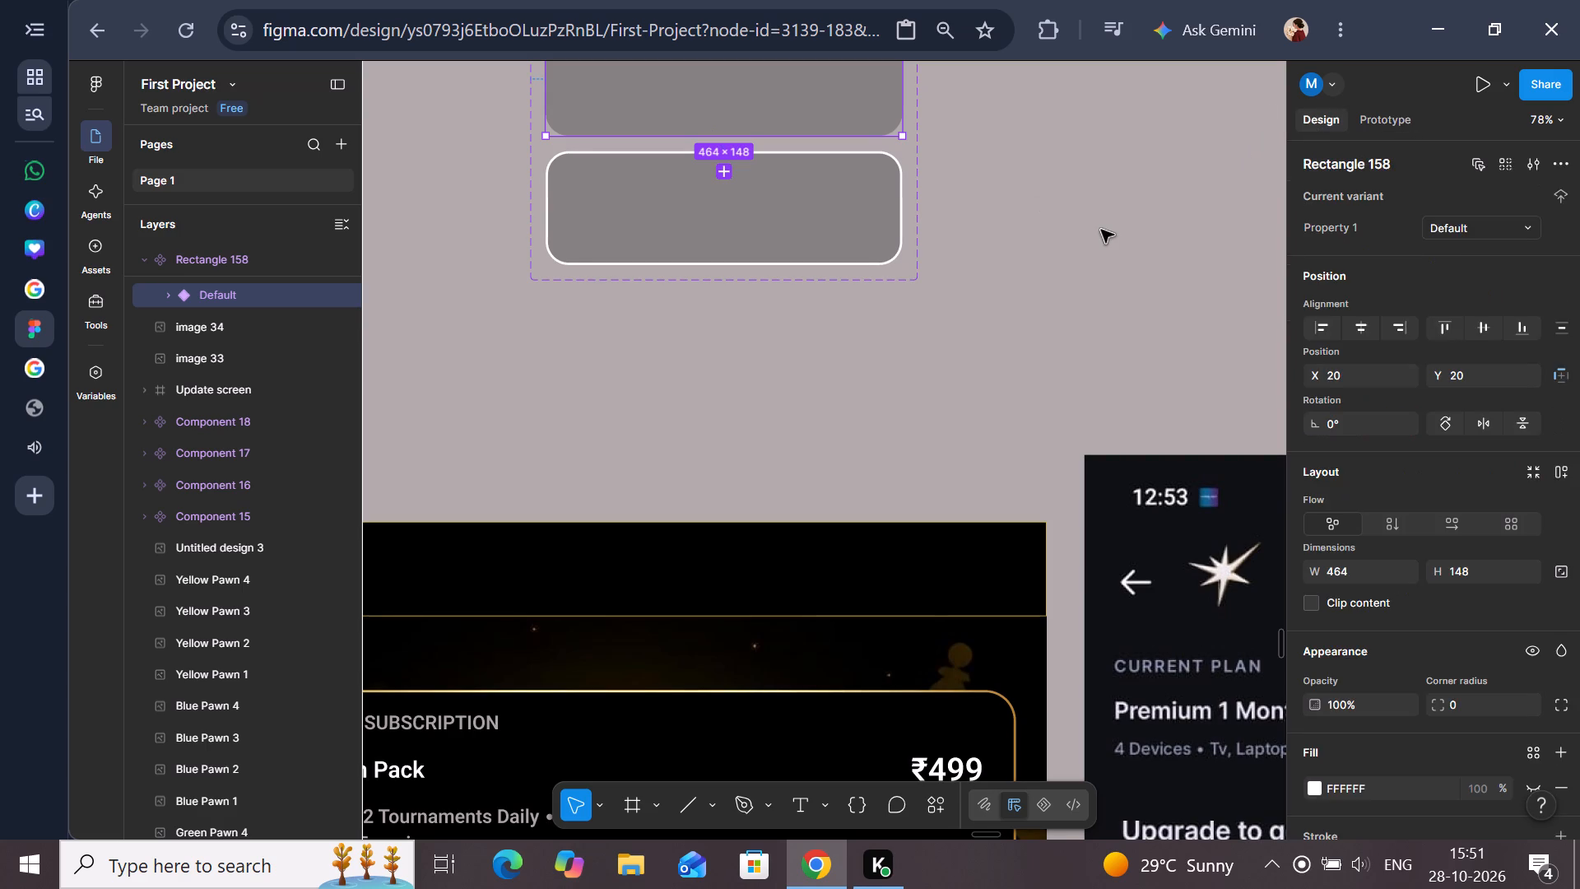
click(1101, 230)
Open the Material Symbols plugin and search its symbols for "right".
scroll(1101, 230, down, 1)
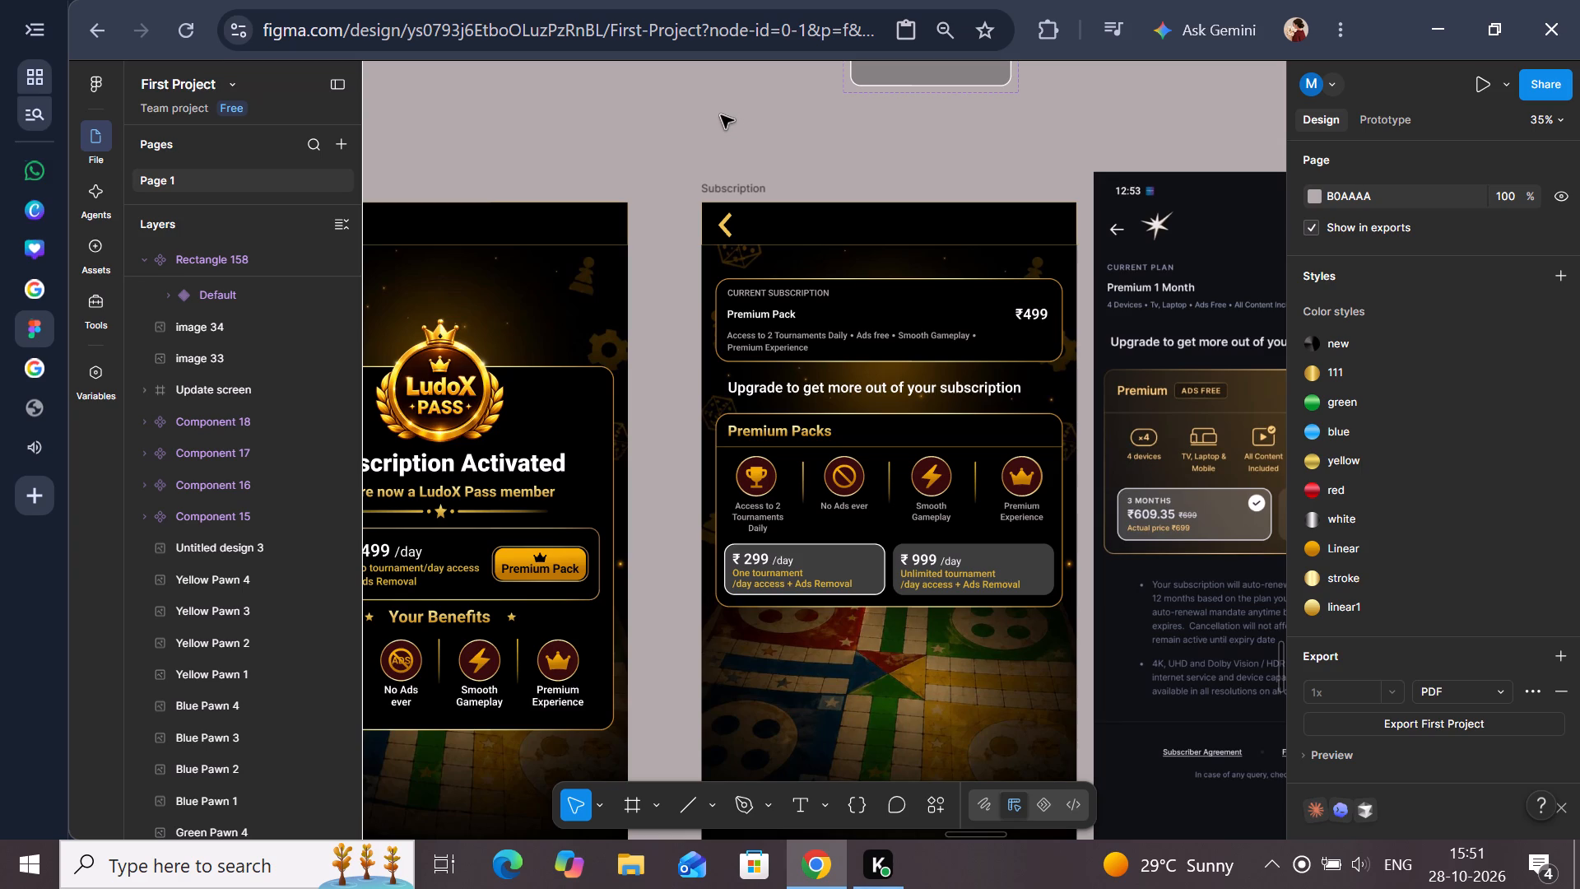
scroll(721, 115, up, 1)
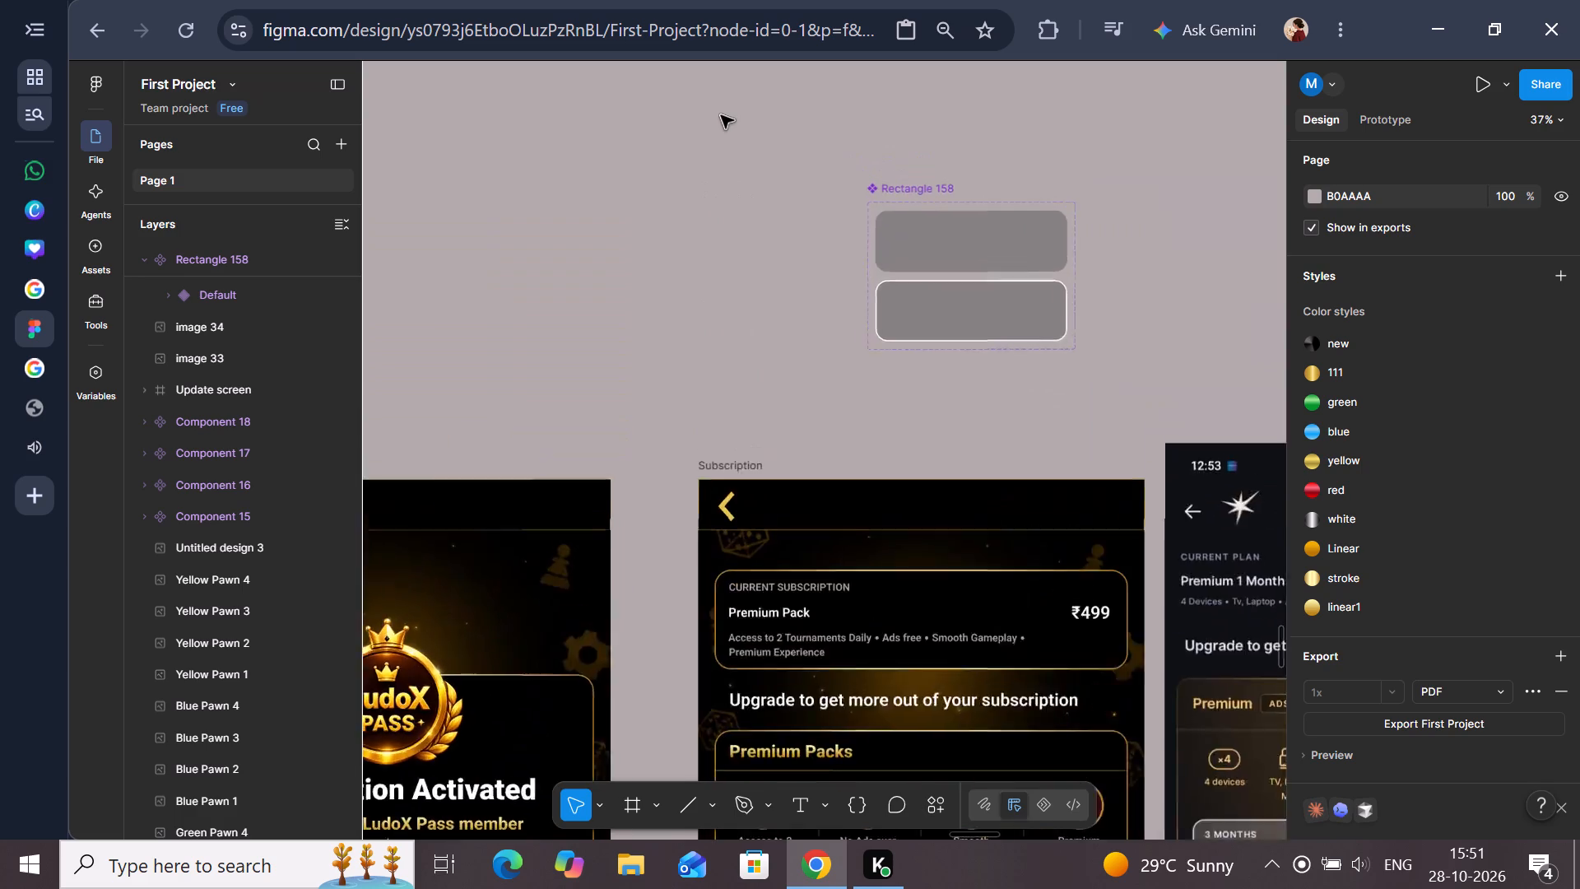
scroll(721, 115, down, 1)
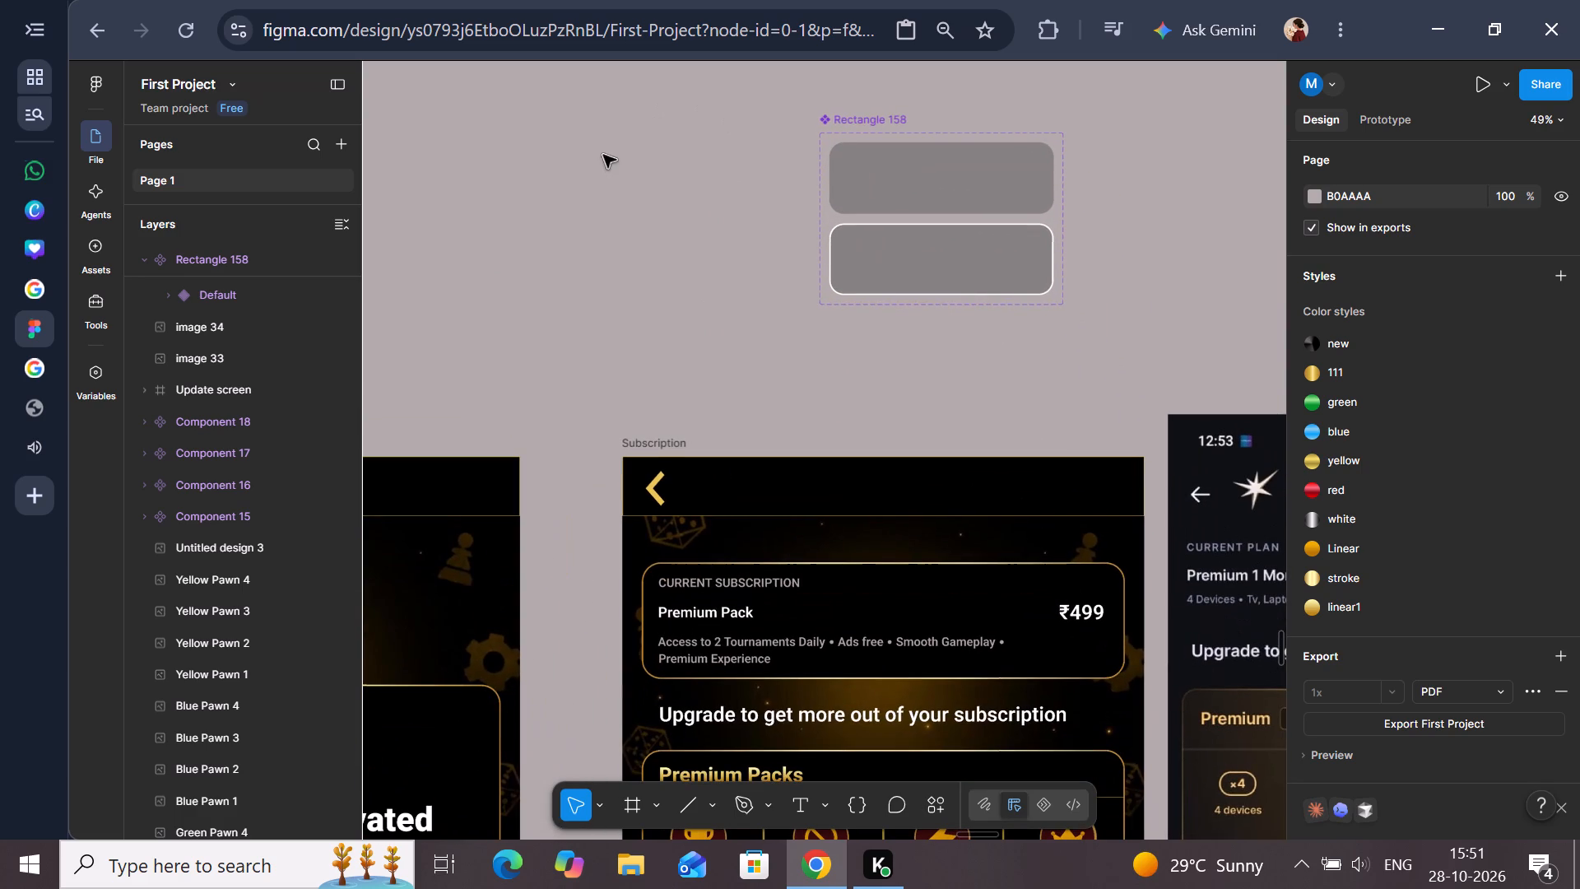
right_click(603, 155)
click(667, 316)
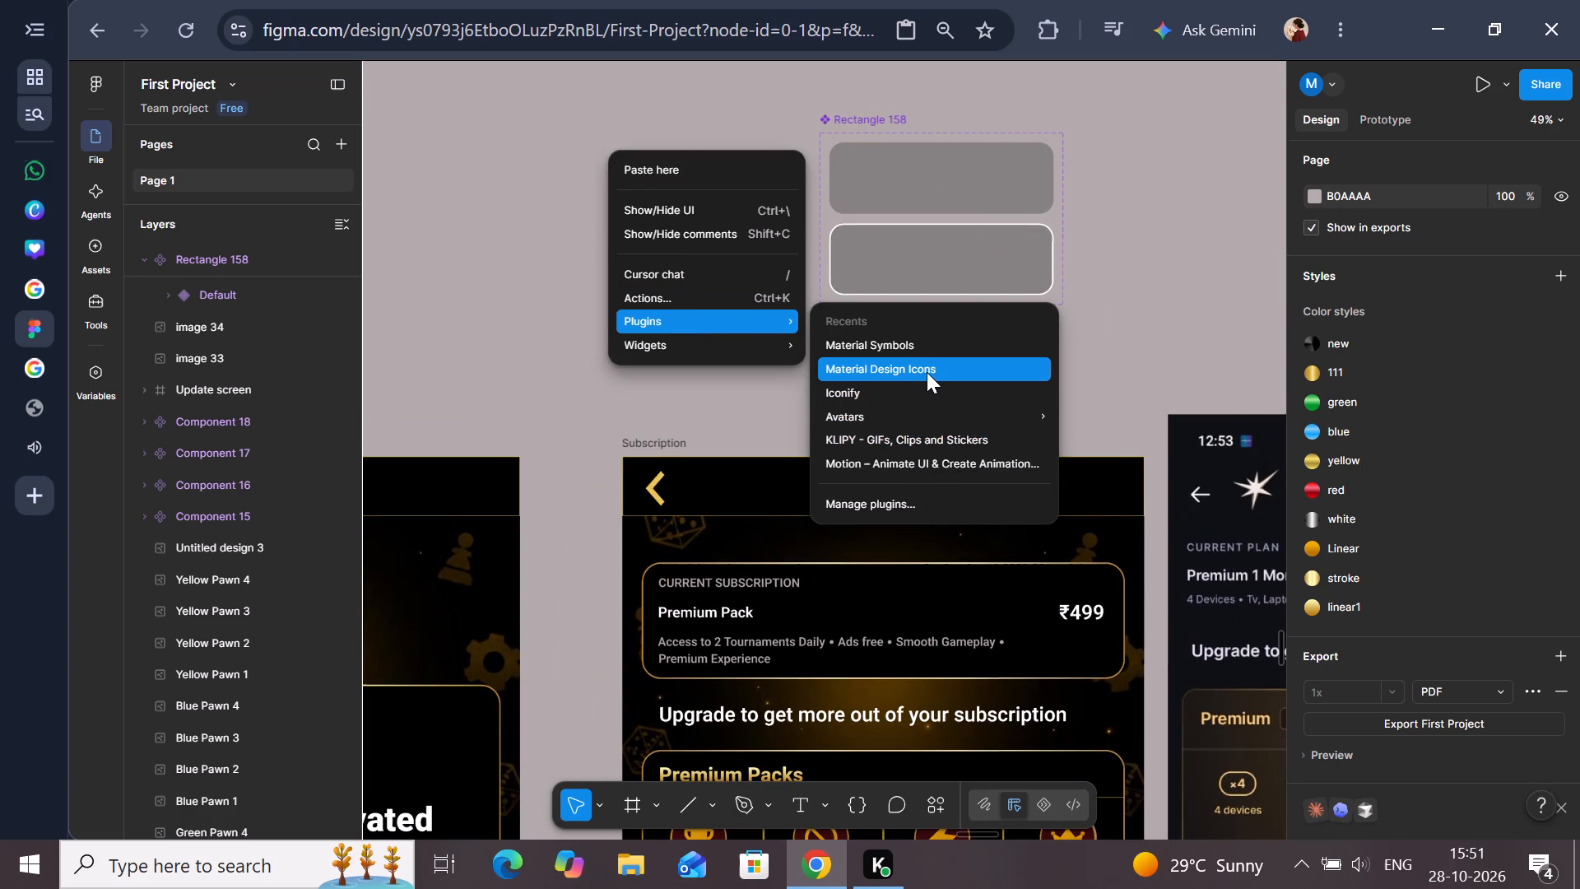
click(913, 346)
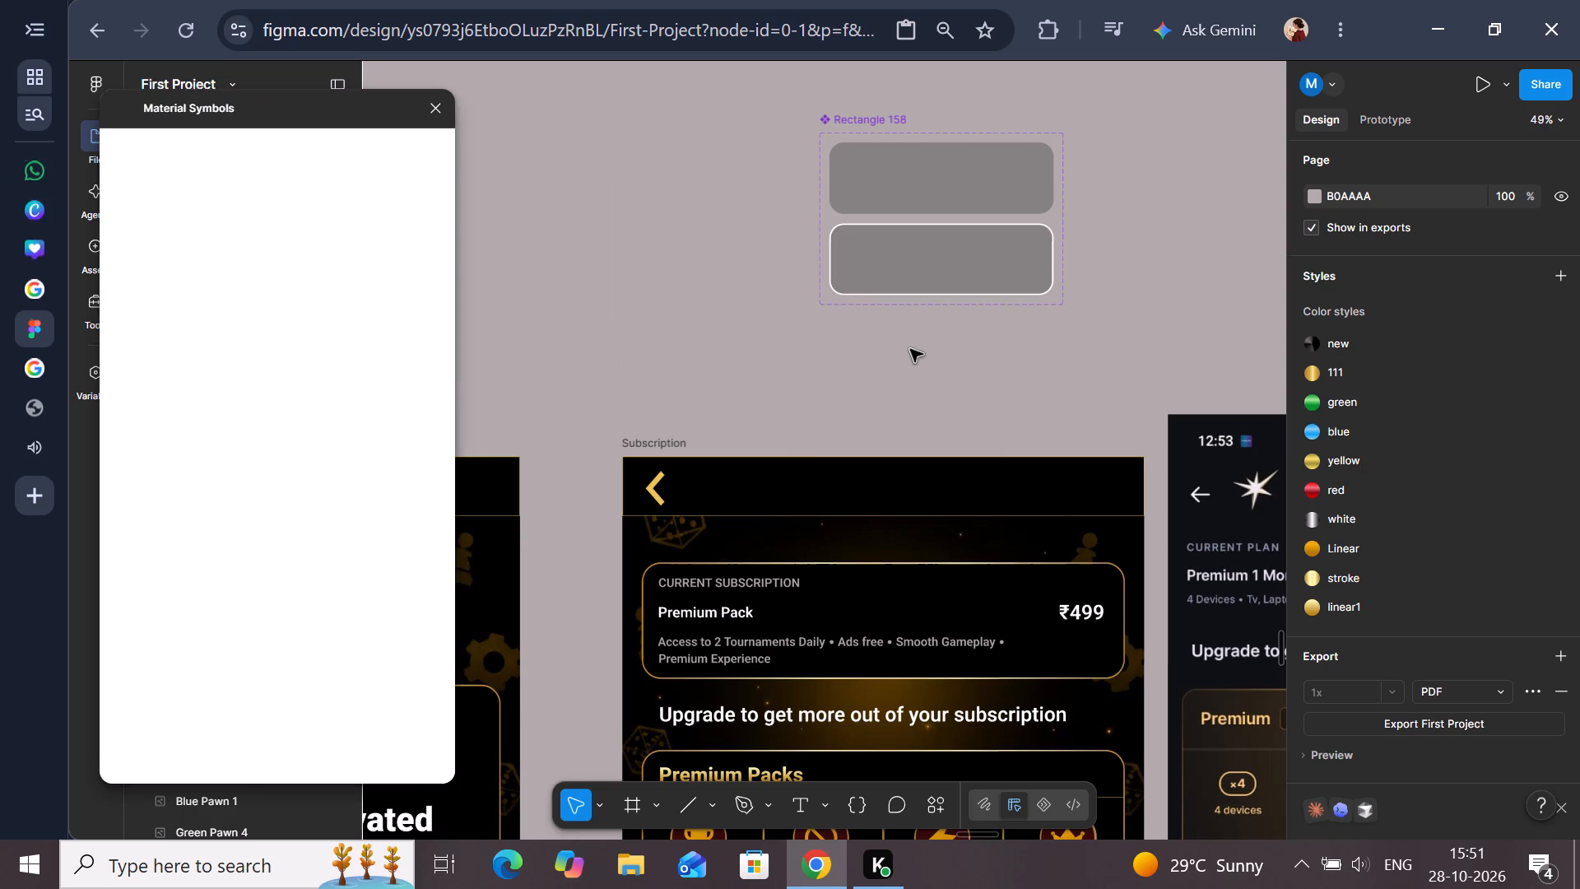
click(295, 154)
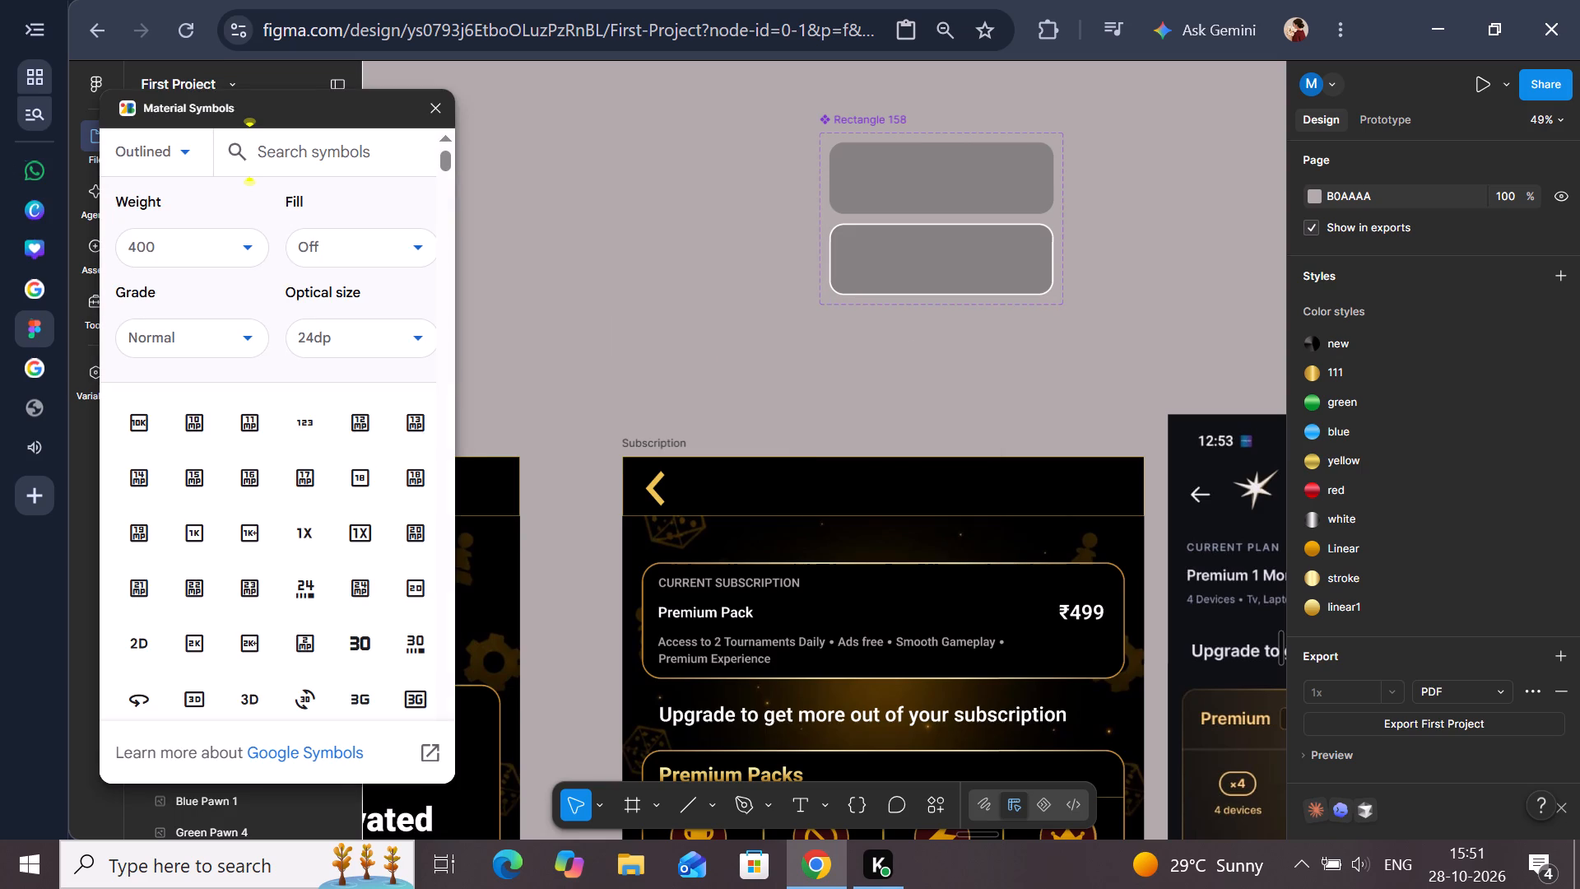
key(r)
text(ight)
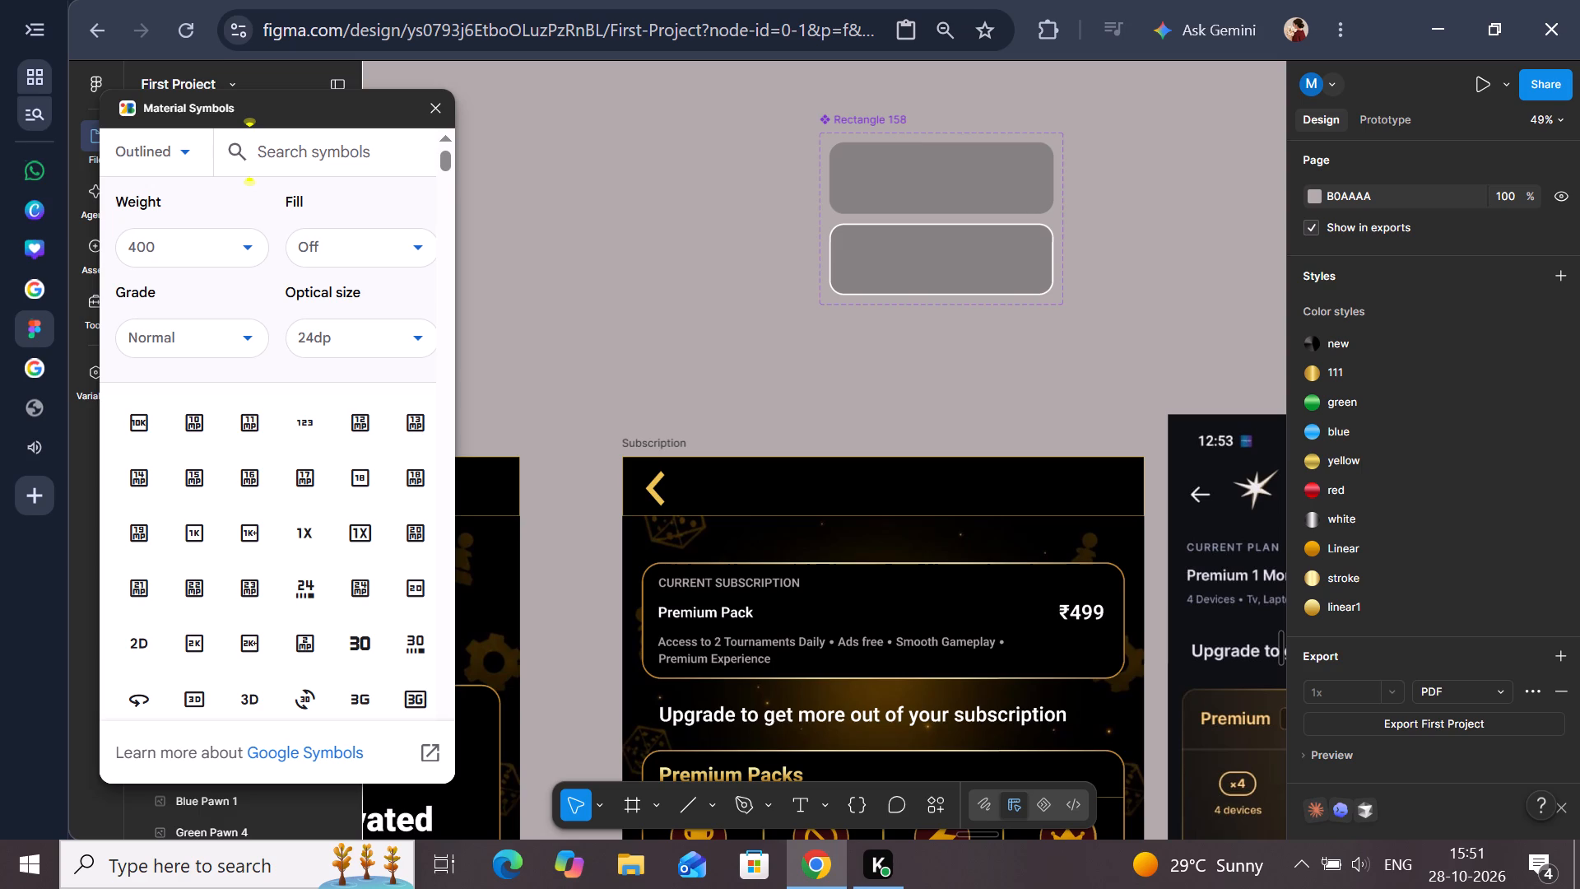
click(325, 136)
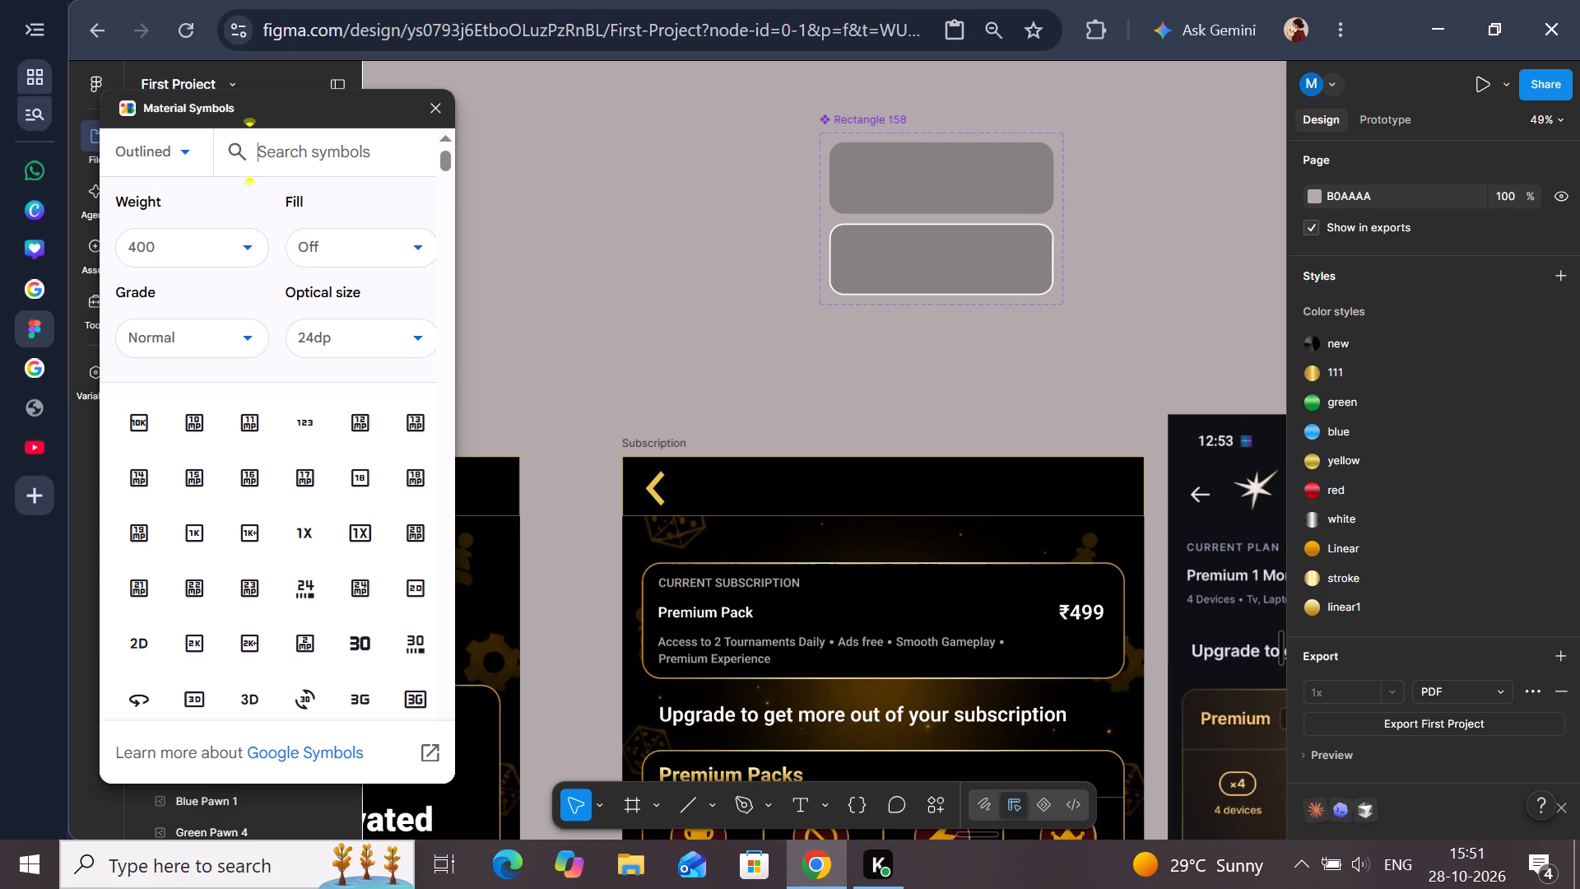
text(right)
key(Return)
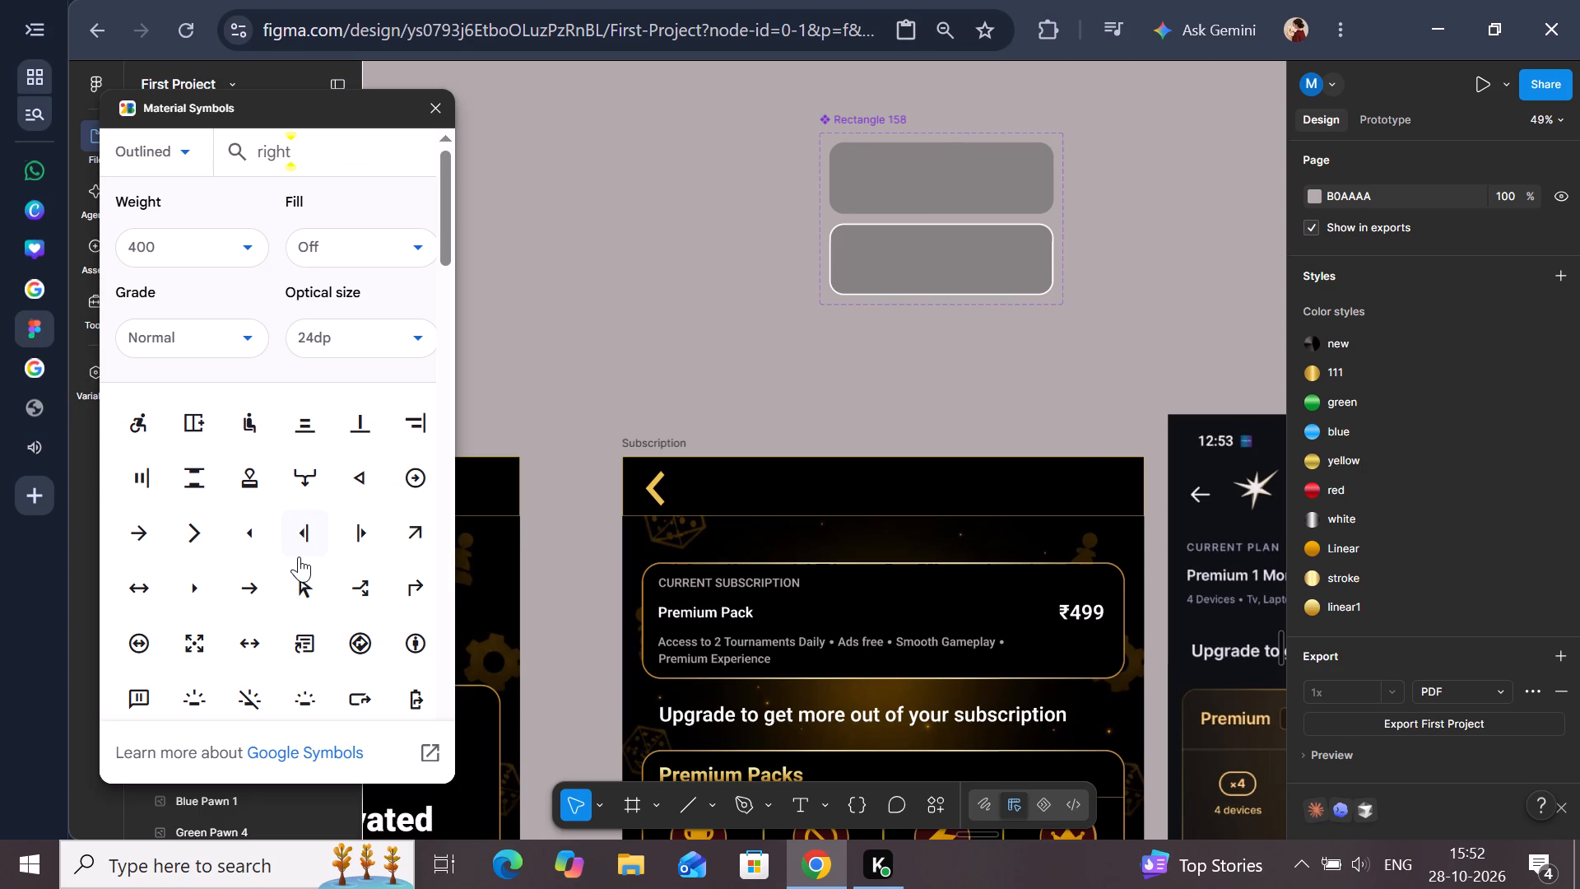
Insert the check symbol from the search results, place it on the empty canvas above the Subscription screen, and close the plugin.
scroll(299, 556, down, 2)
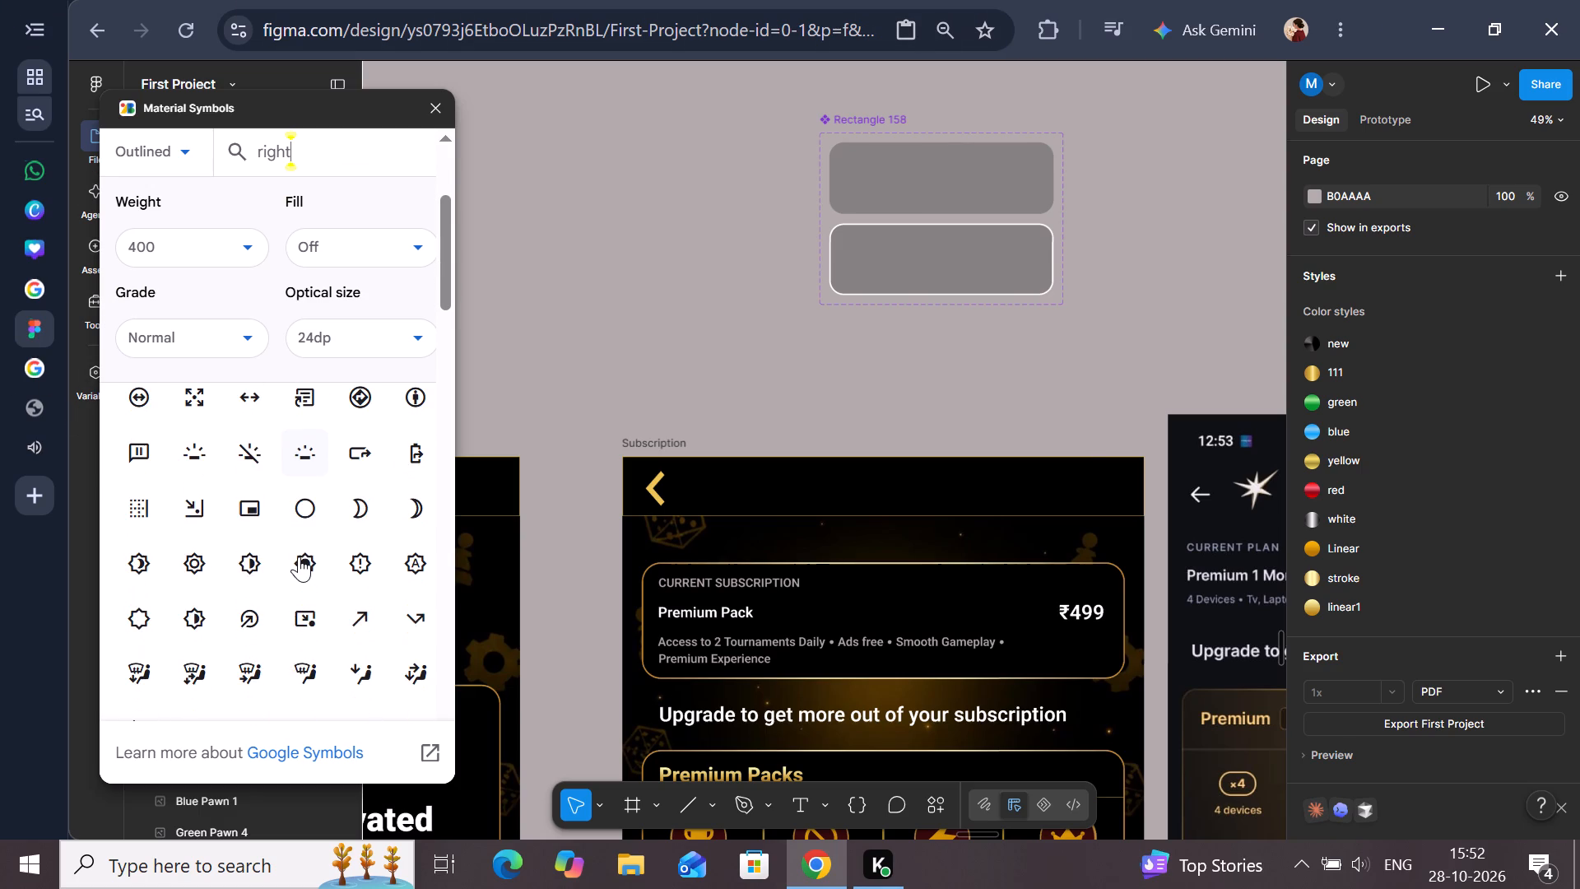
scroll(299, 556, down, 1)
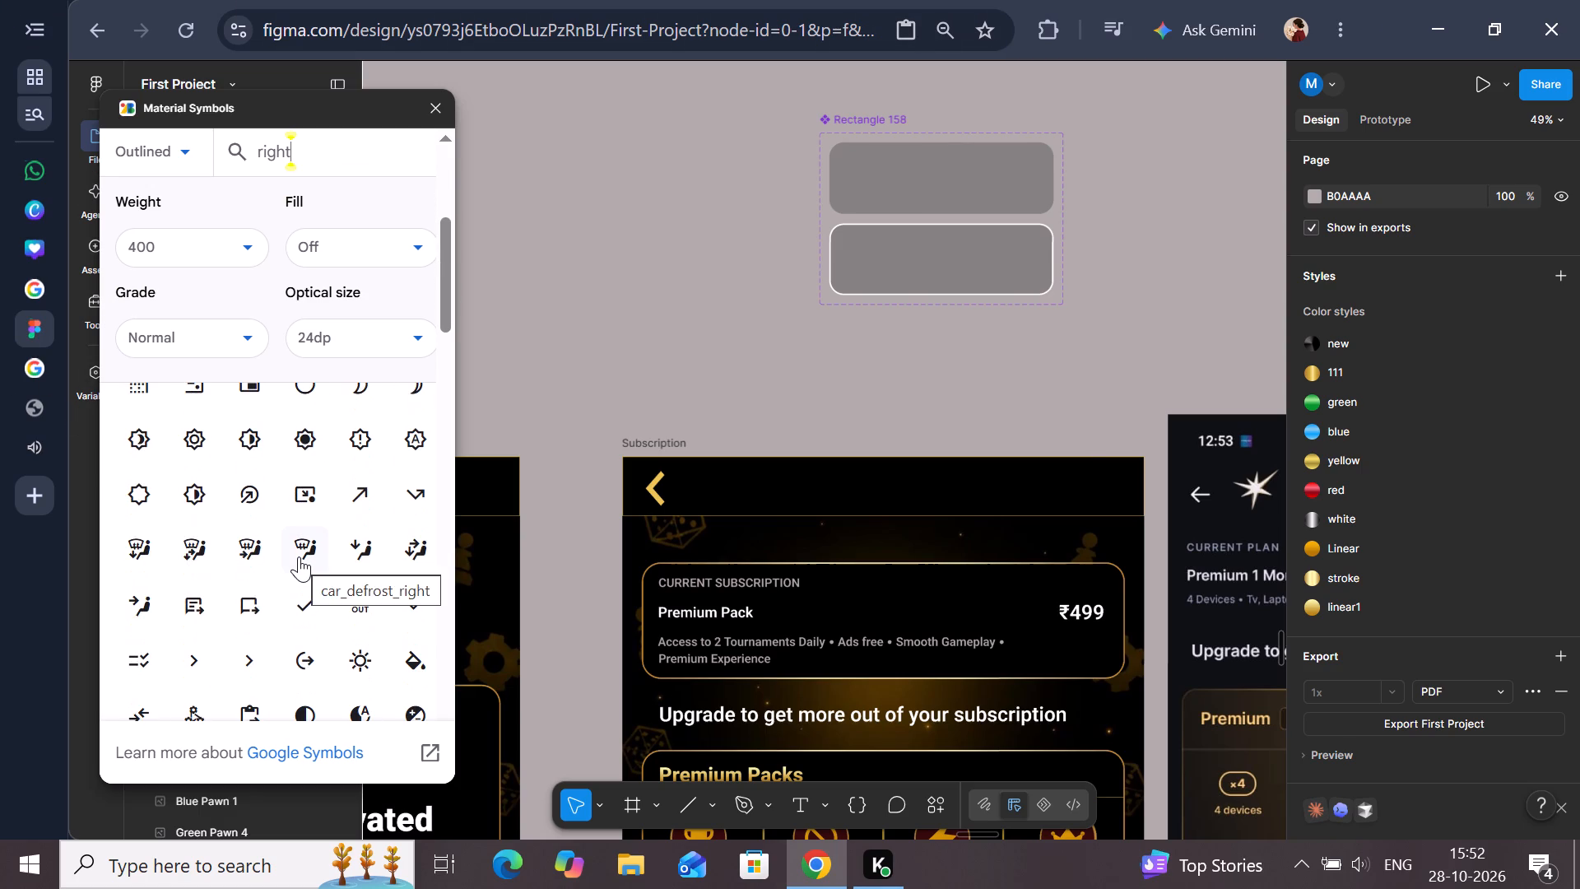
scroll(299, 556, down, 1)
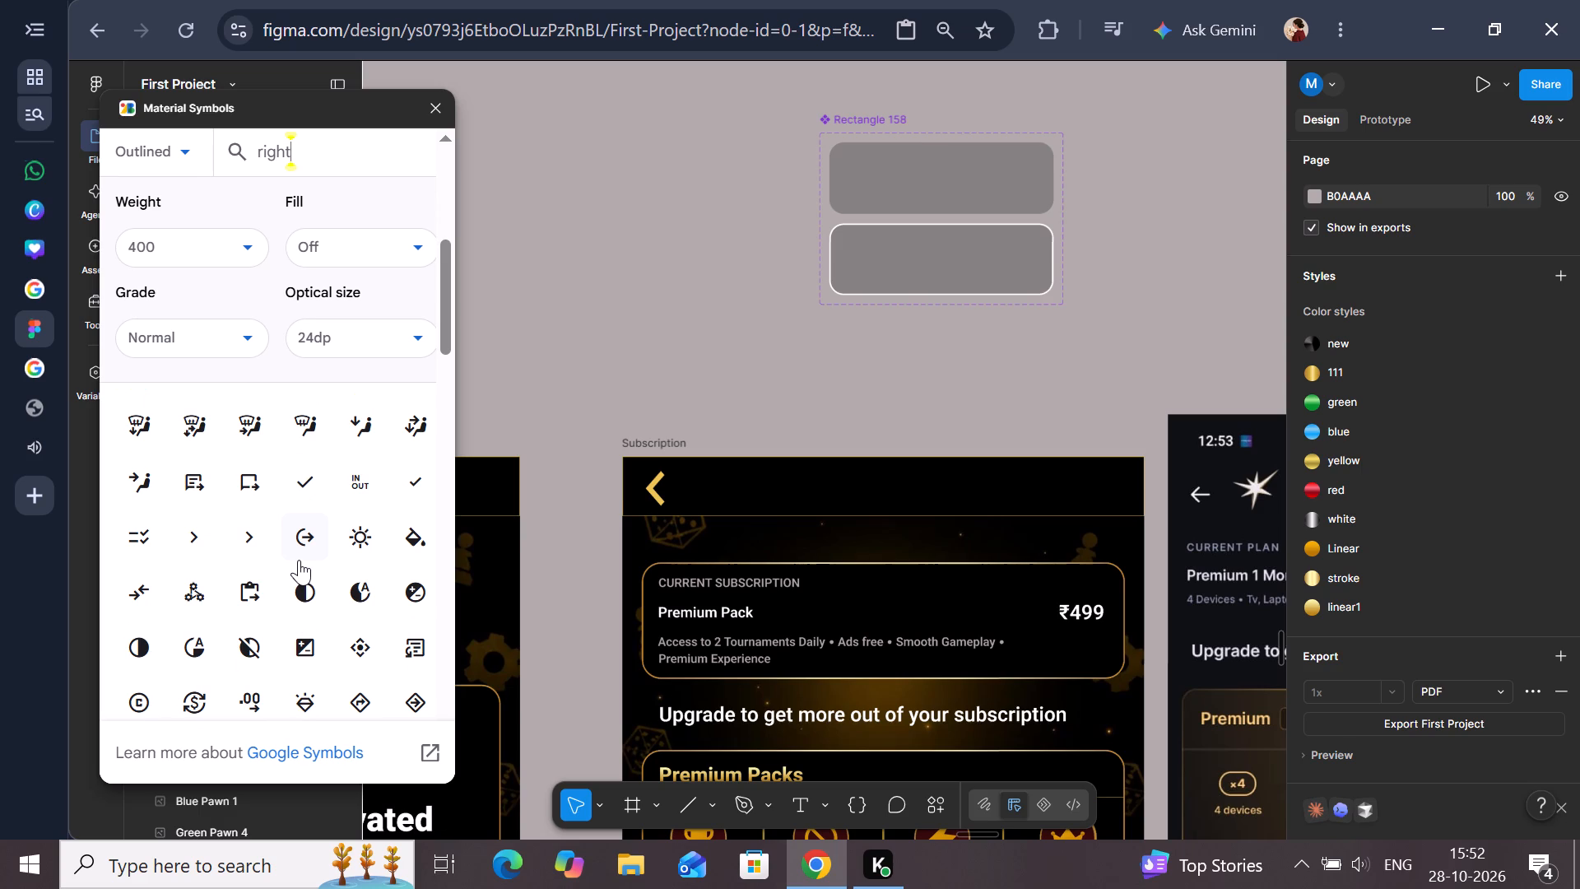
click(314, 483)
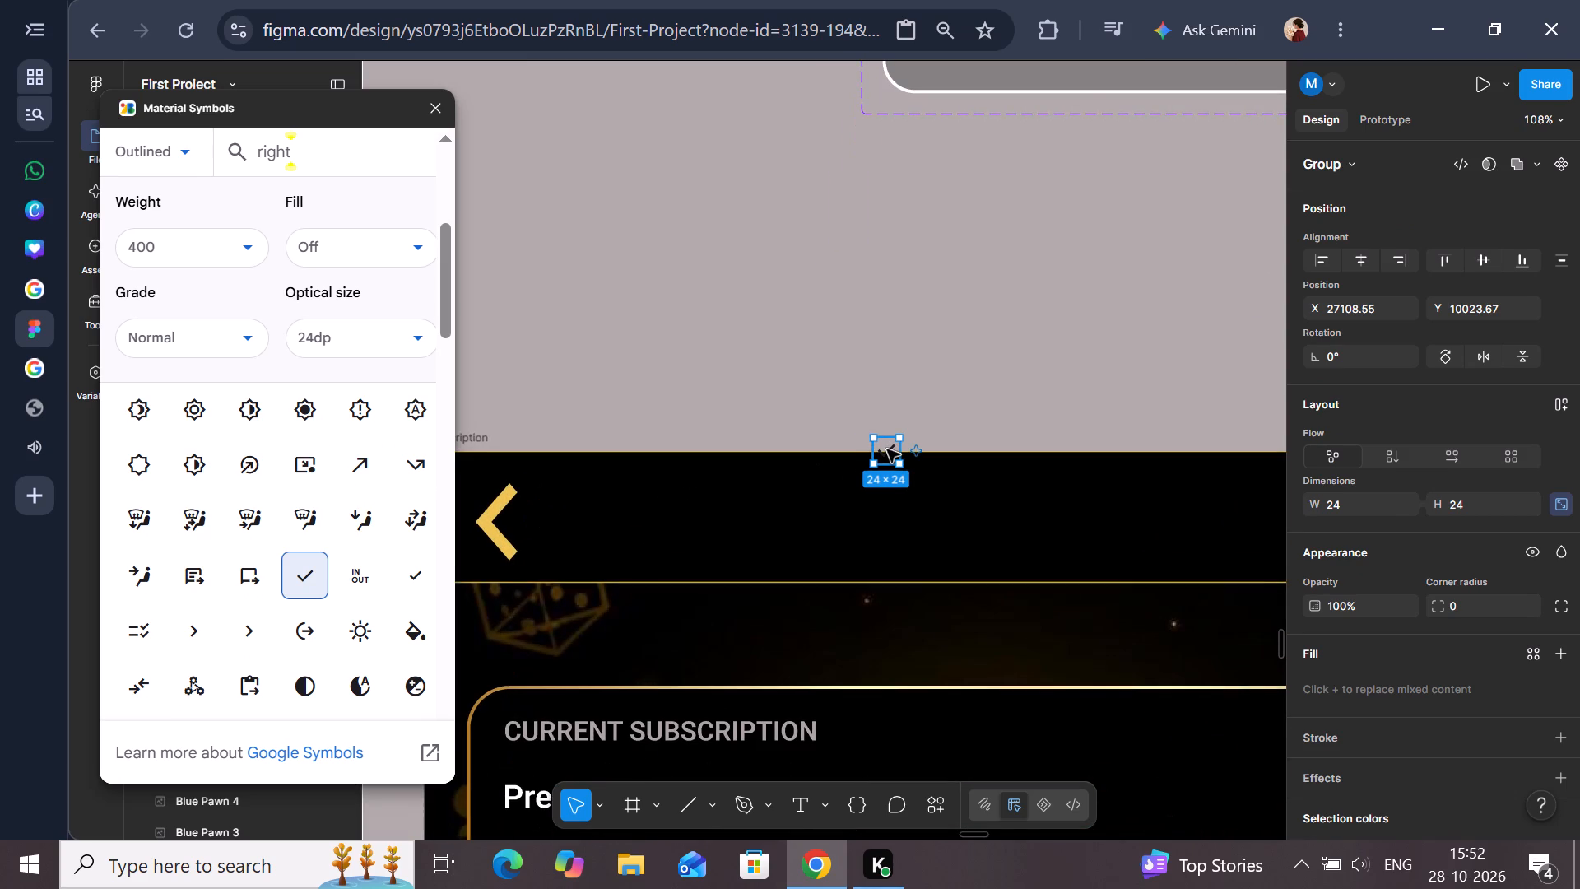
drag(887, 449, 758, 212)
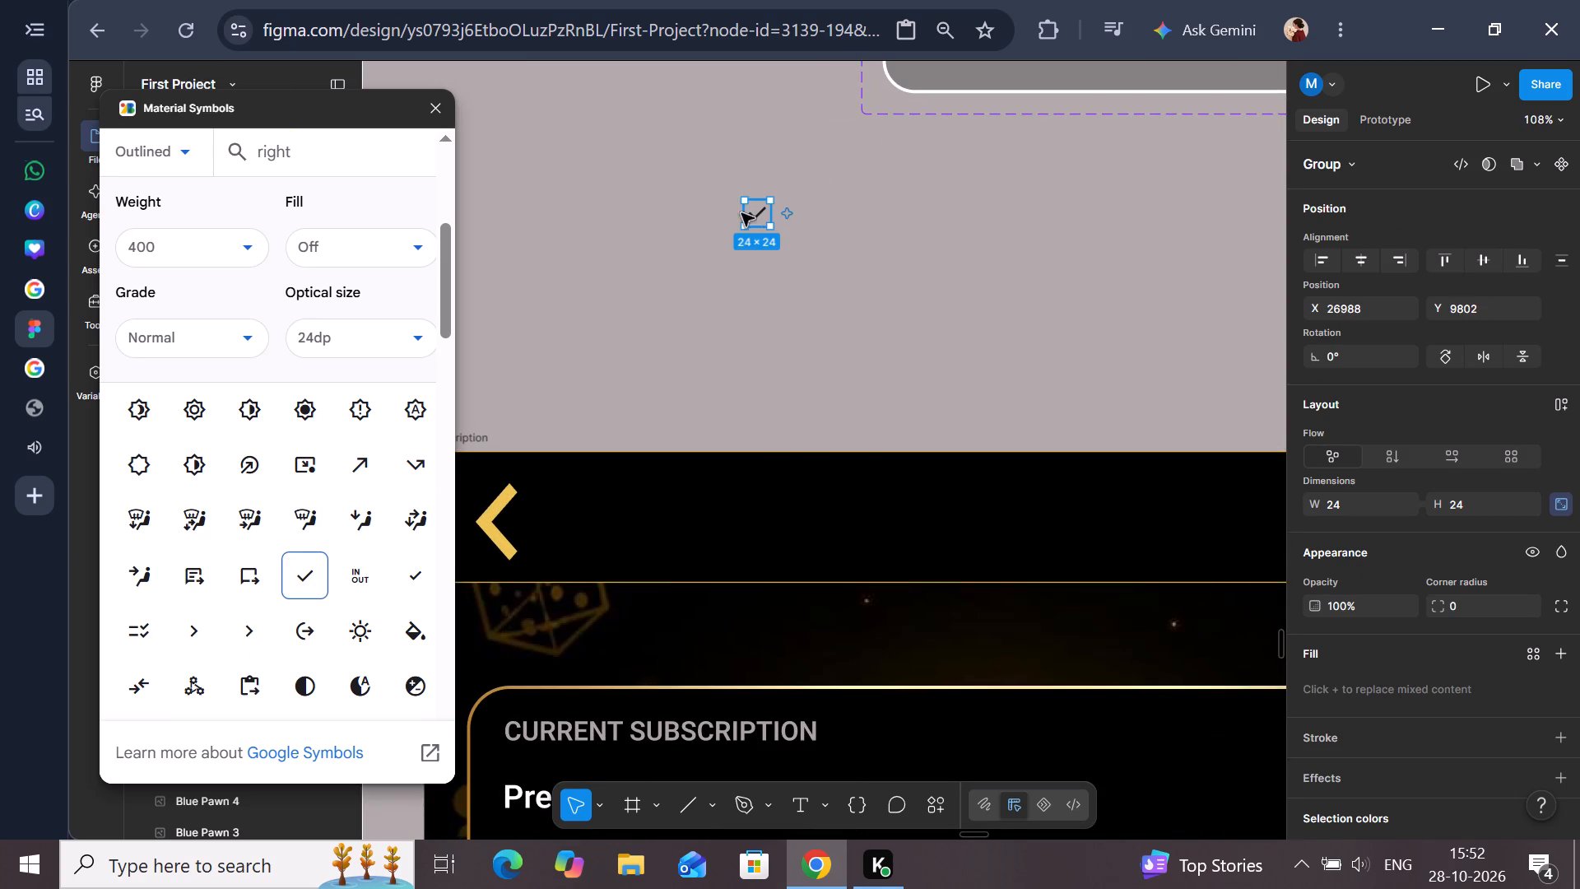
click(442, 105)
click(583, 229)
click(562, 316)
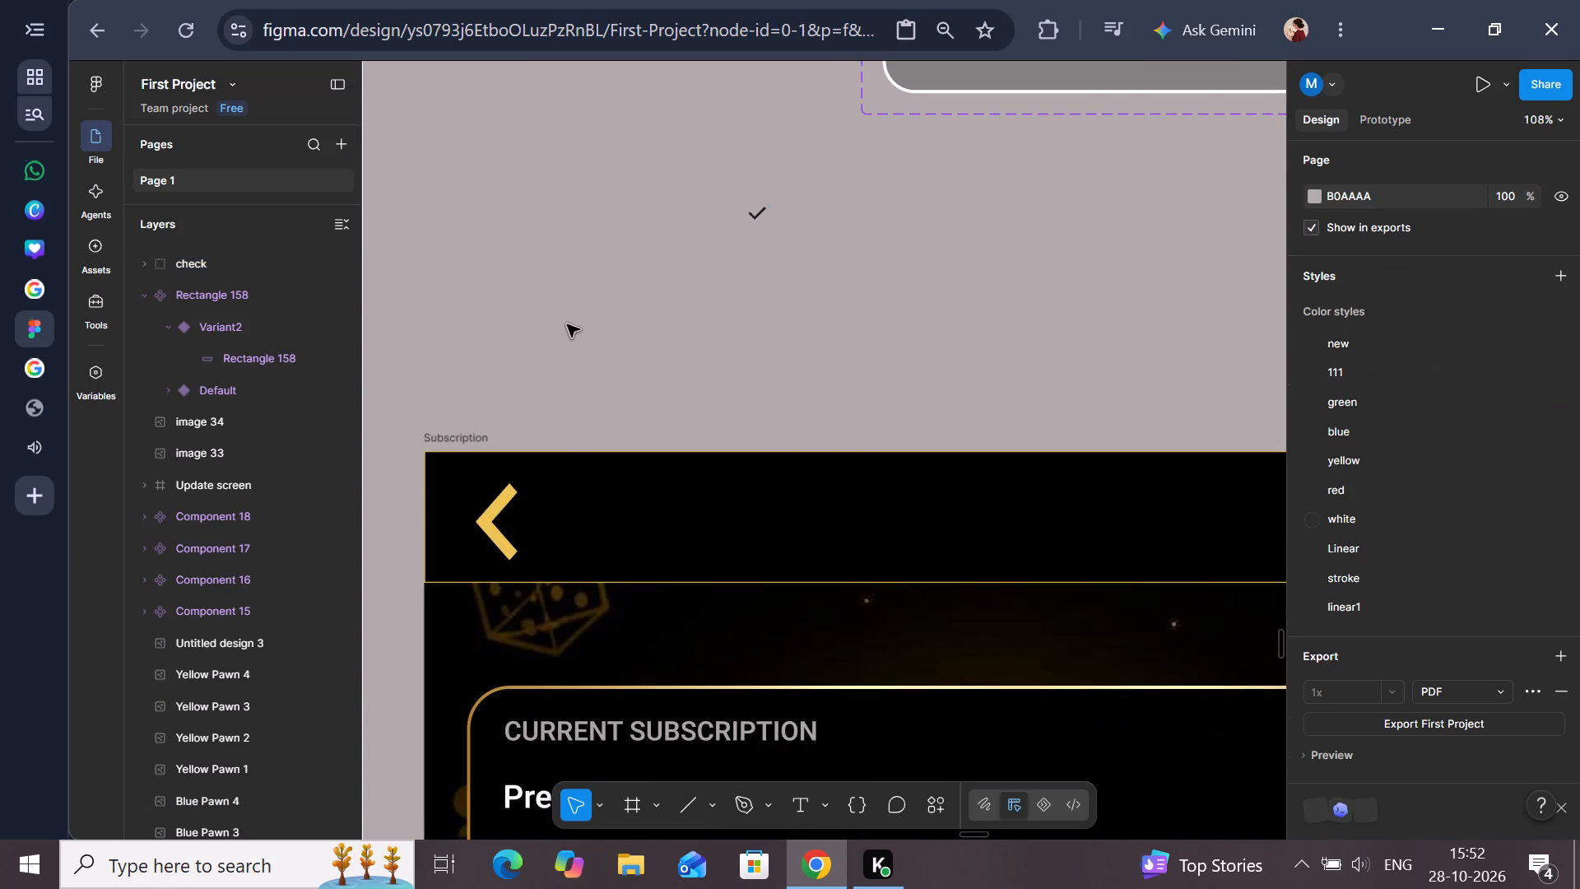
Compare the Premium Packs plan boxes with the selection markers on the reference screen's 3 Months and 1 Year plans.
scroll(570, 330, down, 3)
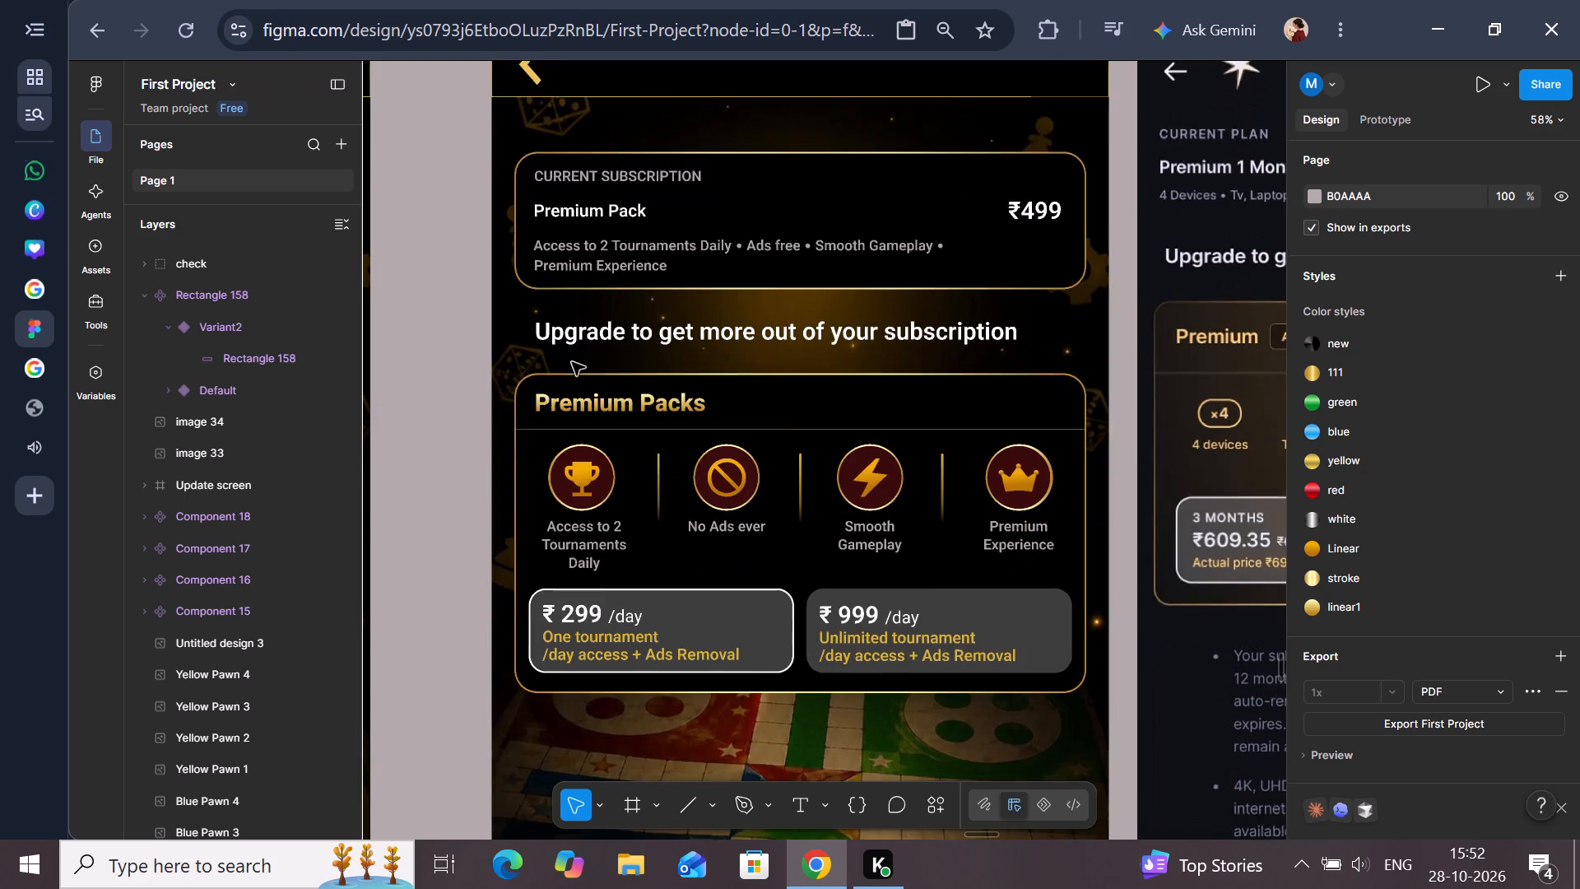
scroll(572, 362, down, 1)
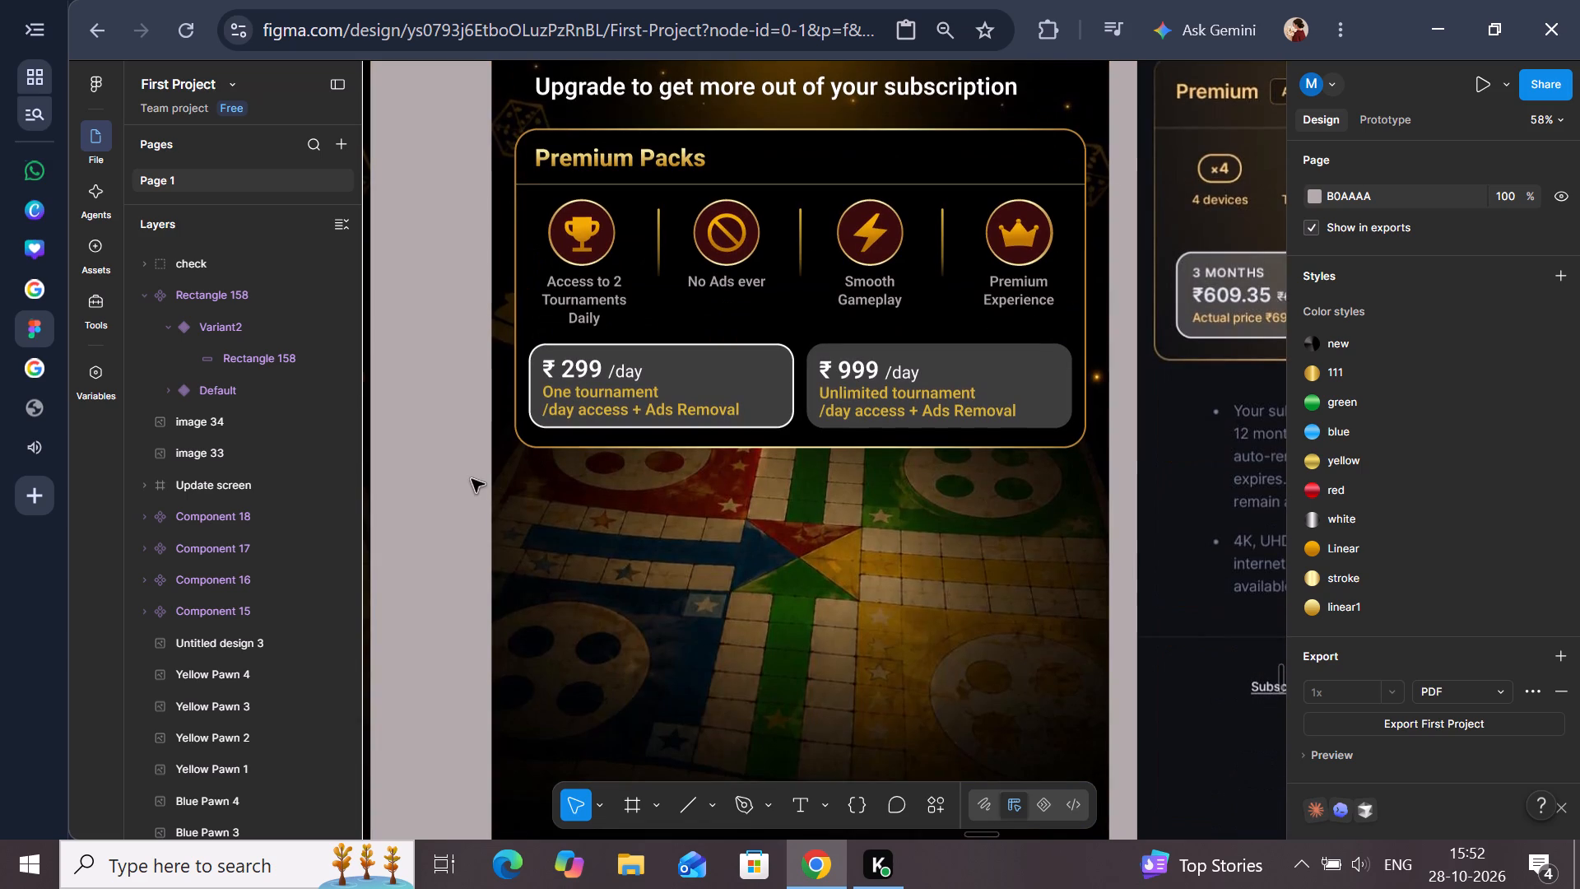
click(472, 479)
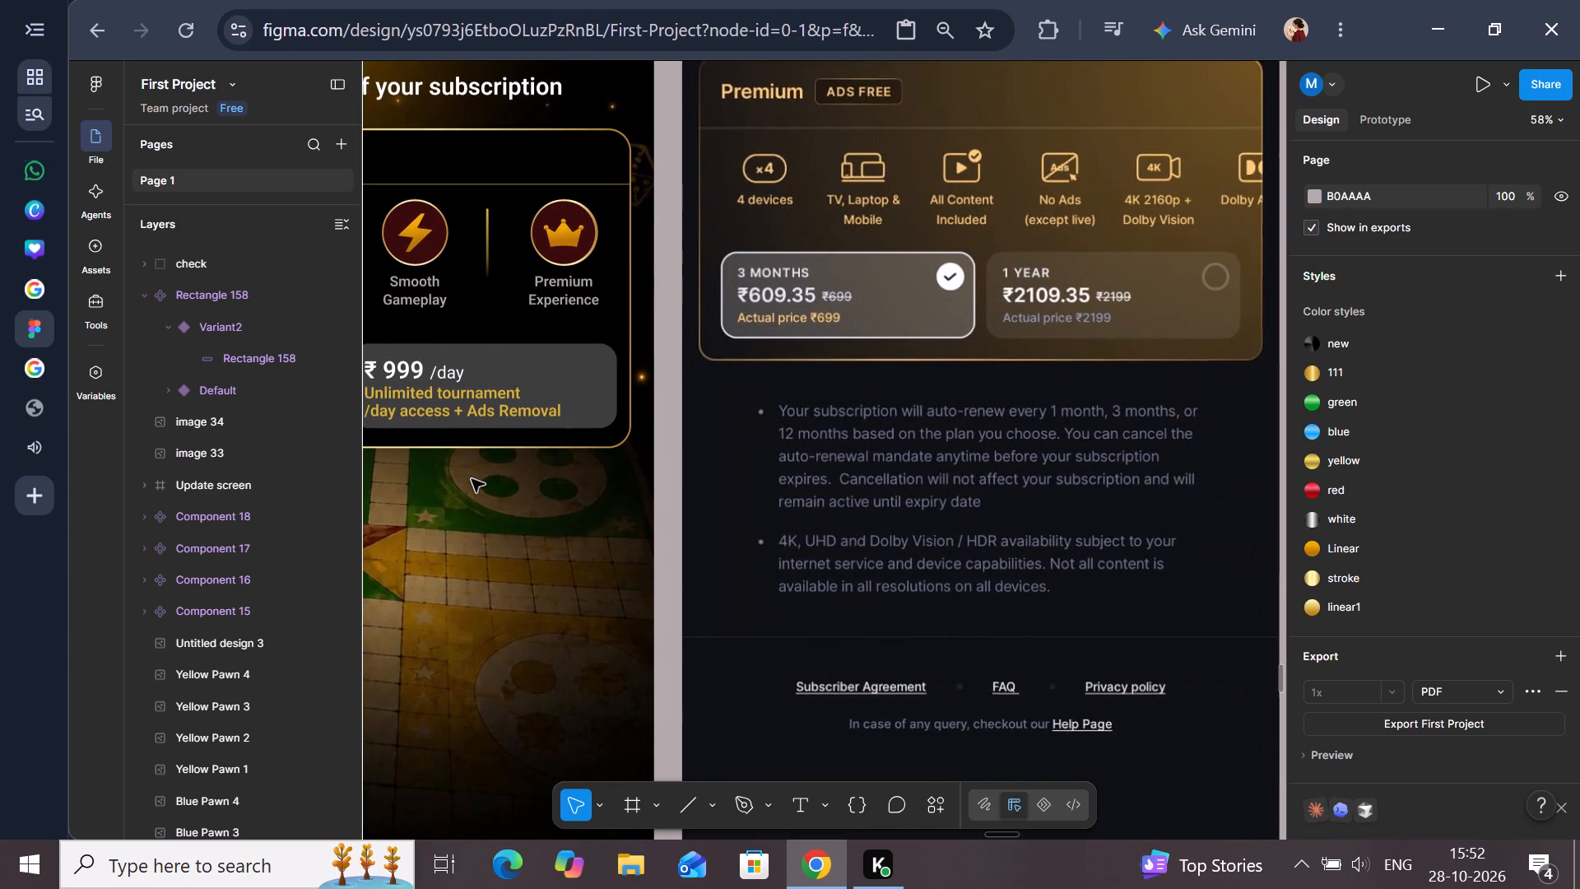
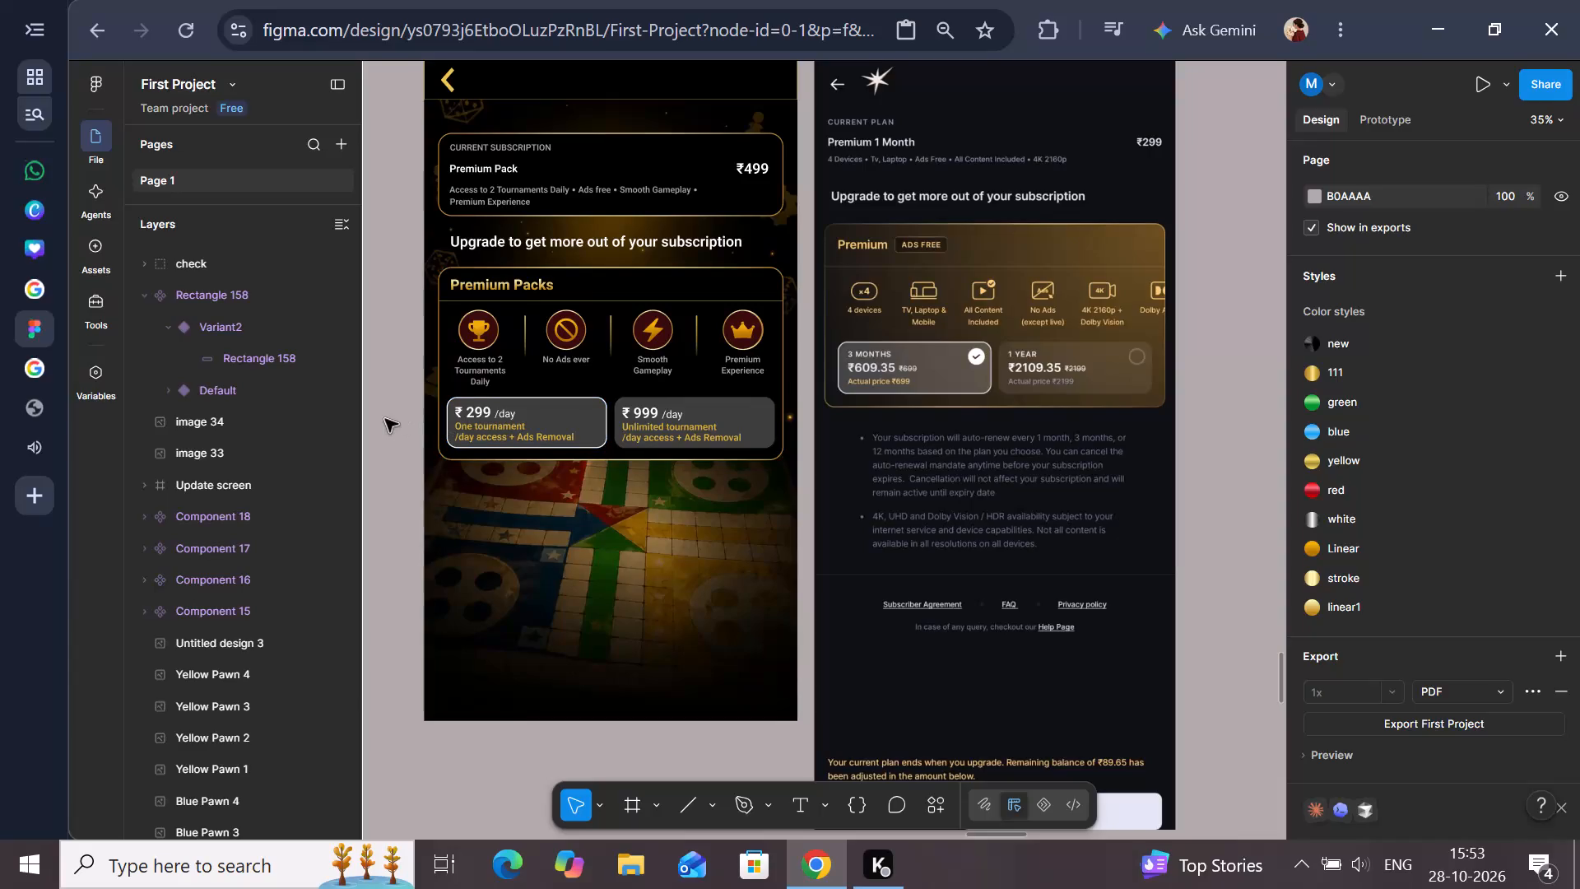
Examine the plan box component's Default variant and the rectangle inside it.
click(385, 419)
scroll(385, 419, up, 2)
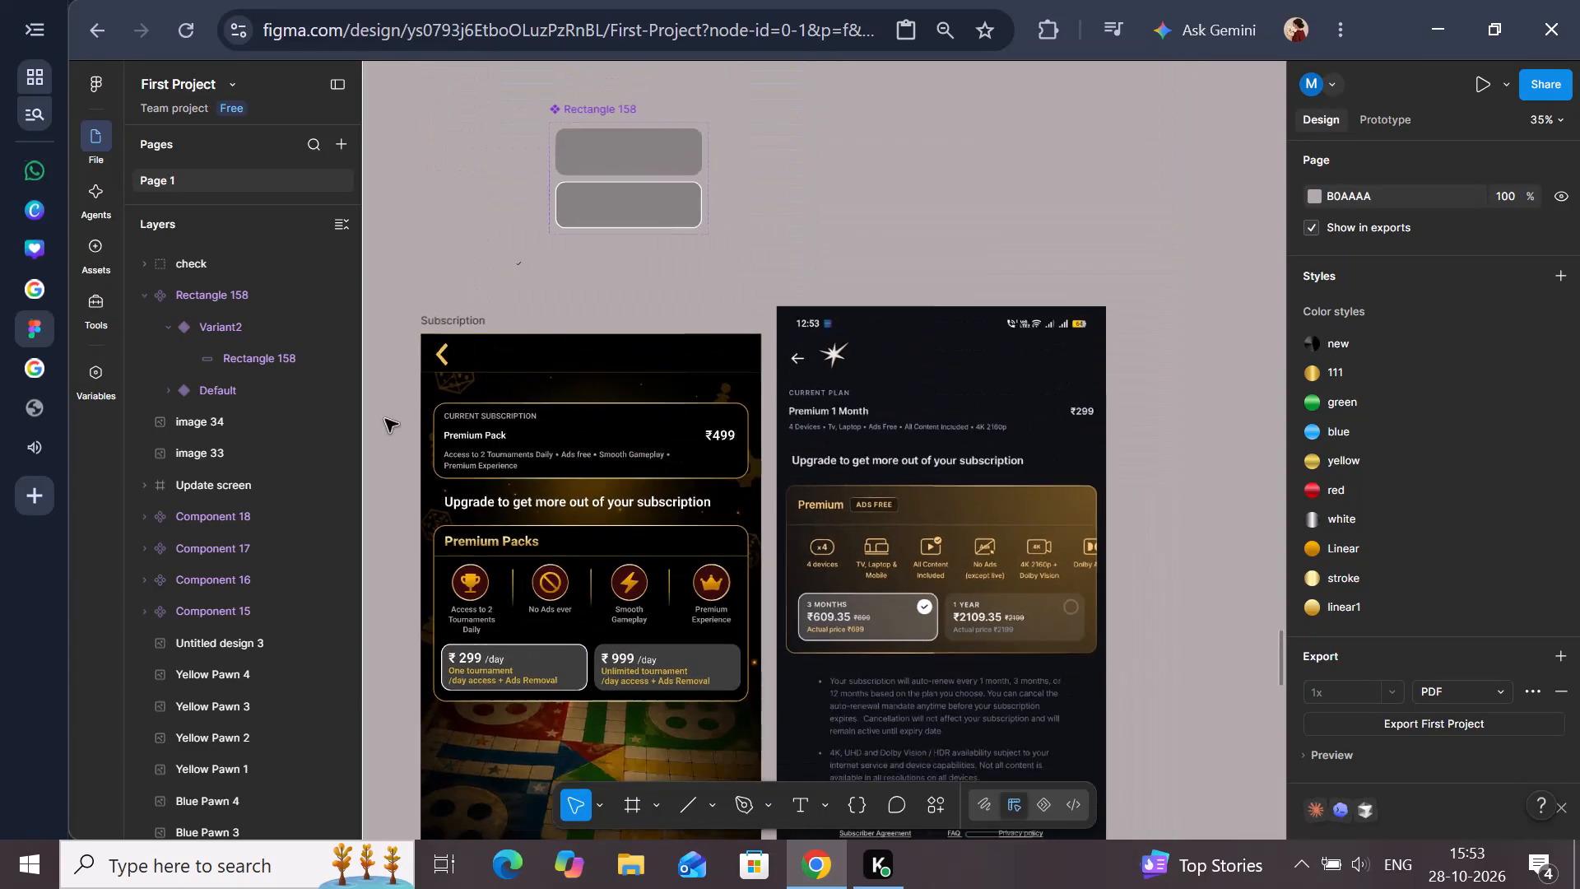
scroll(385, 419, up, 2)
scroll(385, 419, left, 1)
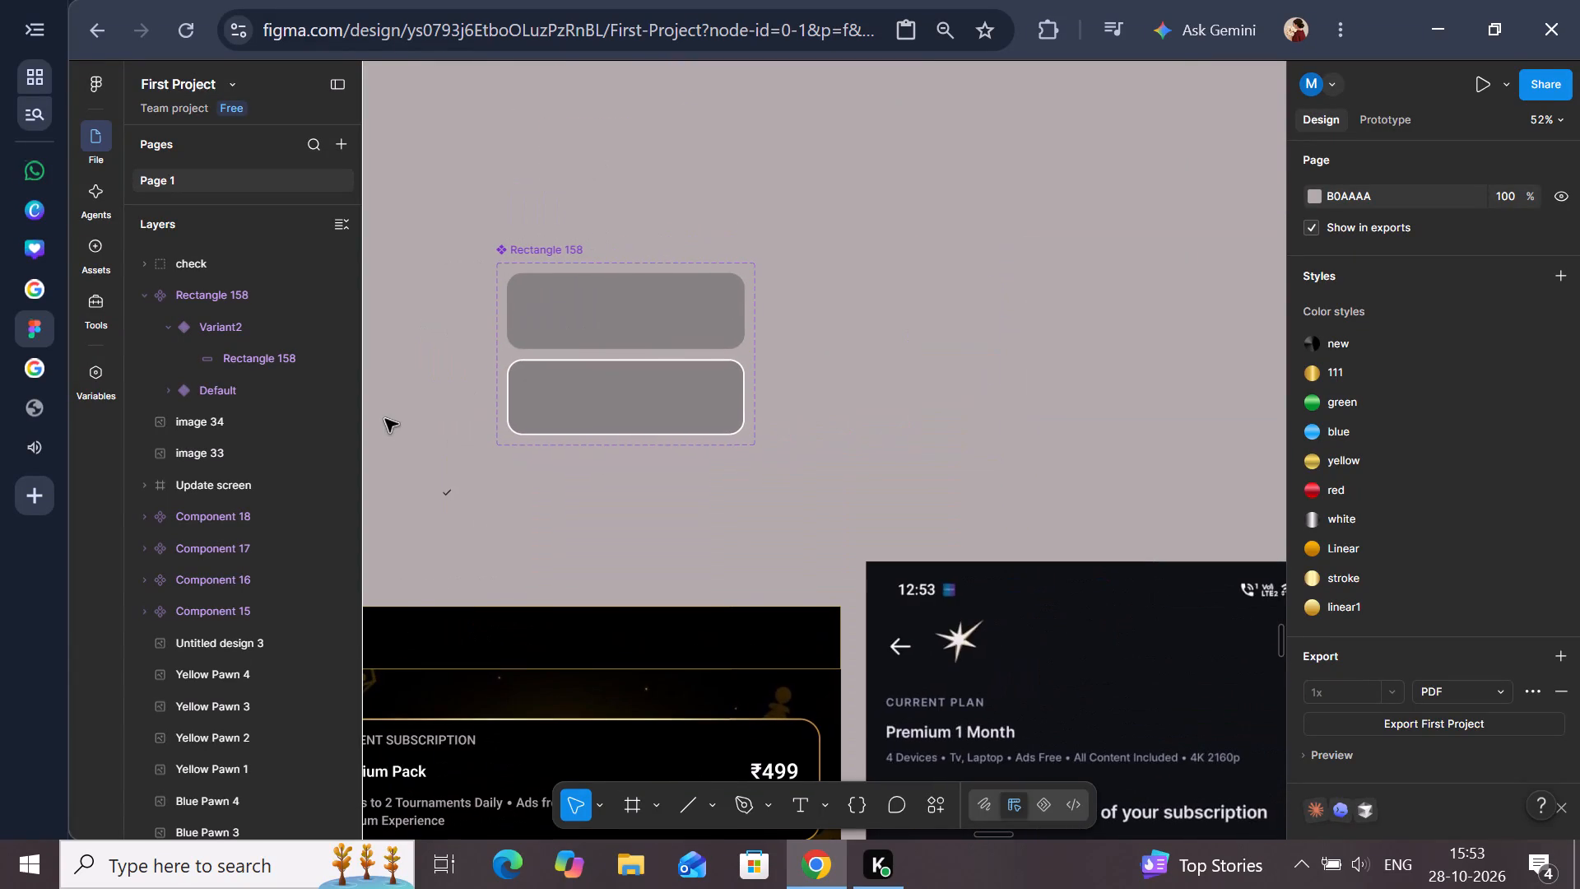
scroll(385, 419, left, 1)
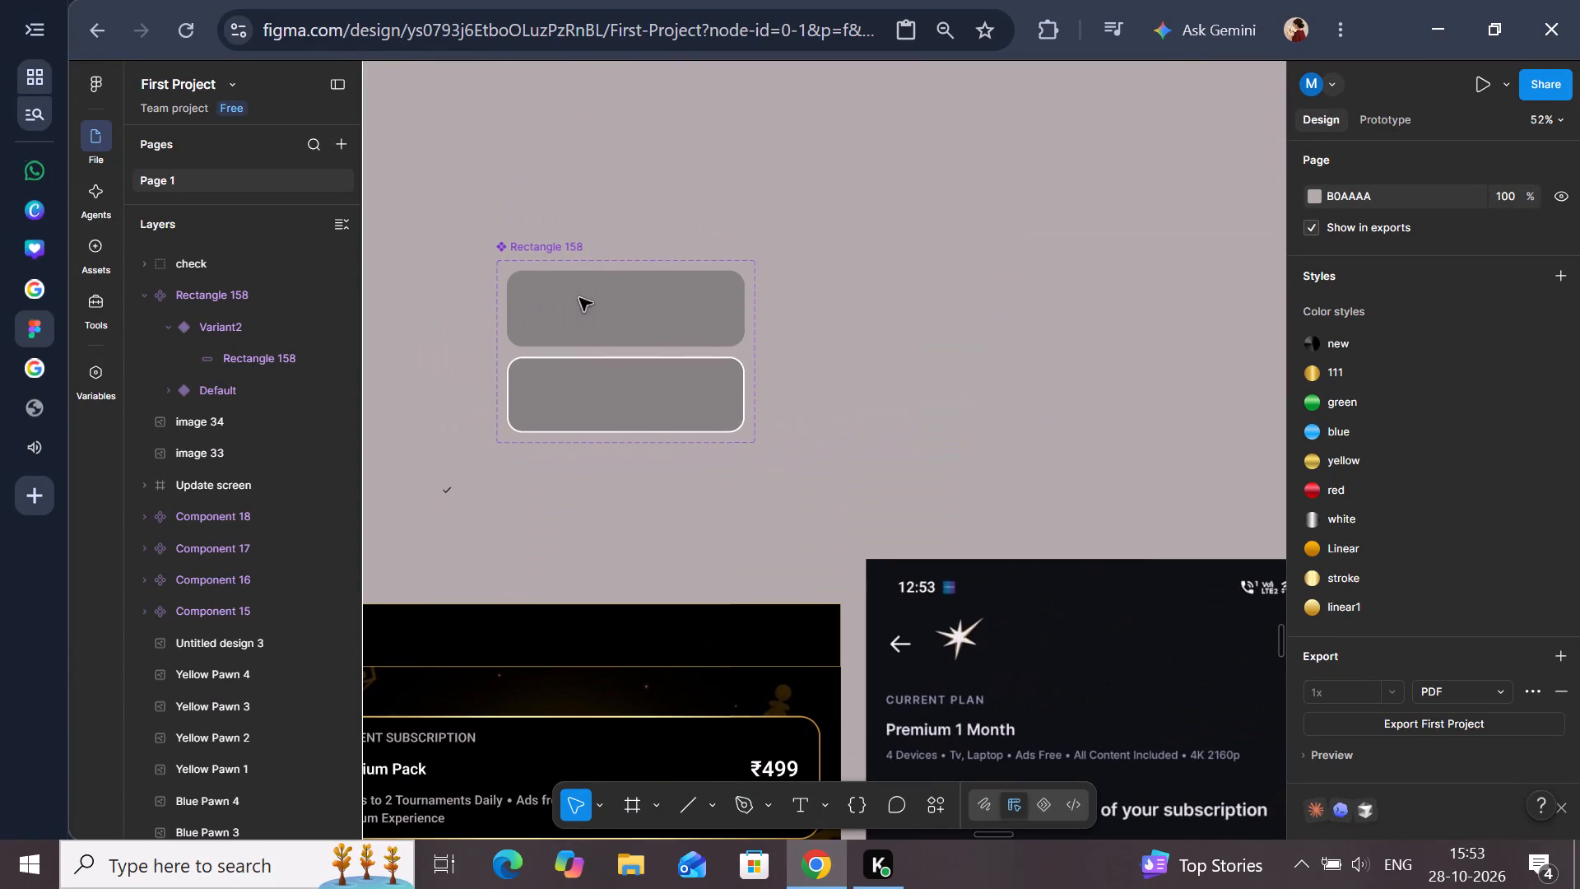
click(642, 275)
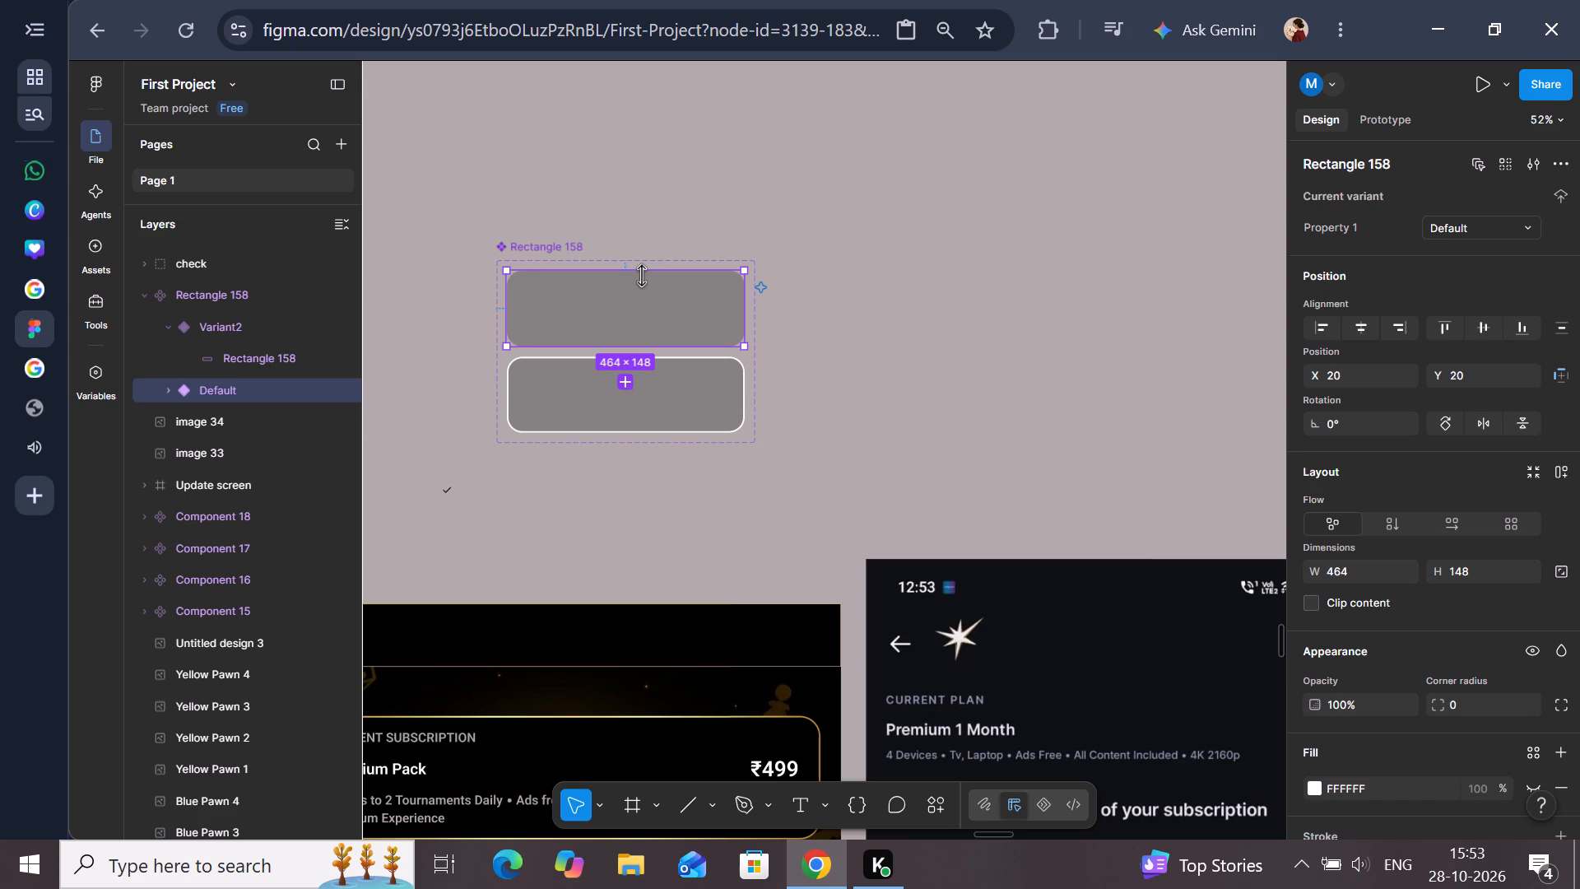
click(902, 293)
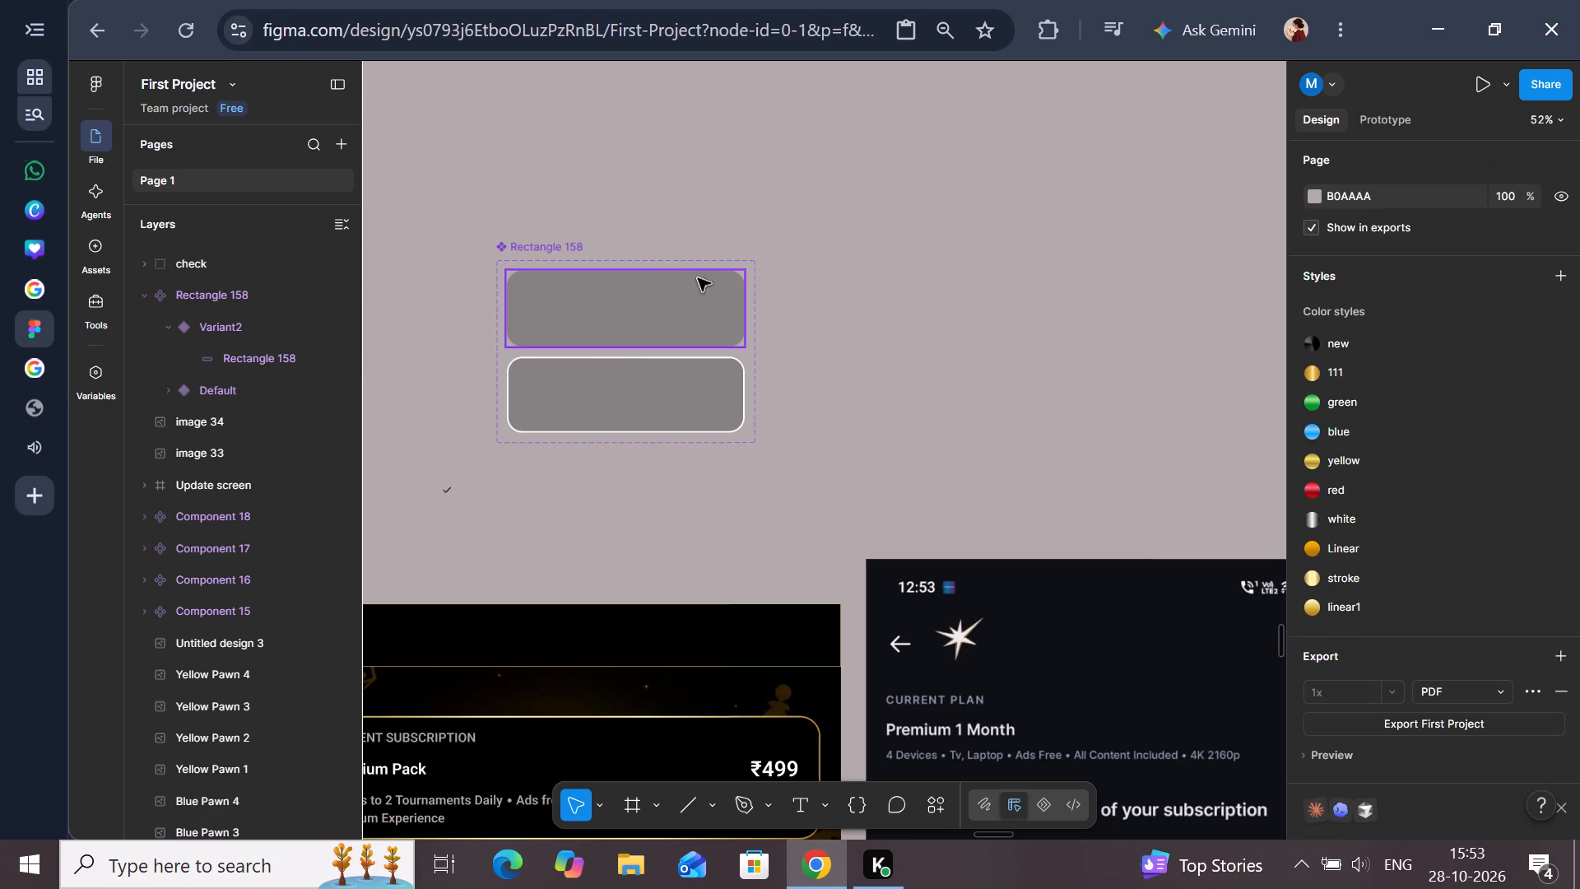
double_click(677, 305)
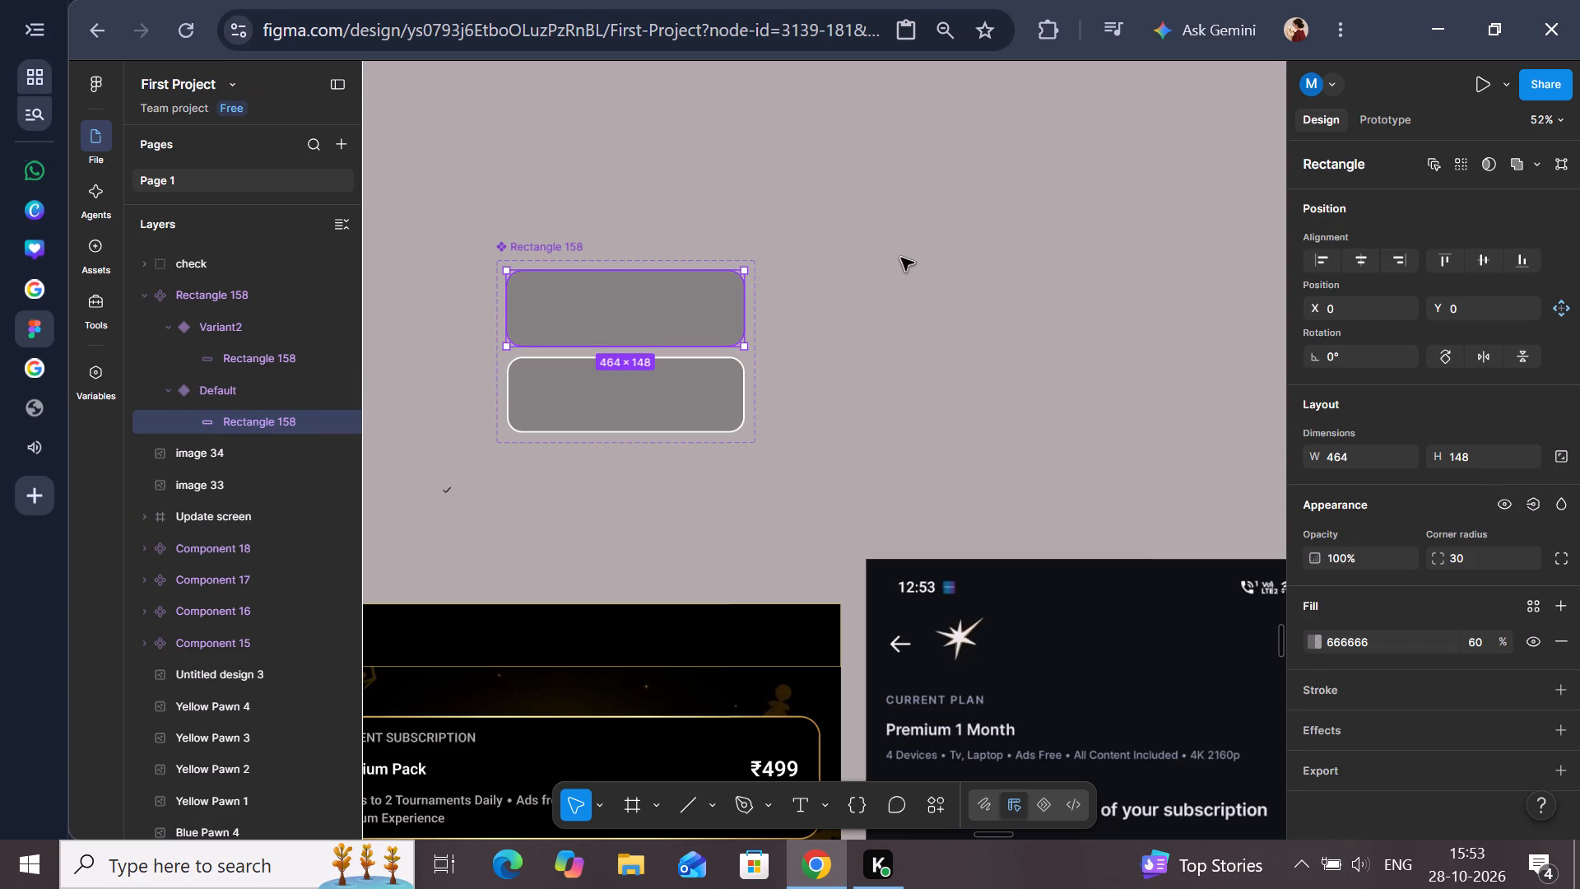
click(901, 258)
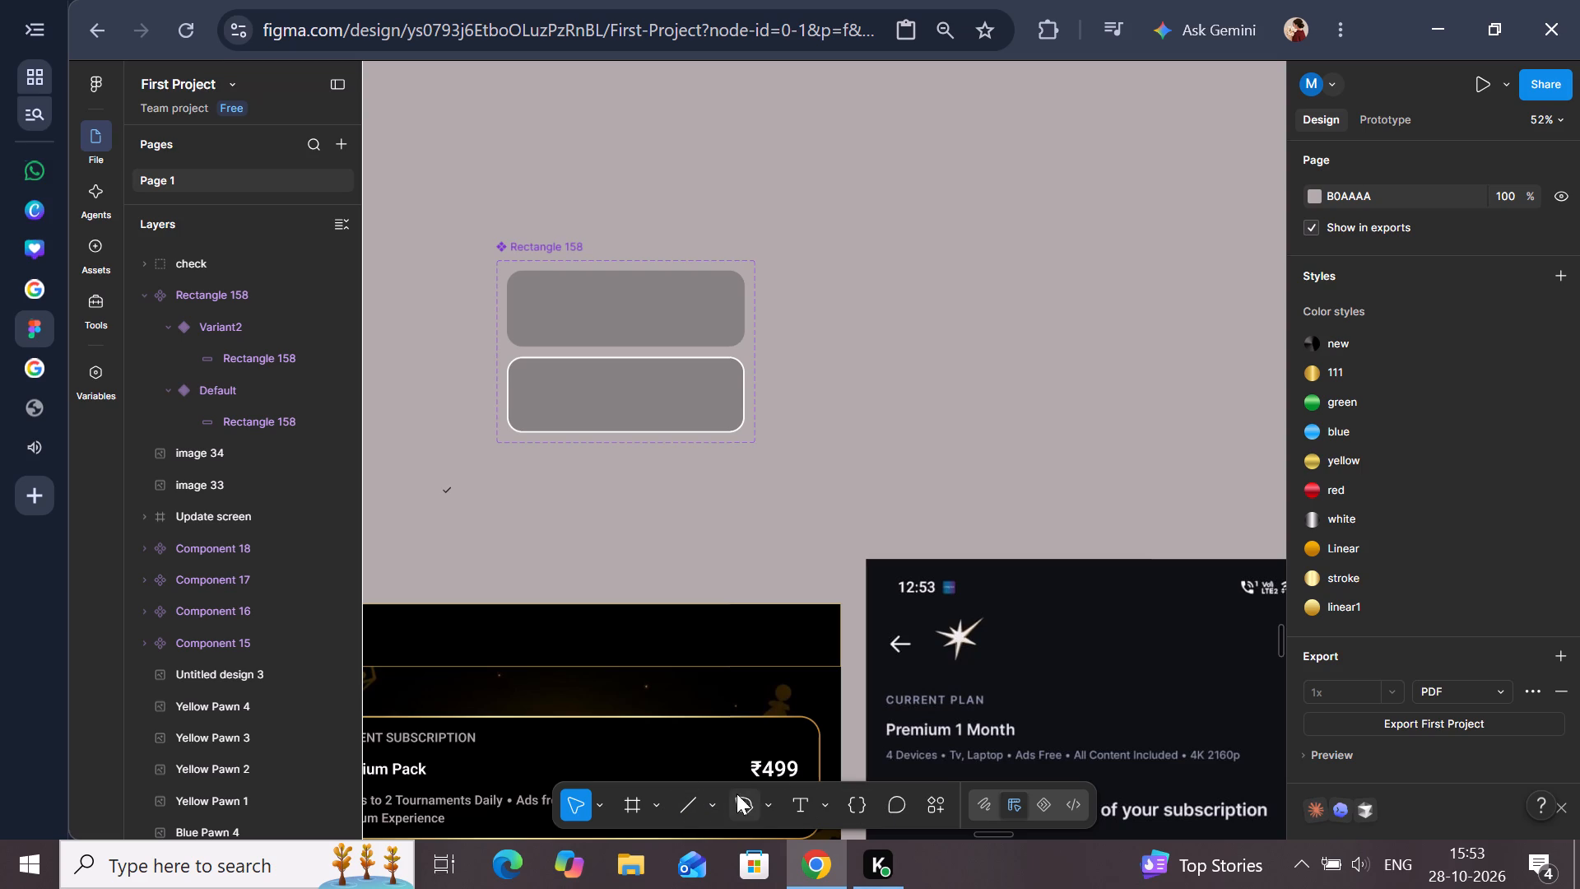
Draw a circle about 51 by 51 on the empty canvas beside the plan box component with the Ellipse tool.
drag(725, 799, 714, 797)
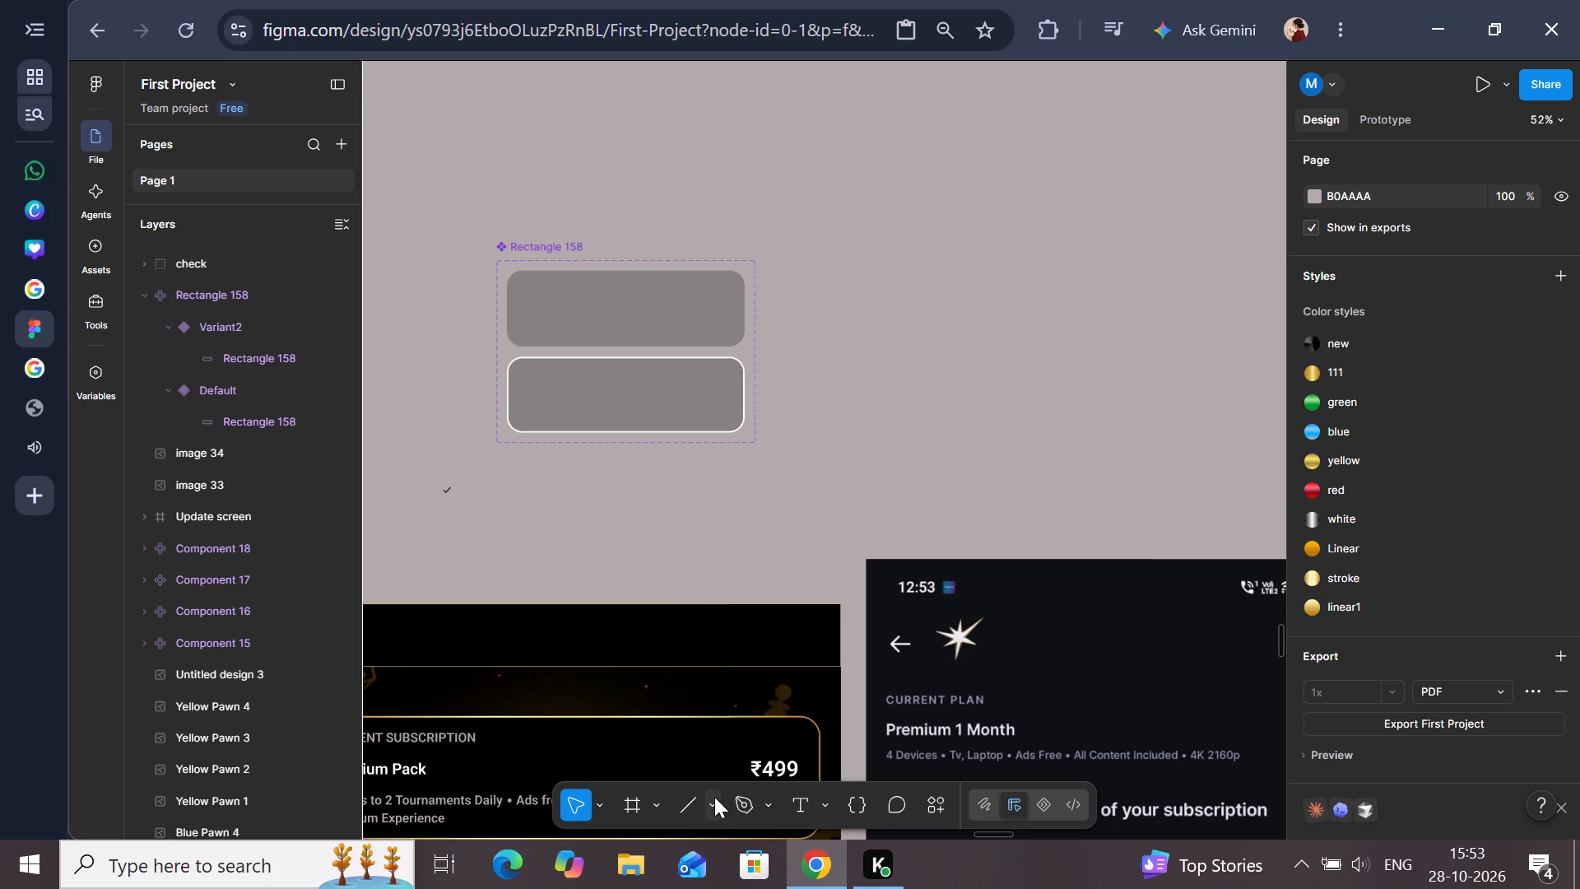
click(714, 797)
click(767, 689)
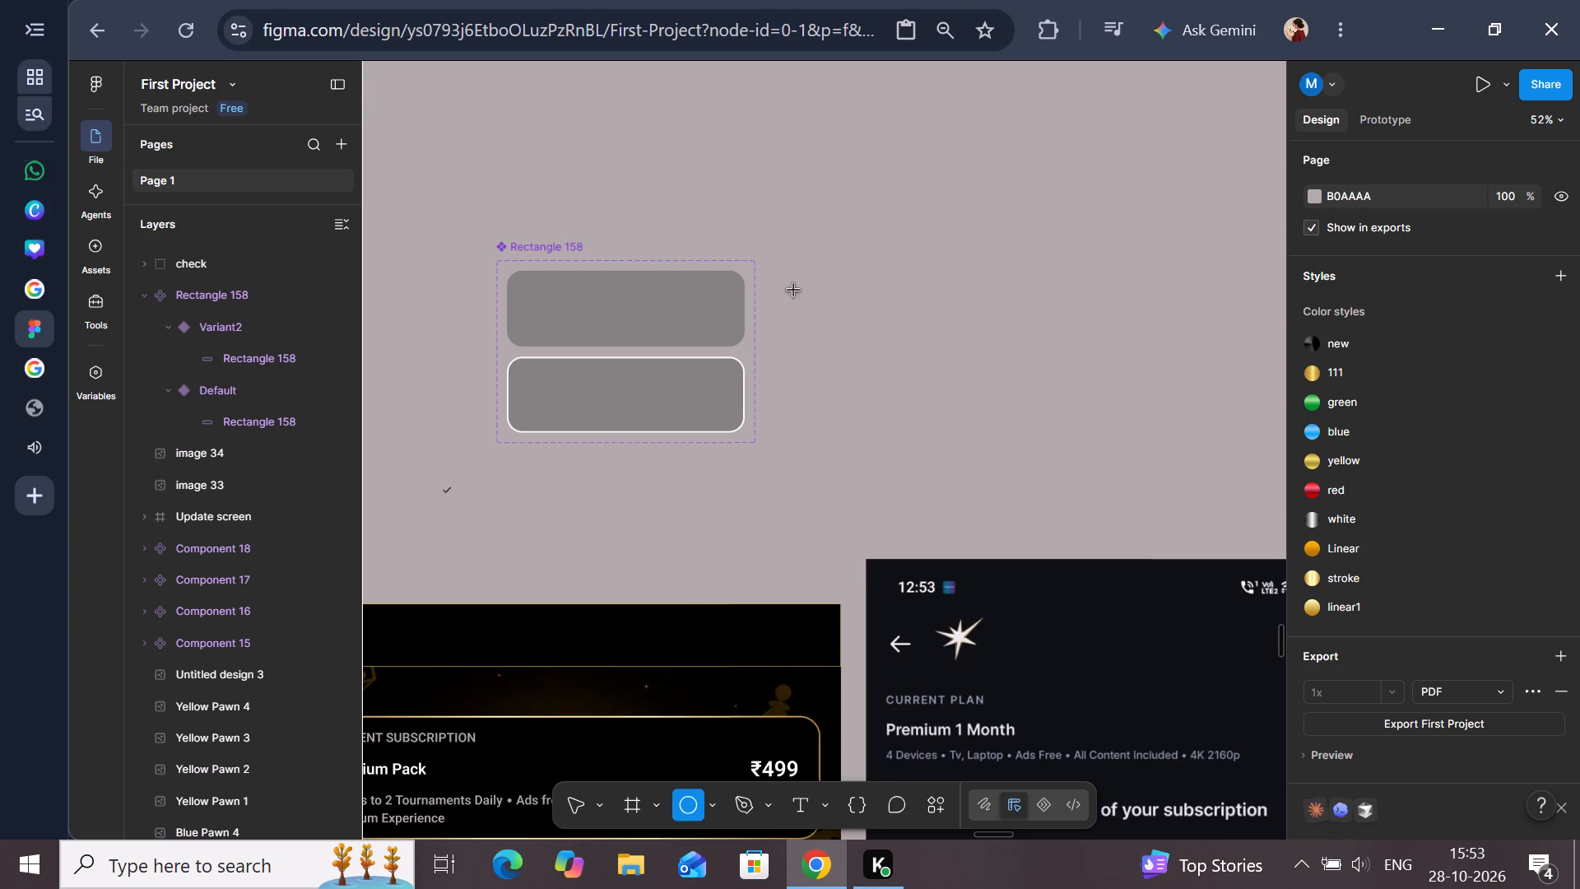
drag(814, 290, 835, 311)
click(910, 298)
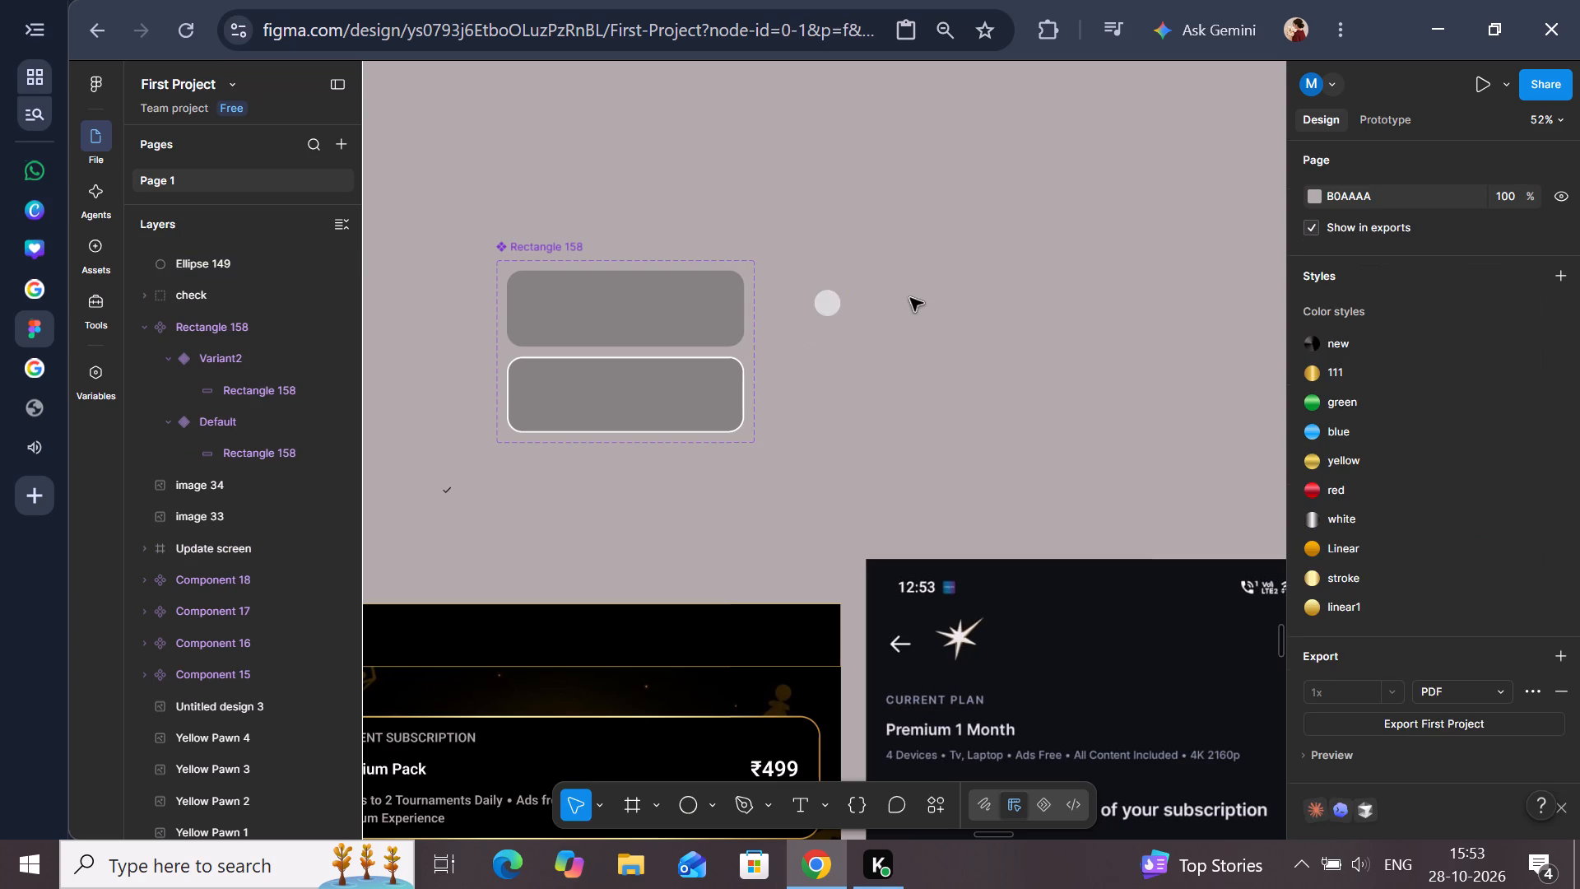
Move the circle inside the Default variant, near its upper-right corner, at about X 390, Y 23.
drag(746, 303, 540, 297)
scroll(574, 300, right, 1)
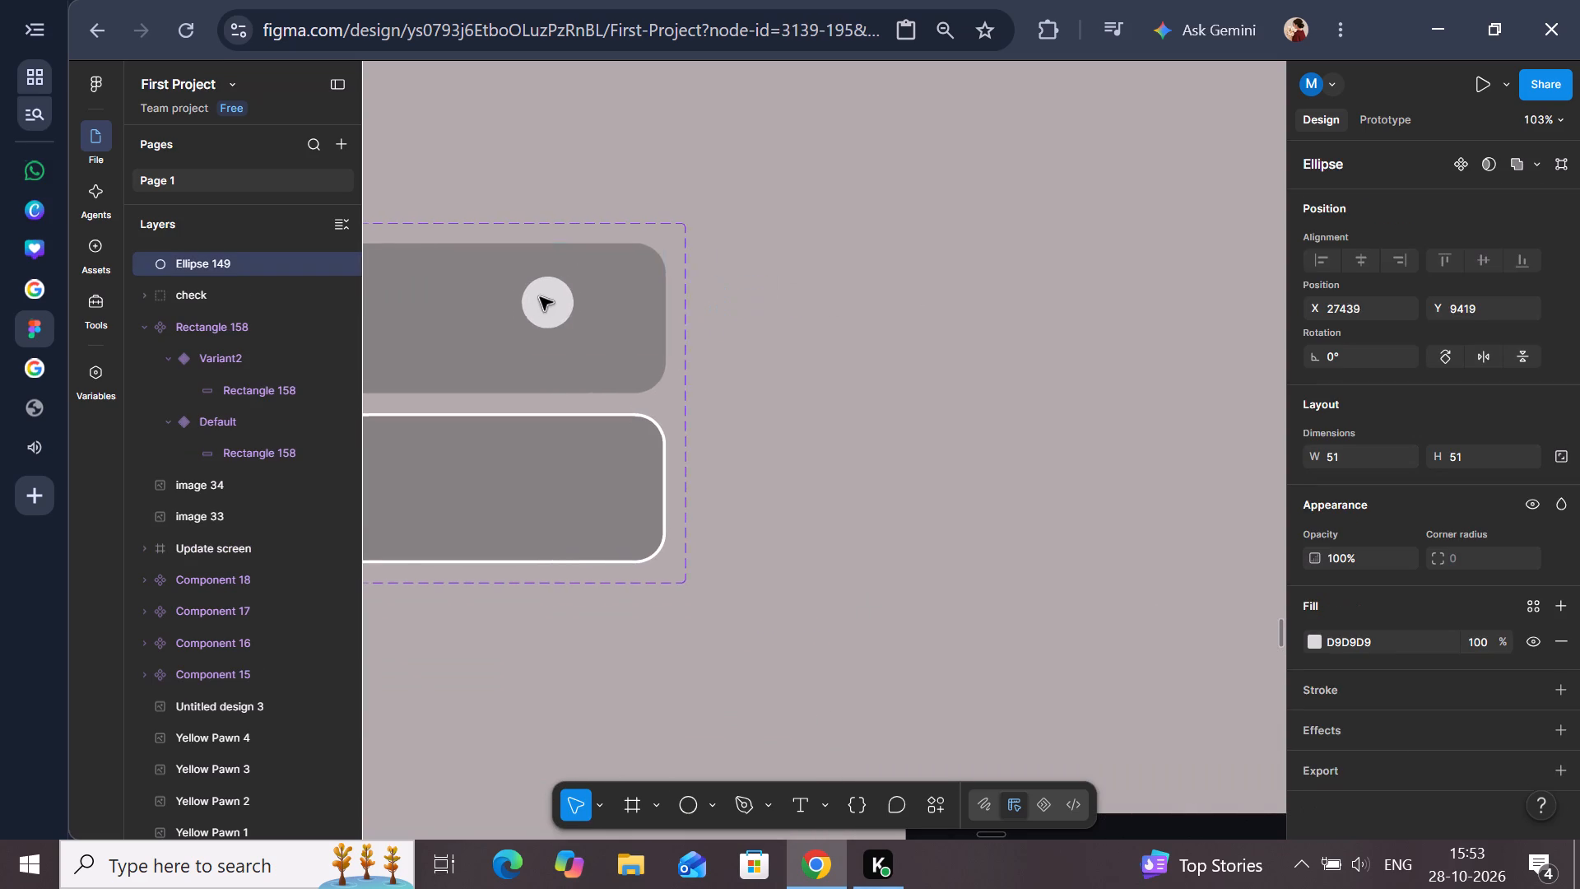
scroll(540, 297, right, 1)
drag(540, 297, 614, 282)
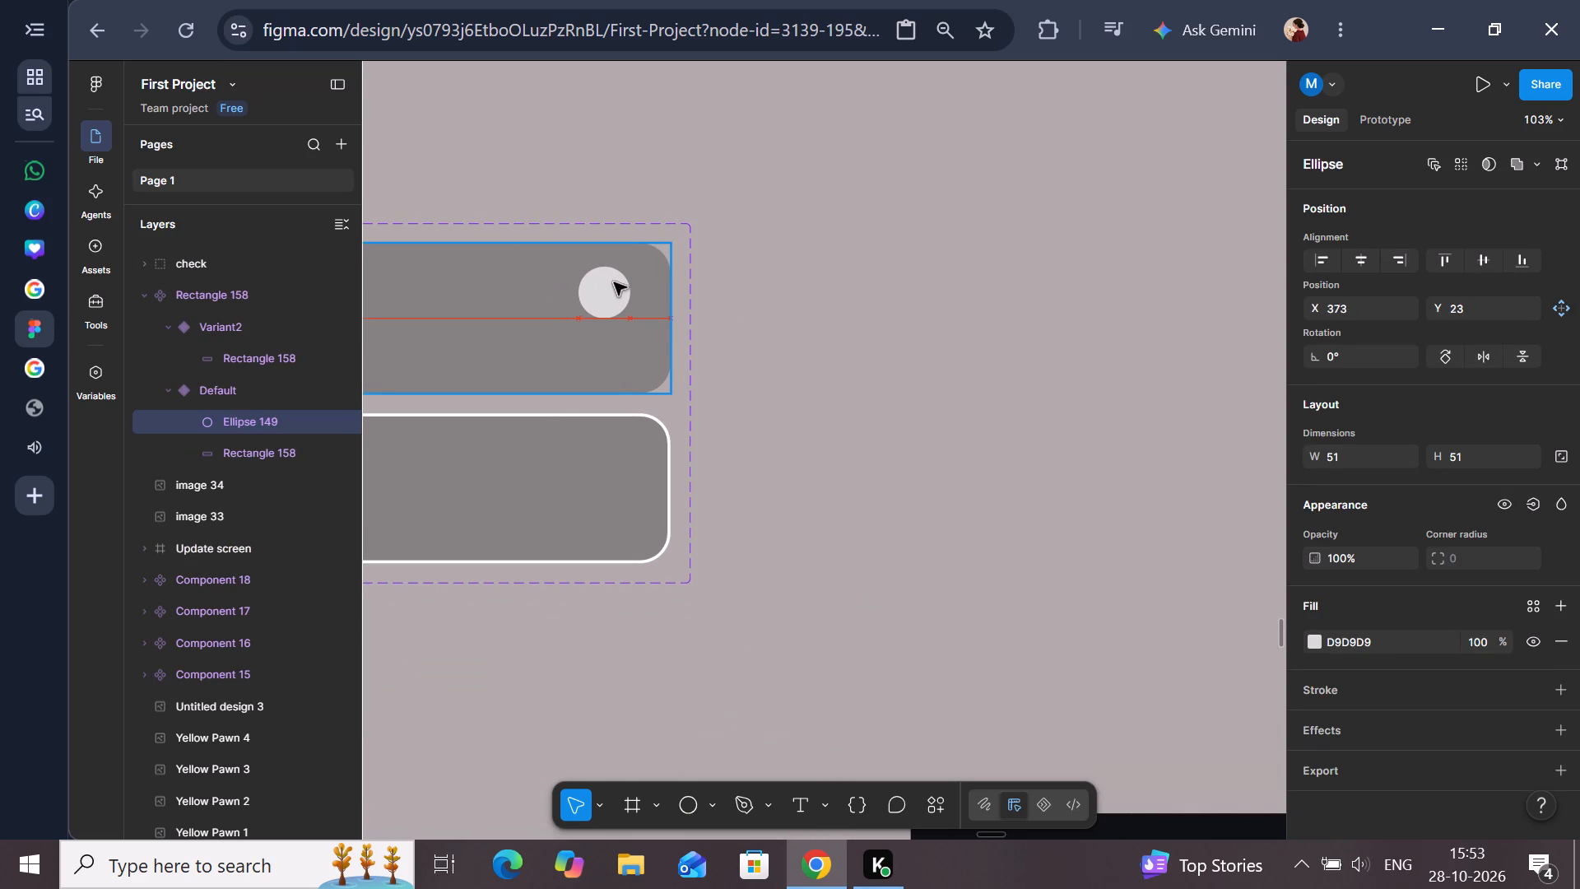
drag(614, 282, 621, 285)
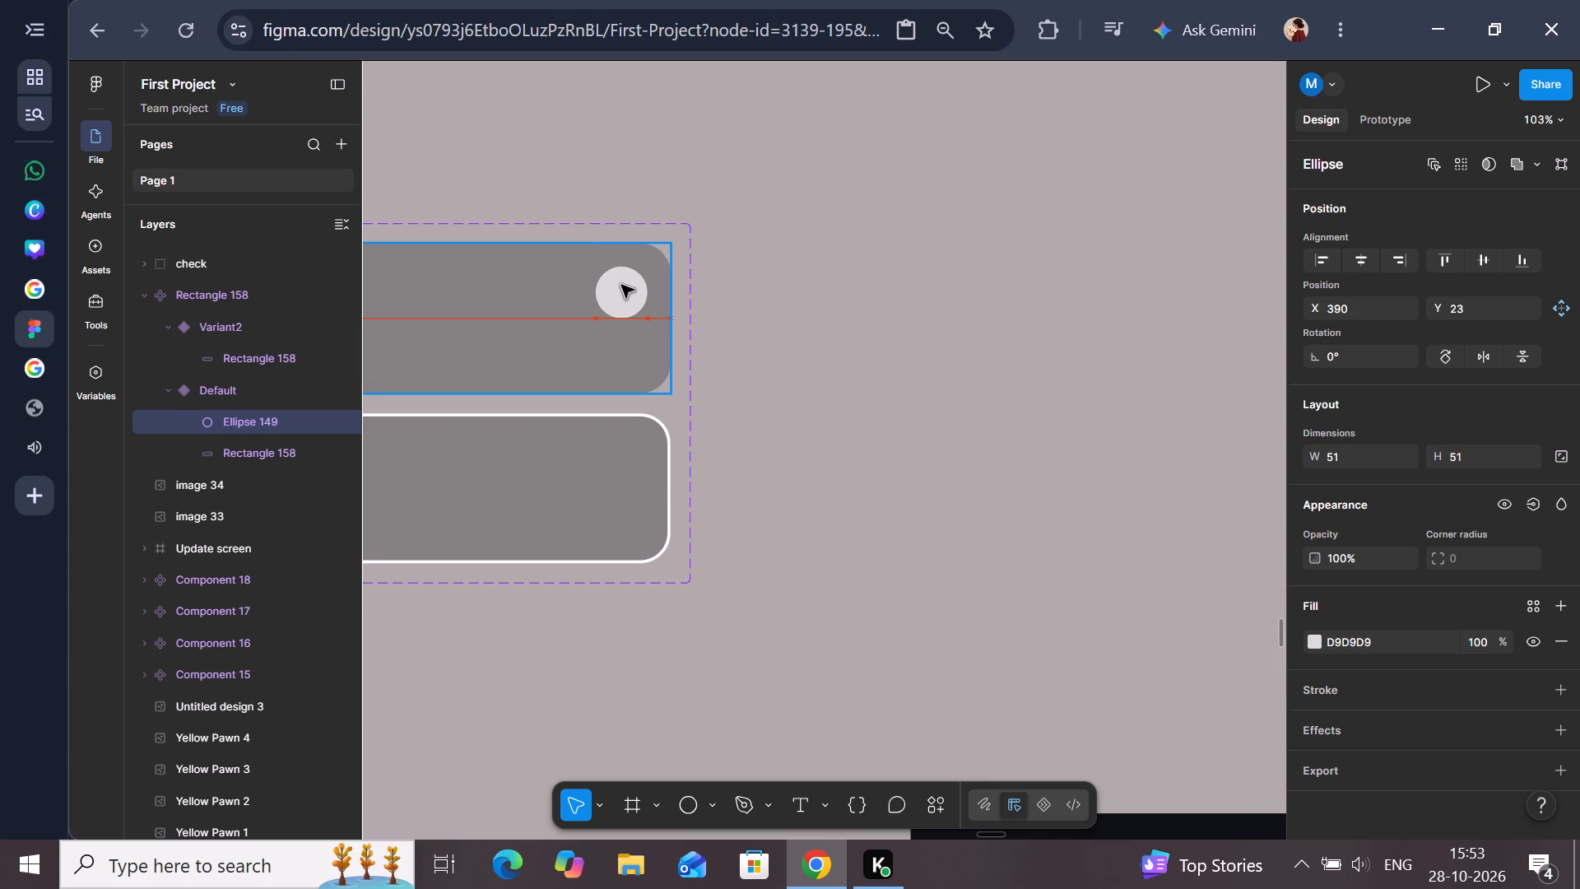
drag(621, 285, 621, 284)
click(946, 294)
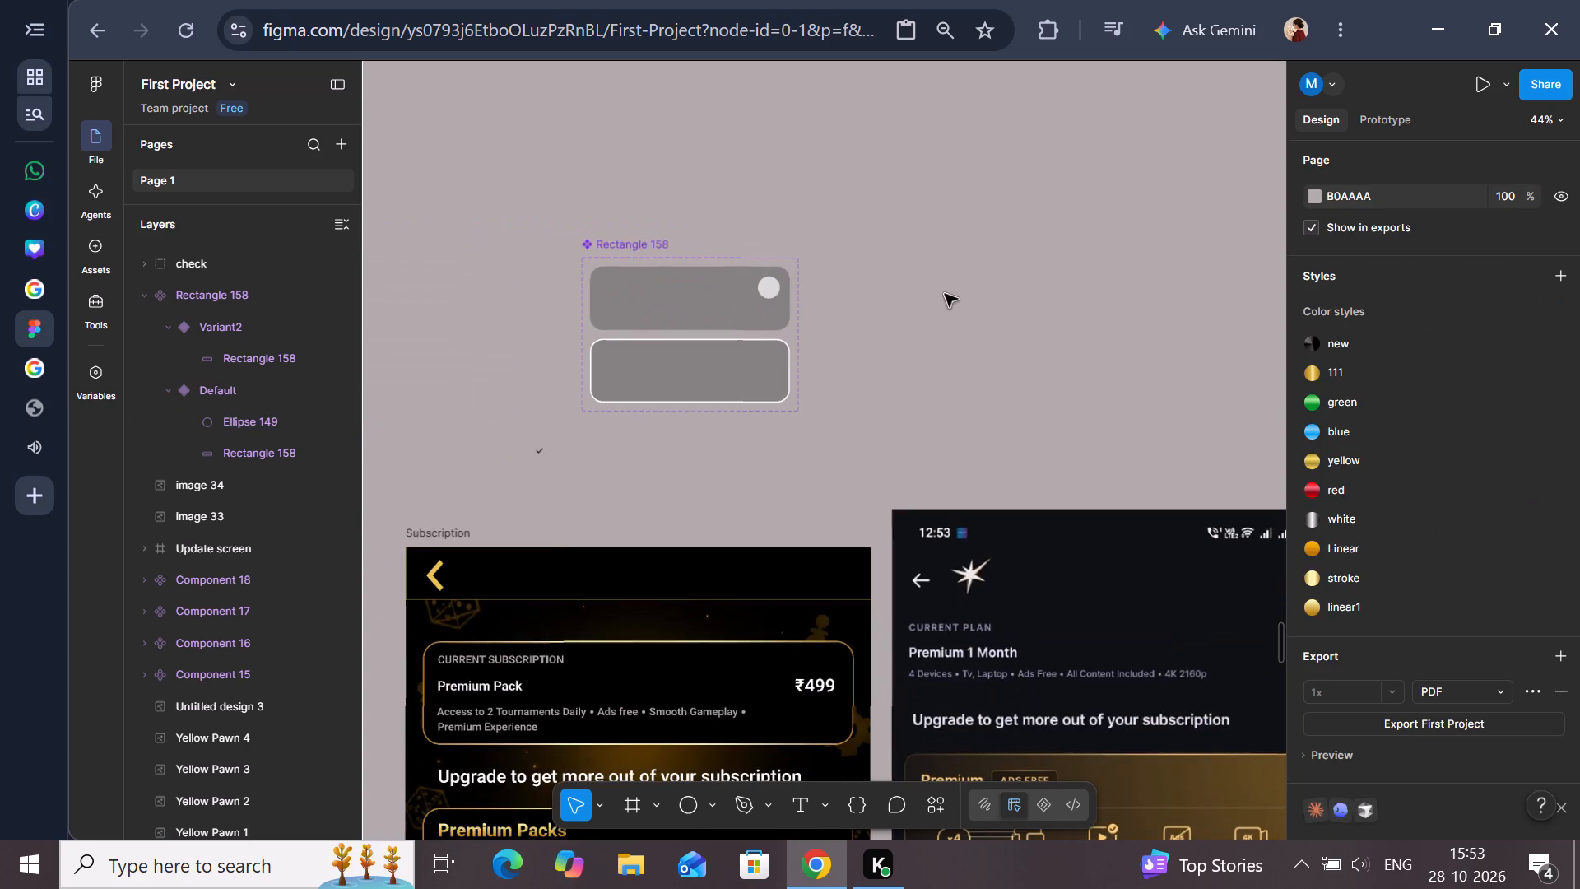
Nudge the circle in the Default variant to X 394, Y 19.
scroll(944, 294, right, 2)
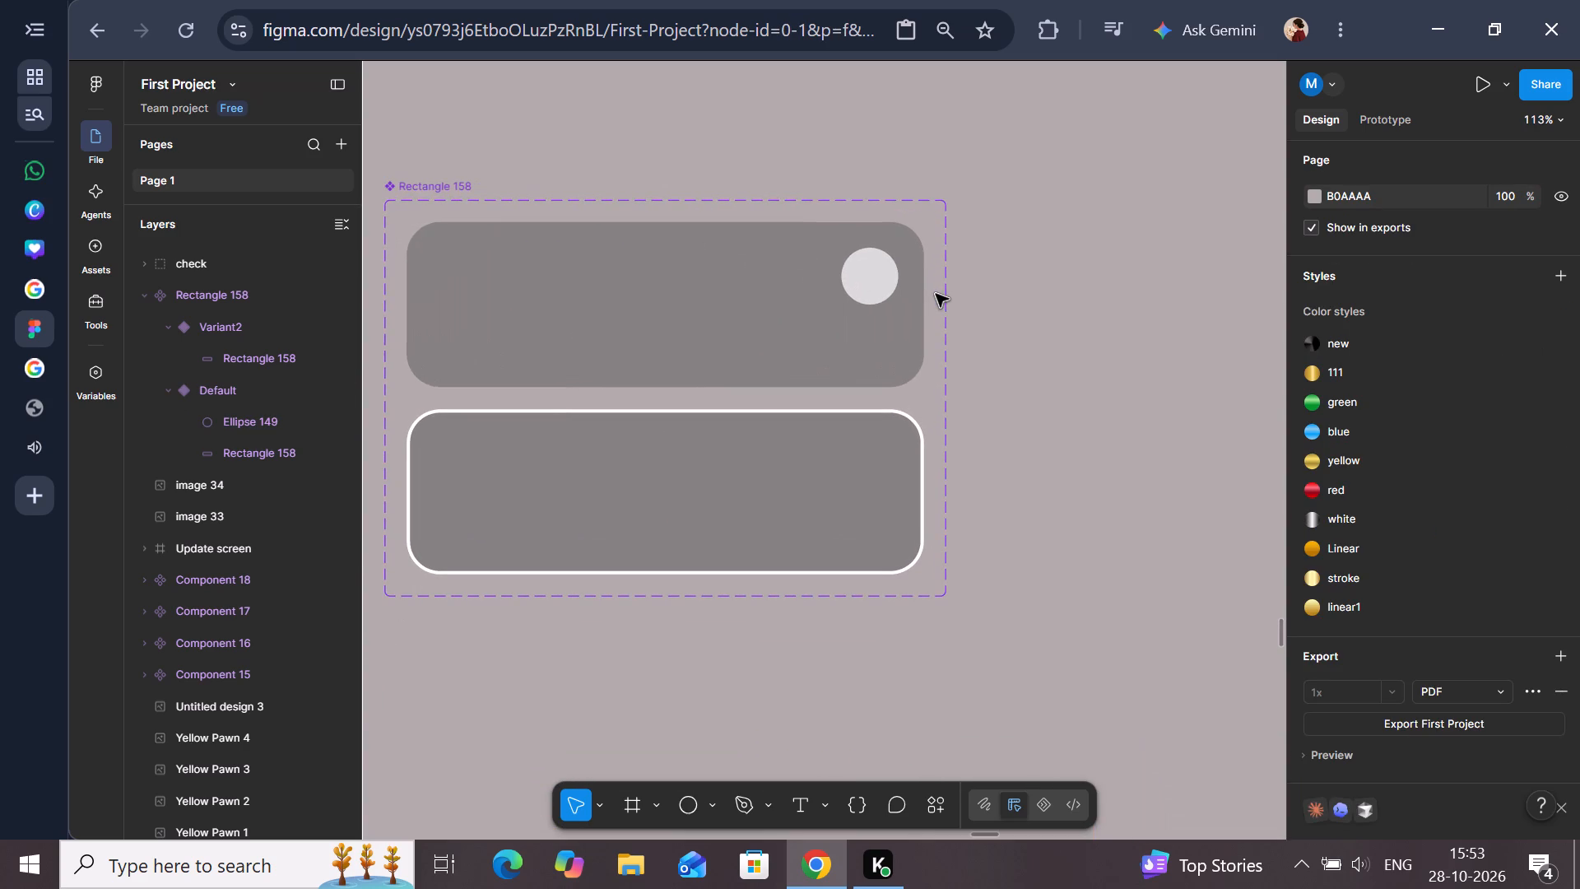
double_click(867, 282)
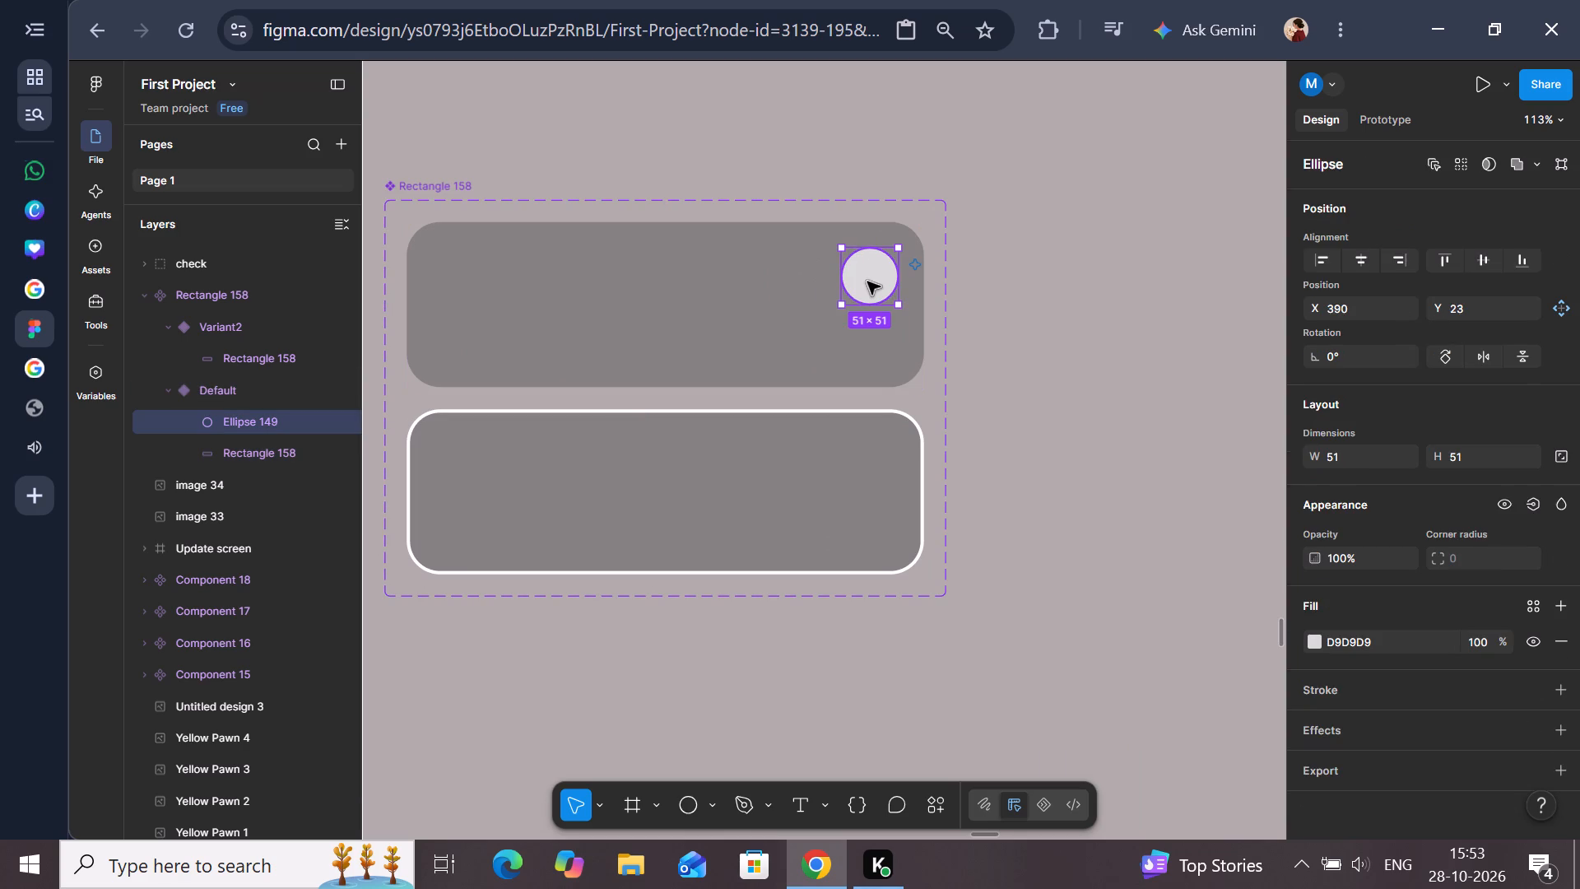
click(867, 282)
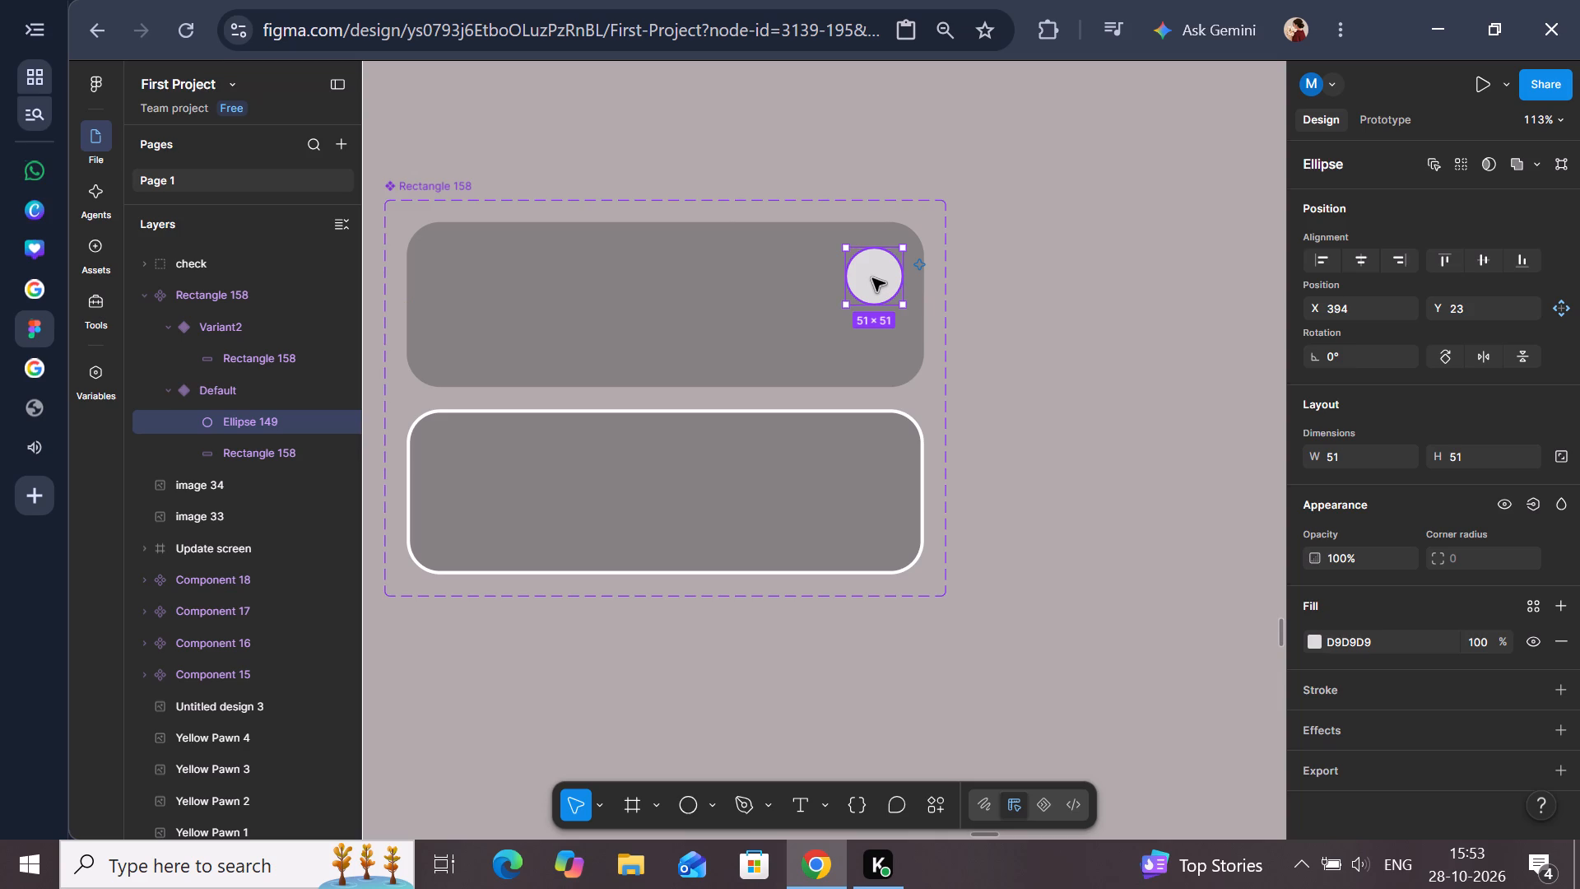
key(Up)
key(Up)
key(Up)
key(Up)
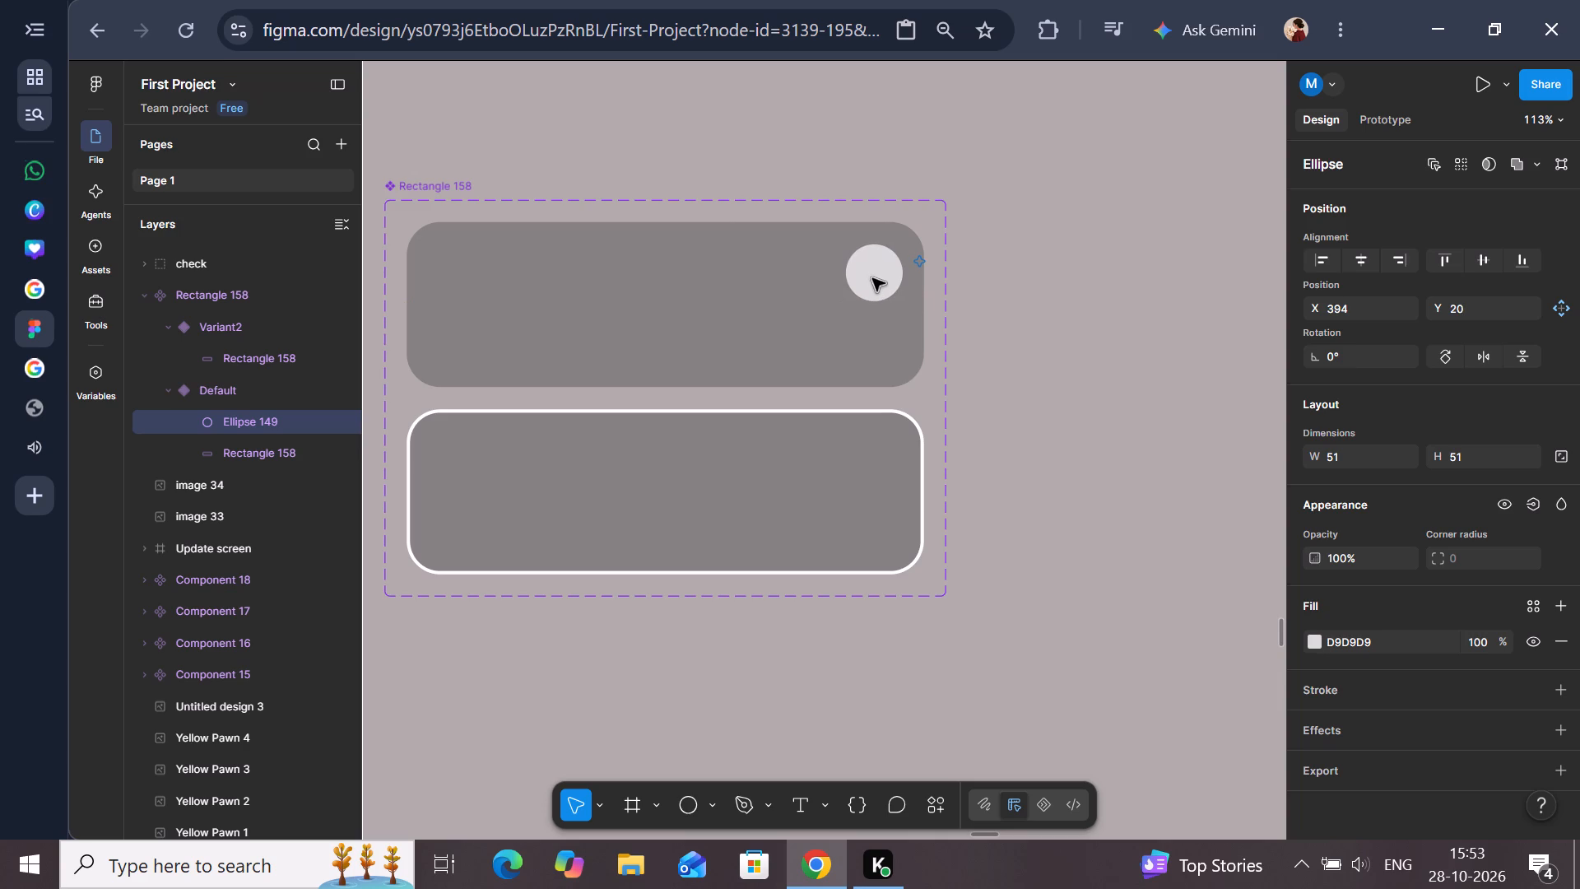
click(1076, 292)
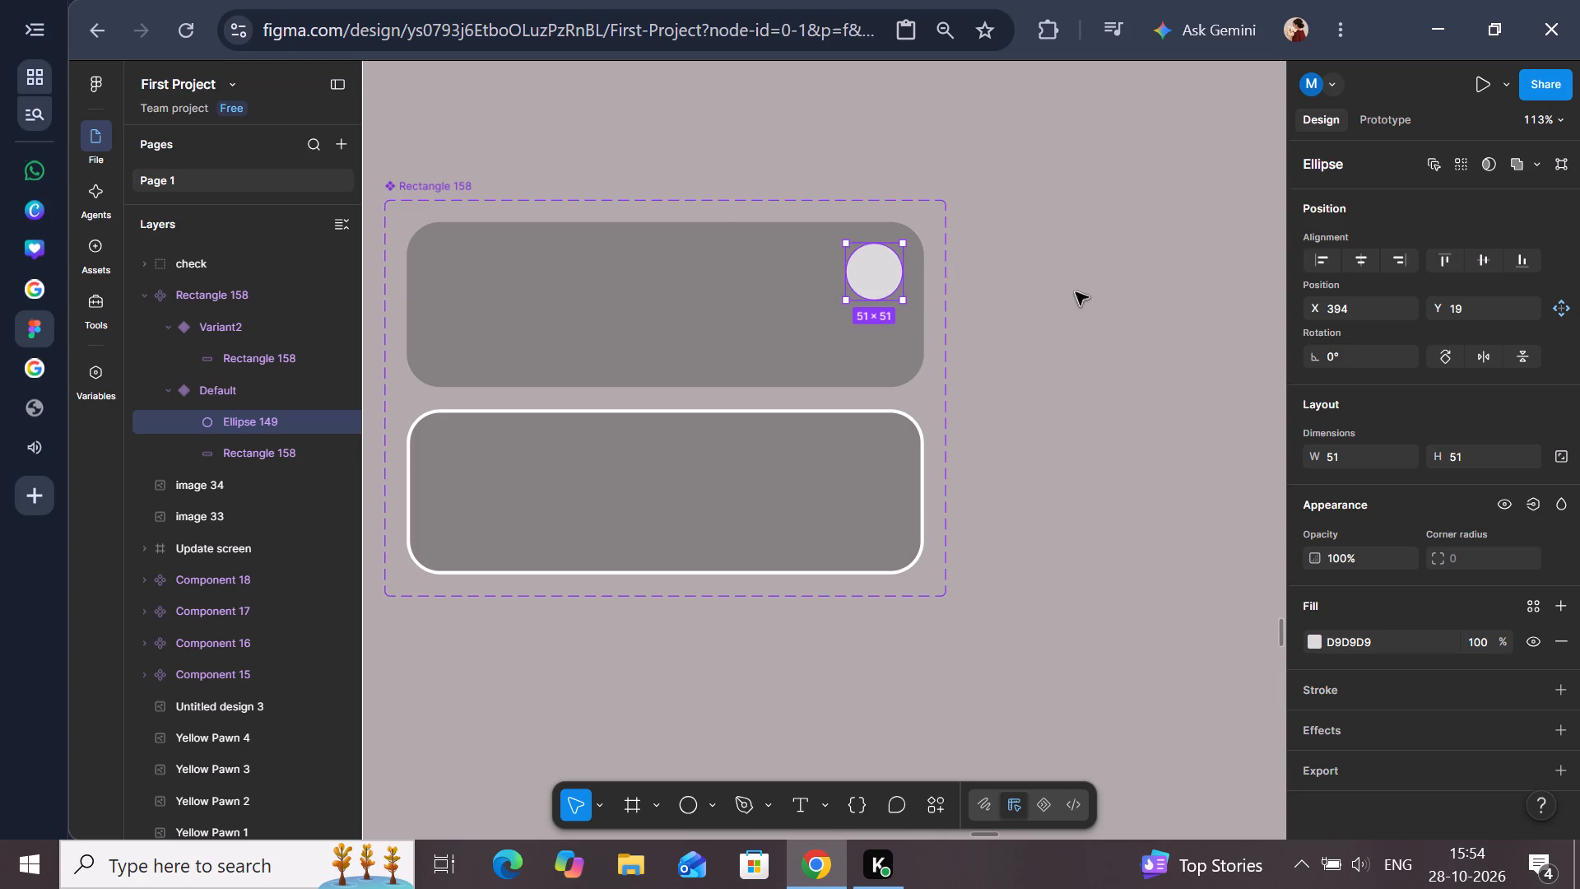
Turn the Default variant's circle into an outline like the reference's unselected marker: add a 666666 stroke and remove the fill.
double_click(884, 277)
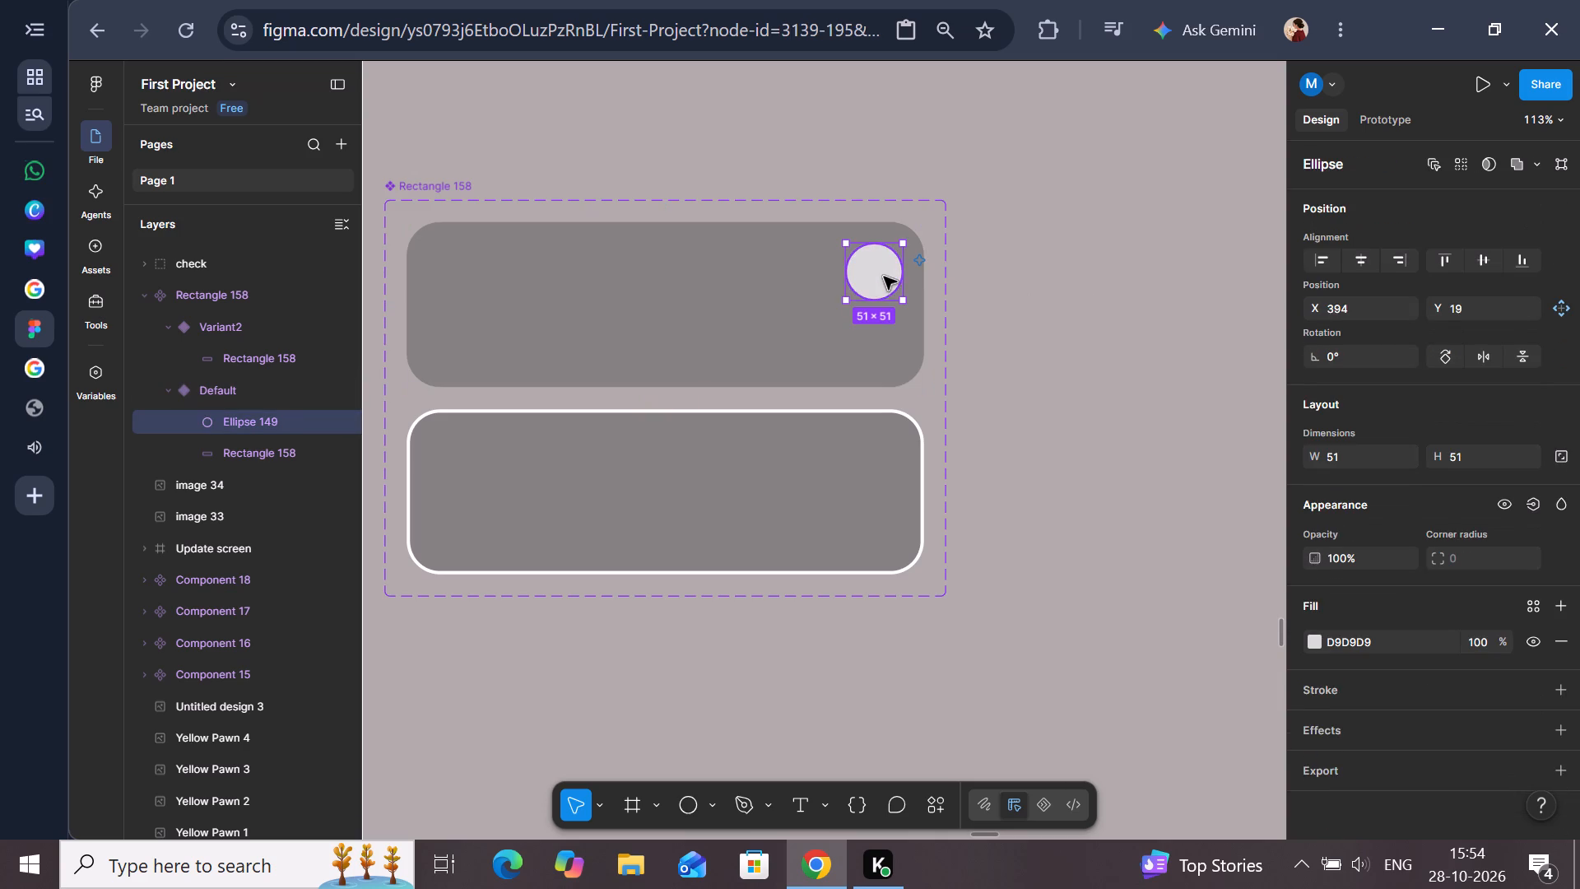
scroll(1469, 558, down, 2)
scroll(899, 528, down, 1)
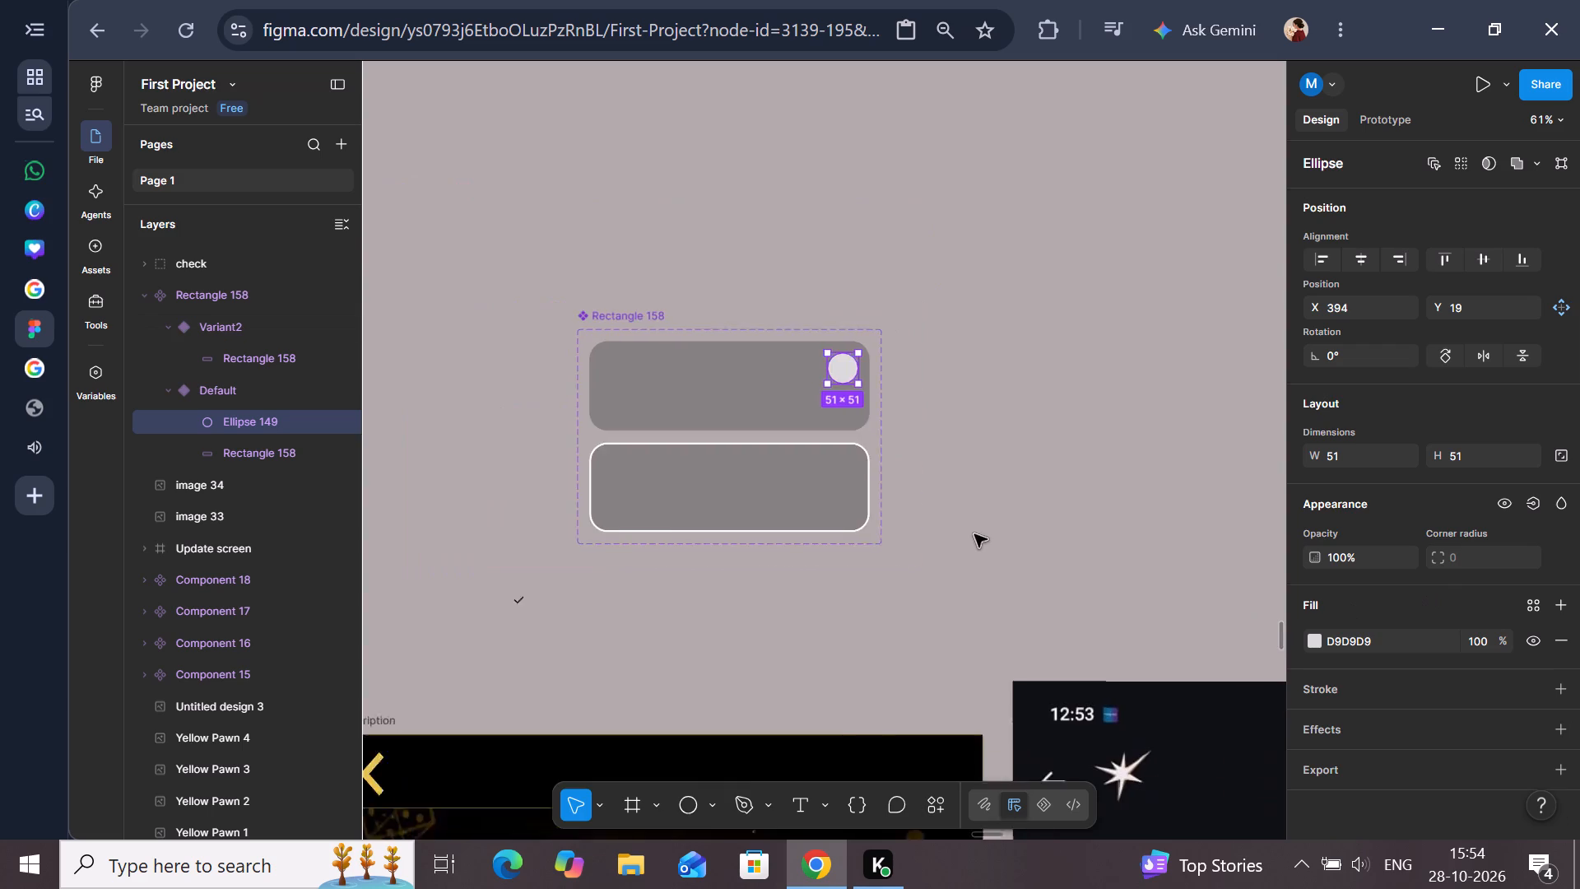
scroll(974, 534, down, 3)
scroll(974, 534, up, 1)
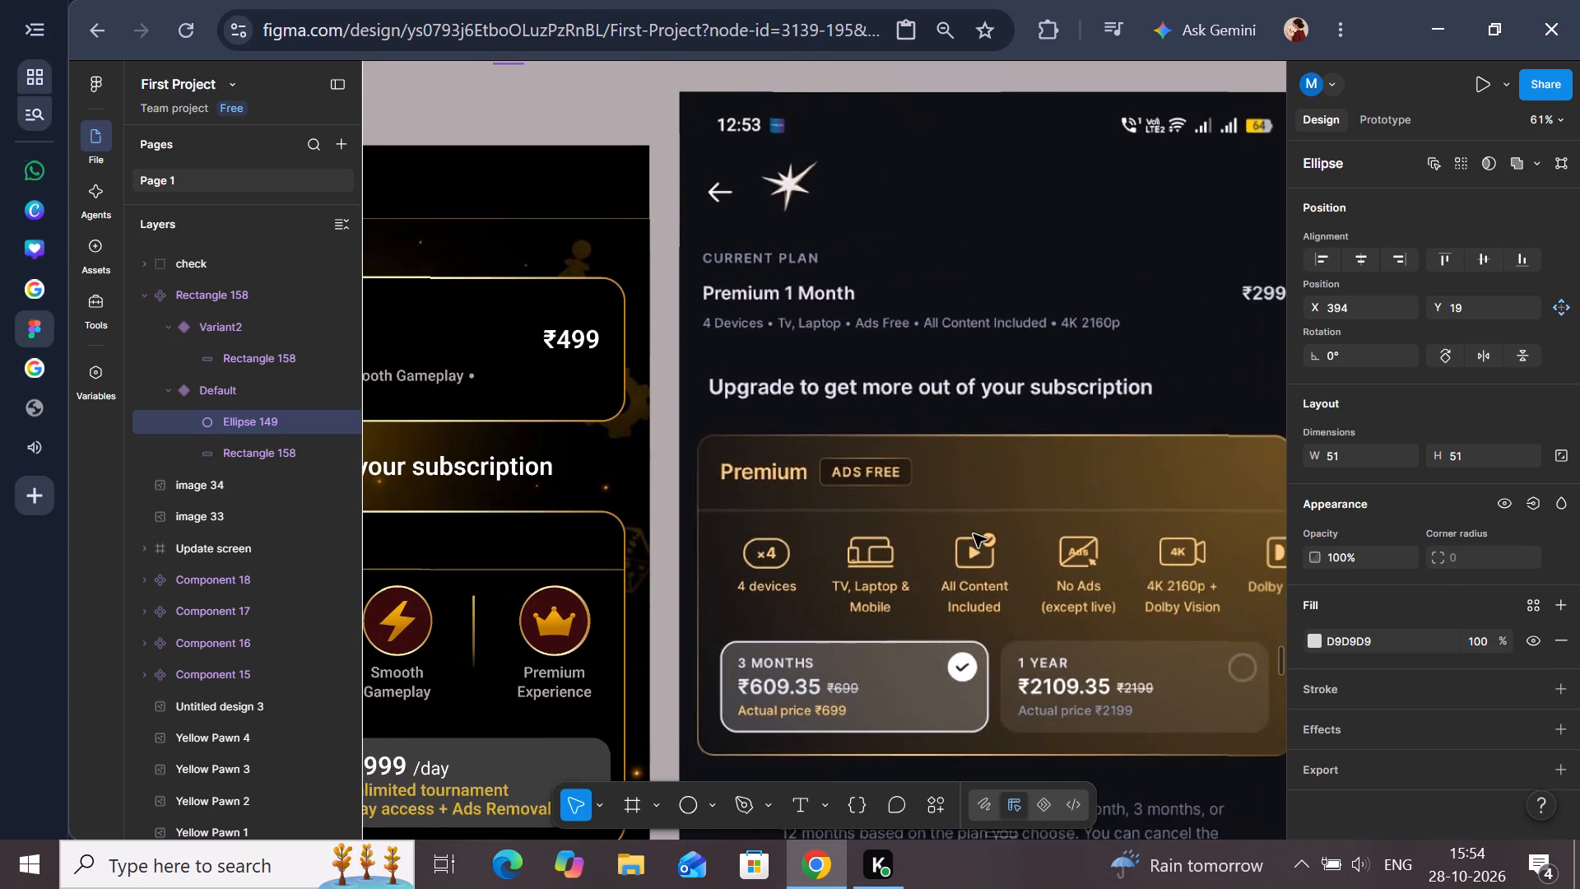
scroll(974, 534, up, 3)
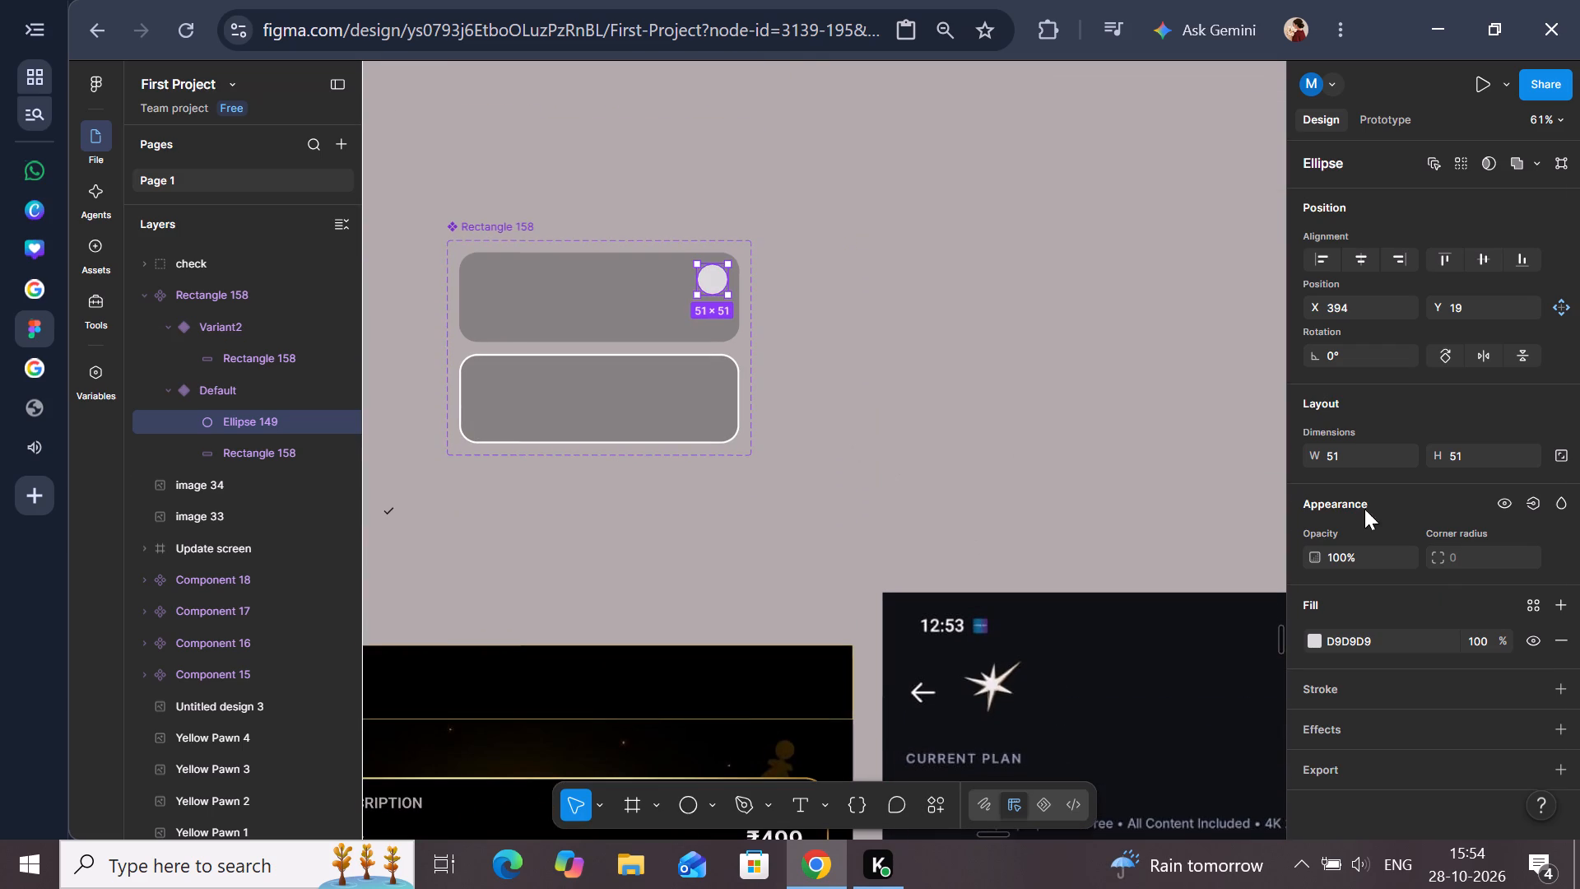
click(1555, 690)
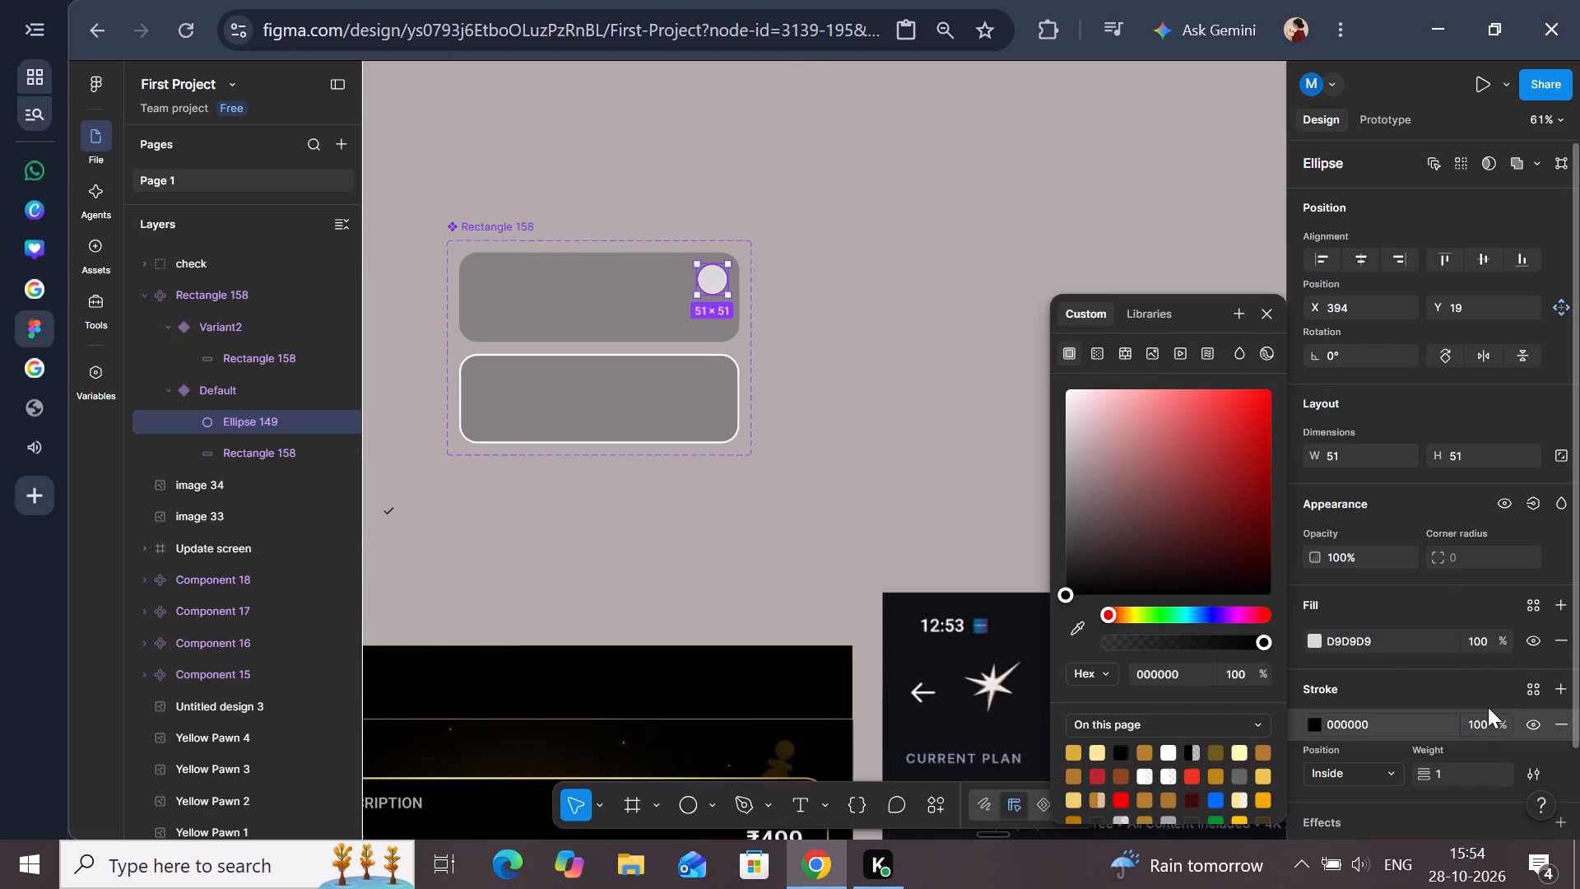
click(1240, 771)
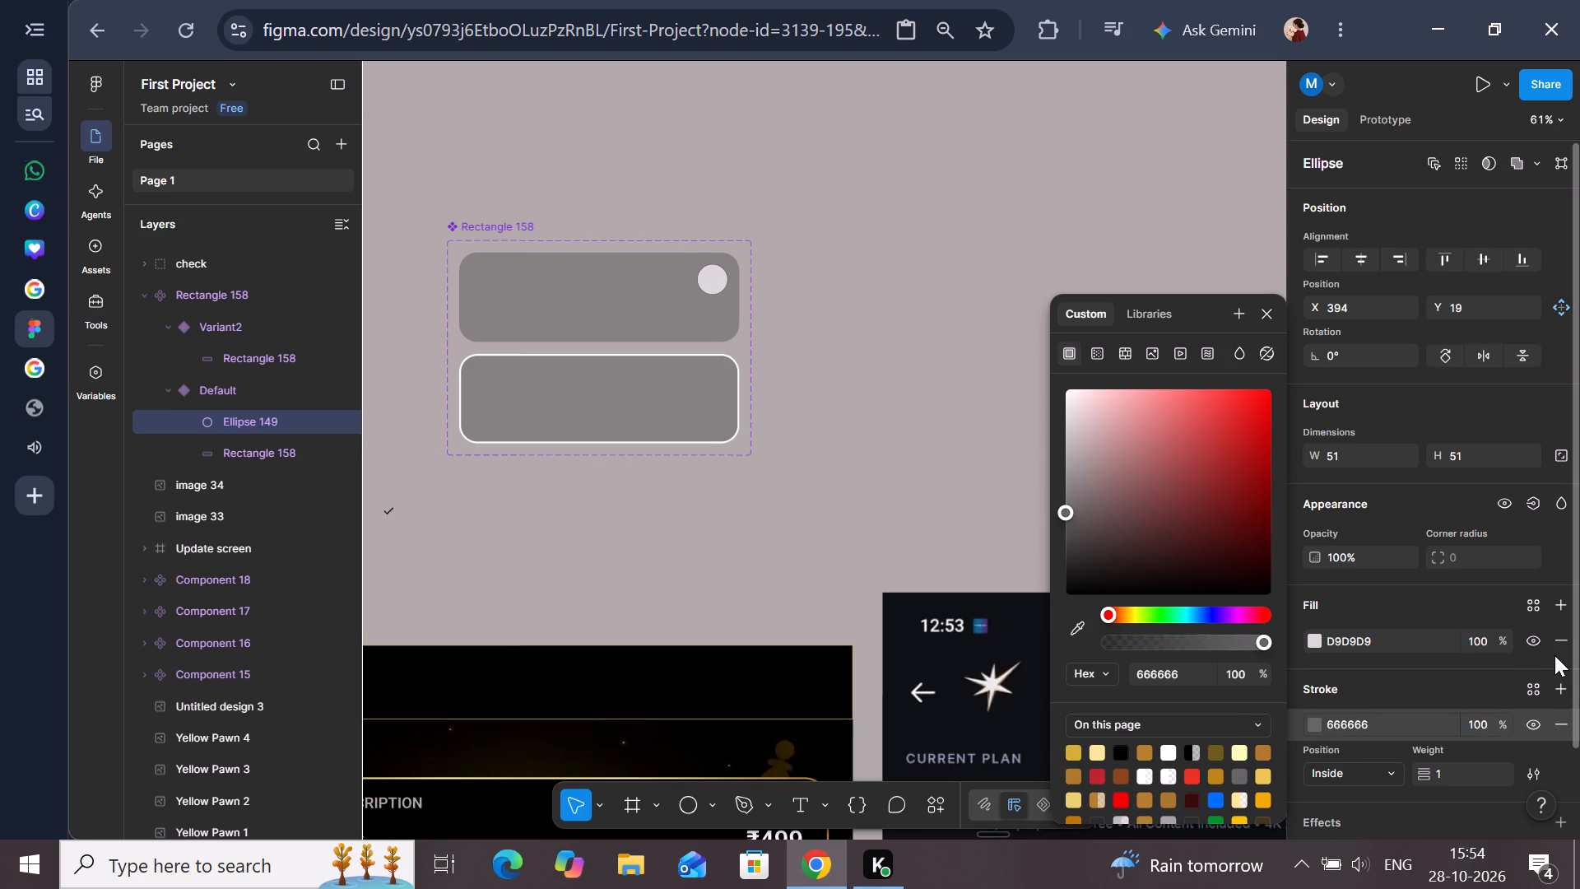
click(1554, 655)
click(1564, 645)
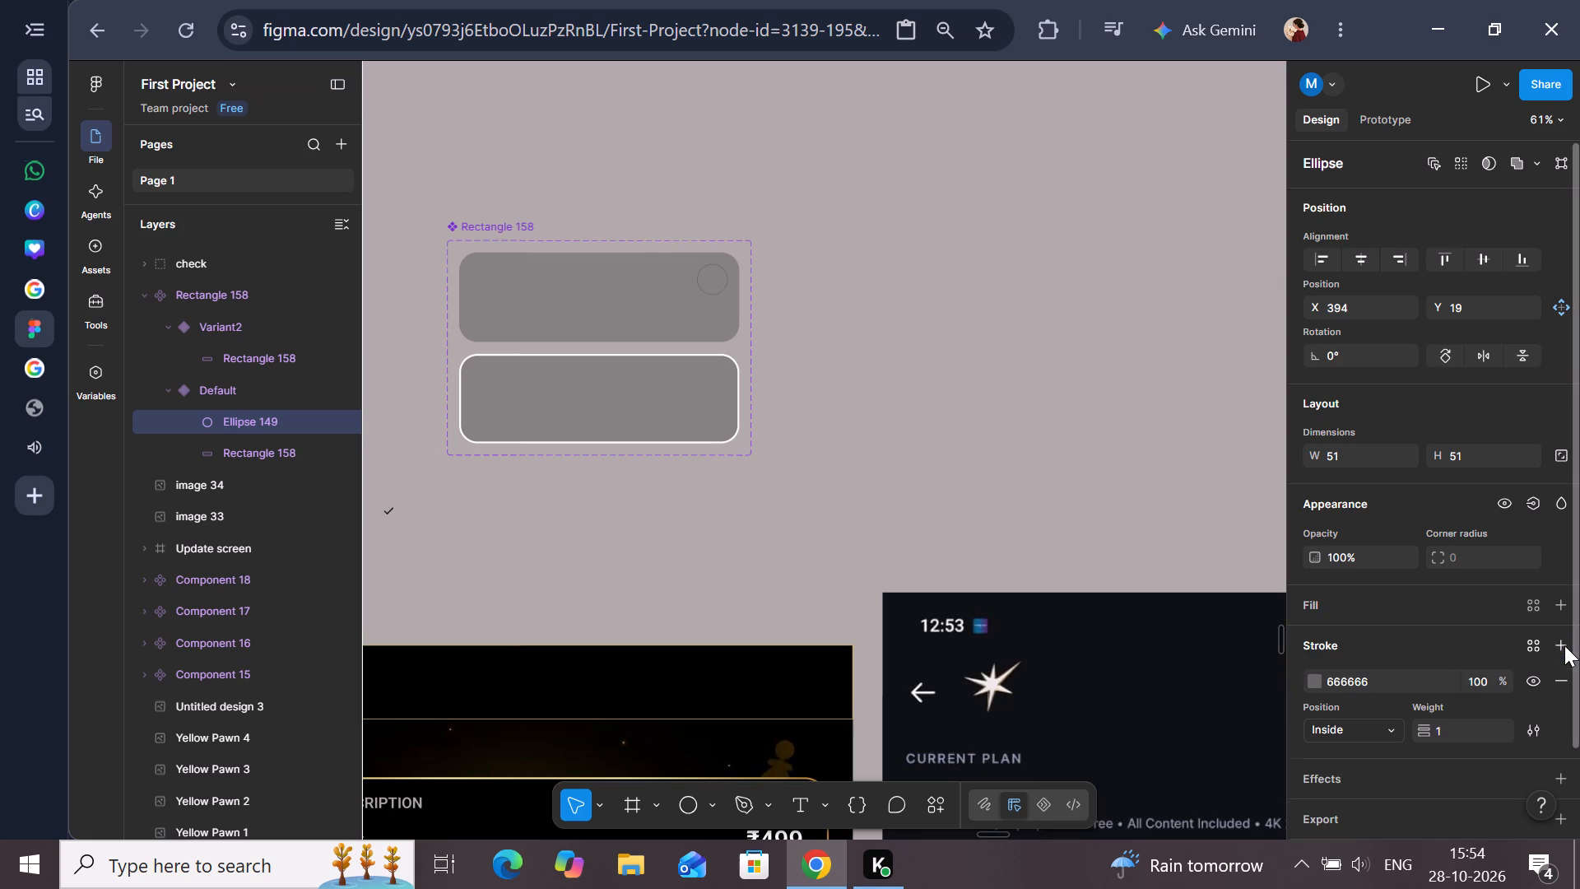
click(1220, 507)
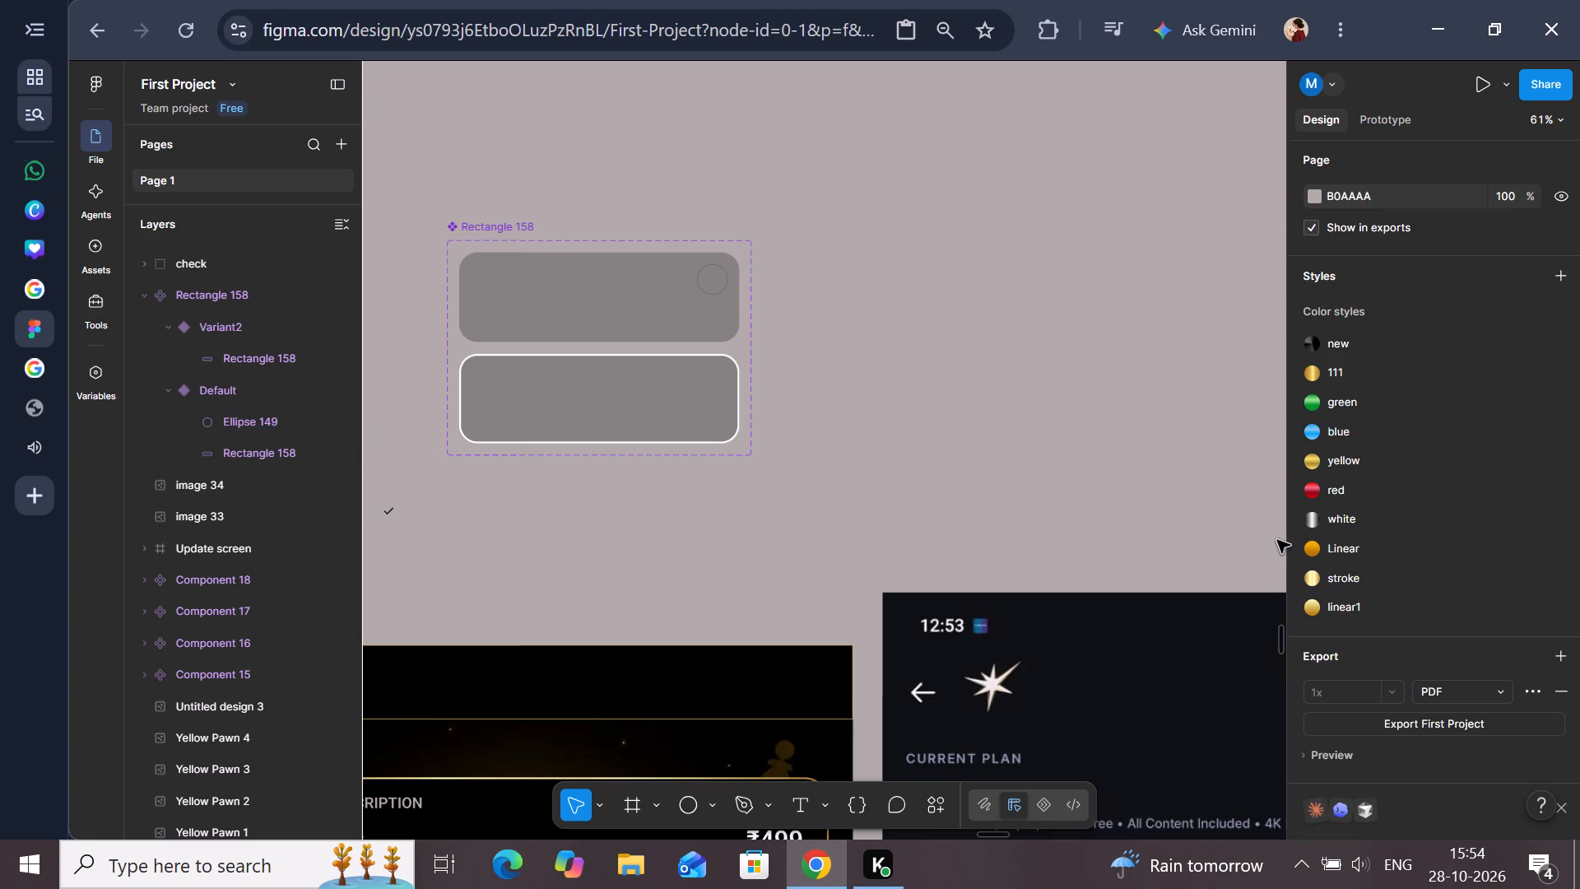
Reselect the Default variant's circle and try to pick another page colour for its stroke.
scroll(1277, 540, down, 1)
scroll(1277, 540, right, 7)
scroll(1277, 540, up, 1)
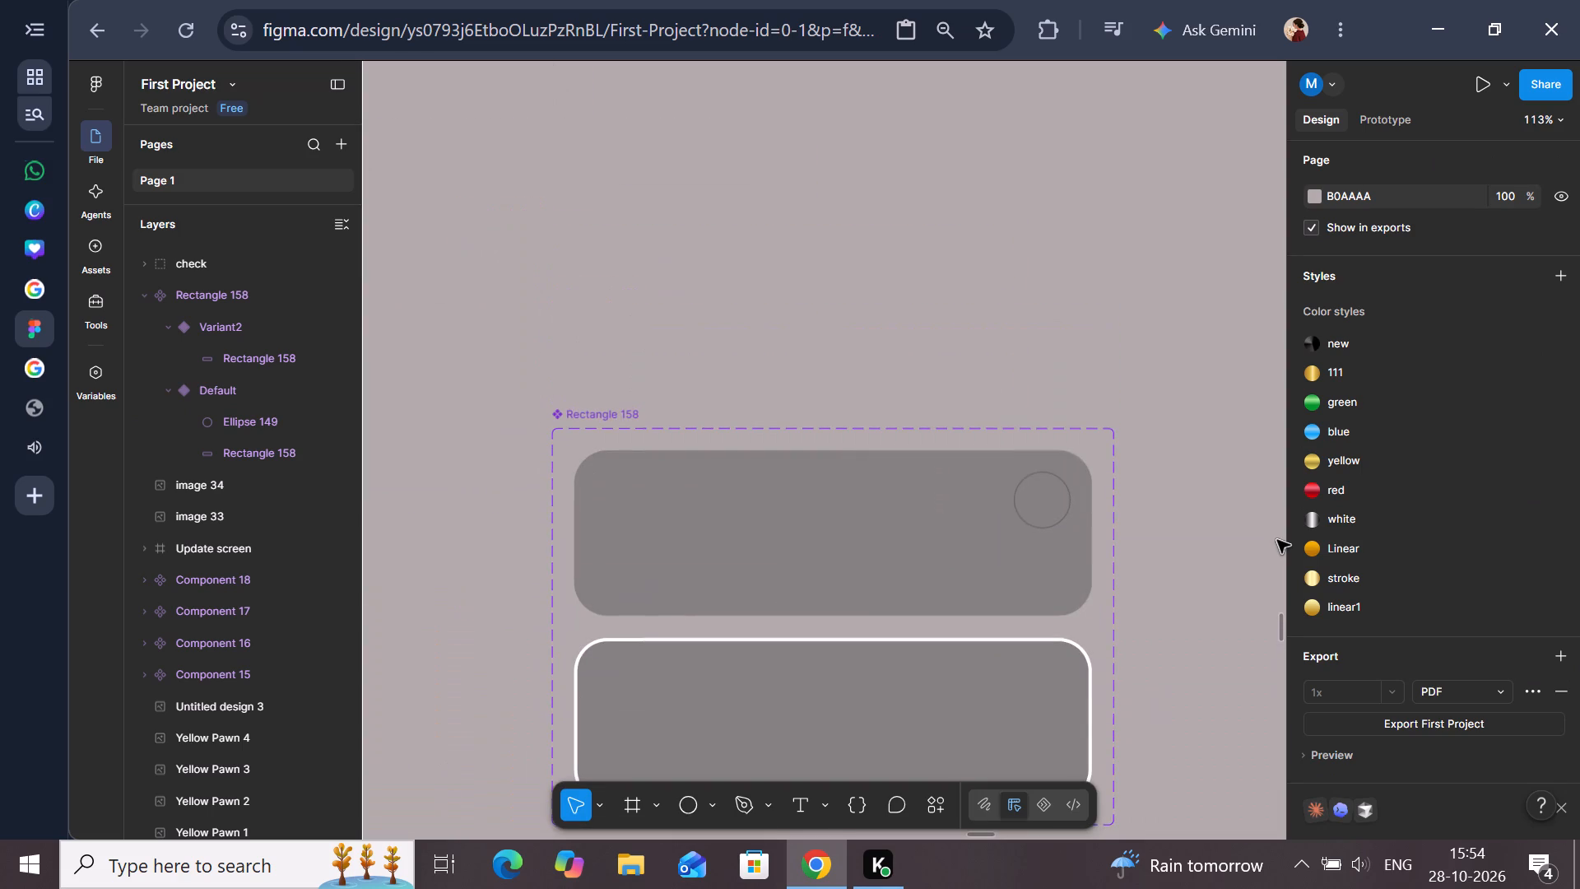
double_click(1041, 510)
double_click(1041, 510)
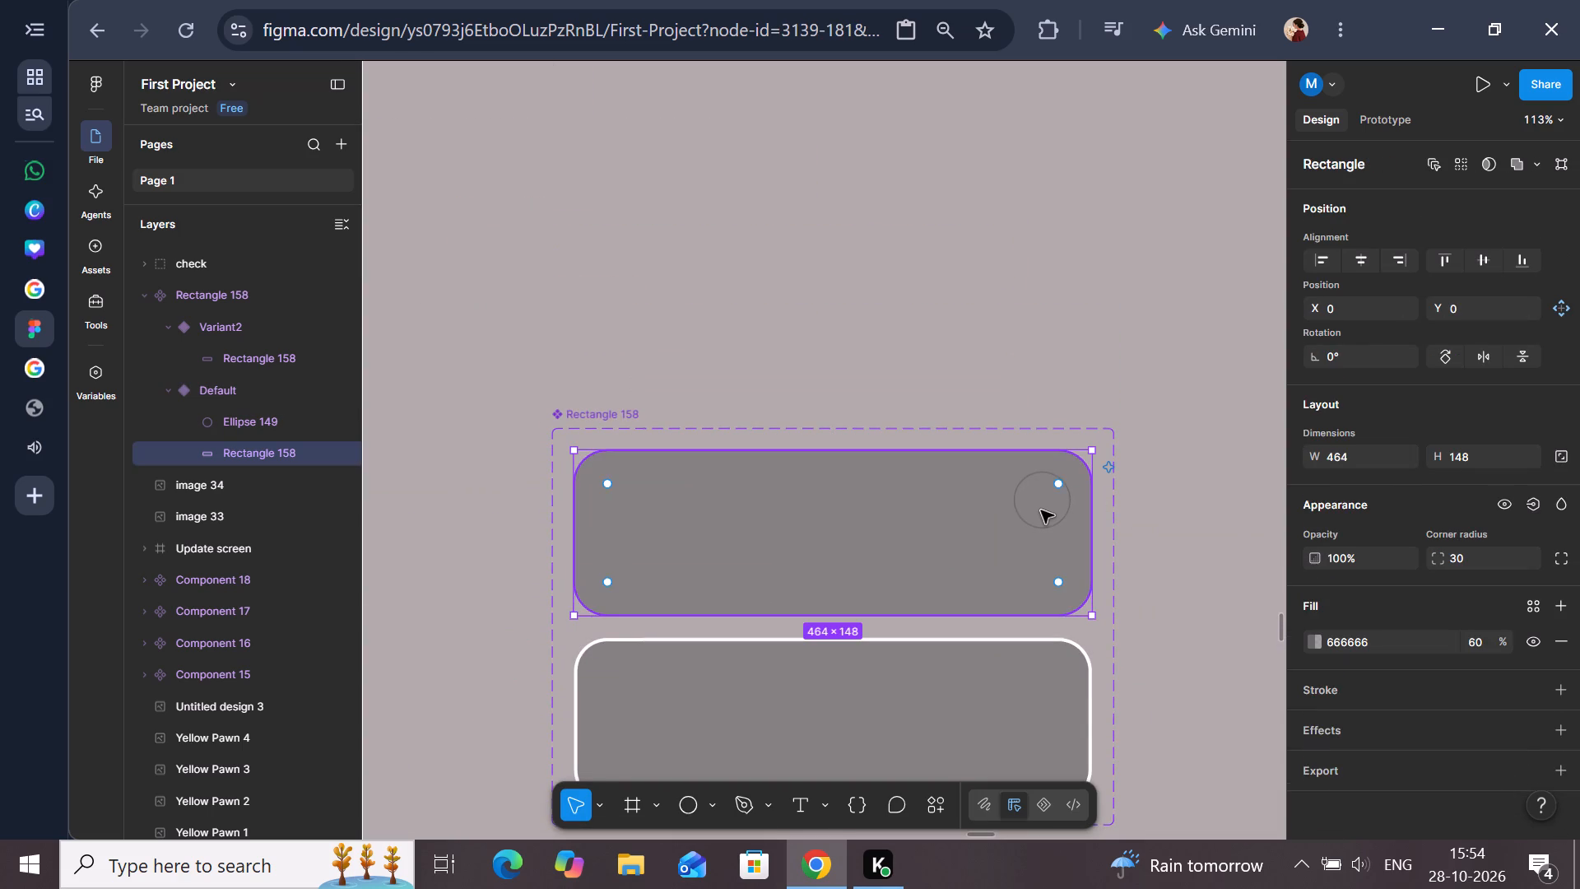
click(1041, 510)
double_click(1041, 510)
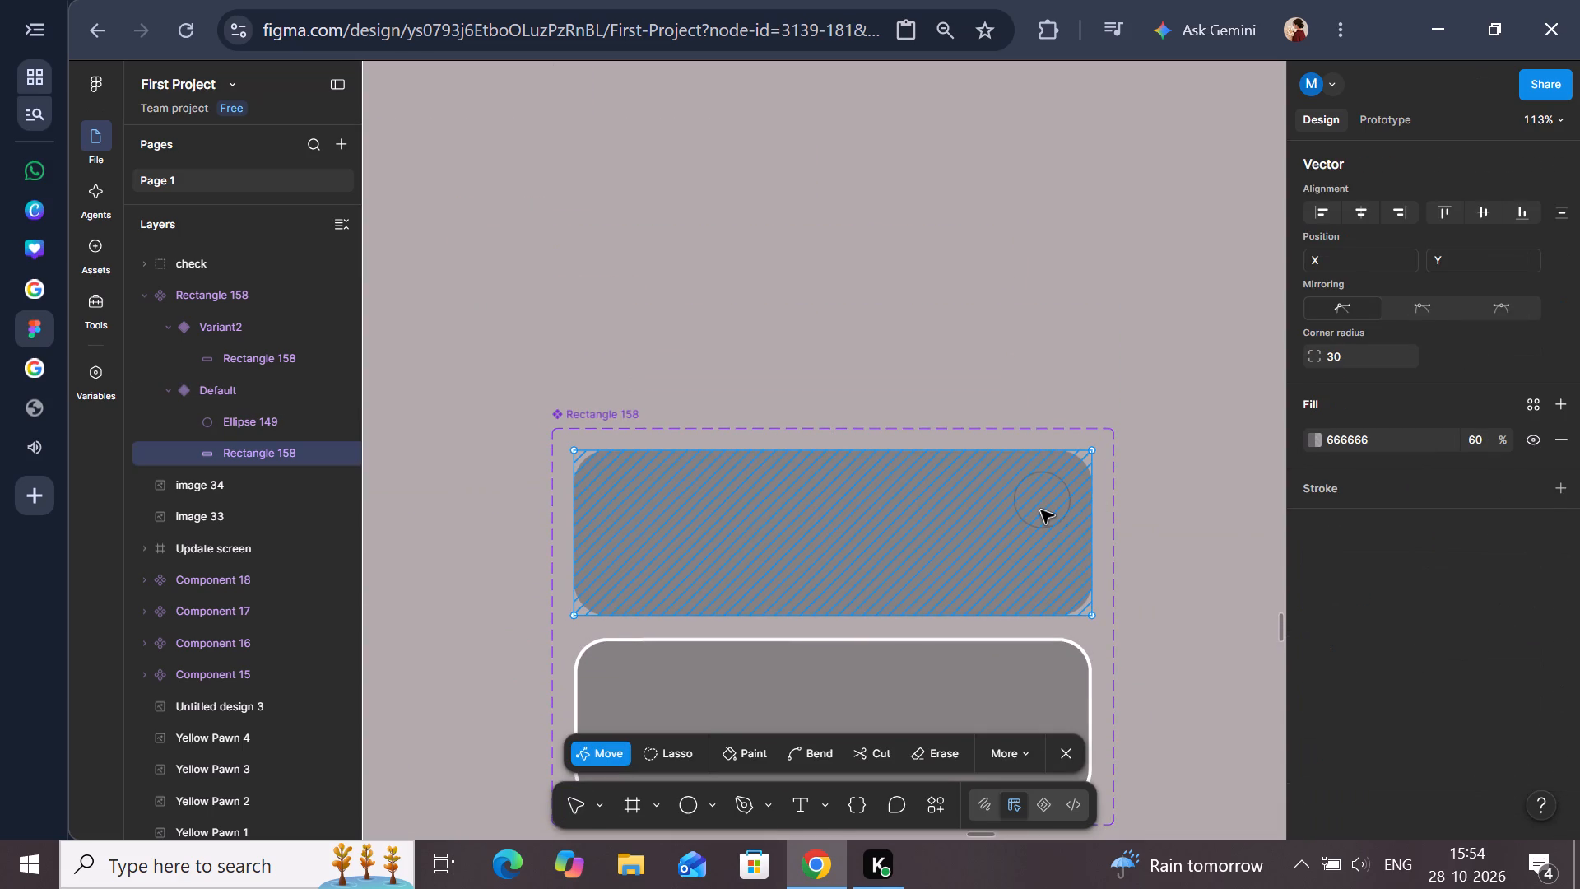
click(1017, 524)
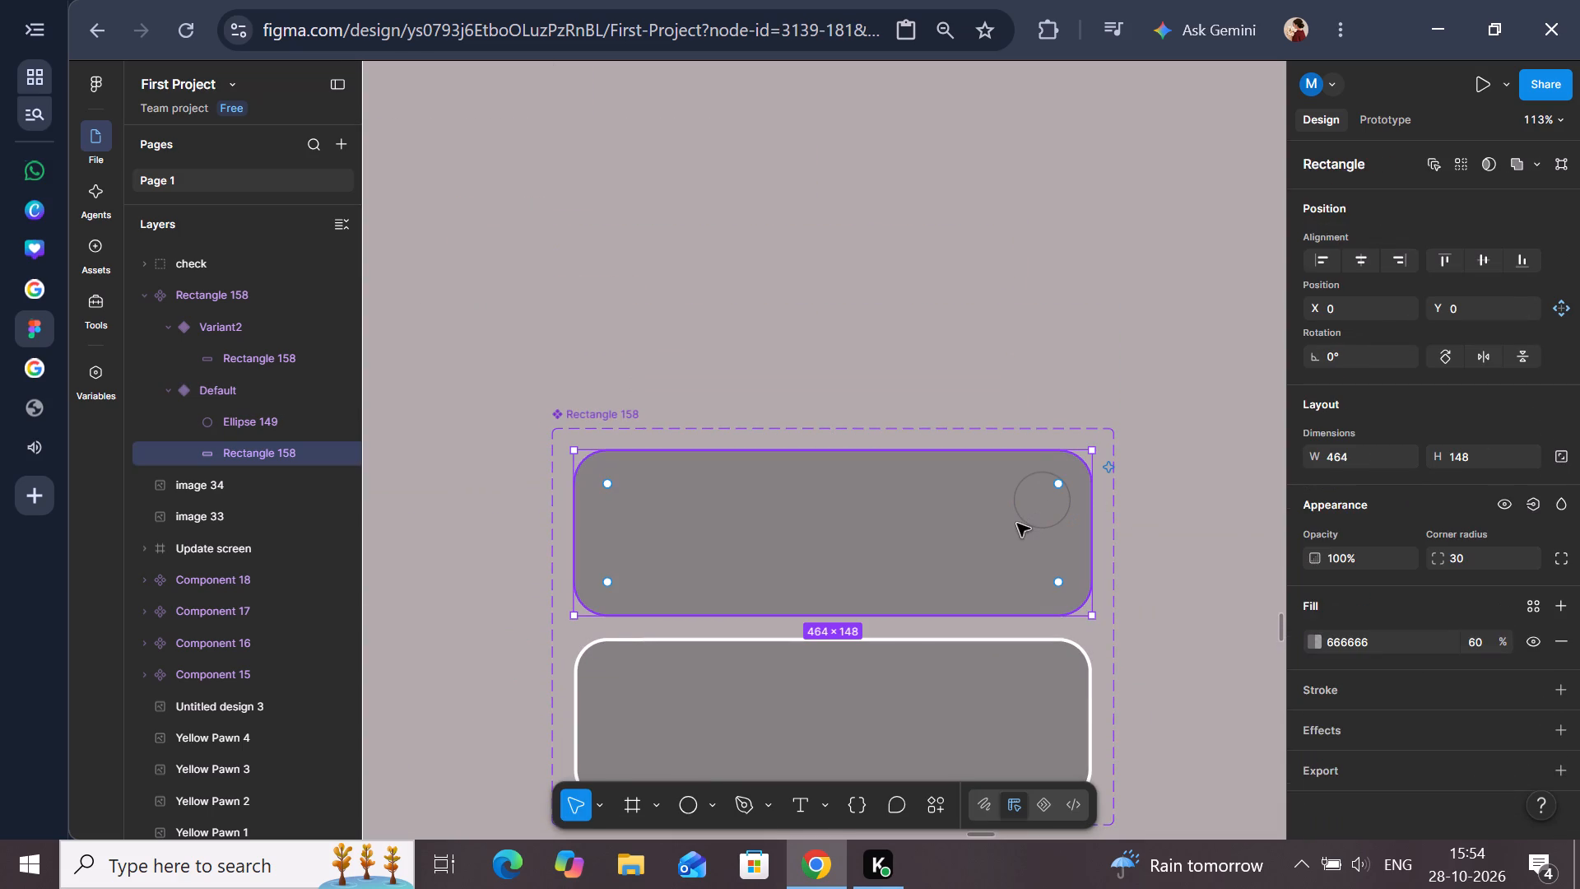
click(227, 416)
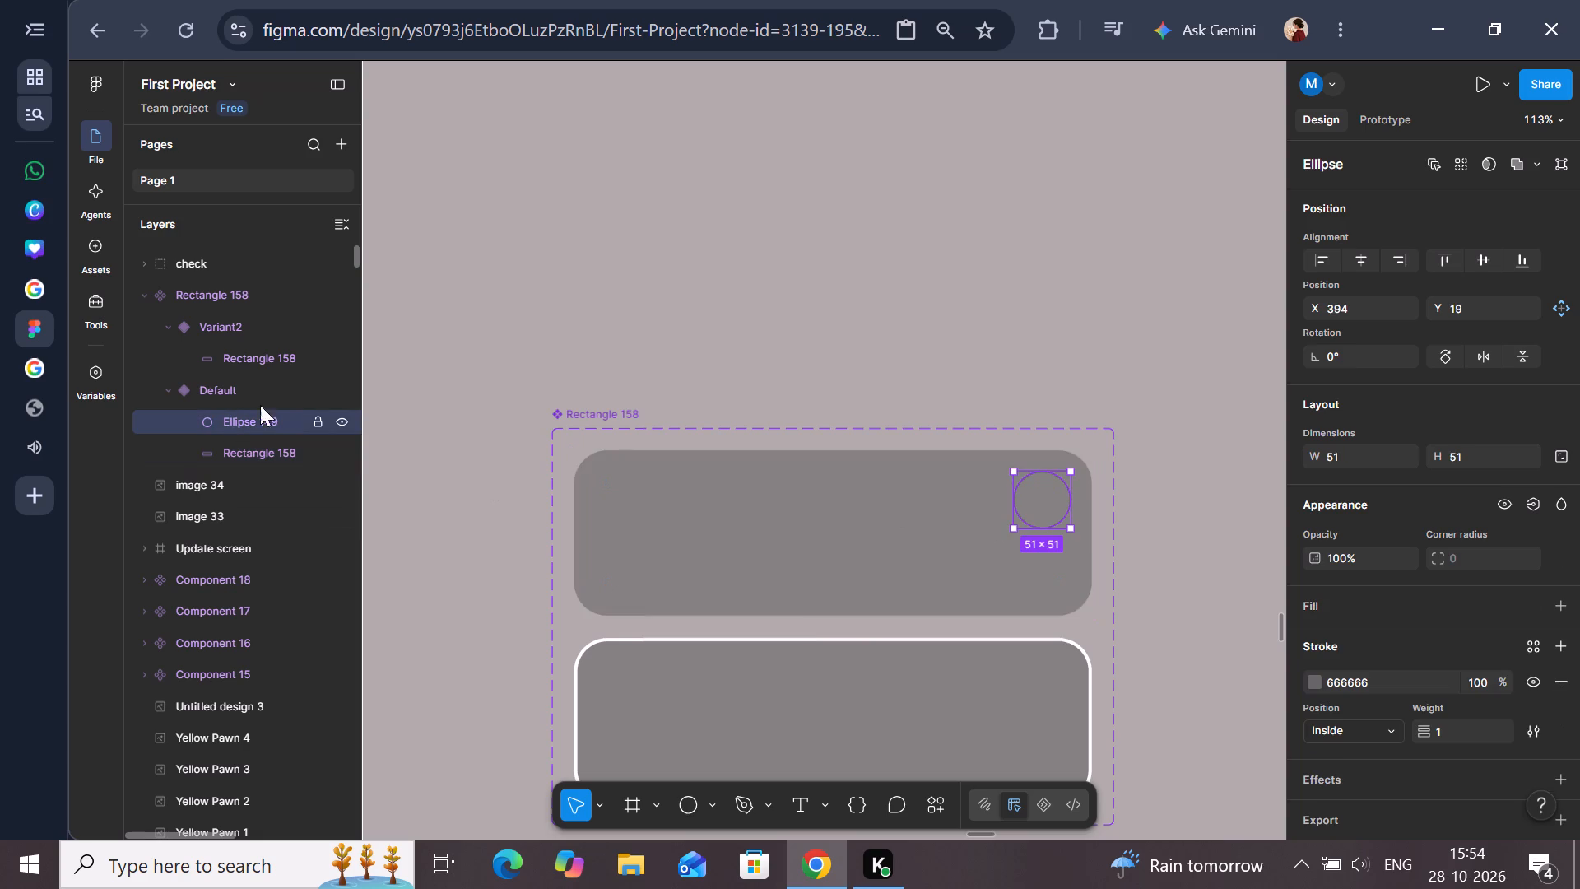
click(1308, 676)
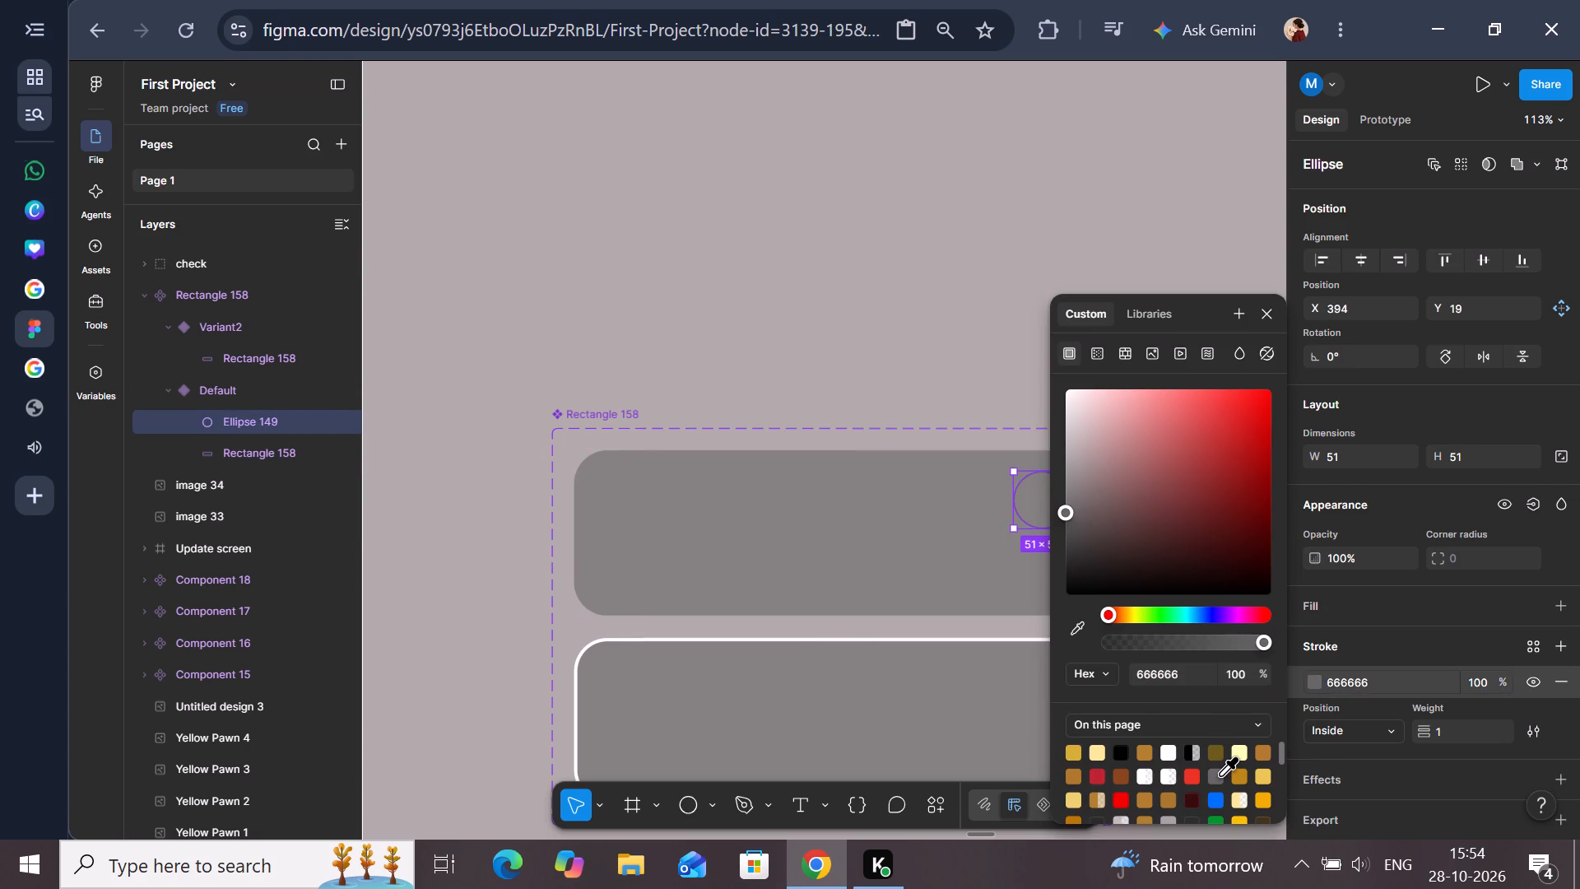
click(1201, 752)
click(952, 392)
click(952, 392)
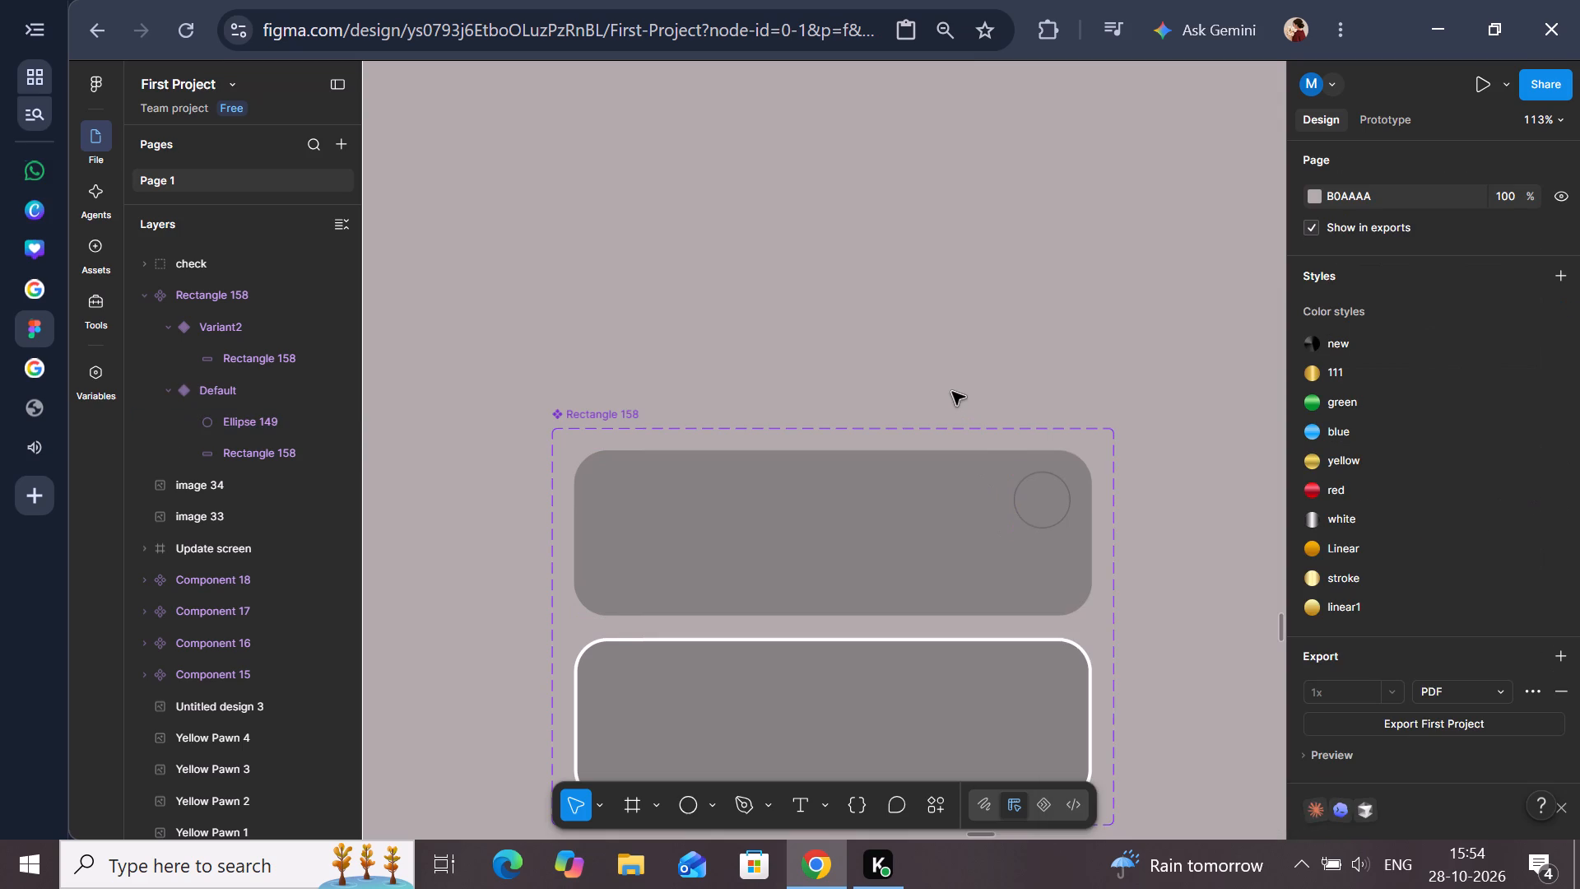
Recolour the Default variant circle's stroke with the page colour C0BABA at 45% opacity.
scroll(952, 392, down, 1)
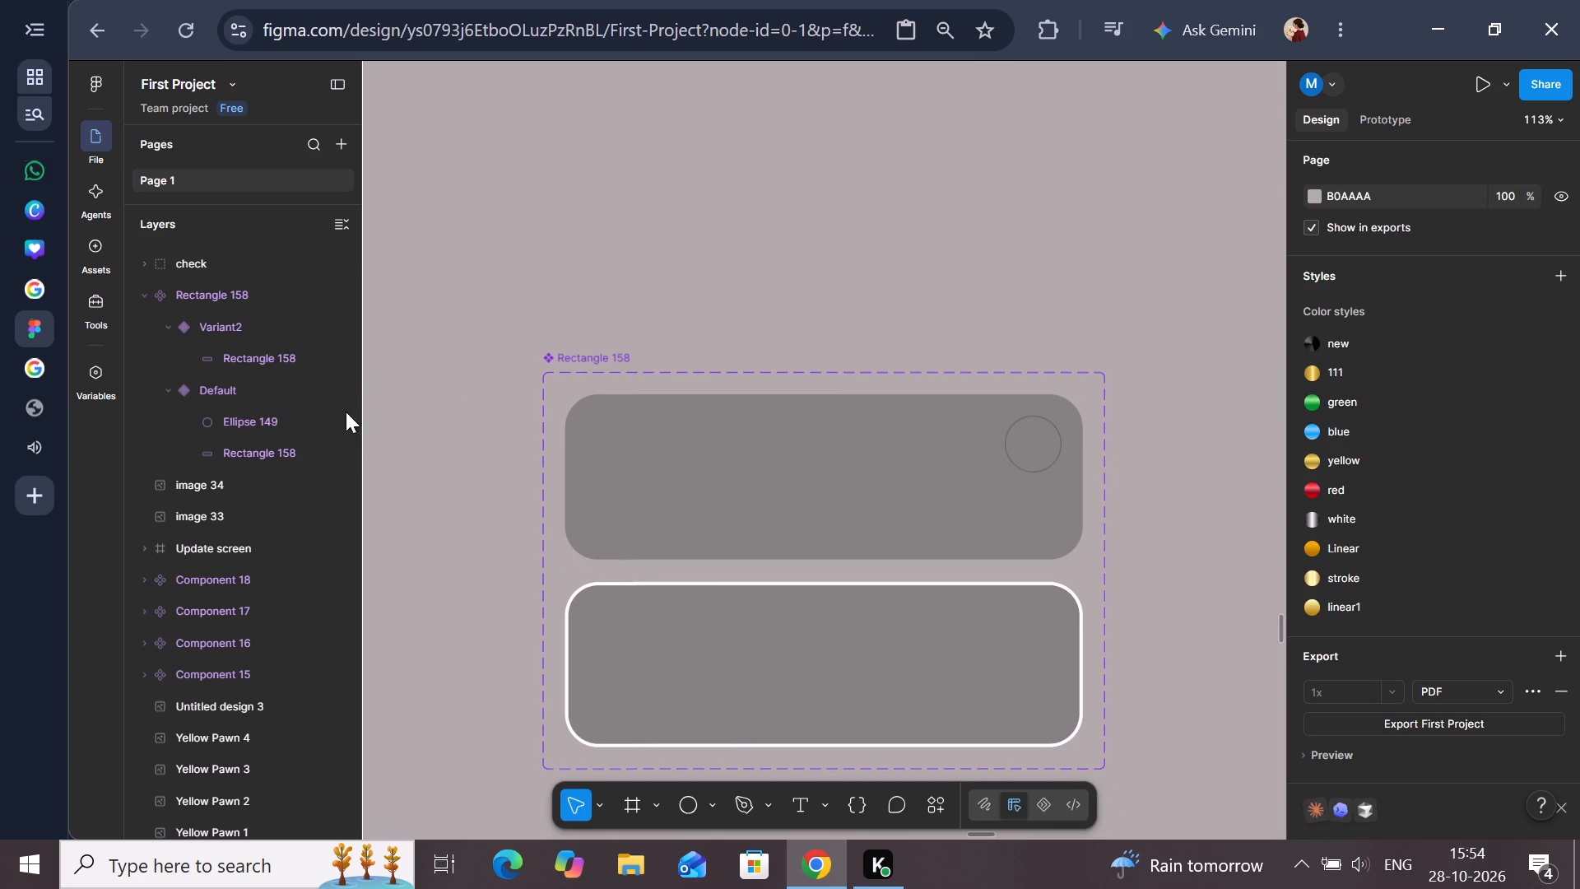
click(285, 419)
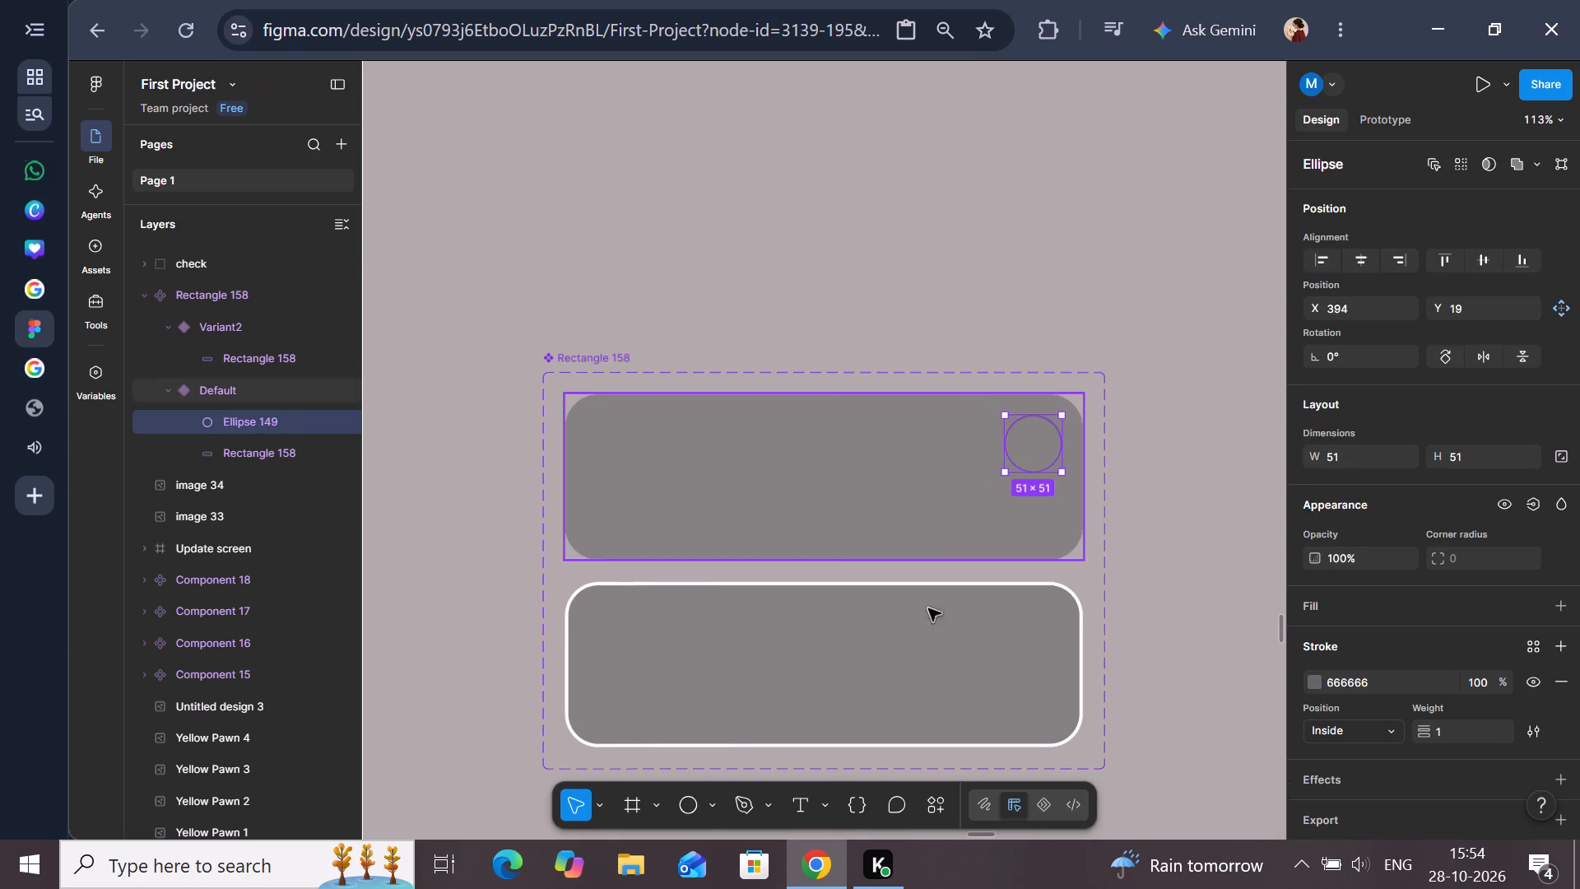
click(1312, 678)
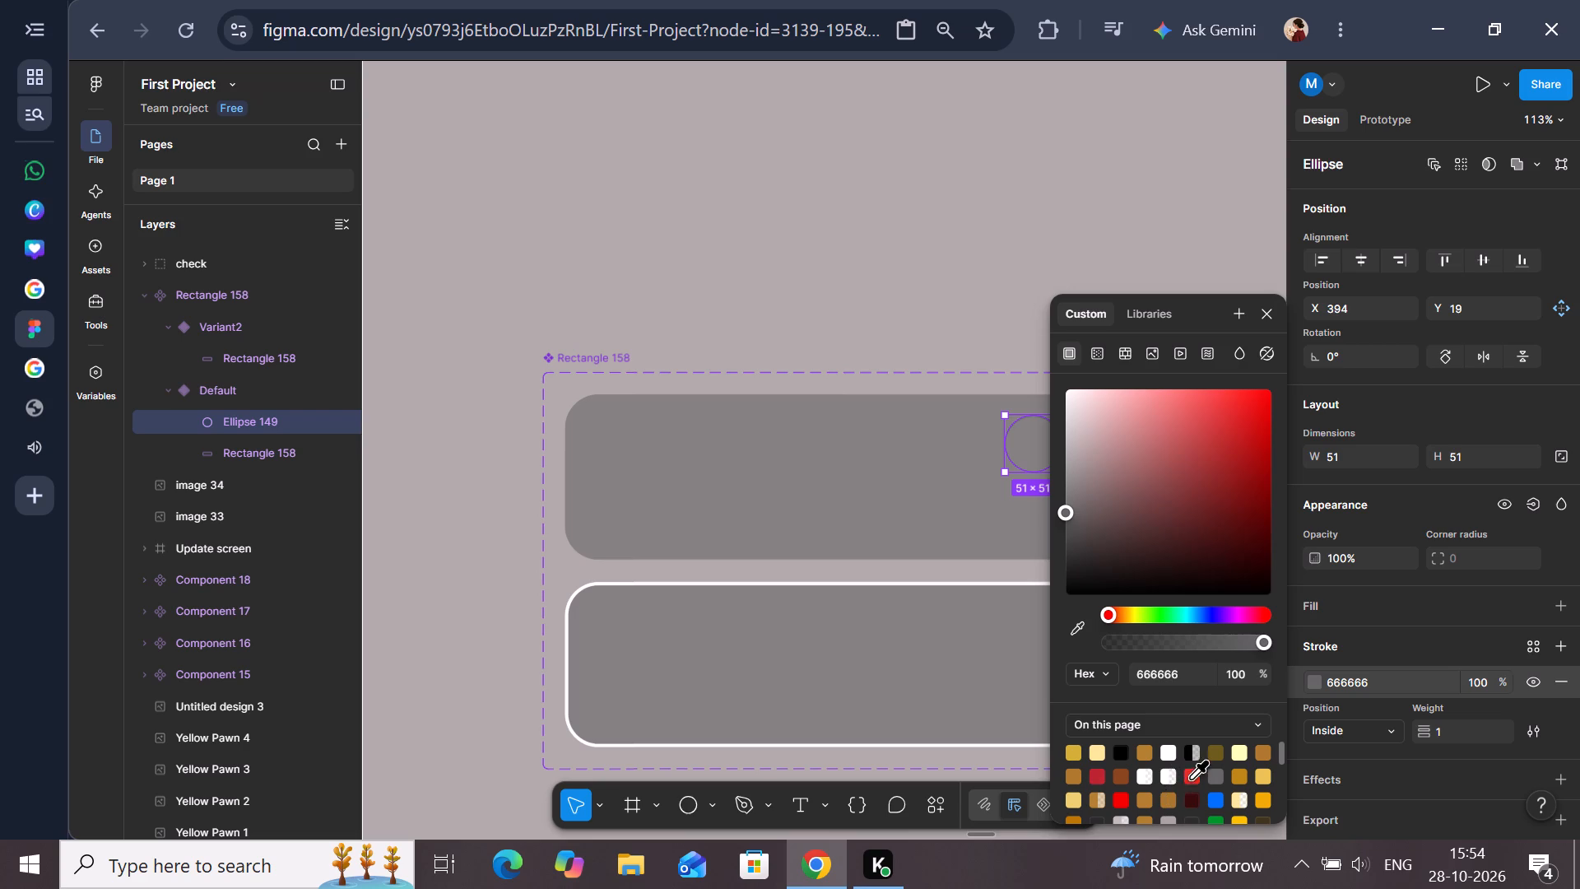
scroll(1187, 789, down, 1)
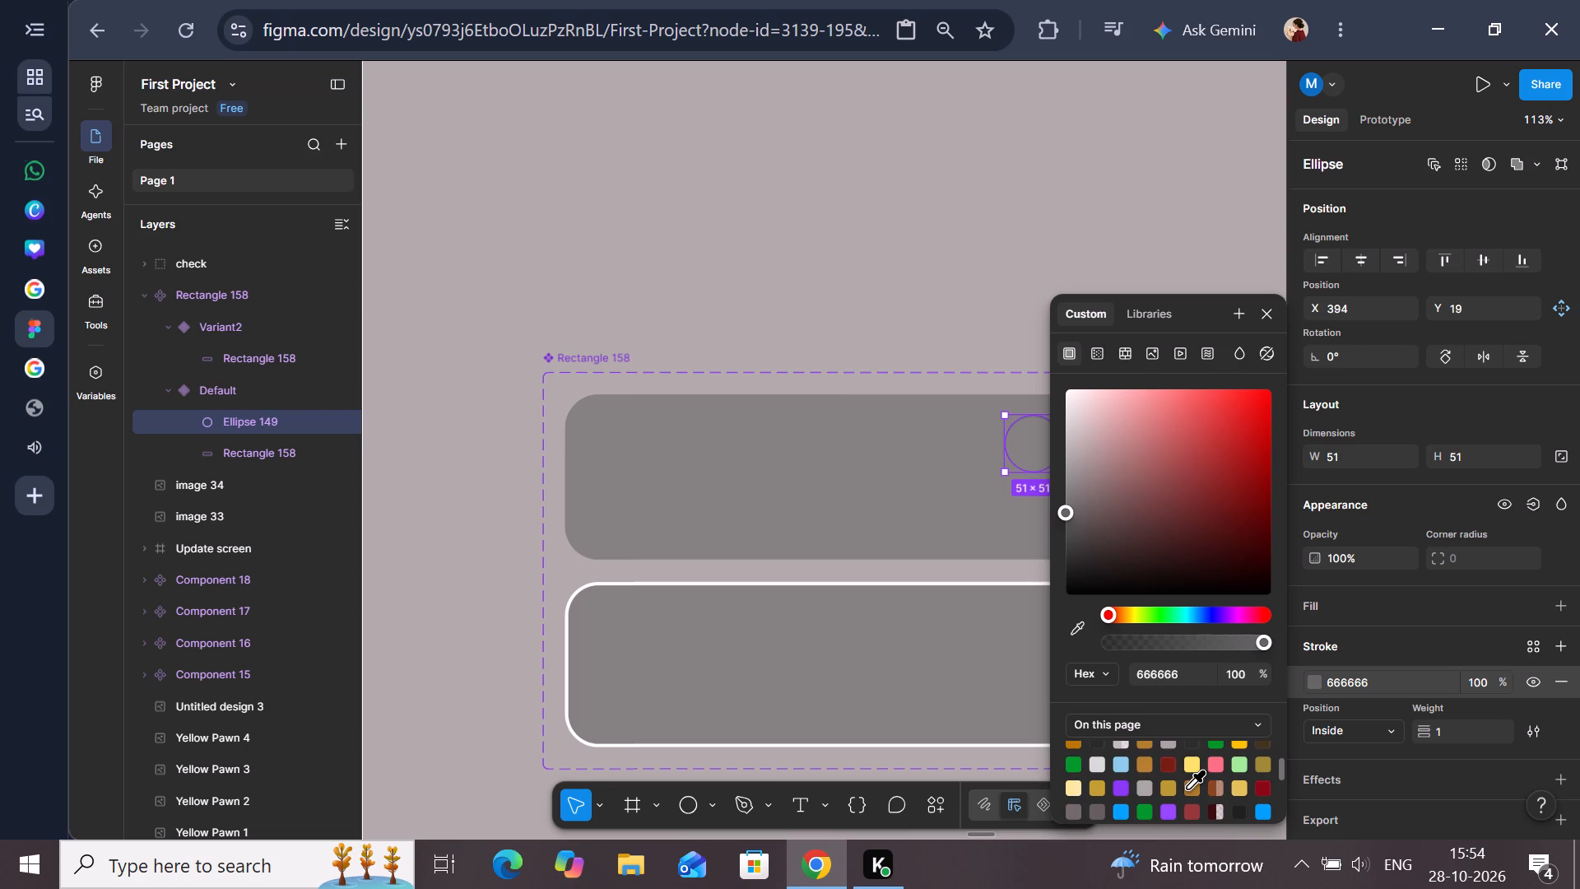
click(1122, 746)
click(926, 194)
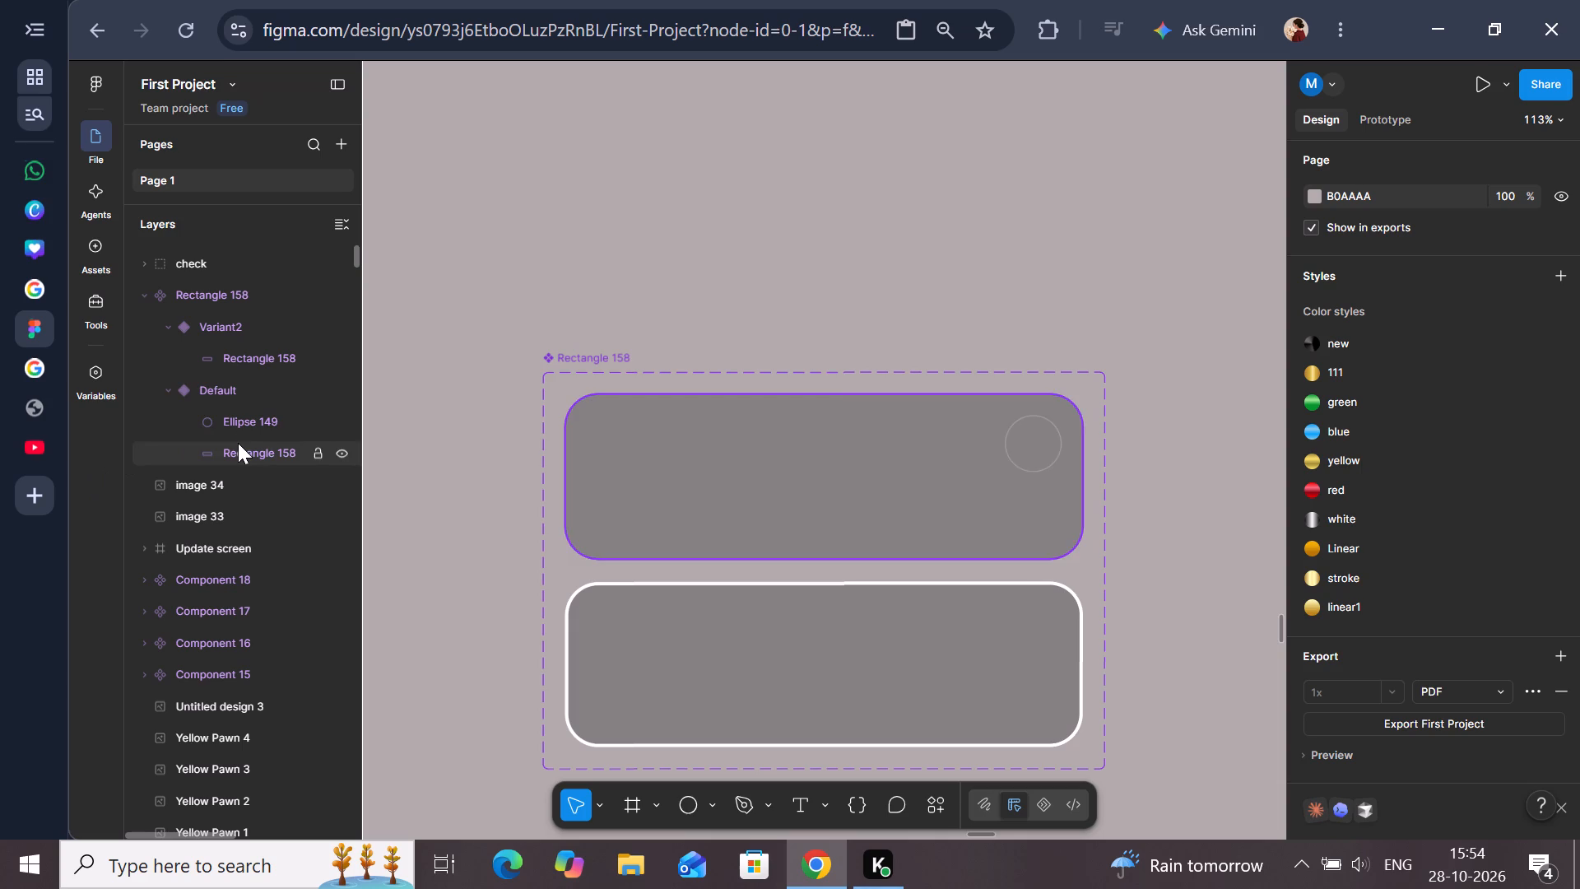
Set the stroke weight of the Default variant's circle to 3.
click(239, 422)
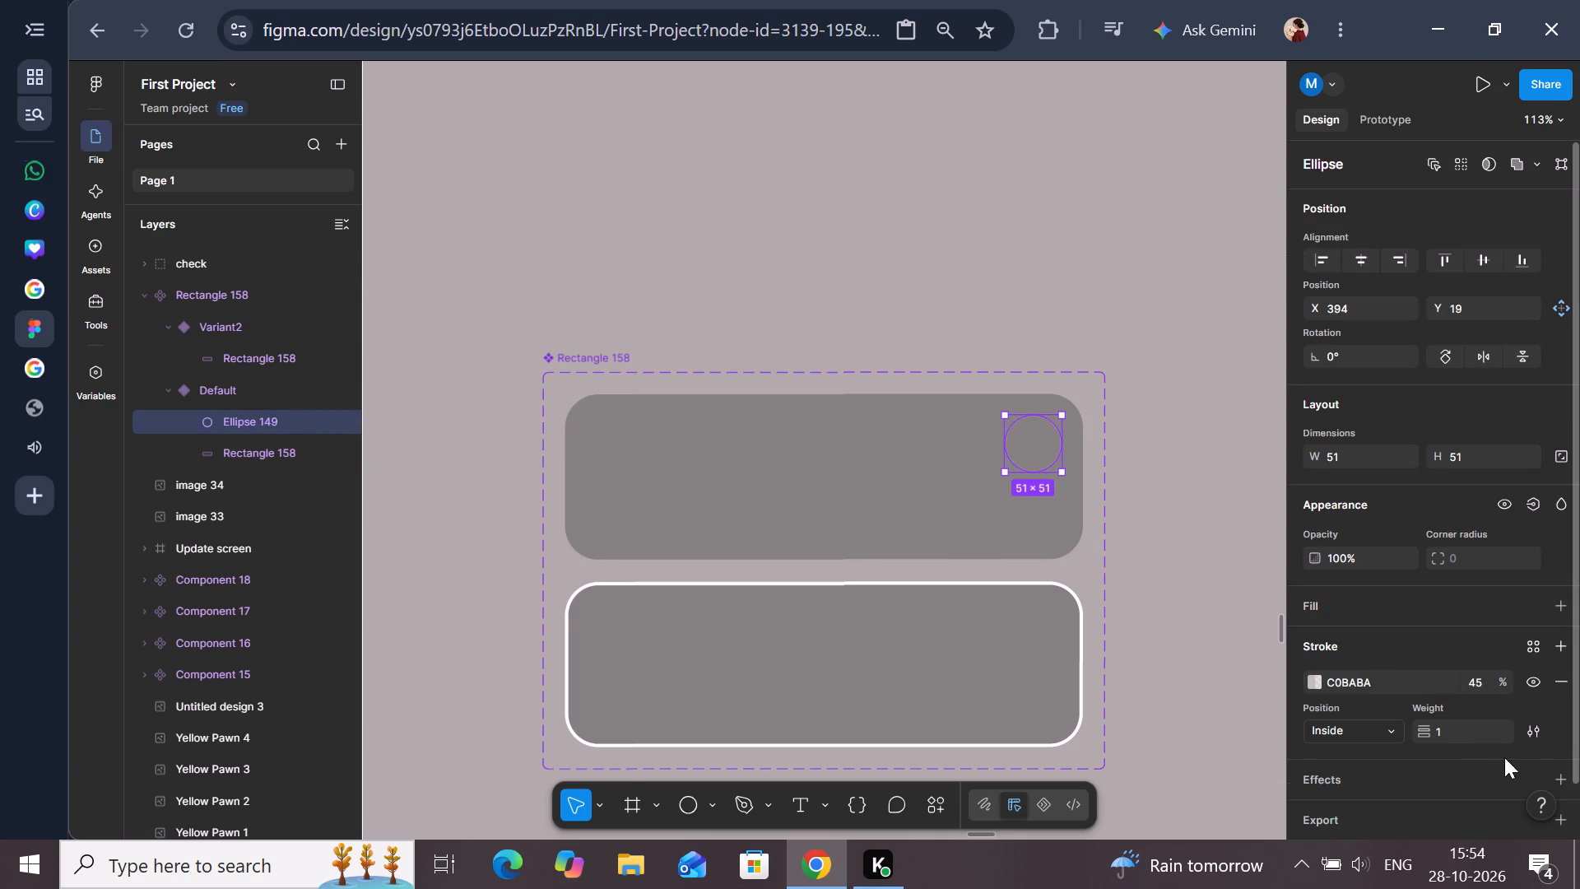
click(1451, 736)
key(BackSpace)
key(3)
key(Return)
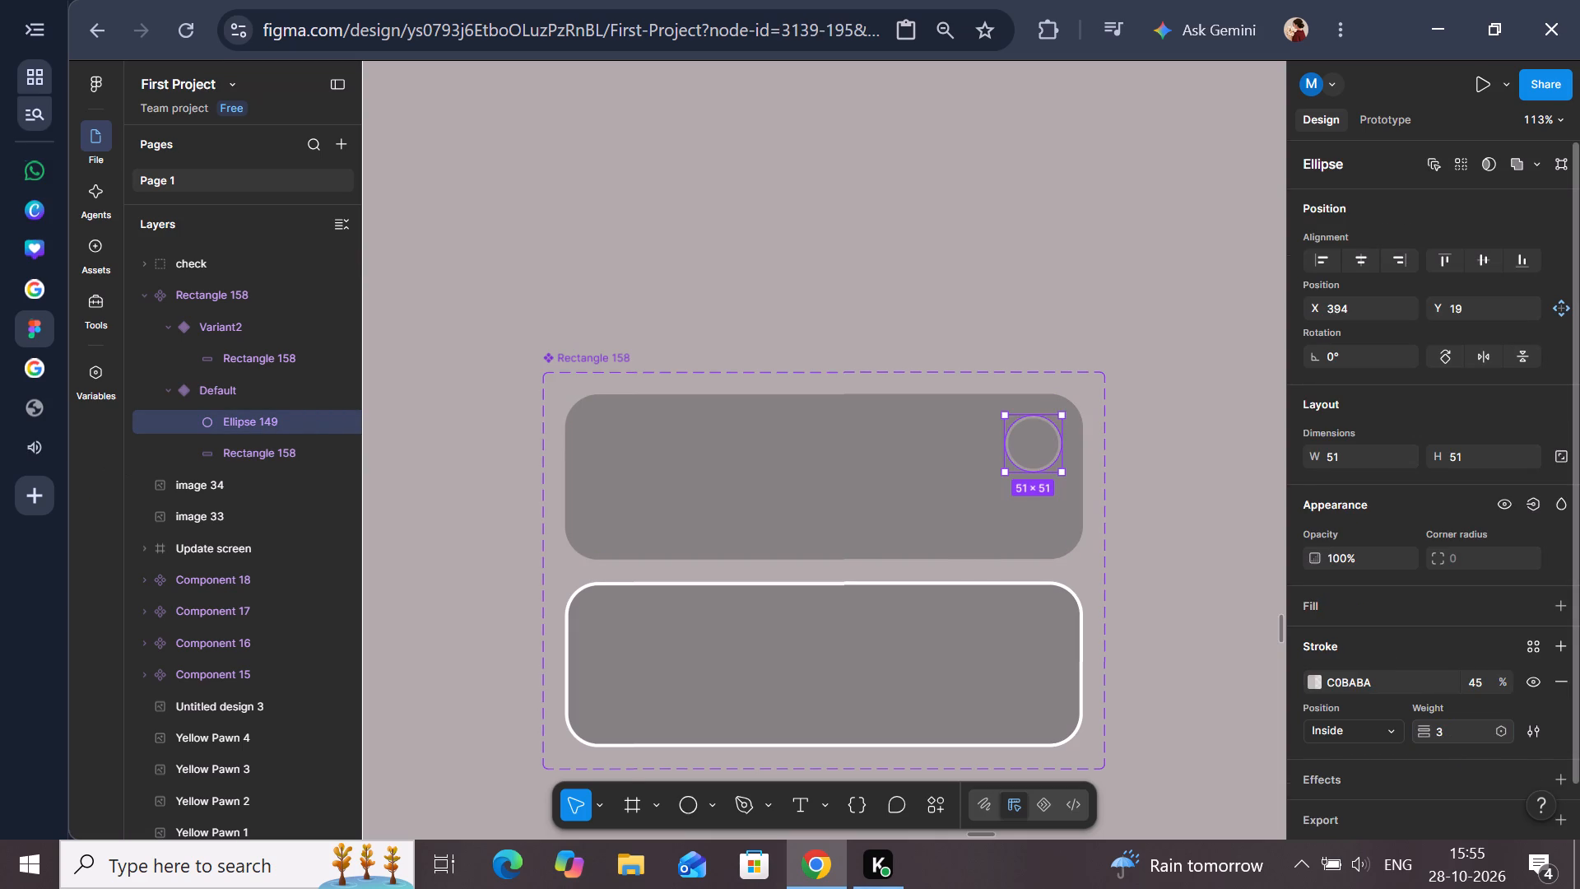
click(1231, 277)
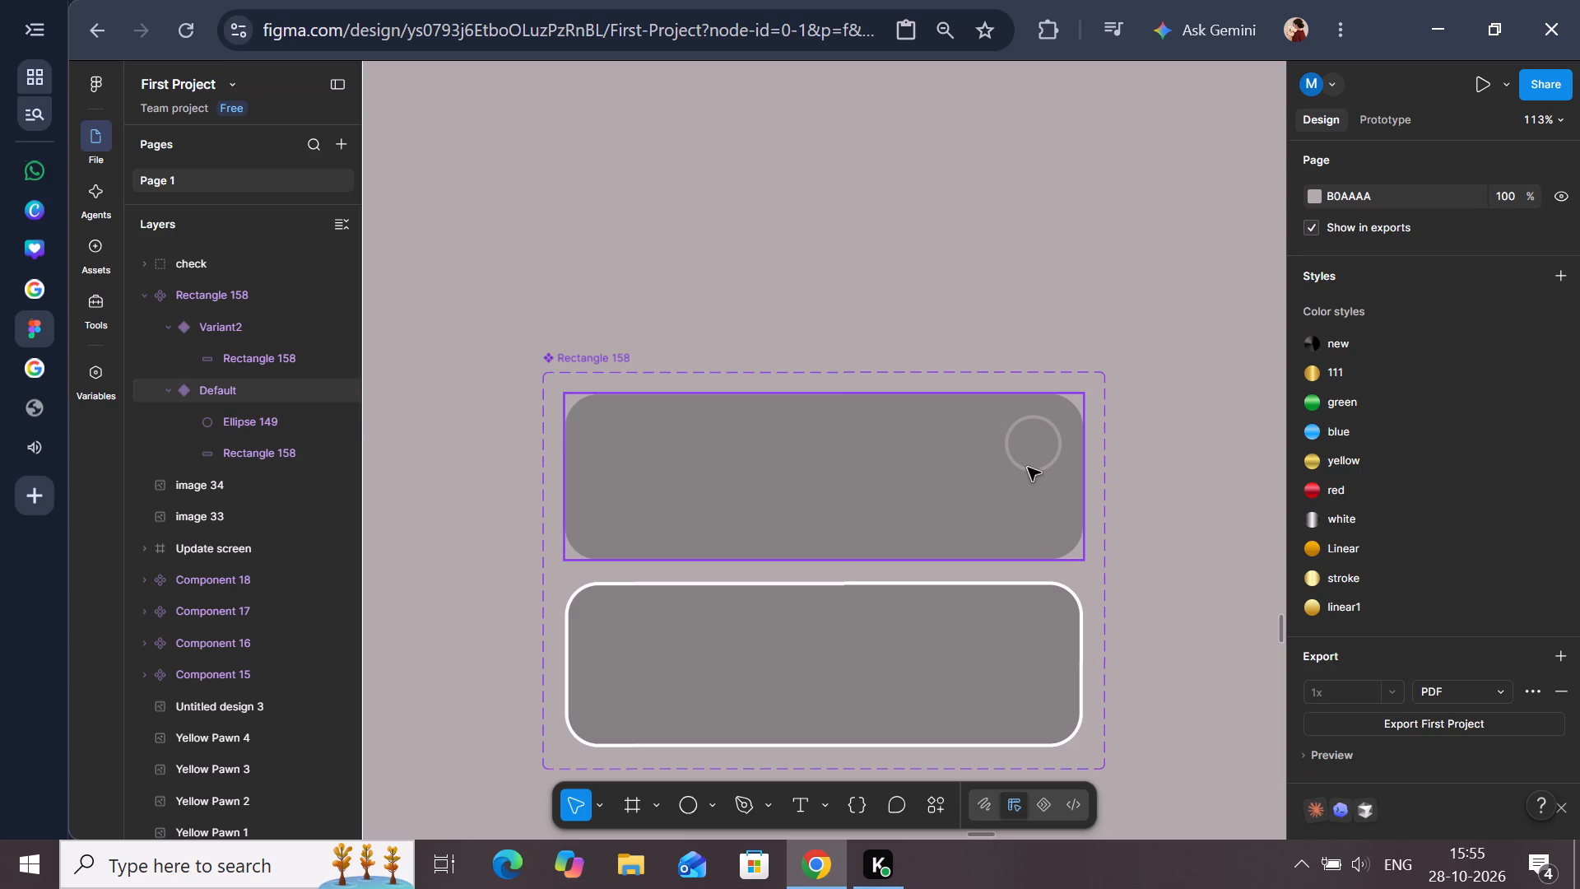
Duplicate the Default variant's circle and move the copy into Variant2's upper-right corner, at about X 392, Y 23.
click(257, 421)
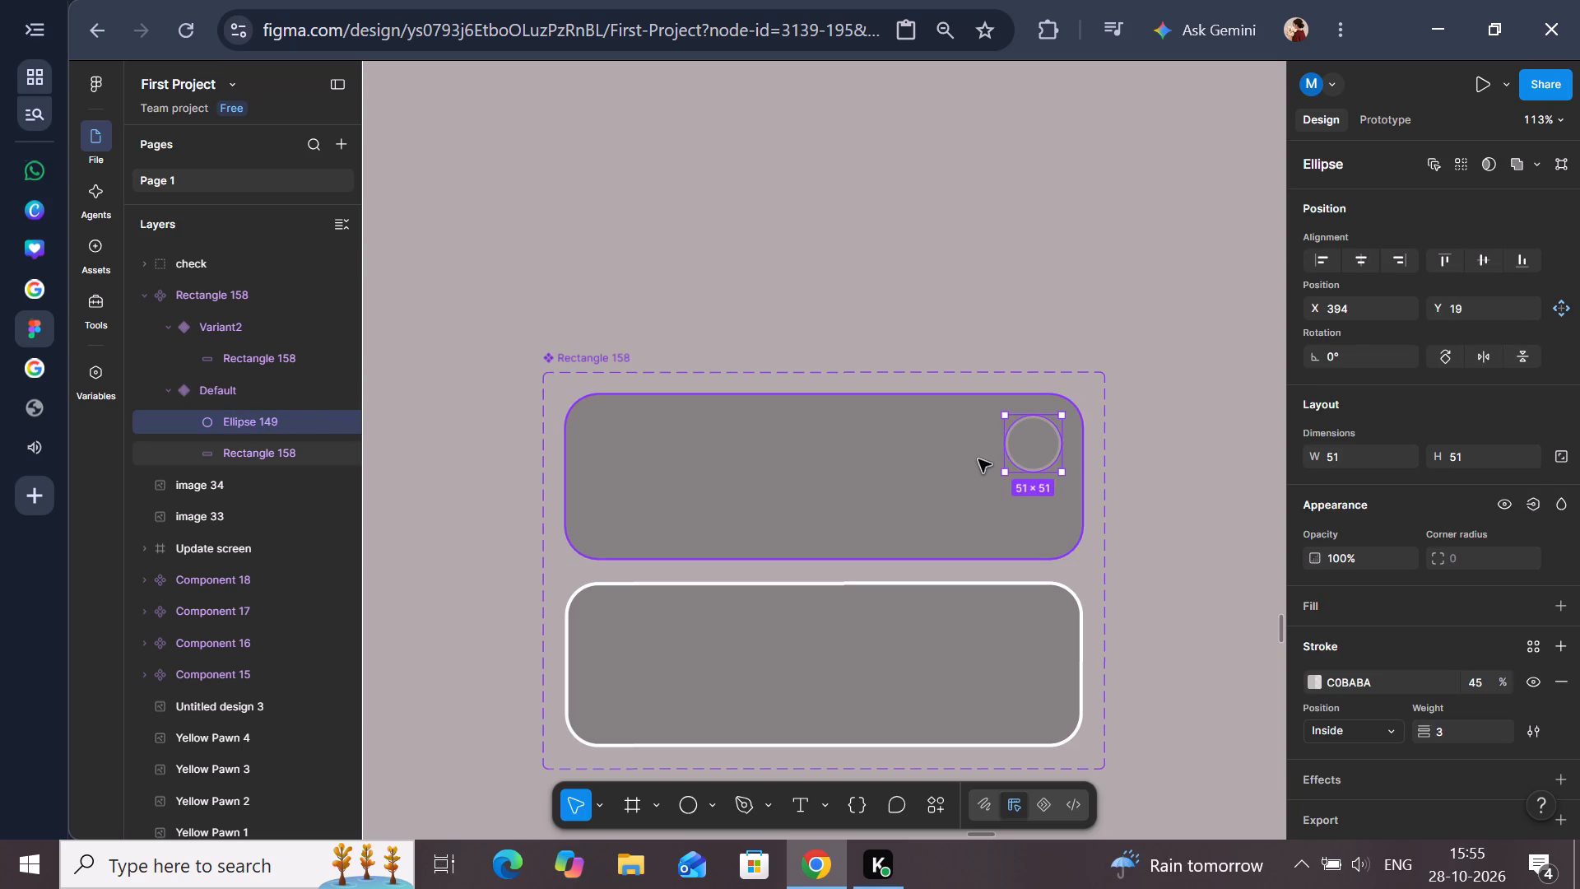
key(ctrl+d)
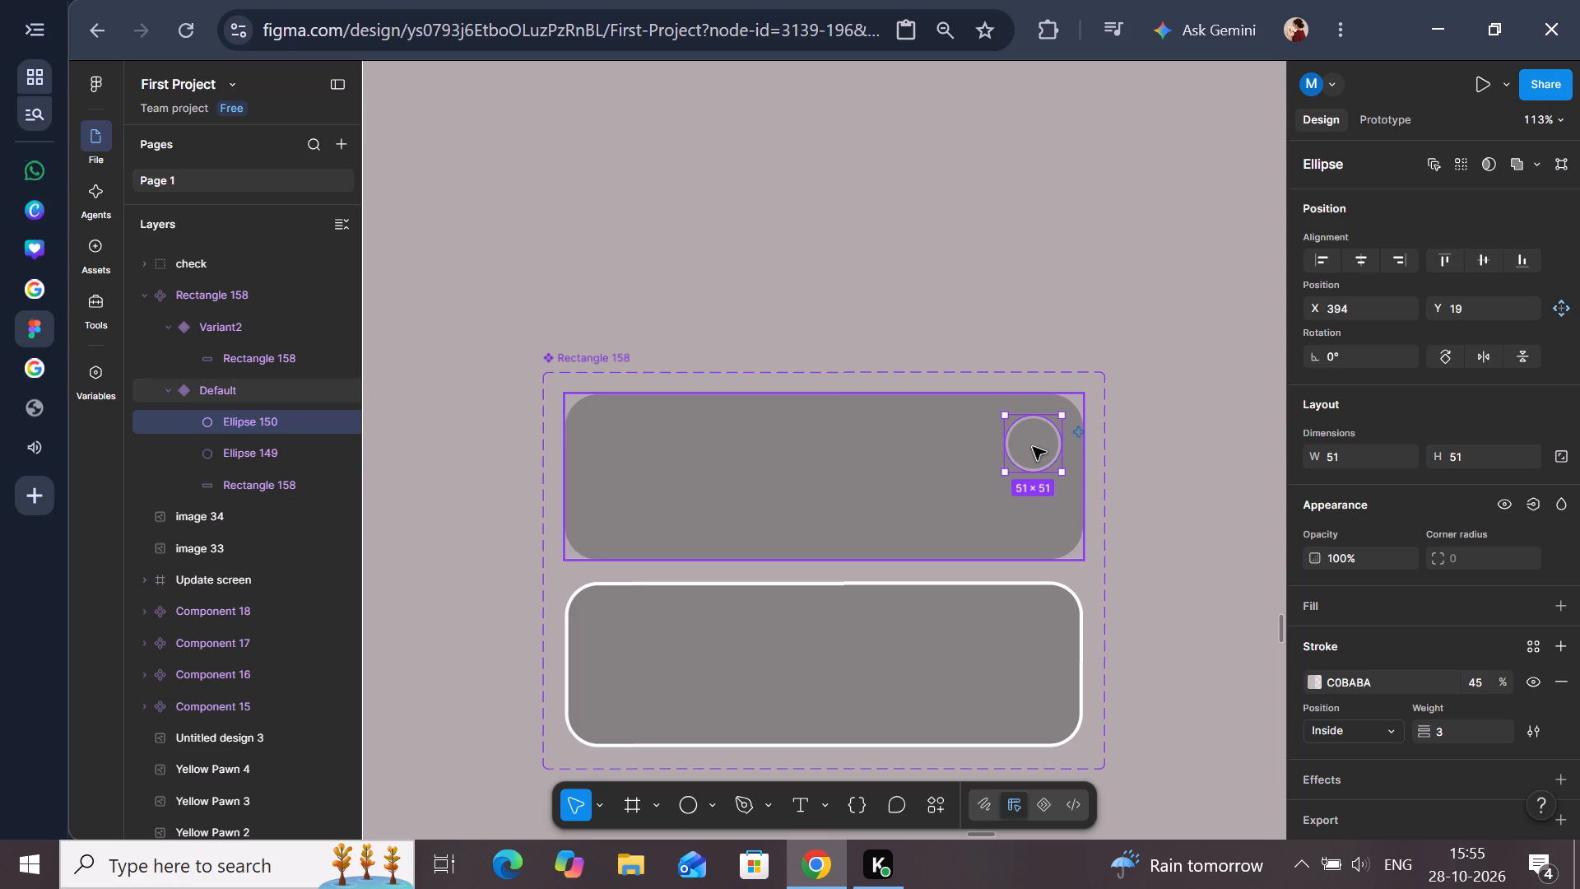
drag(1033, 447, 1033, 510)
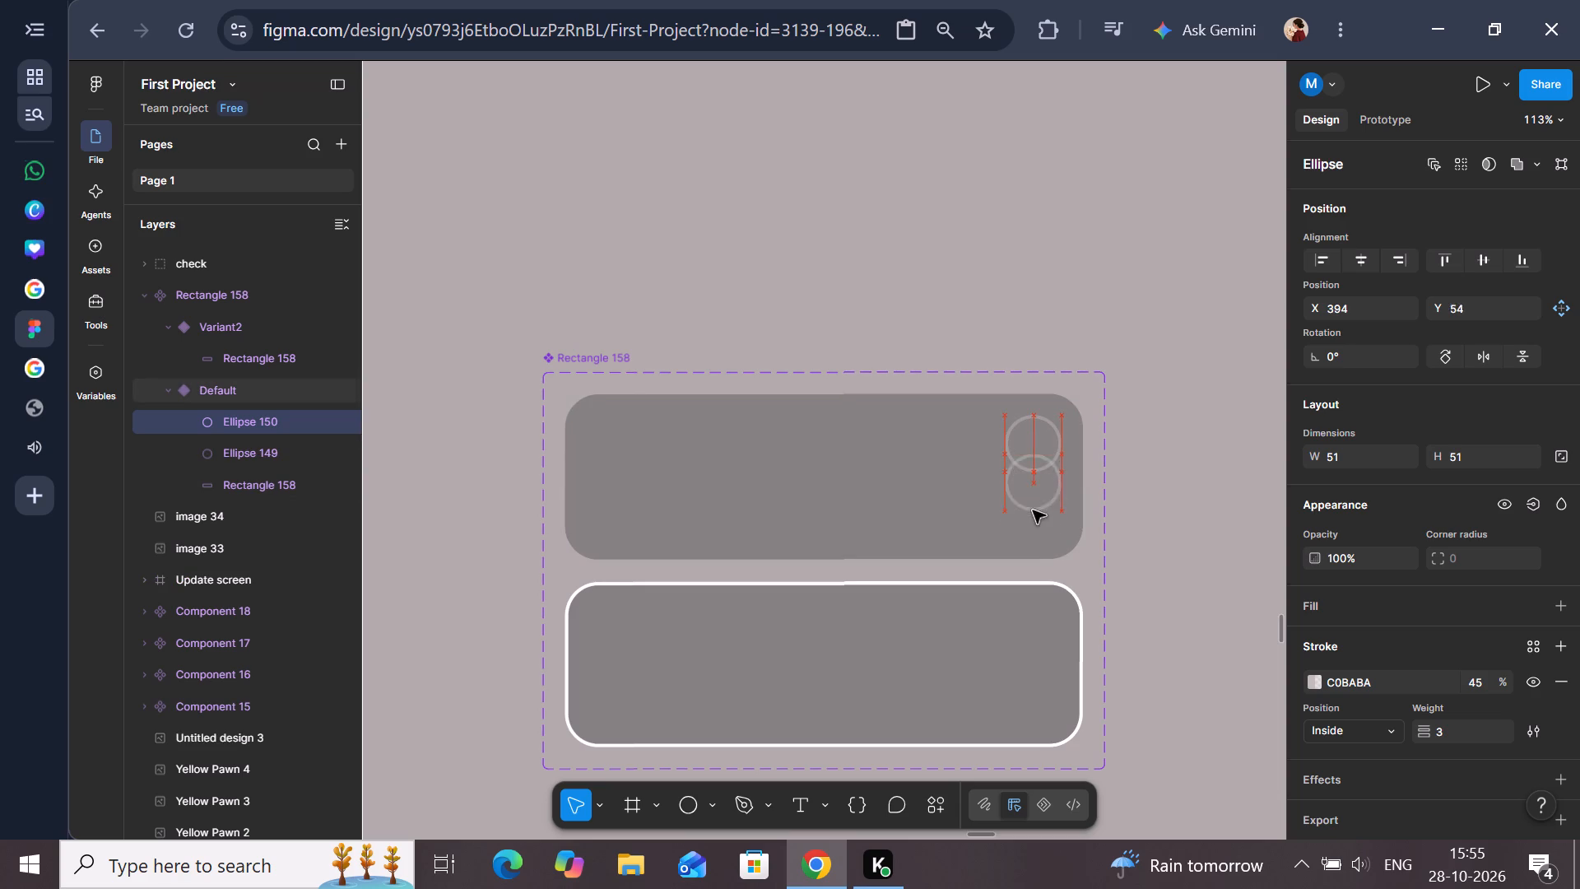
drag(1033, 510, 1033, 631)
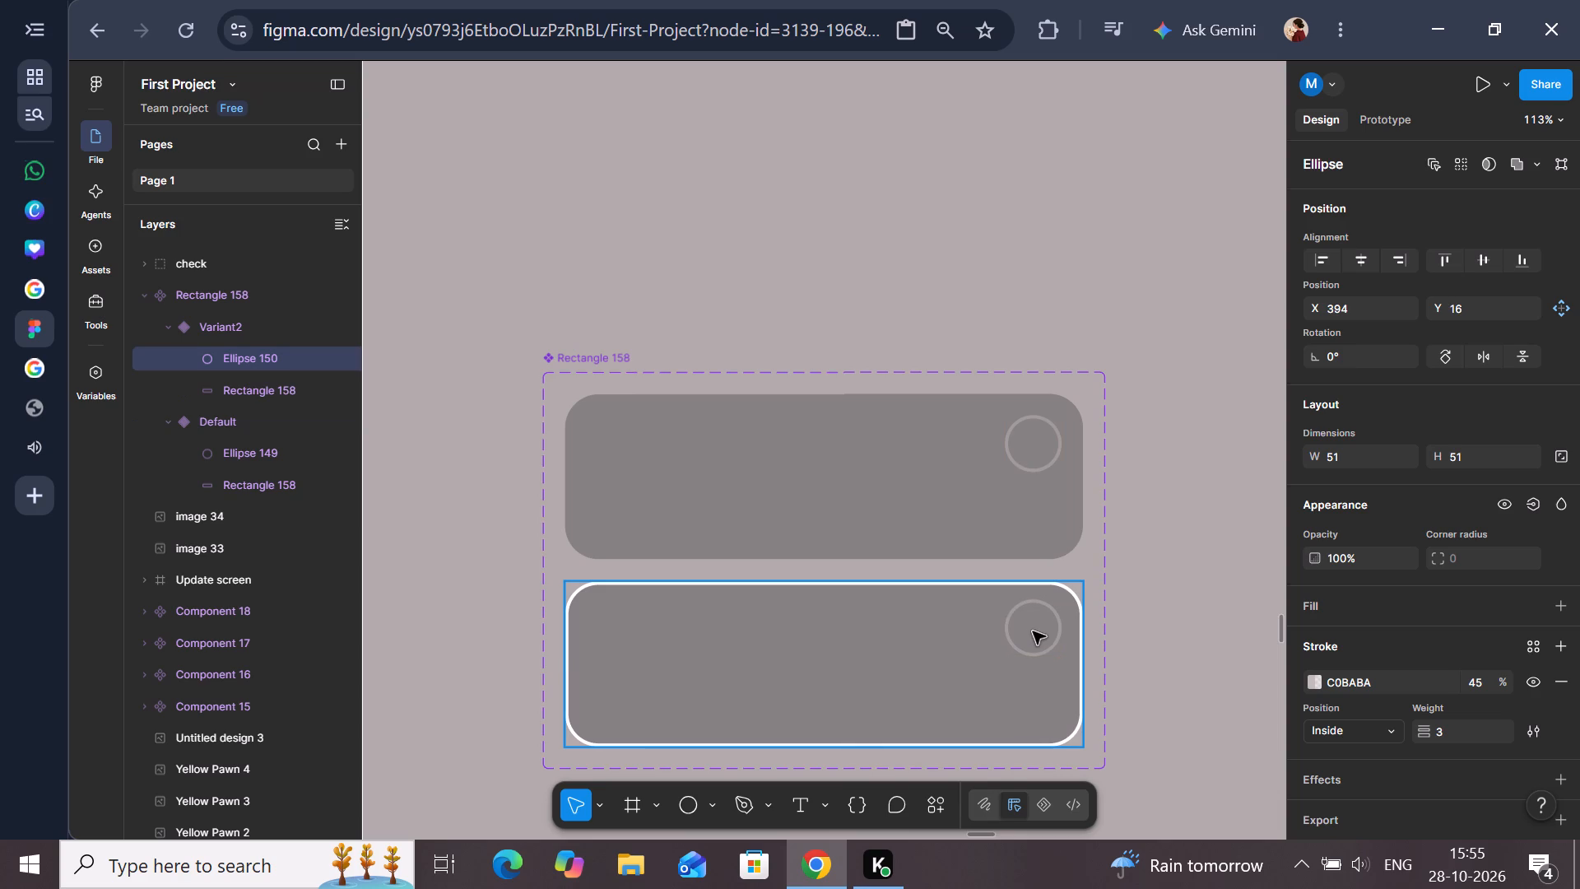
drag(1033, 631, 1033, 636)
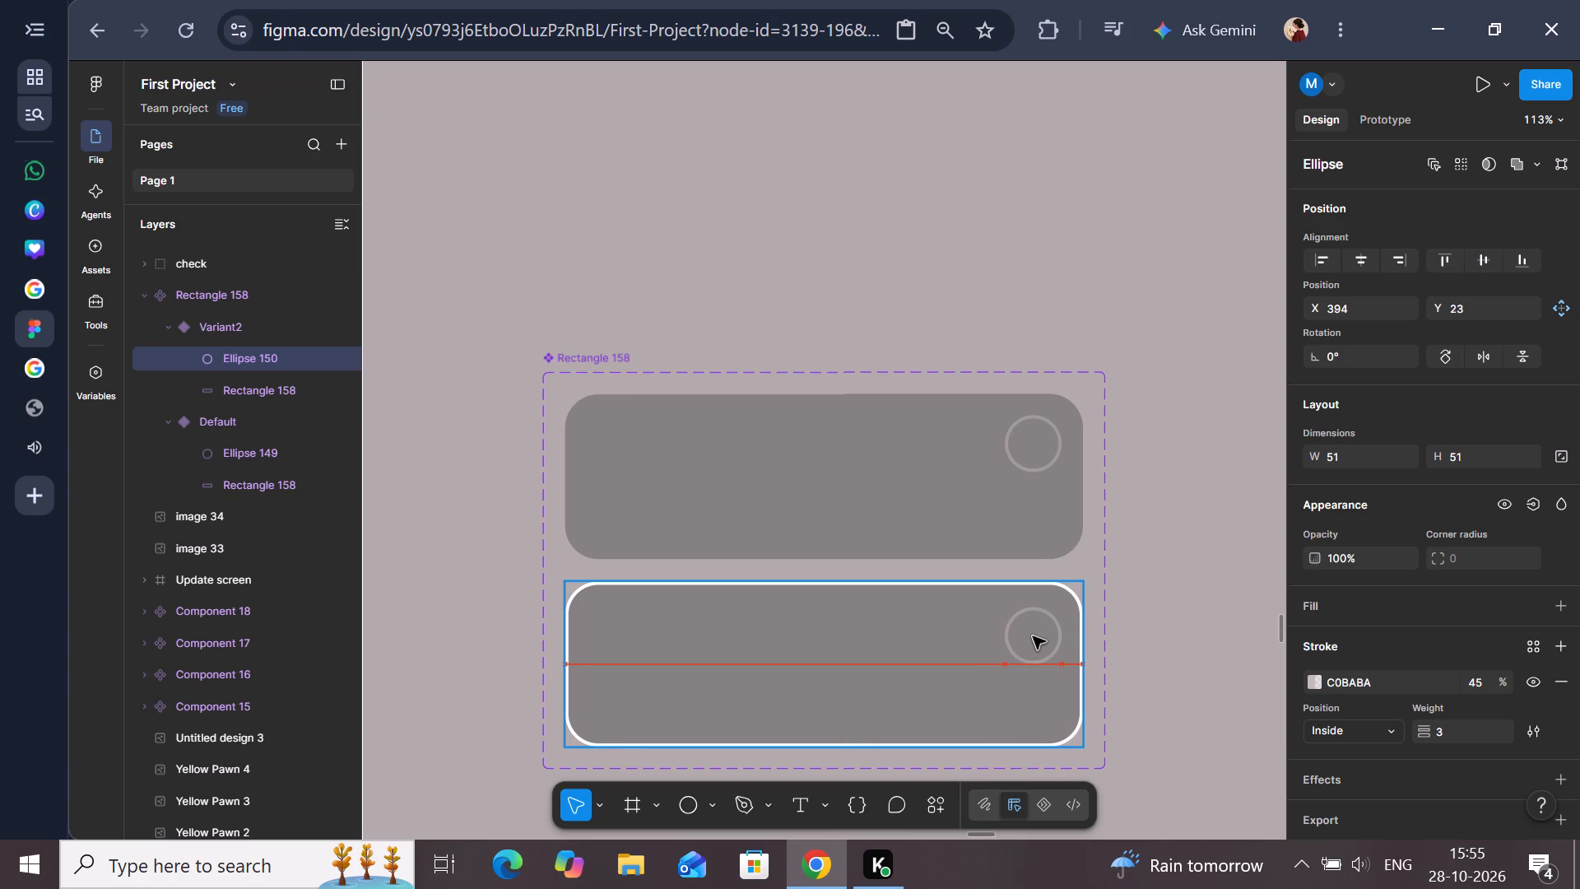
drag(1033, 636, 1035, 636)
drag(1035, 636, 1039, 636)
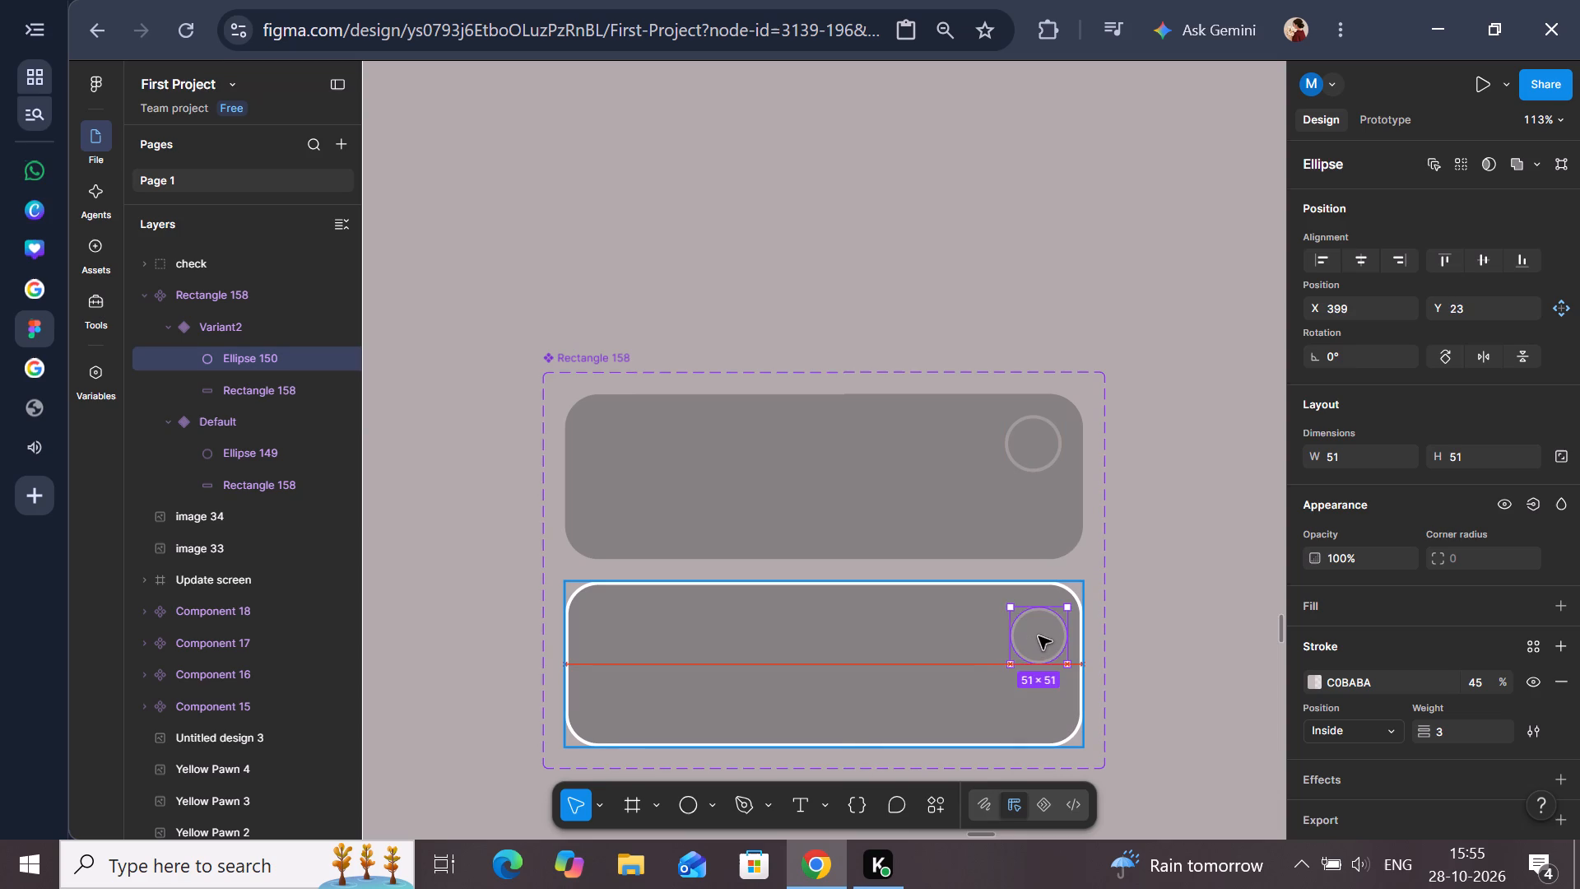
drag(1039, 636, 1029, 636)
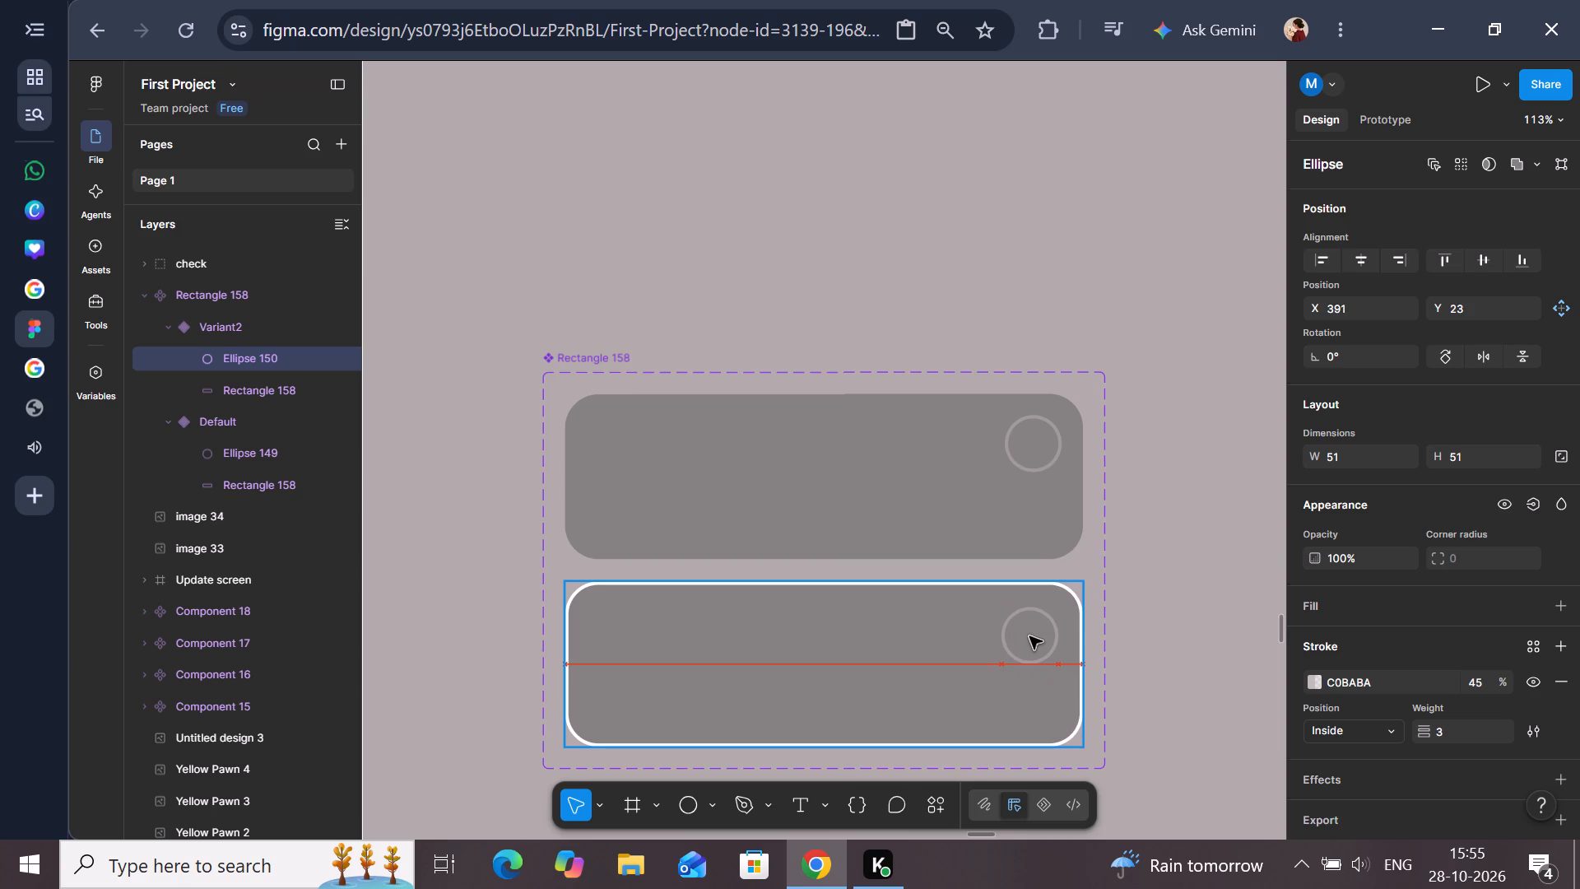
drag(1029, 636, 1031, 636)
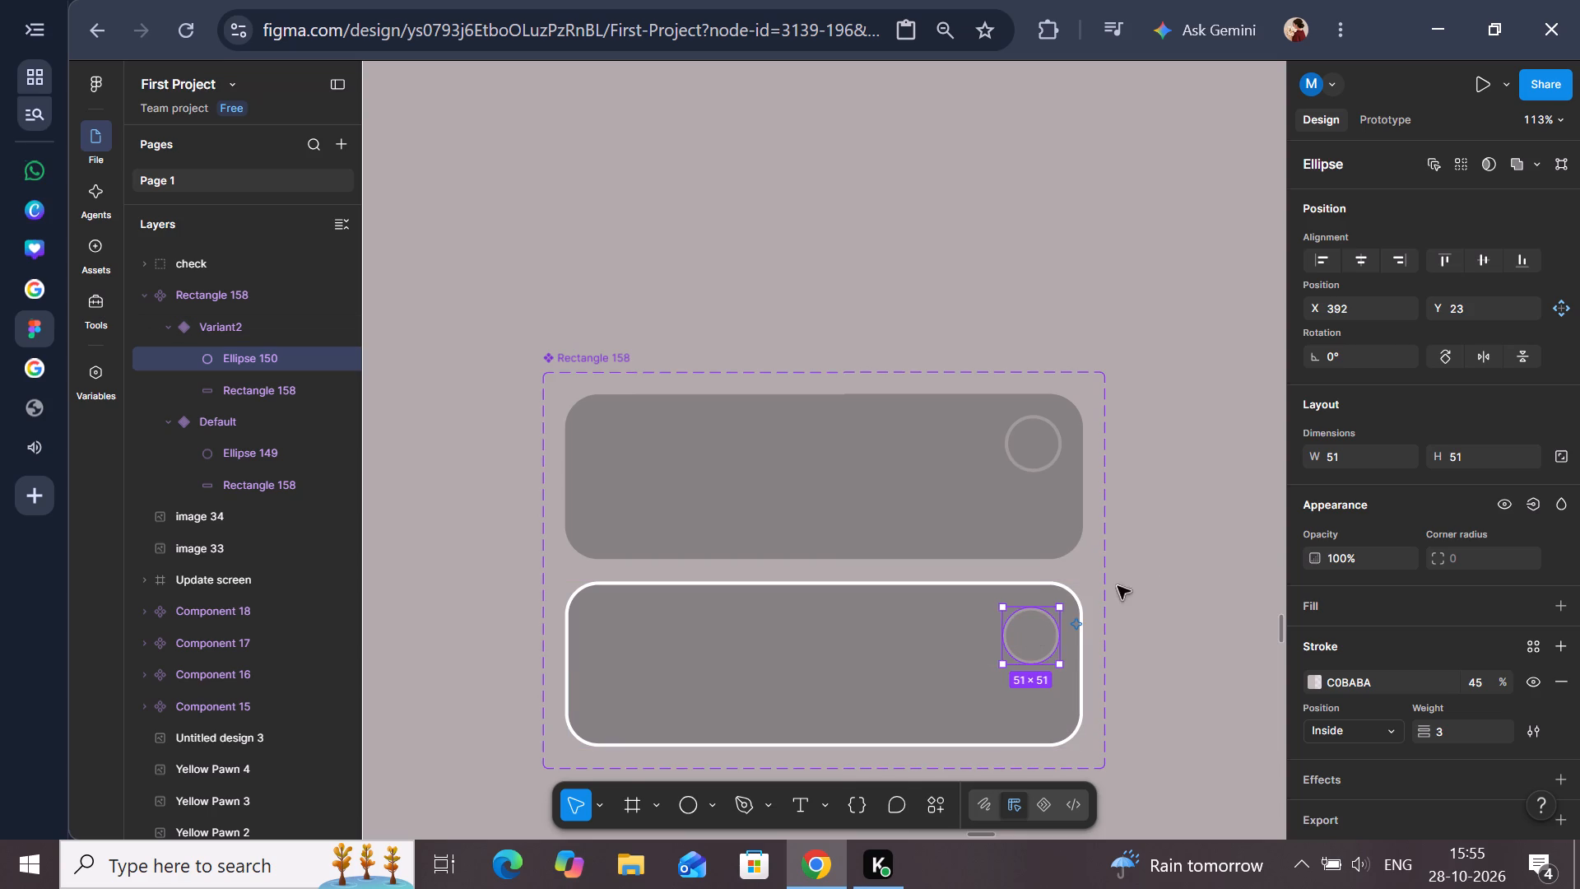
click(1155, 571)
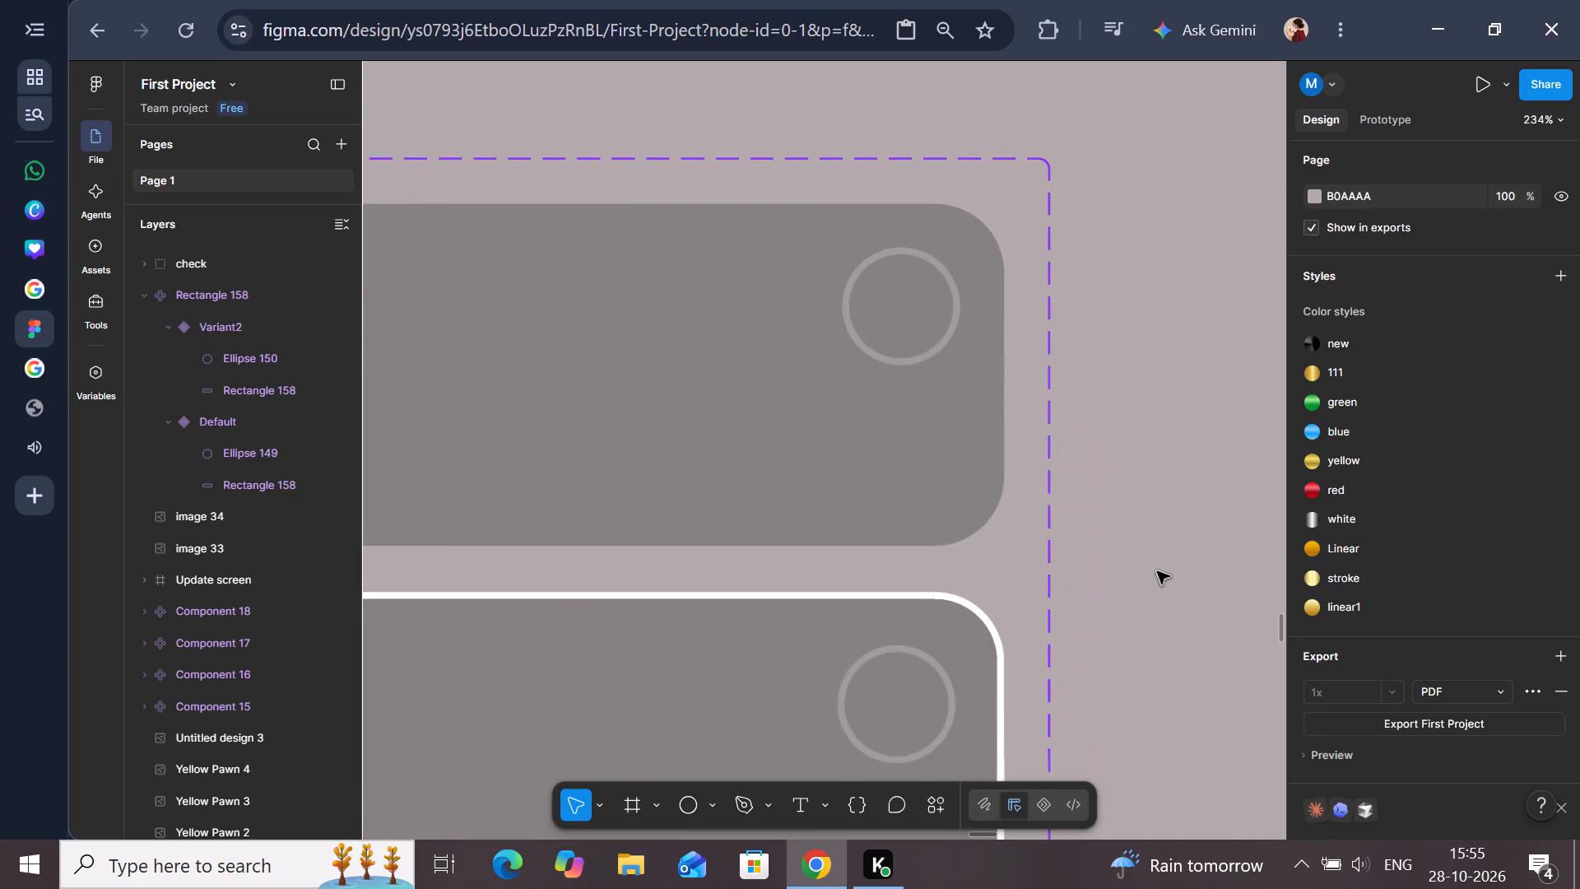
Draw a helper rectangle about 51 × 235 from the Default variant's circle down past Variant2's circle to compare their alignment.
scroll(1157, 571, right, 1)
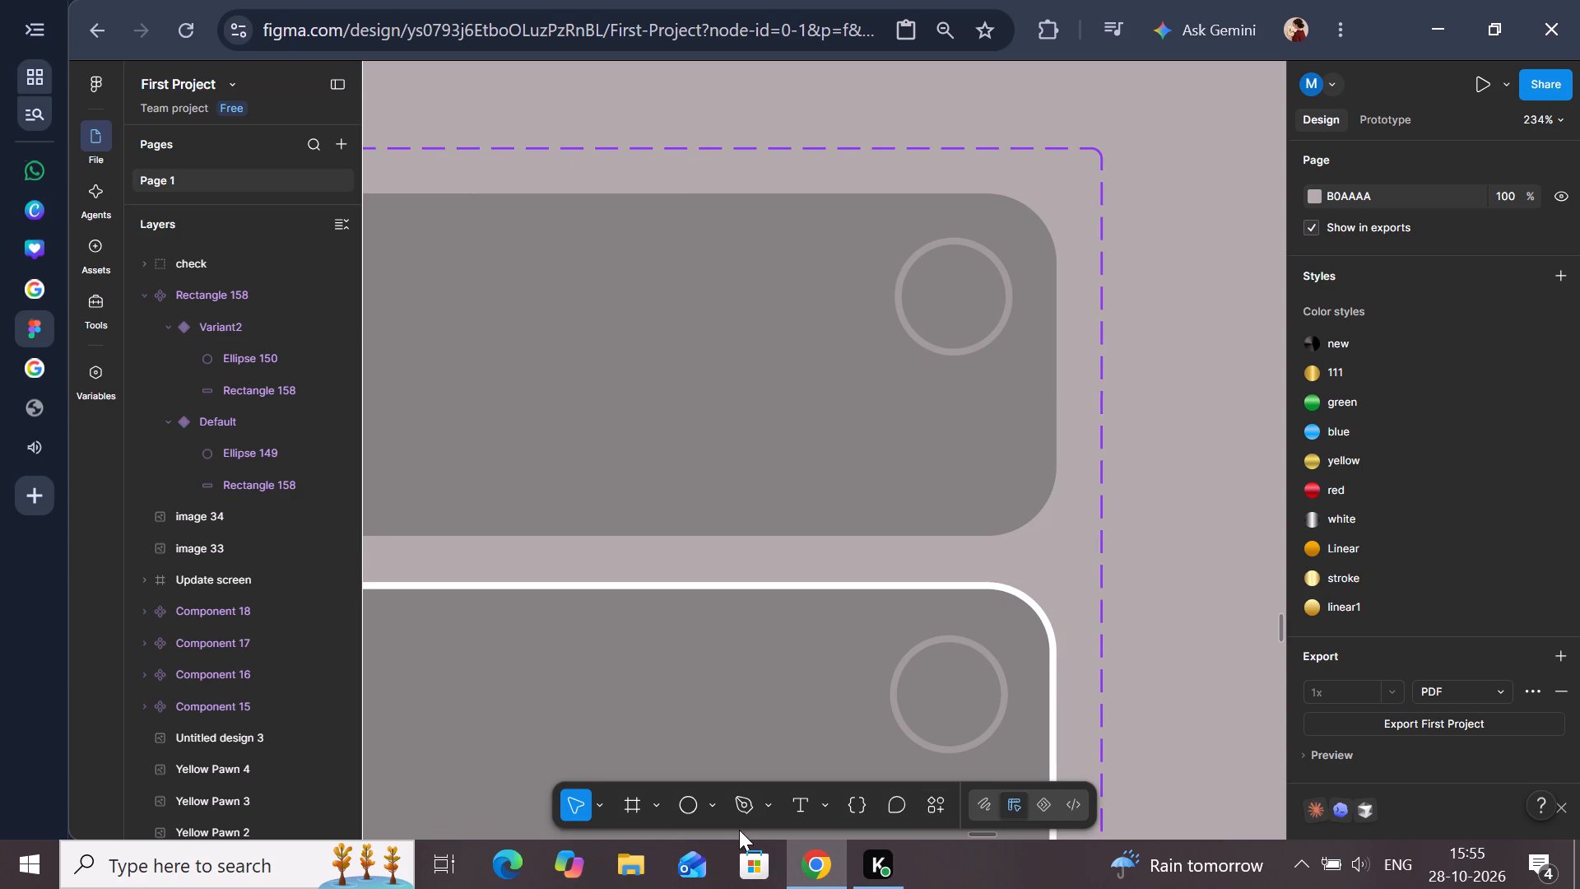
click(714, 800)
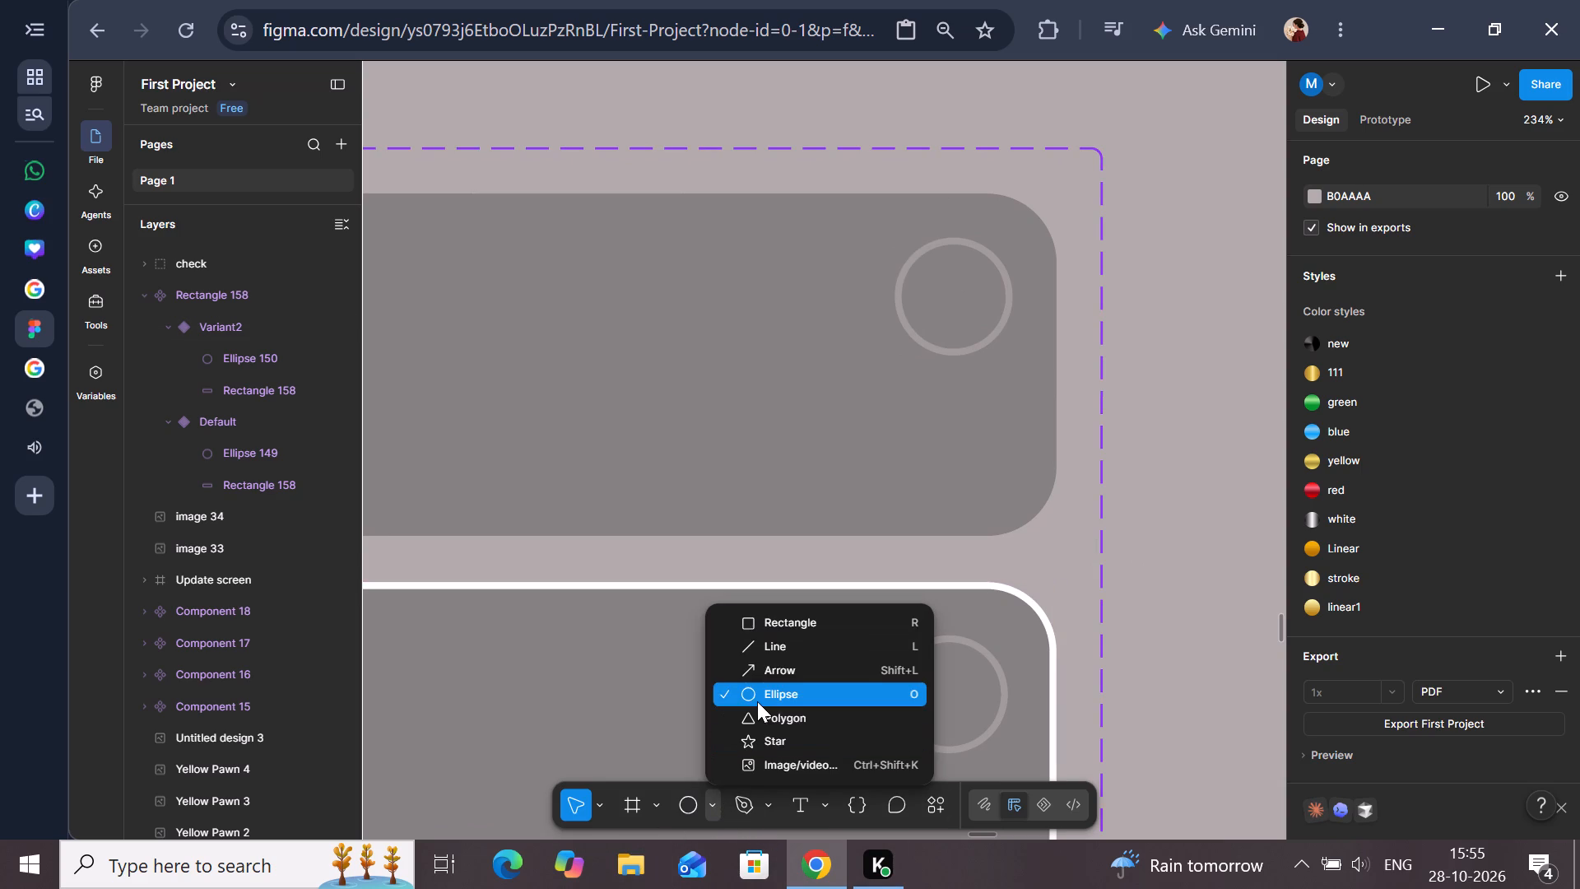
click(778, 626)
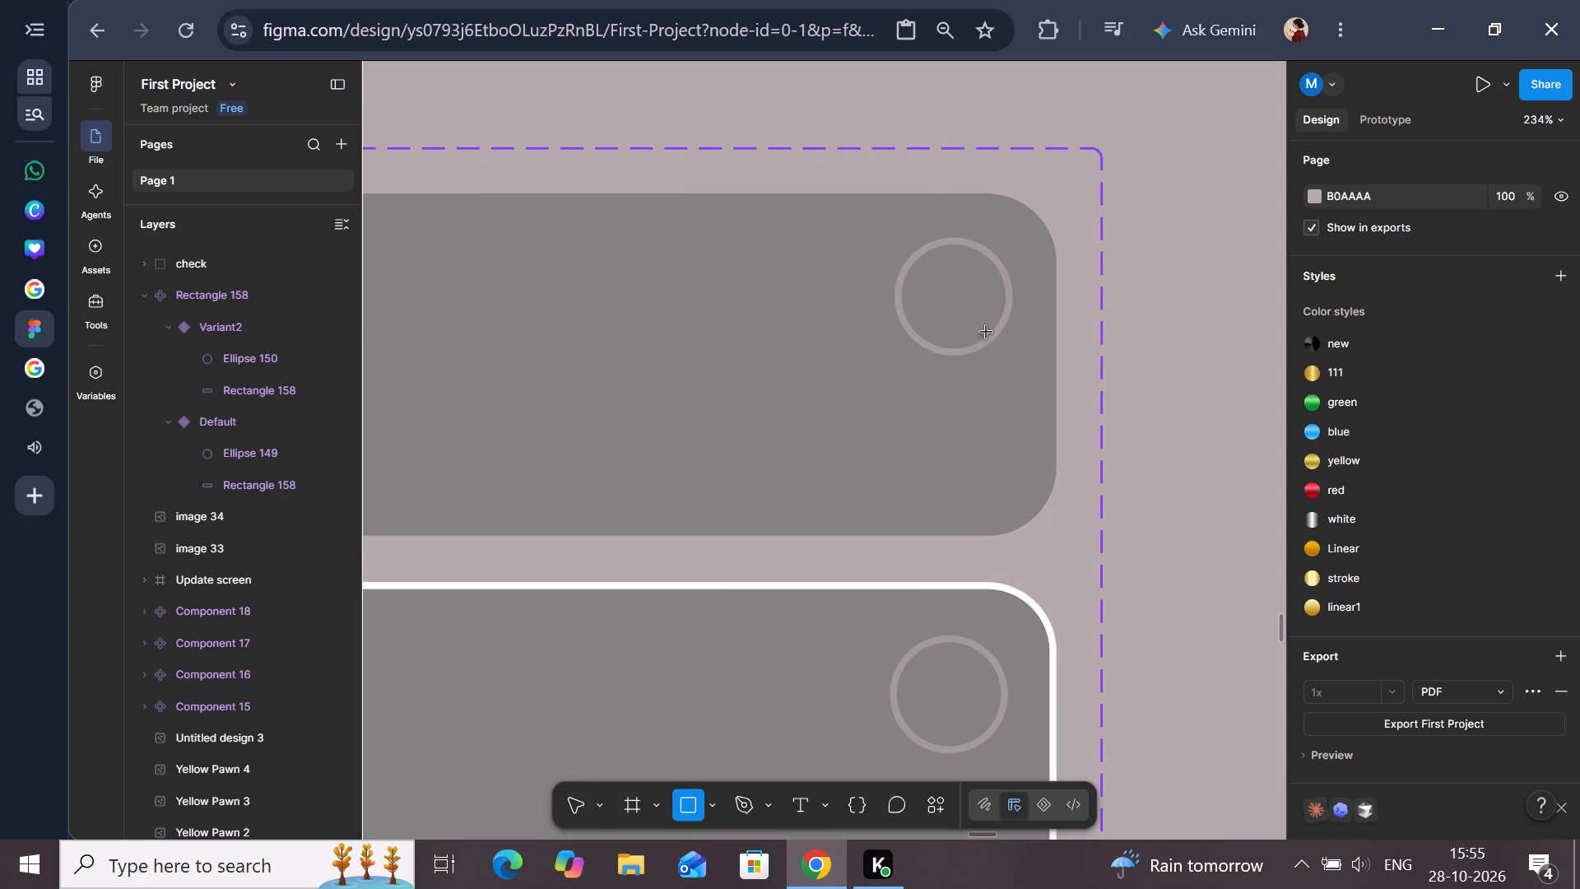
drag(894, 234, 932, 288)
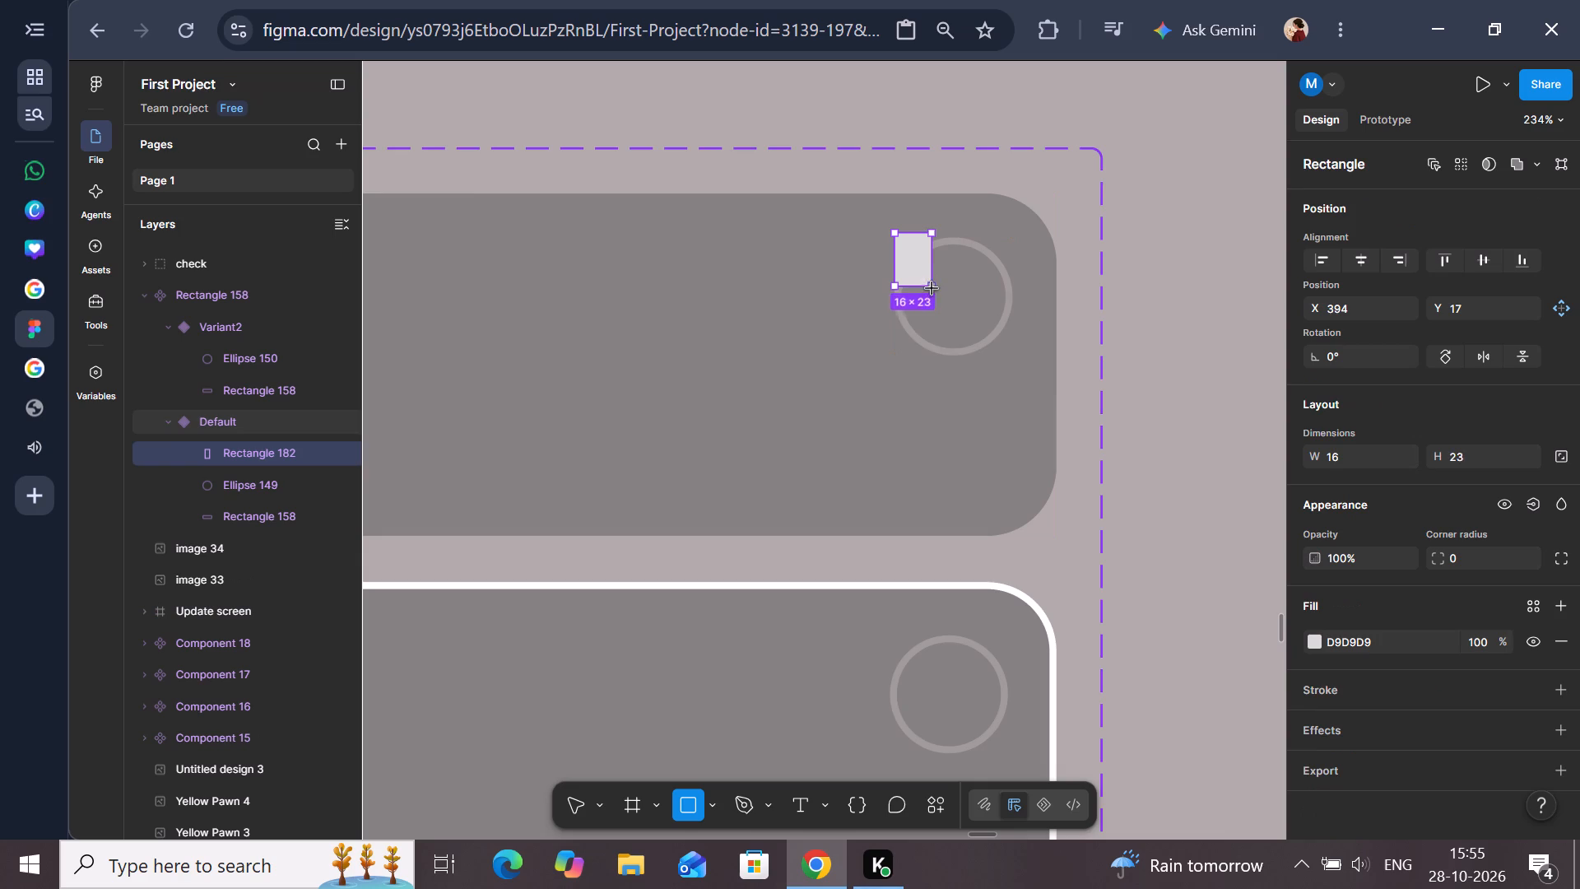
drag(932, 288, 1006, 663)
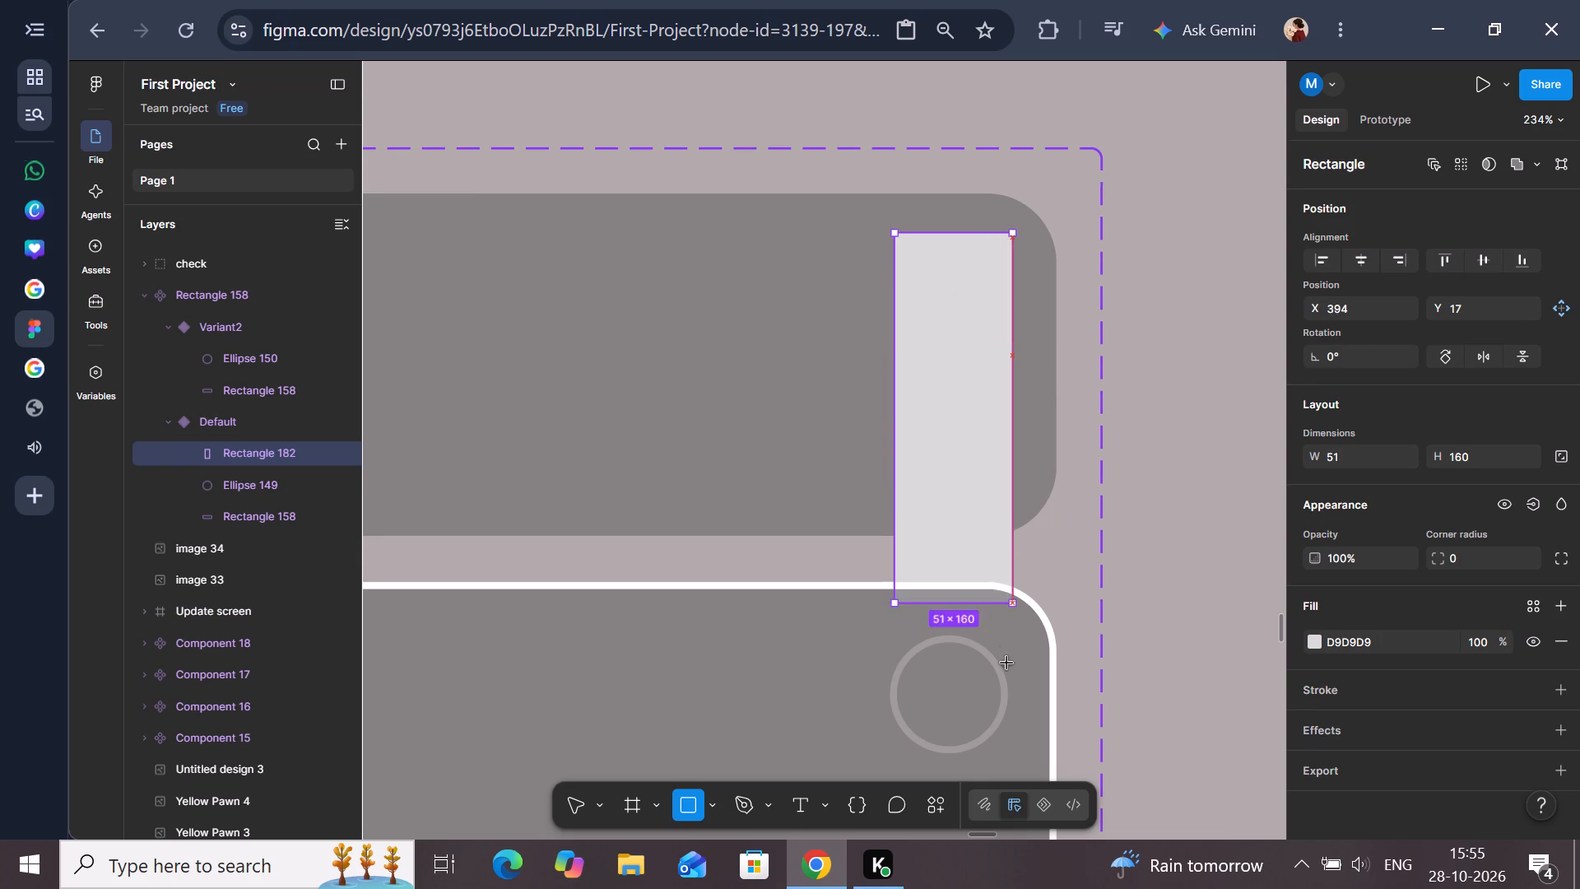
drag(1006, 663, 1006, 769)
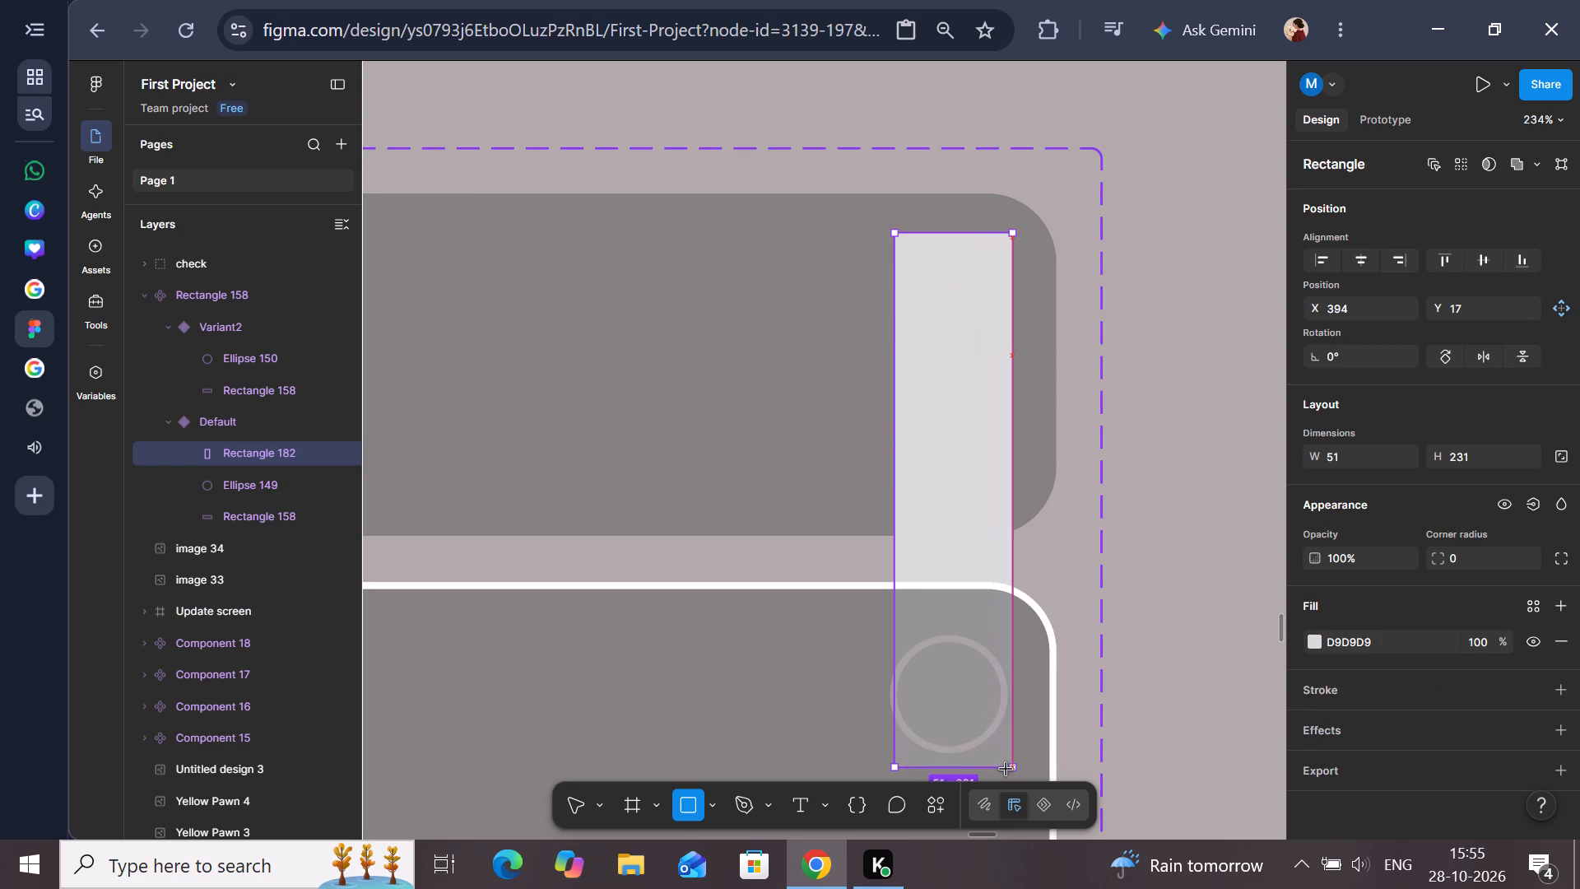
drag(1006, 769, 1008, 776)
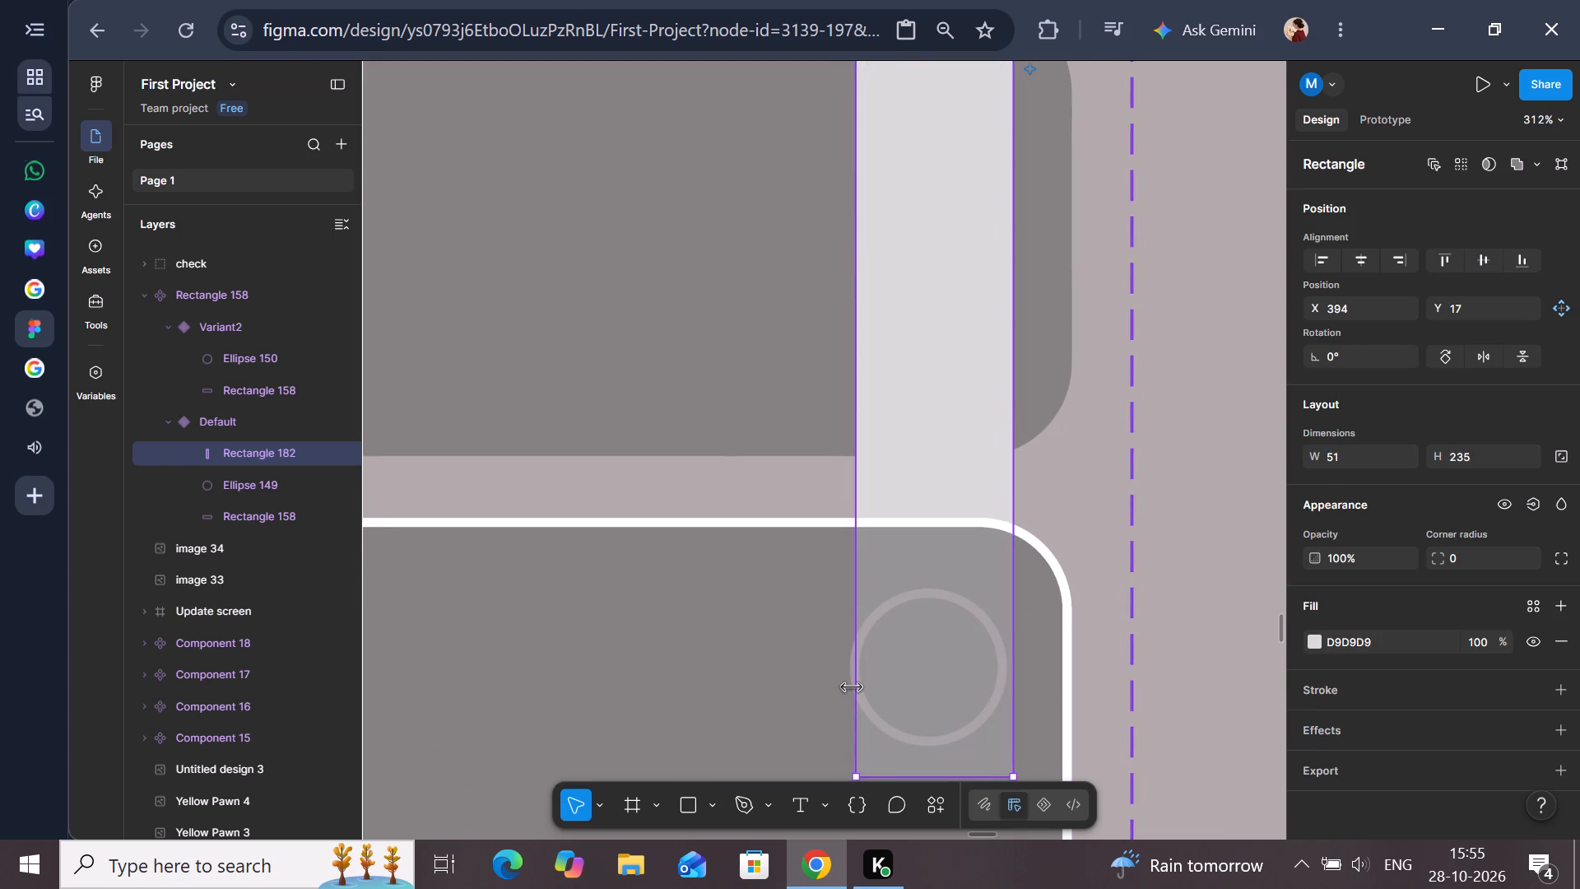
Adjust the helper rectangle's sides to fit Variant2's circle, at about X 392 with a width of 51.
drag(855, 685, 845, 691)
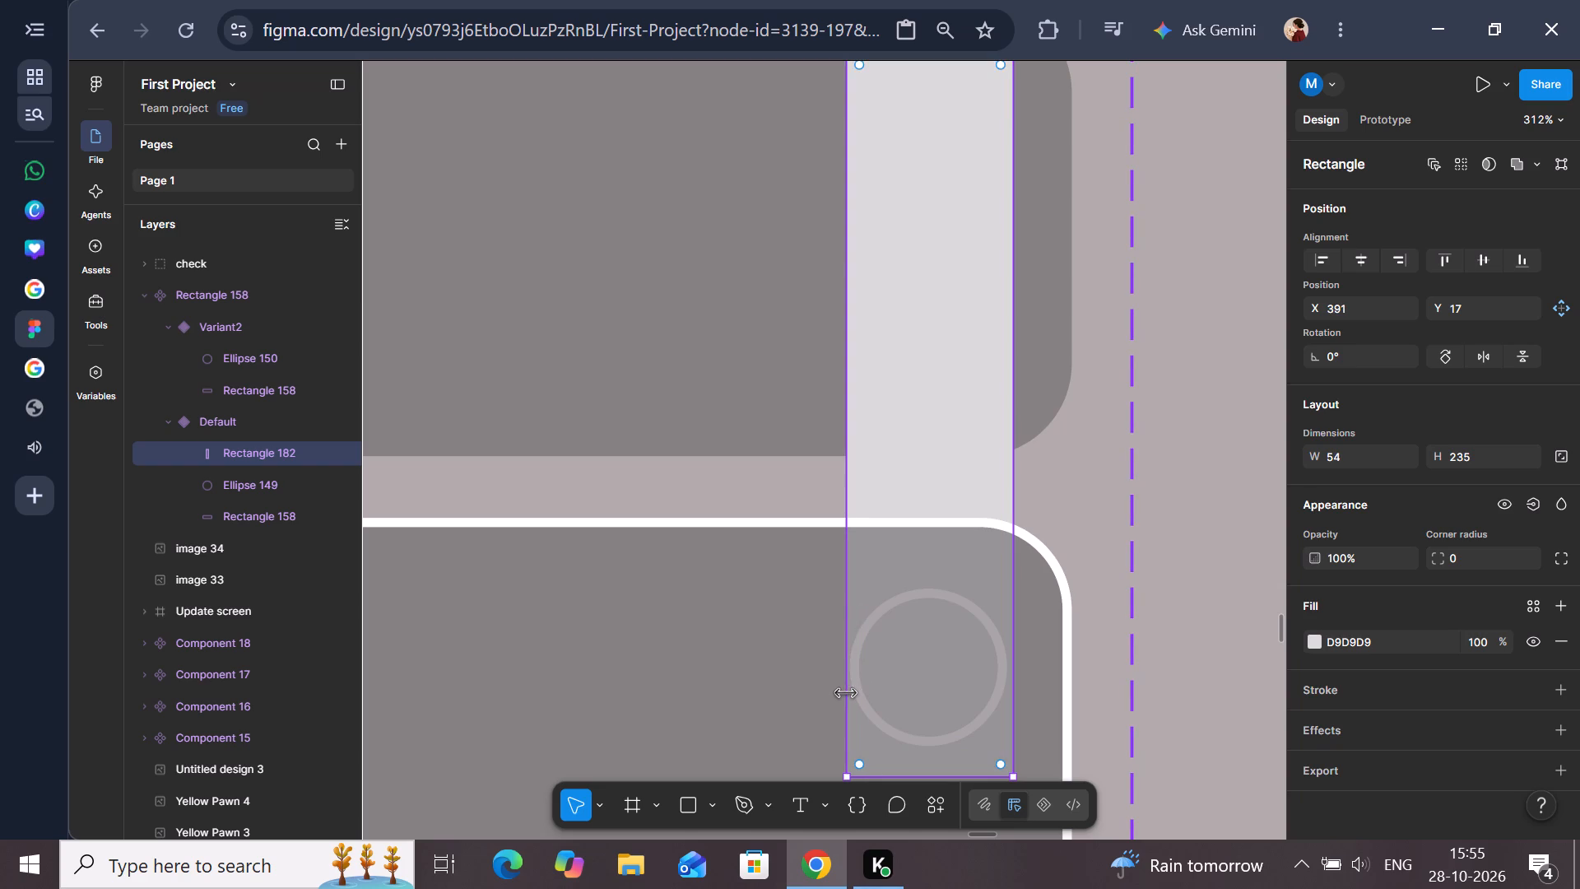
scroll(869, 691, down, 1)
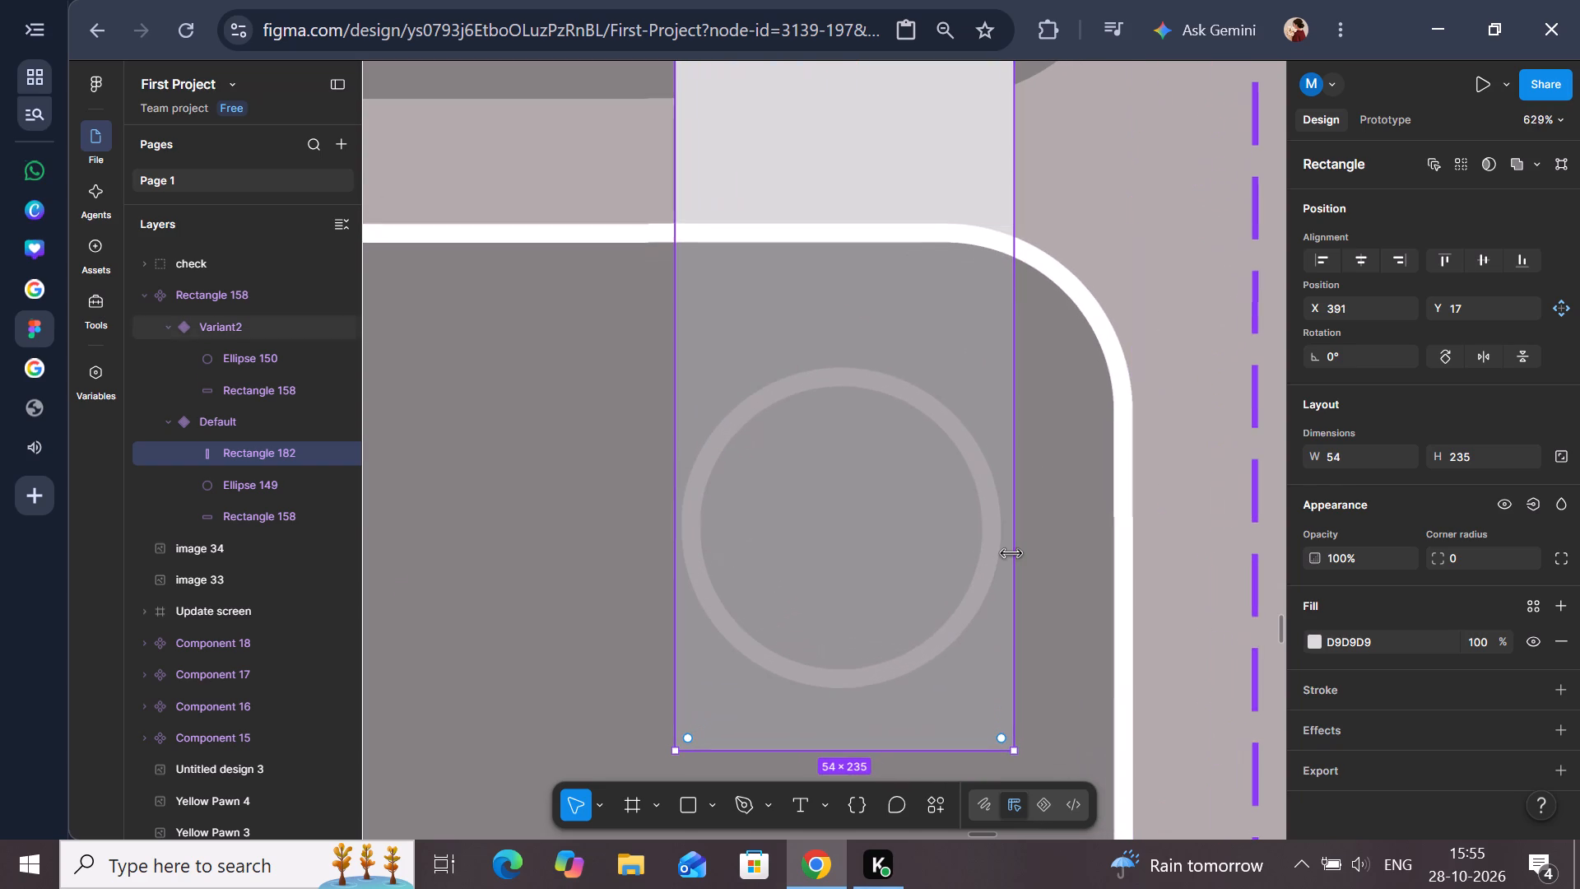
drag(1011, 553, 1004, 577)
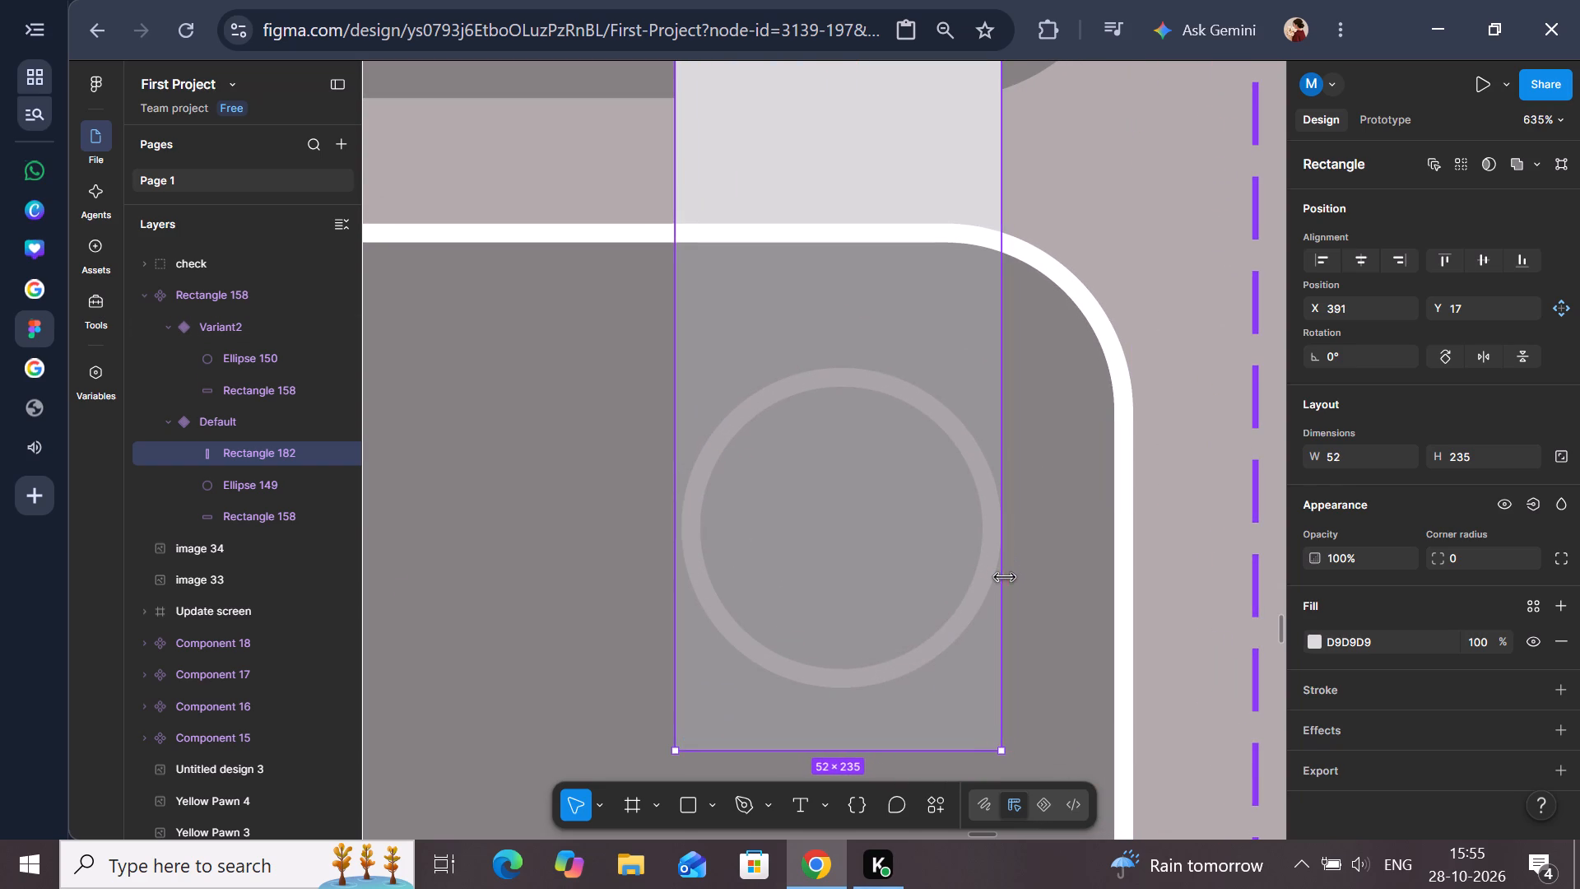
drag(1004, 577, 1003, 577)
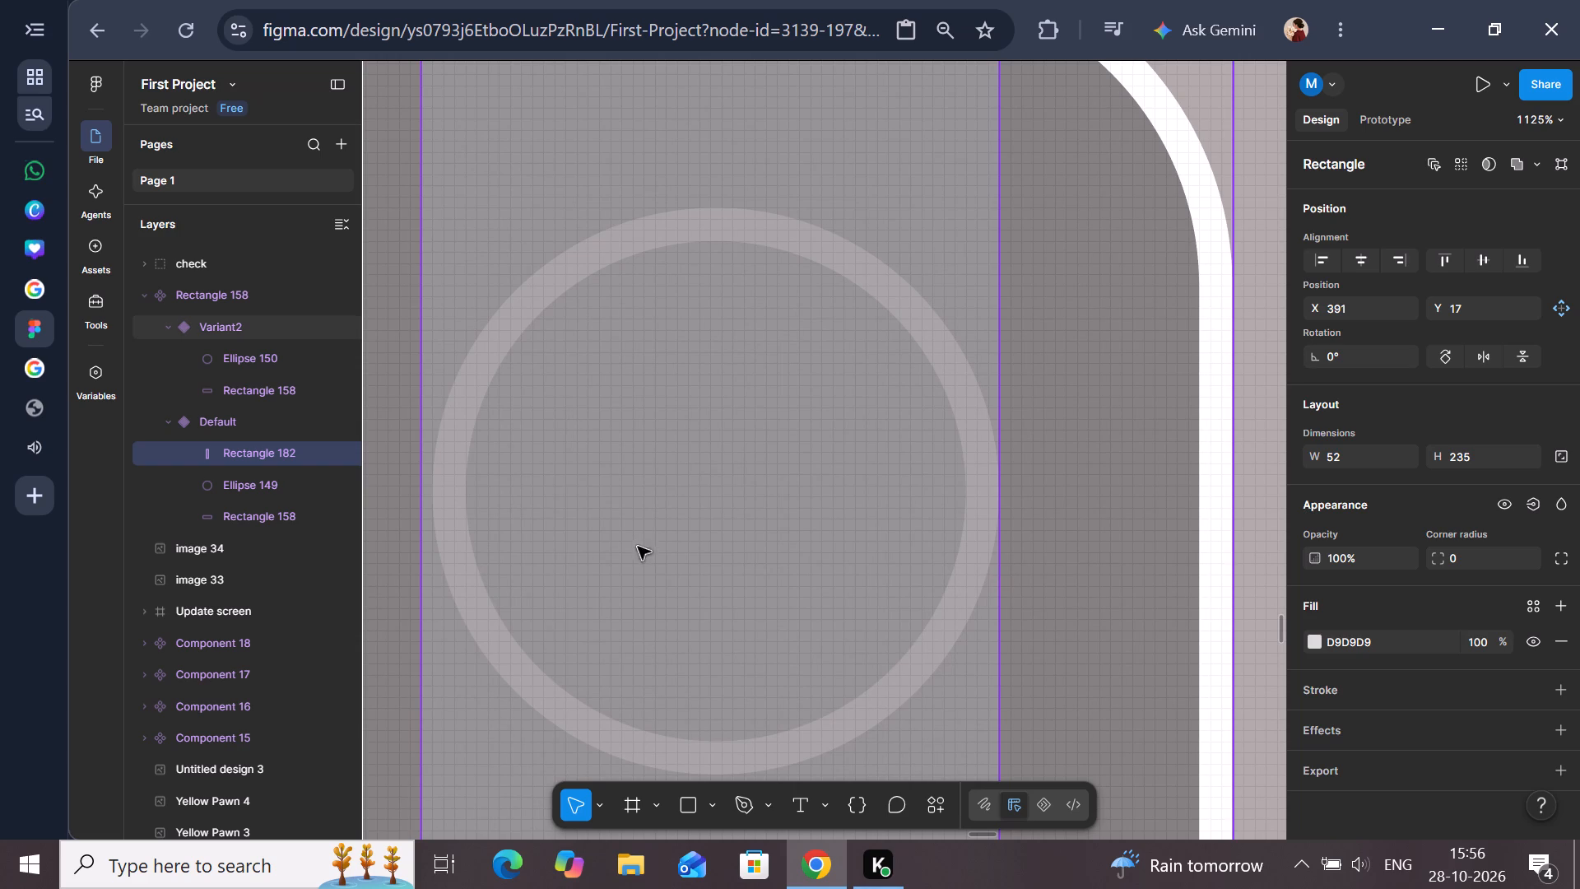
drag(756, 559, 768, 561)
drag(1010, 542, 998, 550)
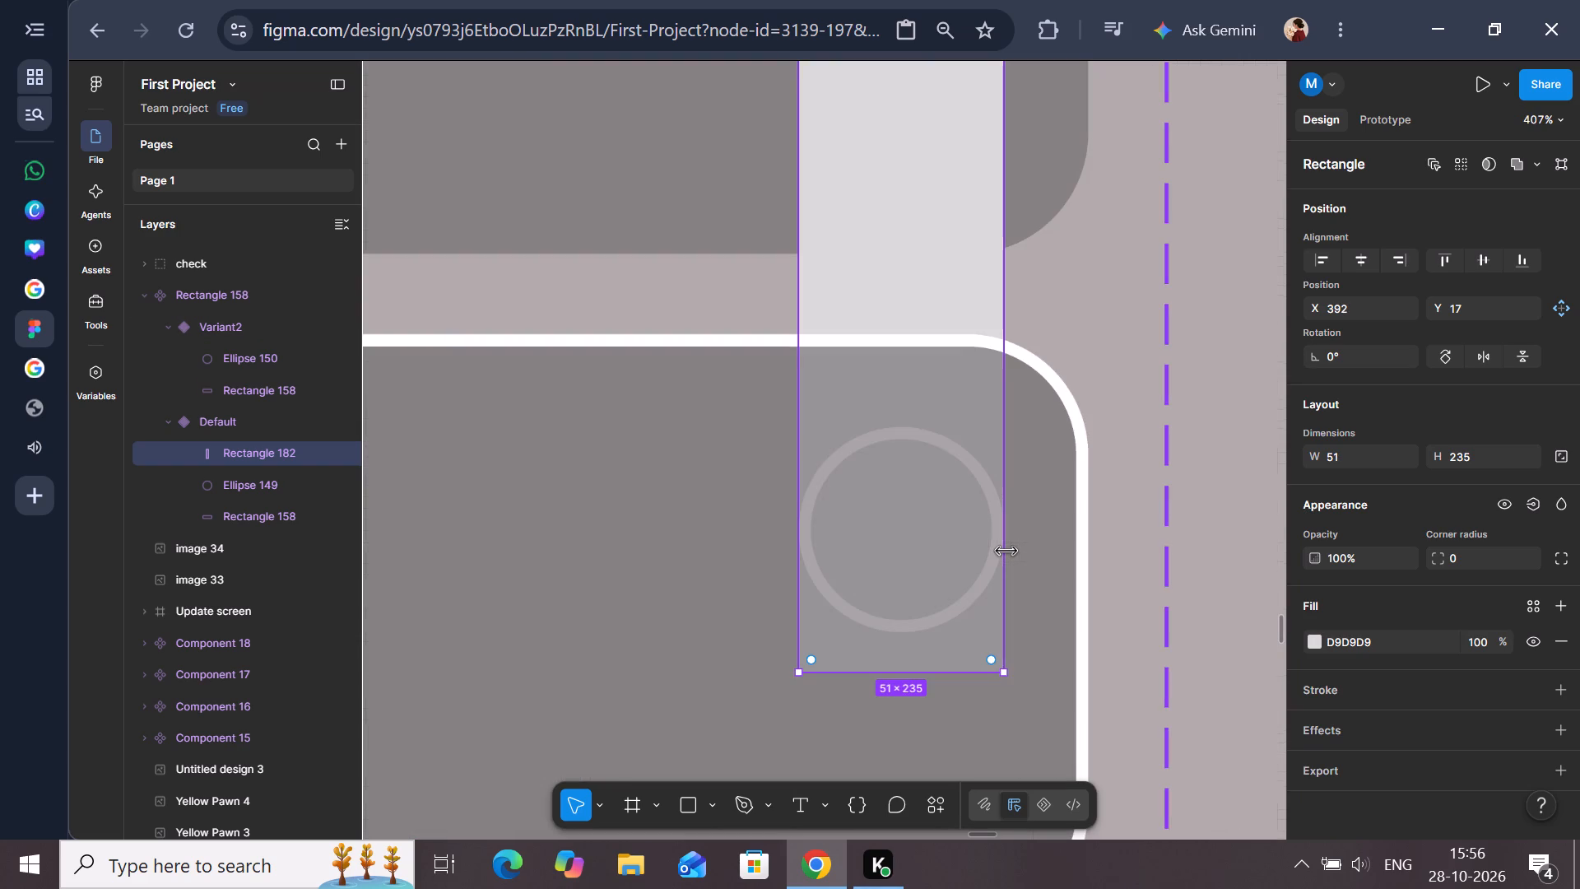
Set the helper rectangle's fill opacity to 20% so both circles can be seen through it.
scroll(1177, 541, up, 1)
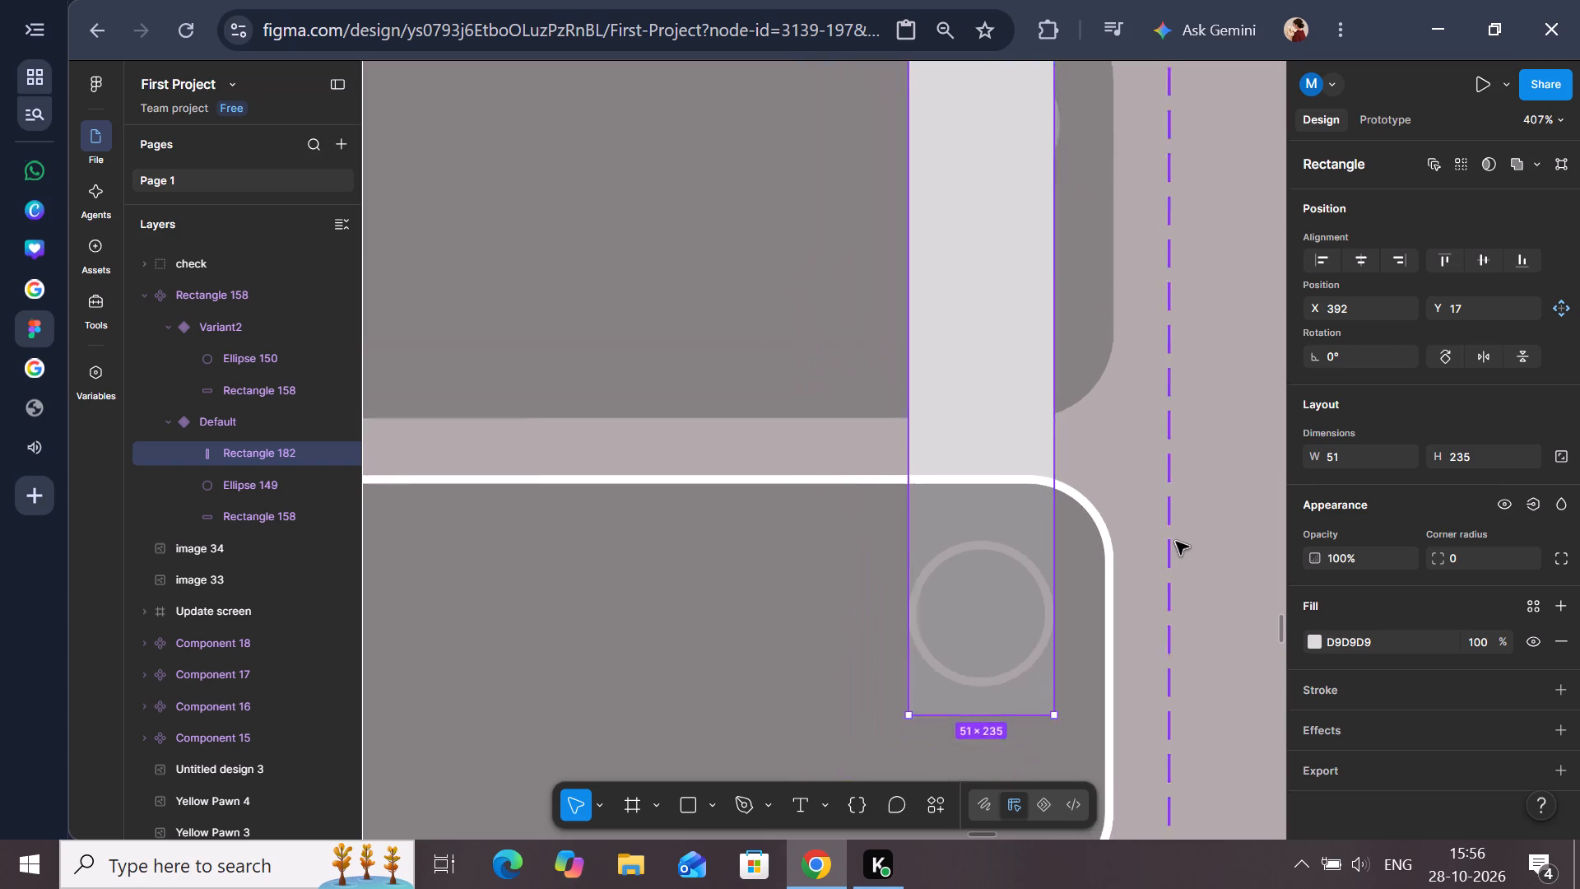
scroll(1176, 542, up, 1)
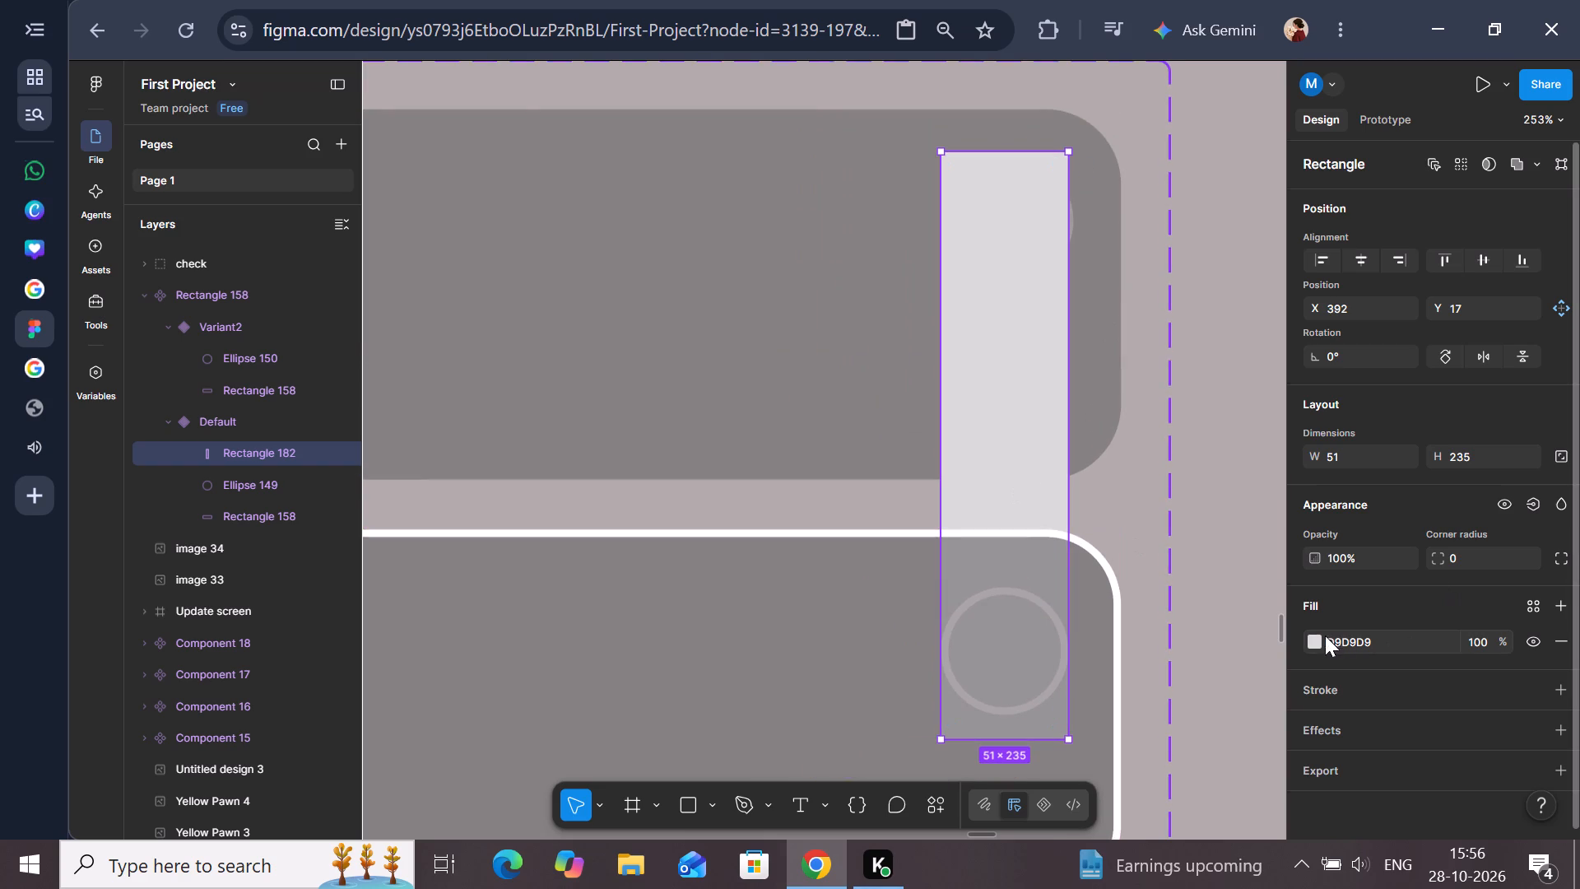
click(1471, 644)
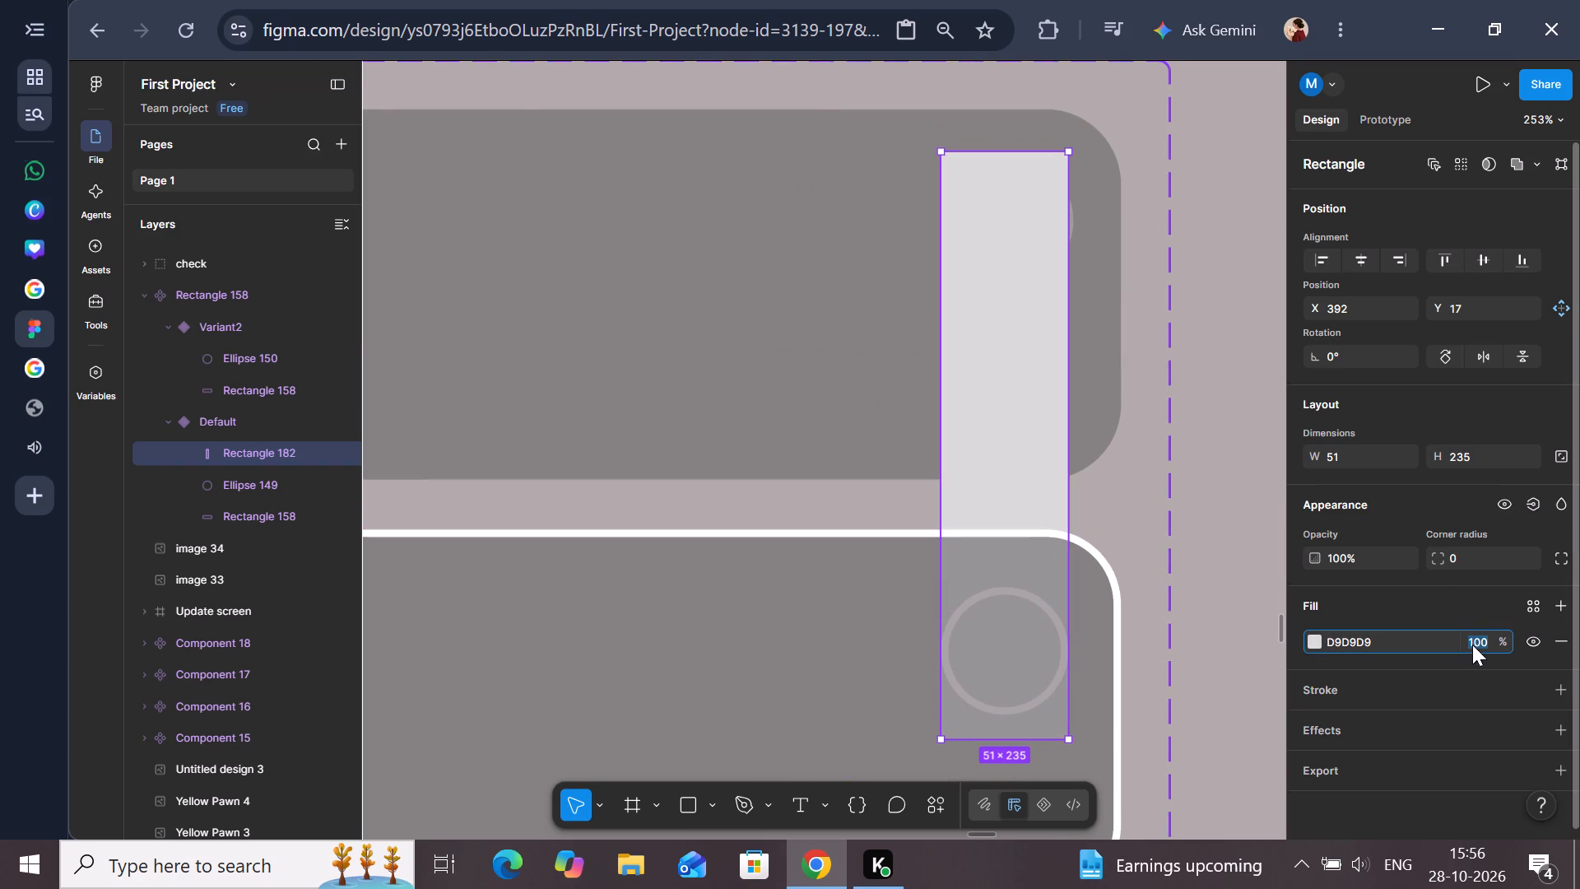
key(BackSpace)
text(20)
key(Return)
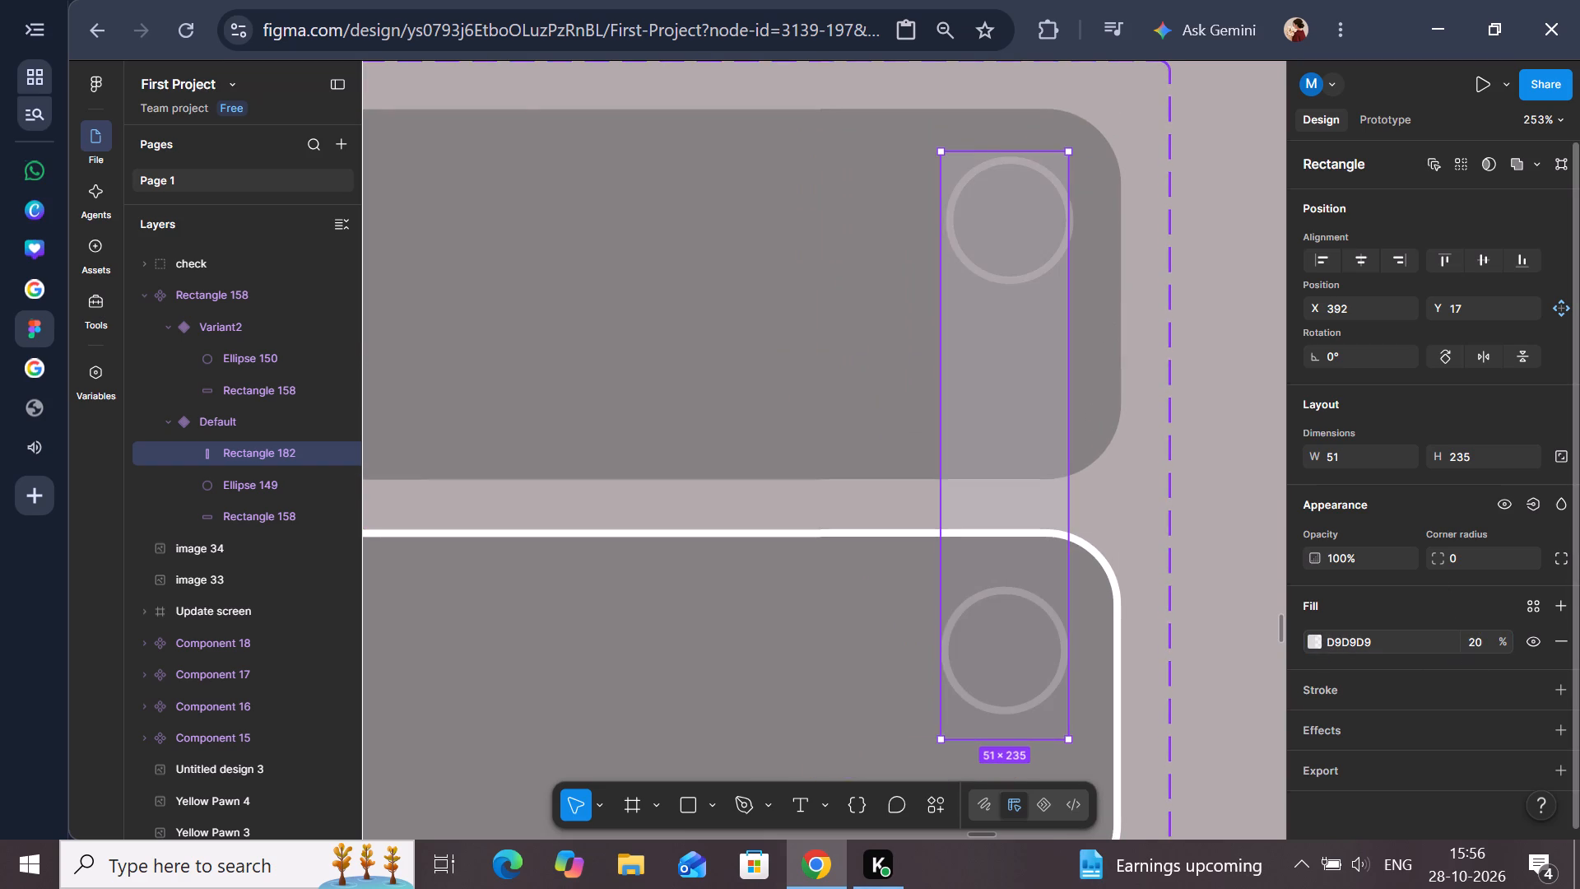
Move the Default variant's circle to X 392 so it lines up with Variant2's circle.
click(1231, 261)
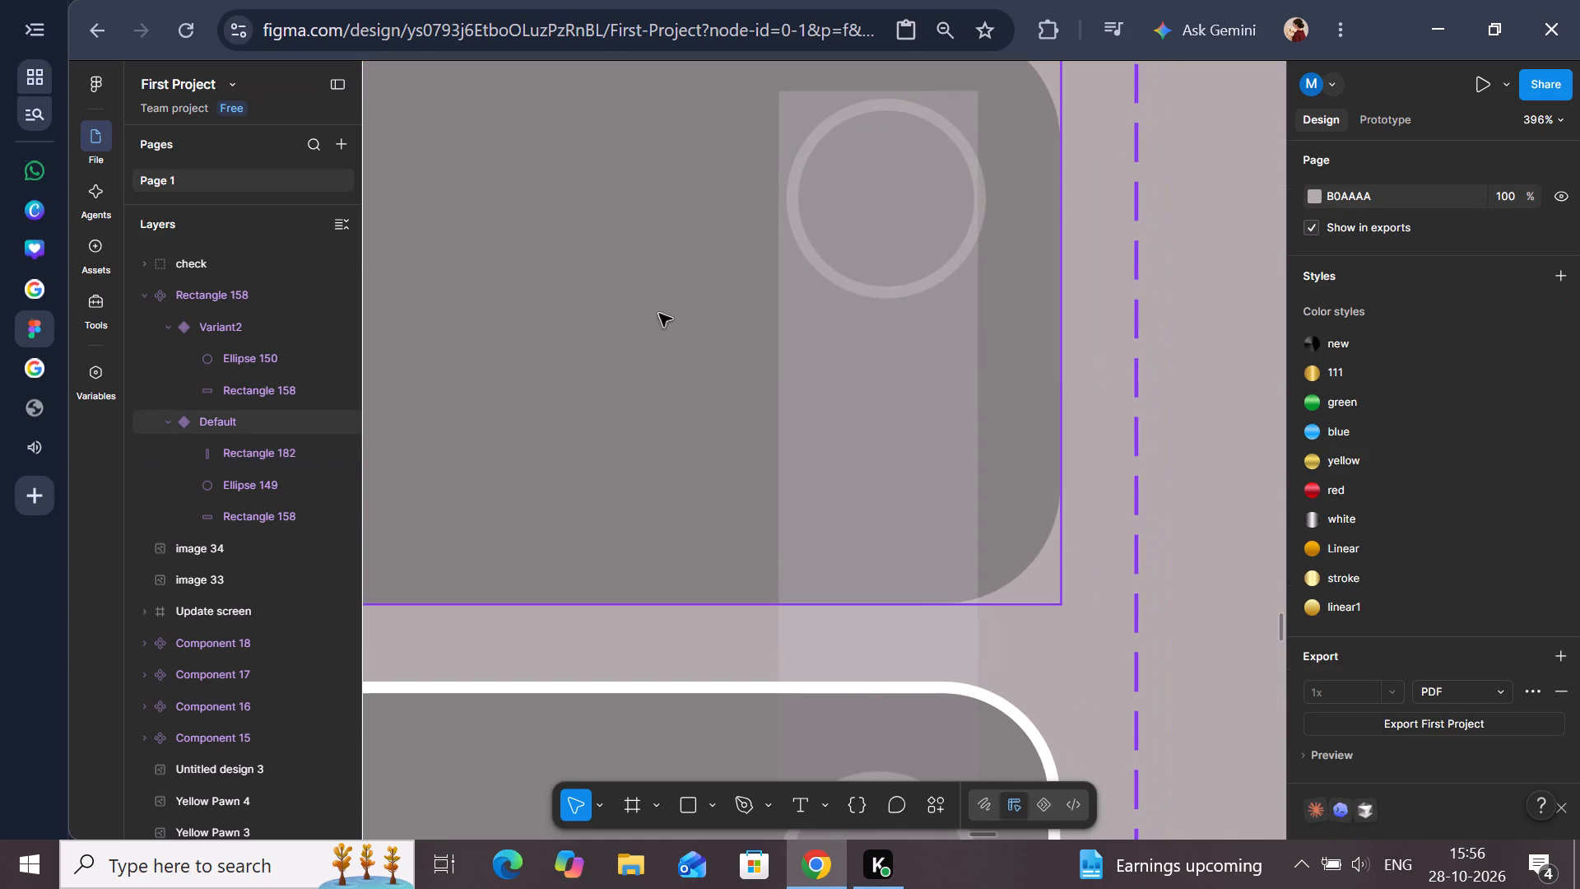
click(270, 481)
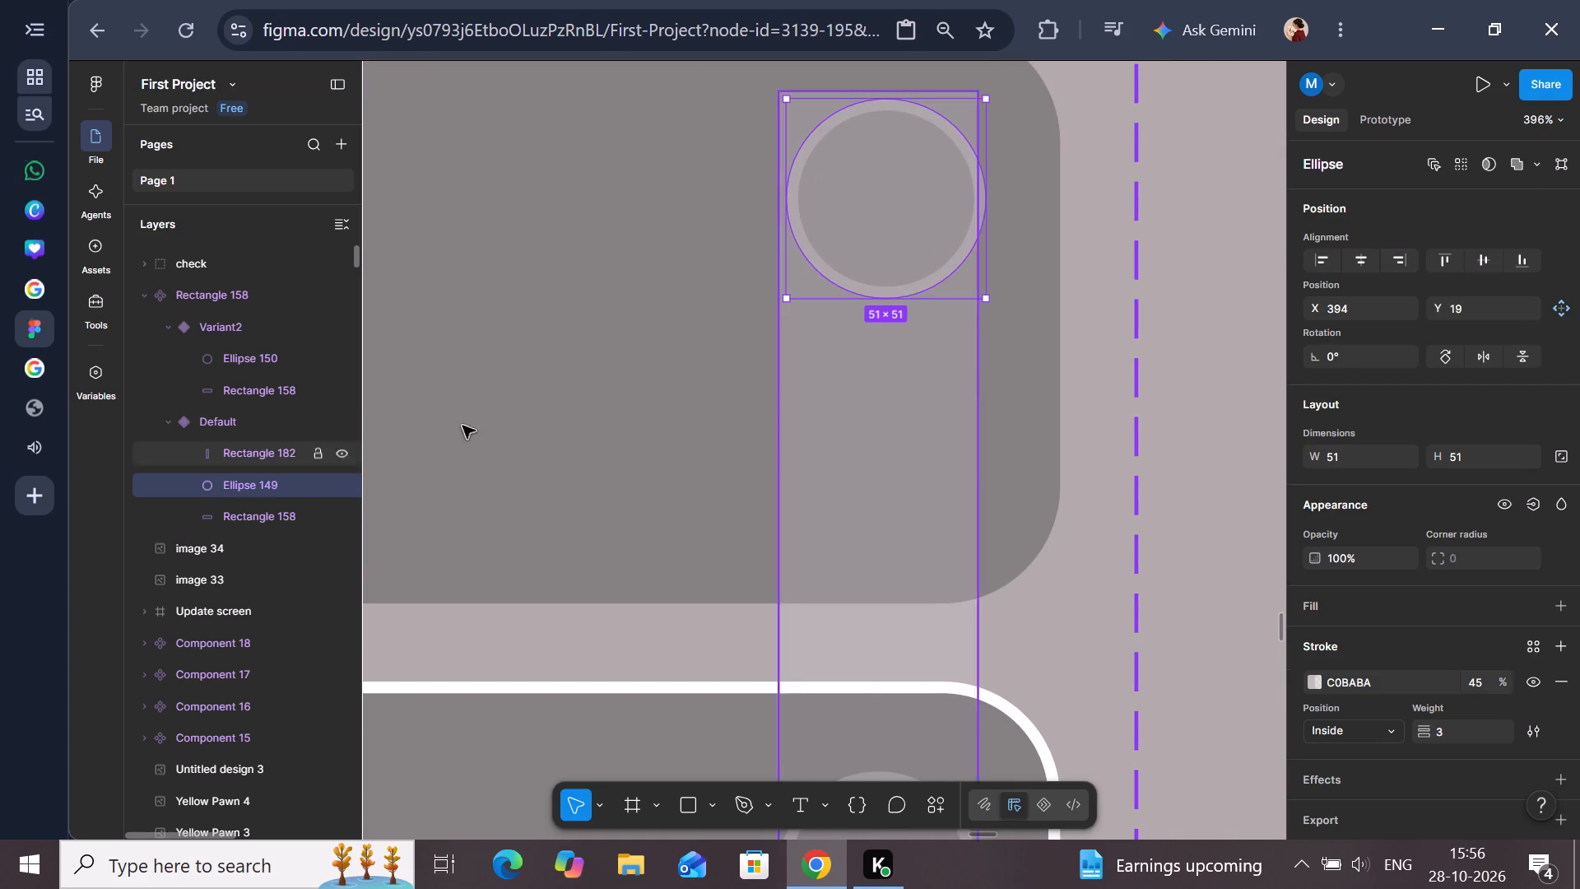
scroll(1024, 357, down, 1)
scroll(1024, 357, up, 2)
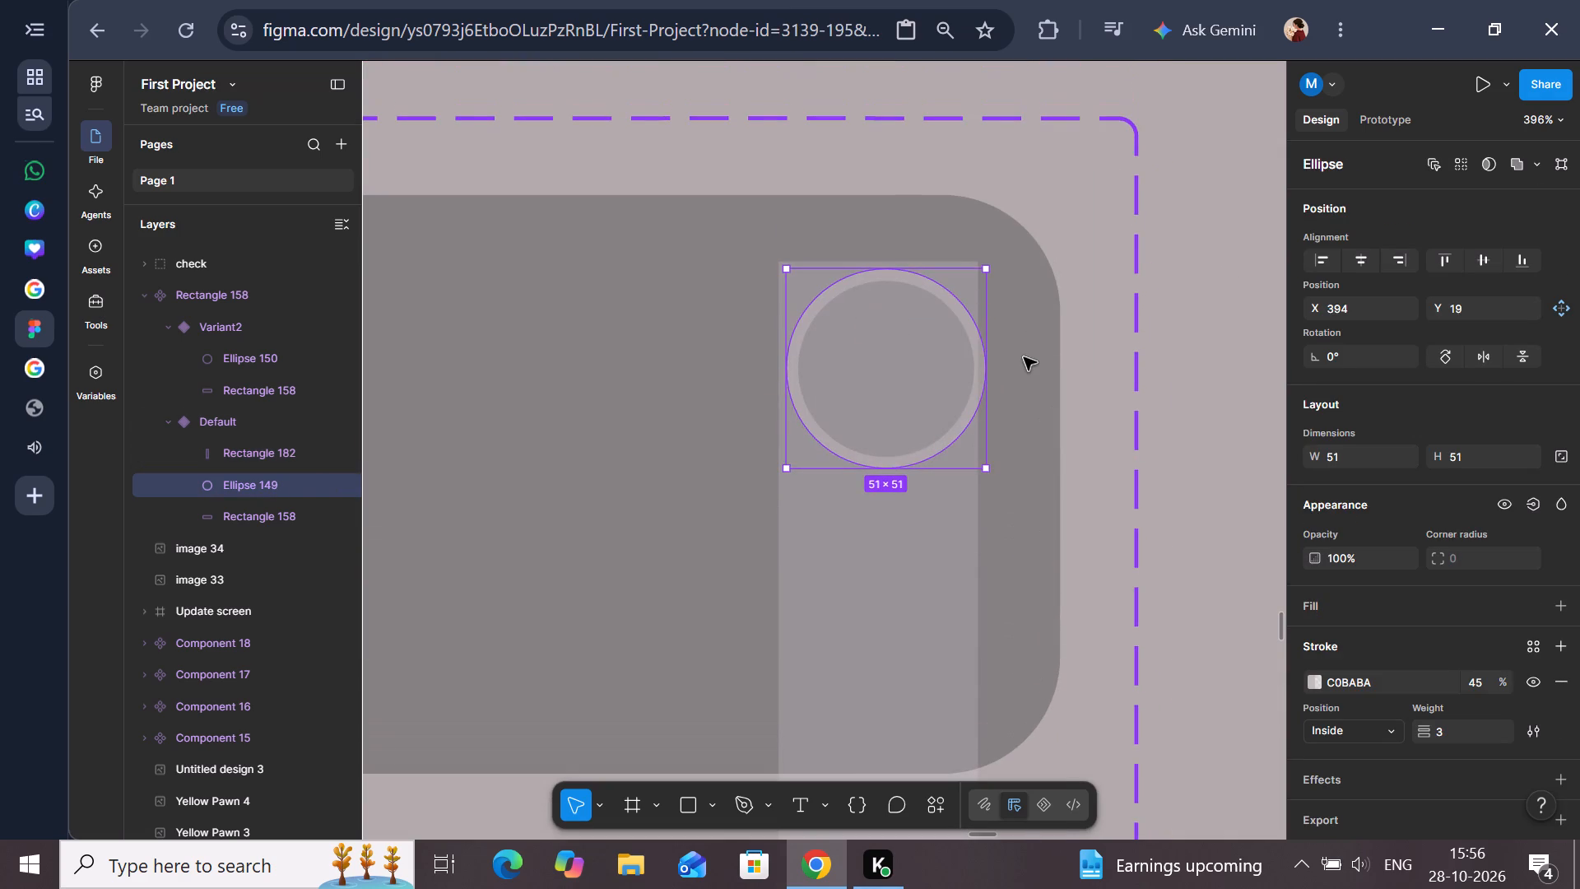
key(Left)
key(Left)
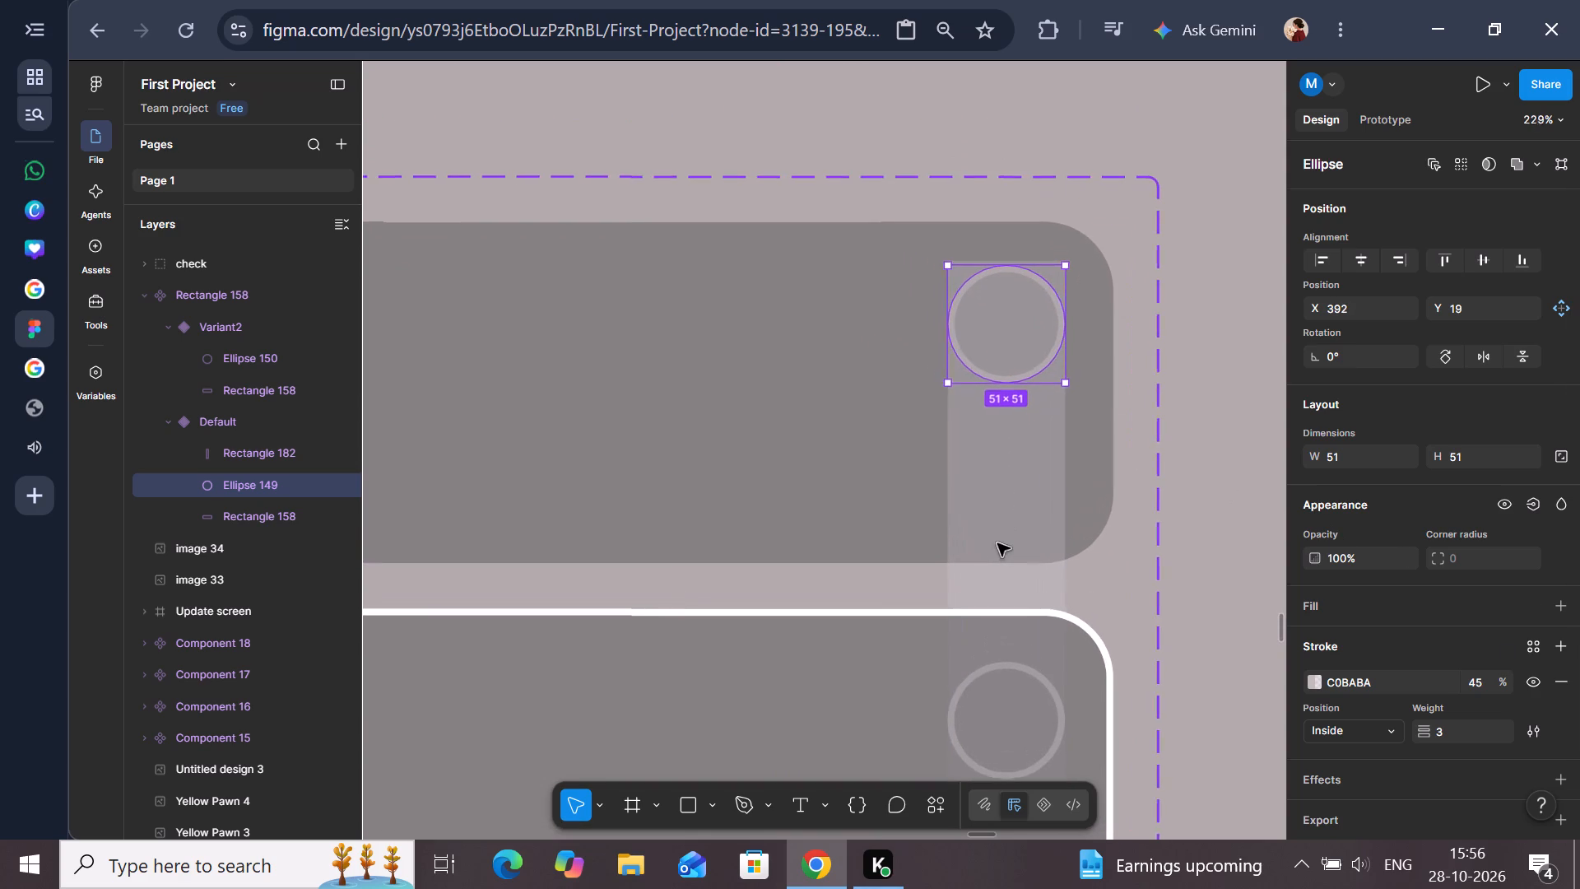
Move and shrink the helper rectangle to 51 × 19 at Y 0, spanning from the Default box's top edge to its circle.
drag(991, 549, 995, 469)
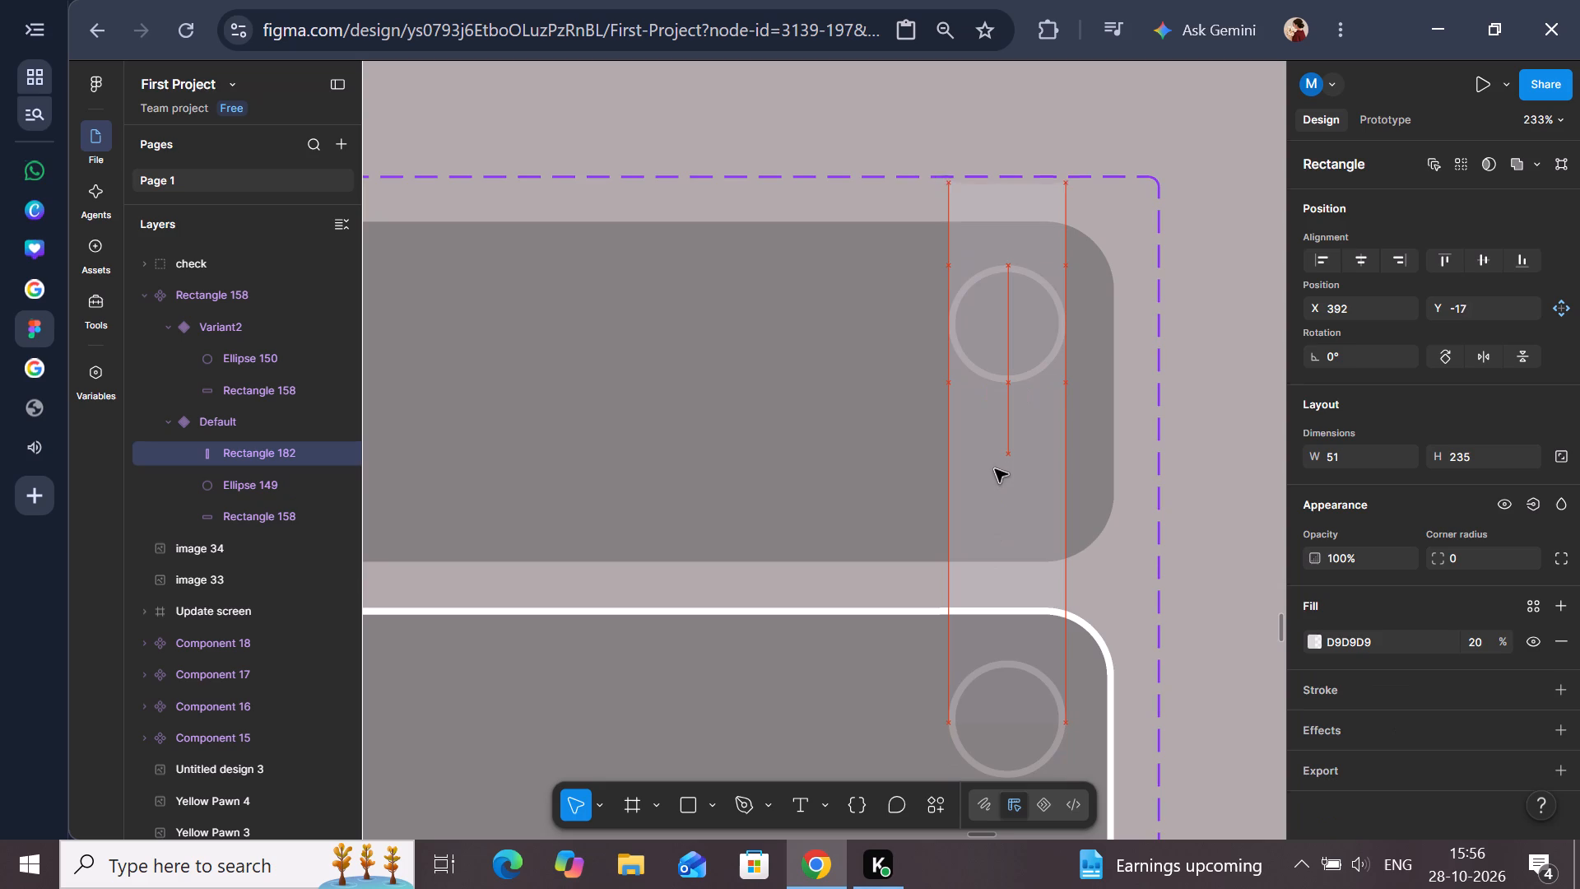
drag(995, 469, 995, 468)
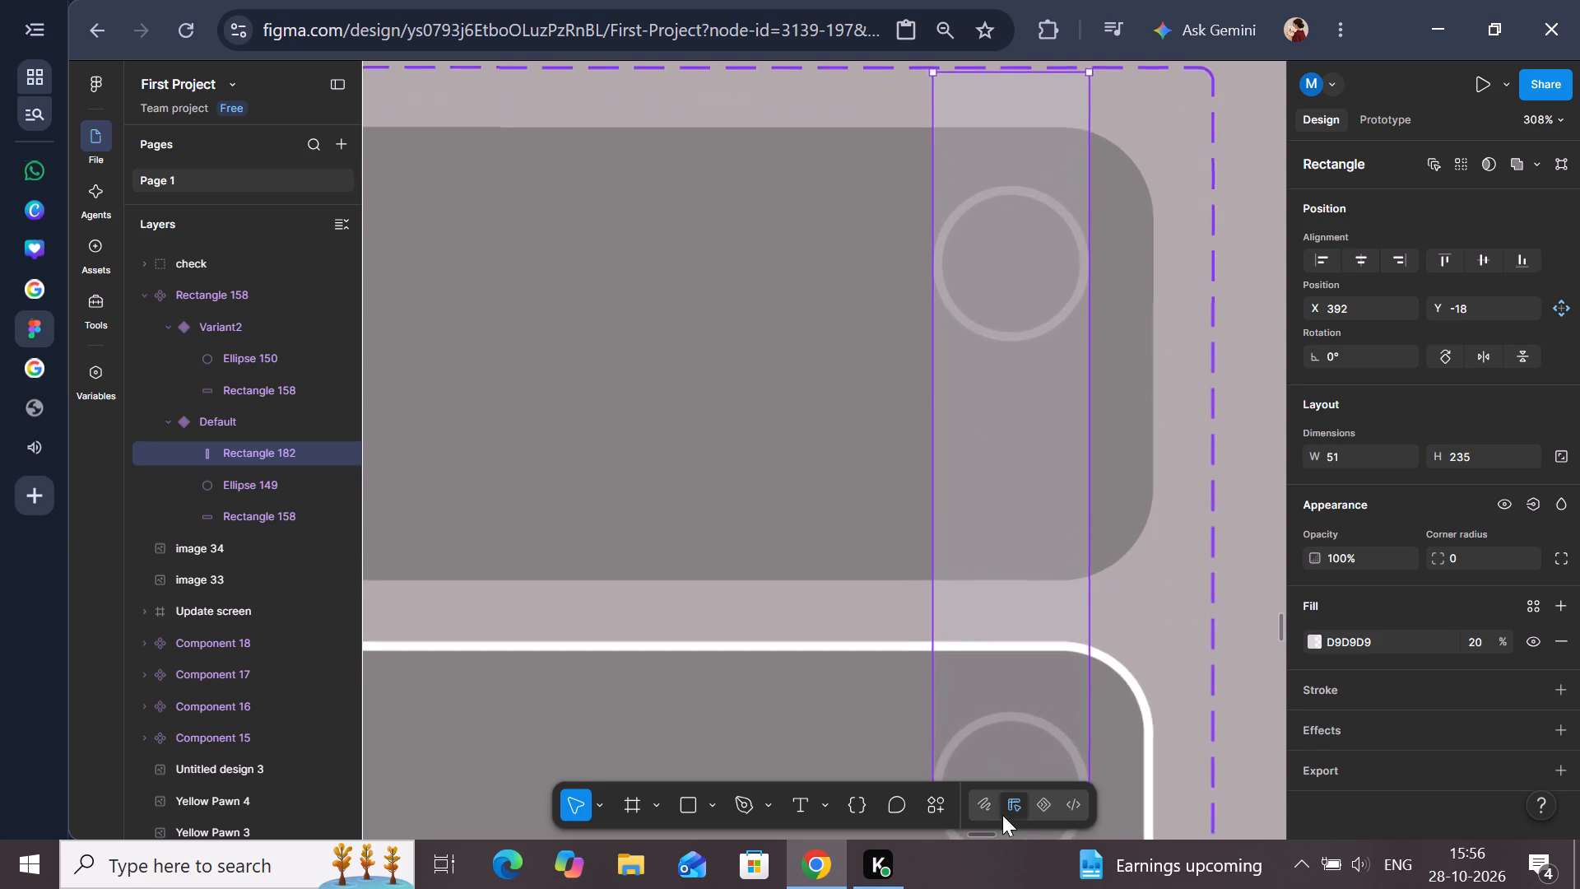
scroll(1015, 776, down, 1)
drag(1025, 631, 1058, 292)
scroll(1054, 481, up, 3)
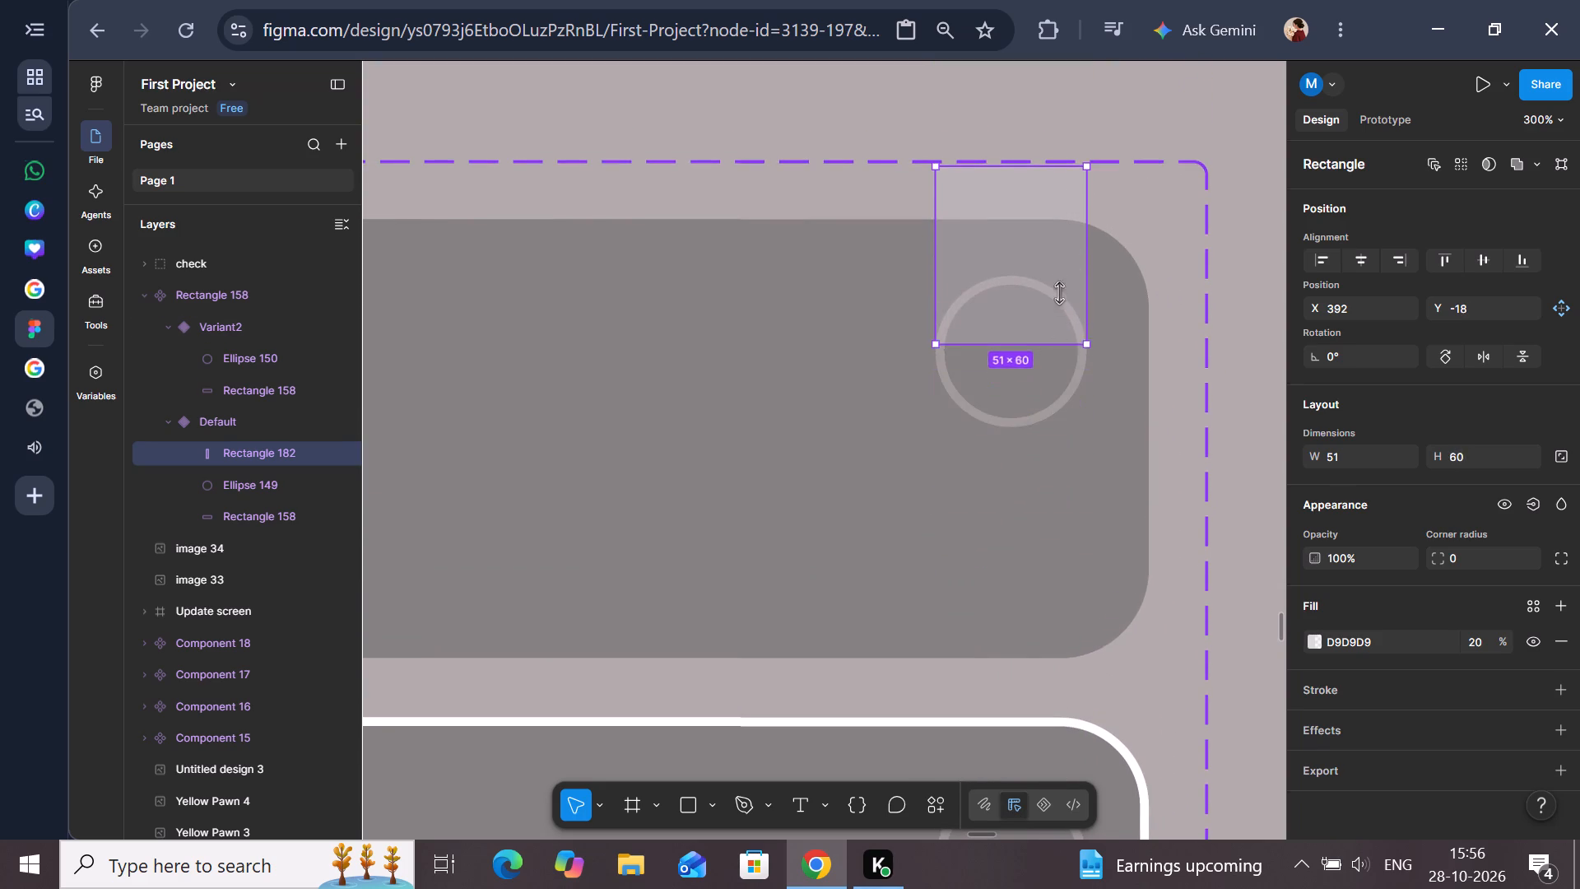
drag(1058, 292, 1058, 265)
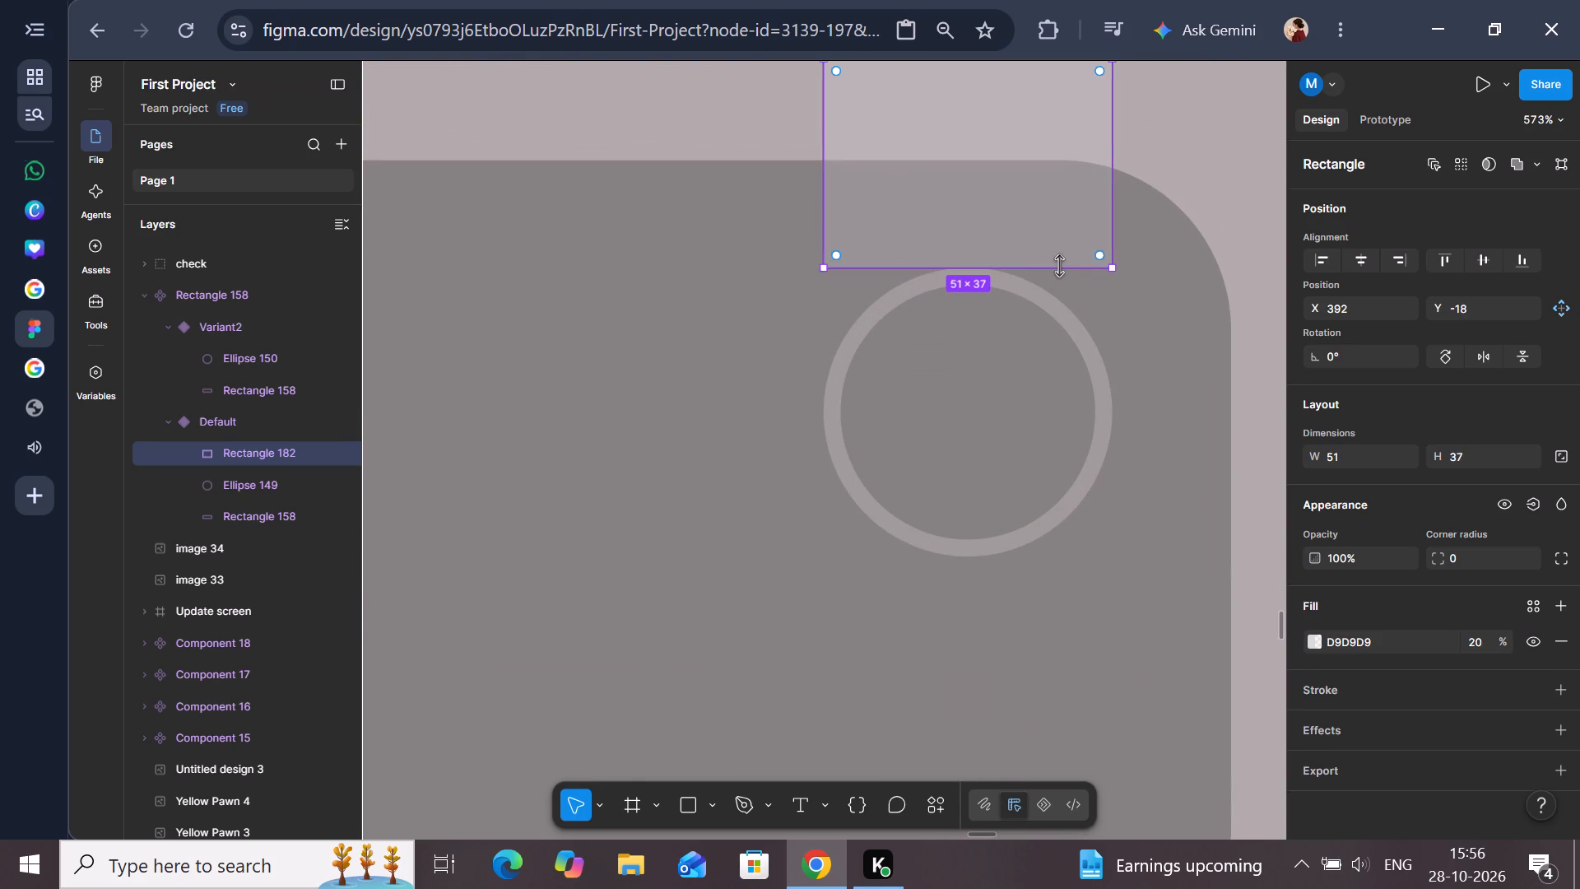
scroll(1058, 265, up, 1)
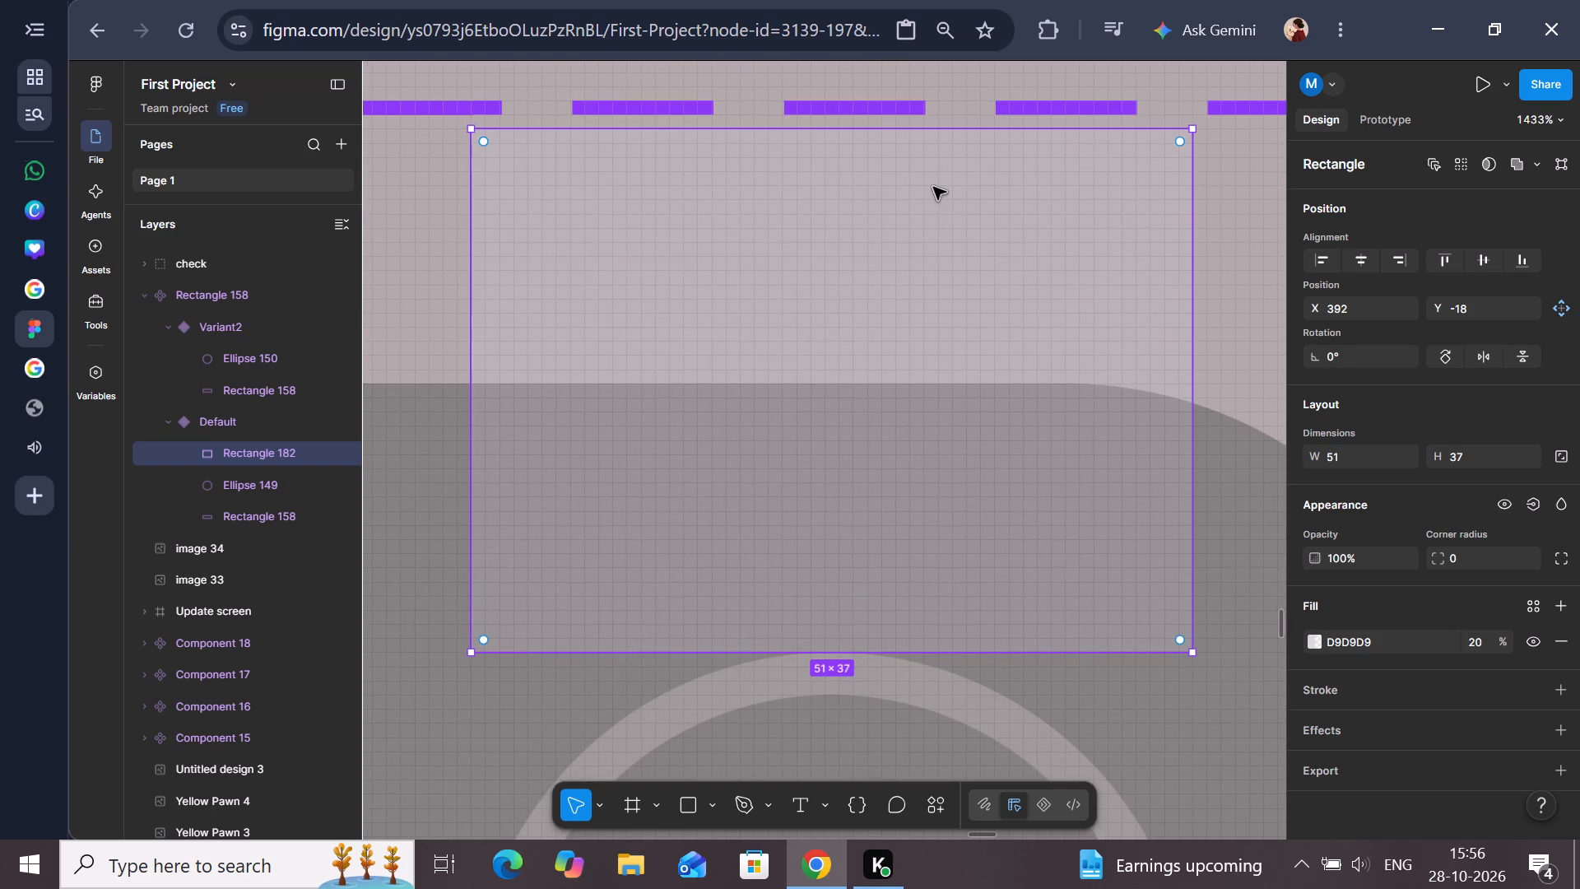
drag(905, 132, 901, 361)
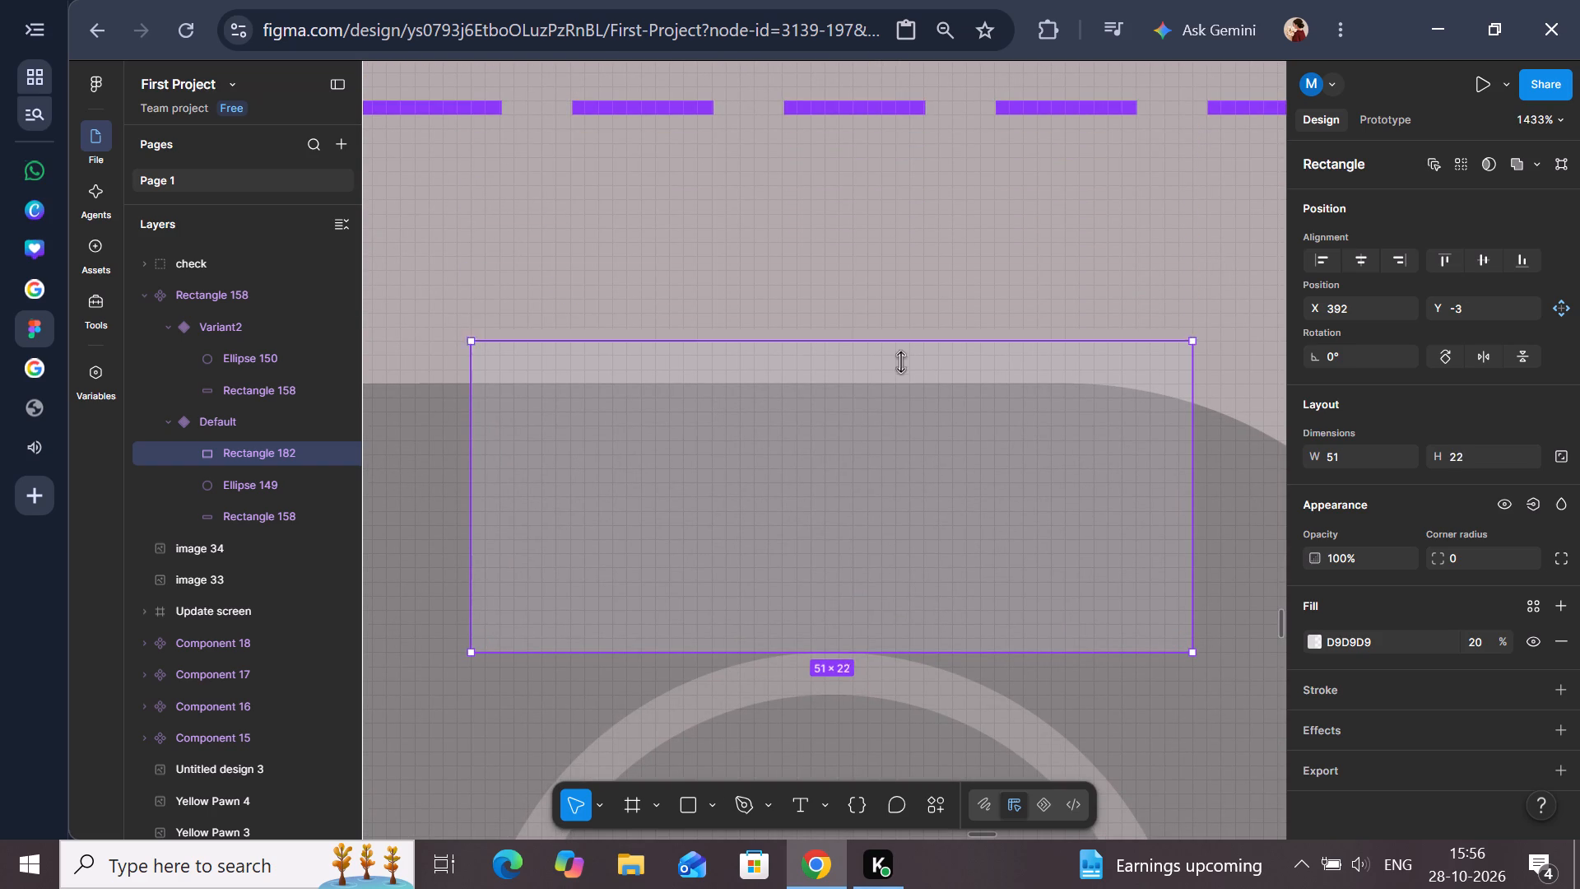
drag(901, 361, 899, 381)
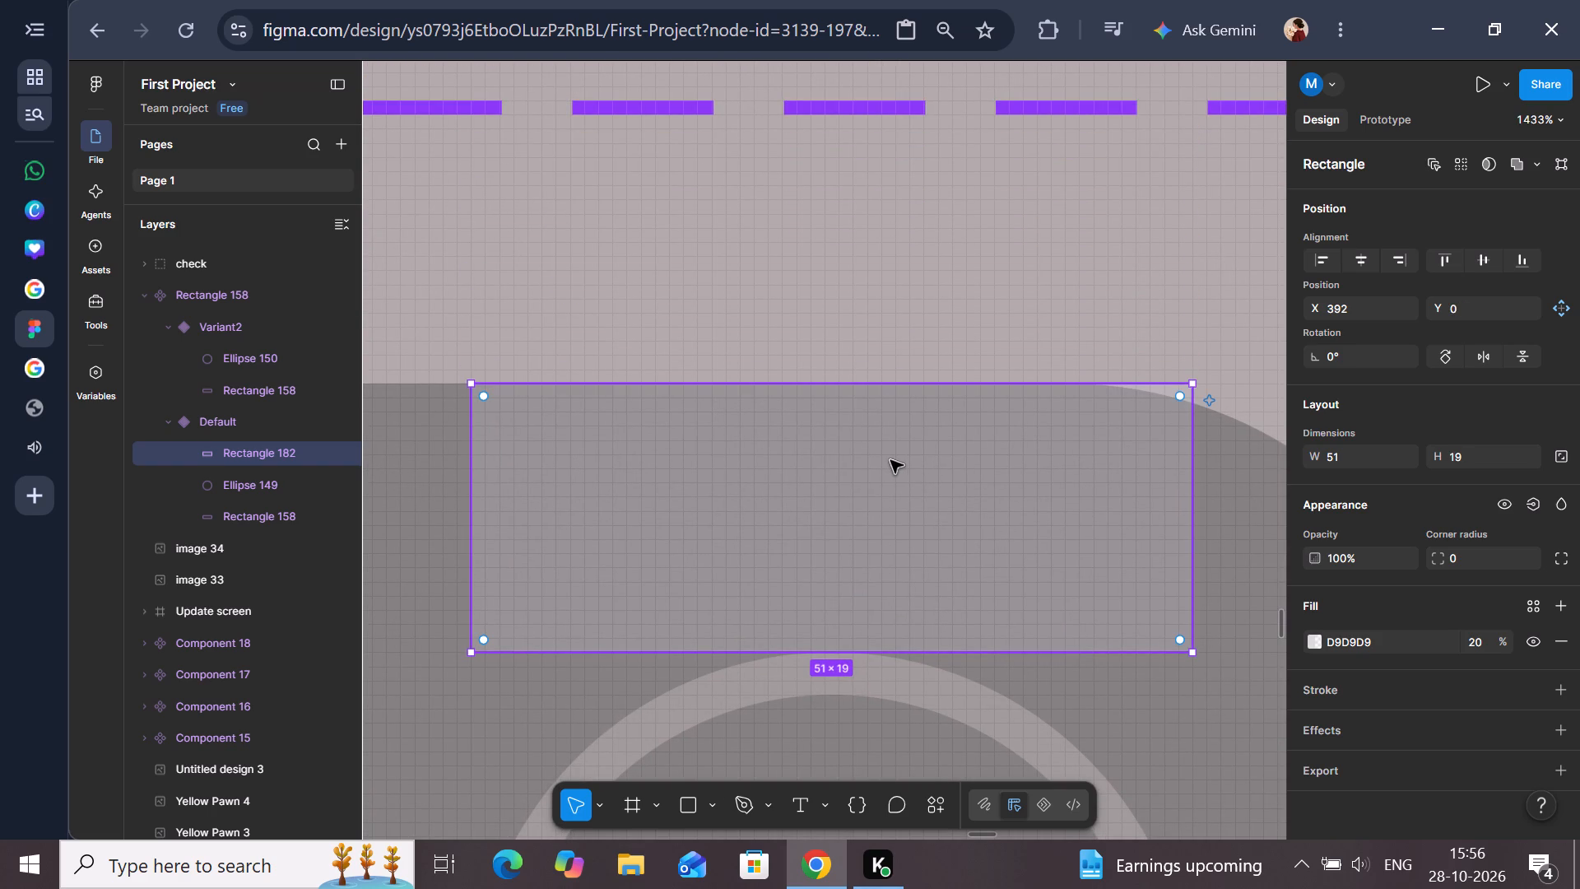
Move the helper rectangle into Variant2 just inside its white top border, at about X 393, Y 3, to compare the circle's top gap.
drag(890, 460, 890, 539)
scroll(891, 519, down, 14)
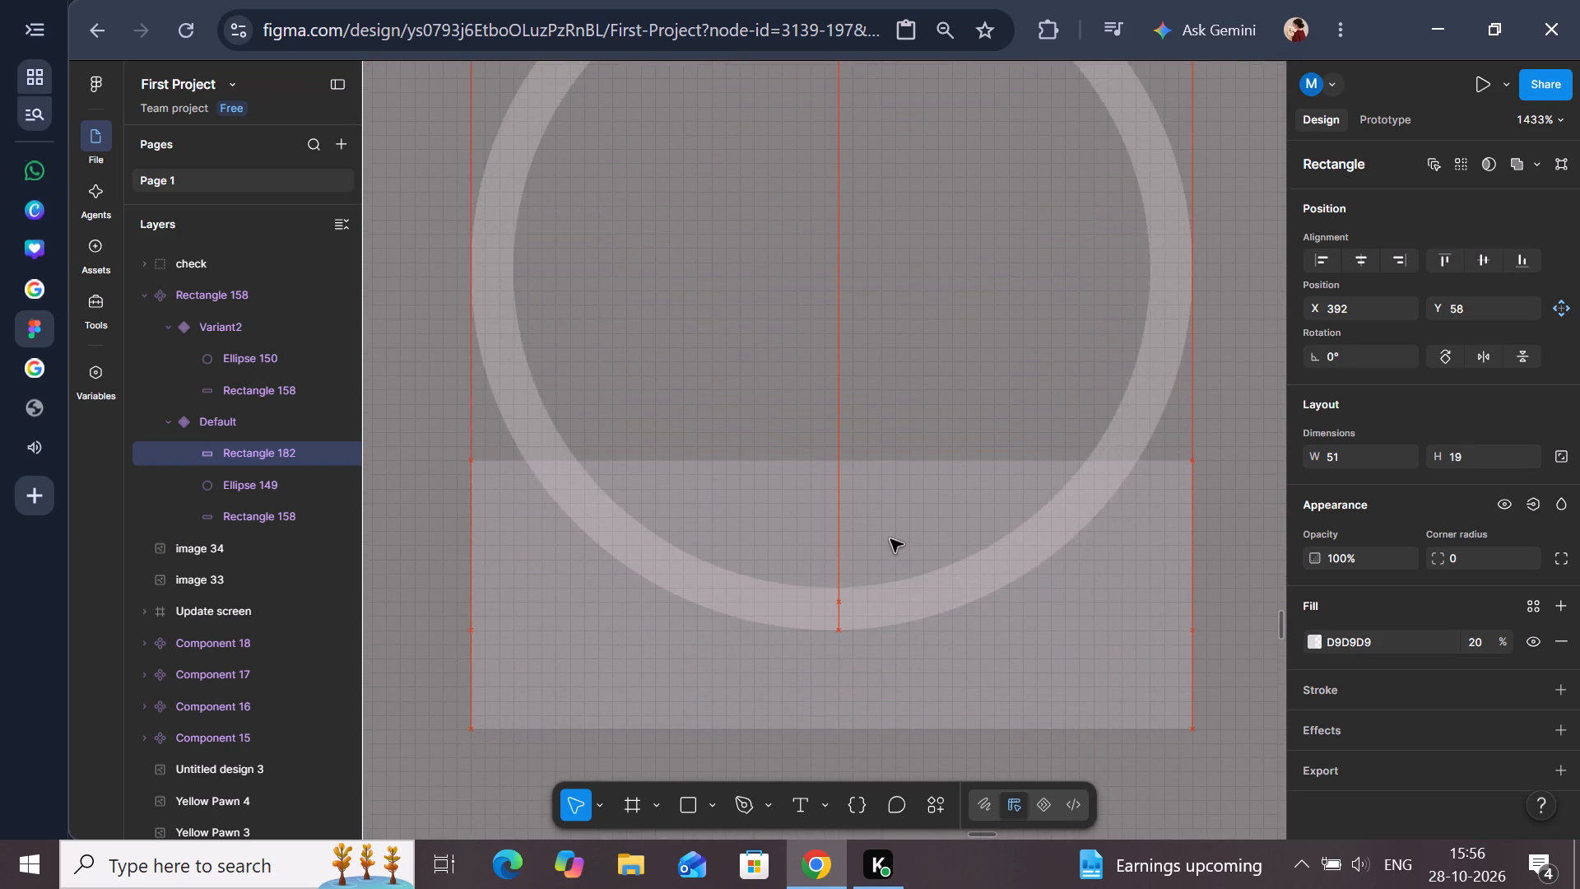
scroll(890, 539, down, 1)
drag(890, 539, 890, 543)
scroll(890, 539, down, 7)
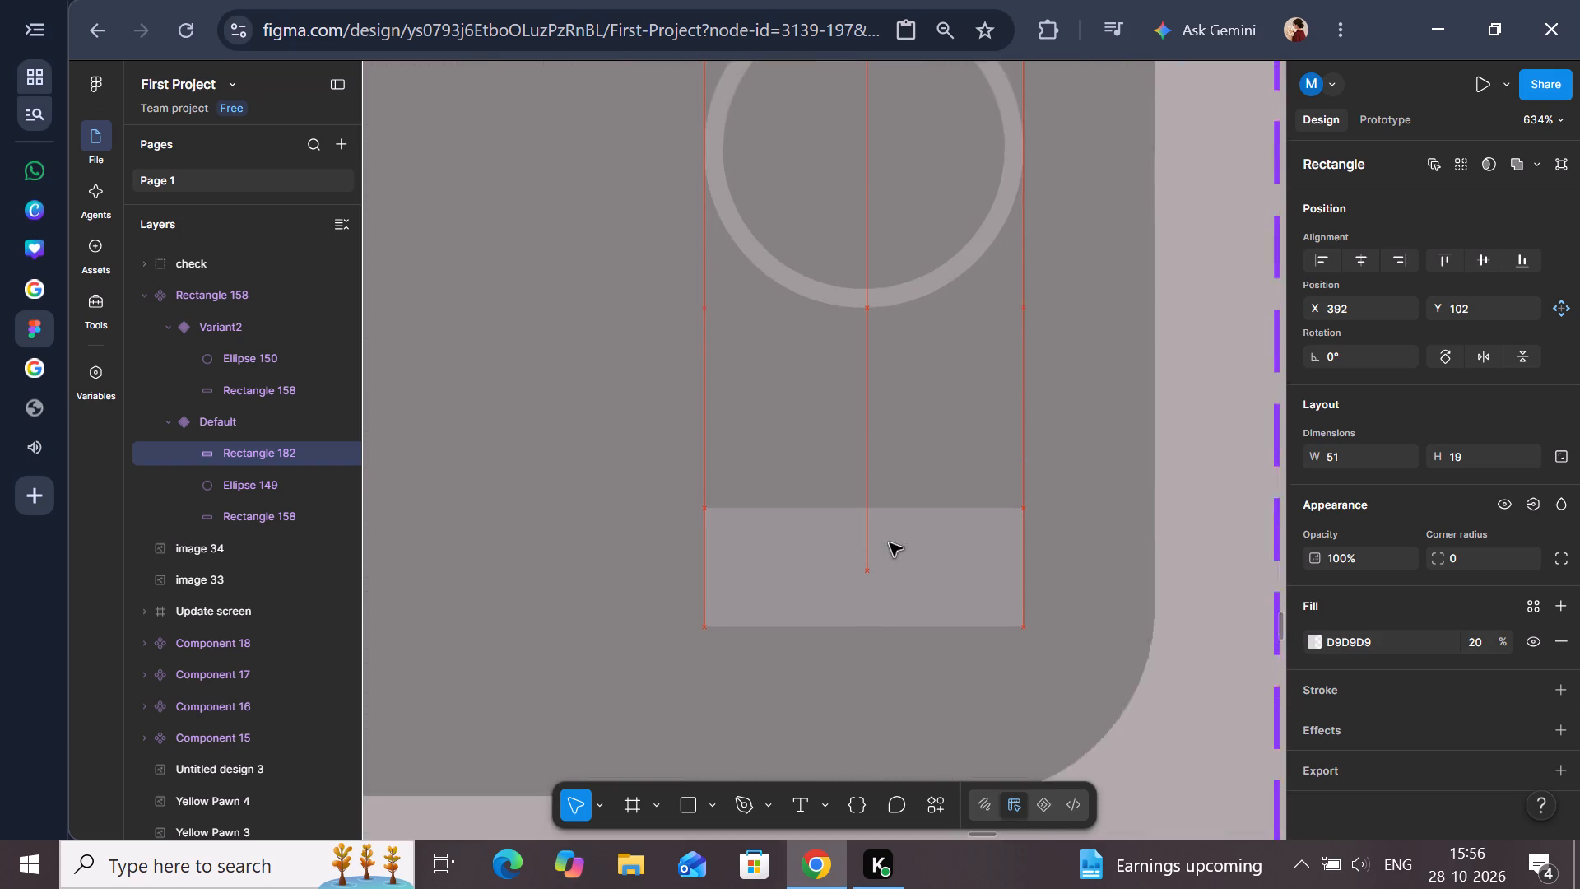
drag(890, 543, 894, 478)
scroll(890, 546, down, 4)
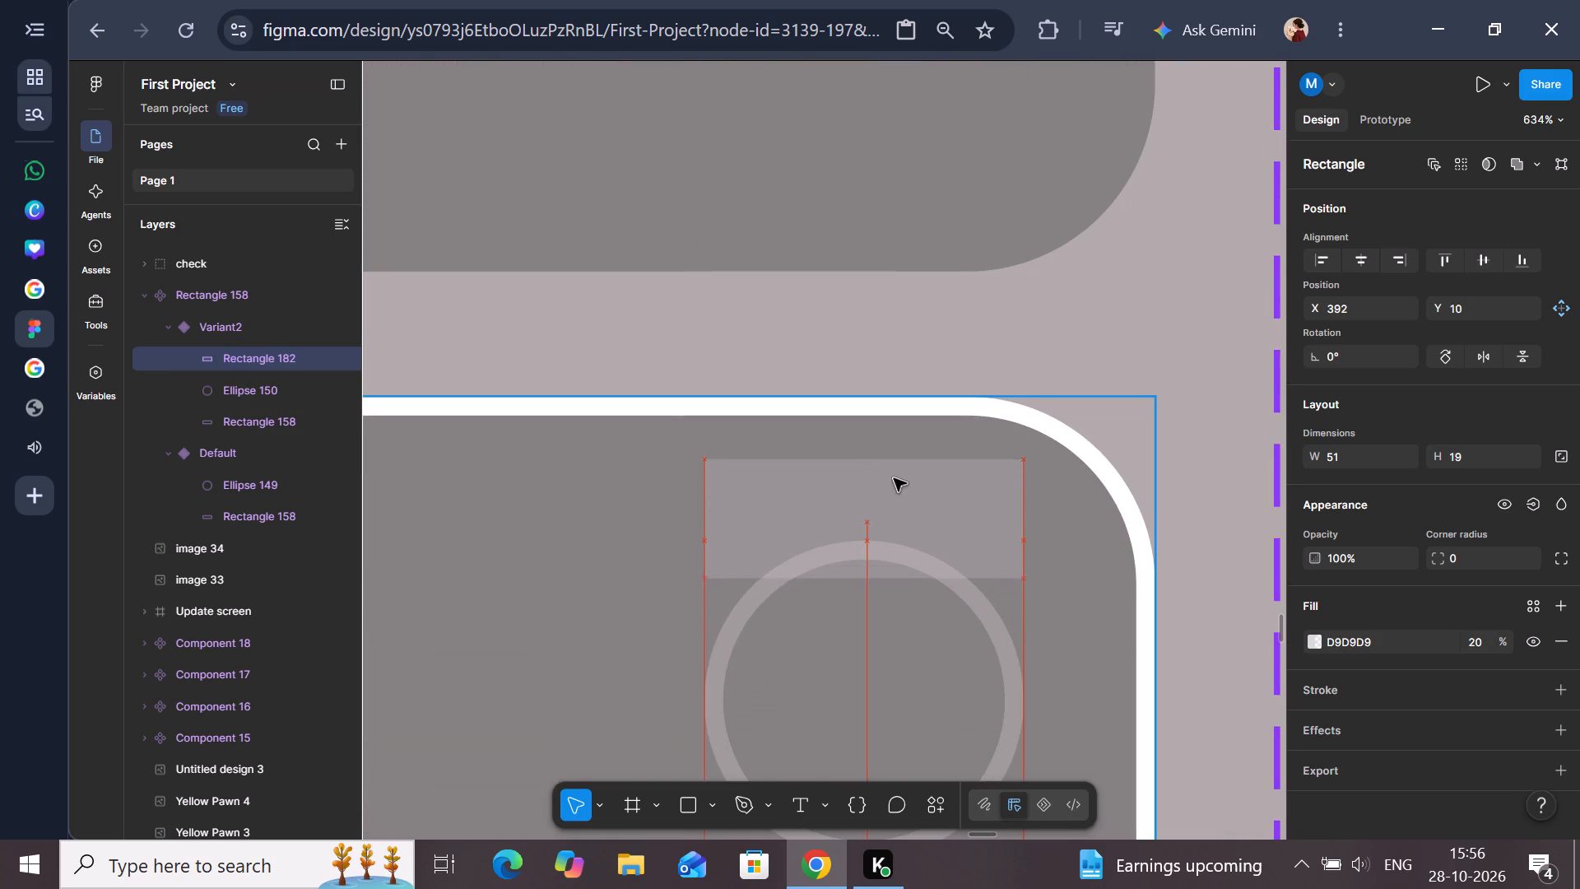
drag(894, 478, 899, 449)
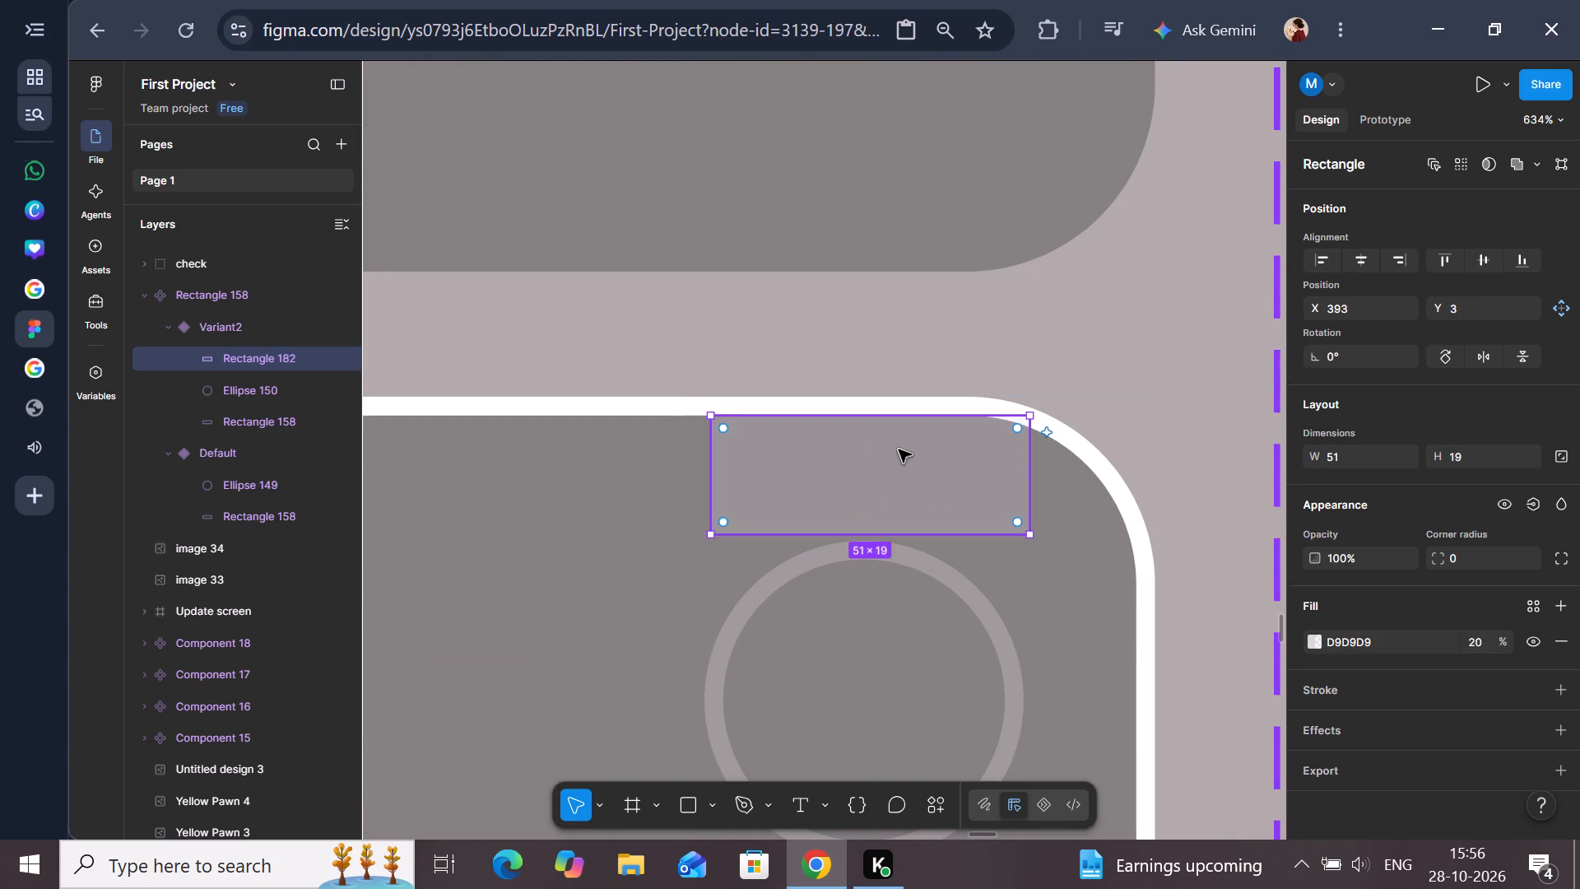
scroll(899, 449, down, 2)
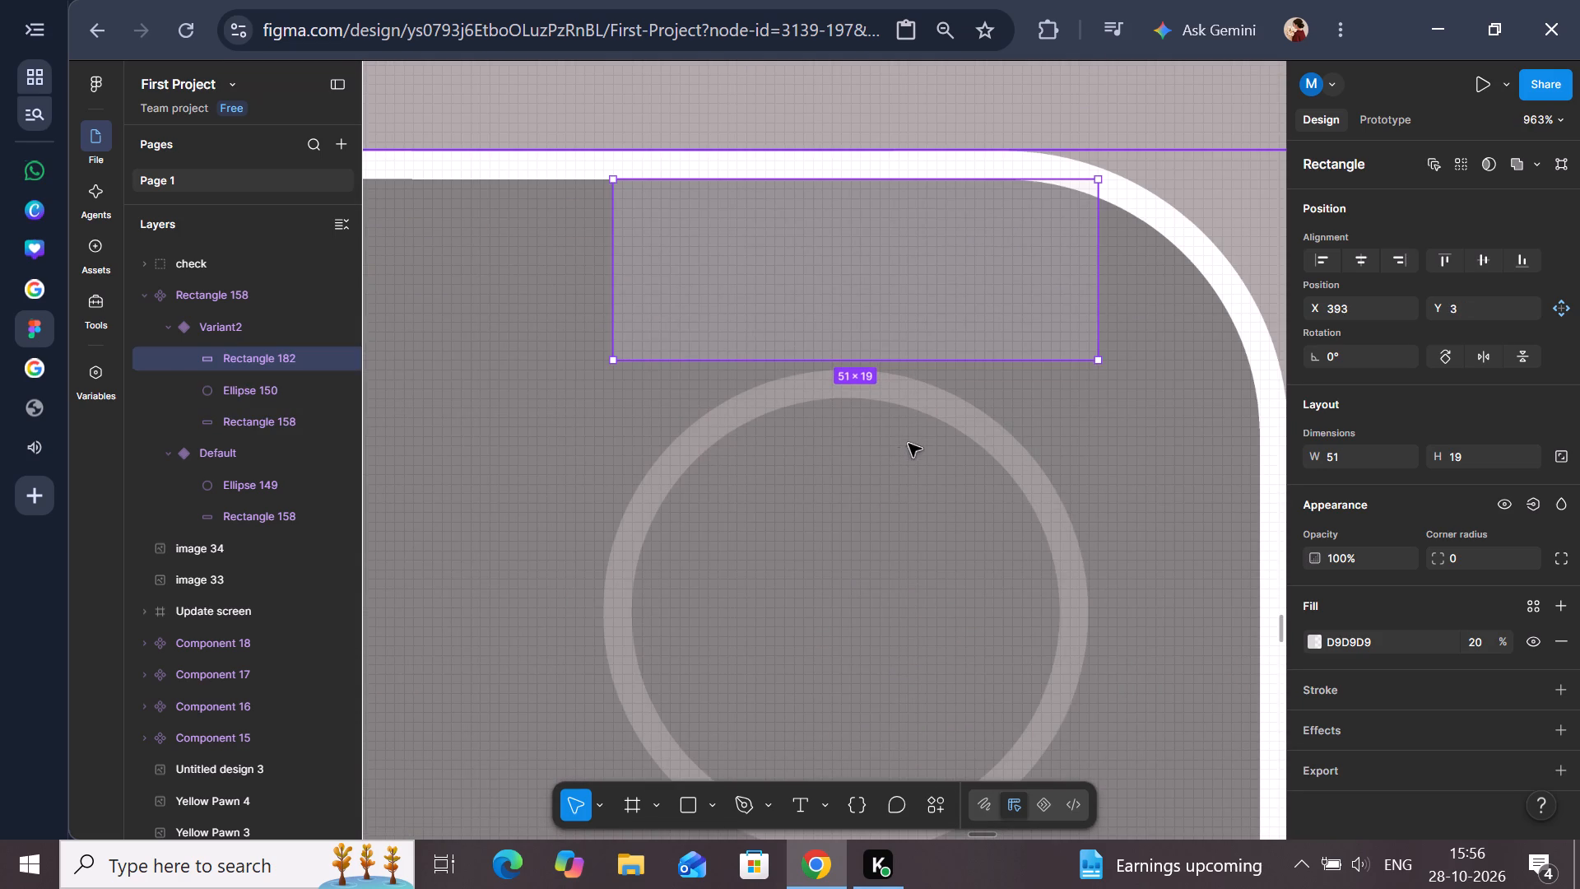
Move Variant2's circle up to Y 22 to match the top gap of the helper rectangle.
click(255, 473)
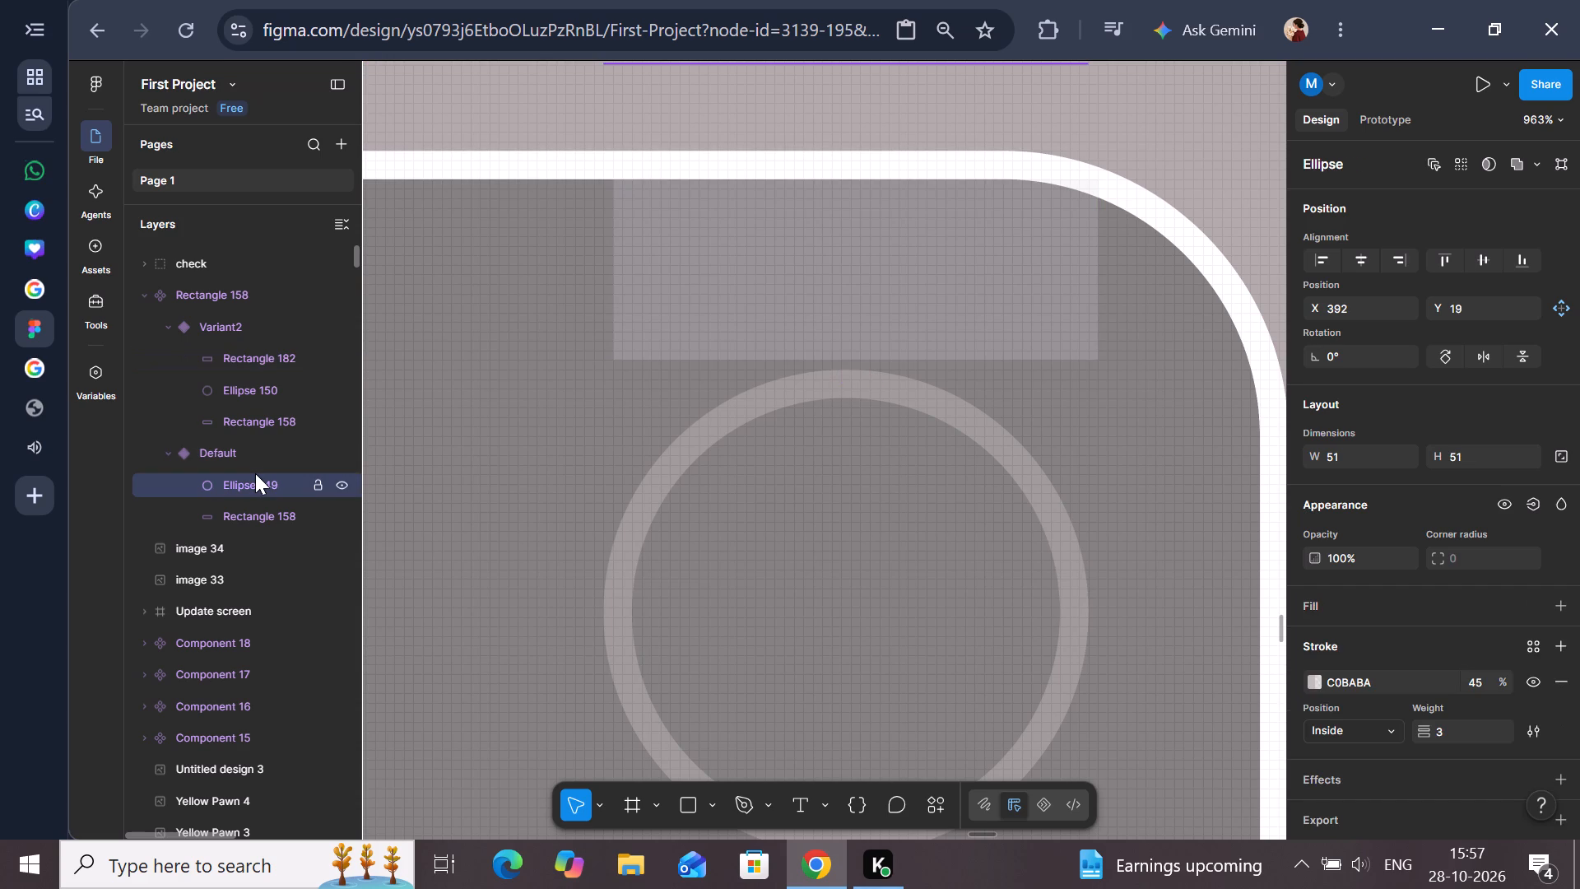
click(254, 396)
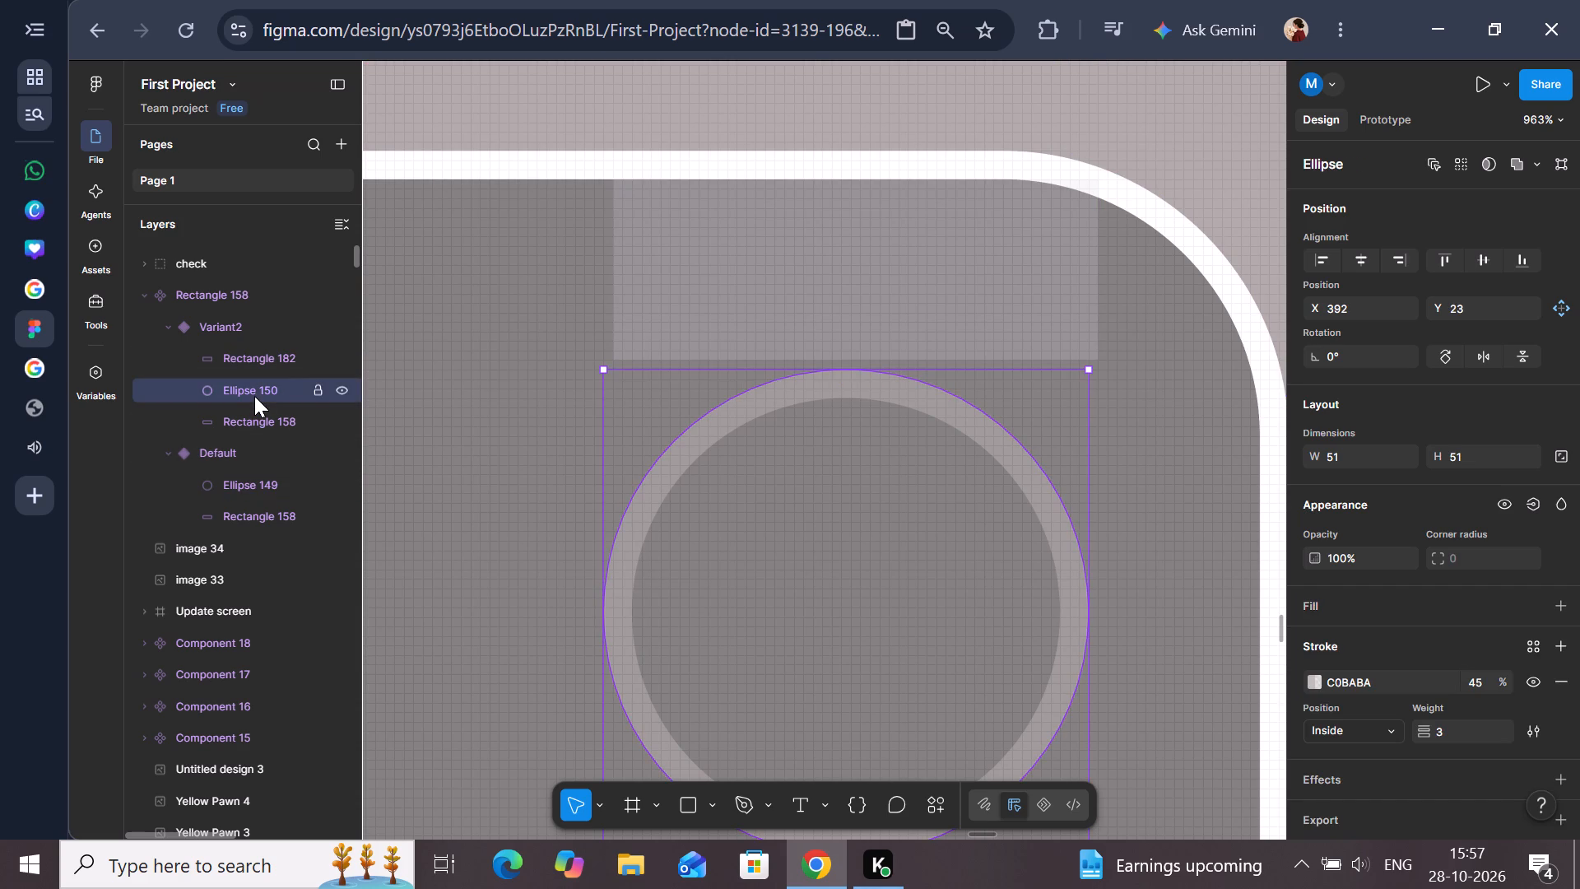
key(Up)
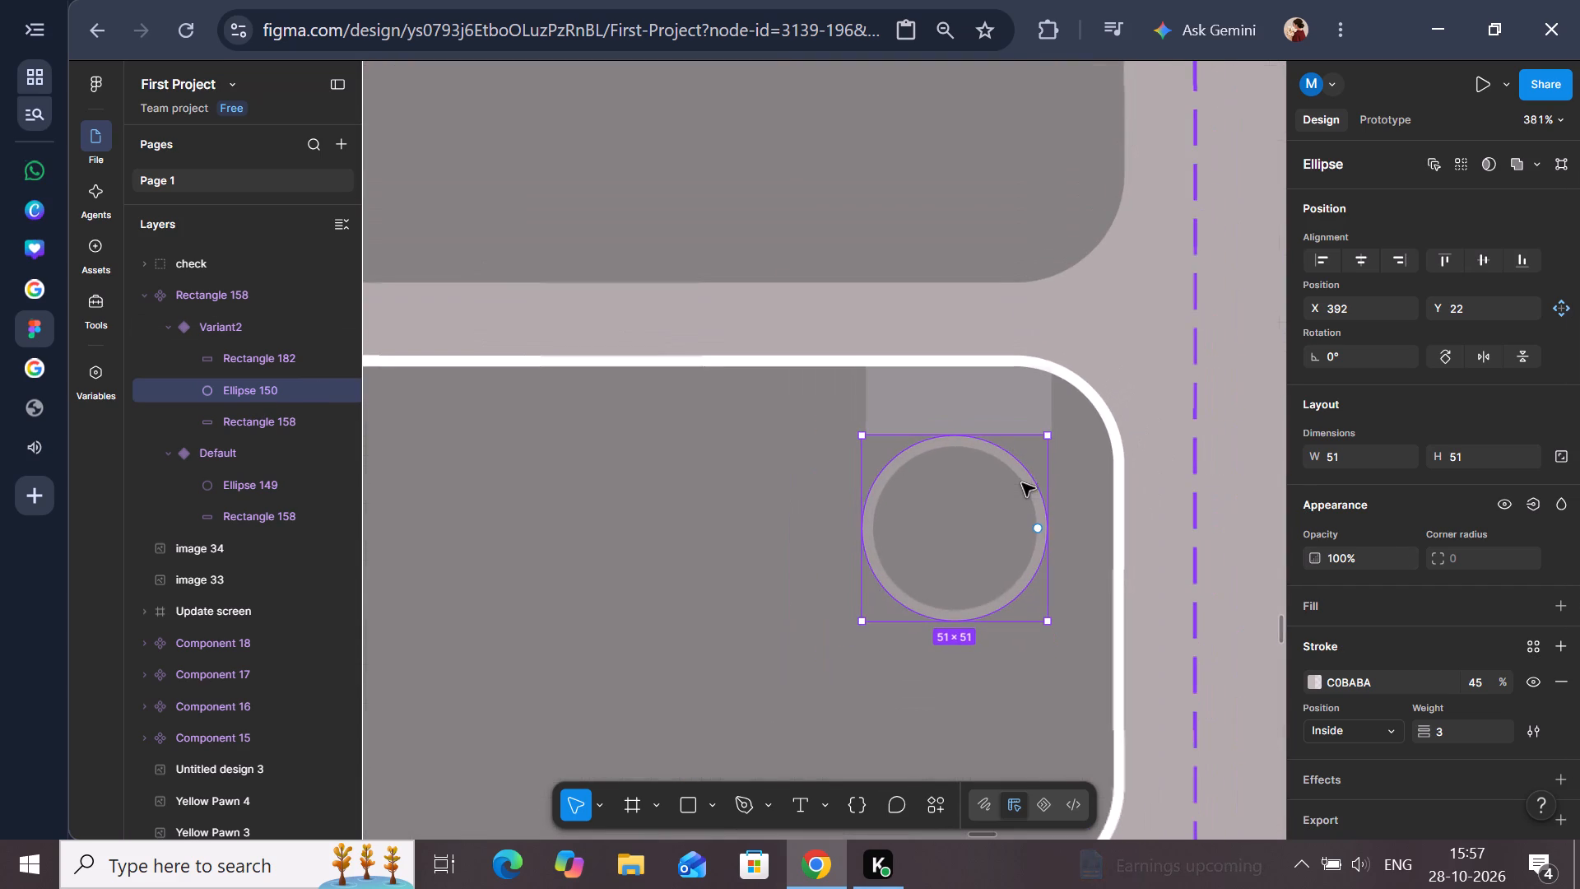
click(1250, 424)
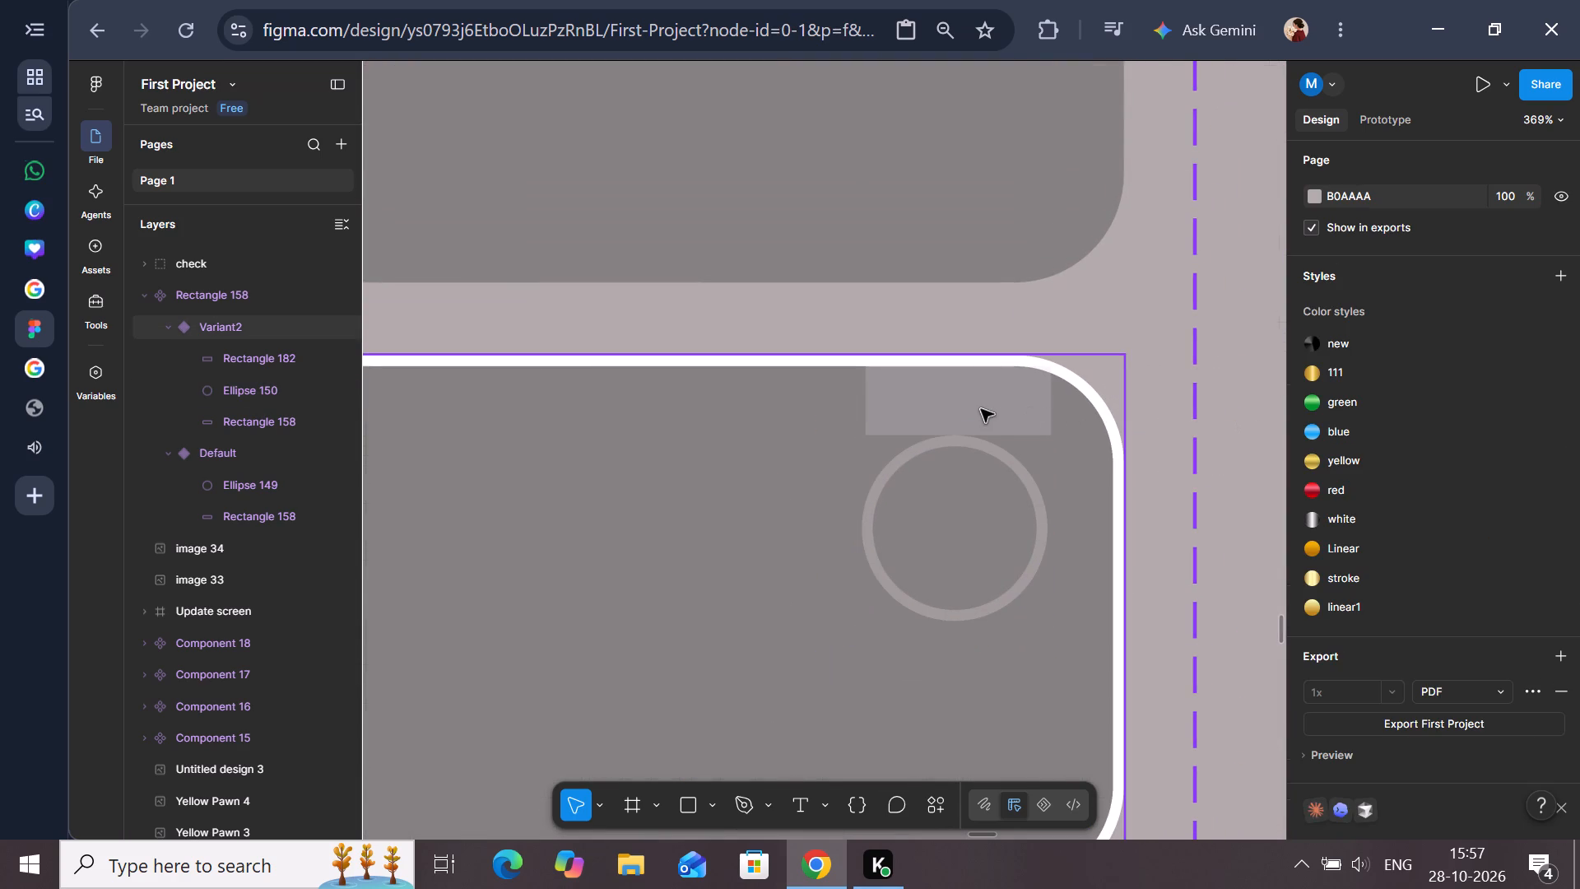
Move the helper rectangle back into the Default variant against its circle's right side, at about X 443, Y 38.
click(258, 356)
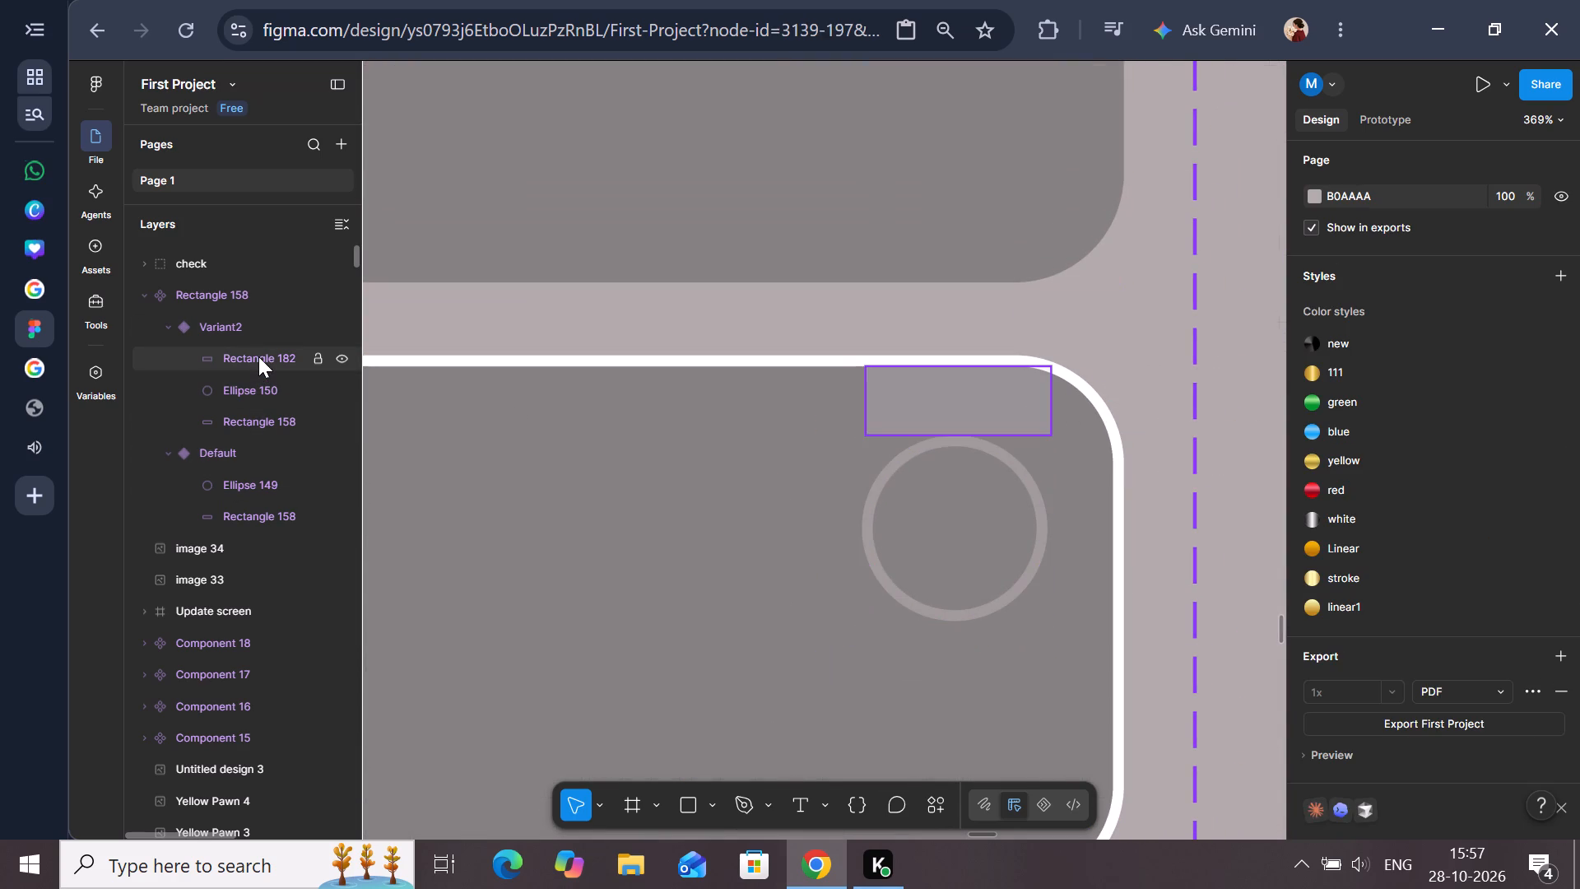
drag(980, 402, 1003, 324)
scroll(1003, 324, up, 5)
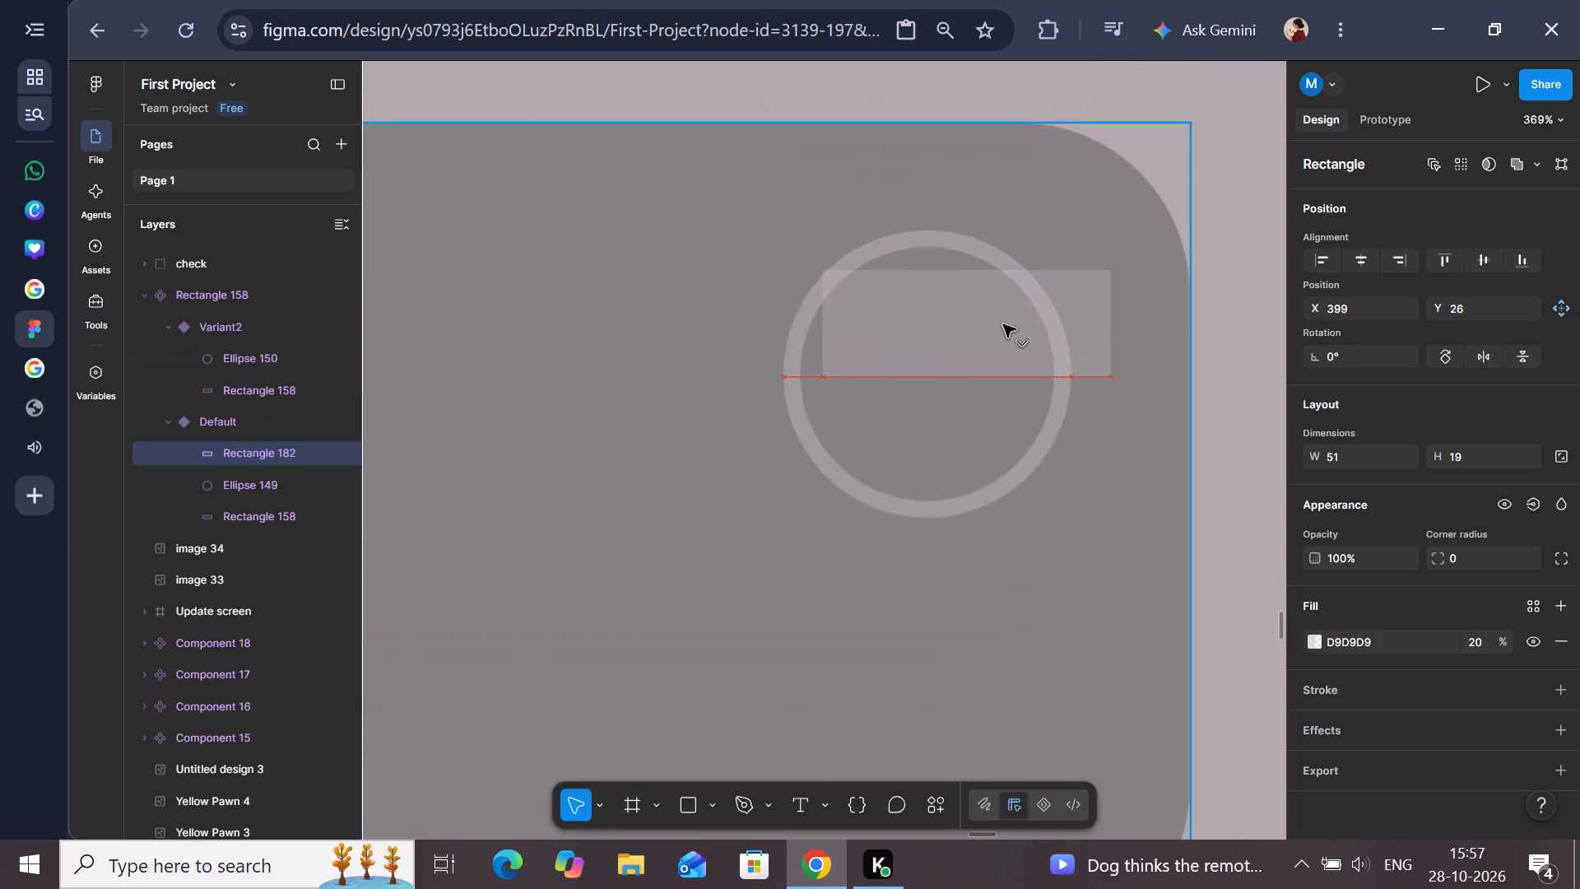
drag(1003, 324, 1034, 360)
scroll(1003, 324, left, 2)
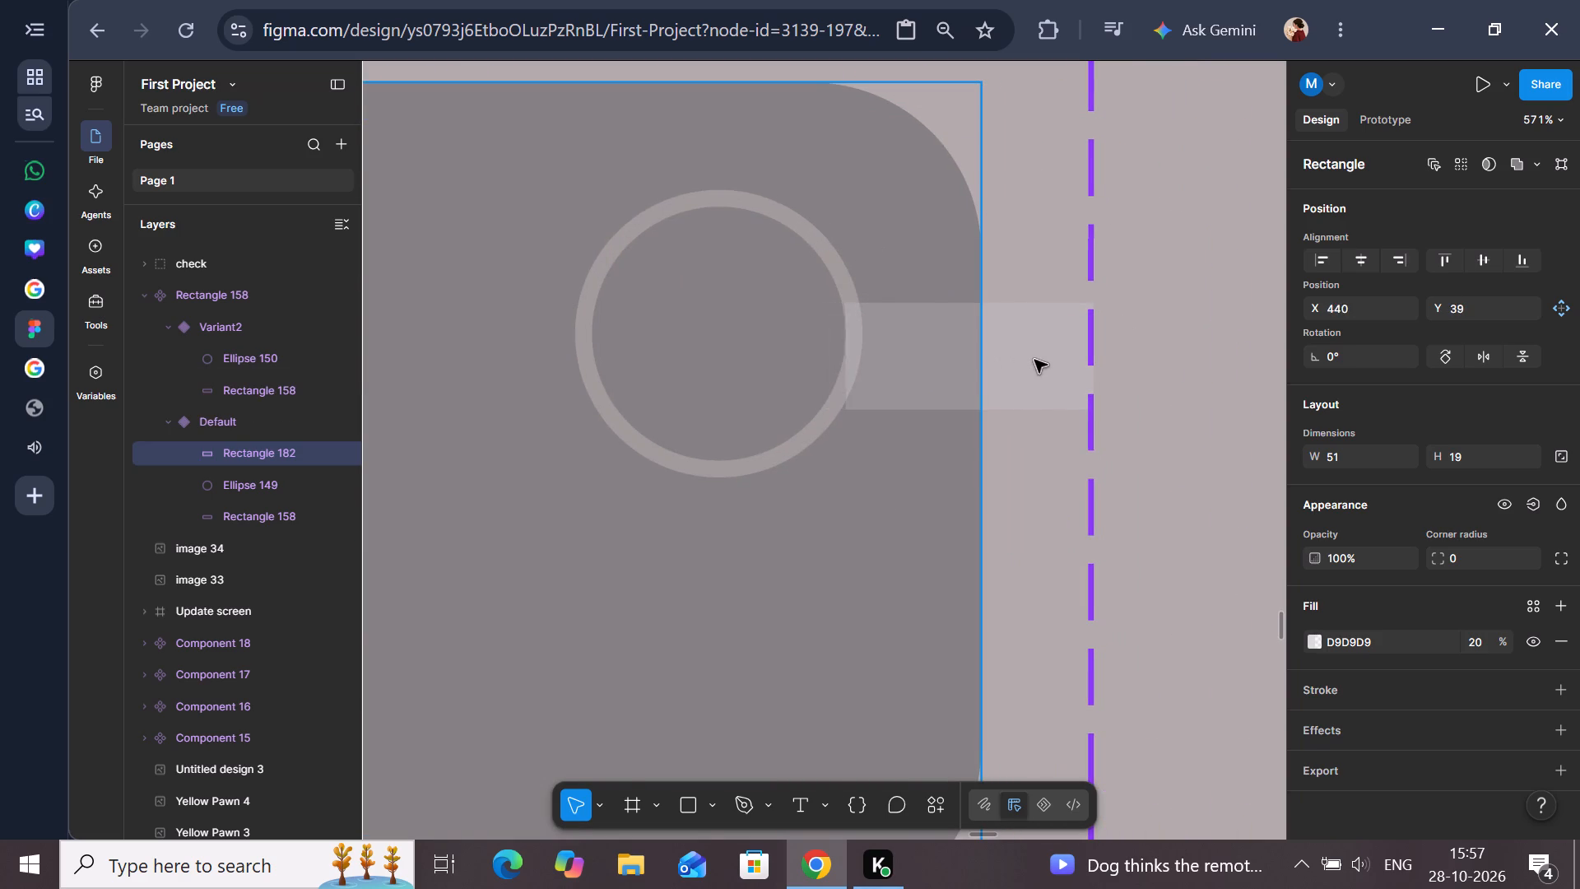
drag(1034, 360, 1062, 348)
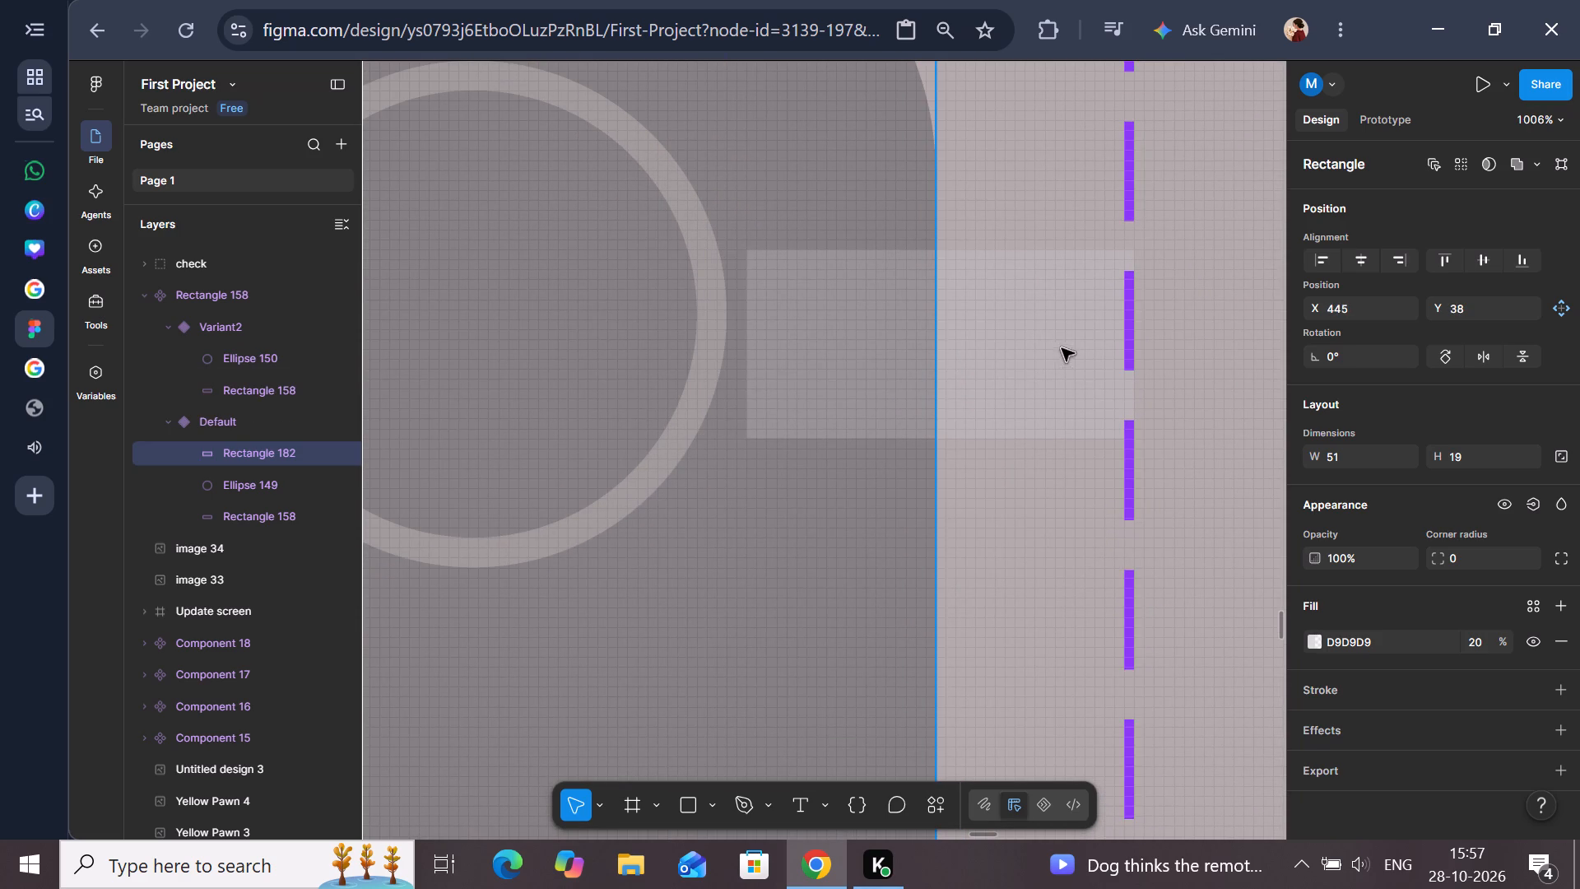
drag(1062, 348, 1042, 343)
scroll(1173, 347, left, 1)
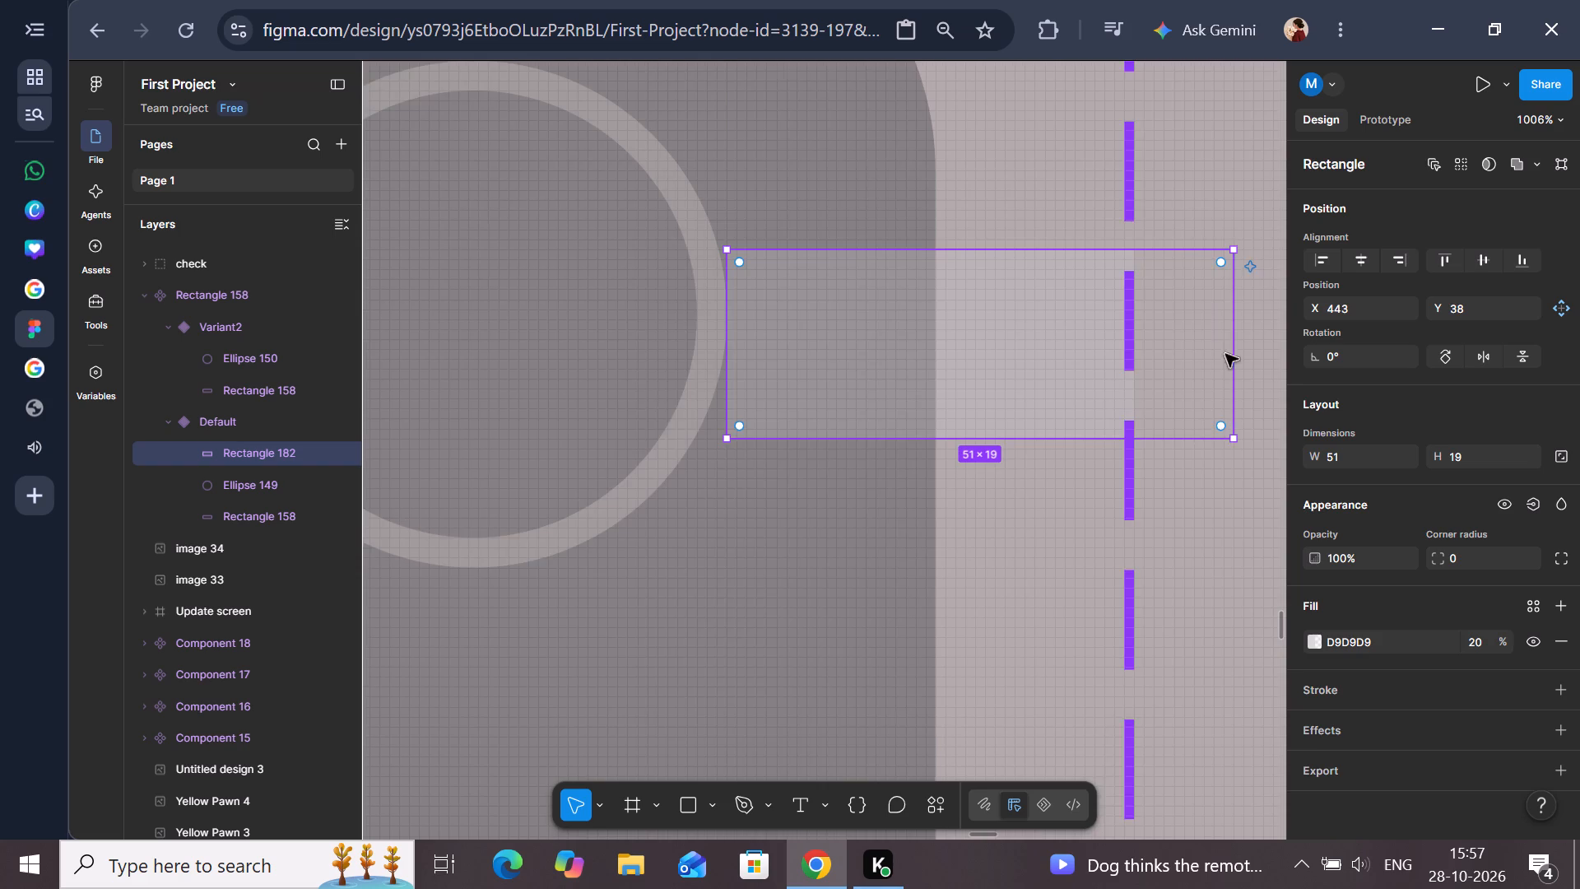
Narrow the helper rectangle to a width of 21 so it spans from the circle to the Default box's right edge.
scroll(1225, 354, left, 1)
drag(1127, 345, 994, 346)
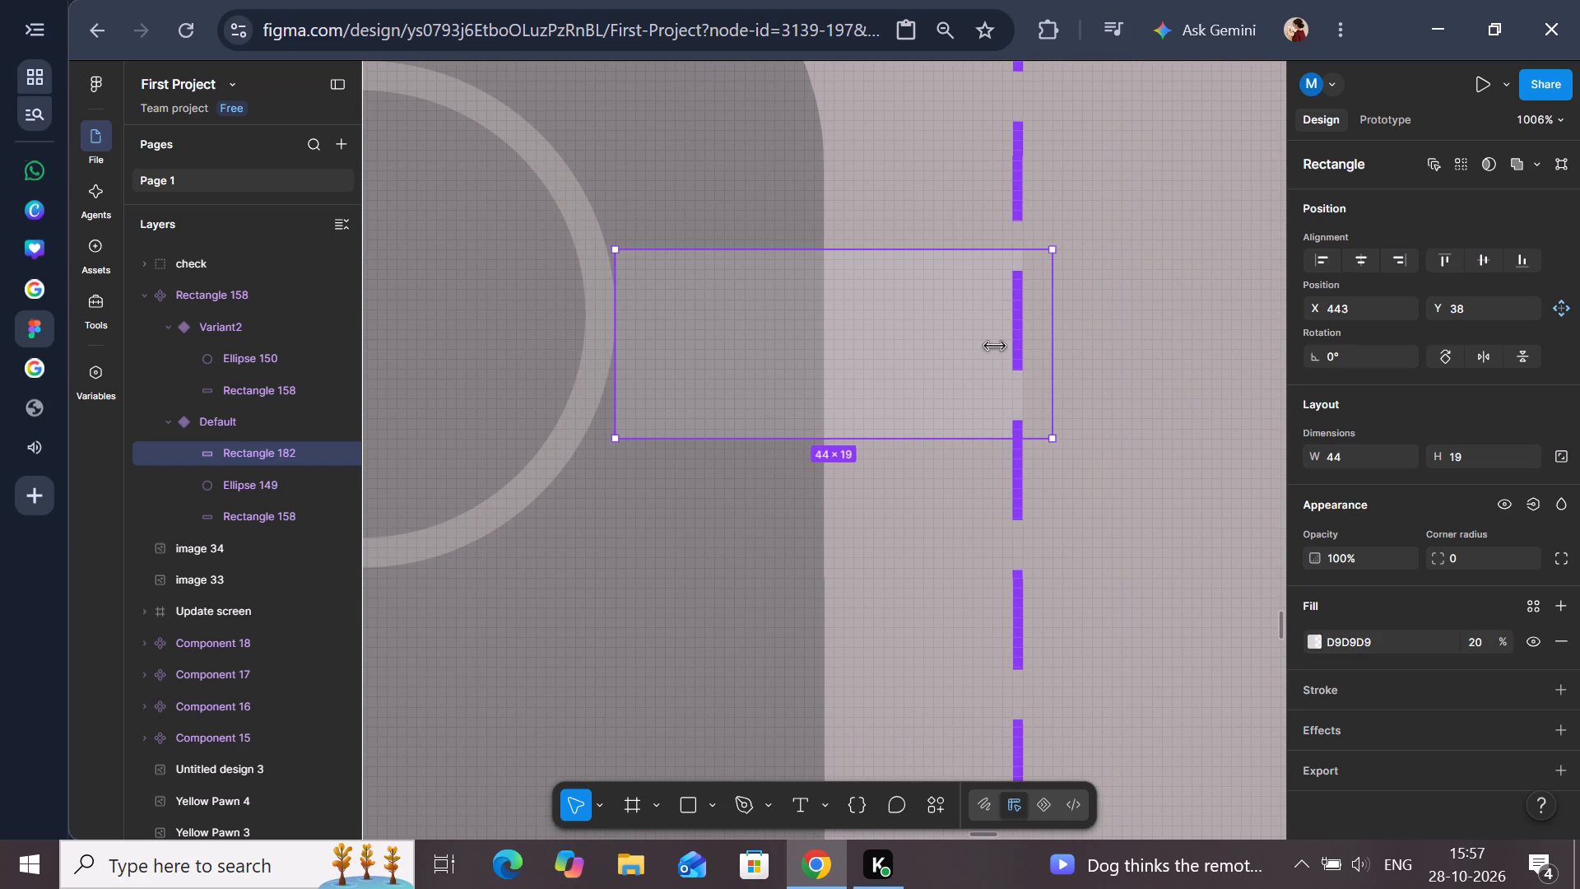
drag(994, 346, 825, 353)
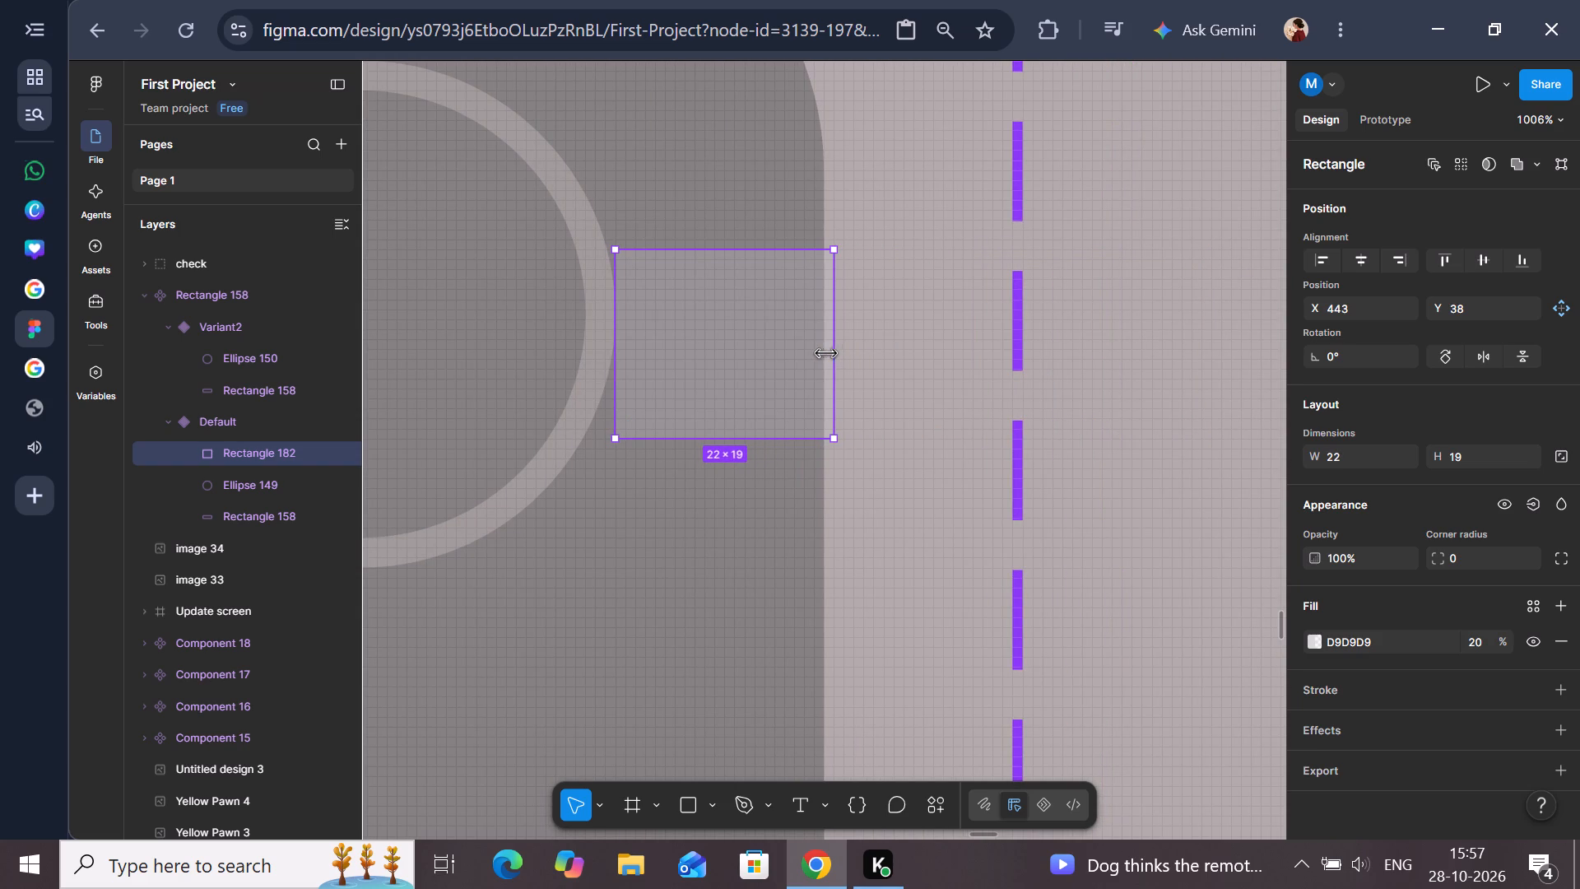
drag(825, 353, 824, 353)
Move the helper rectangle into Variant2 between its circle and white right border, at about X 441, Y 39, to compare the side gap.
drag(749, 344, 747, 373)
scroll(747, 365, down, 2)
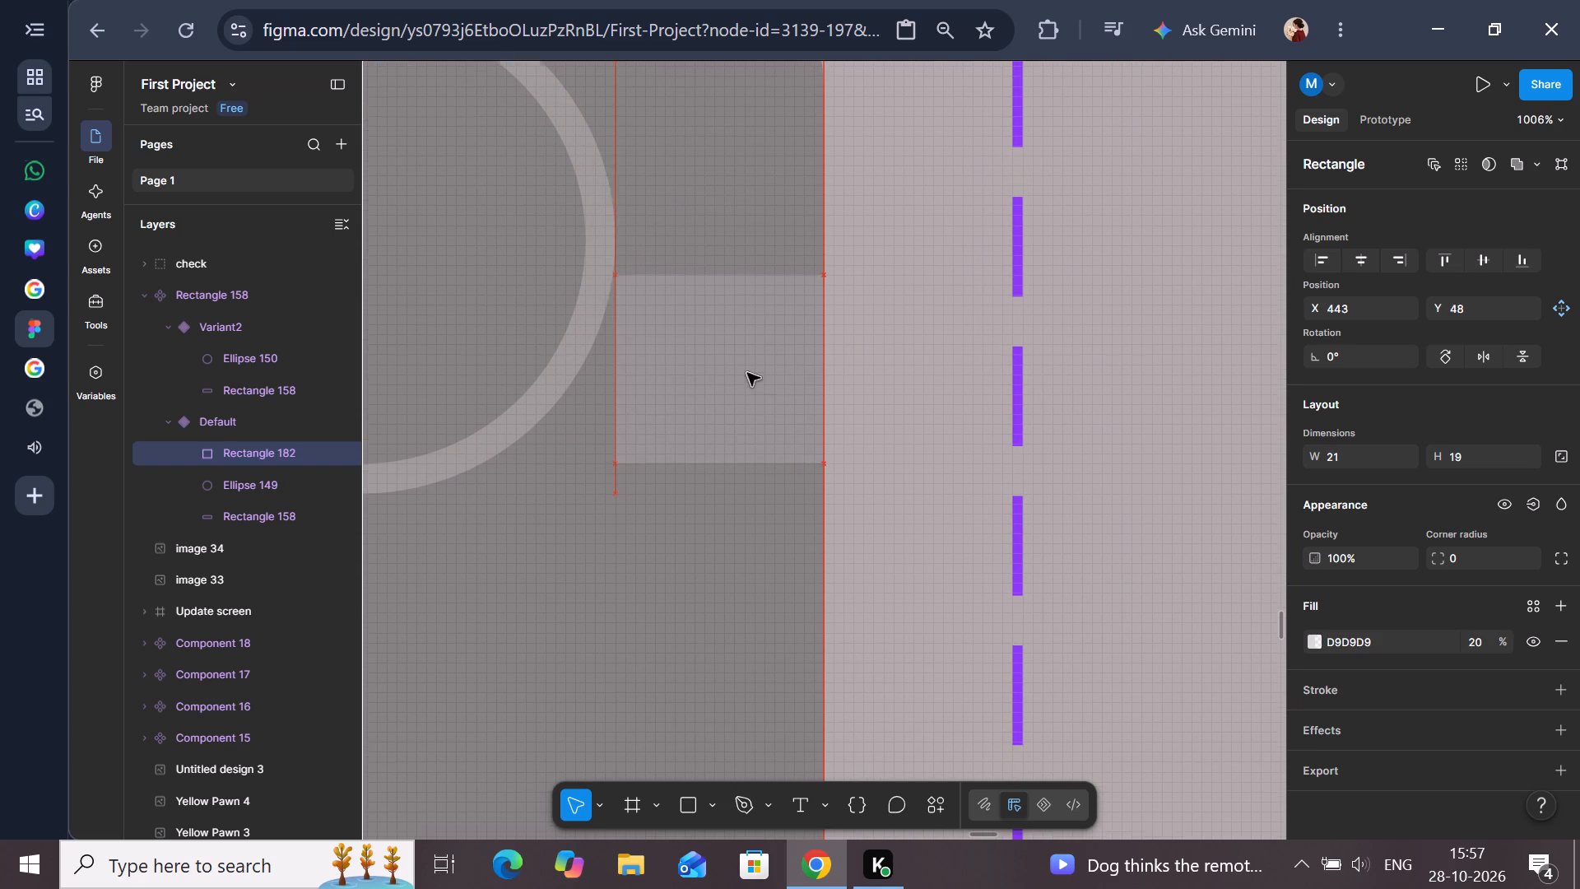
scroll(747, 373, down, 1)
drag(747, 373, 750, 389)
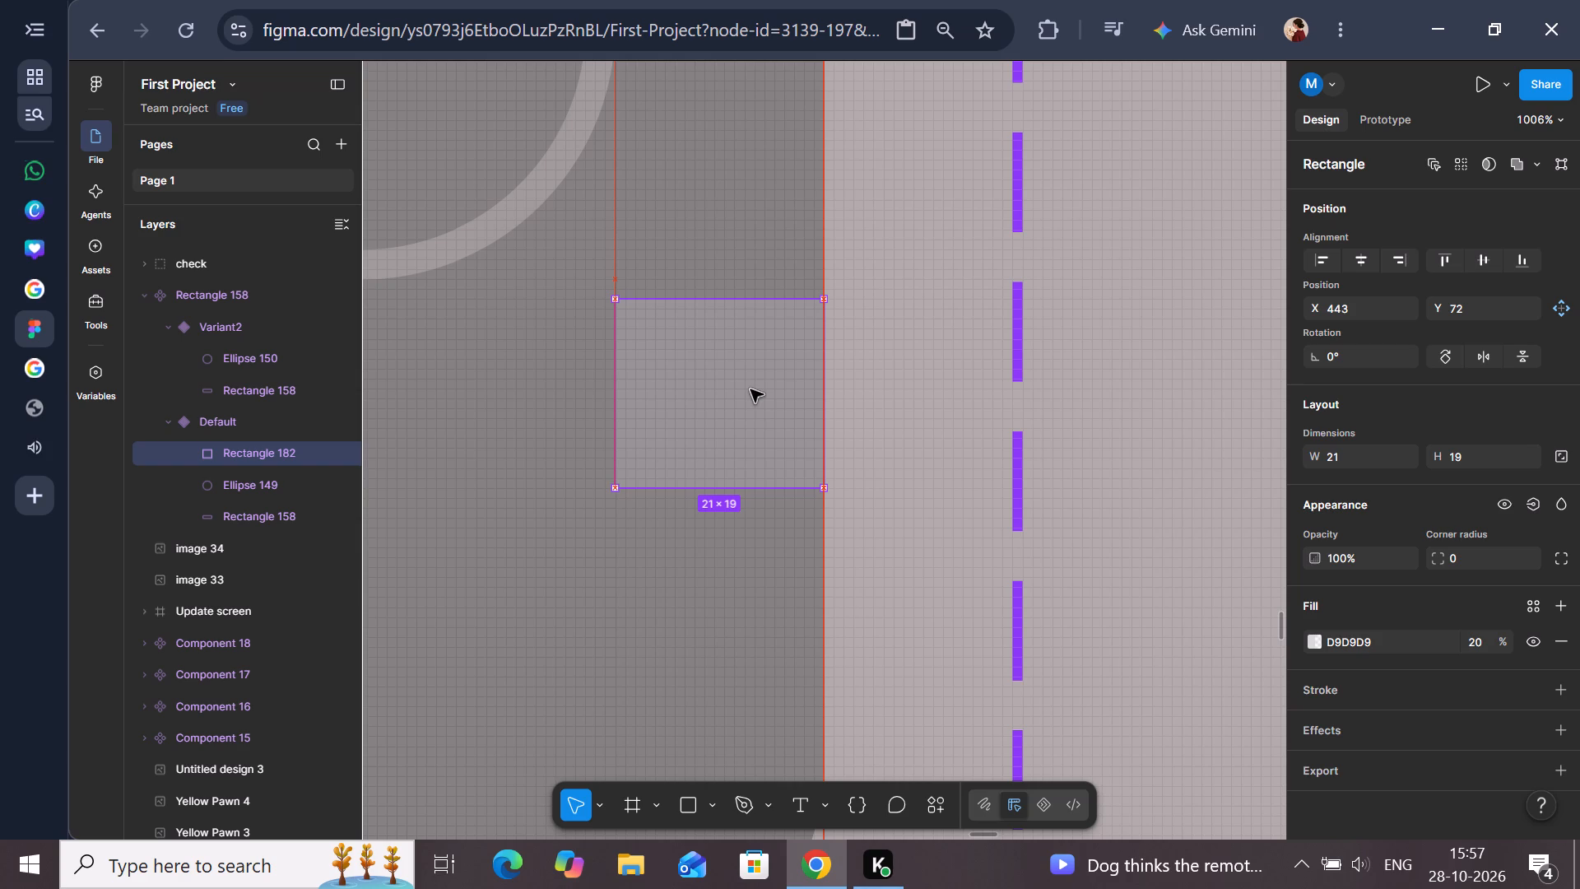
drag(750, 389, 748, 434)
scroll(750, 411, down, 14)
drag(748, 434, 748, 457)
scroll(748, 434, down, 6)
scroll(748, 457, up, 1)
scroll(746, 457, right, 2)
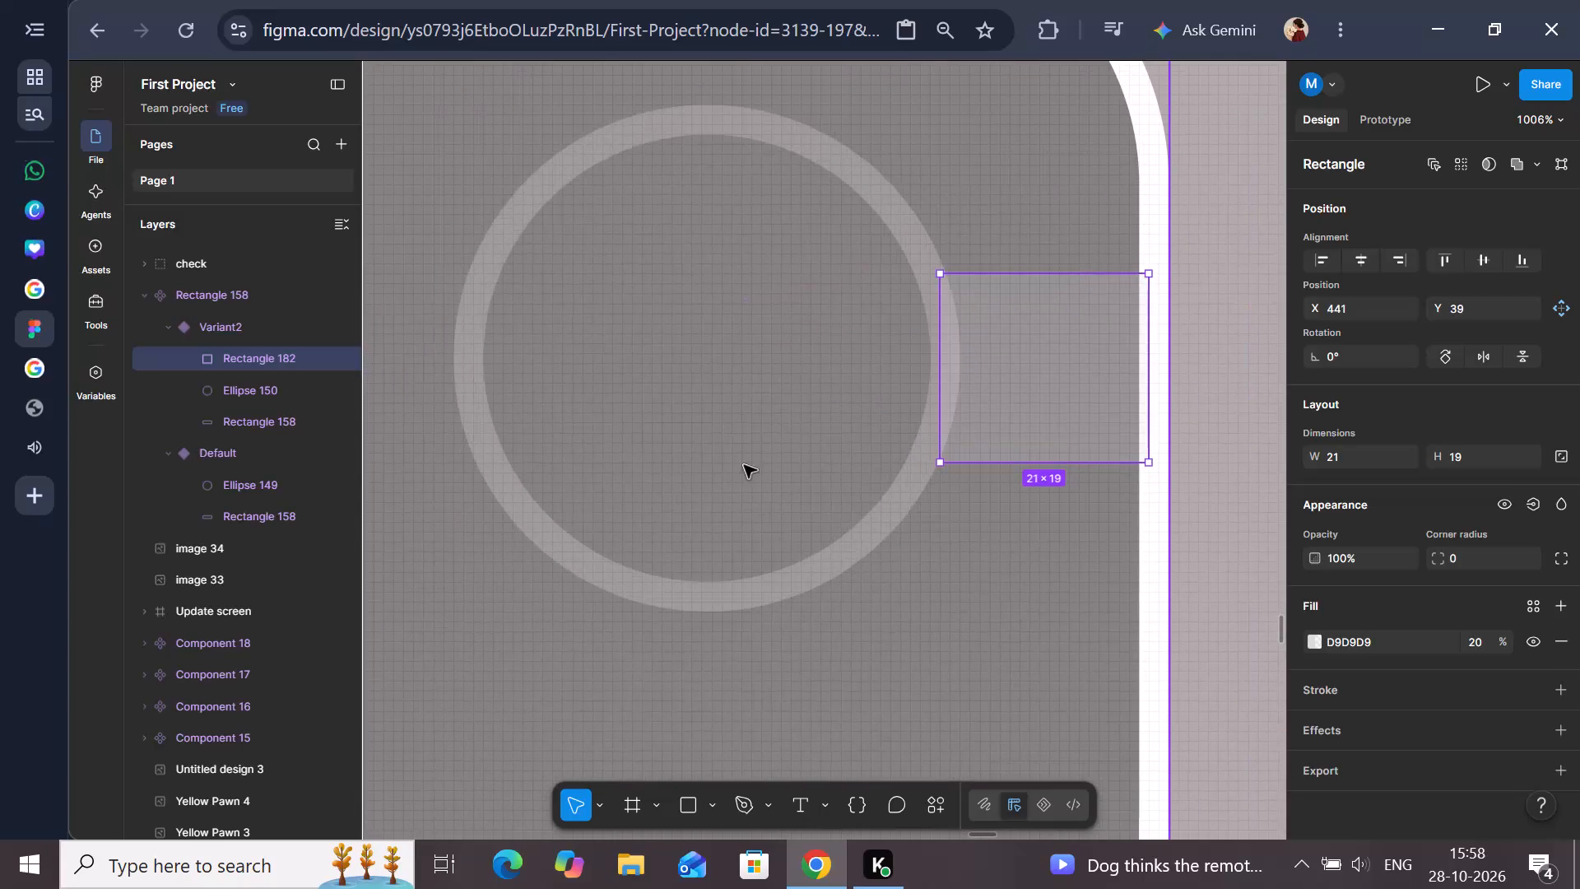
Compare the position values and placement of the Default and Variant2 circles.
click(280, 473)
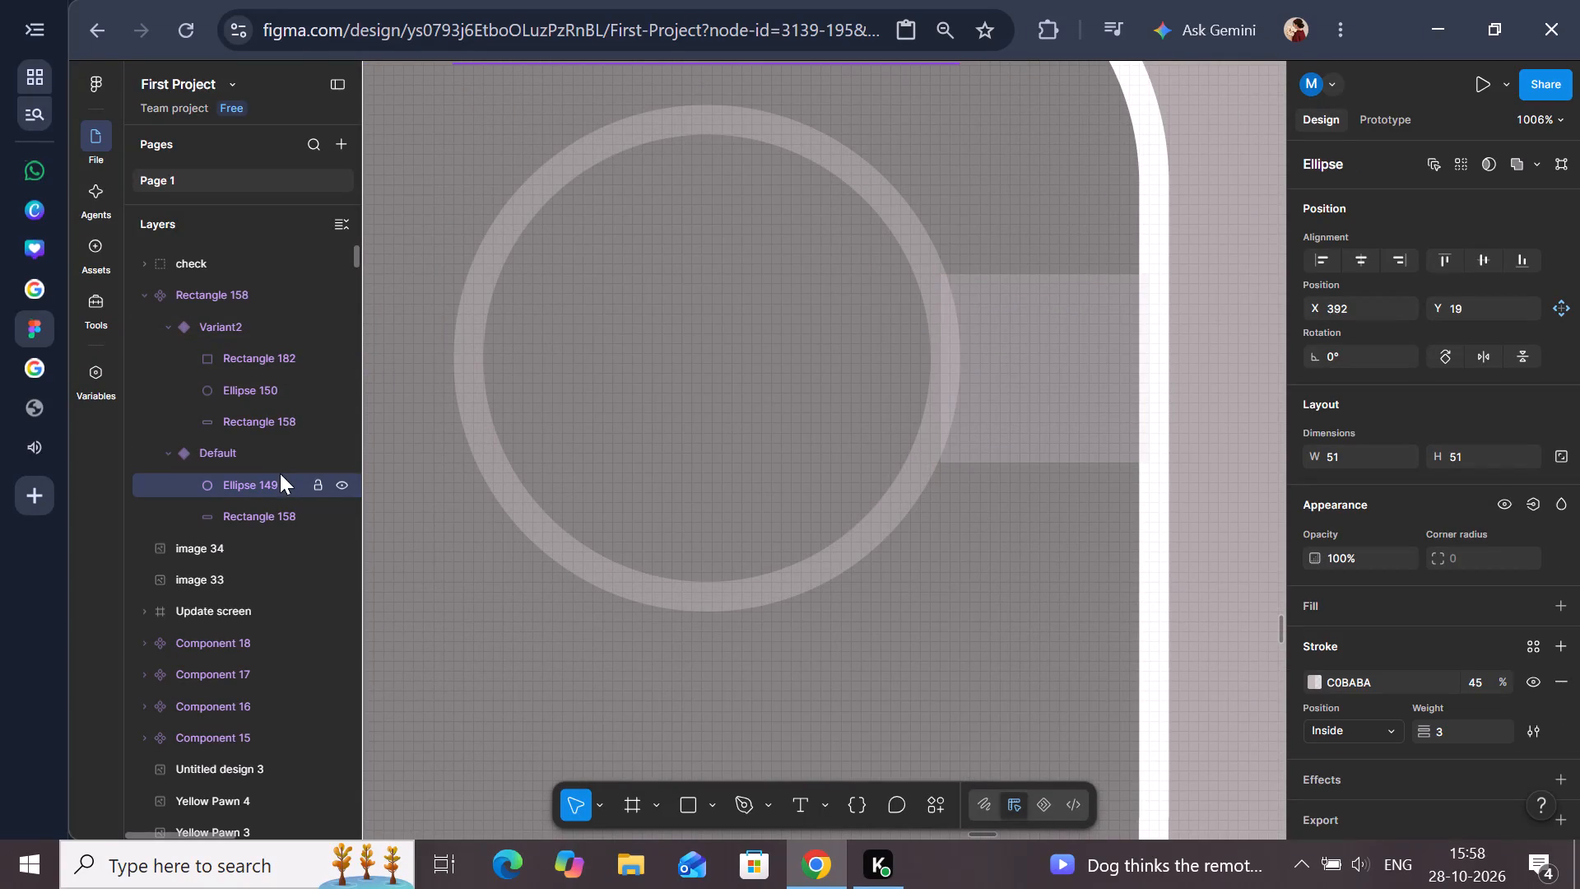
click(266, 391)
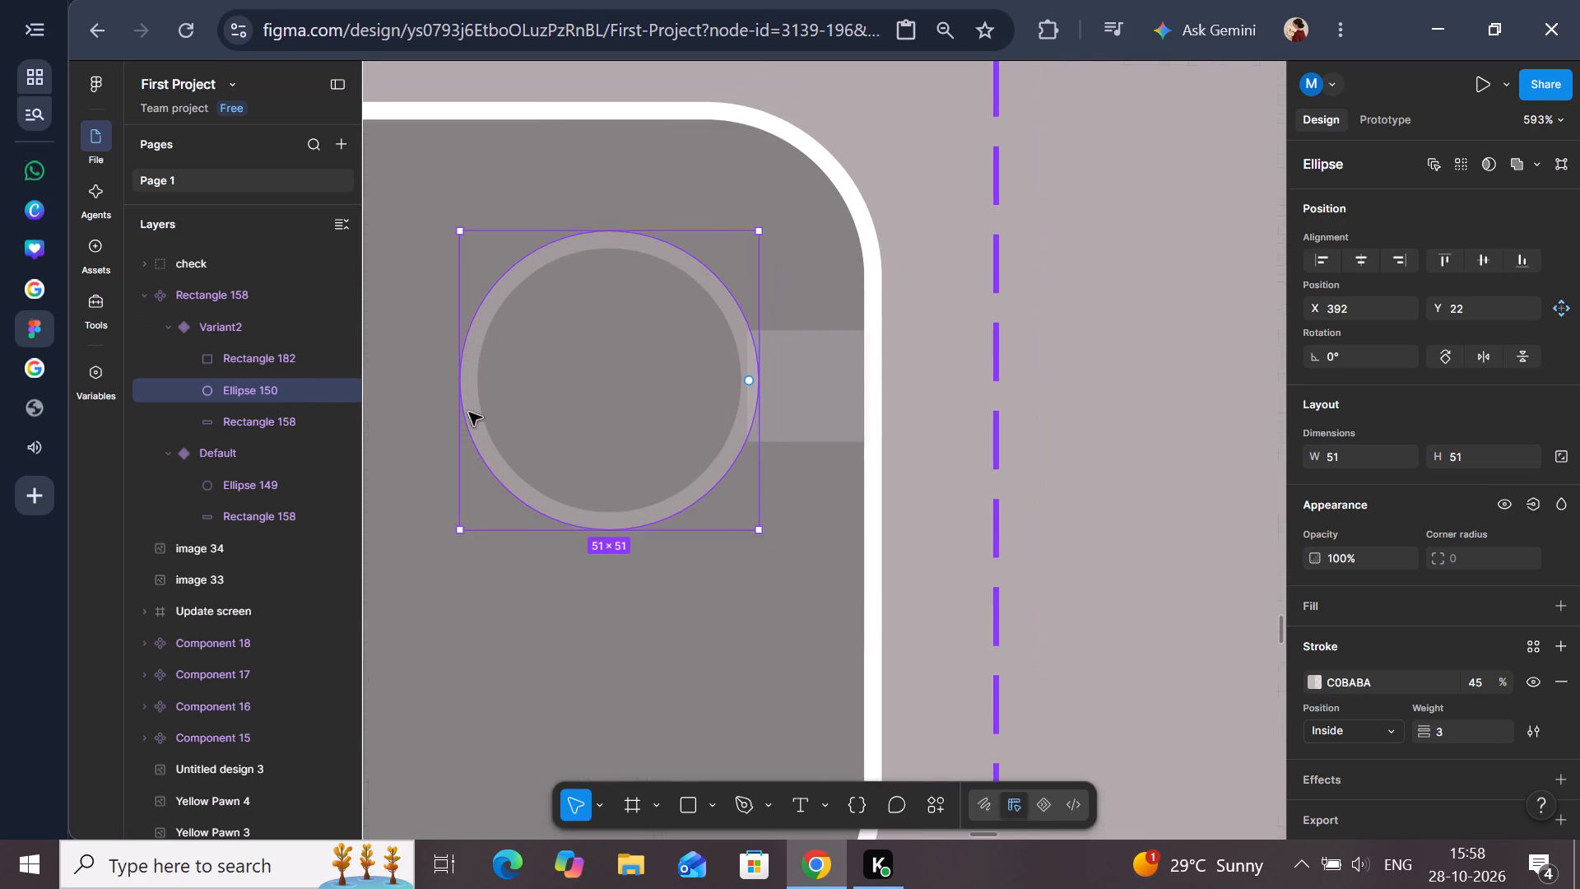
scroll(469, 412, up, 4)
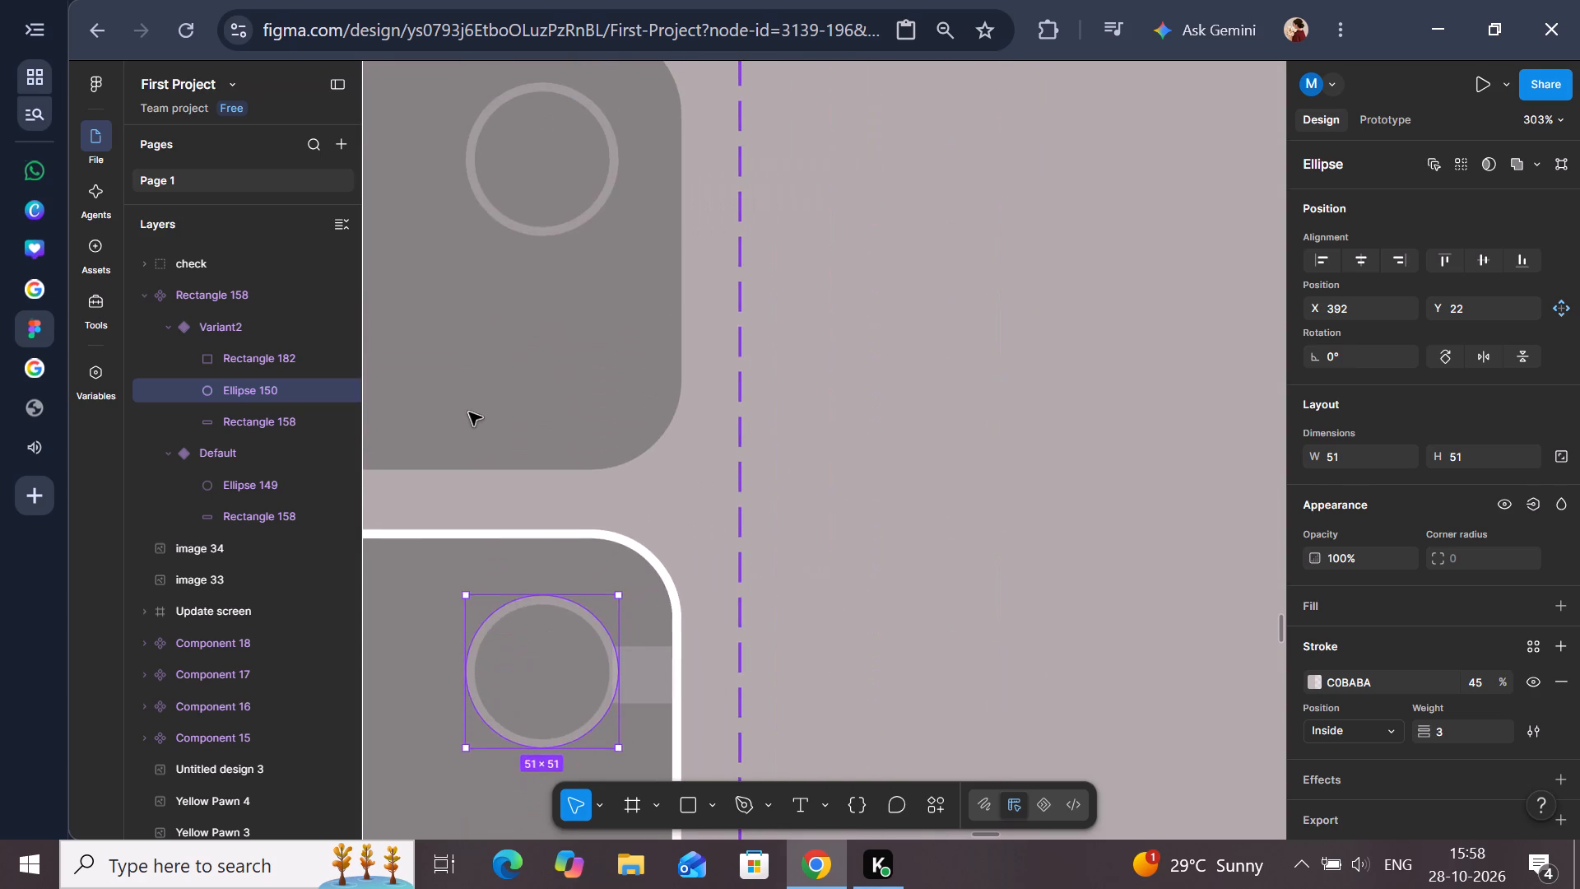
scroll(469, 412, up, 1)
scroll(469, 412, right, 1)
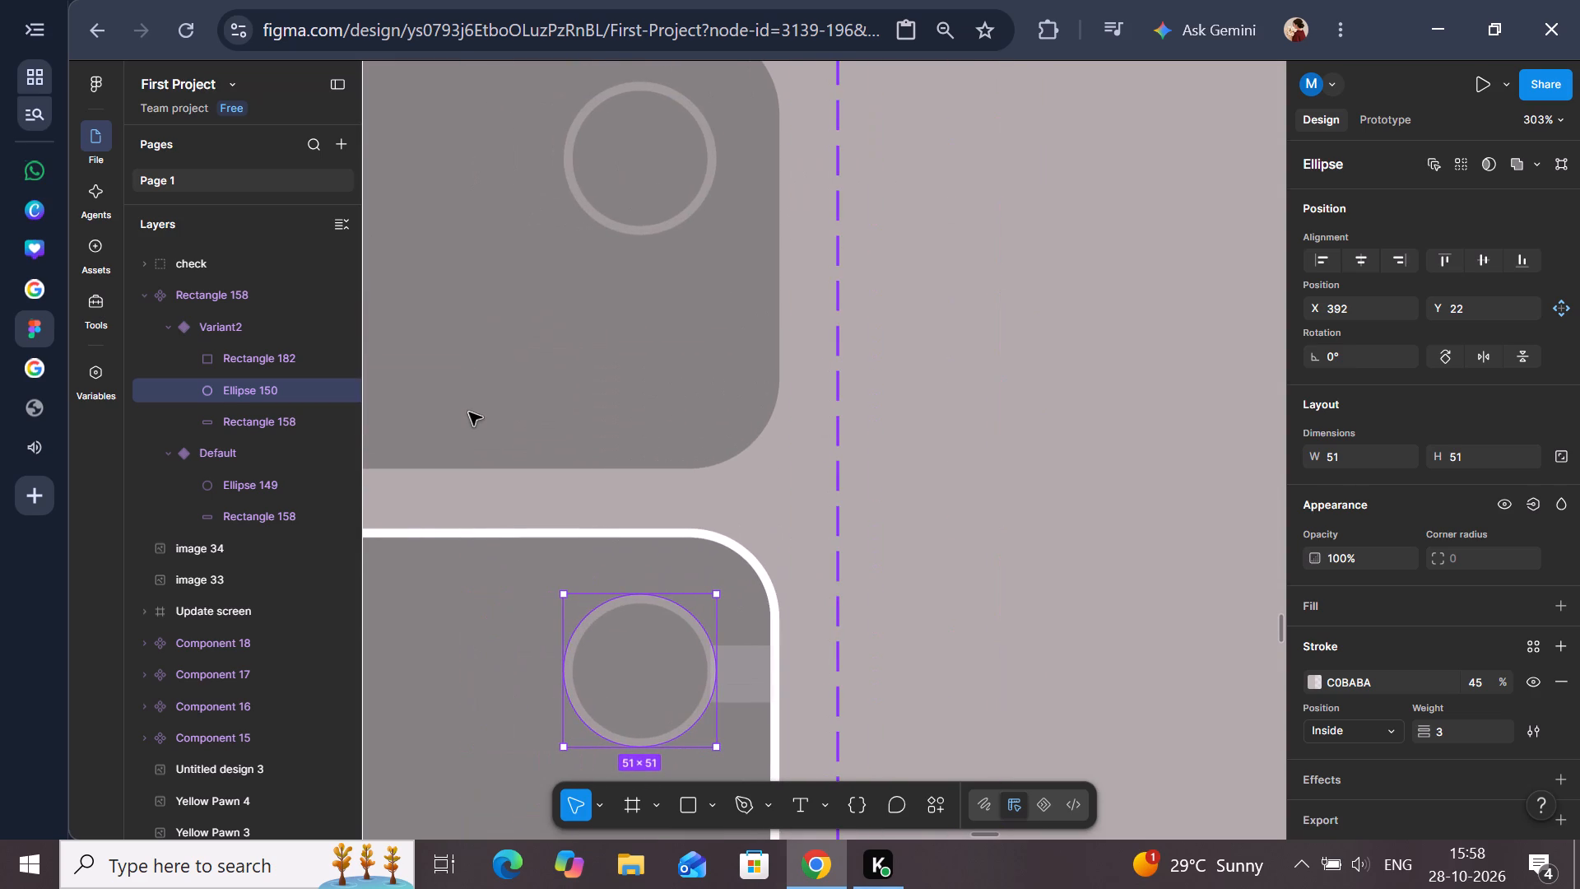
Nudge the Variant2 circle horizontally to X 390 so its gap to the white border fits the helper rectangle.
scroll(469, 412, down, 1)
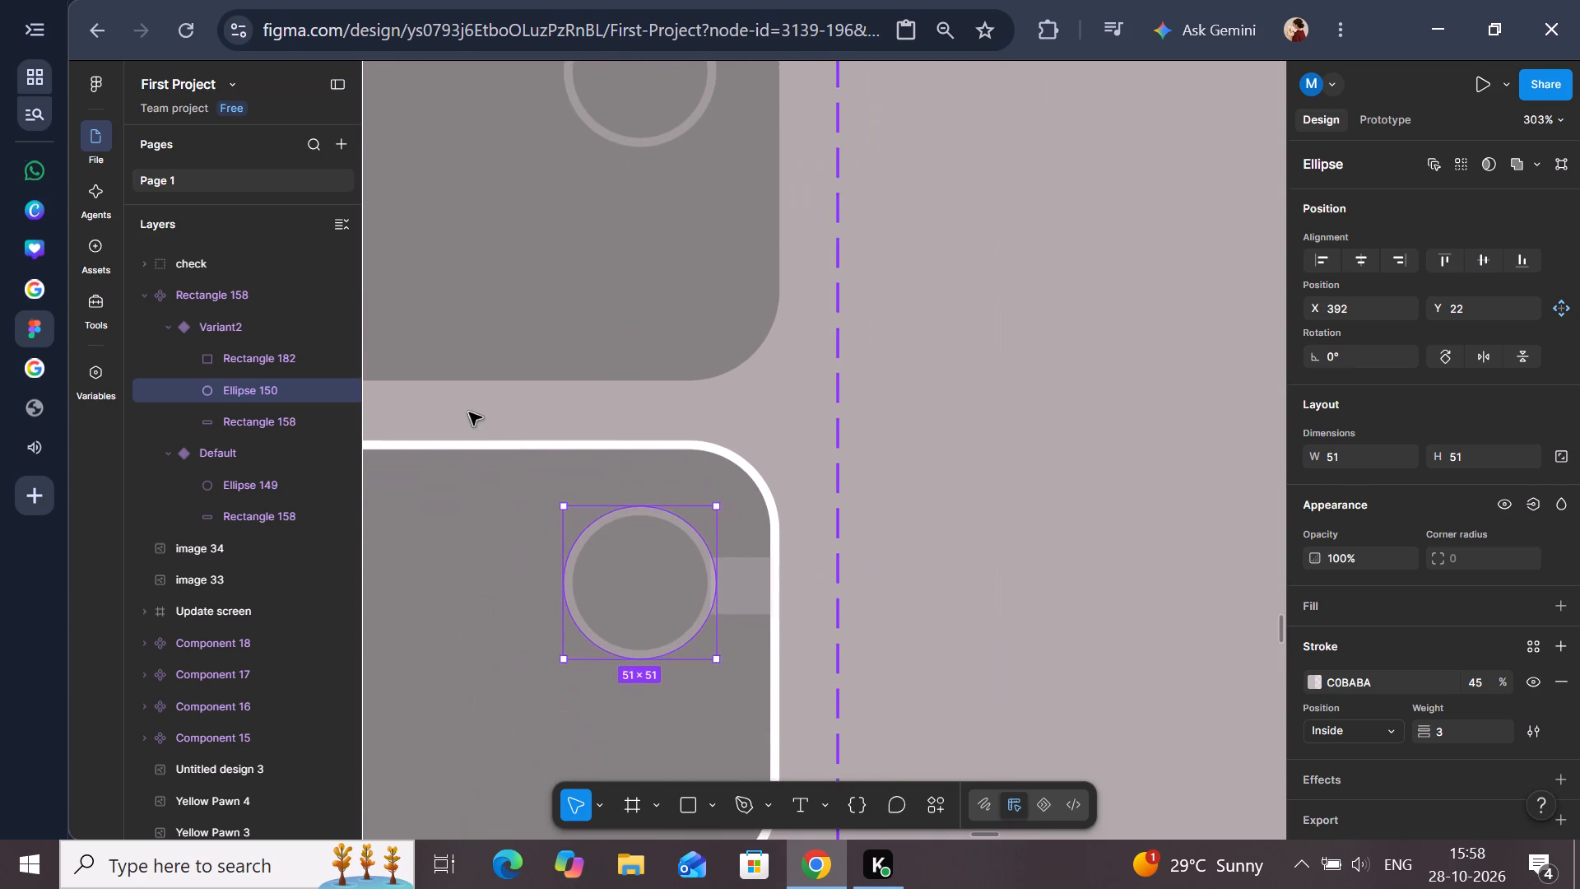
scroll(469, 412, down, 3)
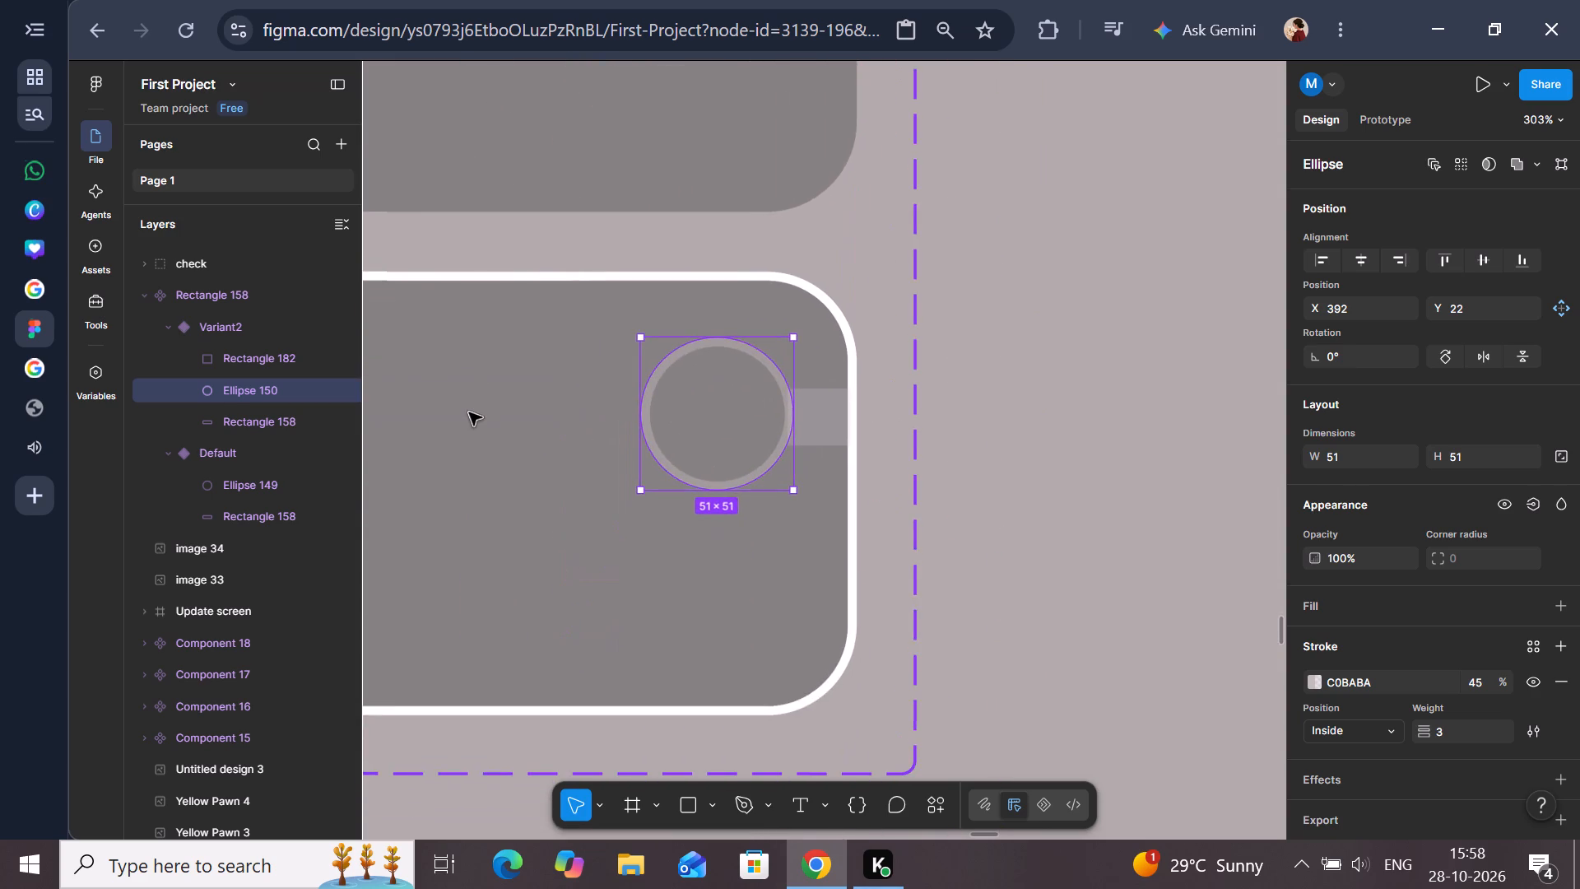
scroll(469, 412, left, 1)
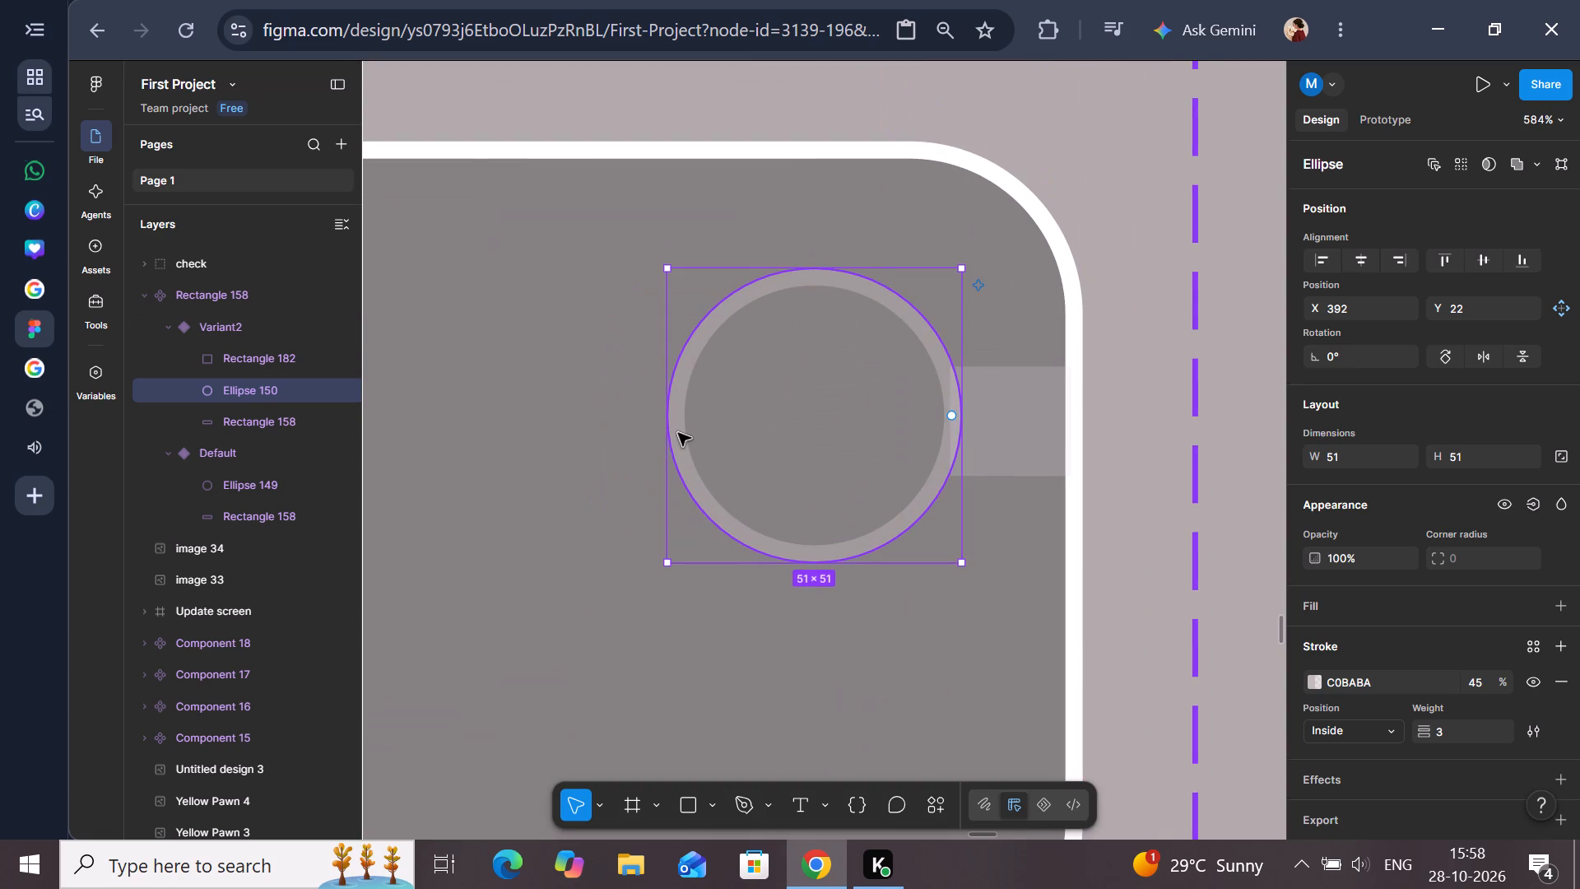
key(Left)
key(Left)
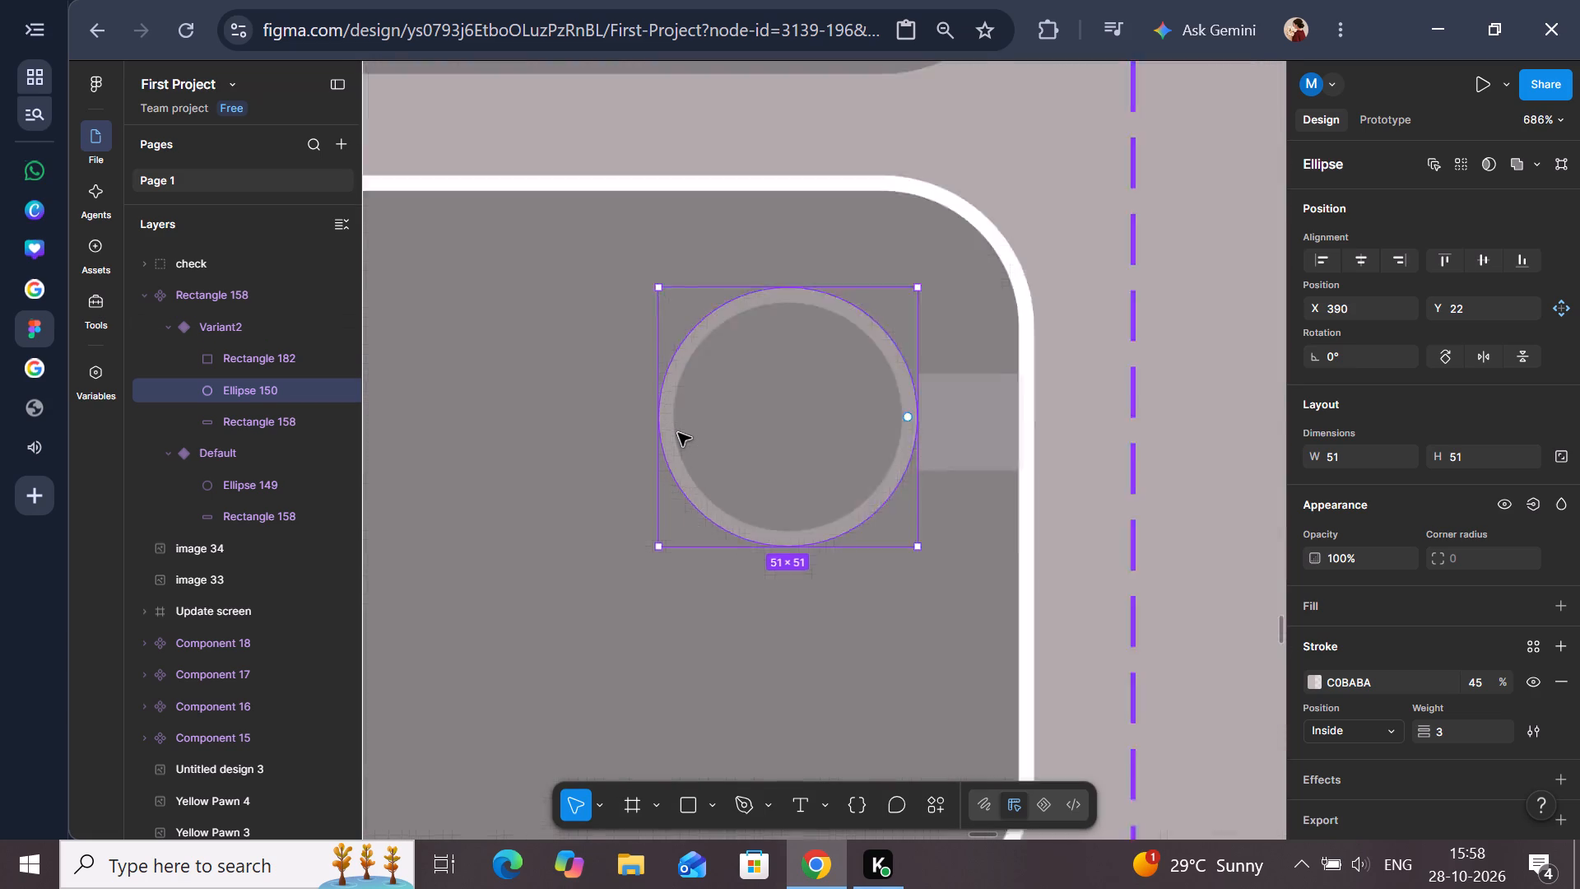
click(1152, 345)
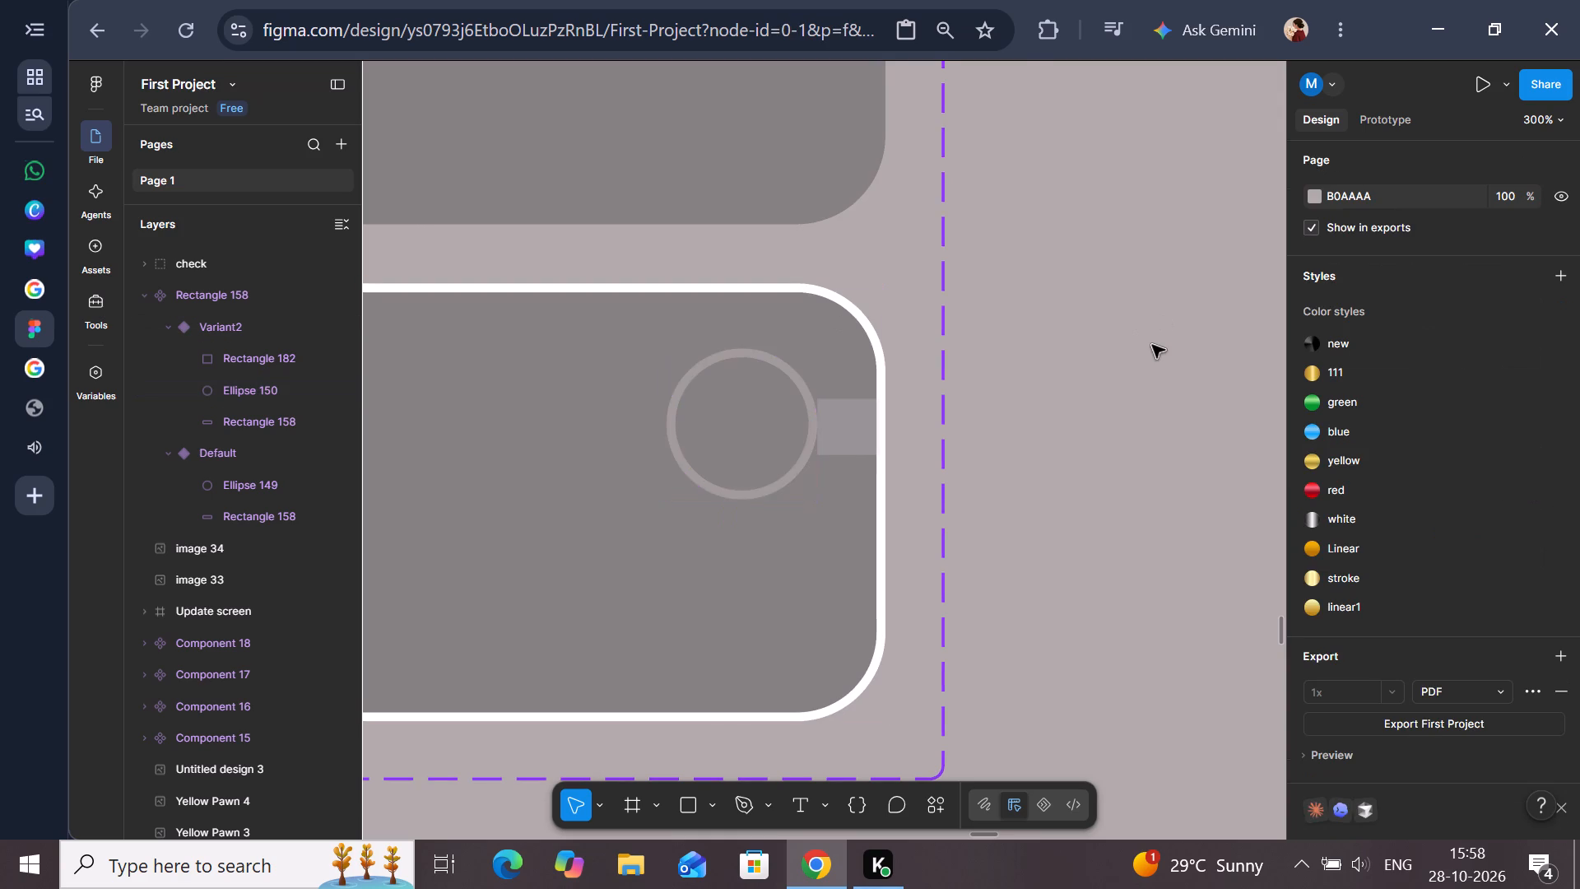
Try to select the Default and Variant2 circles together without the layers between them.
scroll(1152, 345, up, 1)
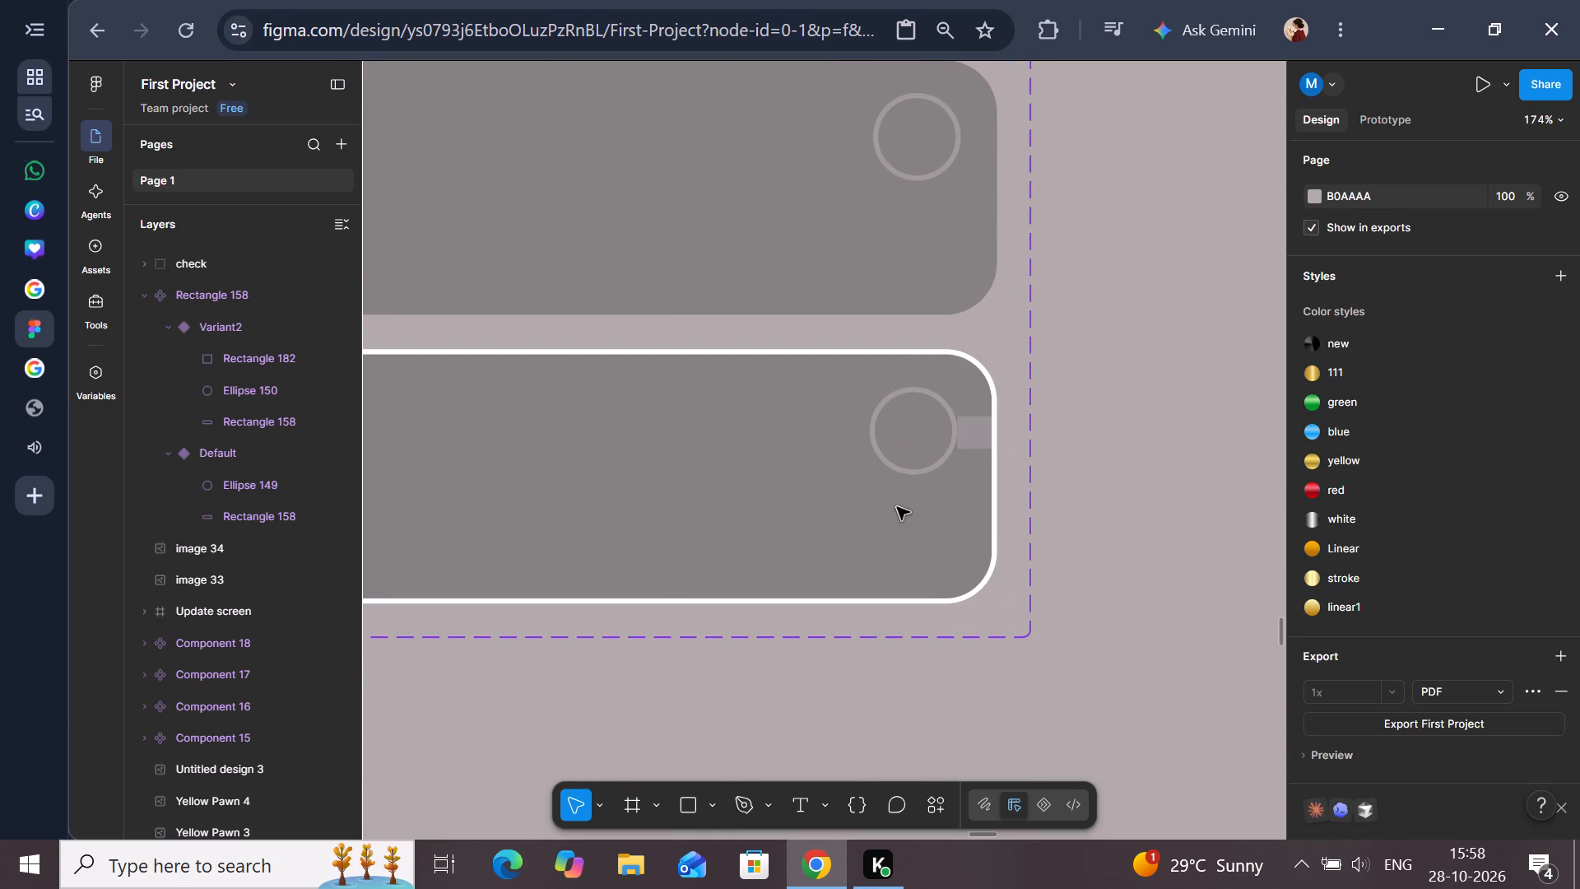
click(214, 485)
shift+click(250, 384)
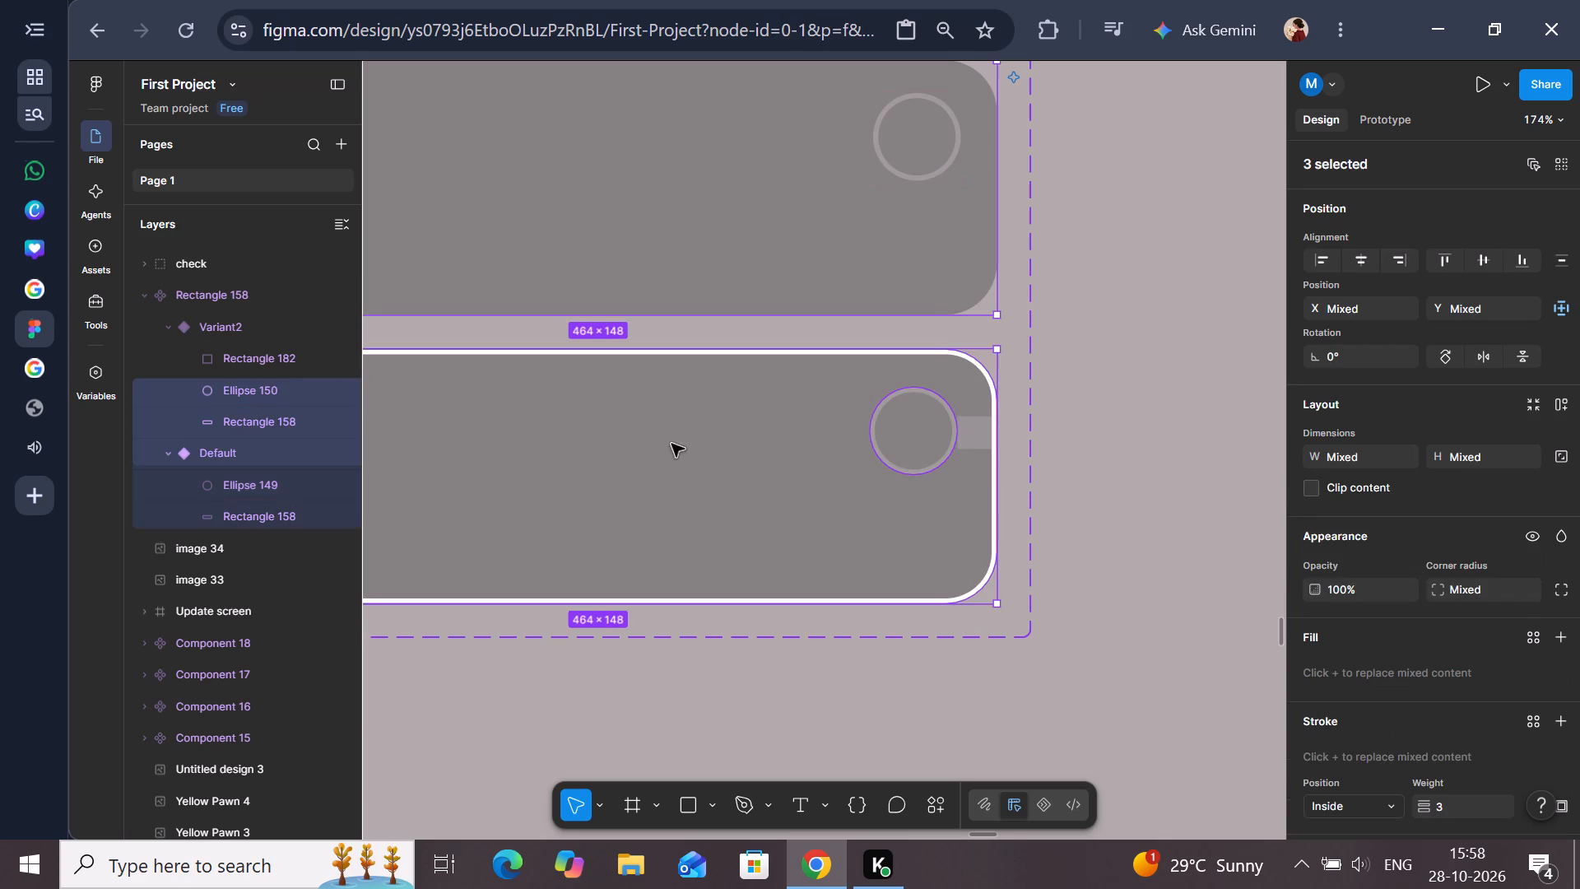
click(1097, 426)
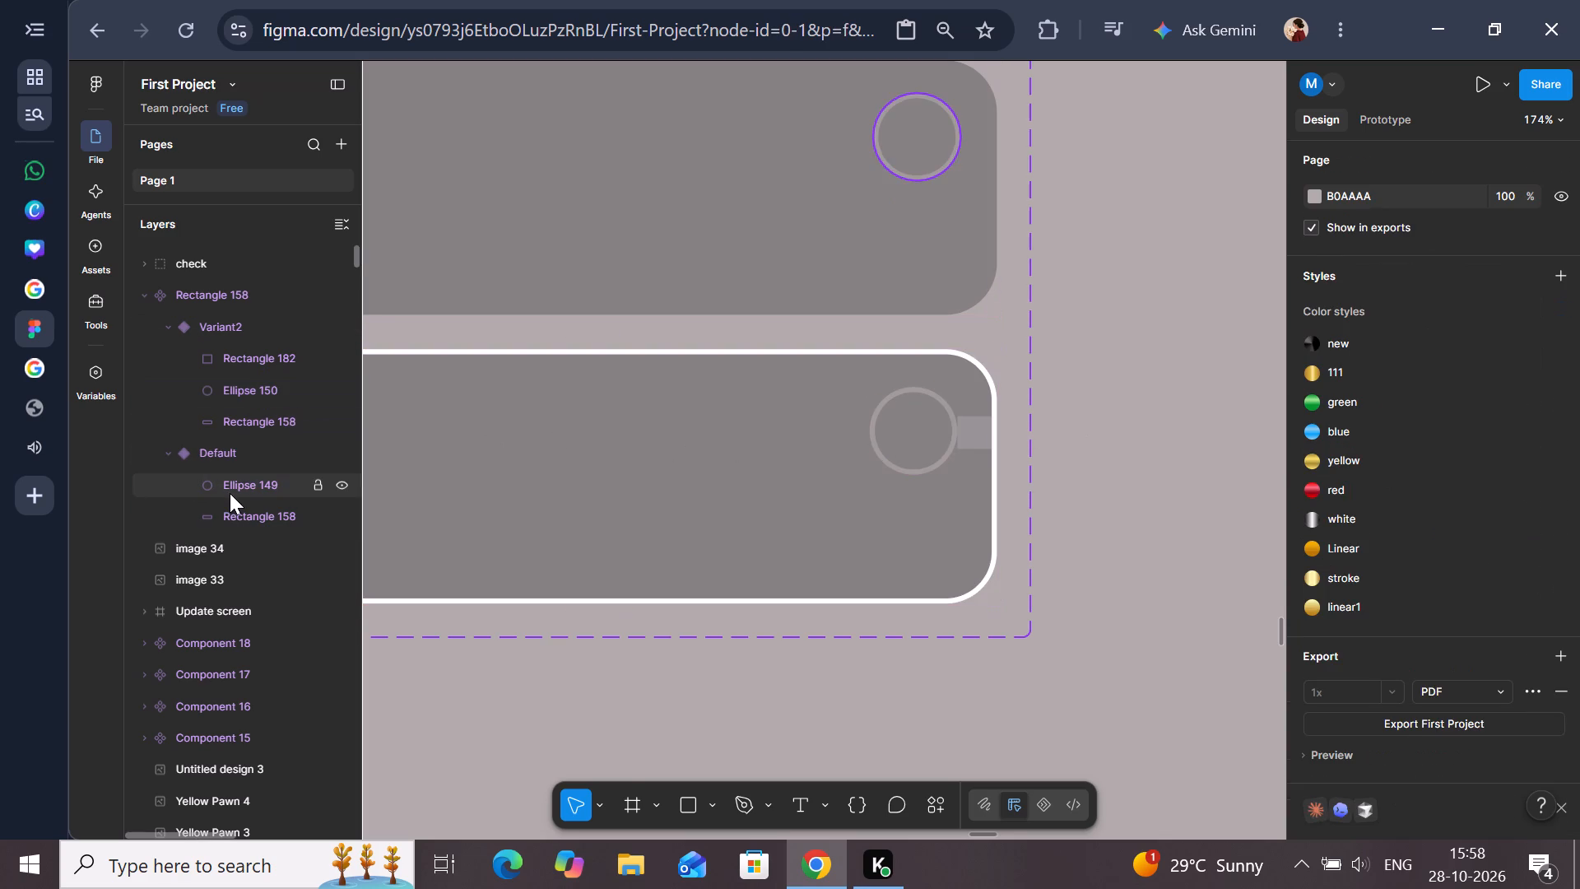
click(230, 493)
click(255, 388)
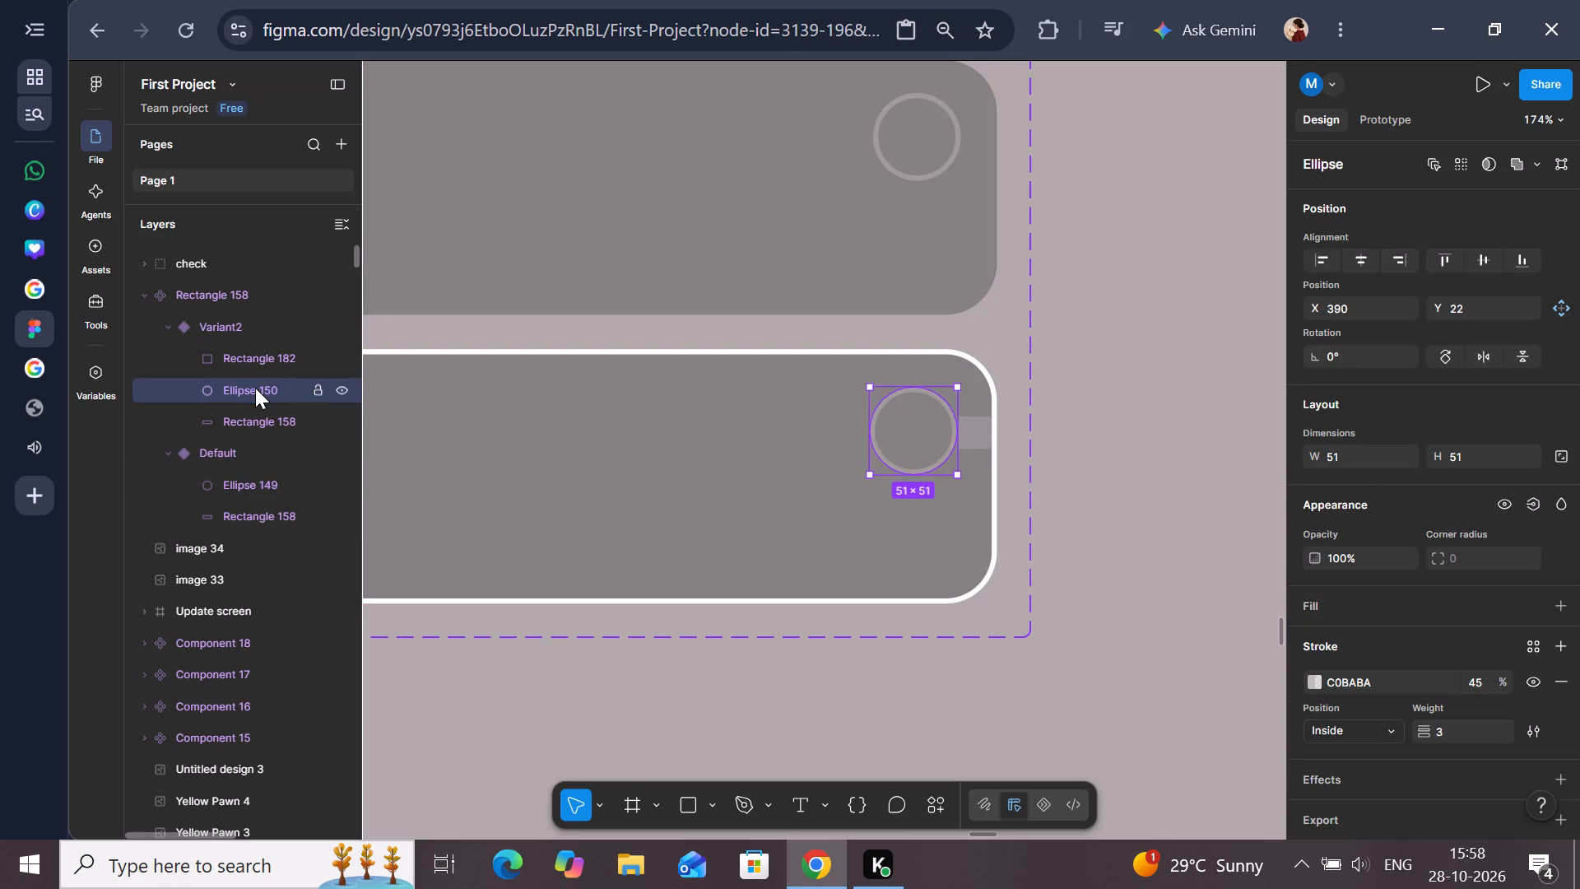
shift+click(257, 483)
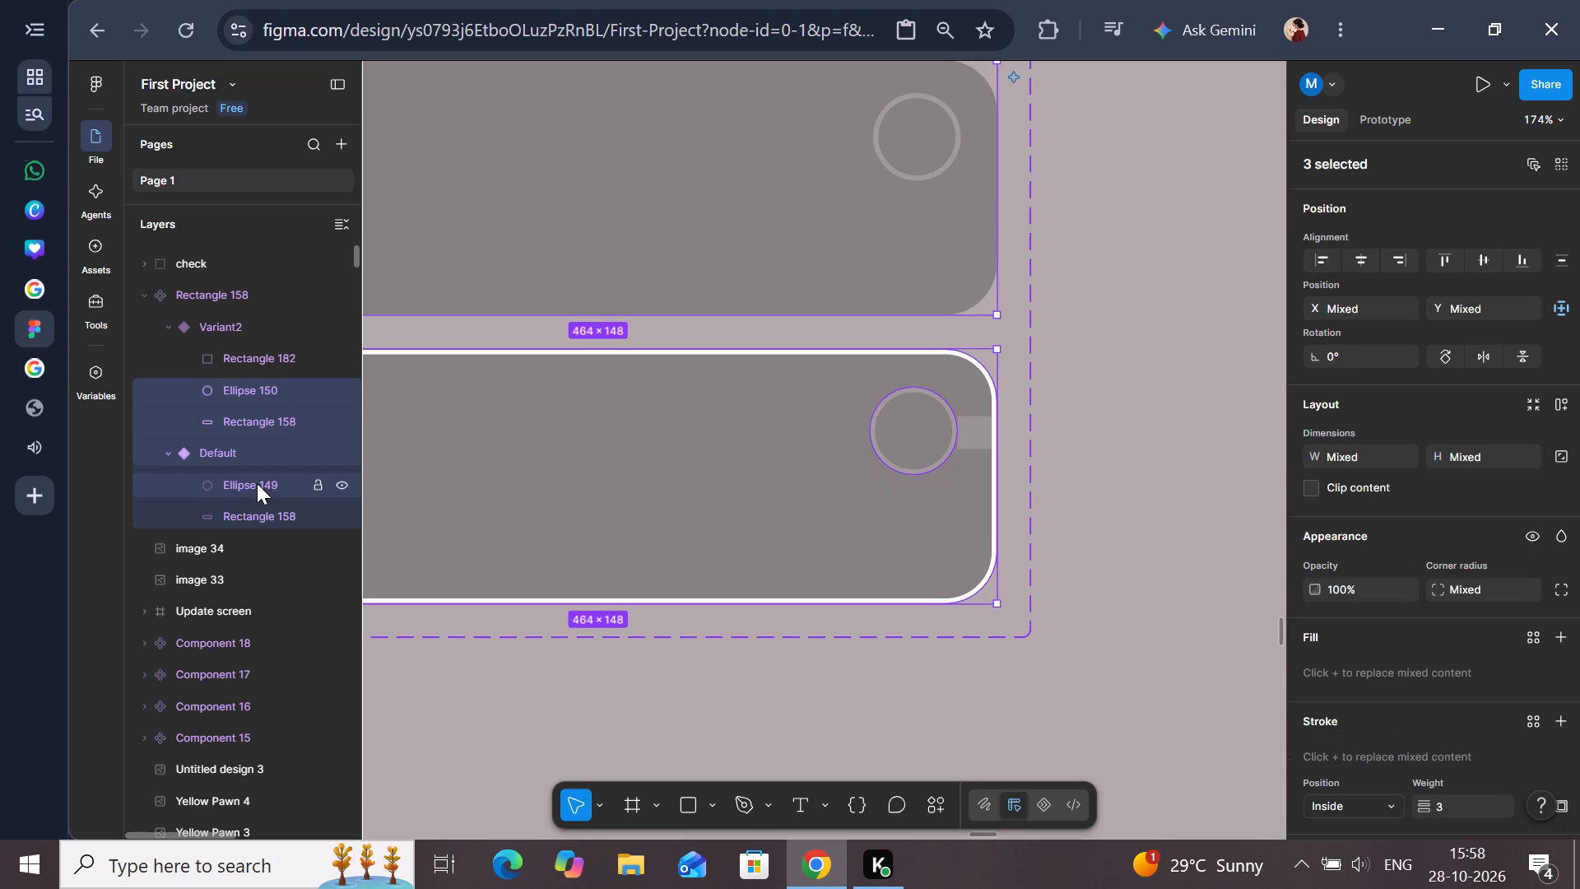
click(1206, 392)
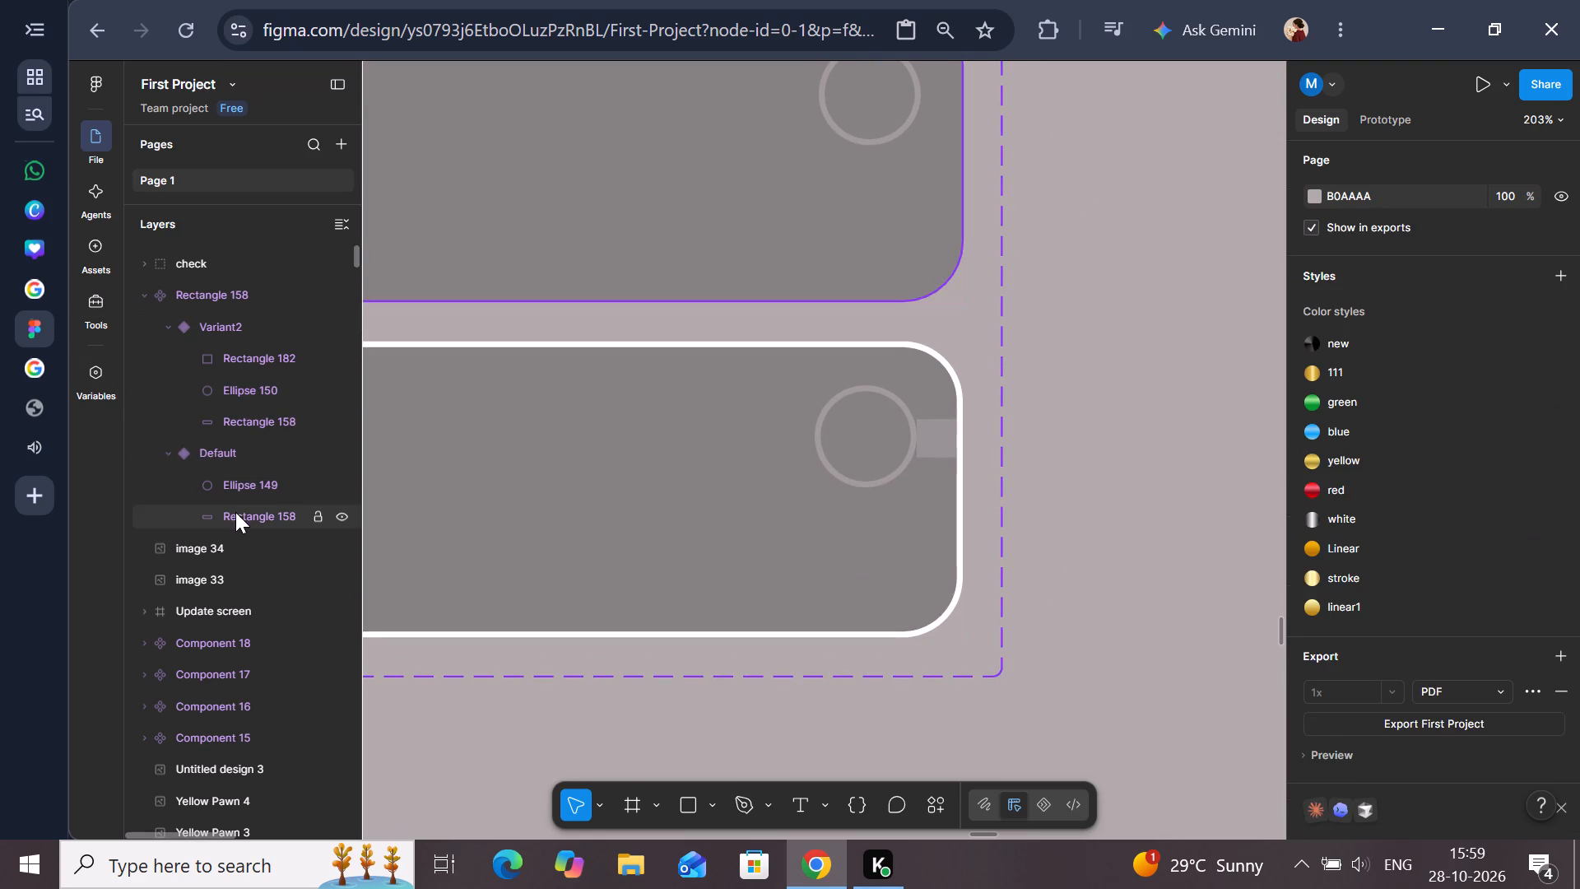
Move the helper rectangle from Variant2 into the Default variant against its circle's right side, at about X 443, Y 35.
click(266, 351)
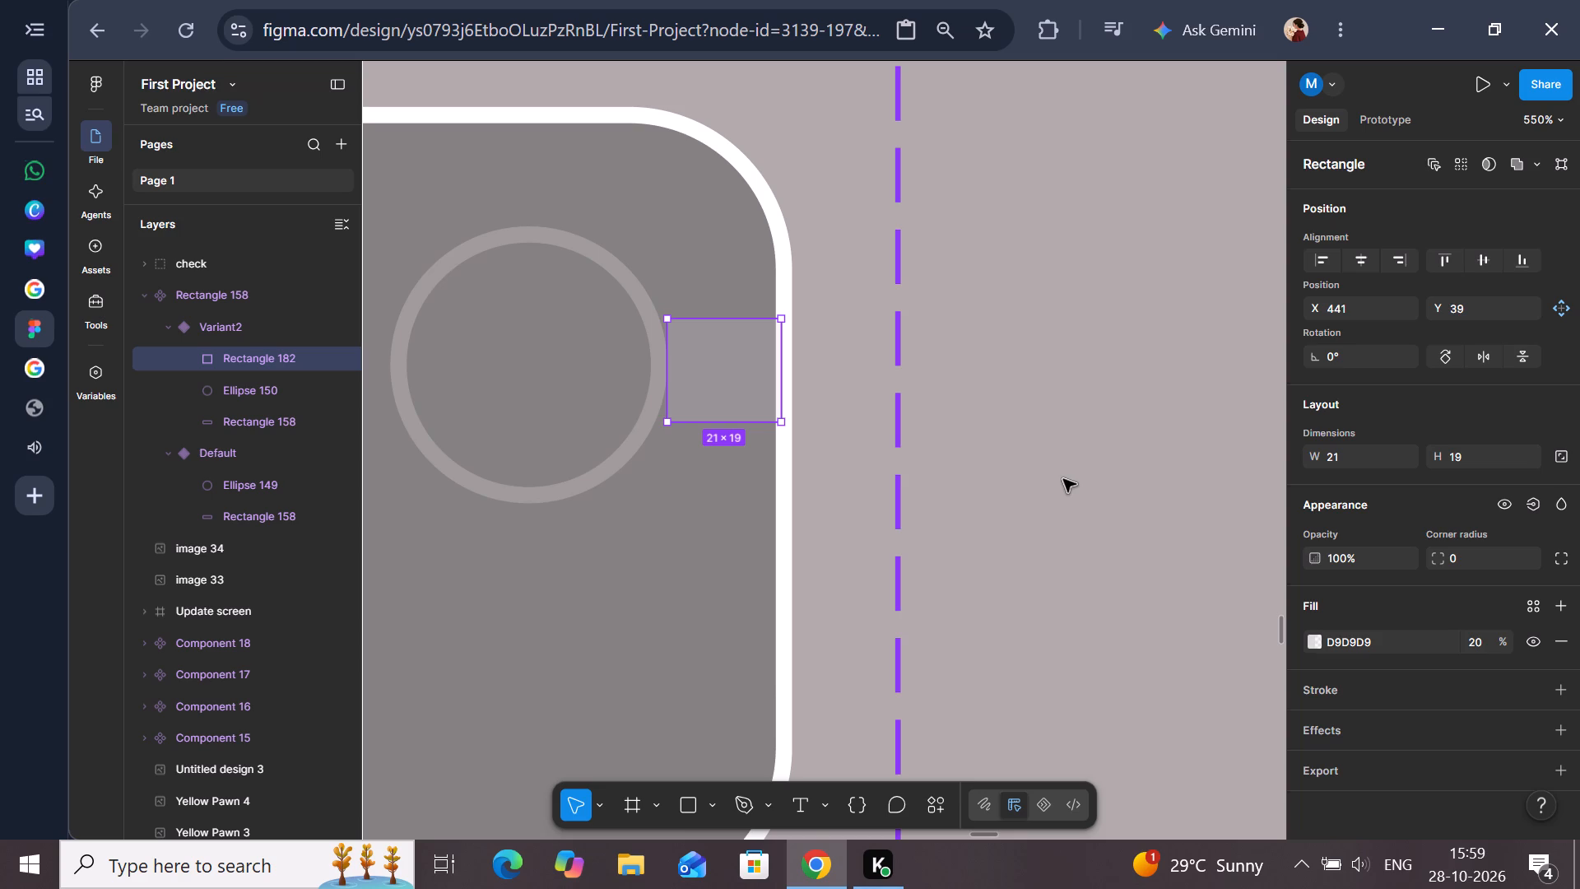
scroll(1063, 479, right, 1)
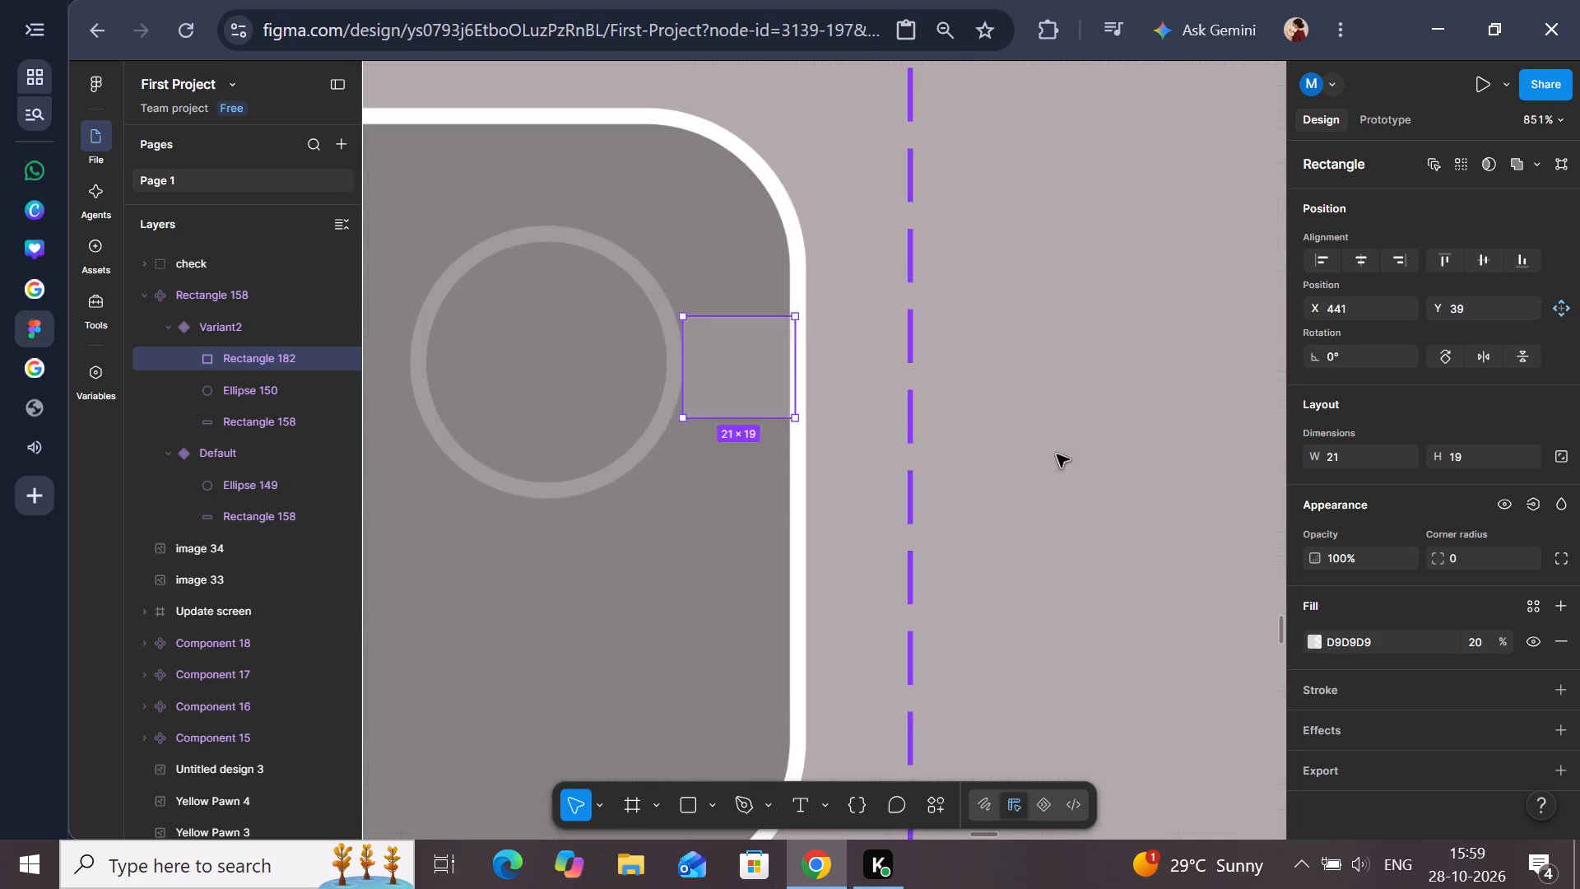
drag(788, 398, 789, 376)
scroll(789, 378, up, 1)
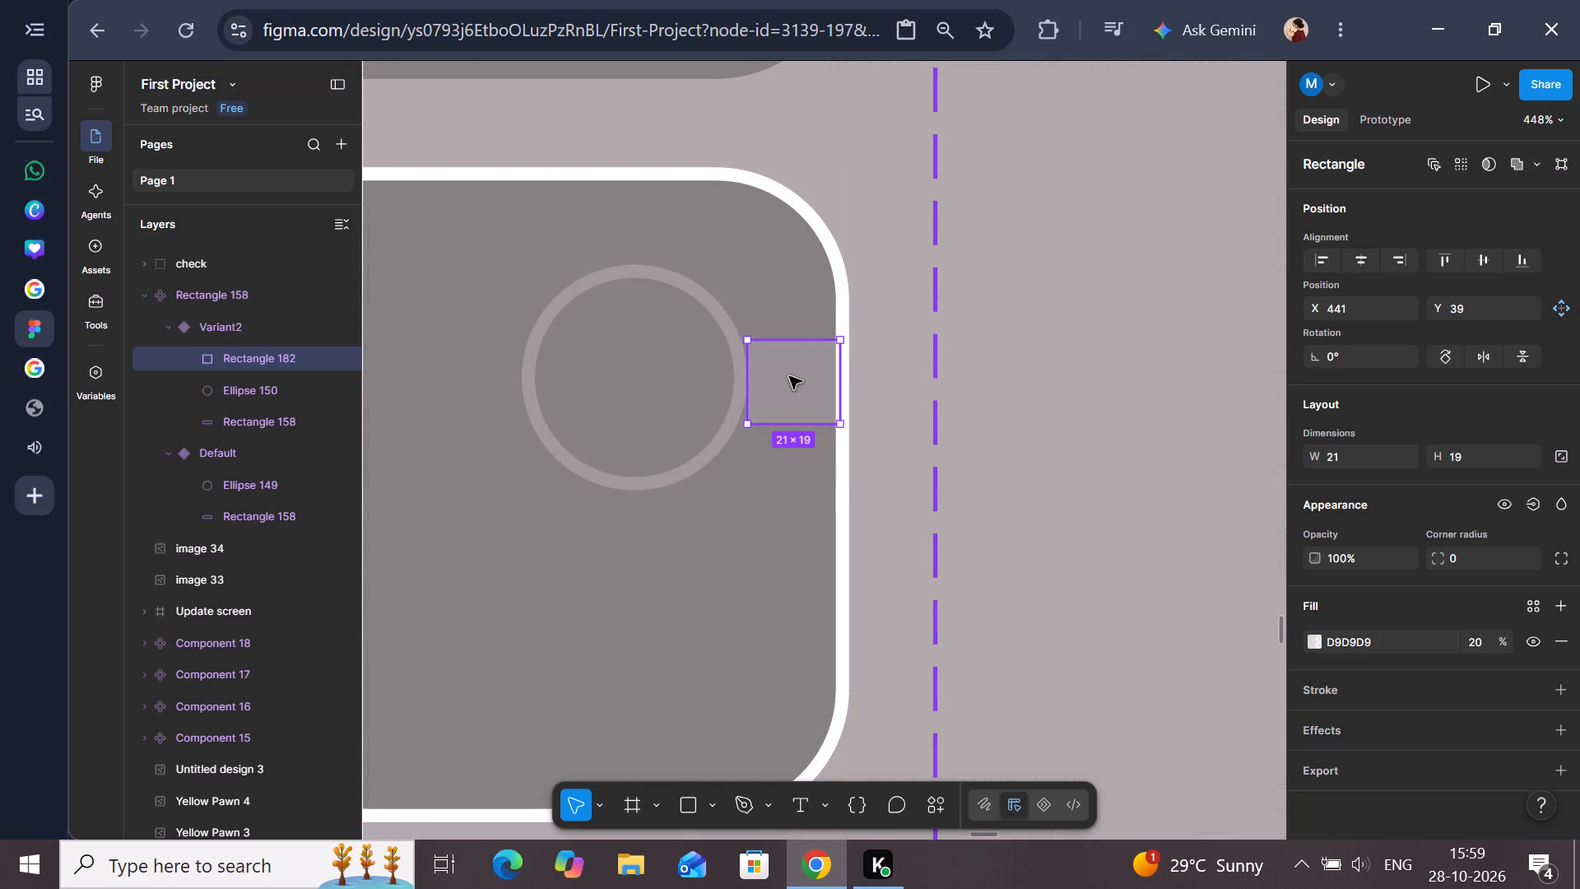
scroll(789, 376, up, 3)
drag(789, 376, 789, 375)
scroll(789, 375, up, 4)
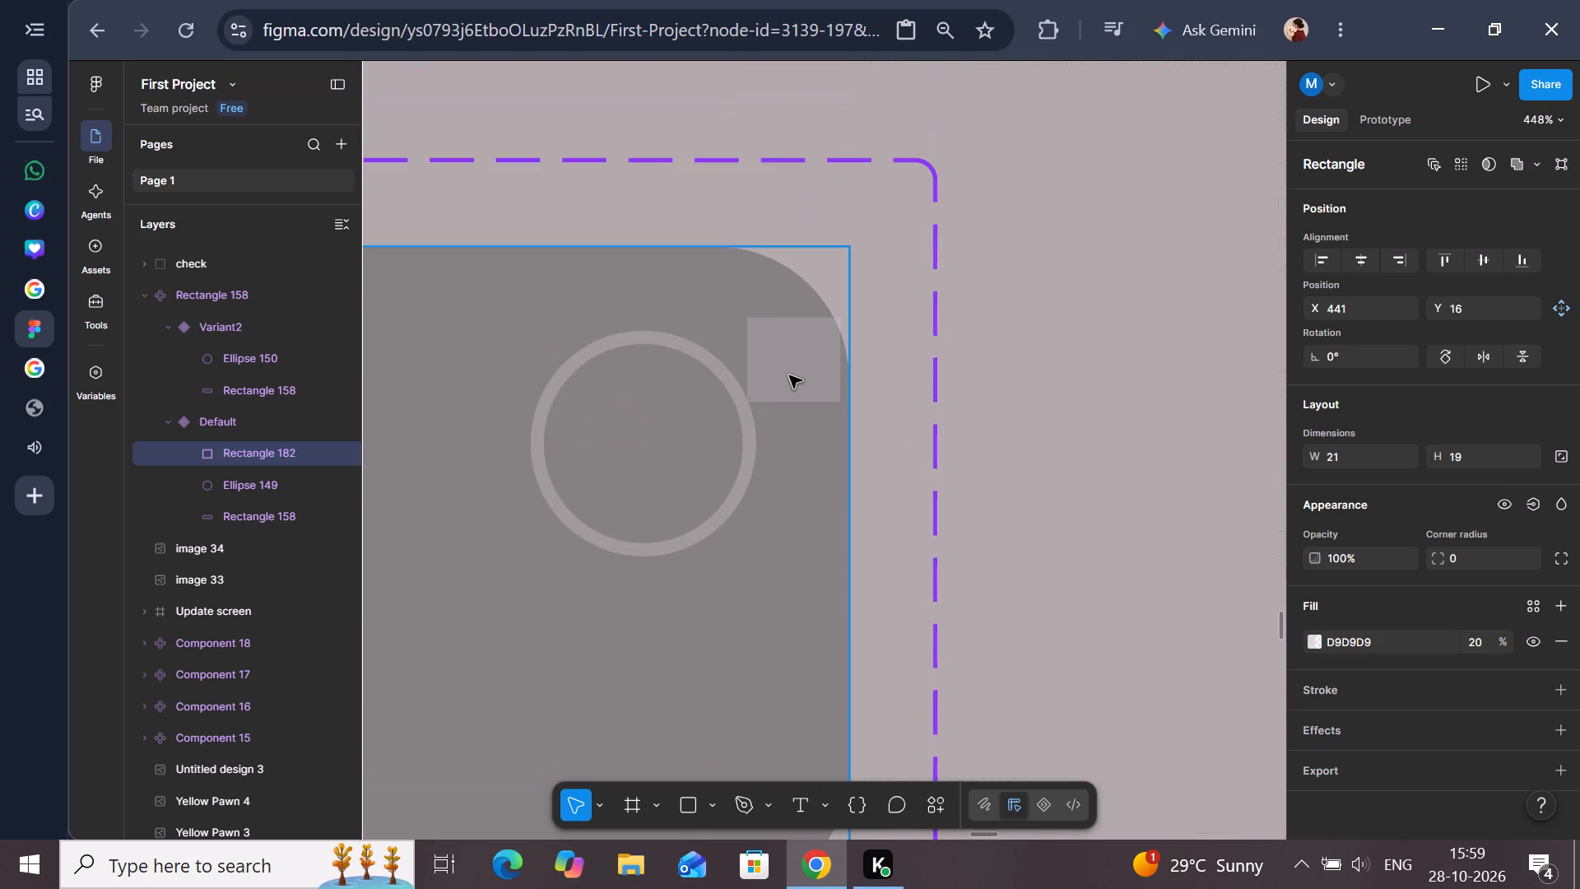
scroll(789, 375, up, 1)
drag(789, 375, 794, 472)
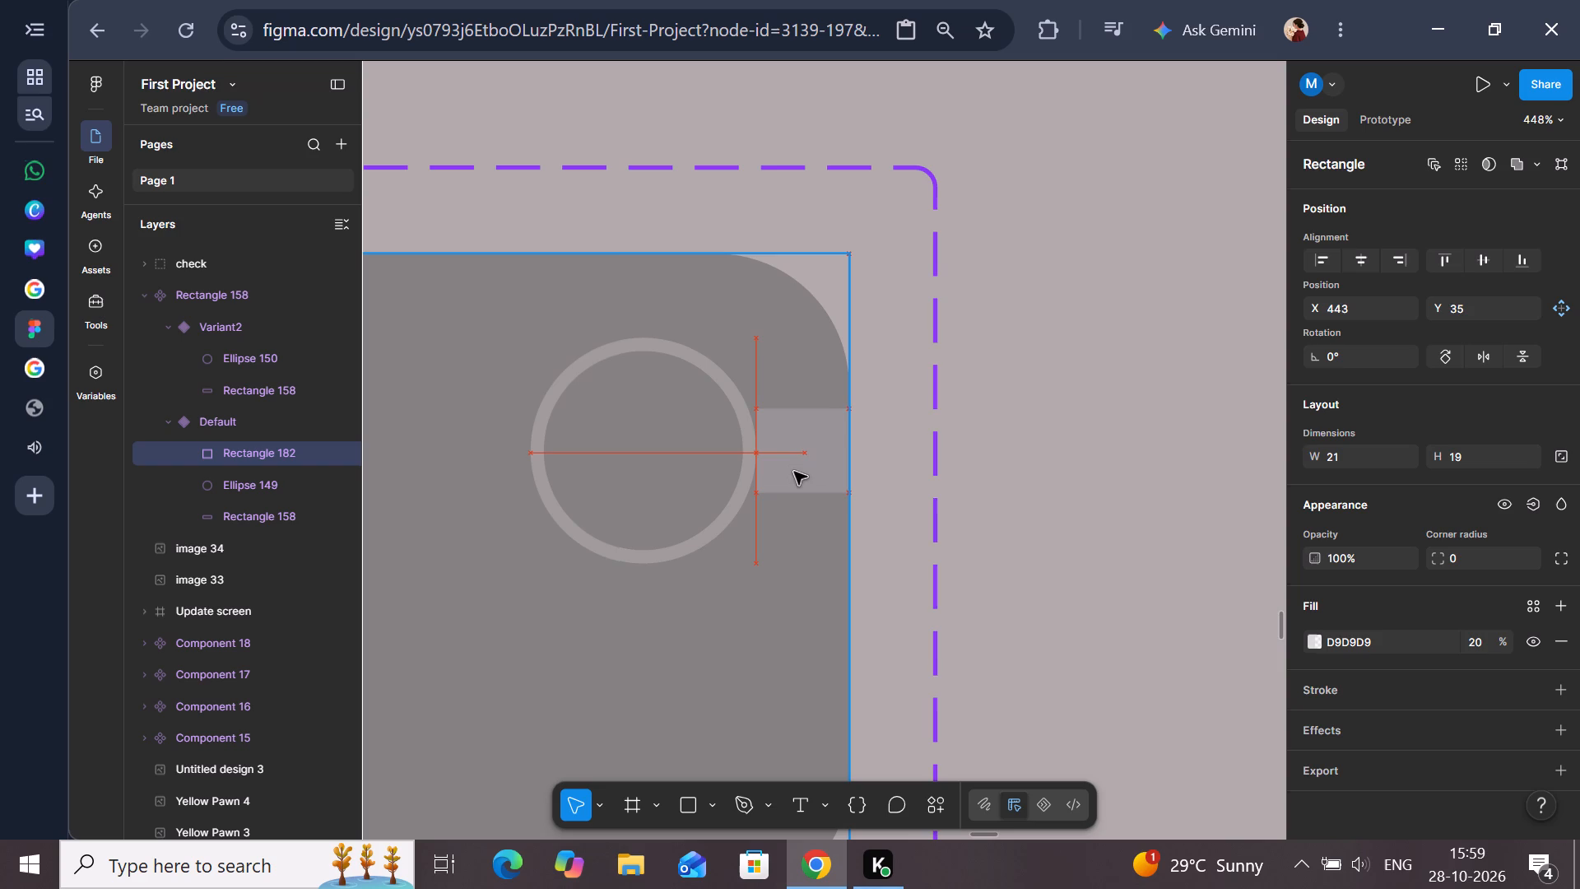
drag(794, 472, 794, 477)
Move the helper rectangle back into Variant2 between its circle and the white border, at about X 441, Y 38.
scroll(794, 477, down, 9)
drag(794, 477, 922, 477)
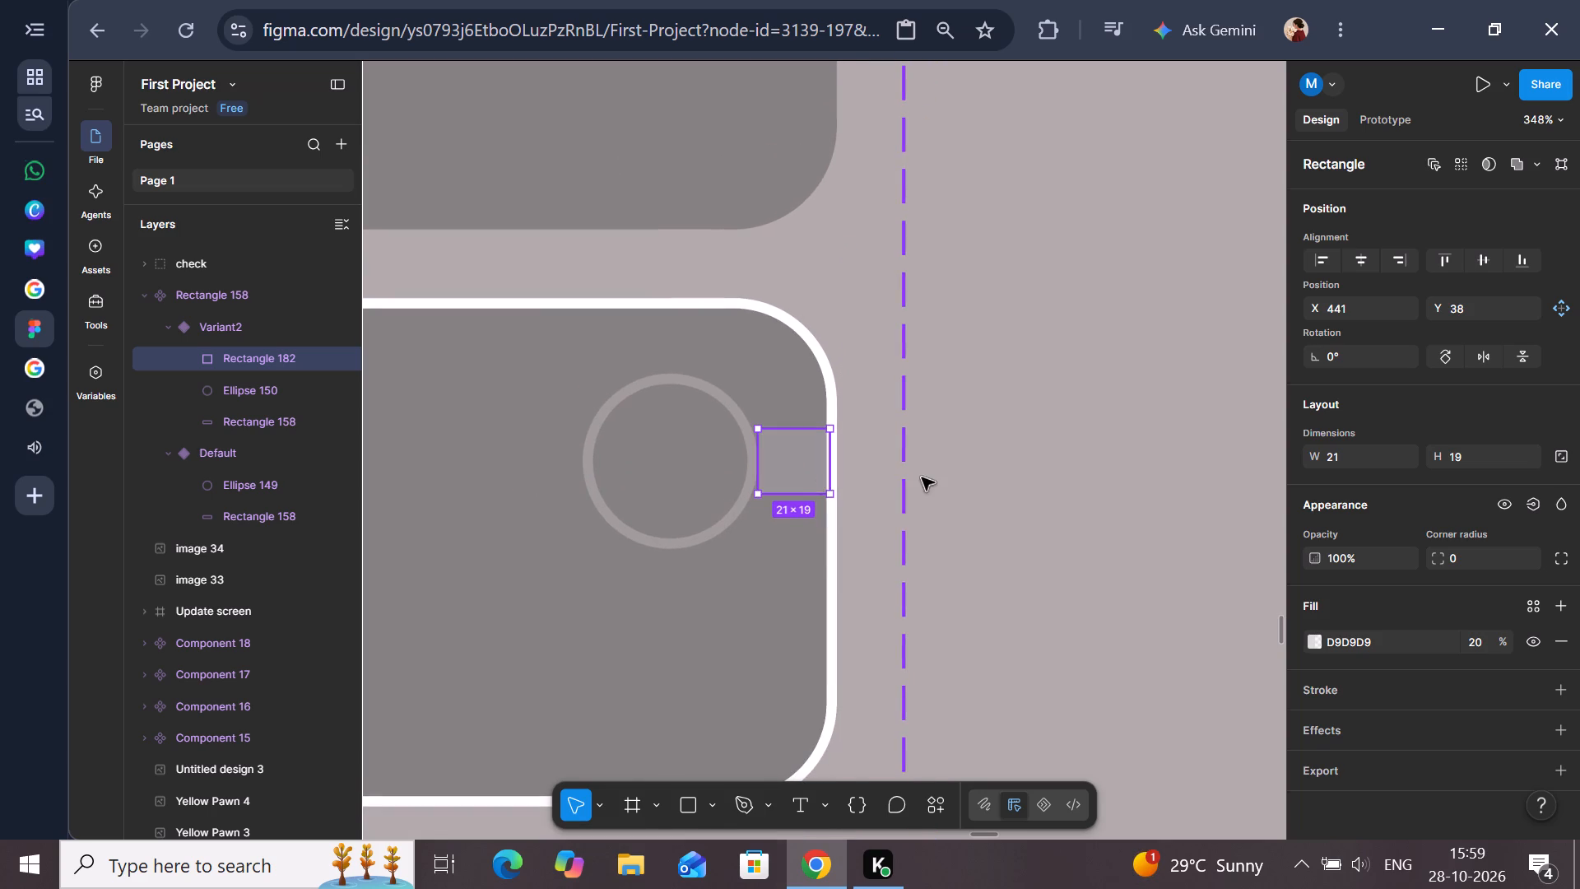
Pull the helper rectangle out of the component set and delete it.
drag(922, 477, 1029, 479)
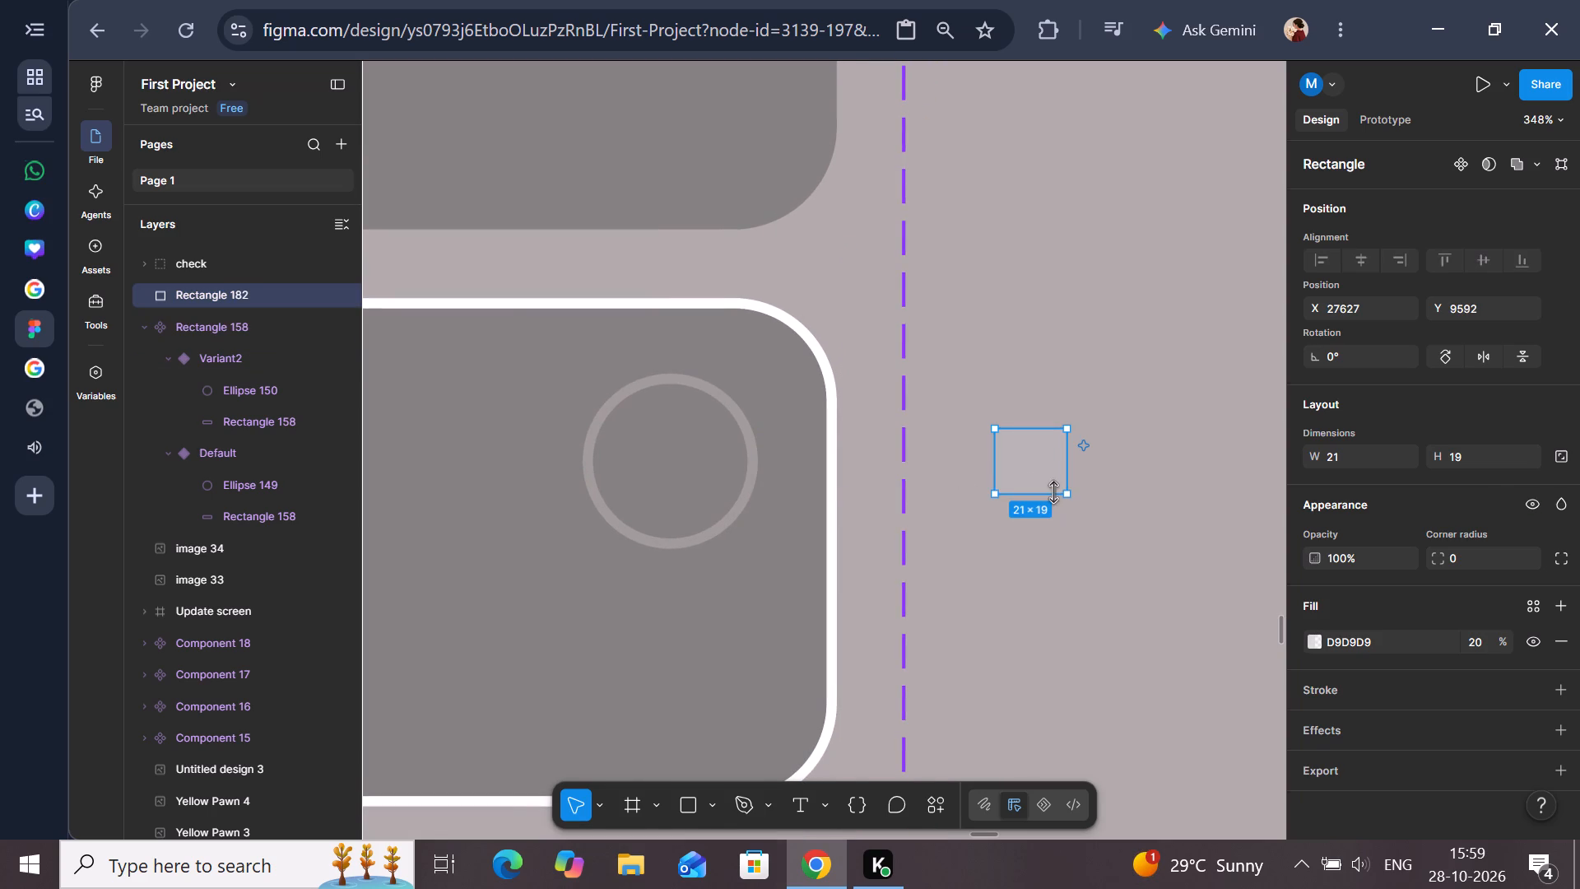
key(BackSpace)
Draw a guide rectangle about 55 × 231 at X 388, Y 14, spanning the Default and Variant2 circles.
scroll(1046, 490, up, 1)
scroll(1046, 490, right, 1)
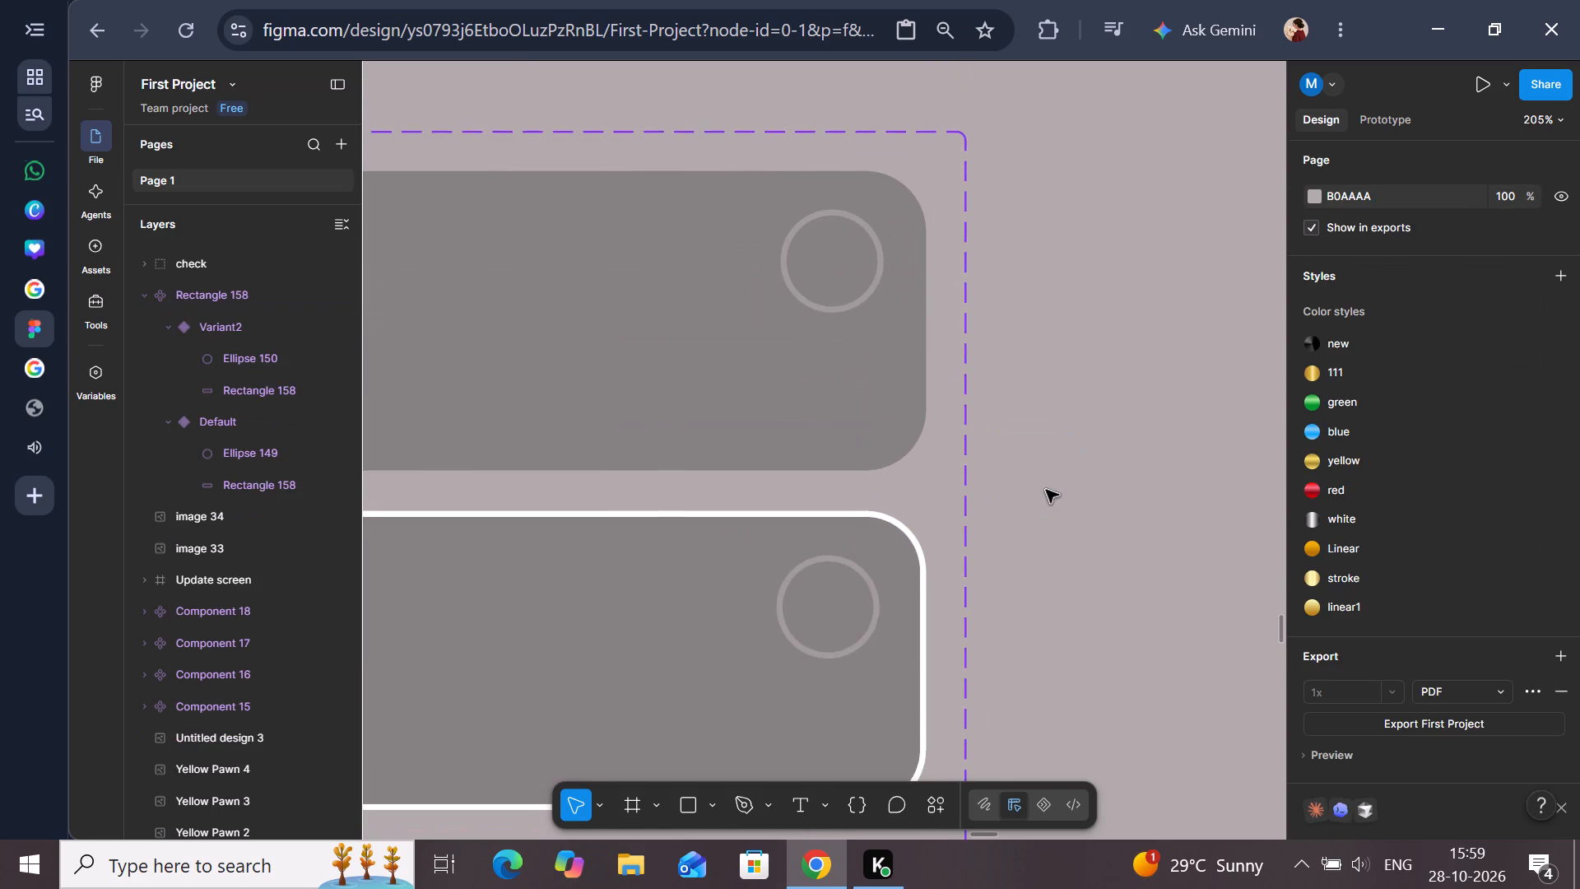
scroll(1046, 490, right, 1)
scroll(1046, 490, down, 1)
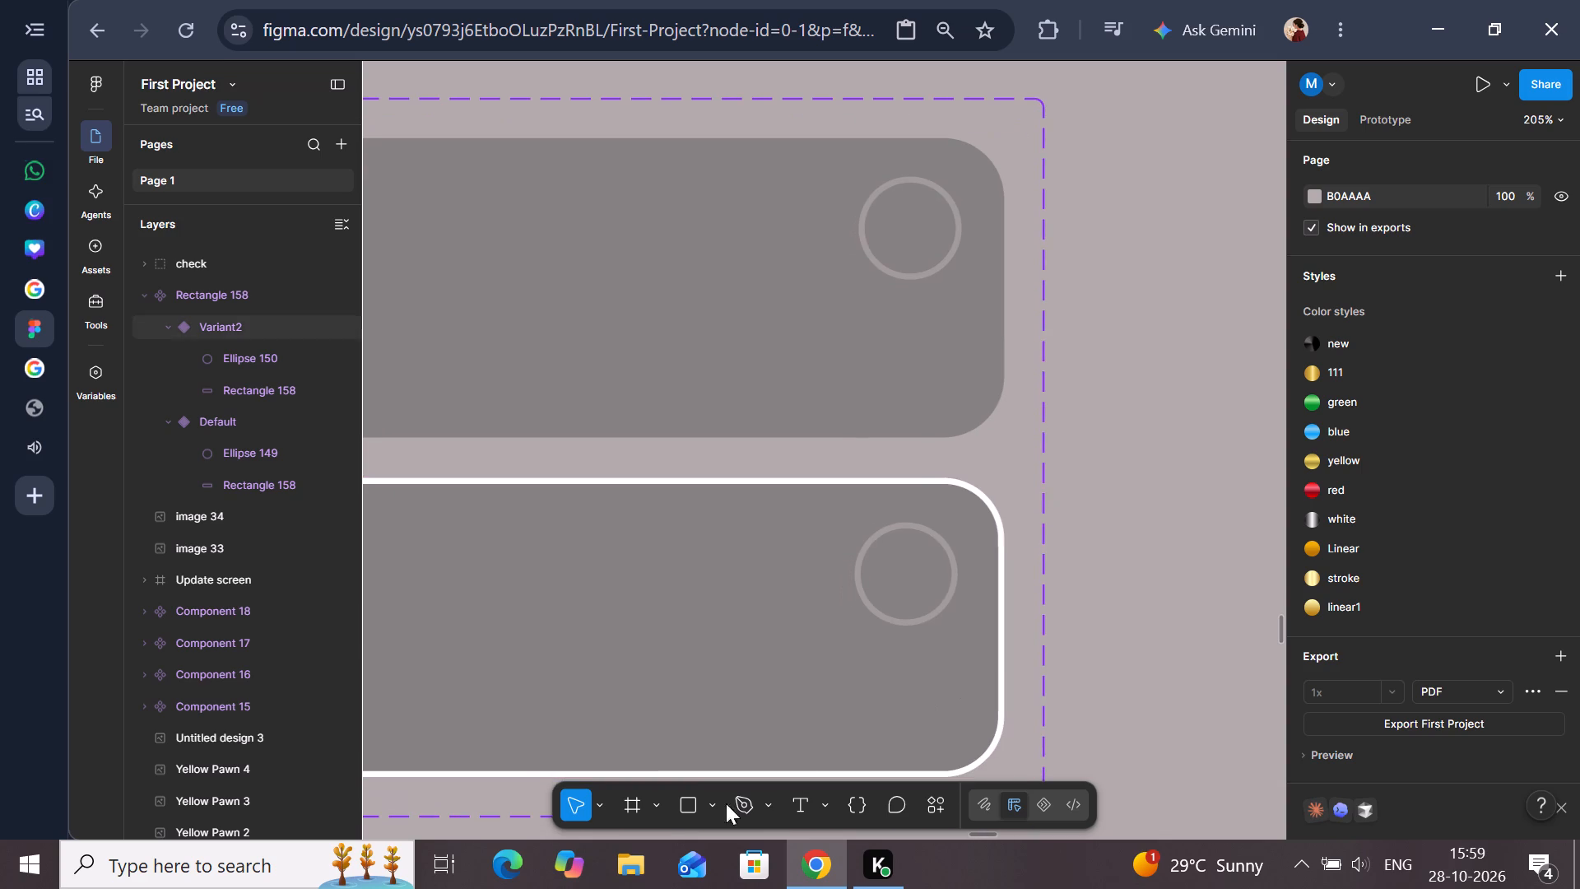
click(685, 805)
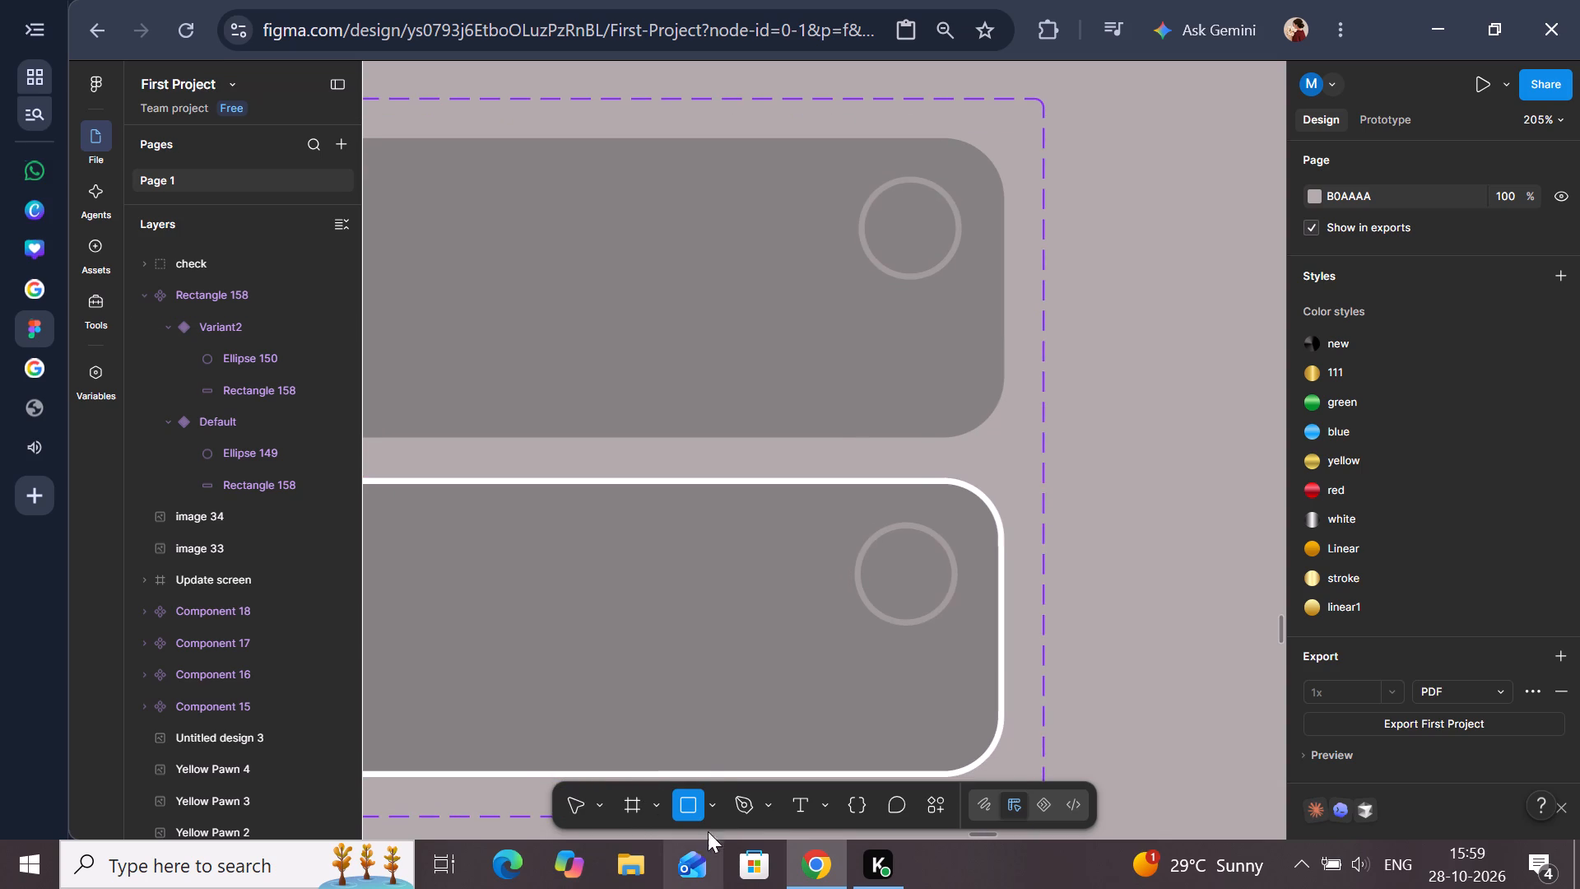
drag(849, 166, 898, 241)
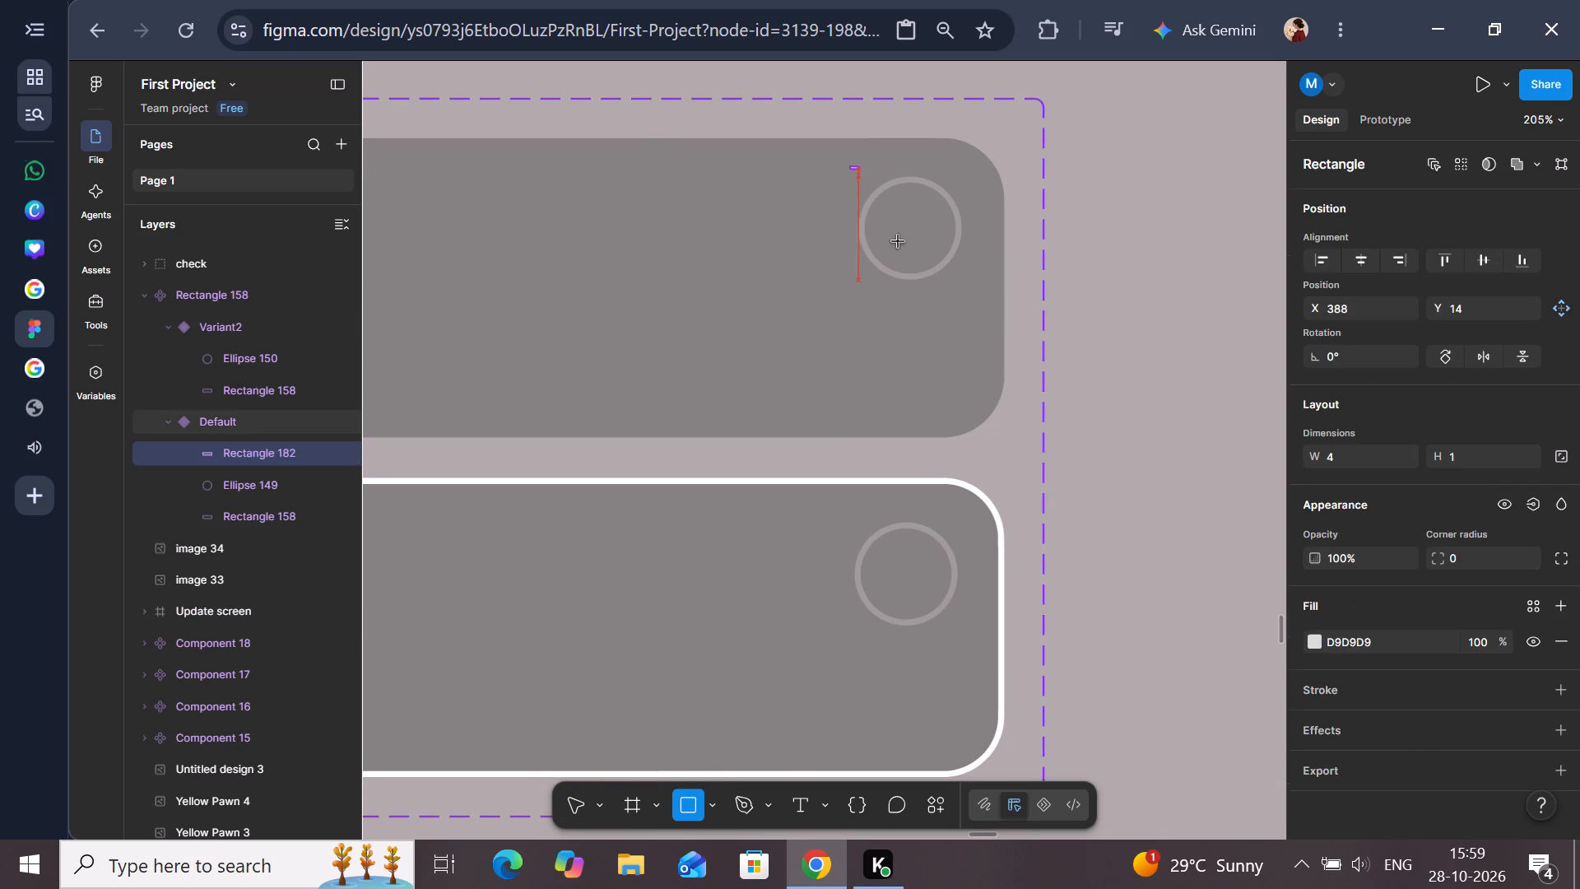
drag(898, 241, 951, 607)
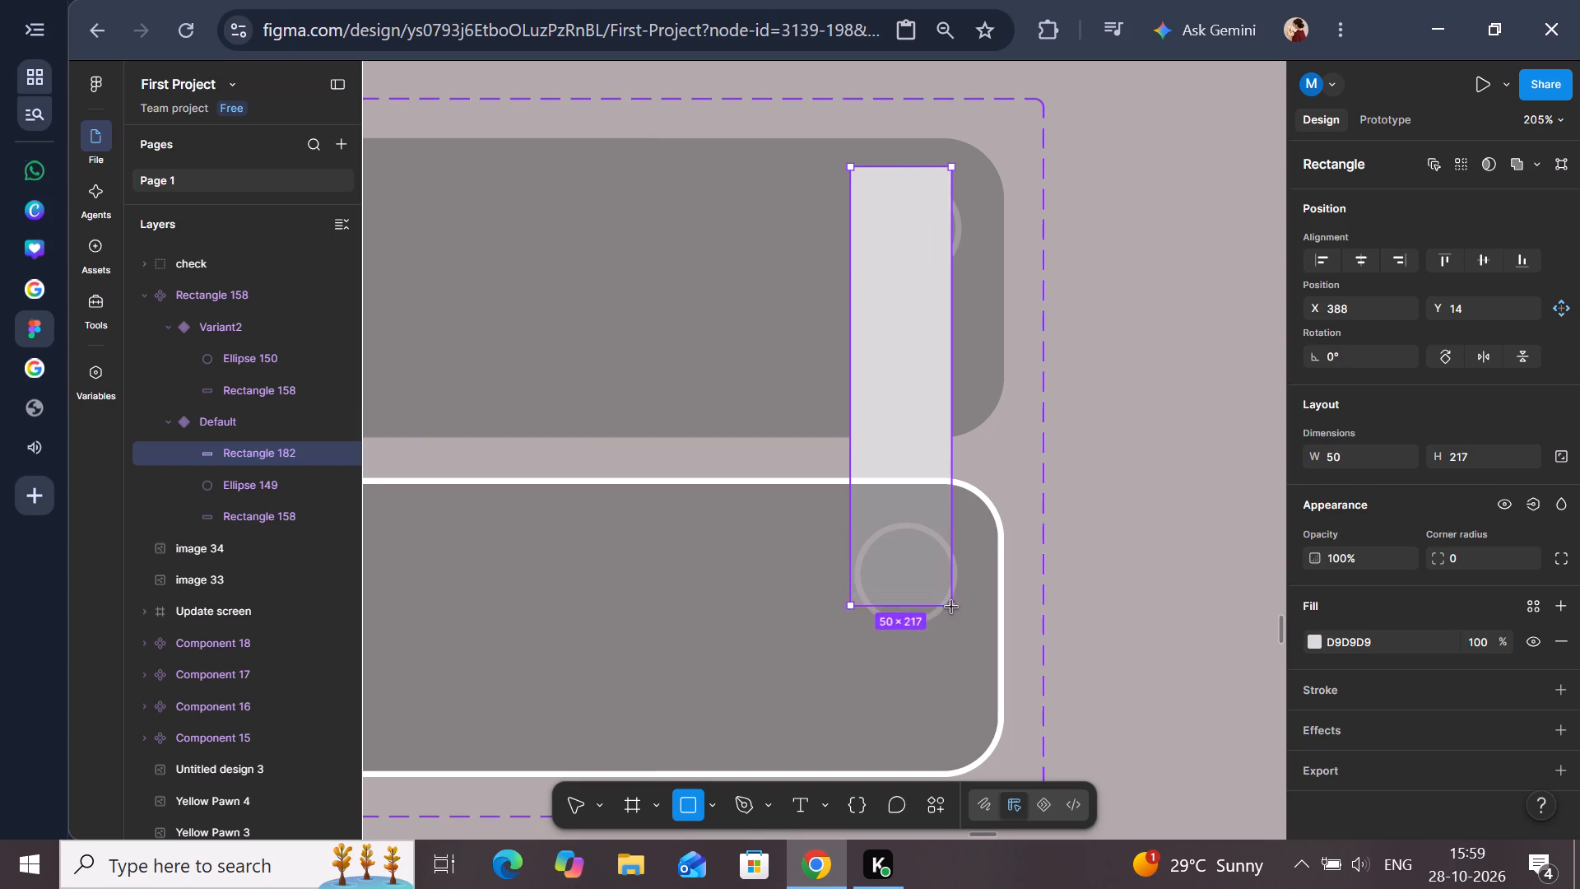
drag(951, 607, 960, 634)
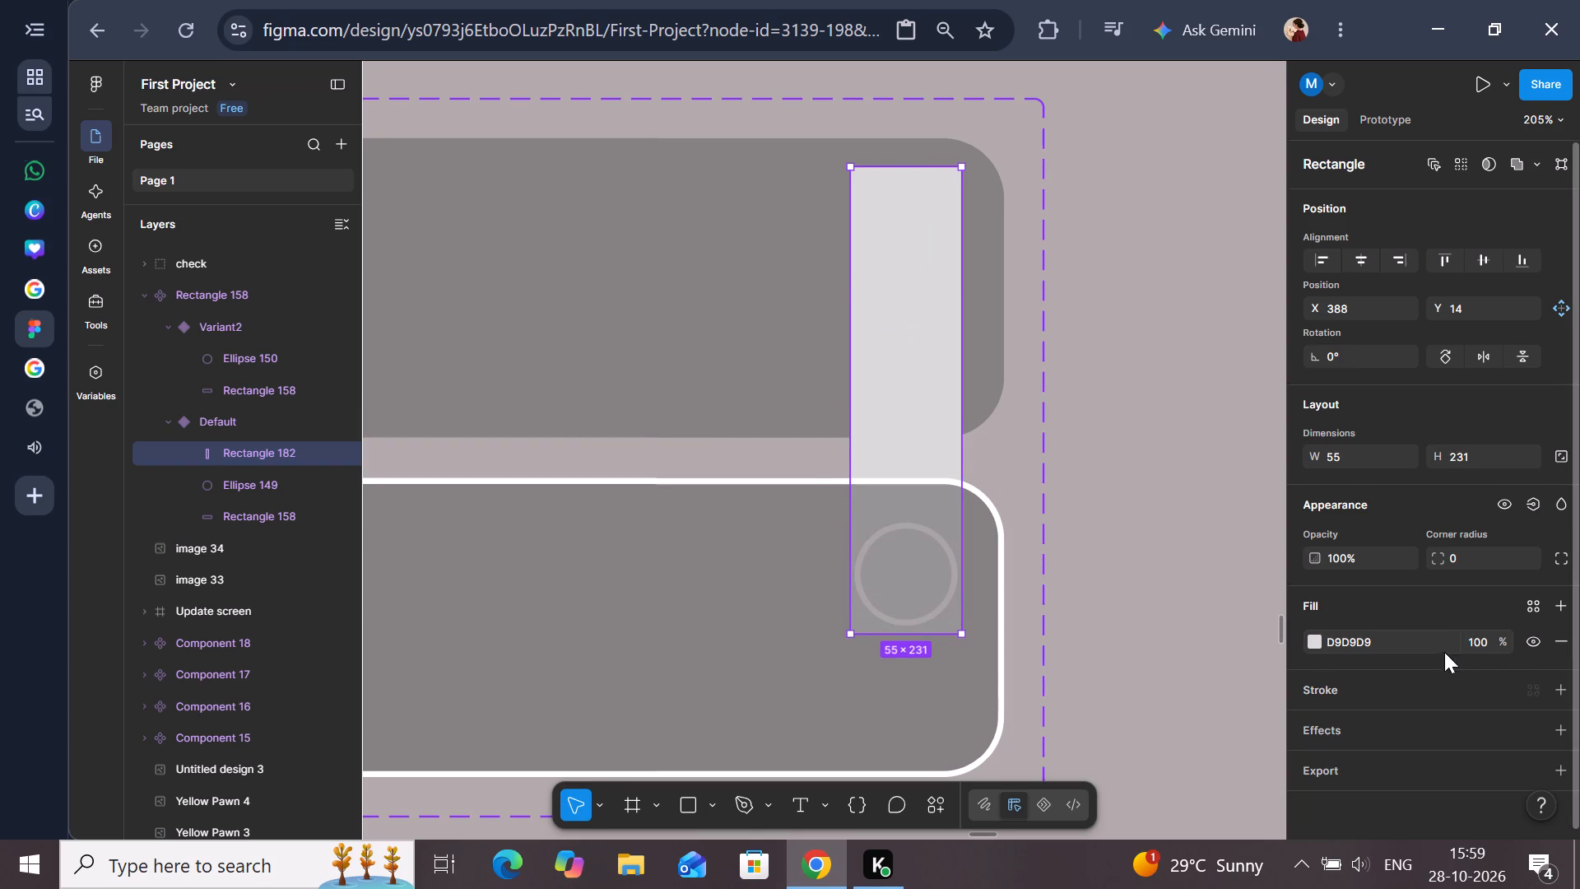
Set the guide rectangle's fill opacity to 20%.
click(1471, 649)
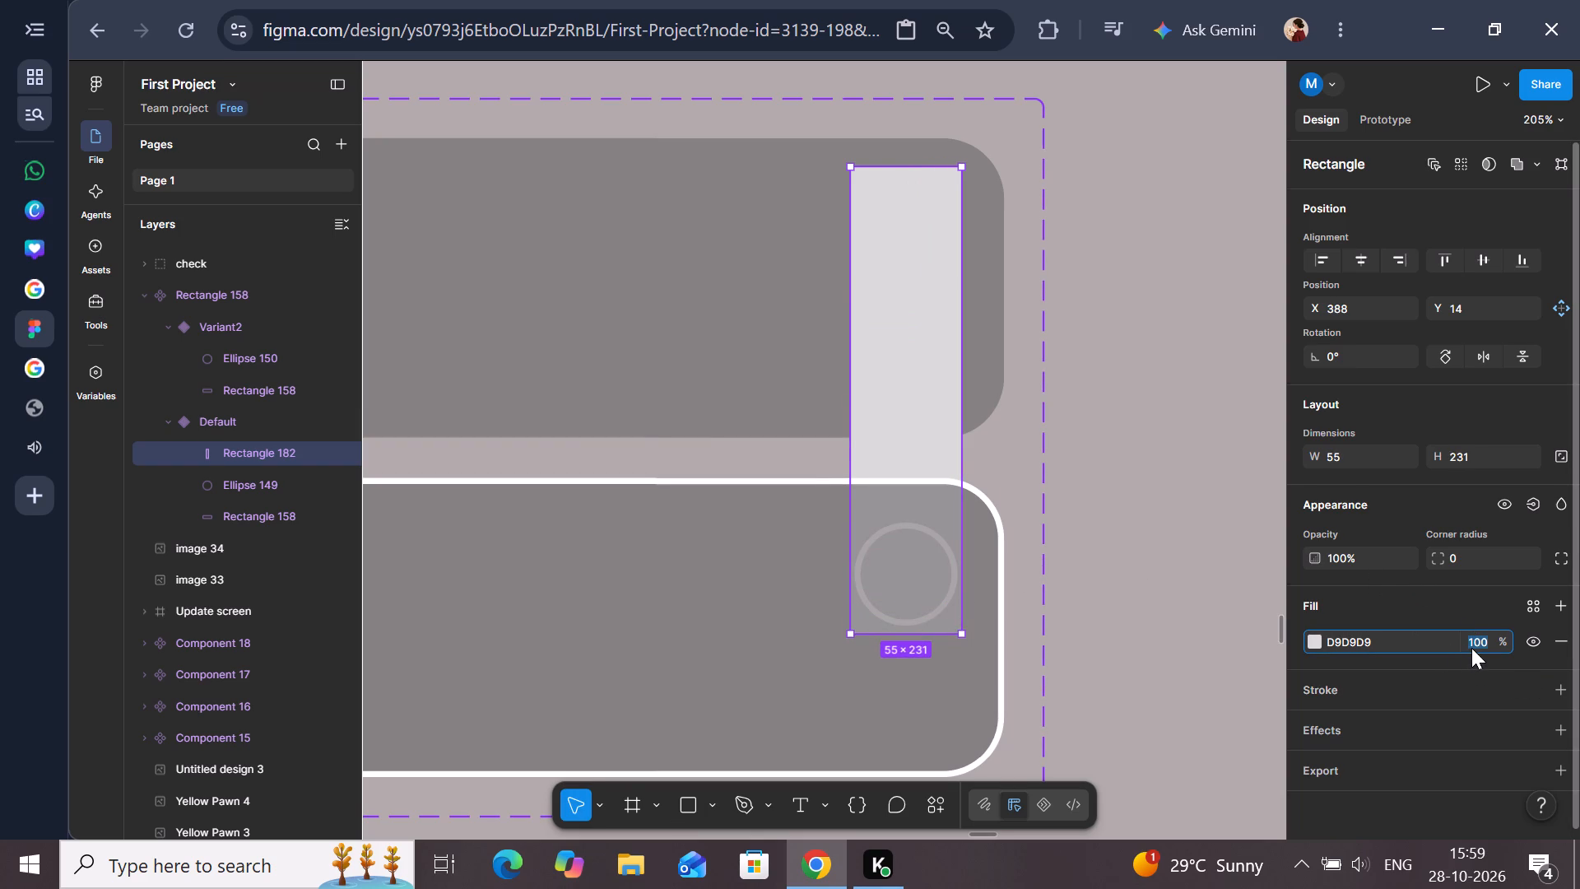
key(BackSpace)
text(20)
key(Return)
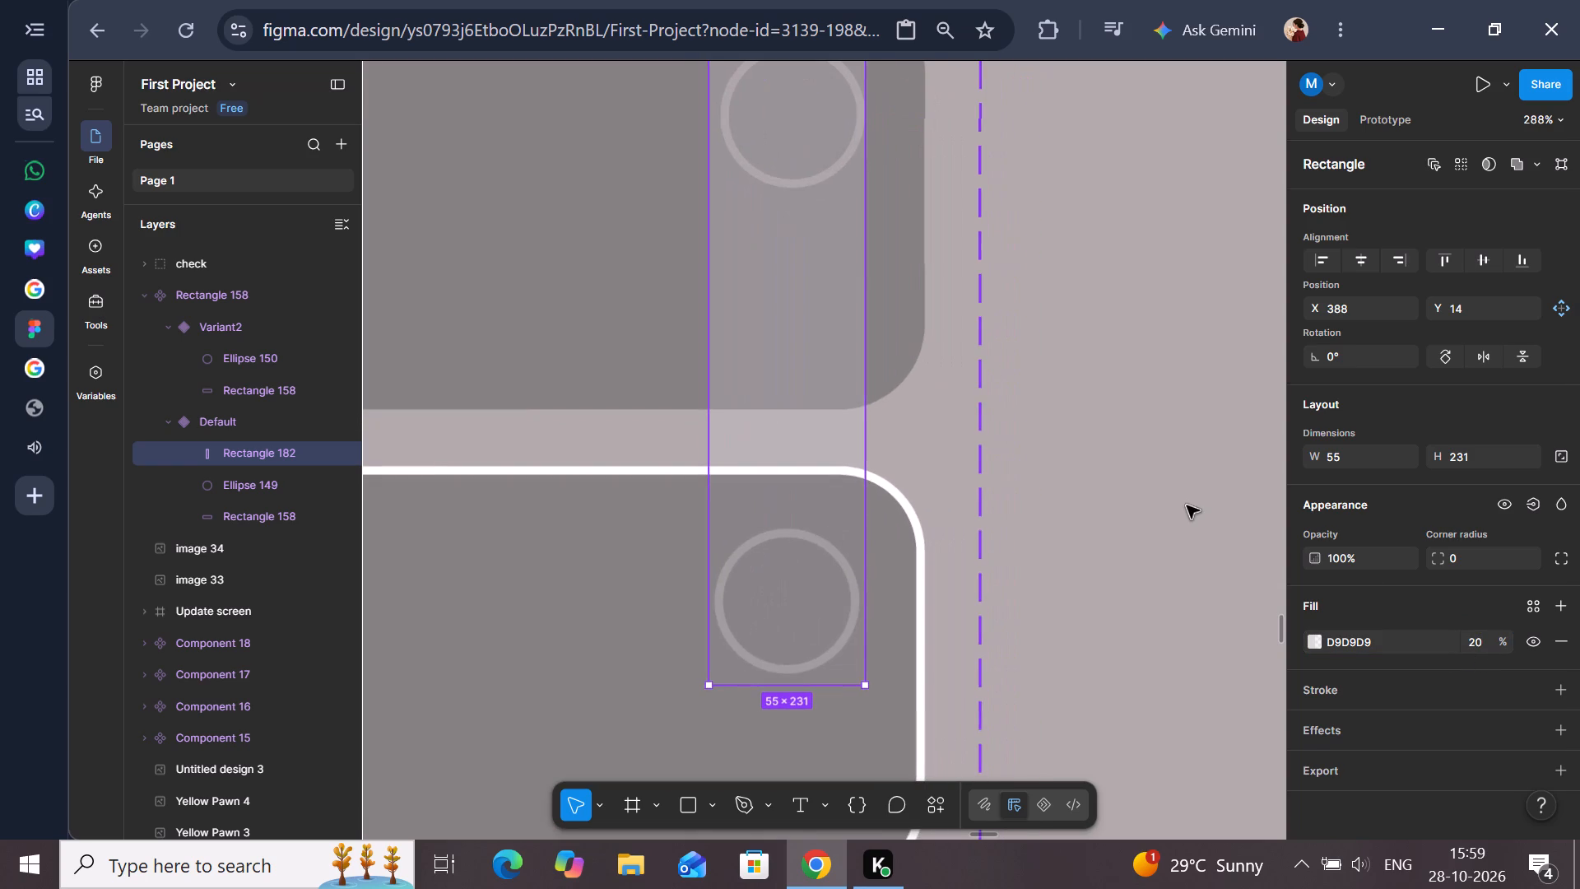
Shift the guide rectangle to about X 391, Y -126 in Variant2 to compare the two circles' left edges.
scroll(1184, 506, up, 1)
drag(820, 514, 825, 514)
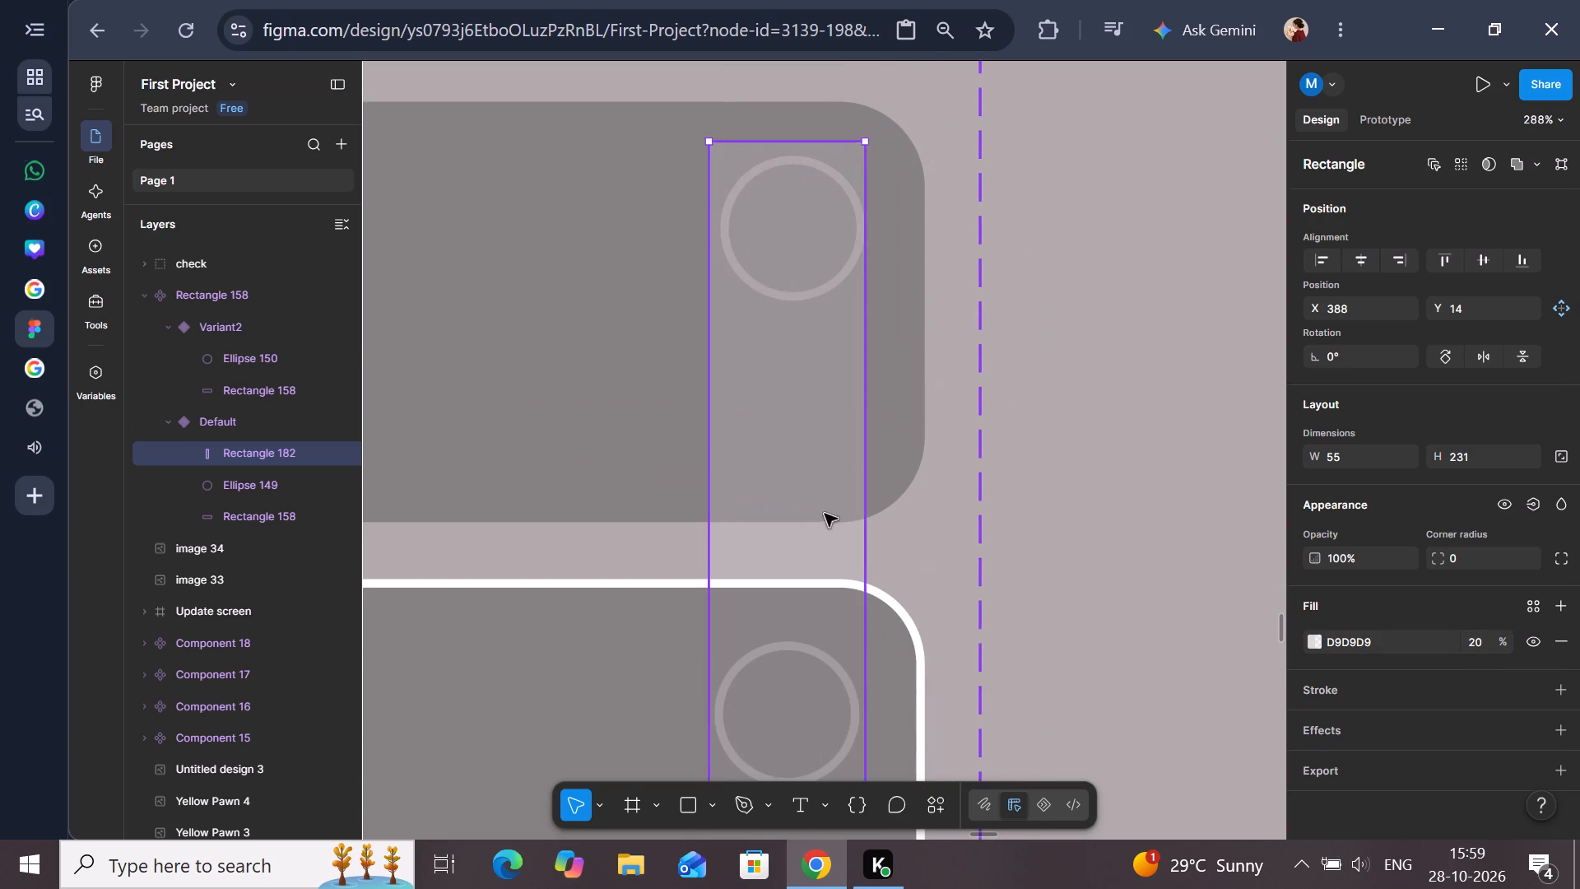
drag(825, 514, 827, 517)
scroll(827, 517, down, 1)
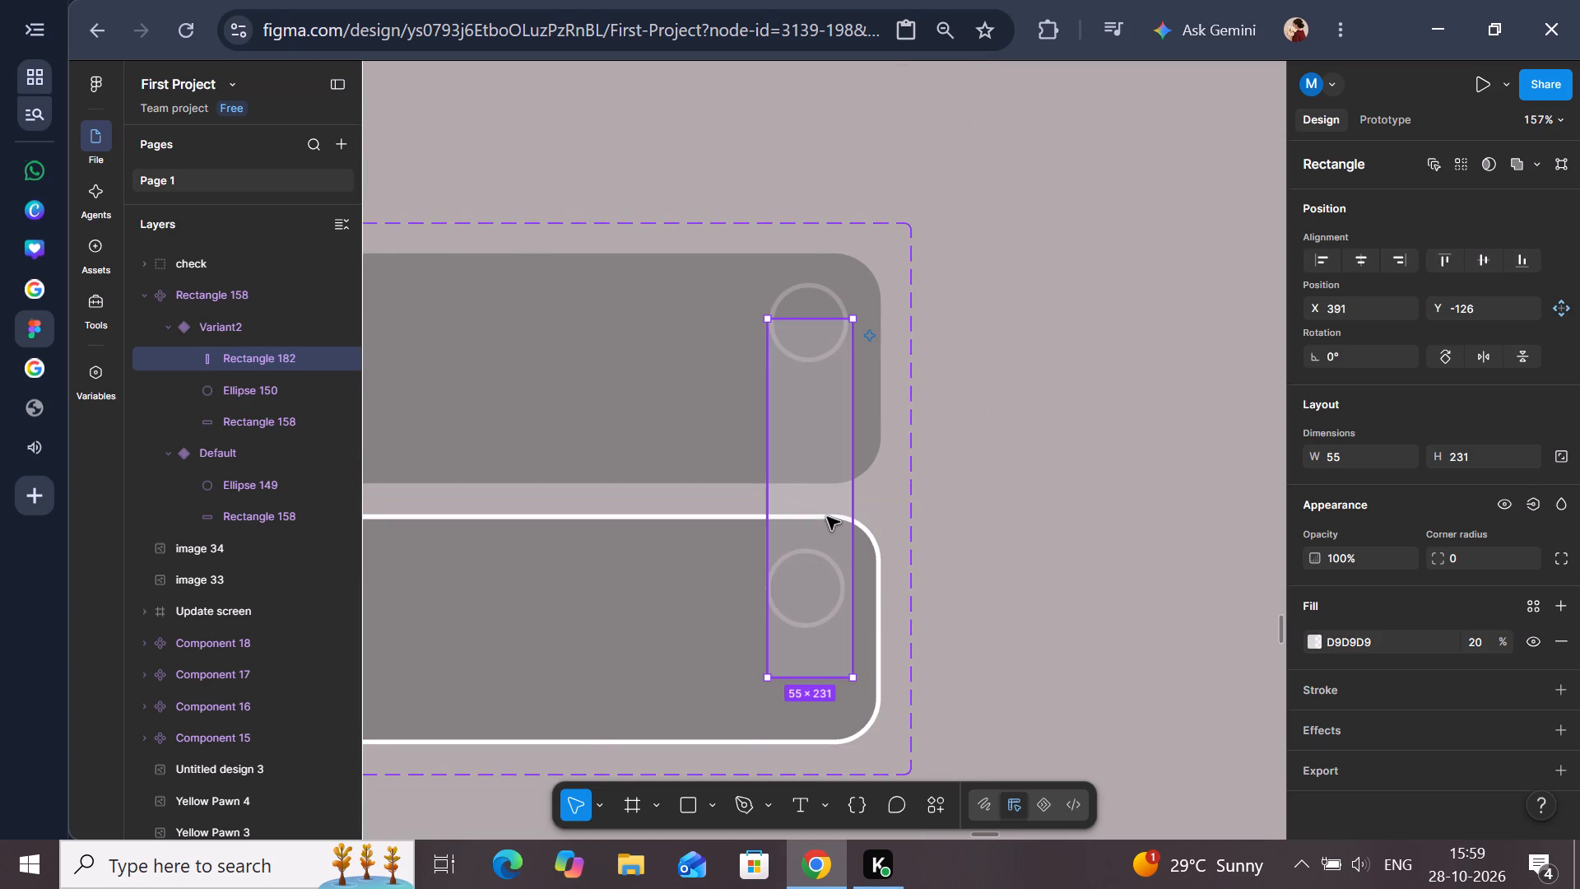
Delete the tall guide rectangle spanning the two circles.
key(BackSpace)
Move the Default variant out of the Rectangle 158 component set onto the empty canvas above, at about X 27369, Y 9057.
scroll(827, 517, right, 1)
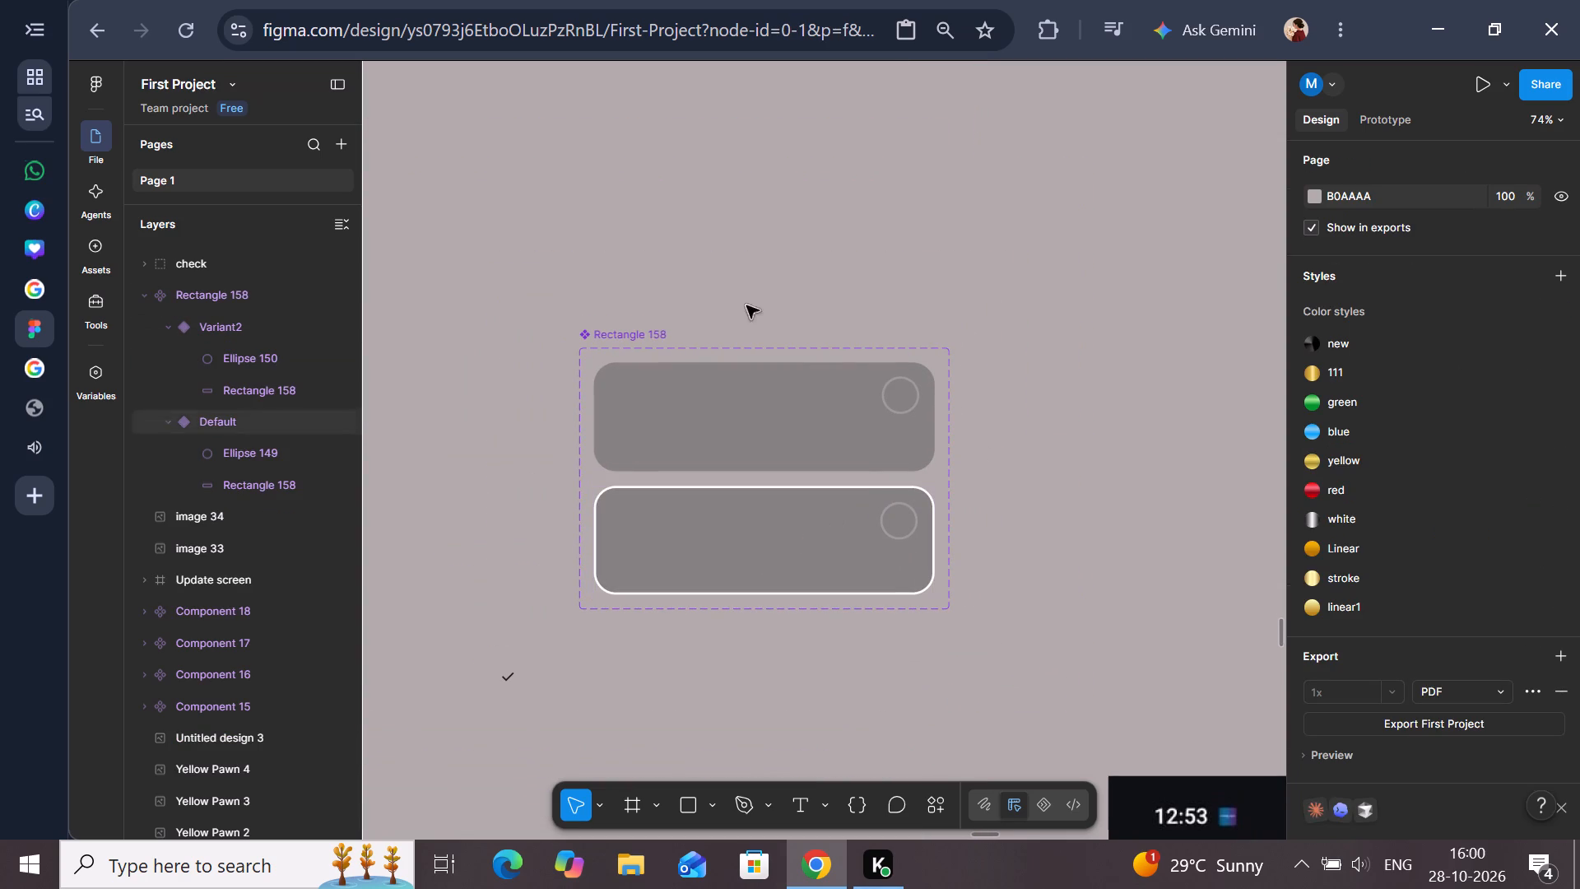
click(630, 335)
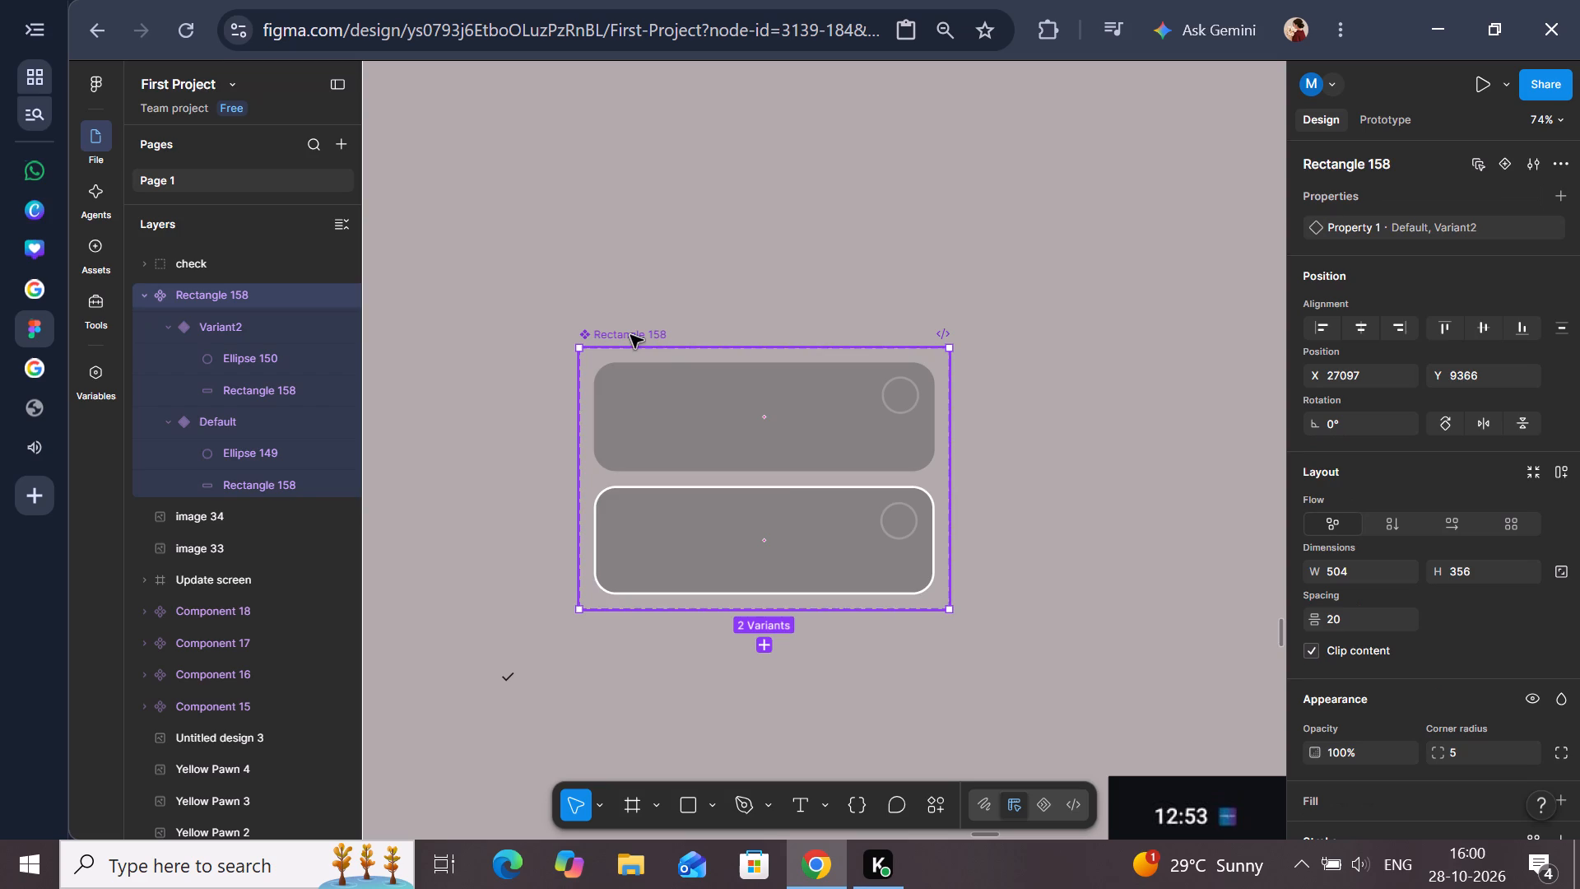
click(784, 431)
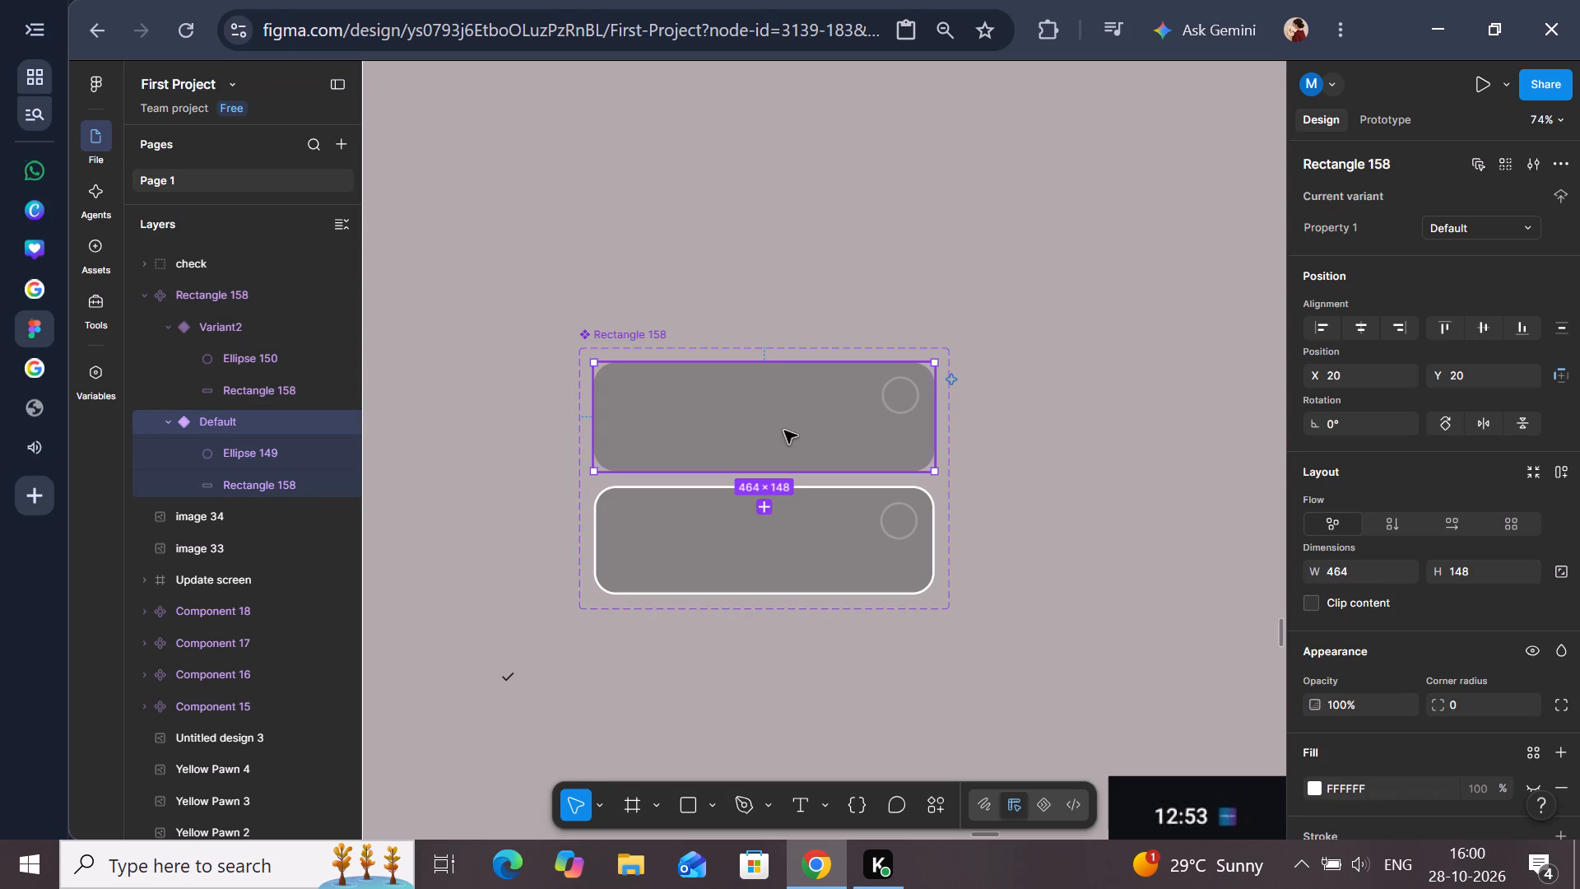
drag(784, 431, 967, 189)
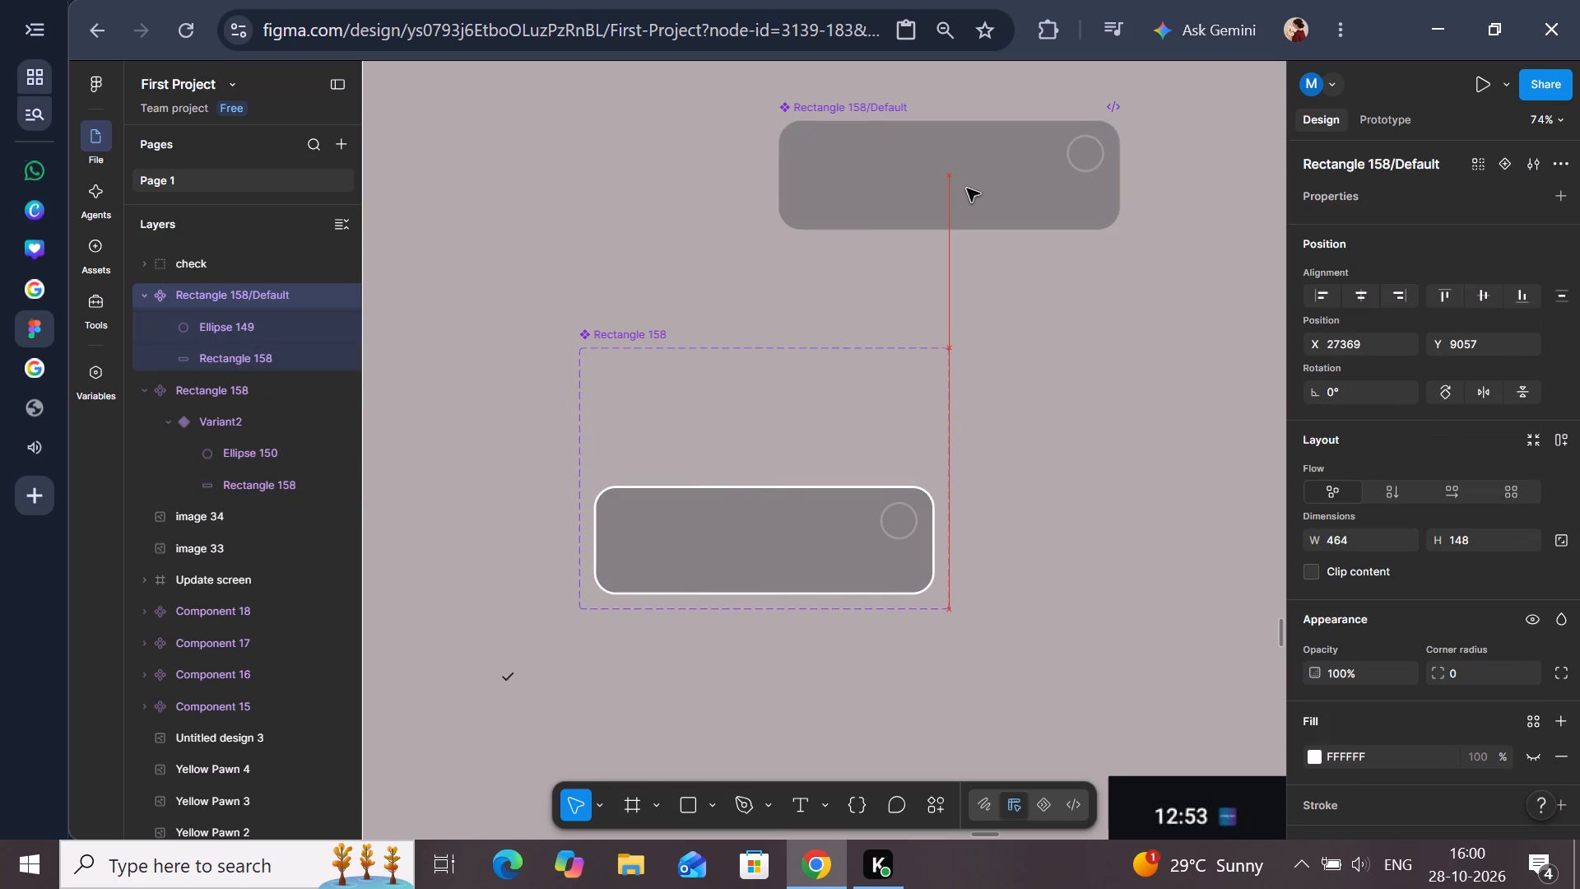
Delete the old Rectangle 158 component set that holds only Variant2, keeping the separate Rectangle 158/Default component.
scroll(969, 193, left, 1)
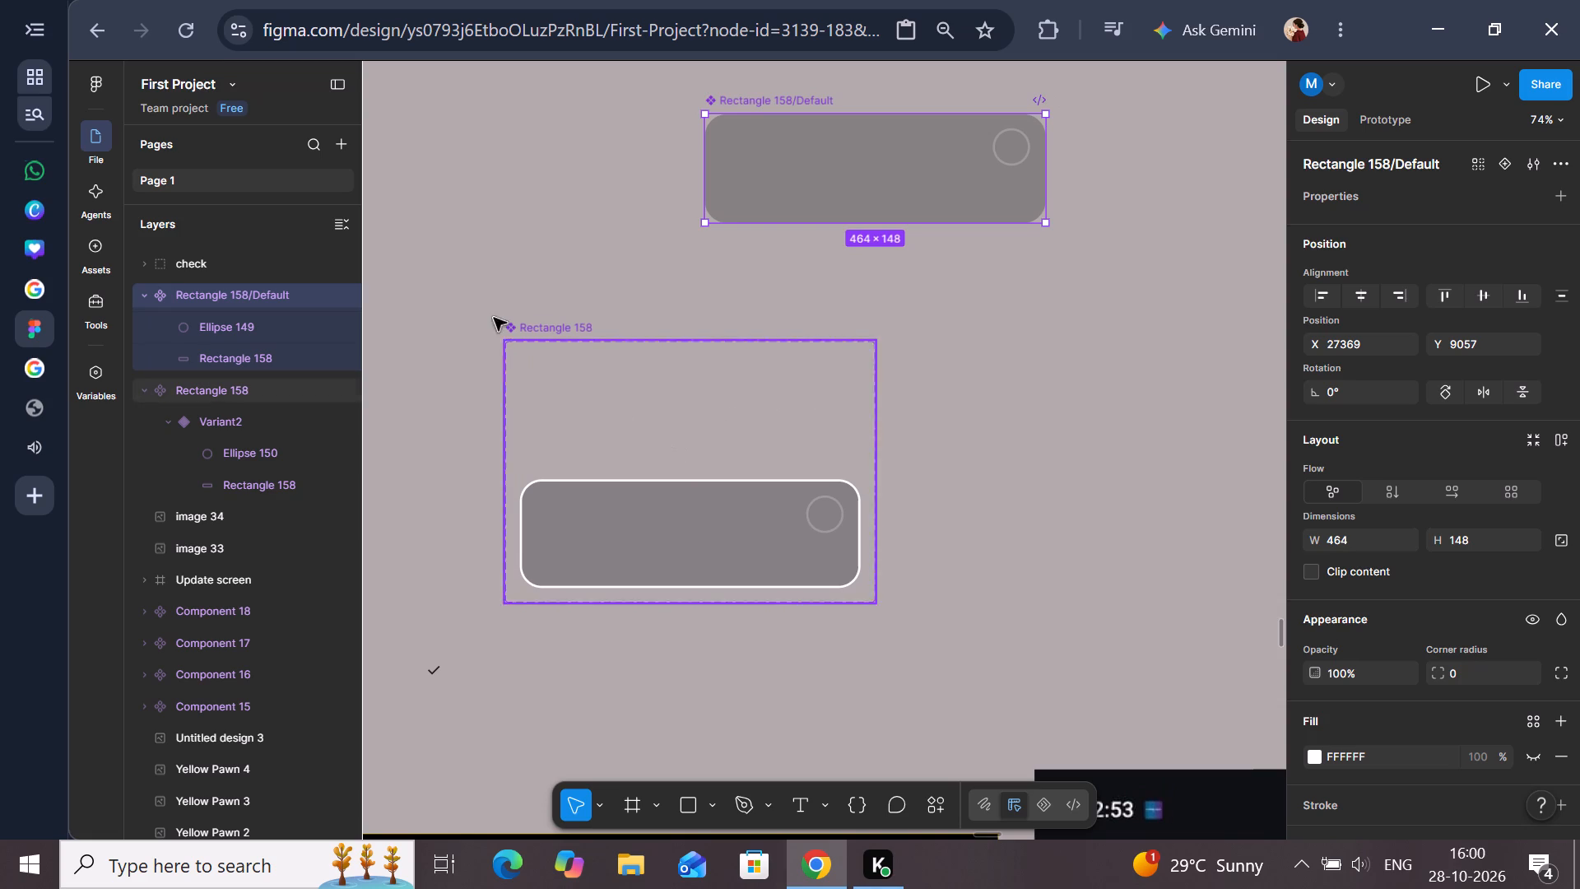
drag(489, 269, 885, 640)
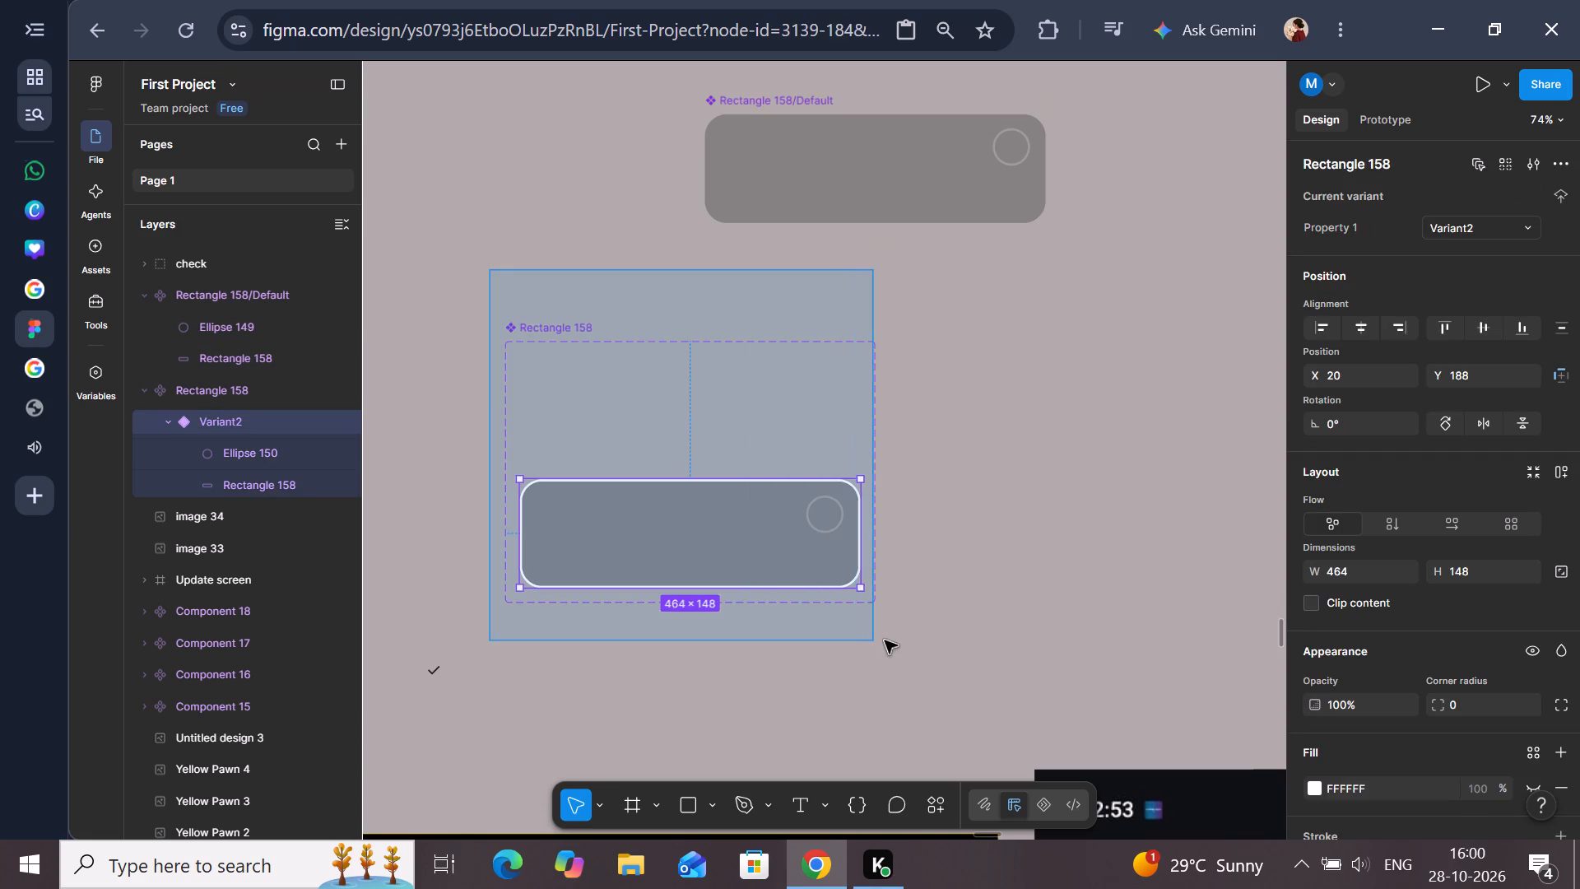
drag(885, 640, 890, 640)
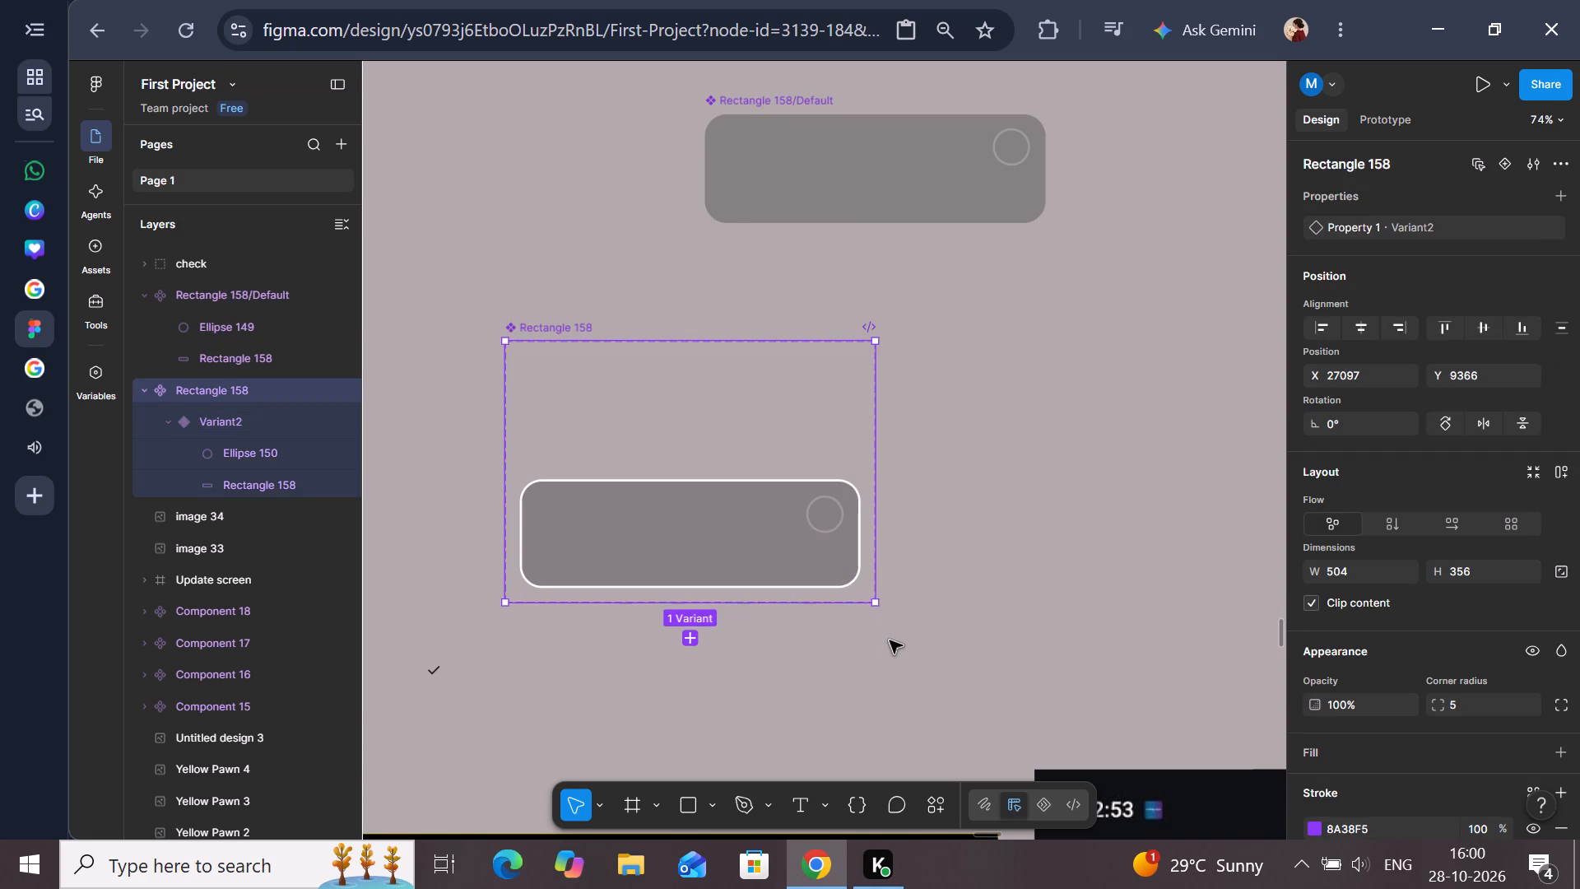
key(BackSpace)
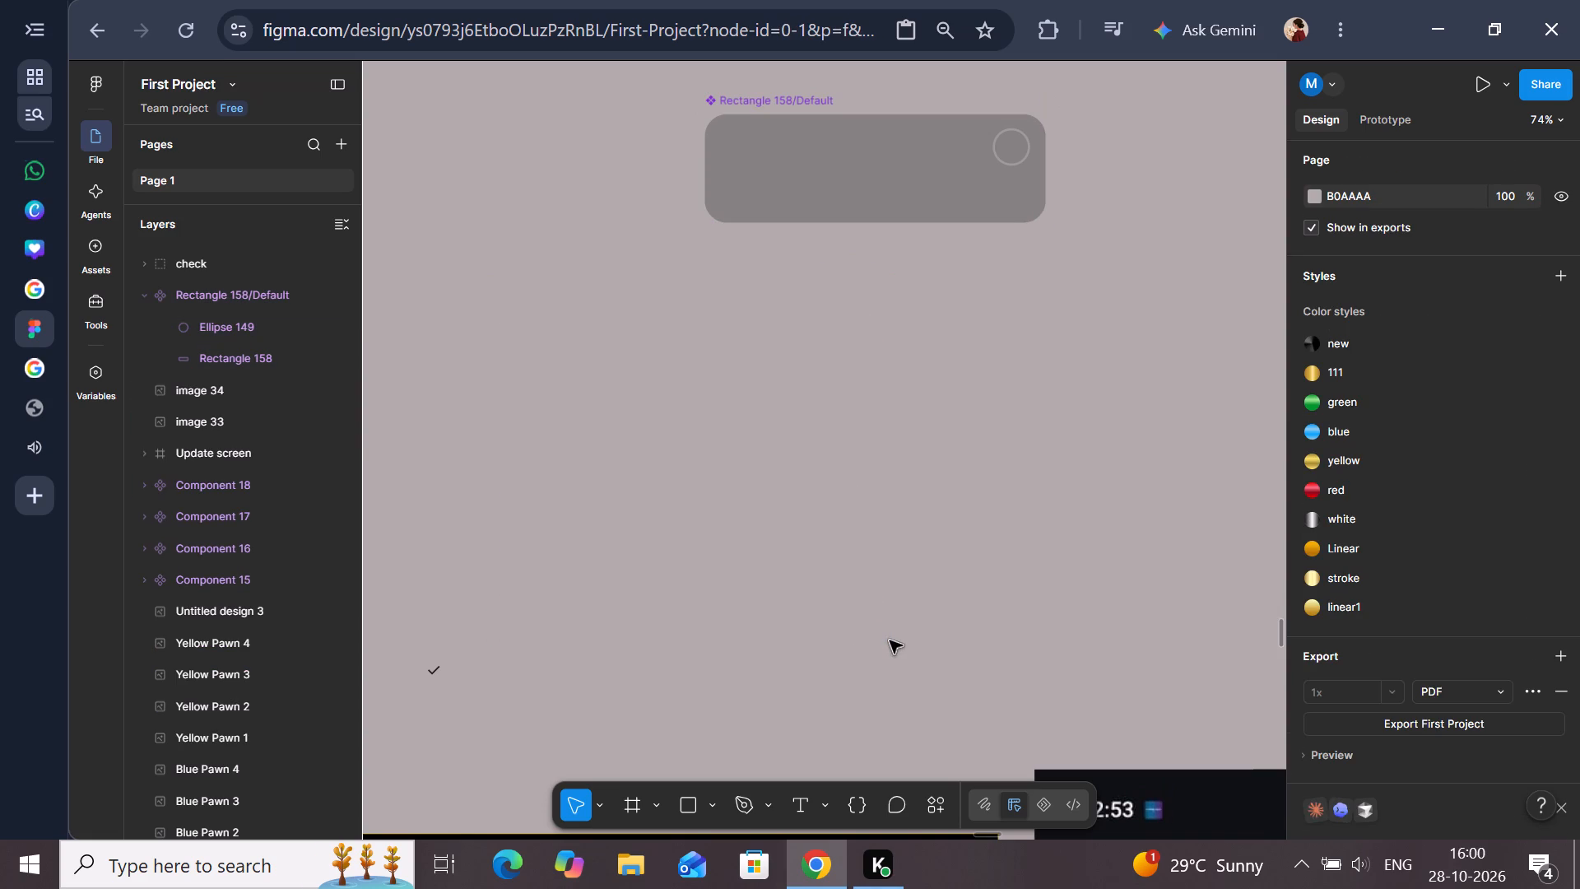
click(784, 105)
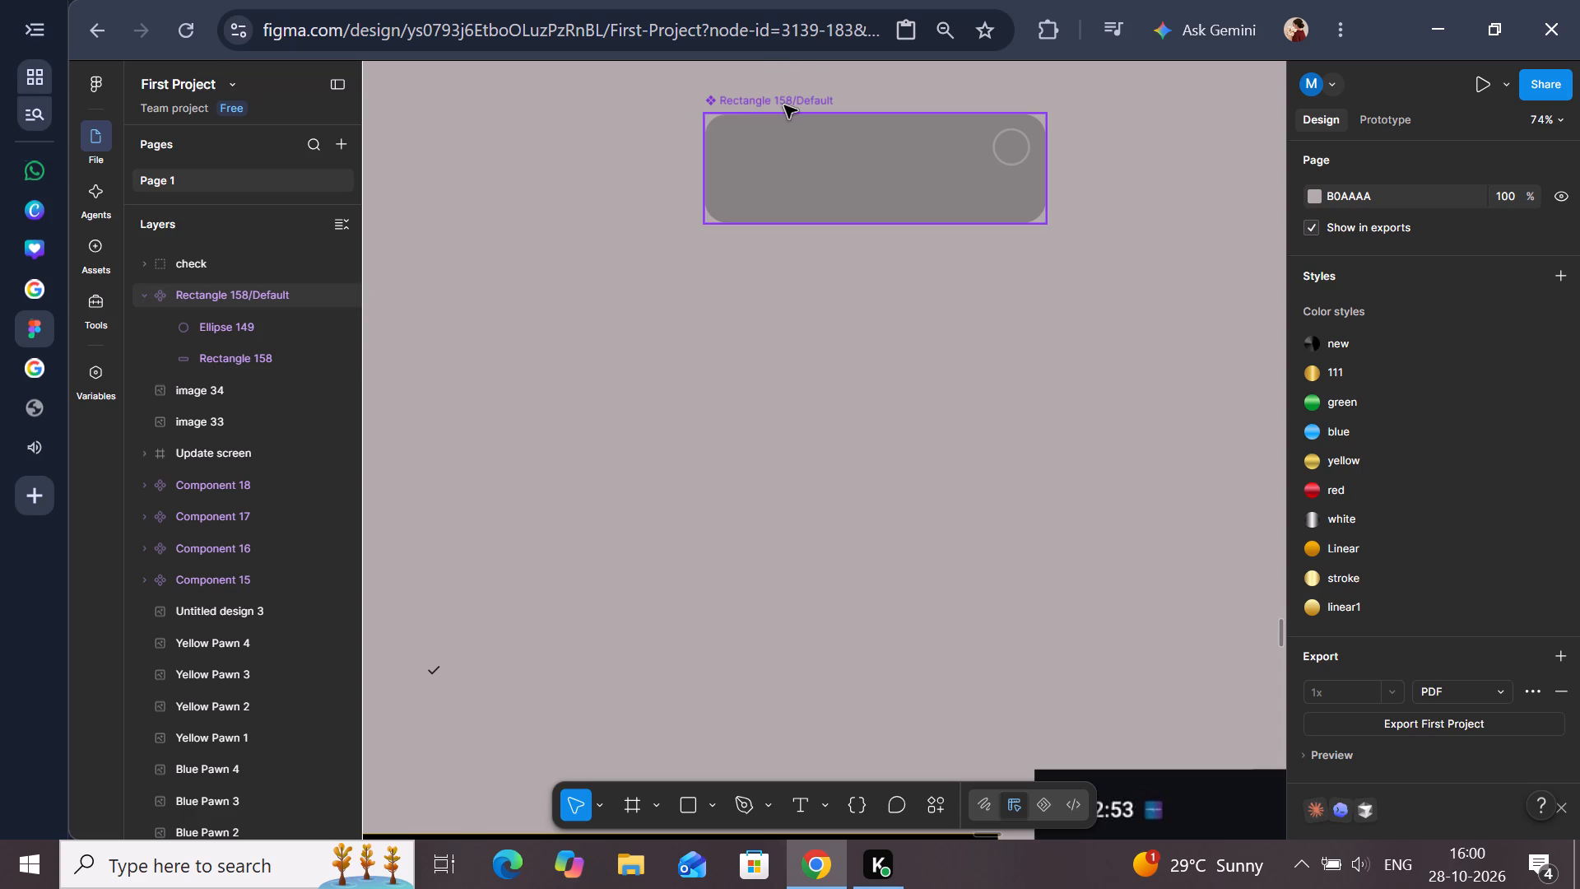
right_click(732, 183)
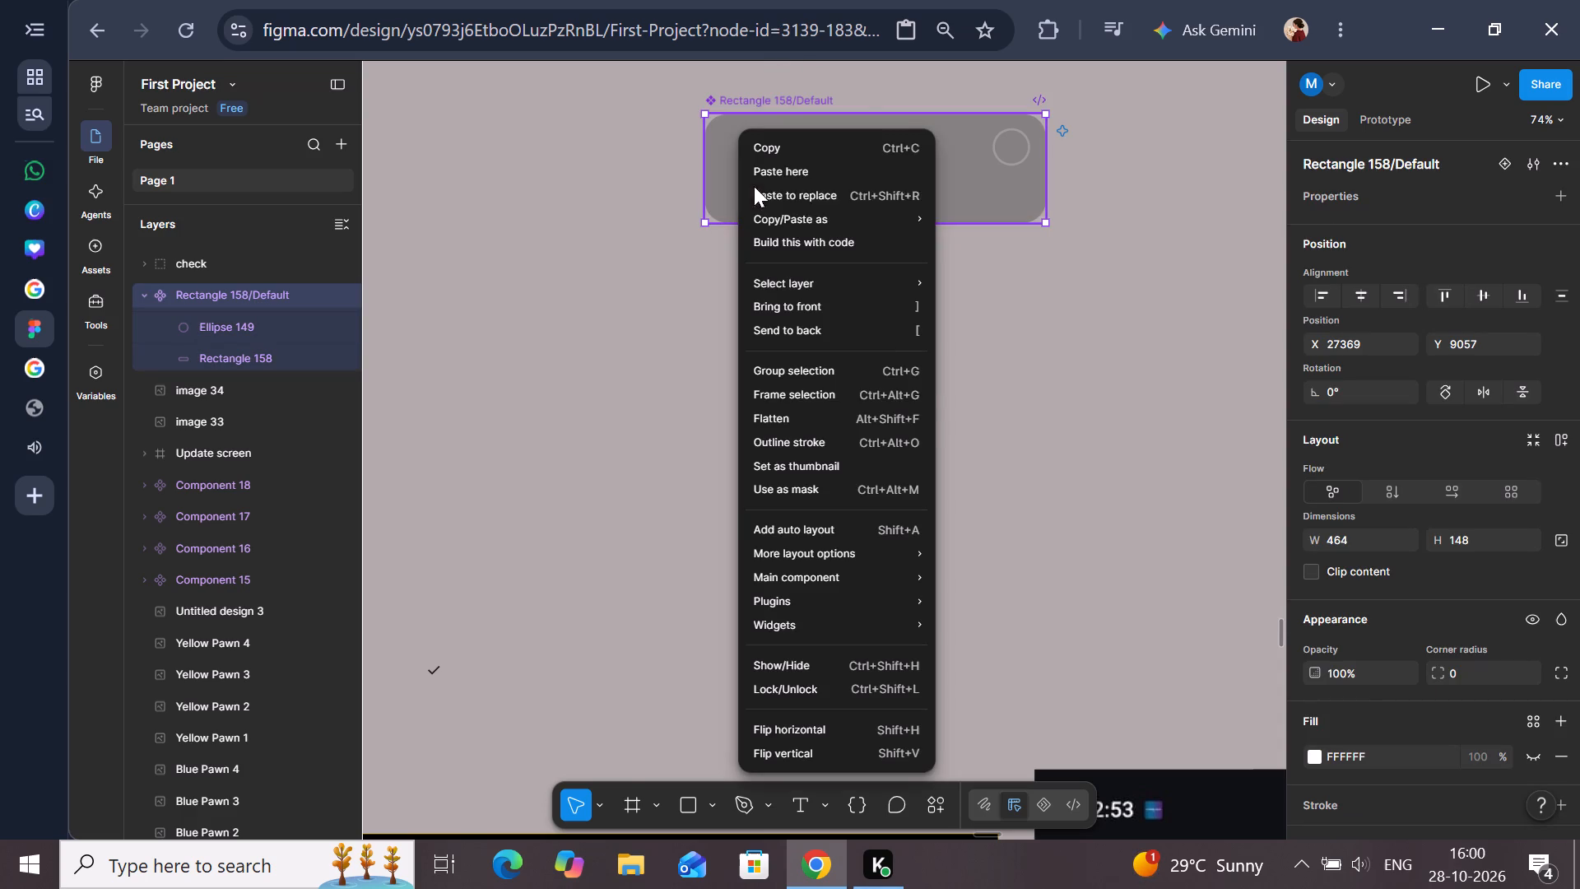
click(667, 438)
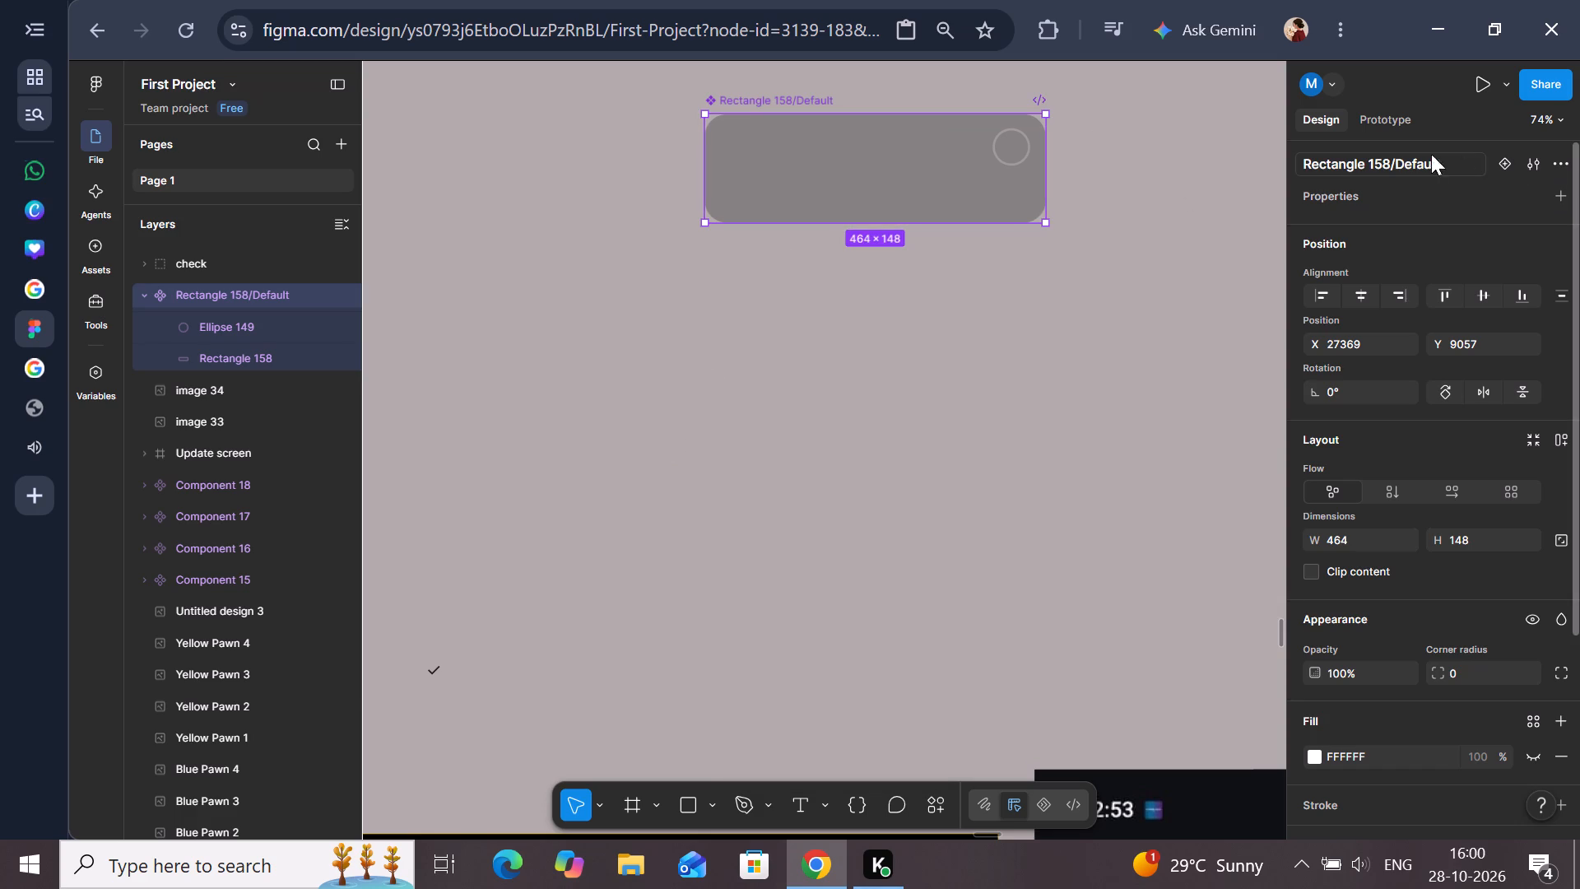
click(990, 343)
Add a second variant to the Rectangle 158/Default component, keeping the name Variant2.
click(799, 101)
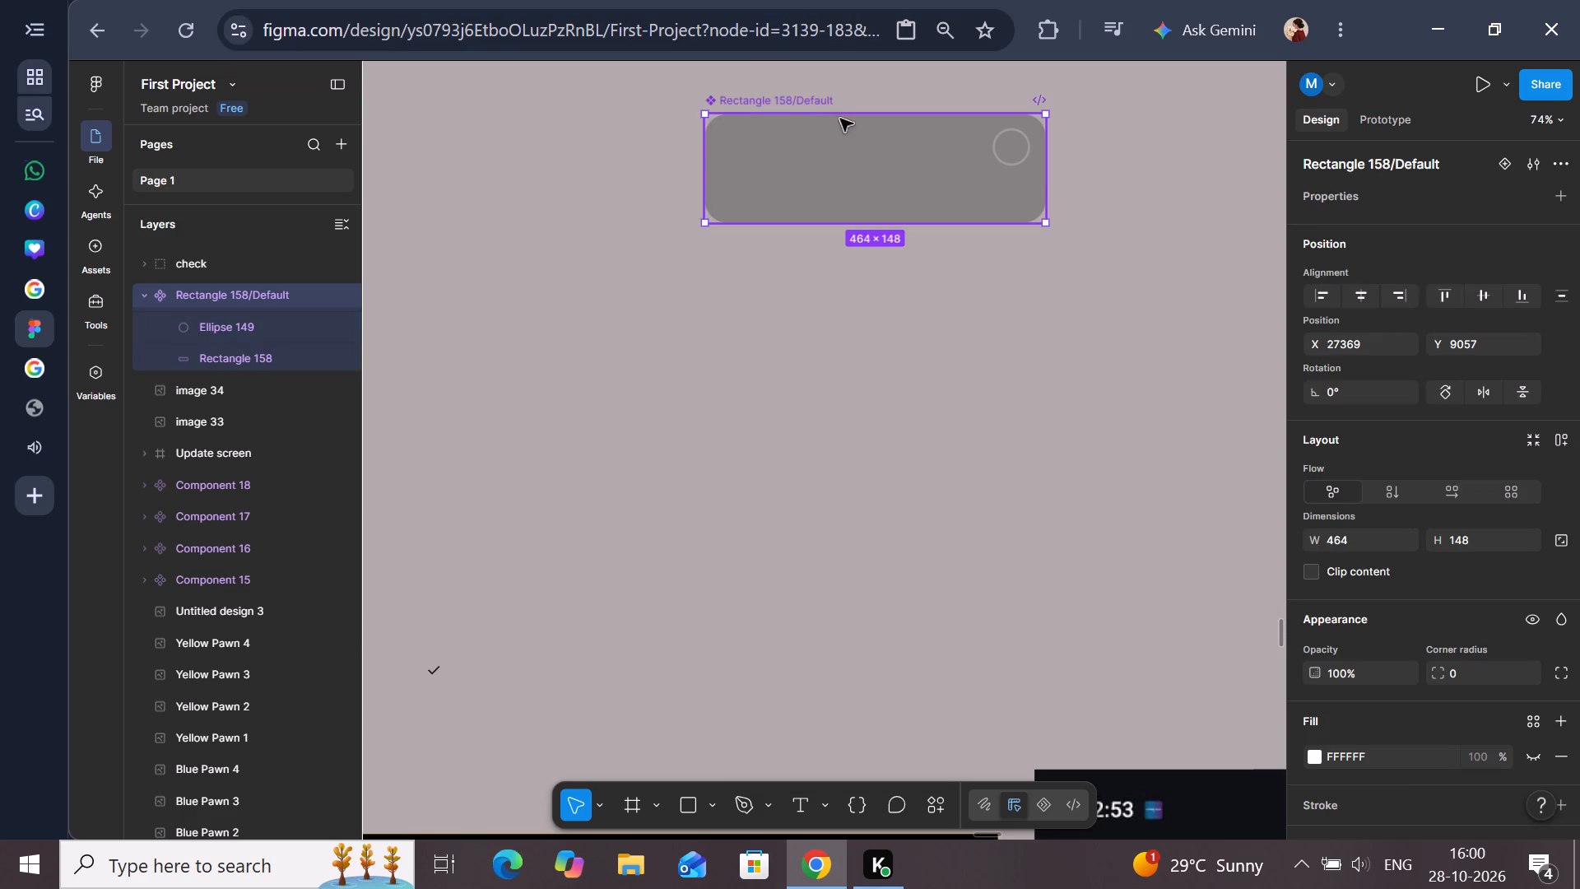
click(1552, 165)
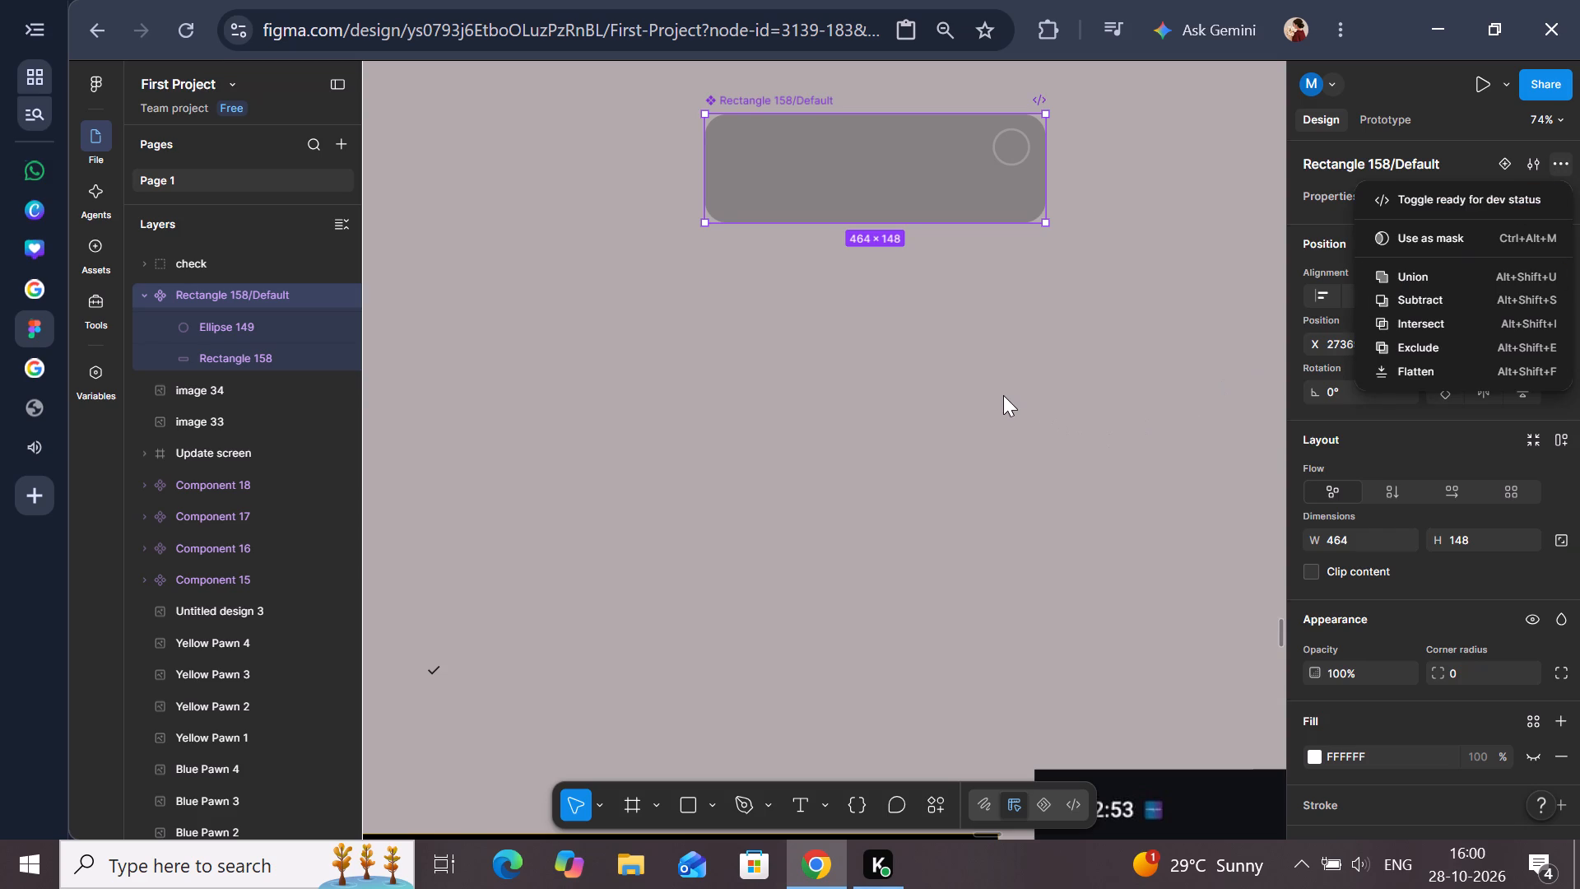
click(1502, 168)
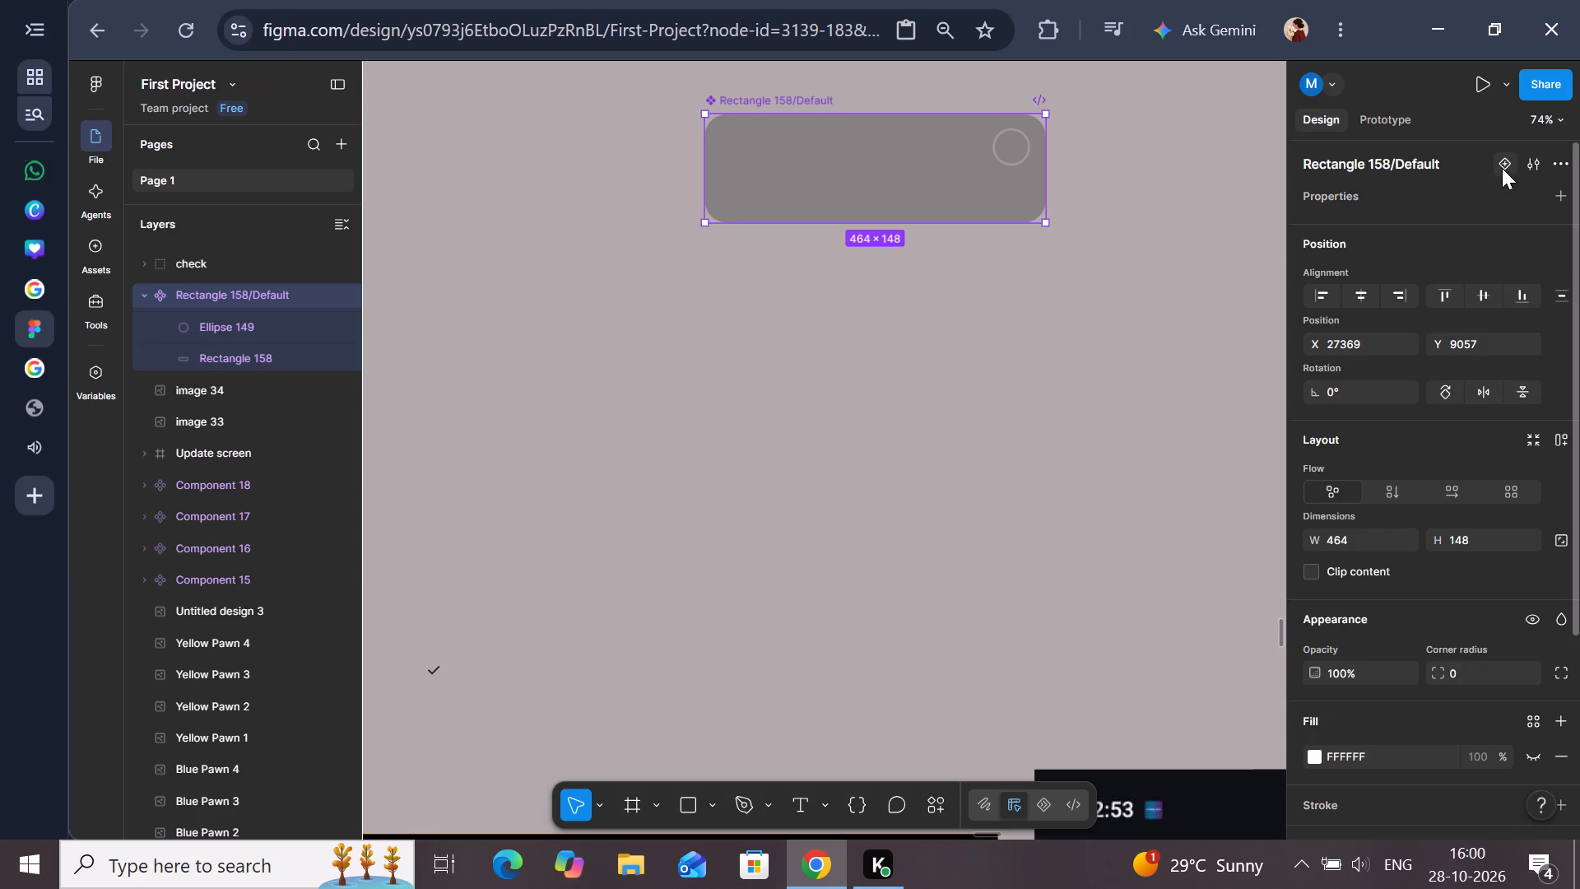
click(1503, 157)
click(1203, 263)
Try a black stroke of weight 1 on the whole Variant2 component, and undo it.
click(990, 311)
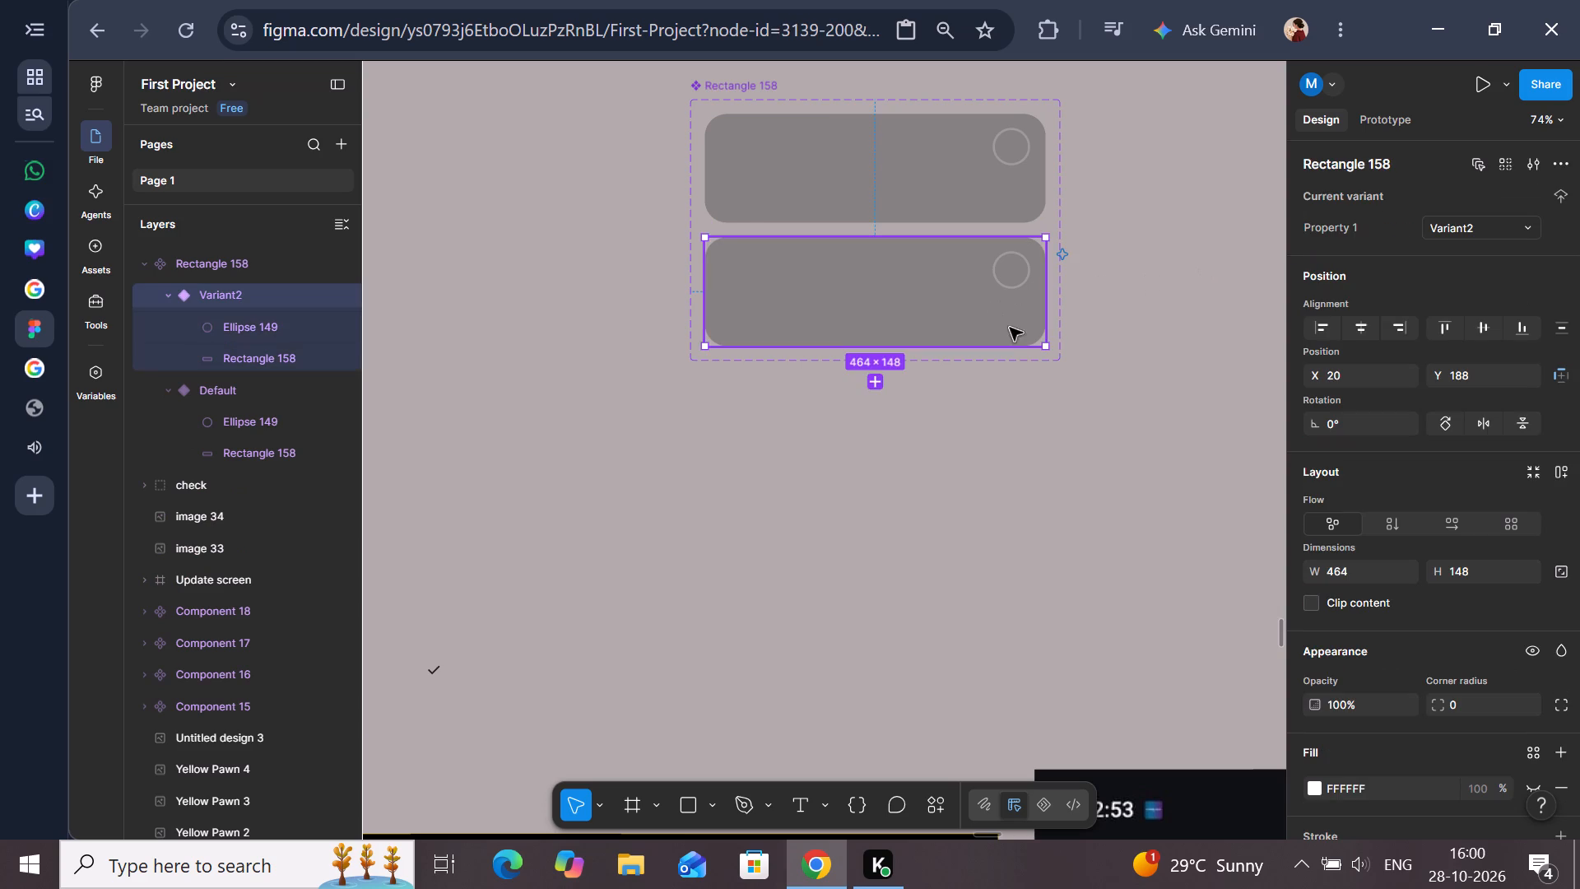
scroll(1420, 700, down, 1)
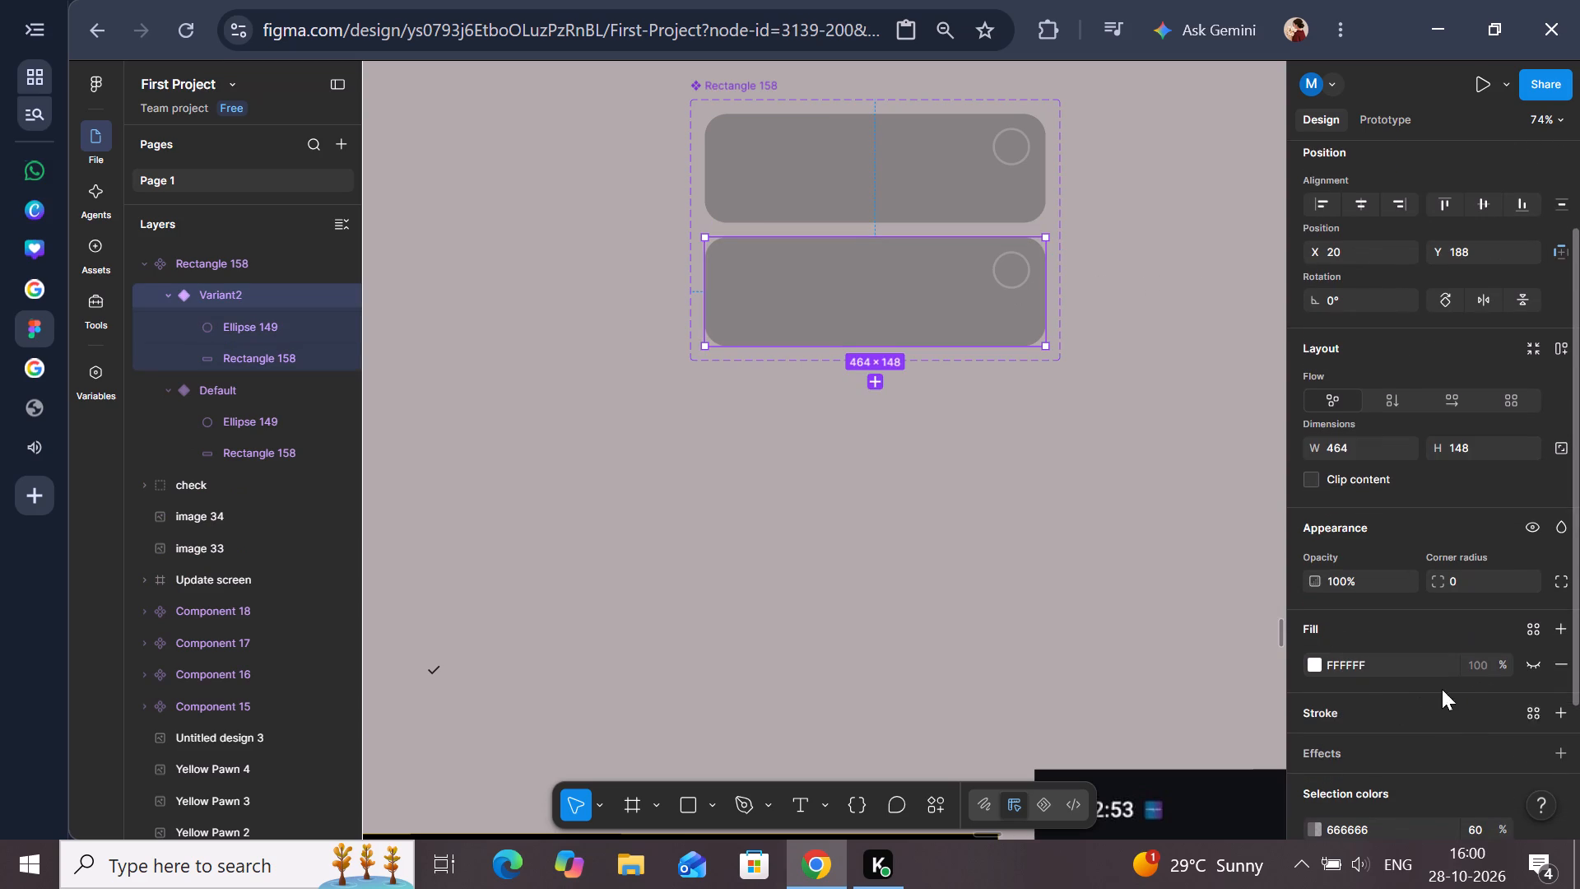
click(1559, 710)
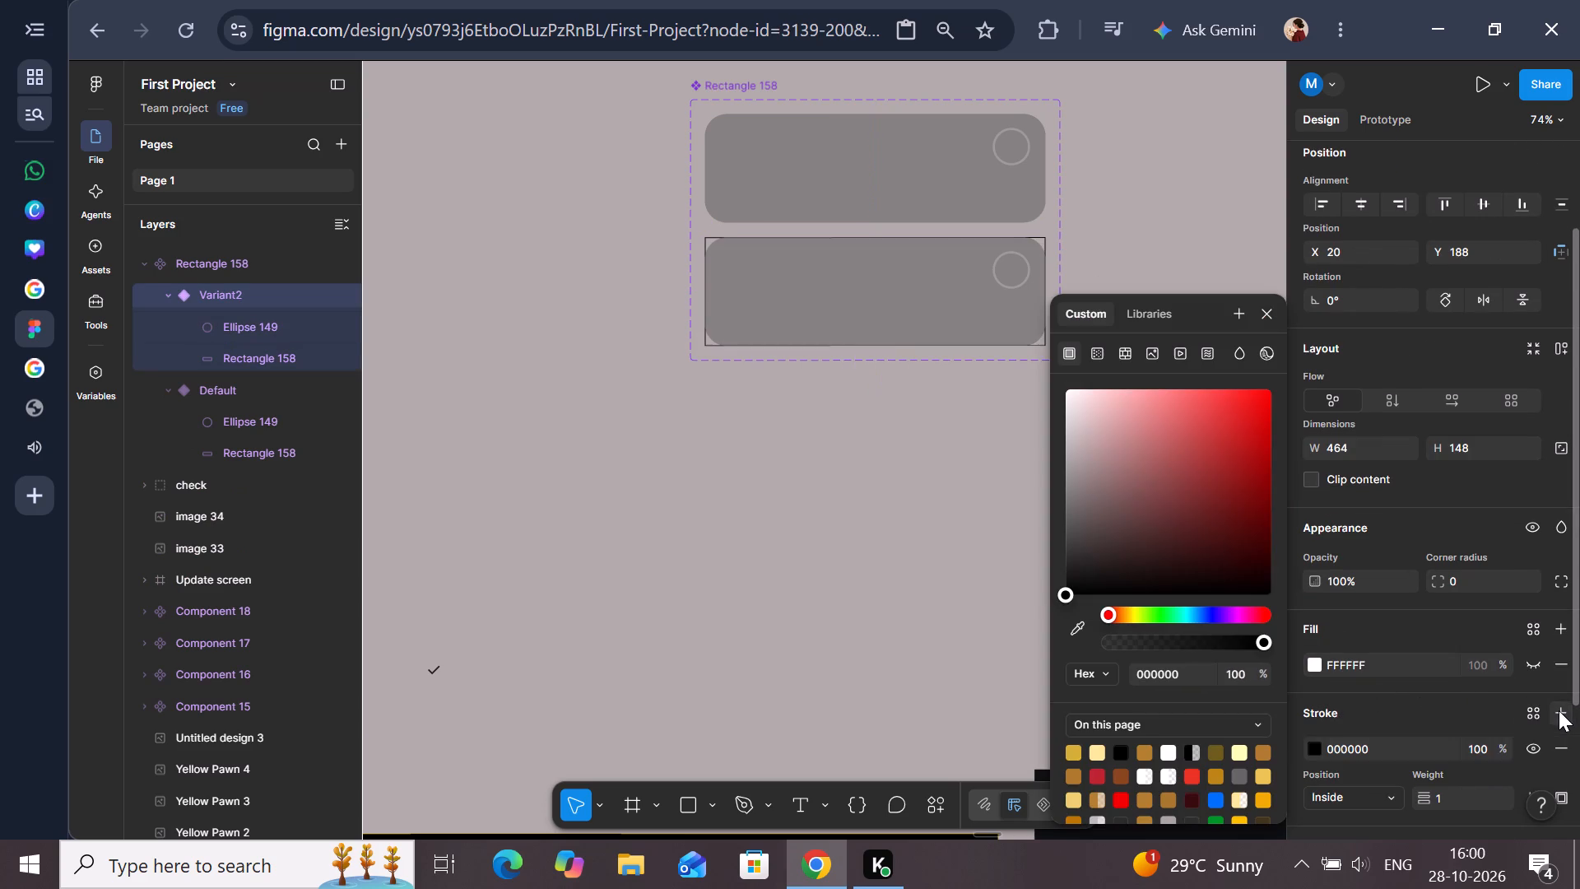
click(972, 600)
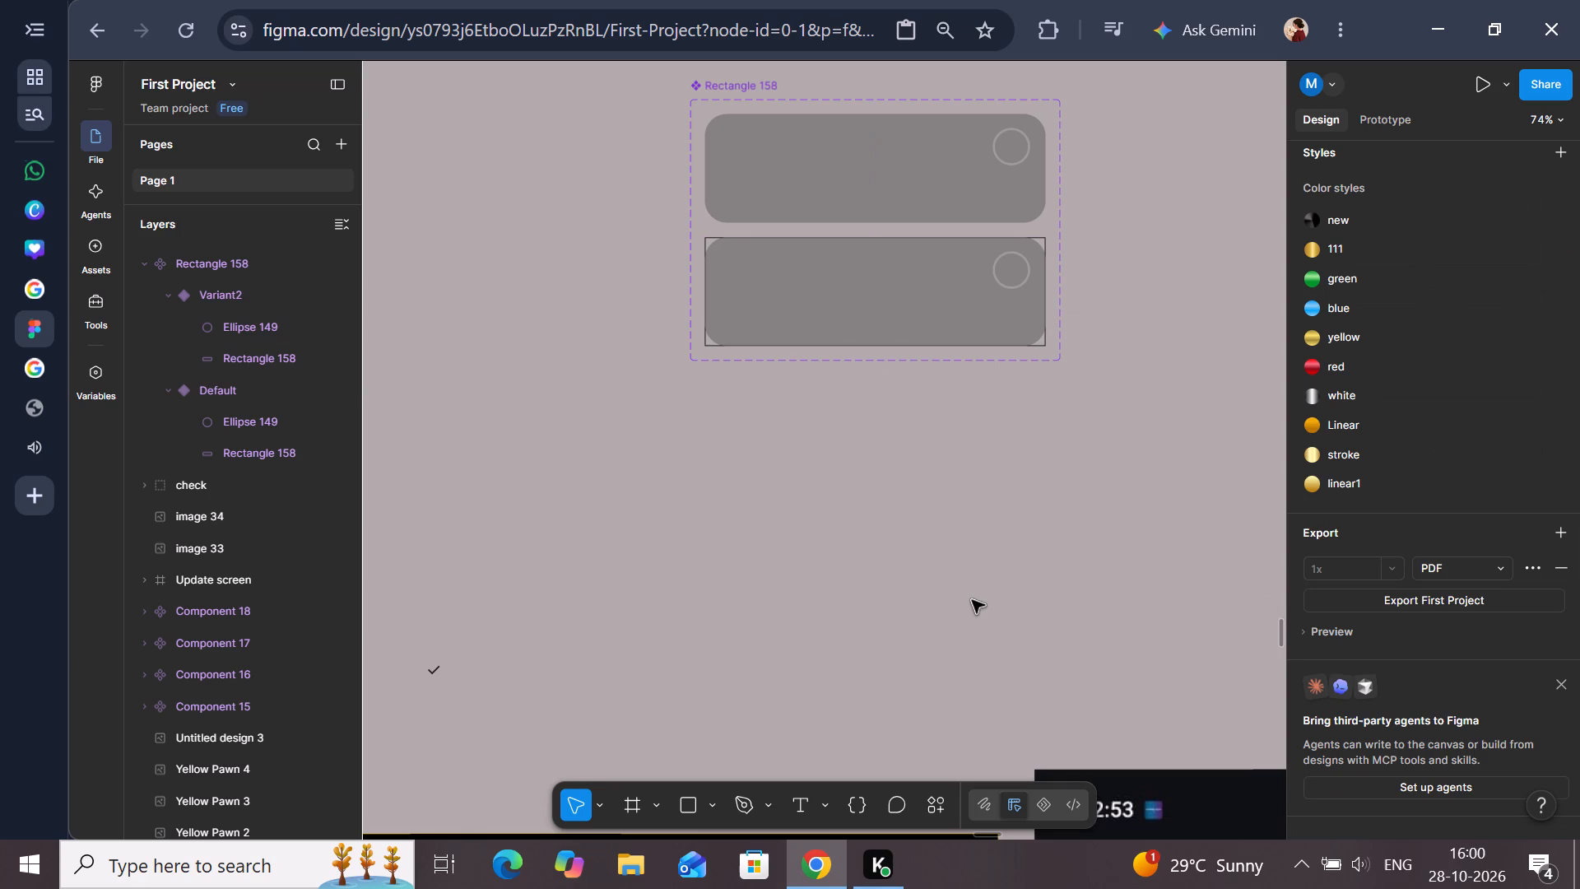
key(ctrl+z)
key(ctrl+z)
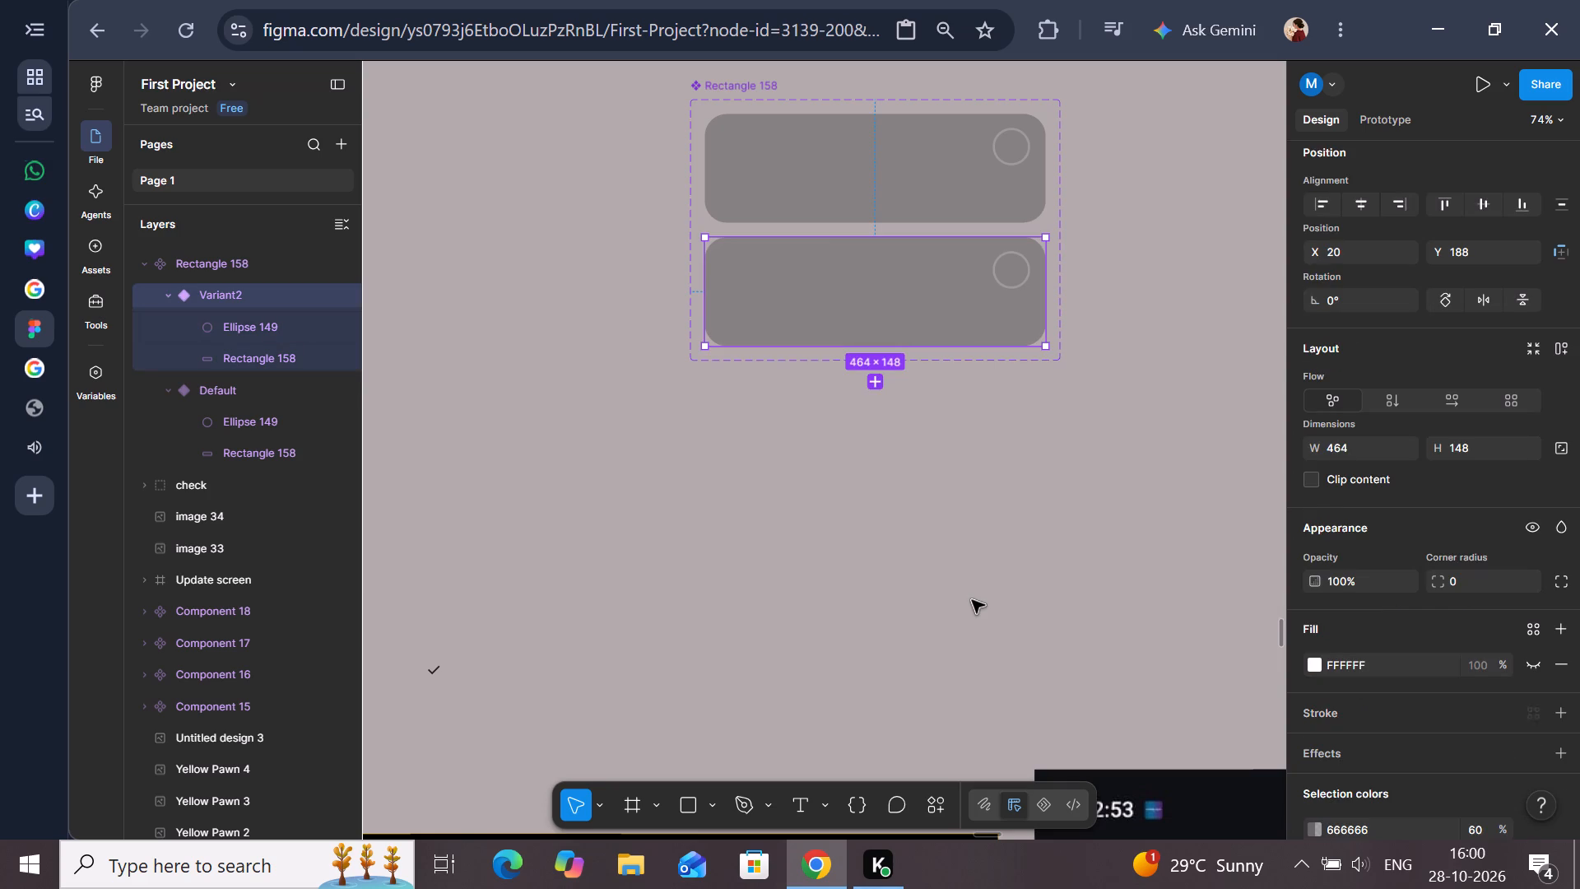
Give the Rectangle 158 layer inside Variant2 an inside stroke in white FFFFFF with weight 3.
click(1104, 464)
double_click(819, 282)
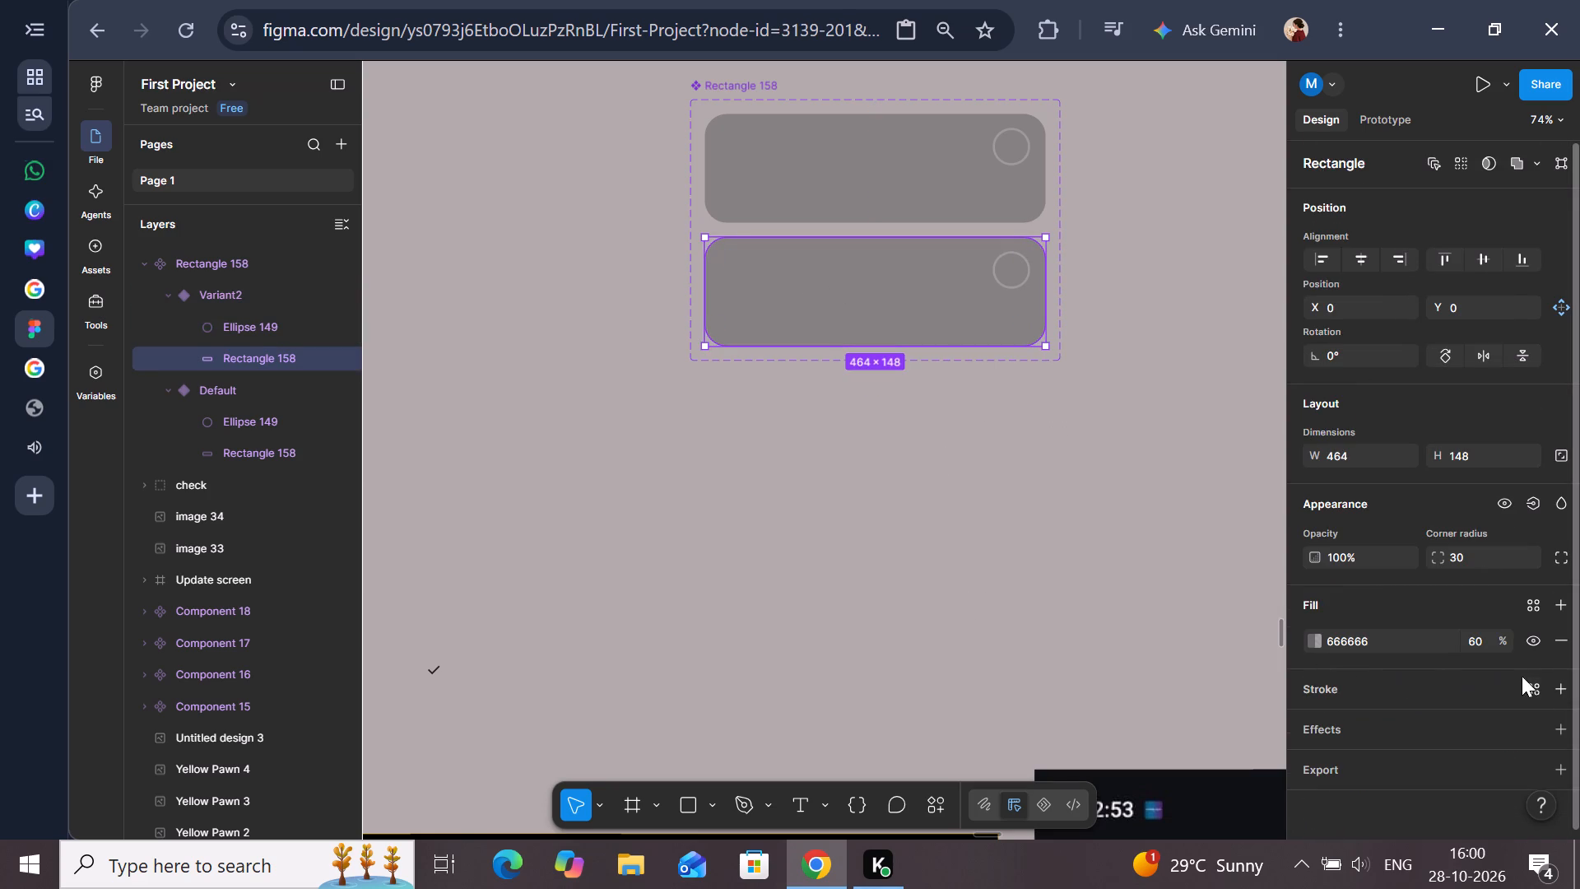
click(1567, 687)
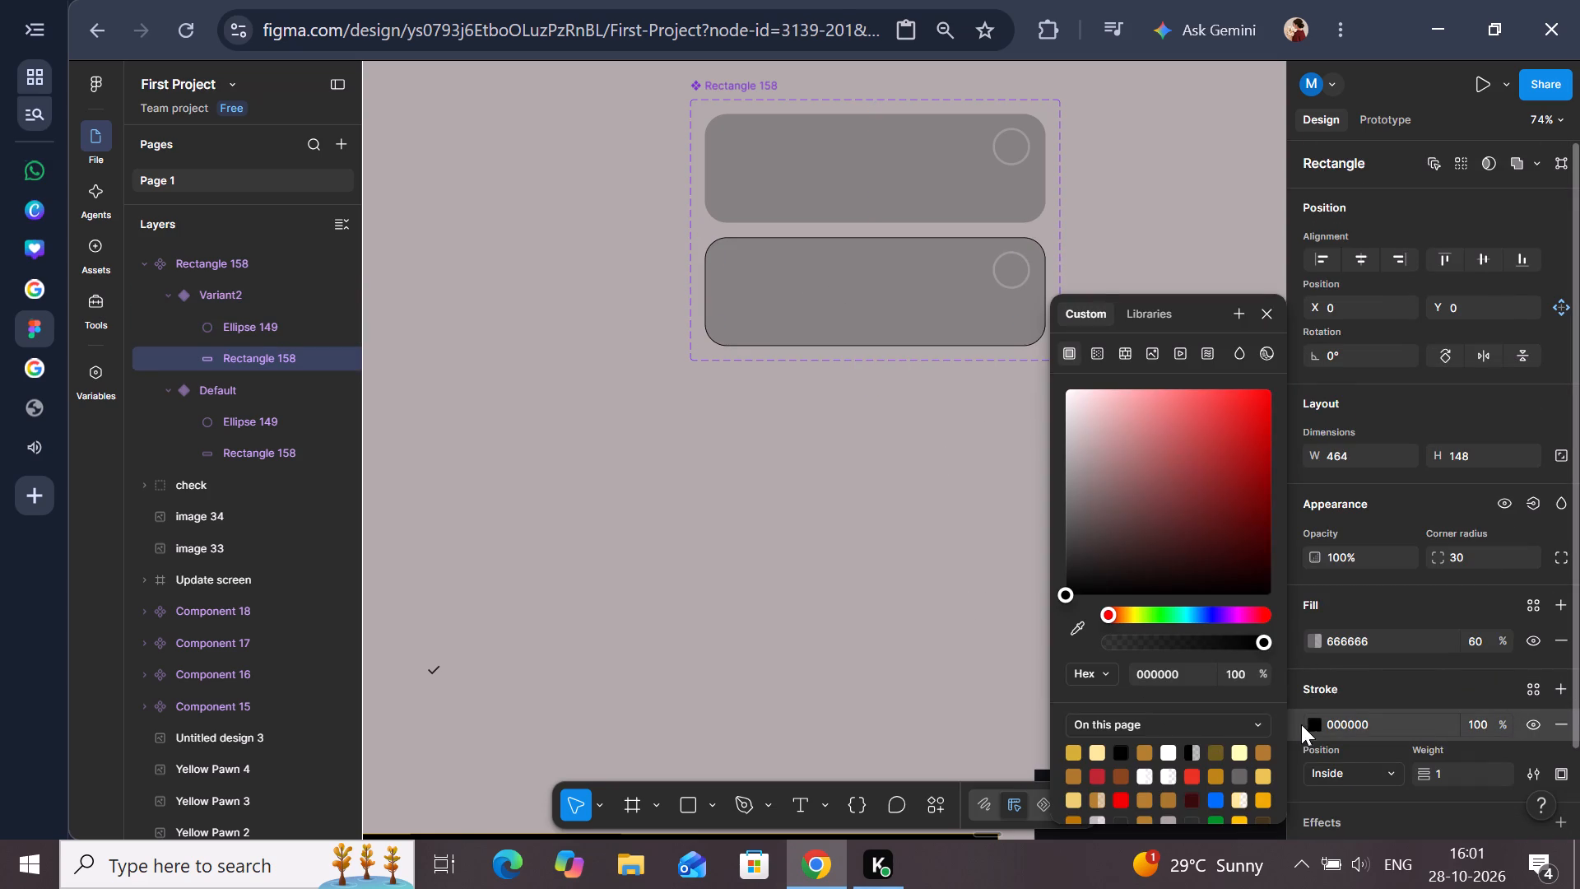
click(1314, 726)
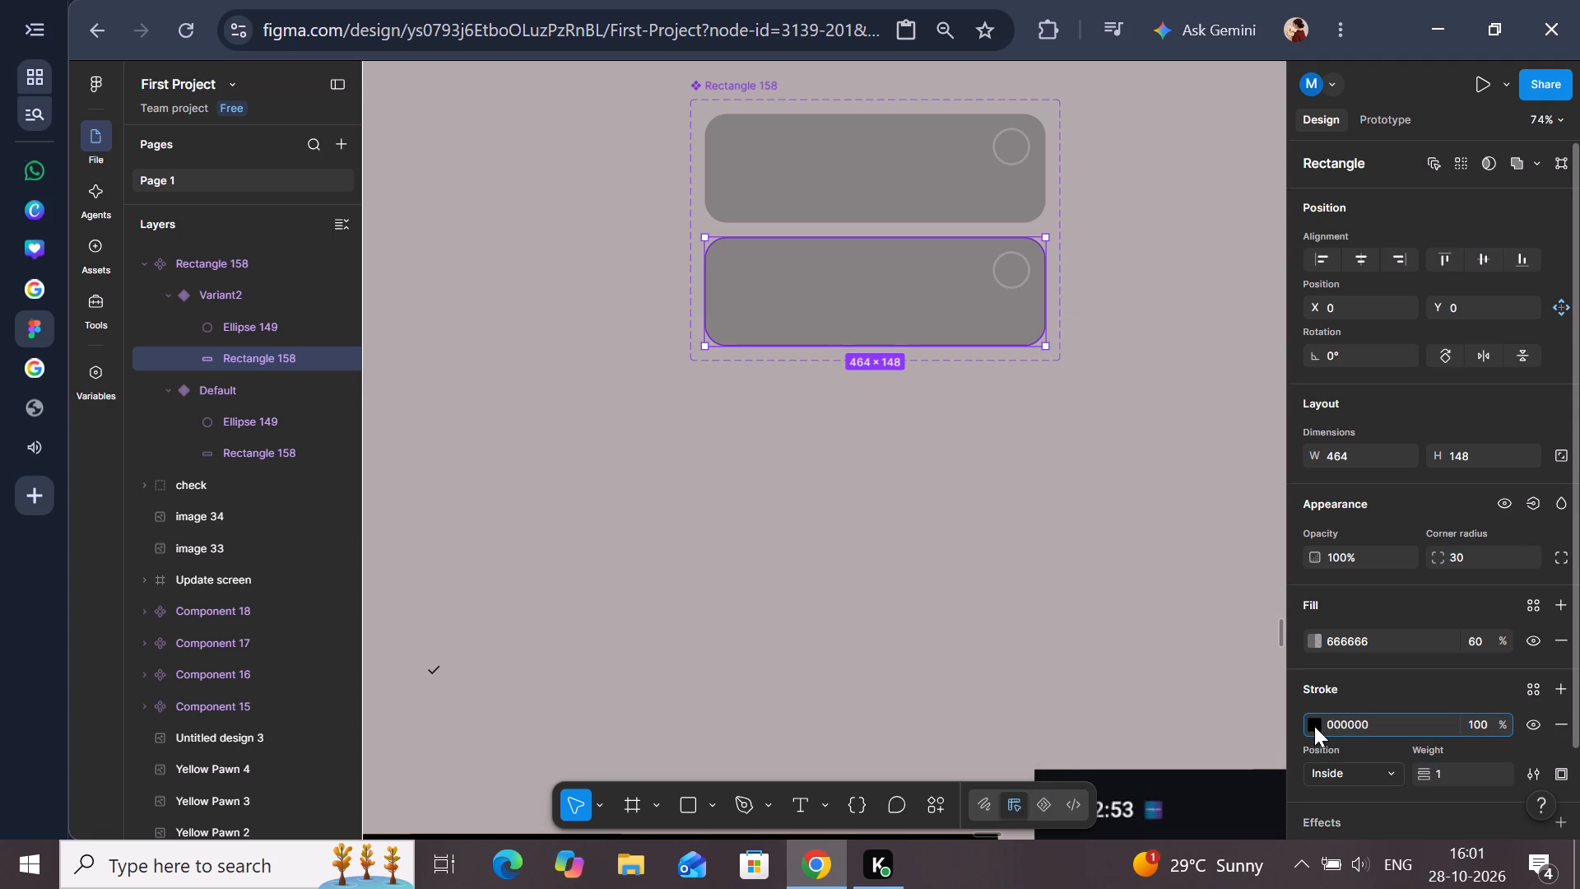
click(1314, 726)
click(1169, 752)
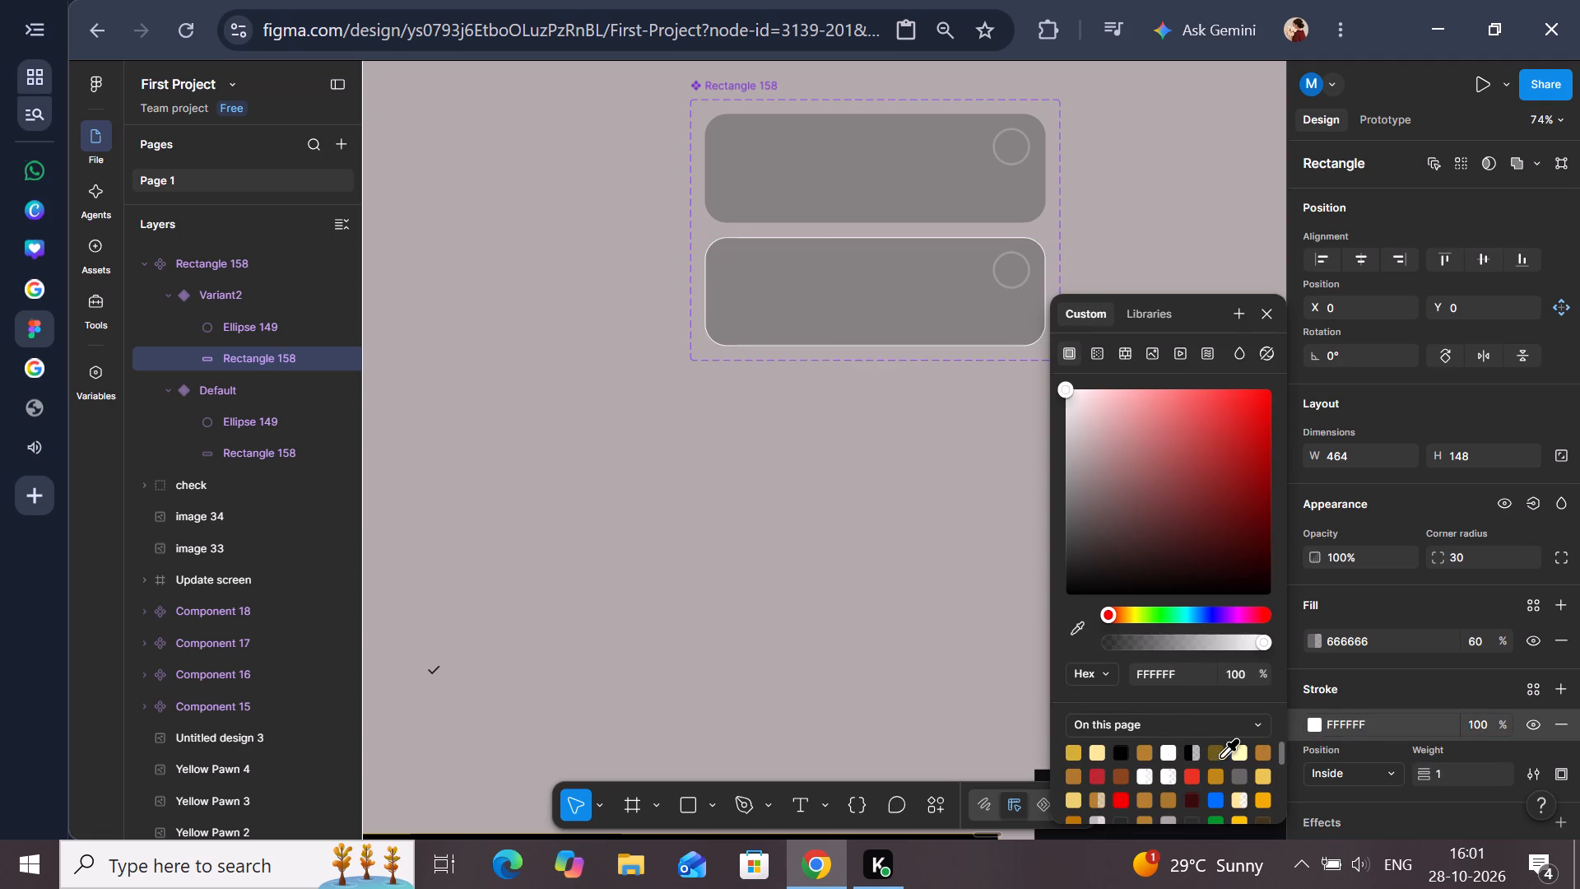
click(1452, 780)
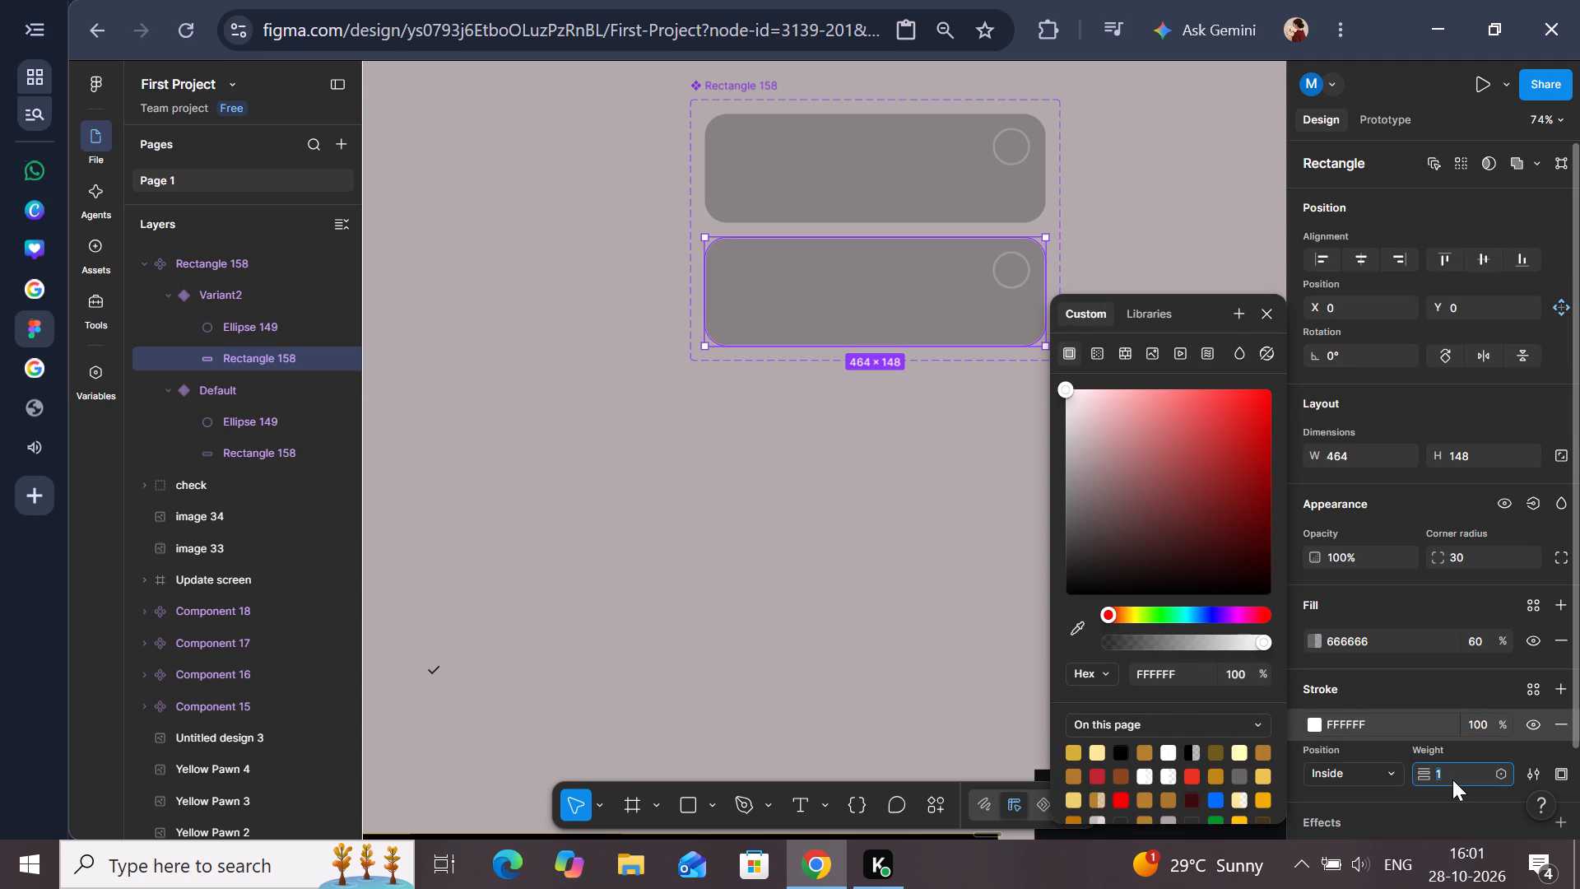
key(BackSpace)
key(3)
key(Return)
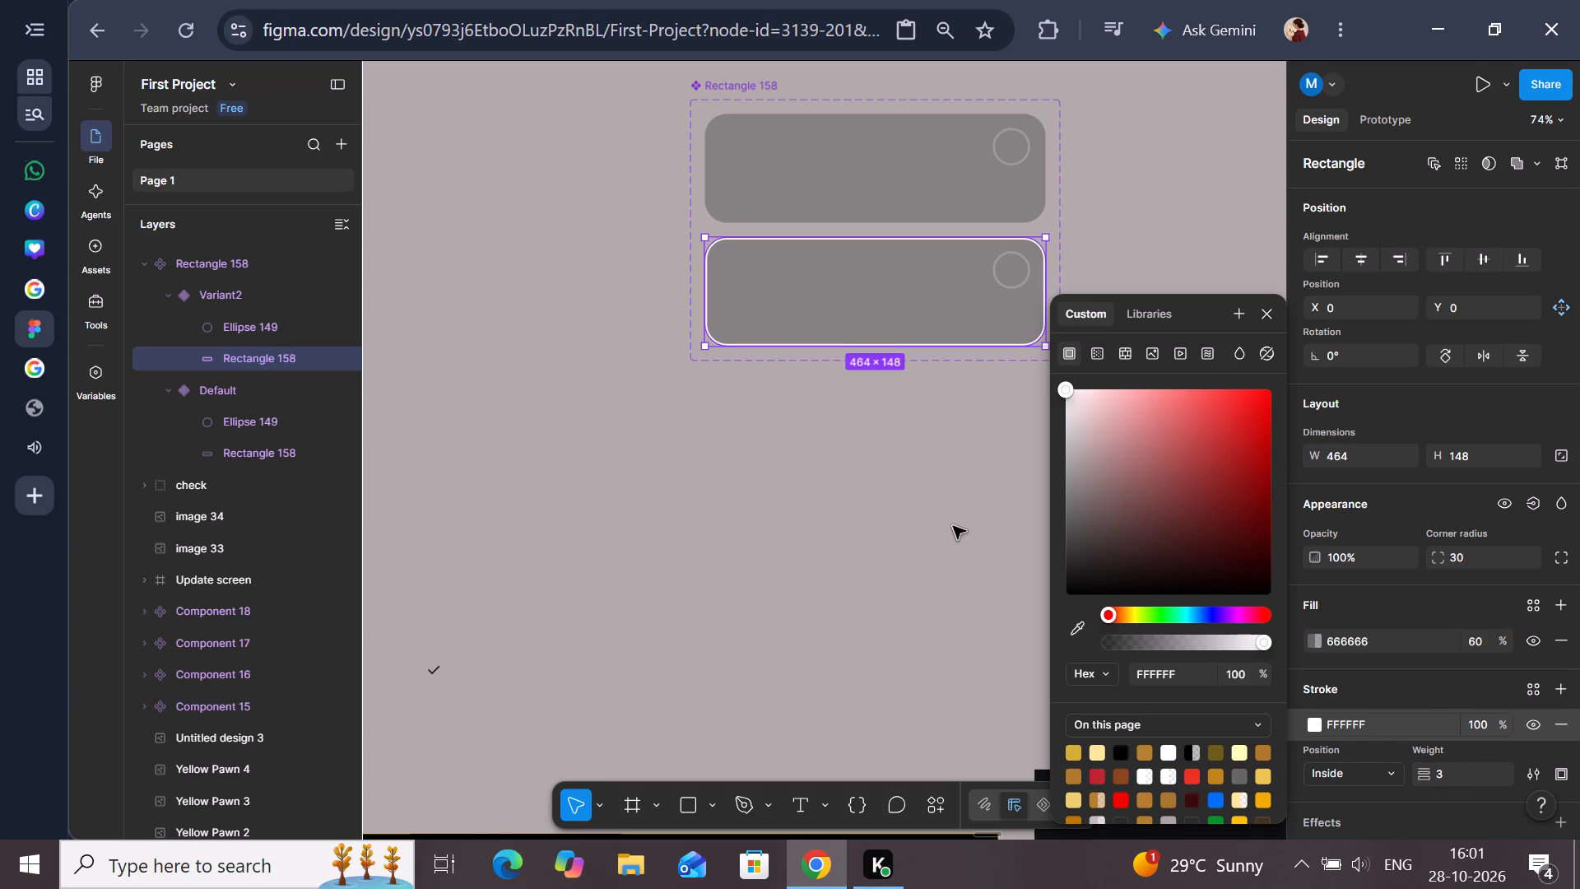
click(949, 540)
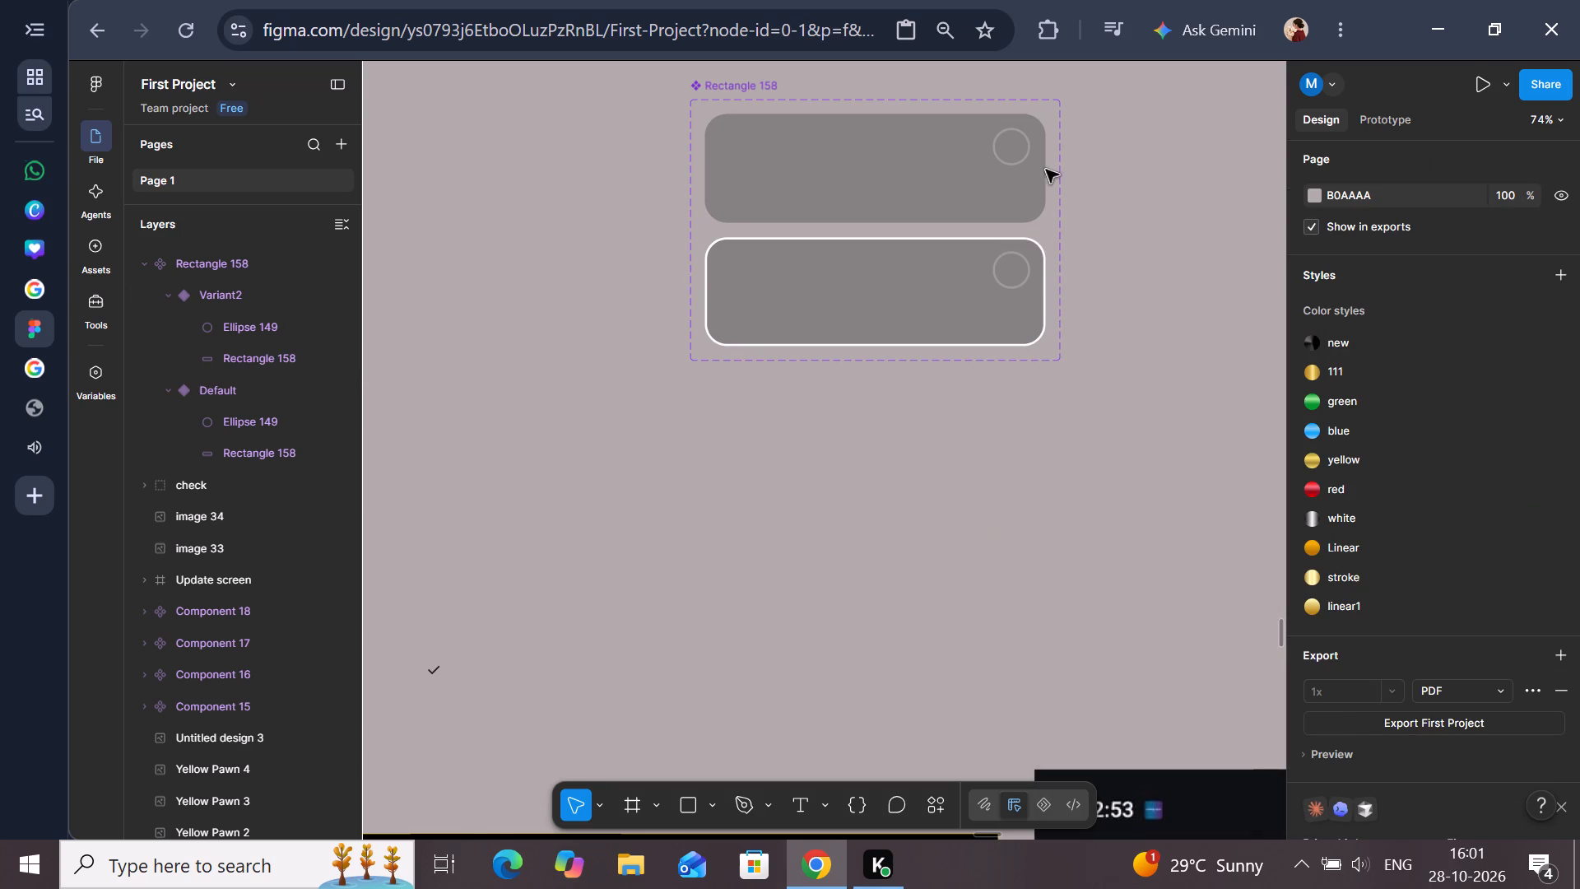
Remove the stroke from Variant2's Ellipse 149 circle and give it a solid white FFFFFF fill.
click(904, 453)
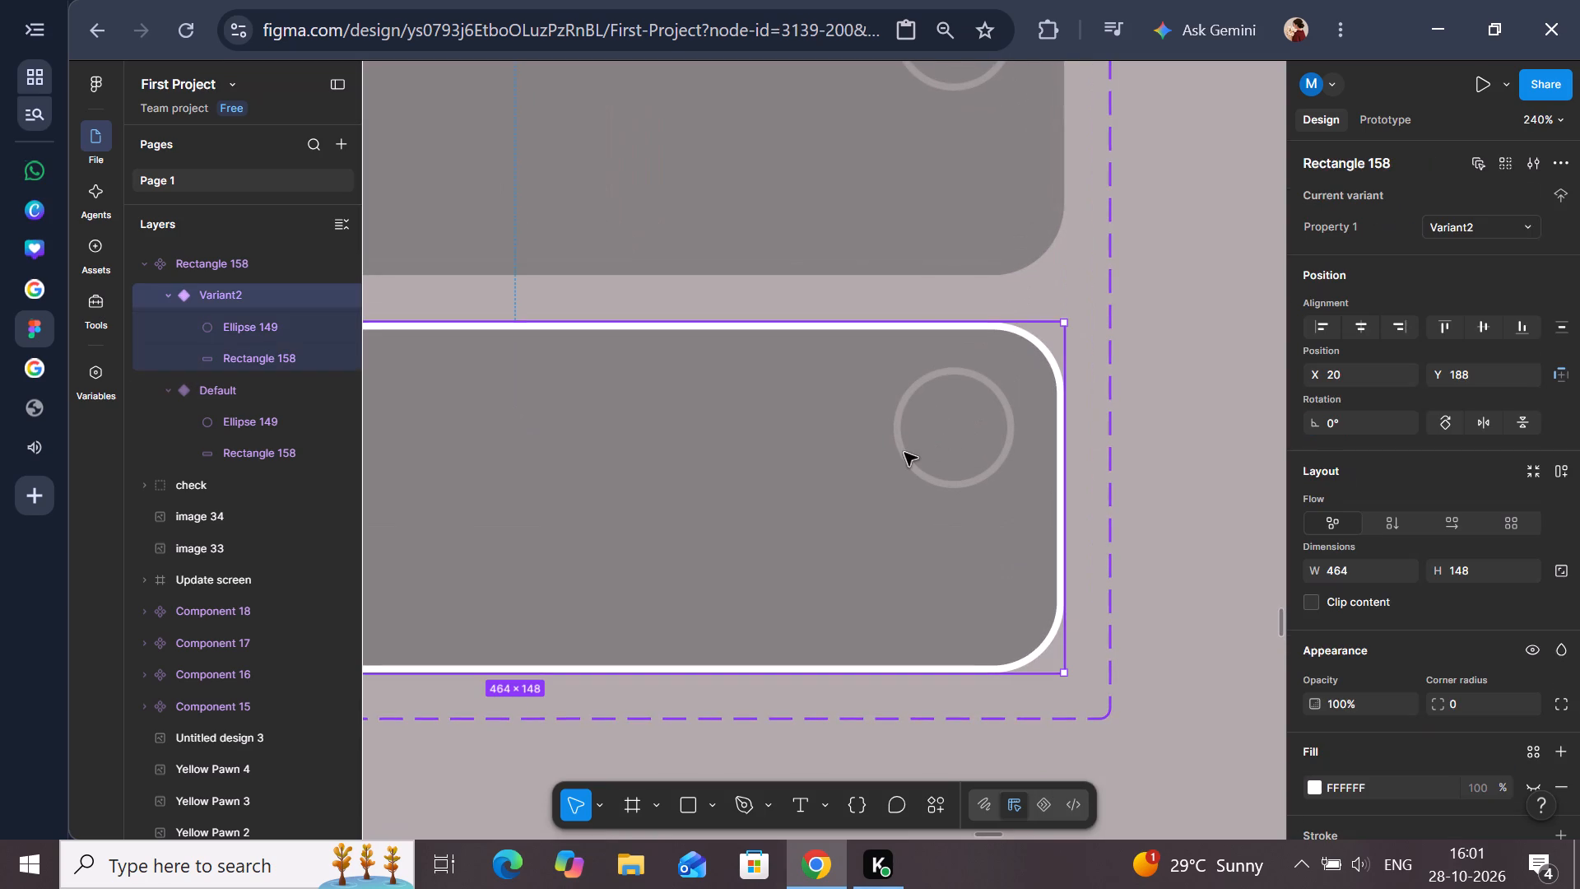
click(258, 426)
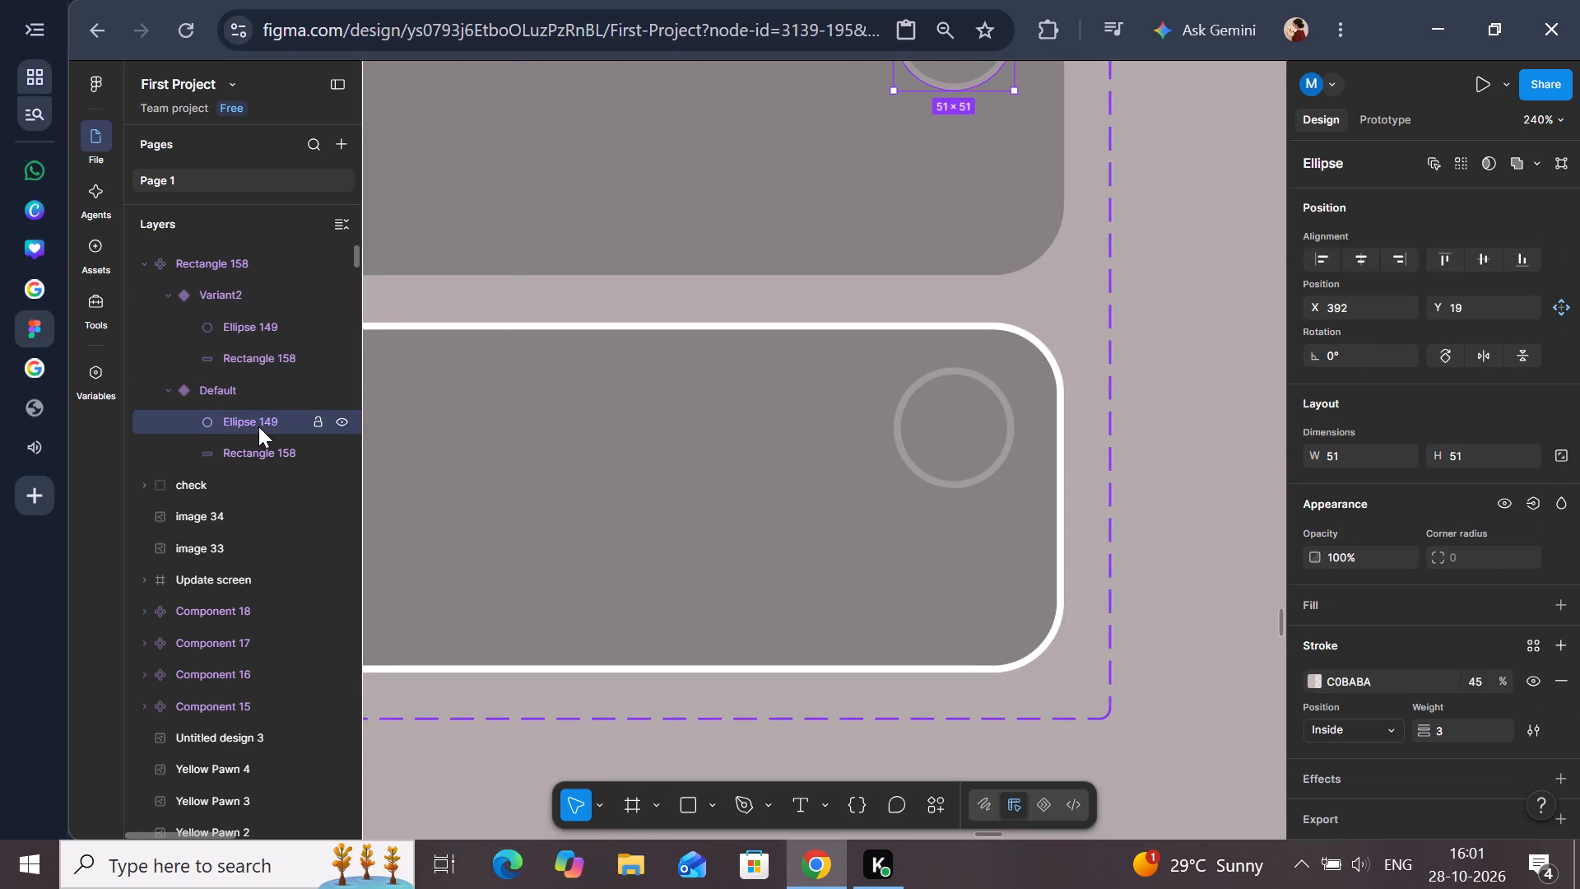
click(267, 314)
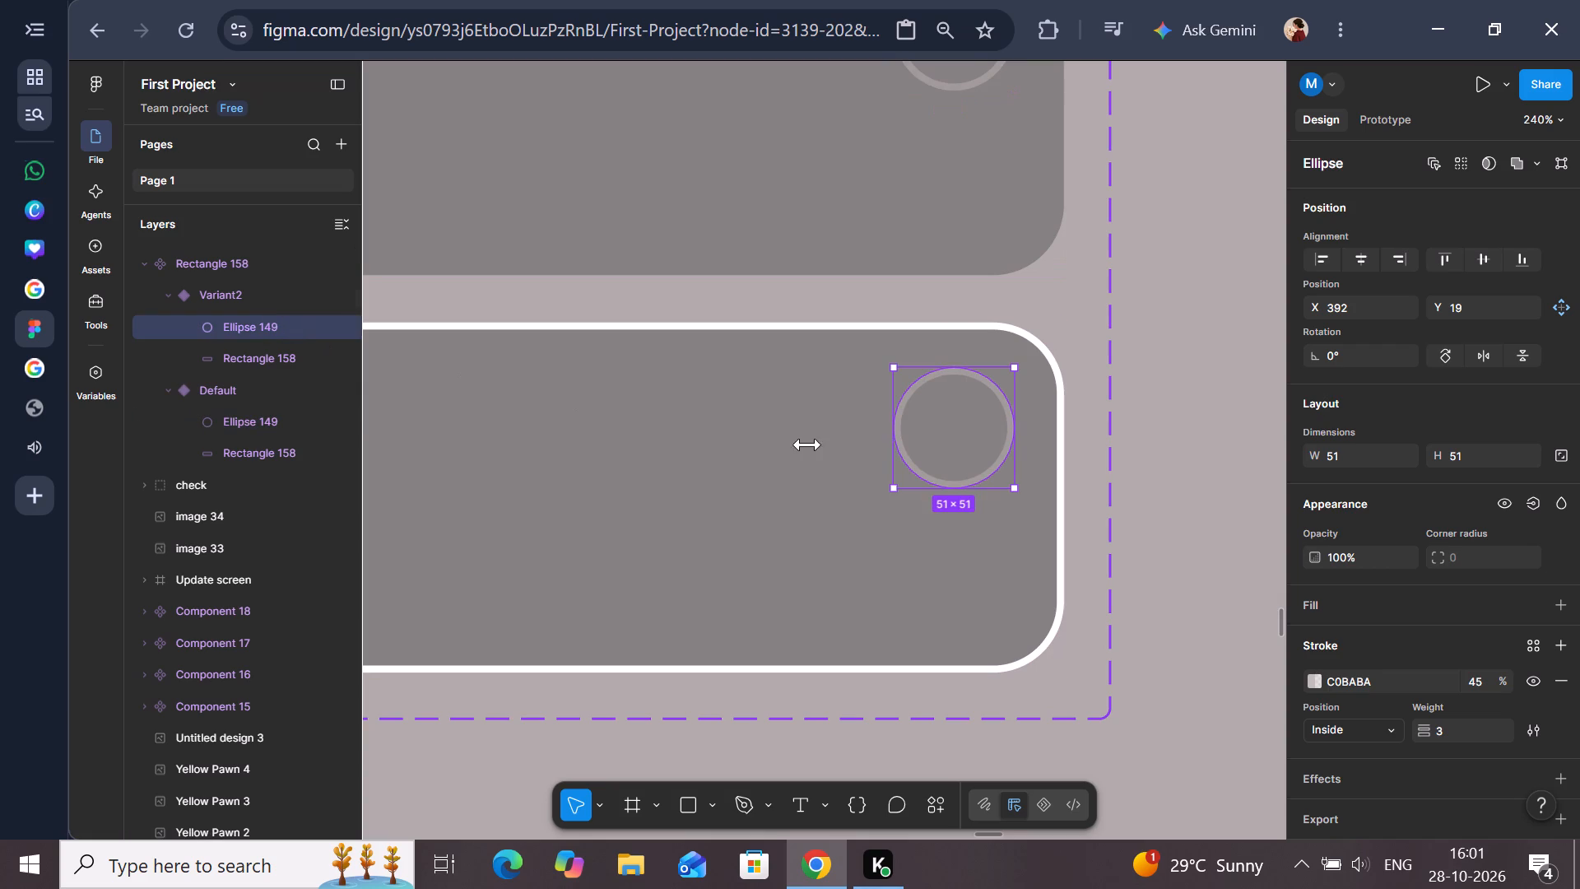
click(1340, 687)
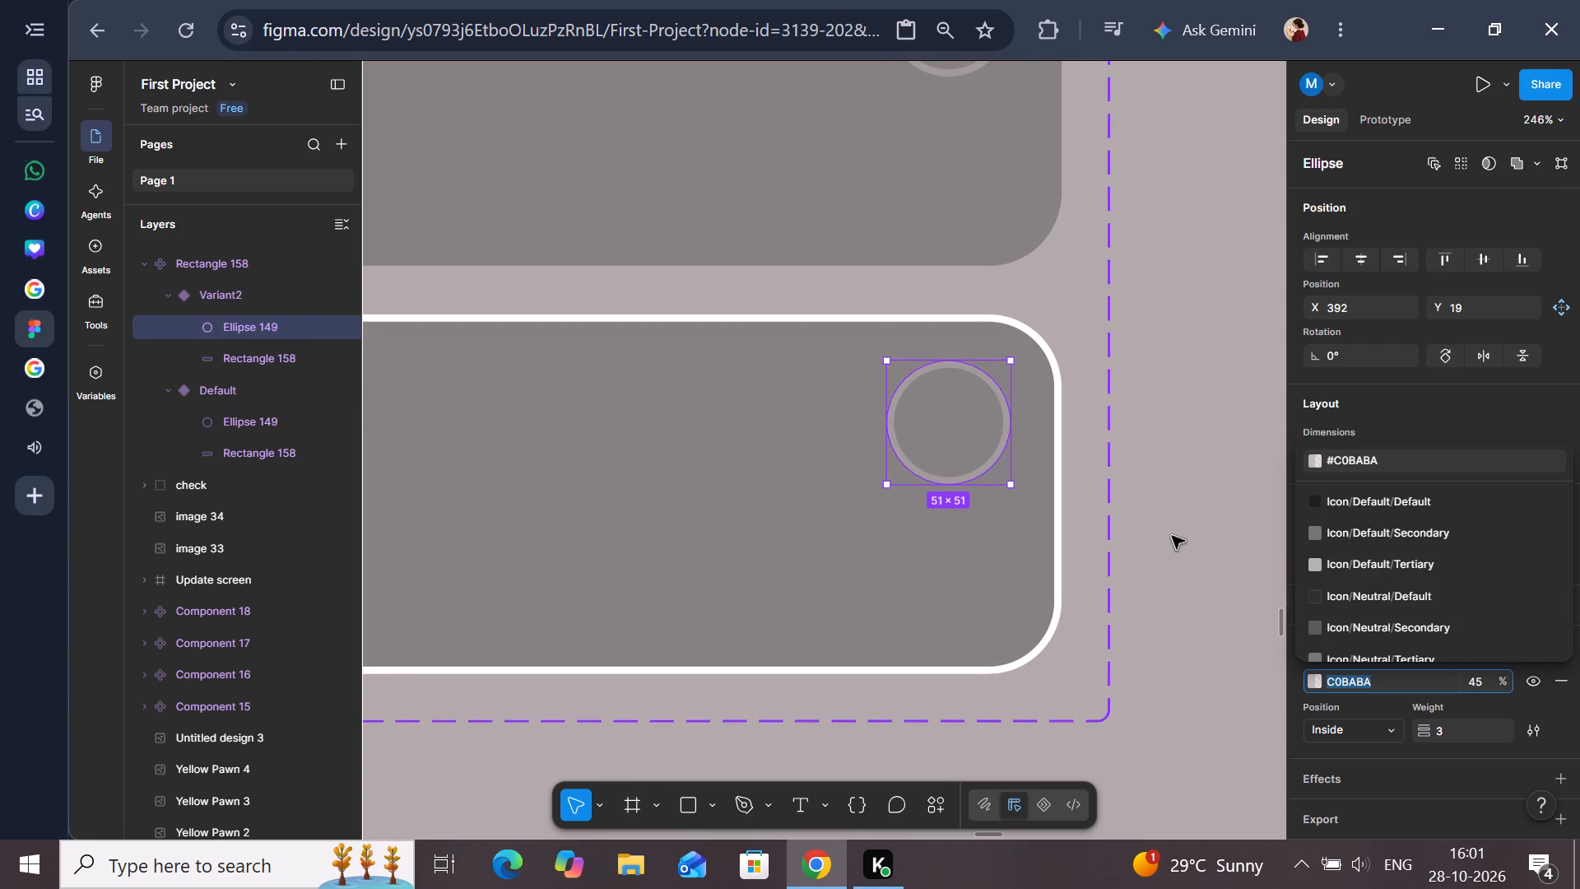
click(1173, 531)
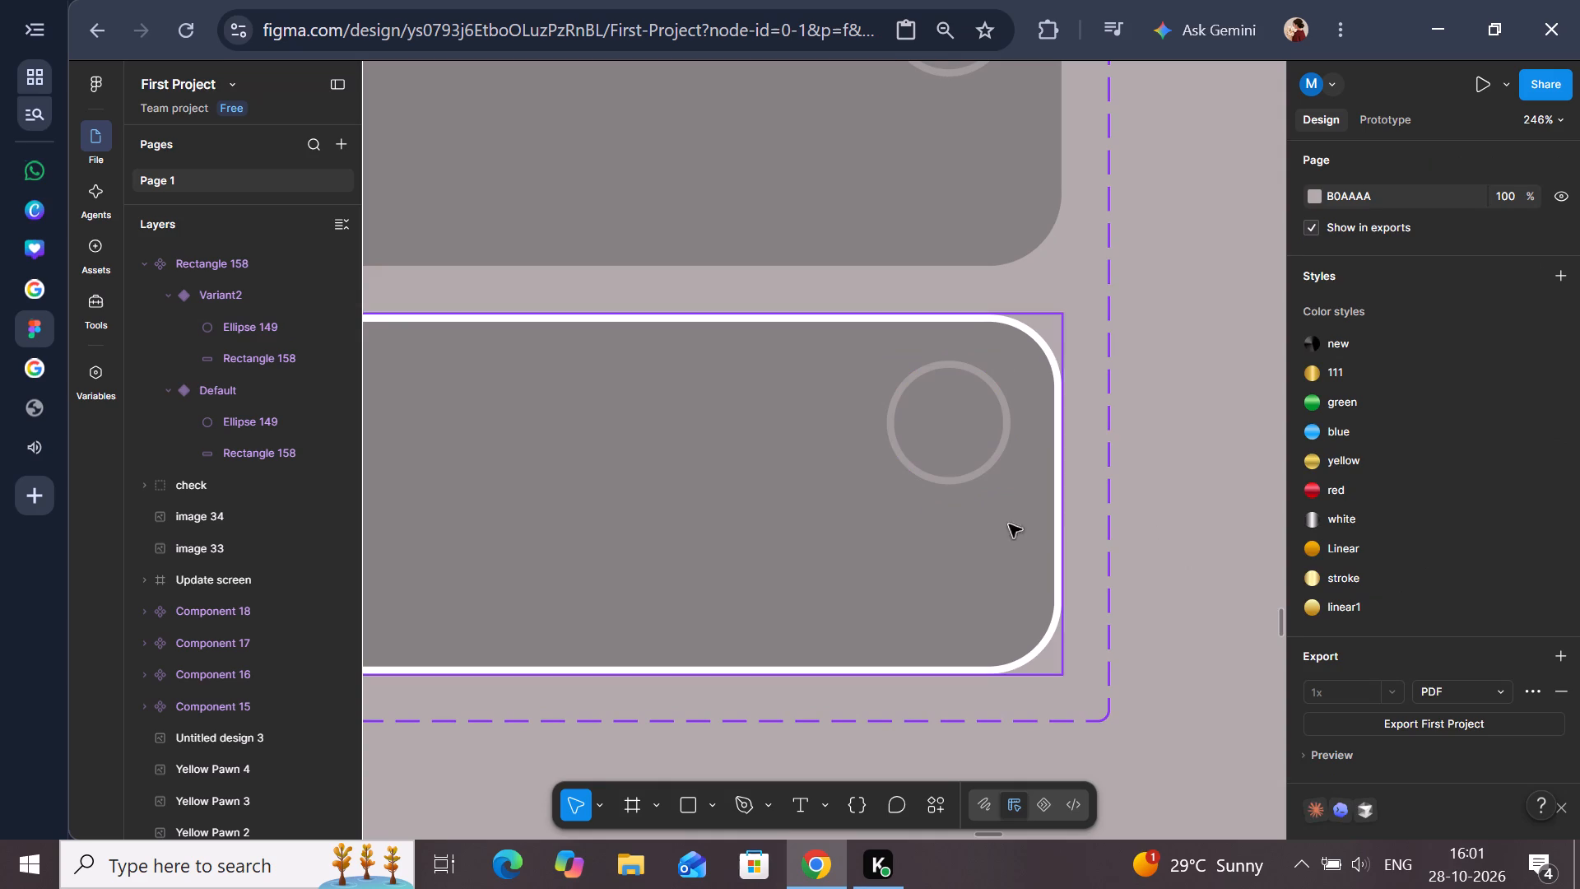
click(242, 413)
click(248, 323)
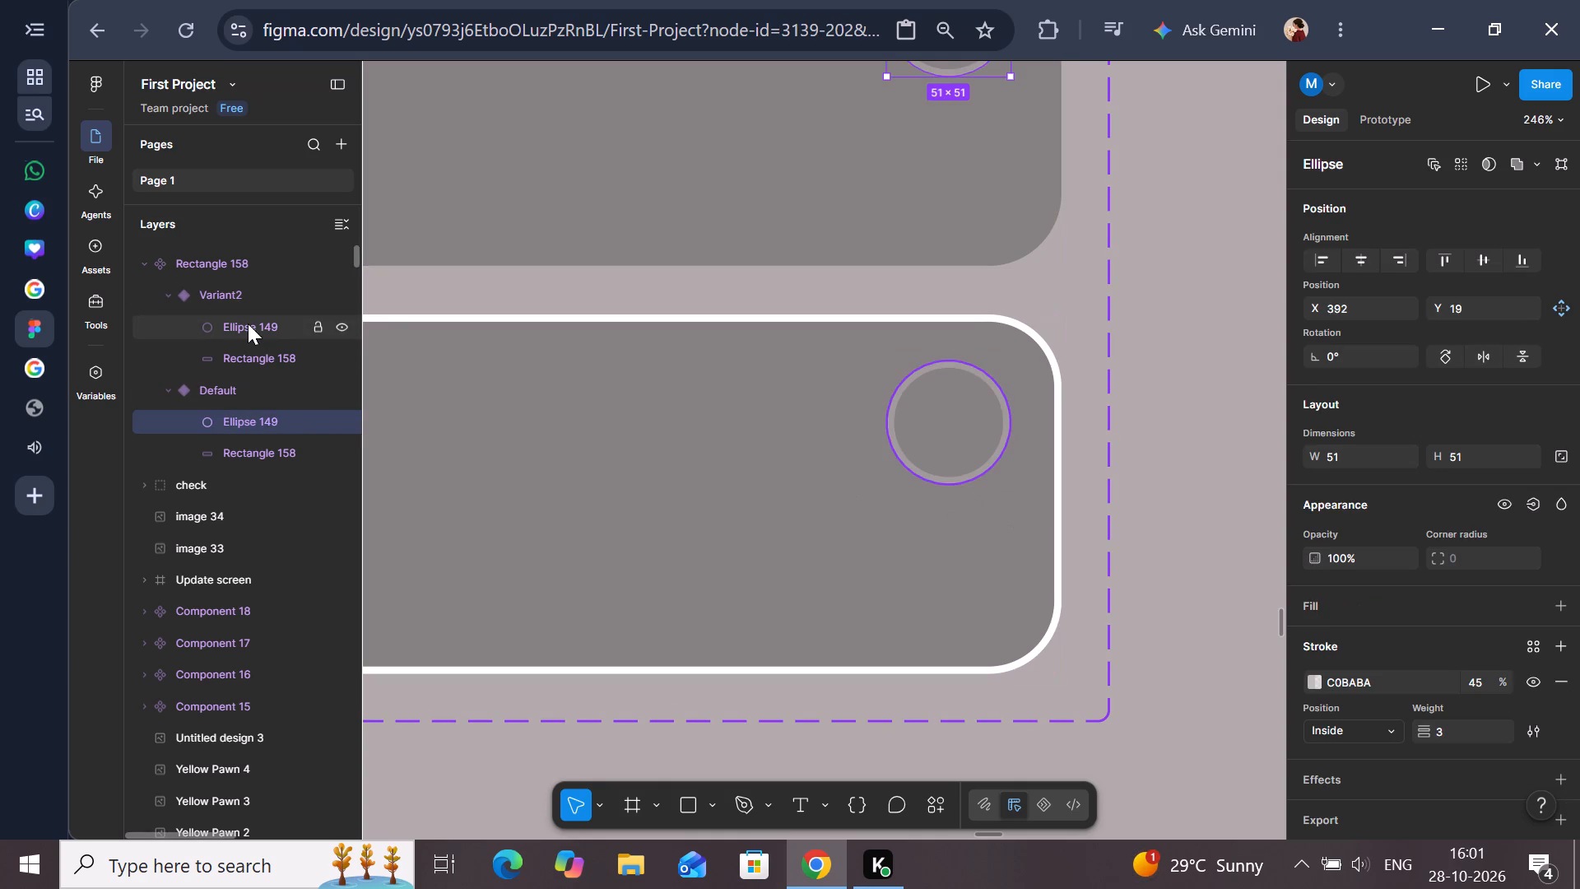
click(1560, 689)
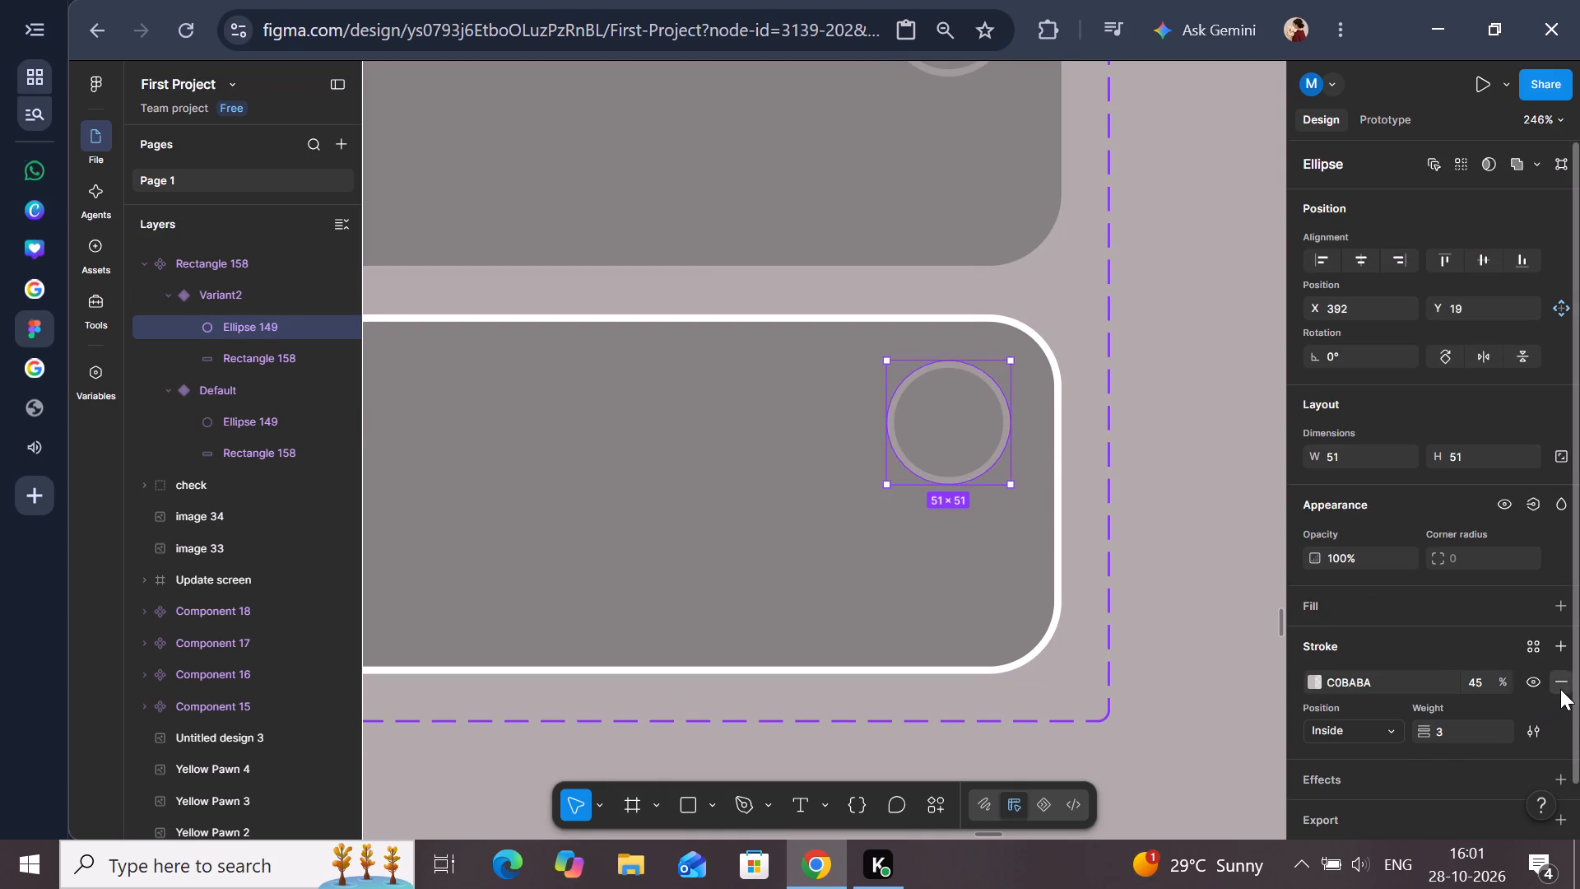
click(1563, 612)
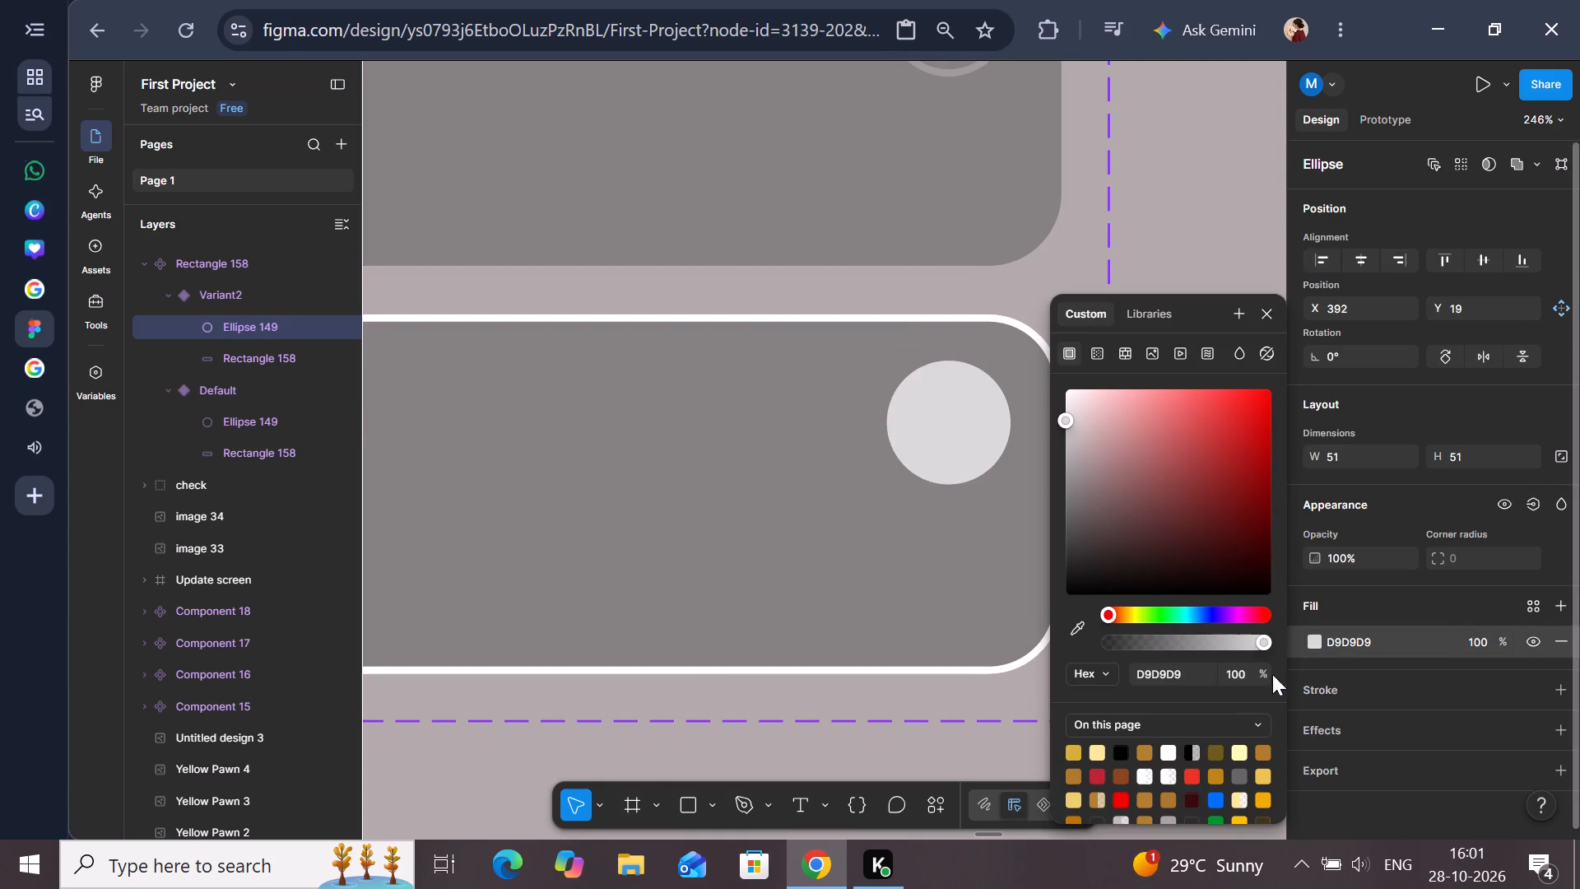
click(1167, 747)
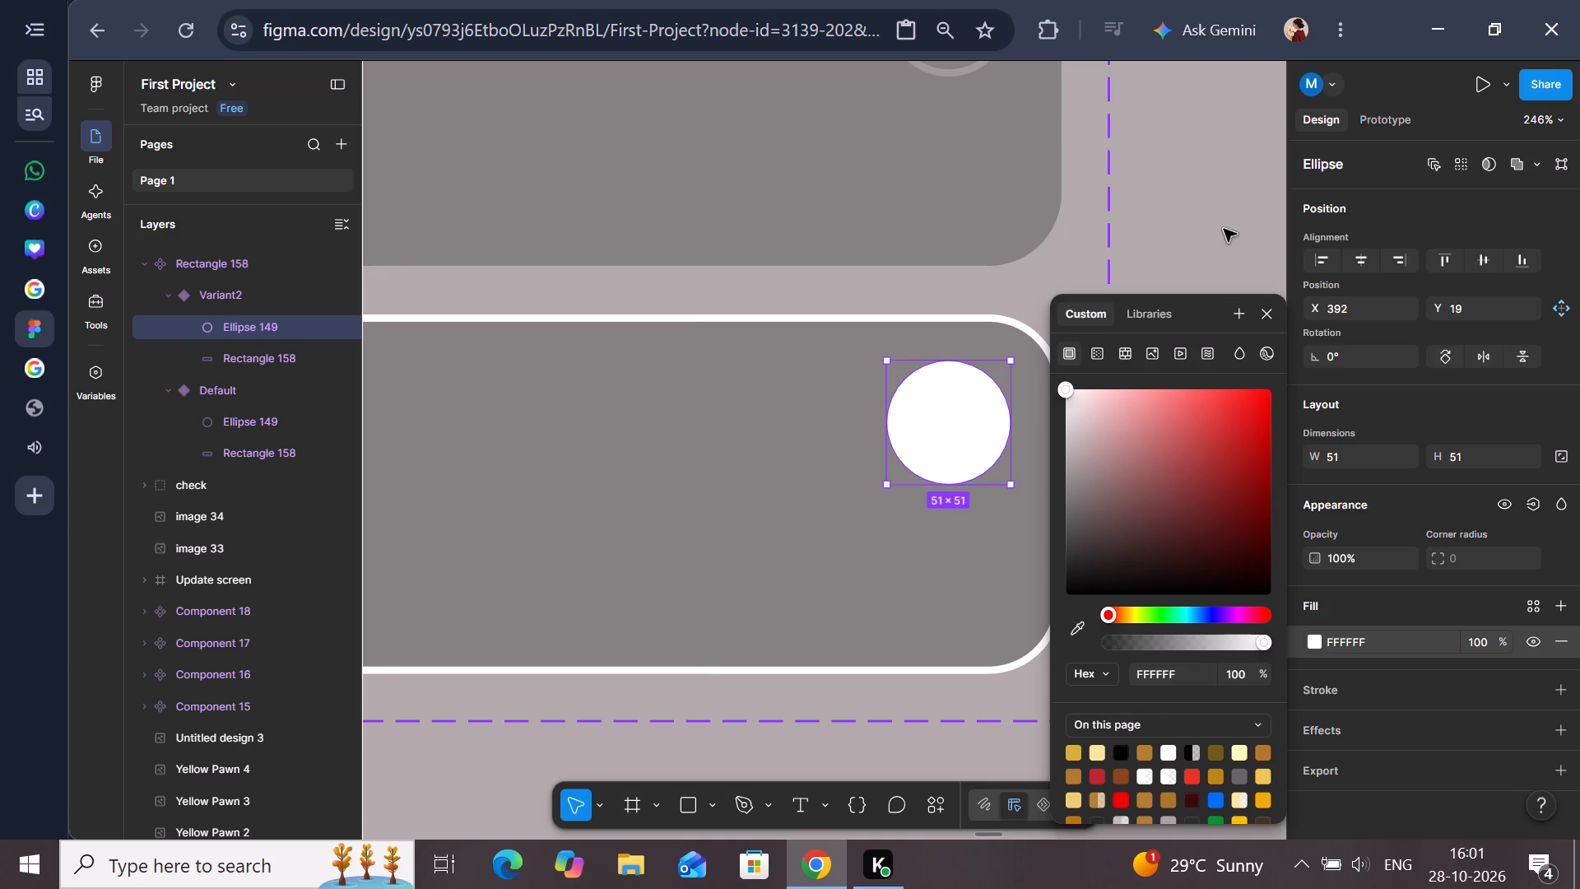
click(1224, 229)
scroll(1218, 249, up, 1)
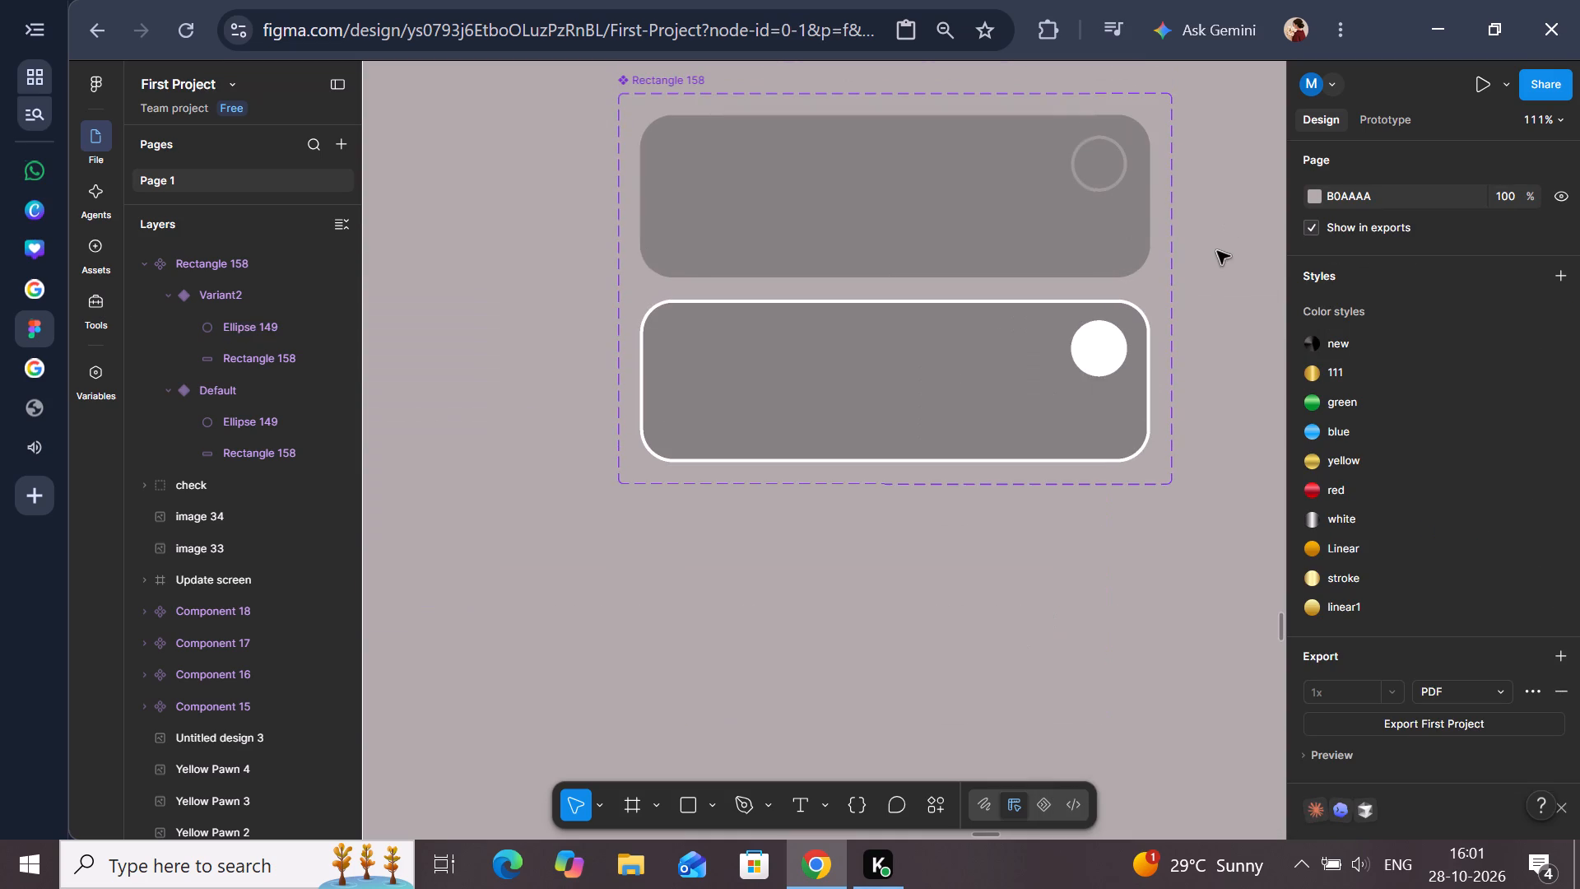
scroll(1217, 251, up, 1)
scroll(1217, 251, right, 3)
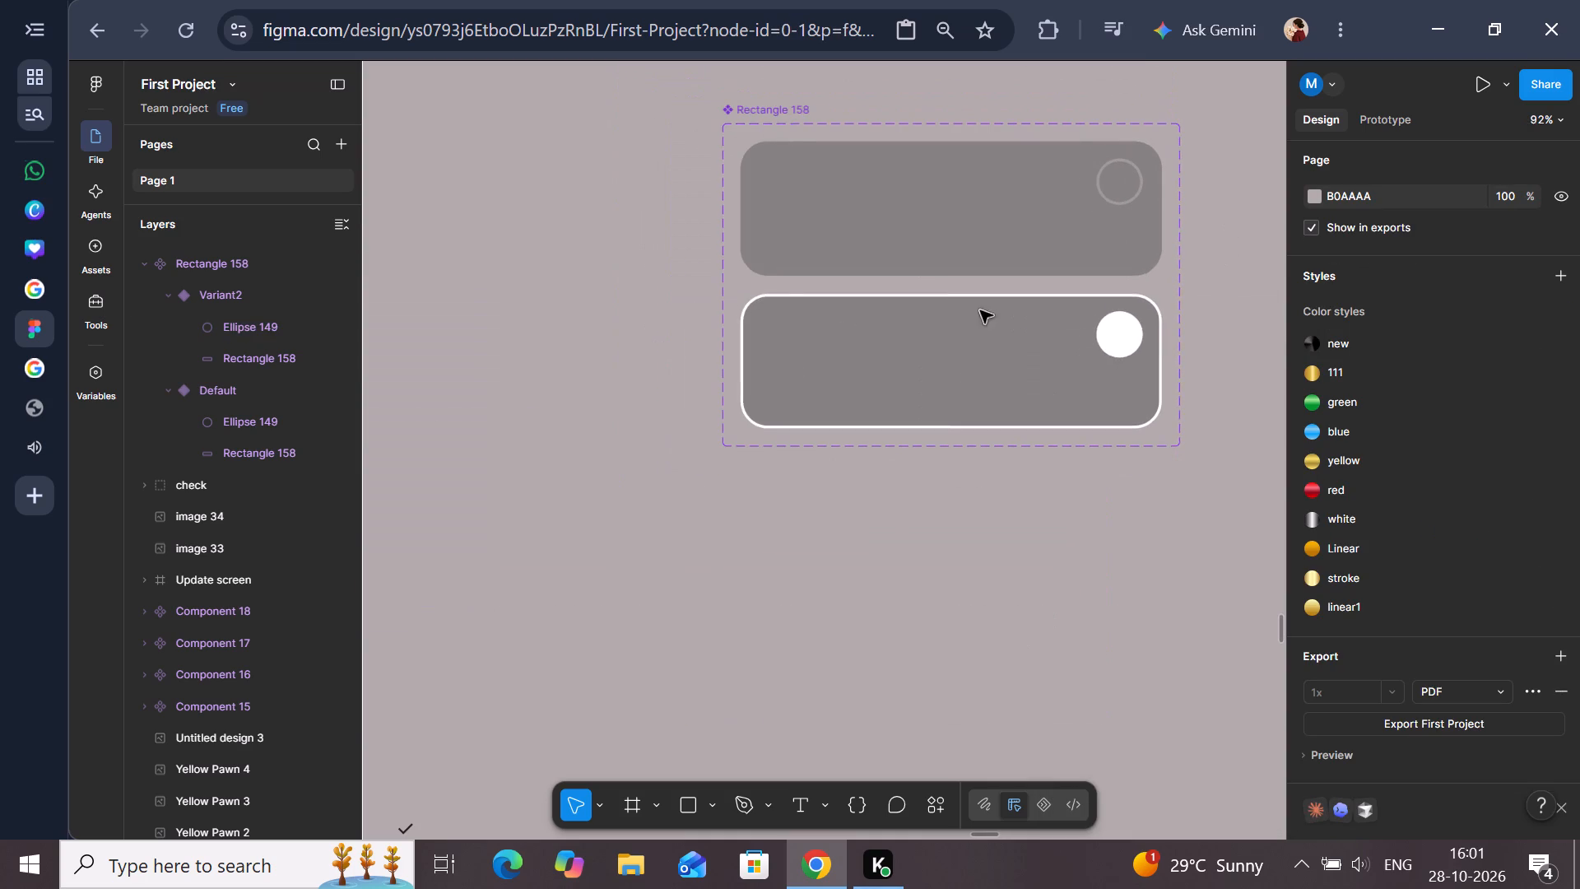
Move the check icon from above the Subscription screen into Variant2, placing it on the white circle.
scroll(667, 572, right, 2)
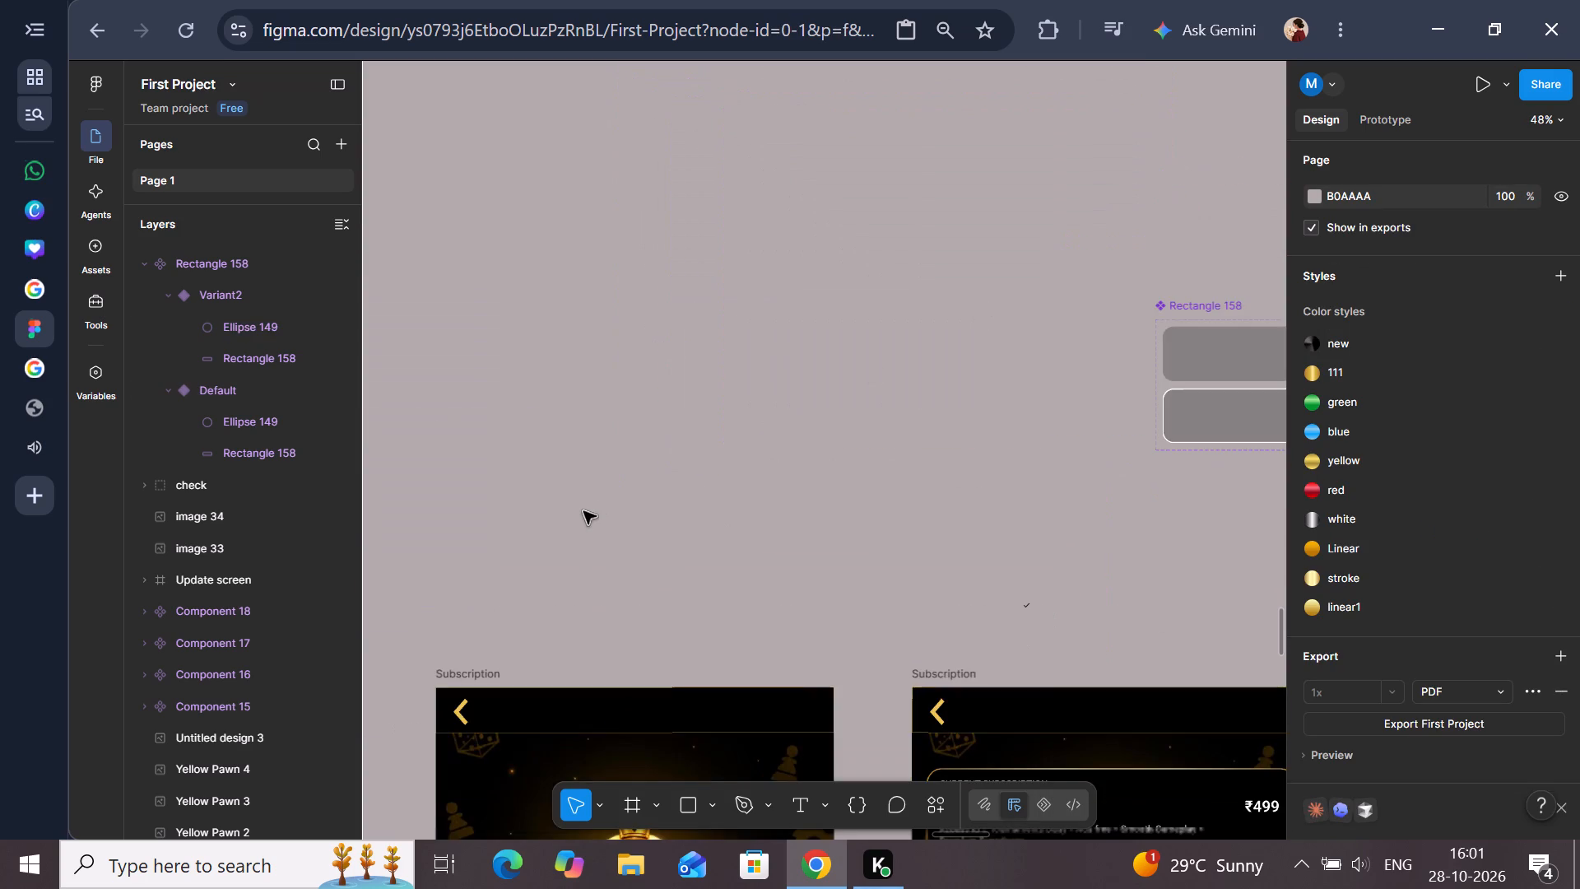
scroll(1053, 587, left, 1)
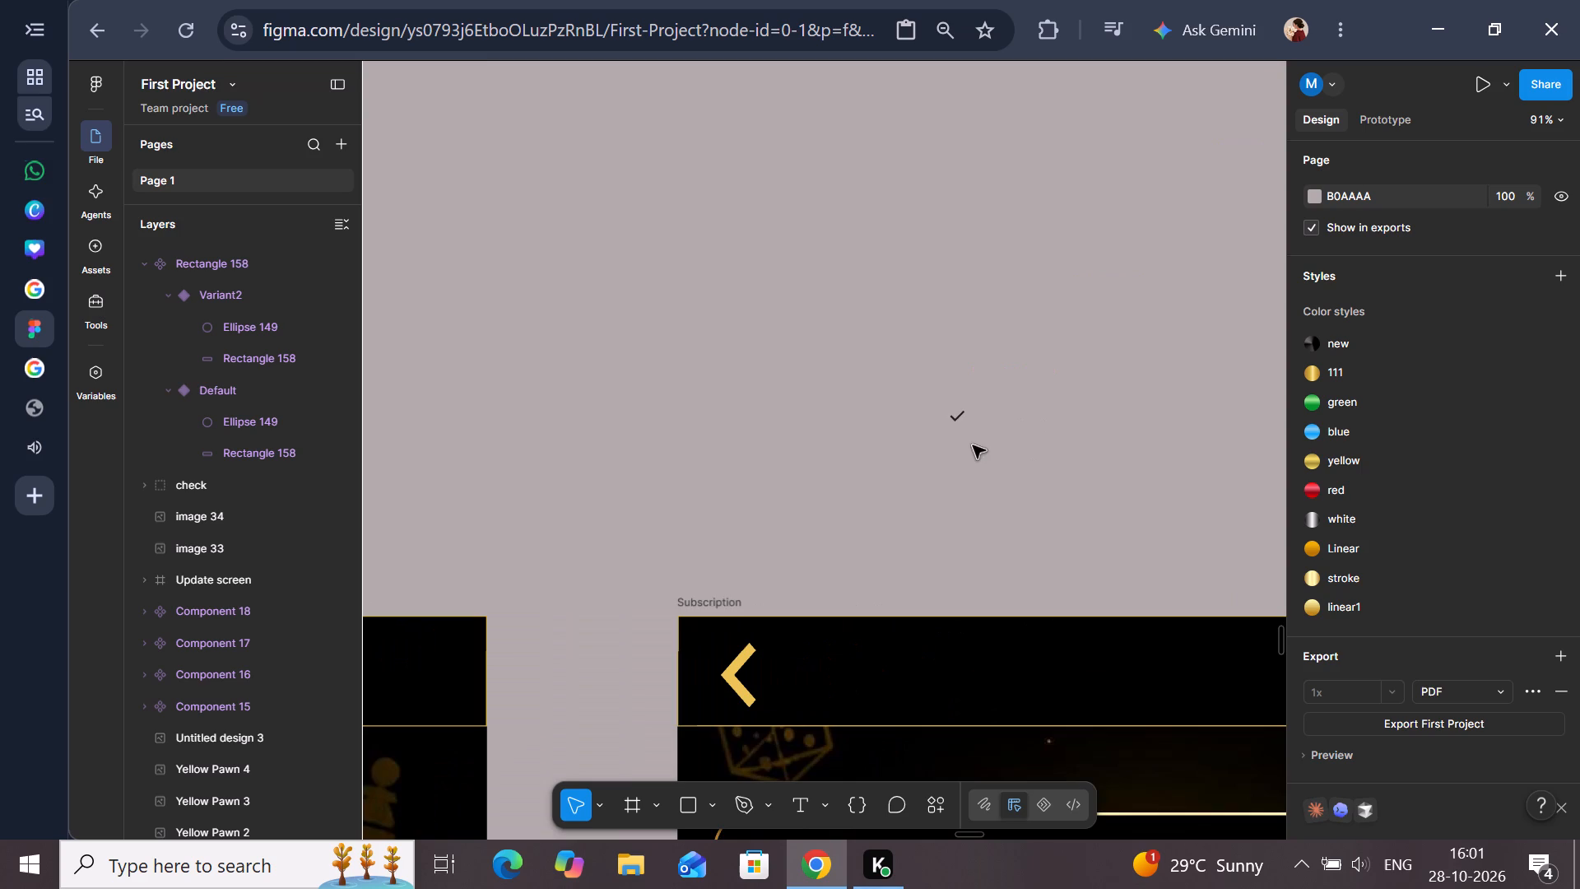
scroll(973, 445, left, 1)
click(932, 420)
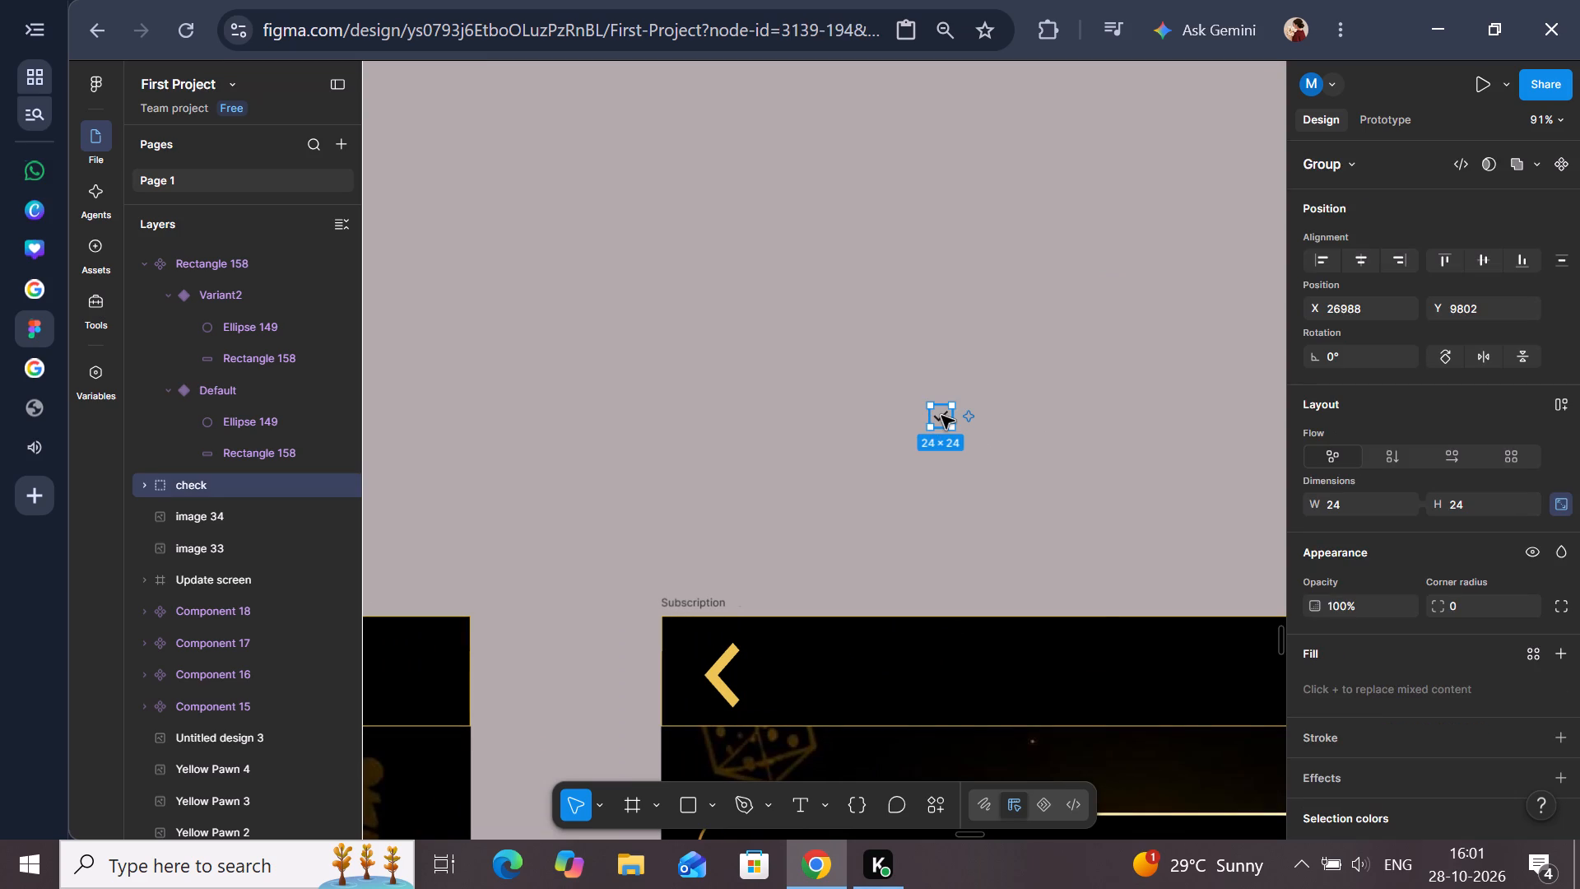
drag(941, 416, 982, 404)
scroll(982, 404, left, 4)
scroll(982, 404, up, 3)
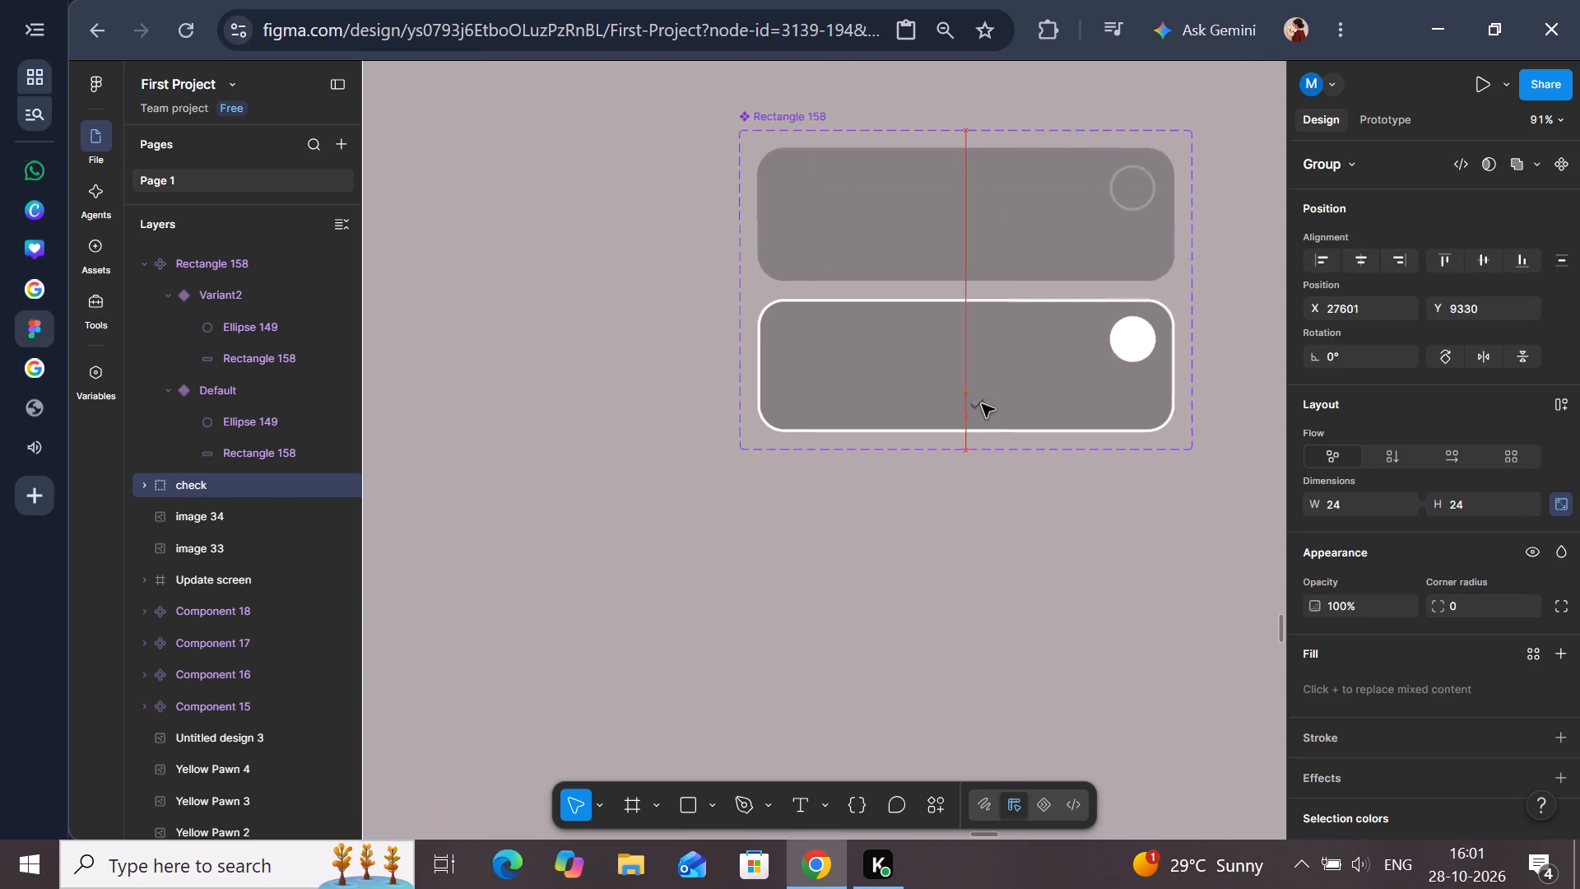
drag(982, 404, 889, 416)
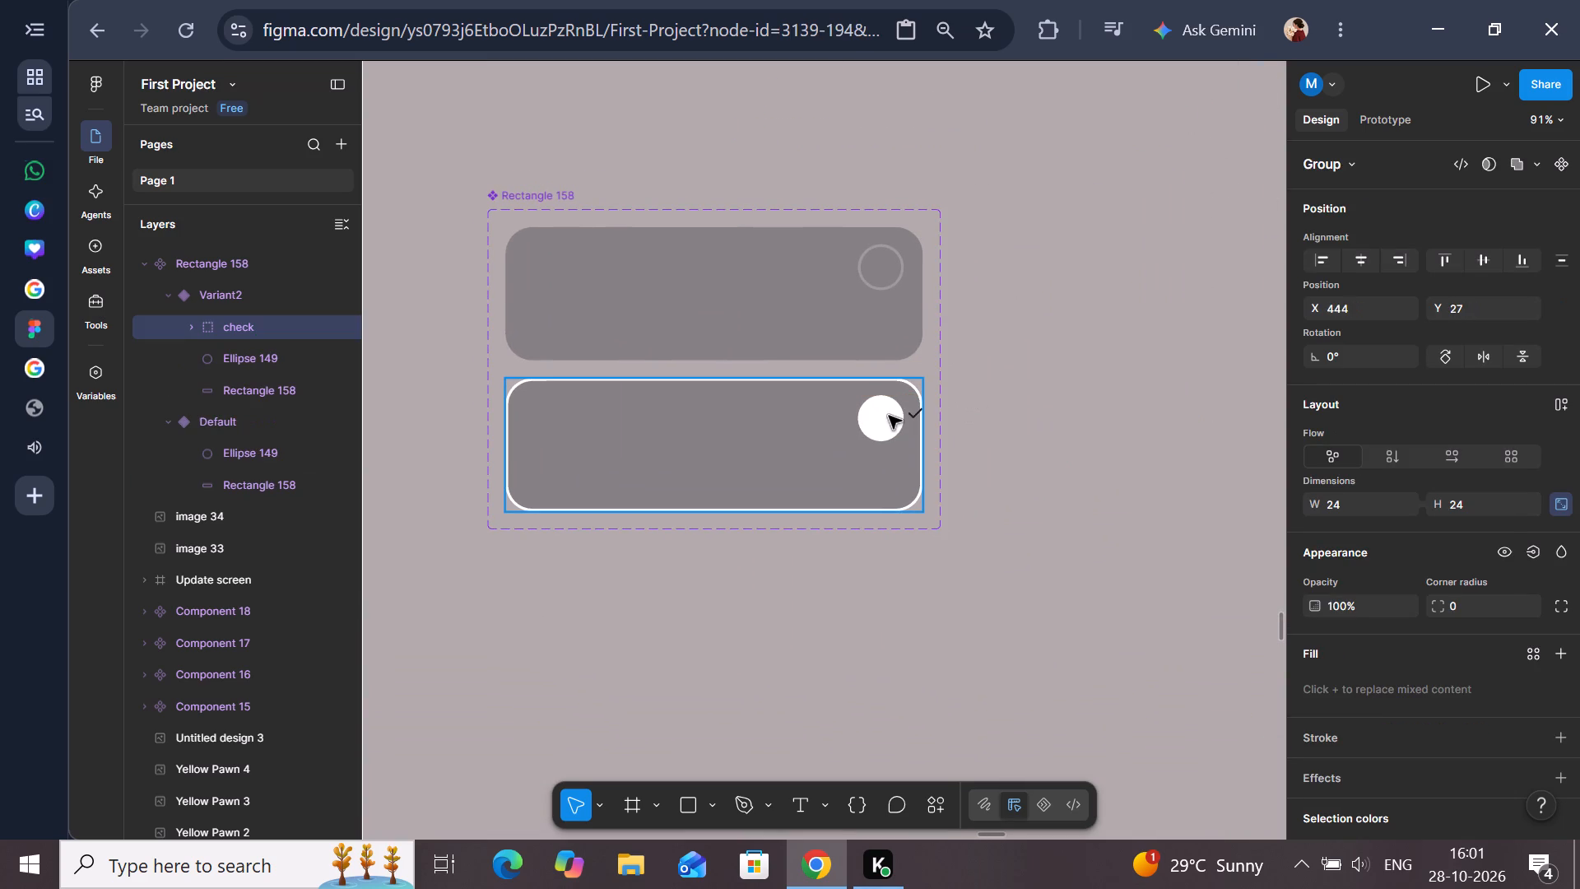
drag(889, 416, 873, 417)
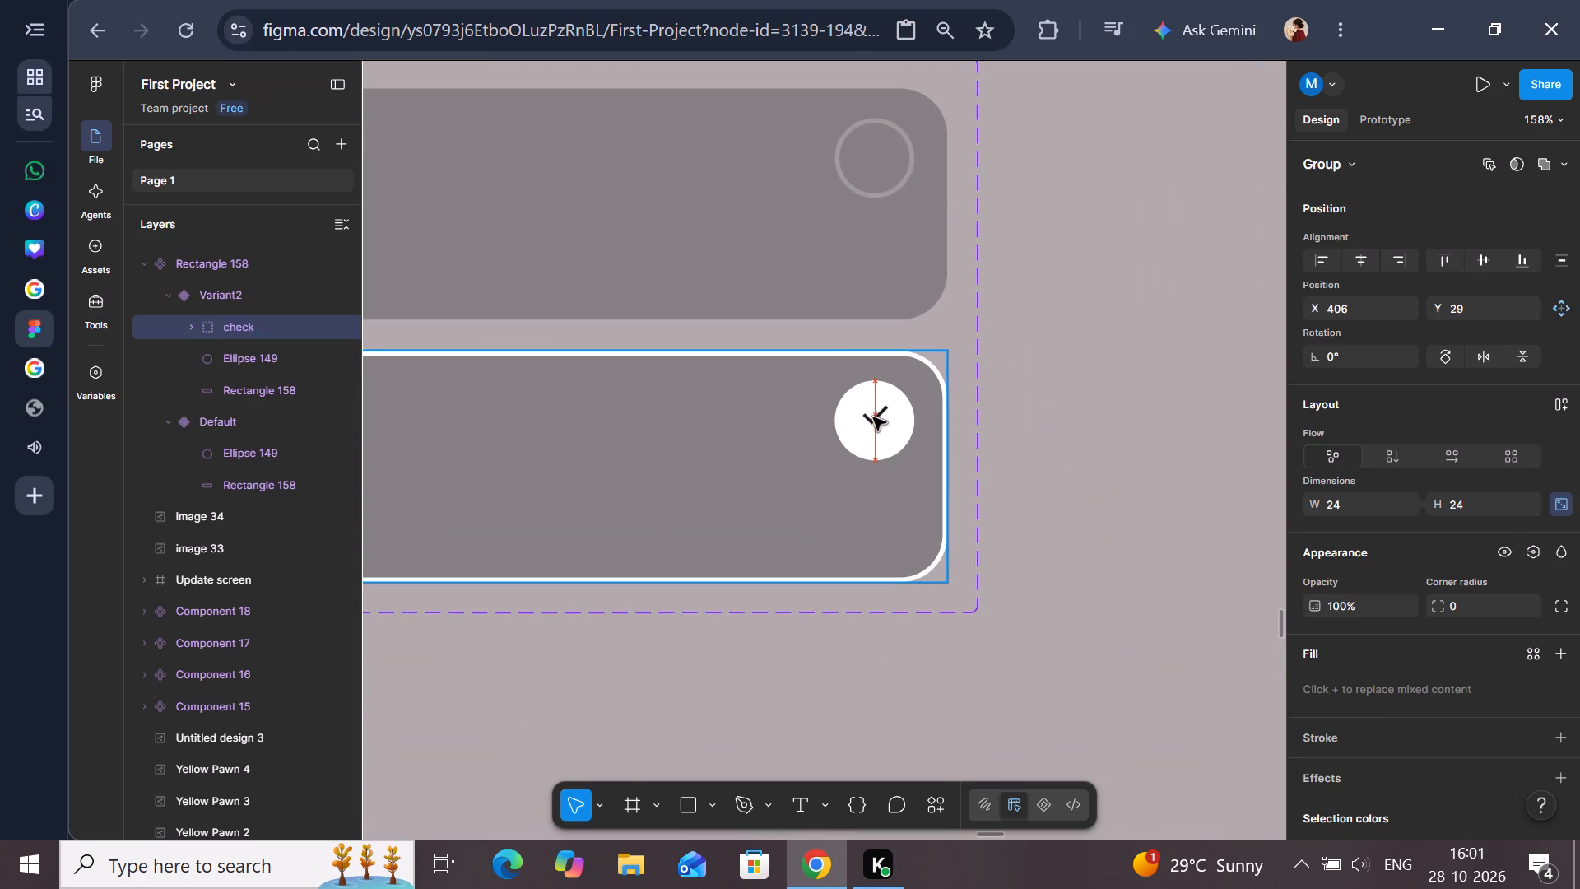
drag(873, 417, 873, 419)
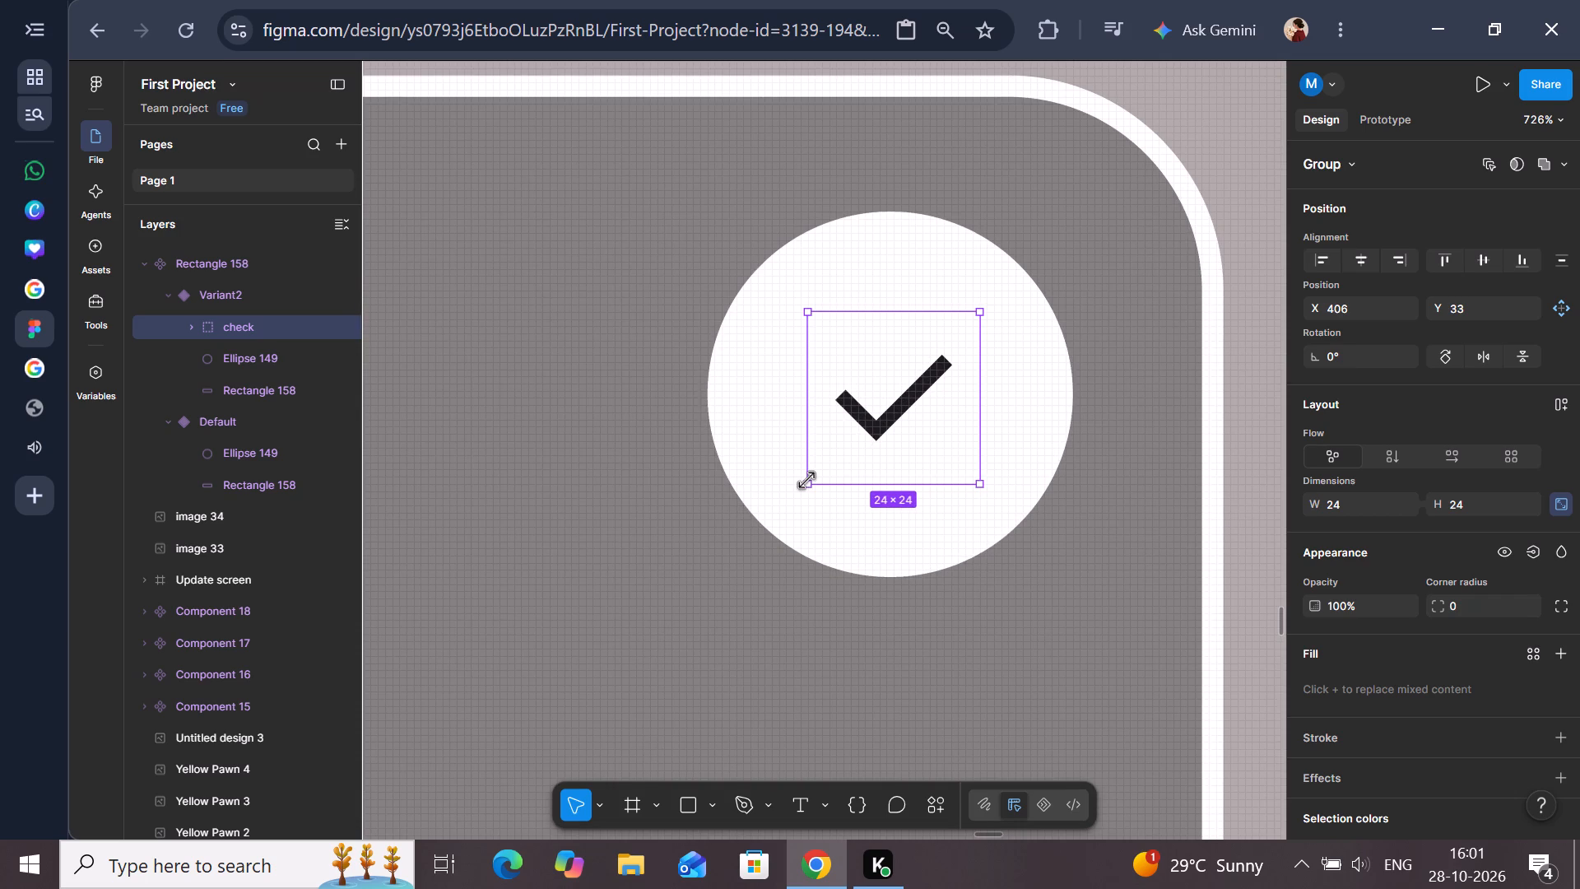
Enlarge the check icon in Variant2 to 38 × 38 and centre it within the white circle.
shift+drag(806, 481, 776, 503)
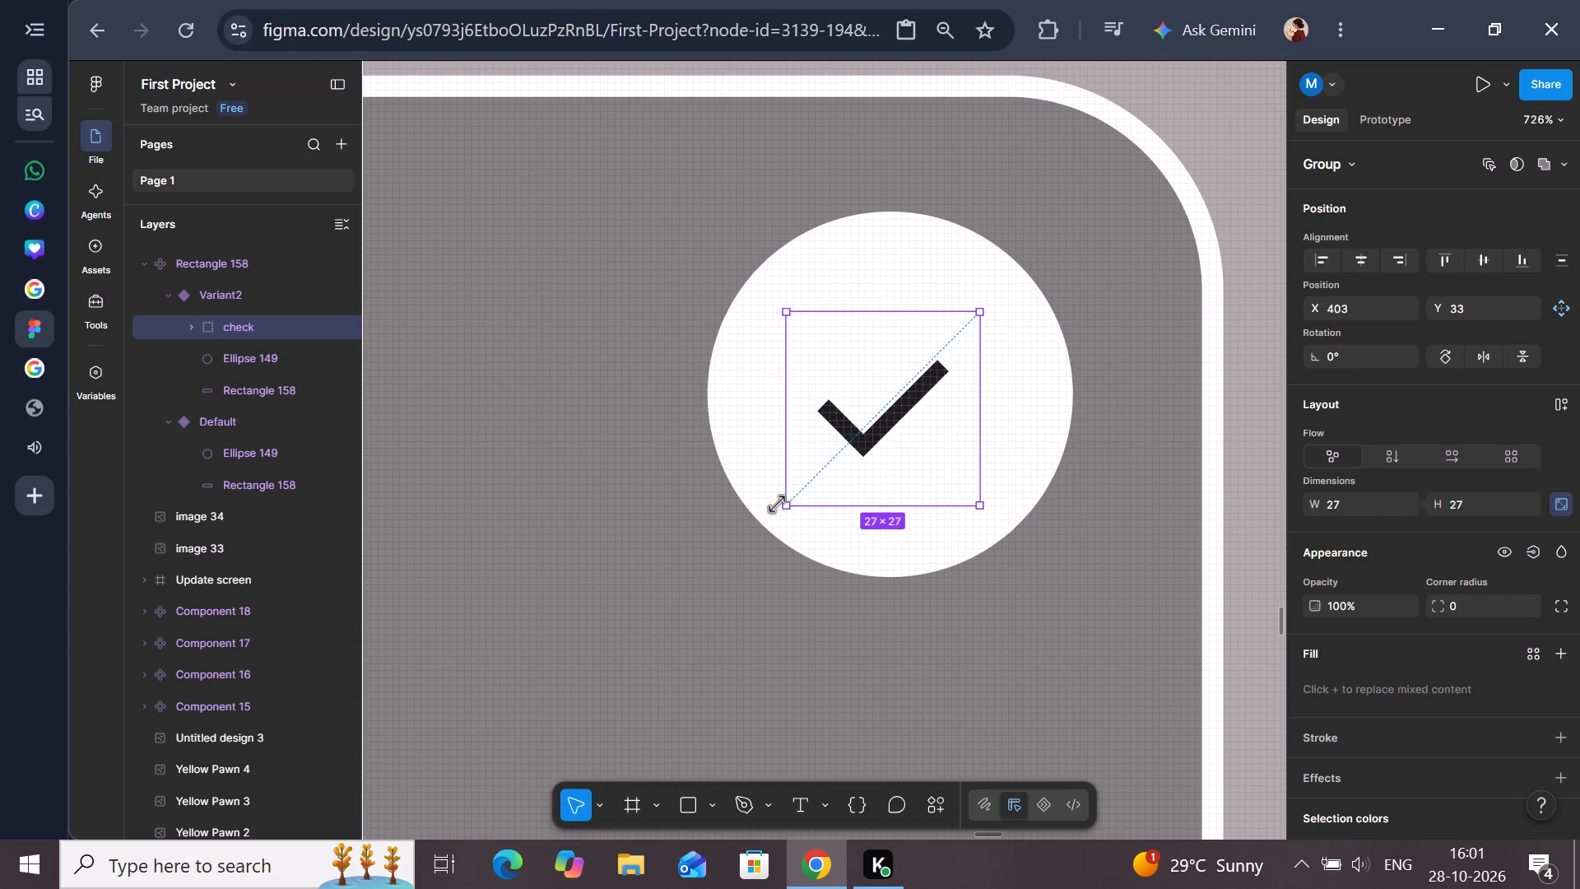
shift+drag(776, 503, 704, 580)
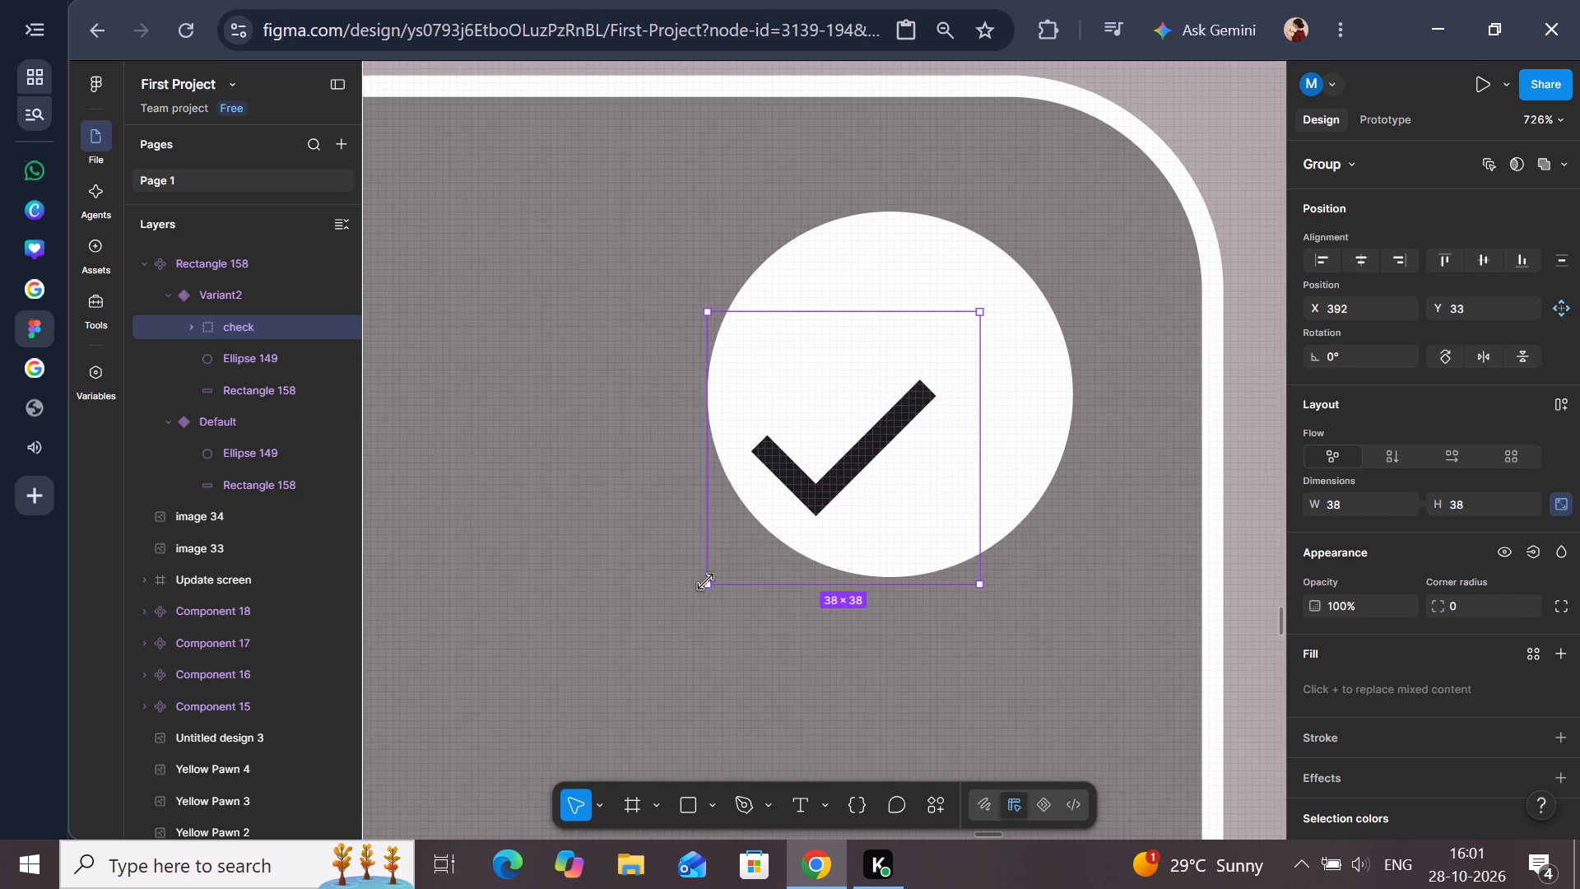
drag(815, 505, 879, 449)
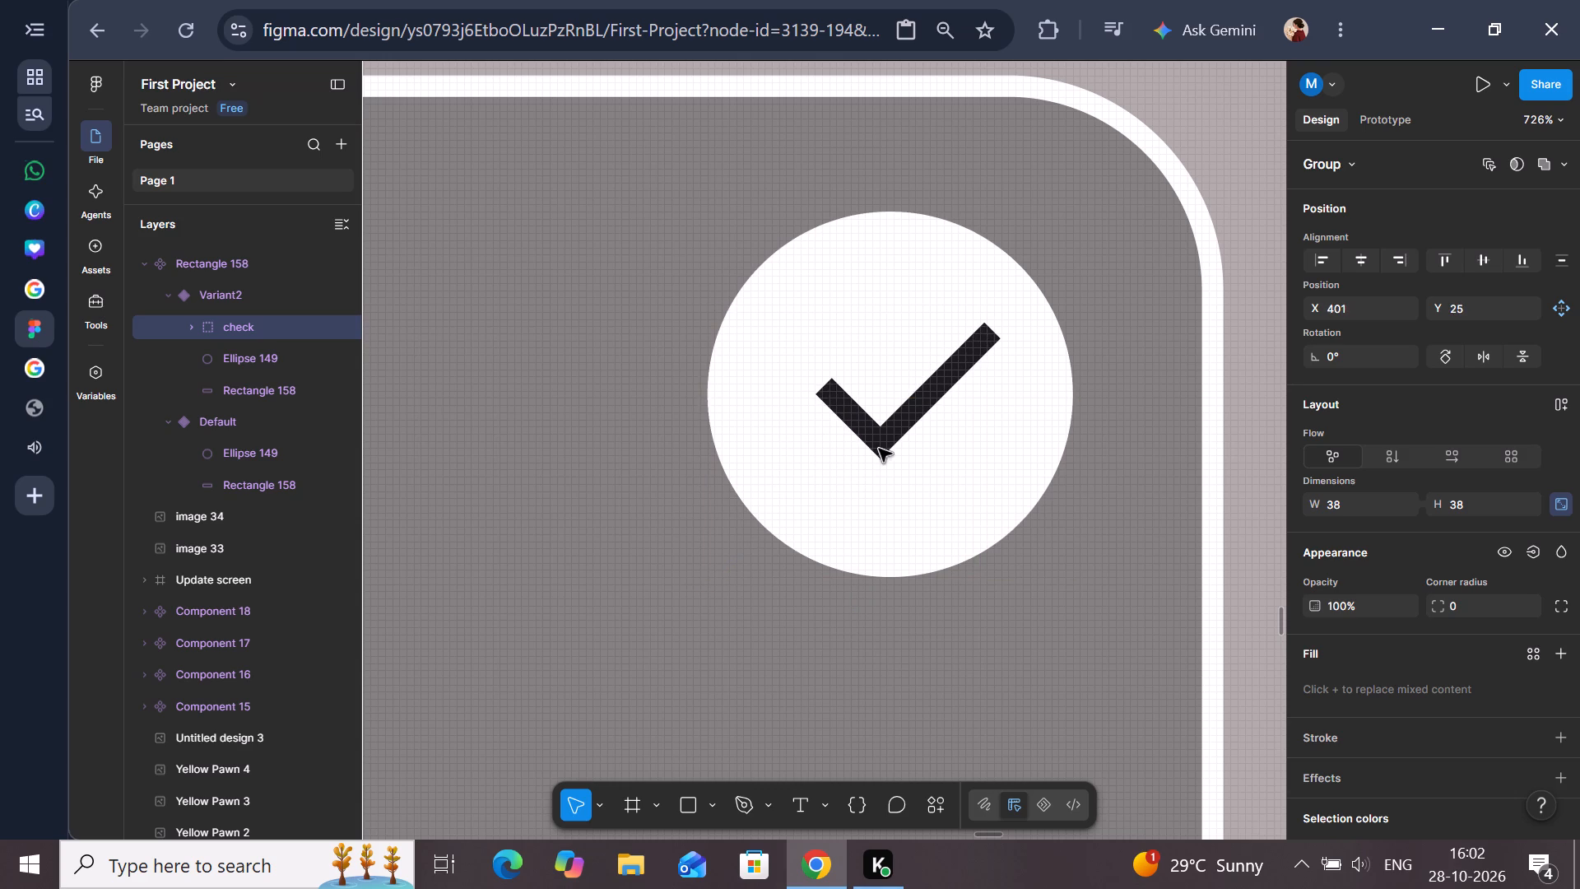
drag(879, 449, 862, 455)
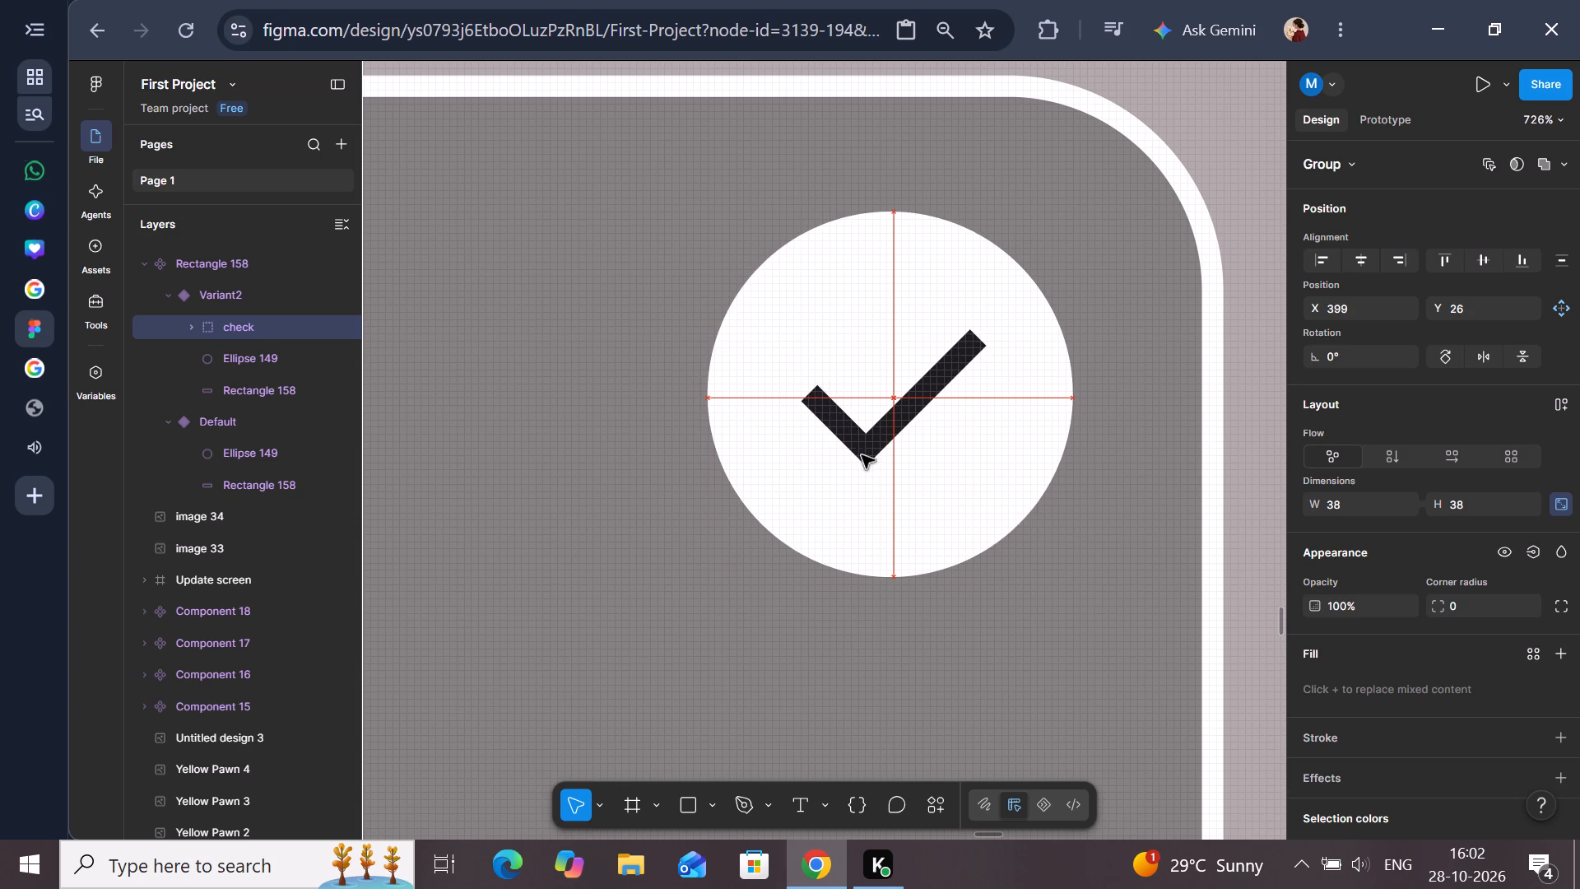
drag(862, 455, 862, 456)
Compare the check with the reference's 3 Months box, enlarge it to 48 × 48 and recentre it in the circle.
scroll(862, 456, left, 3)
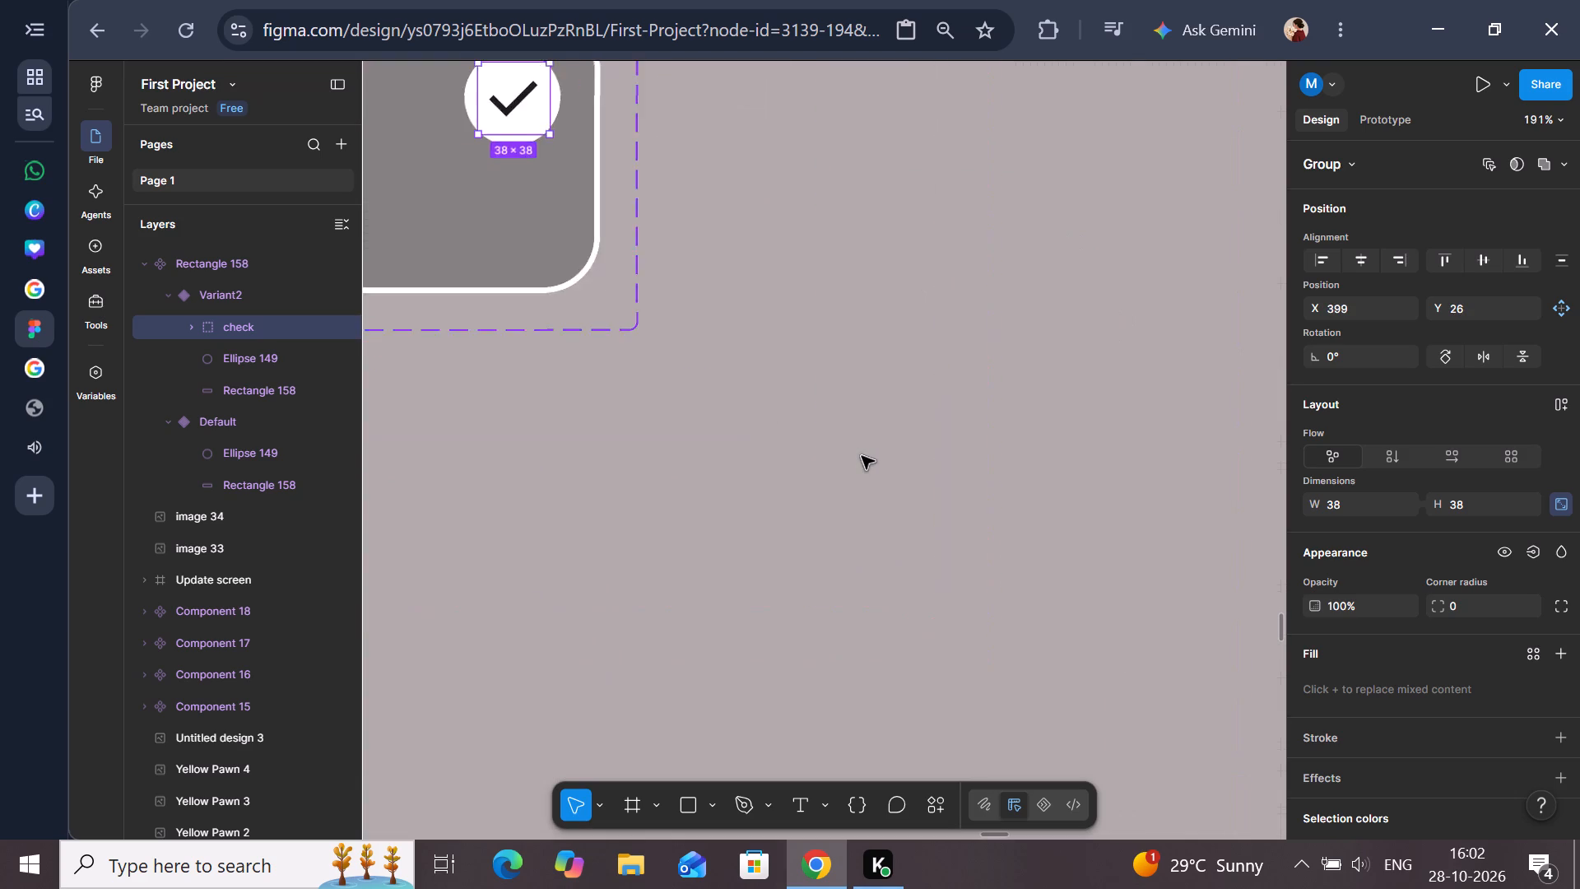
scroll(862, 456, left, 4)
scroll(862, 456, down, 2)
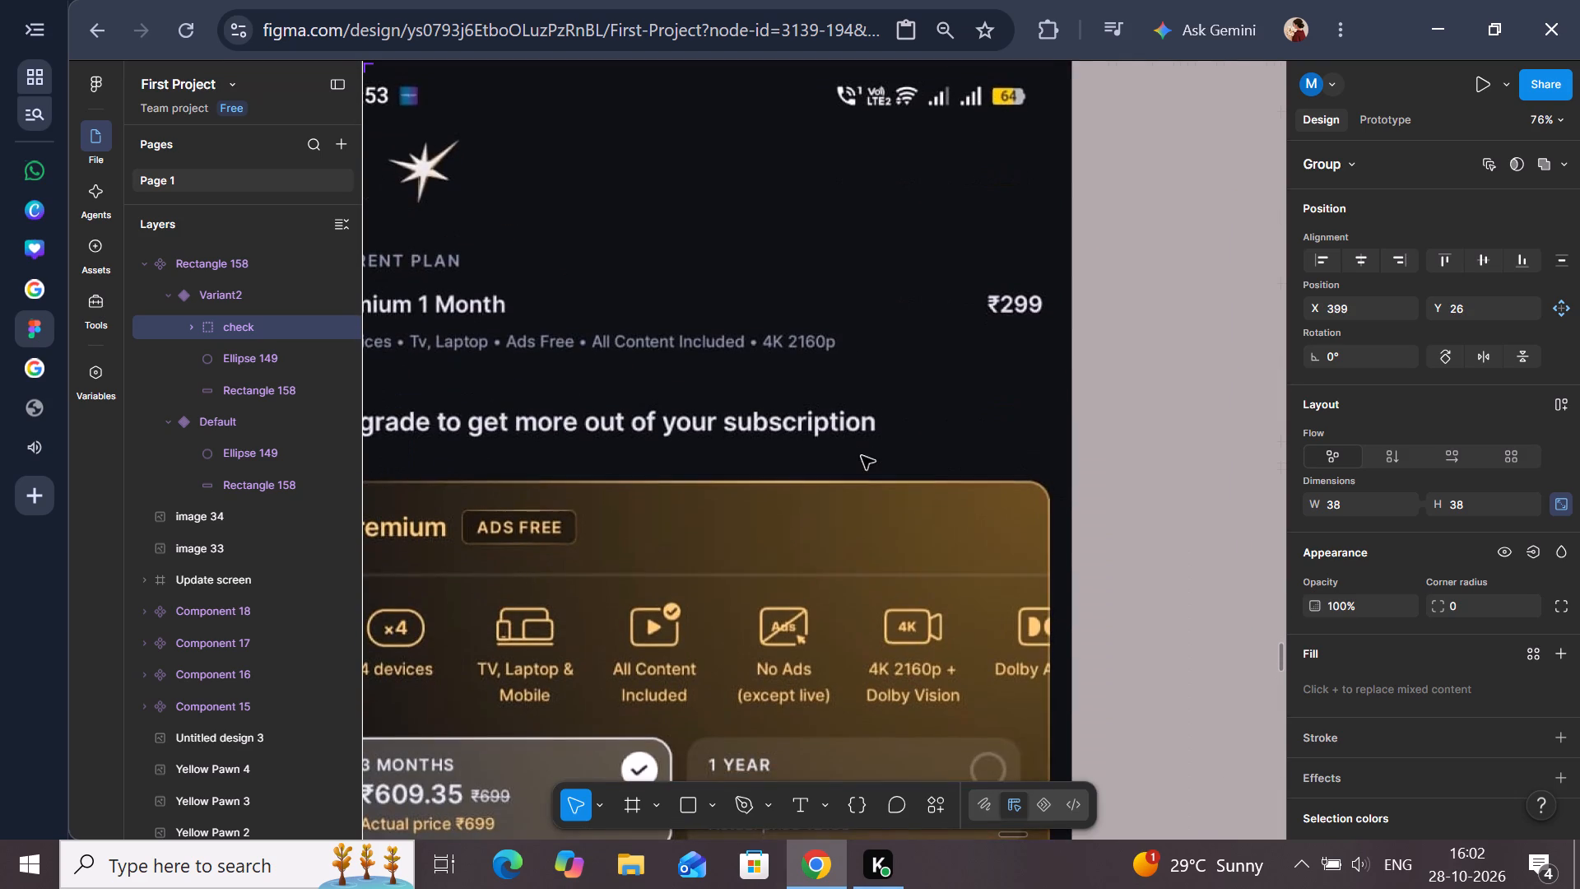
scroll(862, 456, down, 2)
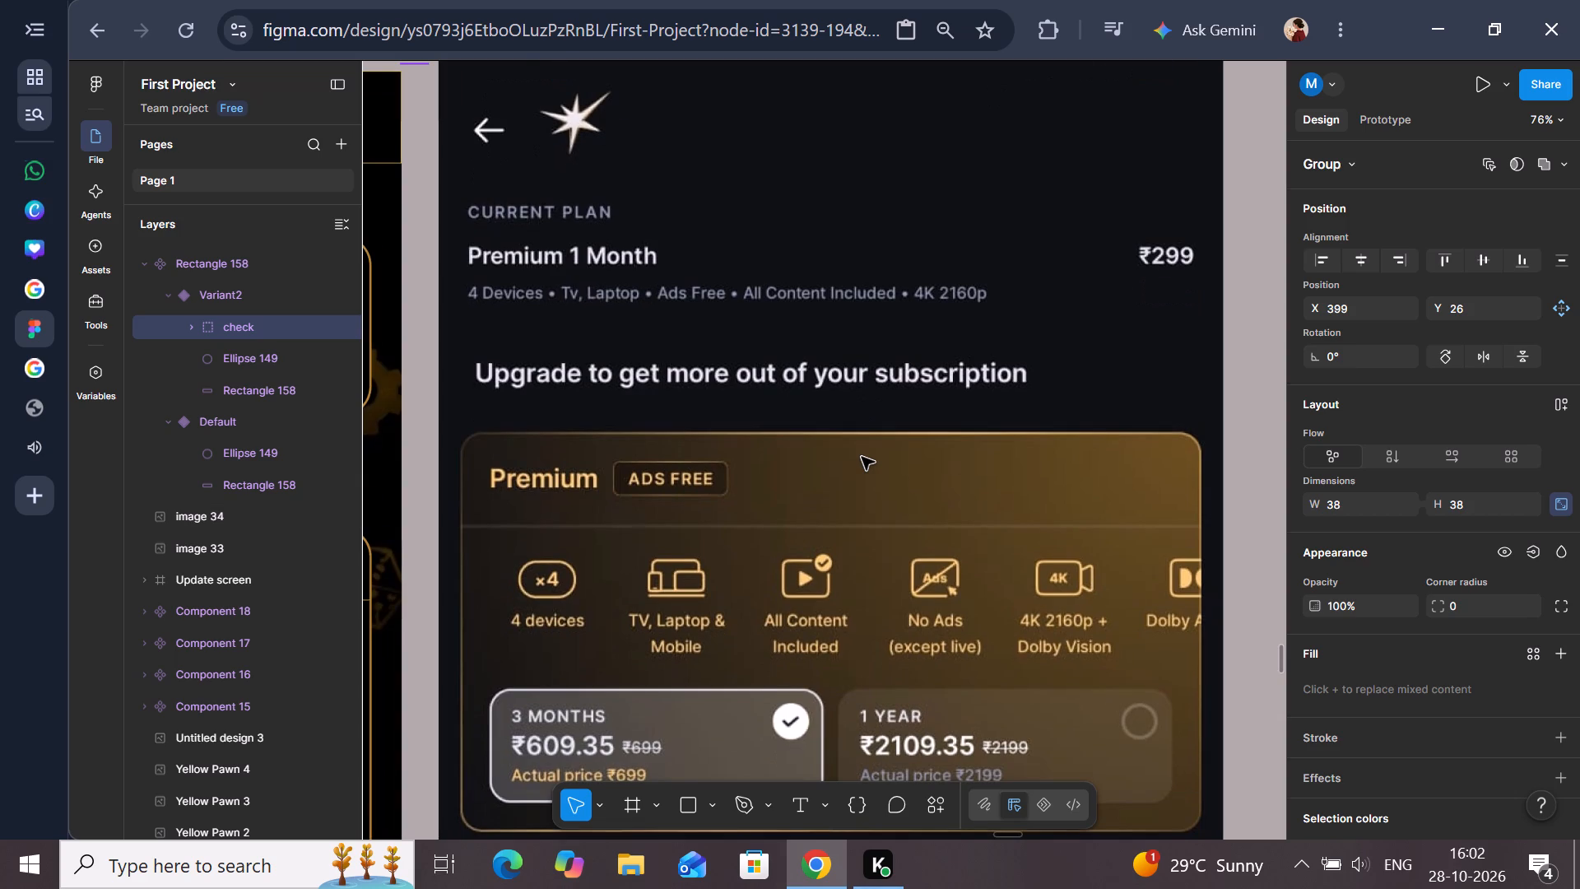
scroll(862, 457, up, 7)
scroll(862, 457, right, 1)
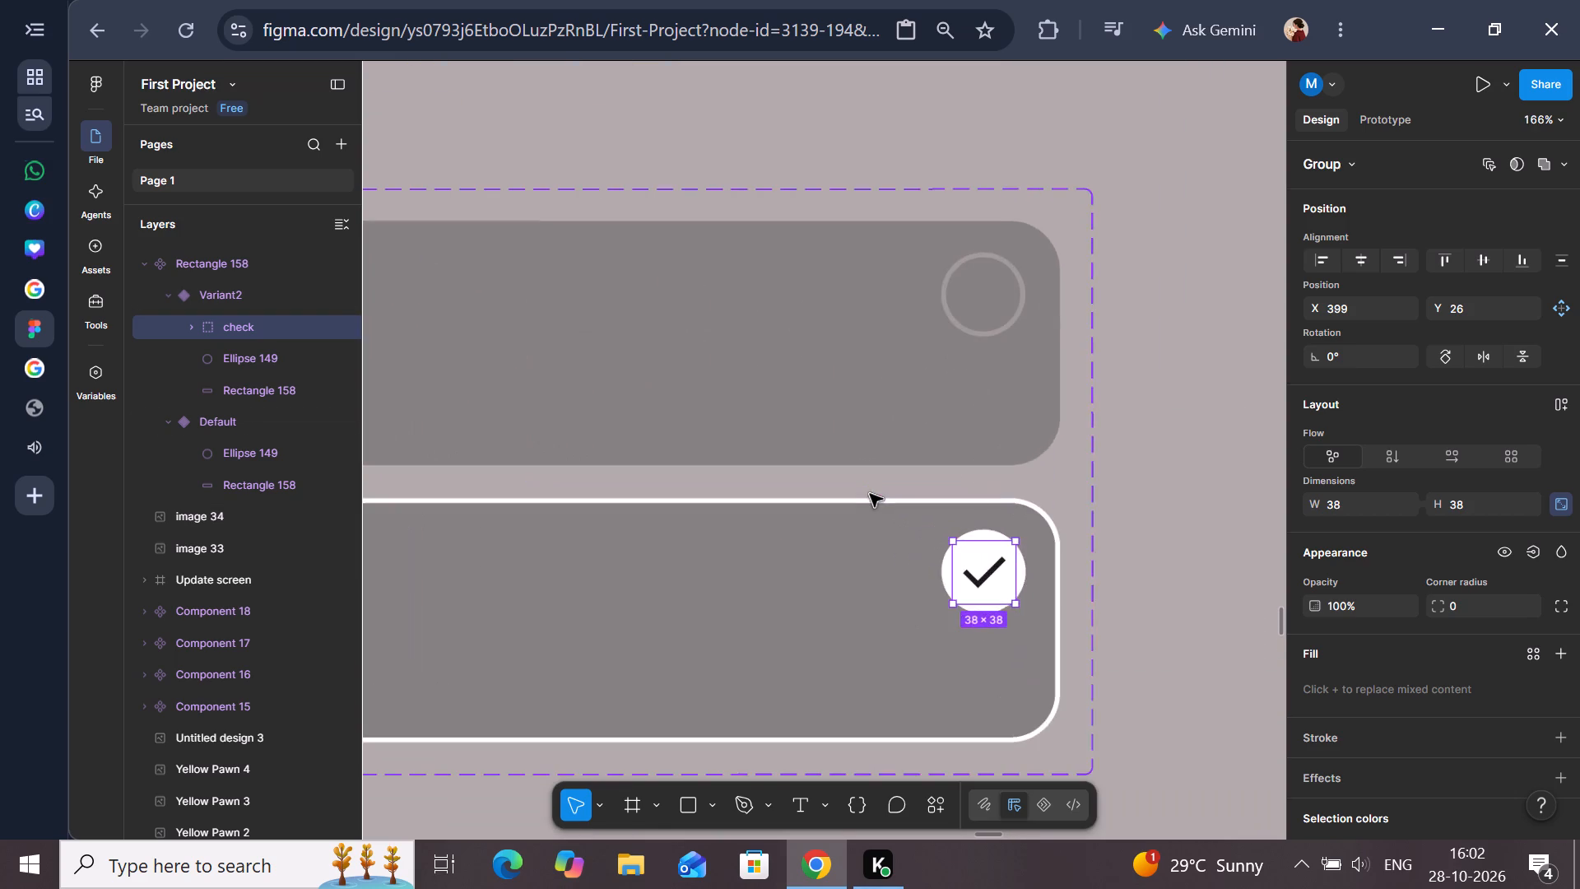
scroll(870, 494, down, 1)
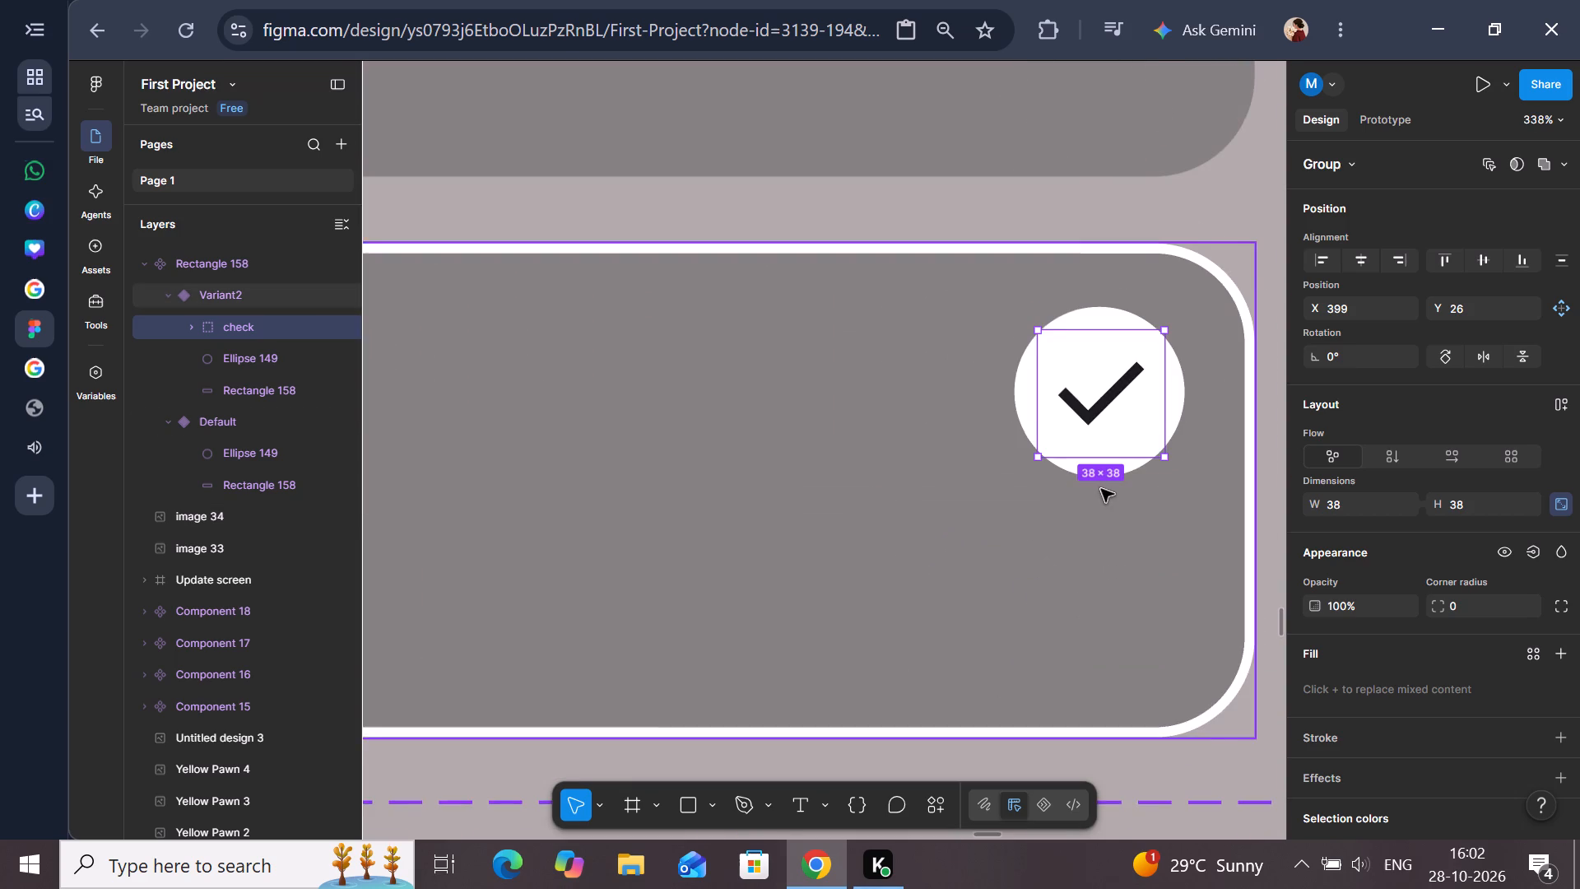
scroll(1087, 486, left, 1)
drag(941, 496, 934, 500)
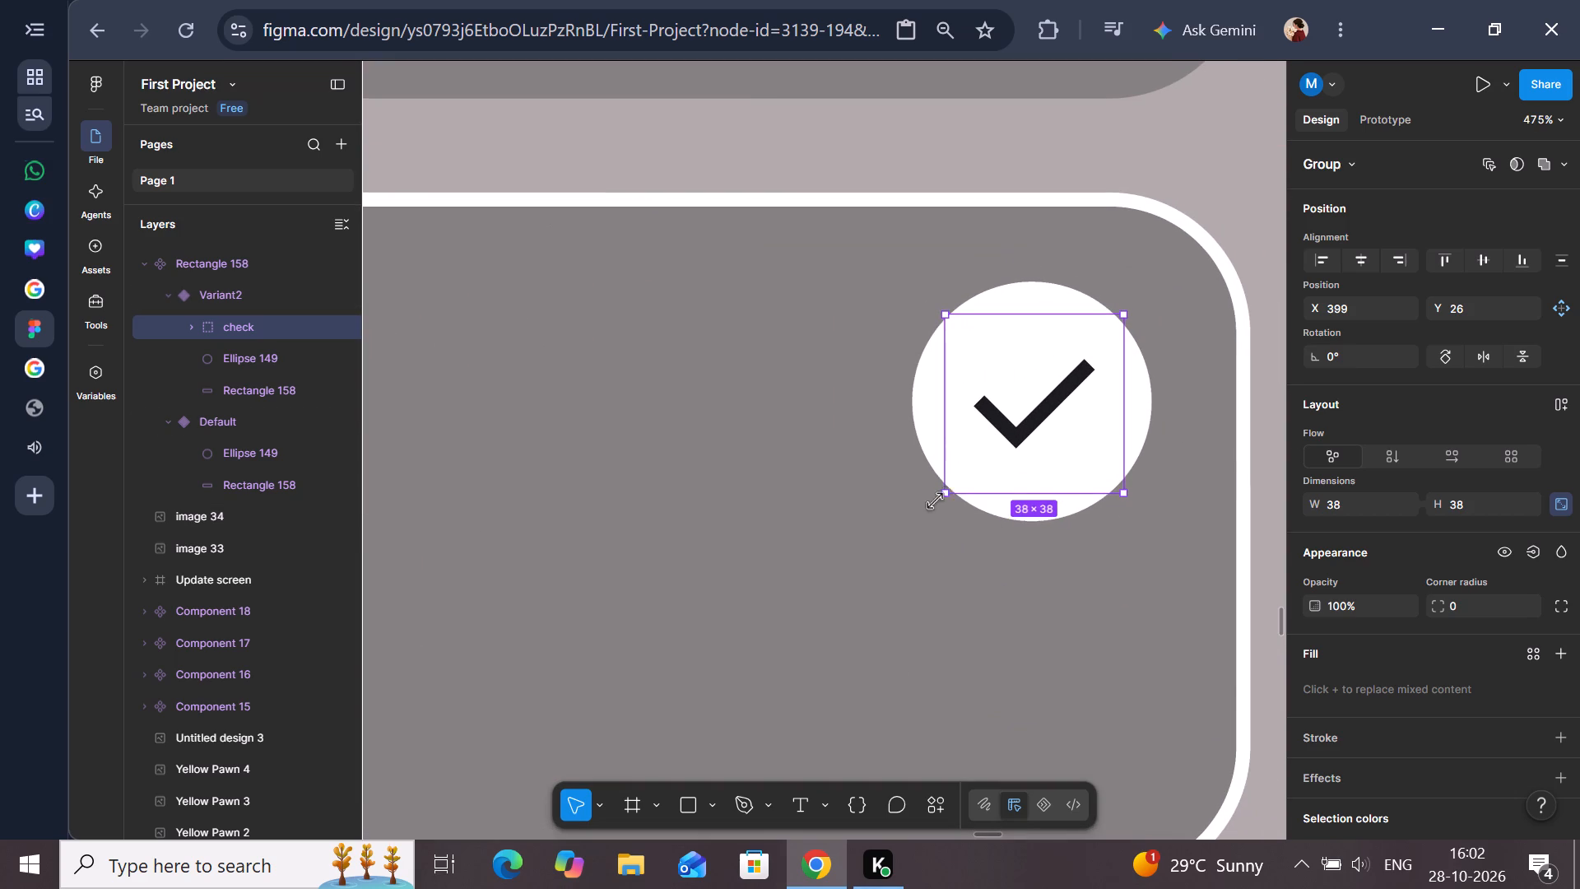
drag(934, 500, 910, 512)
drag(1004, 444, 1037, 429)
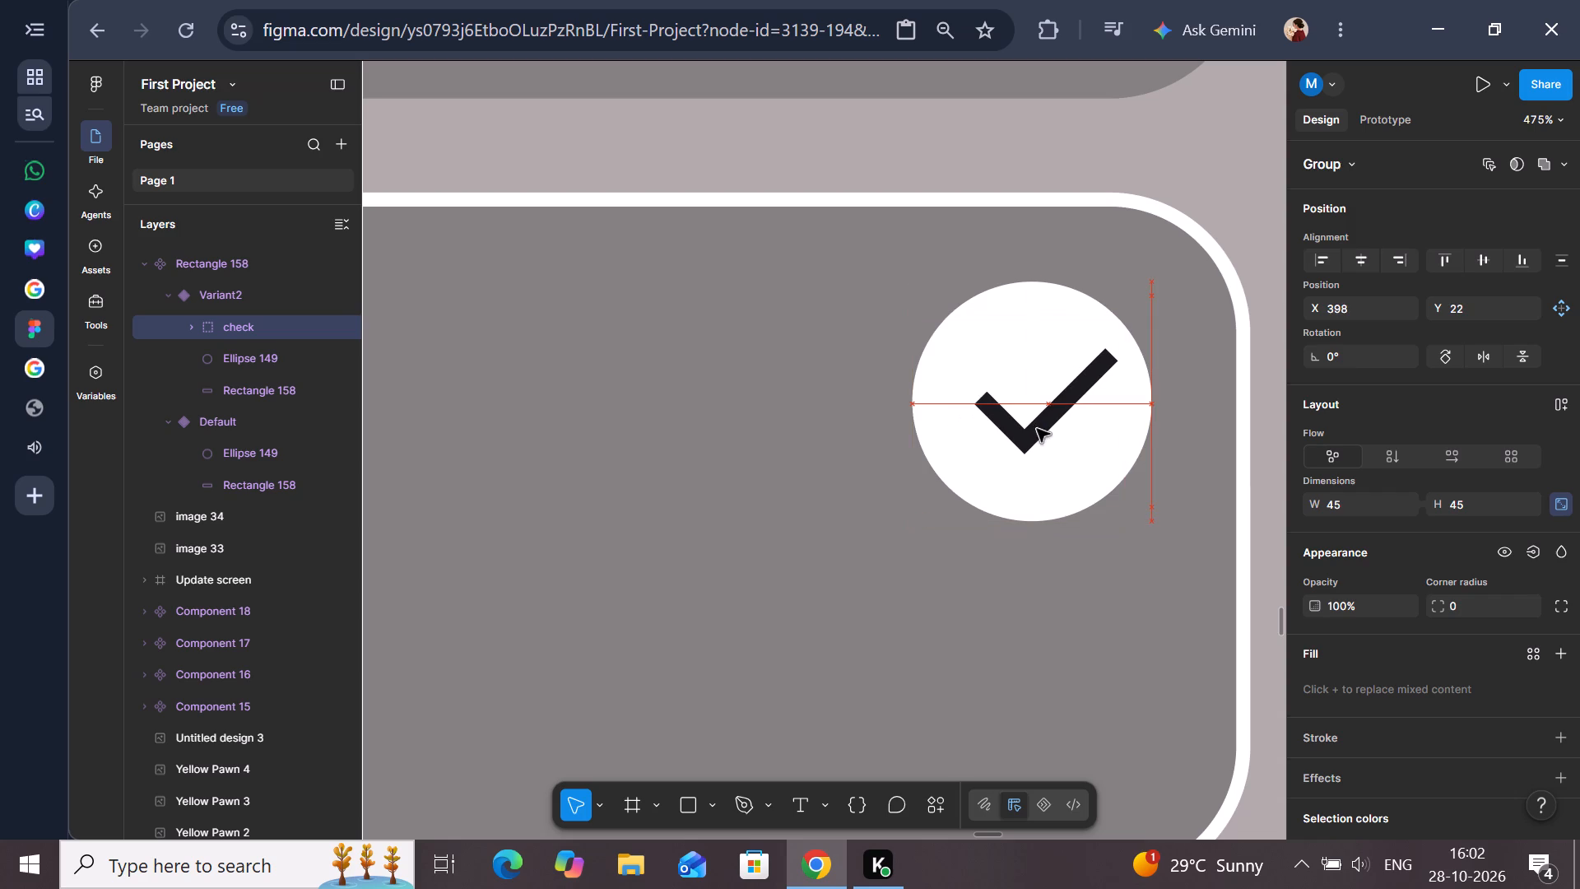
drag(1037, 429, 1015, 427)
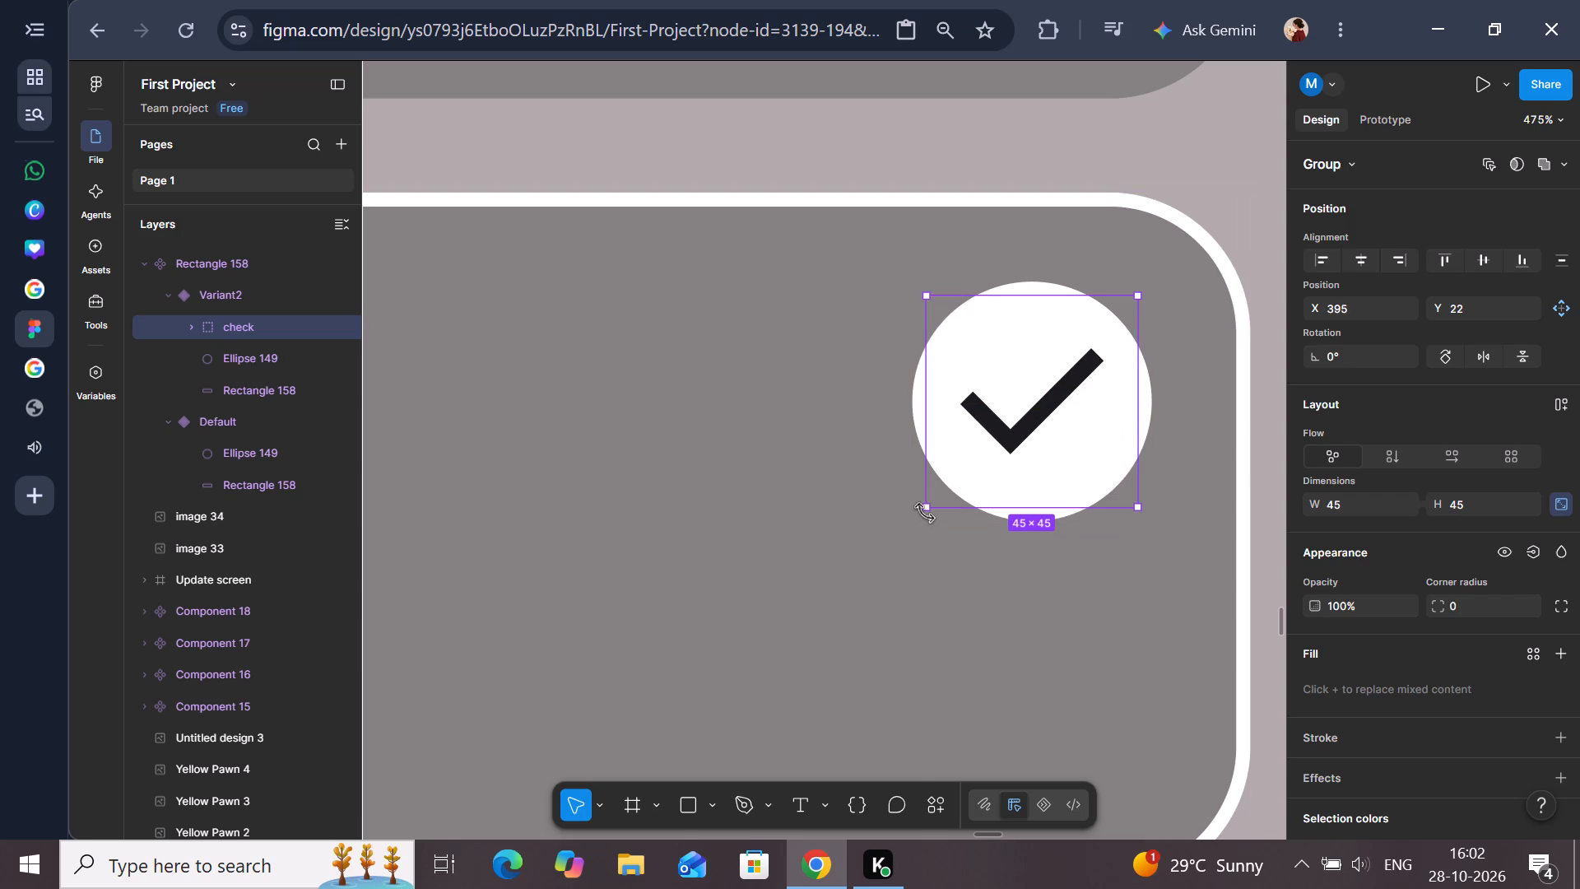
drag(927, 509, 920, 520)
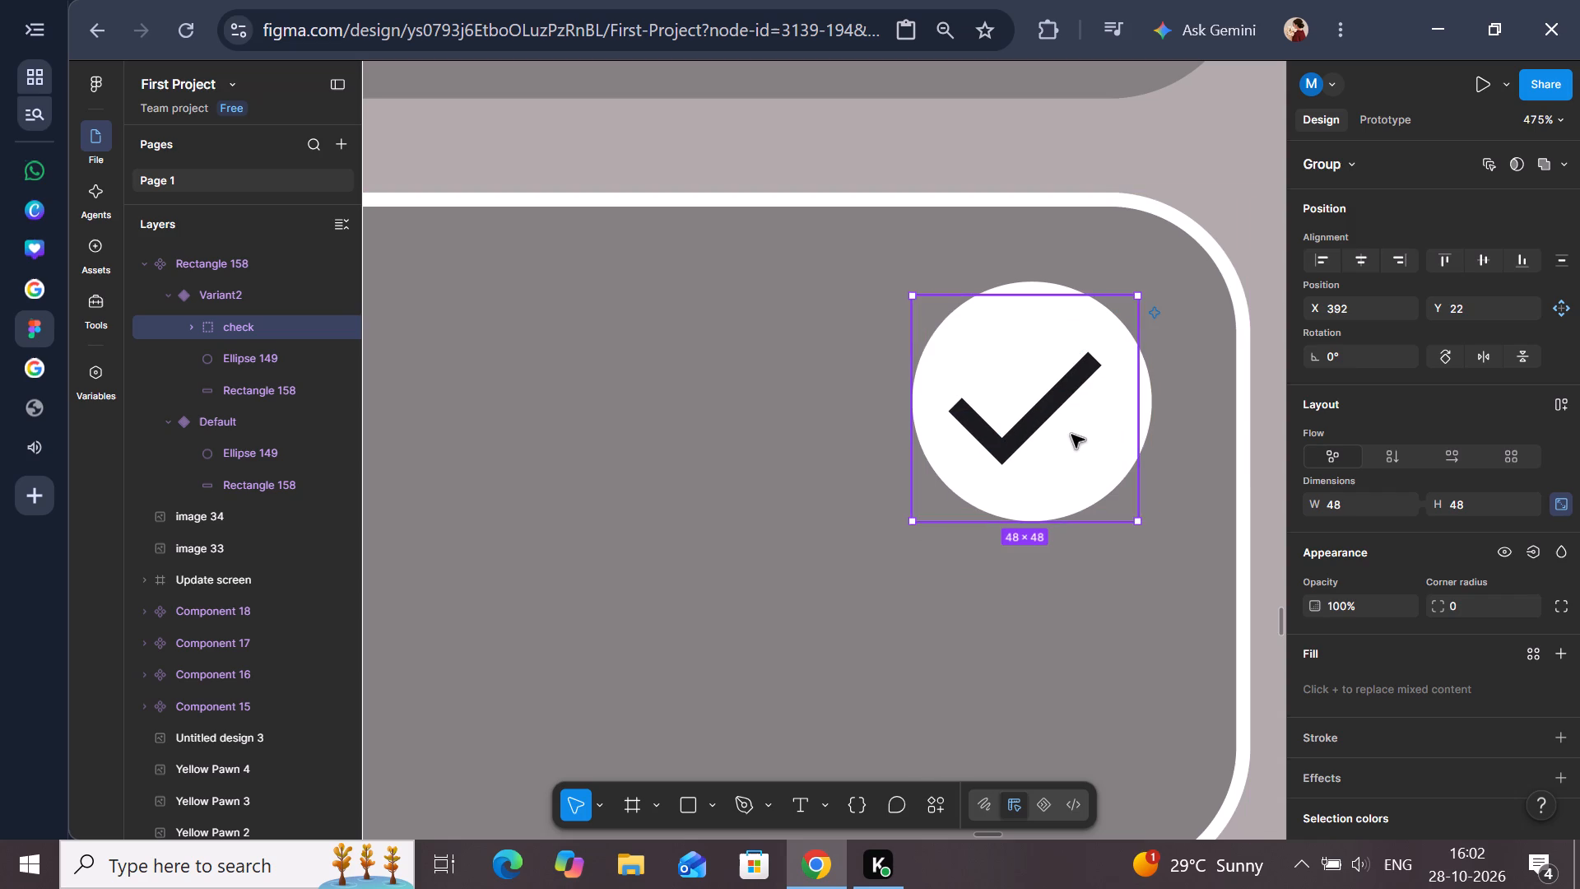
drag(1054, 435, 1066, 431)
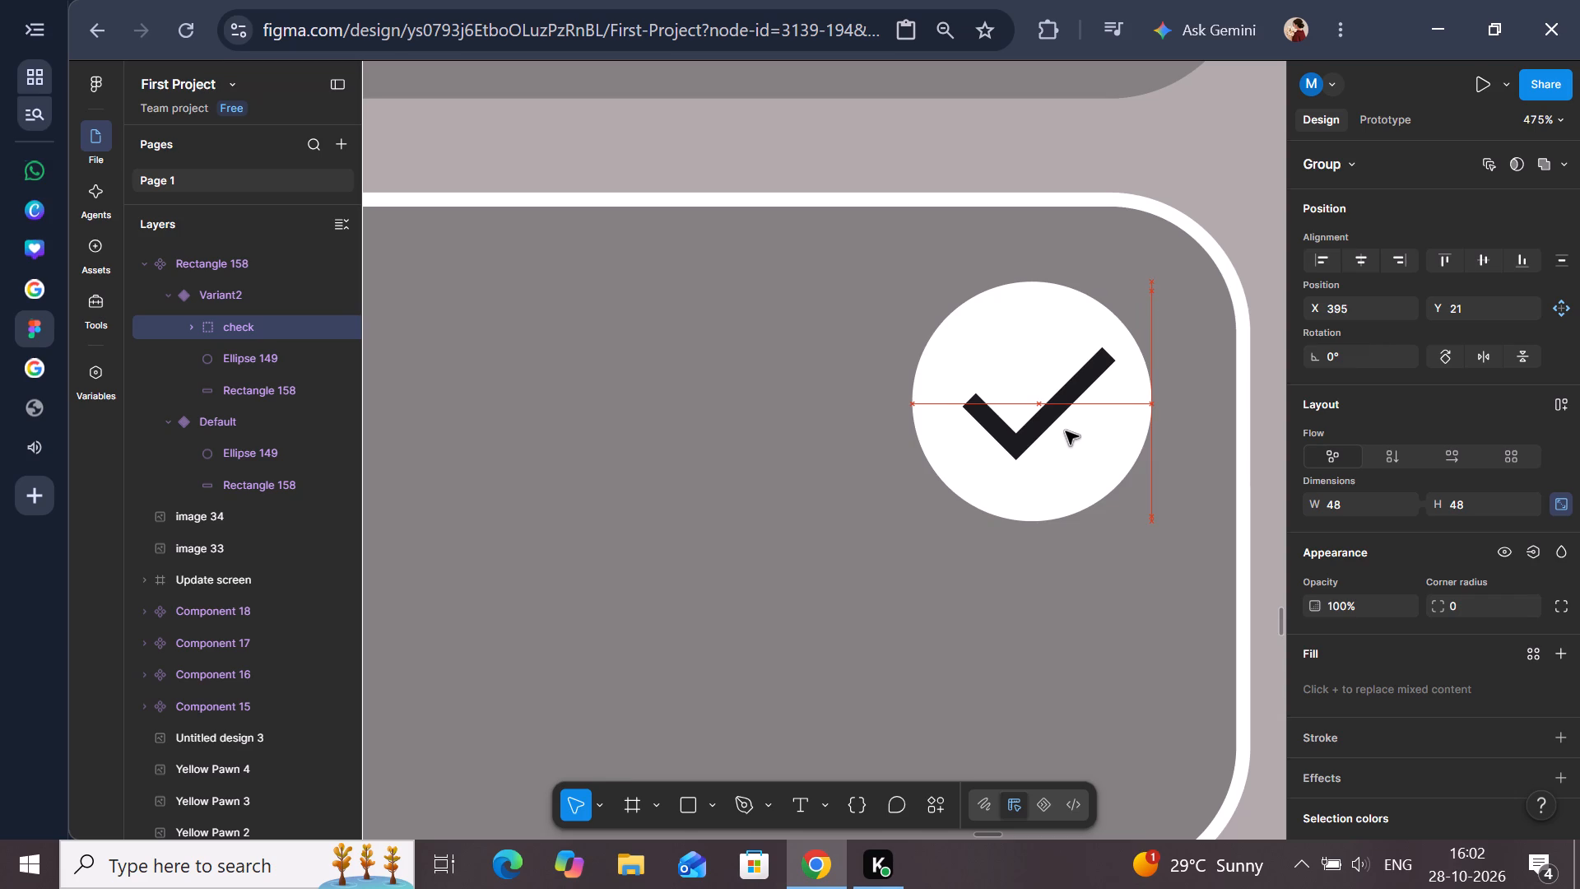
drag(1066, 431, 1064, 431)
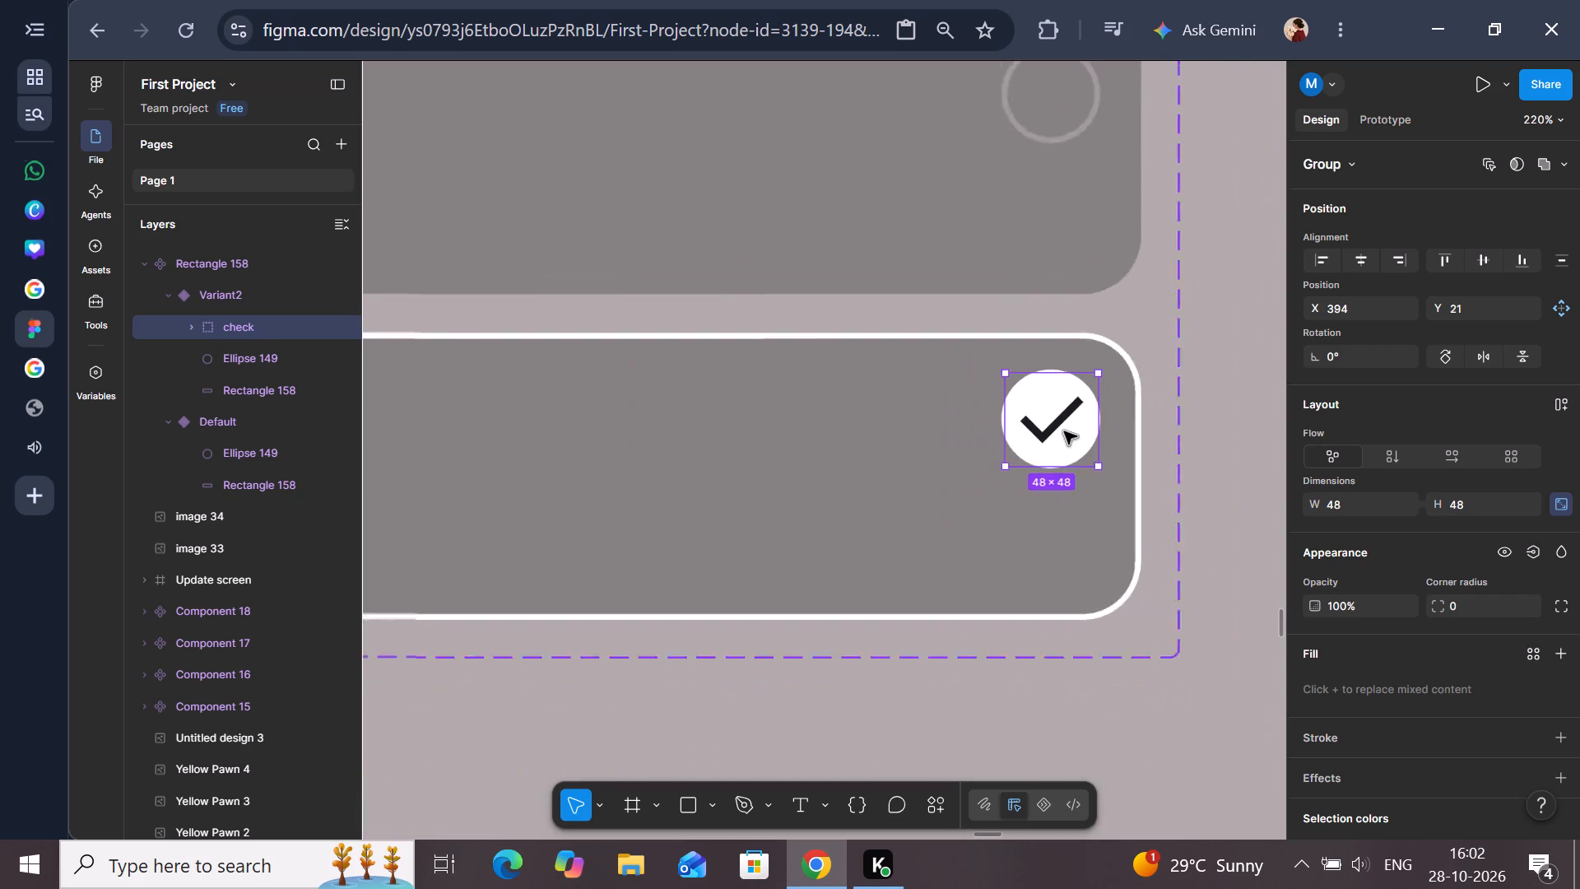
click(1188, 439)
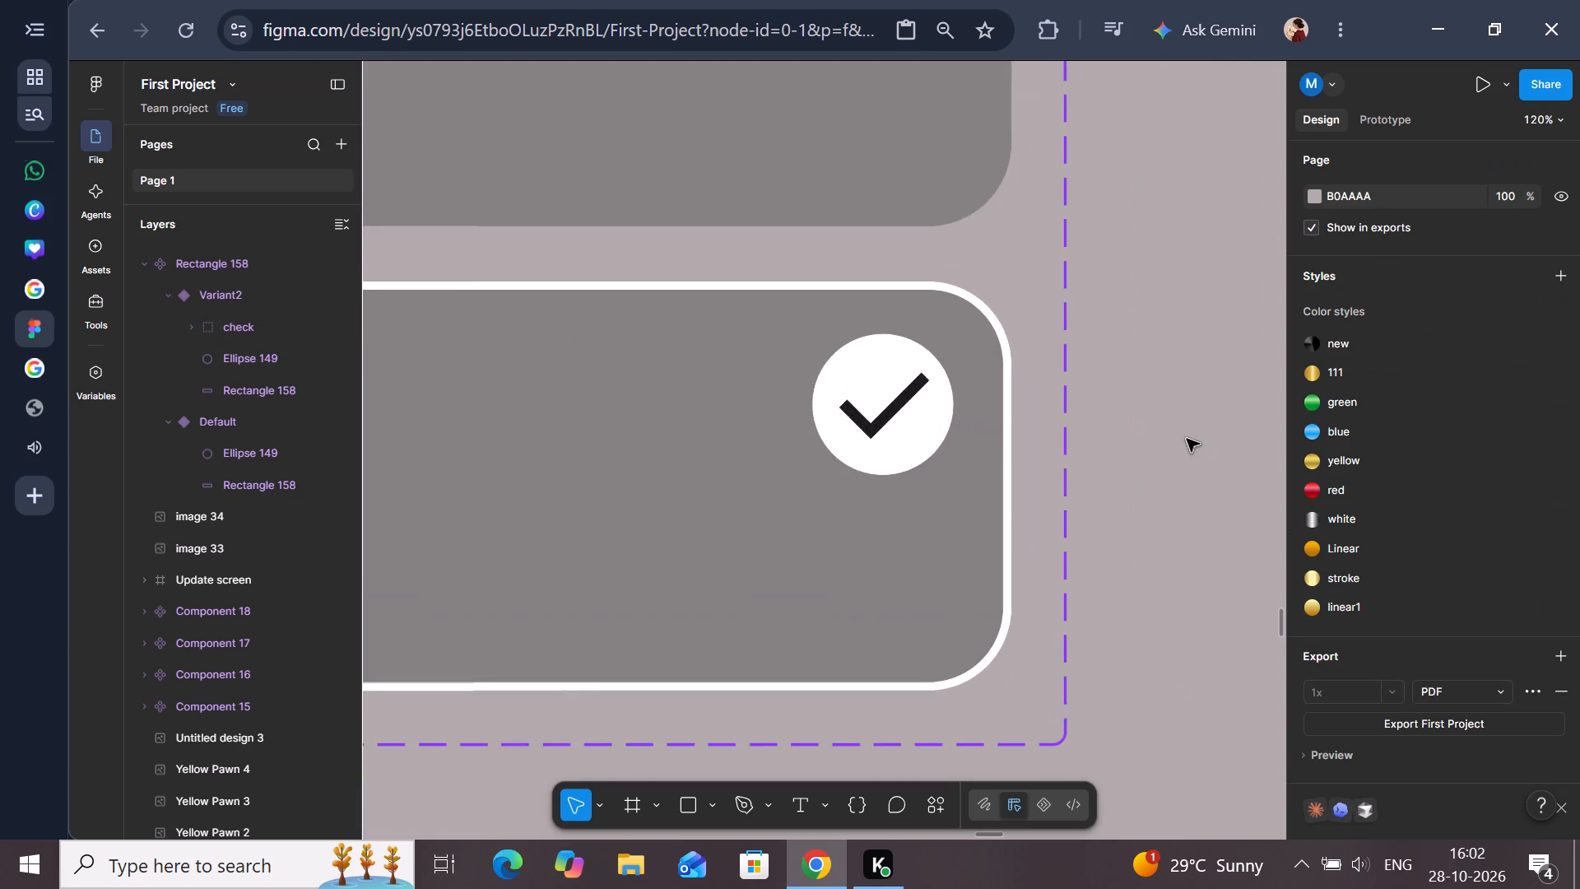
Compare with the reference again, resize Variant2's check group to 42 × 42 and centre it in the white circle.
scroll(1187, 439, down, 8)
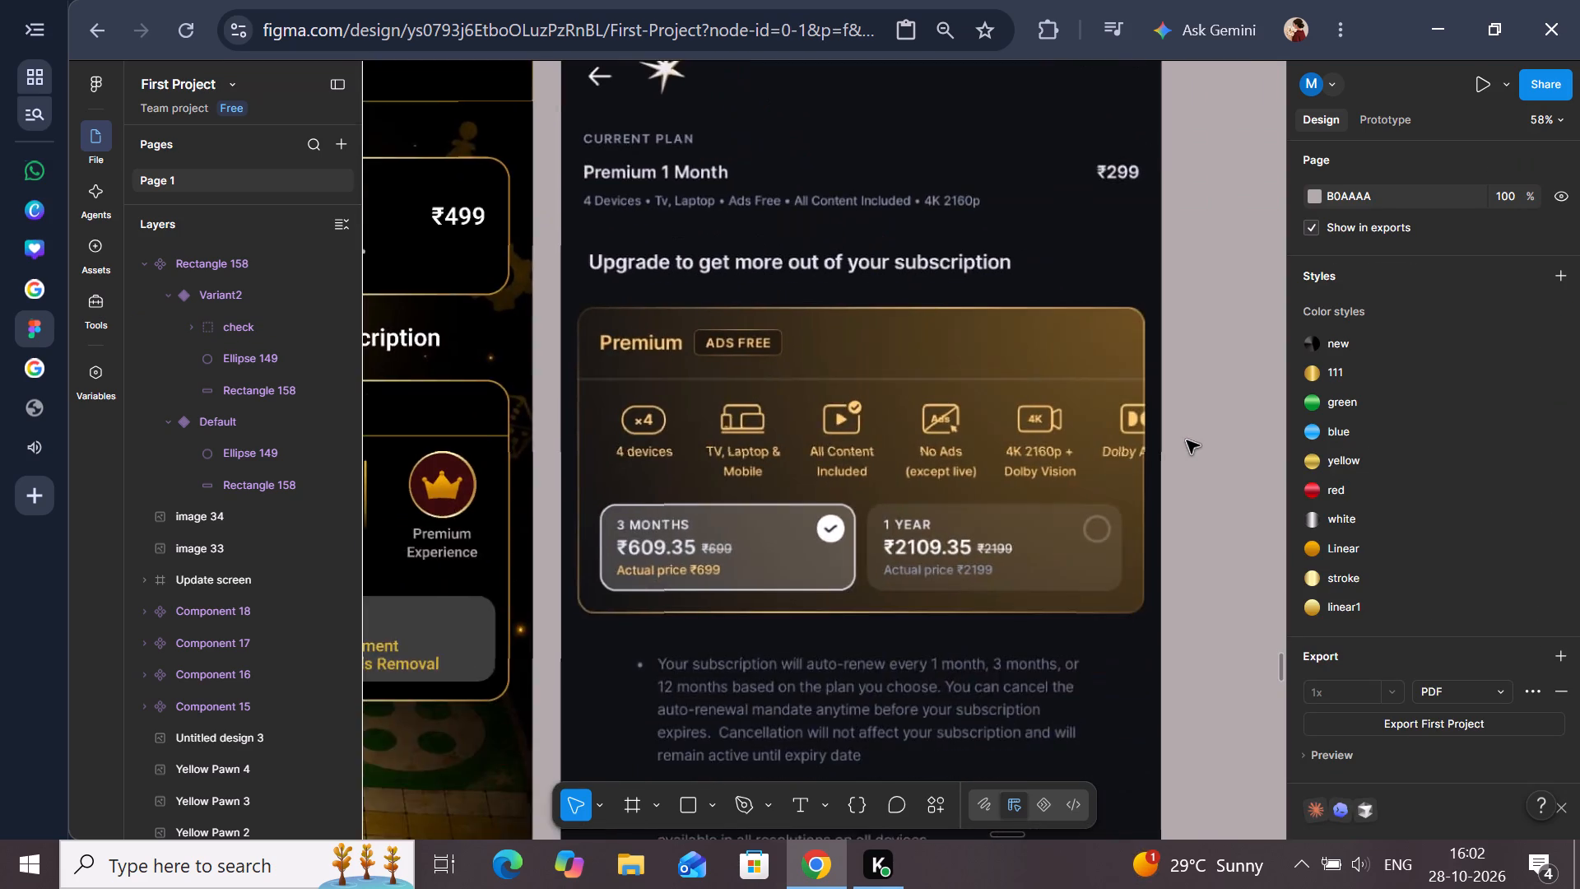
scroll(1187, 446, right, 3)
scroll(1187, 446, up, 7)
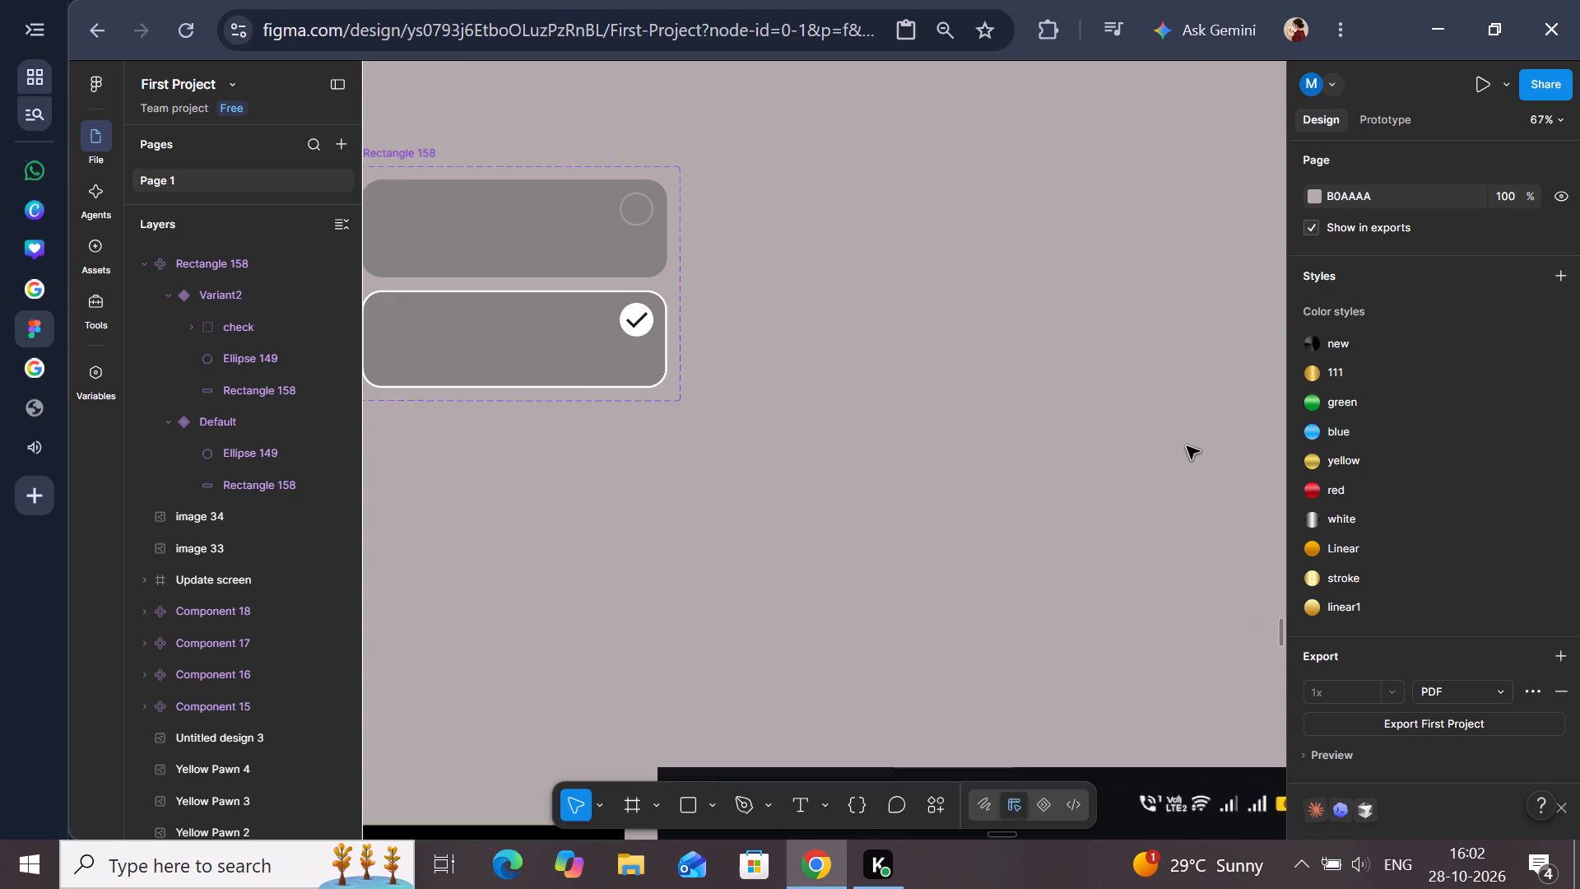
scroll(1170, 449, right, 1)
scroll(866, 467, right, 1)
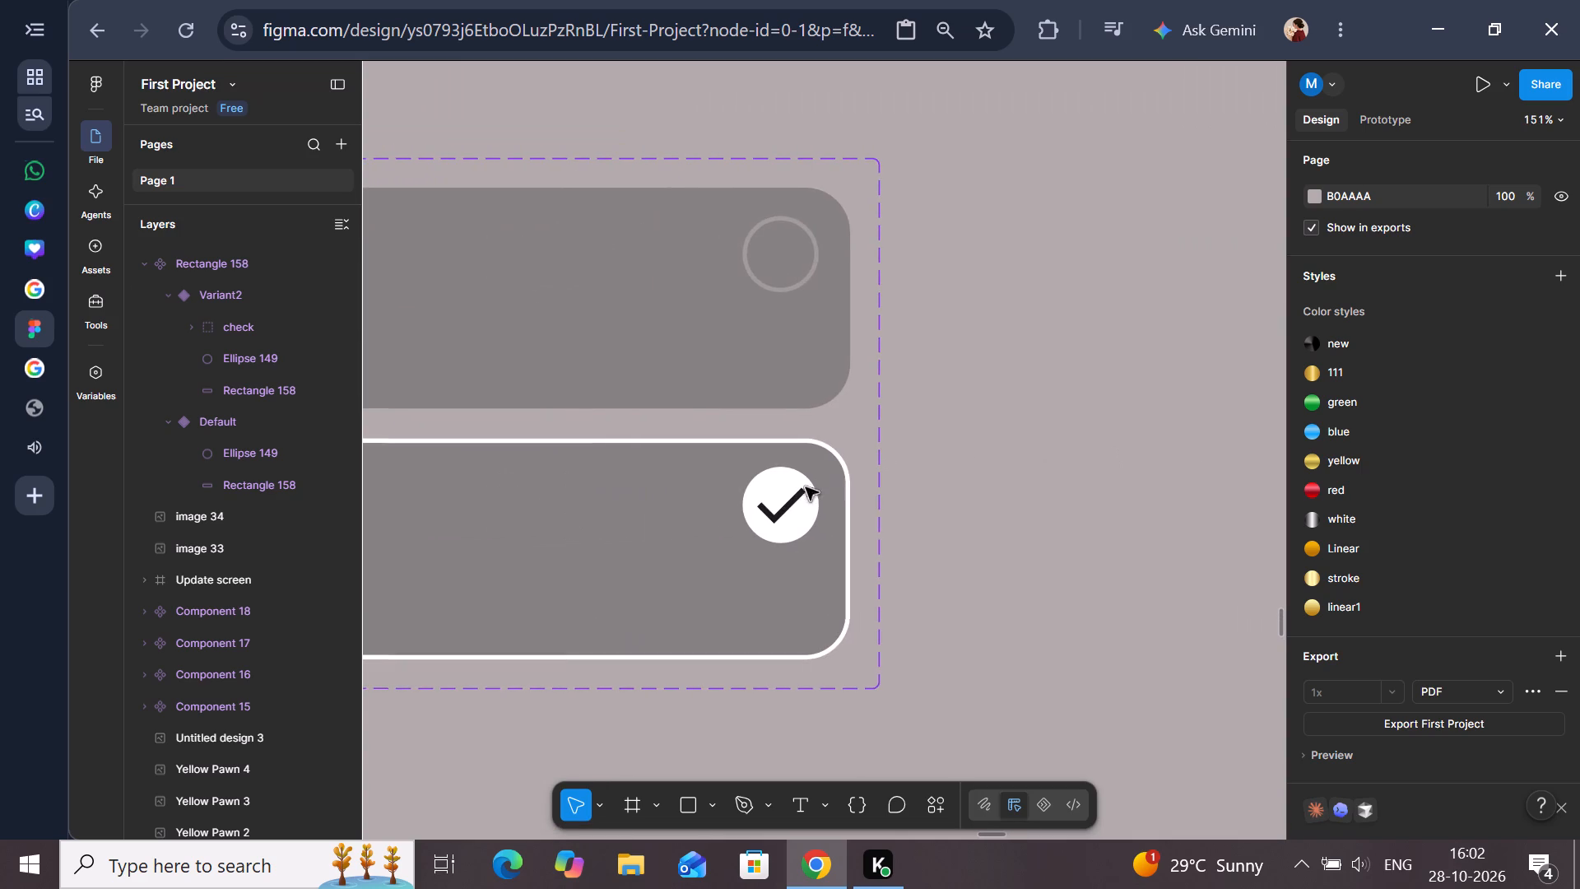
click(253, 328)
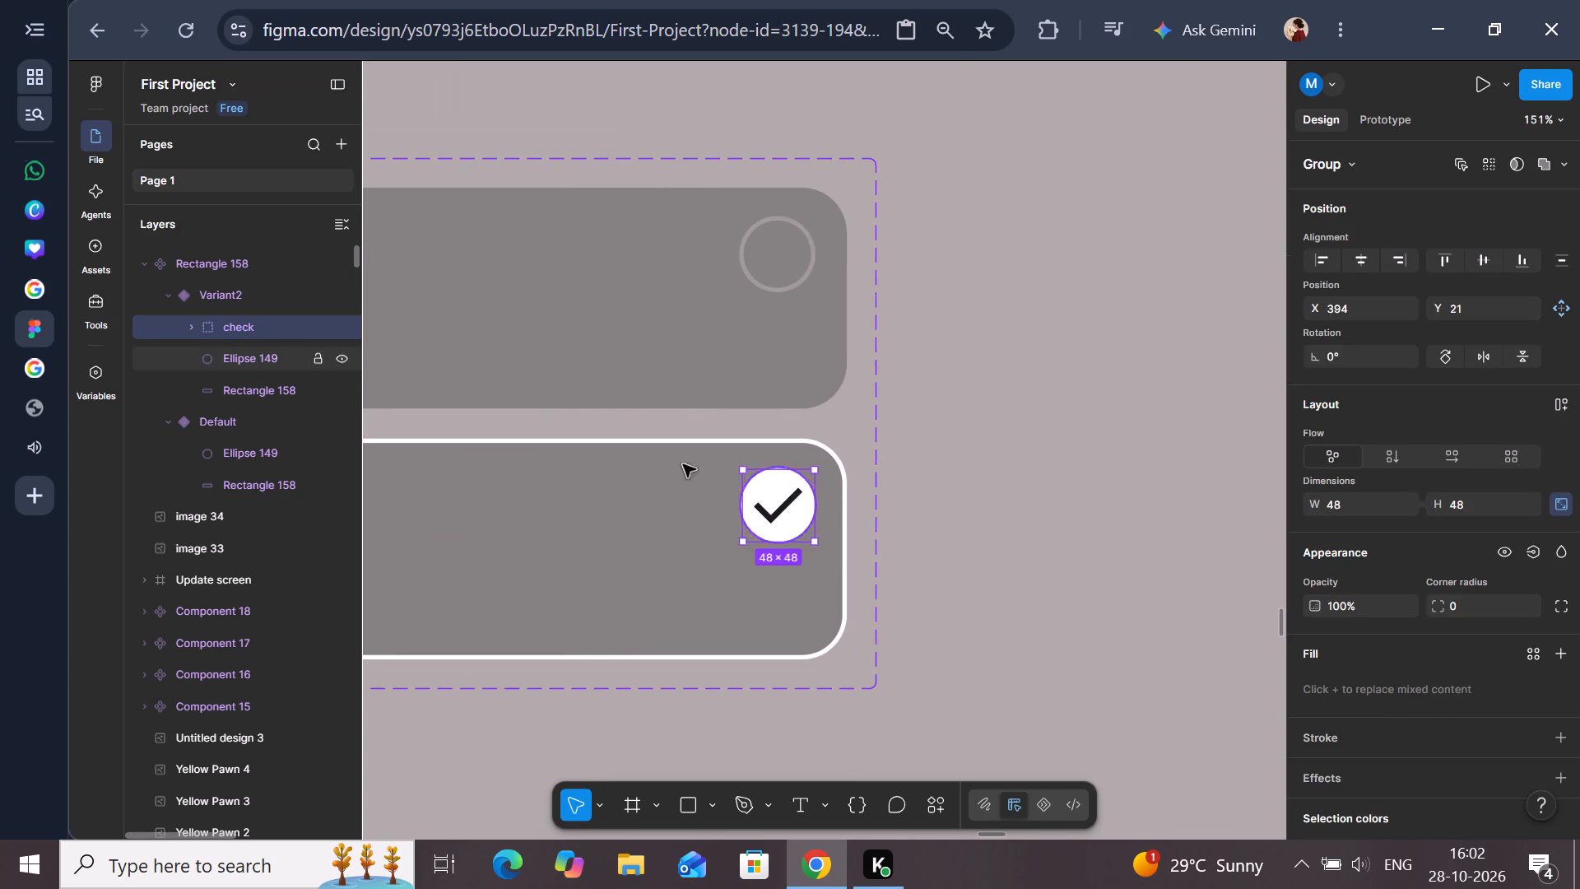
scroll(882, 566, down, 1)
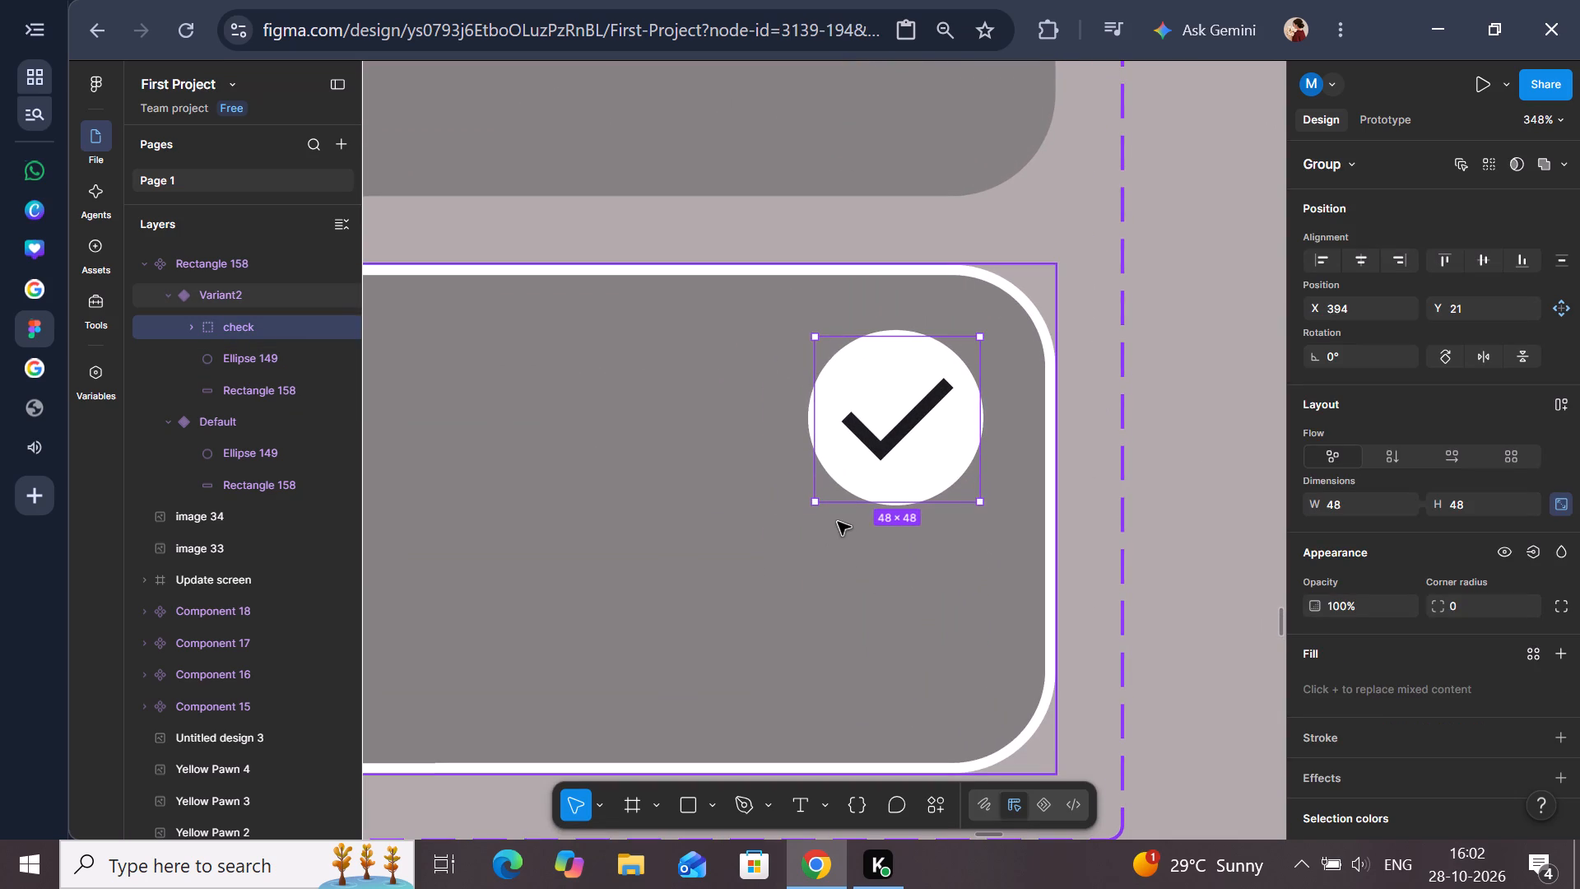
shift+drag(811, 500, 834, 482)
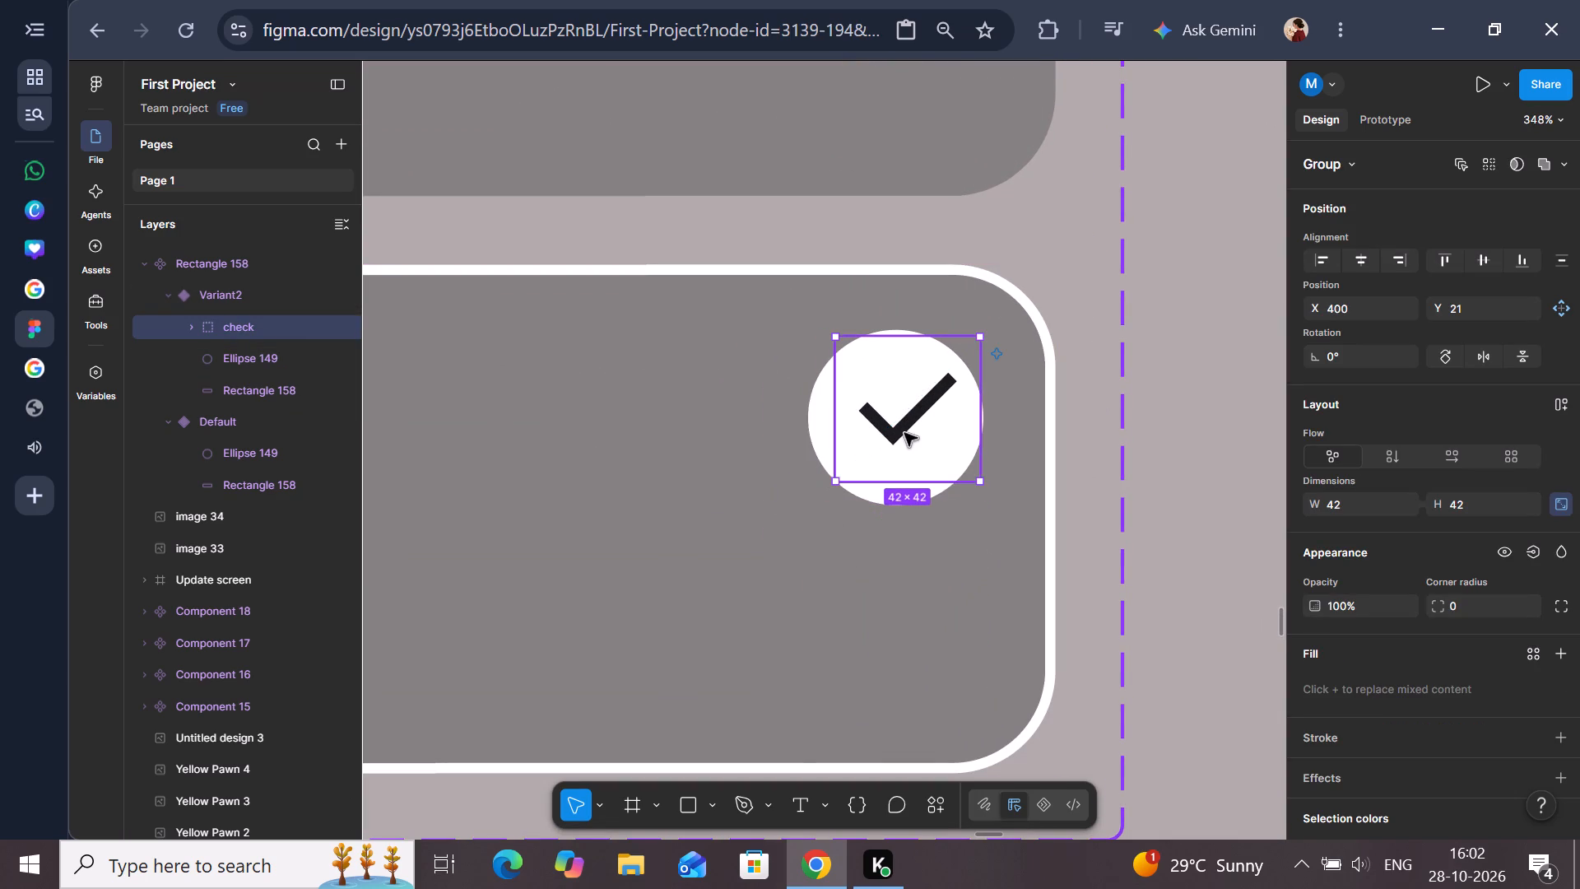
drag(904, 433, 891, 440)
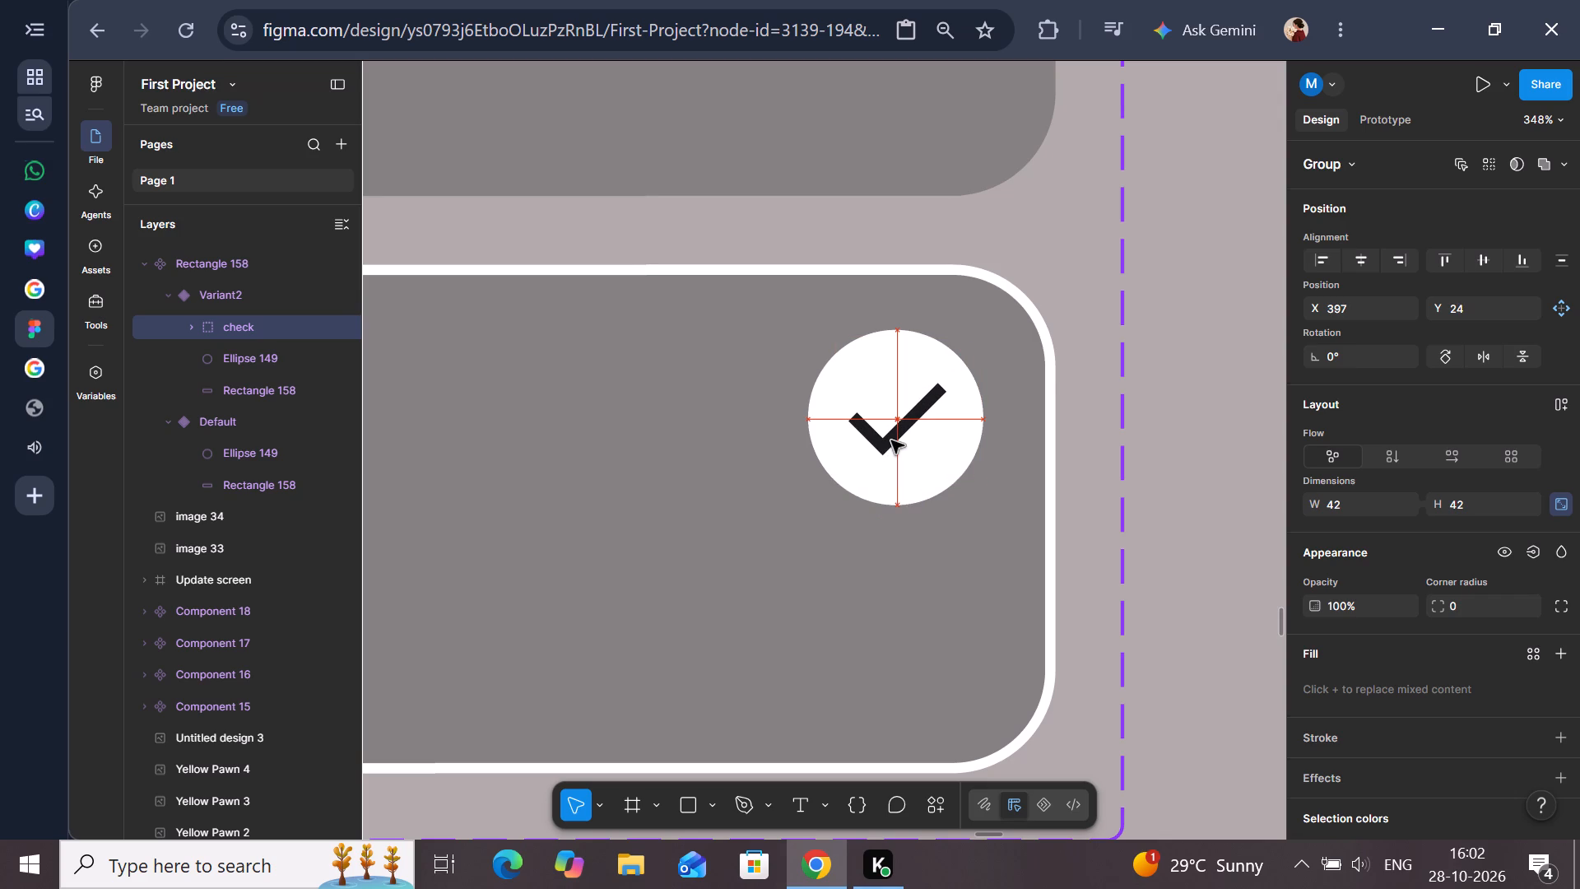
drag(891, 440, 891, 444)
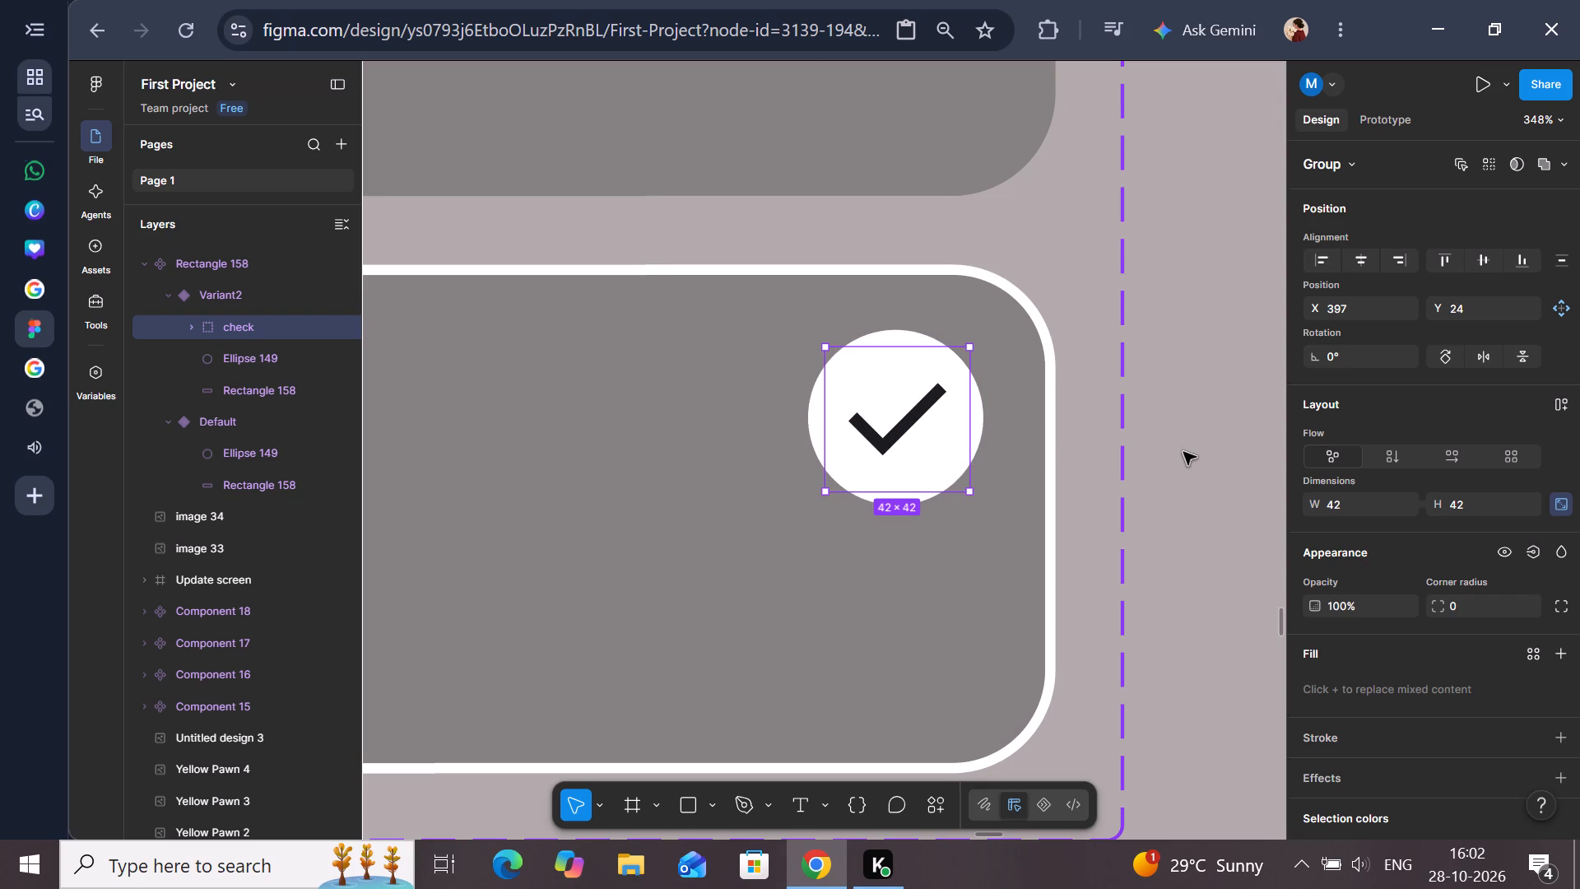
click(1182, 456)
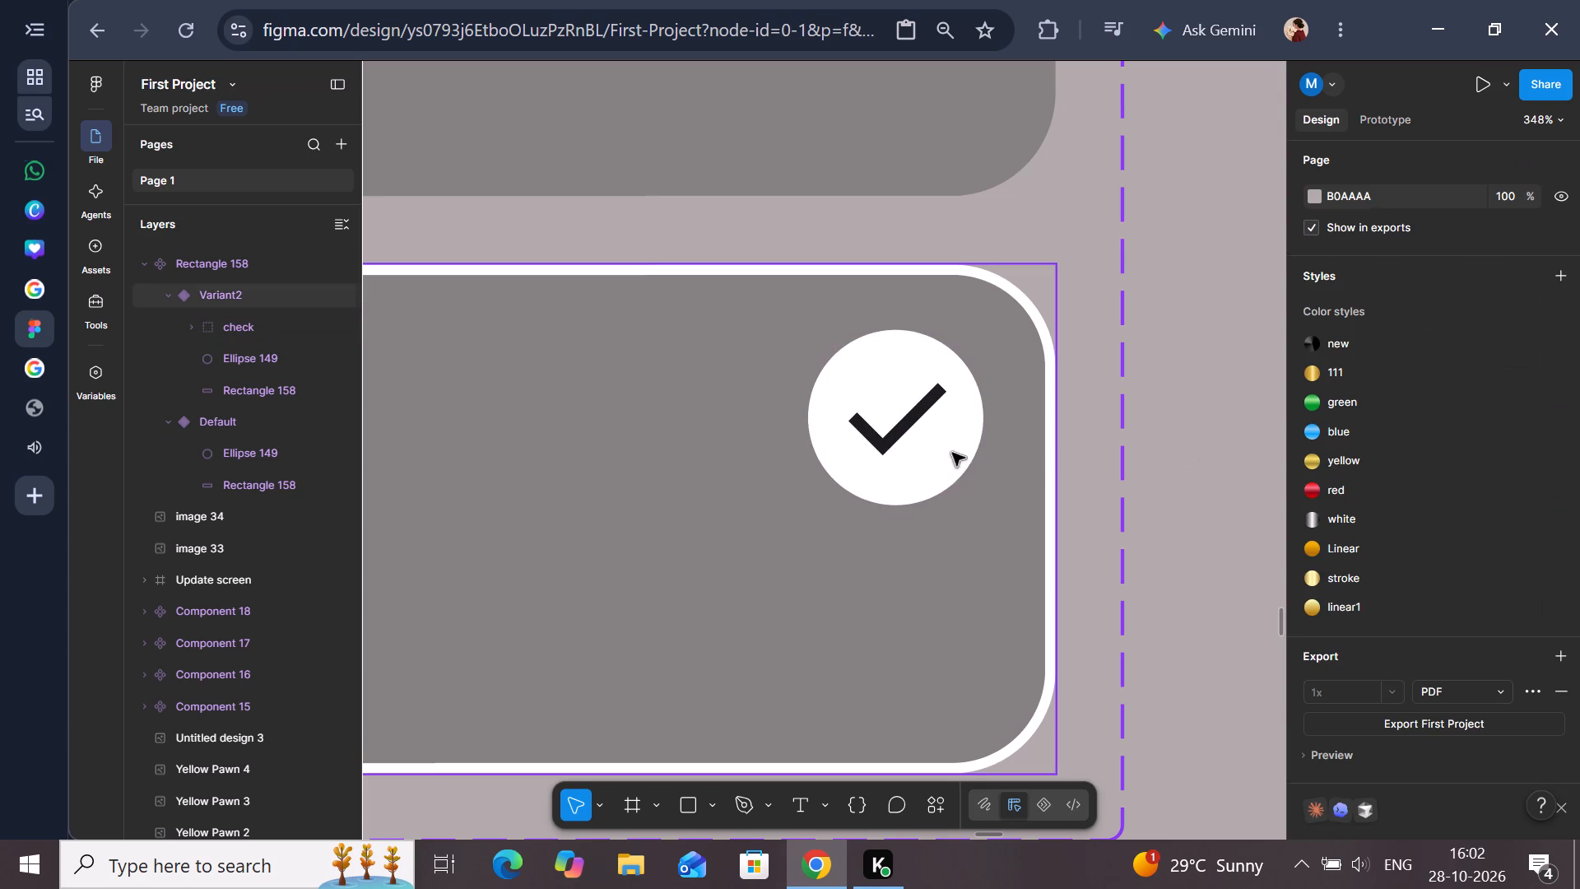
Recolour the check vector in Variant2 to the plan box's grey, 848181, by sampling the box fill.
click(900, 441)
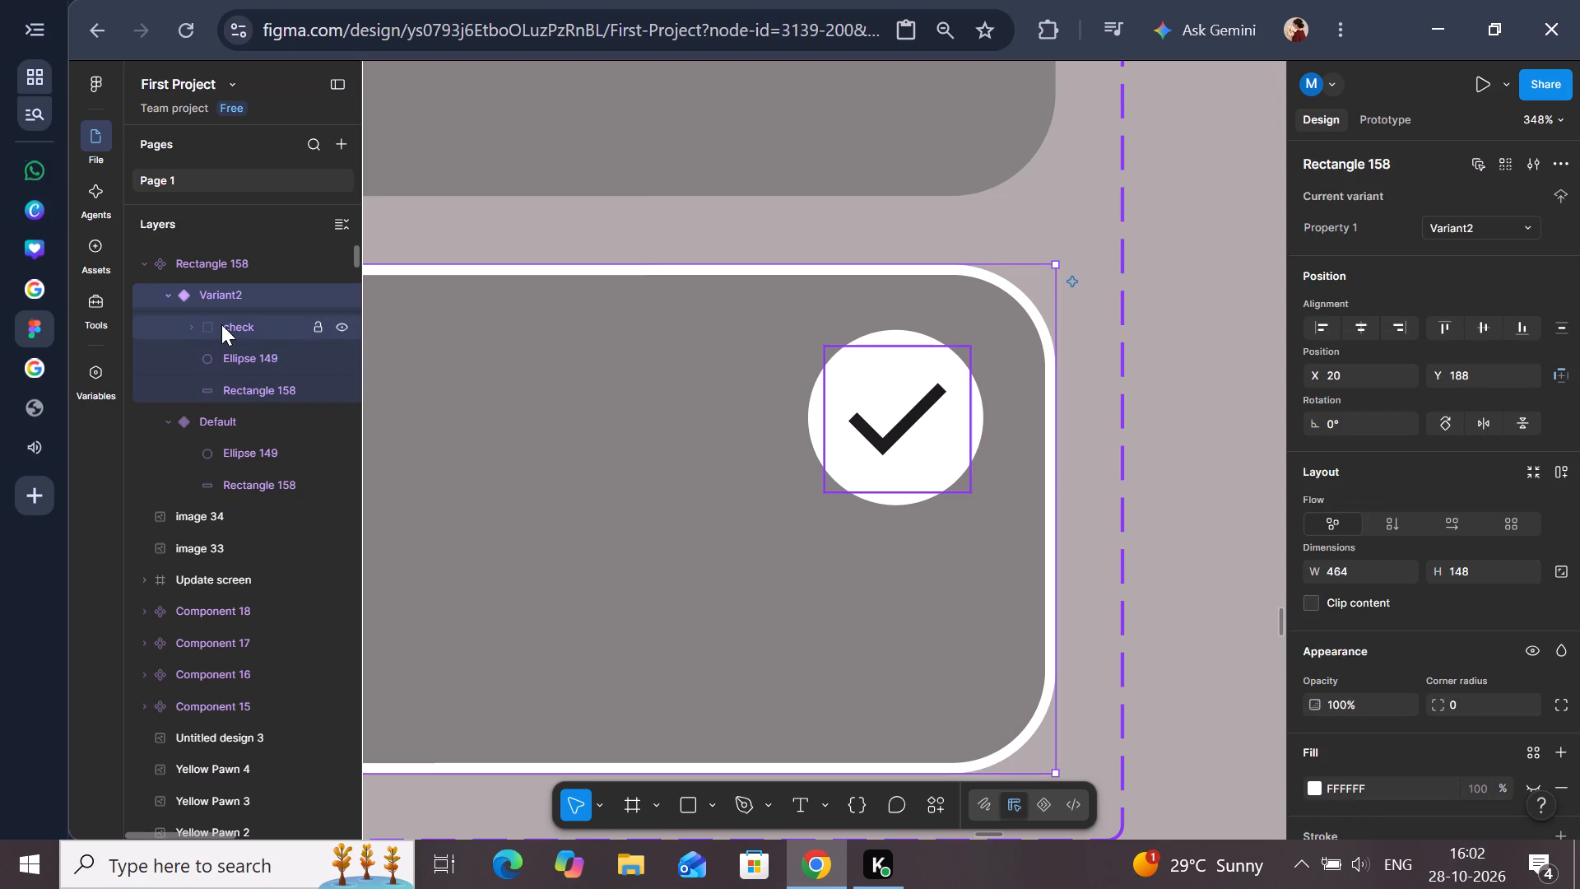
click(221, 324)
double_click(897, 418)
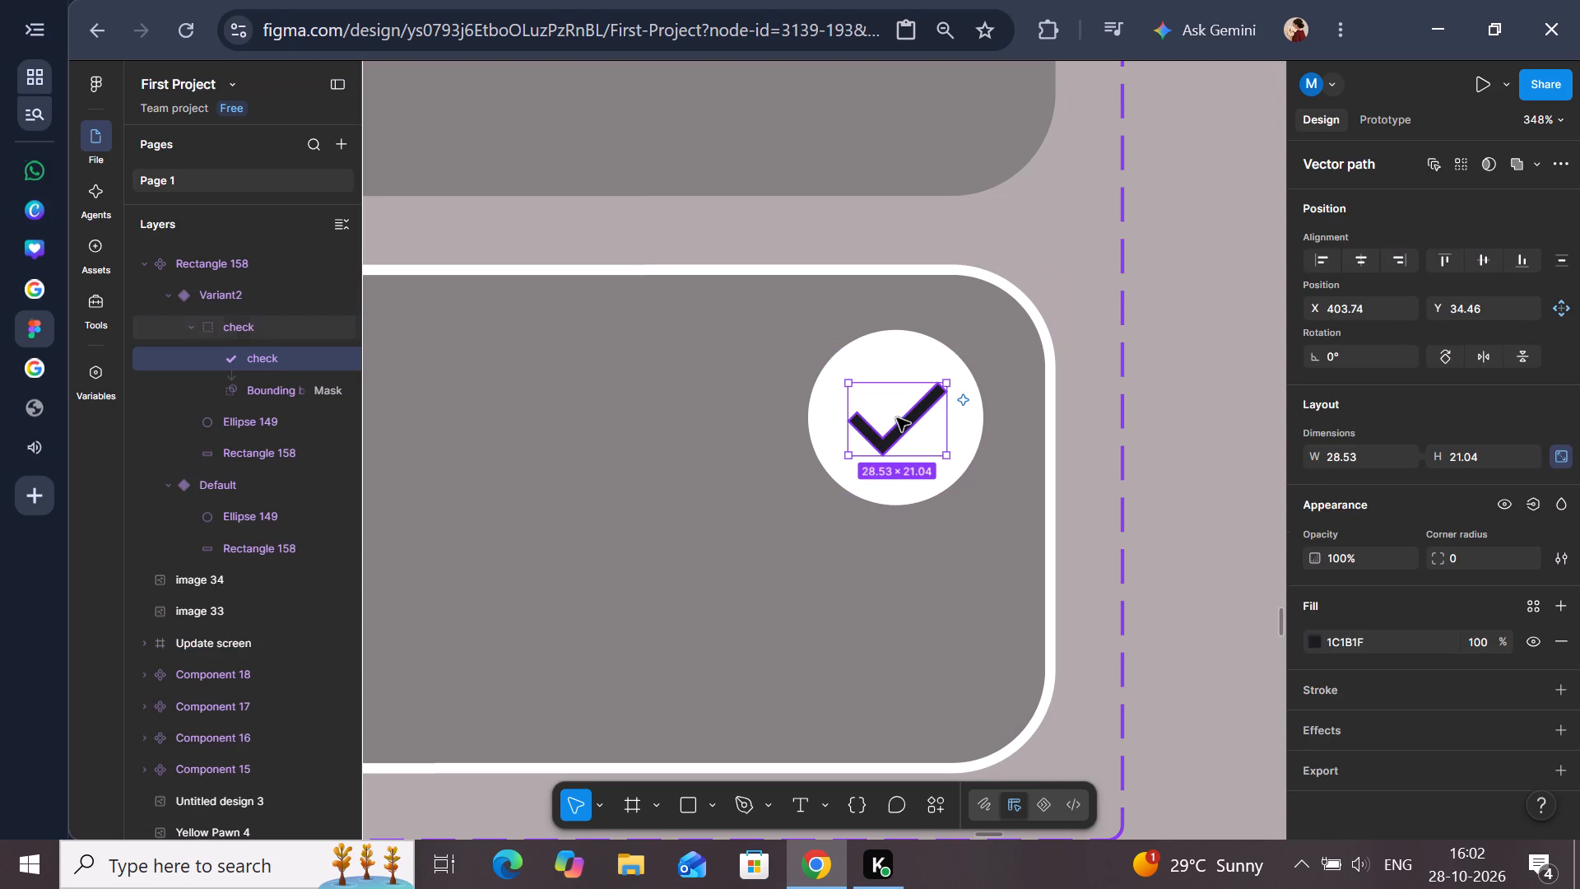
click(1321, 635)
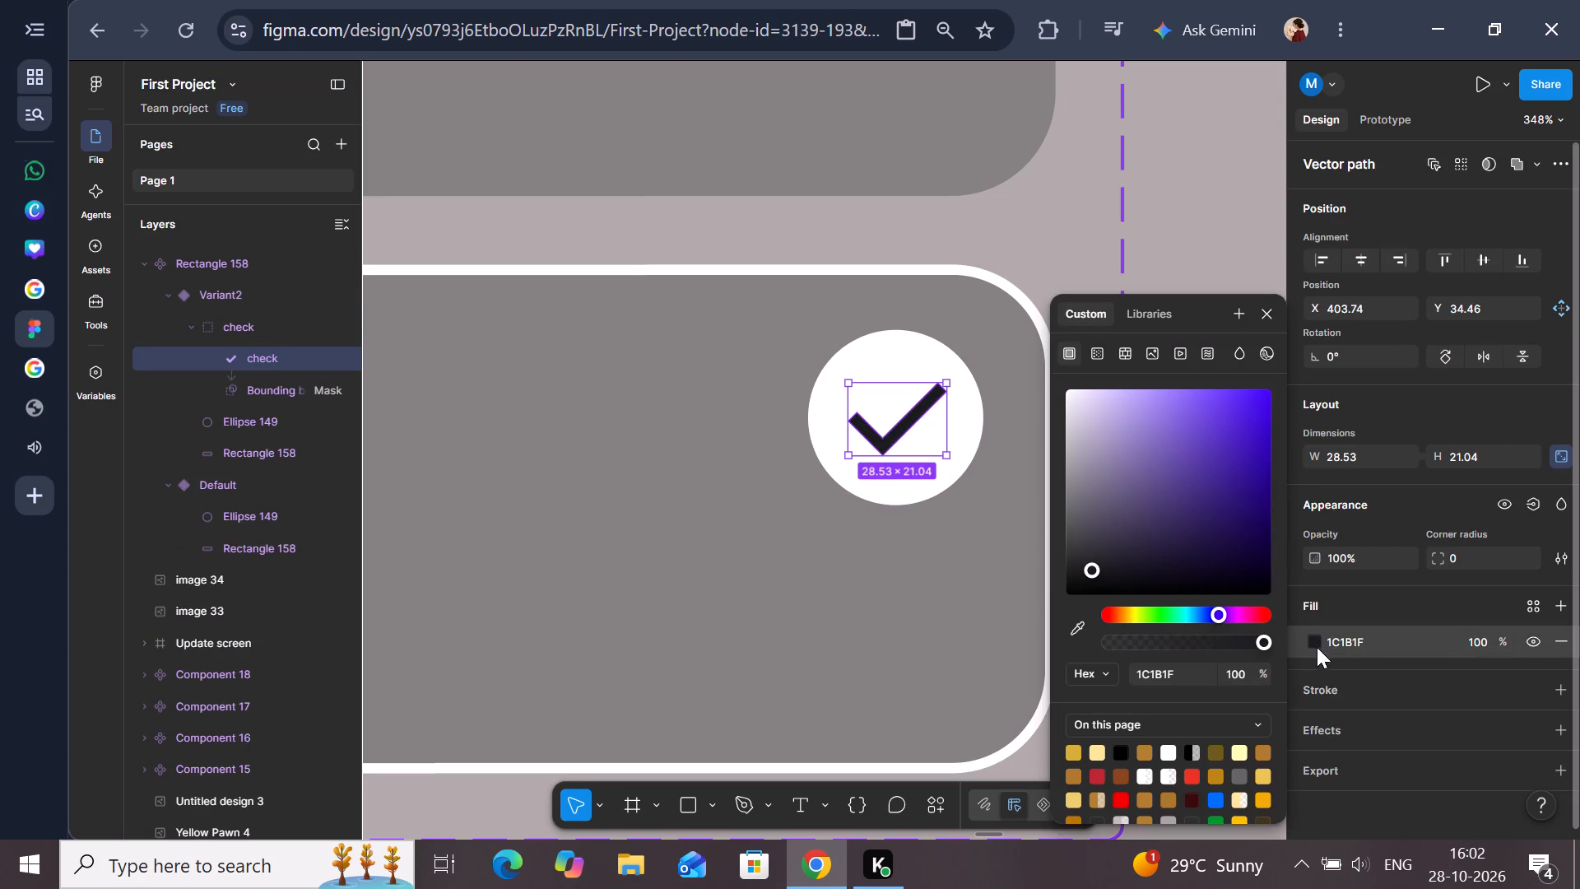
click(1082, 624)
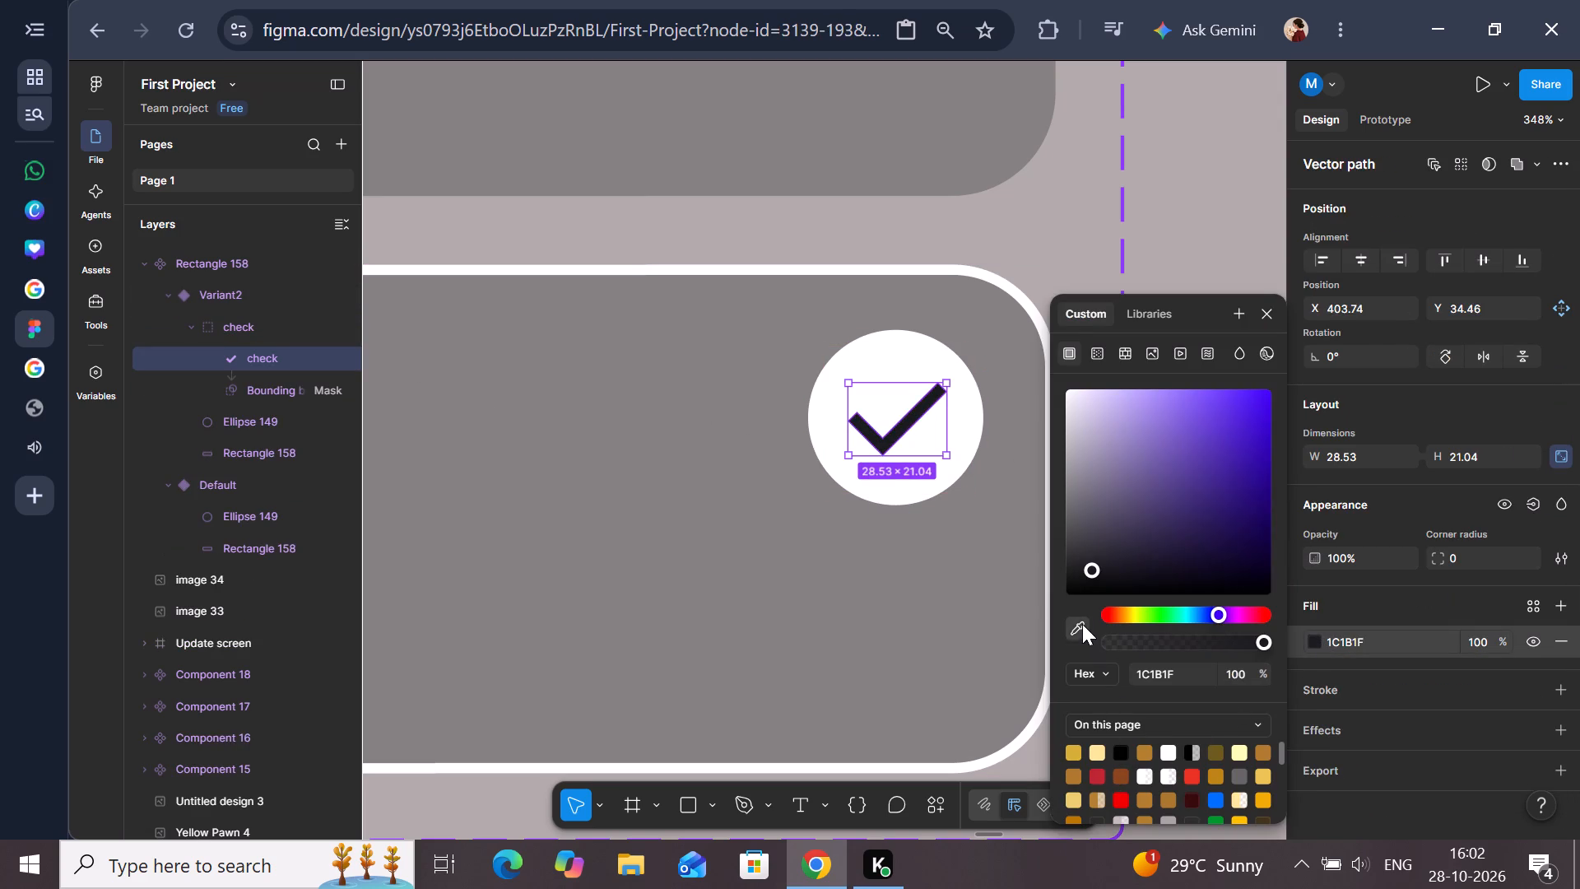
click(919, 614)
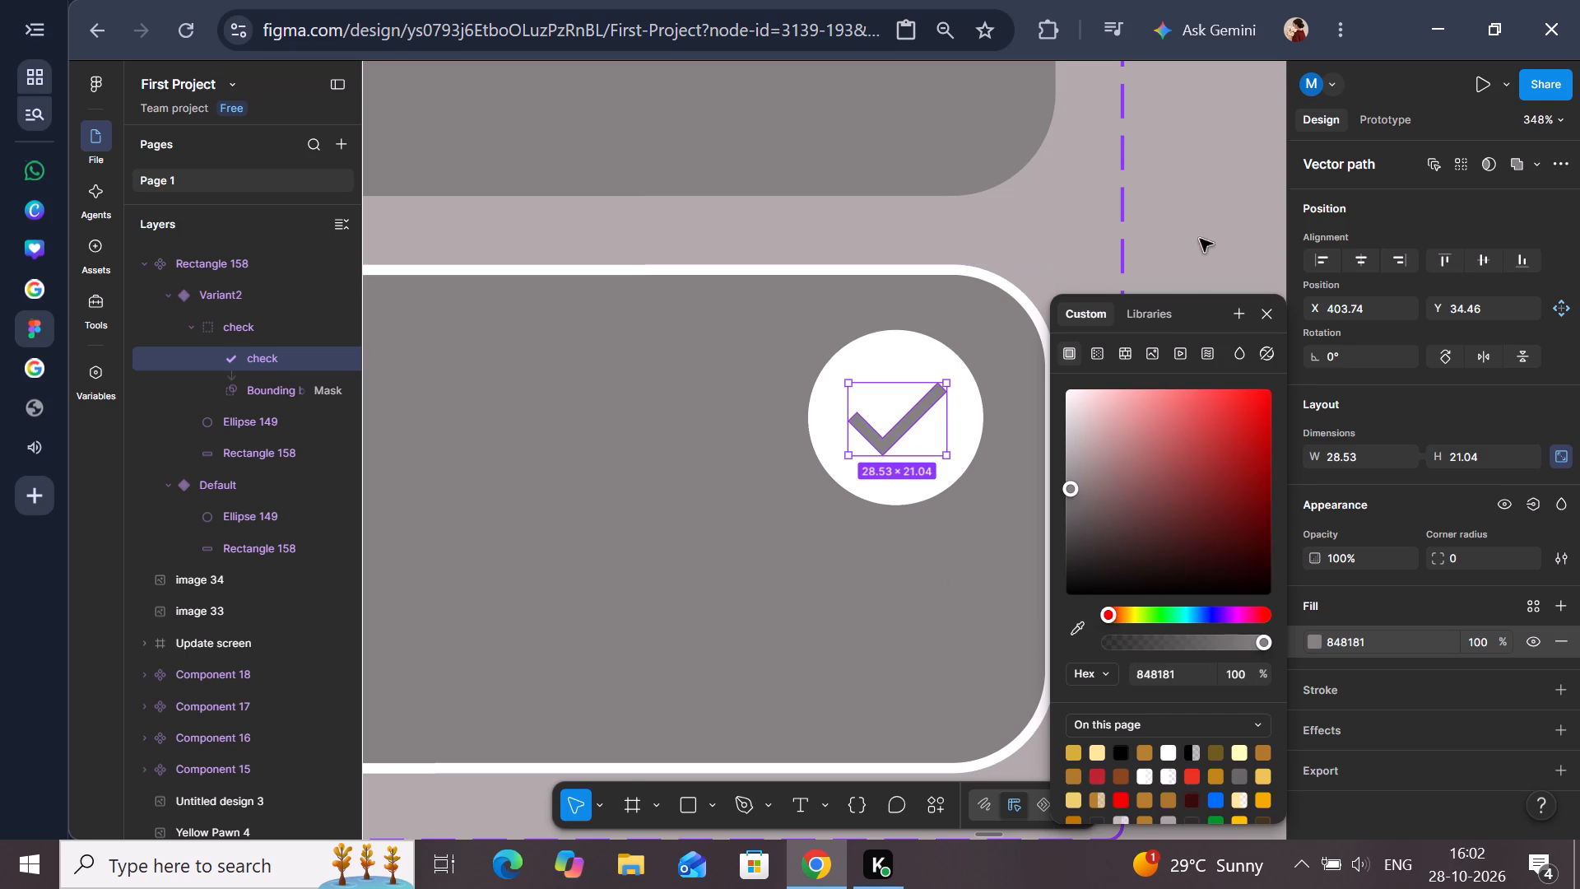
click(1227, 244)
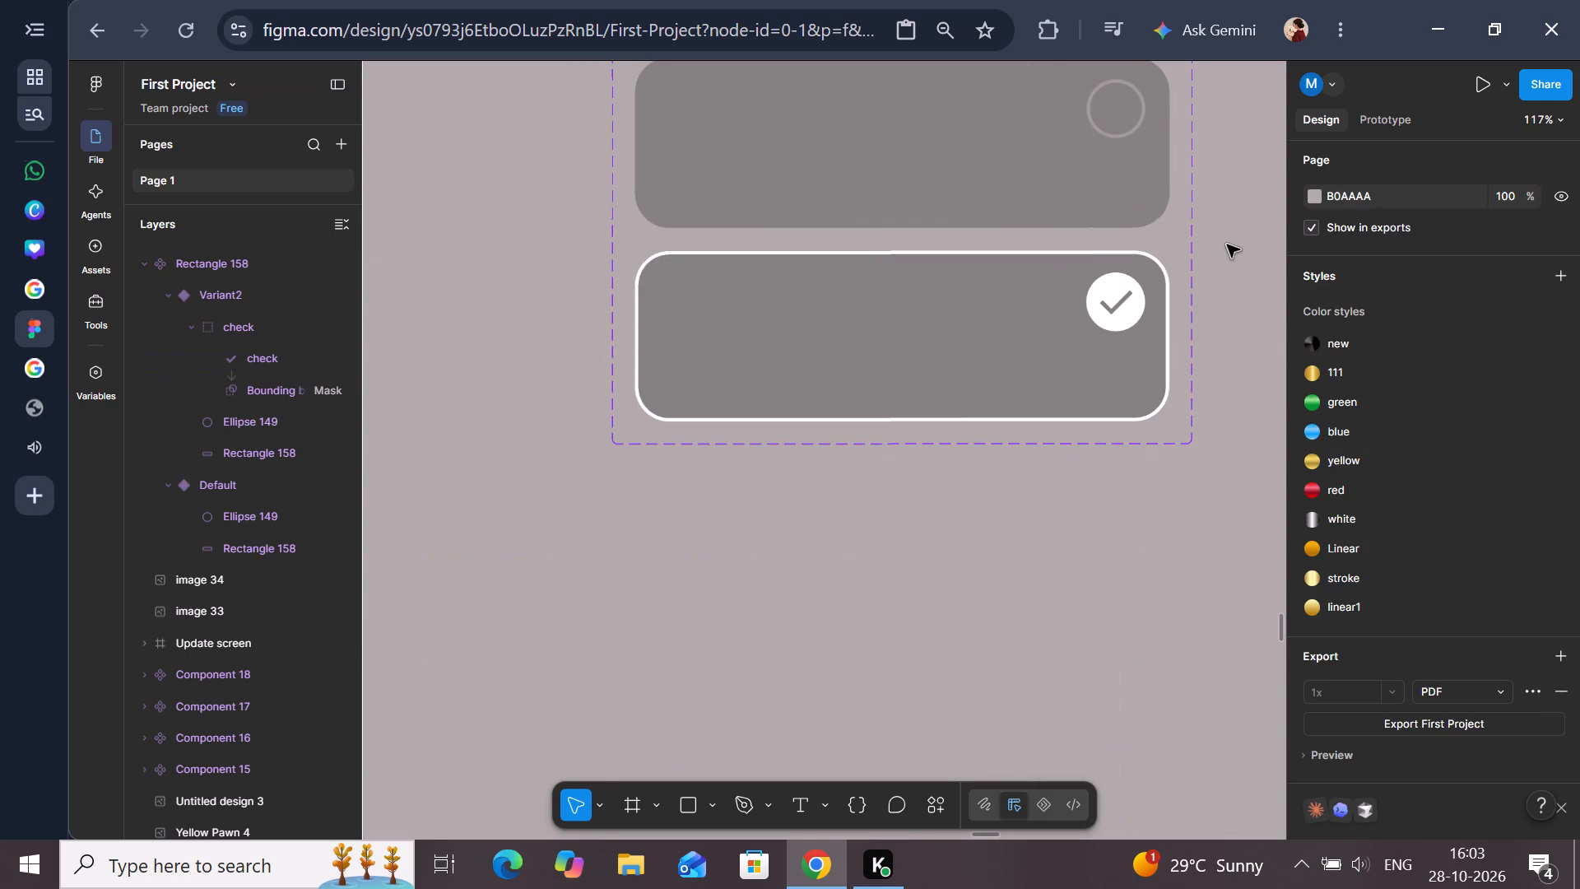
Compare the rebuilt plan box variants with the Subscription screen's Premium Packs card and the reference's plan boxes.
click(1222, 317)
scroll(1222, 317, left, 1)
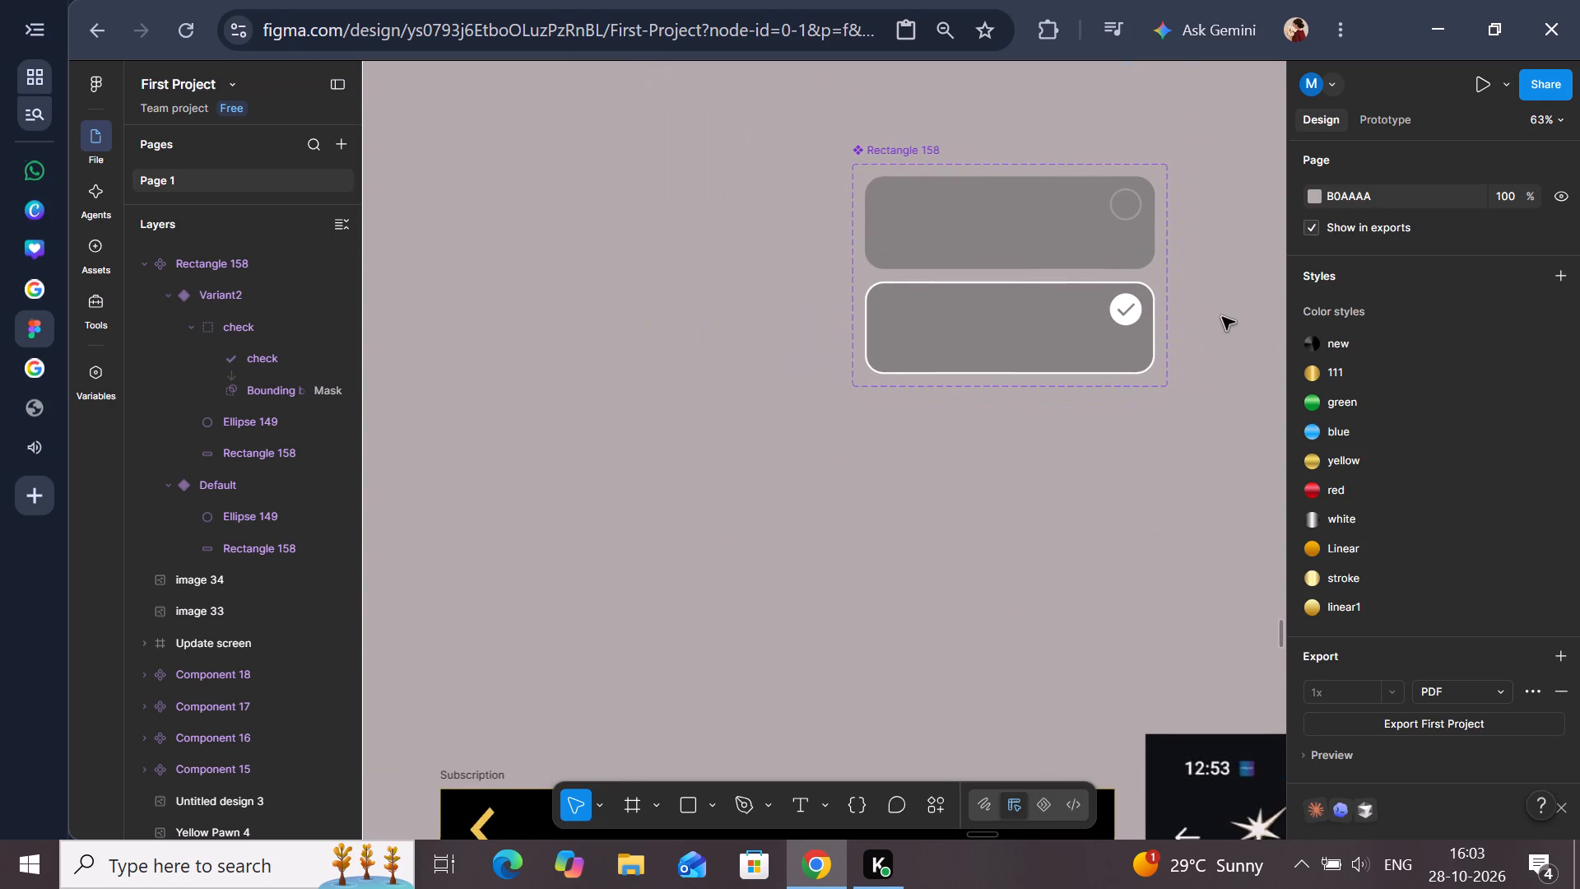
scroll(1222, 317, down, 1)
scroll(1222, 317, up, 1)
scroll(1222, 317, down, 1)
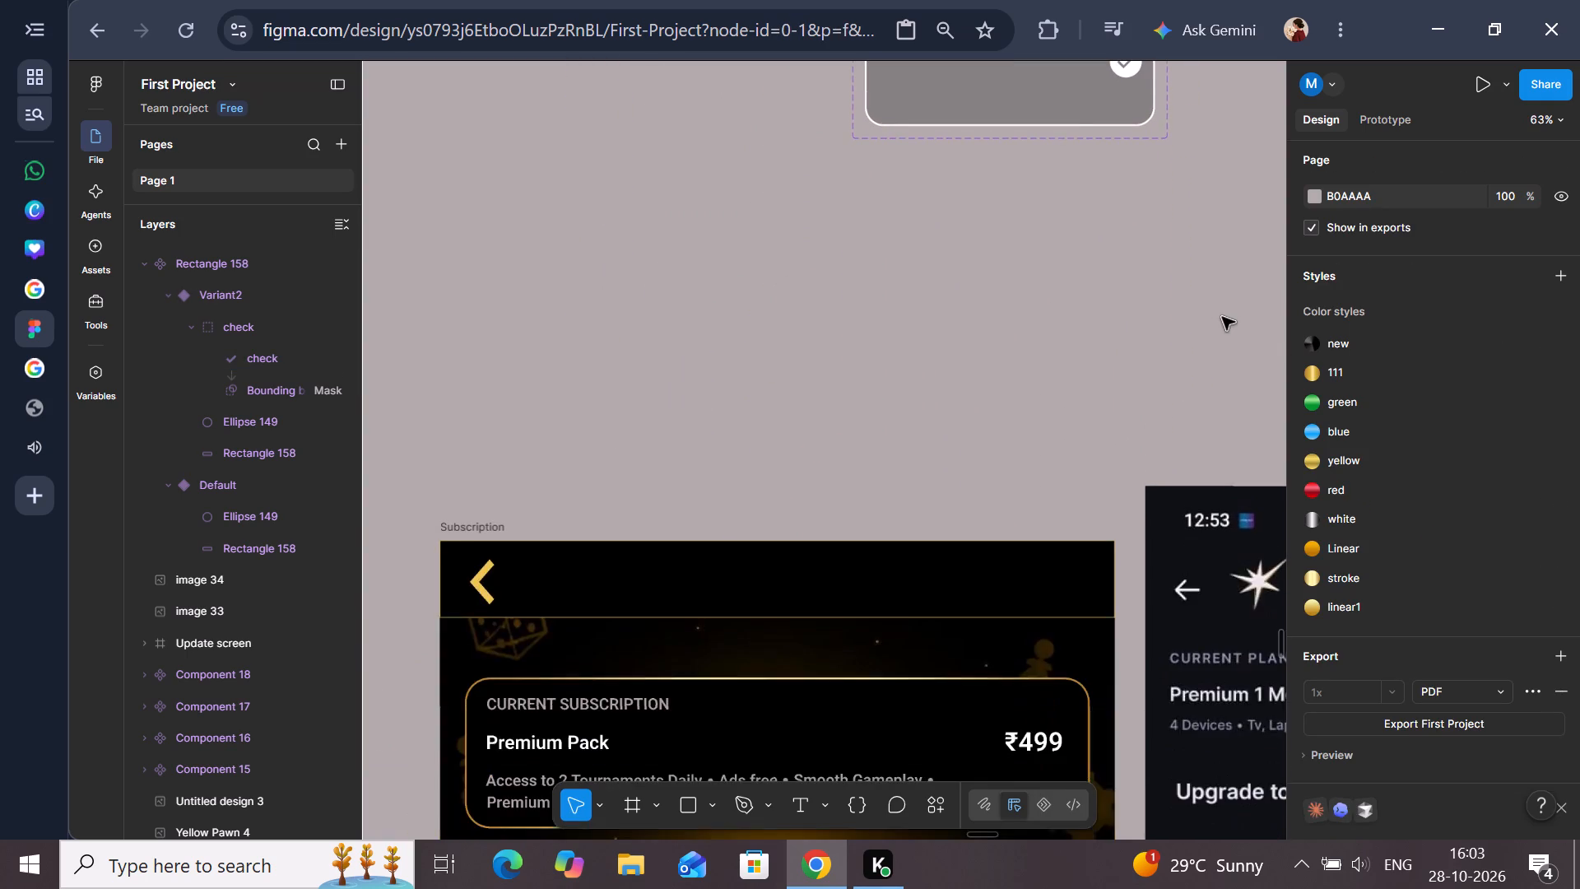
scroll(1222, 317, down, 1)
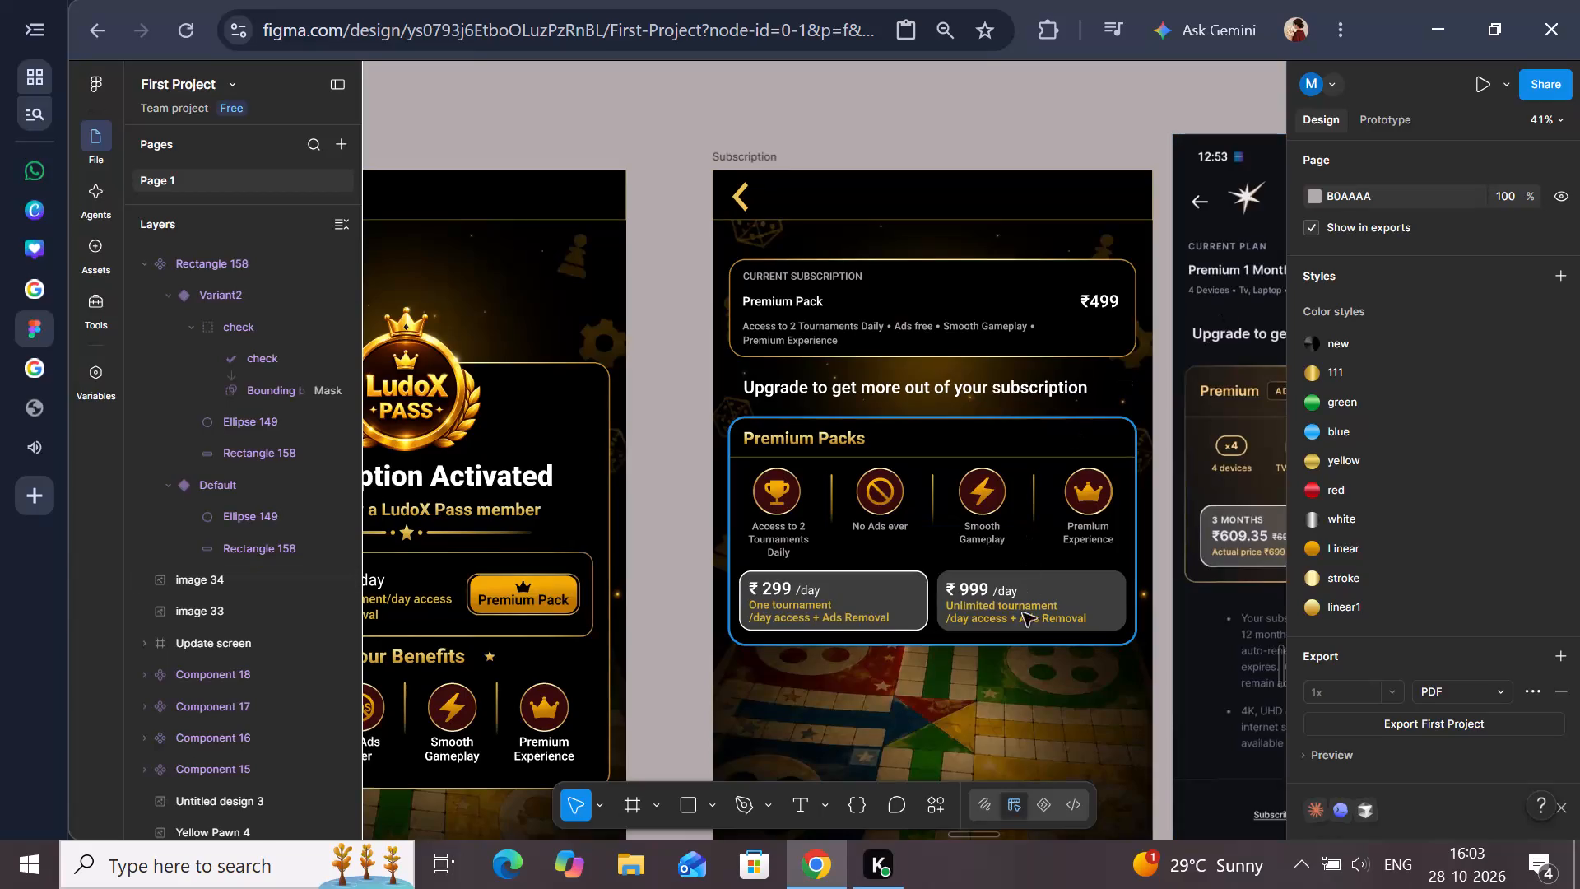
scroll(983, 530, up, 1)
scroll(983, 530, down, 1)
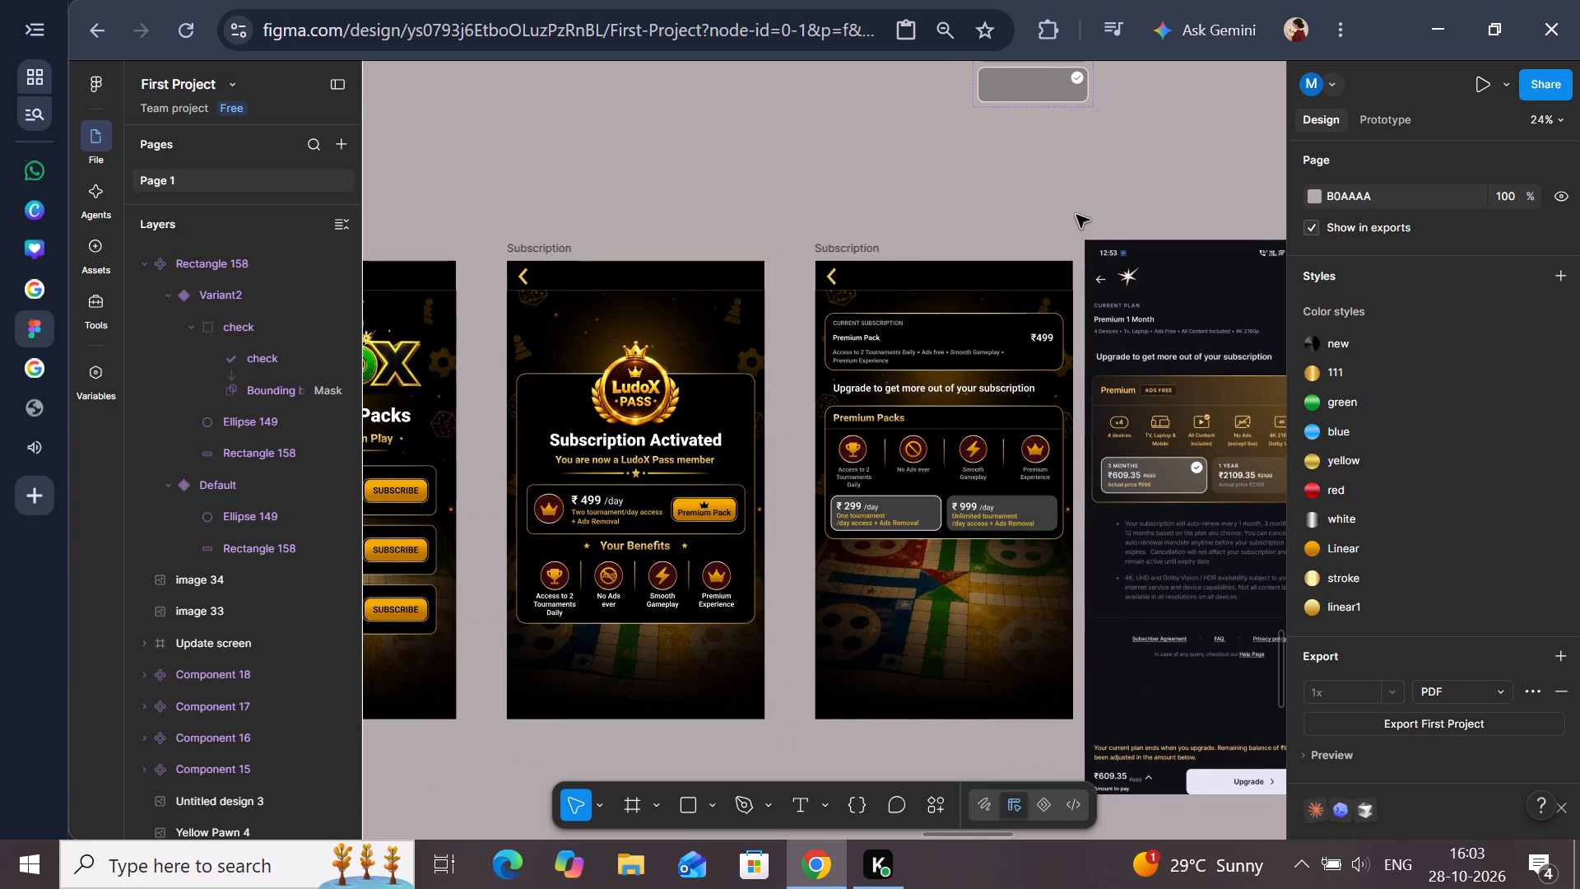
scroll(1065, 140, up, 3)
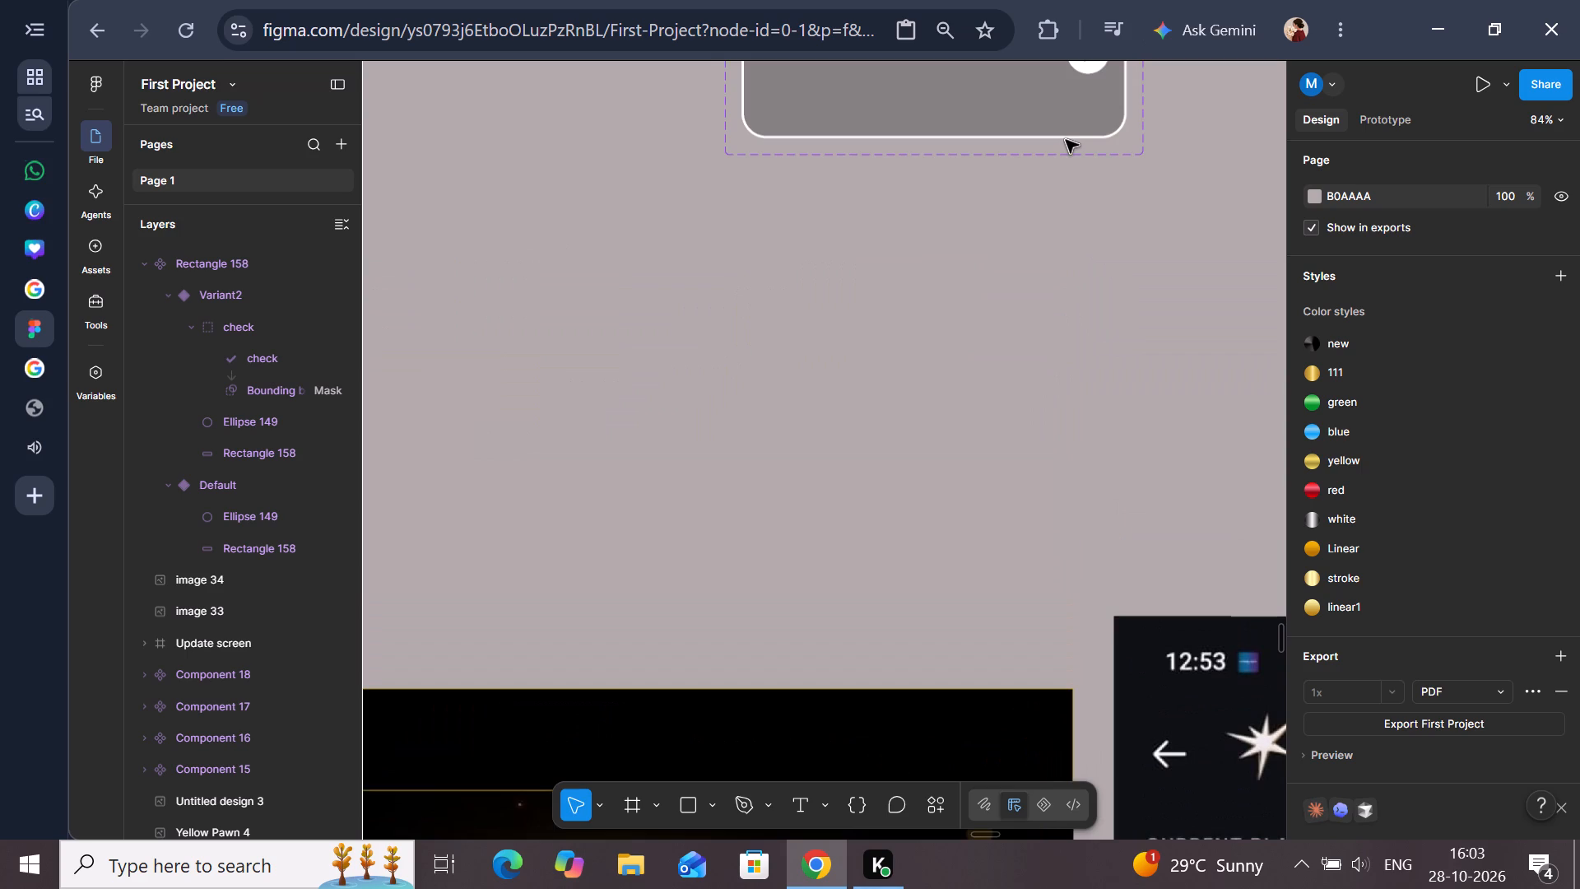
scroll(1066, 140, up, 1)
scroll(983, 319, down, 1)
Link the plan box's Default and Variant2 in both directions with On tap, Change to, Instant interactions.
click(861, 299)
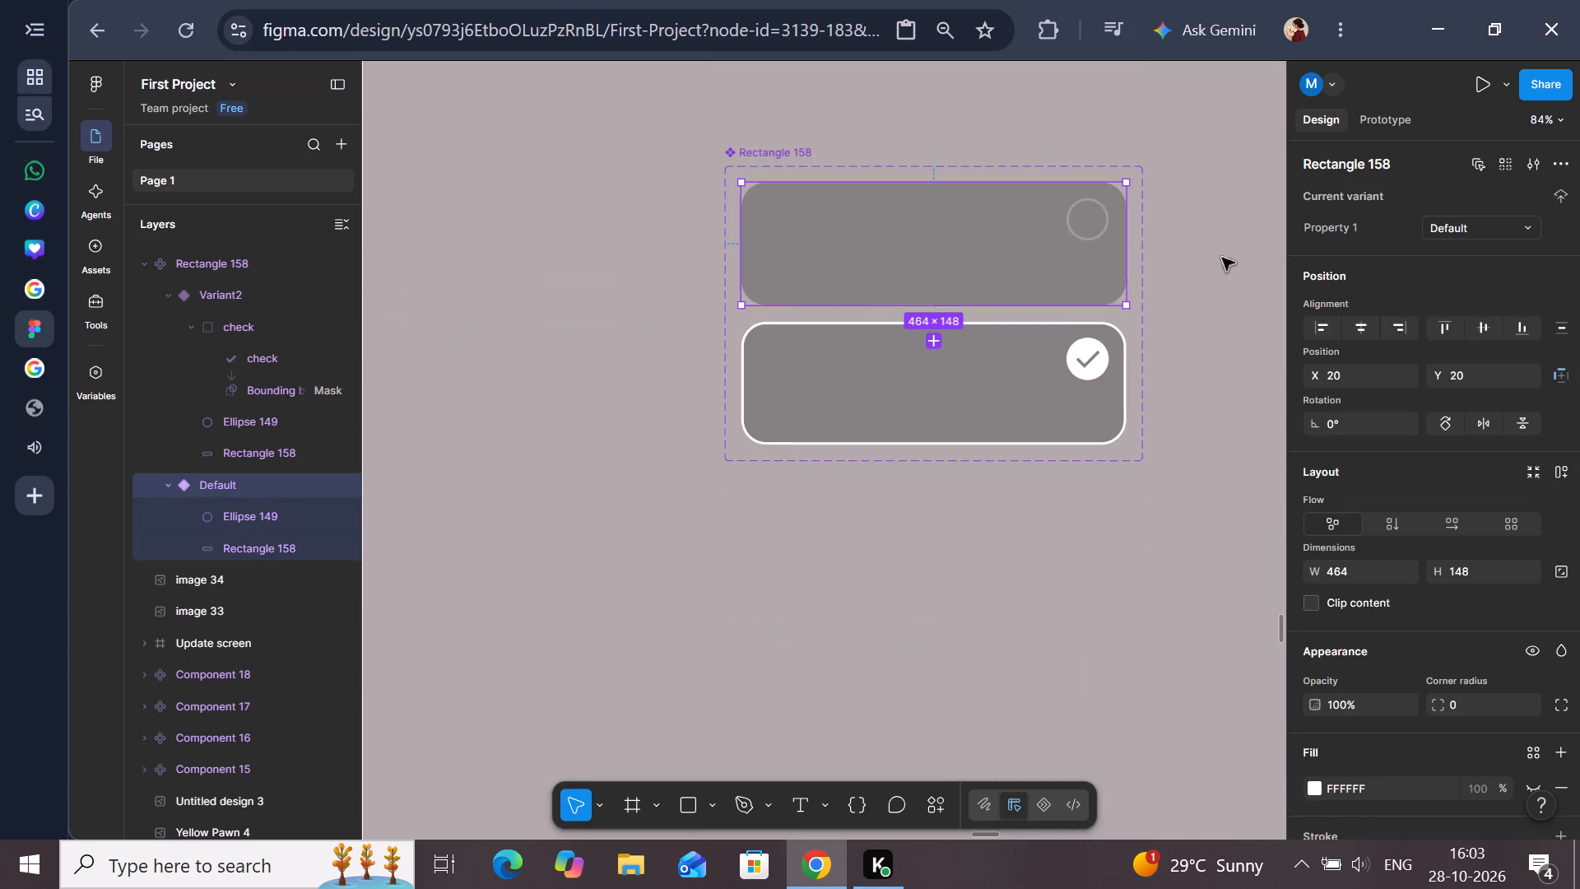
click(1380, 119)
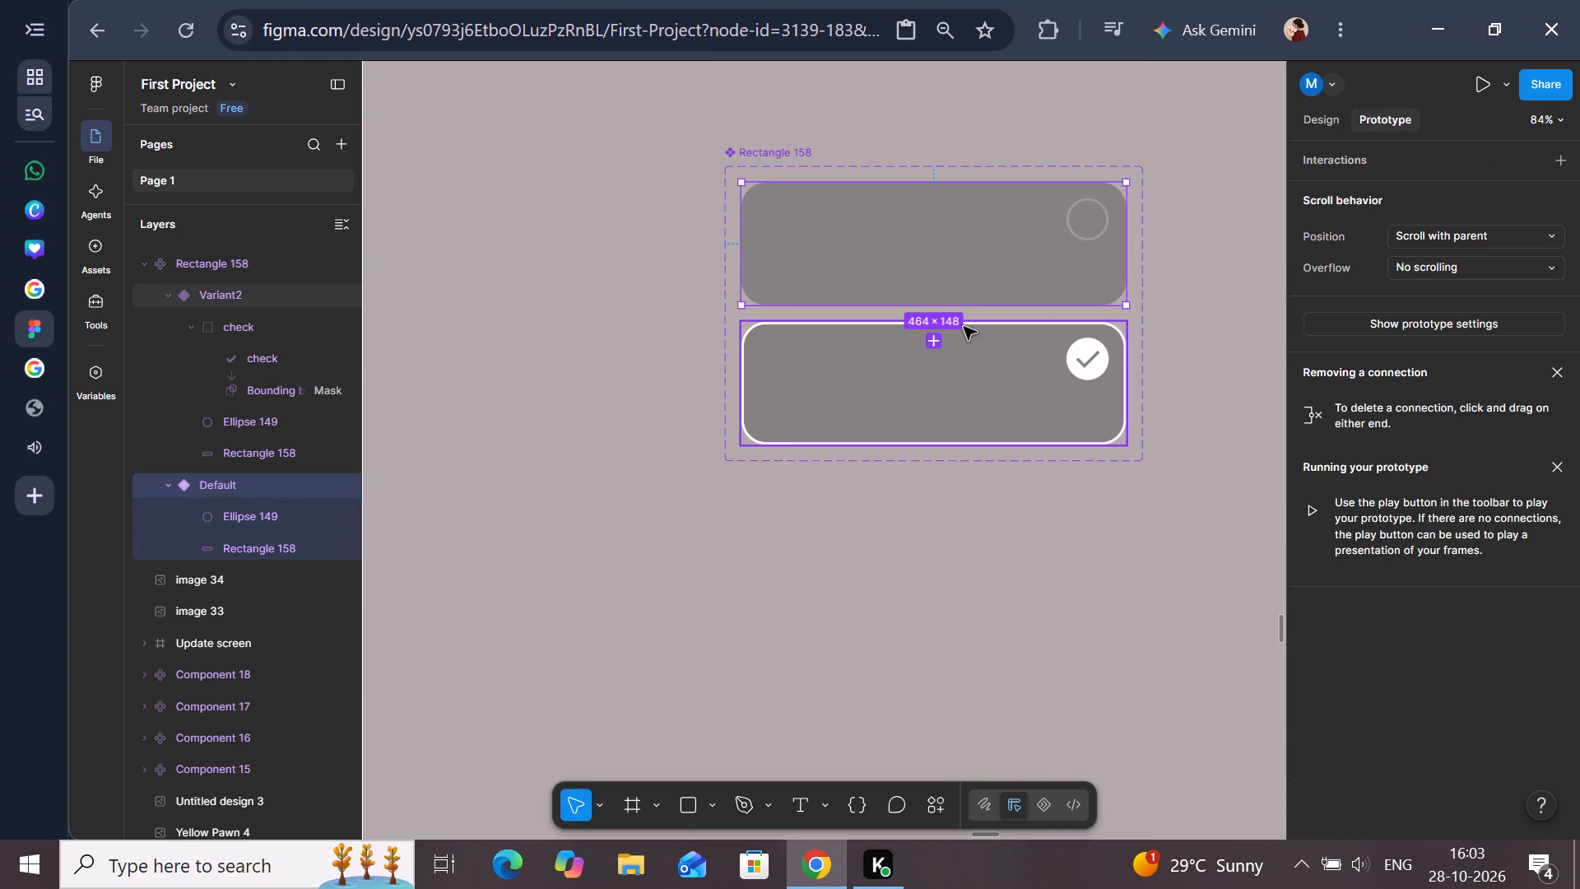
drag(938, 305, 937, 323)
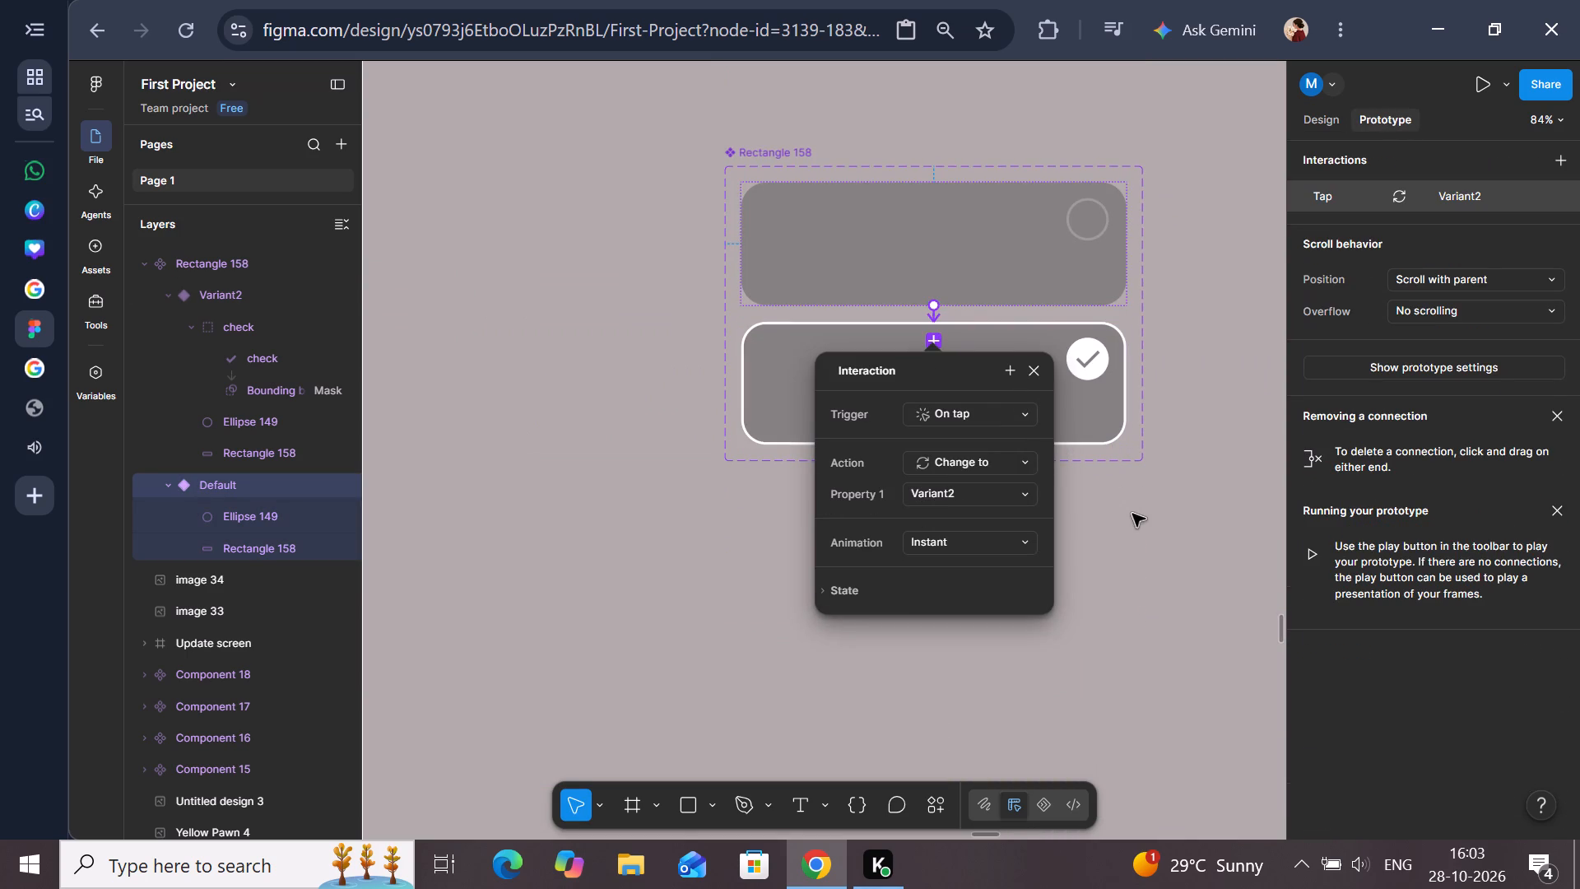
click(1128, 525)
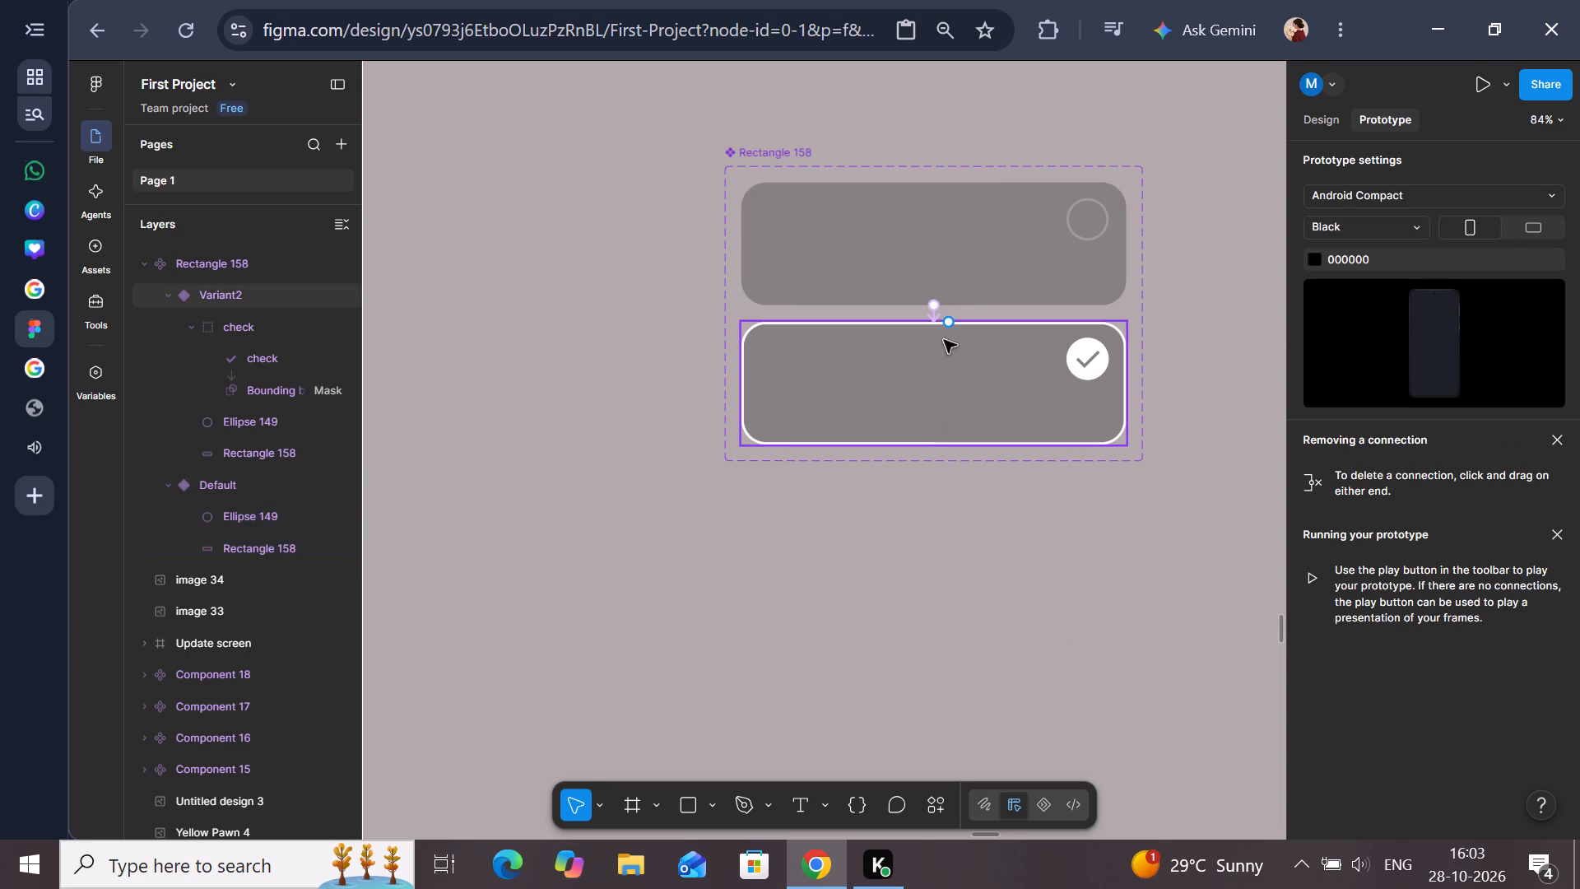
click(948, 349)
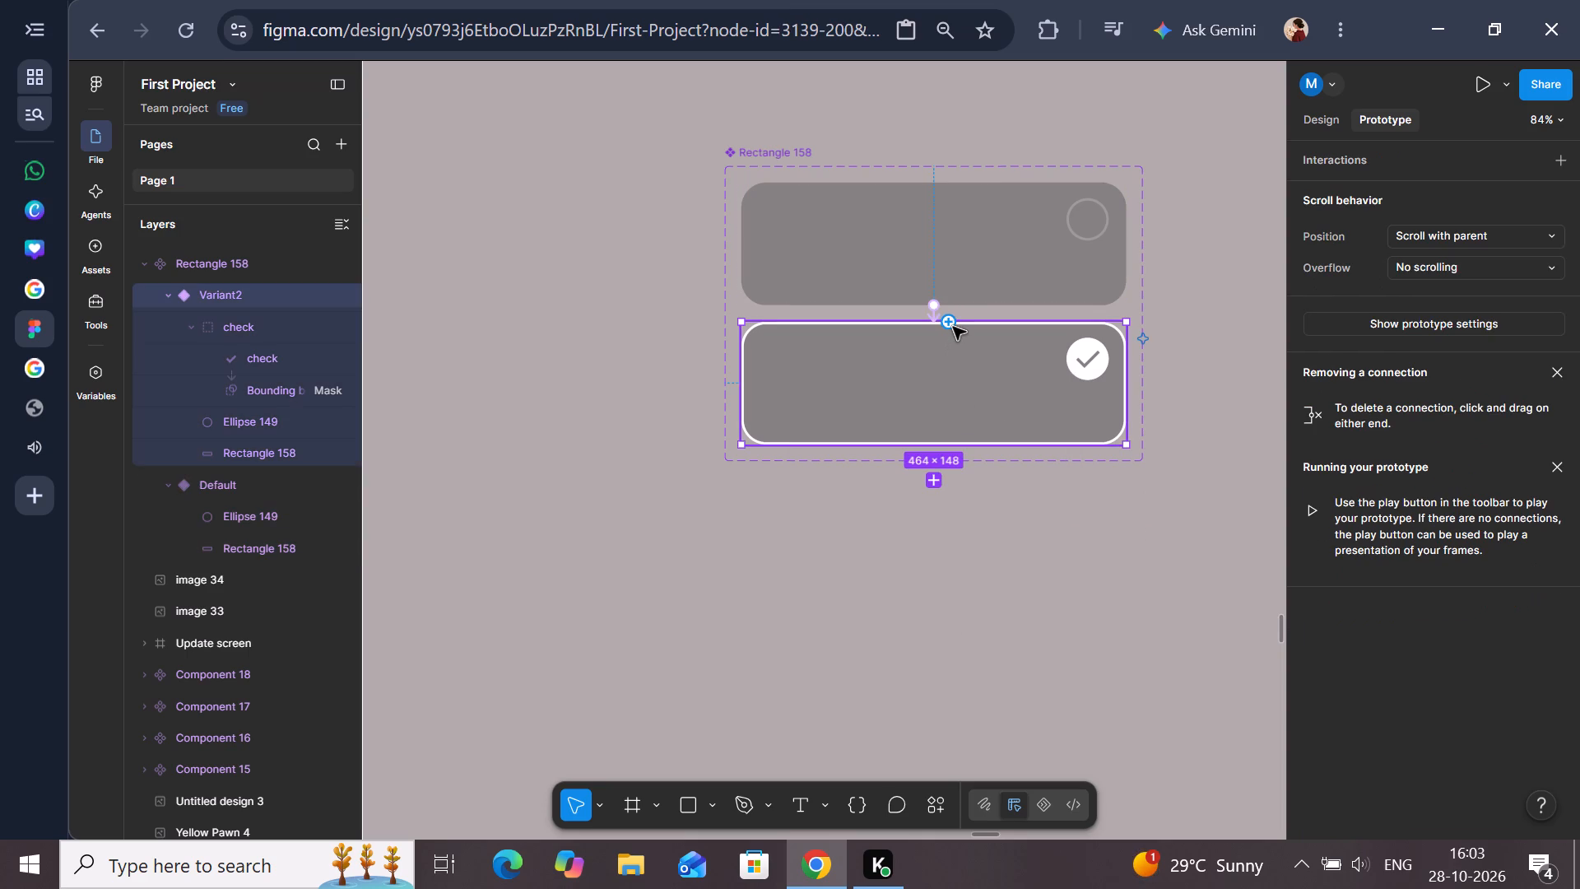
drag(953, 327, 969, 296)
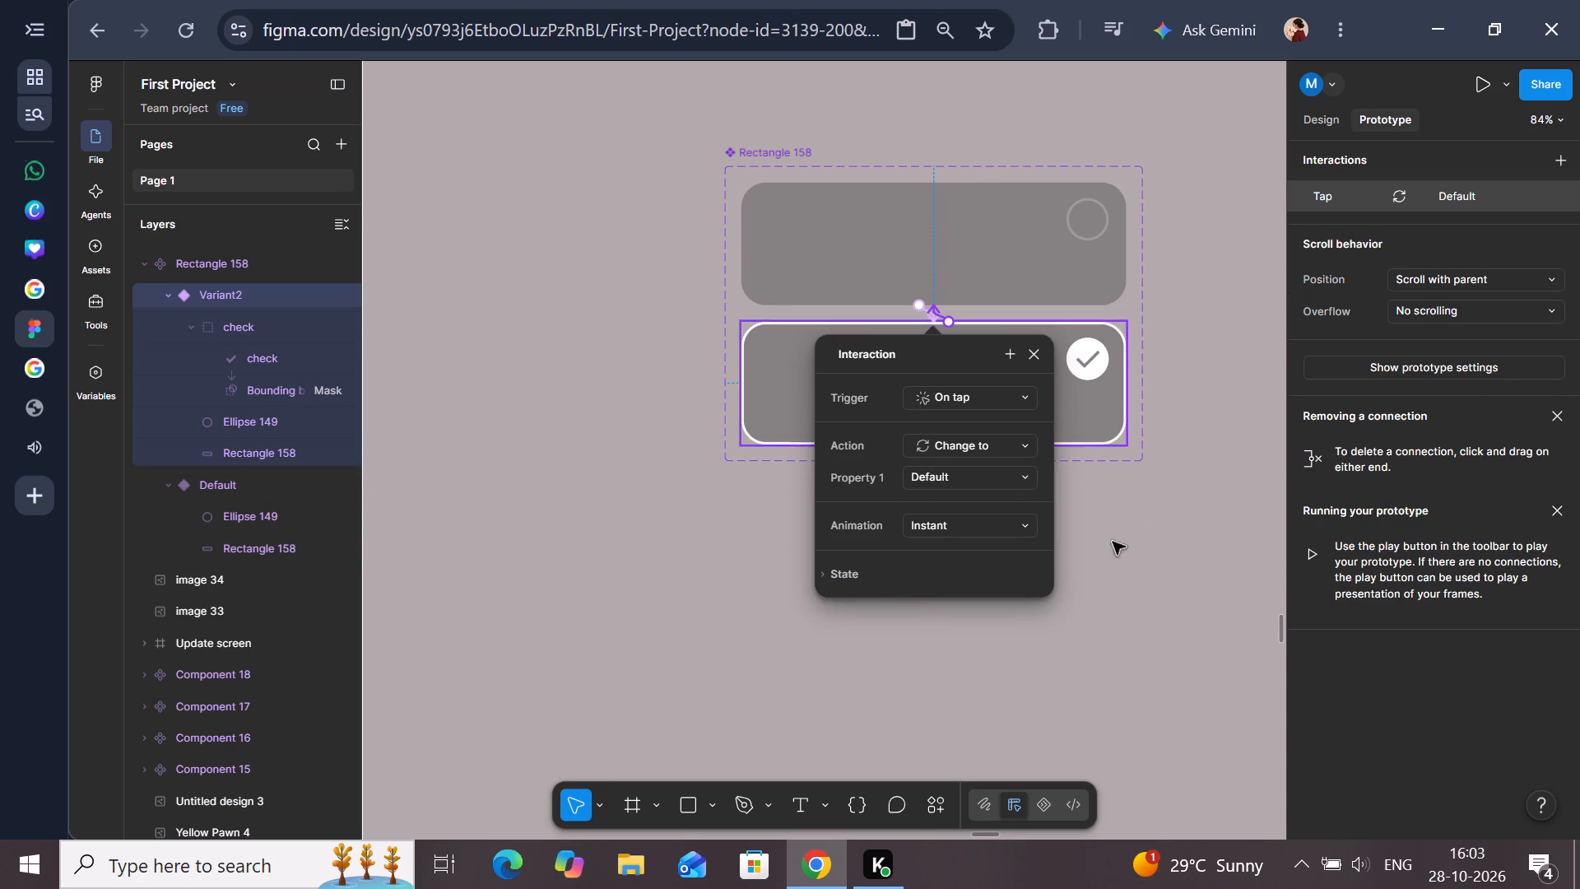
click(1155, 615)
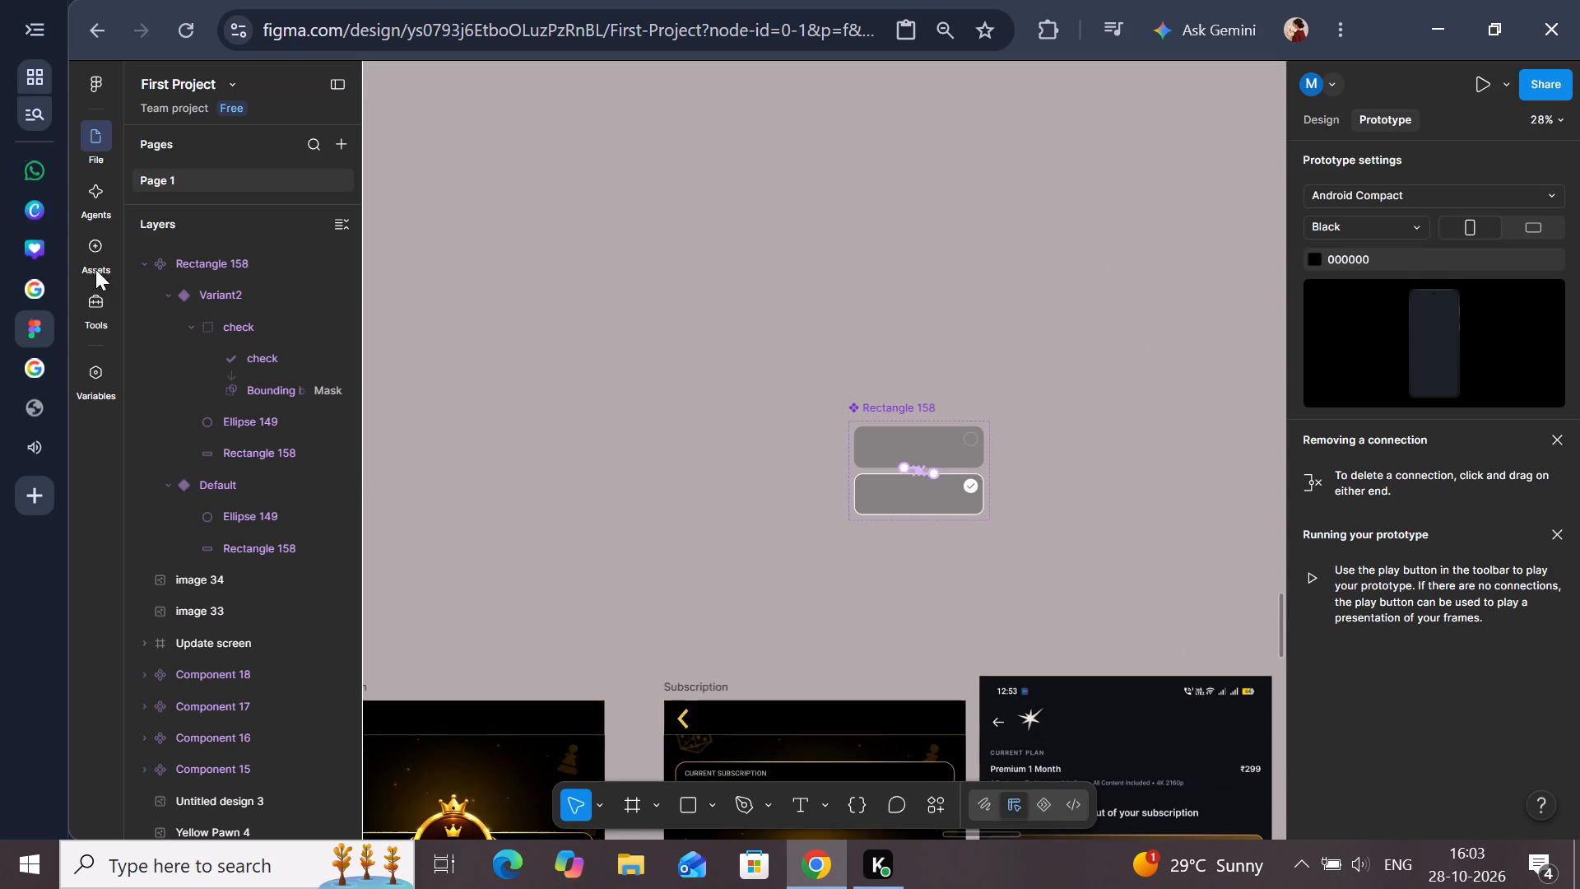
Insert a Rectangle 158 instance from this file's components into the Subscription screen, just below the Premium Packs card.
click(91, 235)
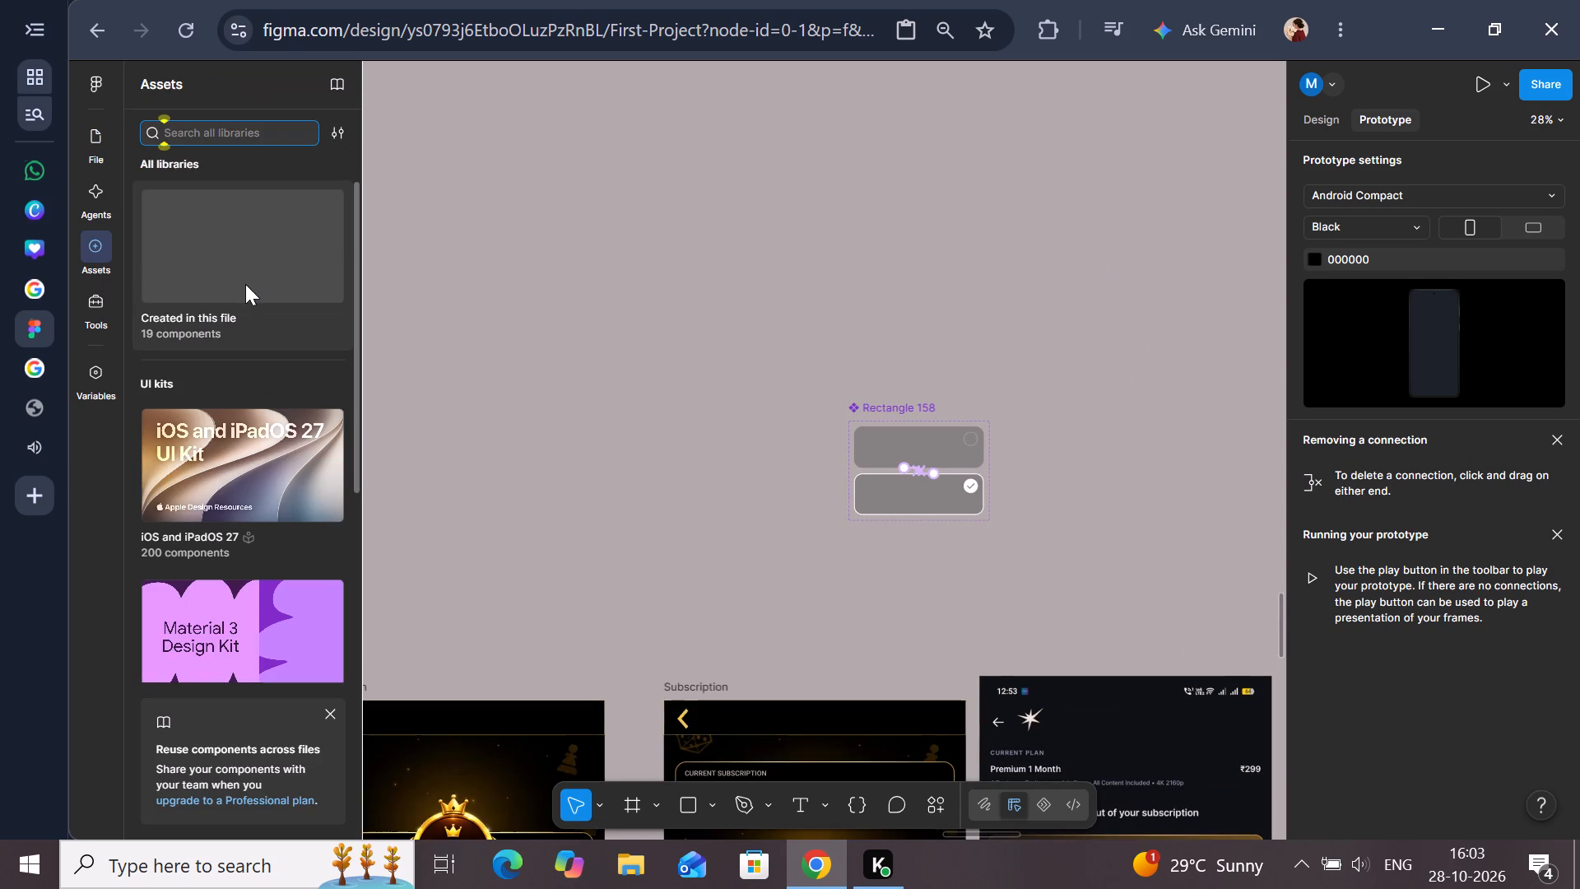
click(251, 286)
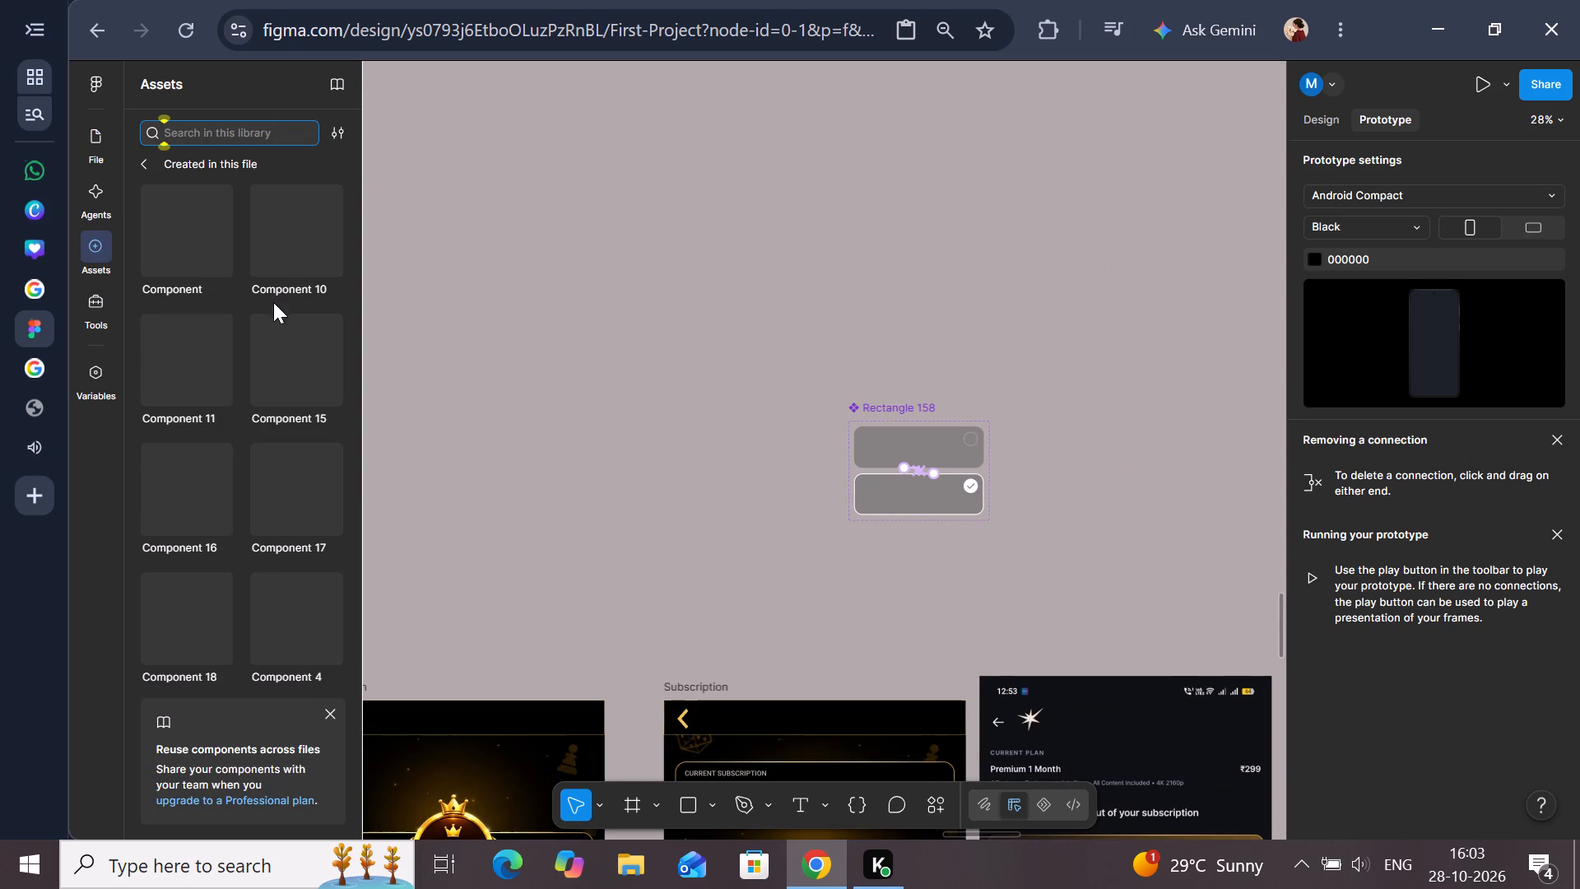
scroll(240, 307, down, 4)
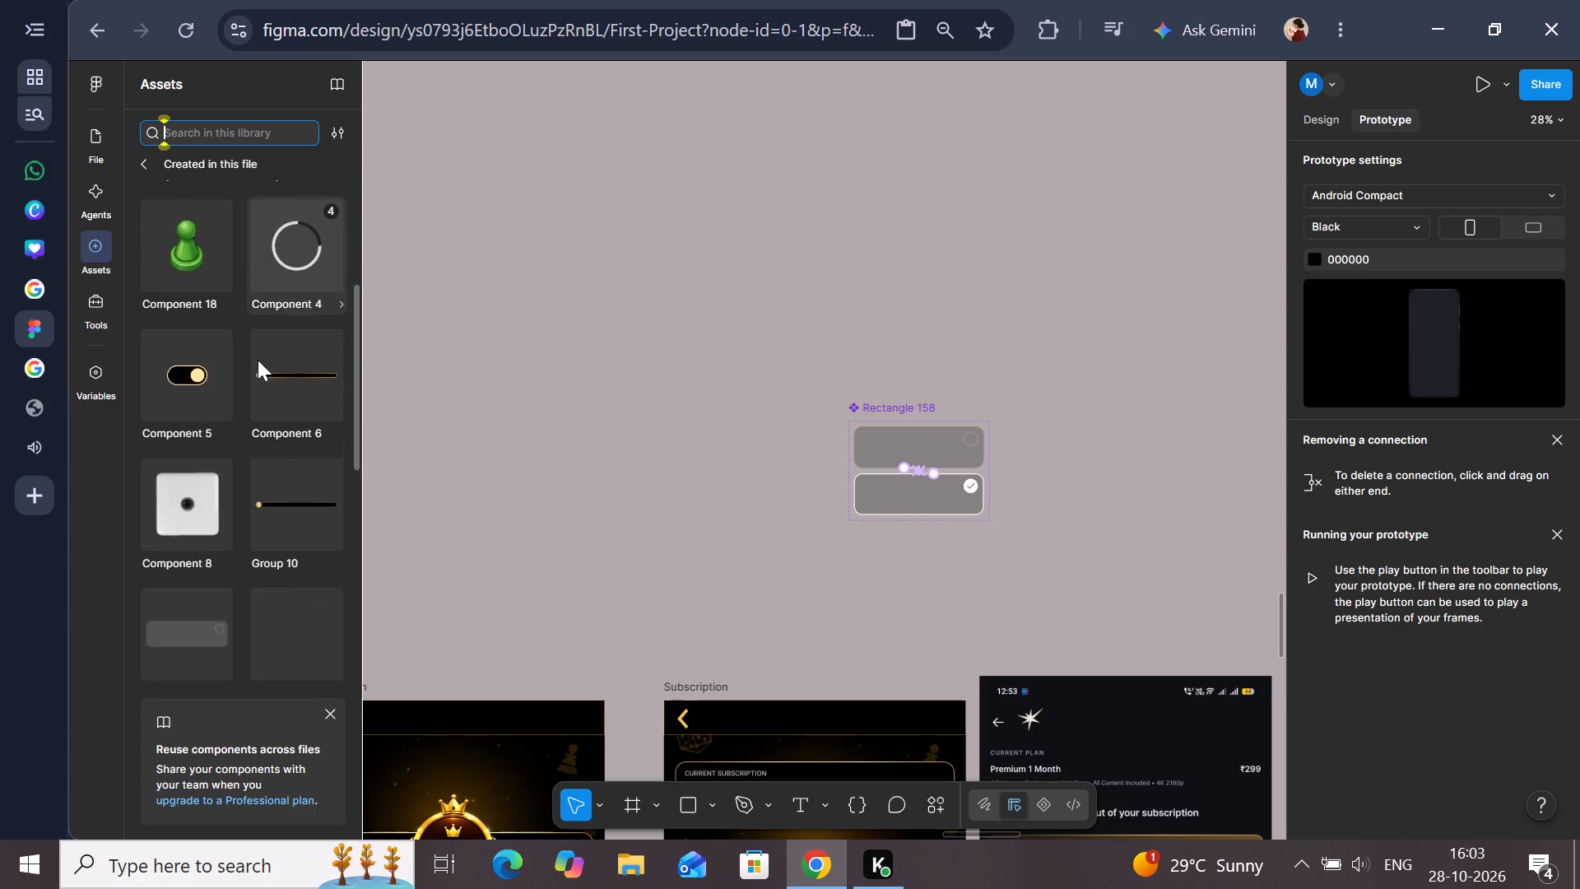
scroll(258, 360, down, 2)
scroll(289, 480, down, 2)
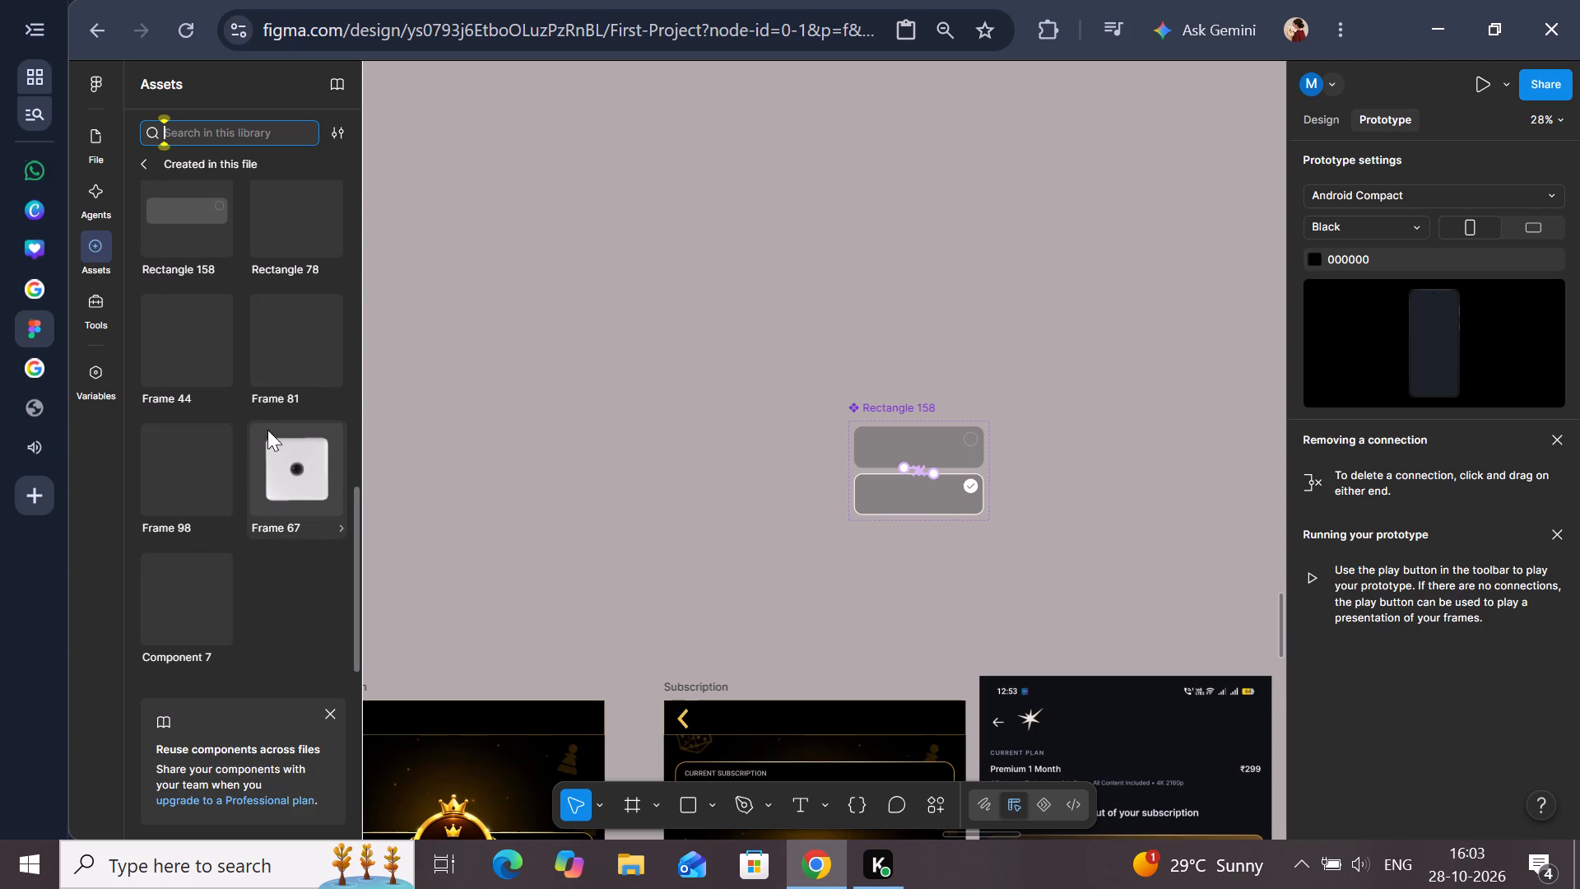
drag(170, 224, 243, 260)
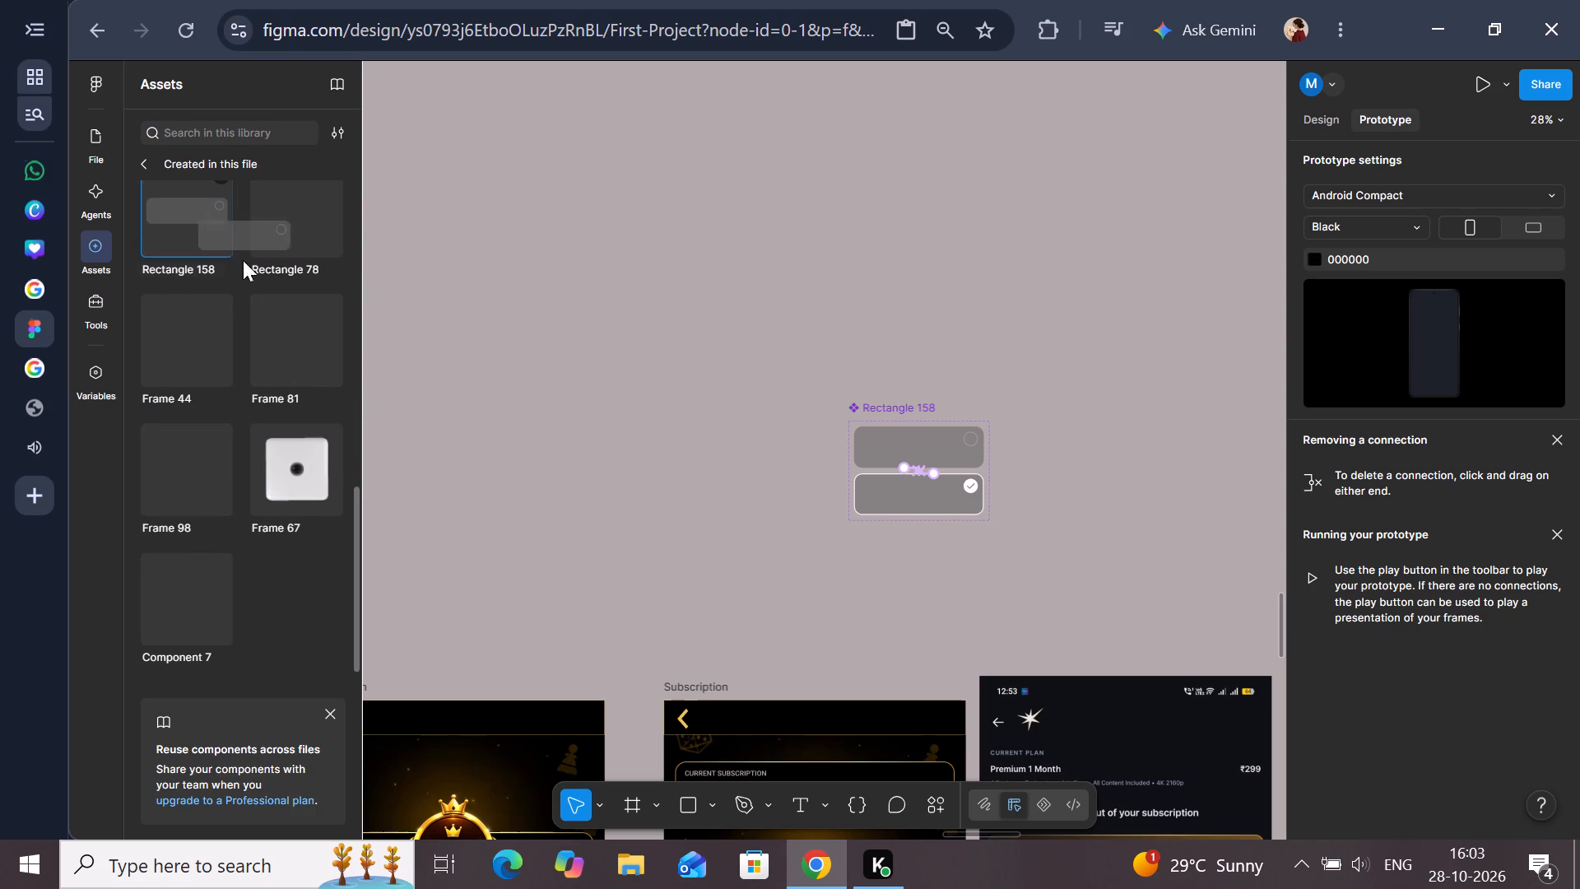
drag(243, 260, 572, 487)
scroll(456, 454, down, 3)
scroll(543, 486, down, 1)
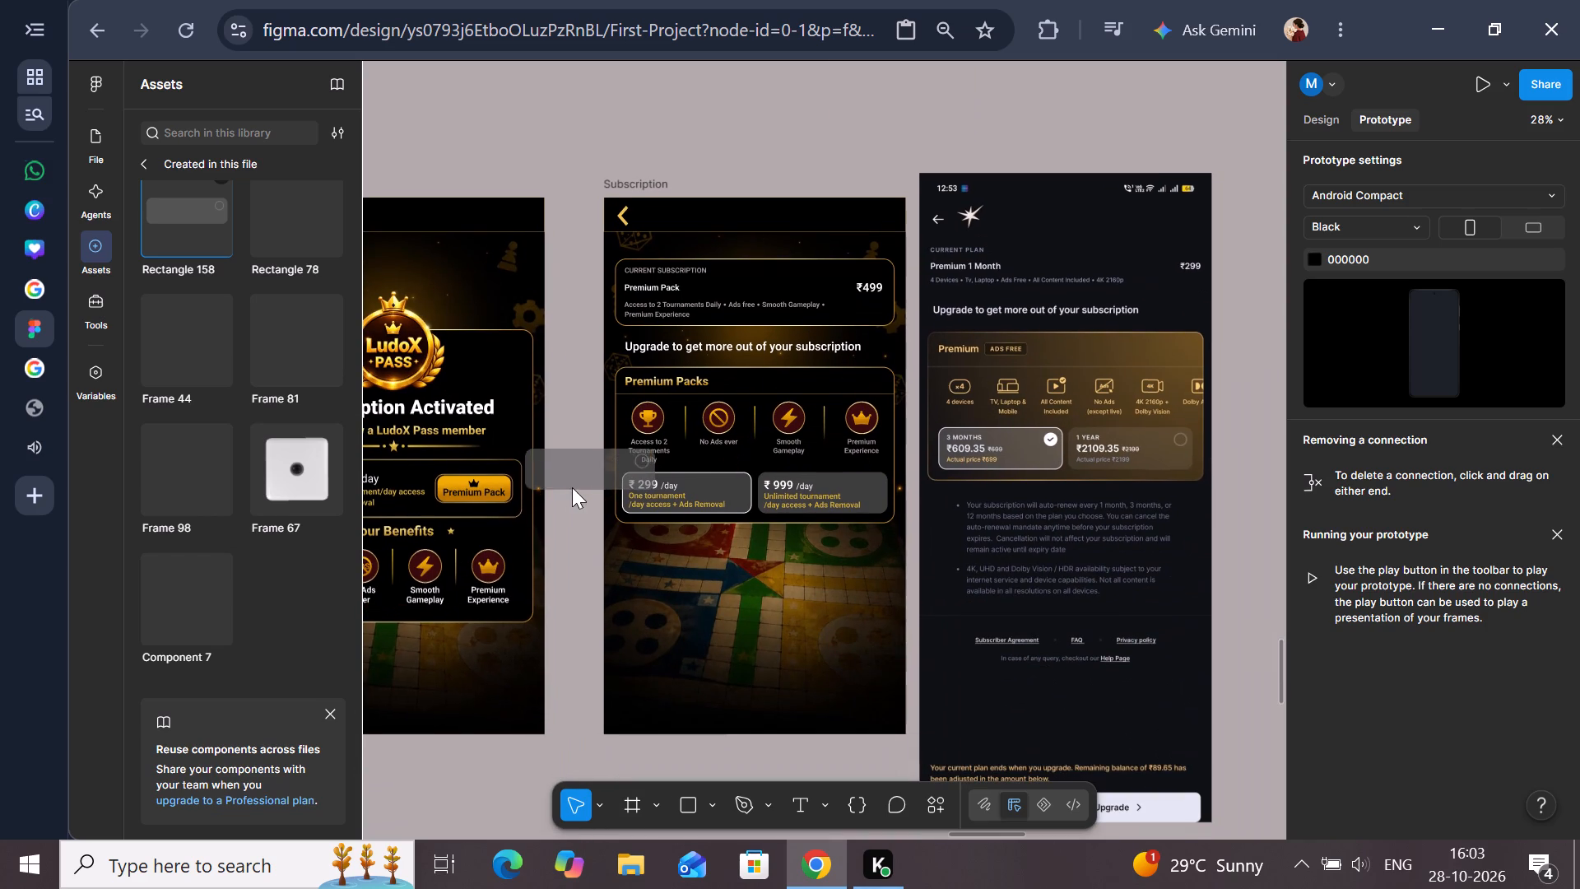
drag(572, 487, 691, 538)
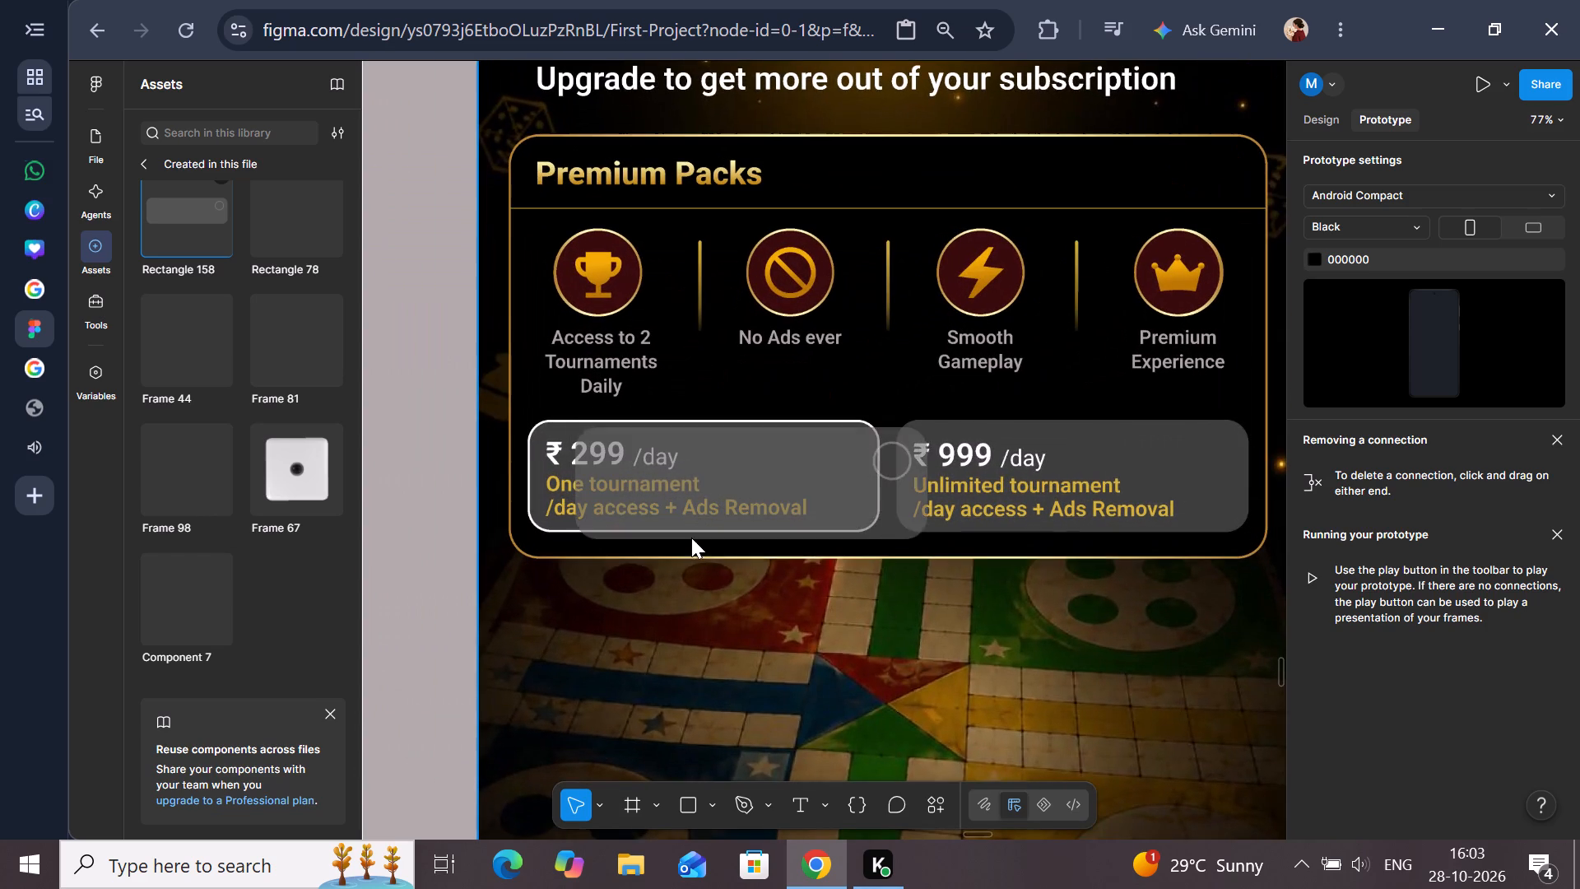
drag(691, 538, 705, 699)
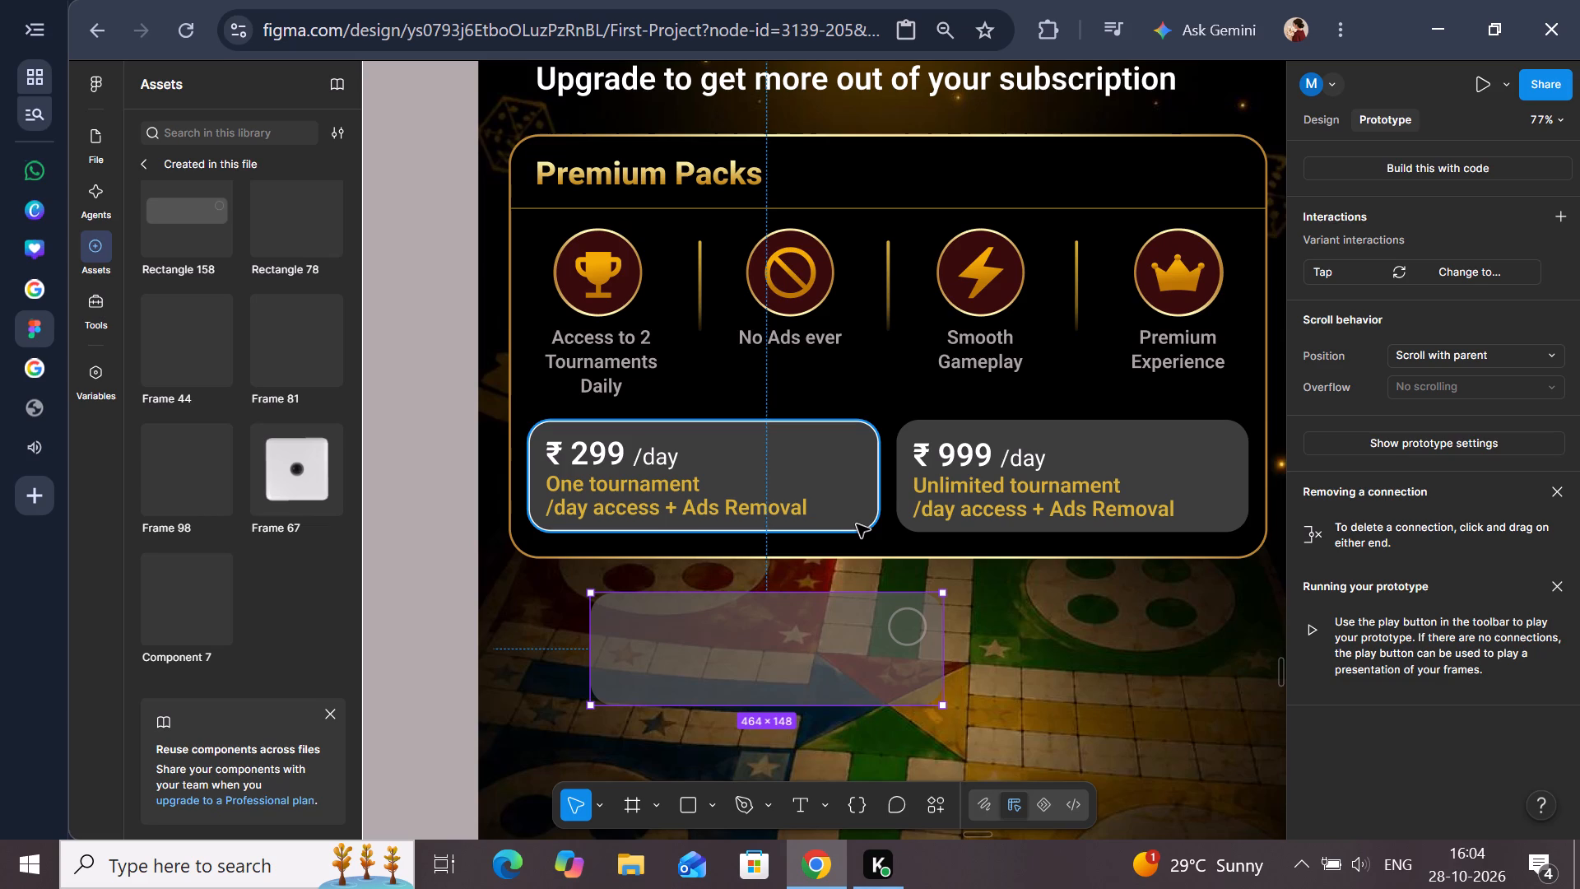
Move the new instance into the Premium Packs card, aligned exactly over the ₹ 299 plan box.
drag(833, 688, 811, 572)
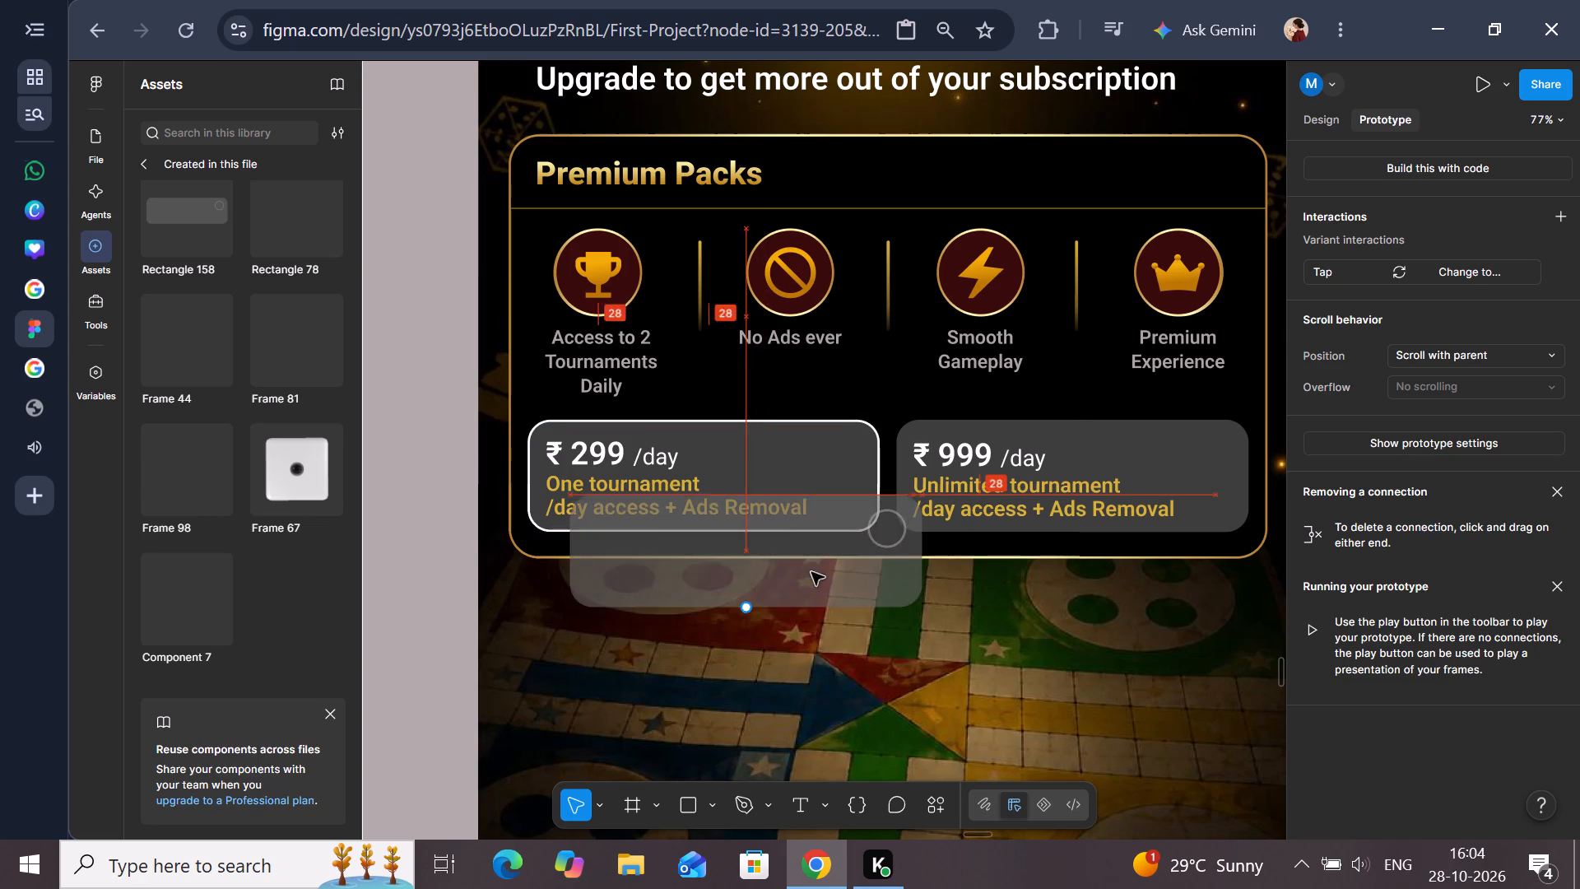
drag(811, 572, 769, 510)
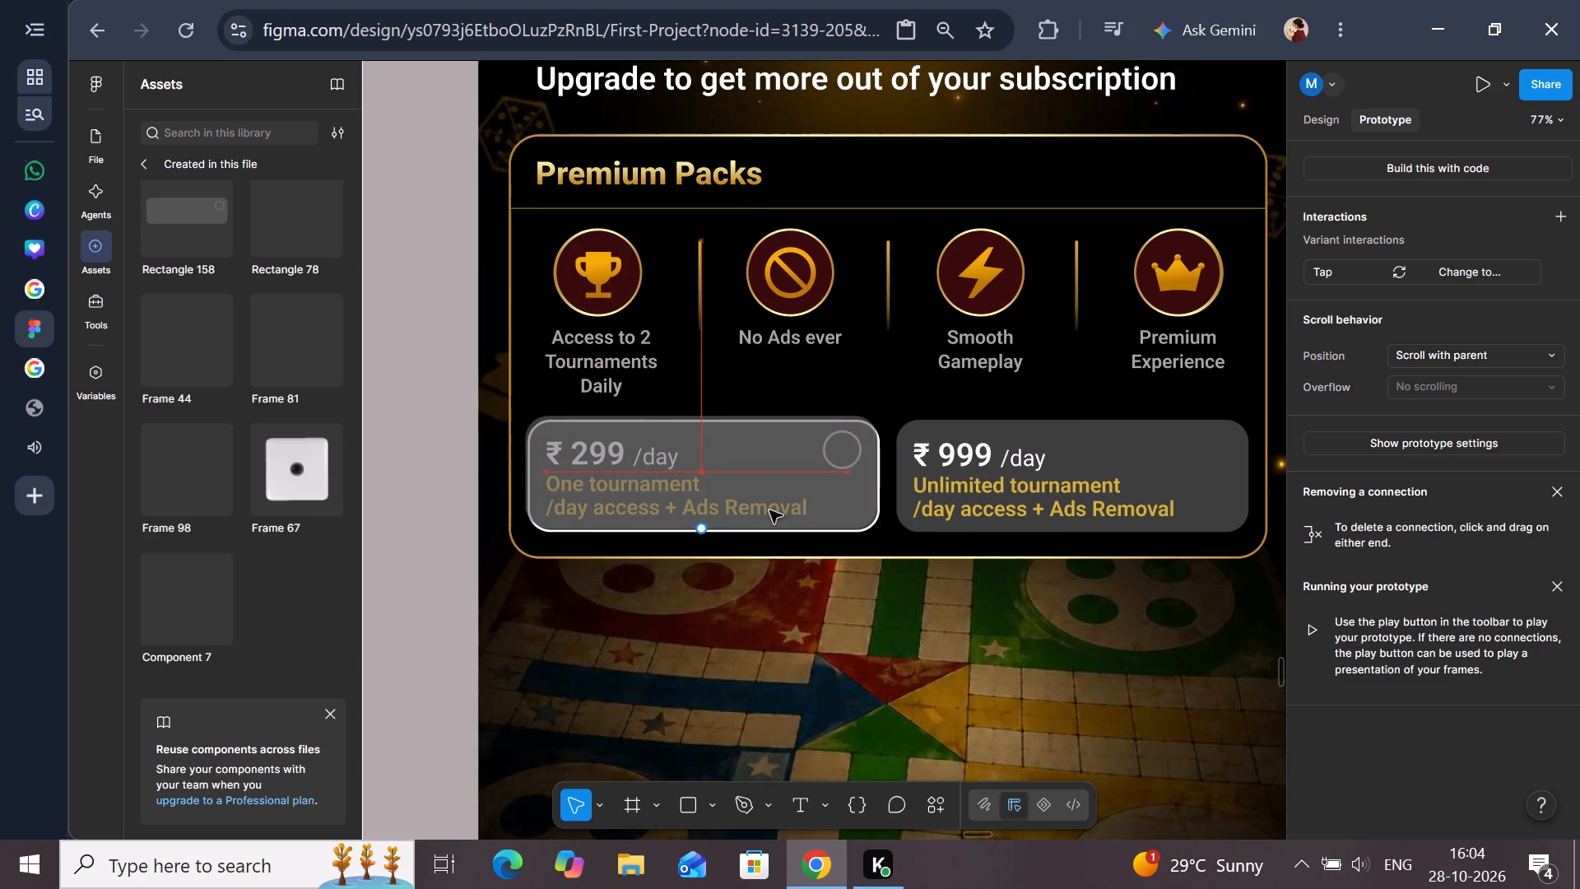
drag(769, 510, 772, 514)
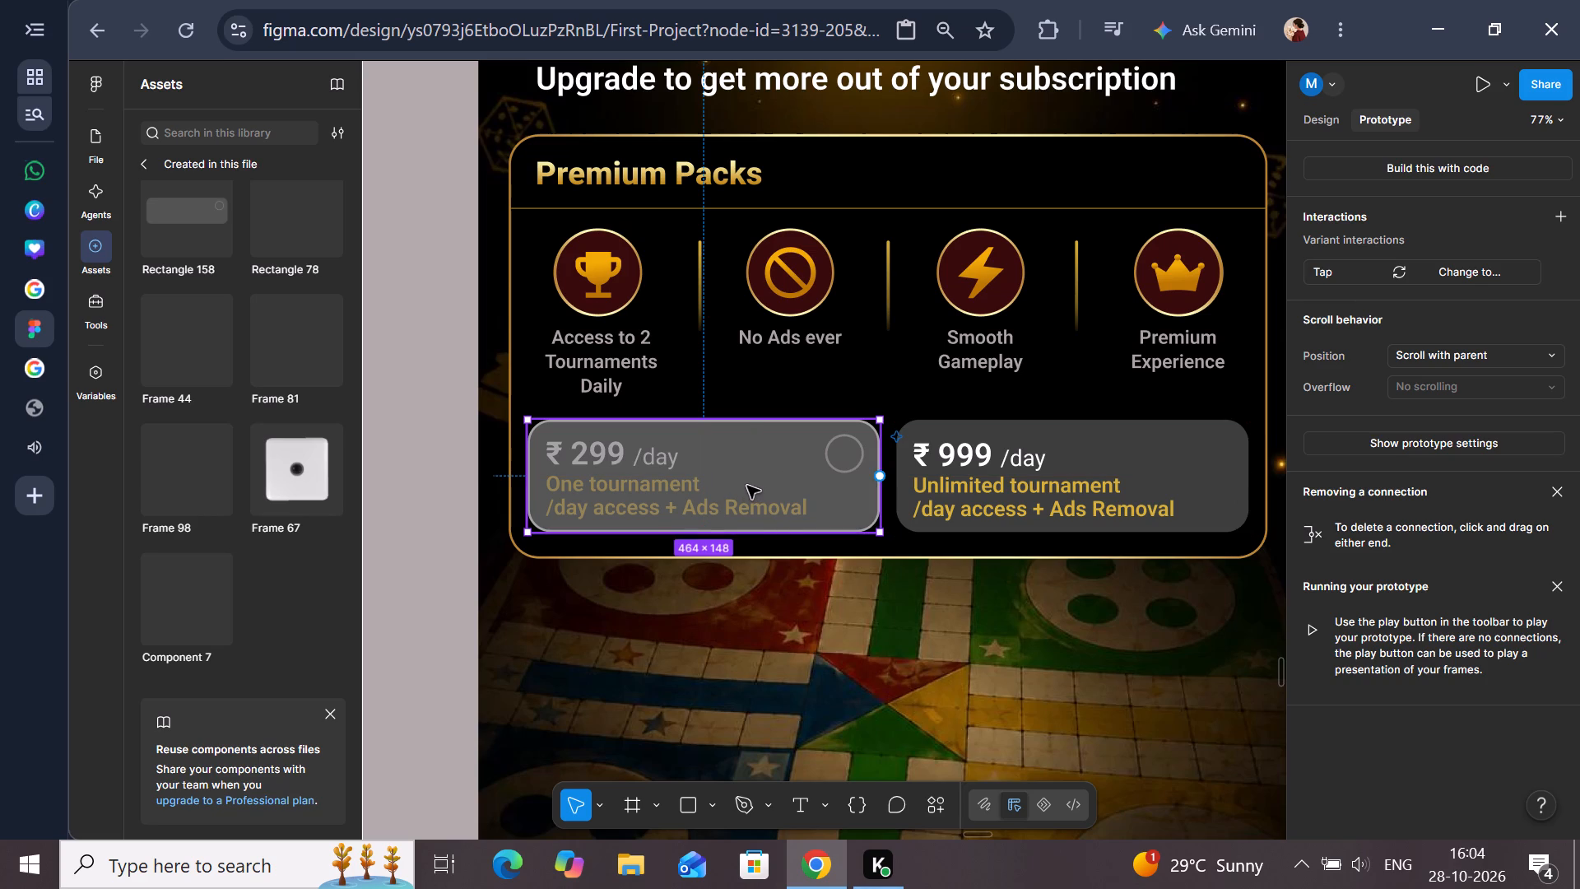
Shift the instance straight up off the ₹ 299 plan and delete the old outlined rectangle behind its text.
drag(747, 486, 746, 434)
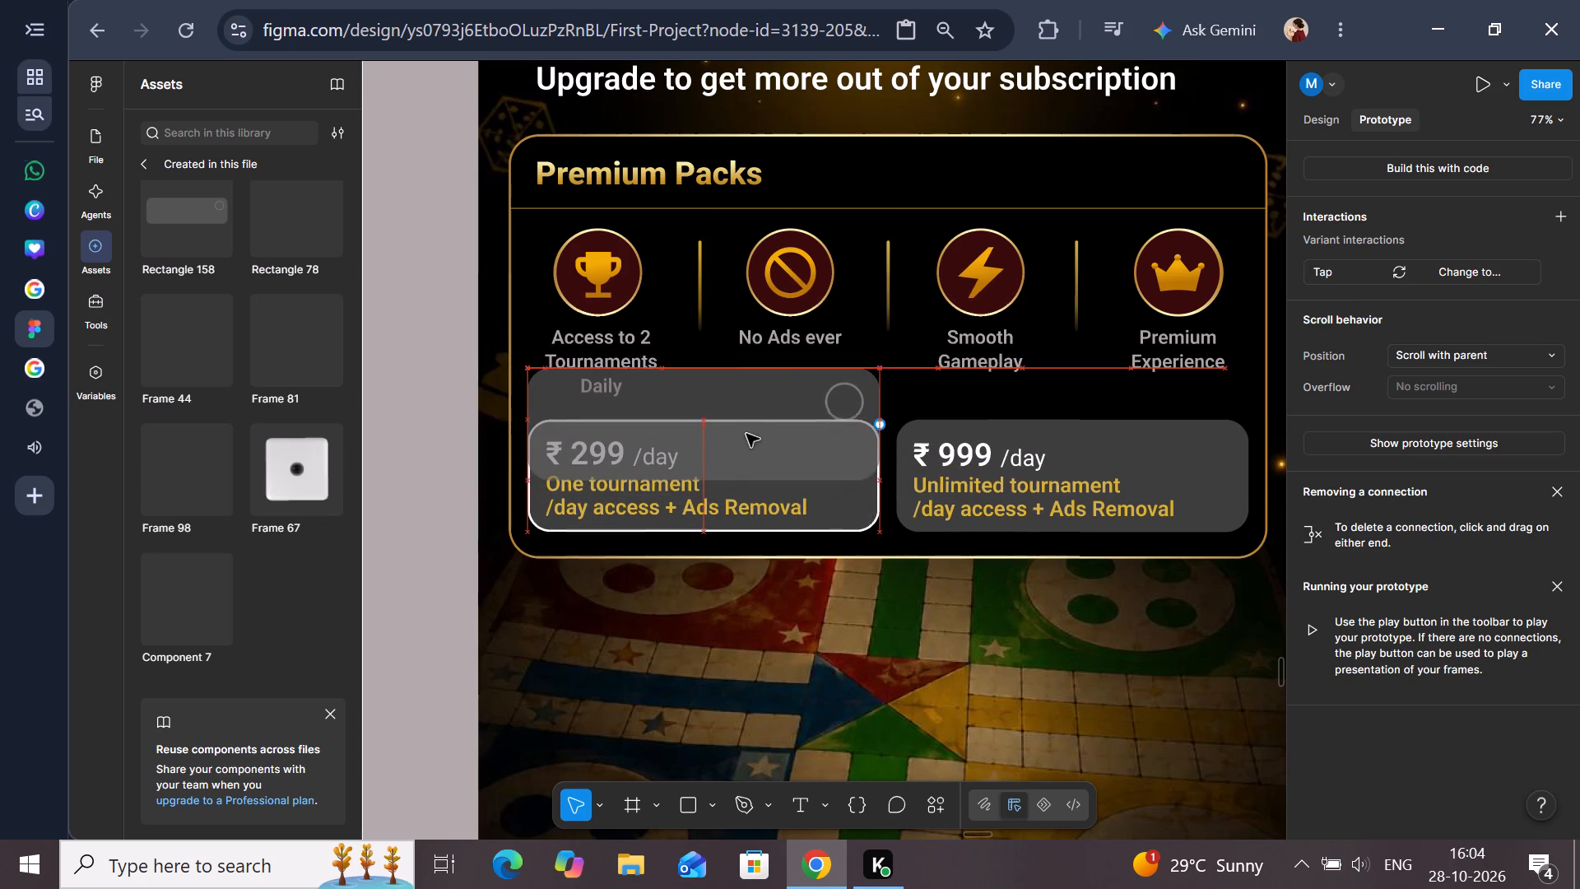
drag(746, 434, 746, 372)
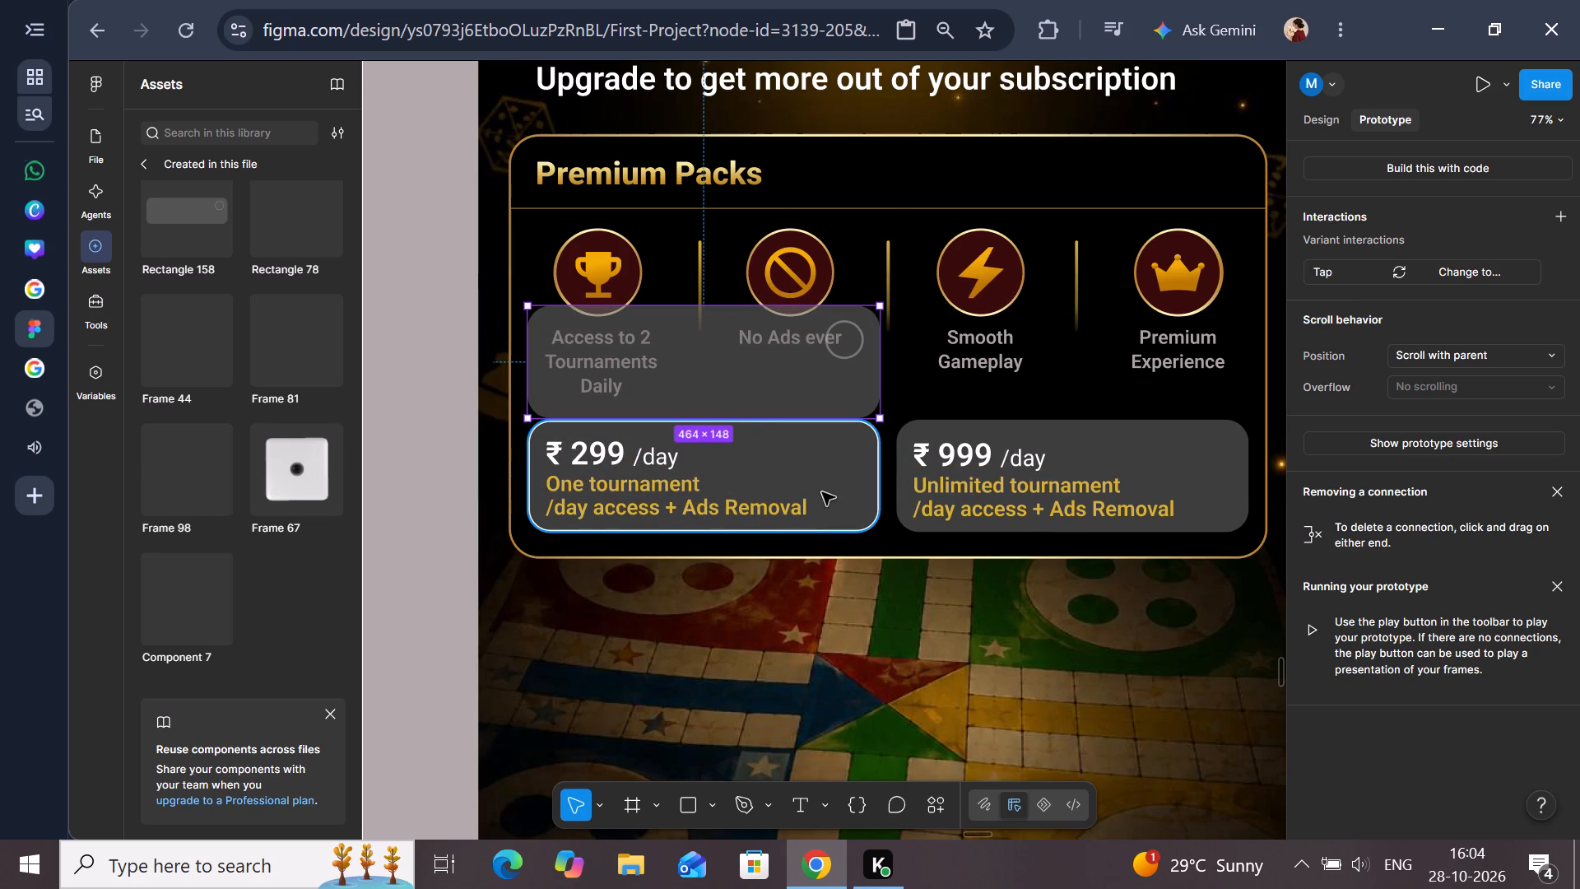
click(822, 492)
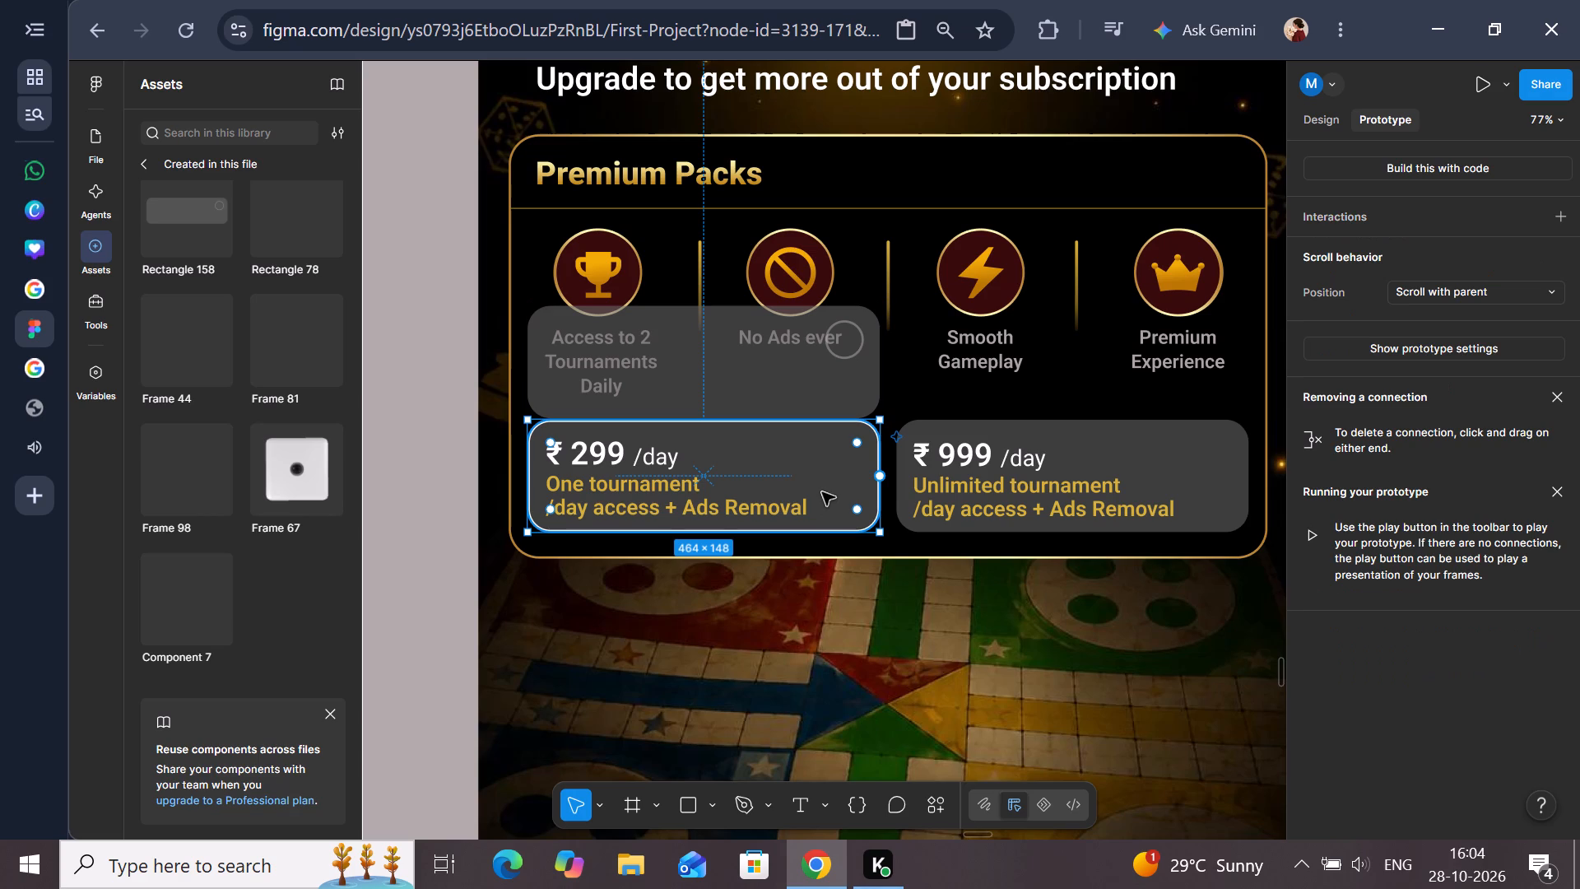
key(BackSpace)
Bring the ₹ 299 /day price and its One tournament description text to the front.
scroll(822, 492, down, 1)
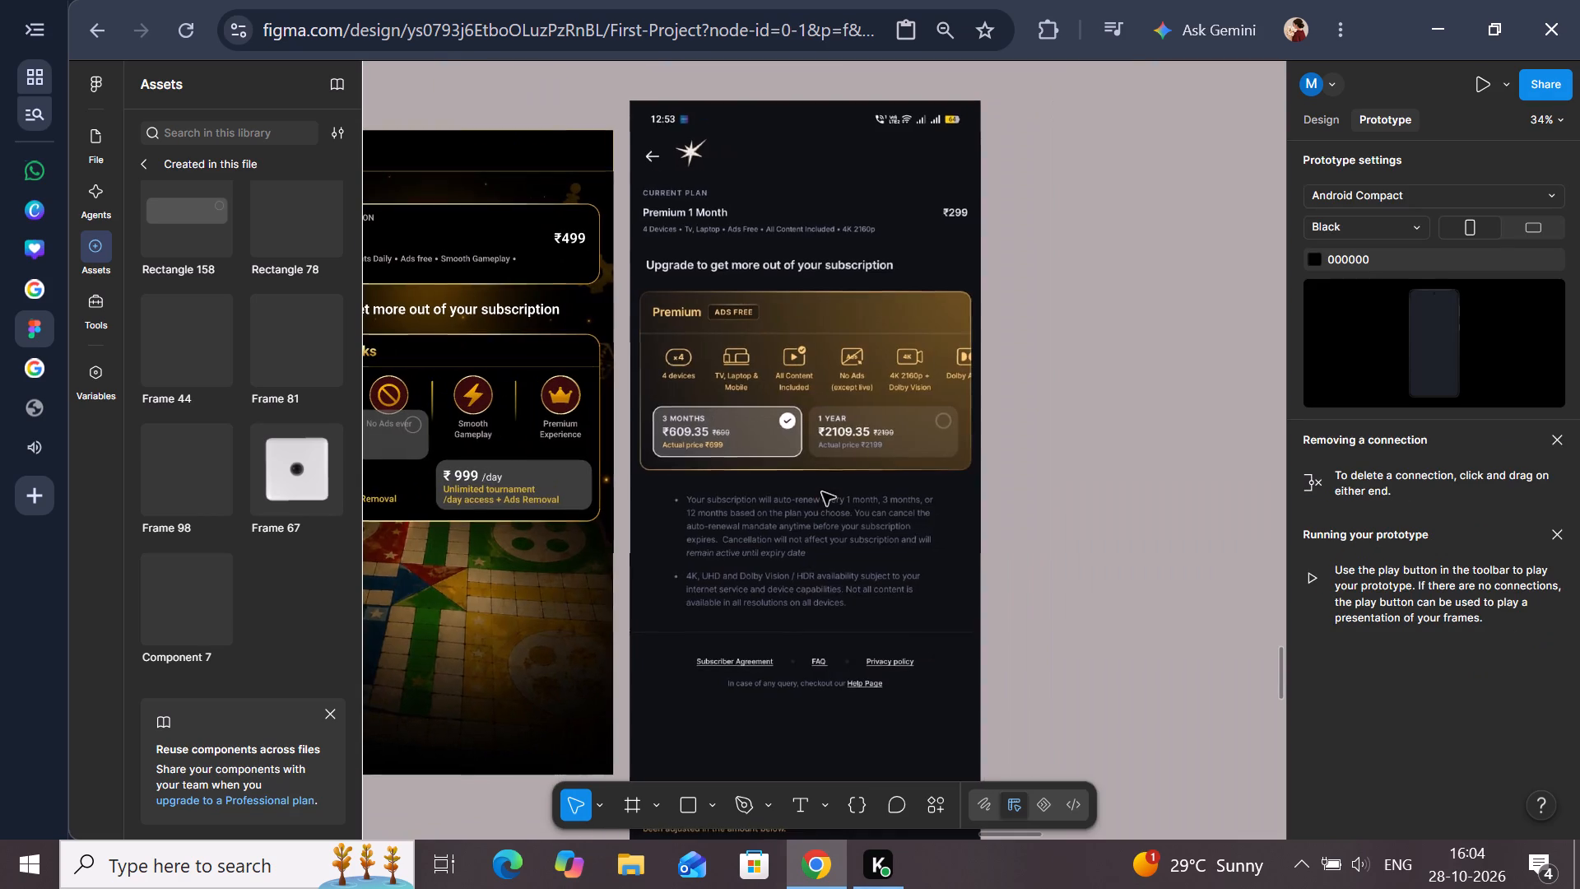
scroll(822, 492, down, 1)
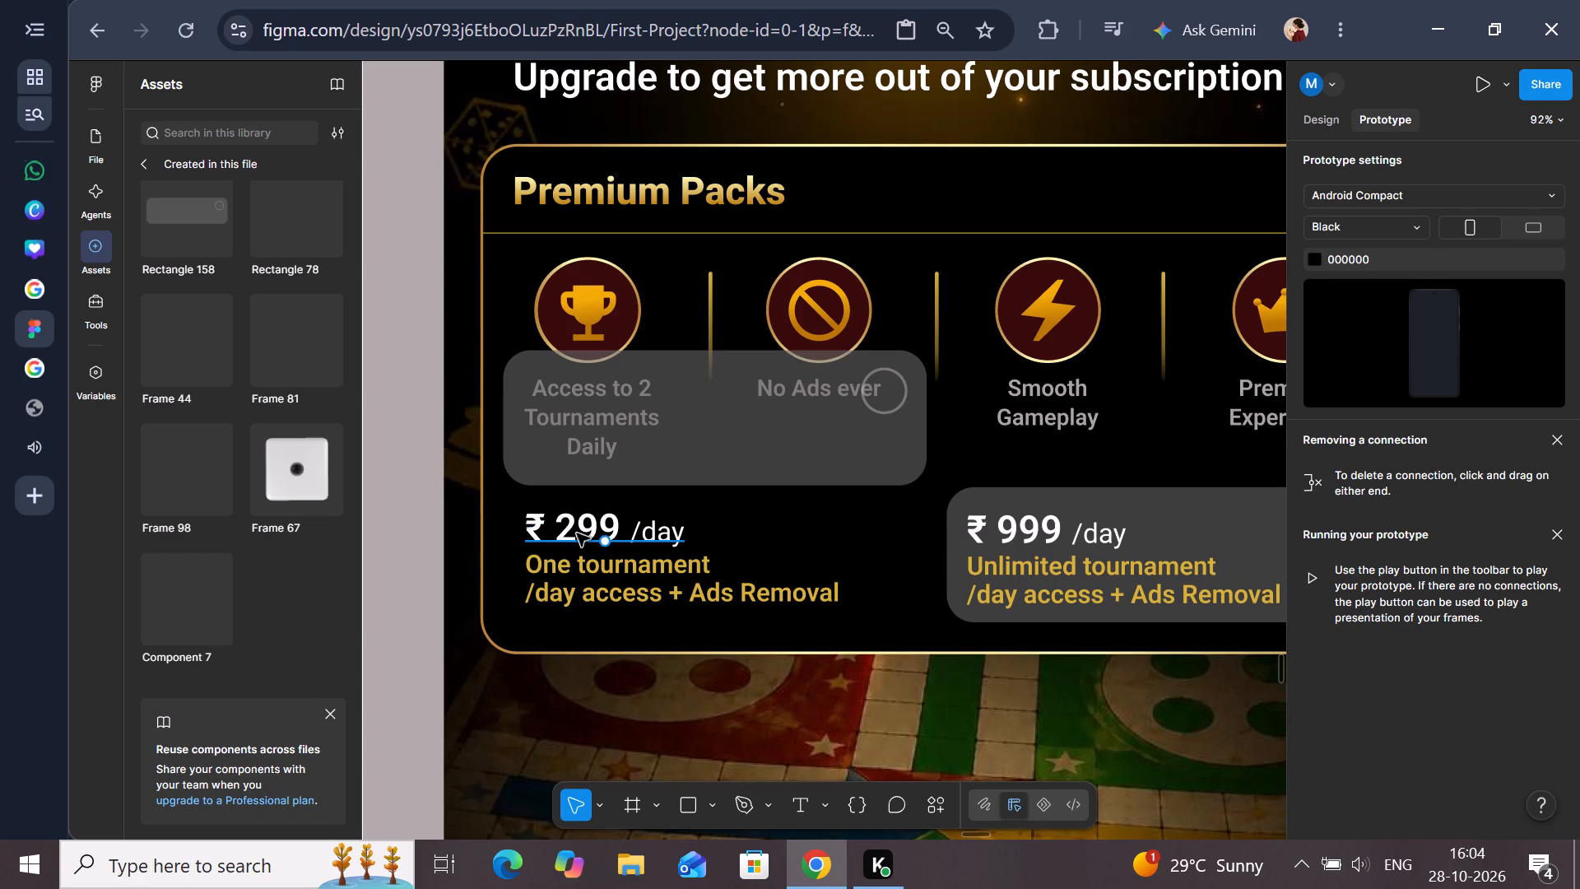
click(1321, 120)
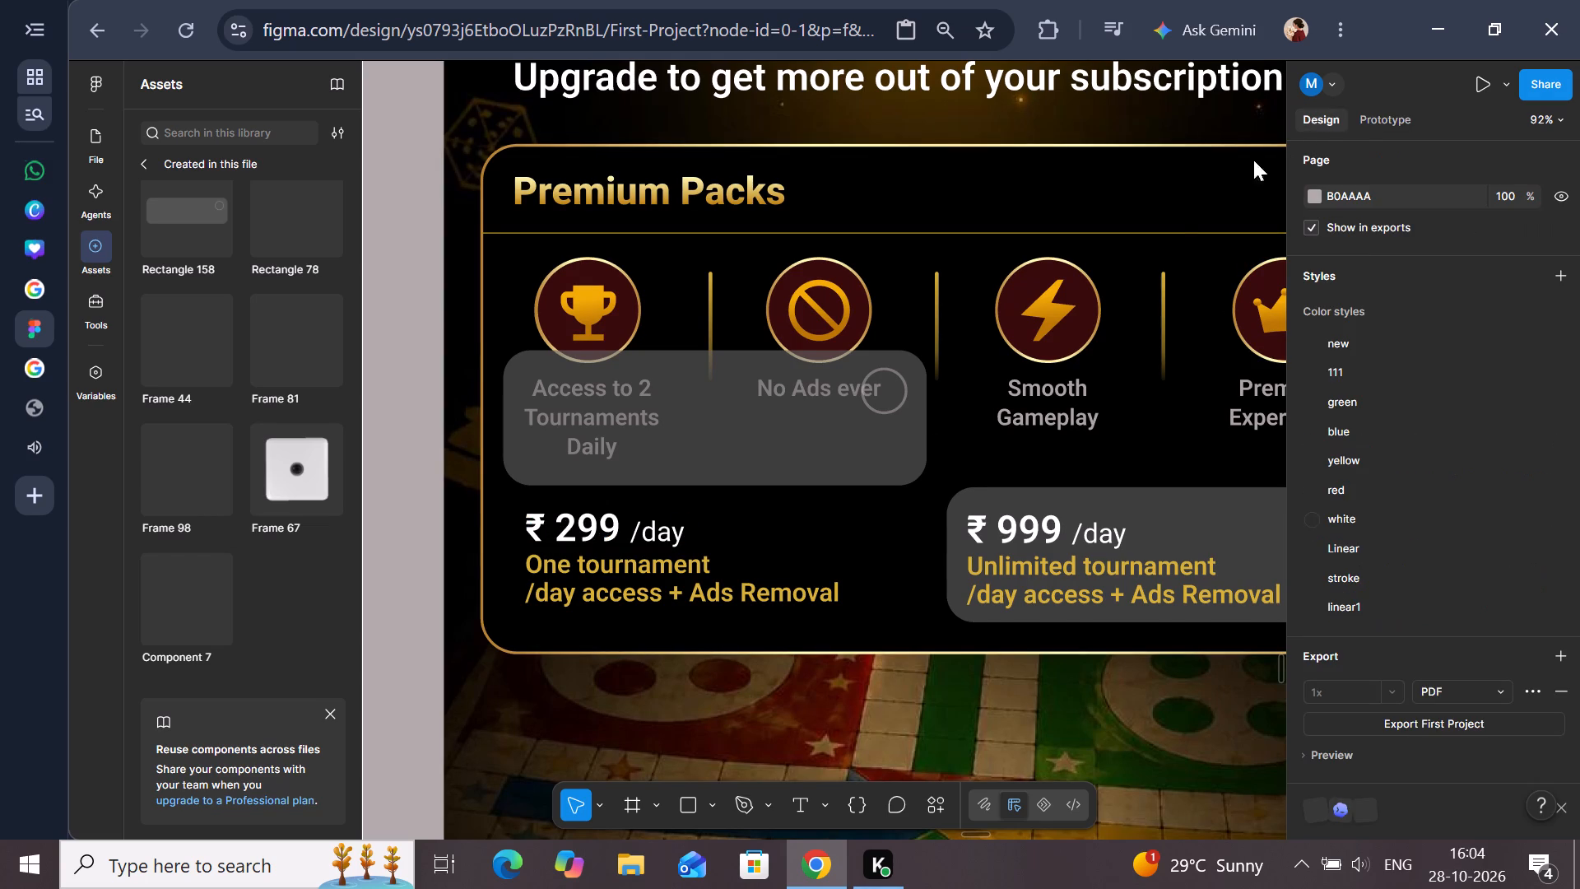
click(610, 538)
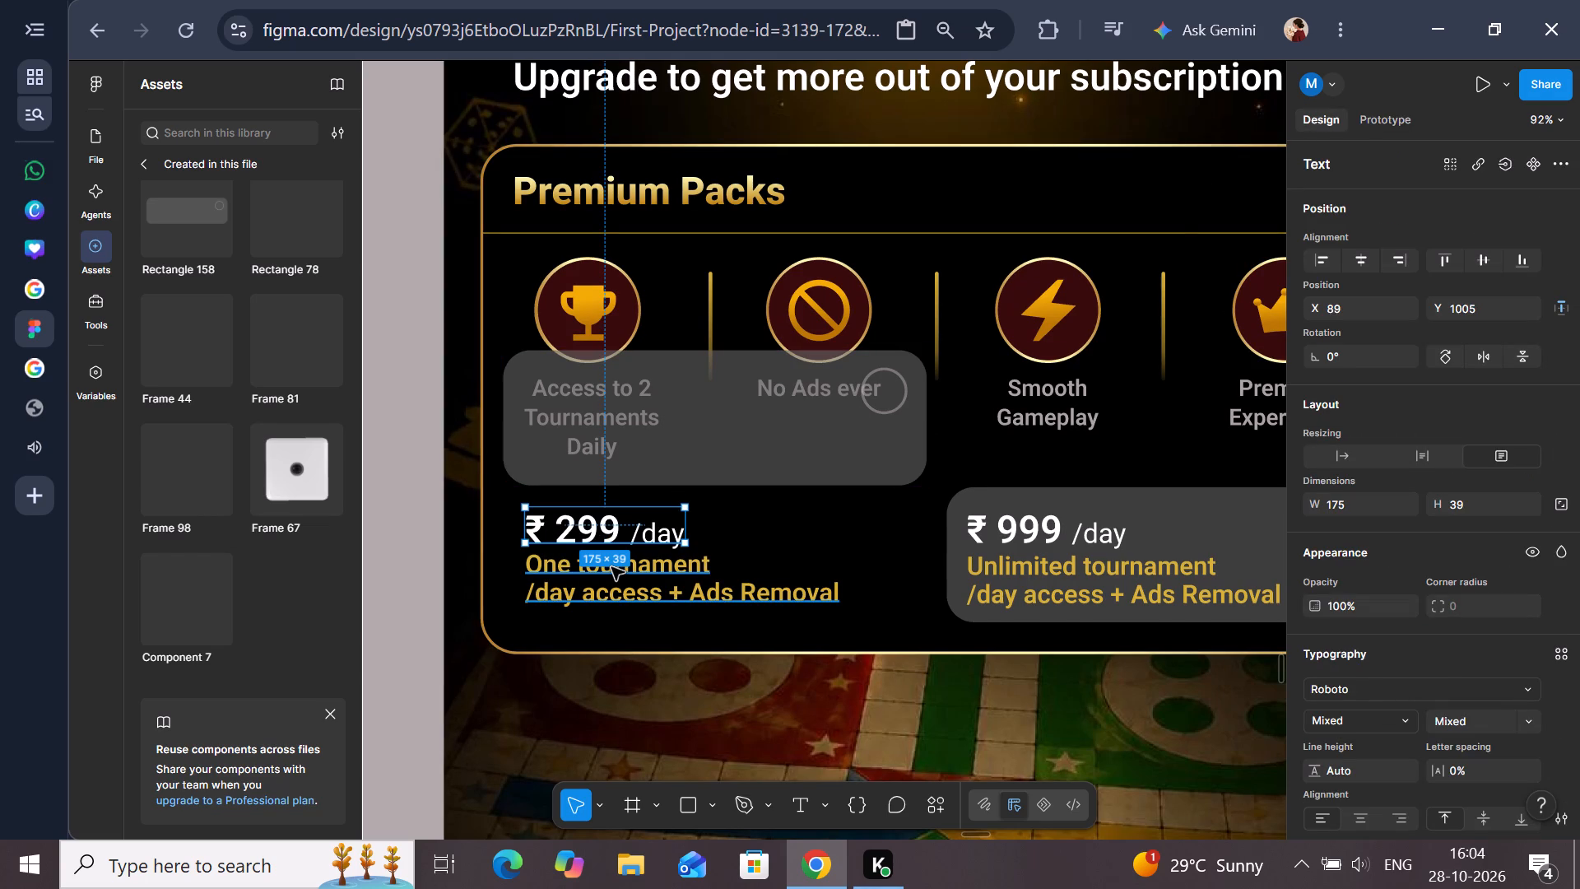
key(ctrl+z)
shift+click(621, 564)
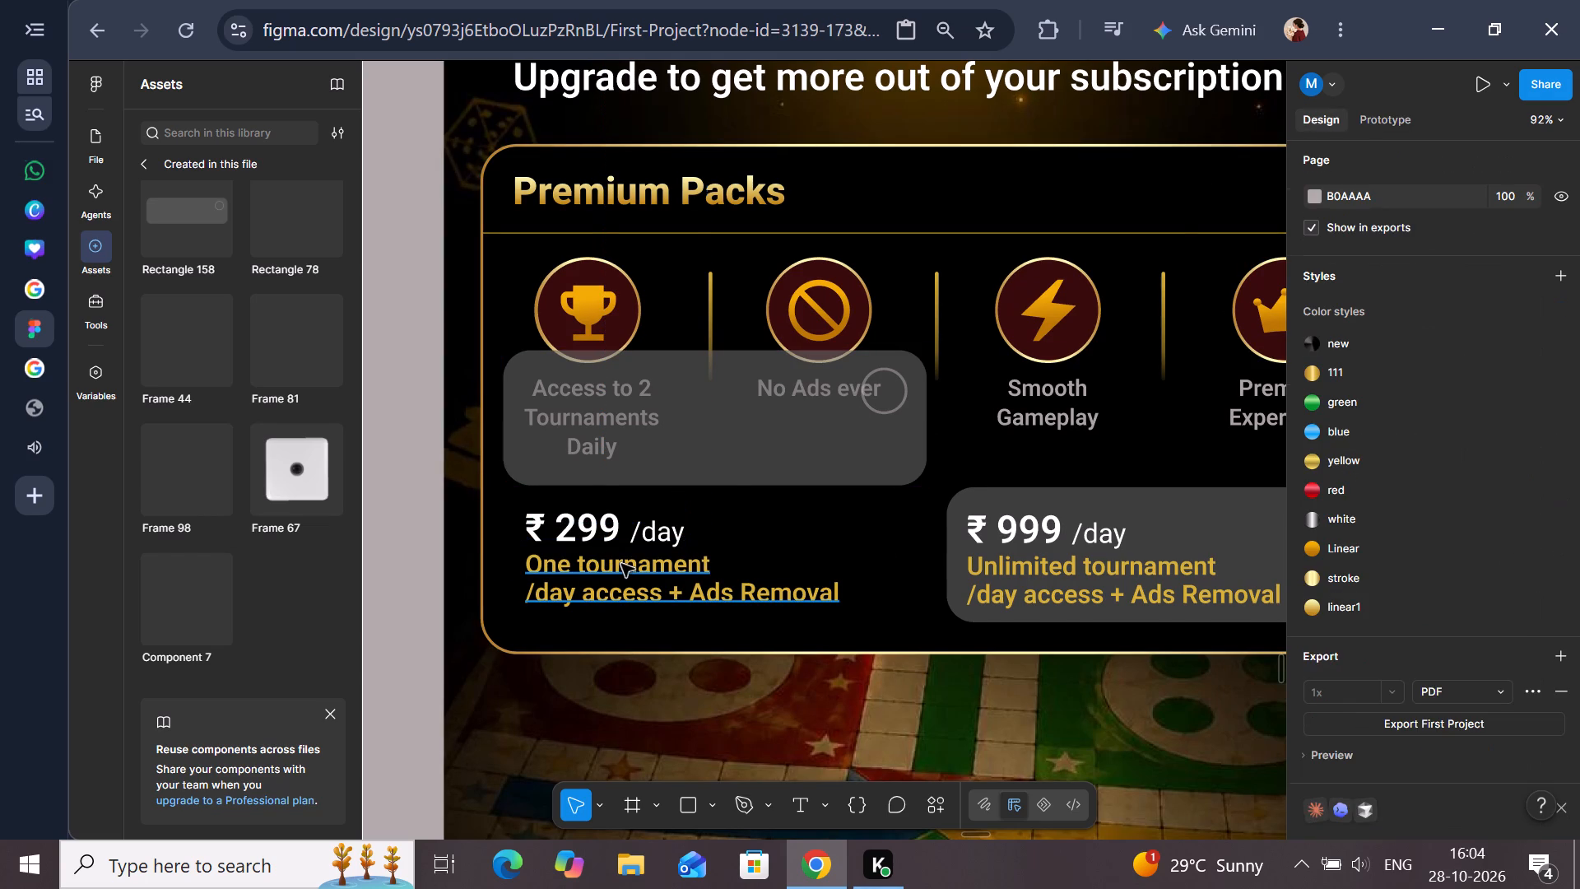
shift+click(608, 538)
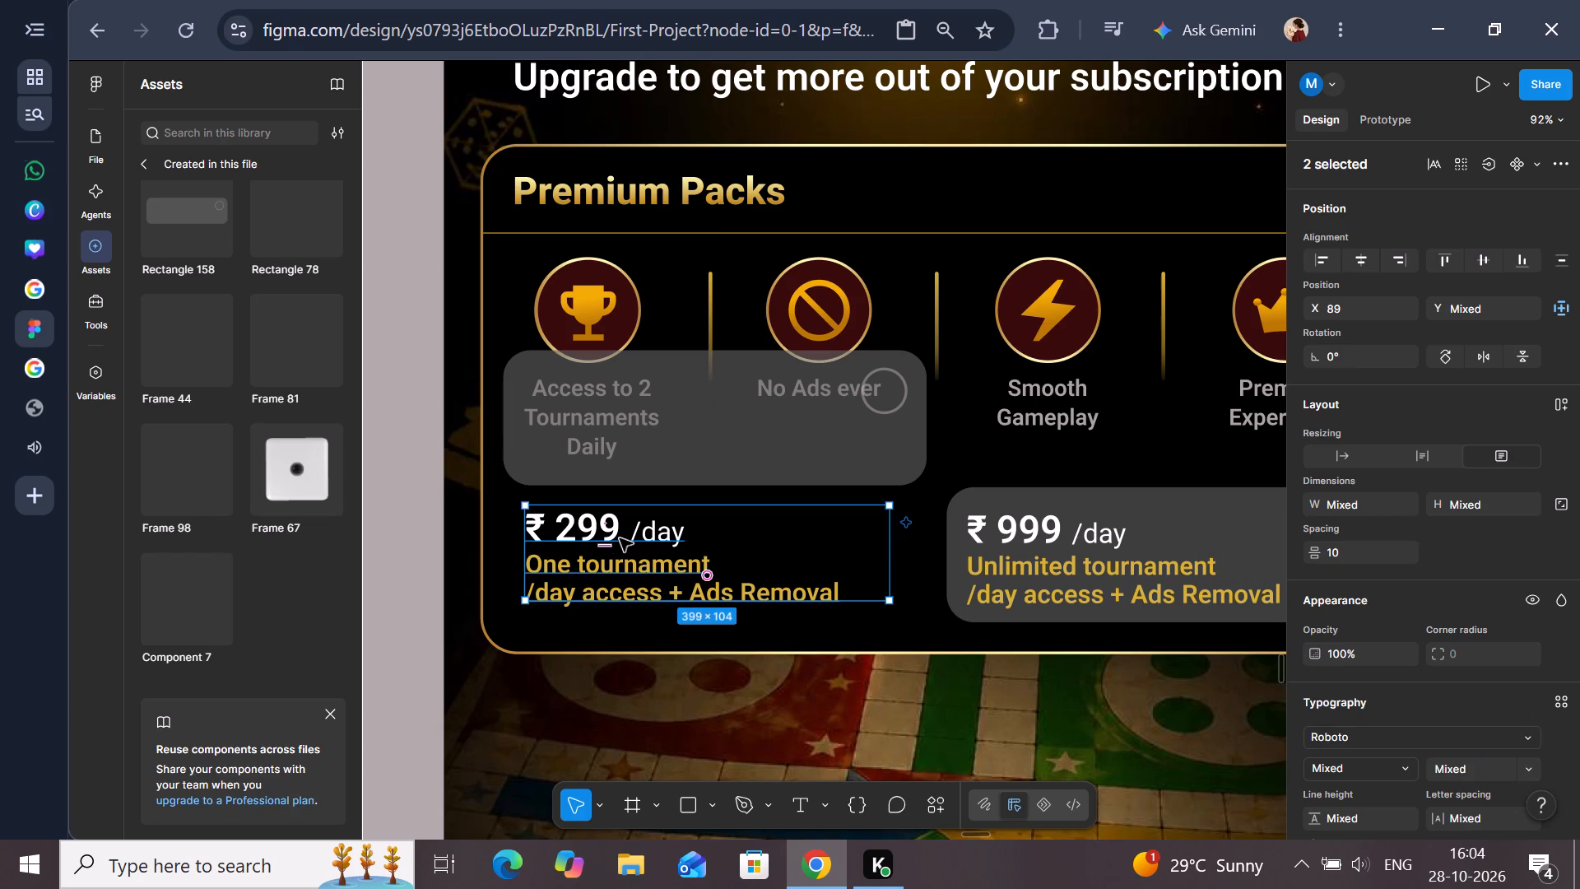
right_click(642, 537)
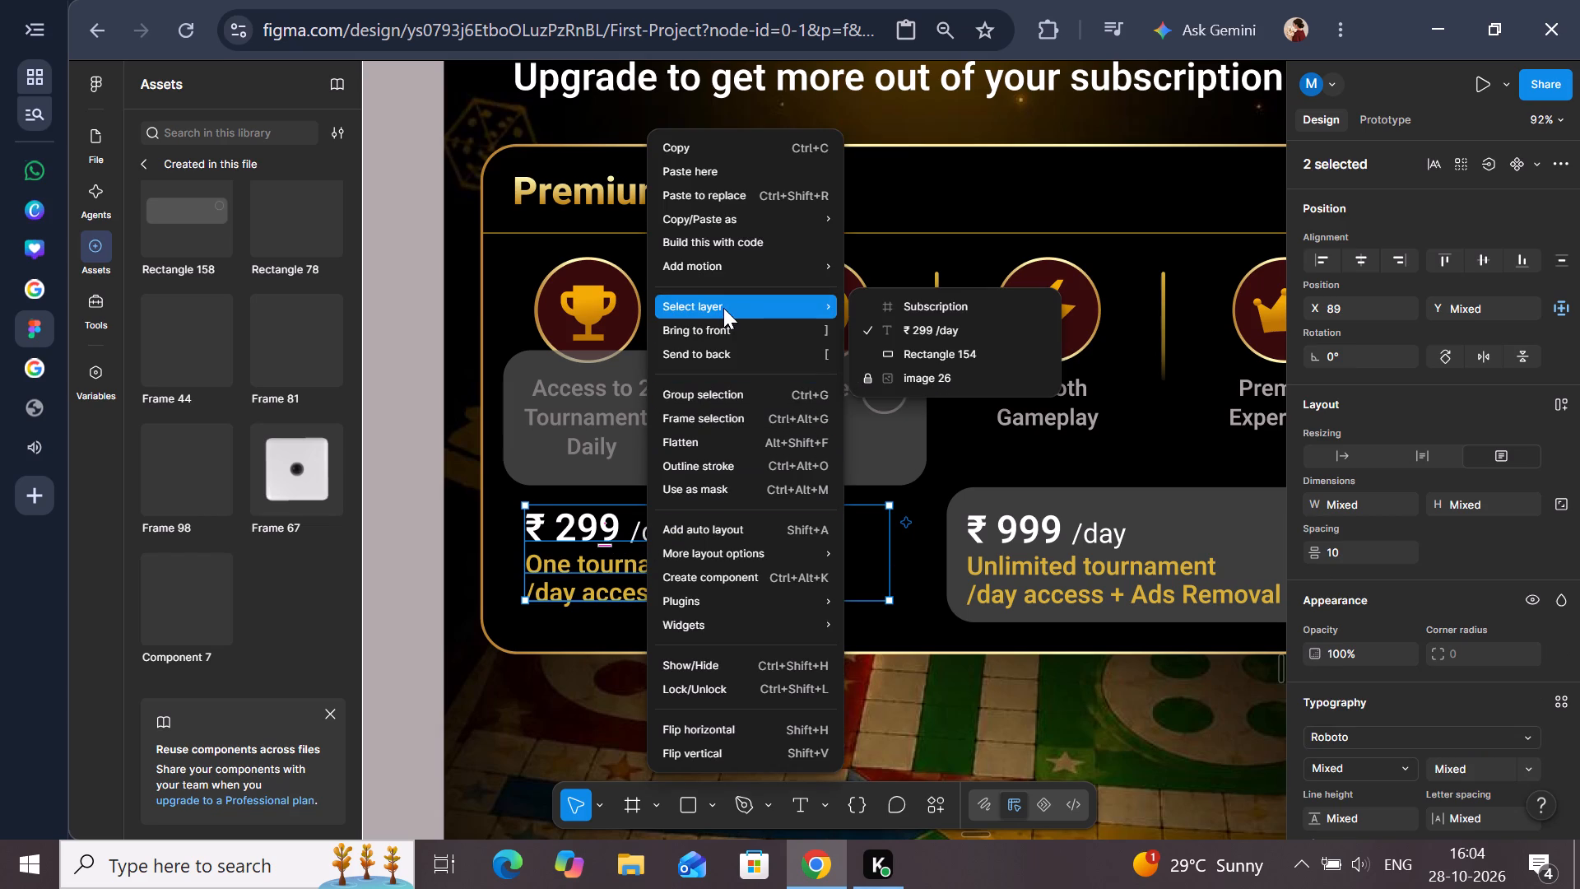
click(720, 323)
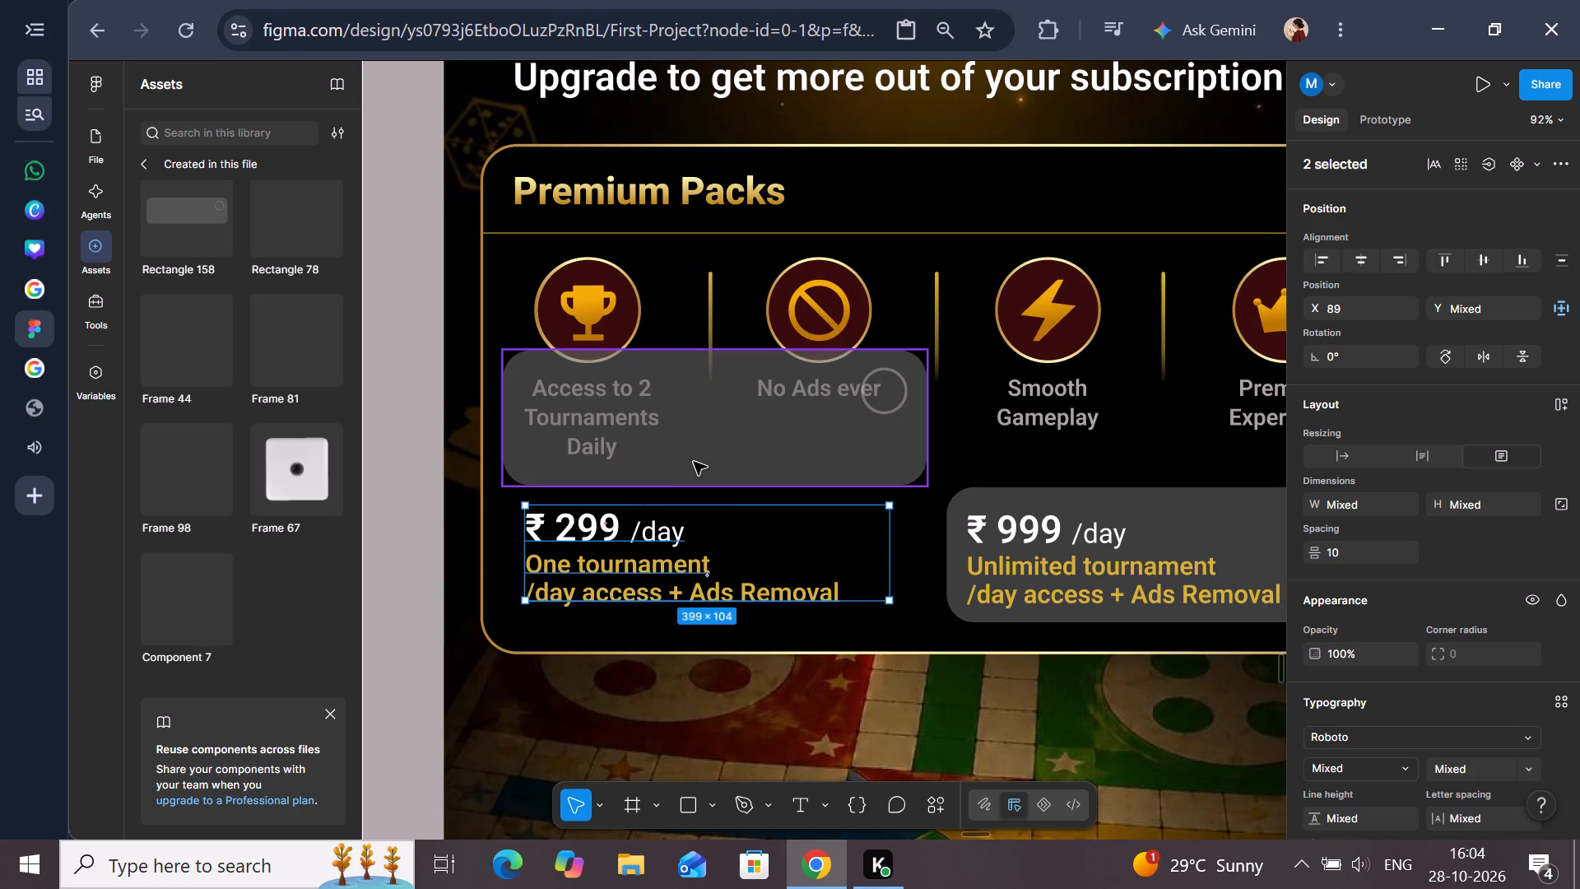
Move the Rectangle 158 instance straight down behind the ₹ 299 plan's texts, to Y 983.
click(694, 462)
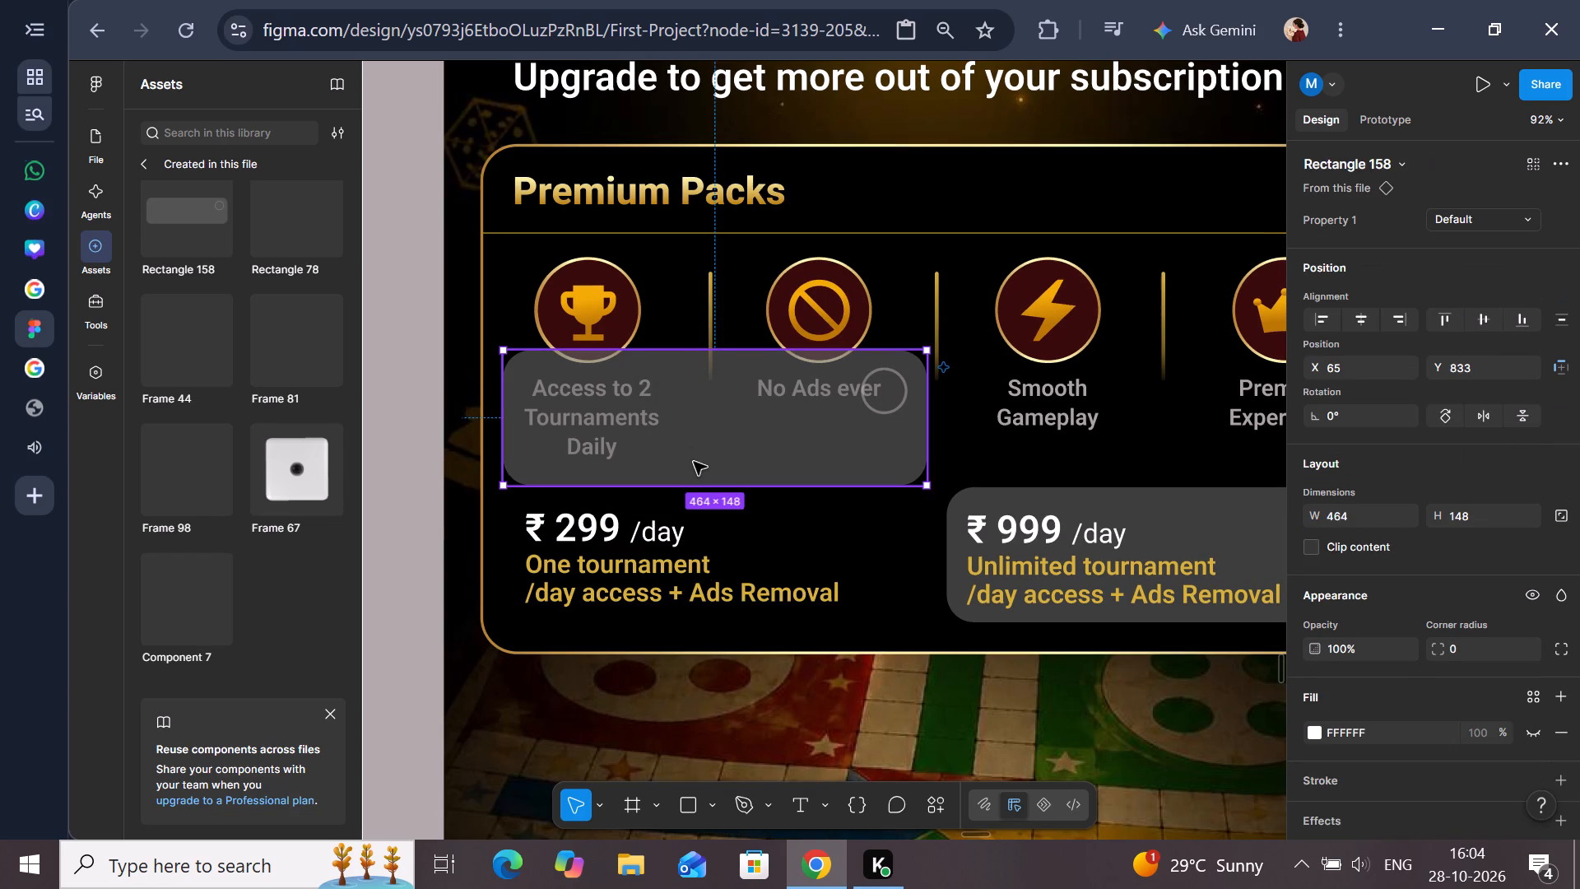
key(Down)
key(Down)
key(Down)
key(Down)
key(Down)
key(Down)
key(Down)
key(Down)
key(Down)
key(Down)
key(Down)
key(Down)
key(Down)
key(Down)
key(Down)
key(Down)
key(Down)
key(Down)
key(Down)
key(Down)
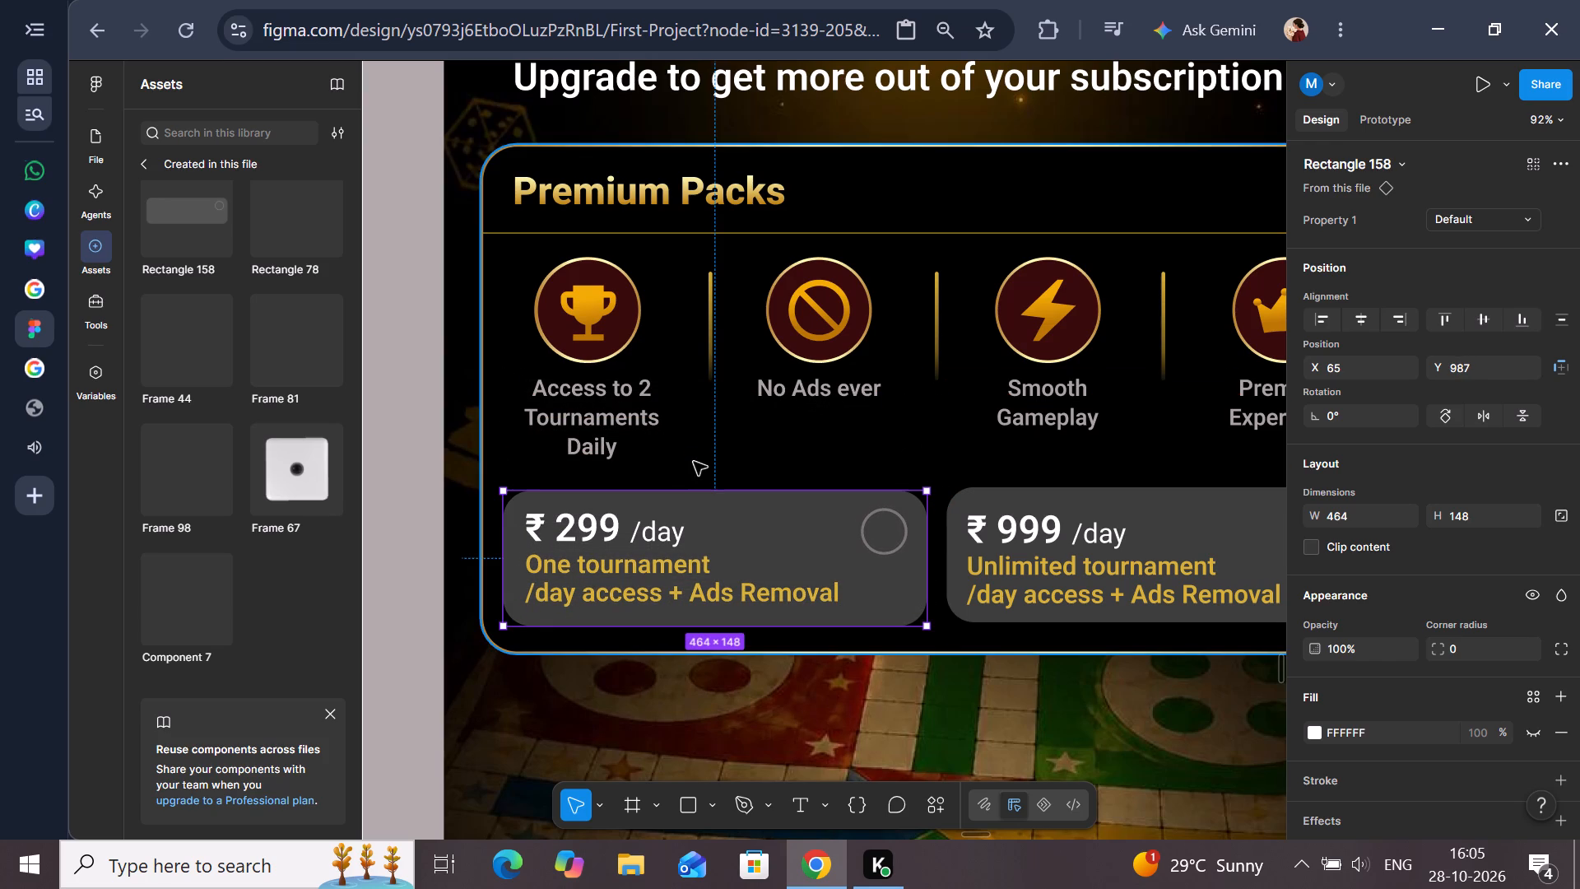
key(Up)
key(Up)
key(Up)
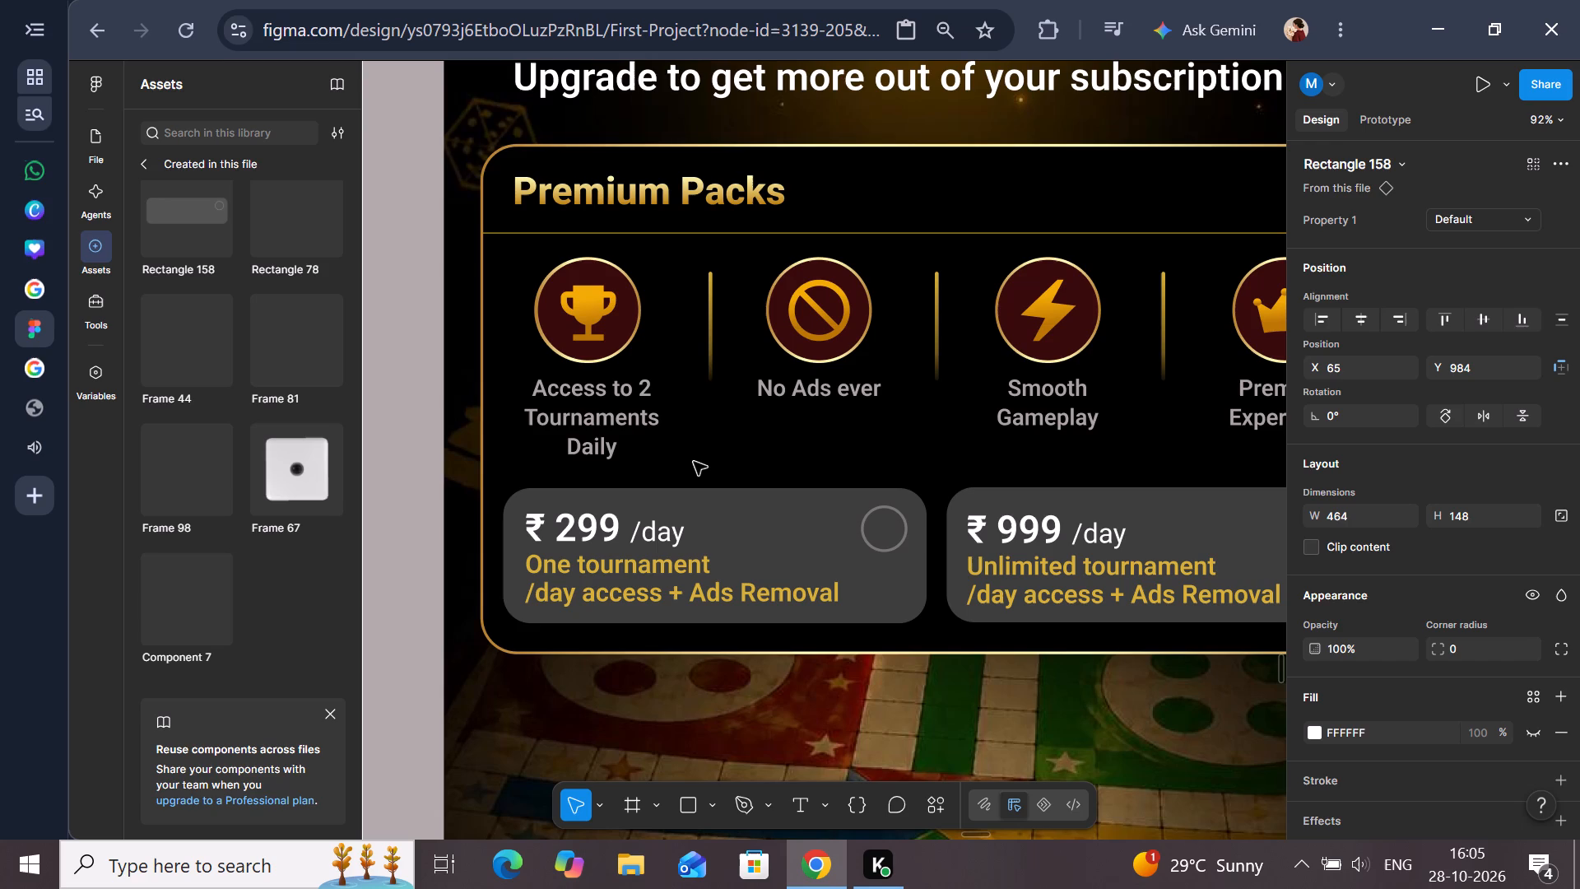
key(Up)
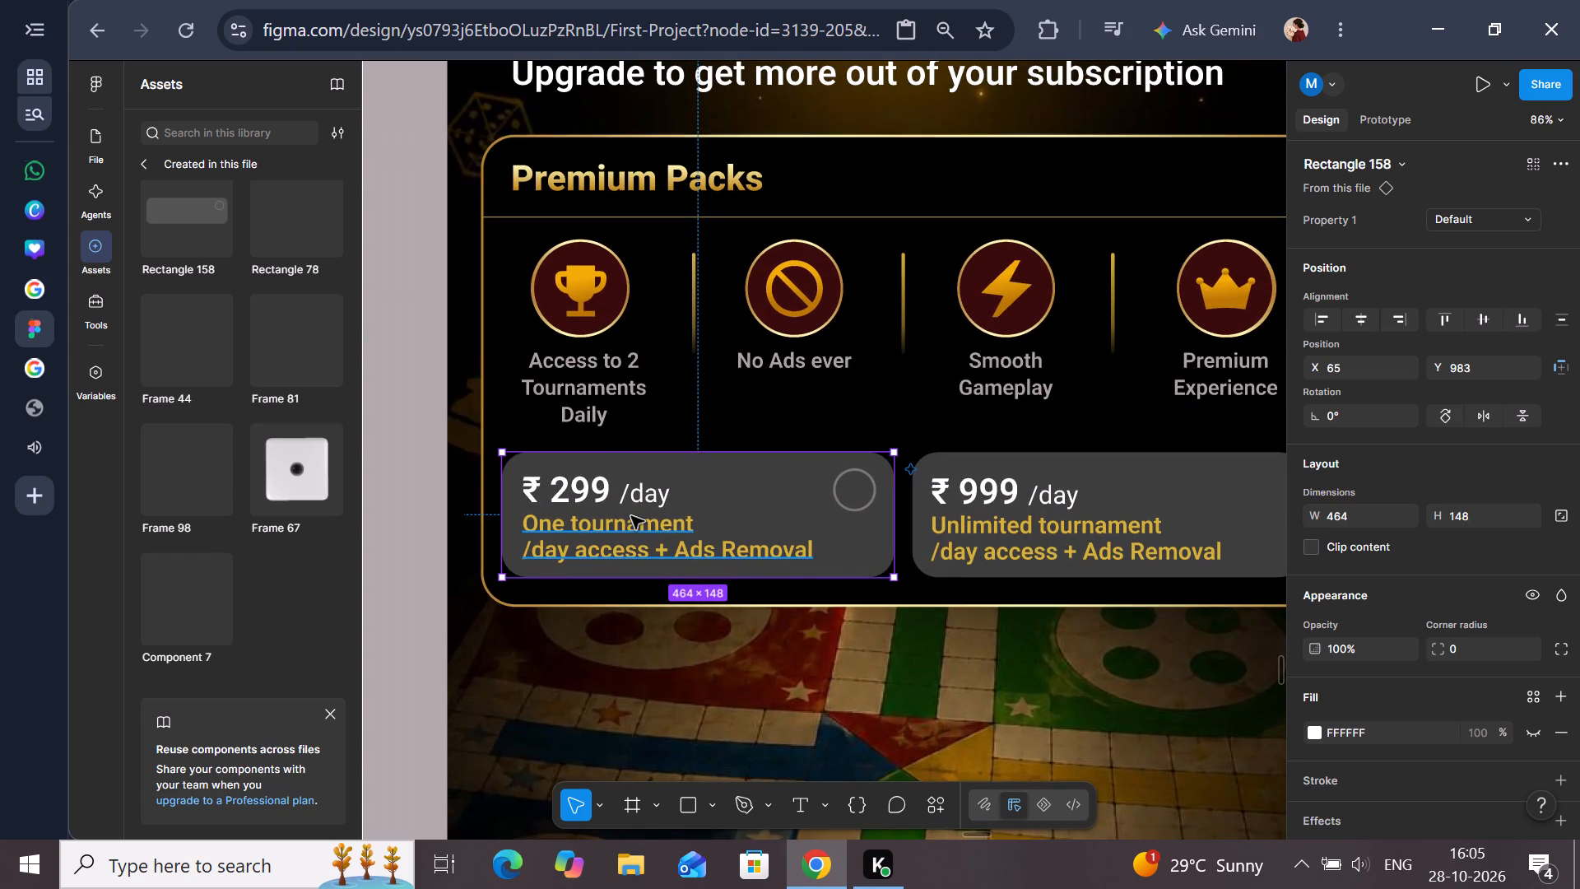
Duplicate the ₹ 299 plan box instance together with its two texts and place the copy over the ₹ 999 plan.
click(425, 572)
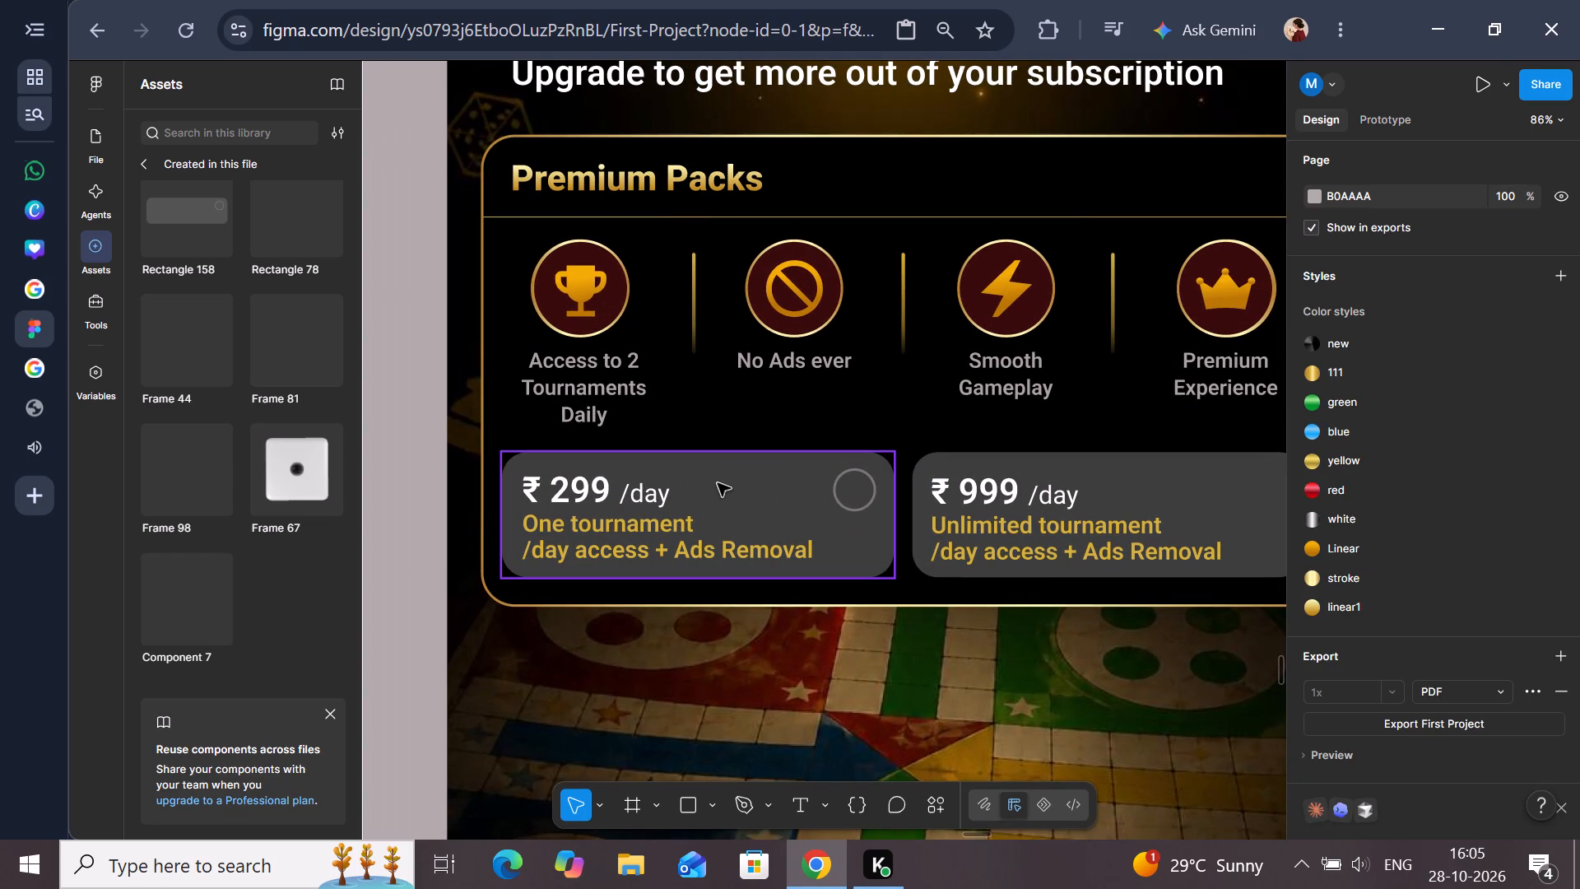
click(718, 483)
shift+click(626, 488)
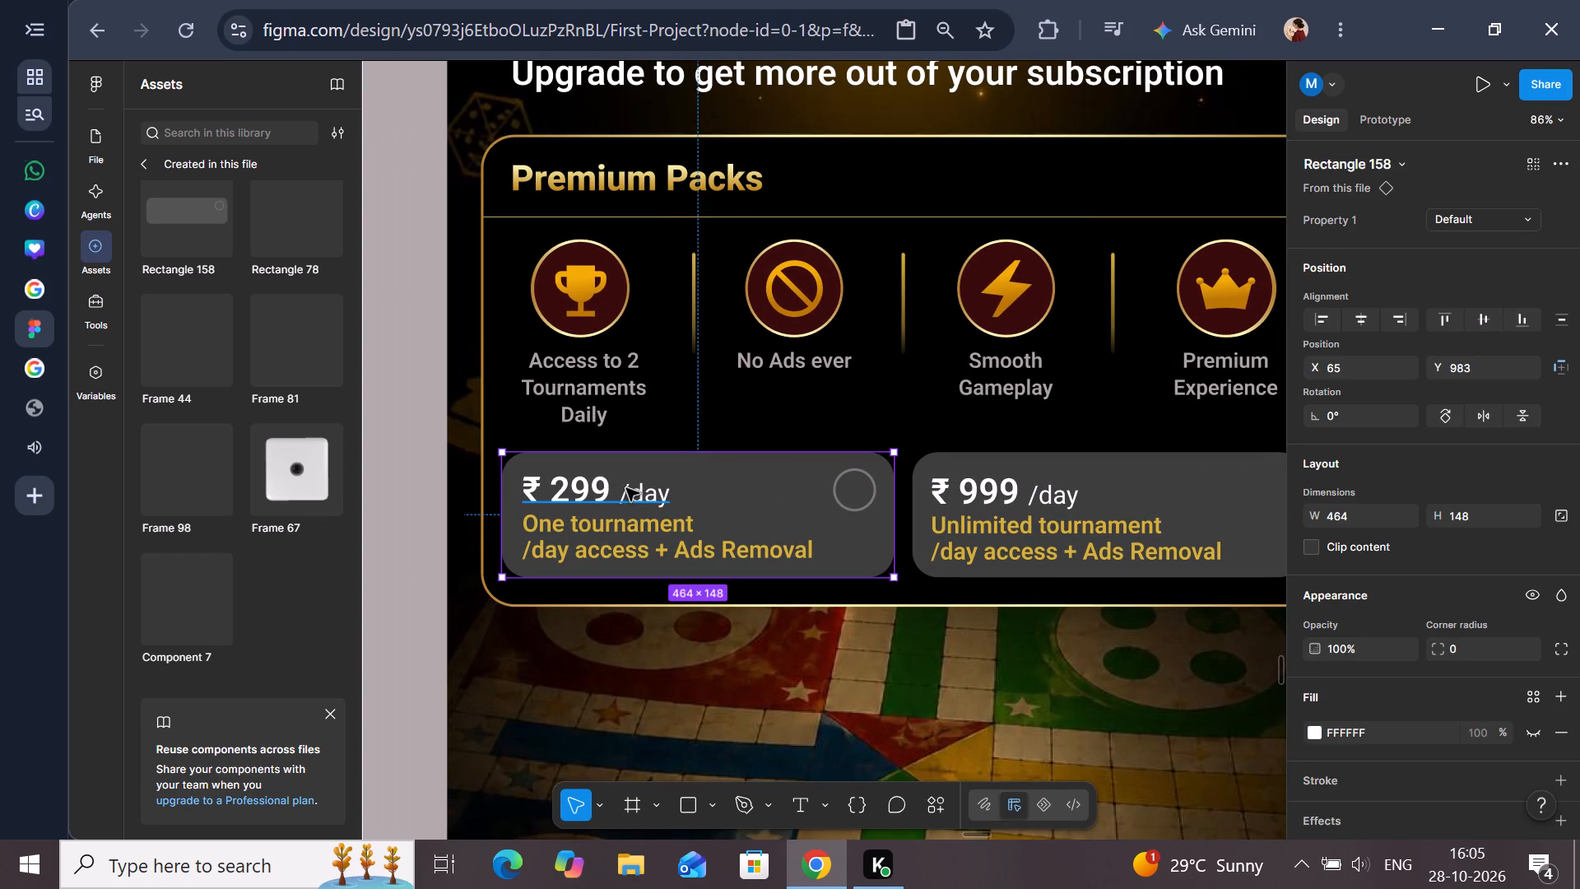
shift+click(628, 537)
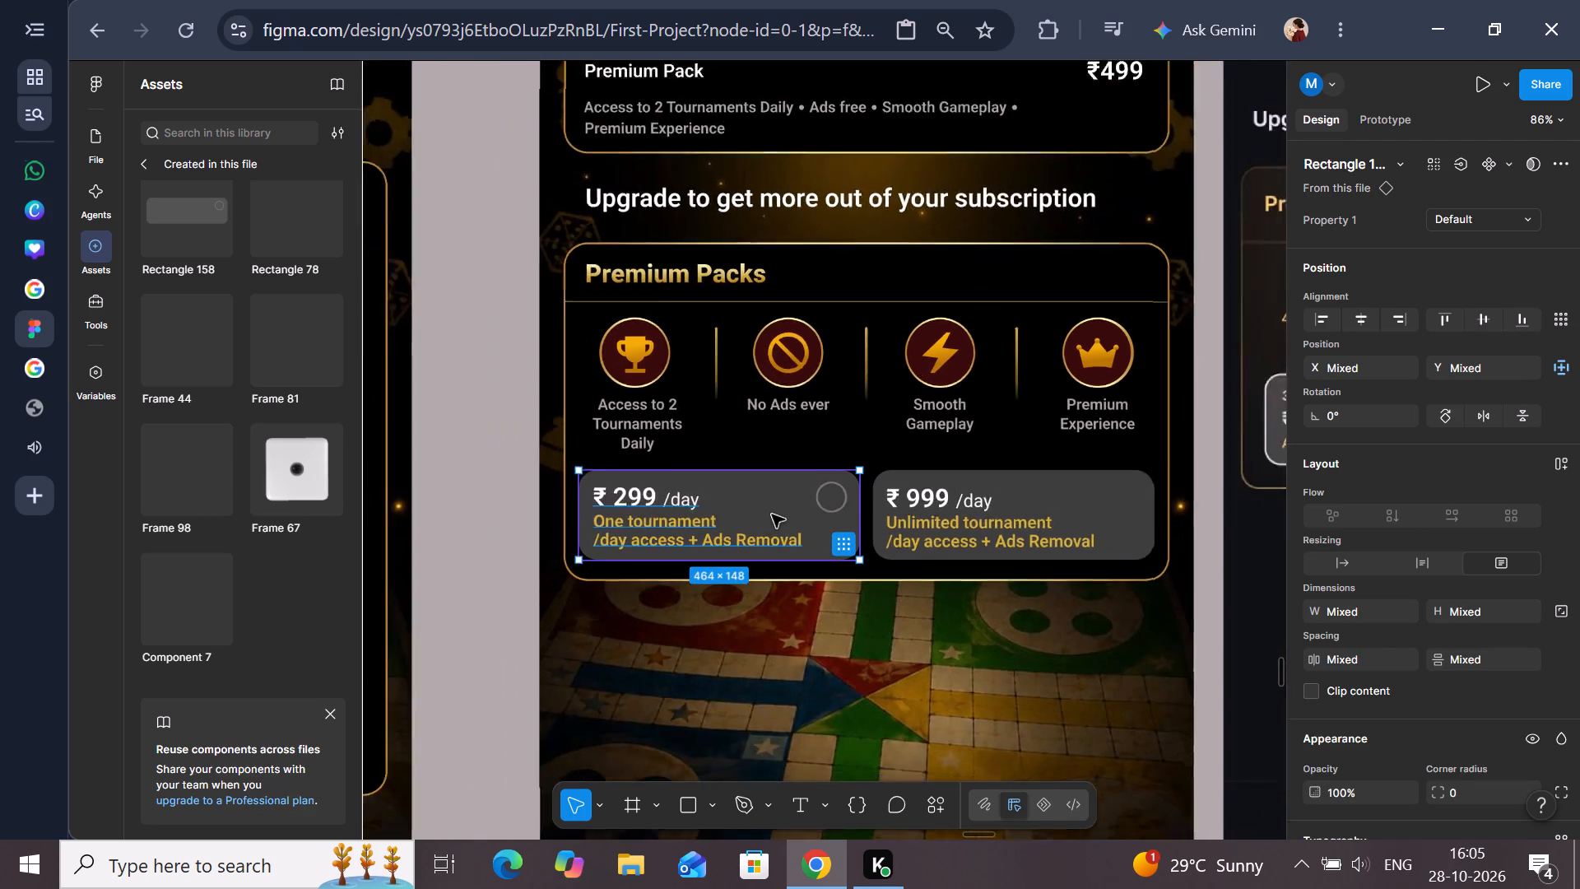
scroll(772, 514, left, 1)
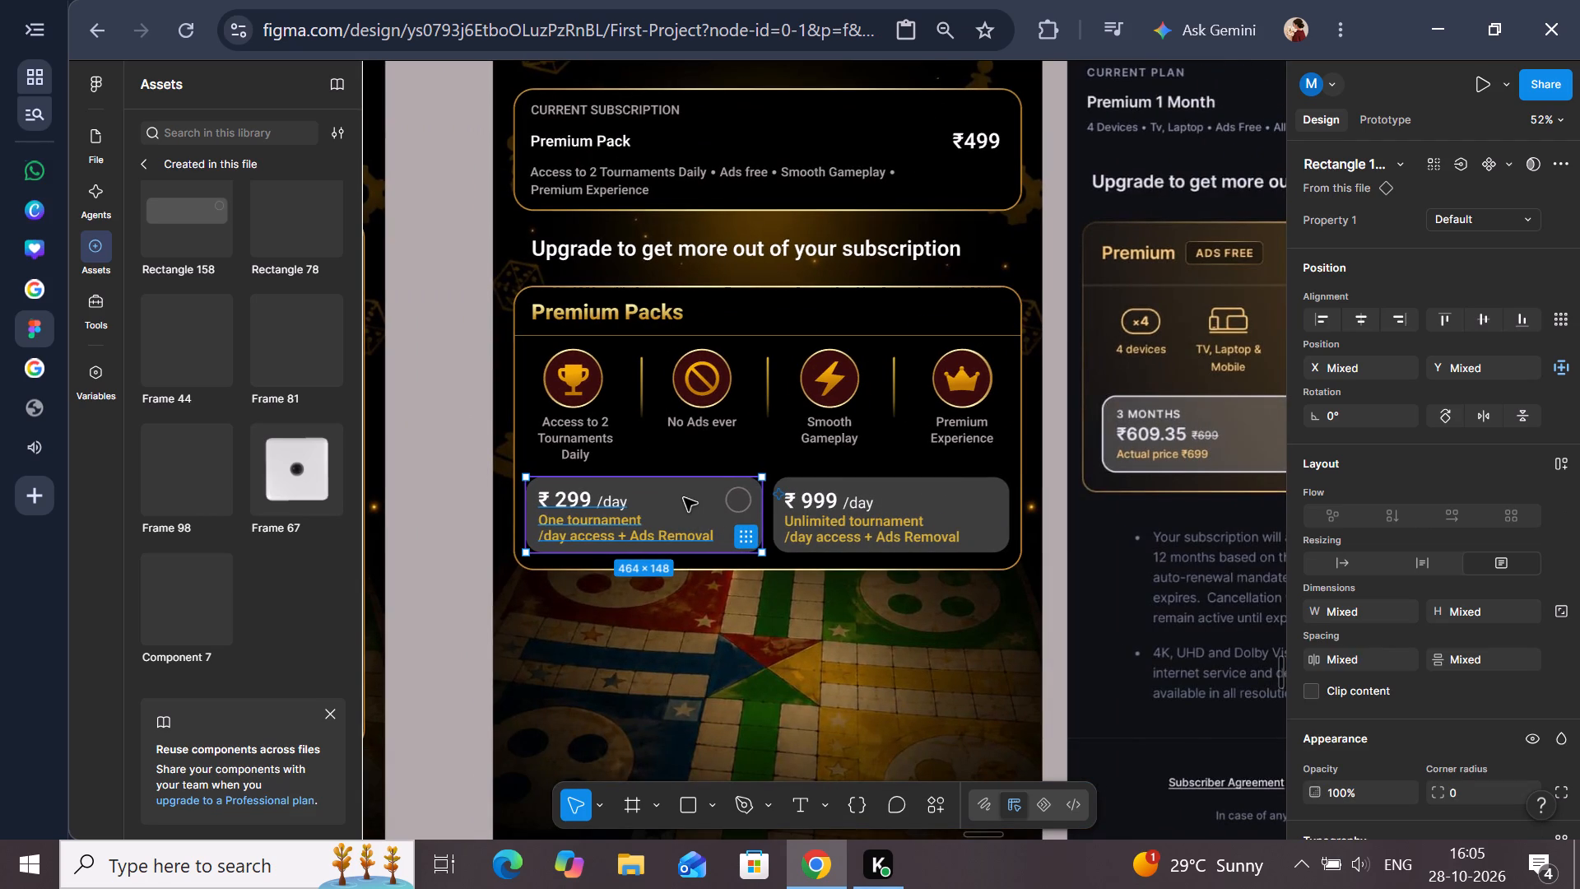
key(ctrl+d)
drag(684, 498, 818, 498)
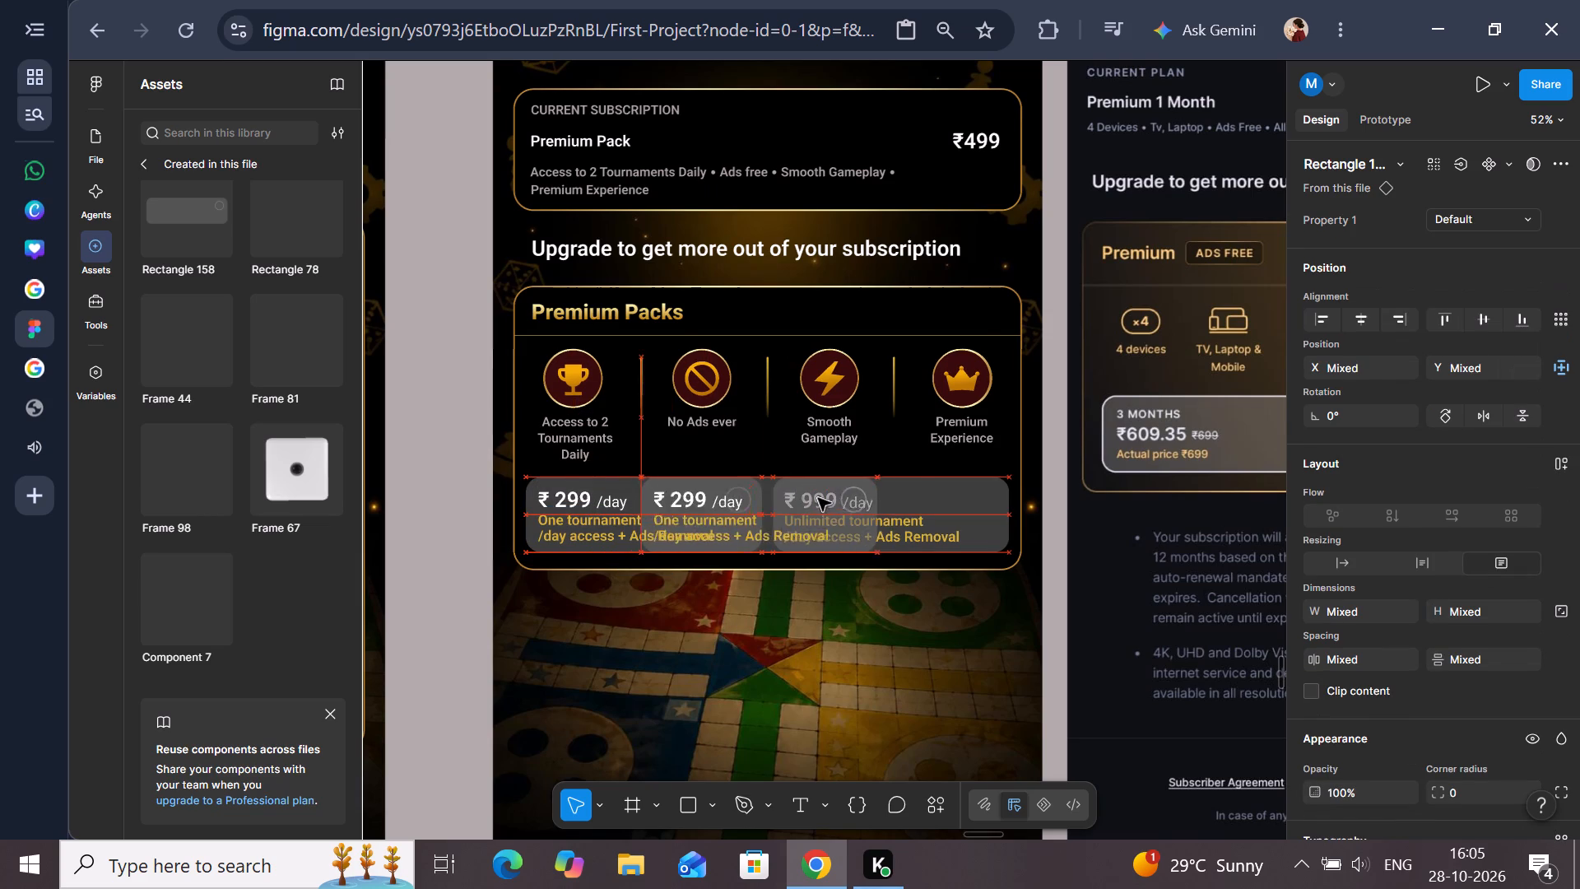
drag(818, 498, 932, 498)
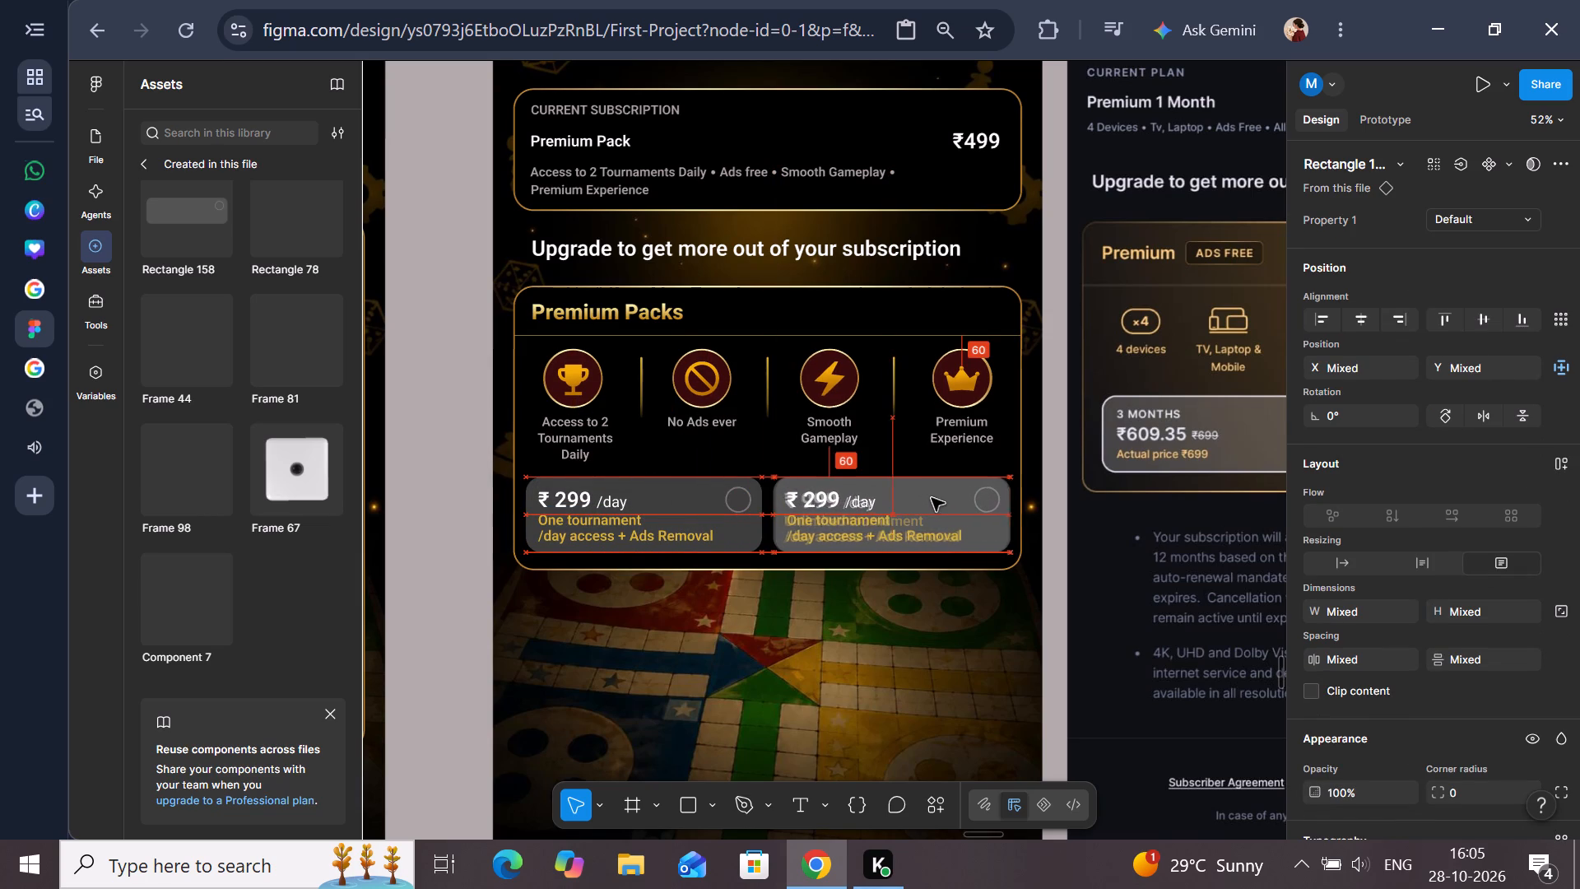
drag(932, 498, 932, 498)
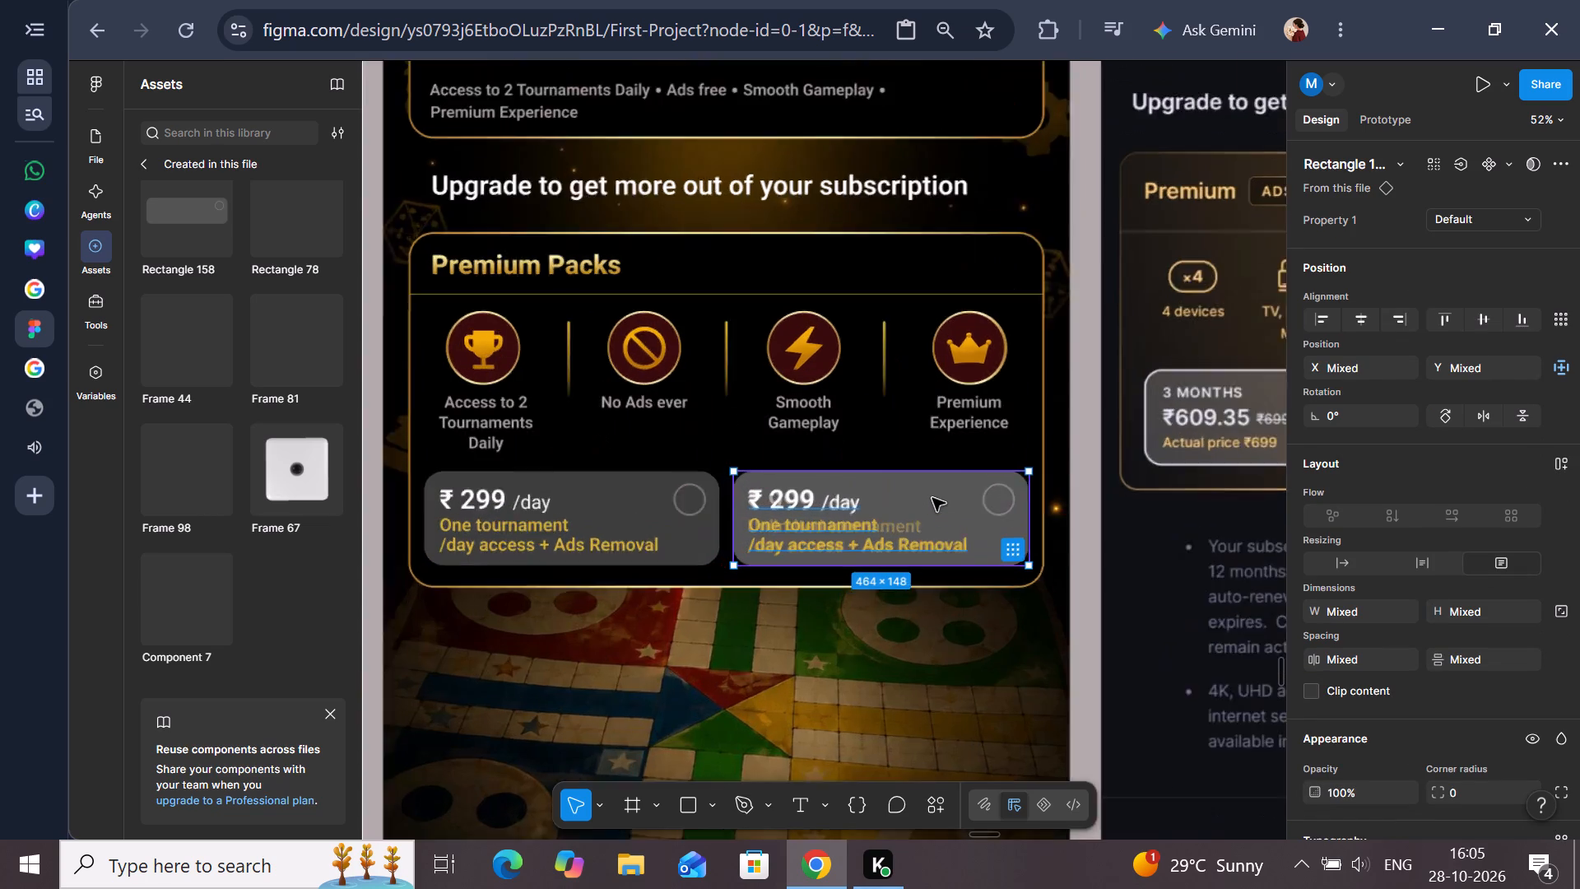
Shift the copy straight up off the ₹ 999 plan and delete the old ₹ 999 box with its two texts.
drag(906, 532, 907, 478)
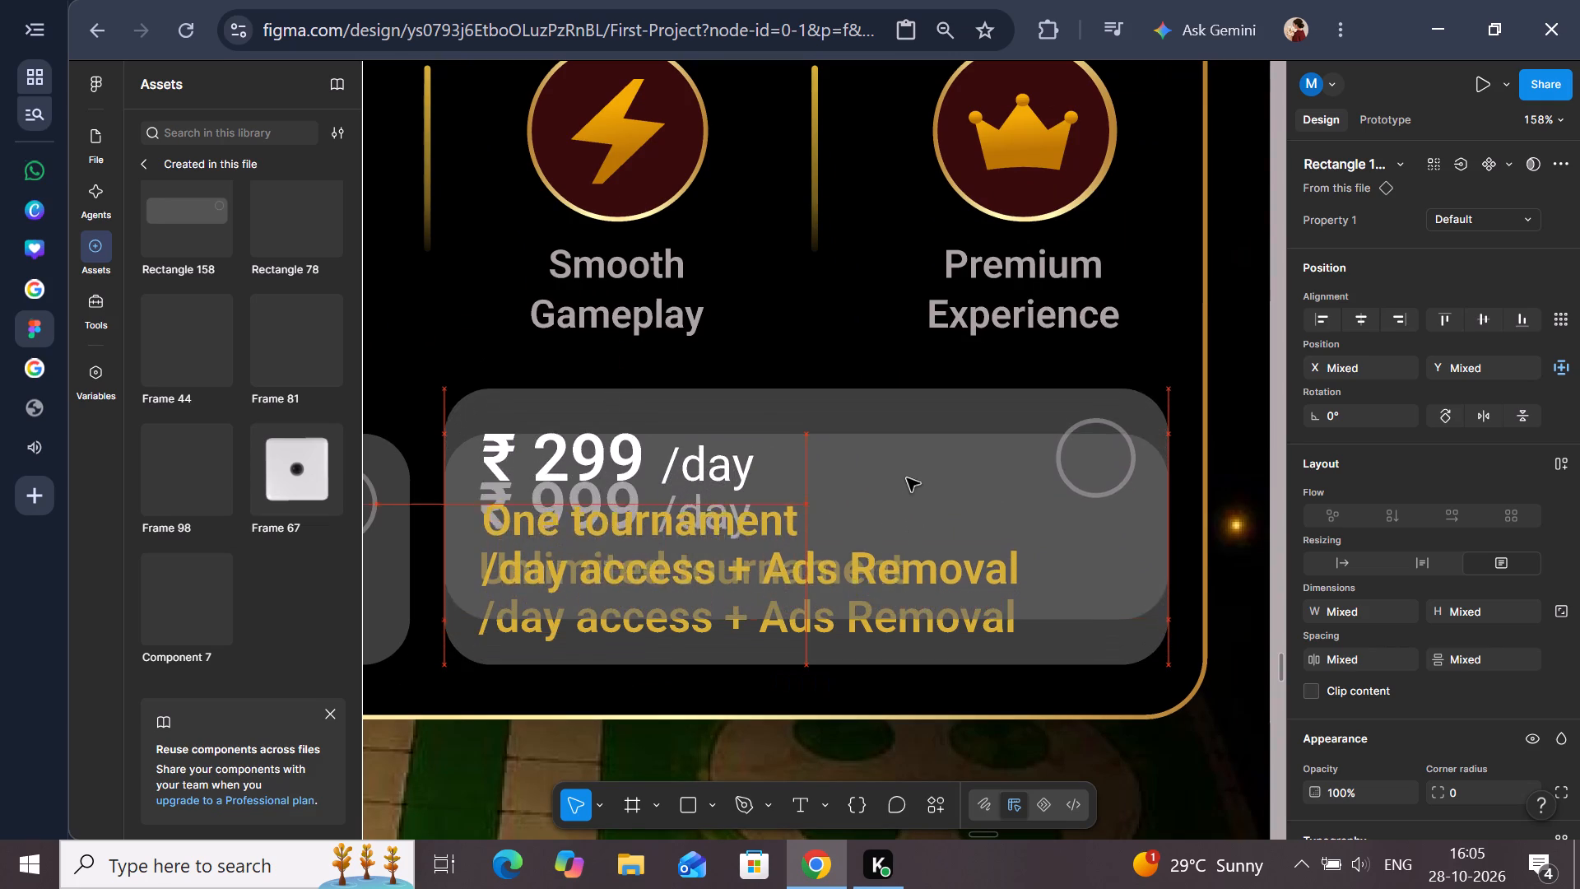
drag(907, 478, 907, 367)
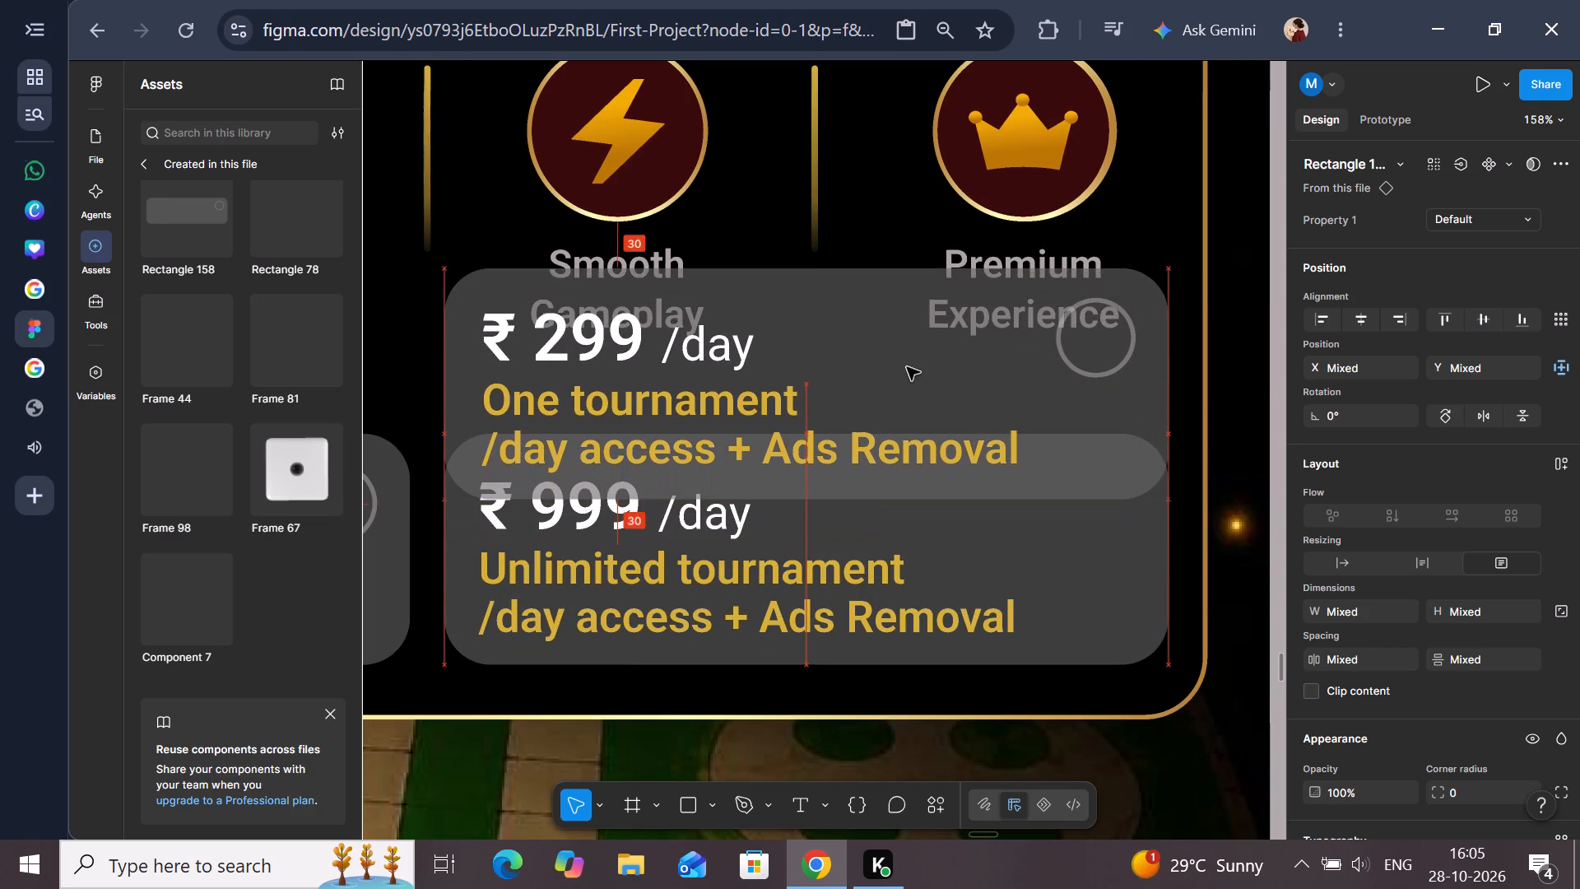
drag(907, 367, 907, 342)
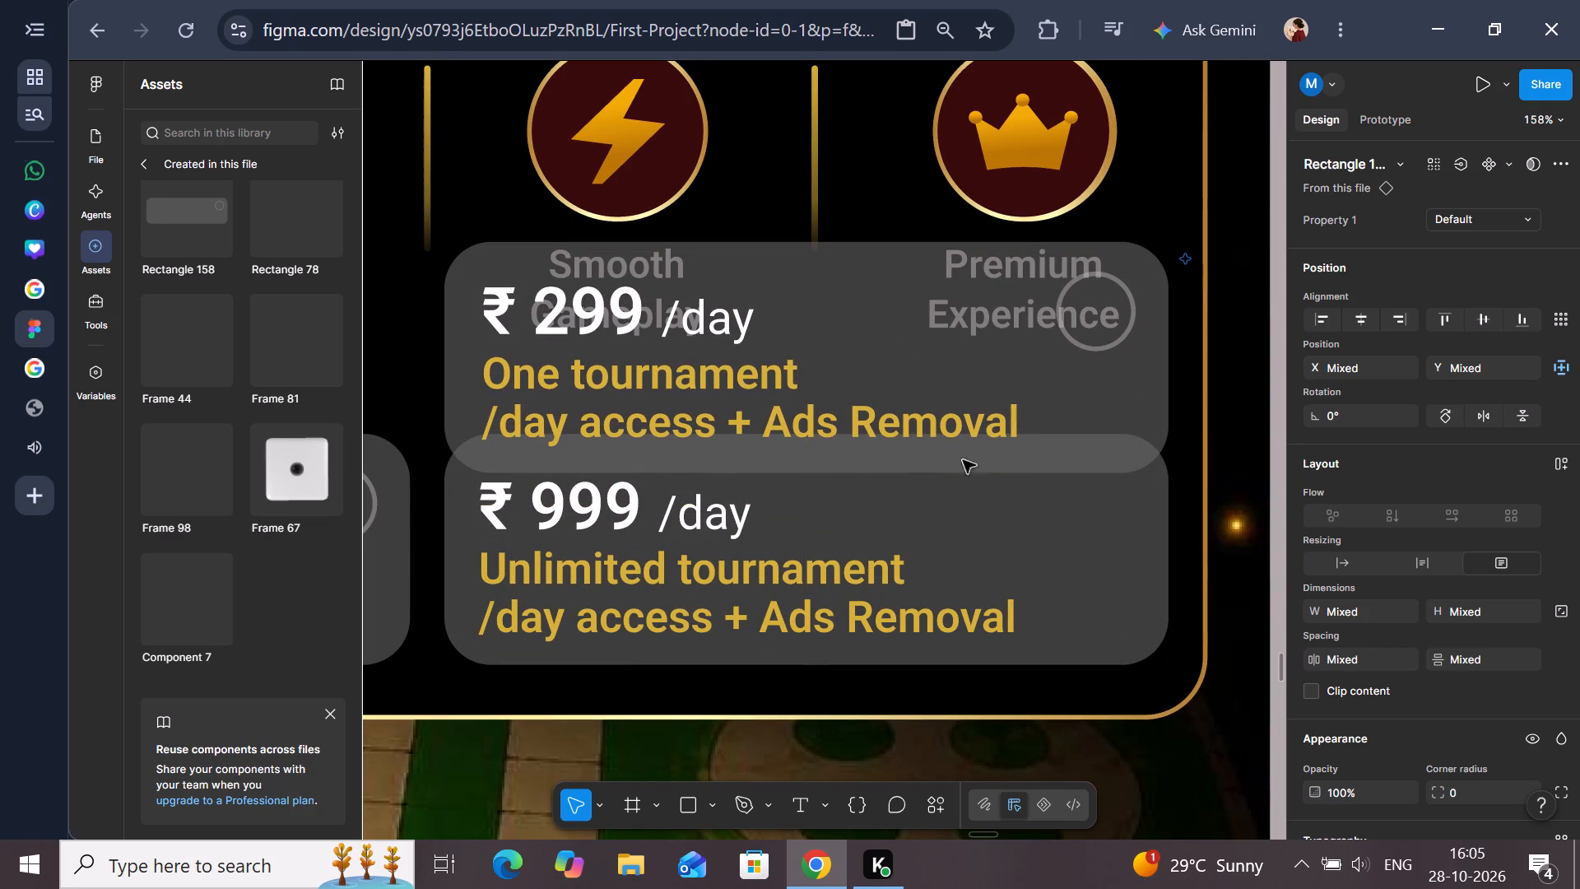
scroll(983, 531, down, 1)
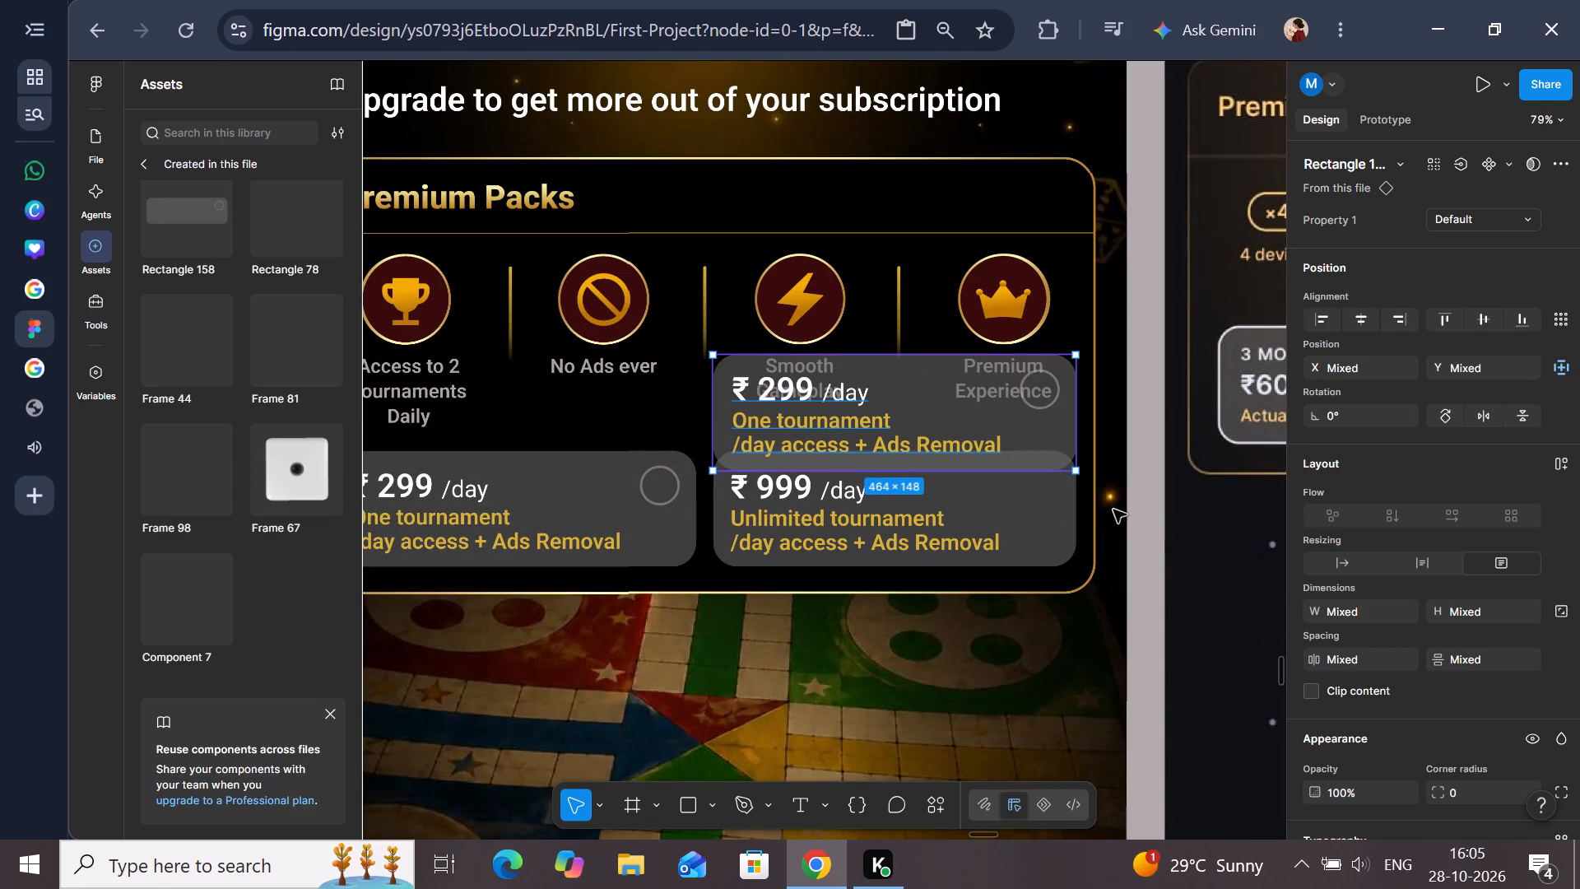
click(1142, 482)
click(843, 496)
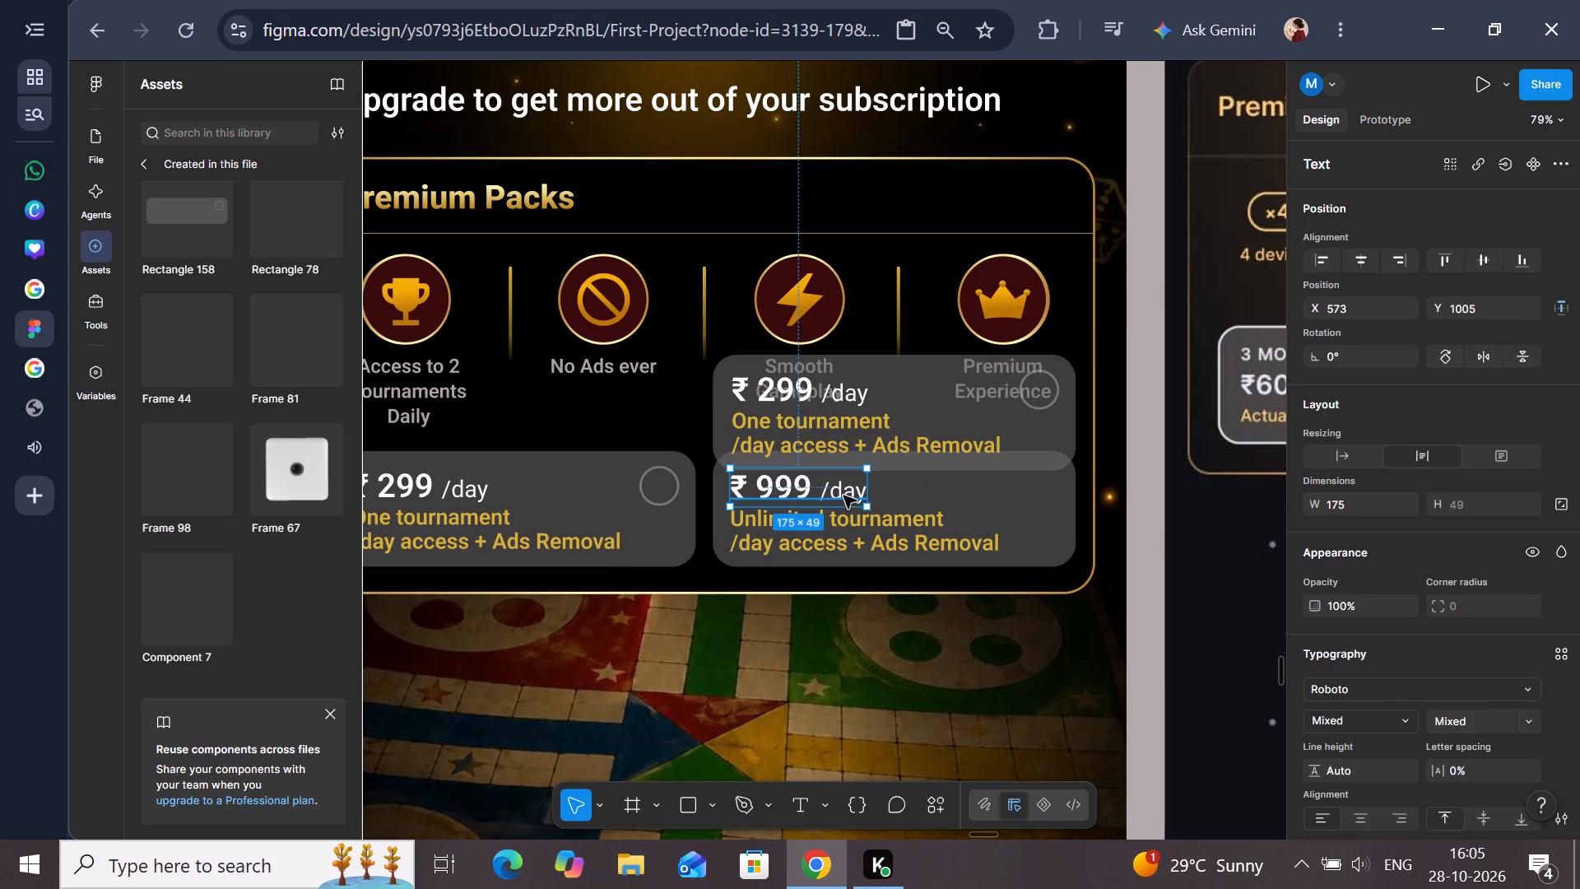
shift+click(843, 525)
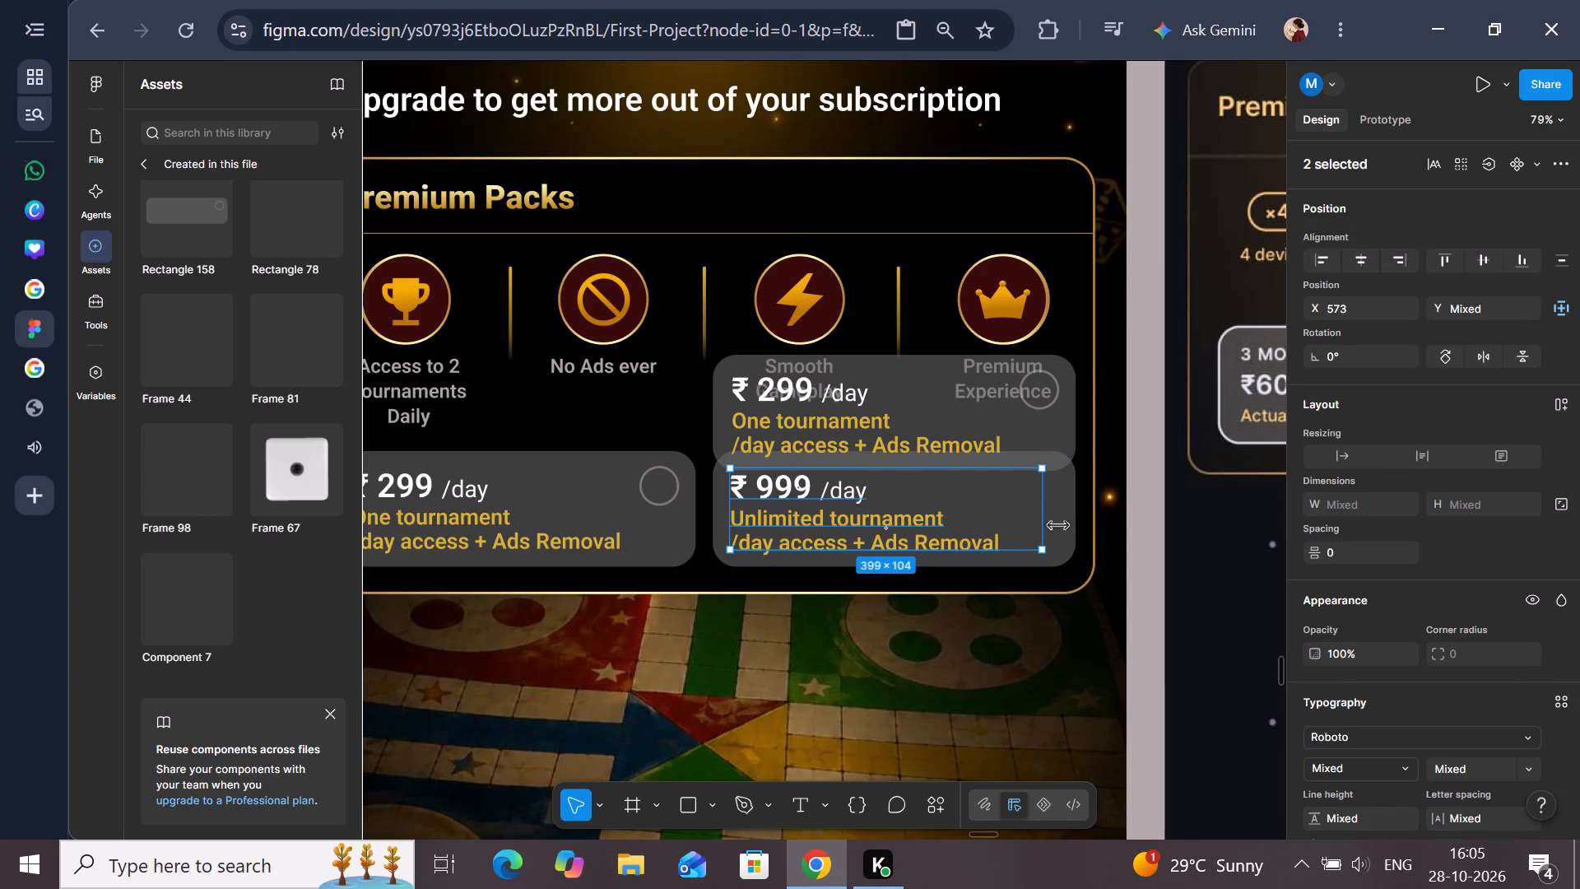
shift+click(1071, 525)
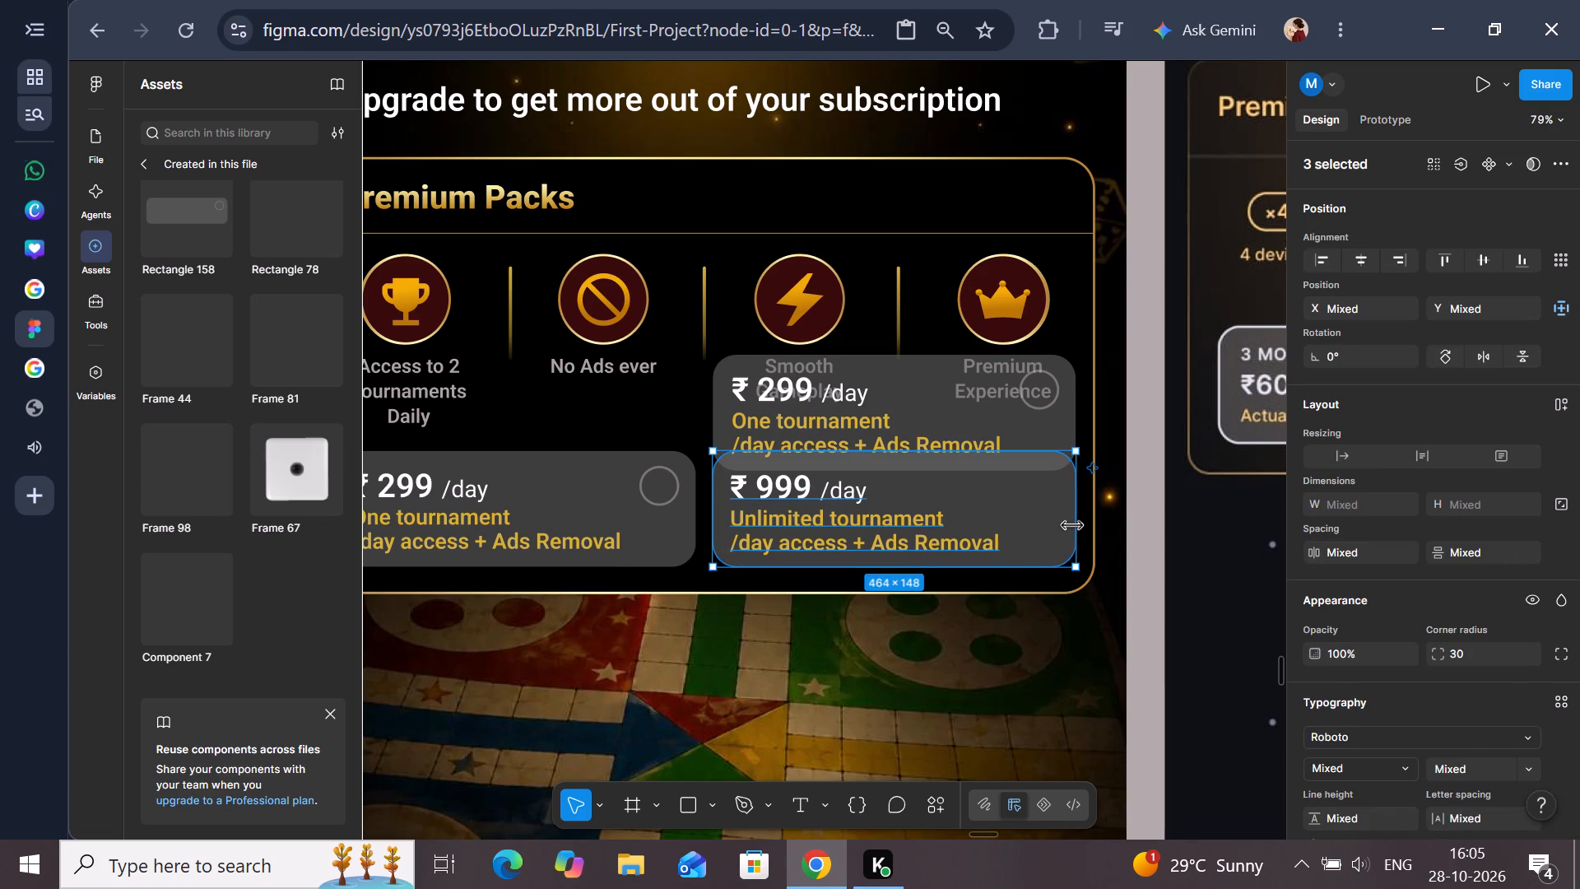
key(BackSpace)
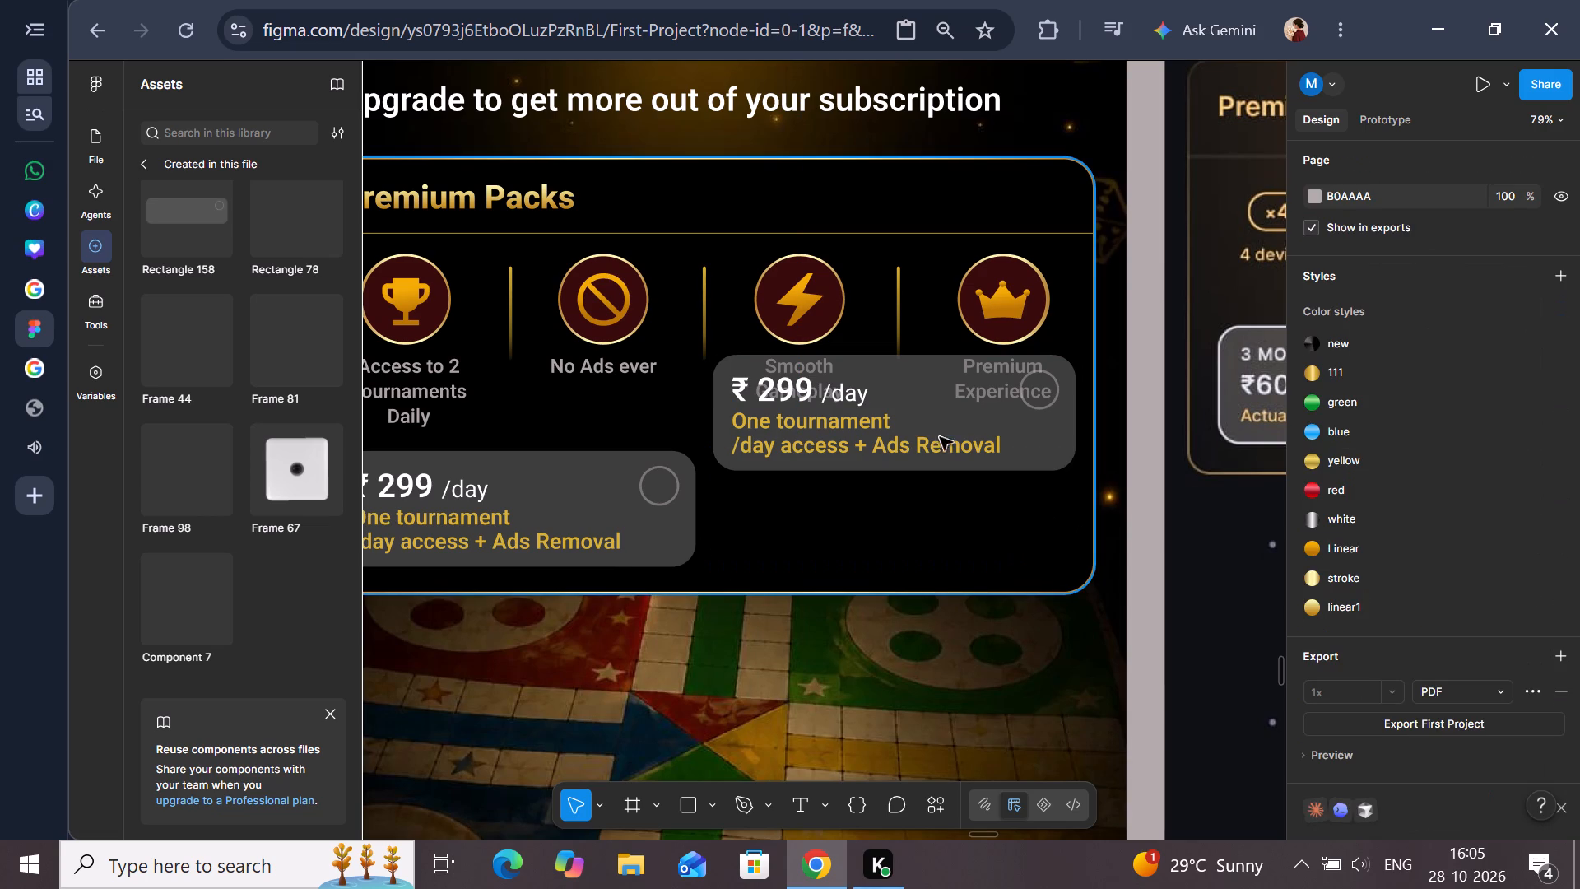
Move the copied plan box and its two texts straight down until they line up with the first plan box.
shift+click(811, 393)
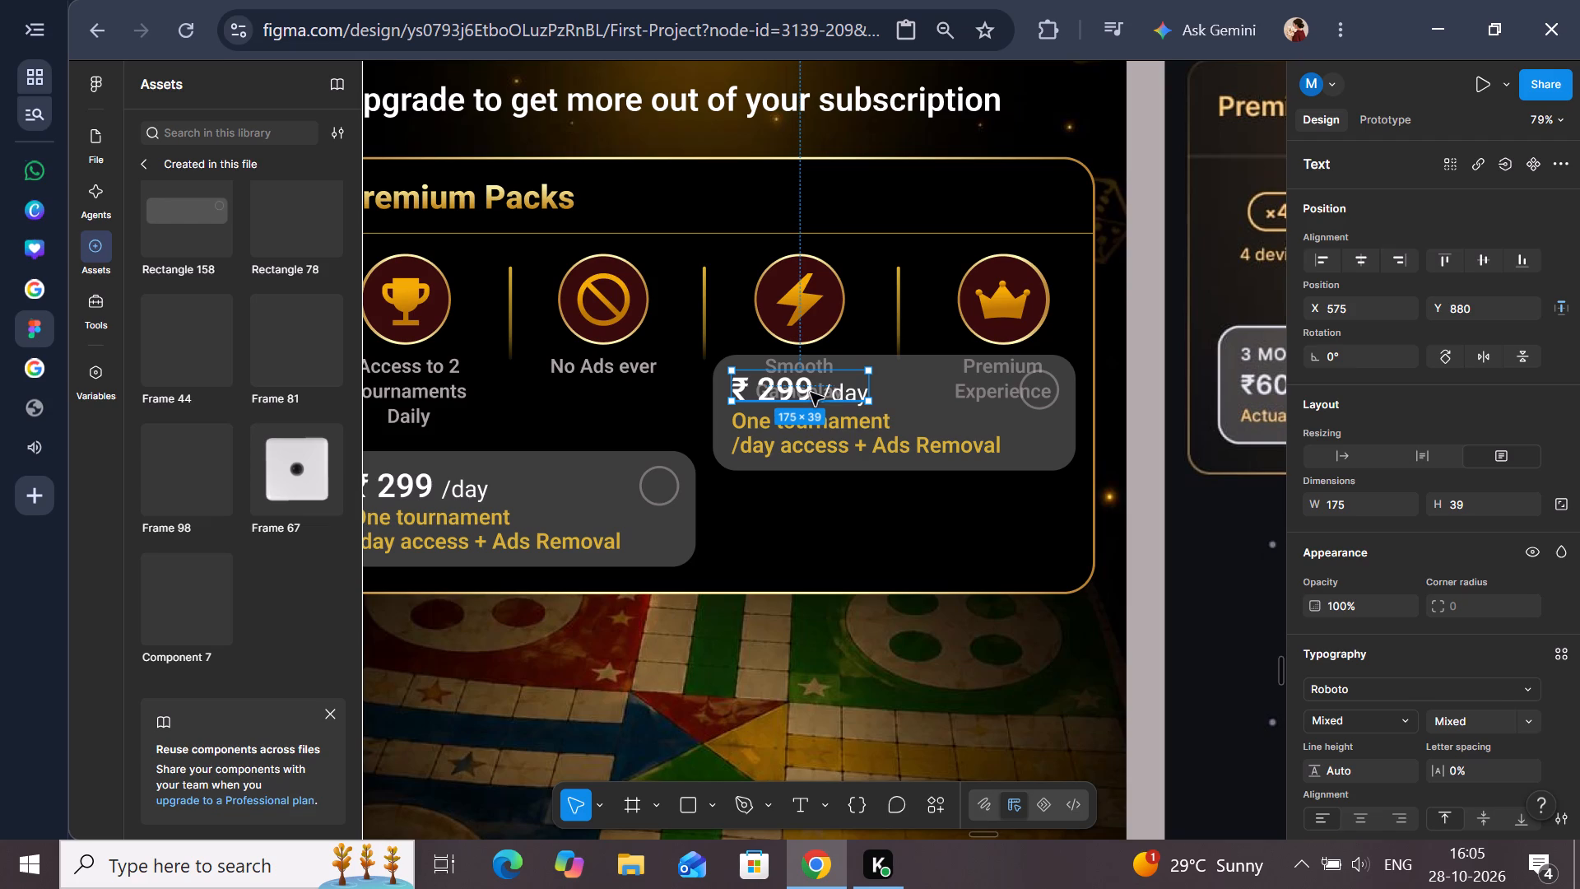
shift+click(830, 454)
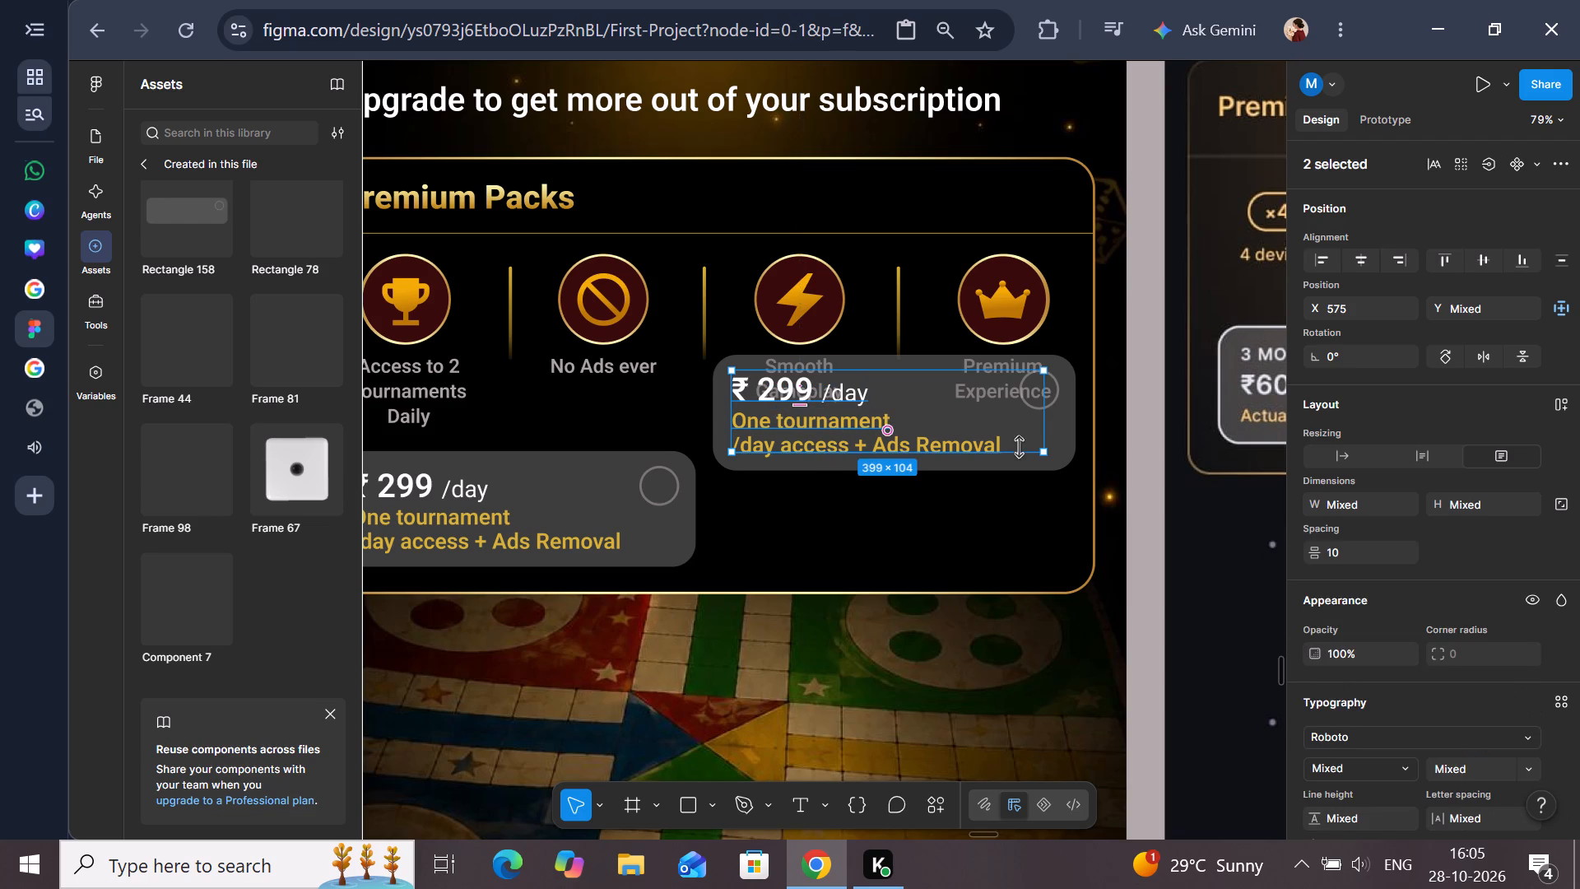
shift+click(1061, 448)
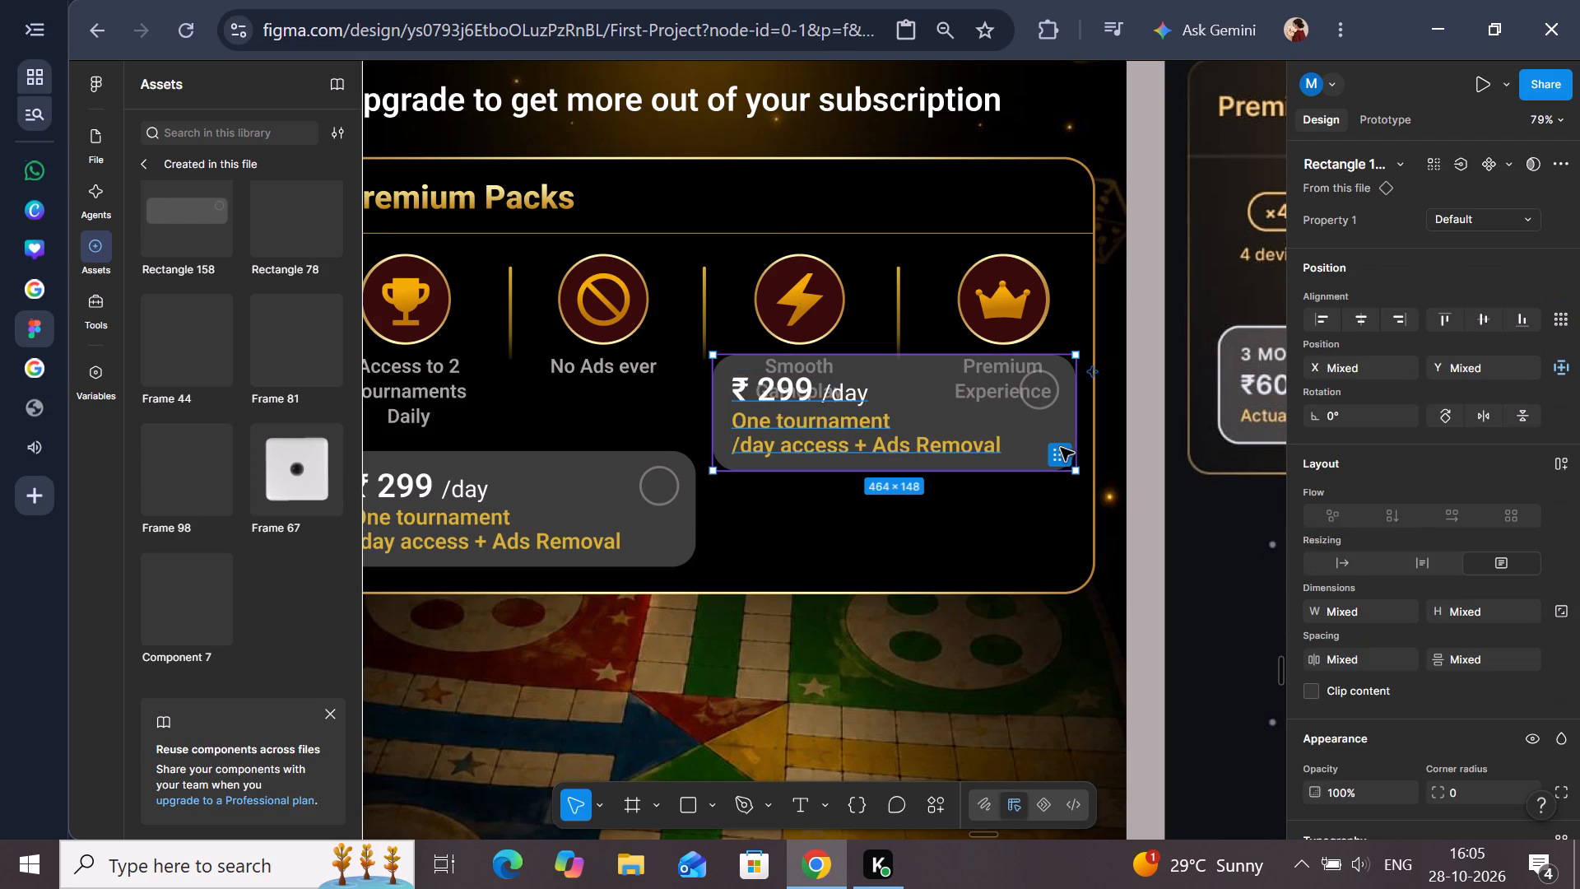
key(Down)
key(Down)
key(Down)
key(Down)
key(Down)
key(Down)
key(Down)
key(Down)
key(Down)
key(Down)
key(Down)
key(Down)
key(Down)
key(Down)
key(Down)
key(Down)
key(Down)
key(Down)
key(Down)
key(Down)
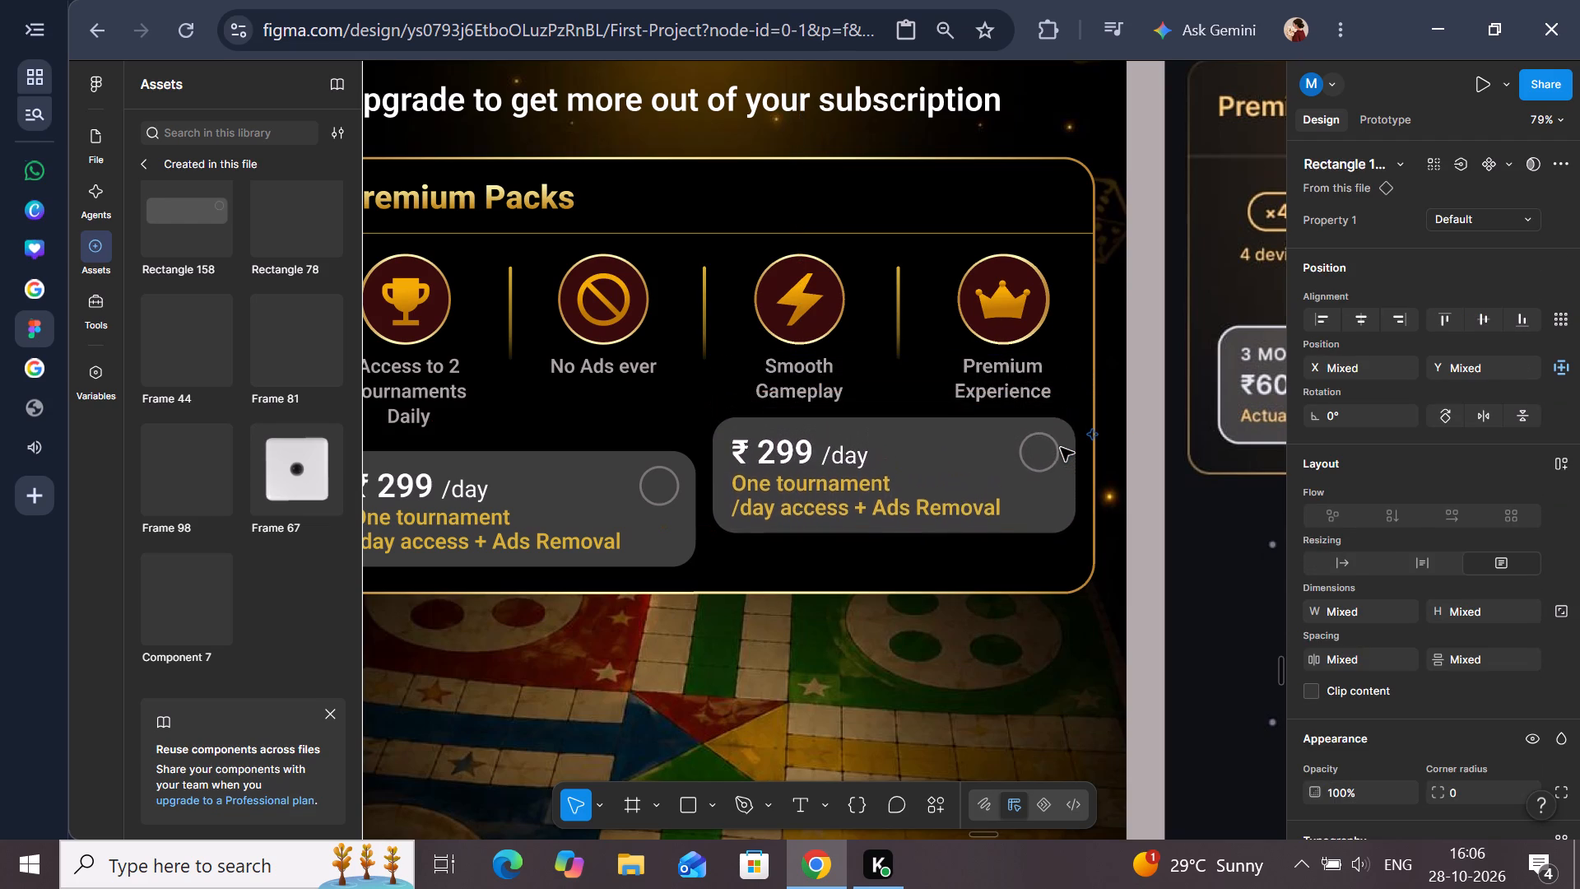
key(Down)
key(Down)
key(Down)
key(Down)
key(Down)
key(Down)
key(Down)
key(Down)
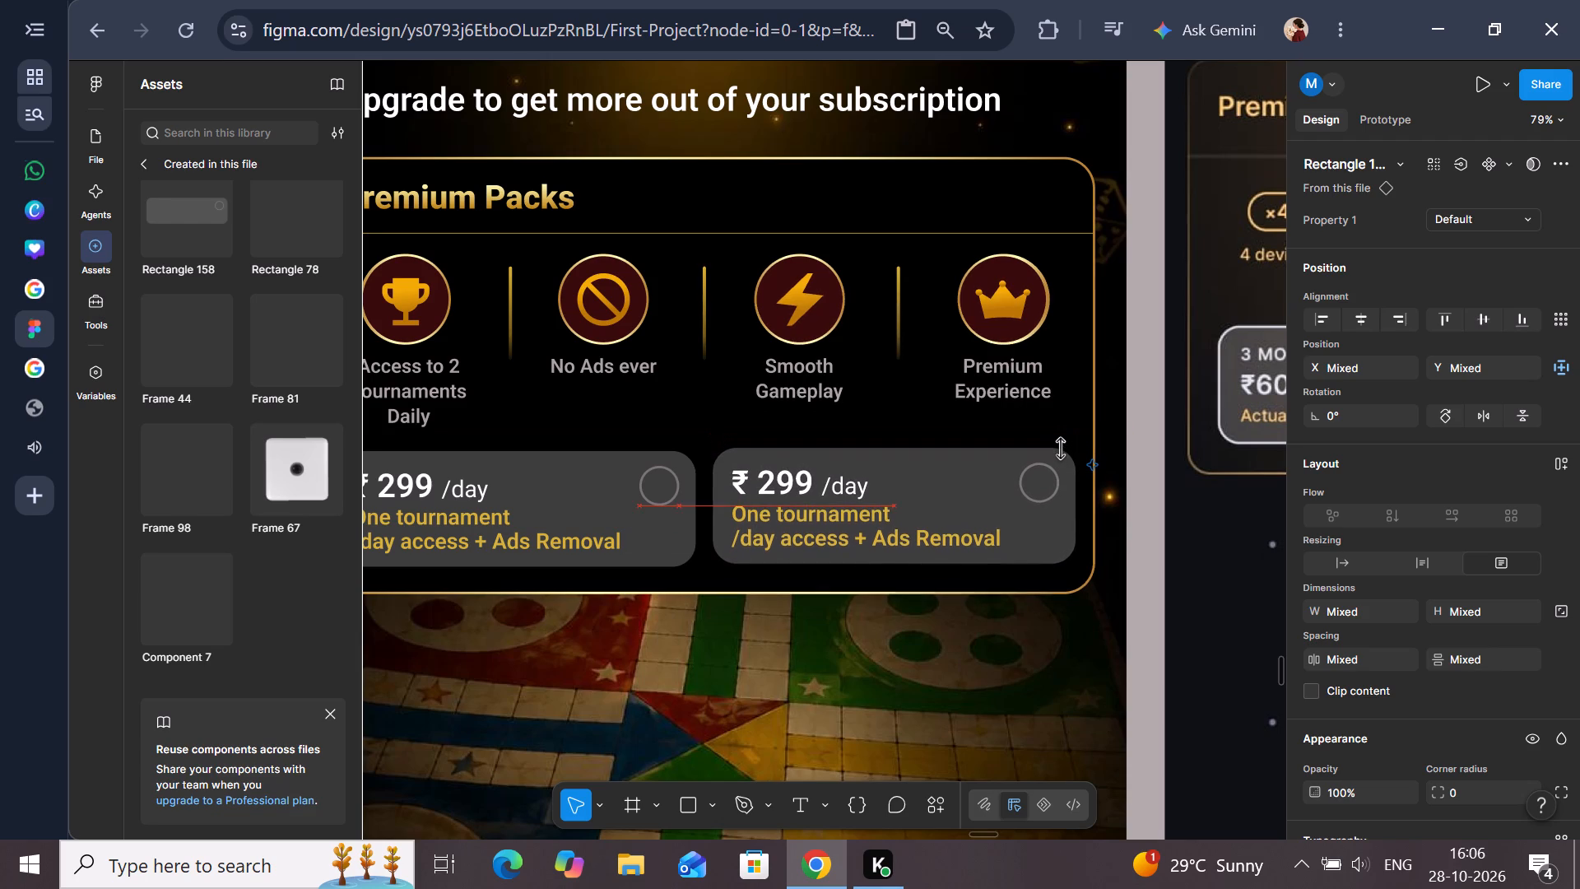
key(Down)
key(Down)
key(Down)
key(Down)
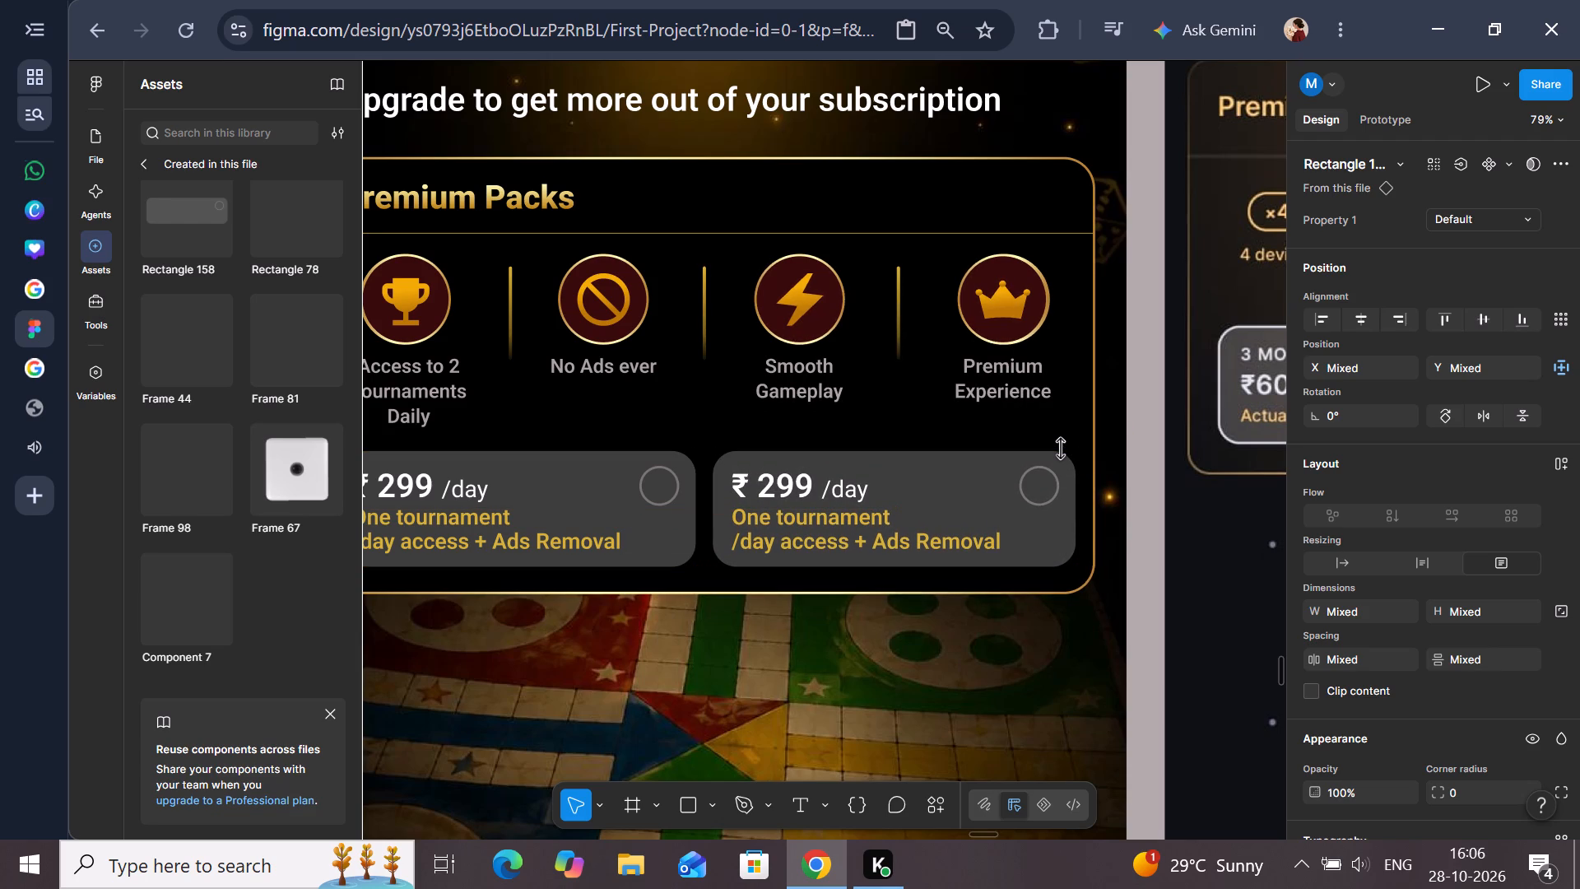
scroll(1061, 448, right, 1)
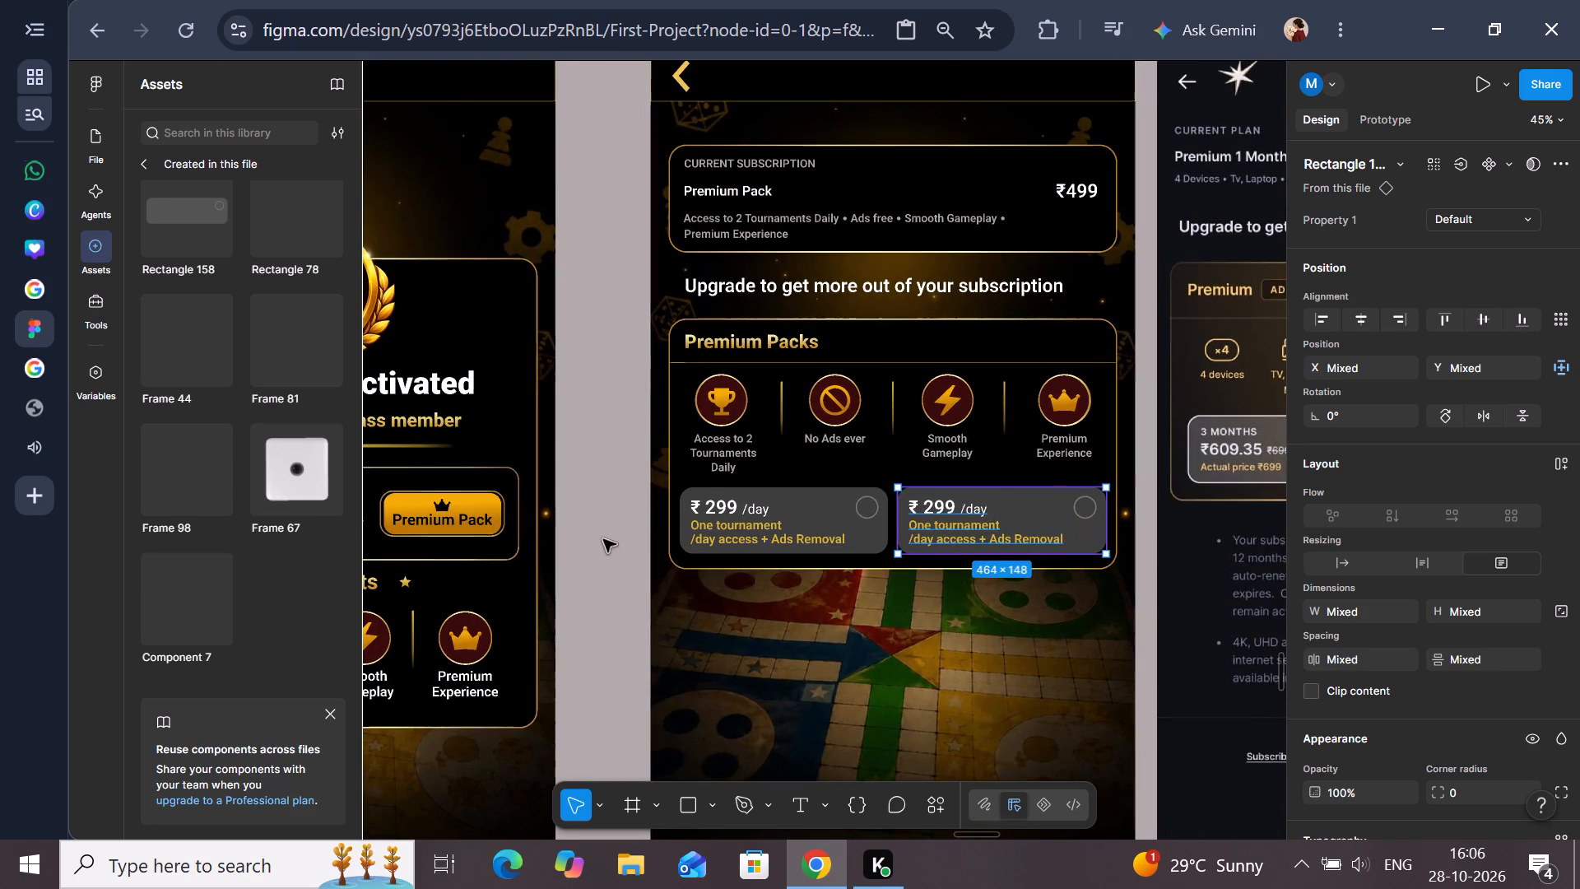
click(603, 539)
scroll(603, 539, down, 1)
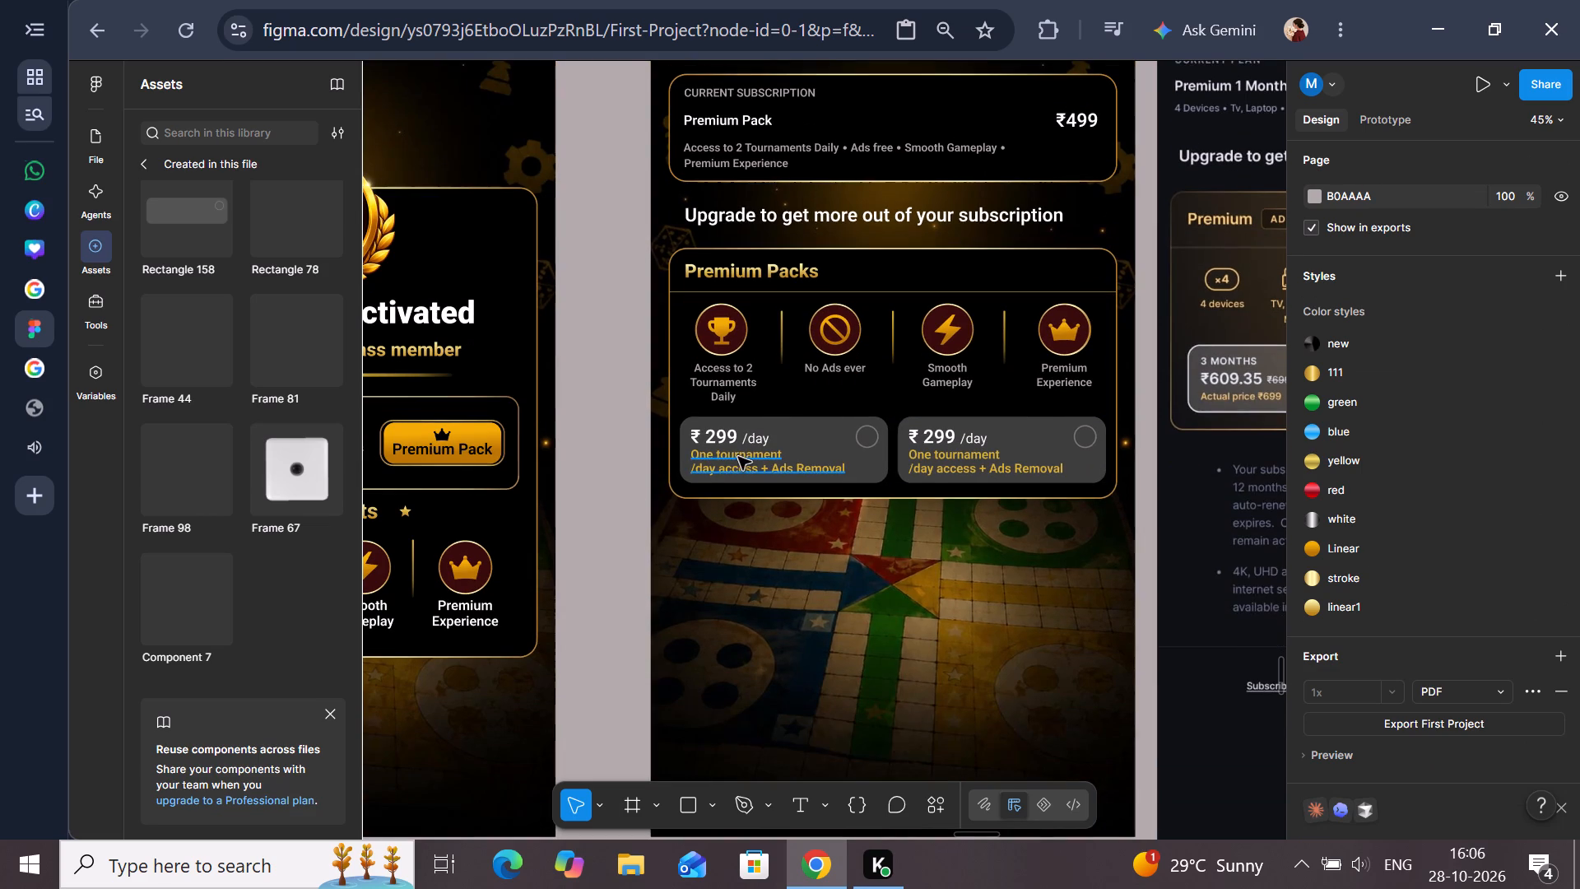
Change the copied plan box's price text to ₹ 999 /day on the Premium Packs card.
scroll(738, 457, right, 2)
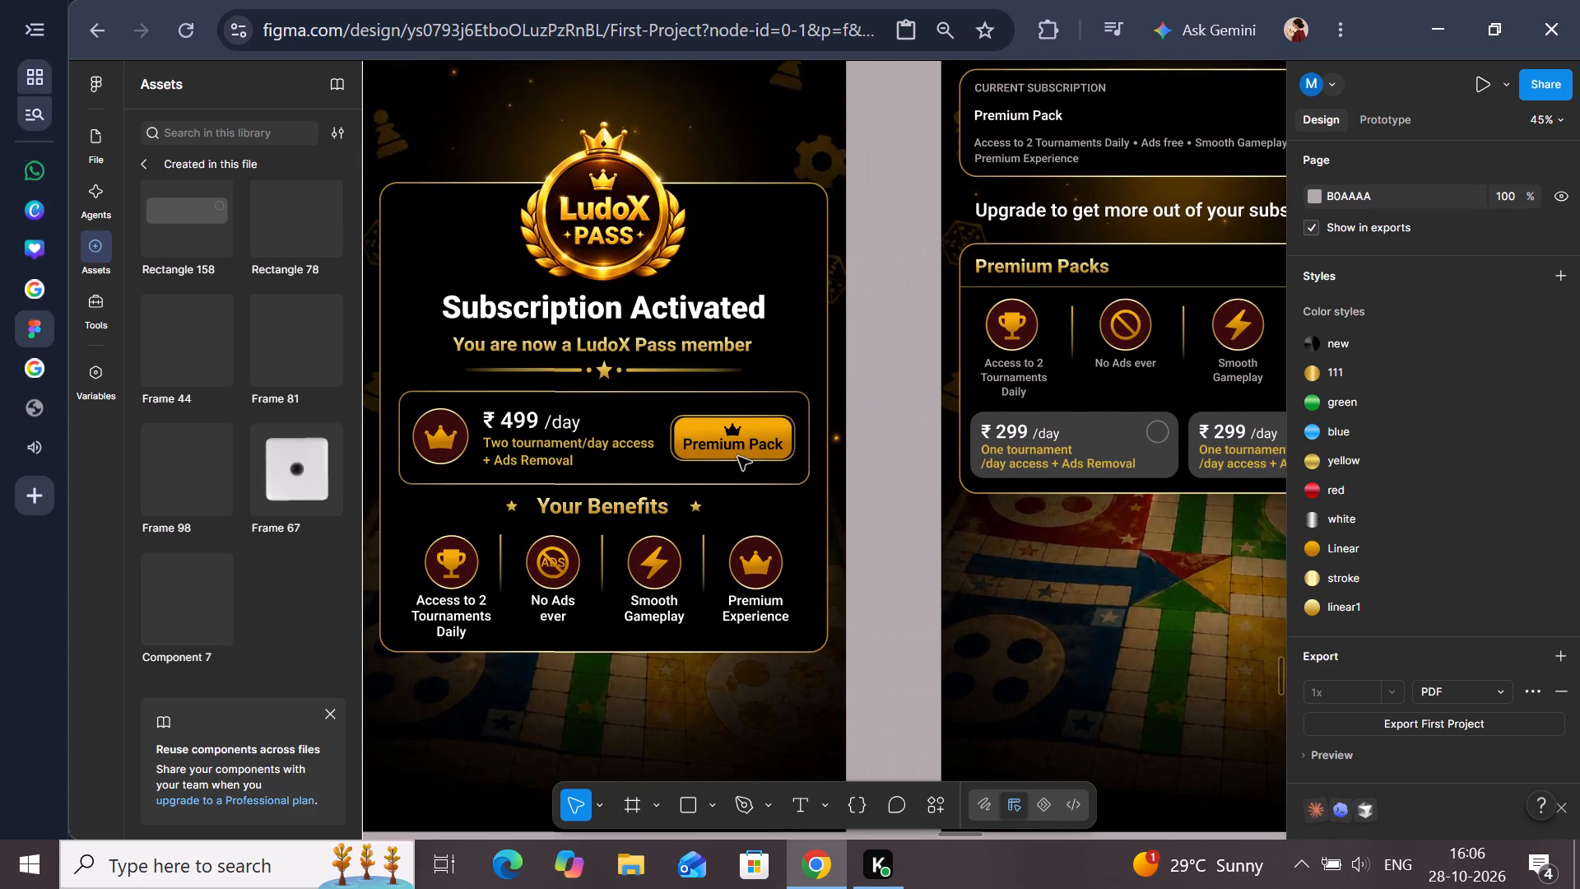
scroll(738, 457, left, 1)
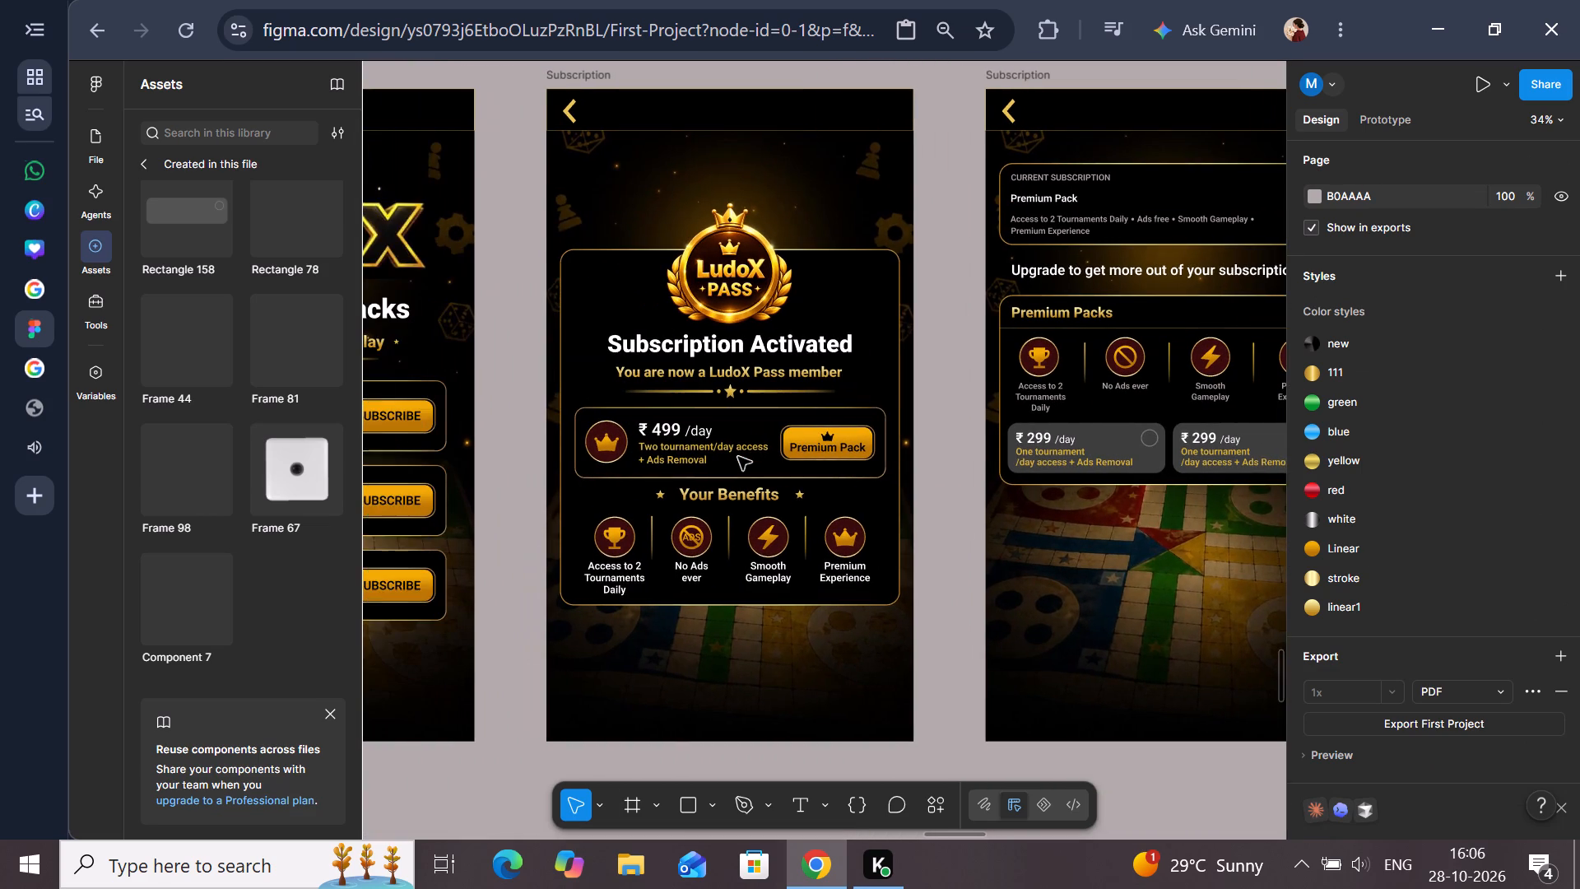
scroll(738, 457, left, 1)
double_click(748, 452)
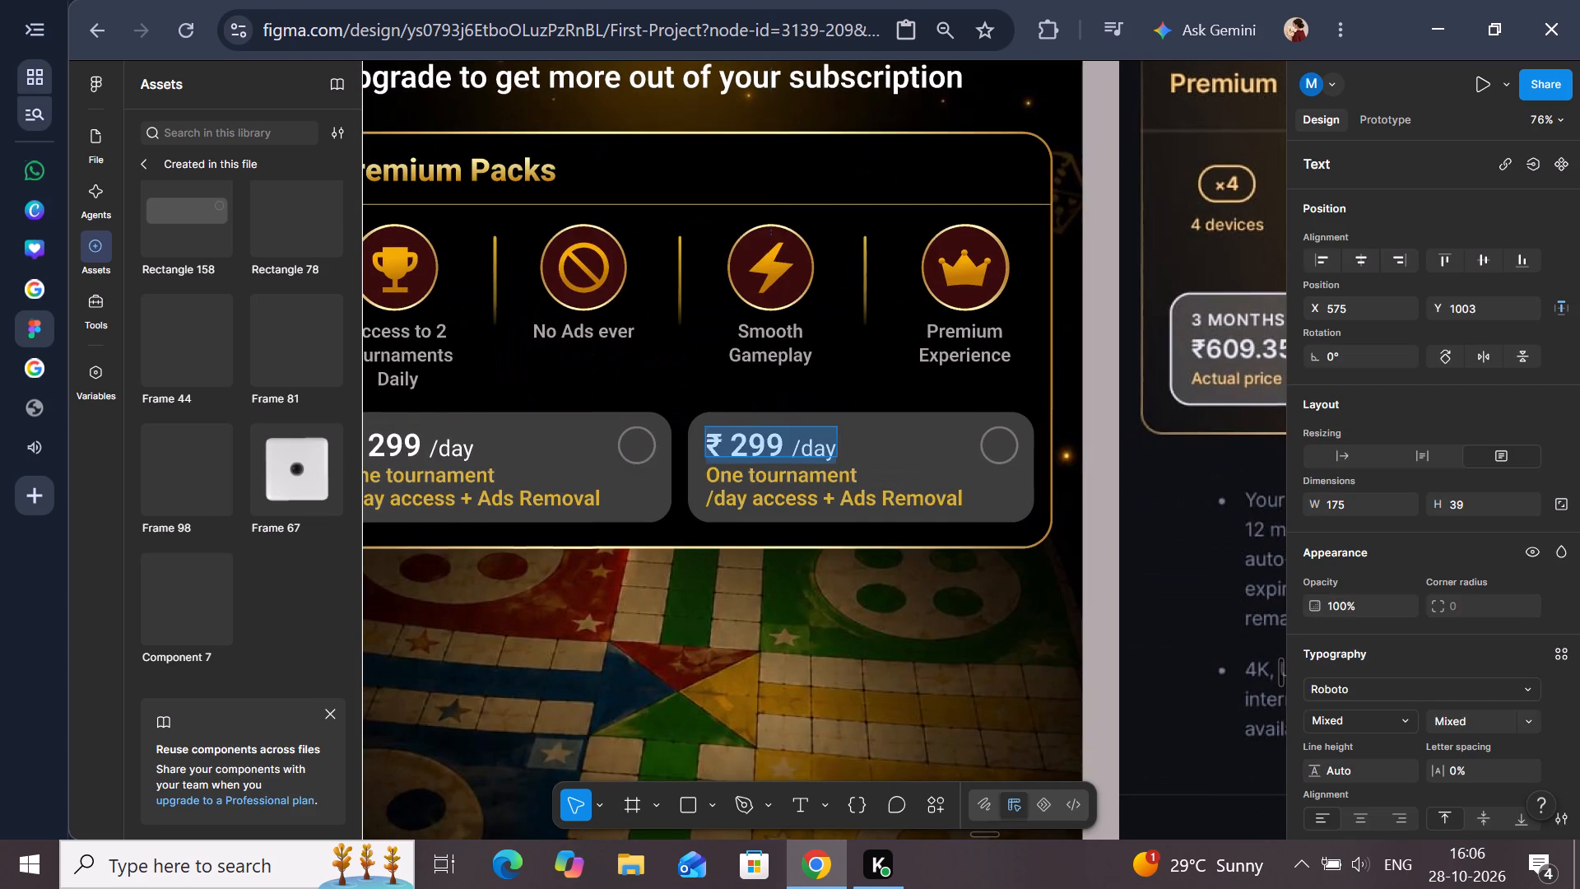
click(748, 452)
key(BackSpace)
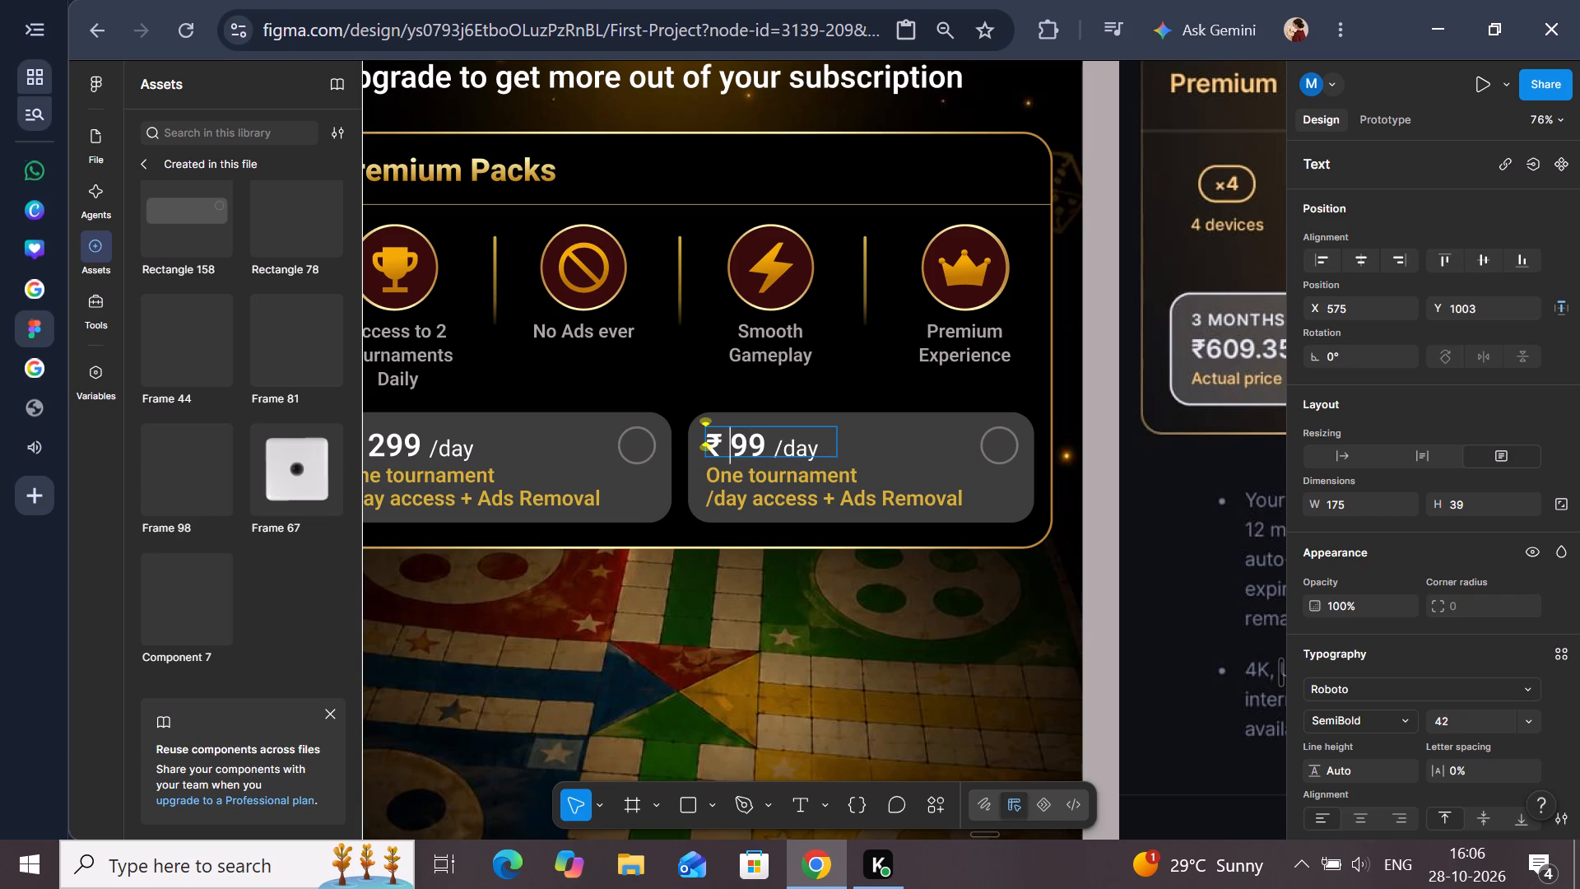
key(9)
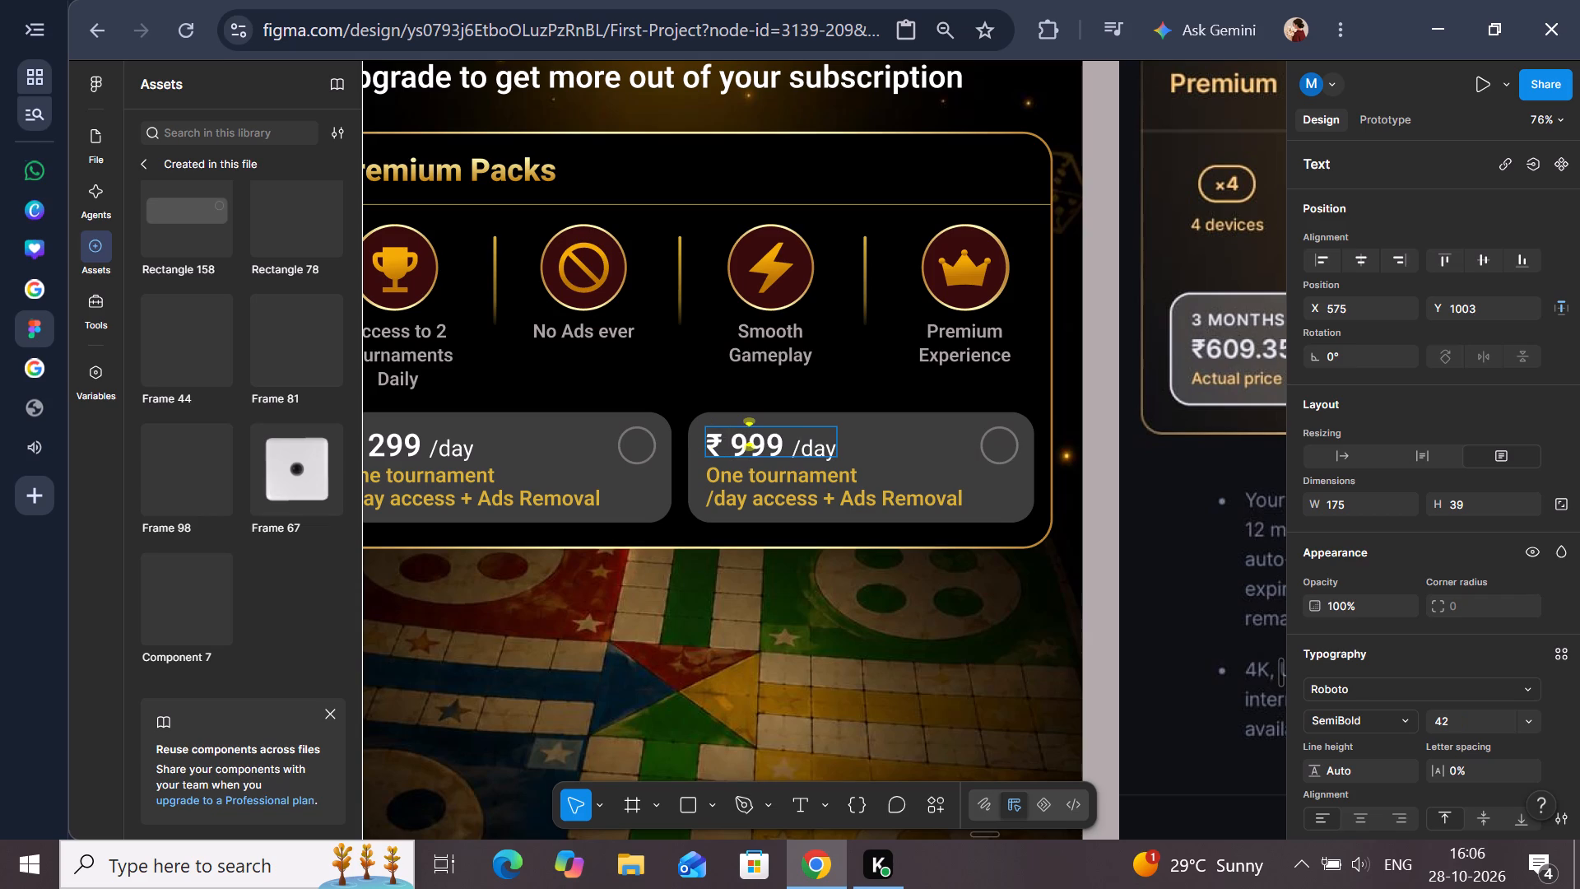
Change the ₹ 999 plan's description to start with "Unlimited" instead of "One", keeping the rest of the text.
click(745, 473)
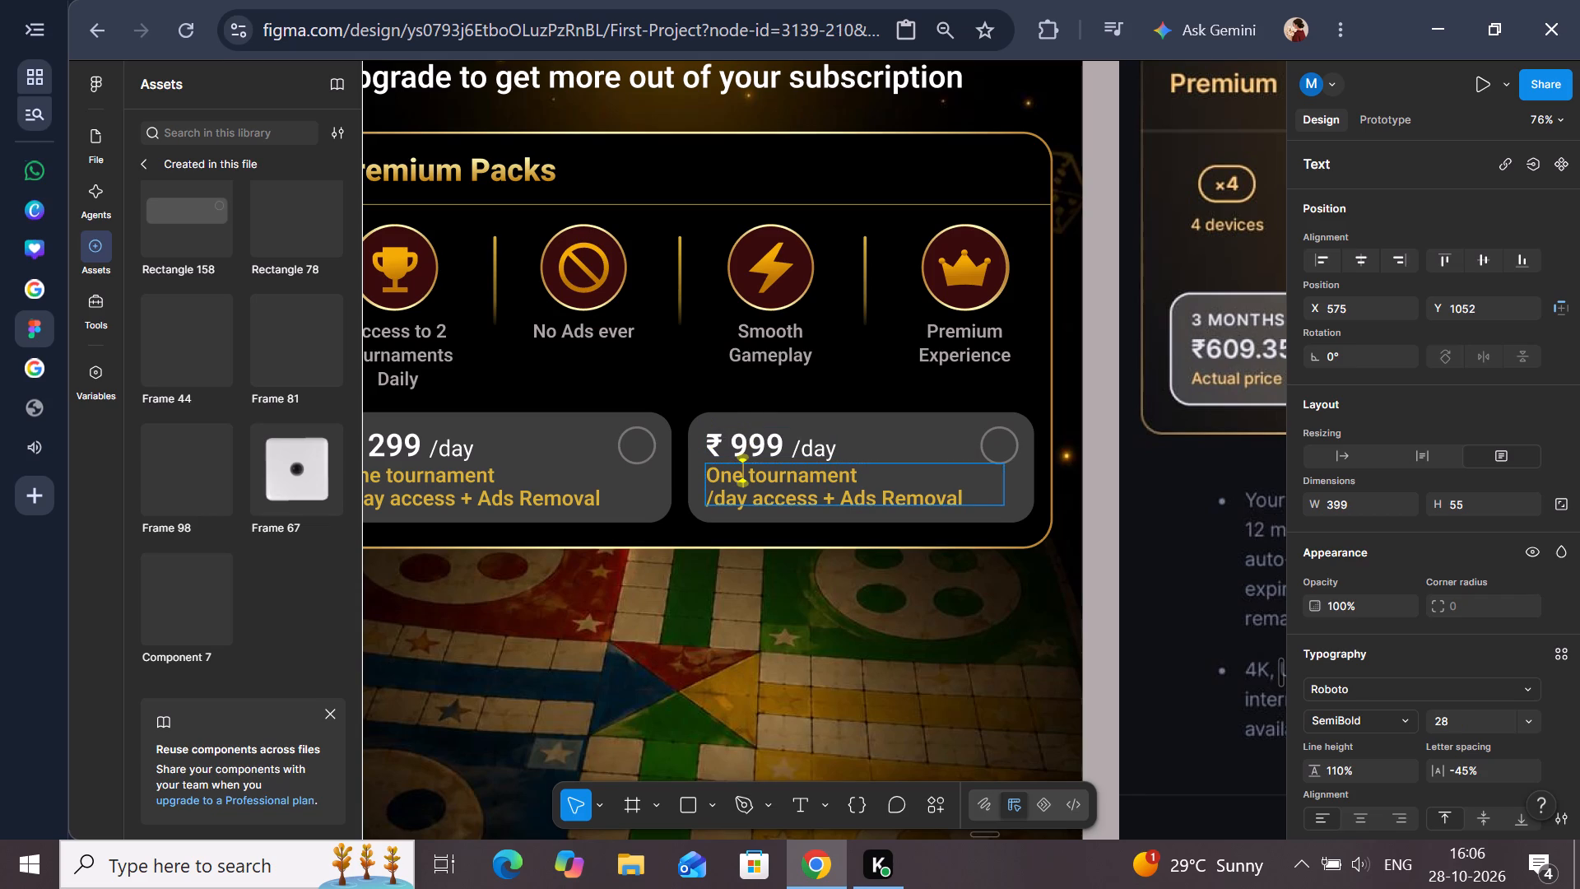
key(BackSpace)
key(BackSpace)
key(BackSpace)
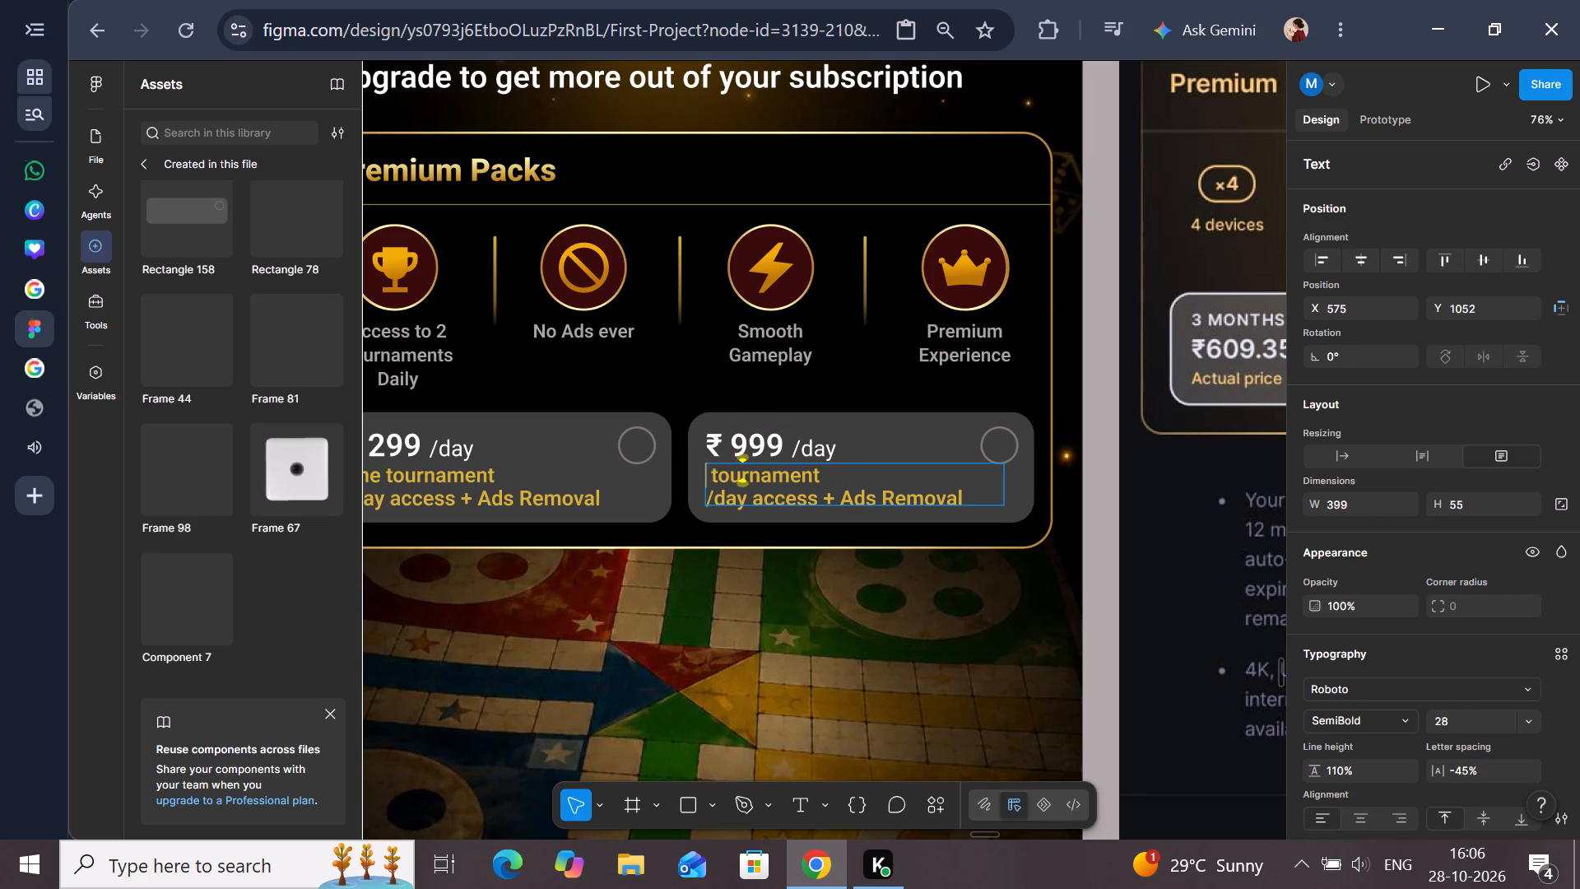
key(u)
key(BackSpace)
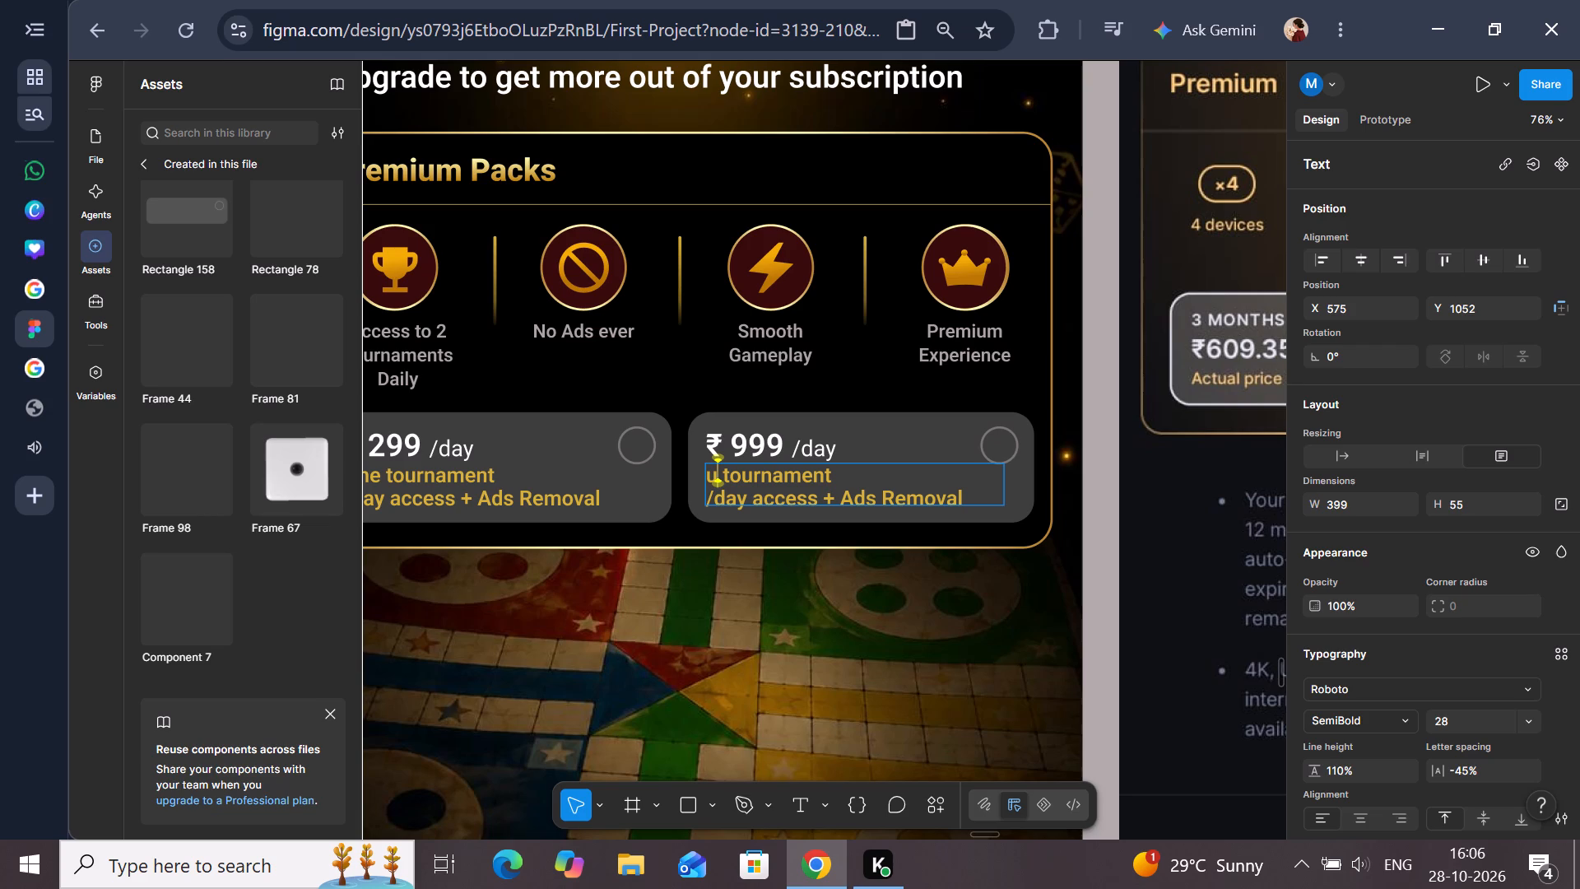
text(nli)
text(mi)
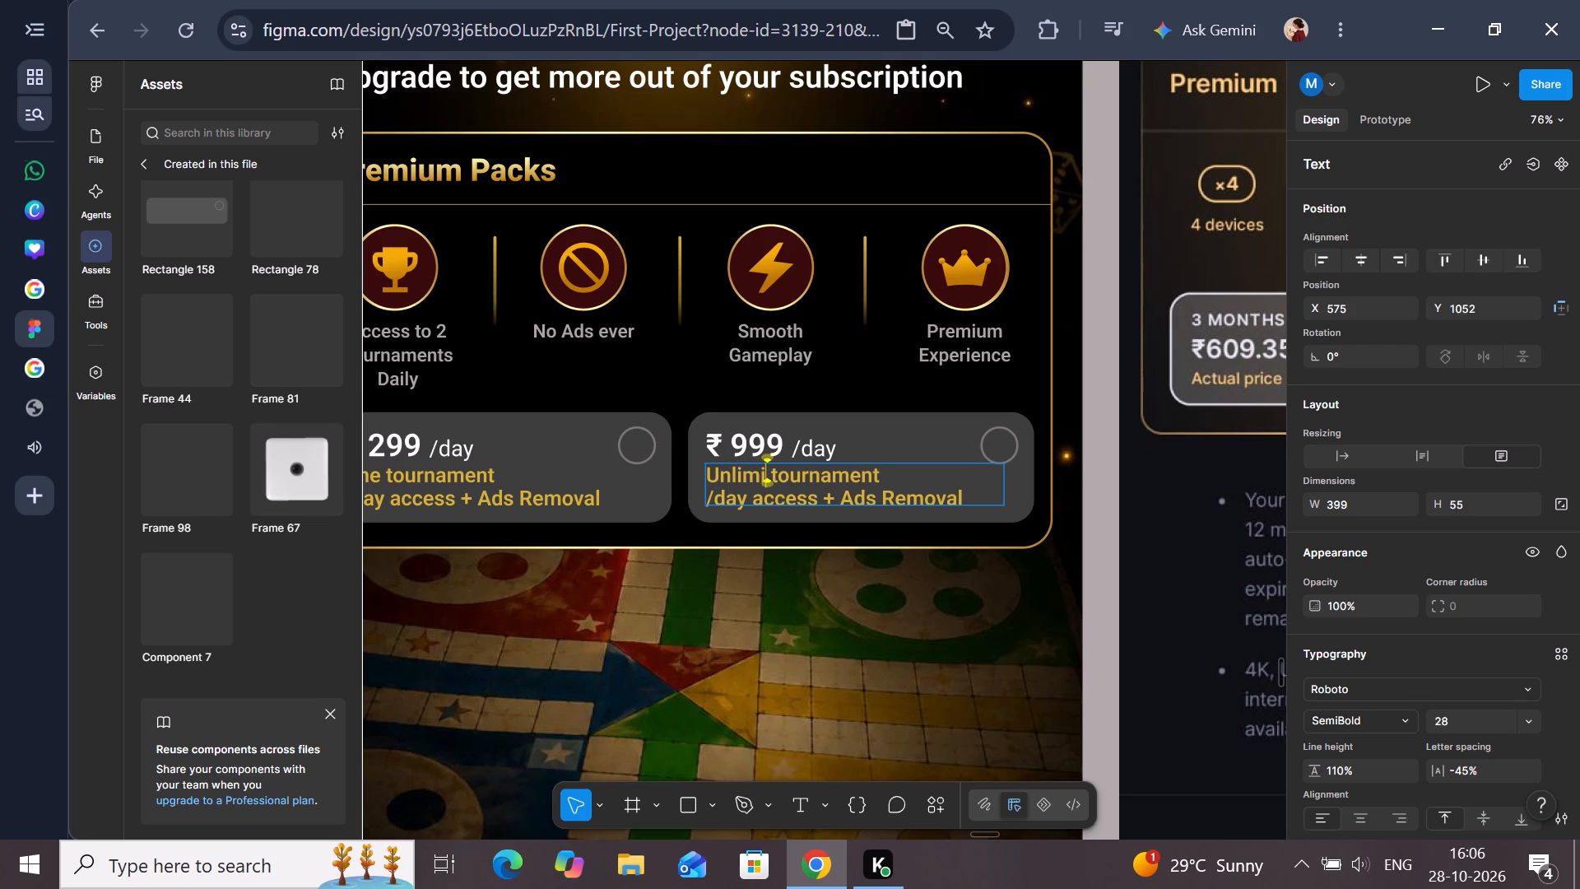
text(ted)
click(1102, 420)
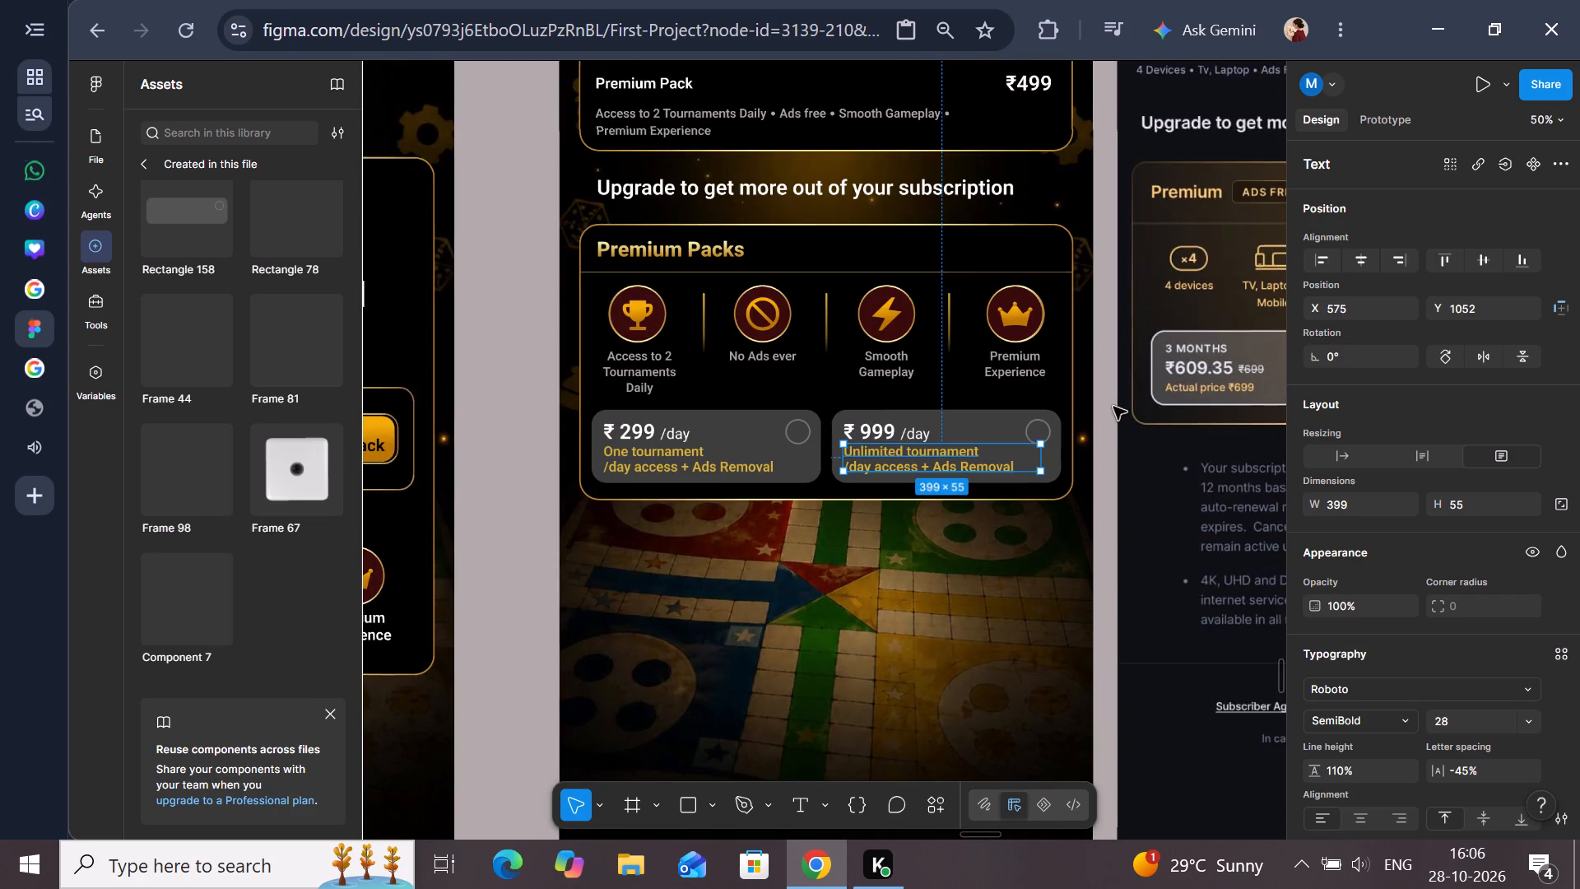
click(1106, 407)
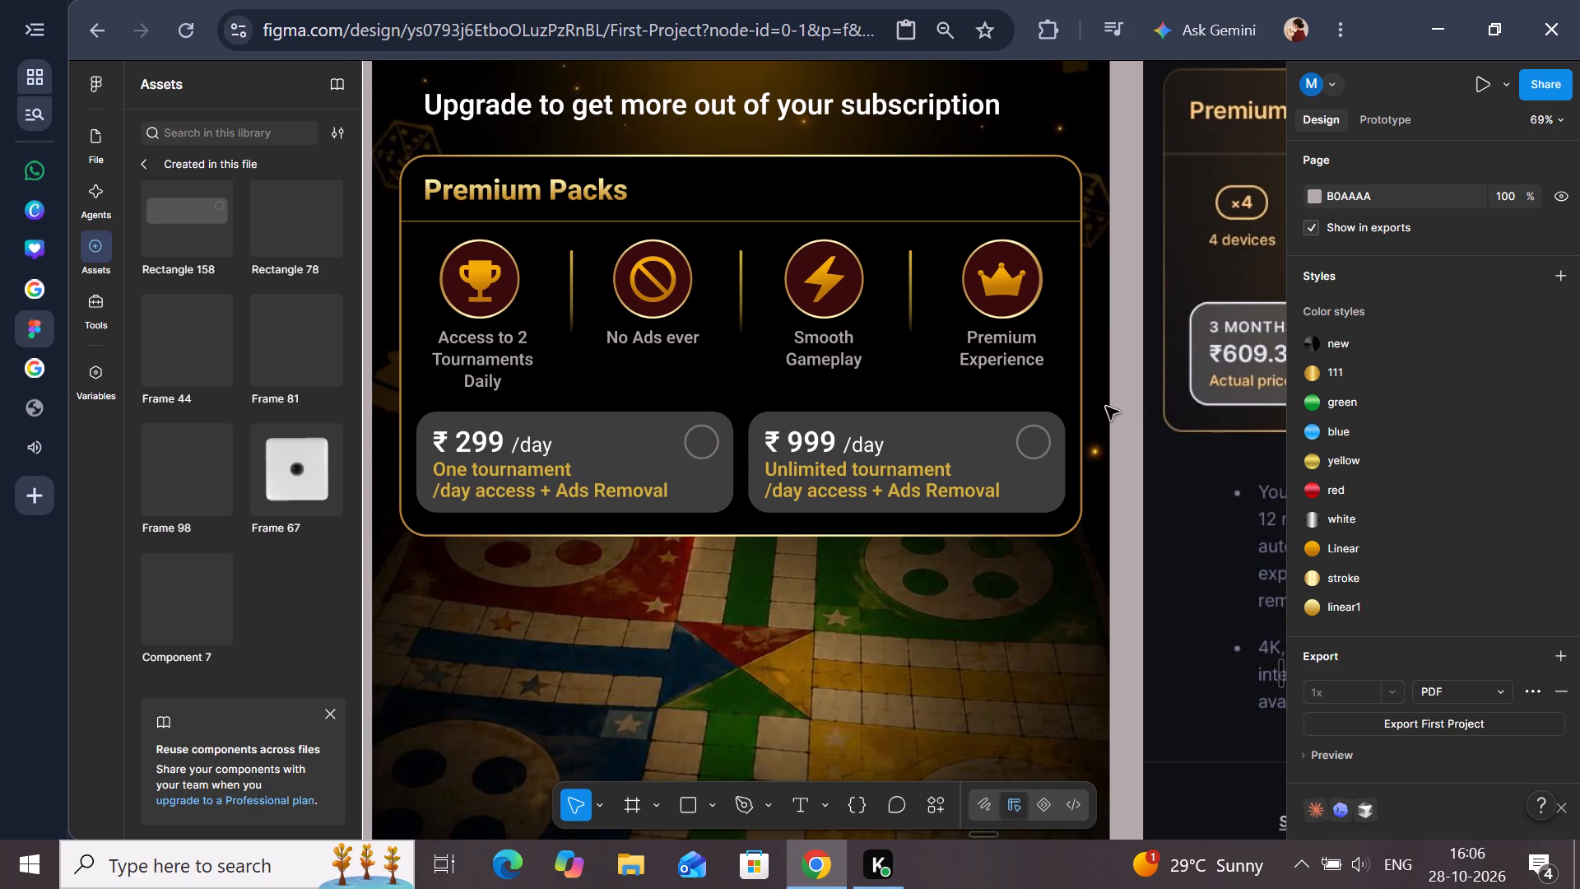
Open an inline prototype preview of the Subscription frame that holds the Premium Packs card.
scroll(1056, 374, up, 1)
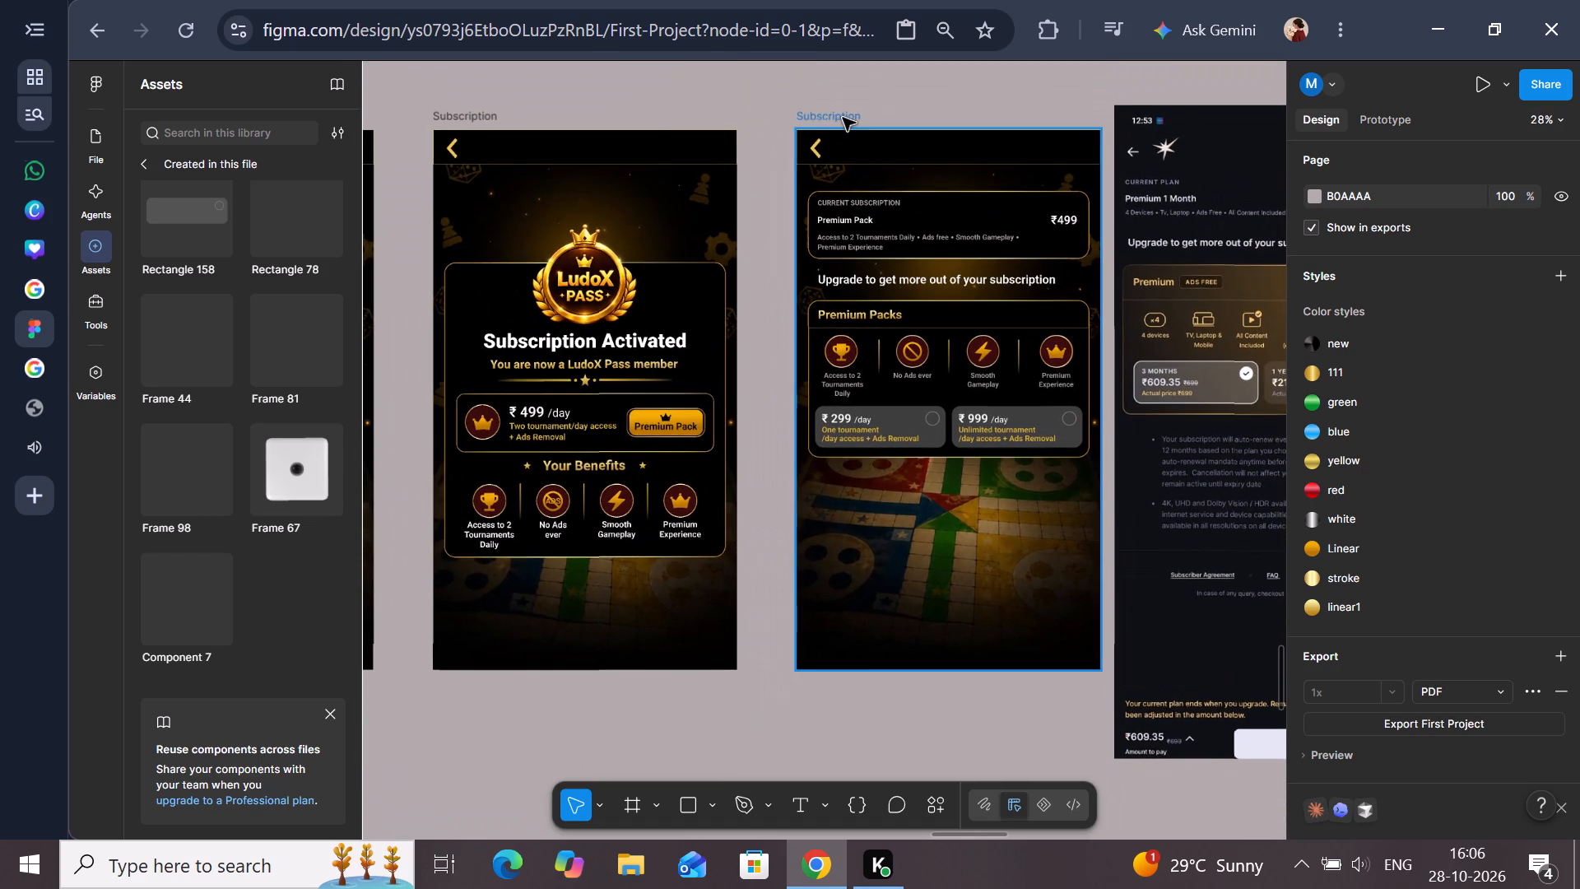
click(840, 117)
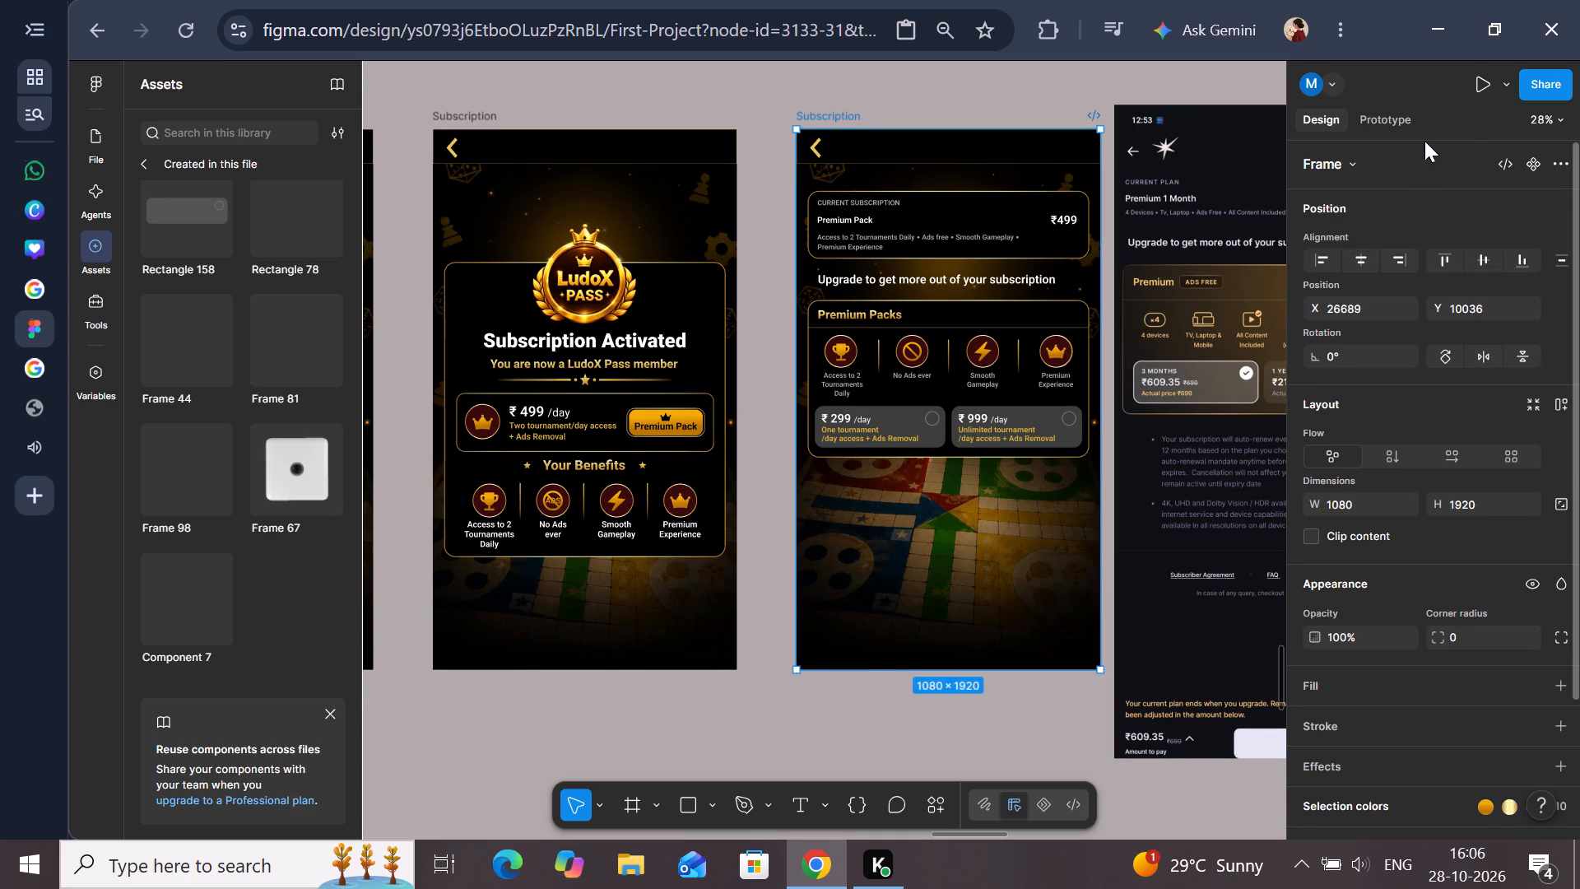
click(1496, 89)
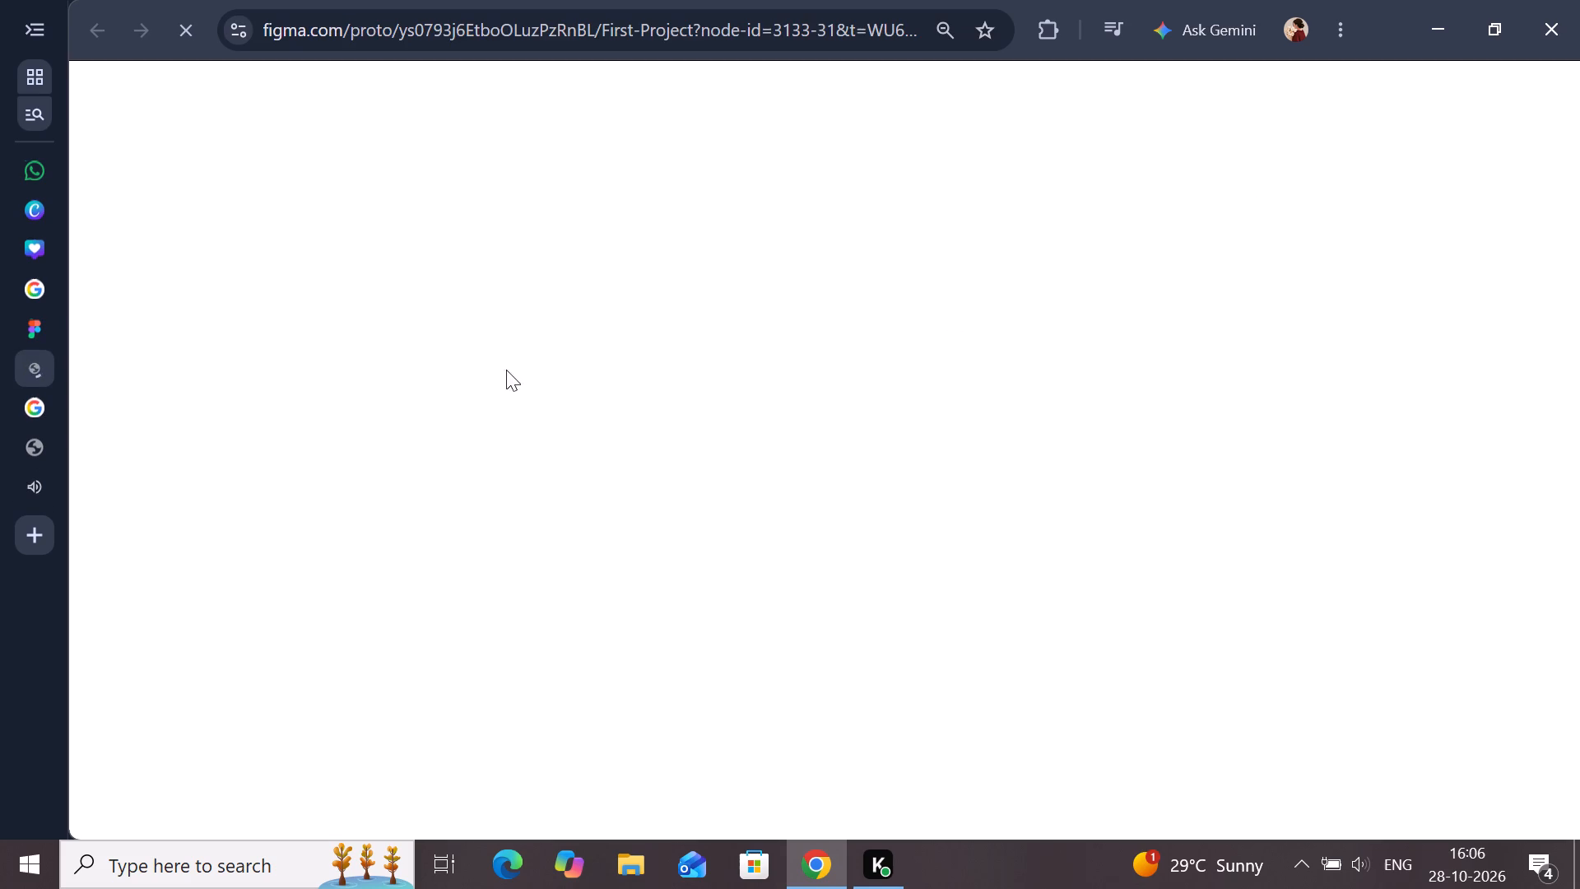
click(30, 328)
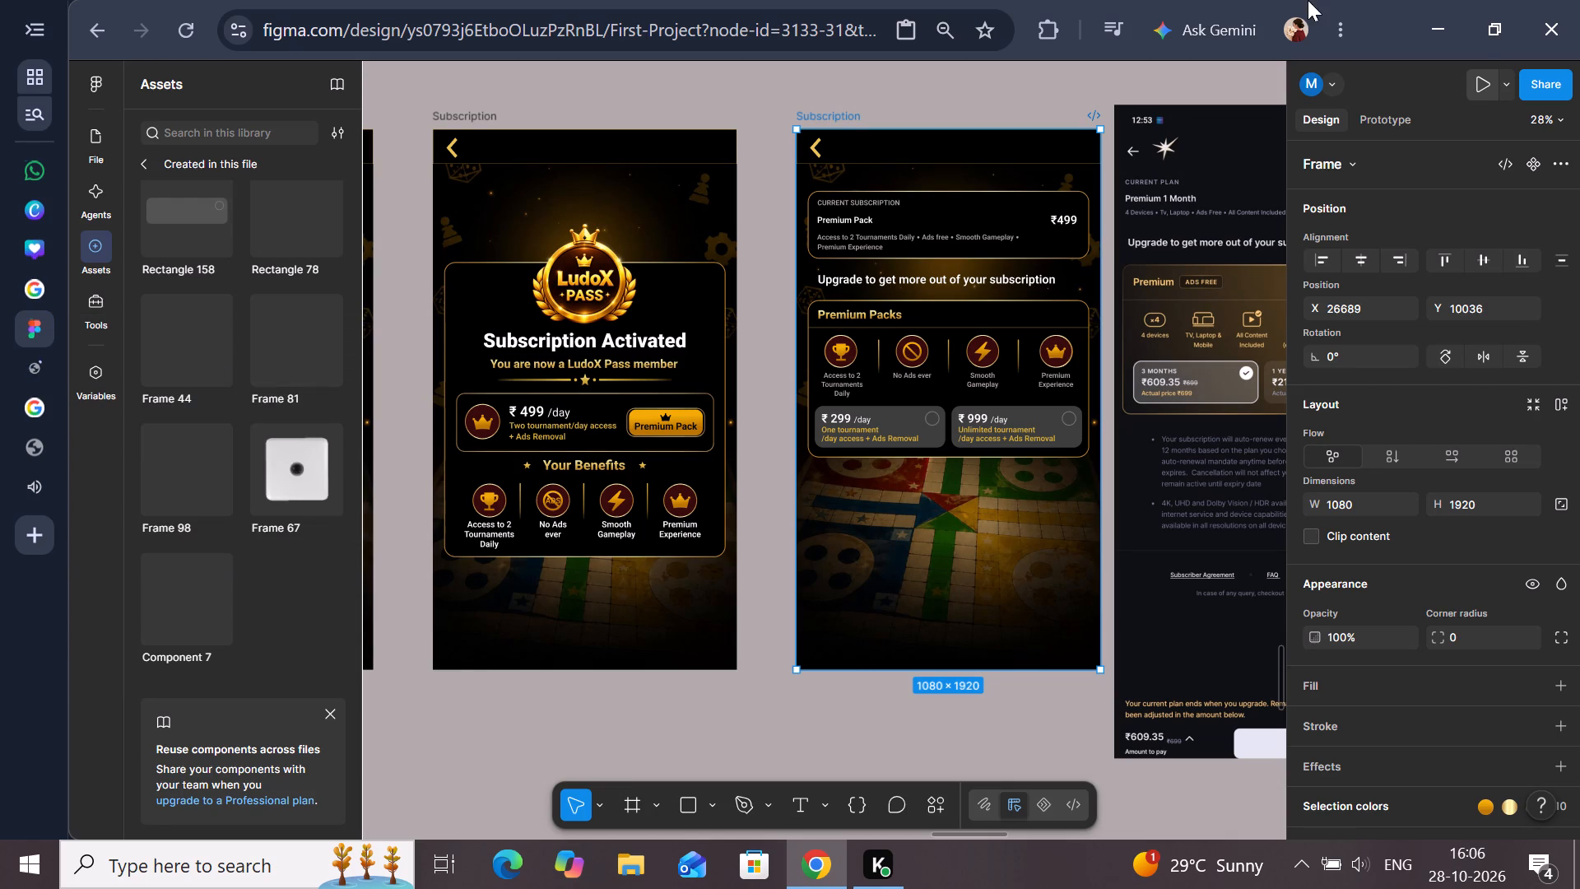
click(1507, 81)
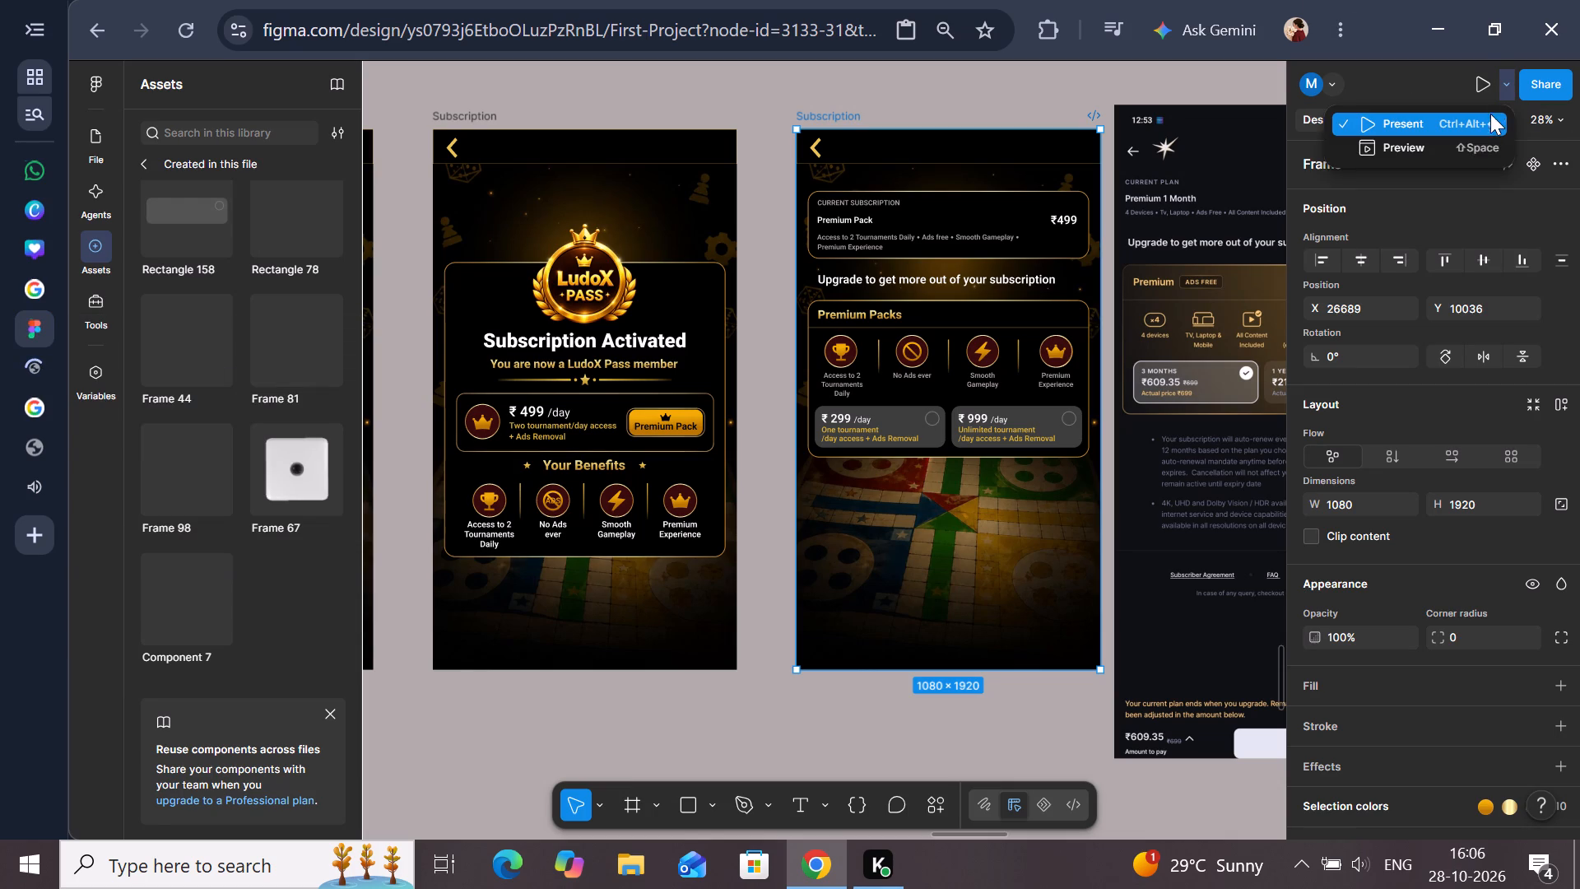
click(1428, 150)
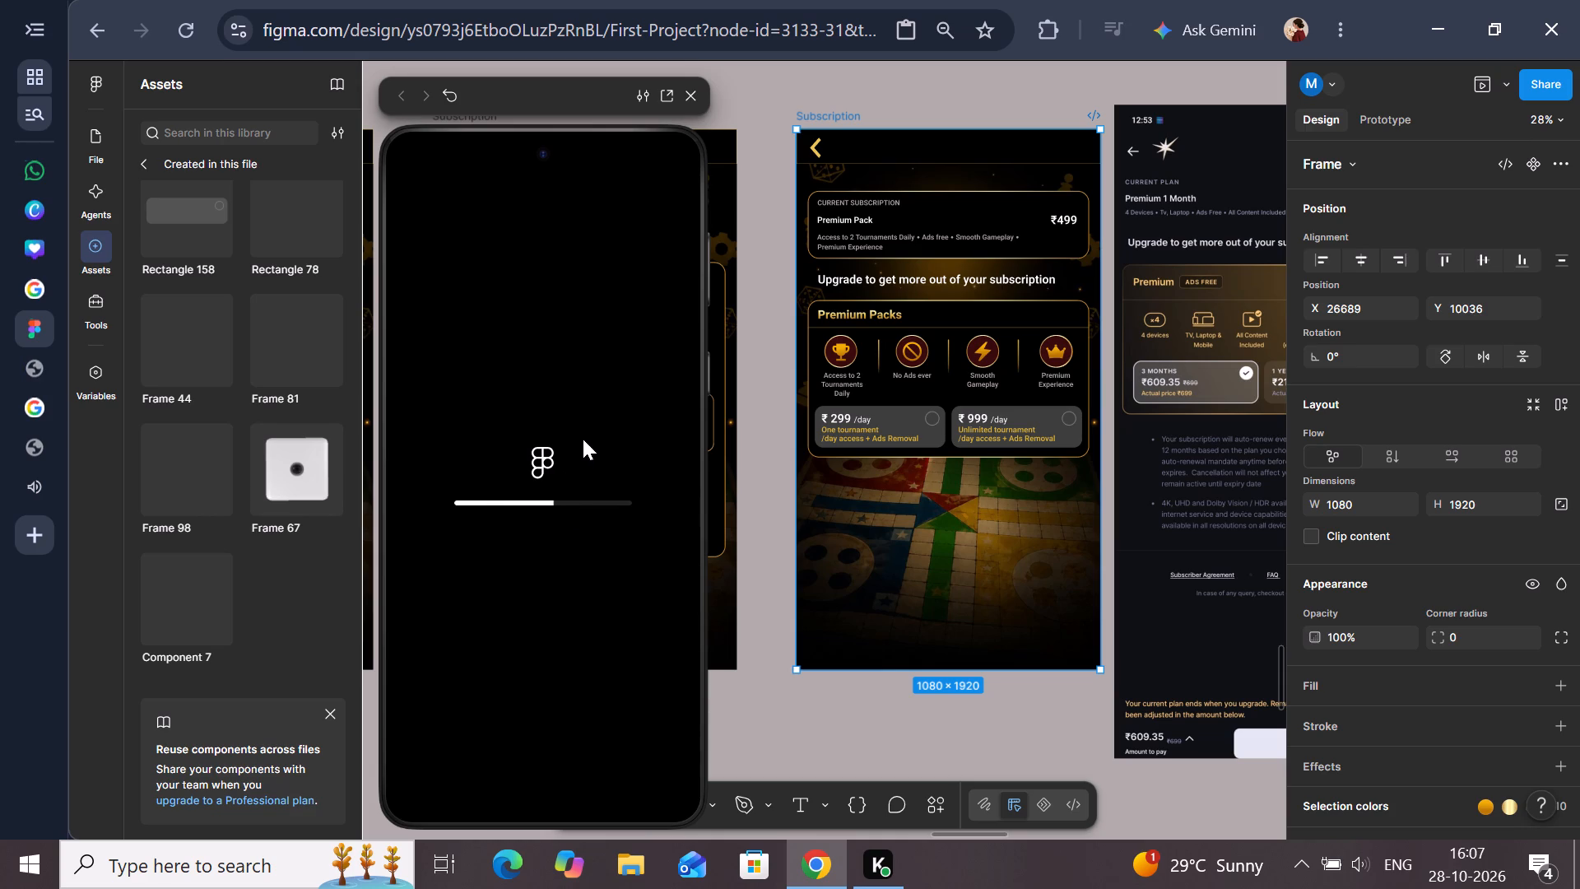
click(101, 139)
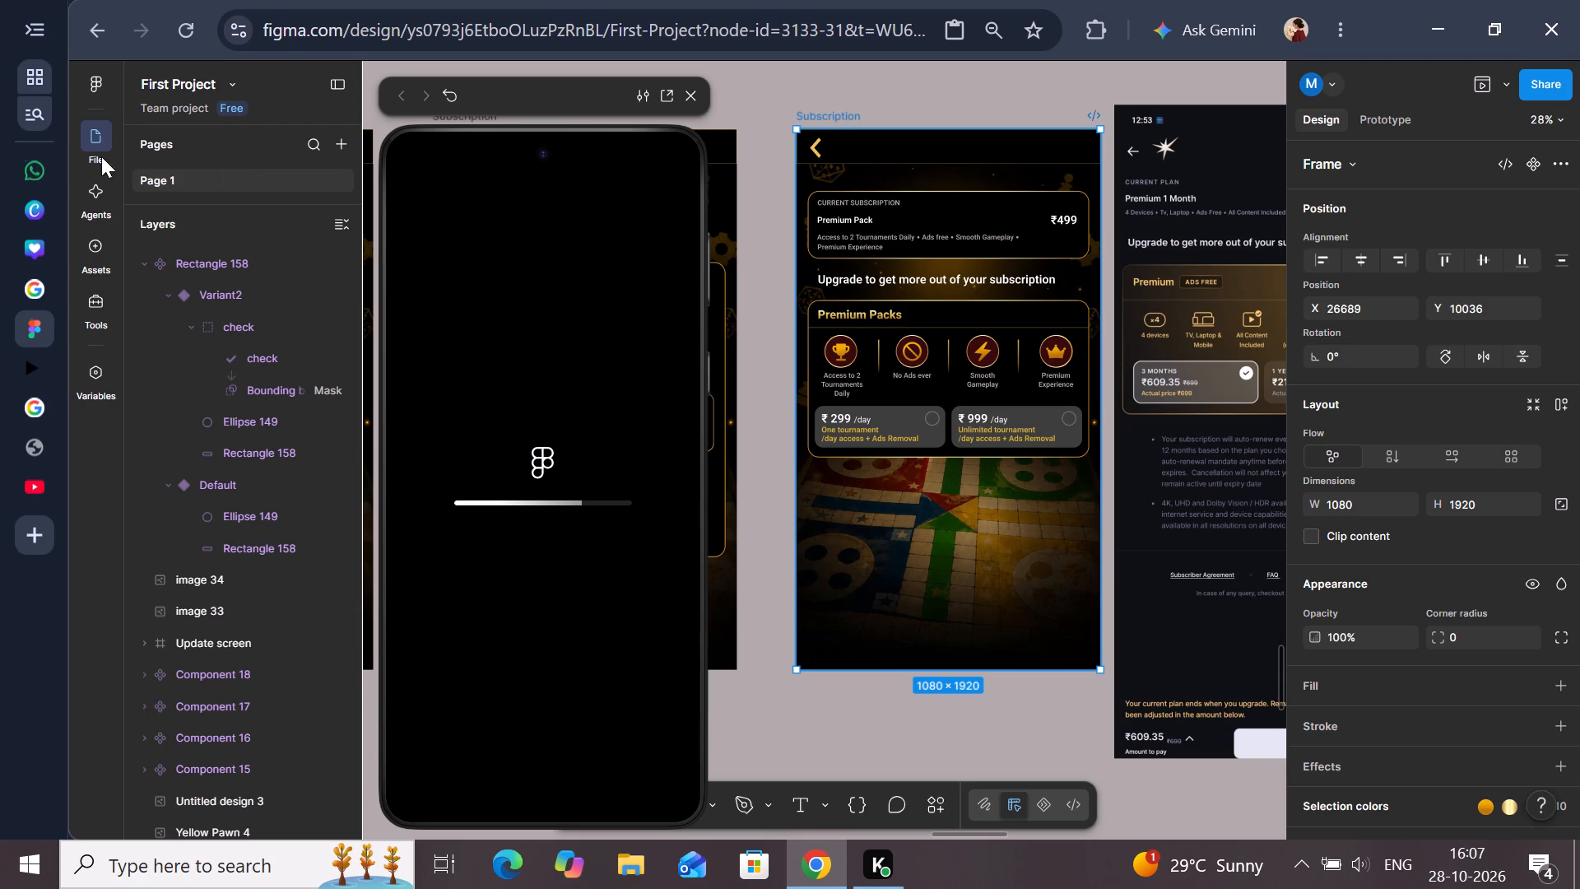
scroll(290, 307, up, 2)
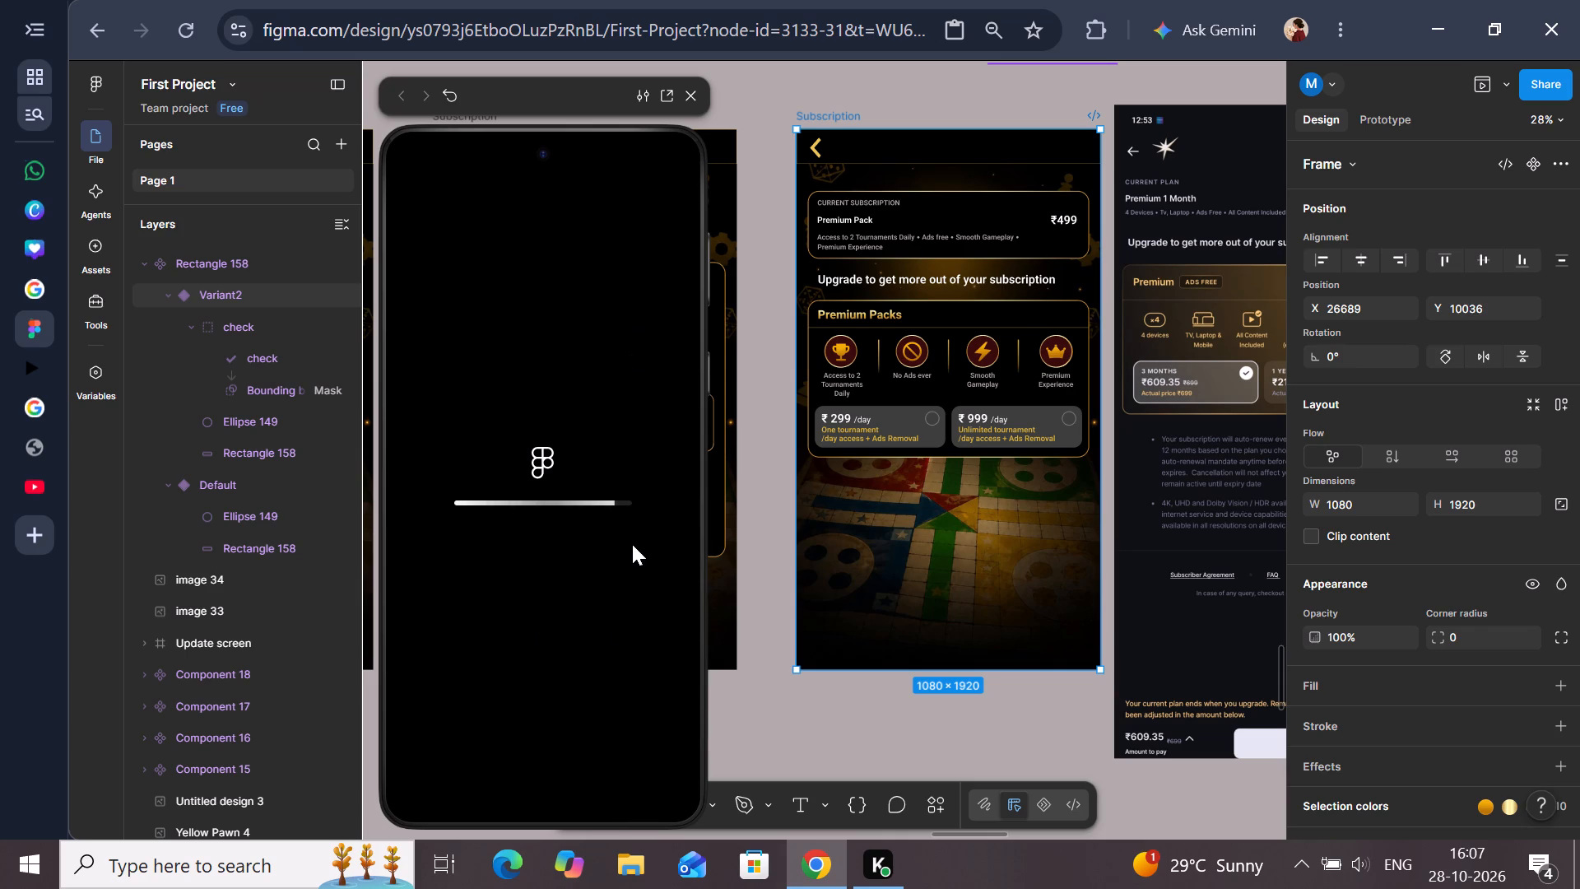
scroll(272, 435, up, 3)
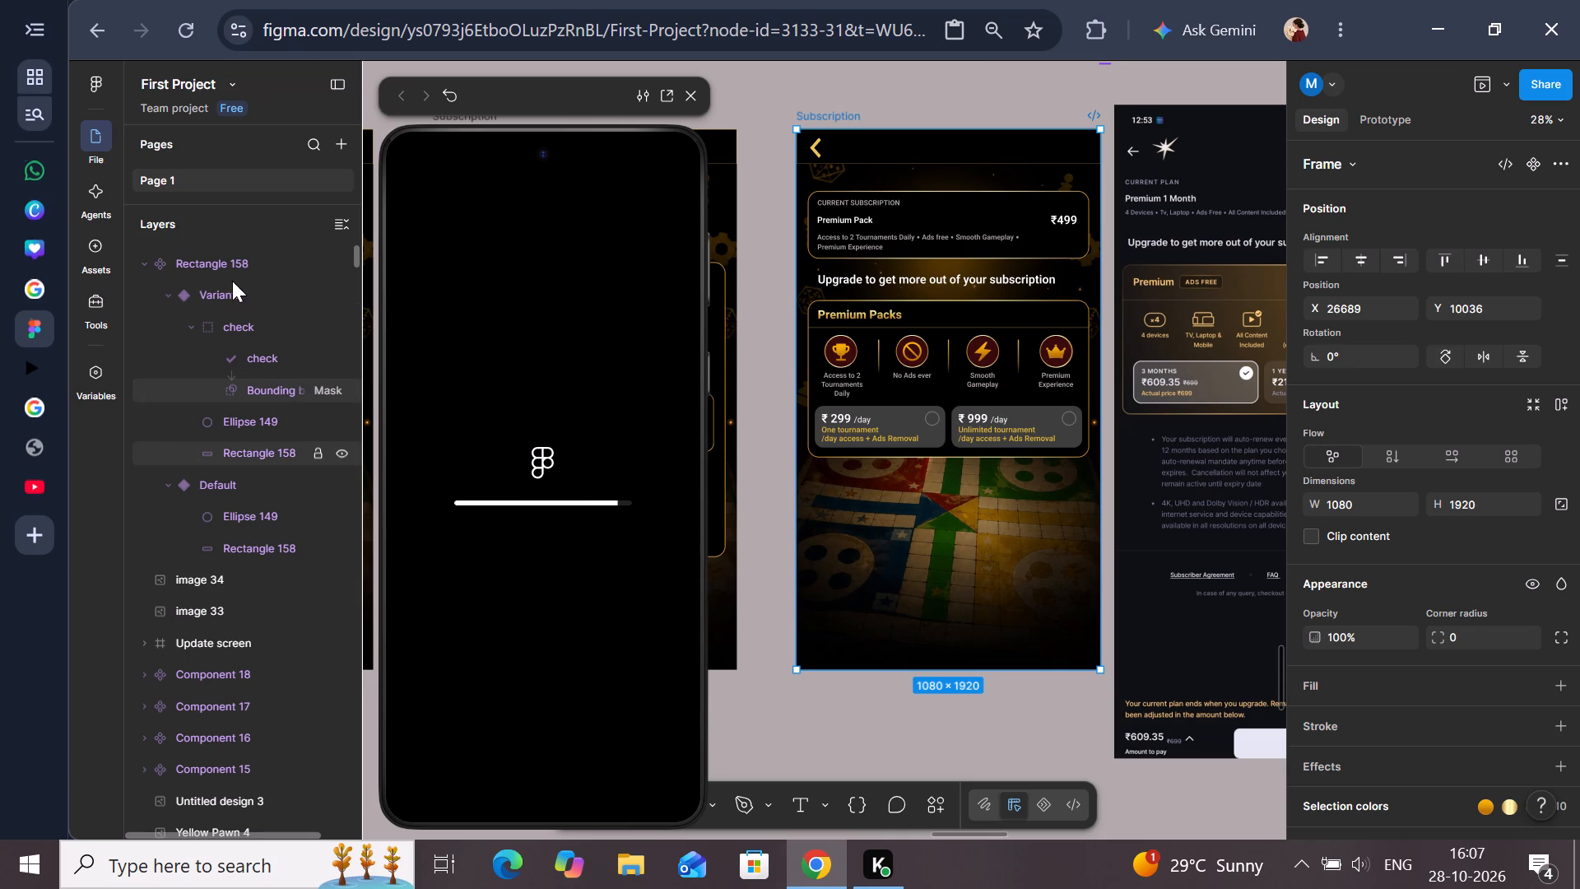
scroll(189, 282, up, 1)
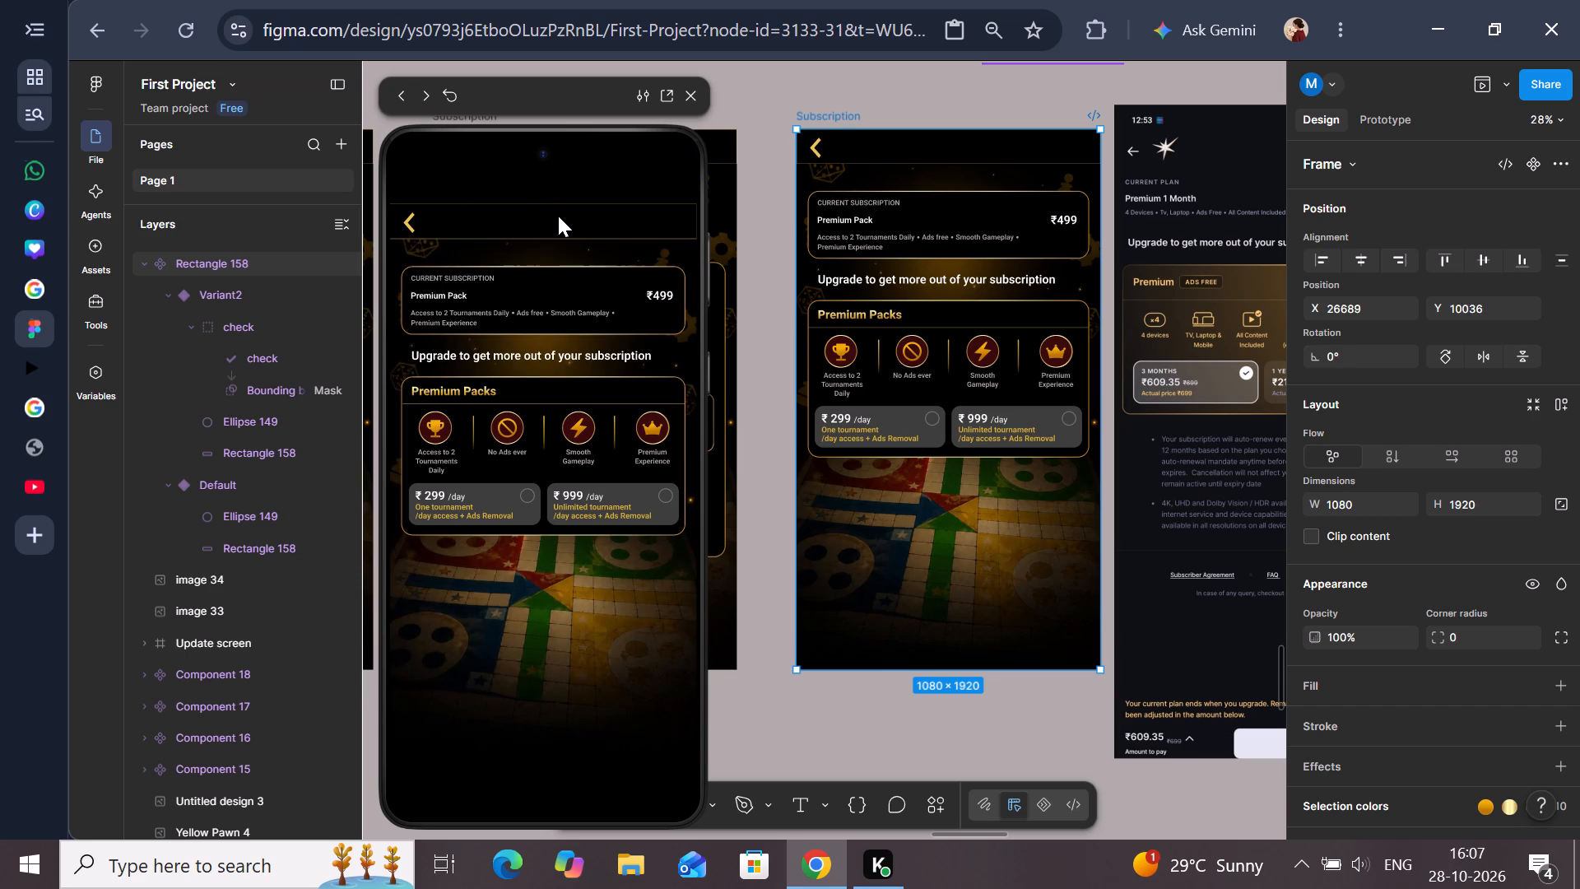
Test the selection toggles of the ₹ 299 and ₹ 999 plan boxes in the preview.
click(537, 494)
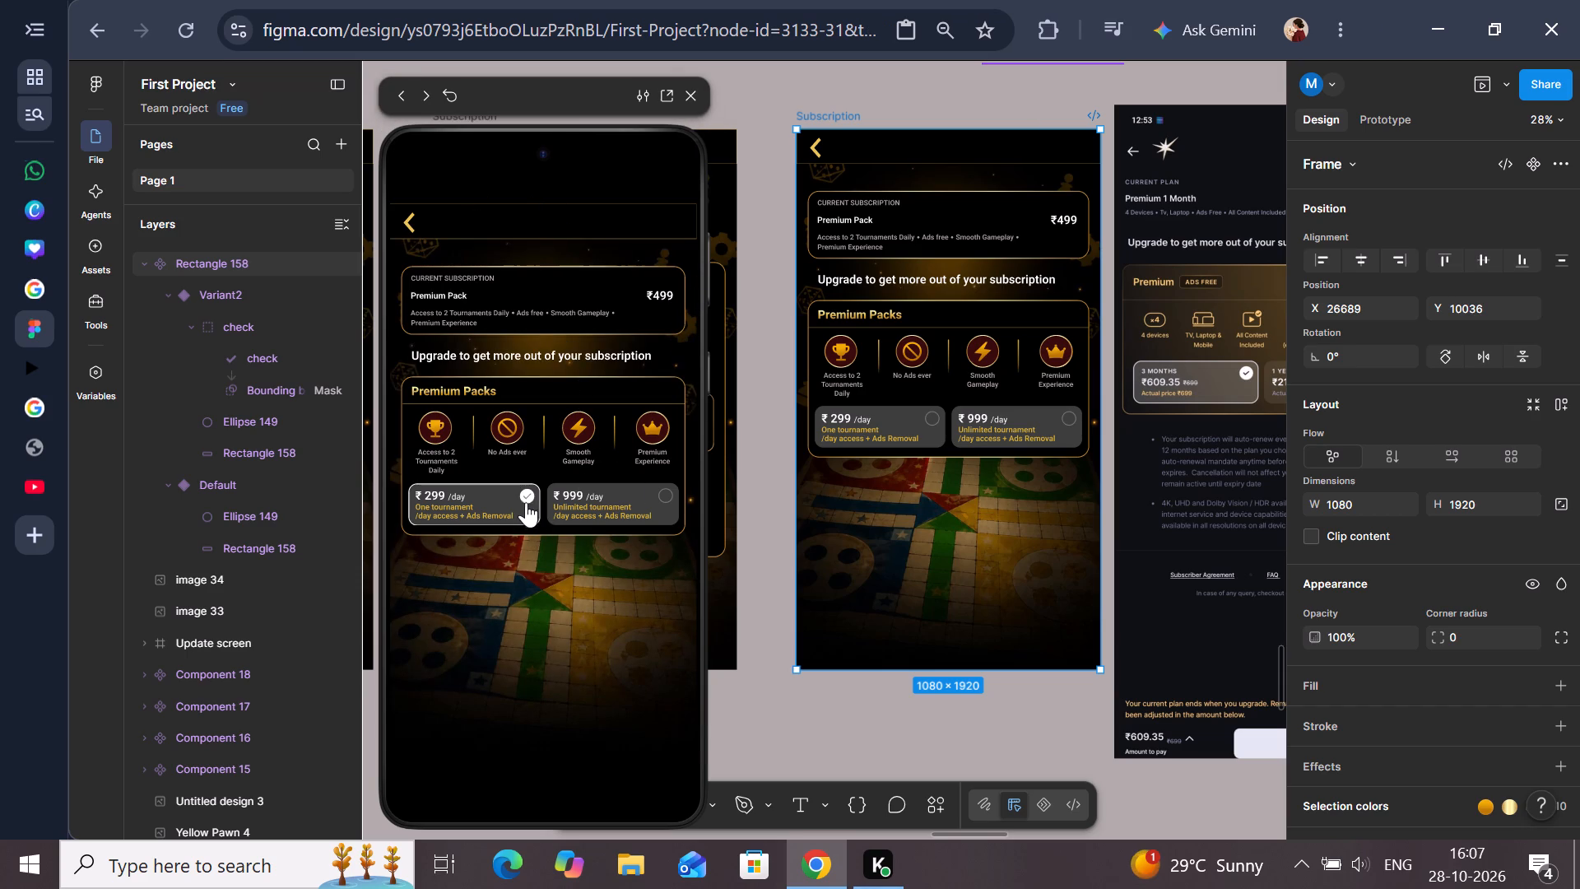
click(634, 486)
click(521, 496)
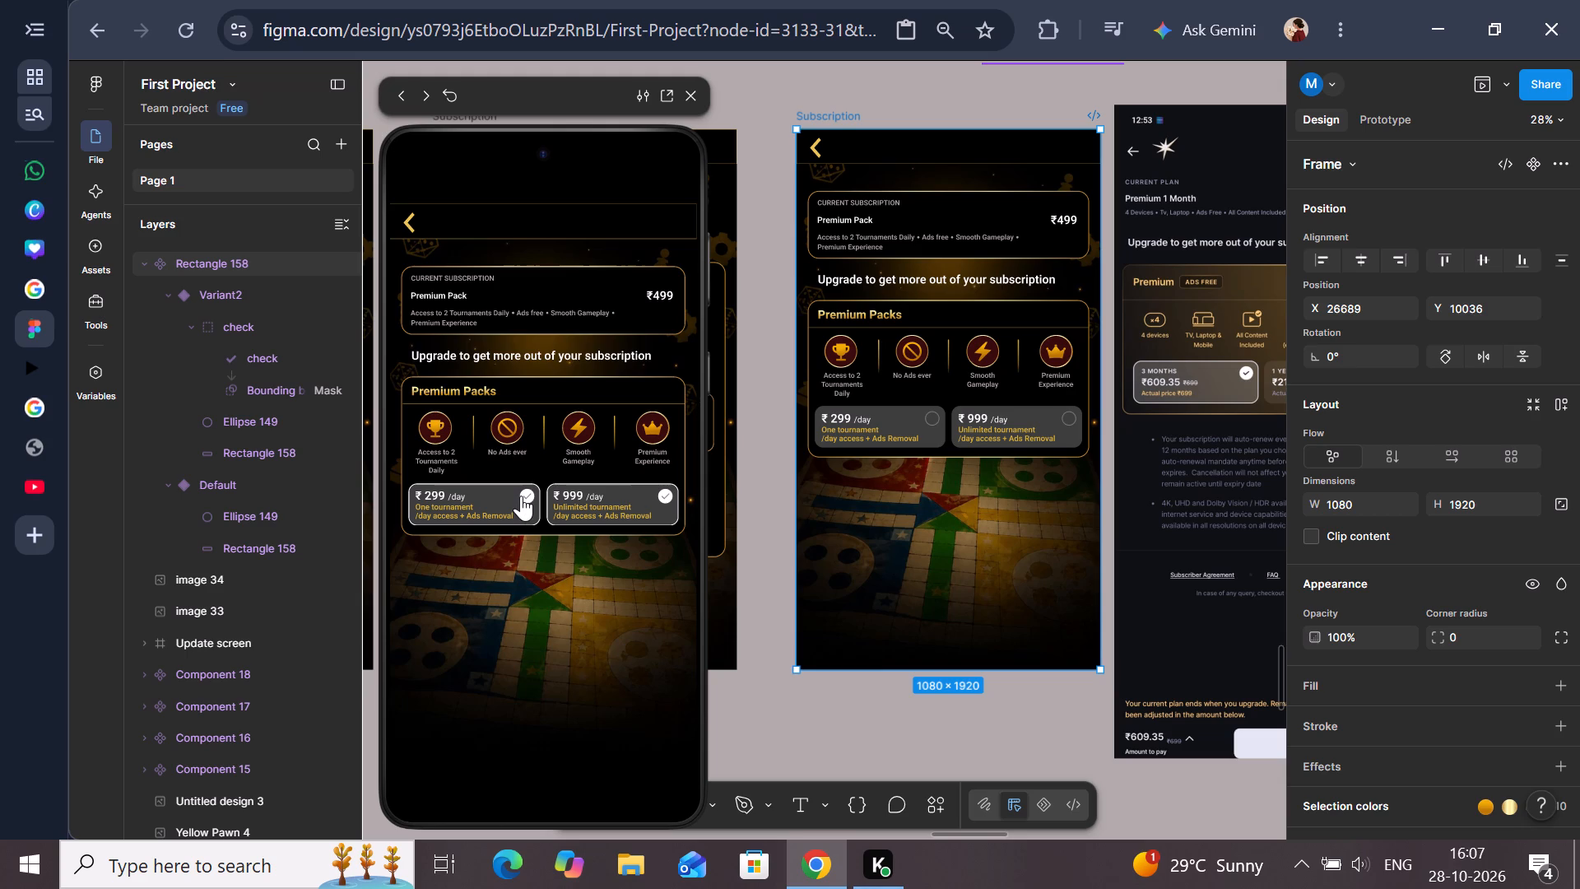
click(524, 496)
click(648, 492)
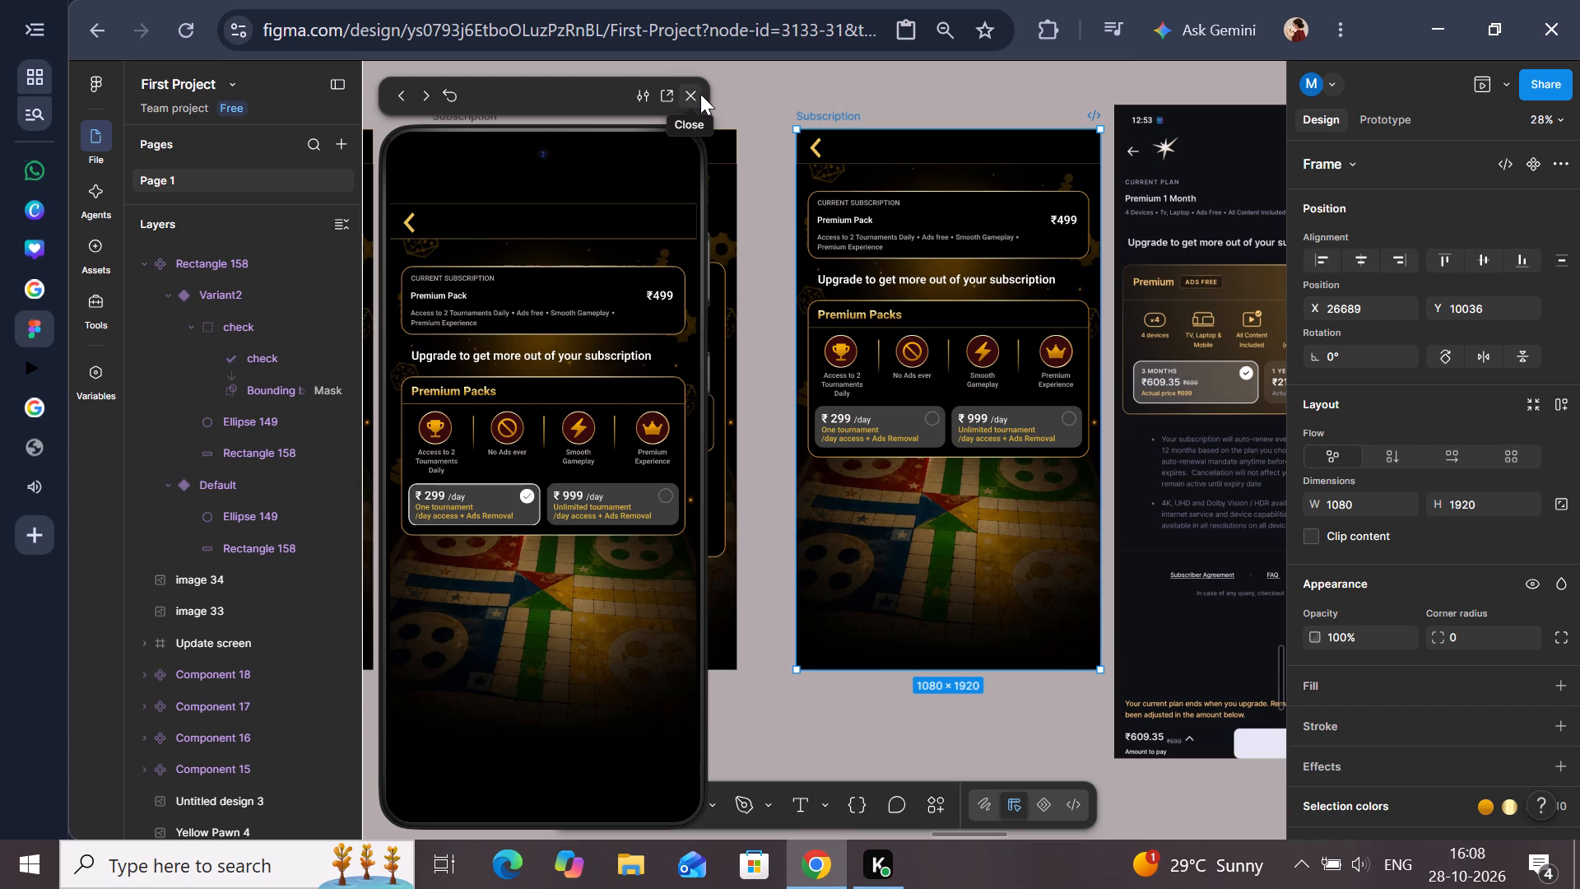
click(650, 492)
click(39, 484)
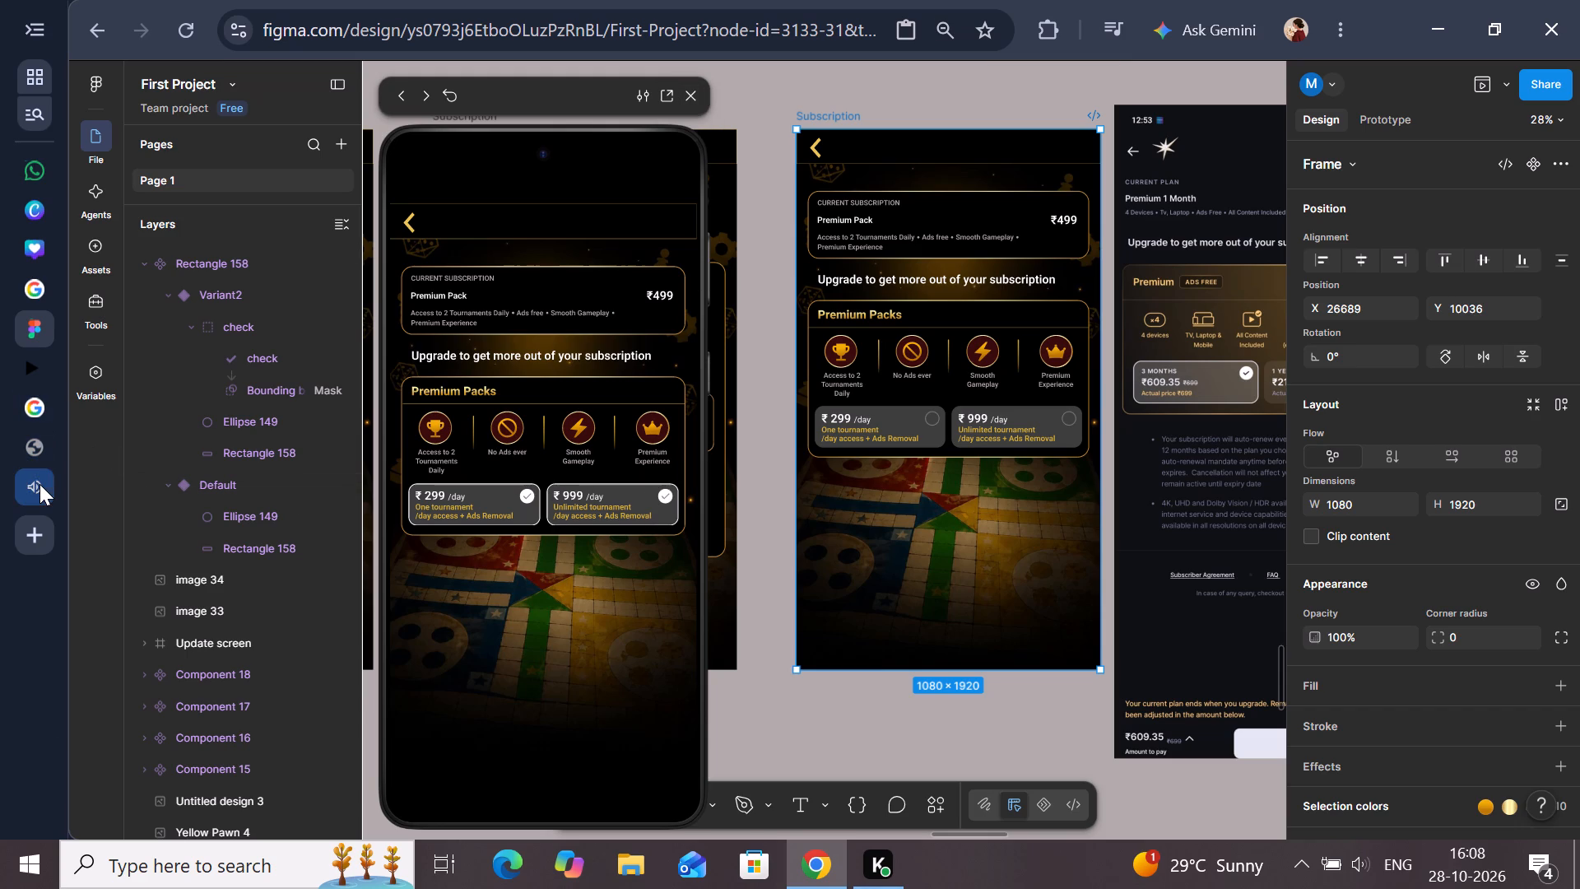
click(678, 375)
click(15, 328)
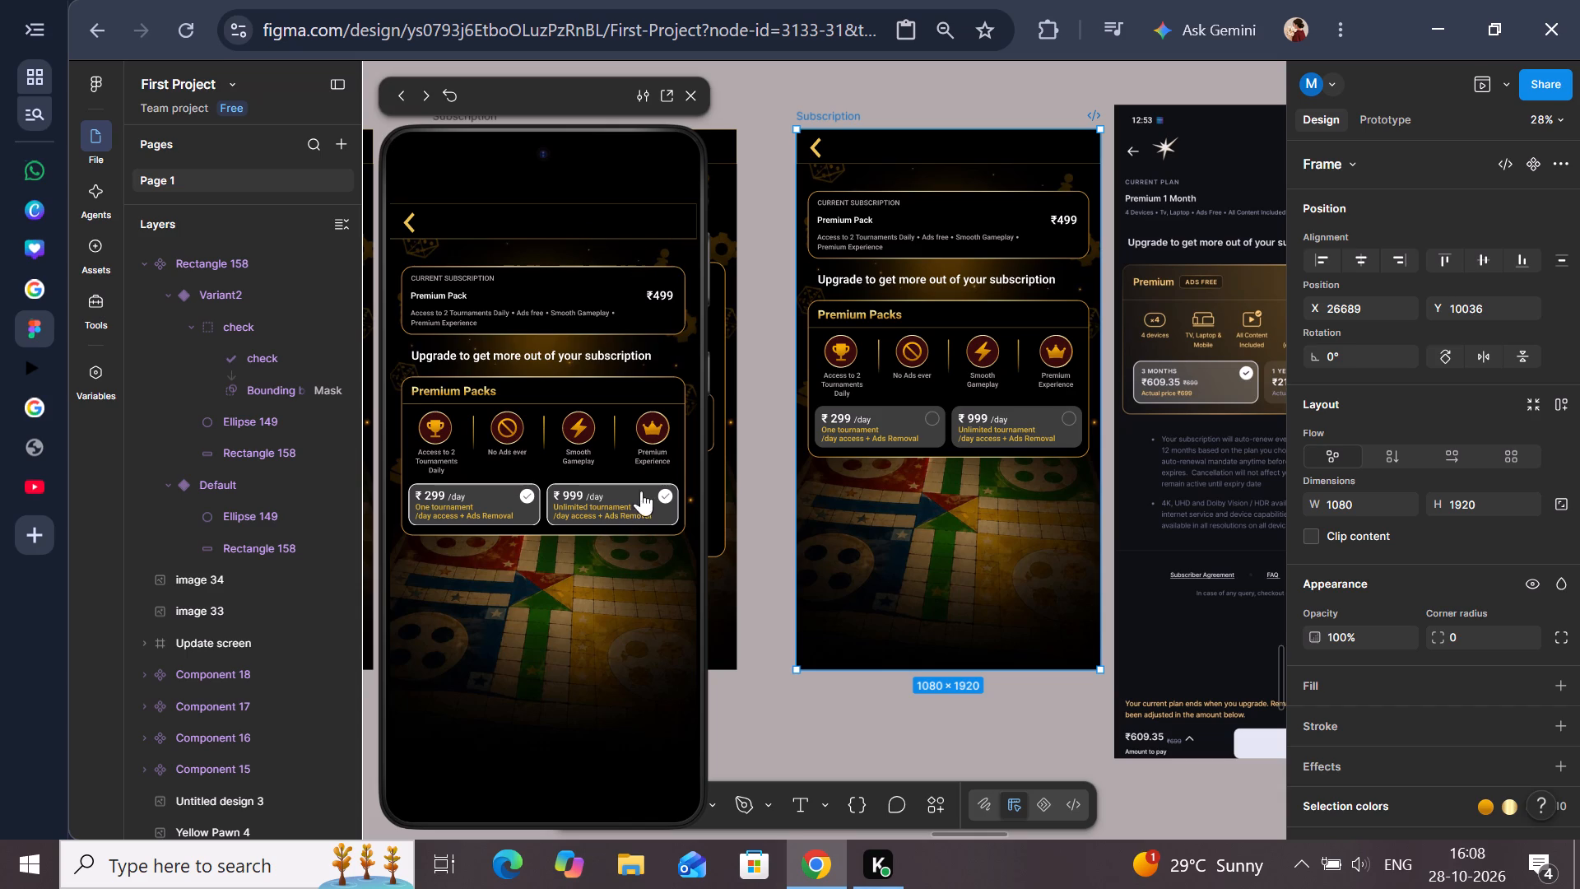
Toggle the ₹ 299 and ₹ 999 plan boxes on and off repeatedly in the preview to check how they interact.
click(524, 493)
click(517, 503)
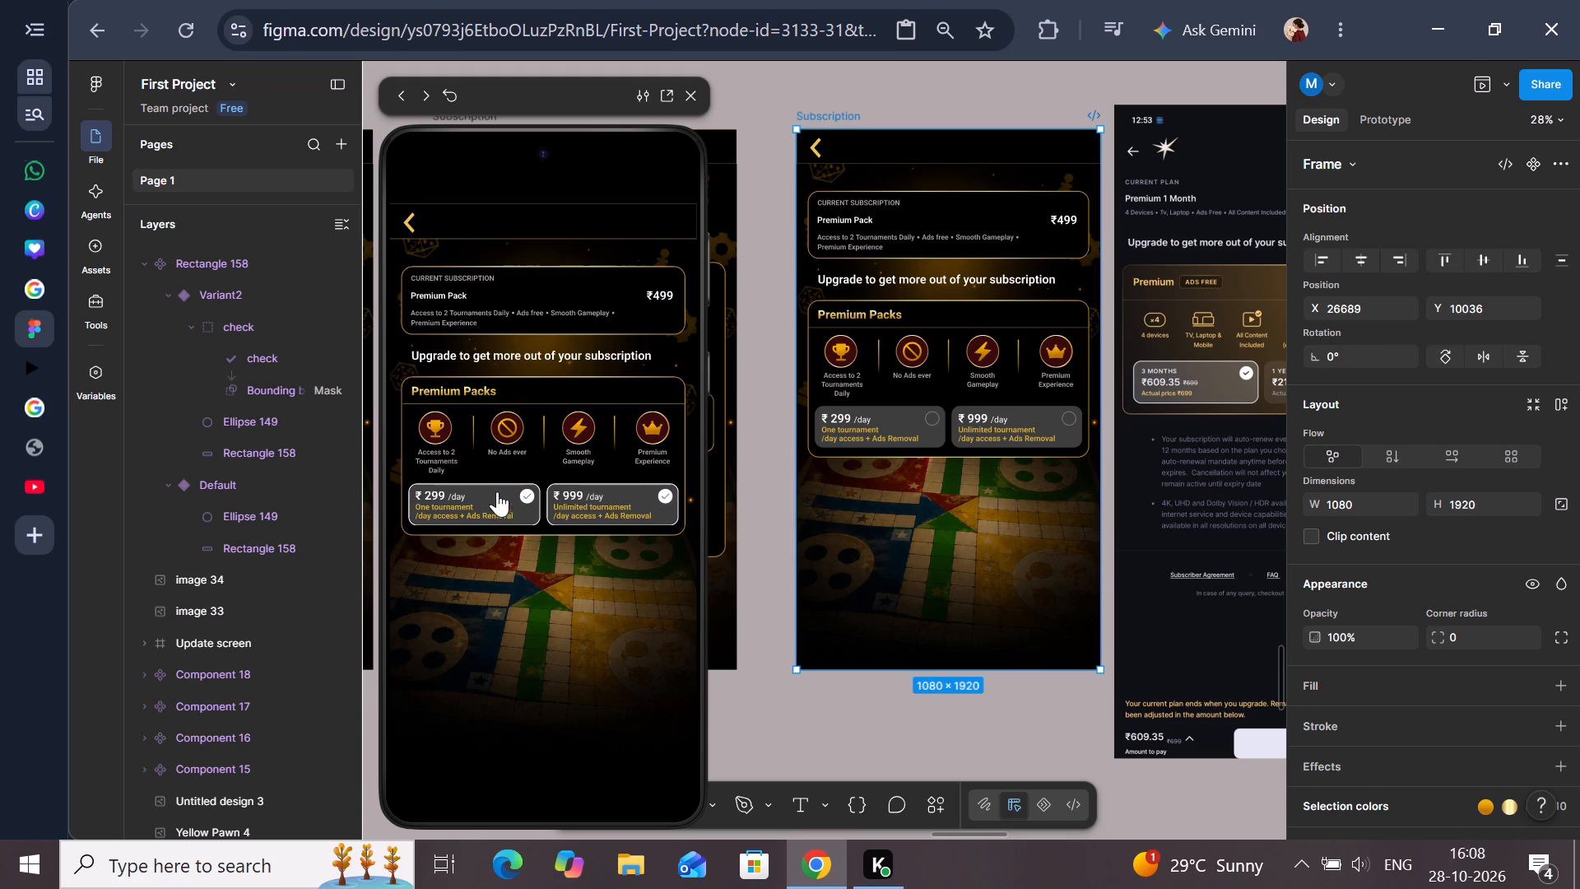
click(632, 471)
click(637, 498)
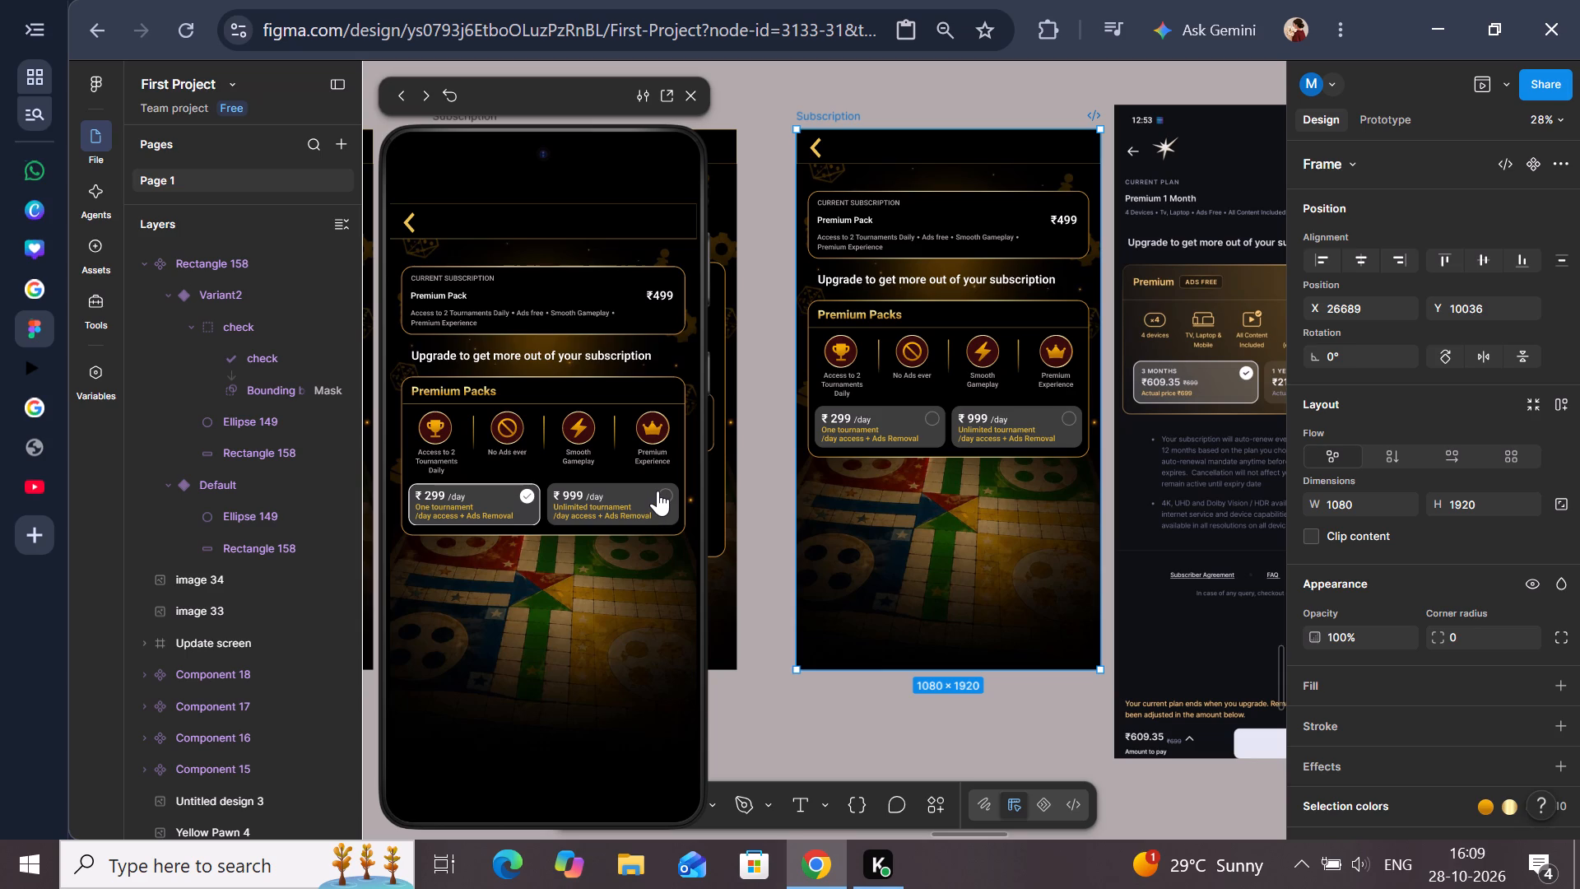
click(658, 491)
click(507, 495)
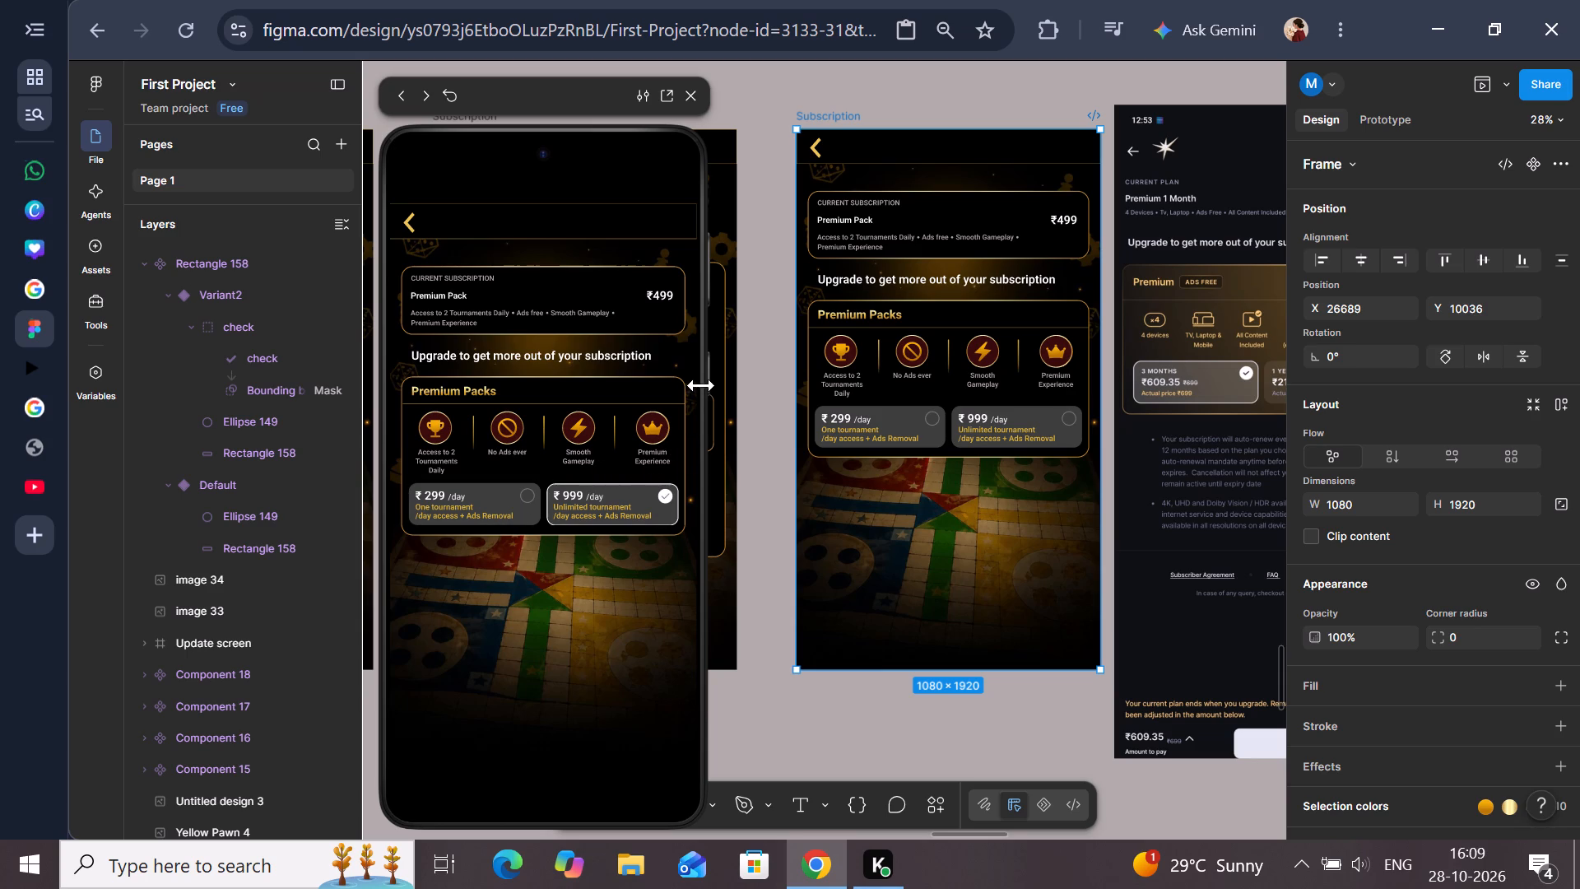
click(518, 482)
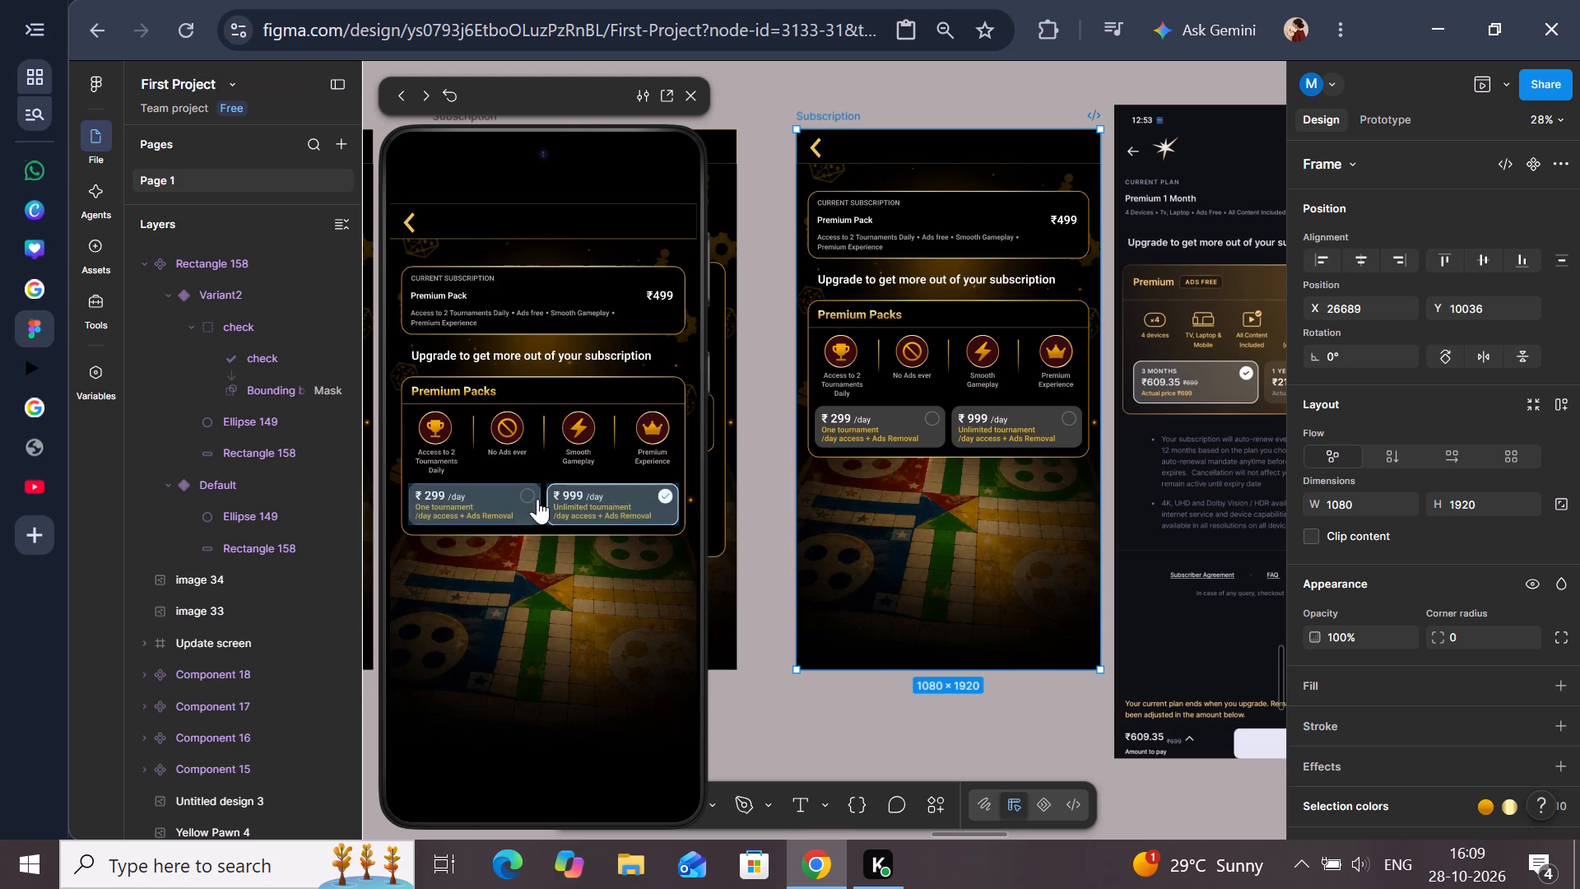
click(518, 494)
click(628, 488)
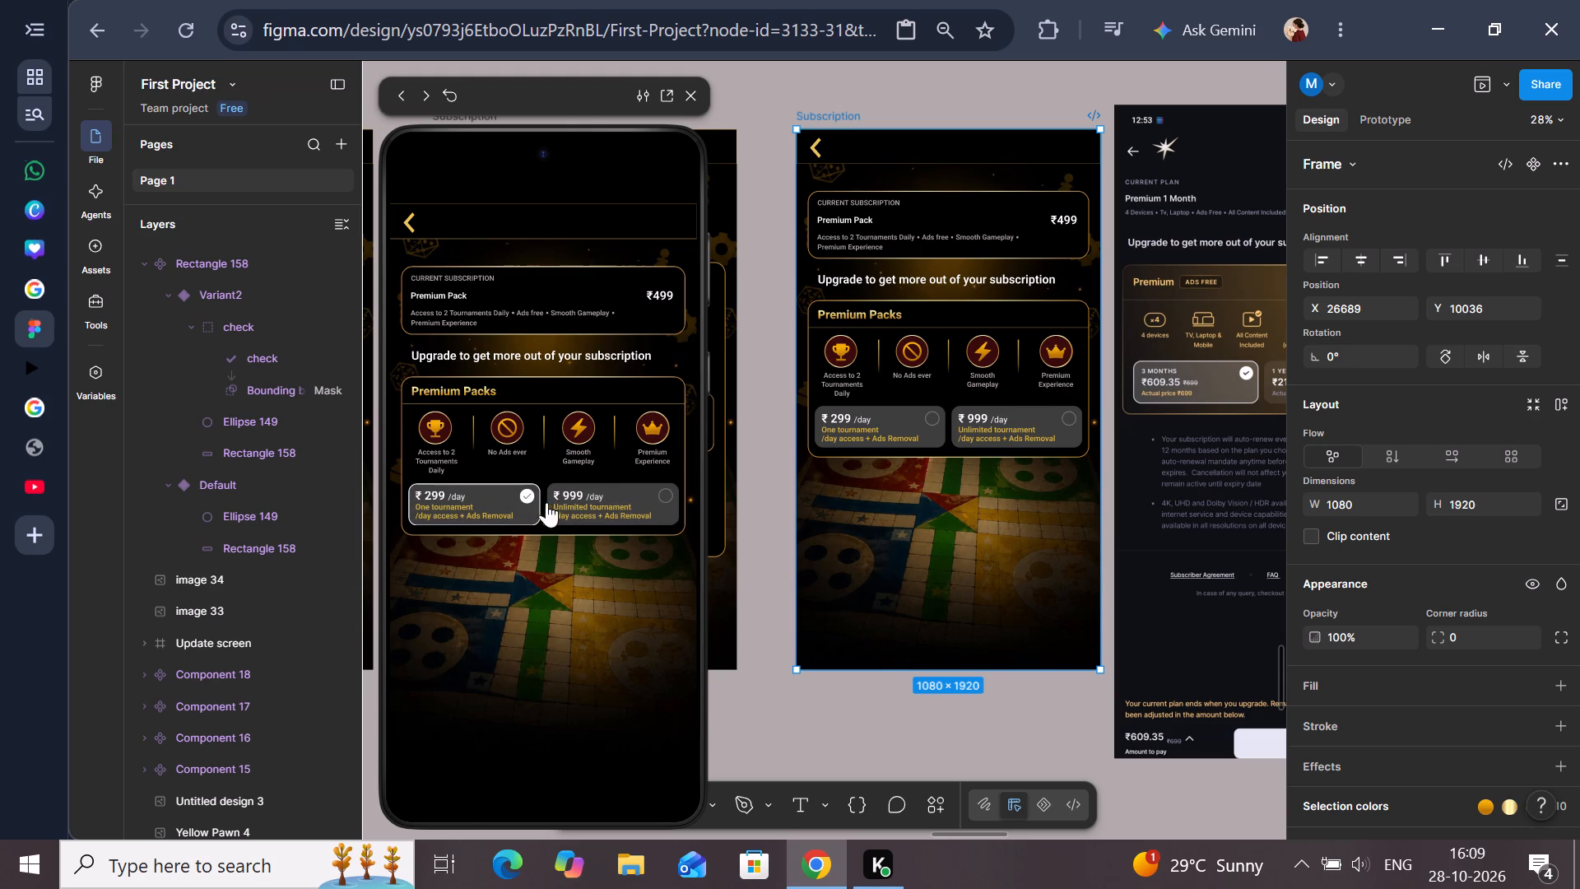
click(625, 486)
click(528, 485)
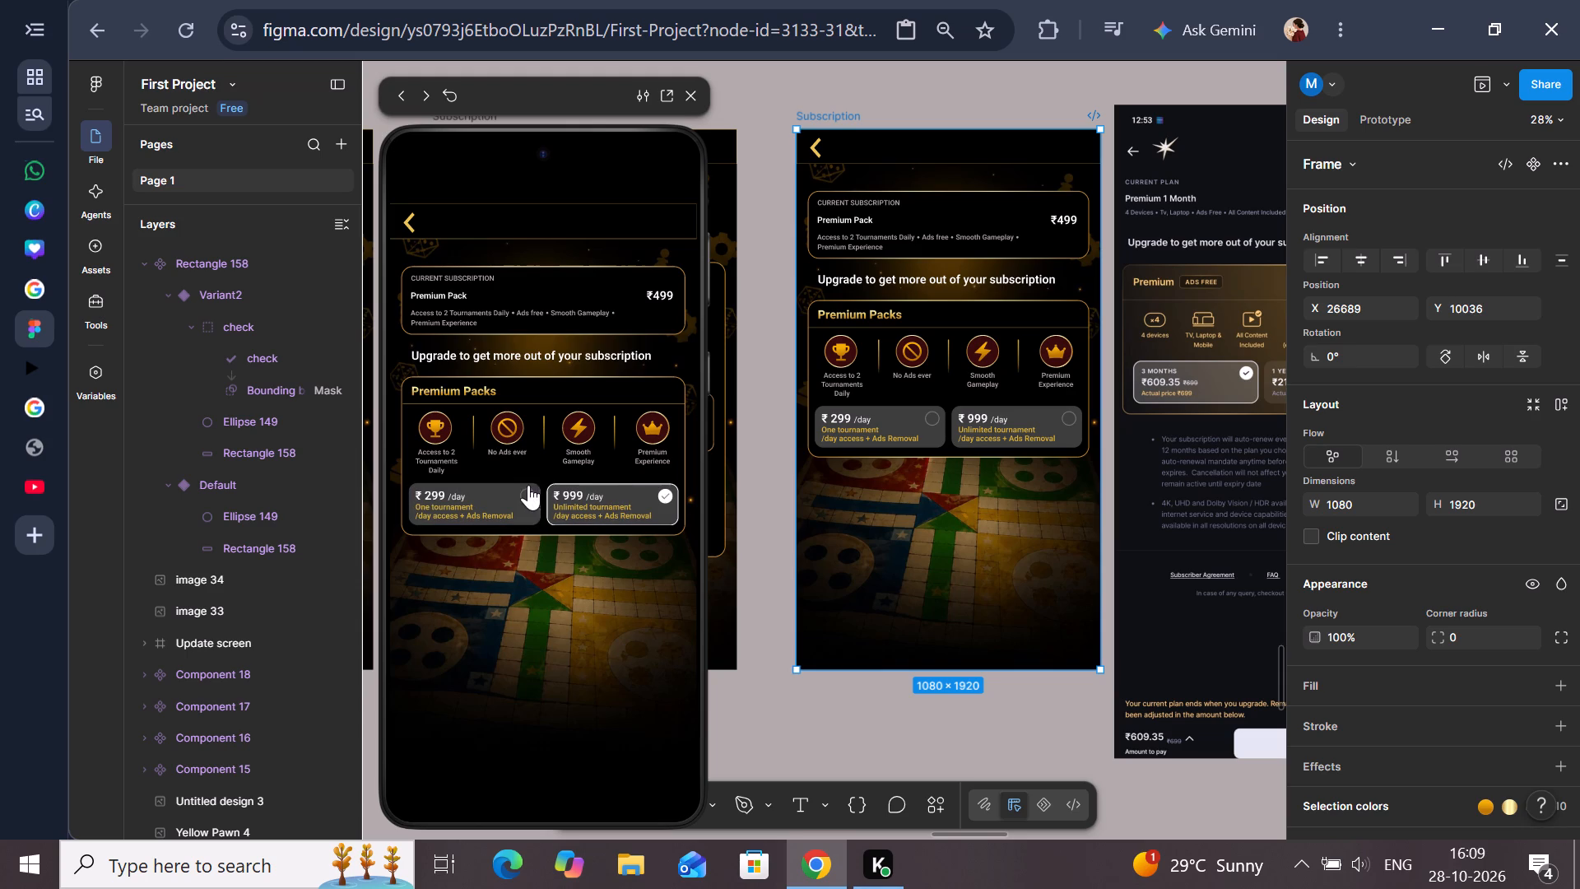
Close the inline prototype preview and clear the Subscription frame's selection.
click(689, 103)
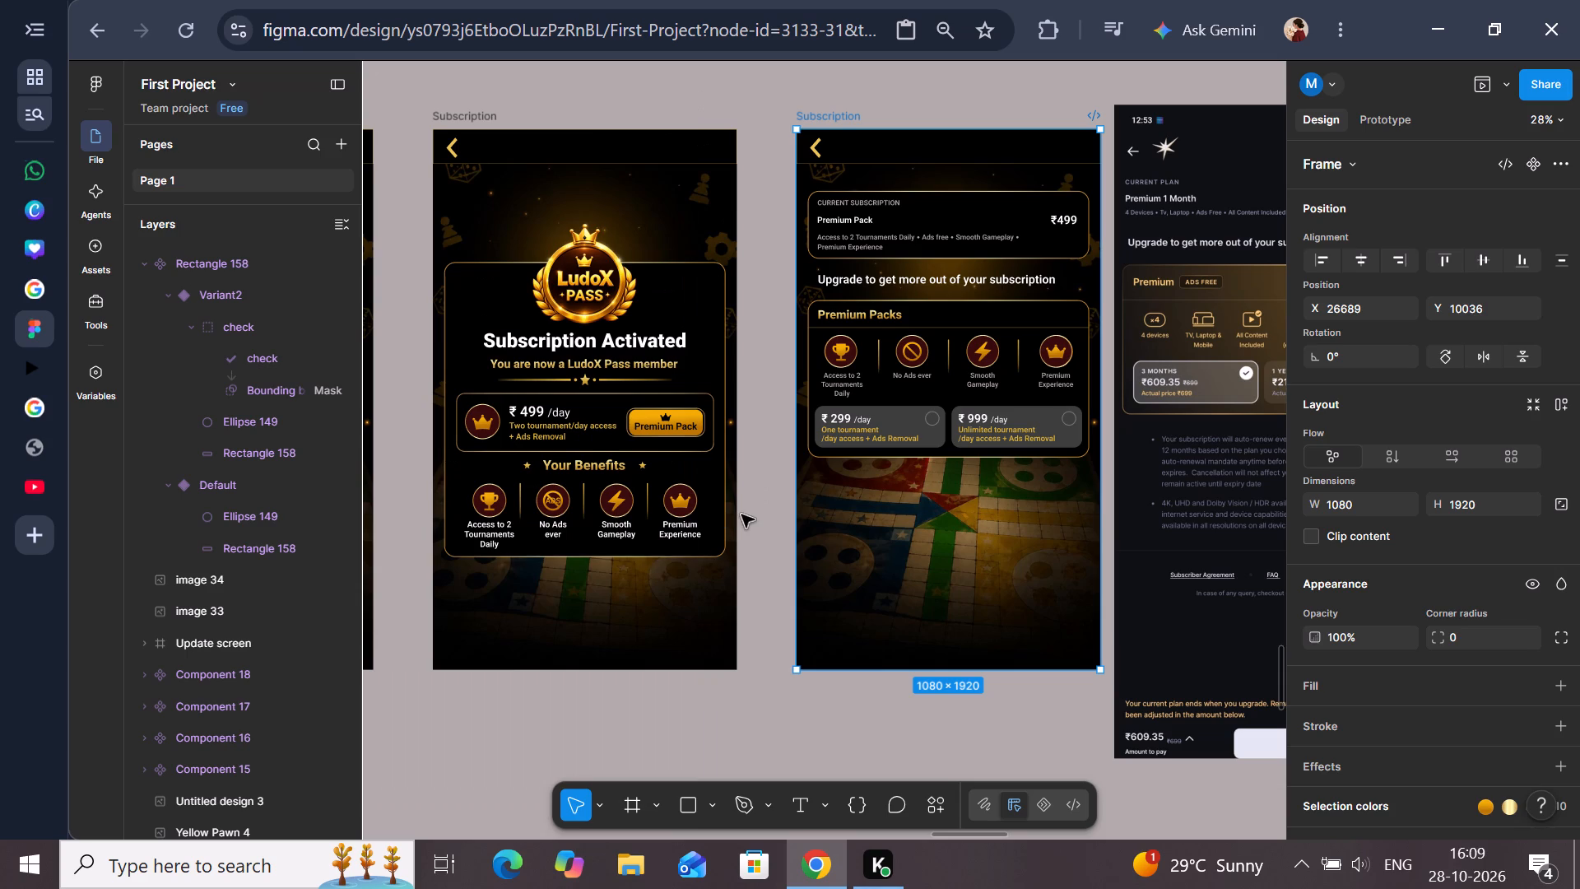
click(741, 514)
Examine the reference screen below its Premium card: the auto-renewal notes, footer links and bottom Upgrade bar.
scroll(756, 514, left, 2)
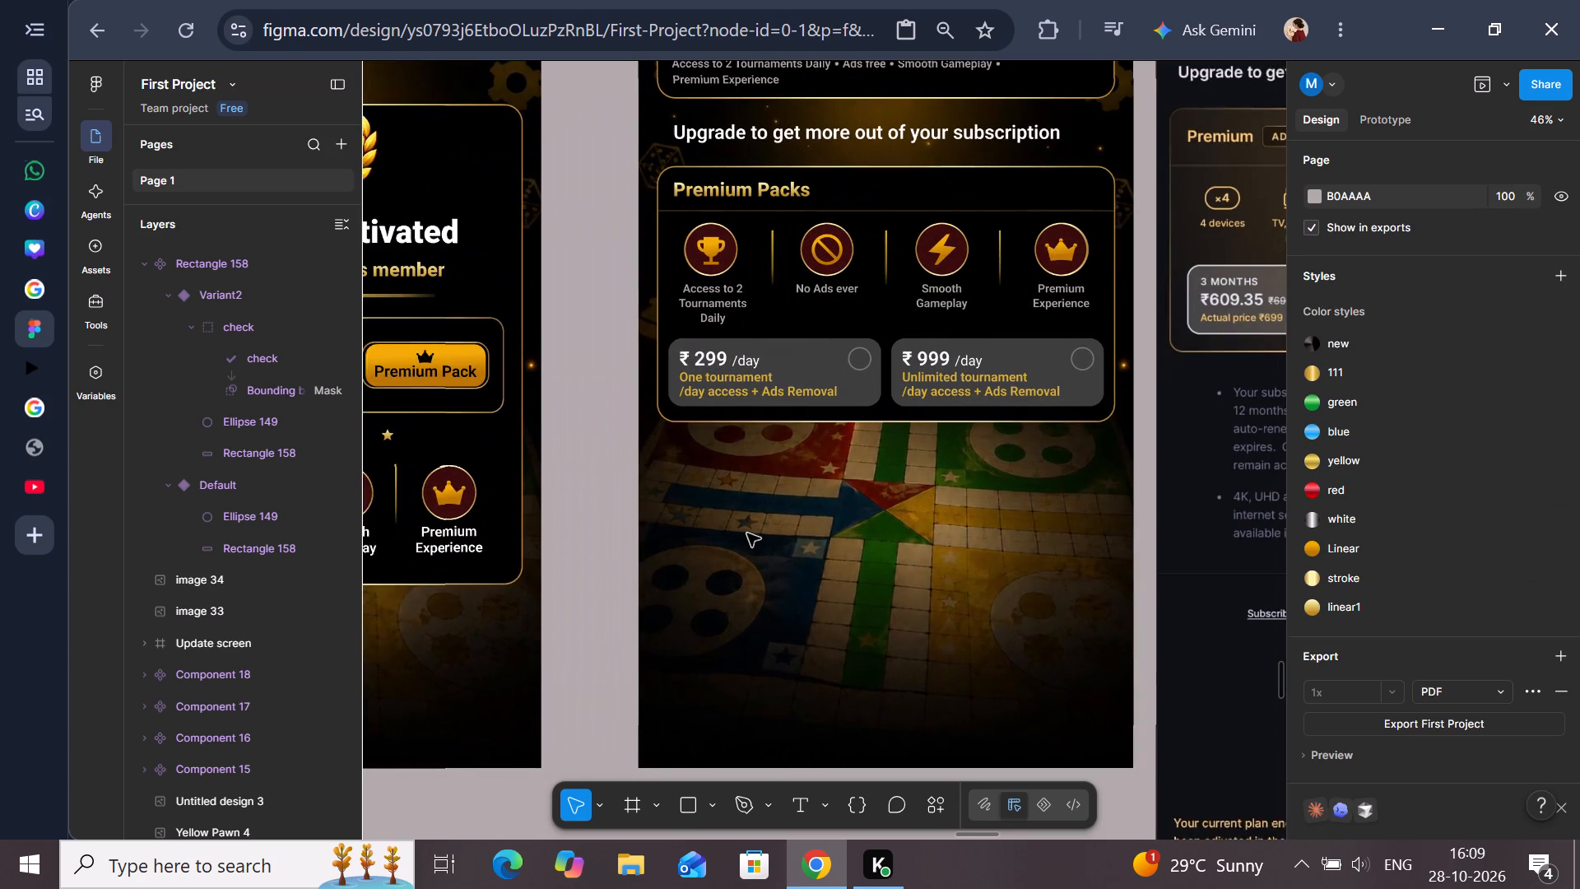
scroll(747, 533, left, 1)
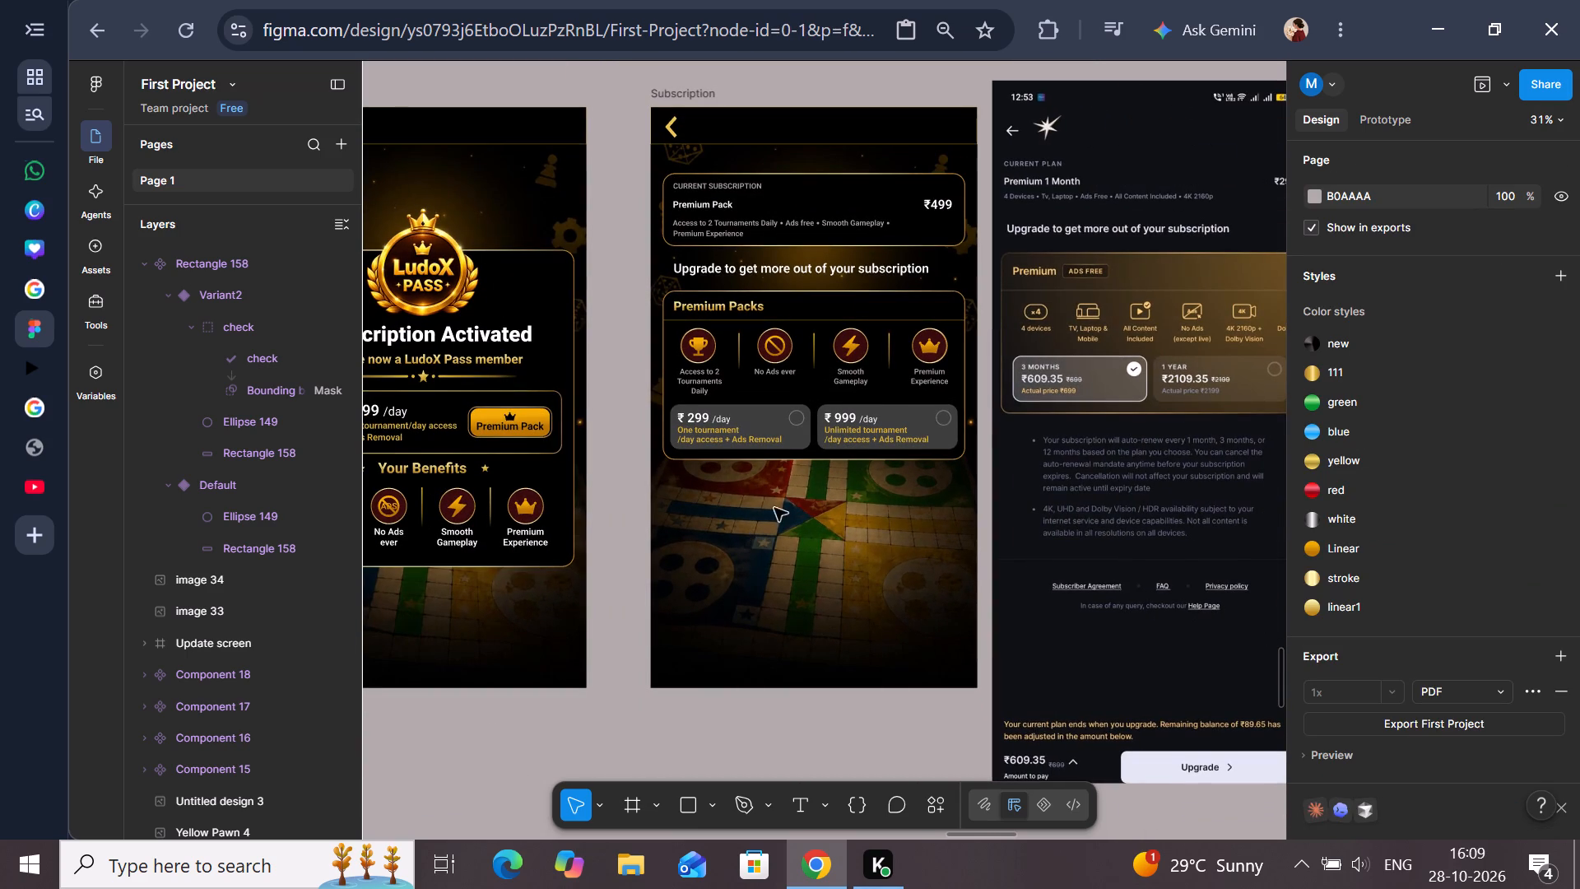
scroll(1049, 493, left, 1)
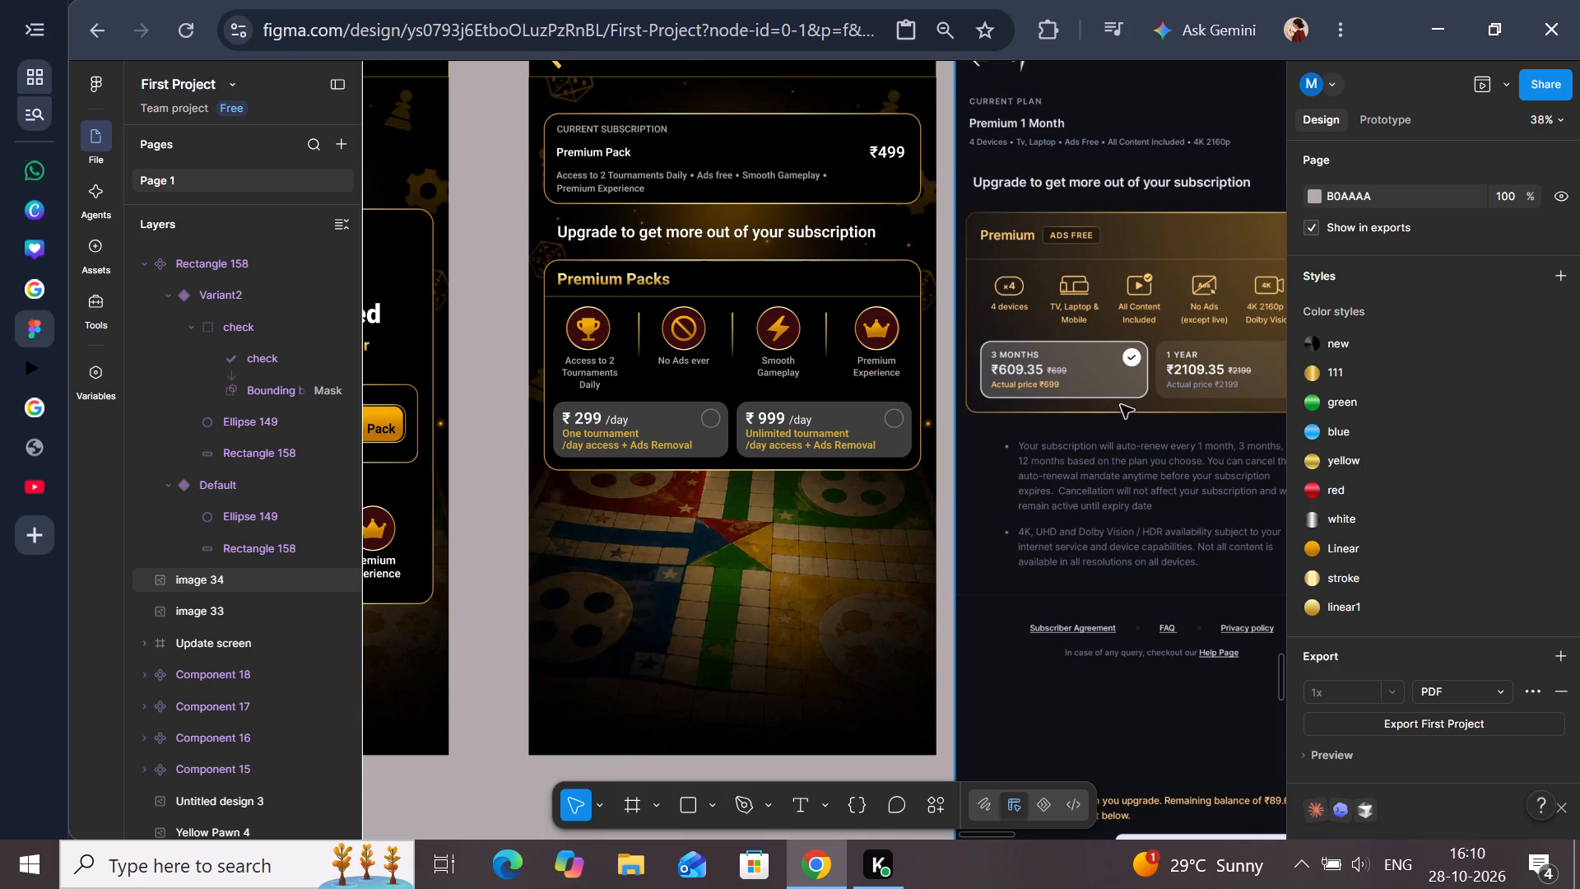
scroll(1121, 405, left, 1)
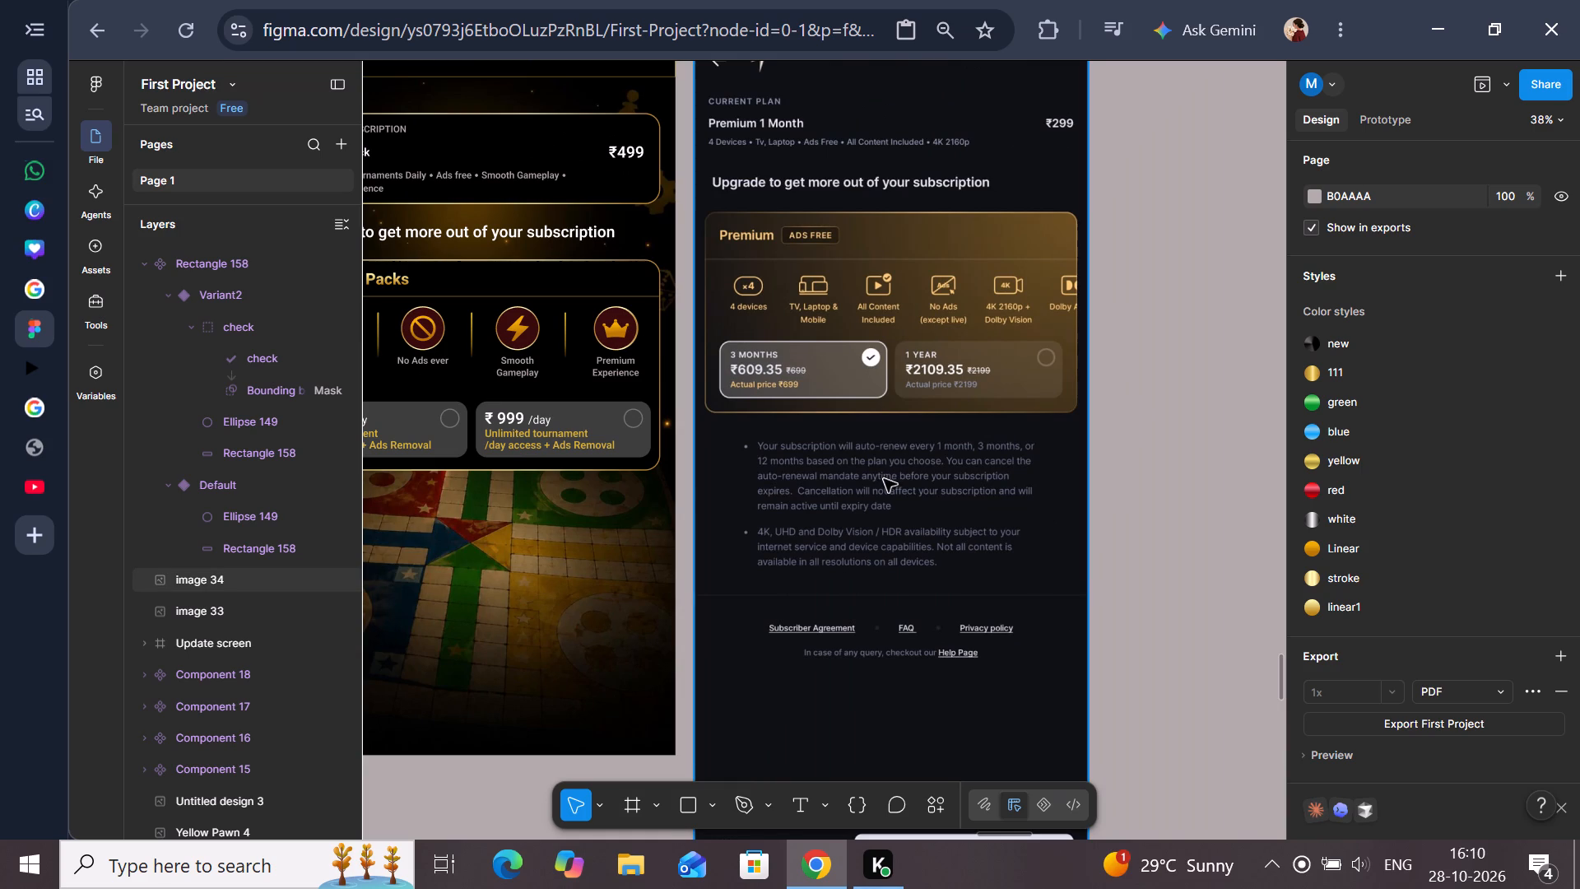
scroll(853, 552, up, 1)
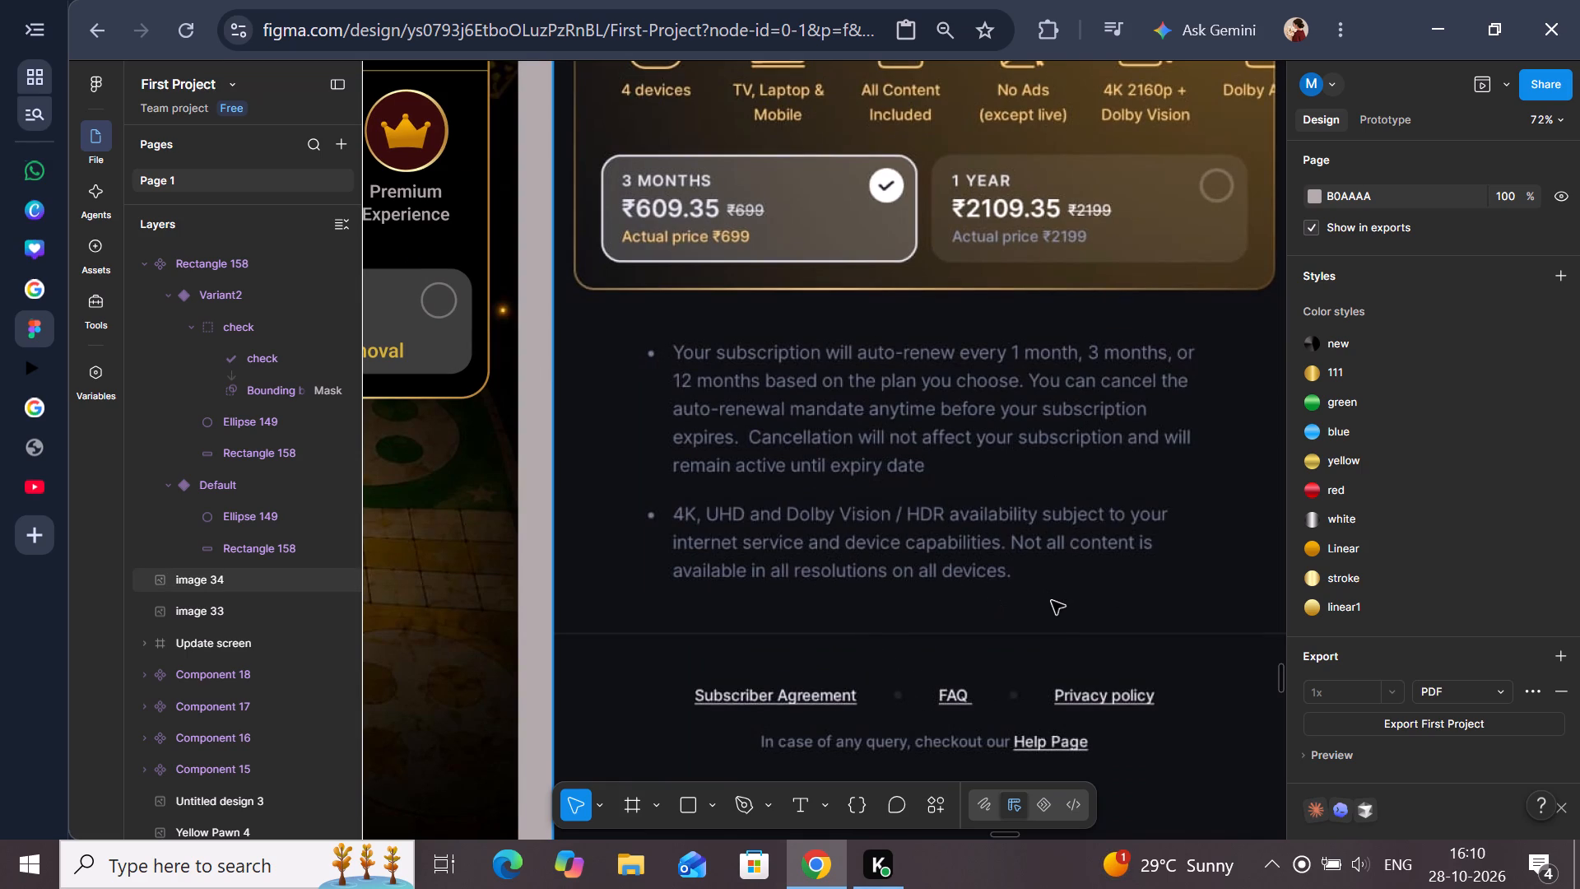
scroll(1052, 600, down, 1)
scroll(1106, 746, down, 2)
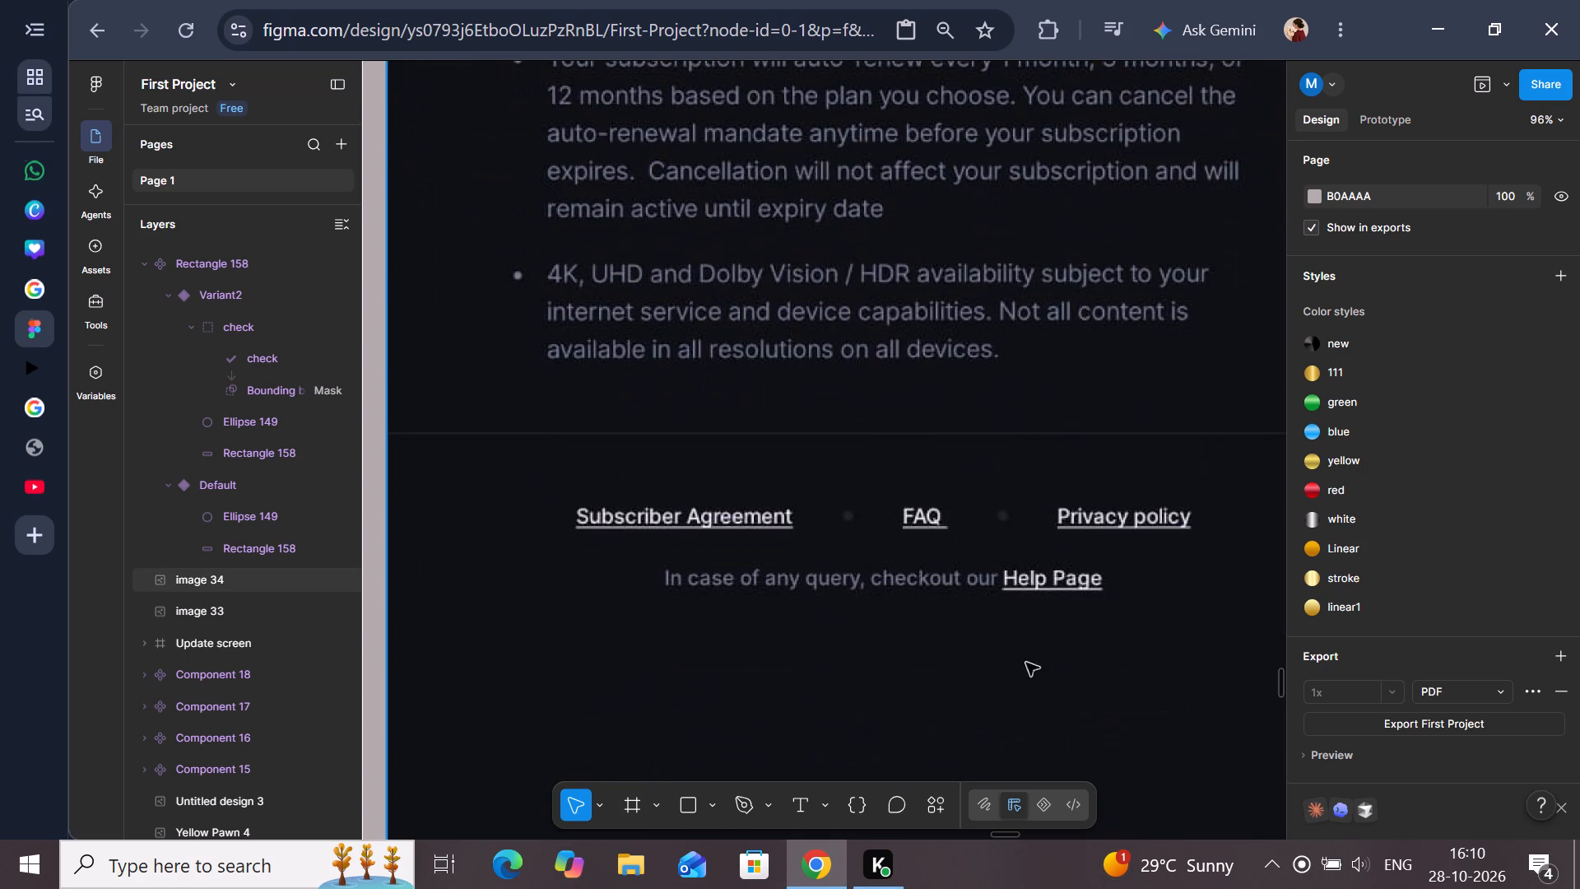
scroll(1099, 655, down, 1)
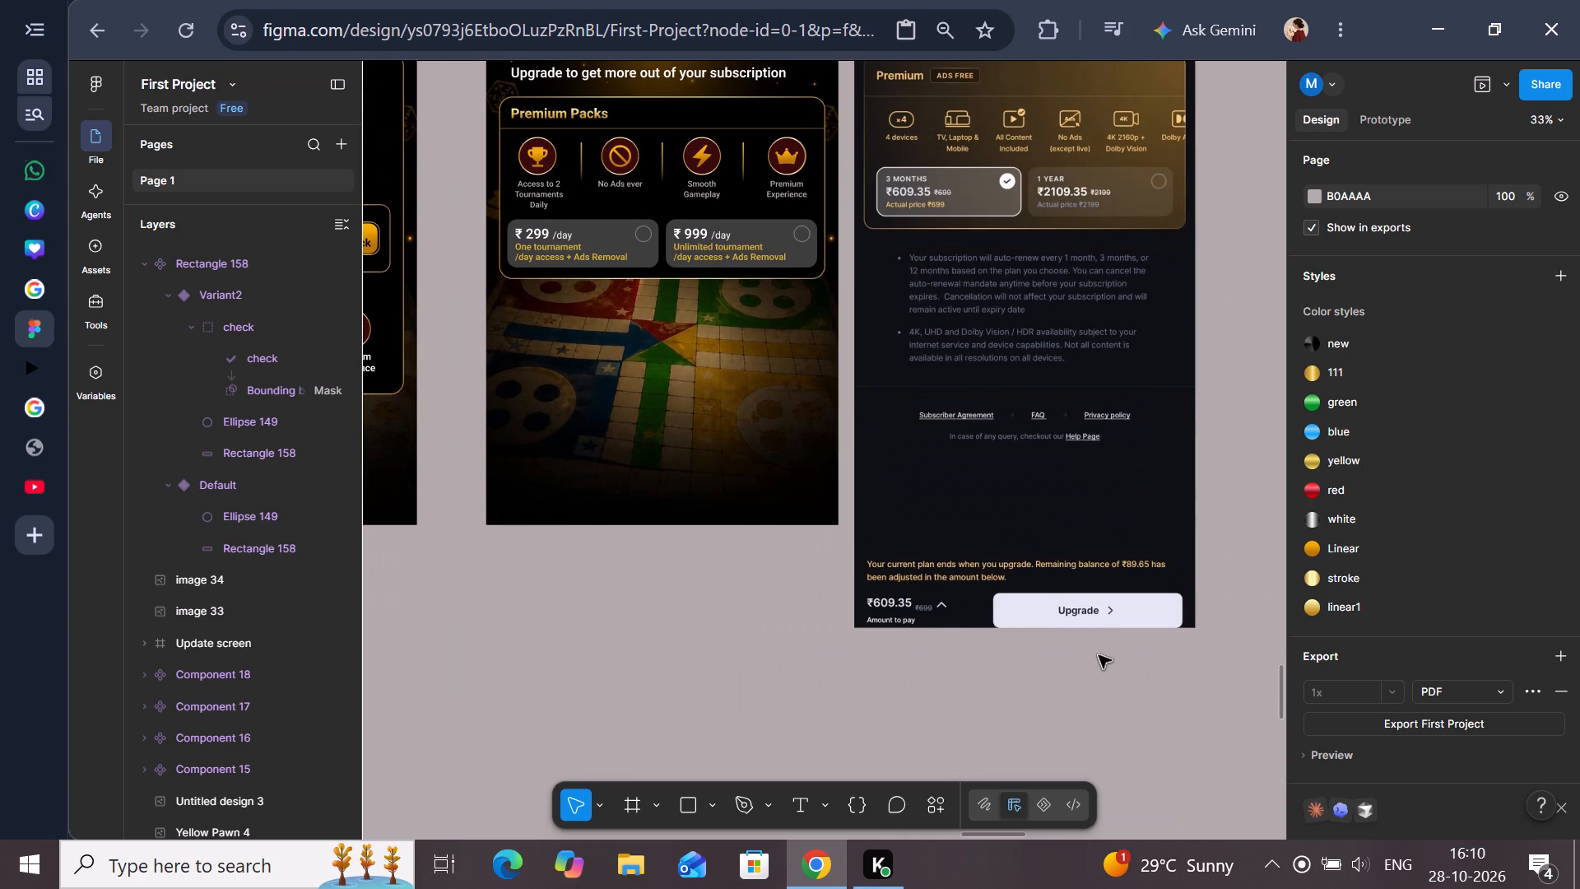
Compare the Subscription screen's layout with the reference, from the current plan card down to the amount-to-pay and Upgrade bar.
scroll(1099, 655, up, 1)
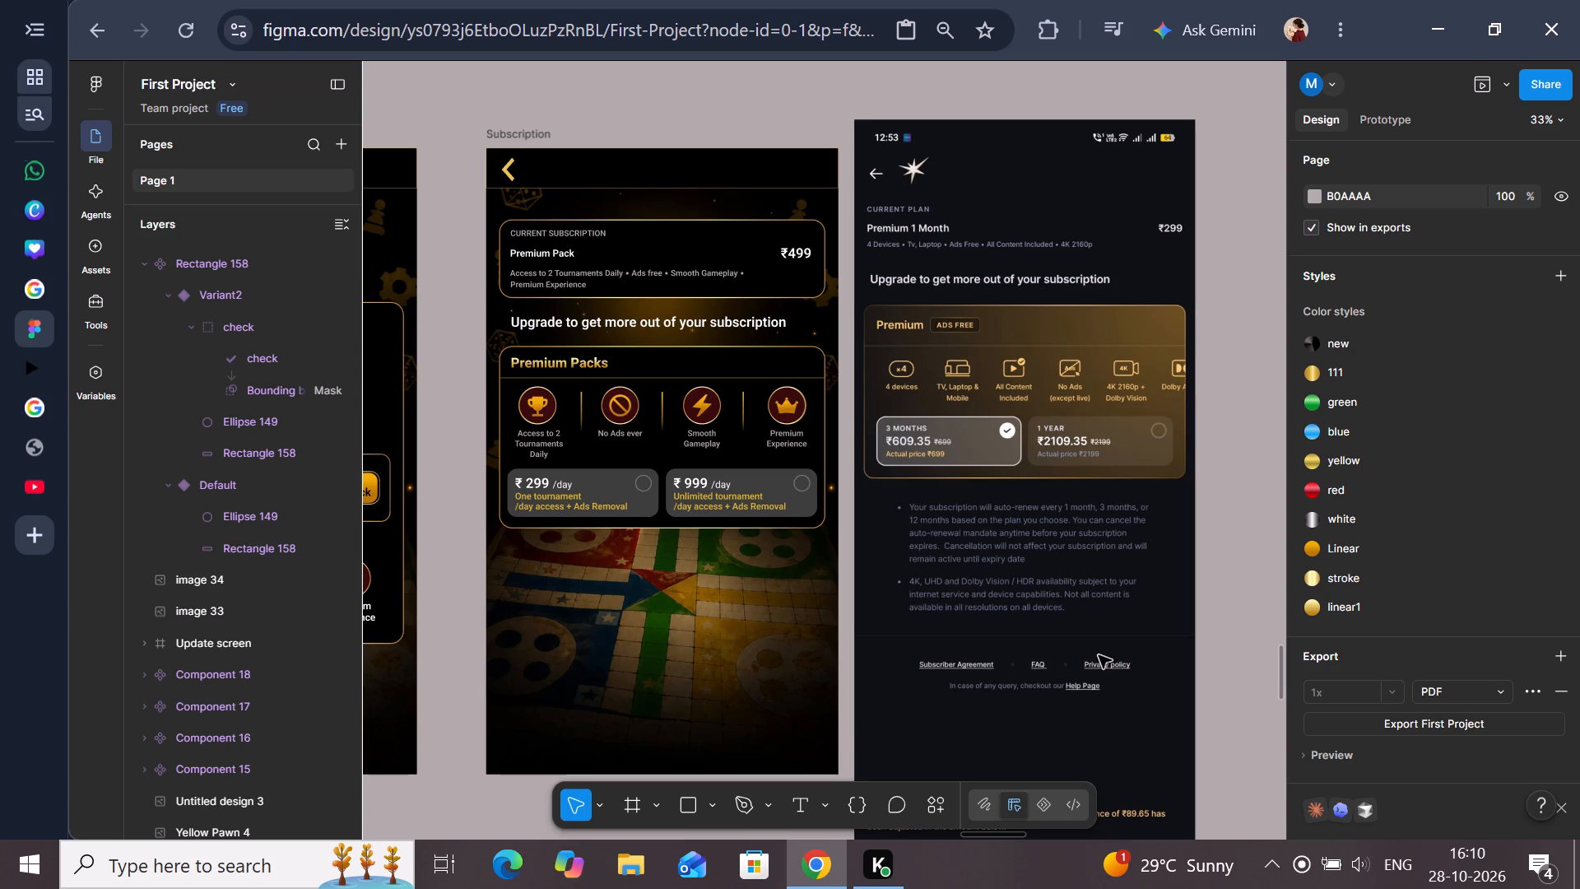
scroll(957, 551, right, 2)
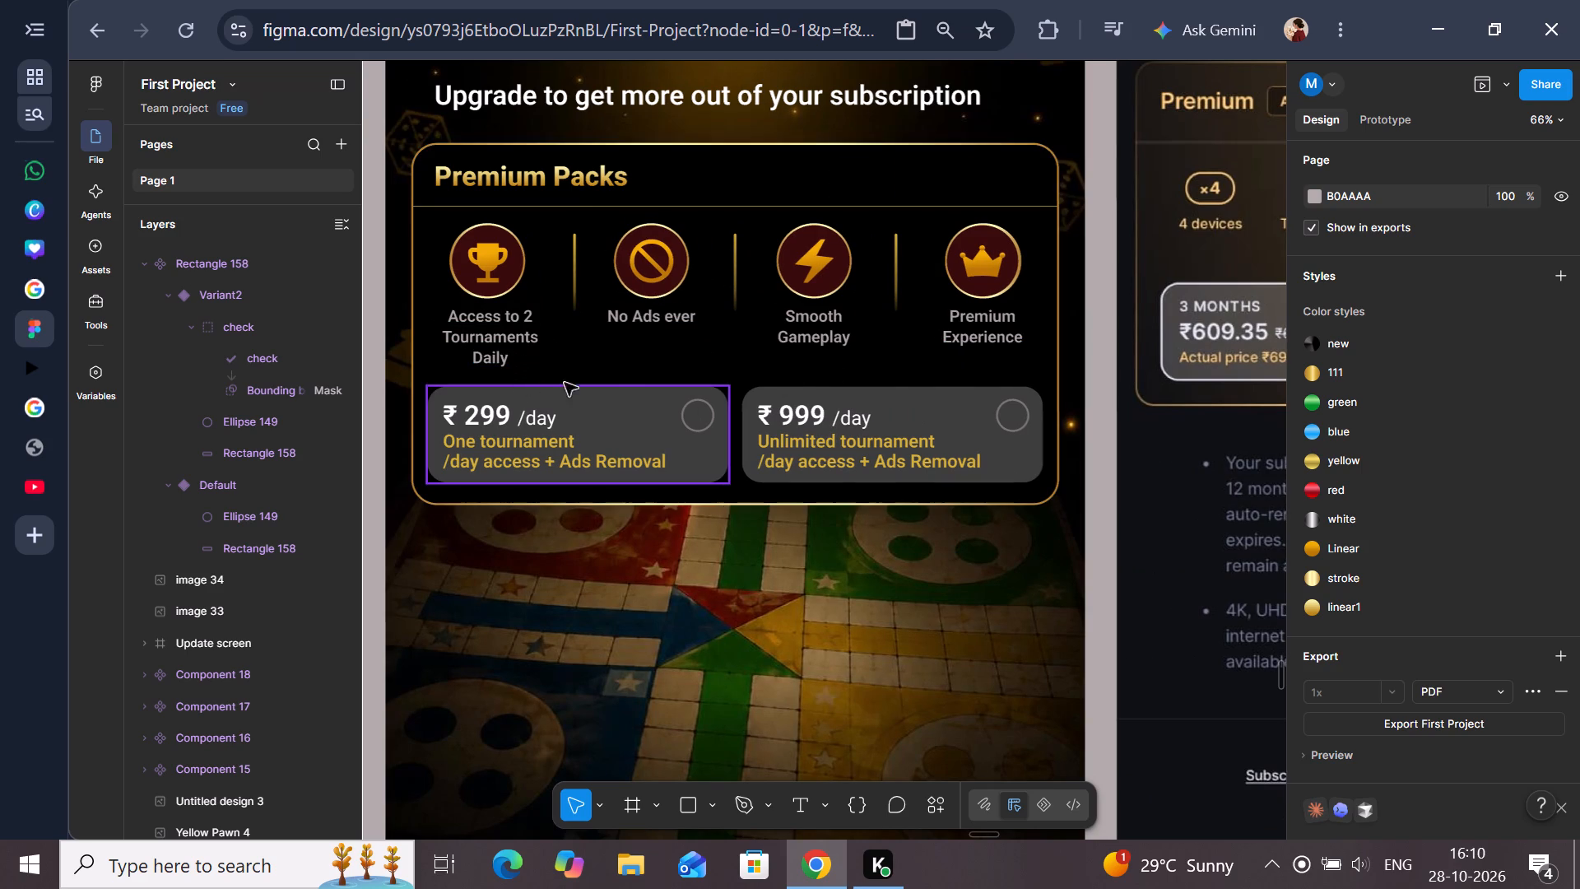
scroll(643, 371, up, 1)
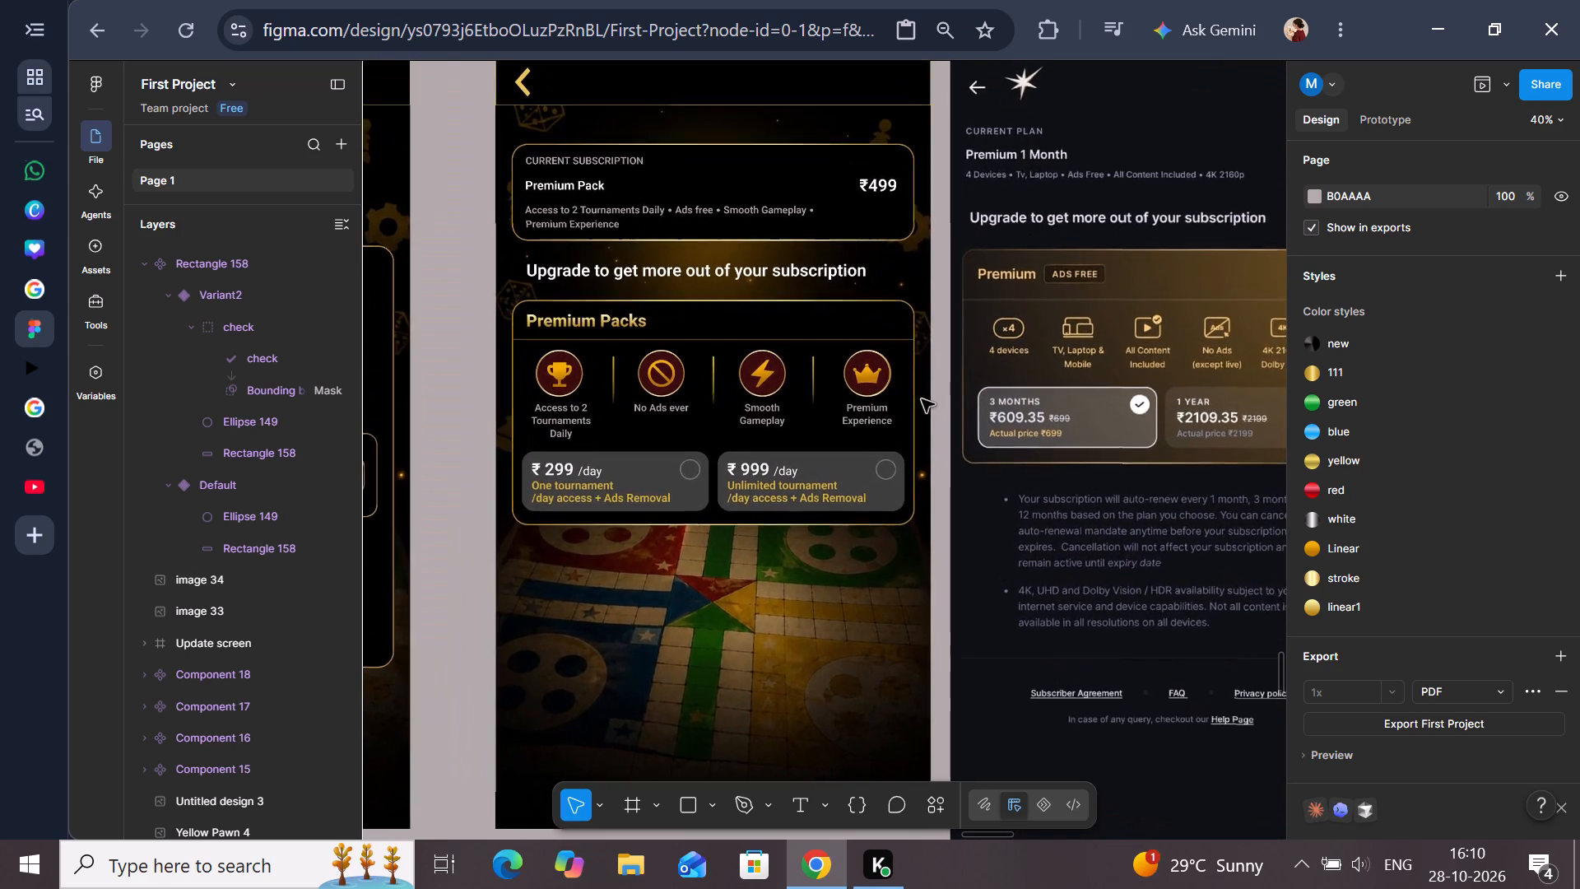
scroll(922, 399, down, 1)
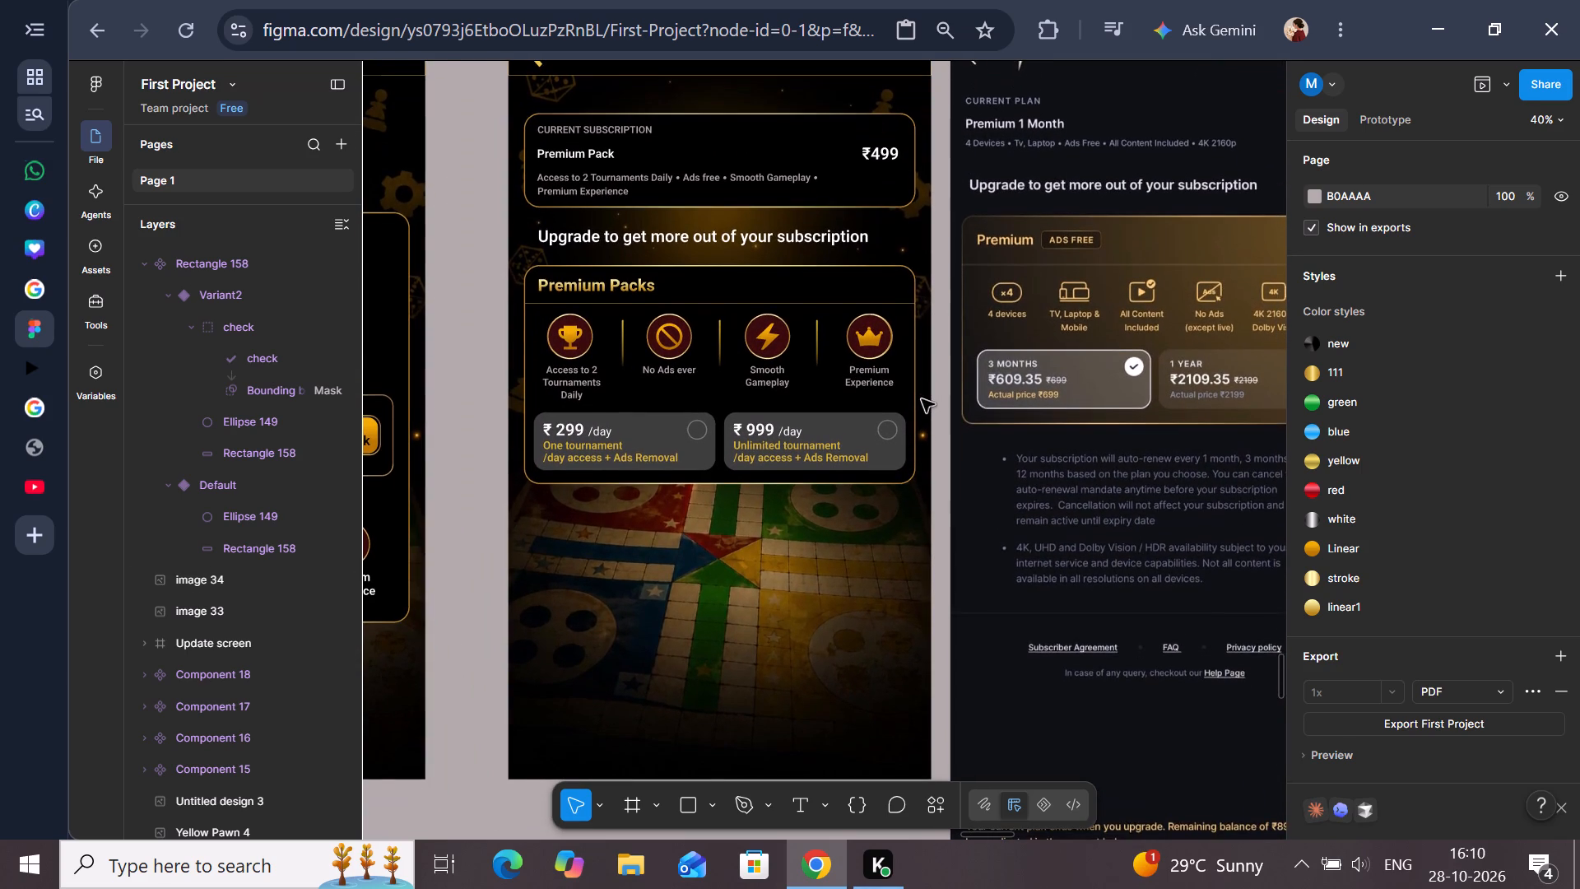
scroll(922, 399, down, 1)
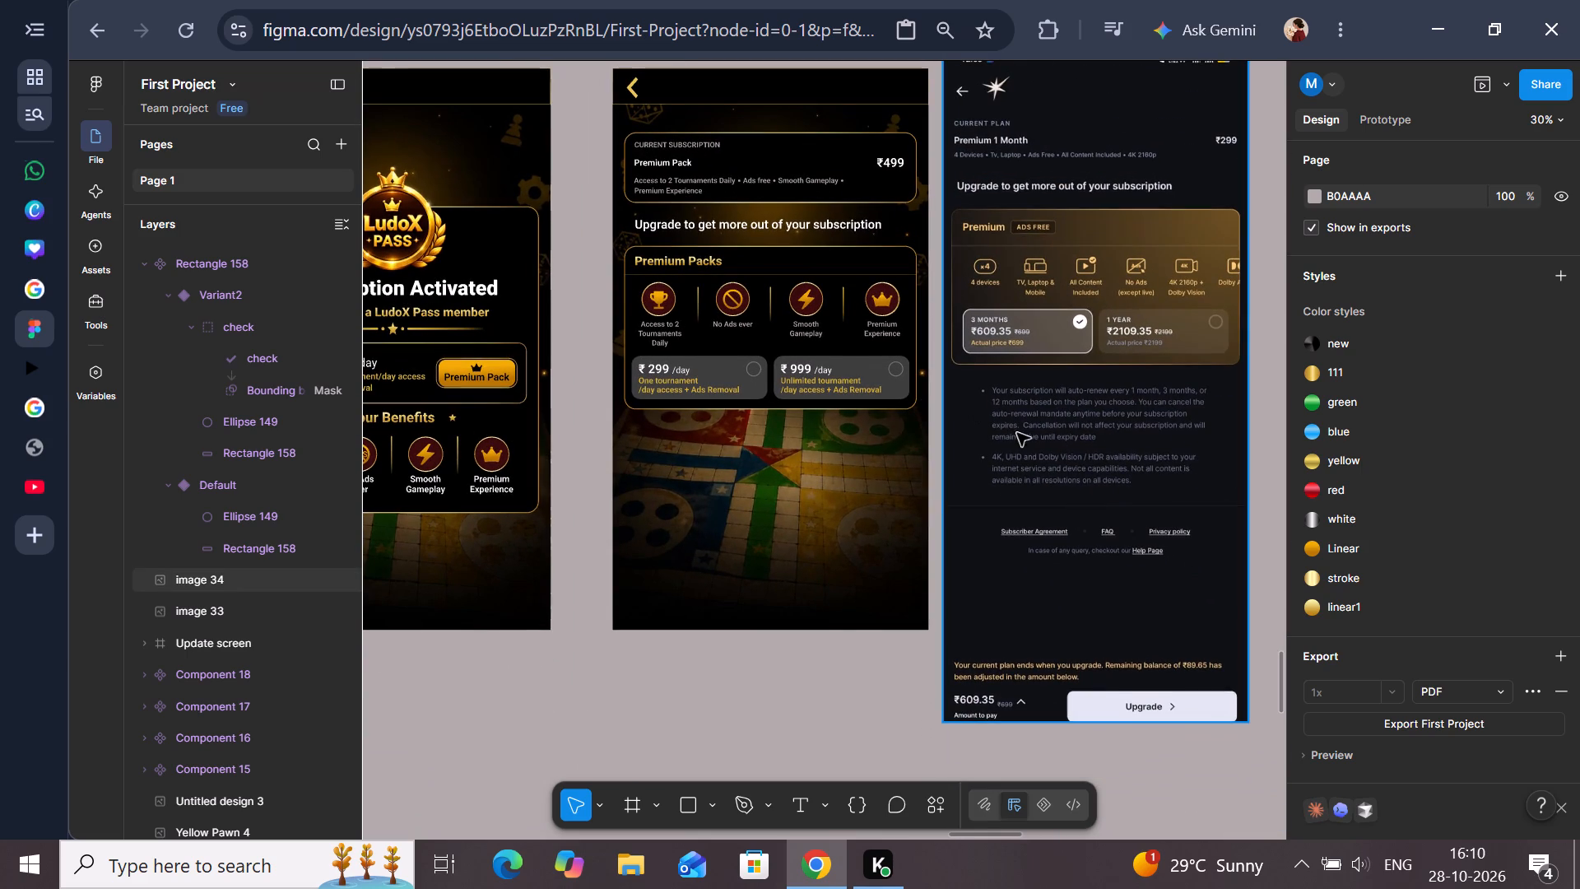
scroll(987, 635, up, 1)
scroll(1084, 785, down, 1)
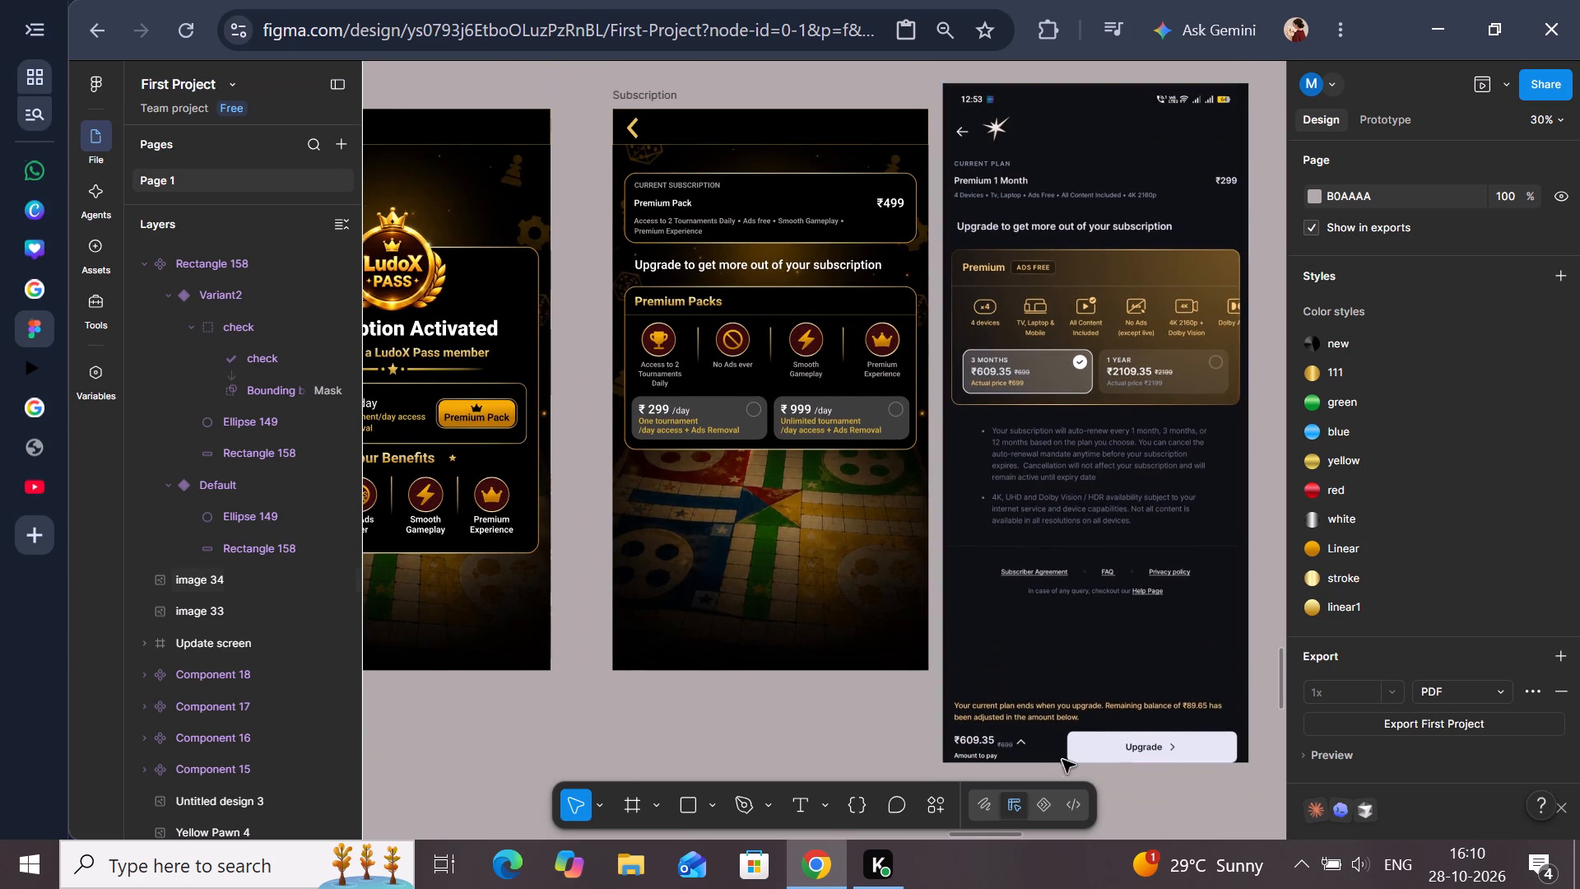
scroll(1062, 760, down, 1)
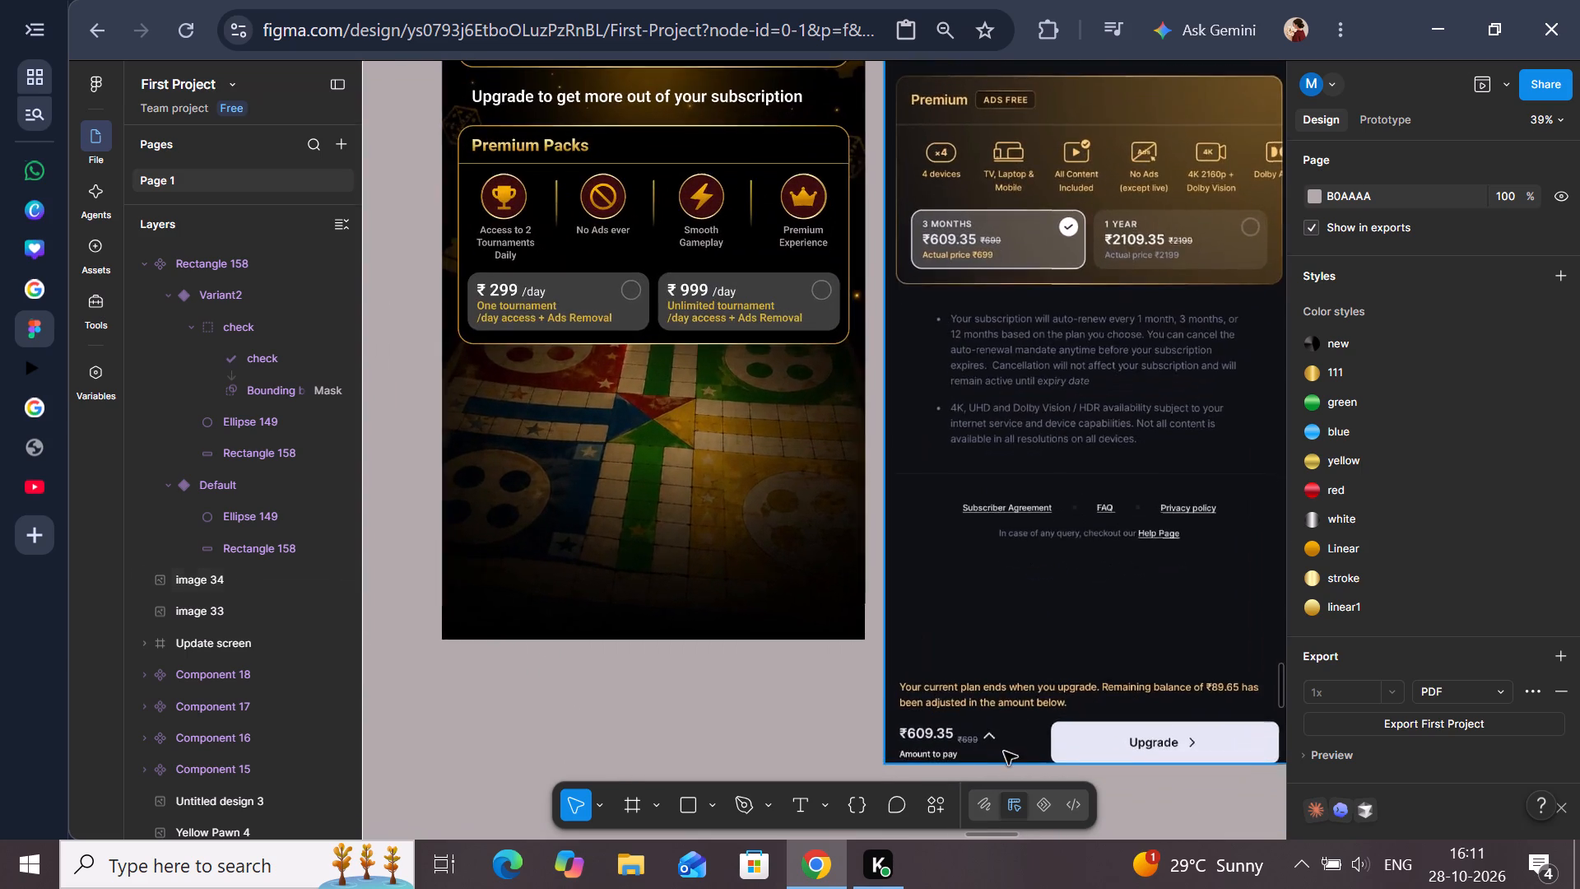
scroll(1024, 747, up, 1)
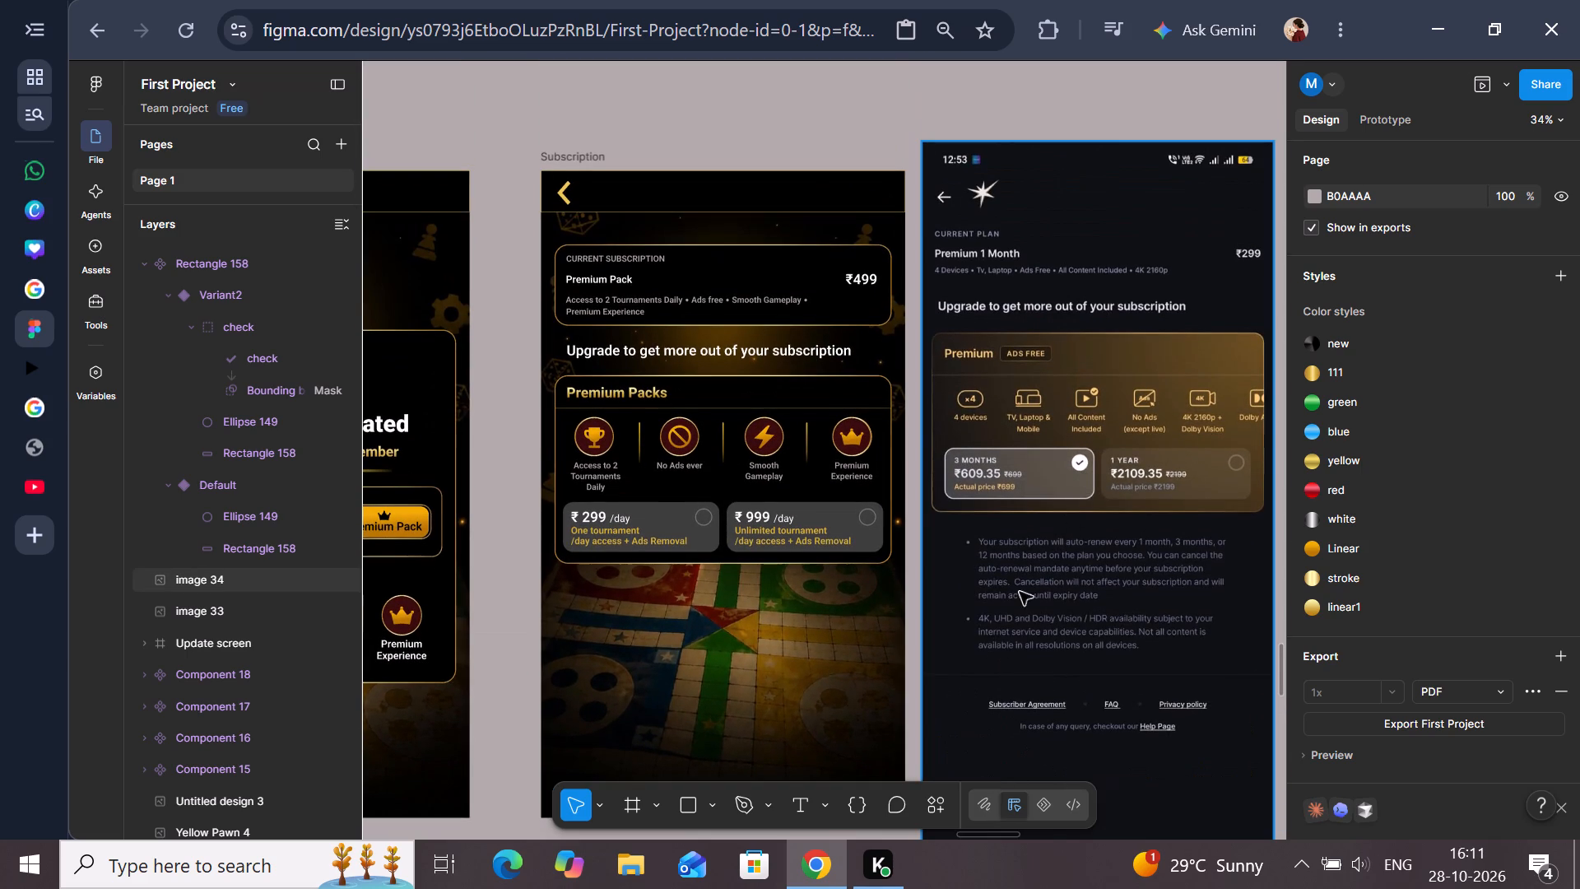
scroll(982, 633, down, 1)
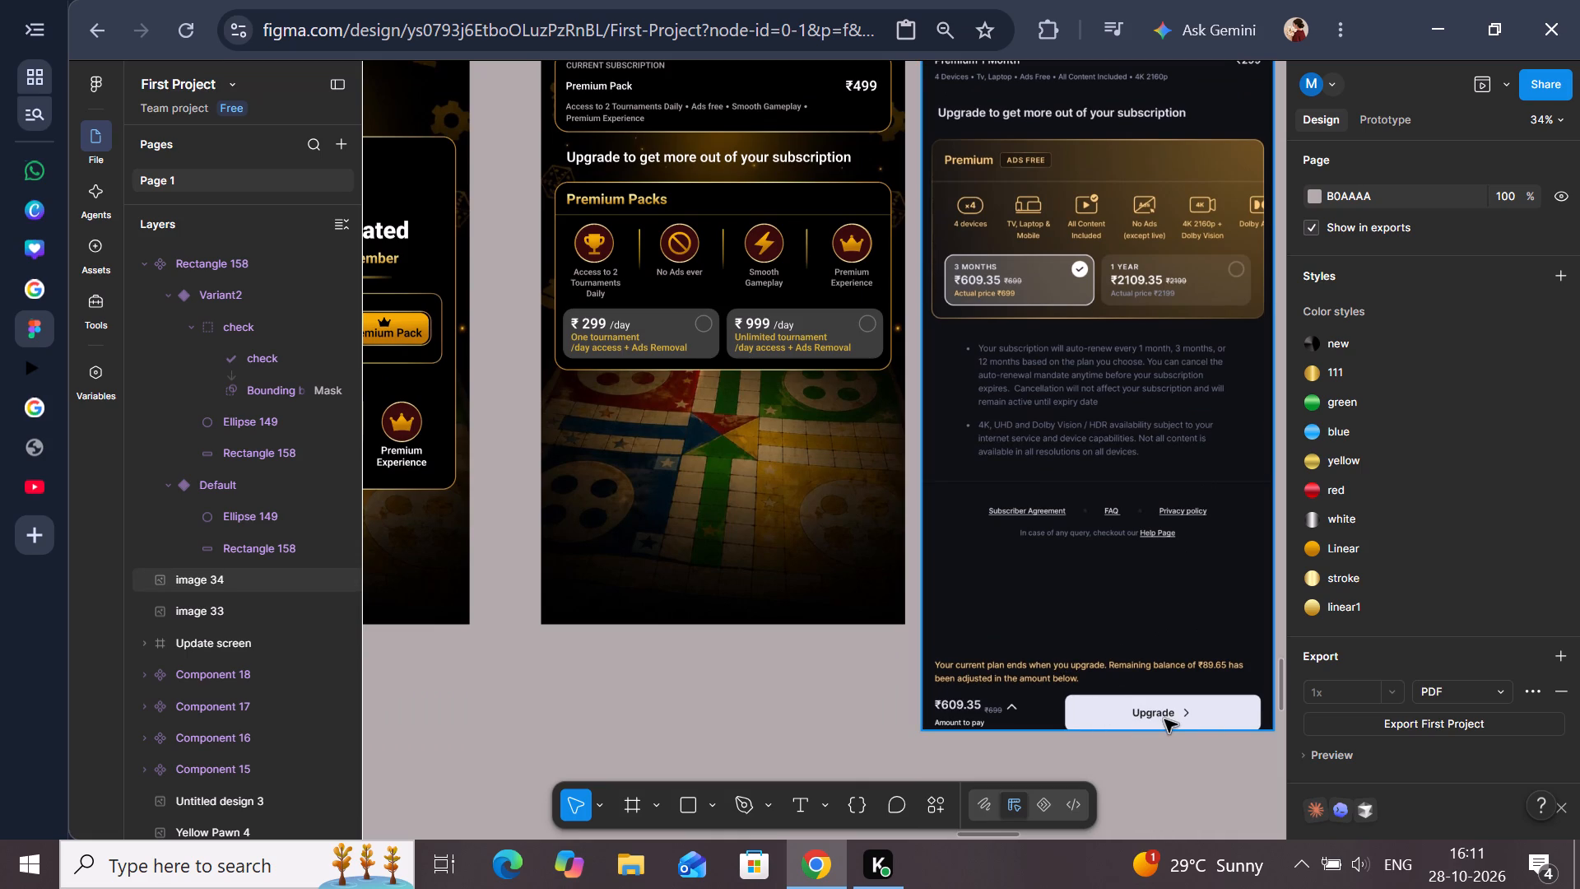
scroll(1175, 719, up, 1)
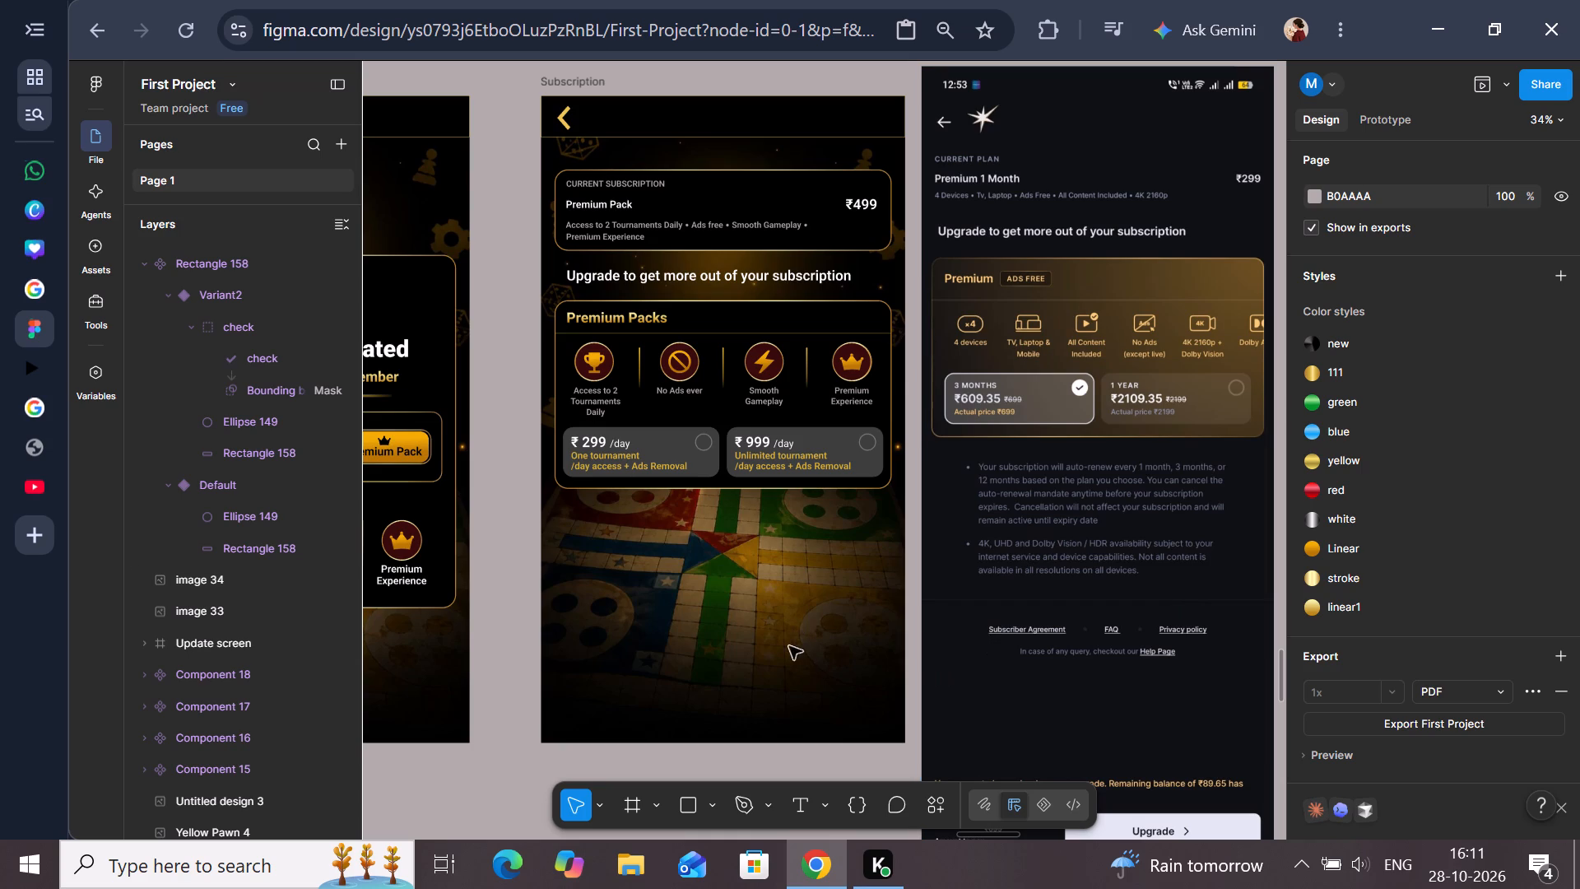
scroll(871, 601, down, 1)
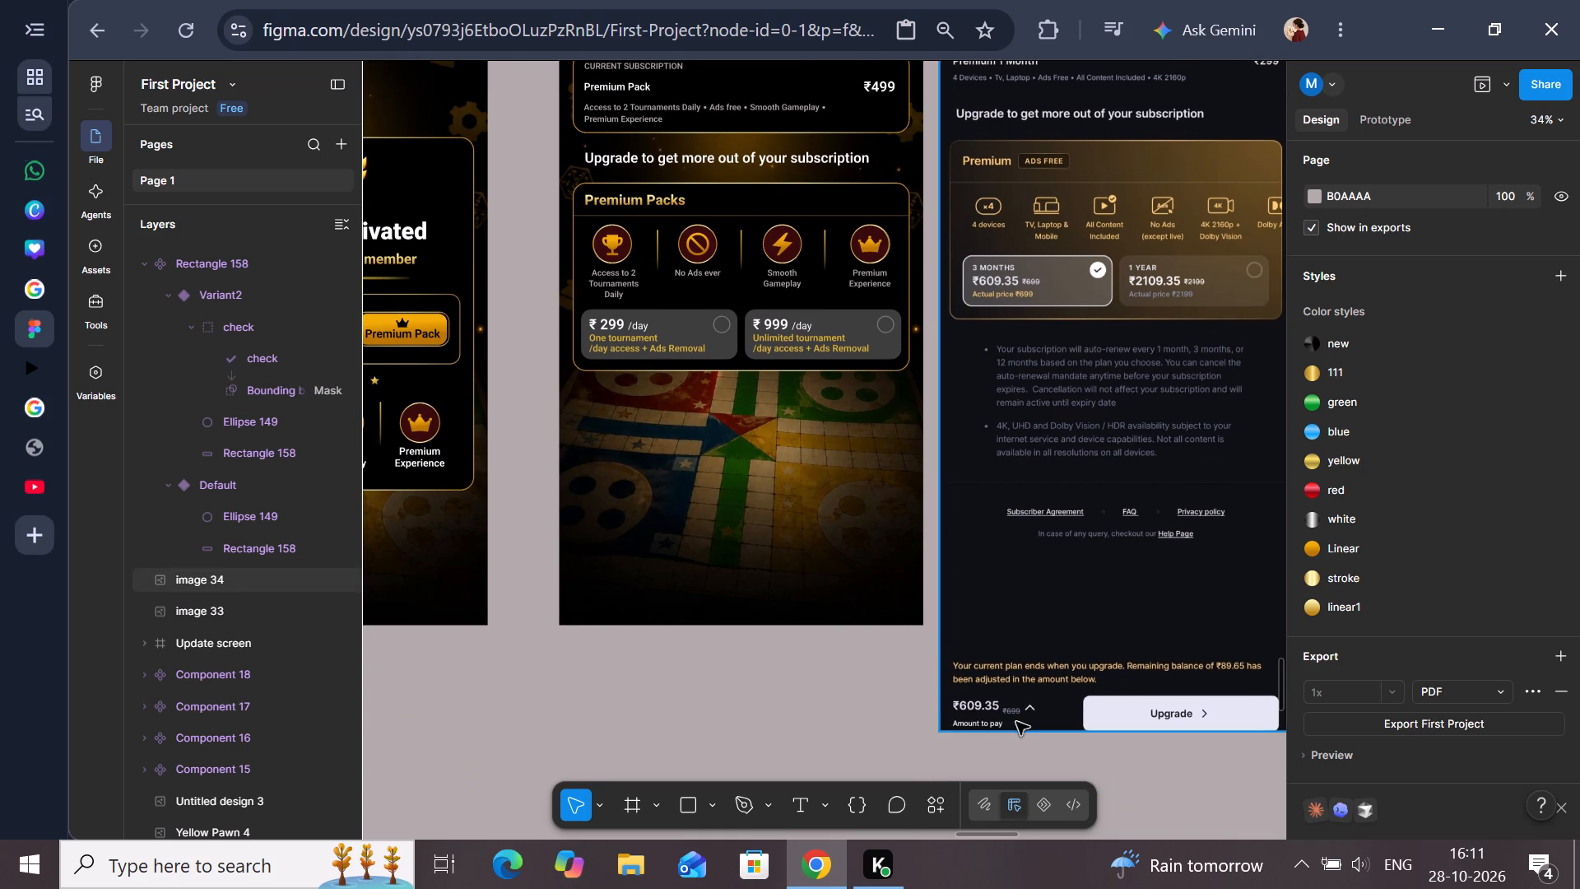
scroll(1018, 722, left, 1)
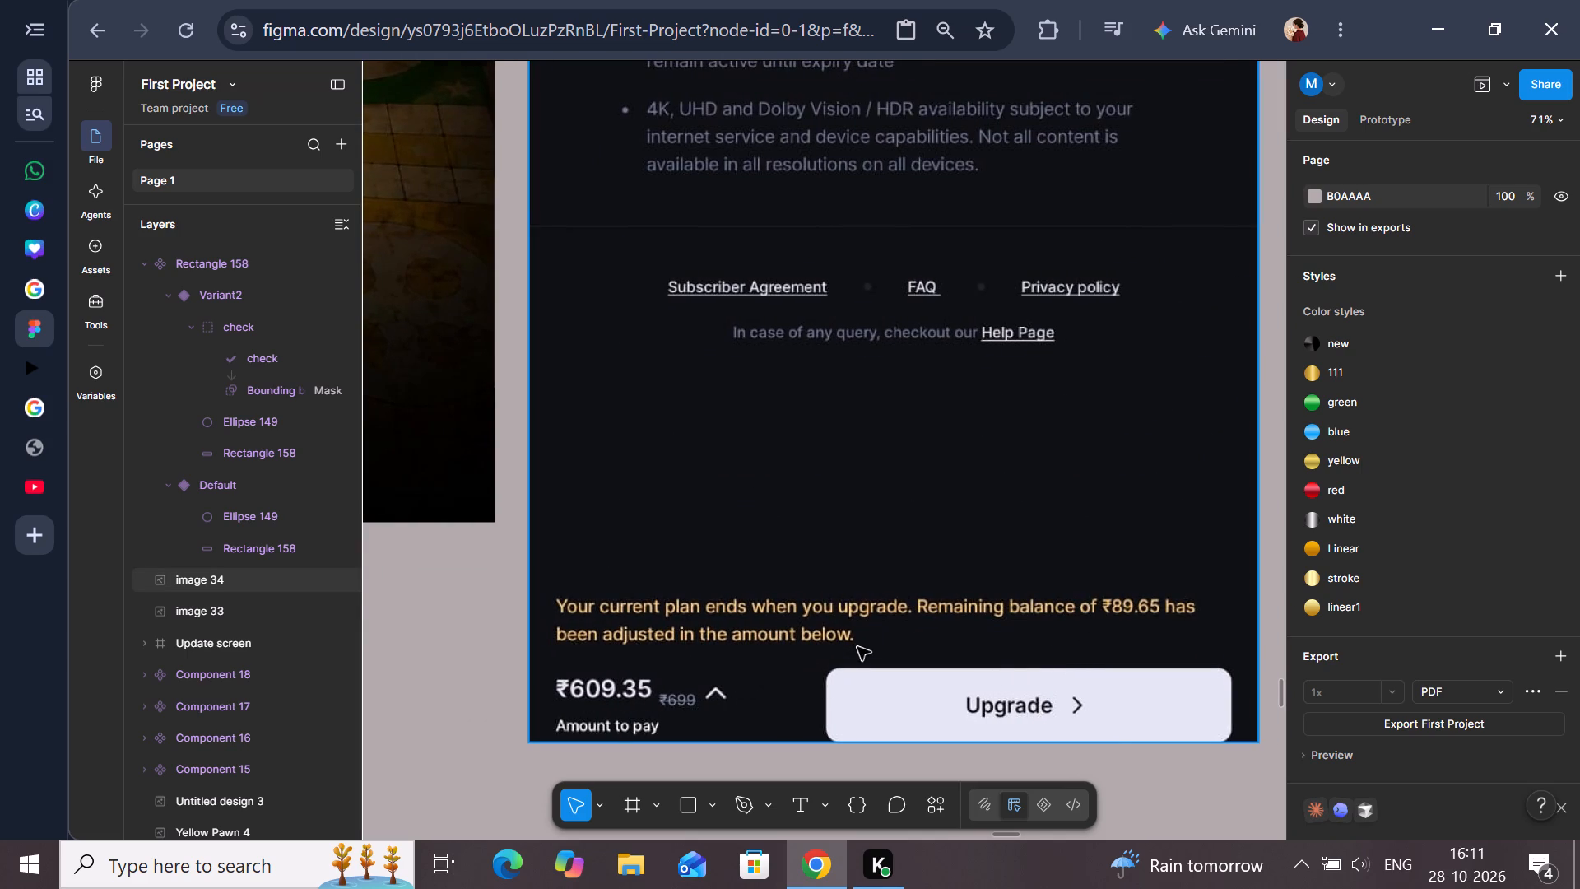
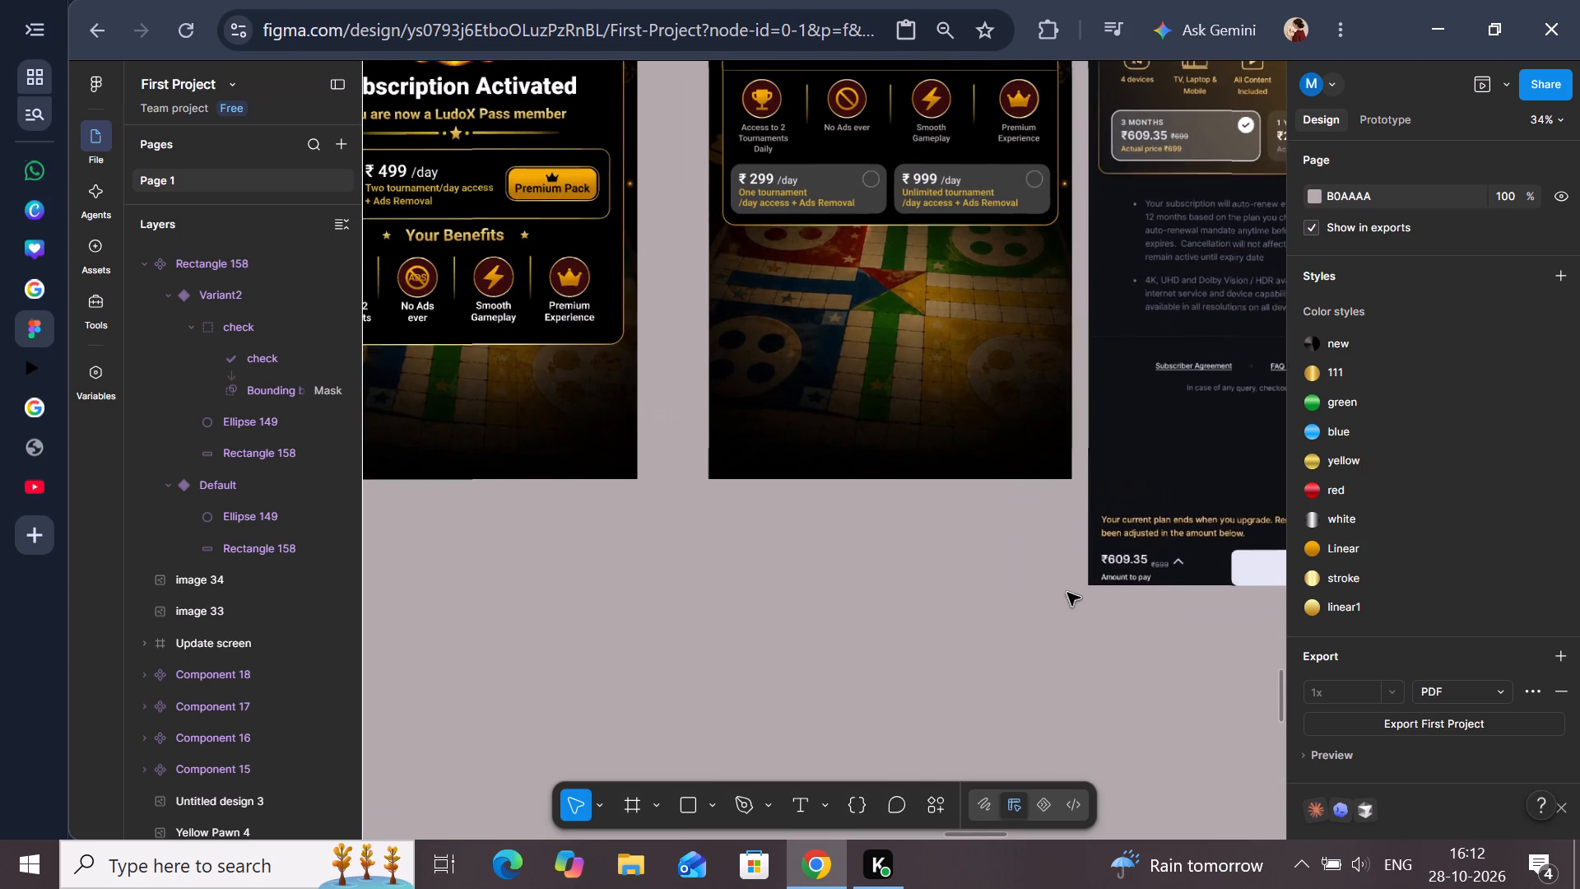
Compare the LudoX upgrade screen with the reference screenshot beside it, examining the plan-end note, amount to pay and Upgrade button.
scroll(1067, 593, up, 2)
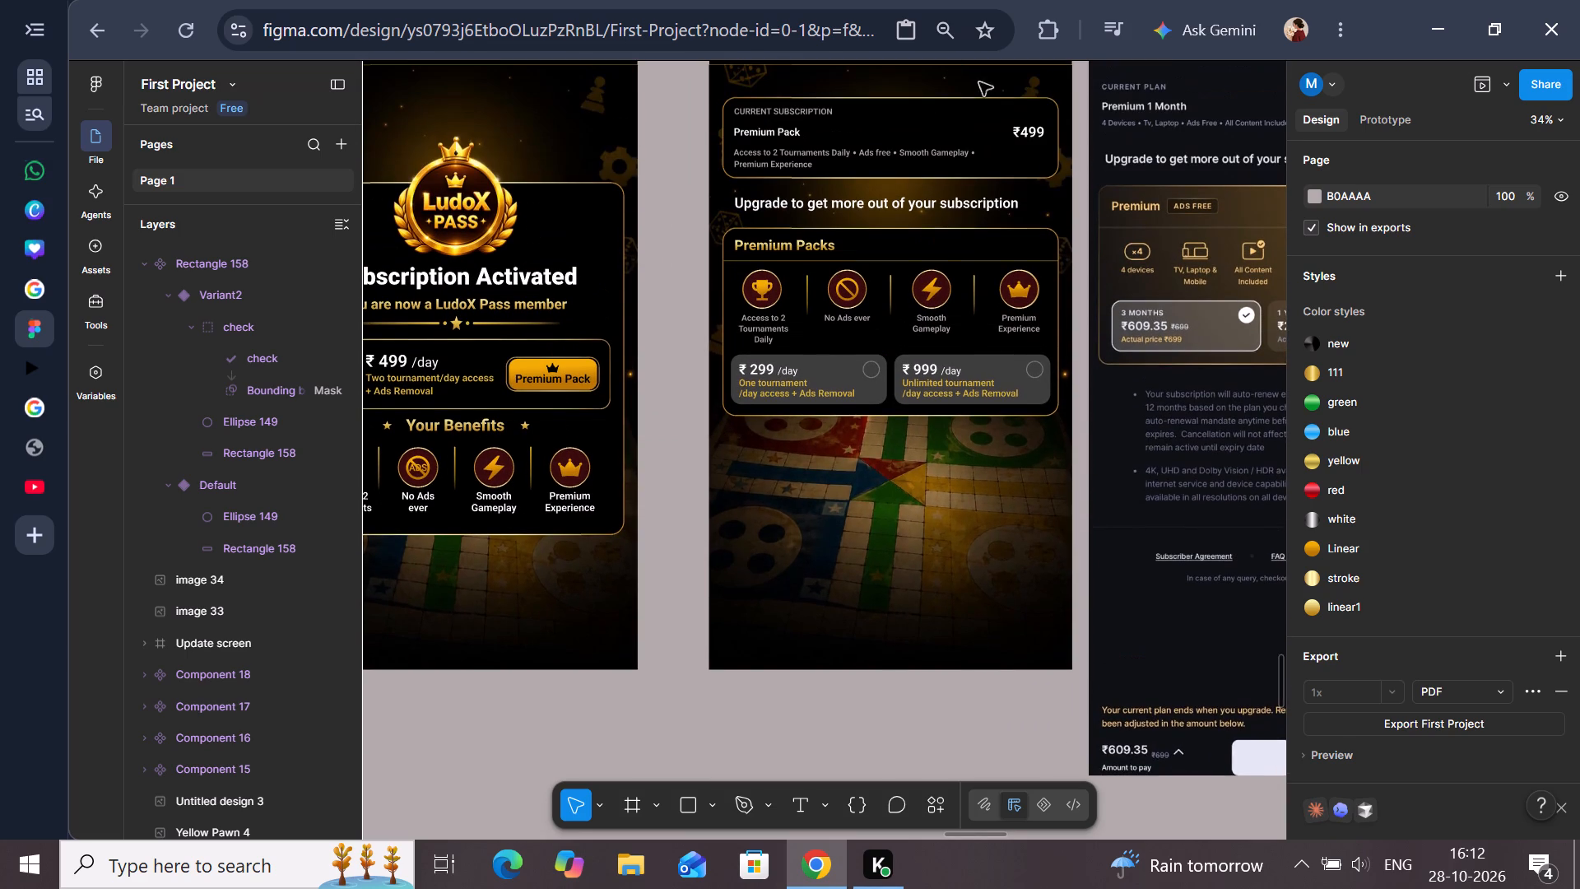
scroll(895, 244, down, 1)
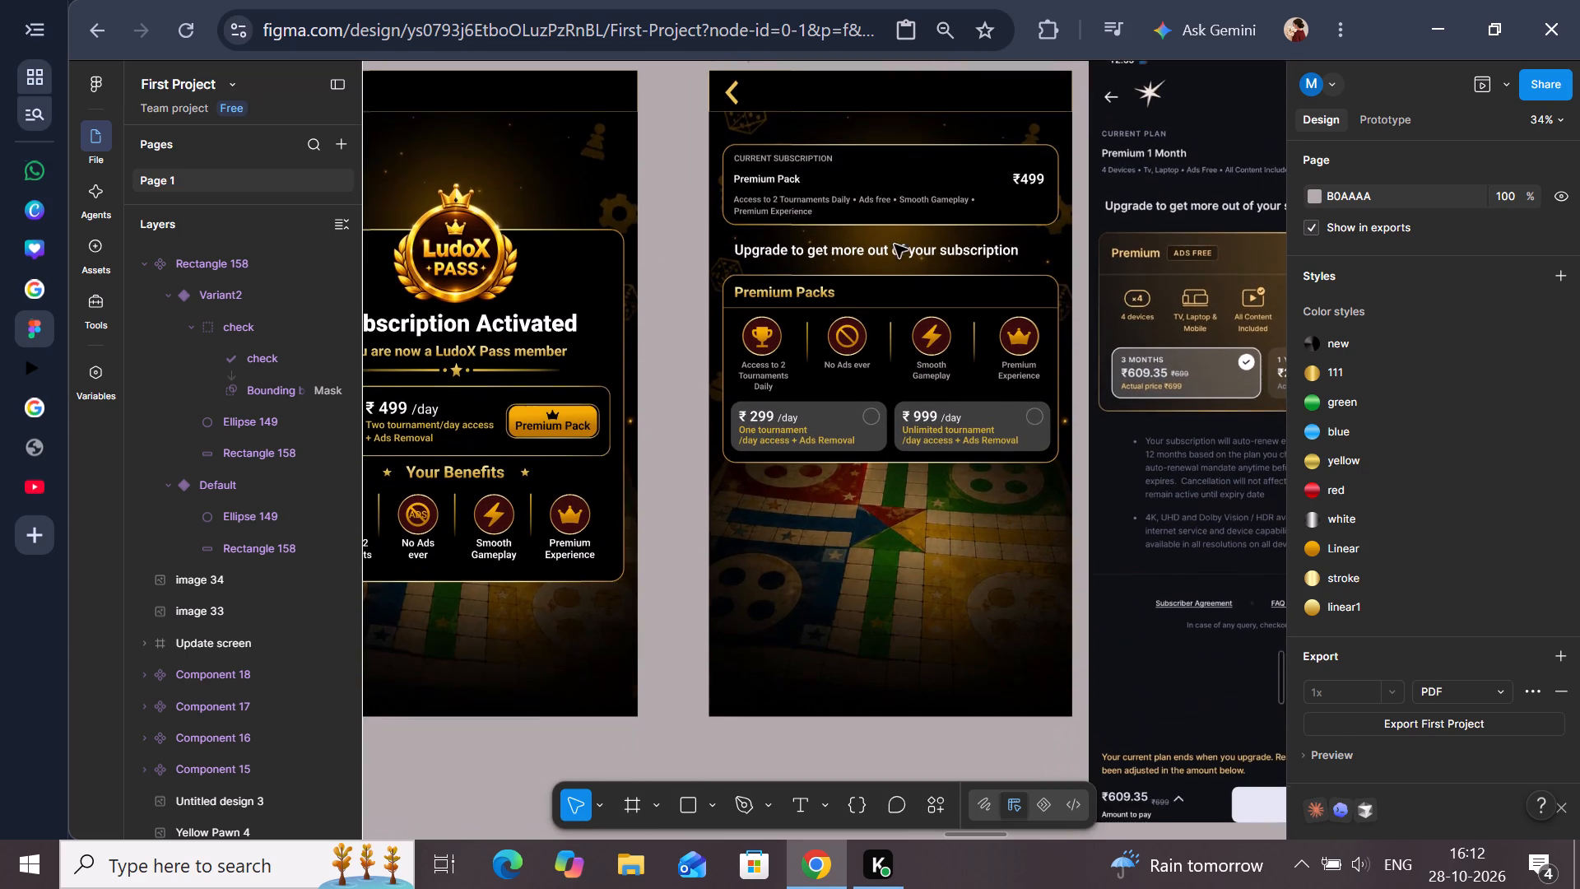
scroll(895, 244, down, 1)
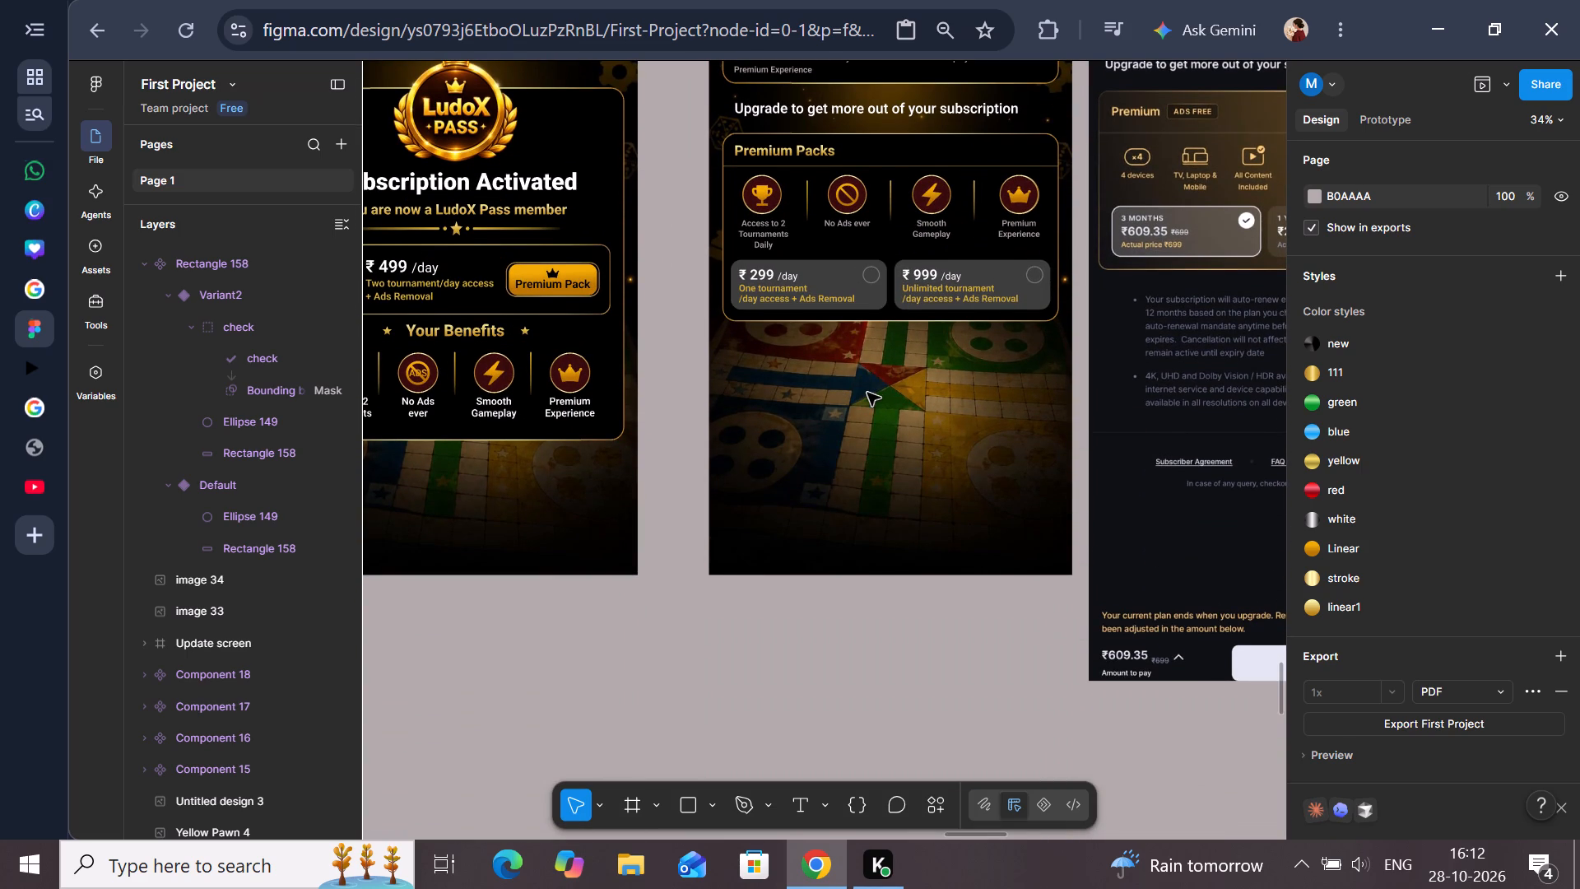
scroll(867, 393, down, 1)
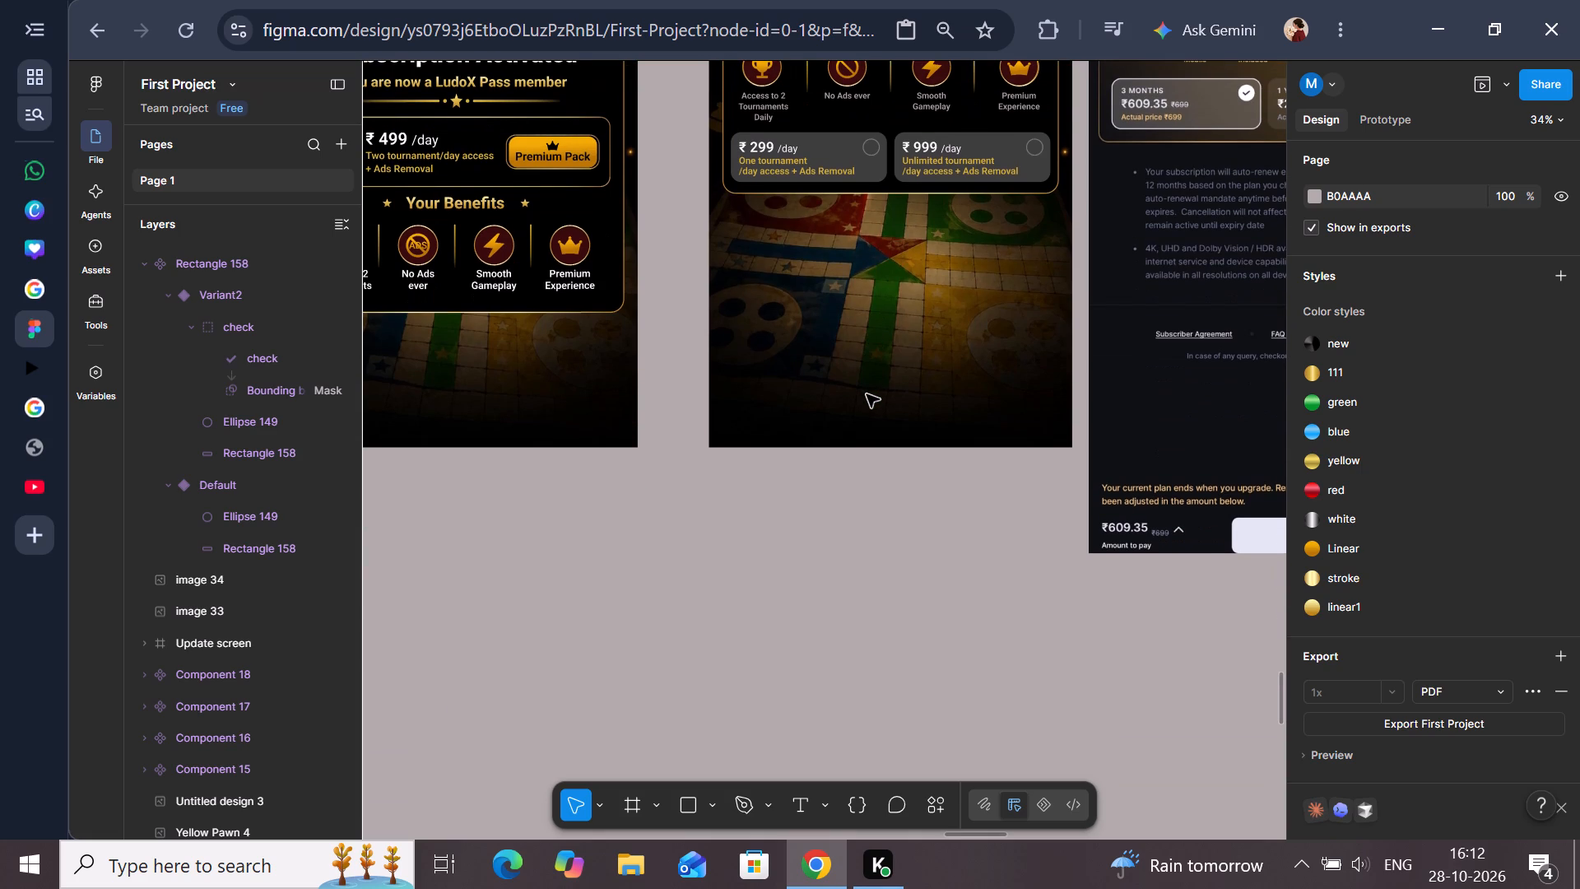
scroll(865, 398, up, 1)
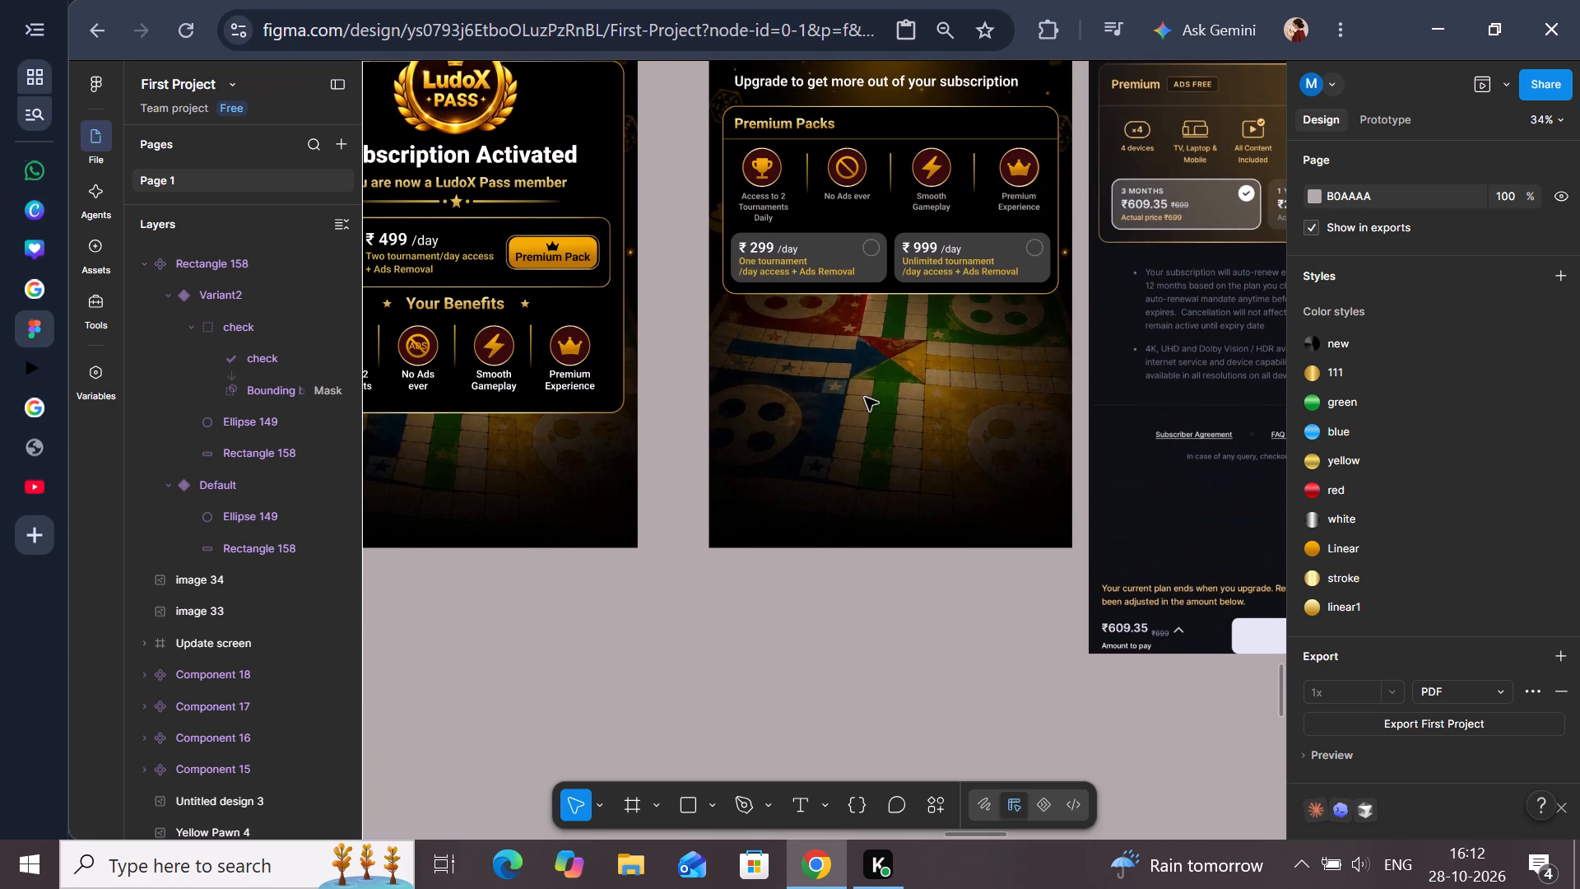
scroll(865, 398, down, 2)
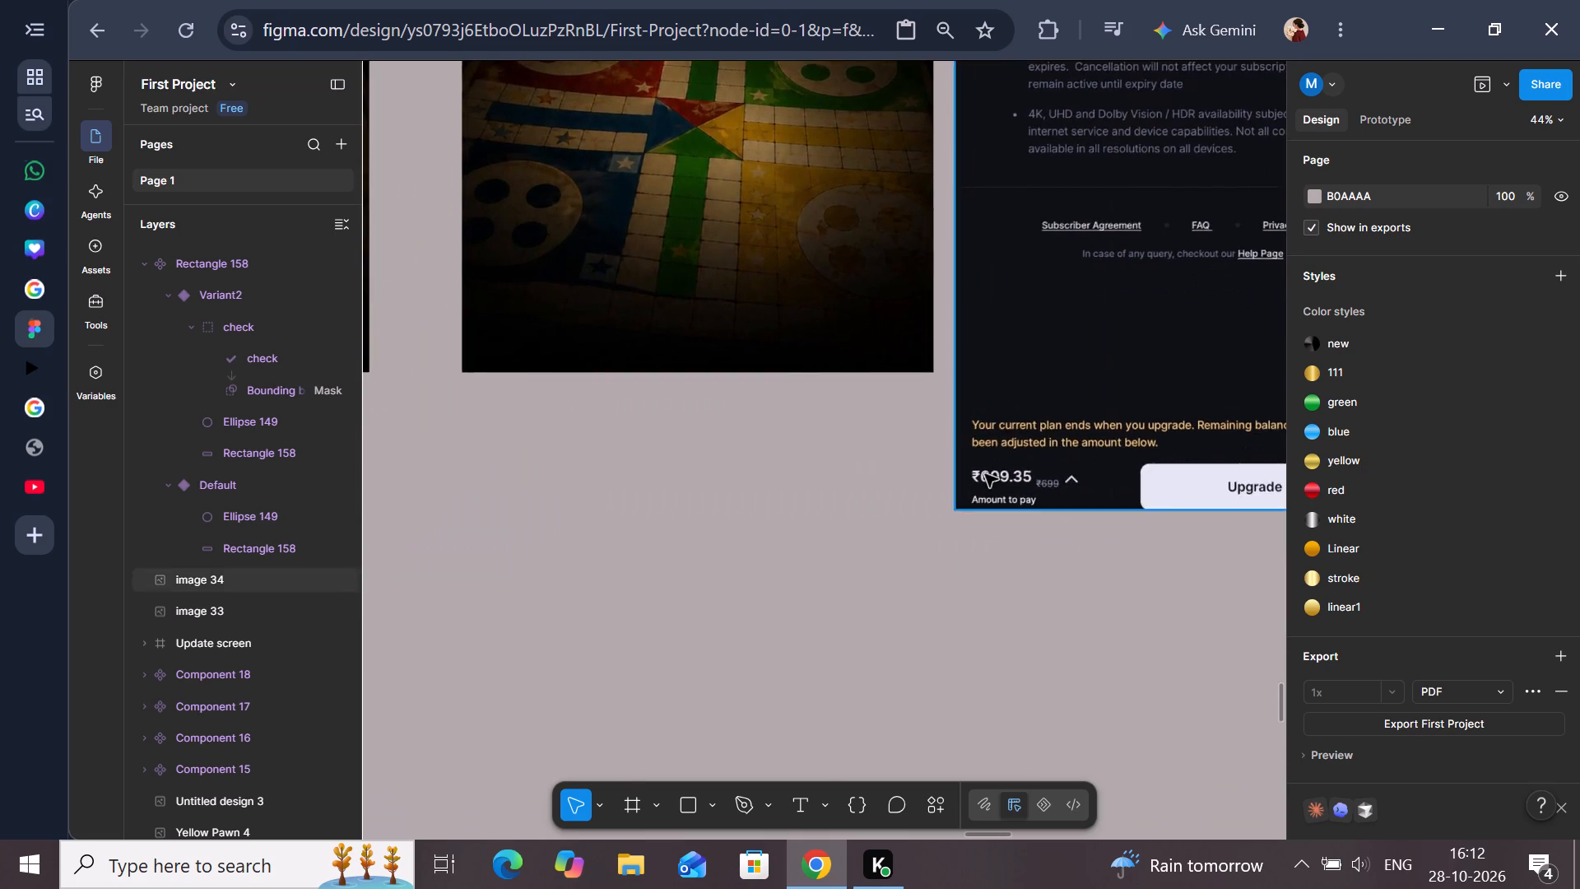
scroll(985, 474, up, 1)
scroll(985, 474, right, 1)
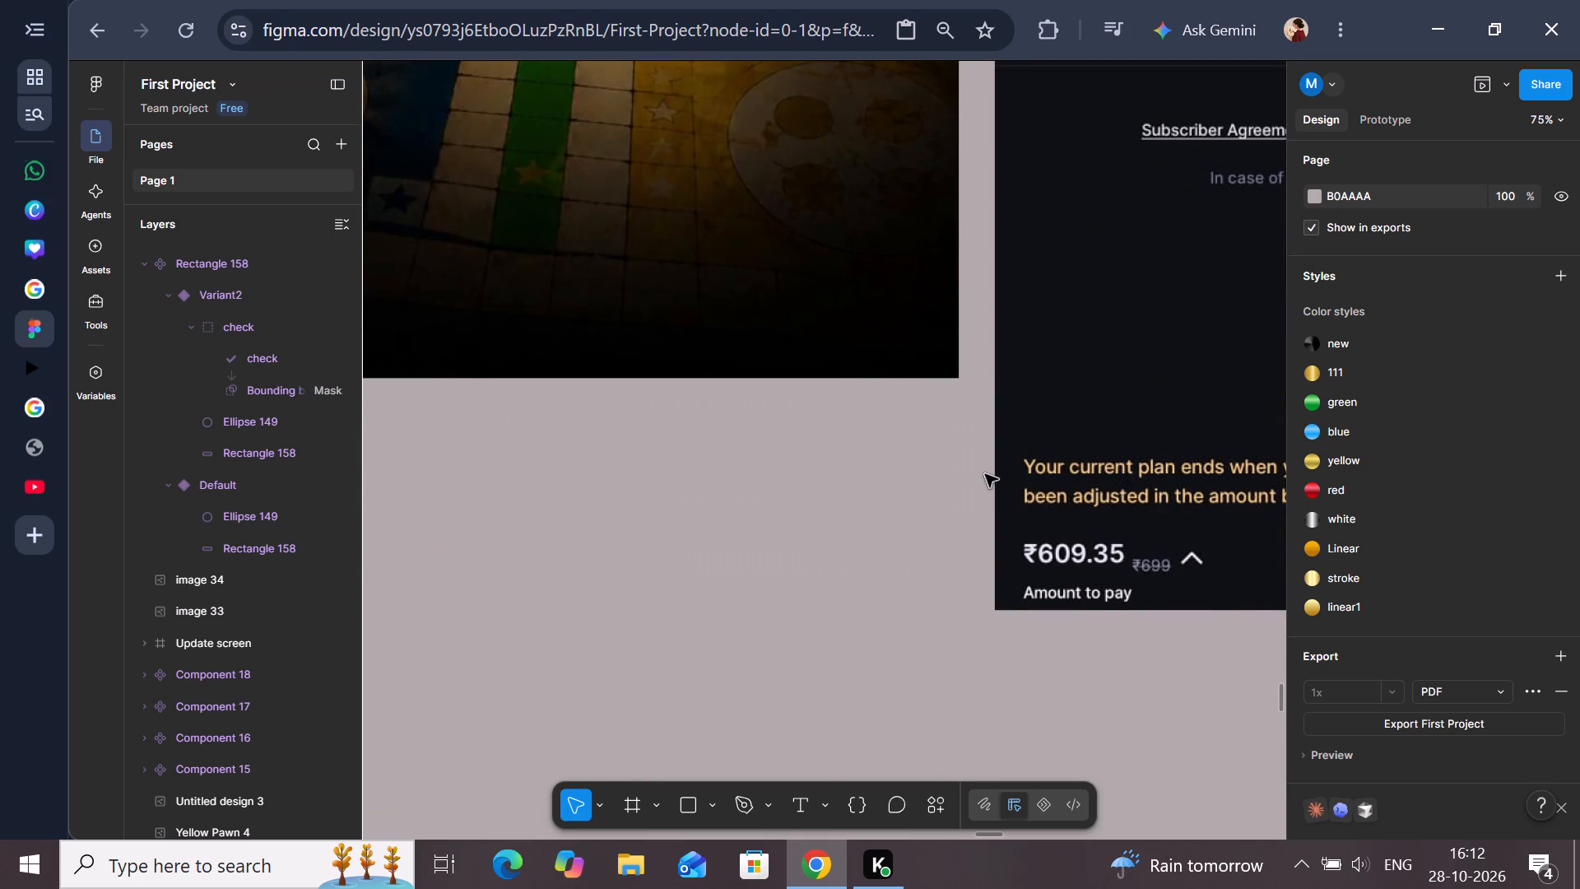
scroll(985, 474, right, 1)
click(985, 474)
scroll(985, 474, left, 2)
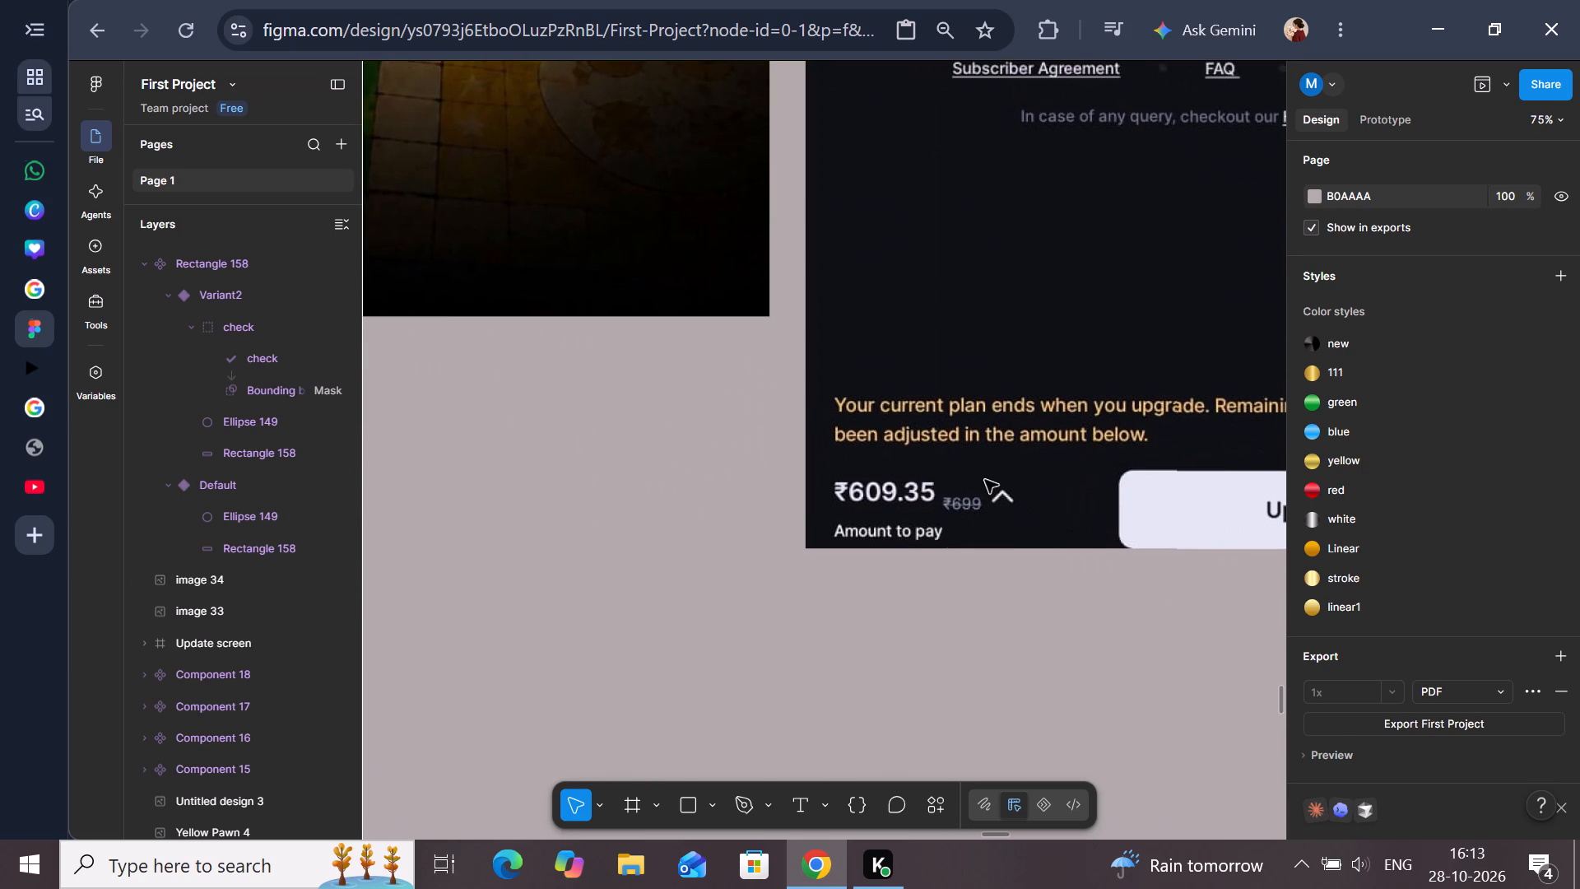
scroll(985, 480, up, 2)
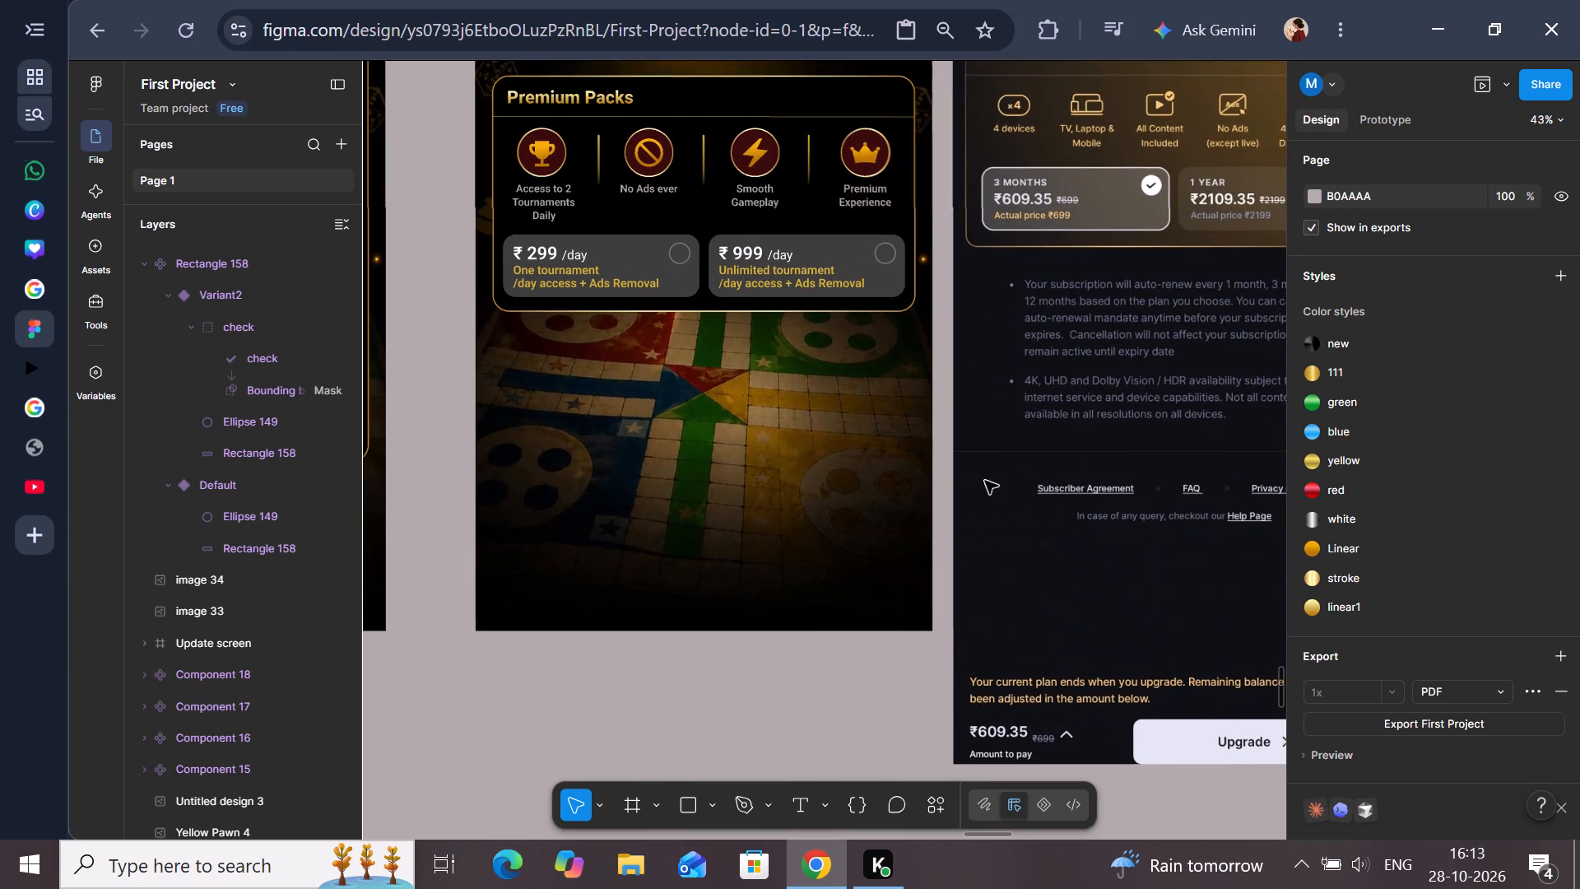
scroll(985, 481, up, 1)
scroll(985, 481, down, 1)
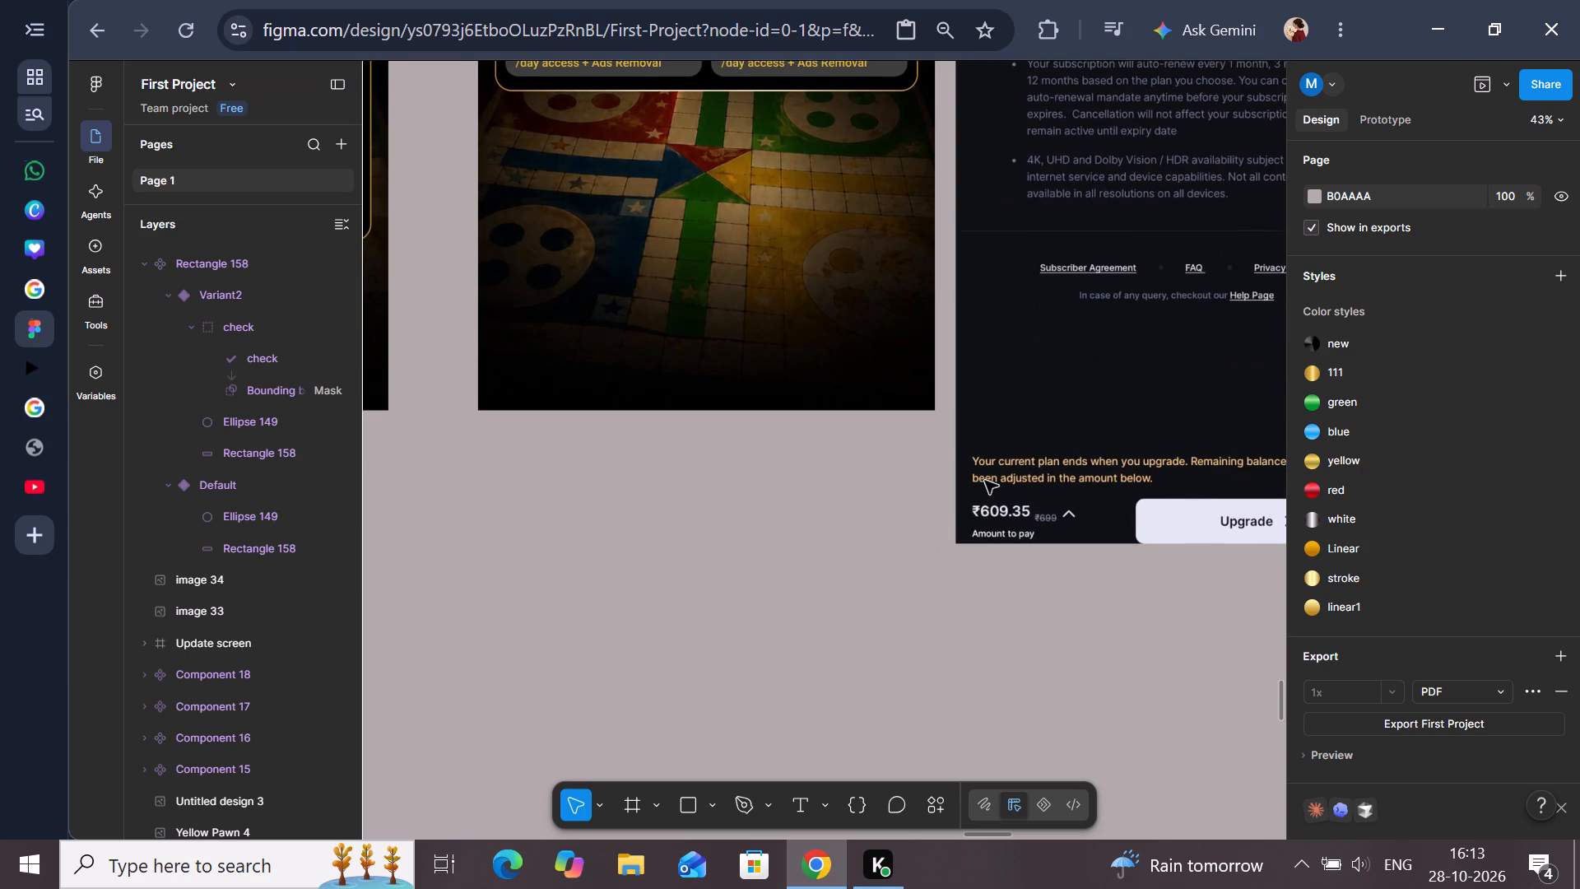
scroll(985, 481, right, 1)
scroll(986, 481, up, 1)
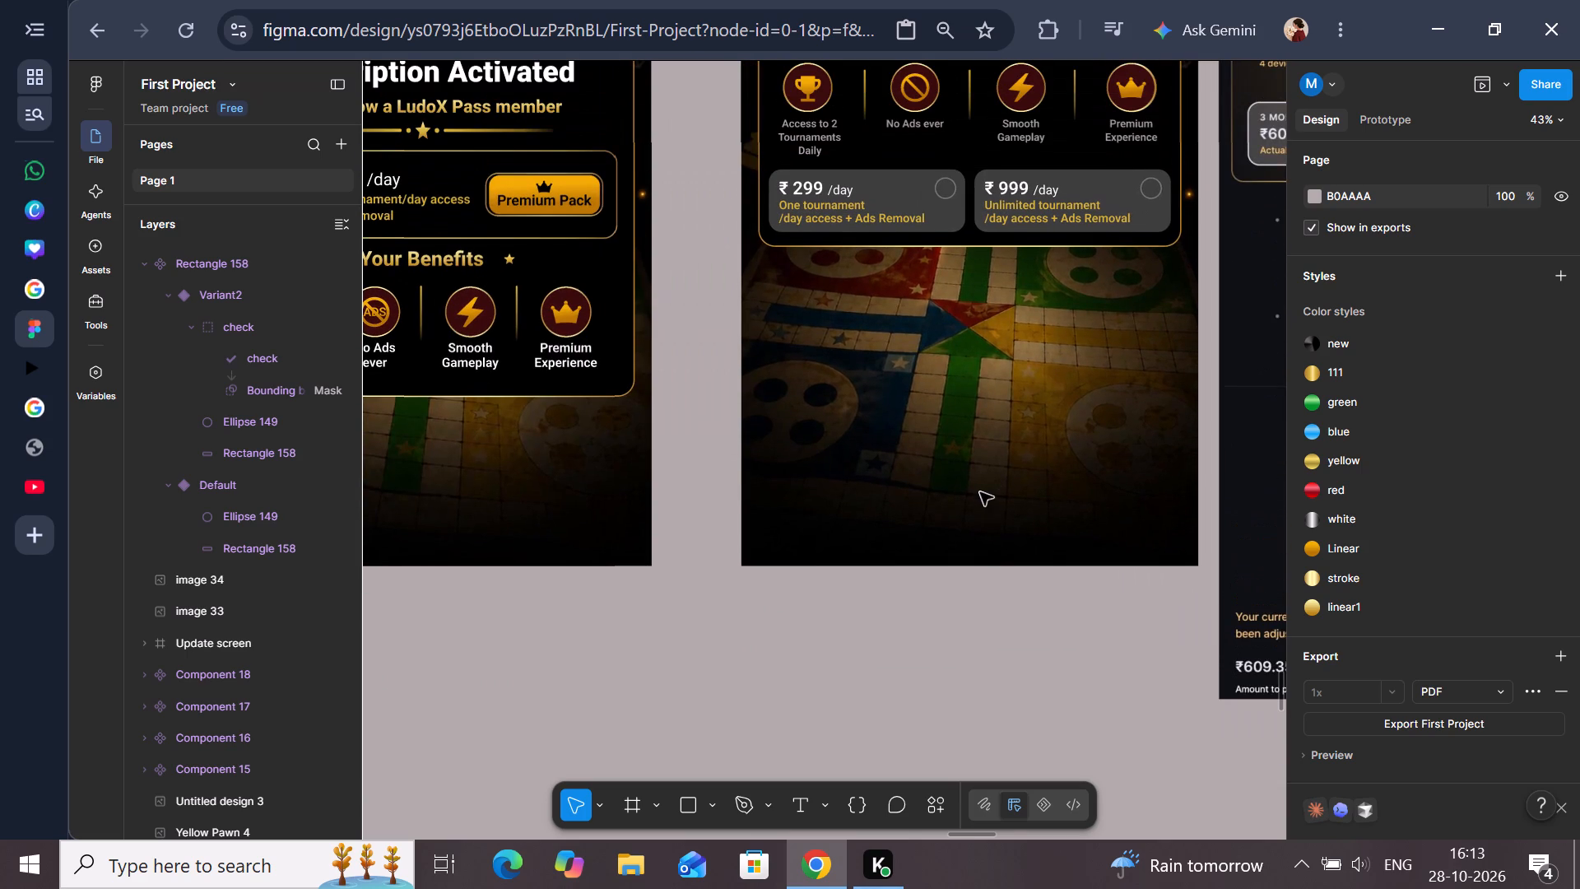
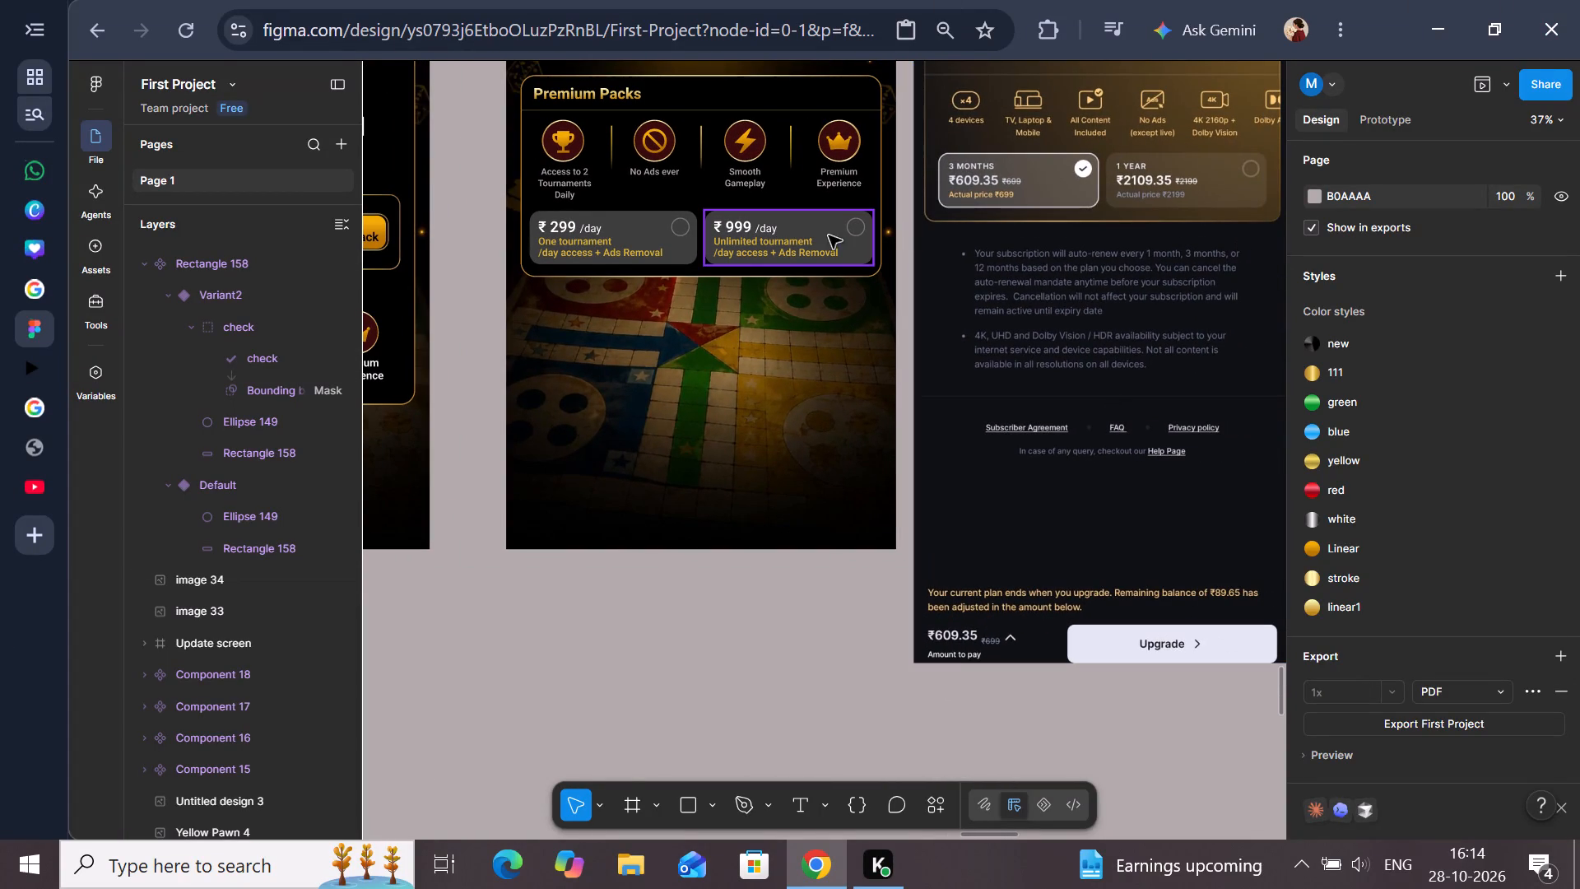
Inspect the dimensions and corner radius of the default plan-card rectangle in the Rectangle 158 component.
scroll(816, 222, up, 1)
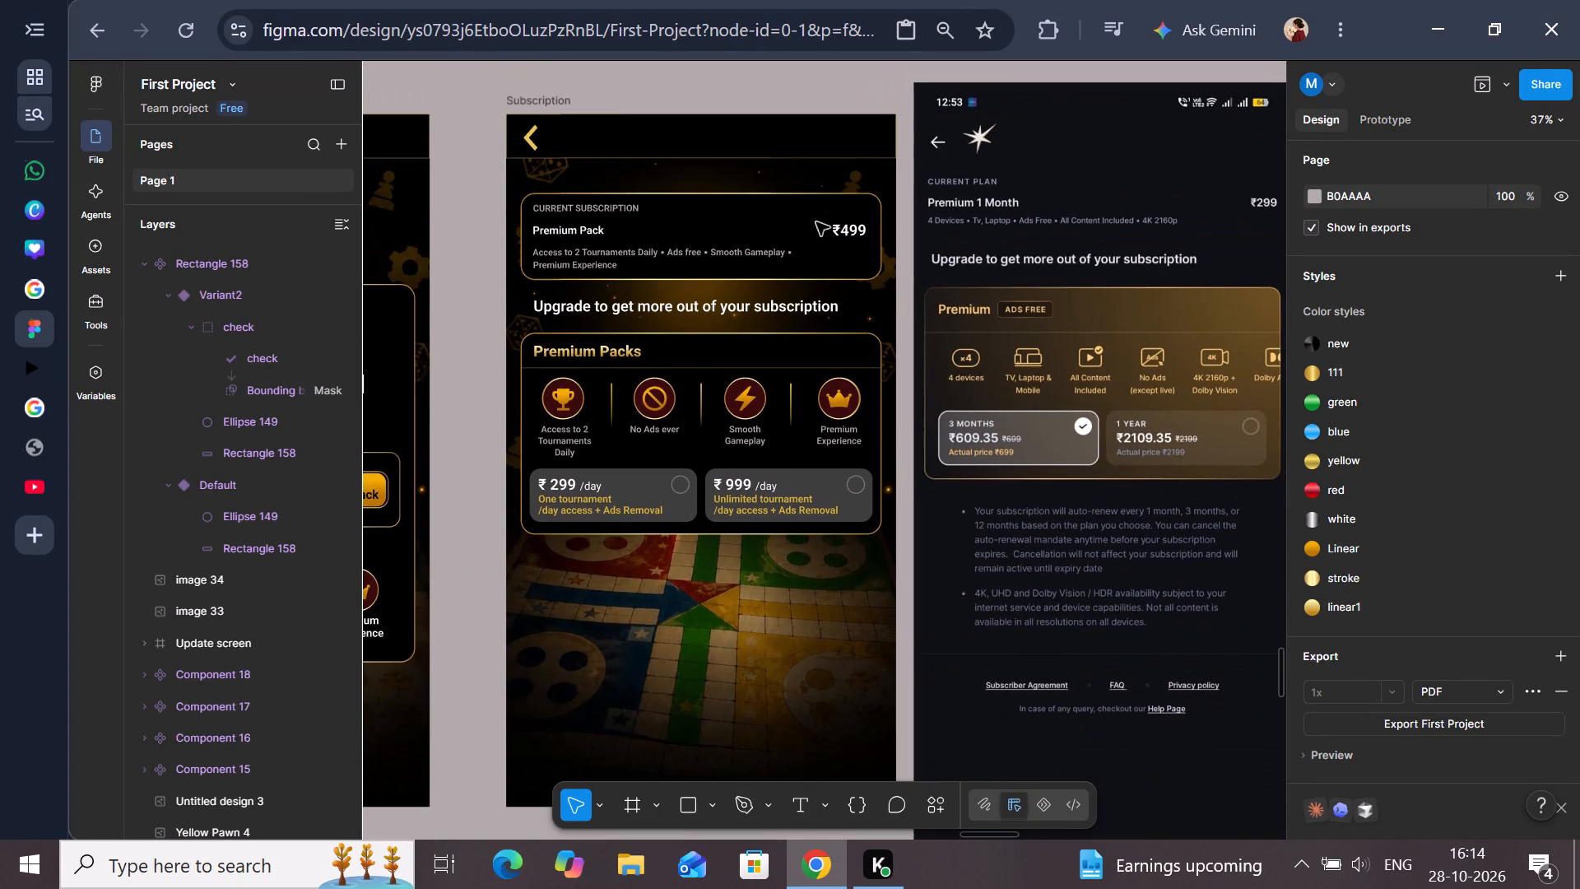
scroll(816, 222, down, 3)
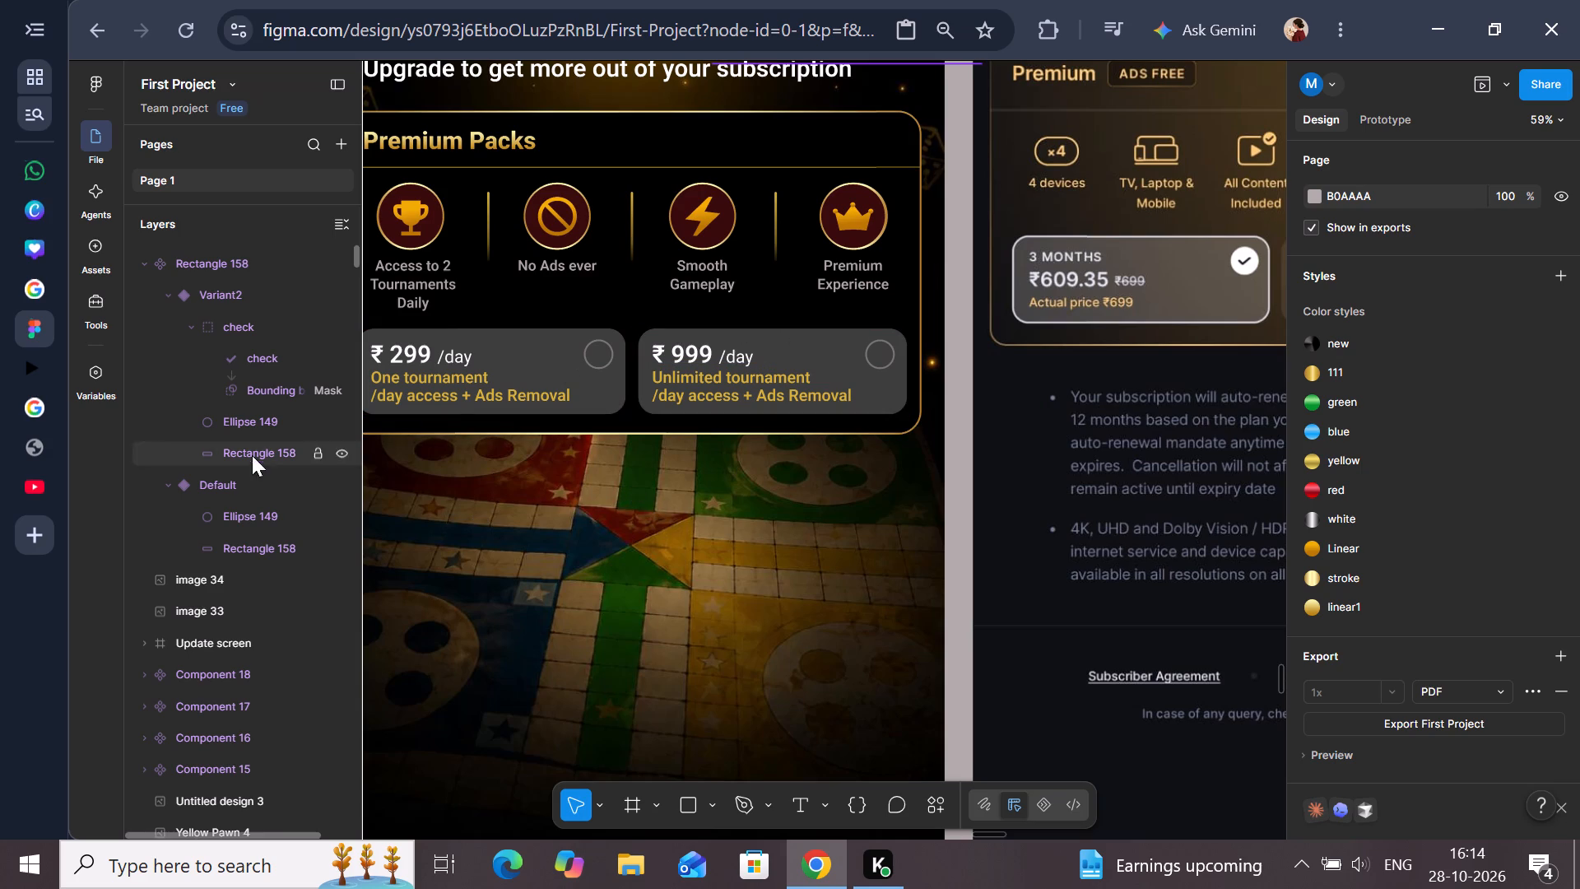
click(250, 540)
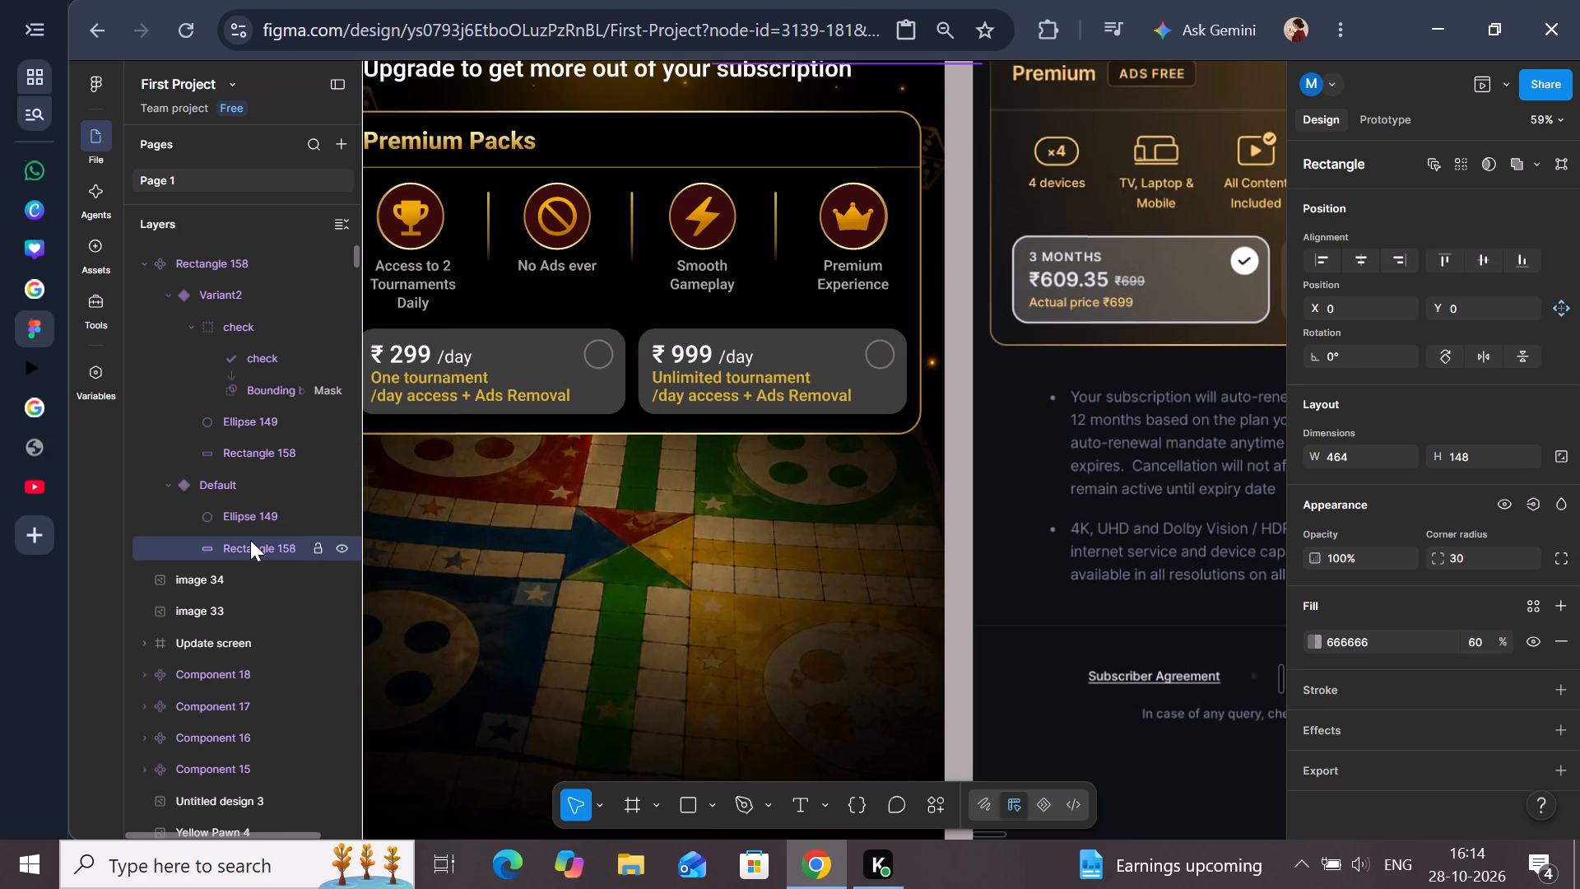
scroll(642, 379, up, 1)
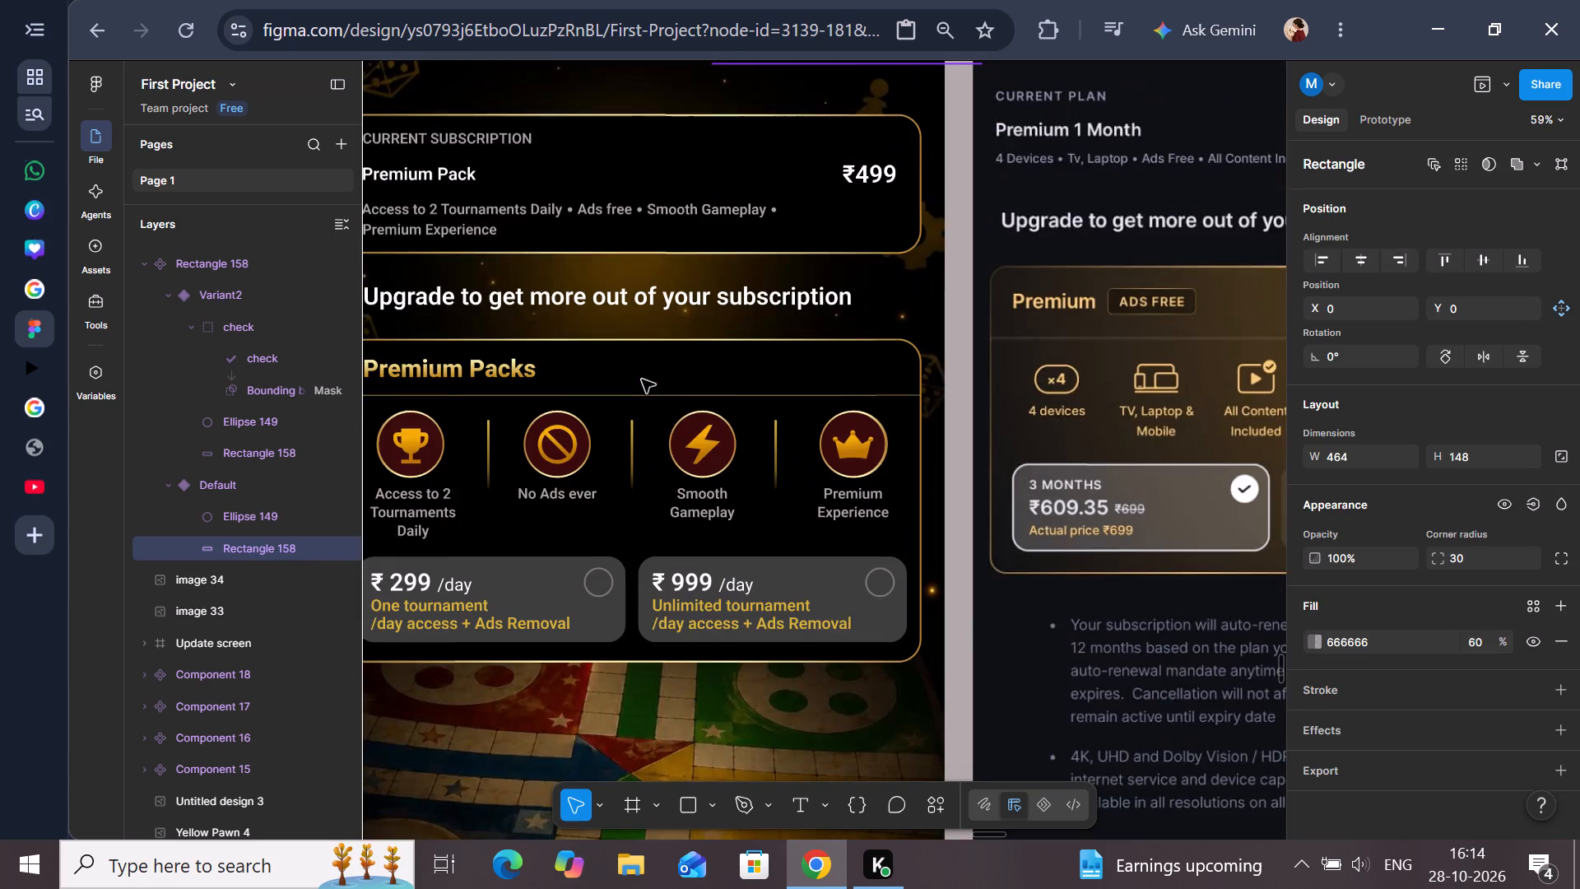
scroll(642, 379, up, 1)
scroll(888, 179, up, 1)
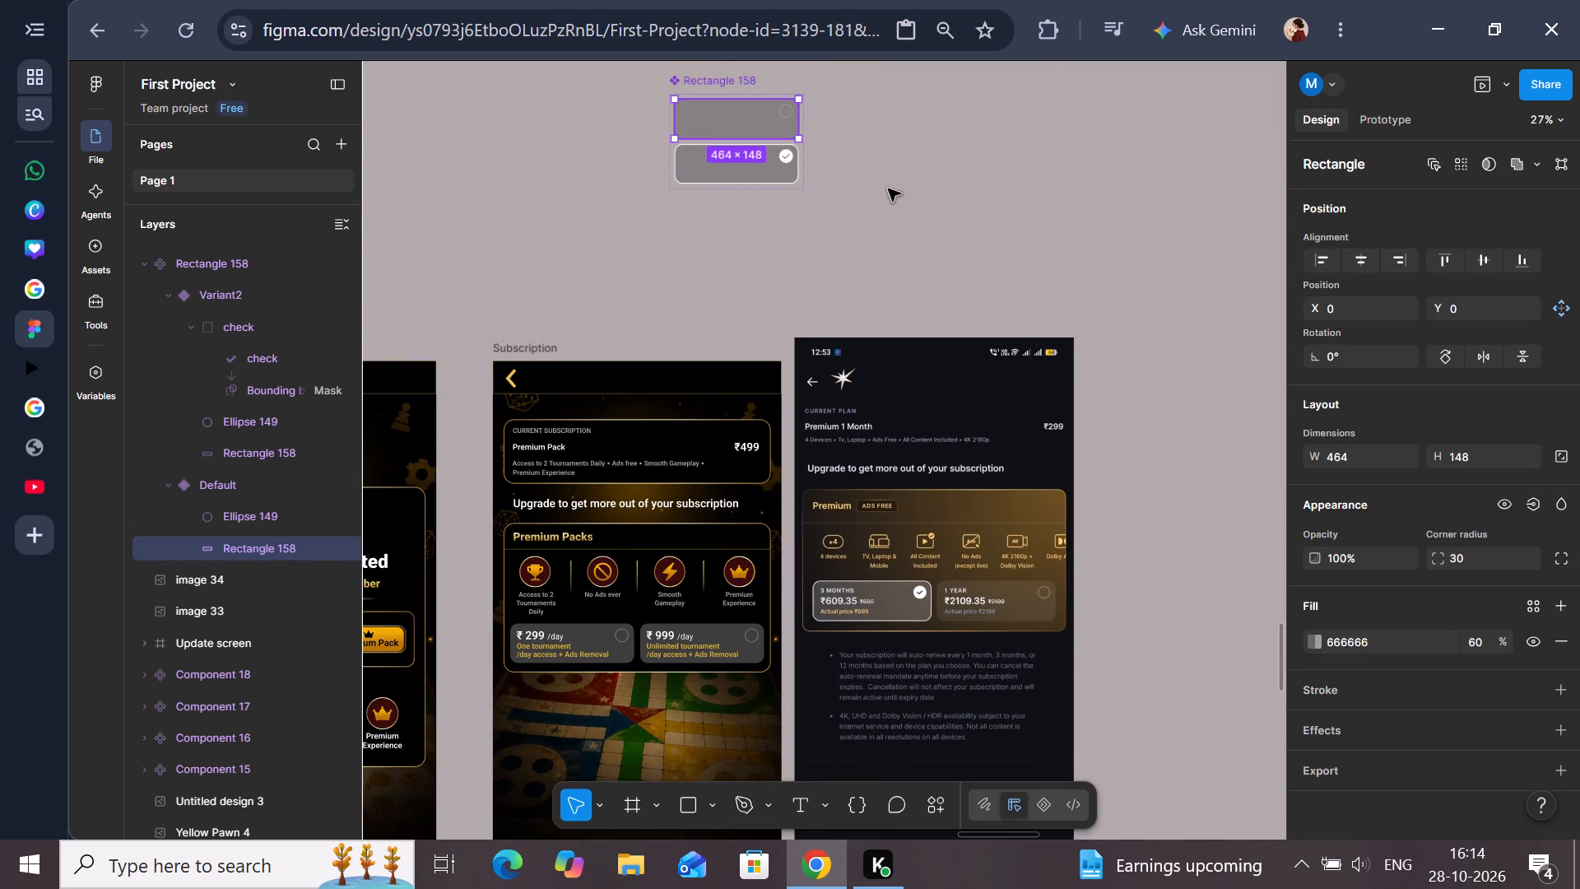
scroll(873, 195, up, 1)
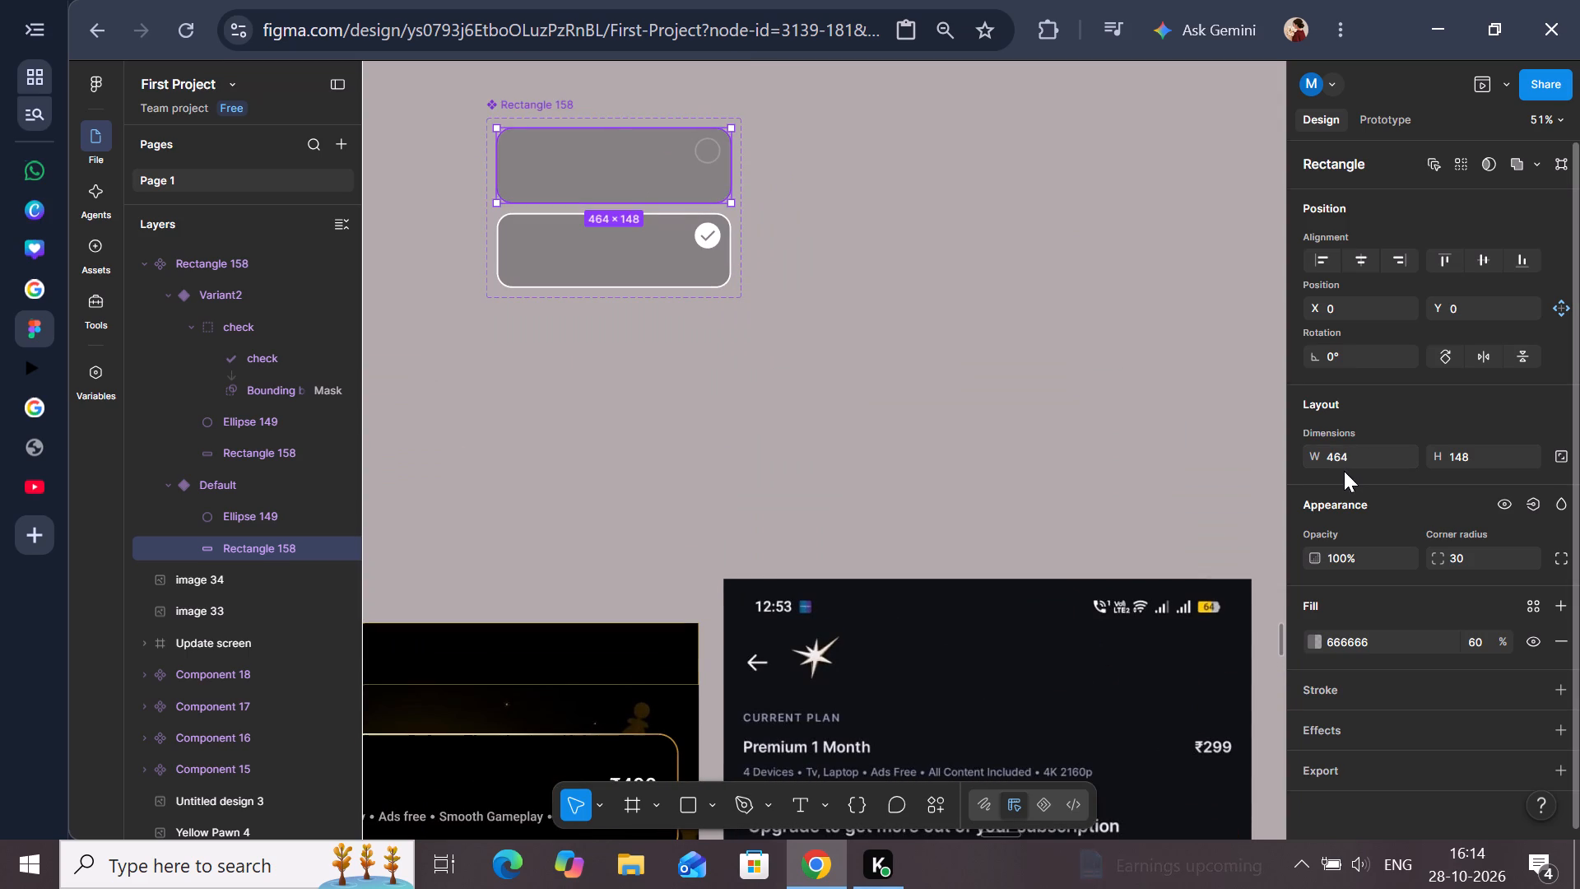
click(1194, 460)
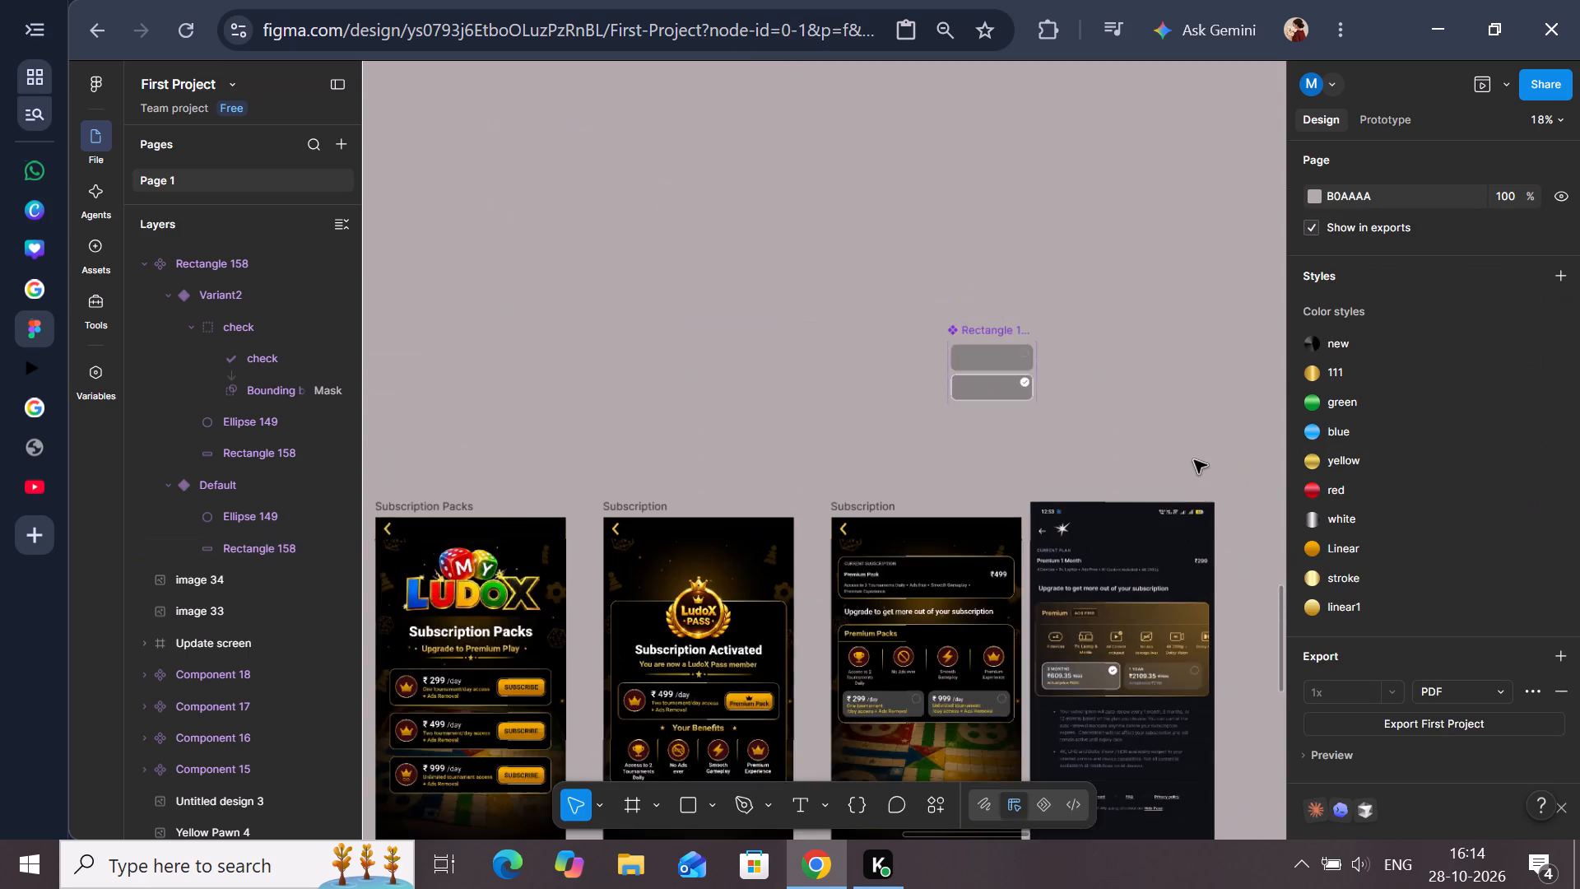
Draw a rectangle on the empty canvas below the subscription screens and size it to 464 × 148.
scroll(1194, 460, down, 2)
scroll(1056, 510, left, 1)
click(691, 798)
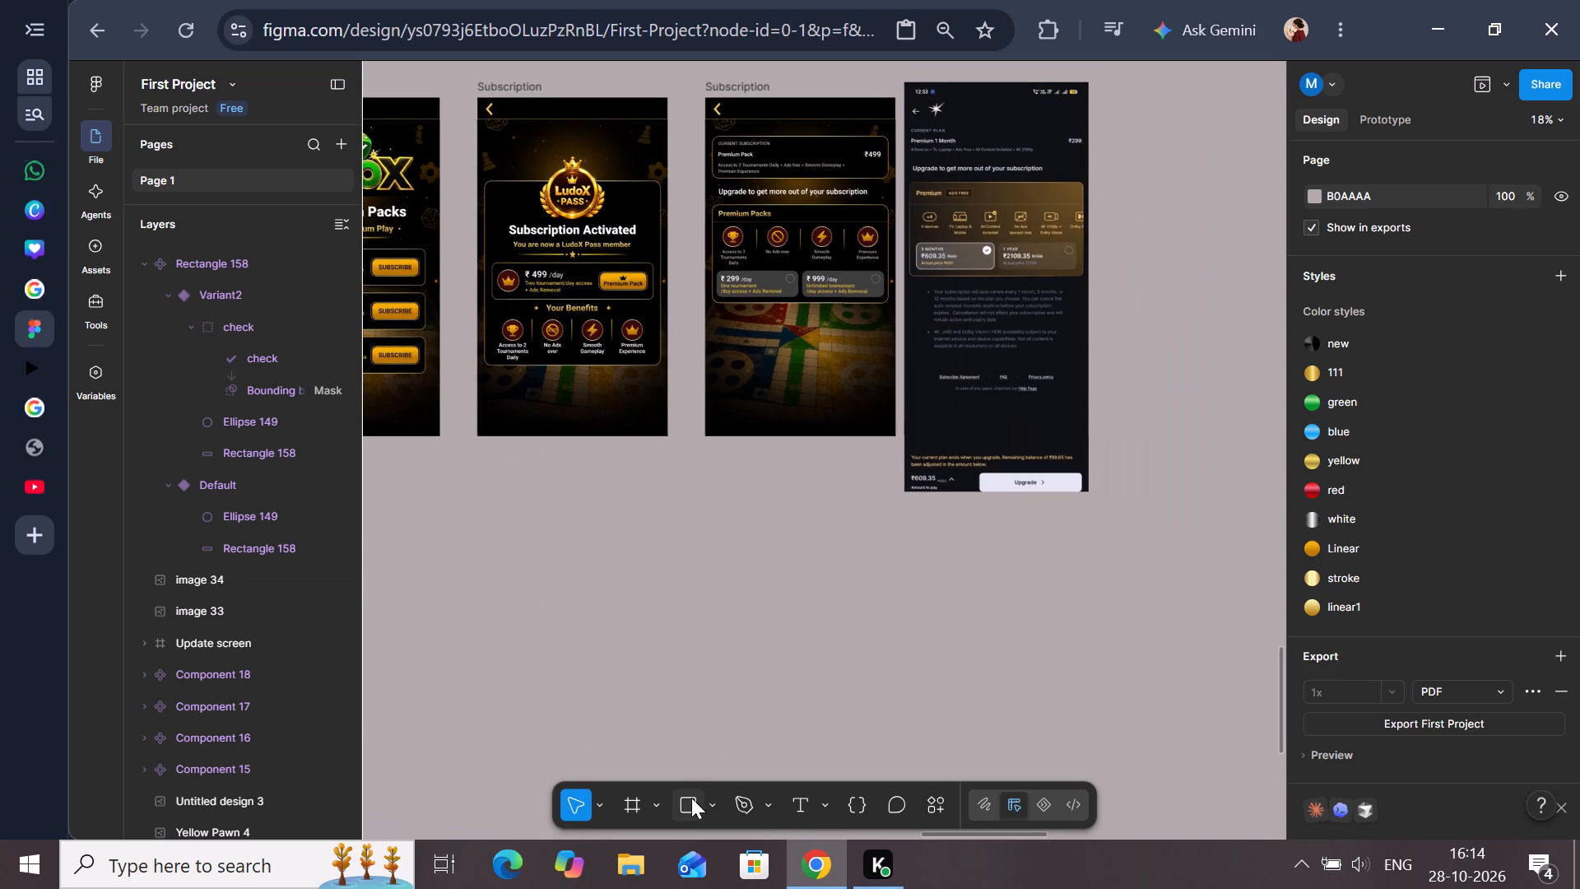
click(710, 619)
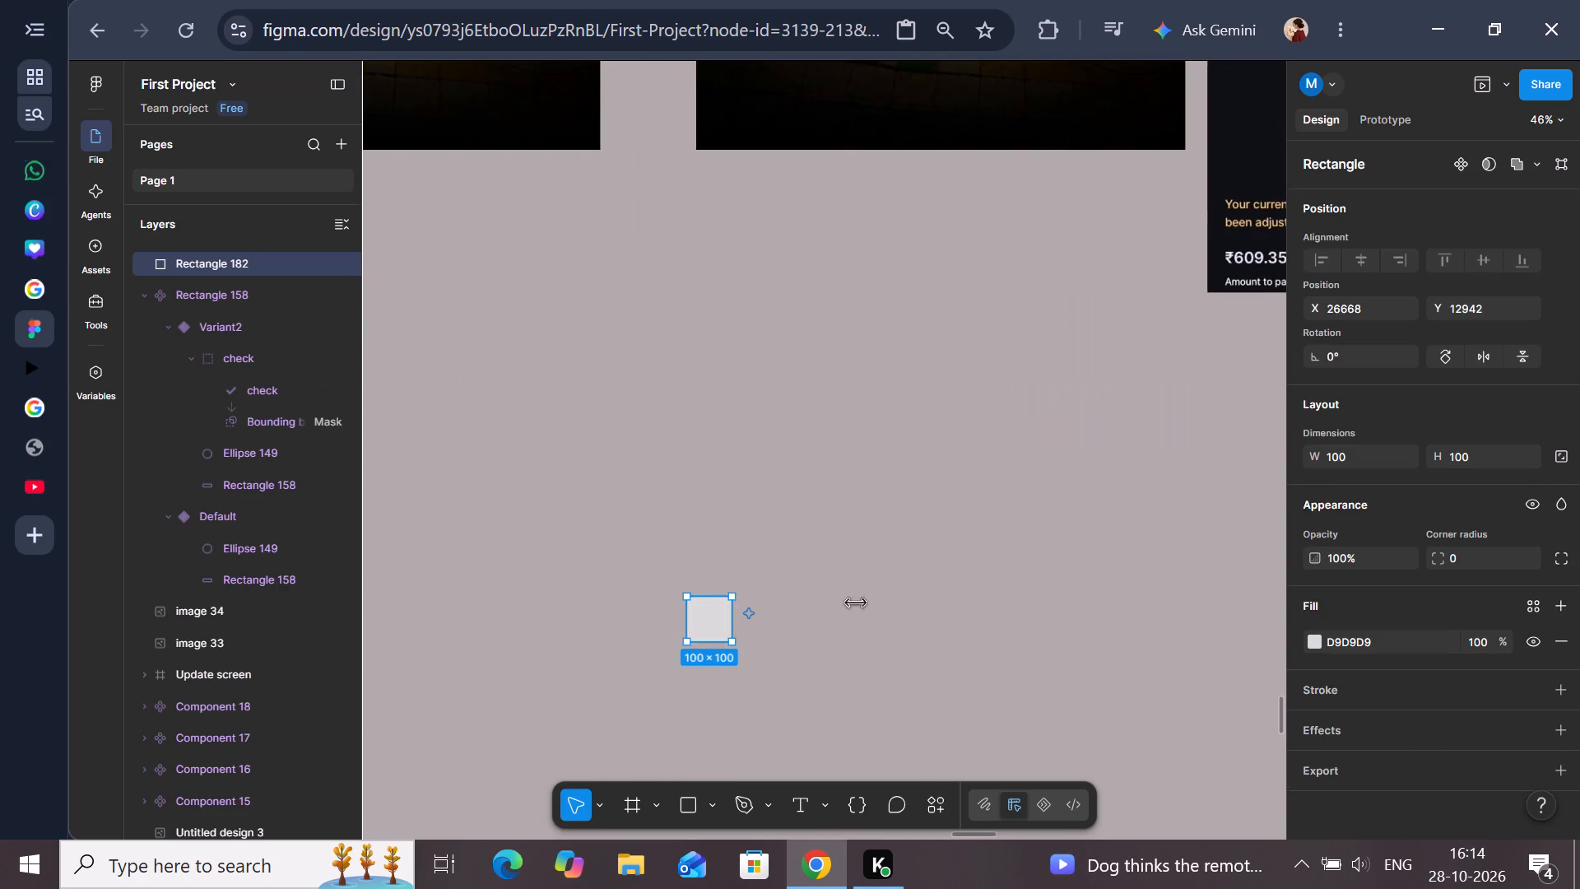
click(1353, 463)
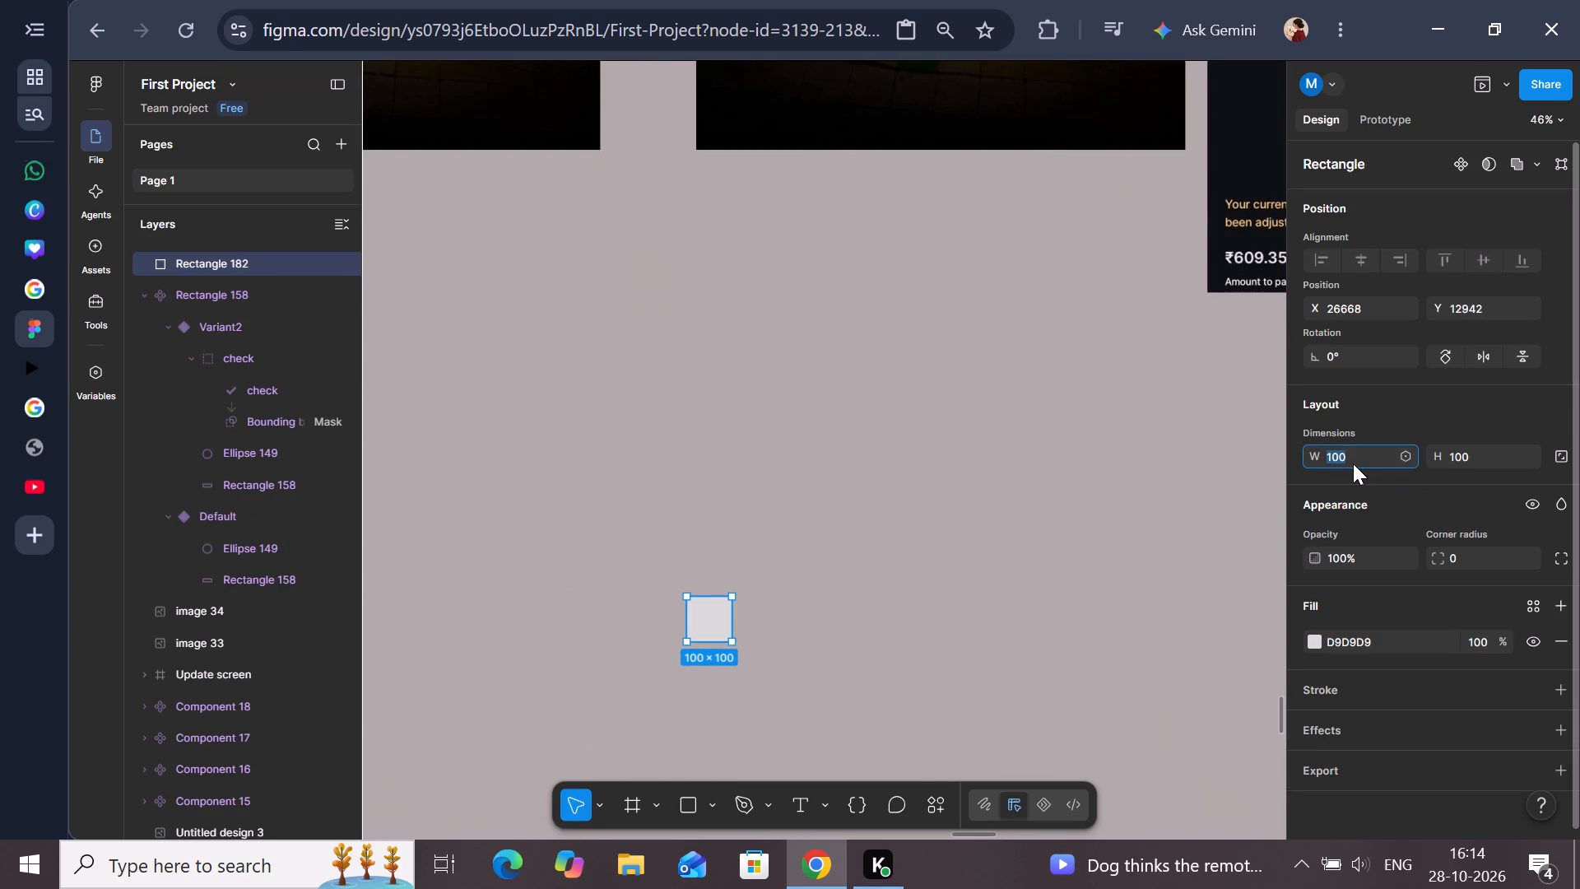
key(BackSpace)
text(46)
key(4)
click(1461, 455)
key(BackSpace)
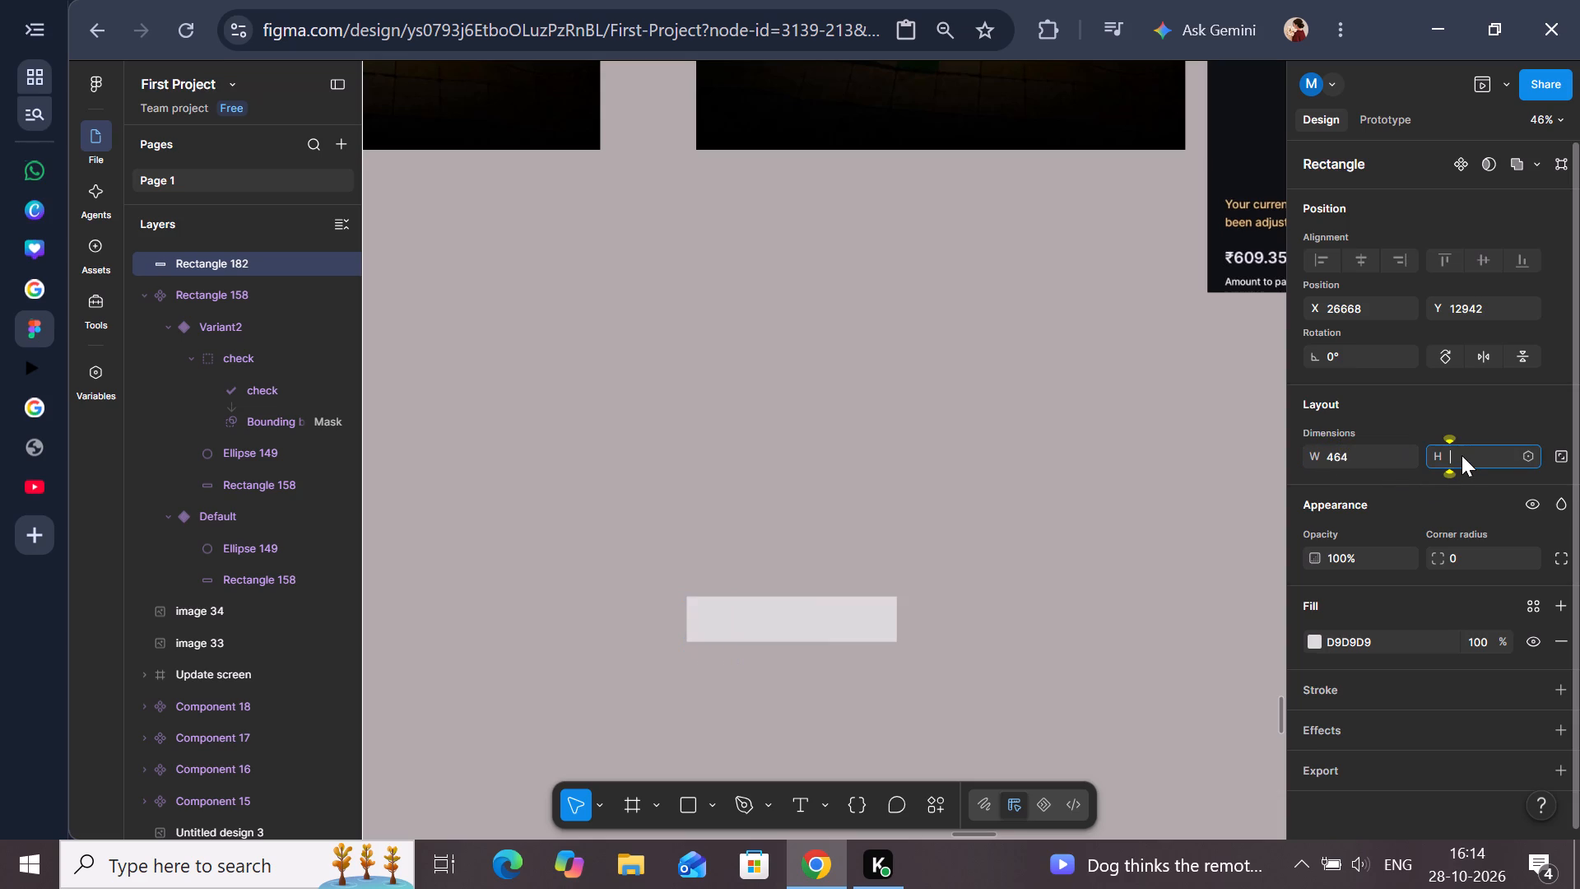
text(148)
key(Return)
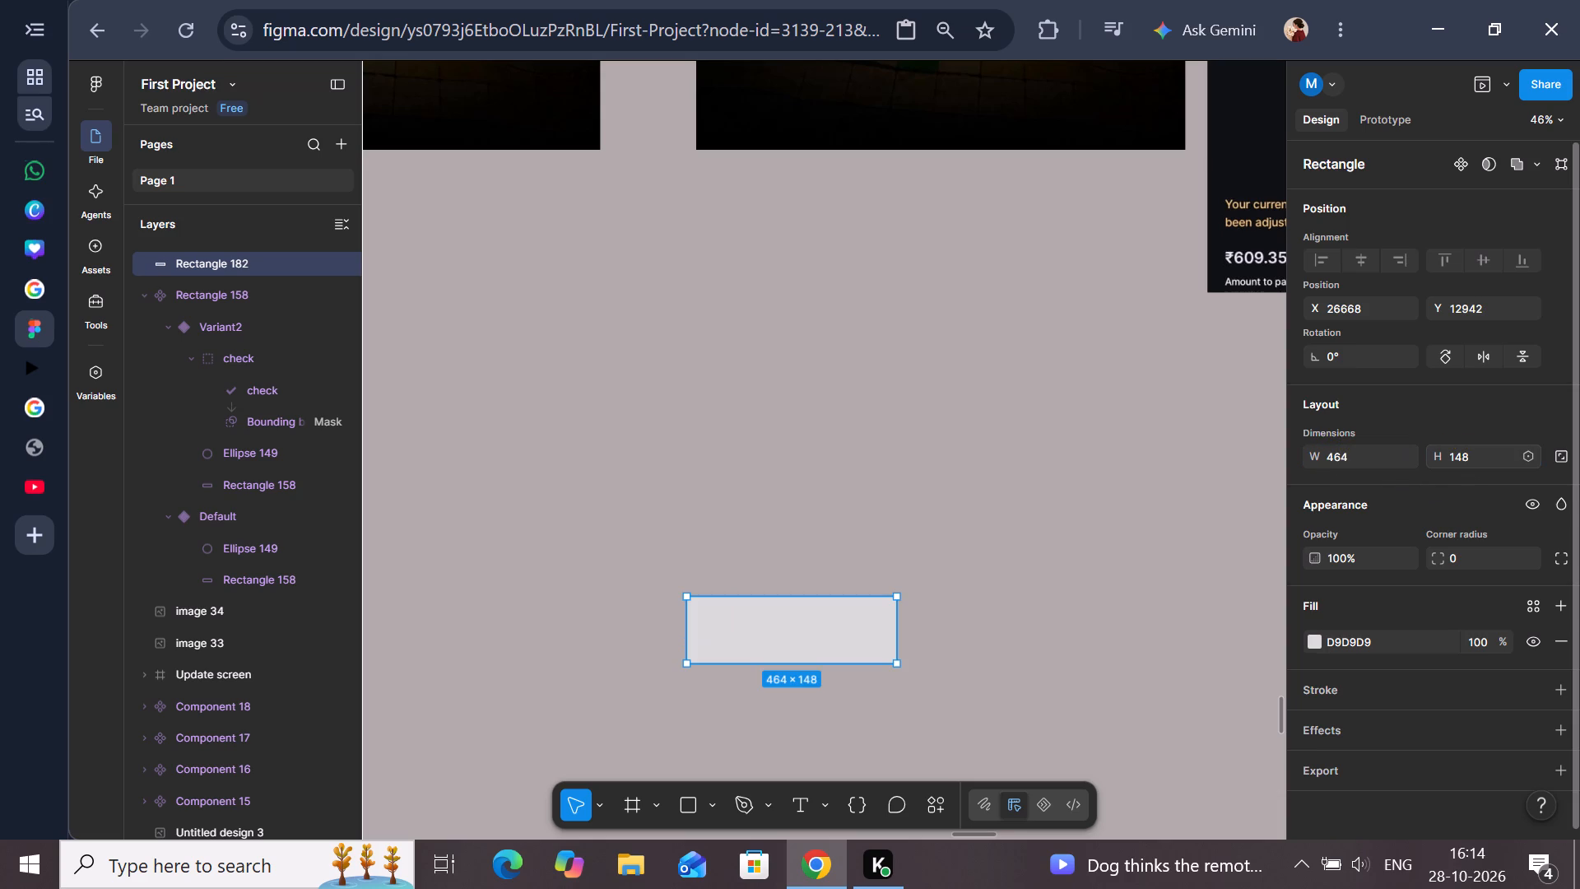
Give the new rectangle a corner radius of 30, matching the default plan card in the component.
scroll(1169, 328, up, 1)
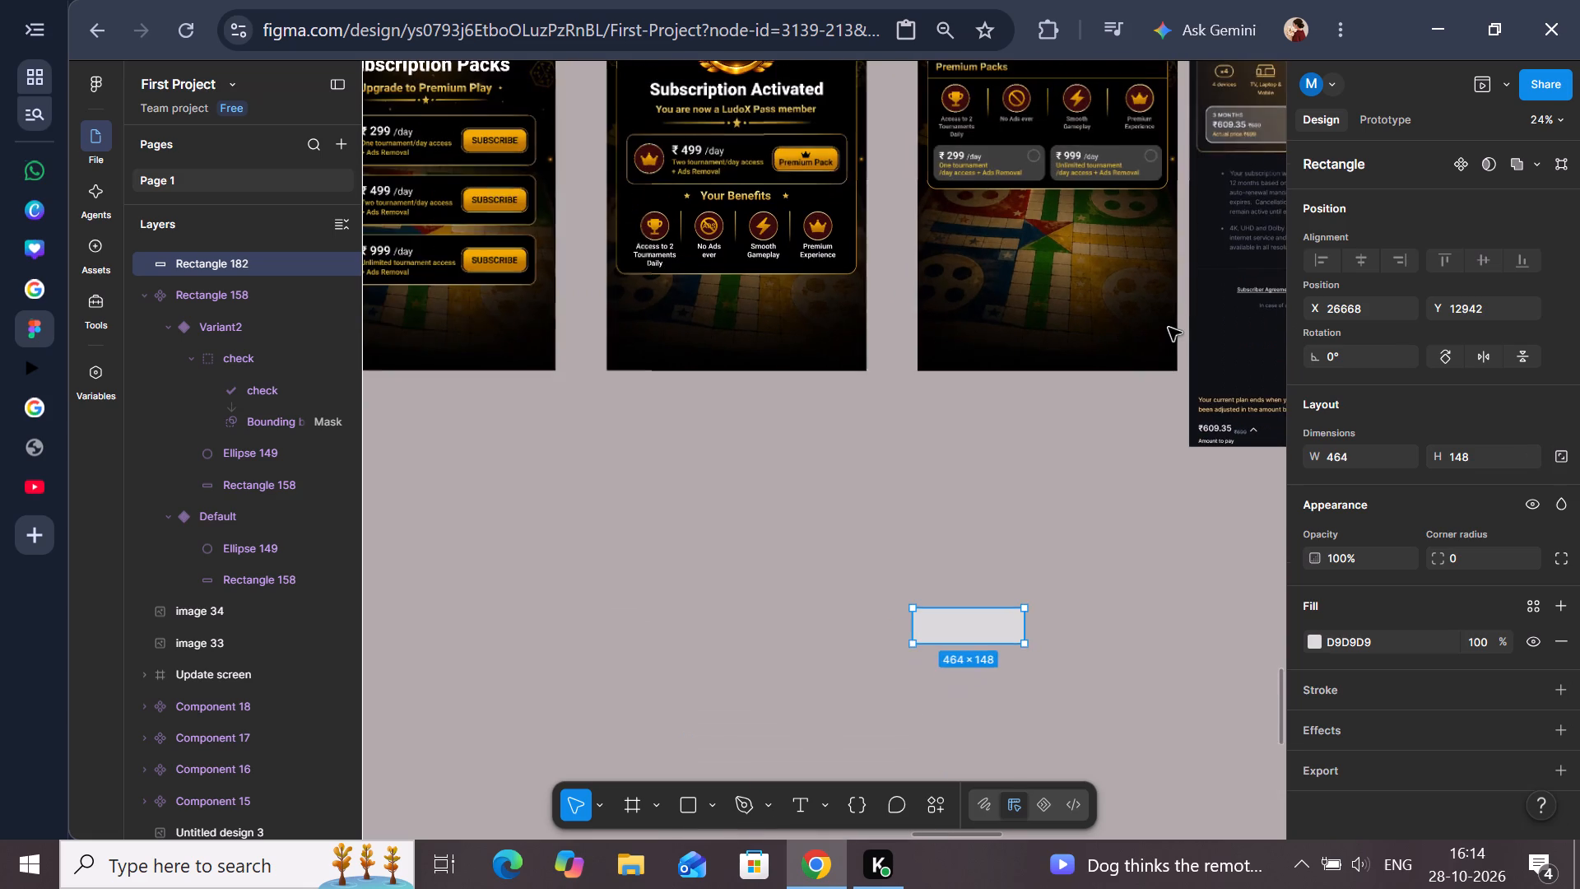
scroll(1169, 328, up, 1)
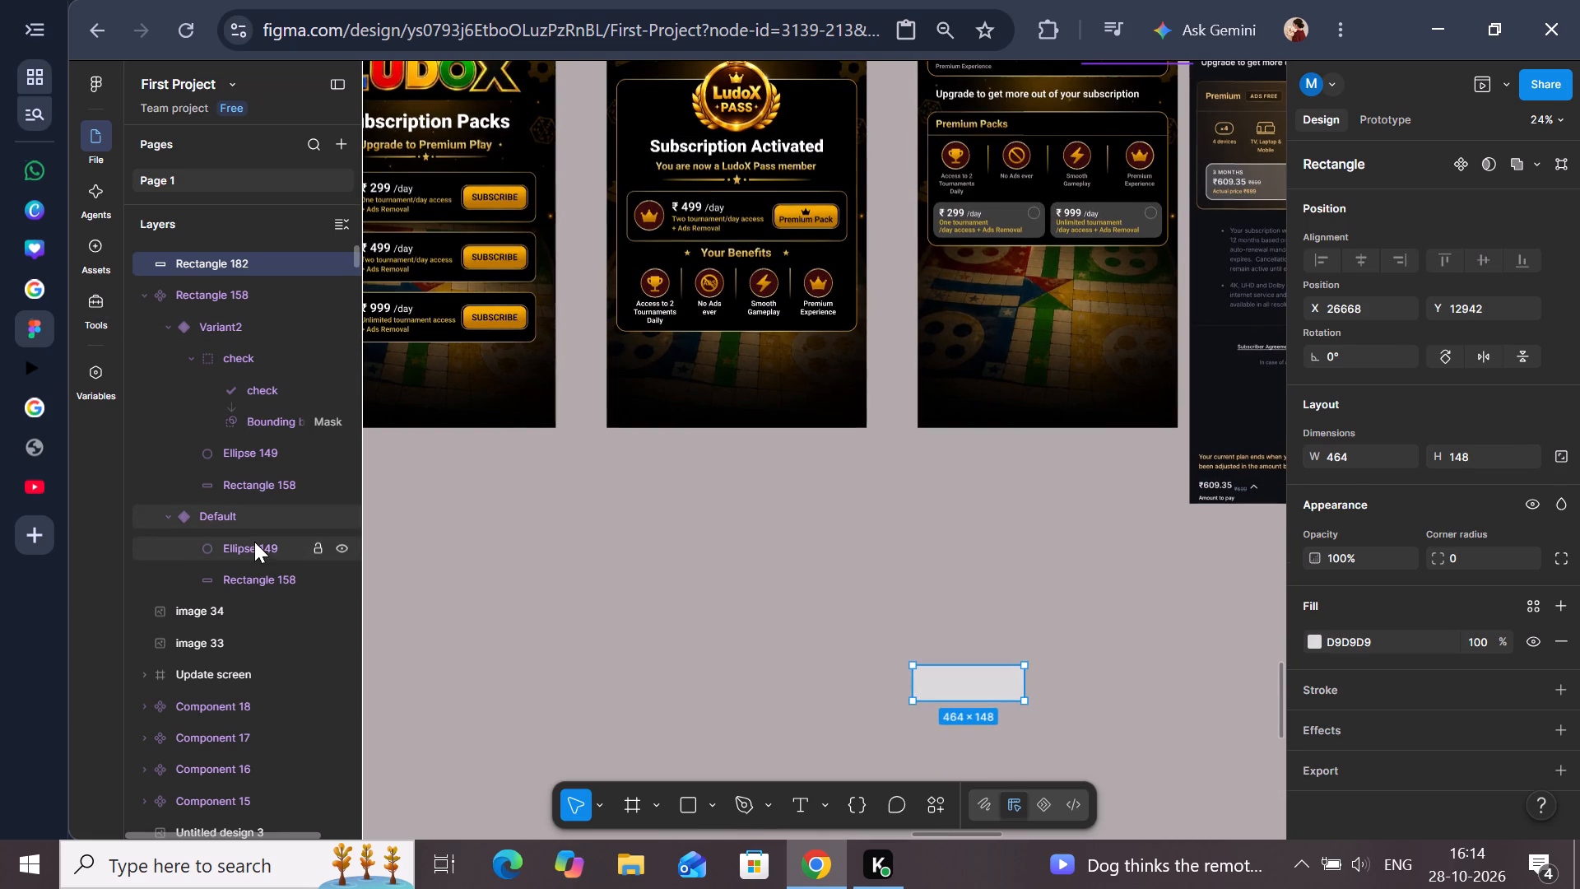
click(259, 575)
scroll(703, 496, up, 1)
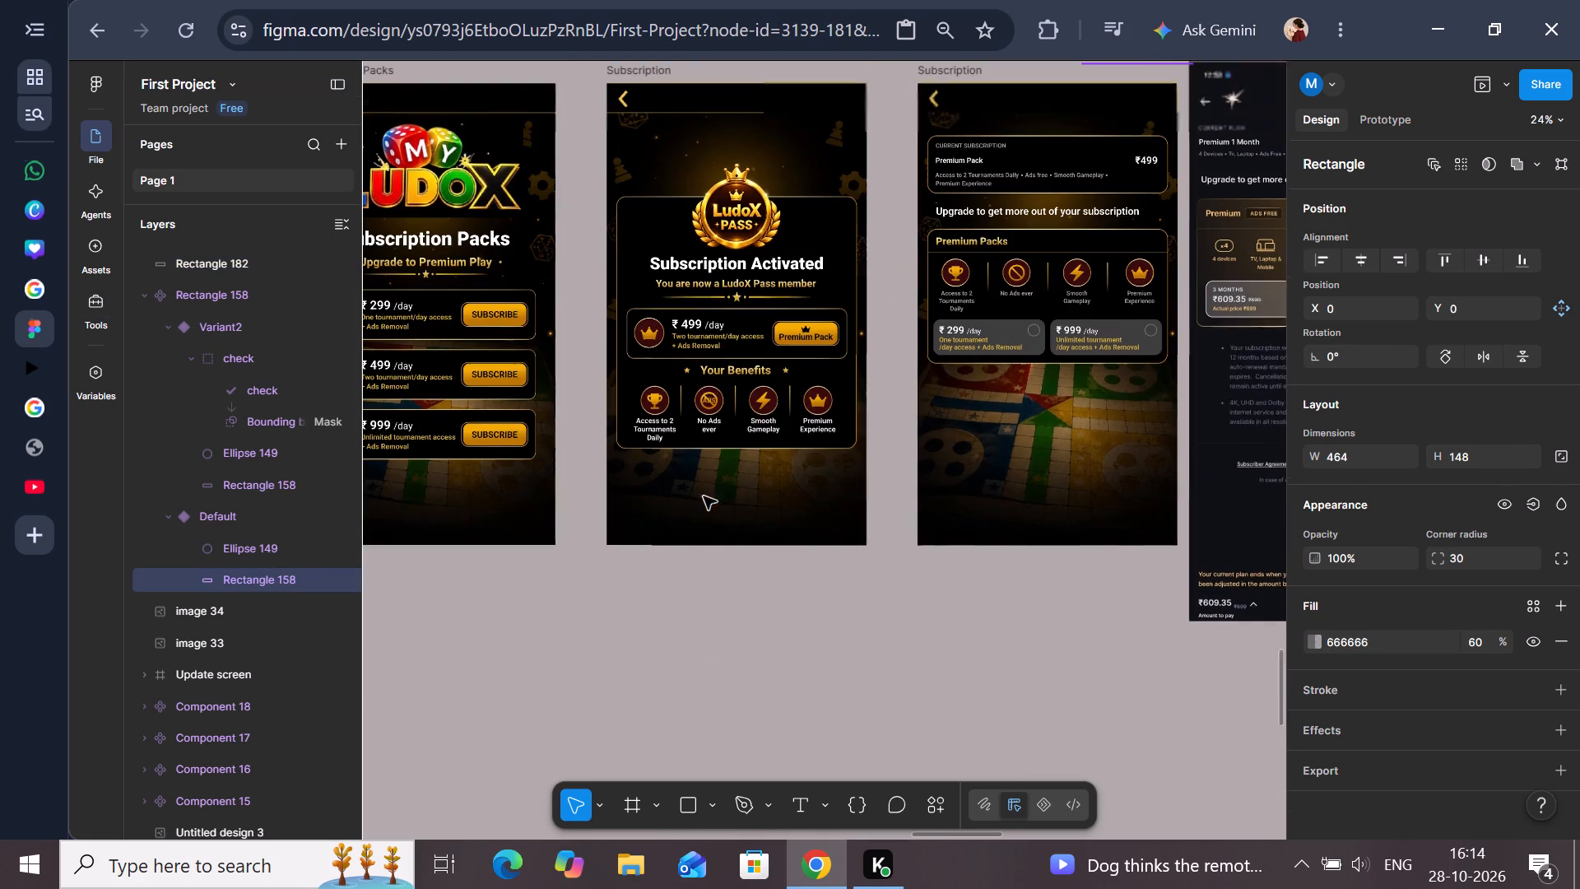
scroll(704, 496, up, 1)
scroll(1270, 721, down, 2)
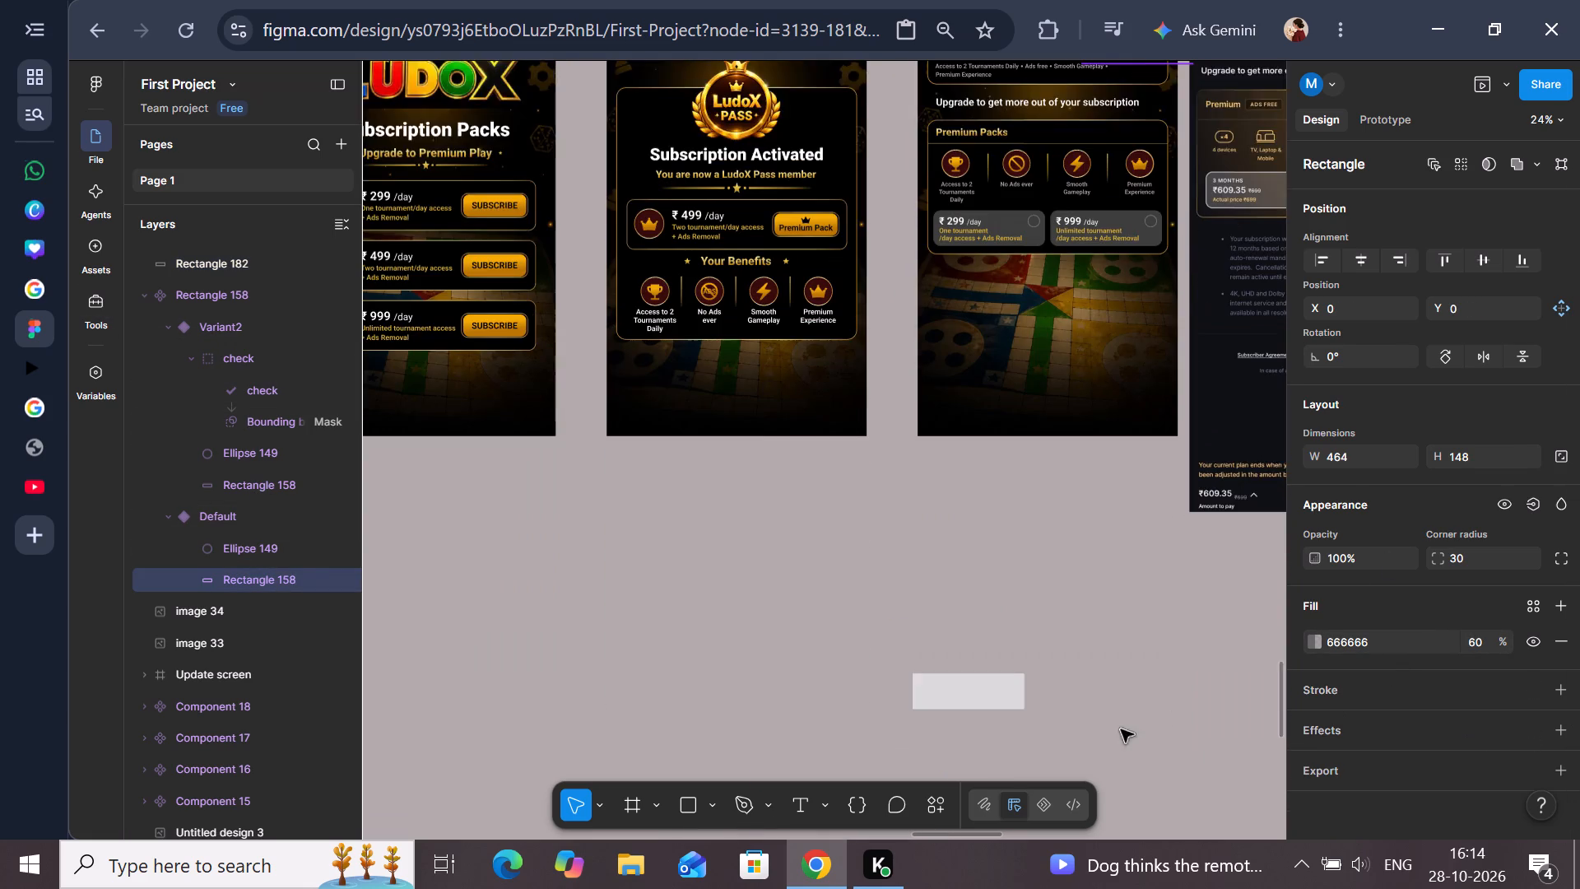
scroll(1045, 695, down, 1)
click(979, 524)
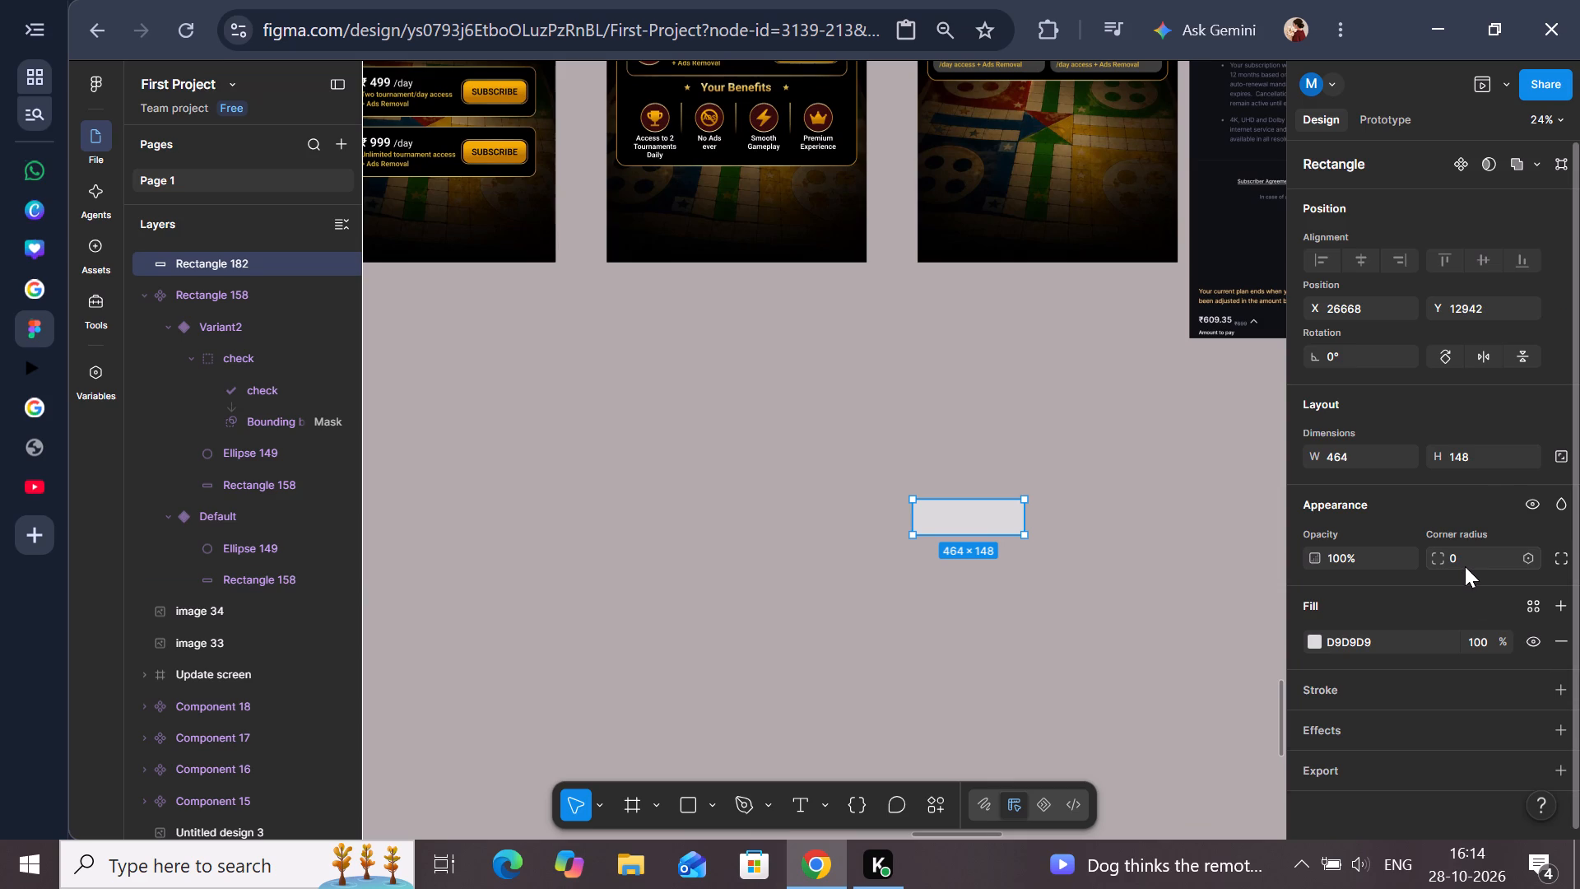
click(1466, 566)
key(BackSpace)
text(30)
key(Return)
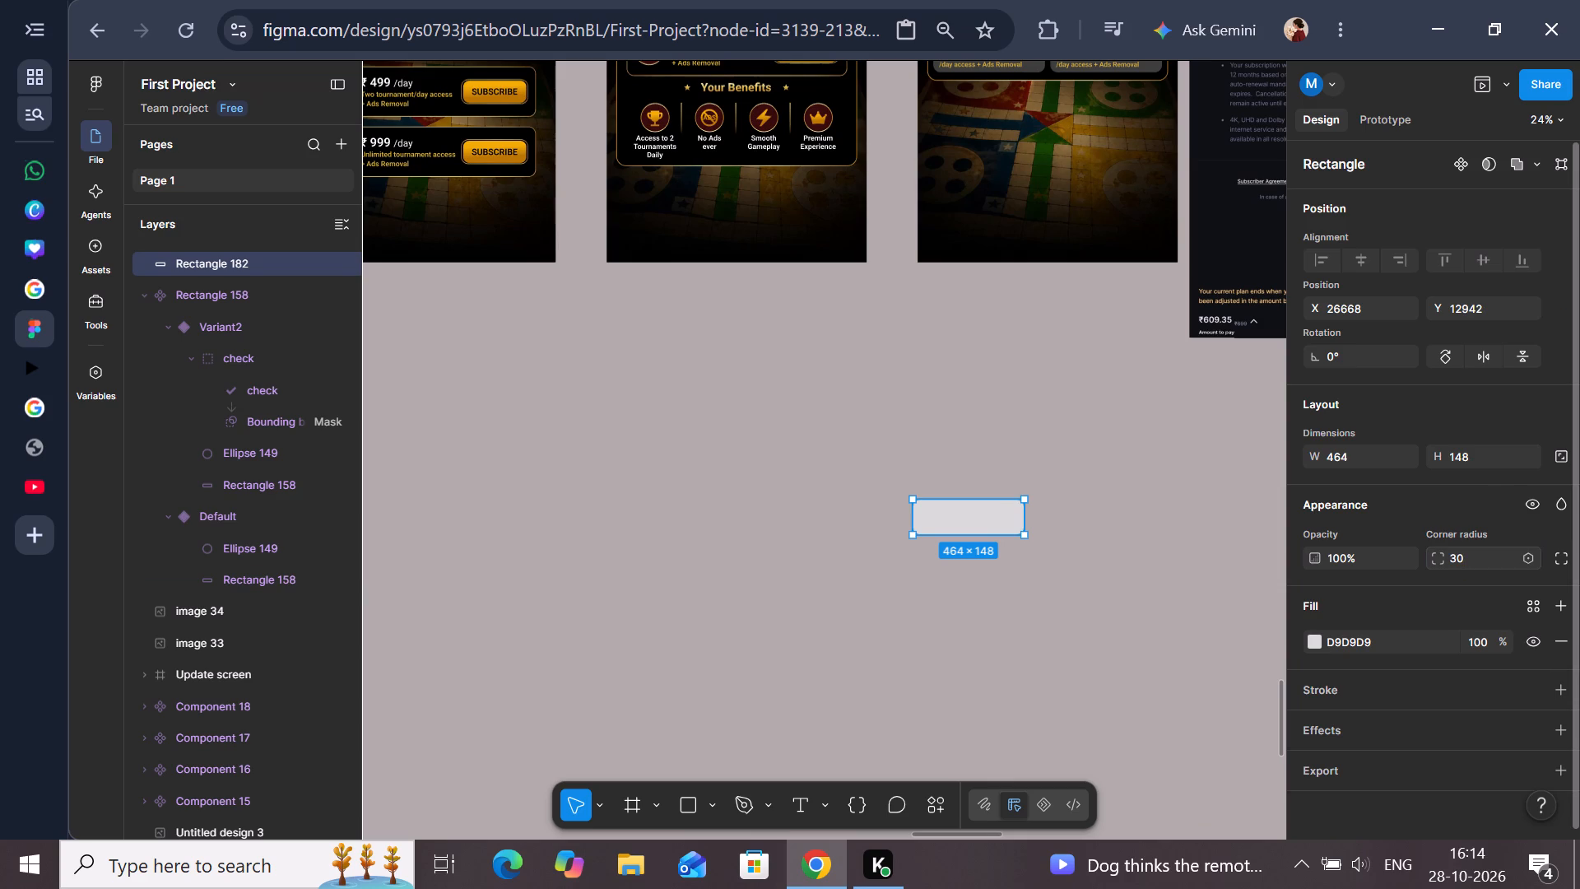
click(1080, 526)
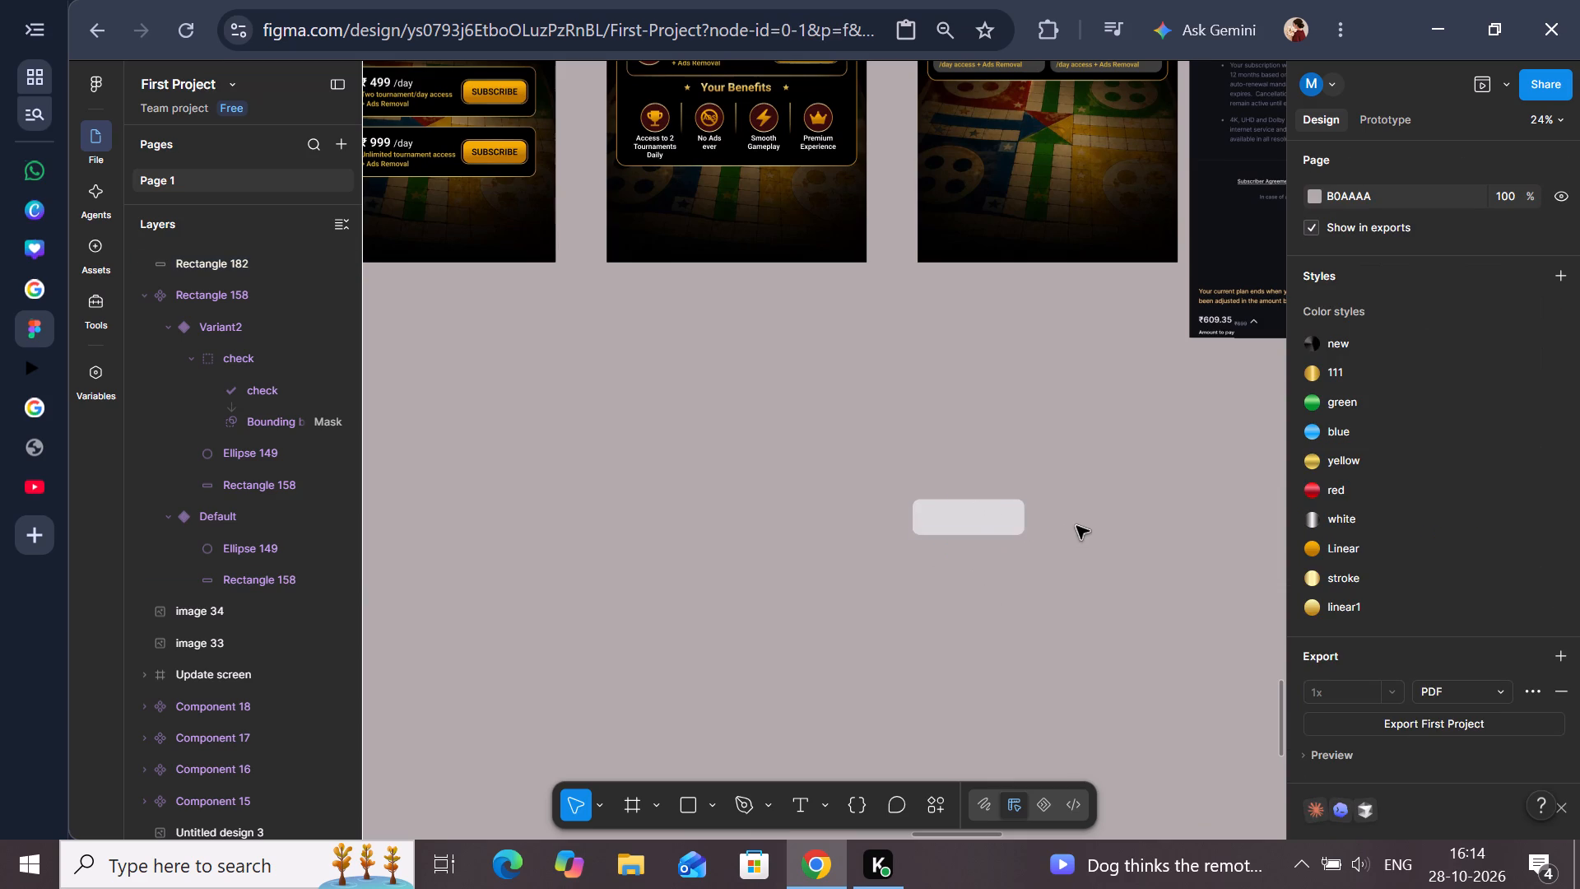
Move the rounded rectangle into the upgrade screen's bottom-right area, flush with the Premium Packs panel's right edge, at about X 576, Y 1726.
drag(964, 513, 934, 396)
scroll(1006, 450, left, 1)
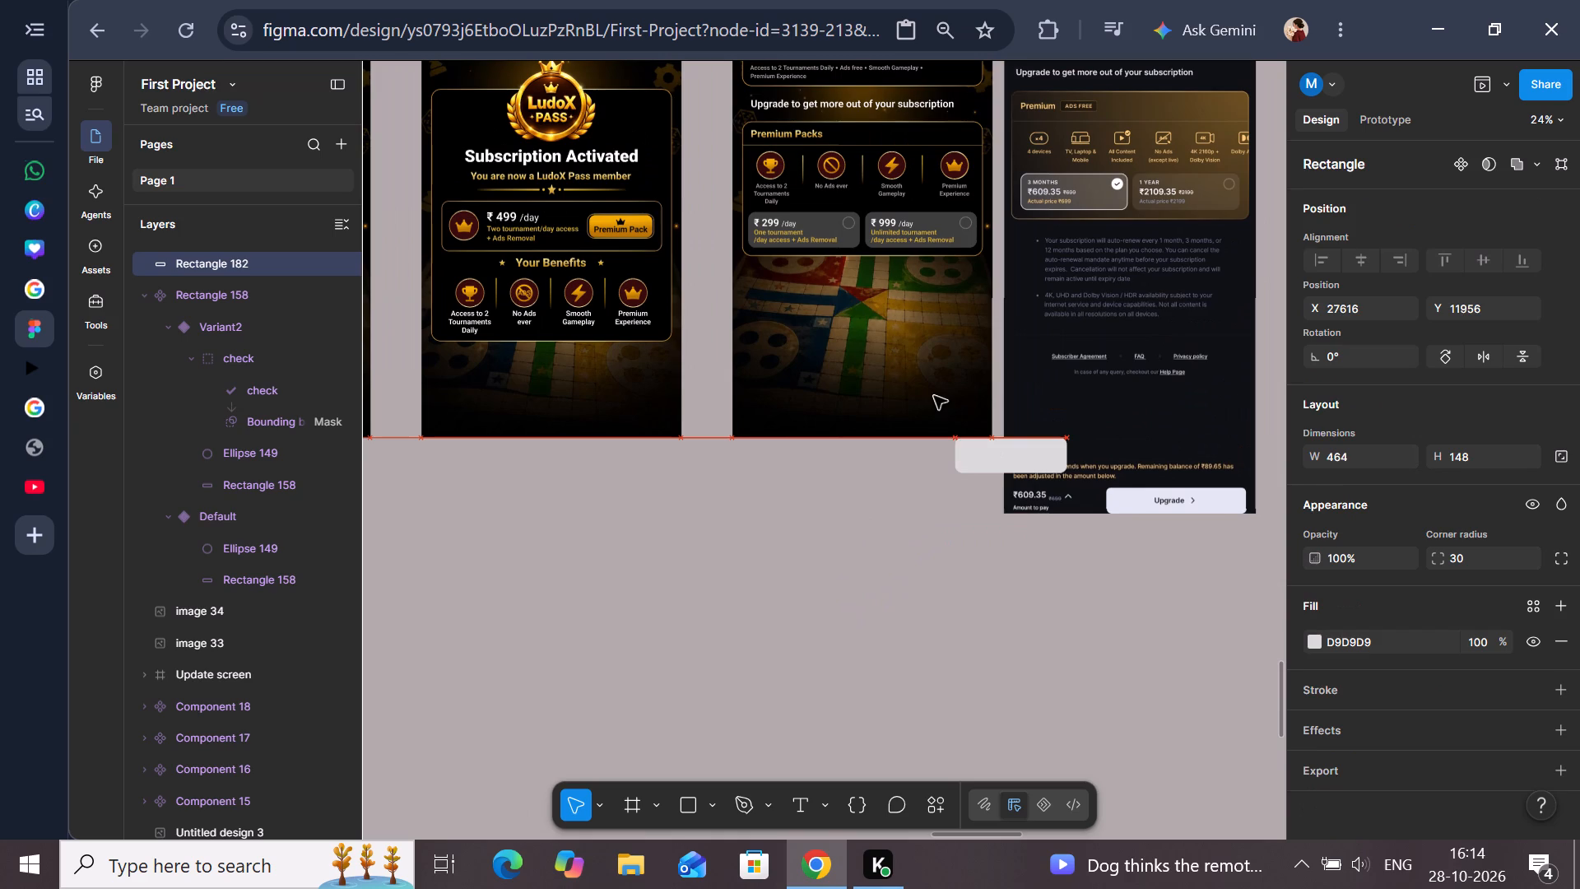
drag(934, 396, 910, 386)
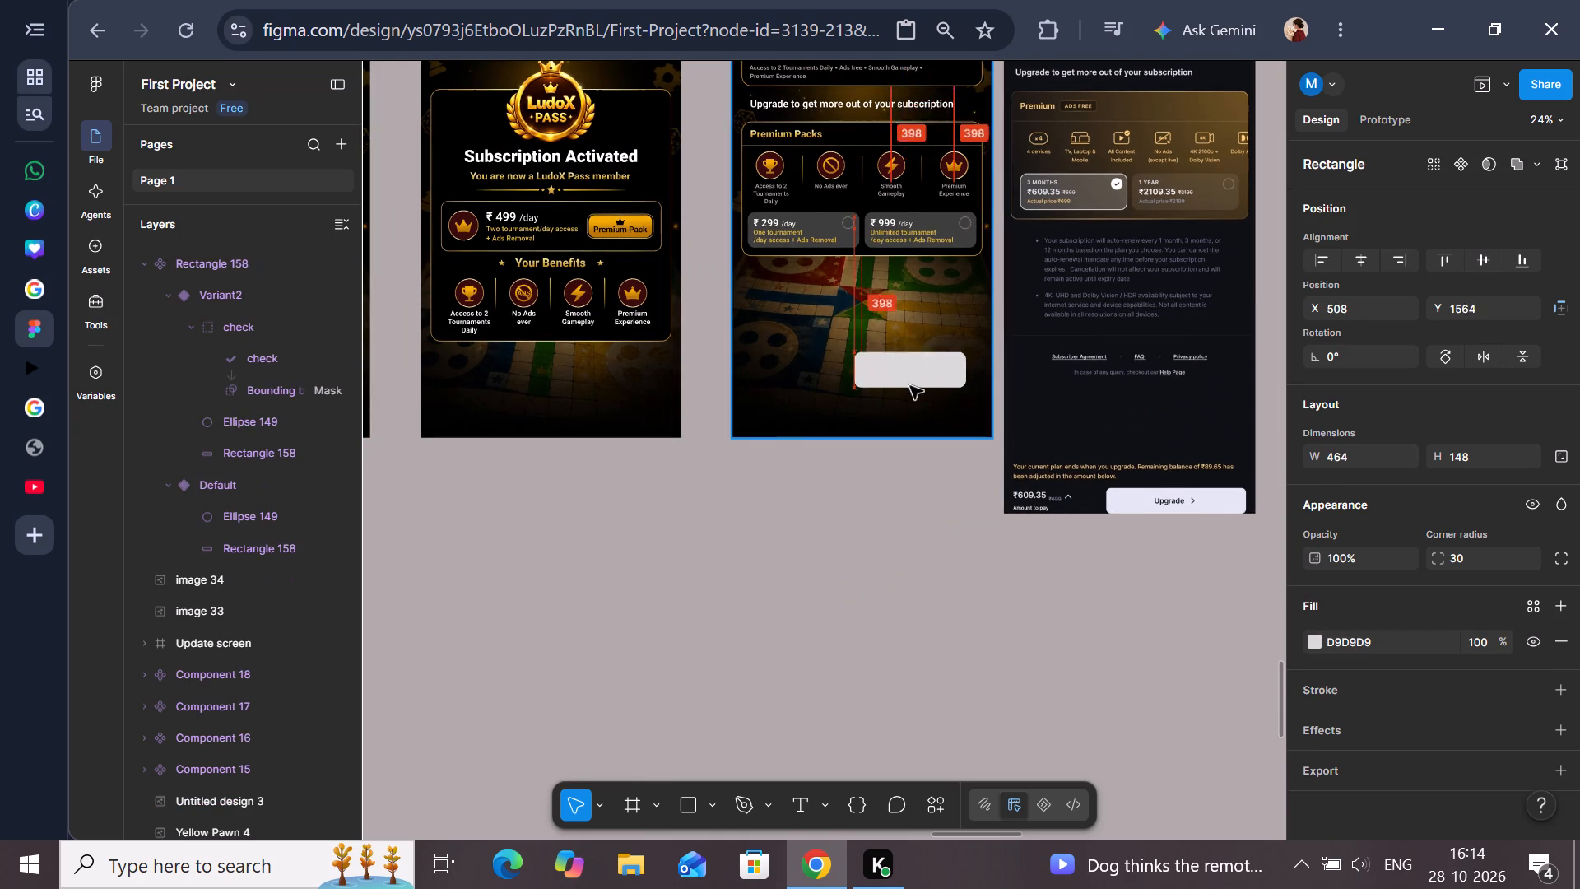
drag(910, 386, 924, 401)
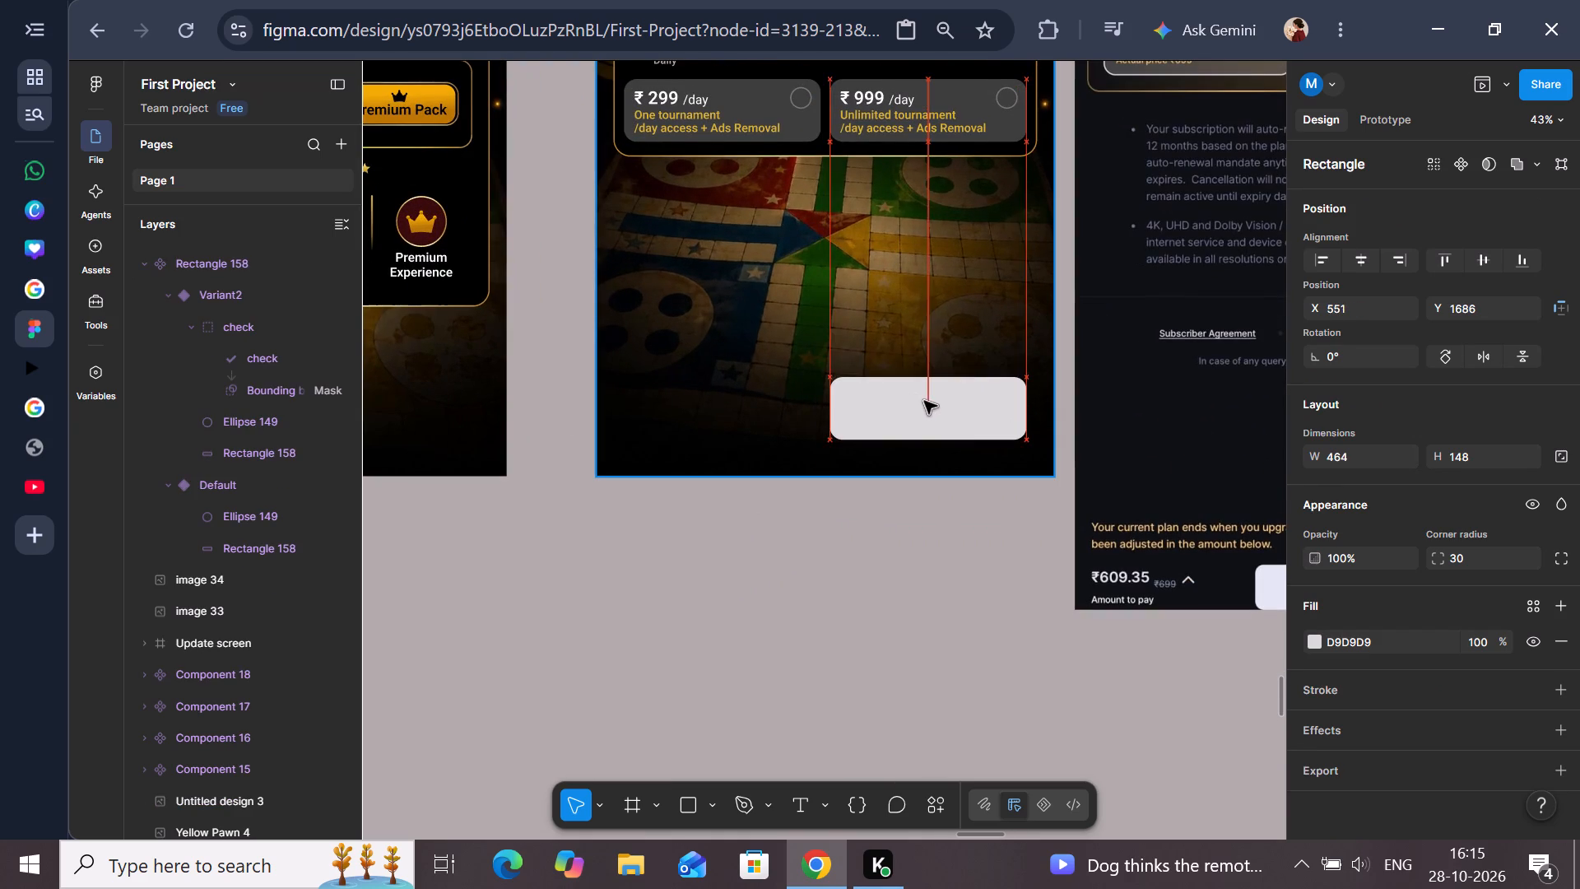
drag(924, 401, 926, 401)
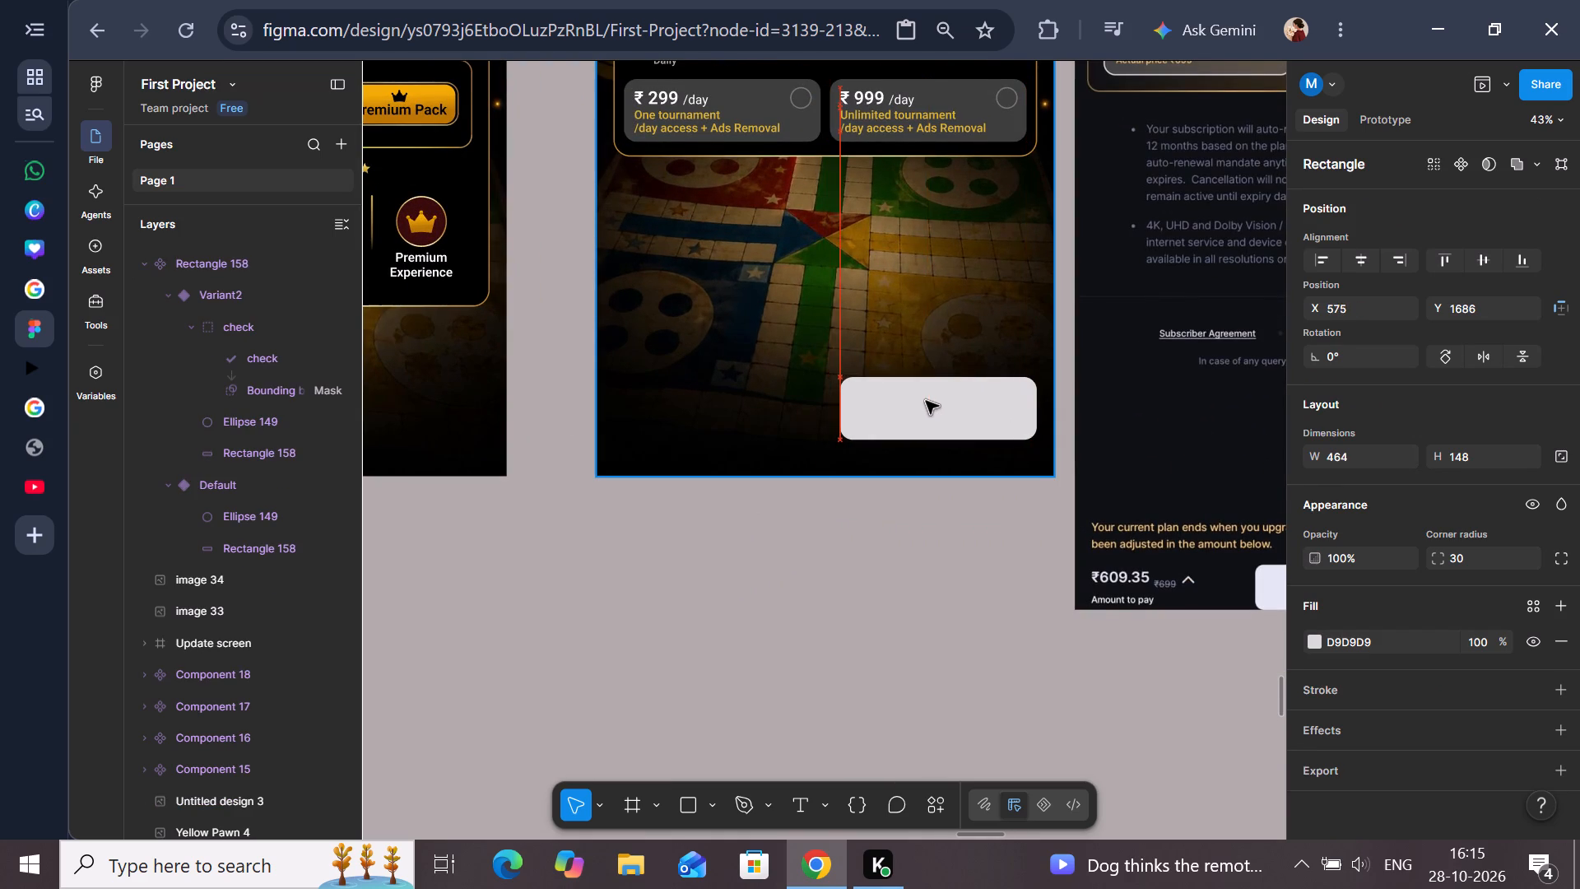
drag(926, 401, 914, 241)
scroll(927, 406, up, 2)
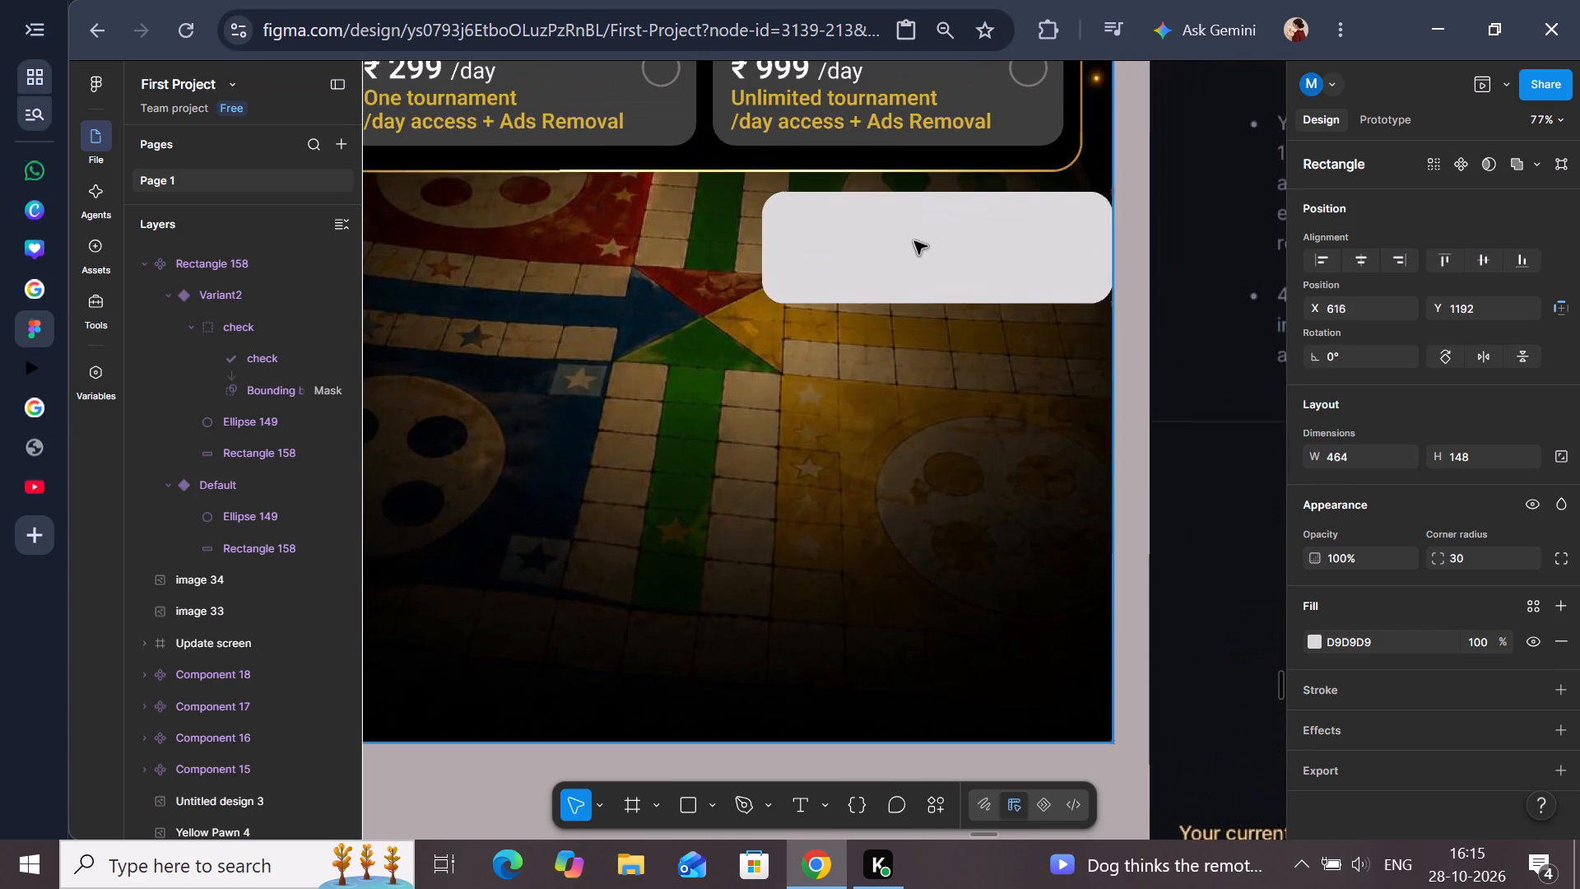
drag(914, 241, 896, 230)
scroll(896, 230, down, 1)
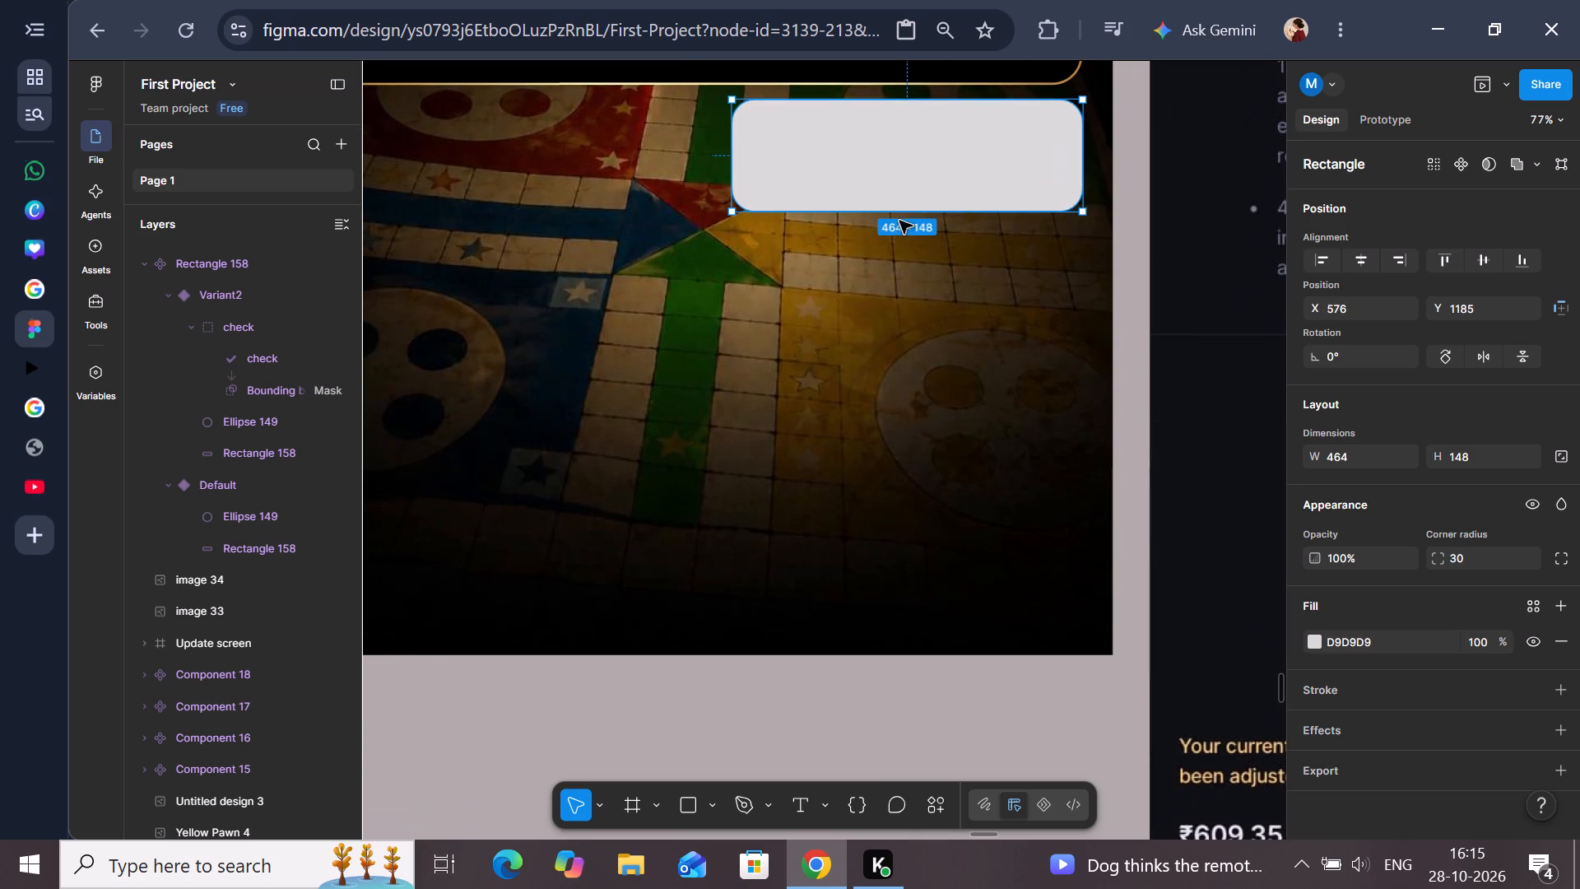
drag(884, 184, 888, 303)
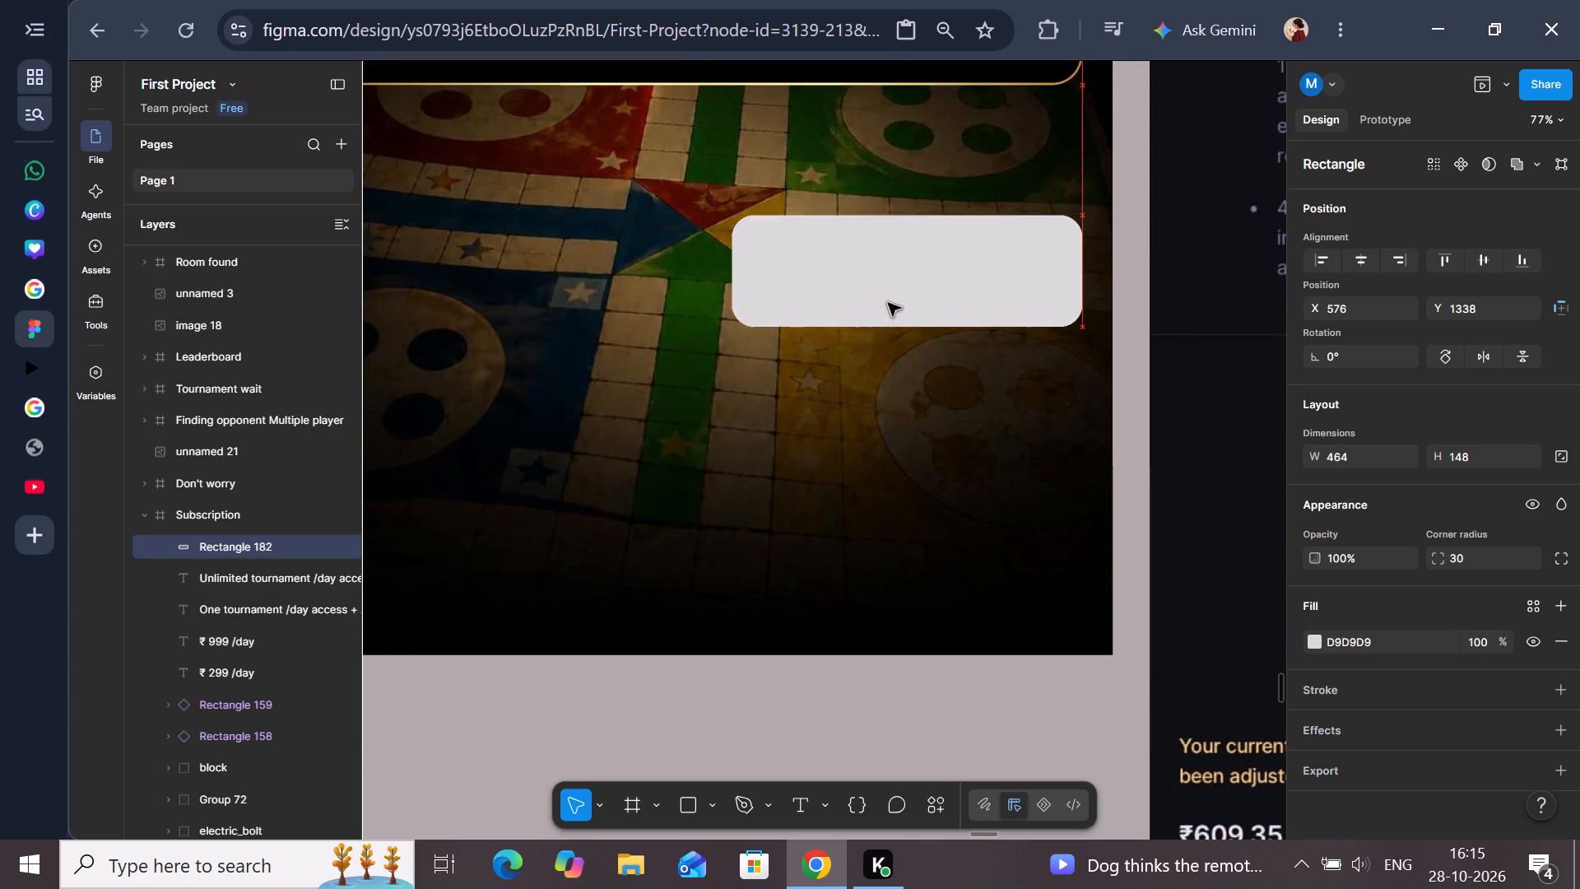
drag(888, 303, 883, 489)
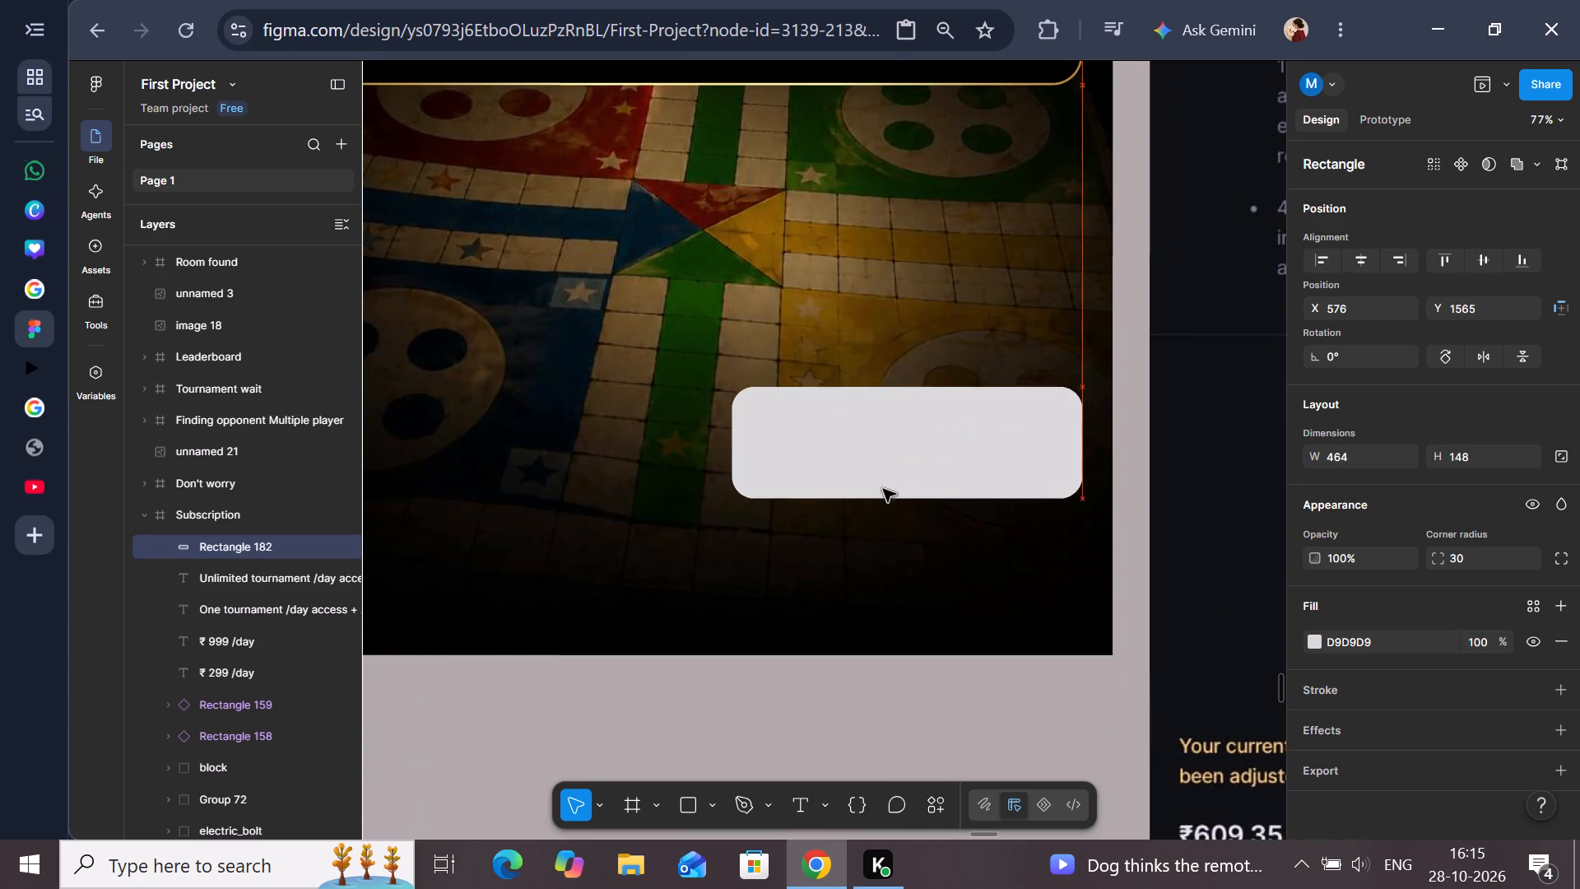
drag(883, 489, 883, 568)
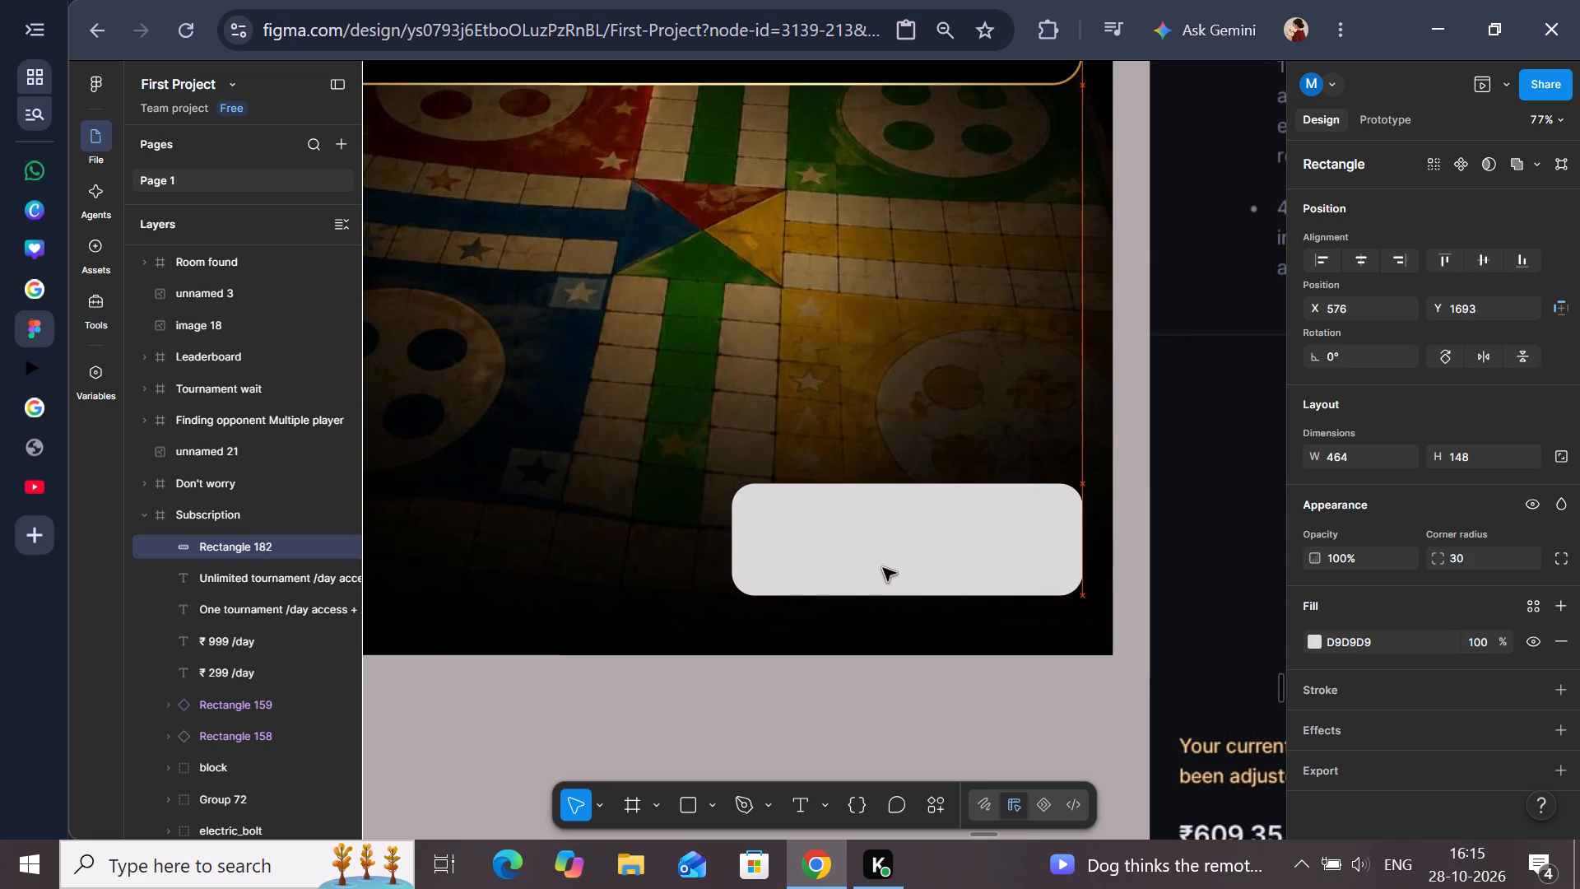
drag(883, 568, 883, 593)
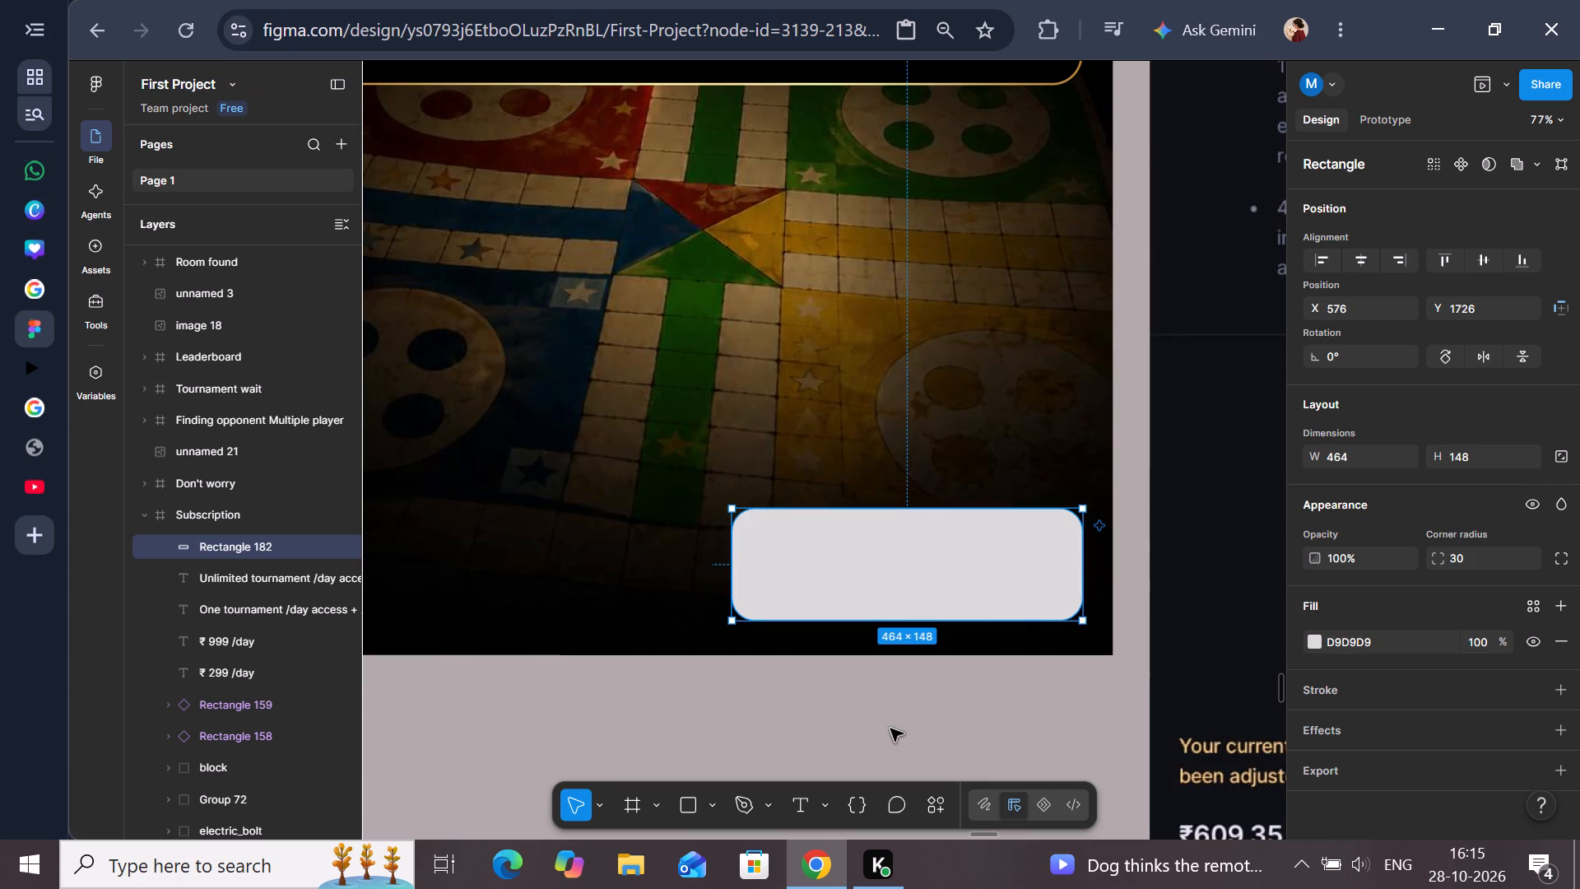
click(895, 738)
Widen the button rectangle to about 583 by extending its left edge, keeping the right edge in place.
scroll(890, 738, down, 2)
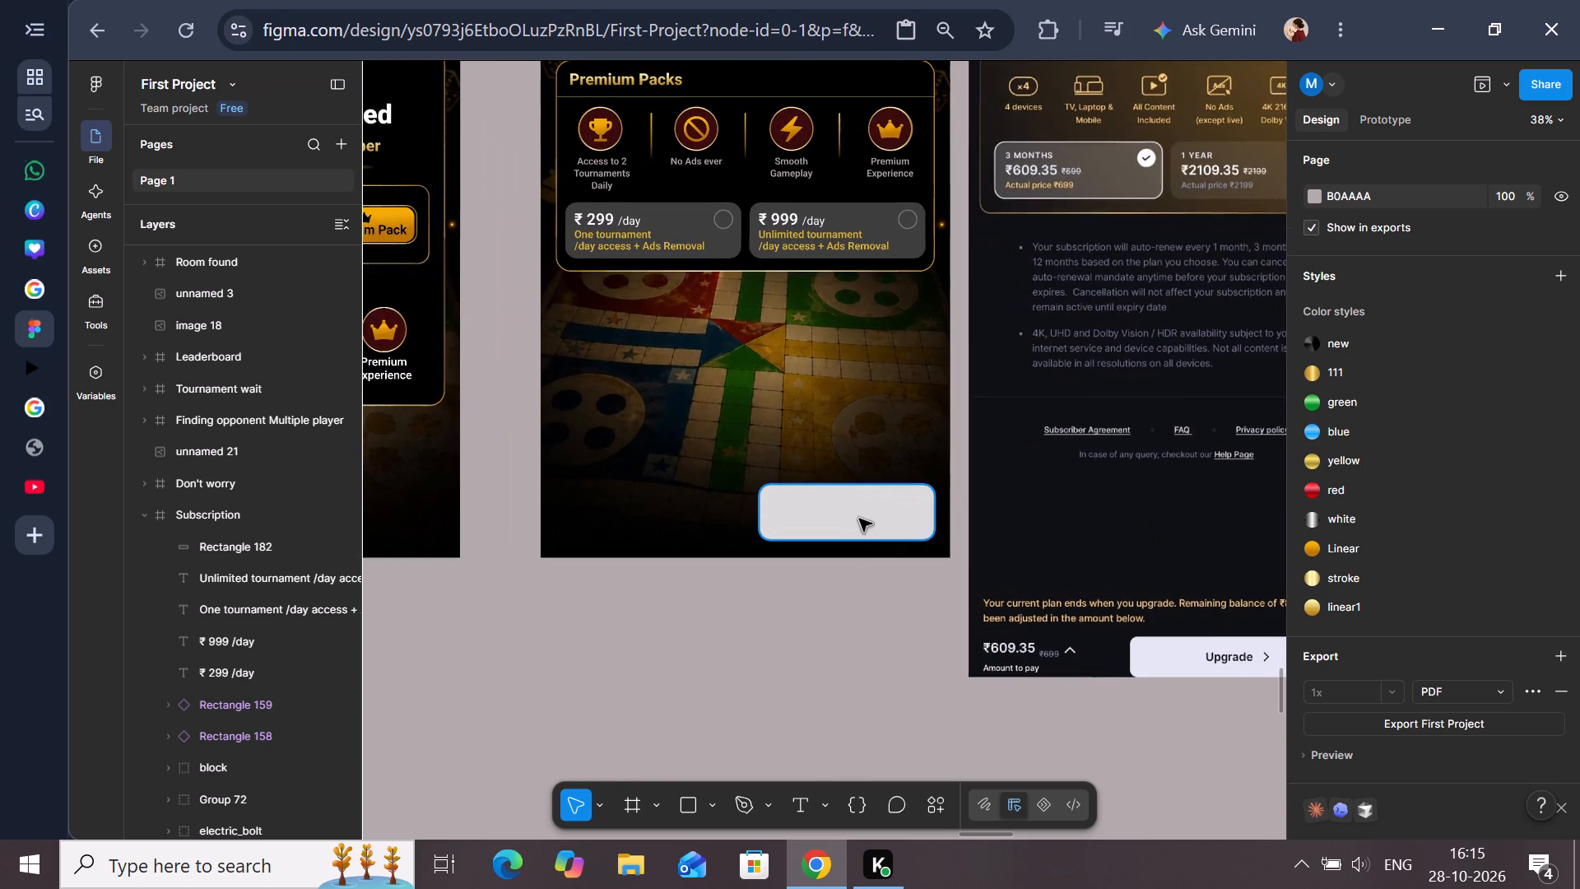
click(853, 519)
drag(758, 519, 715, 521)
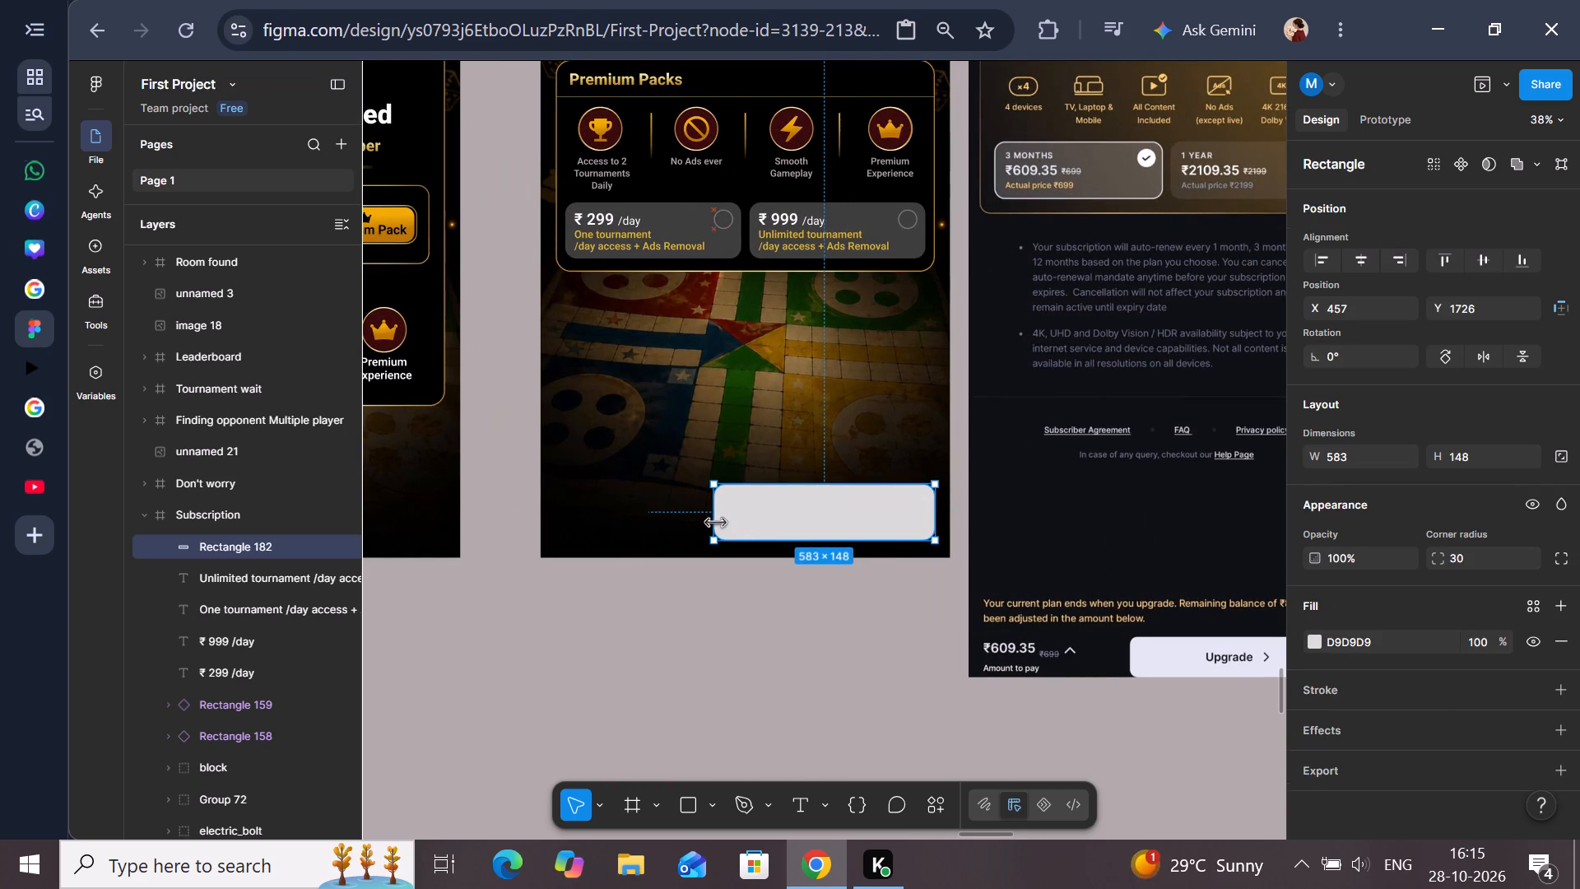
drag(715, 521, 713, 521)
click(755, 595)
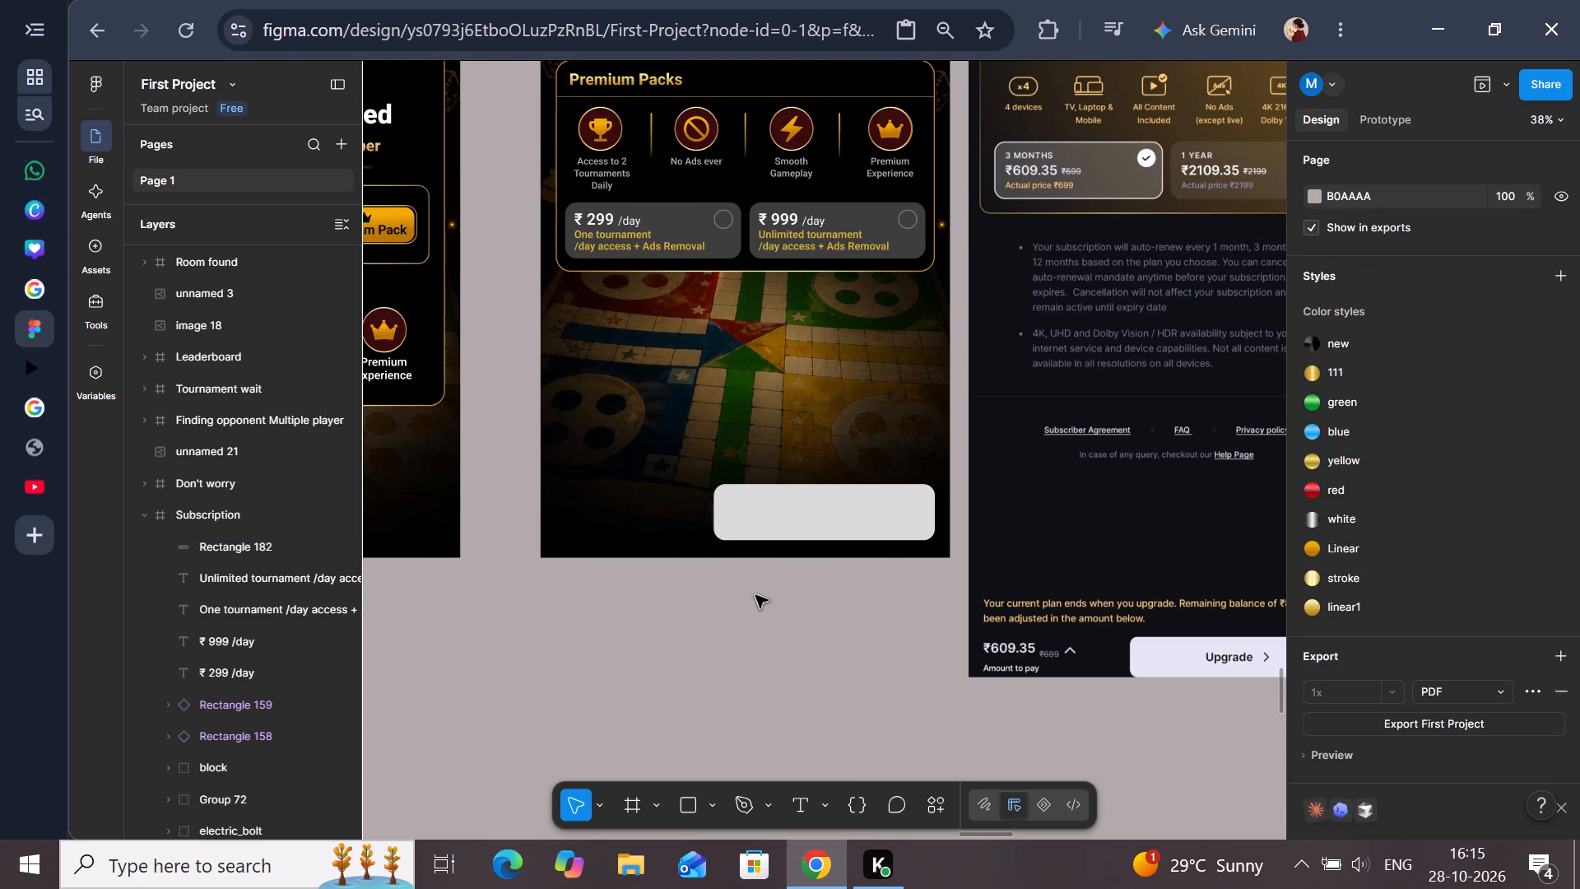
scroll(755, 595, down, 1)
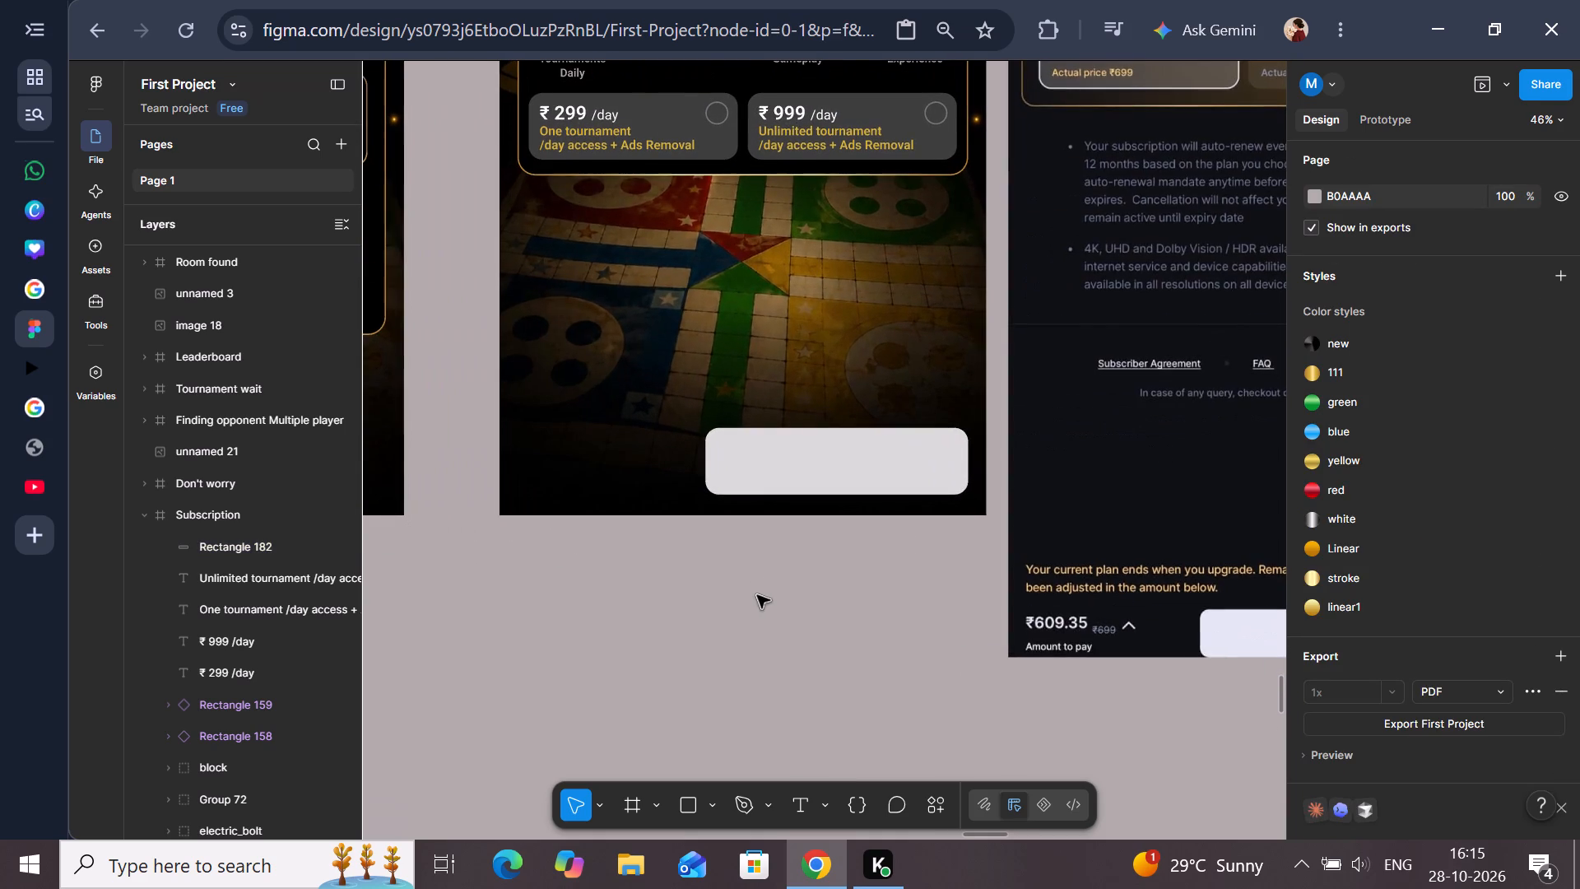
Duplicate the first plan card's ₹ 299 /day price and bring the copy down beside the blank button rectangle.
scroll(757, 595, up, 1)
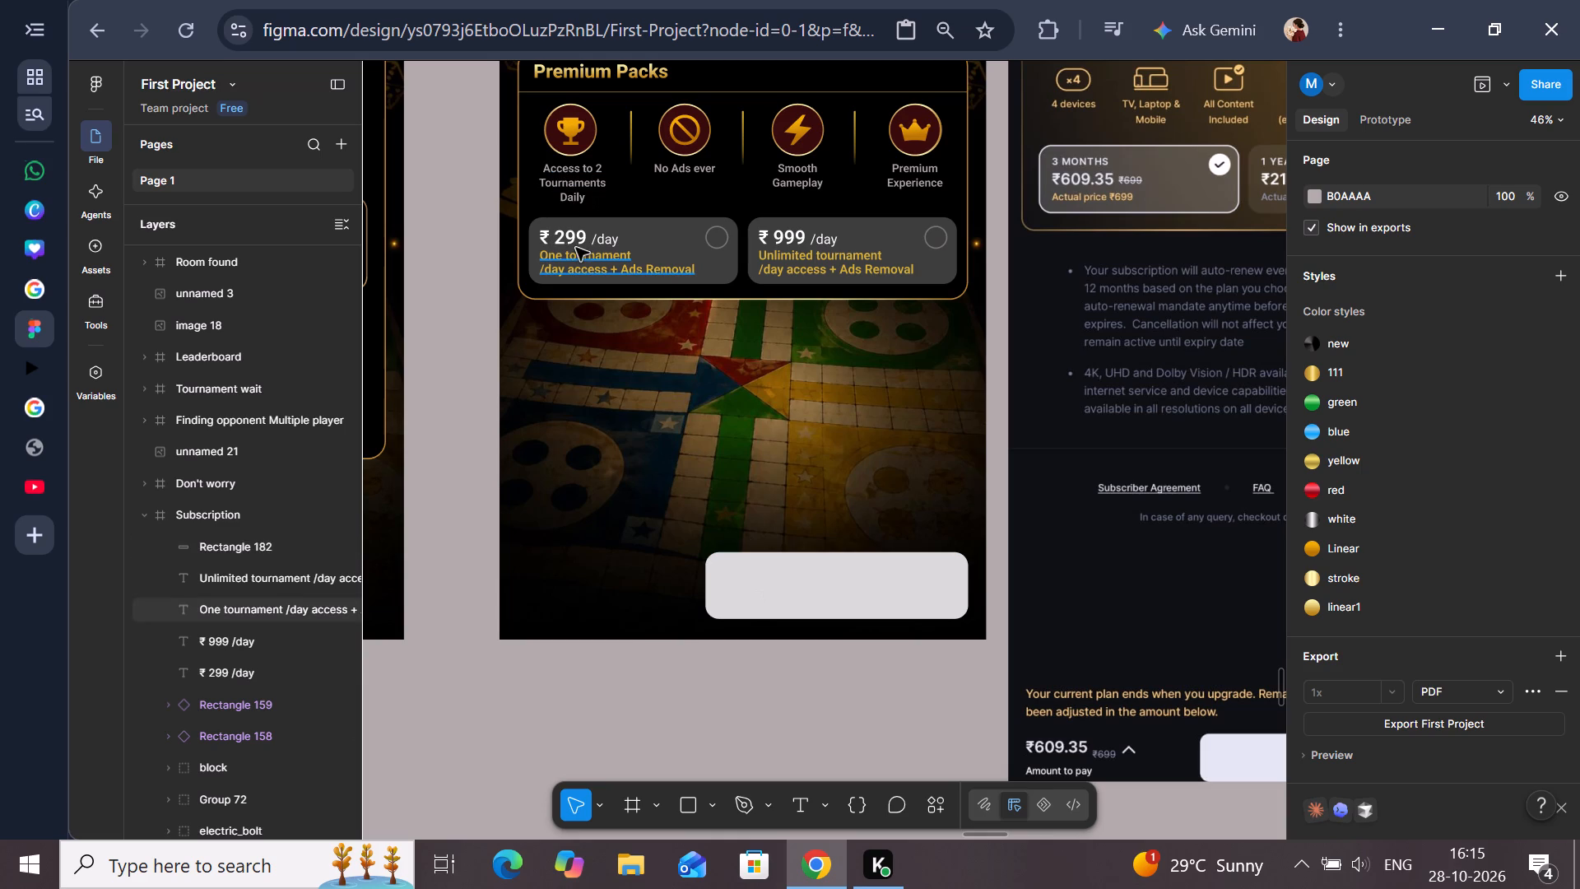
click(572, 241)
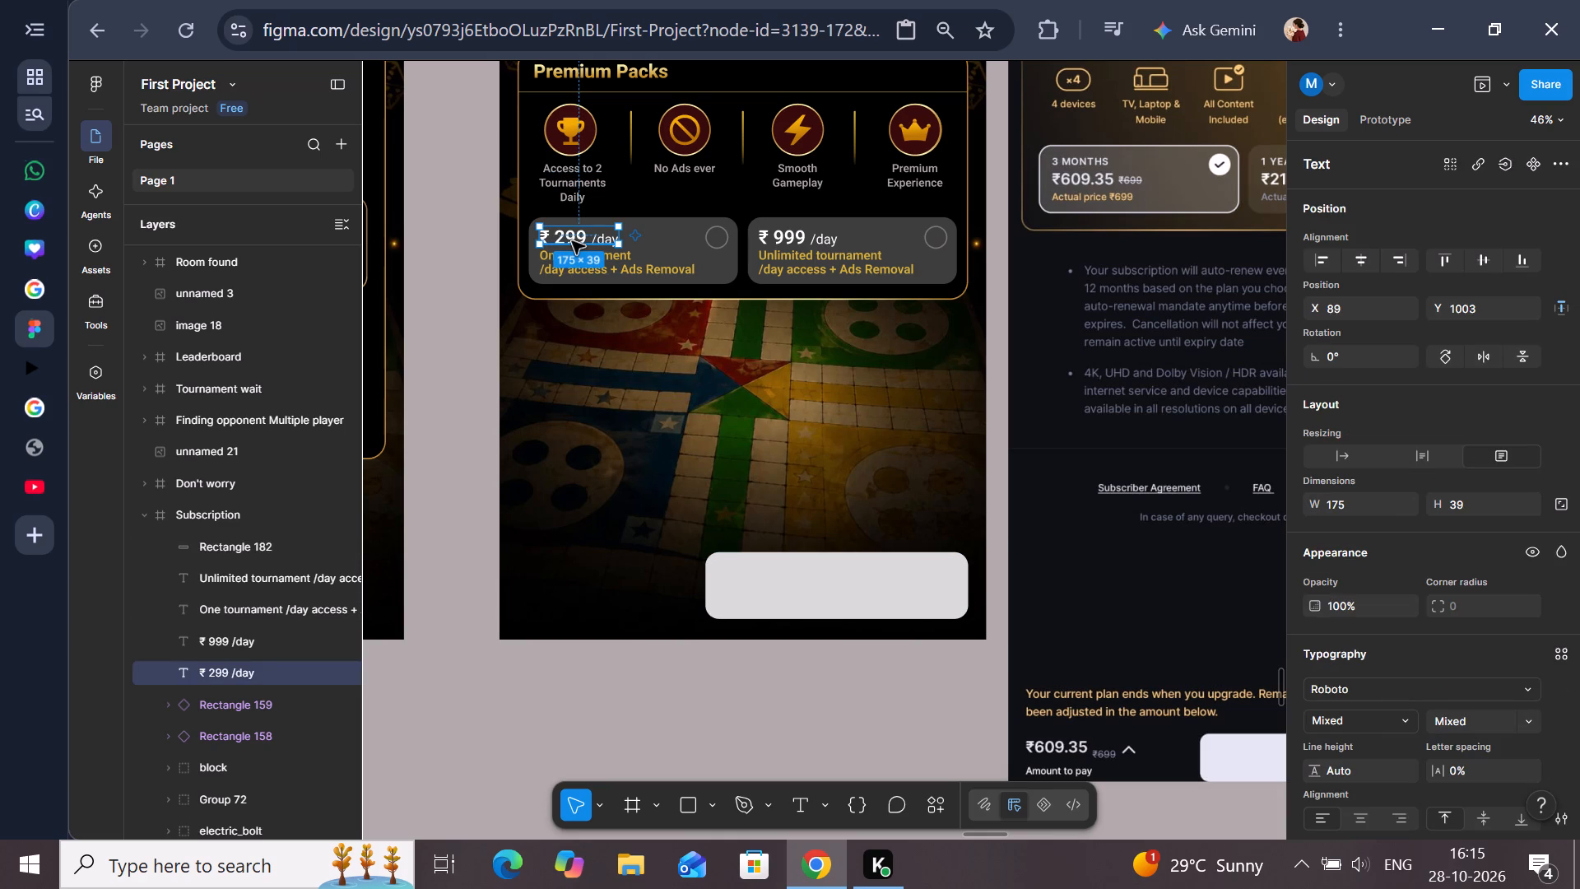
key(ctrl+d)
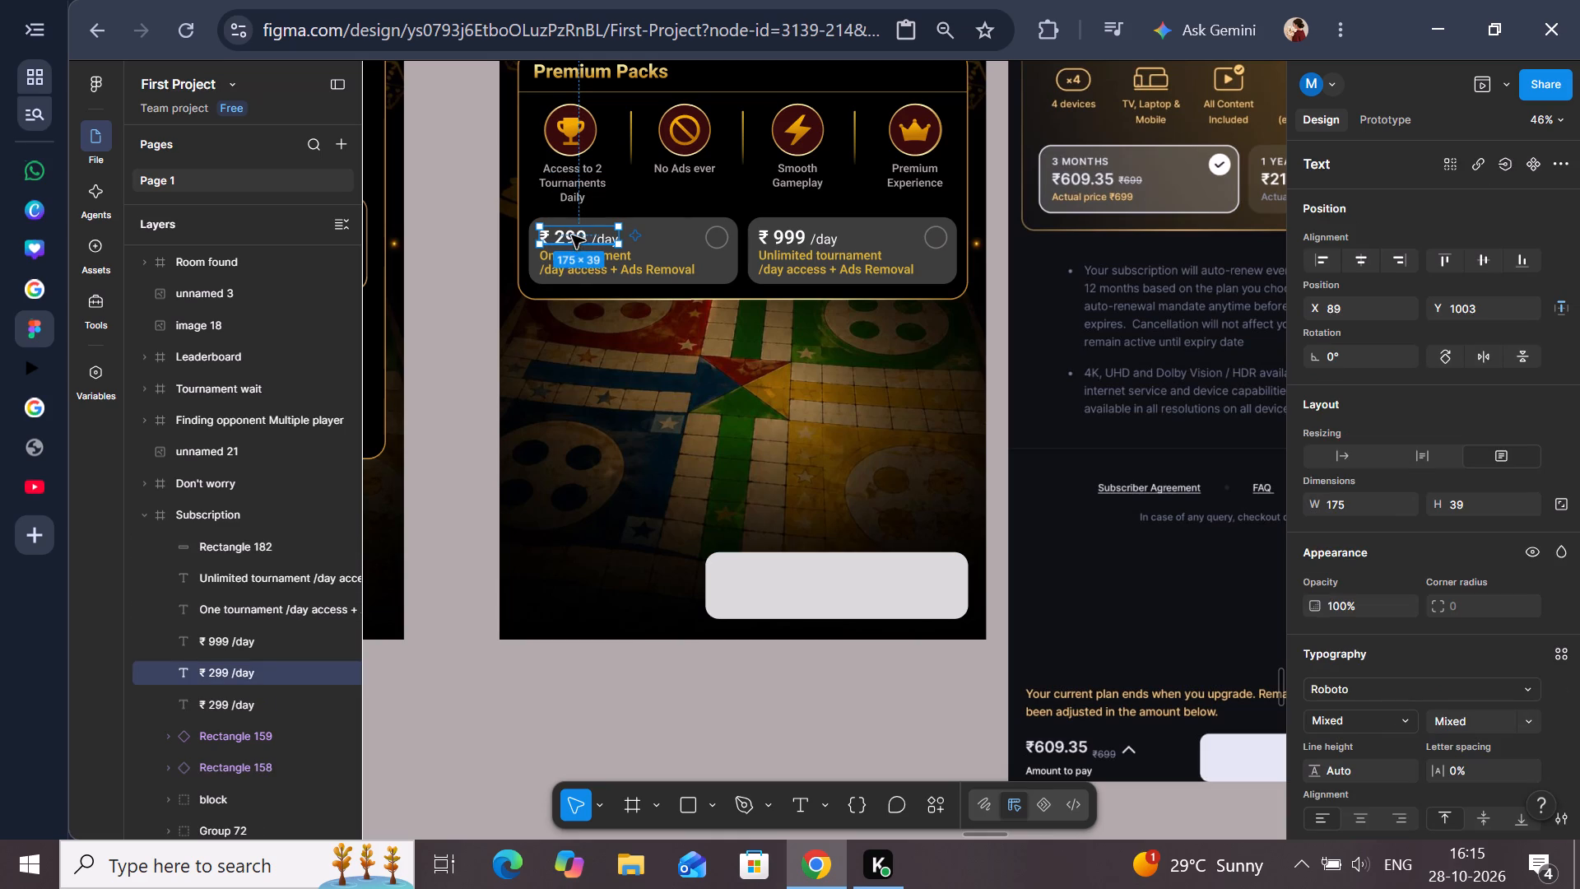
drag(572, 235, 575, 577)
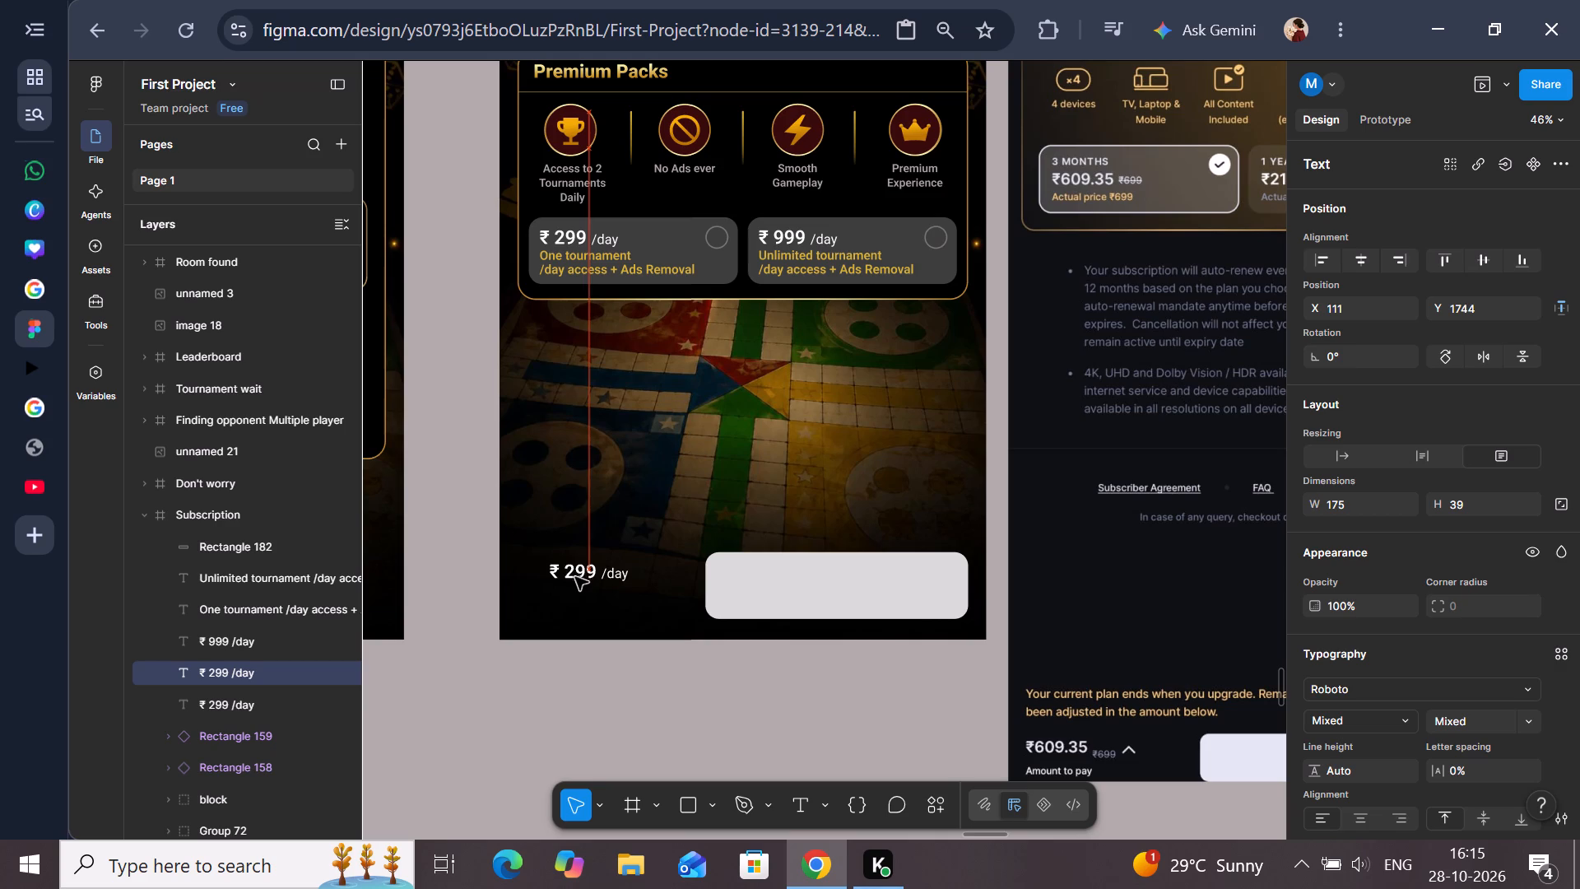
drag(575, 577, 561, 545)
scroll(575, 579, down, 1)
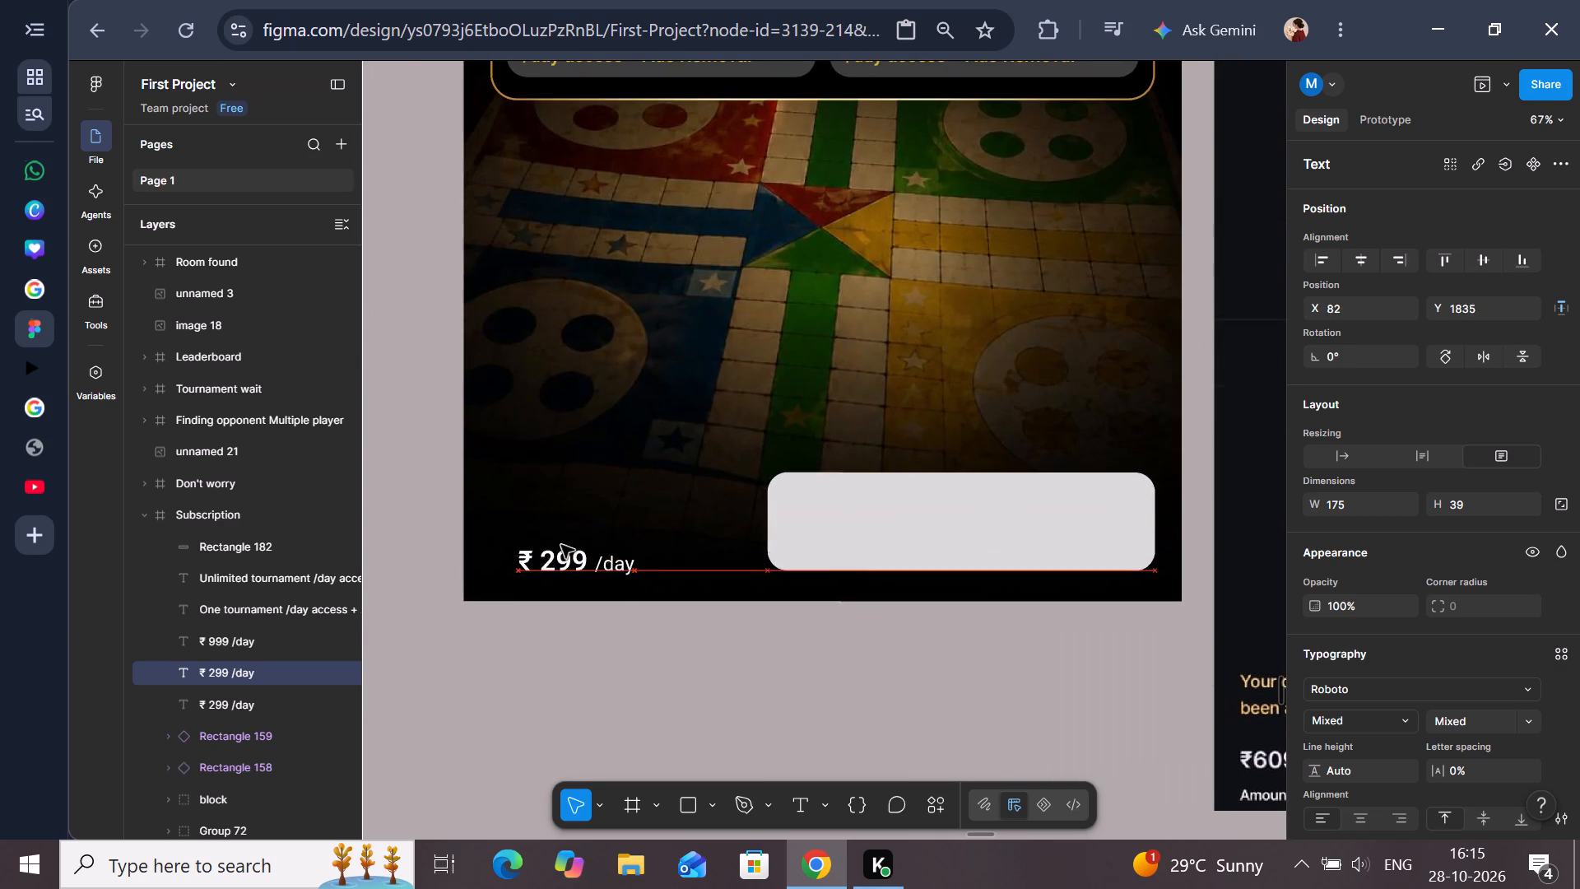
drag(561, 545, 560, 525)
scroll(560, 525, left, 2)
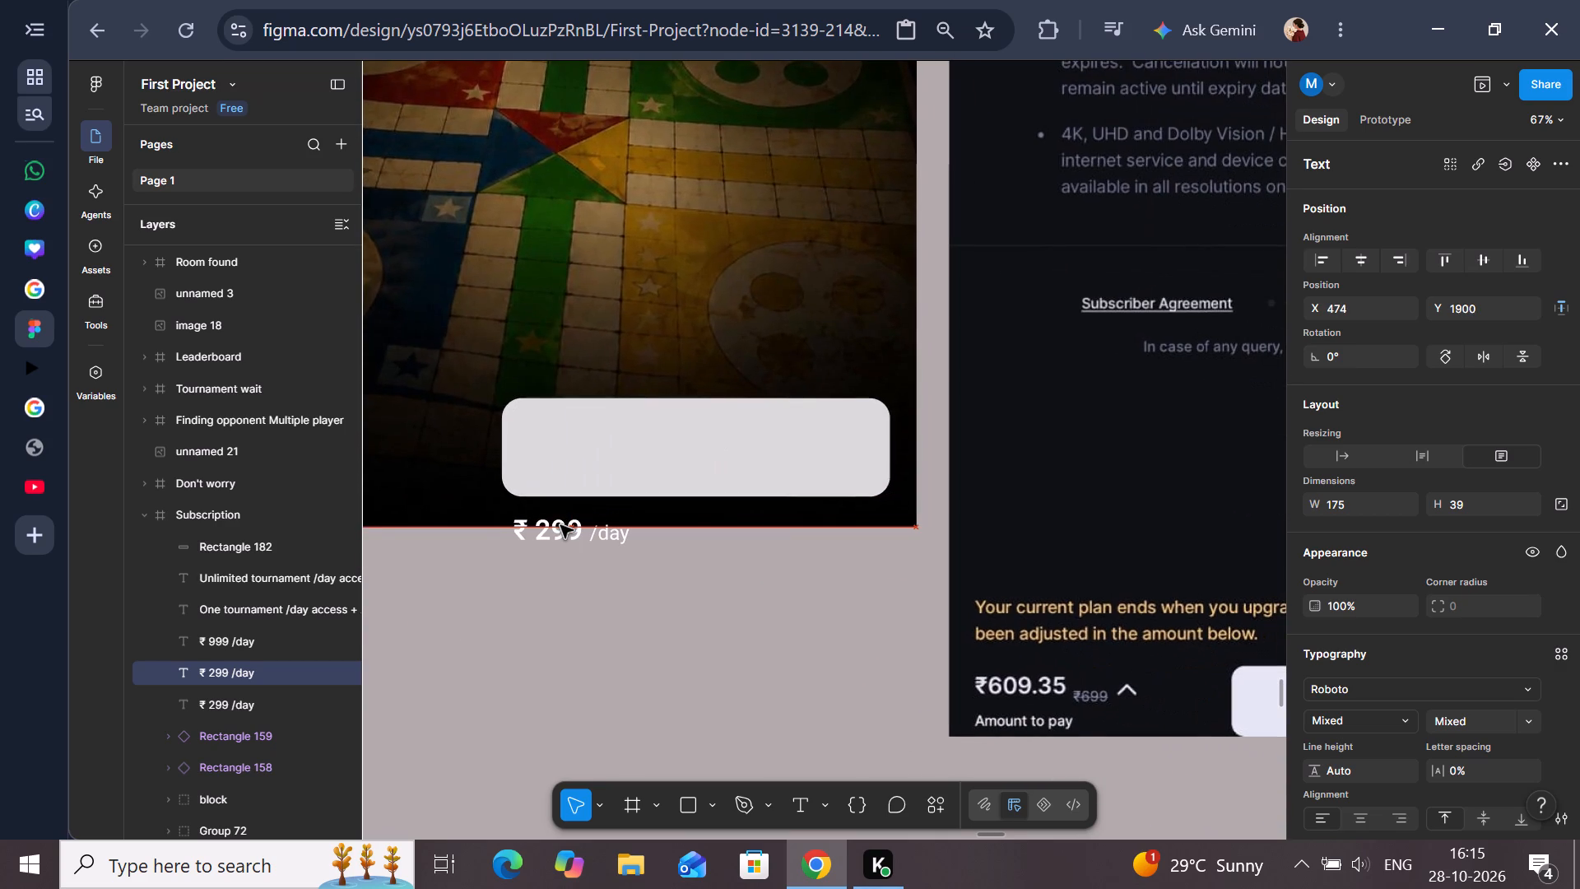
scroll(560, 525, left, 1)
drag(560, 525, 602, 503)
scroll(560, 525, right, 1)
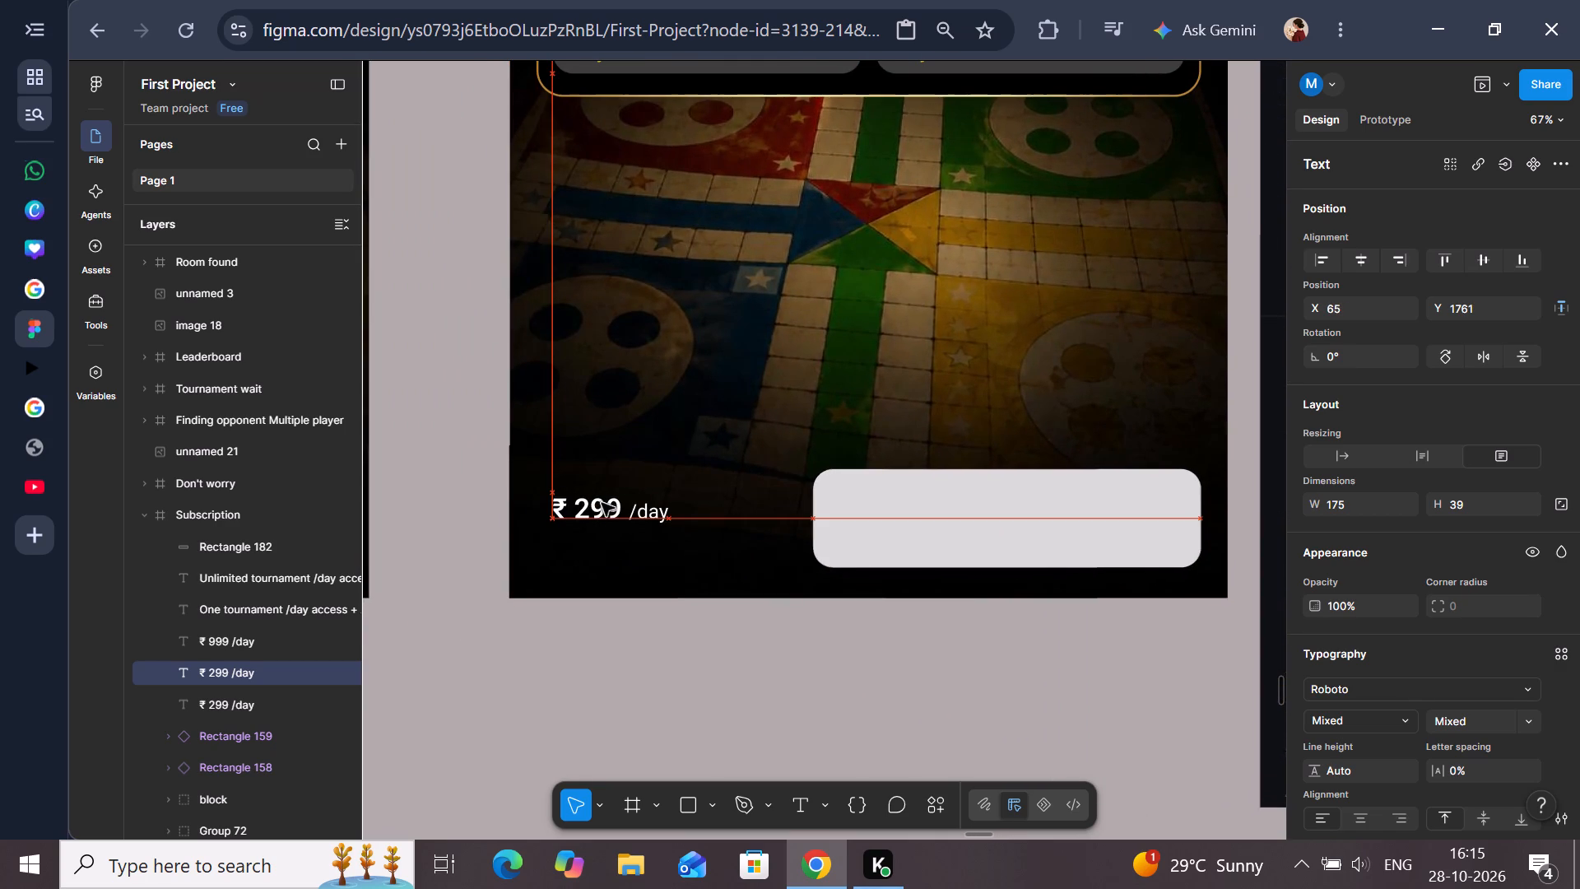
drag(602, 503, 597, 503)
scroll(597, 503, up, 1)
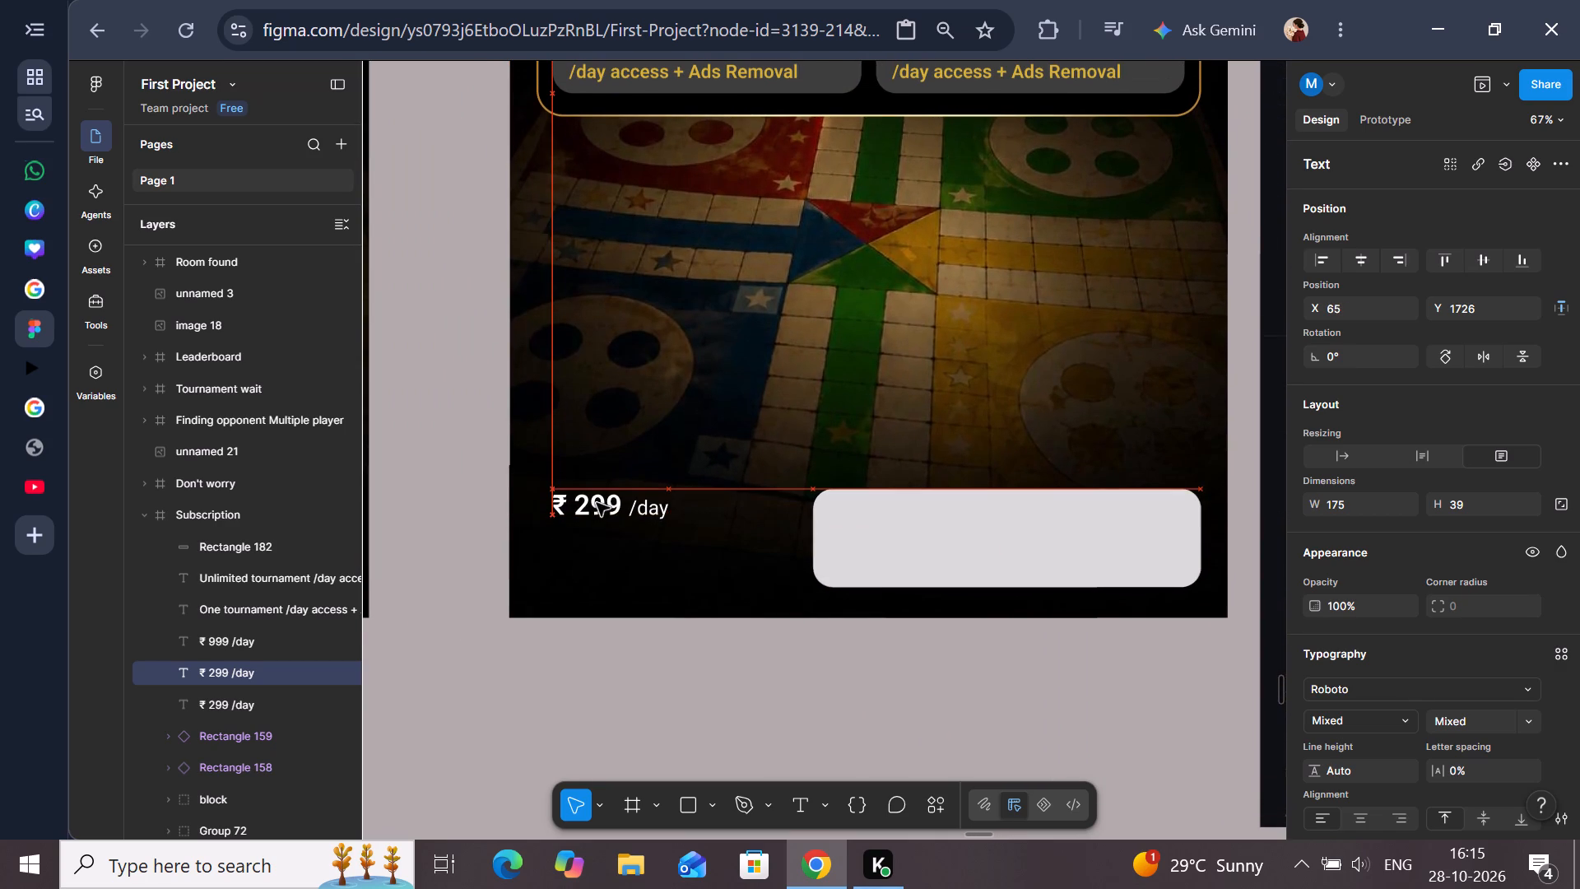
drag(597, 503, 596, 505)
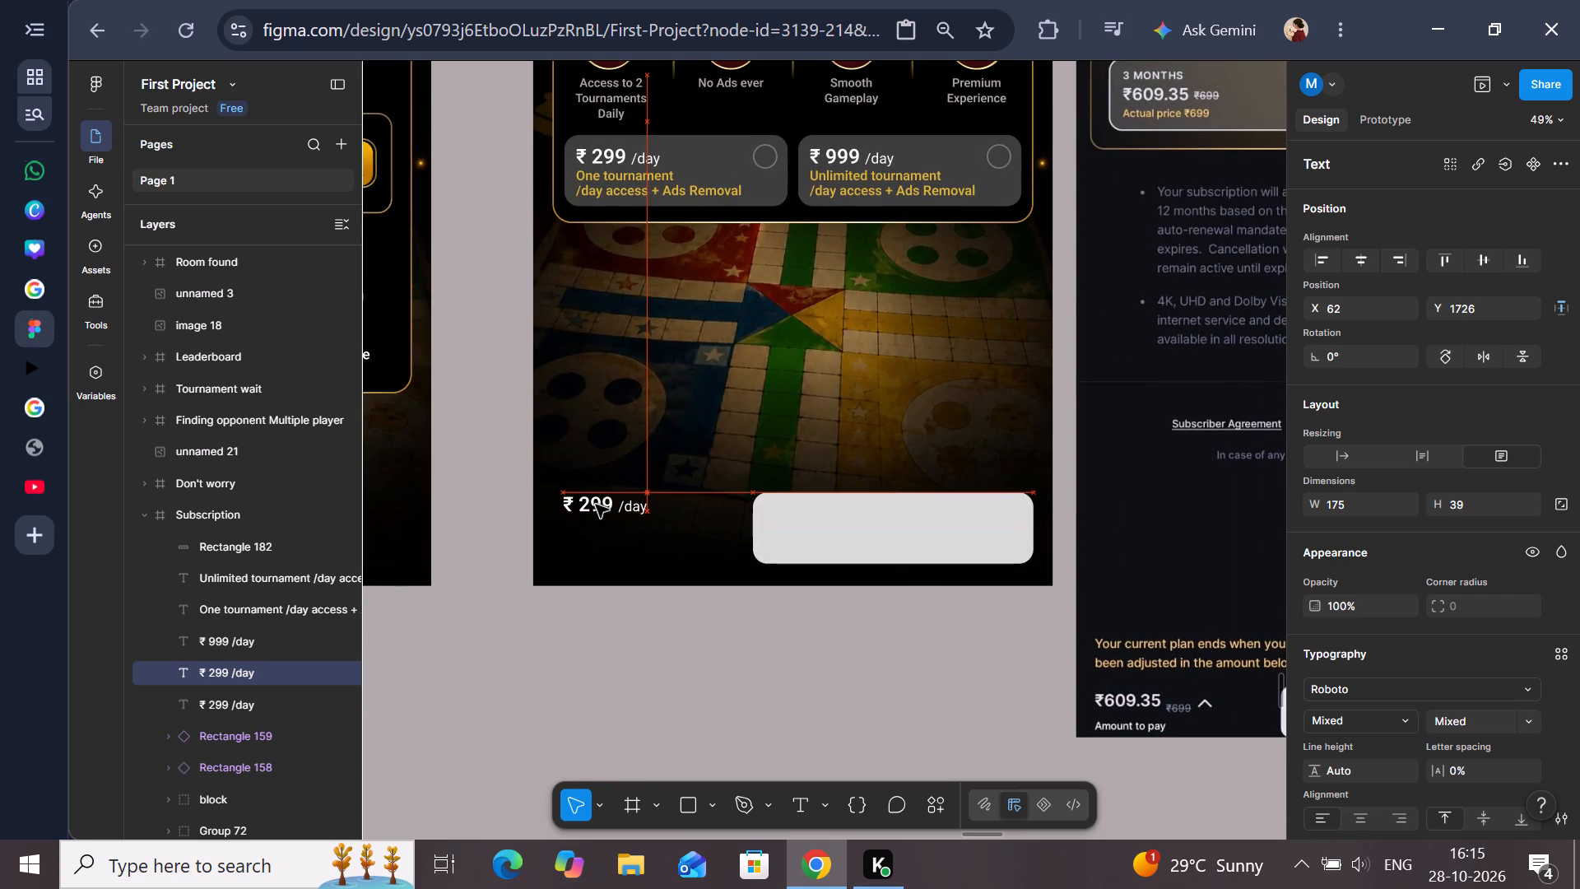
drag(596, 505, 611, 504)
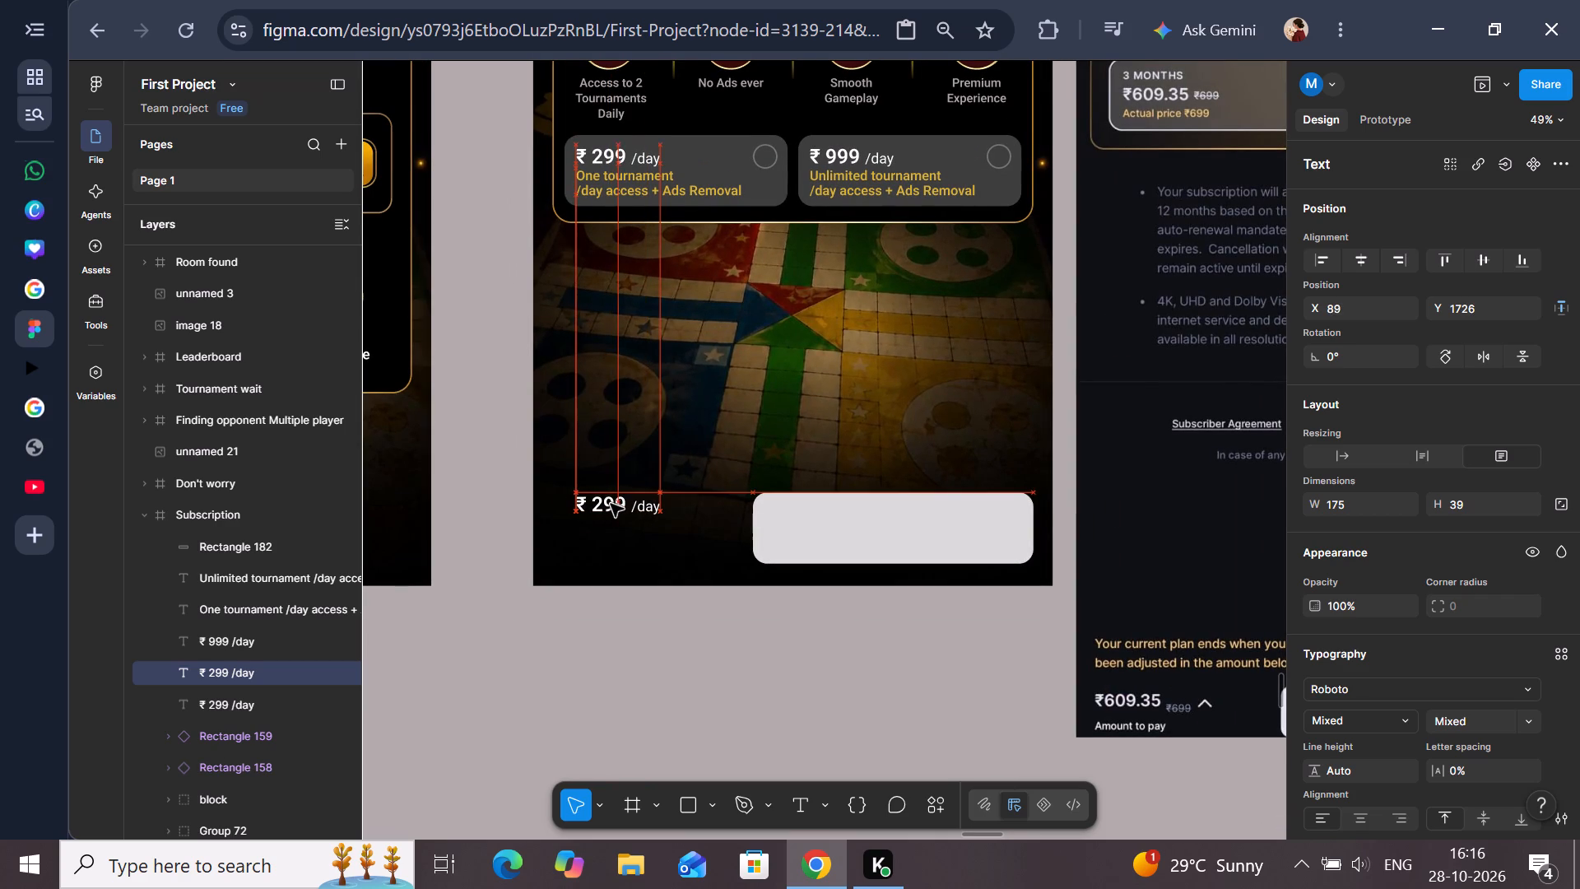
drag(611, 504, 611, 511)
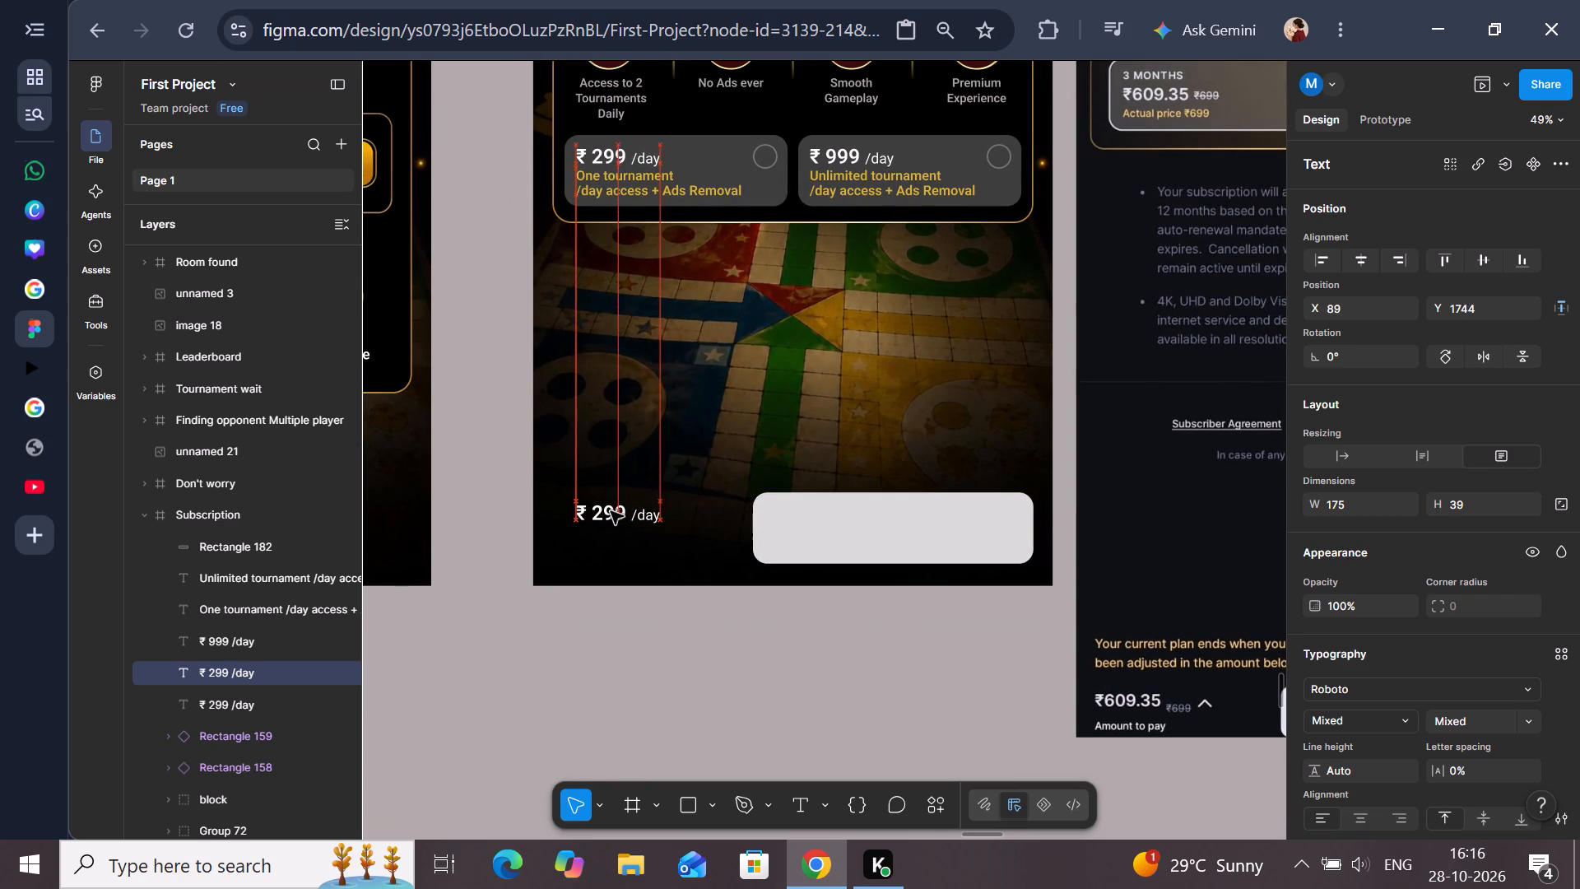
drag(611, 511, 606, 513)
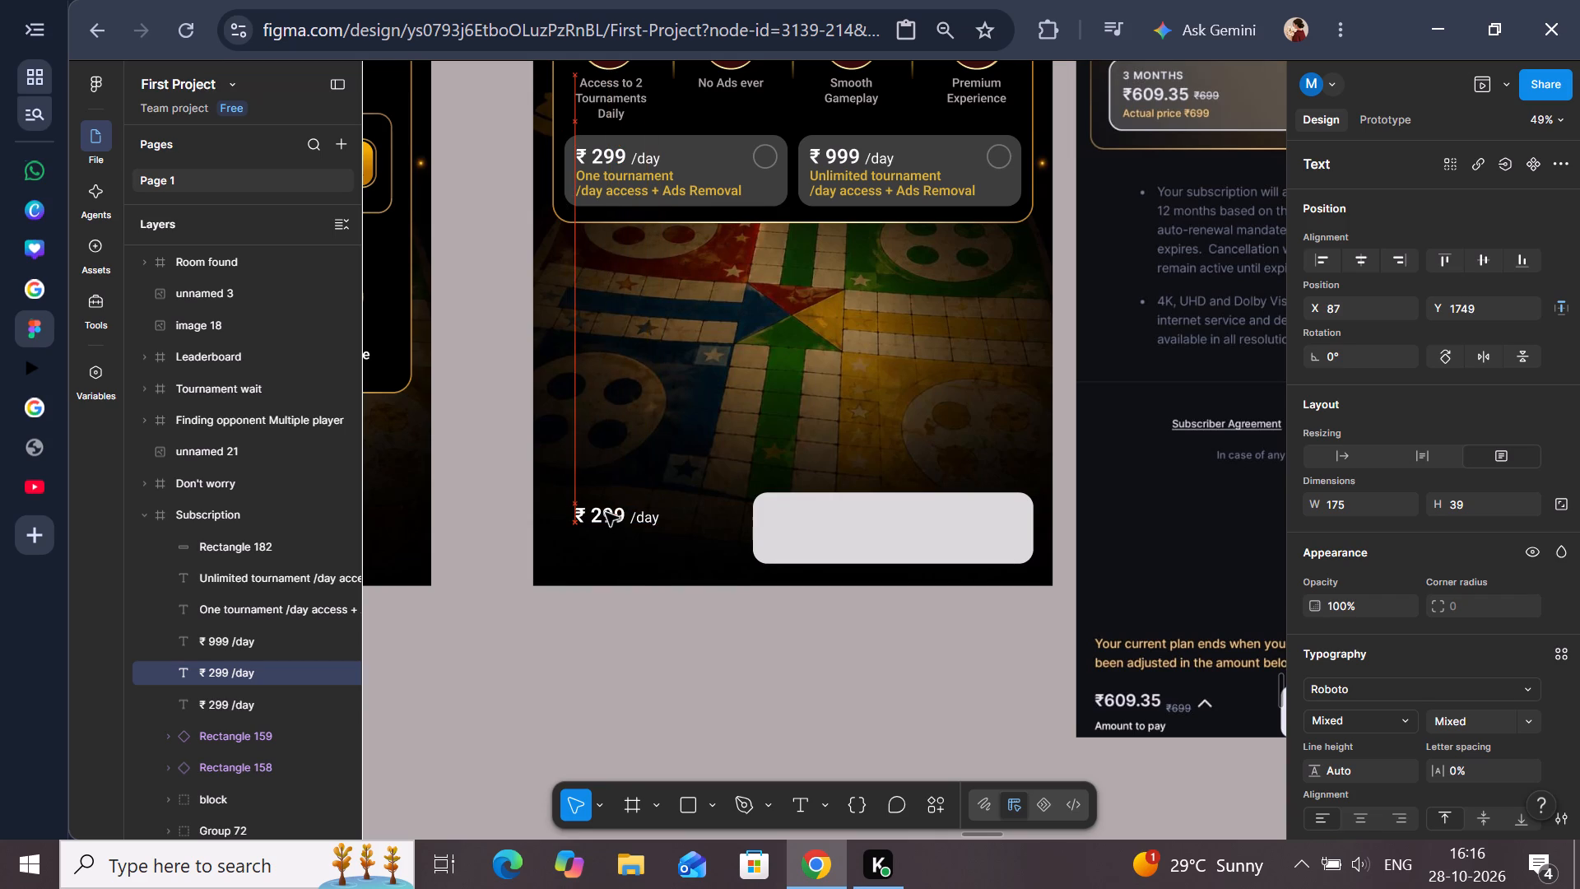
drag(606, 513, 596, 513)
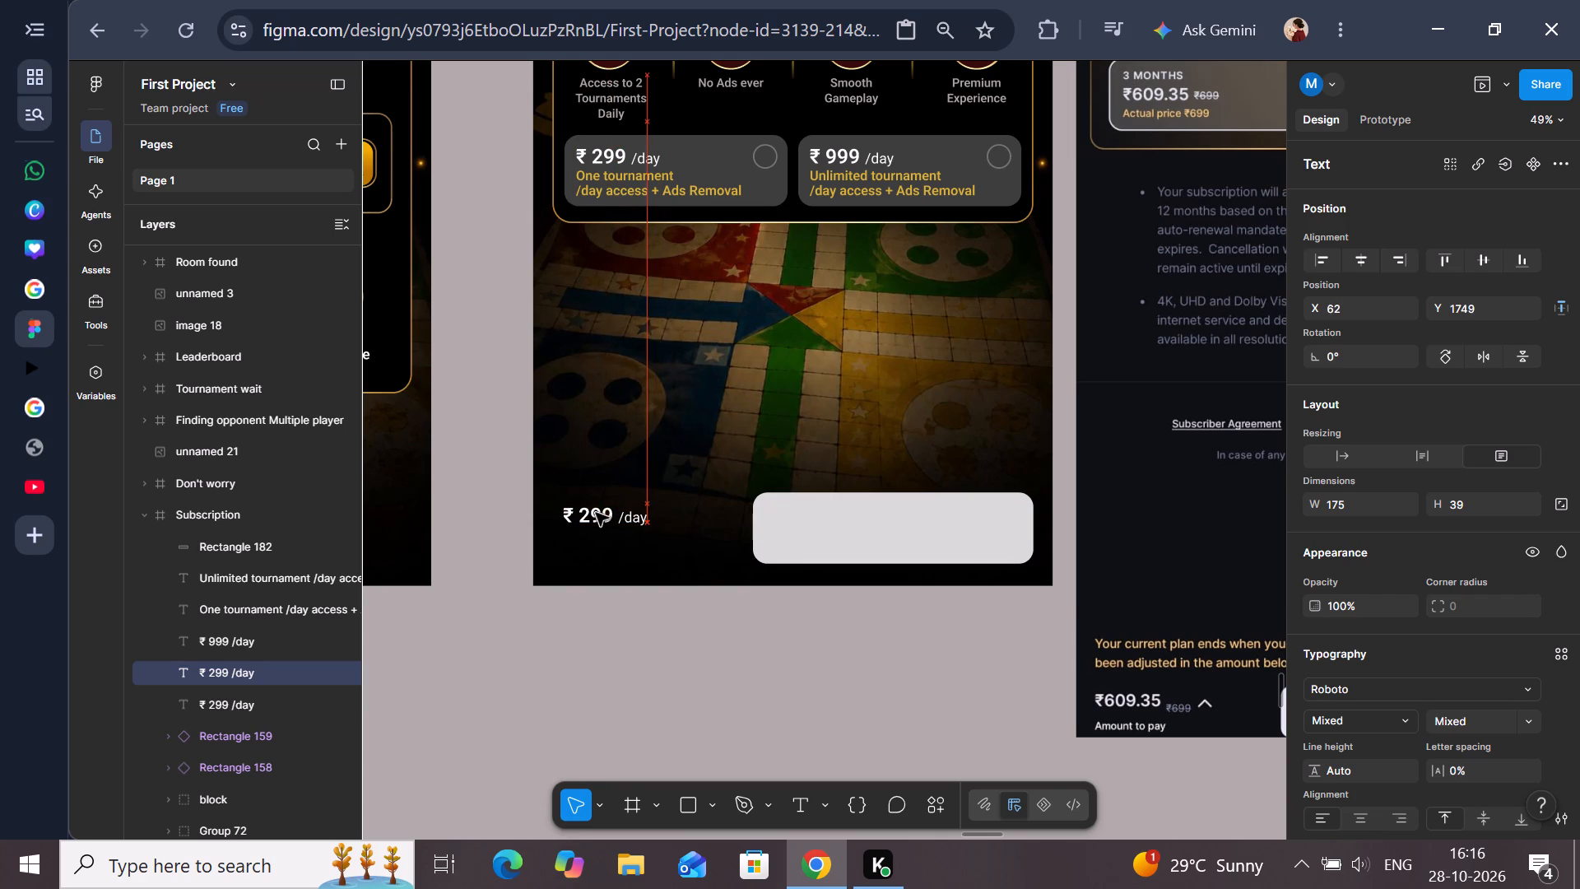
drag(596, 513, 583, 514)
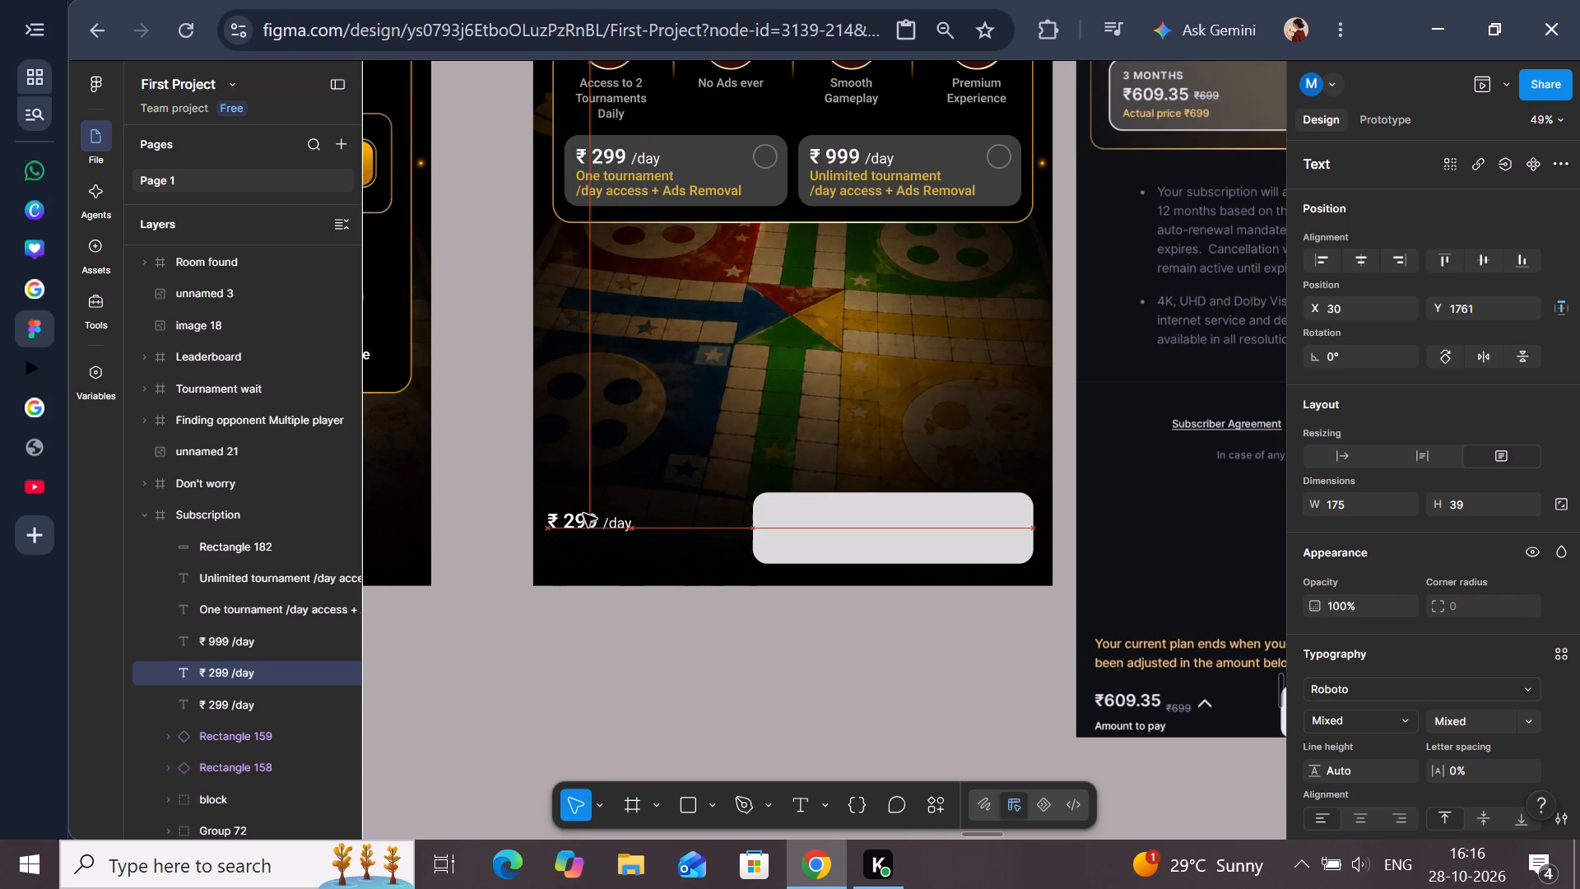
Move the price copy up just below the Premium Packs panel, aligned with the first plan card's left edge at X 65, Y 1177.
drag(583, 514, 602, 221)
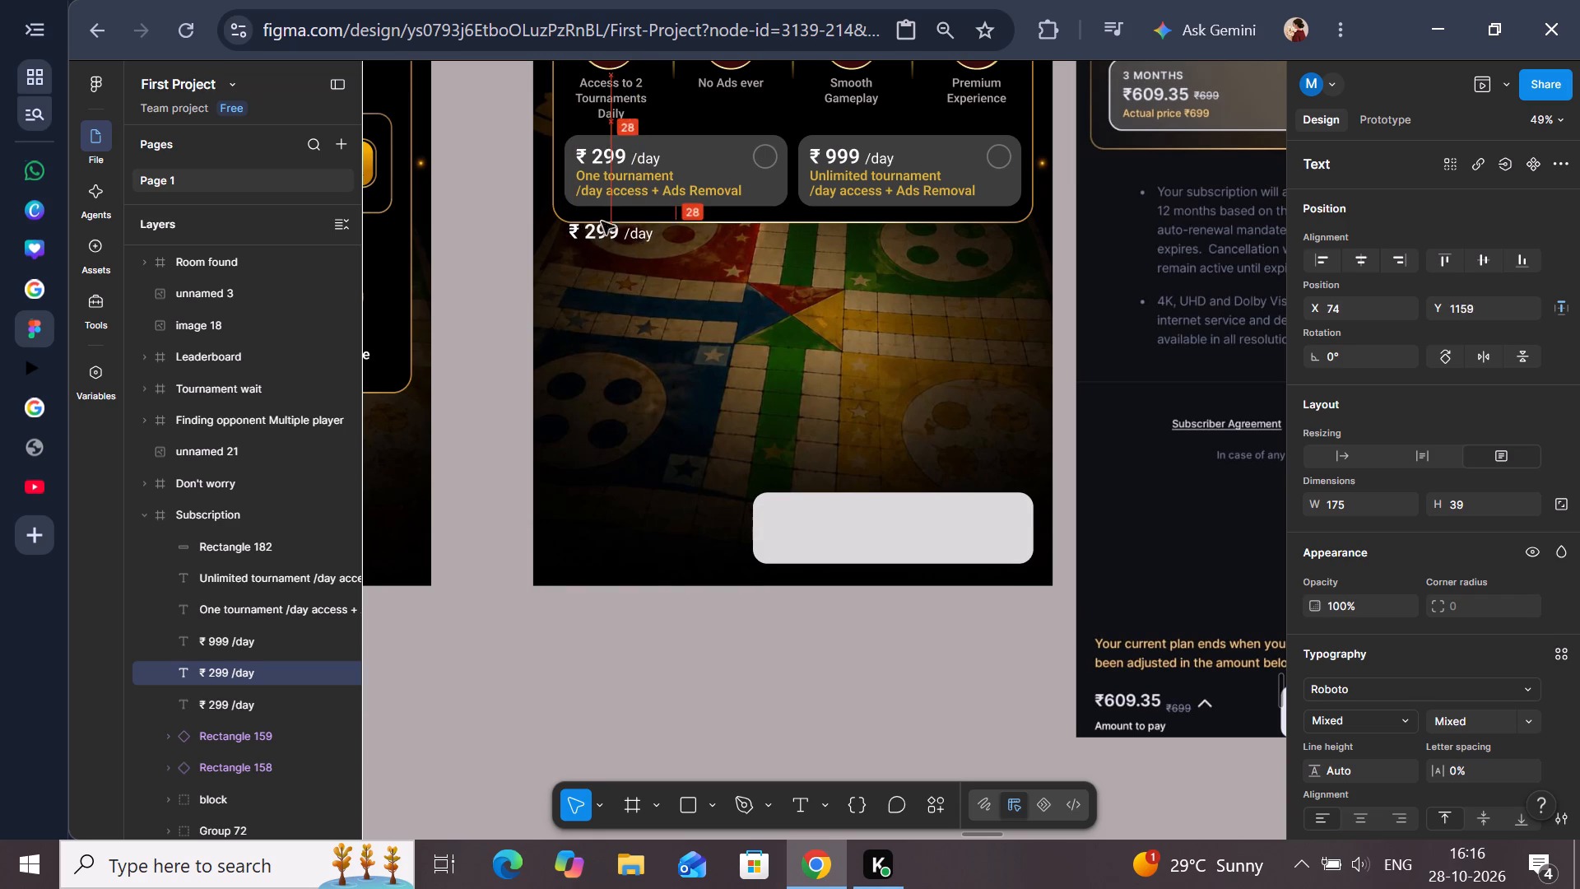
drag(602, 221, 596, 244)
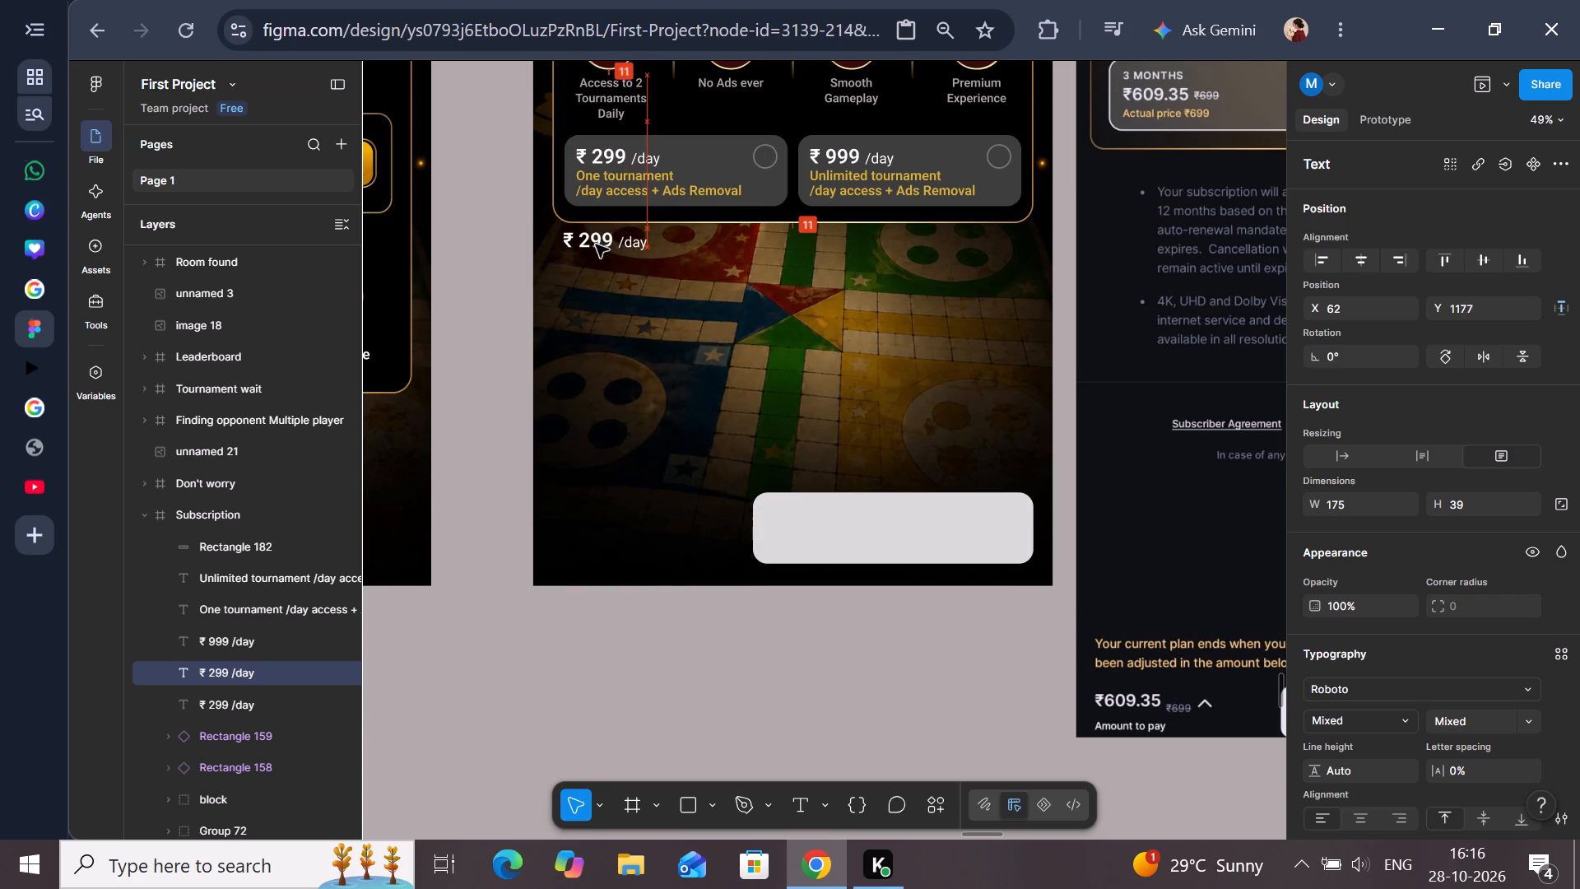
drag(596, 244, 606, 256)
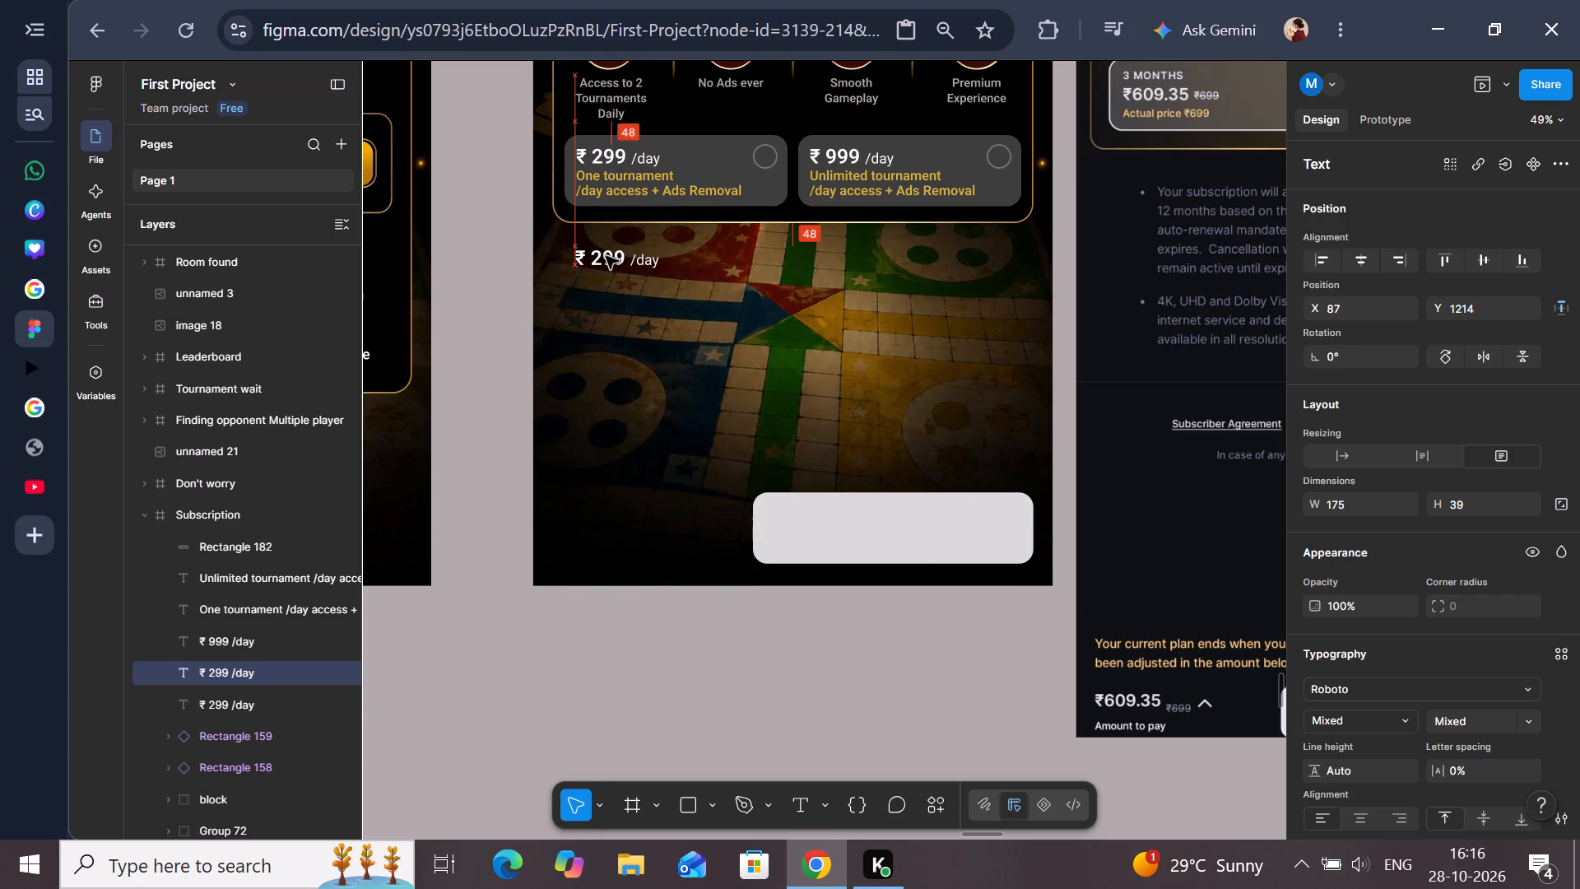
drag(606, 256, 598, 229)
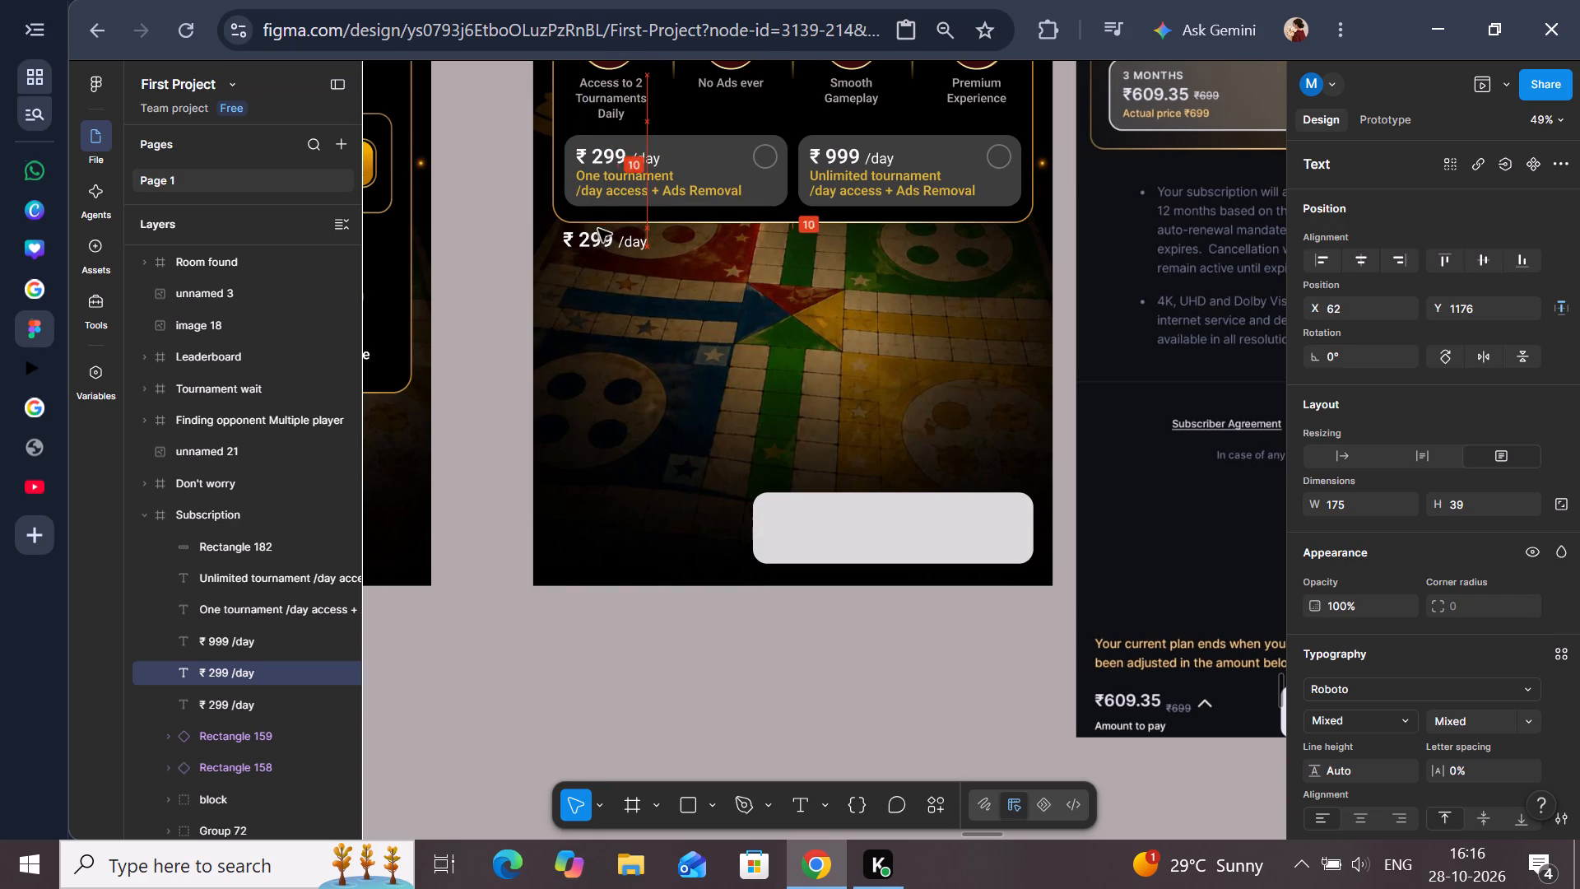
drag(598, 229, 606, 233)
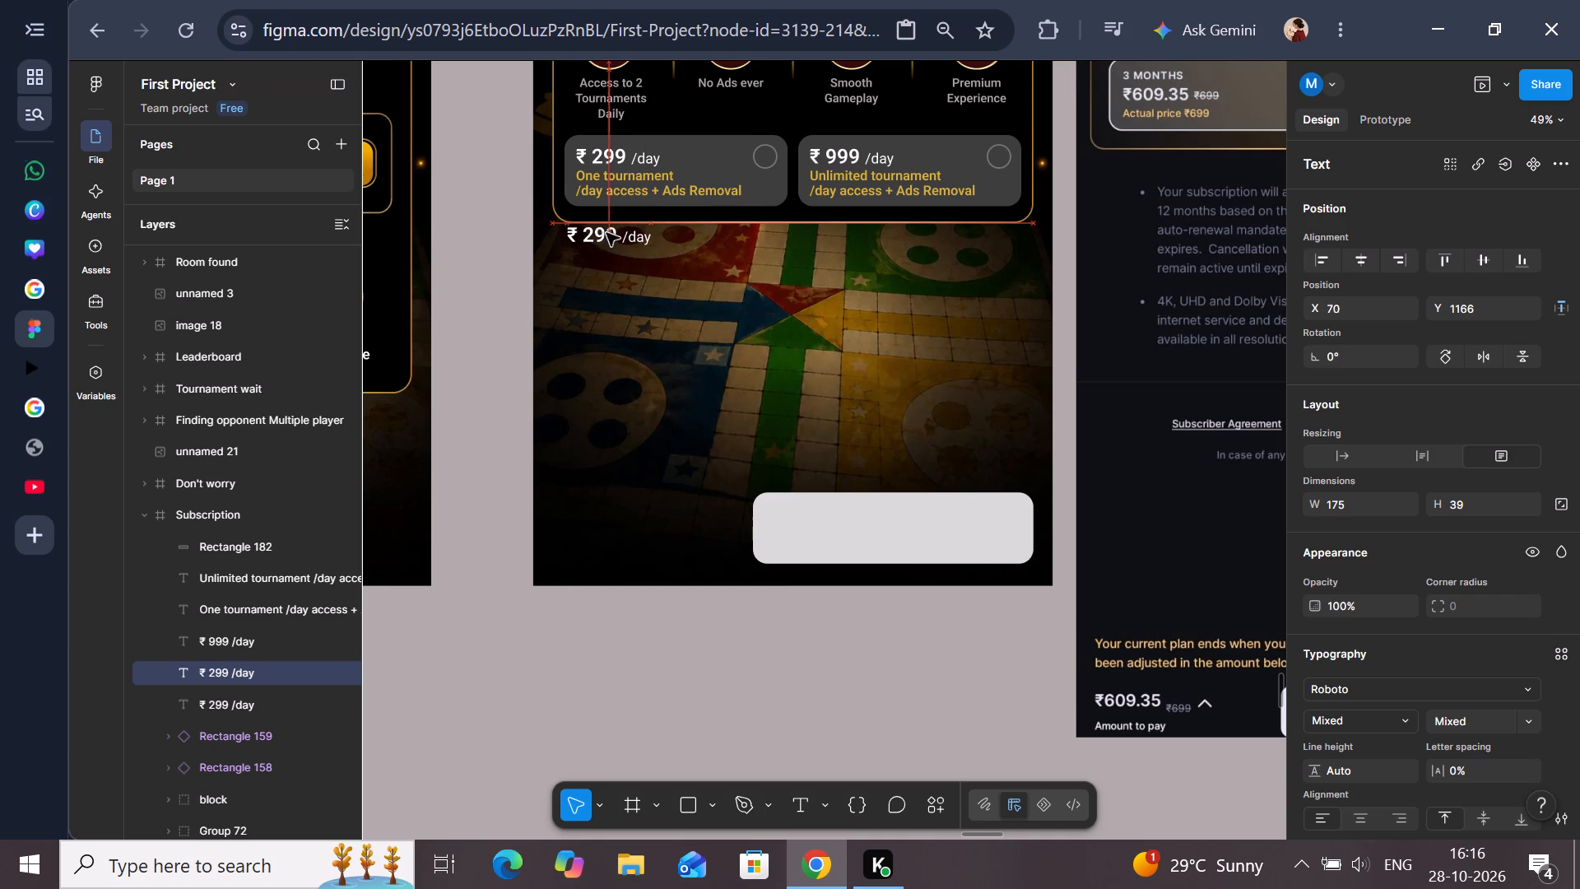
drag(606, 233, 598, 240)
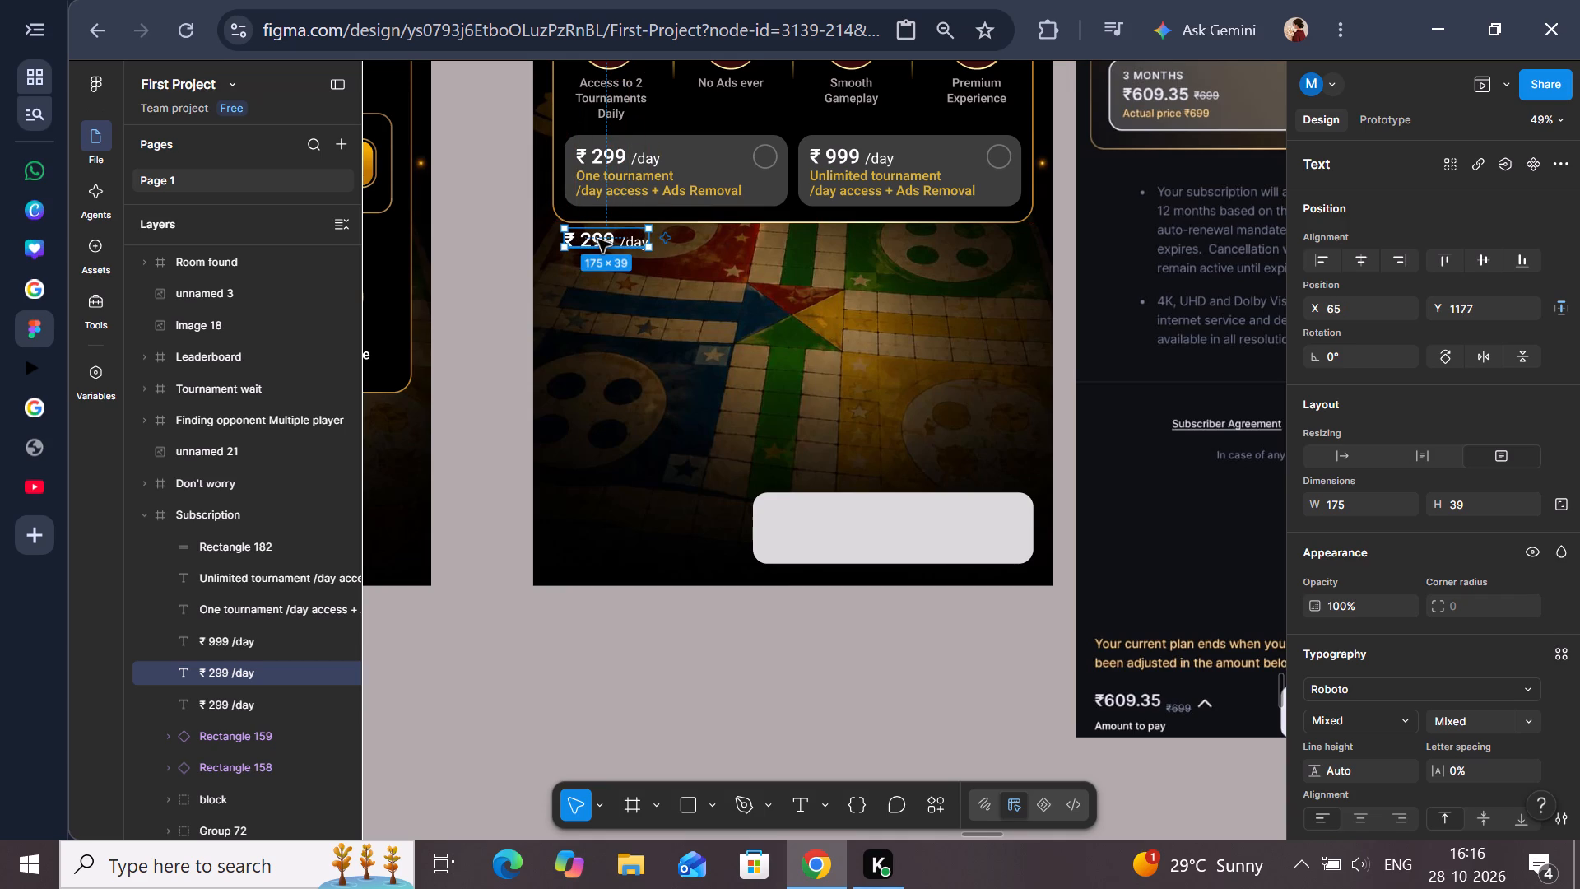
Shift the price copy straight down to Y 1769, beside the button rectangle, keeping X at 65.
key(Down)
key(Down)
key(Down)
key(Down)
key(Down)
key(Down)
key(Down)
key(Down)
key(Down)
key(Down)
key(Down)
key(Down)
key(Down)
key(Down)
key(Down)
key(Down)
key(Down)
key(Down)
key(Down)
key(Down)
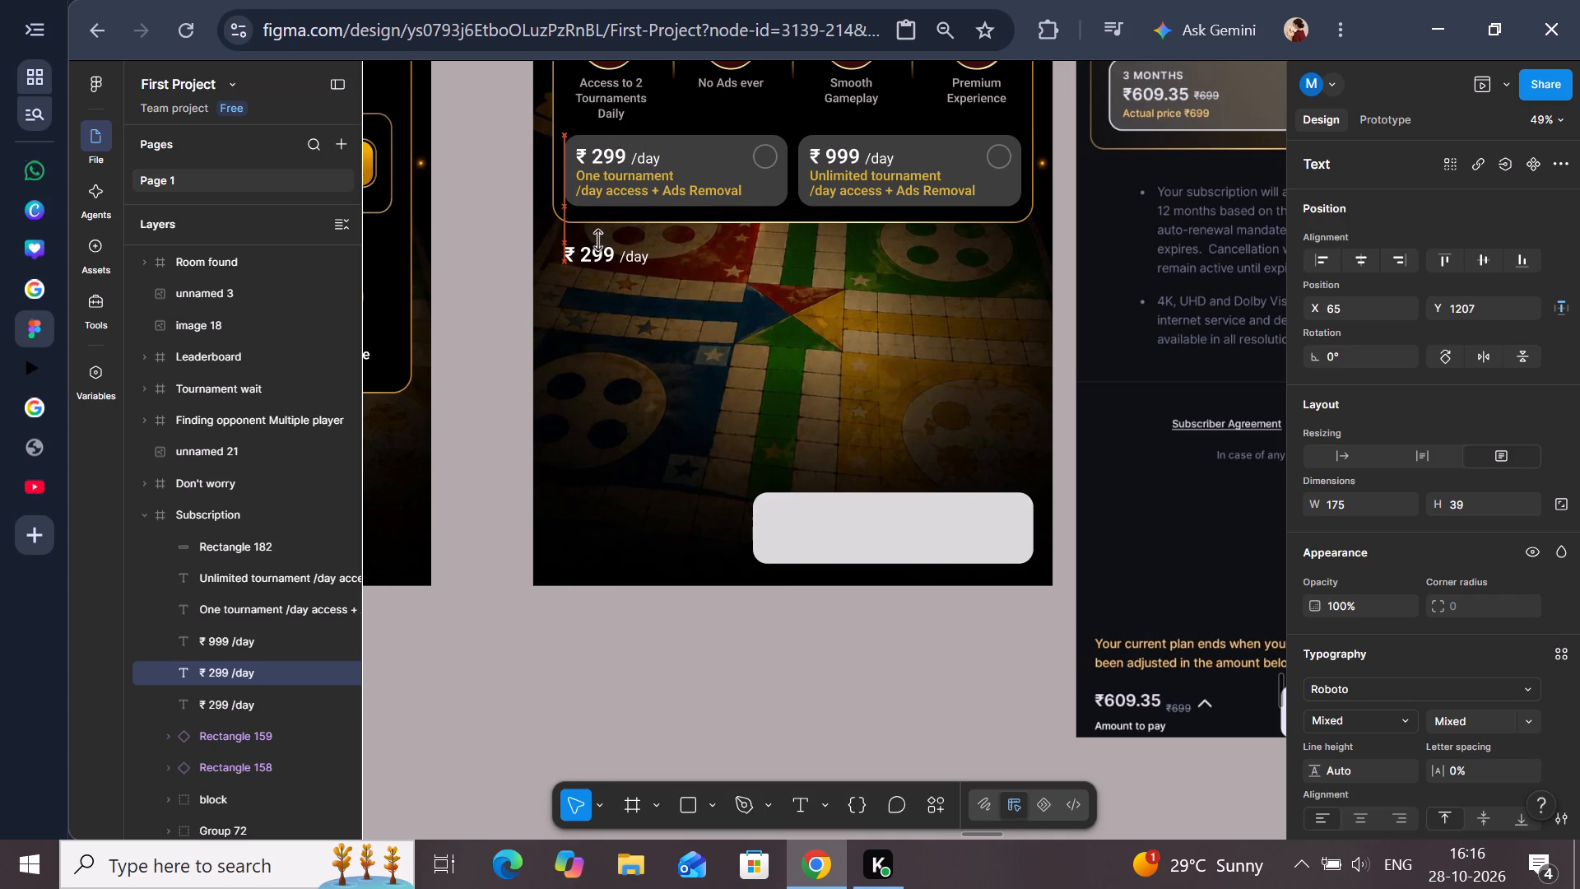
key(Down)
key(Down)
key(Down)
key(Down)
key(Down)
key(Down)
key(Down)
key(Down)
key(Down)
key(Down)
key(Down)
key(Down)
key(Down)
key(Down)
key(Down)
key(Down)
key(Down)
key(Down)
key(Down)
key(Down)
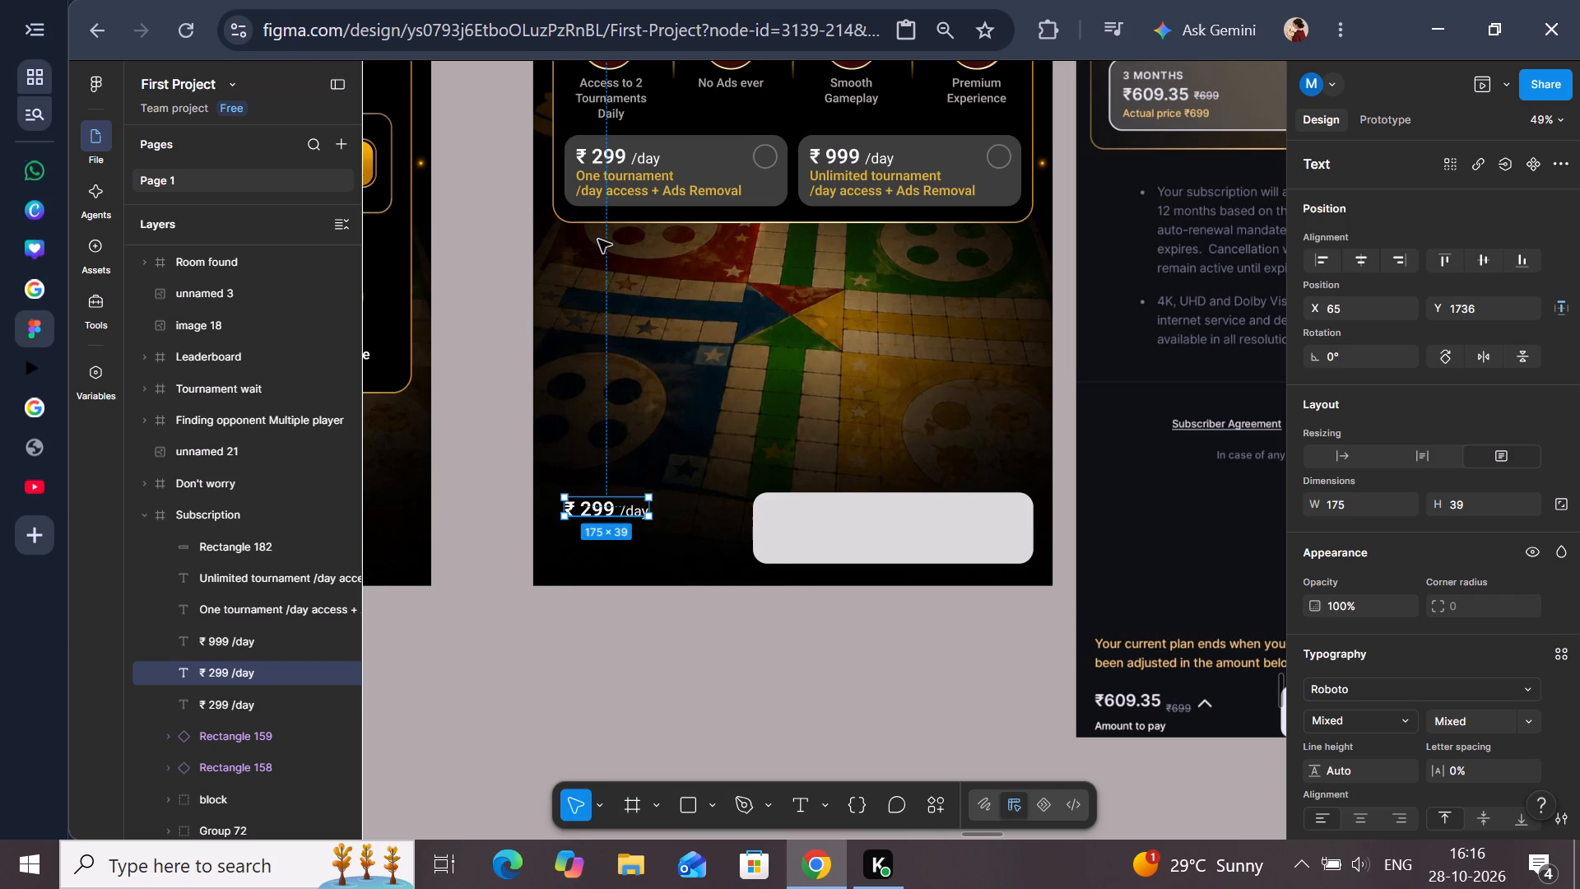
key(Down)
key(Down)
key(Down)
key(Down)
key(Down)
key(Down)
key(Down)
key(Down)
key(Down)
key(Down)
key(Down)
key(Down)
key(Down)
key(Down)
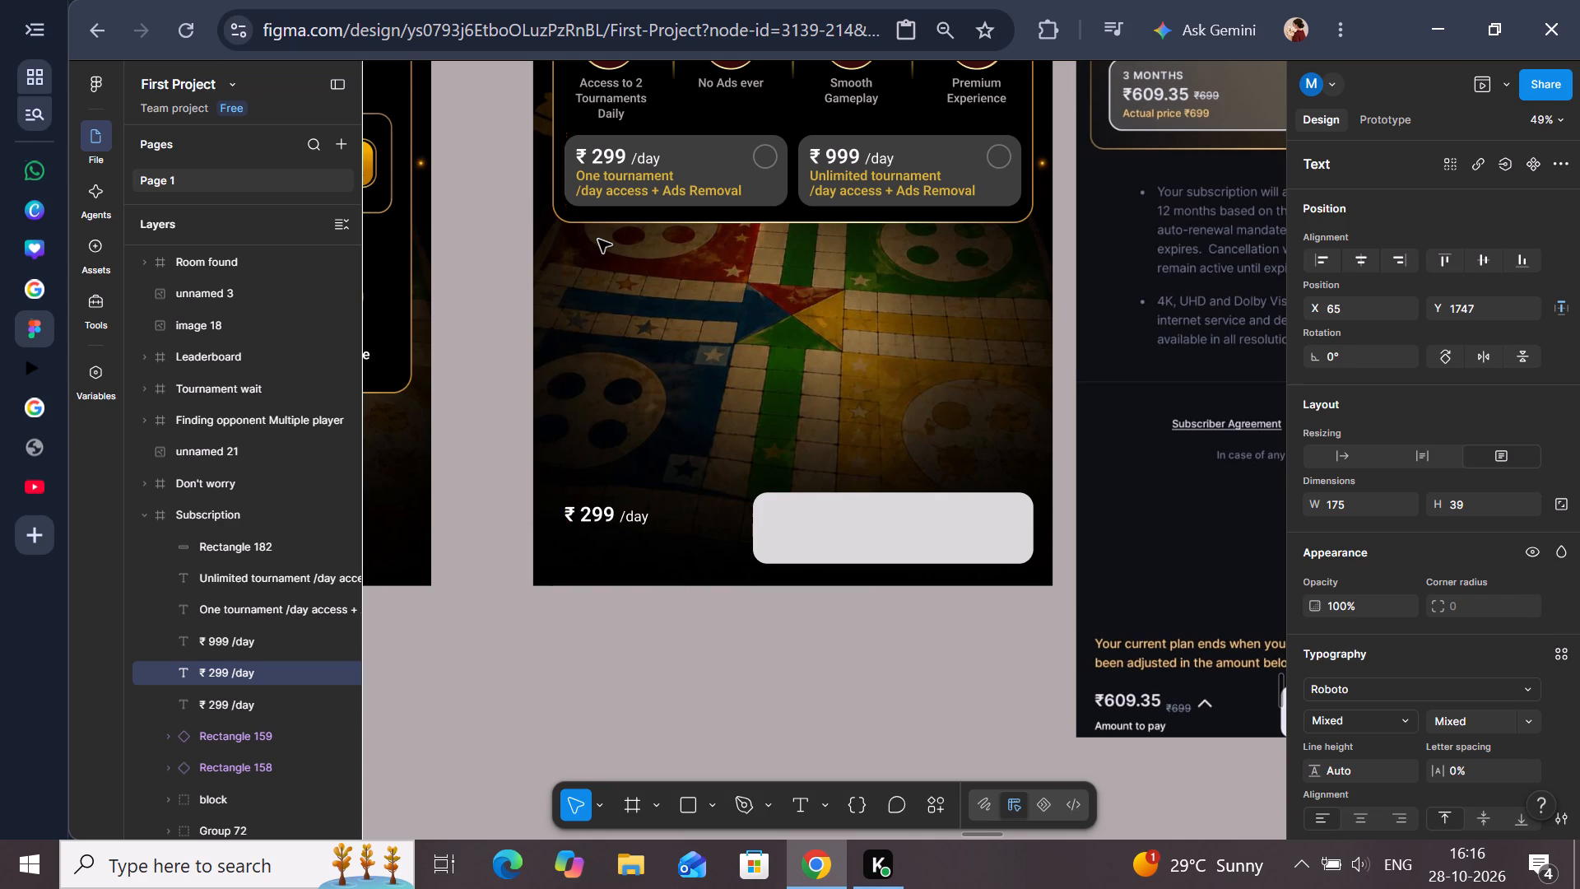
key(Down)
key(Down)
key(Down)
key(Down)
key(Down)
key(Down)
key(Down)
key(Down)
key(Down)
key(Down)
key(Down)
key(Down)
key(Down)
key(Down)
key(Down)
key(Down)
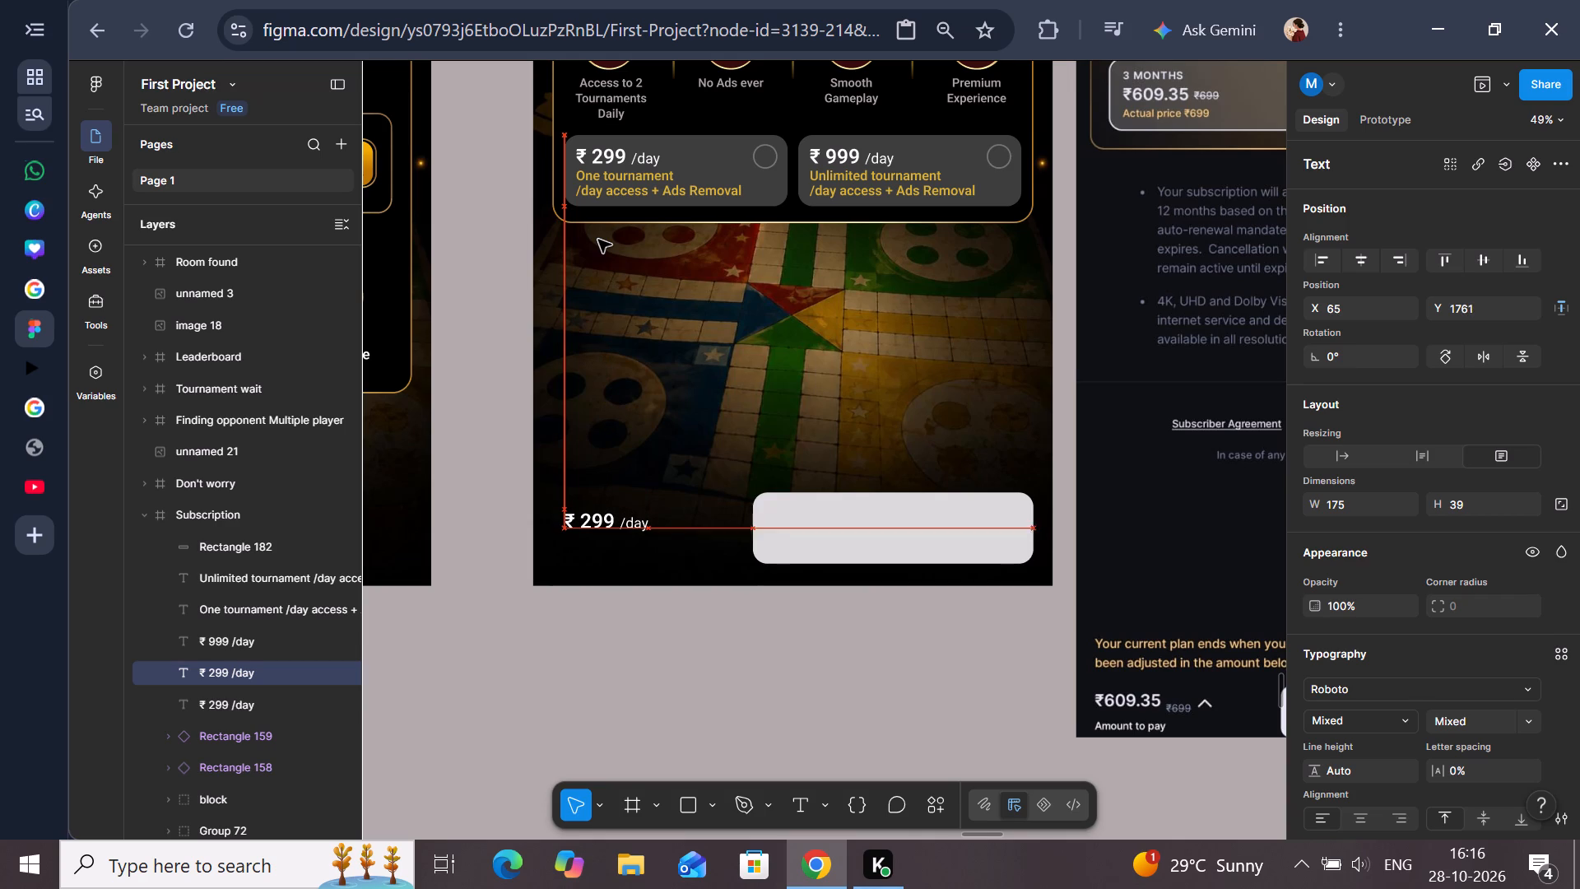
key(Down)
key(Down)
key(Down)
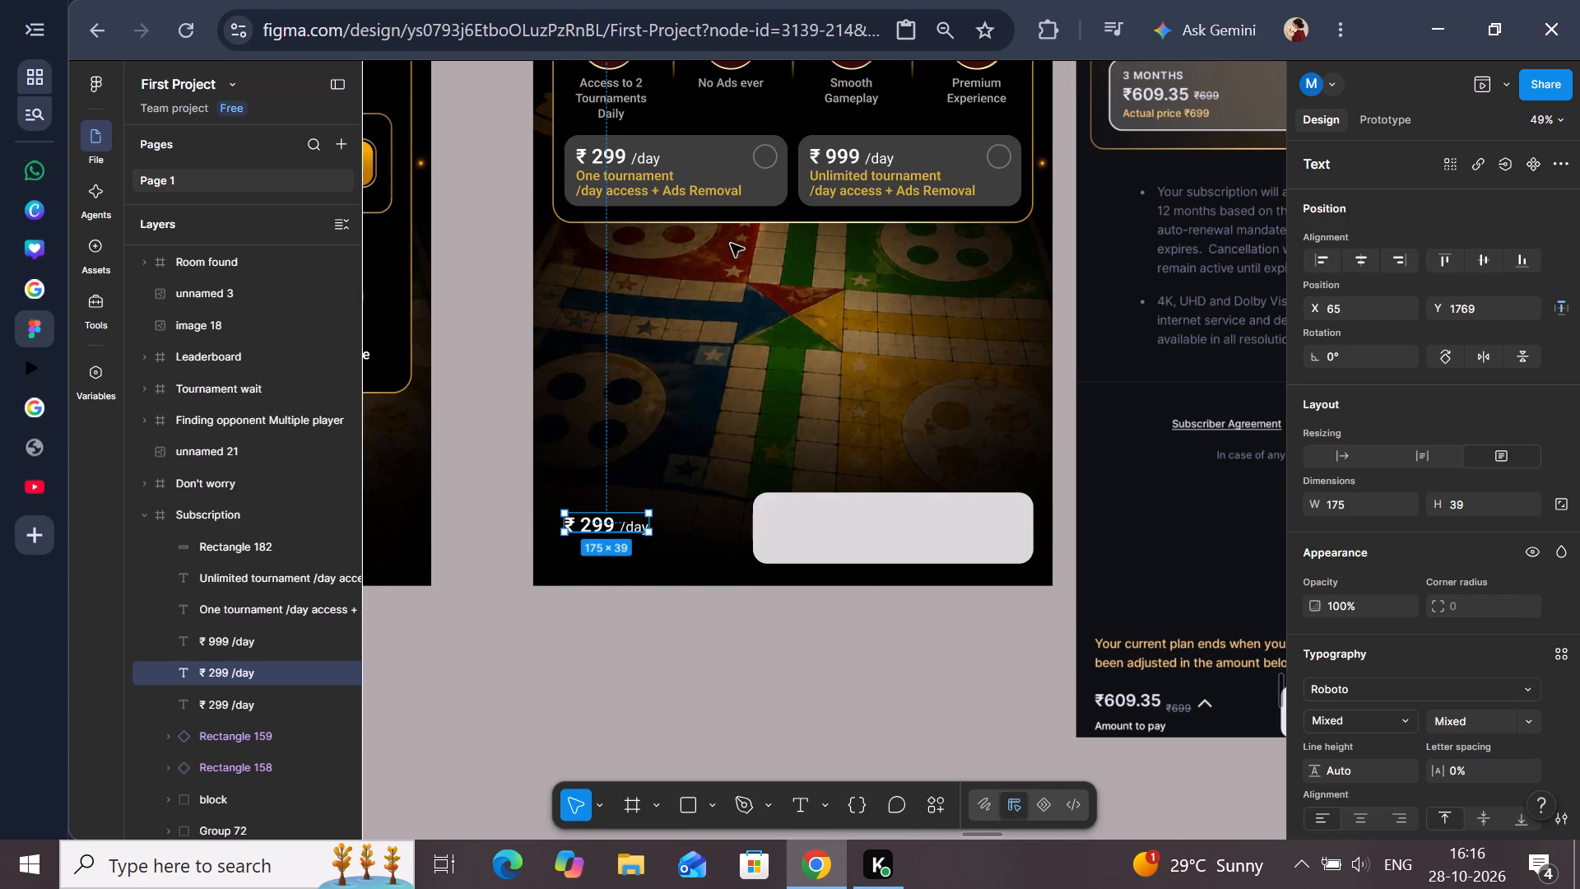
click(685, 659)
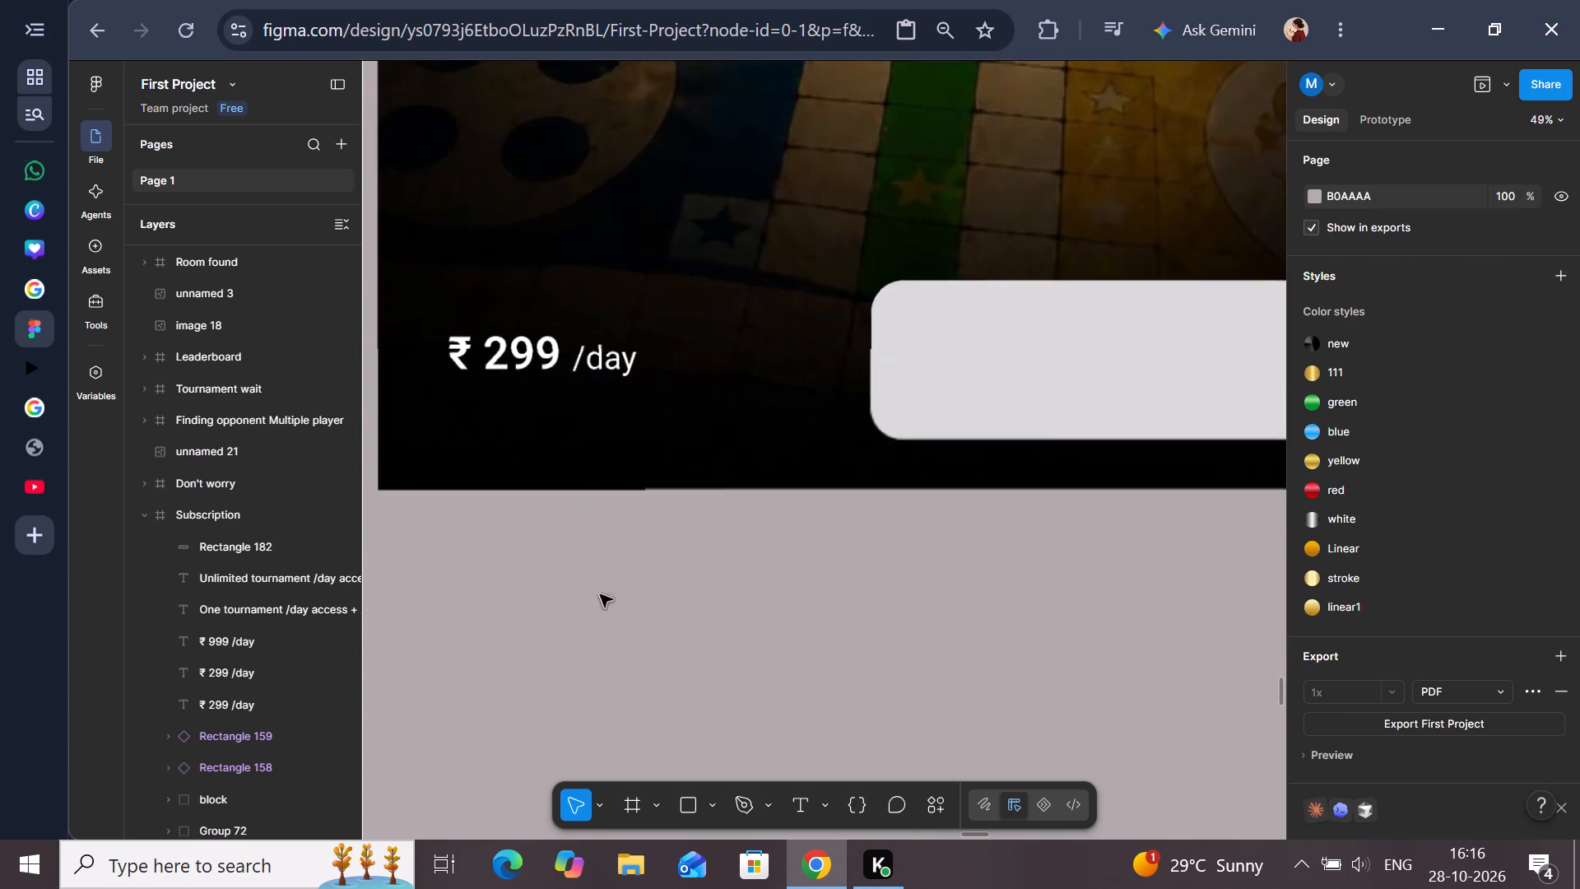
Remove "/day" from the price copy beside the button so that it reads ₹ 299.
double_click(613, 386)
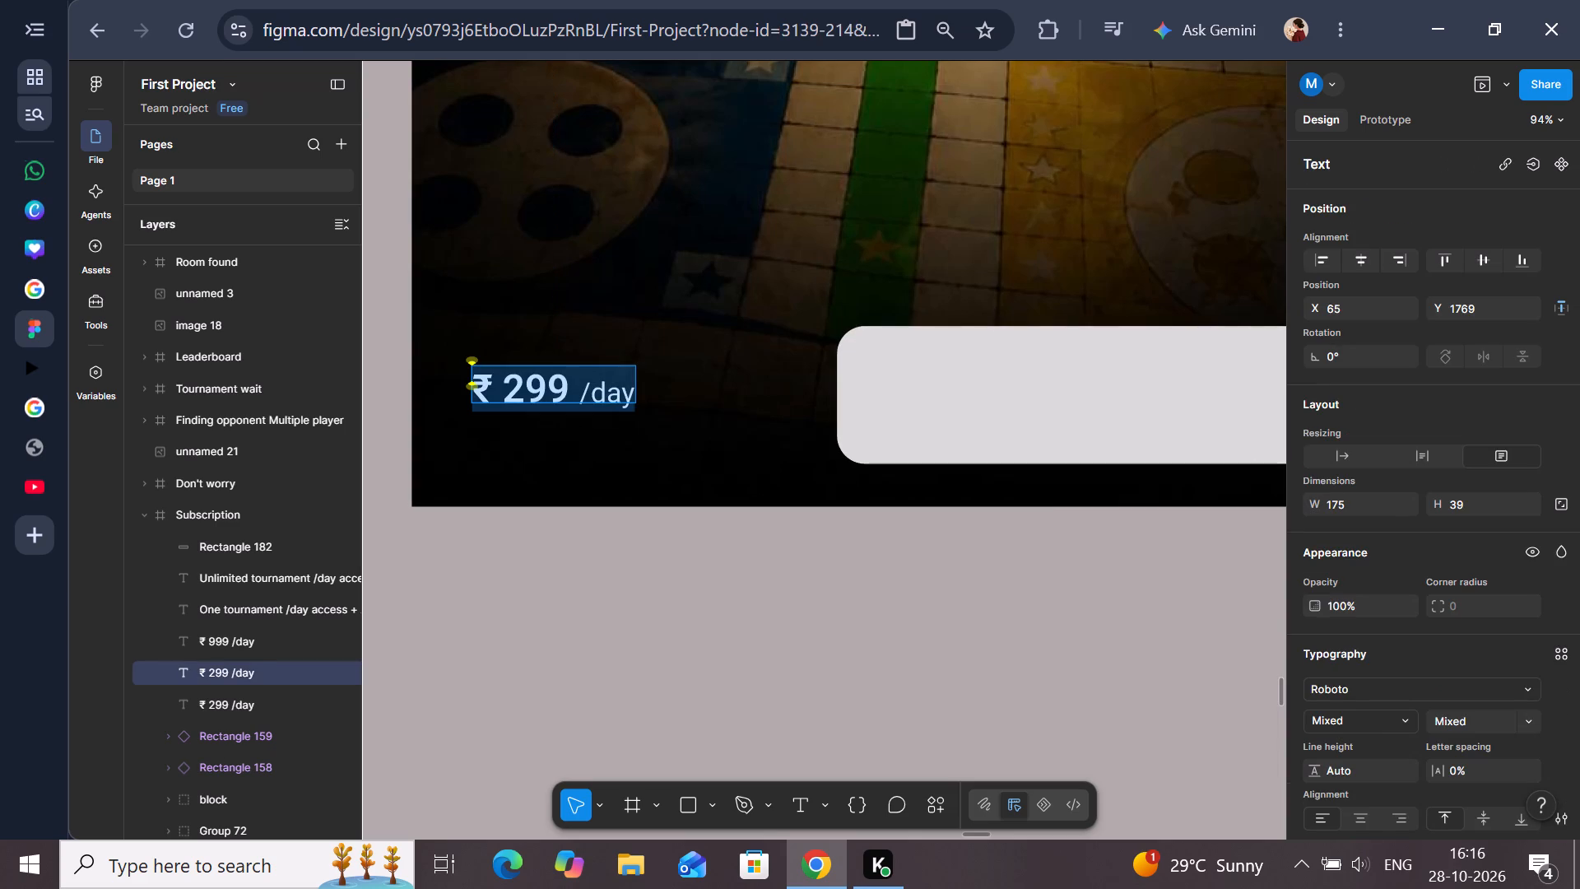
click(597, 389)
click(590, 388)
drag(586, 388, 595, 388)
click(583, 395)
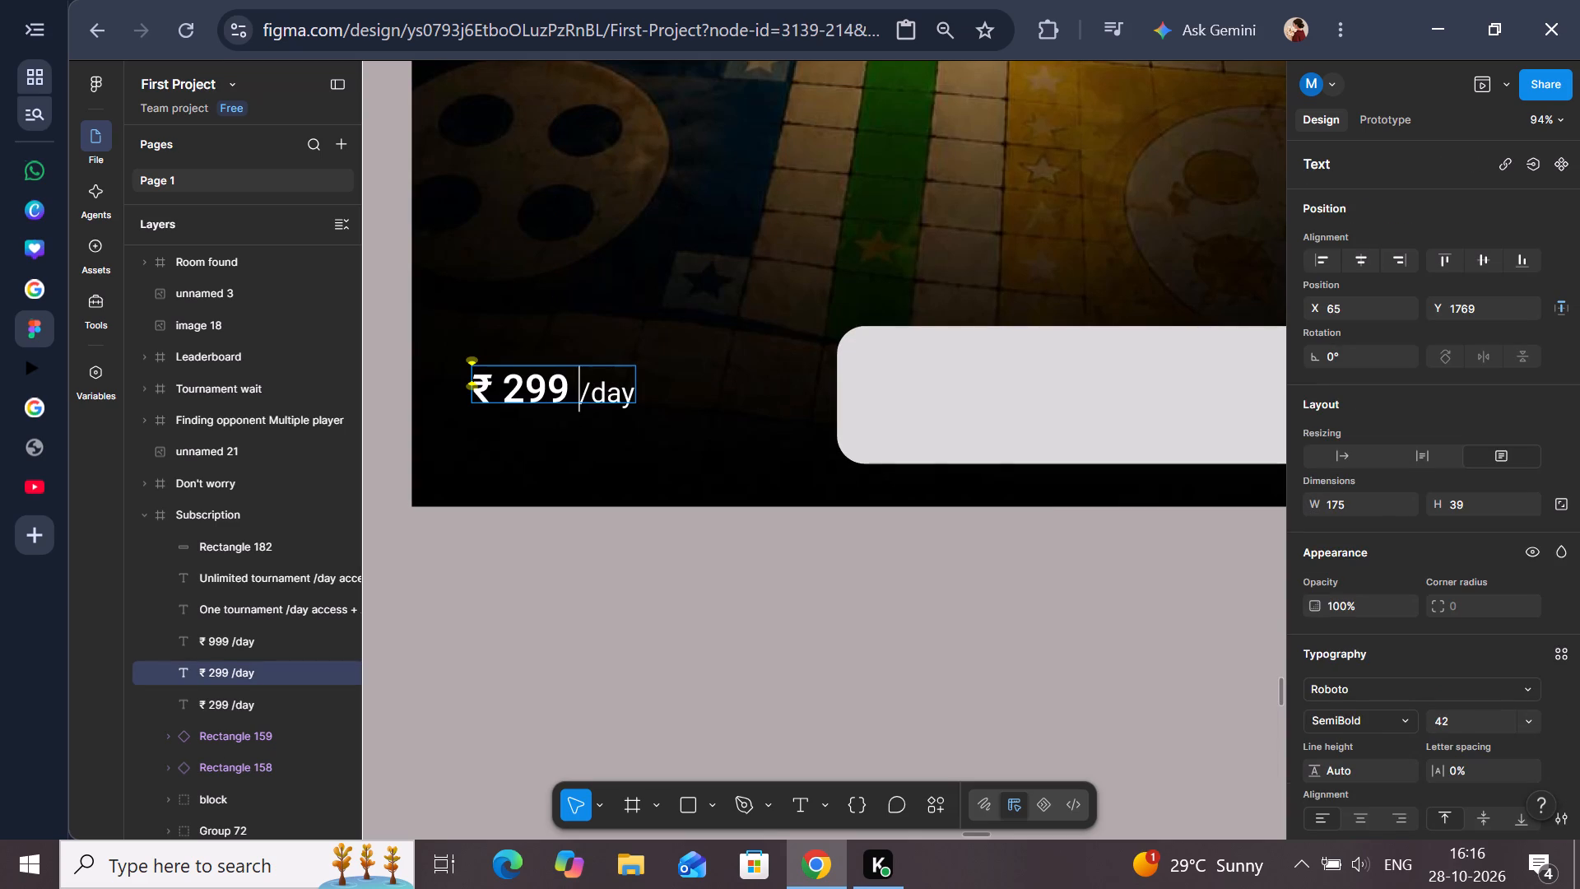
drag(583, 395, 620, 397)
click(630, 528)
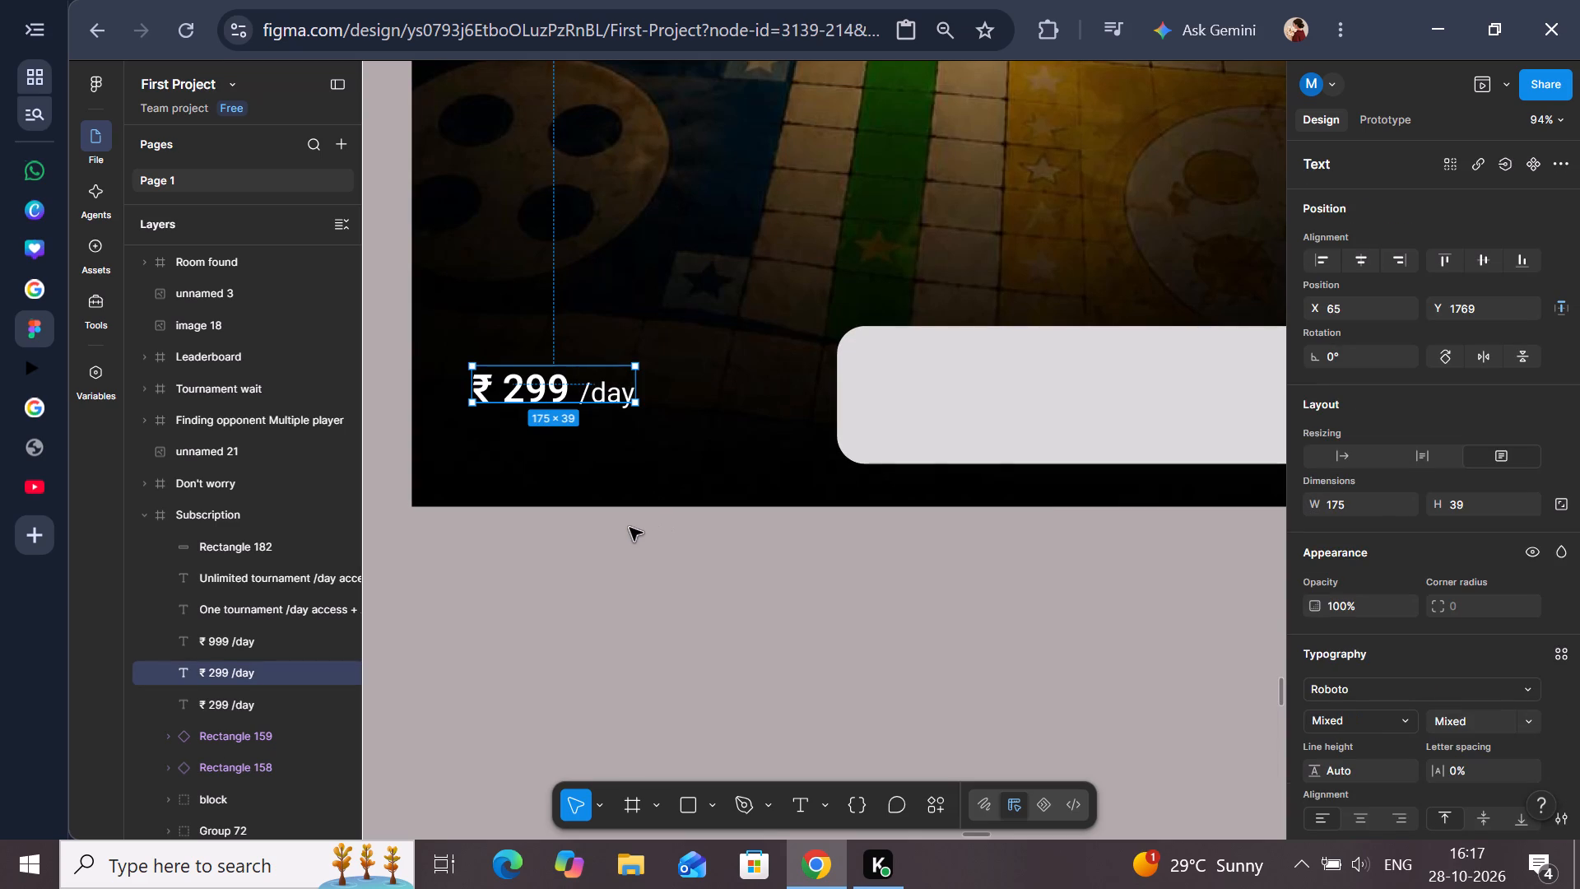
click(592, 400)
click(588, 399)
click(579, 392)
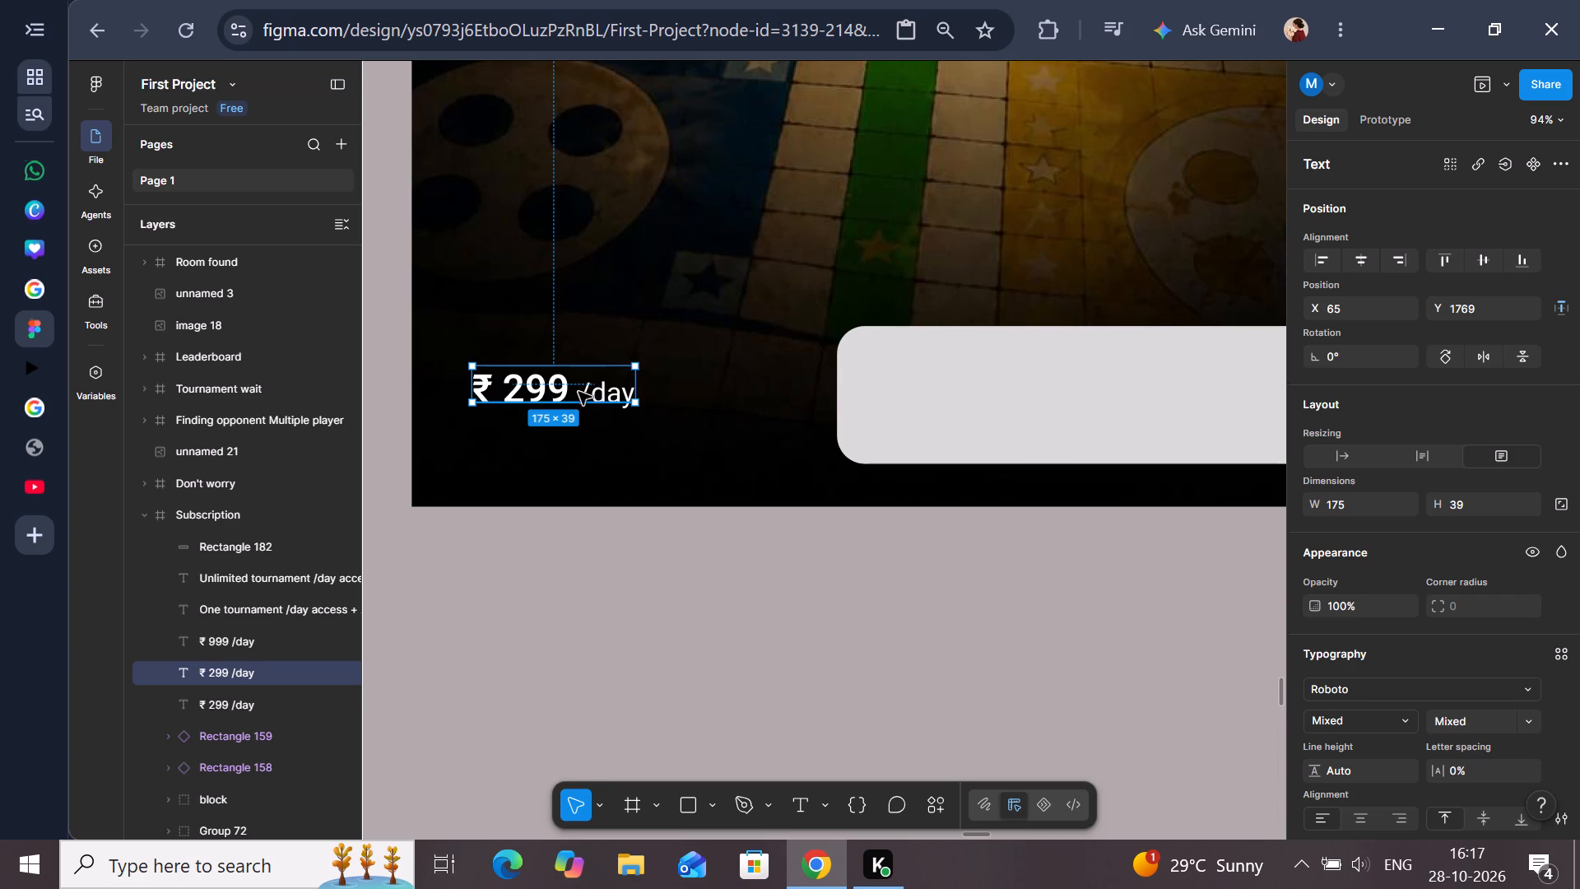
double_click(583, 391)
click(580, 391)
drag(580, 391, 603, 391)
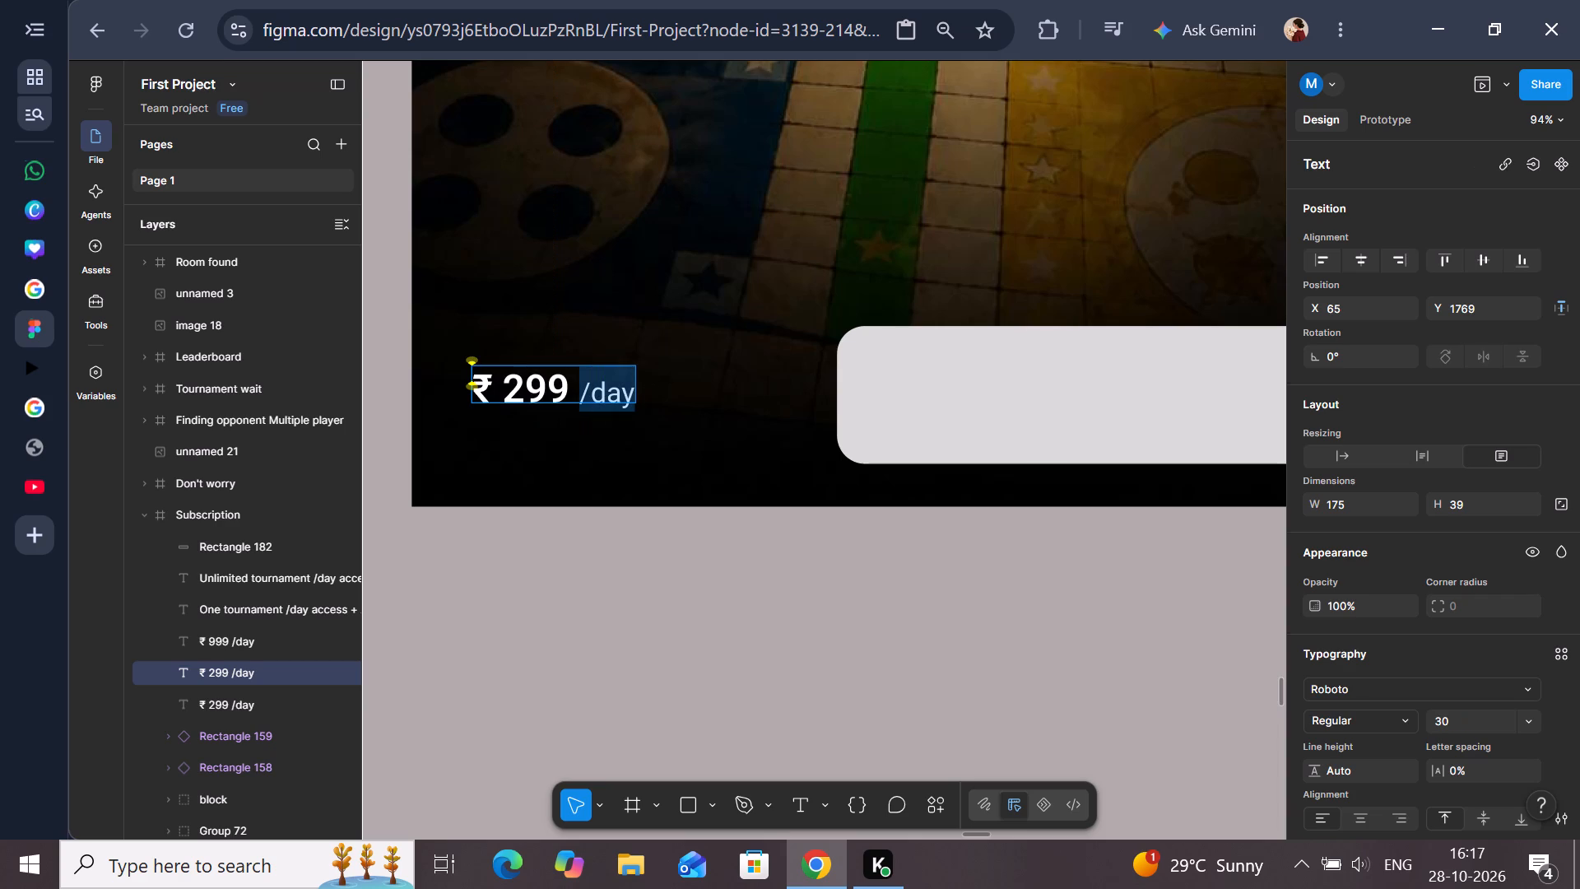
drag(603, 391, 629, 391)
key(BackSpace)
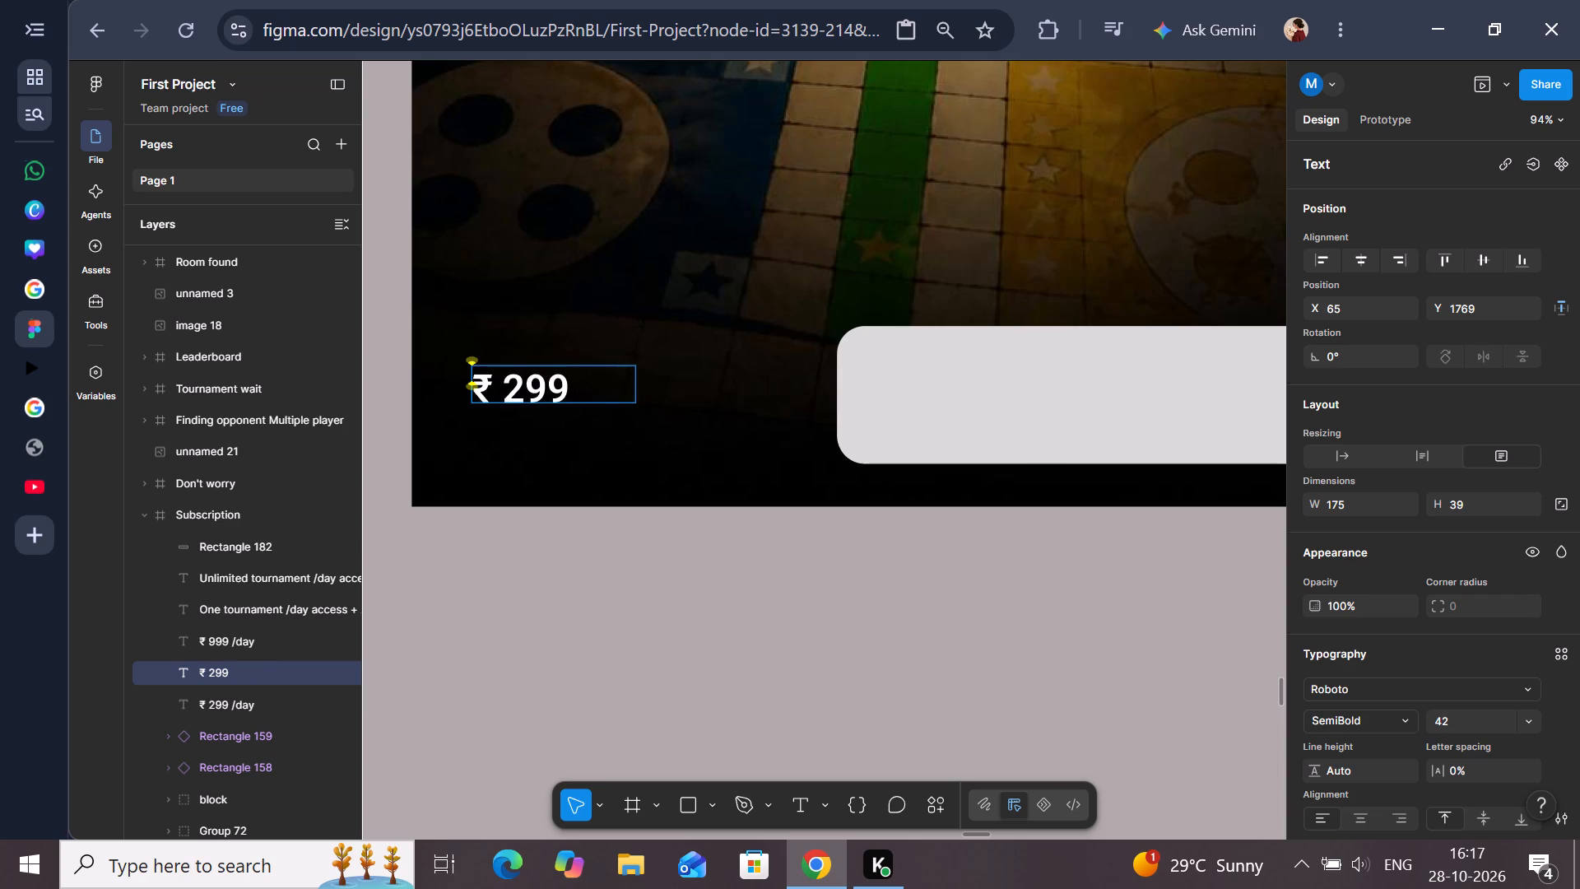
click(589, 601)
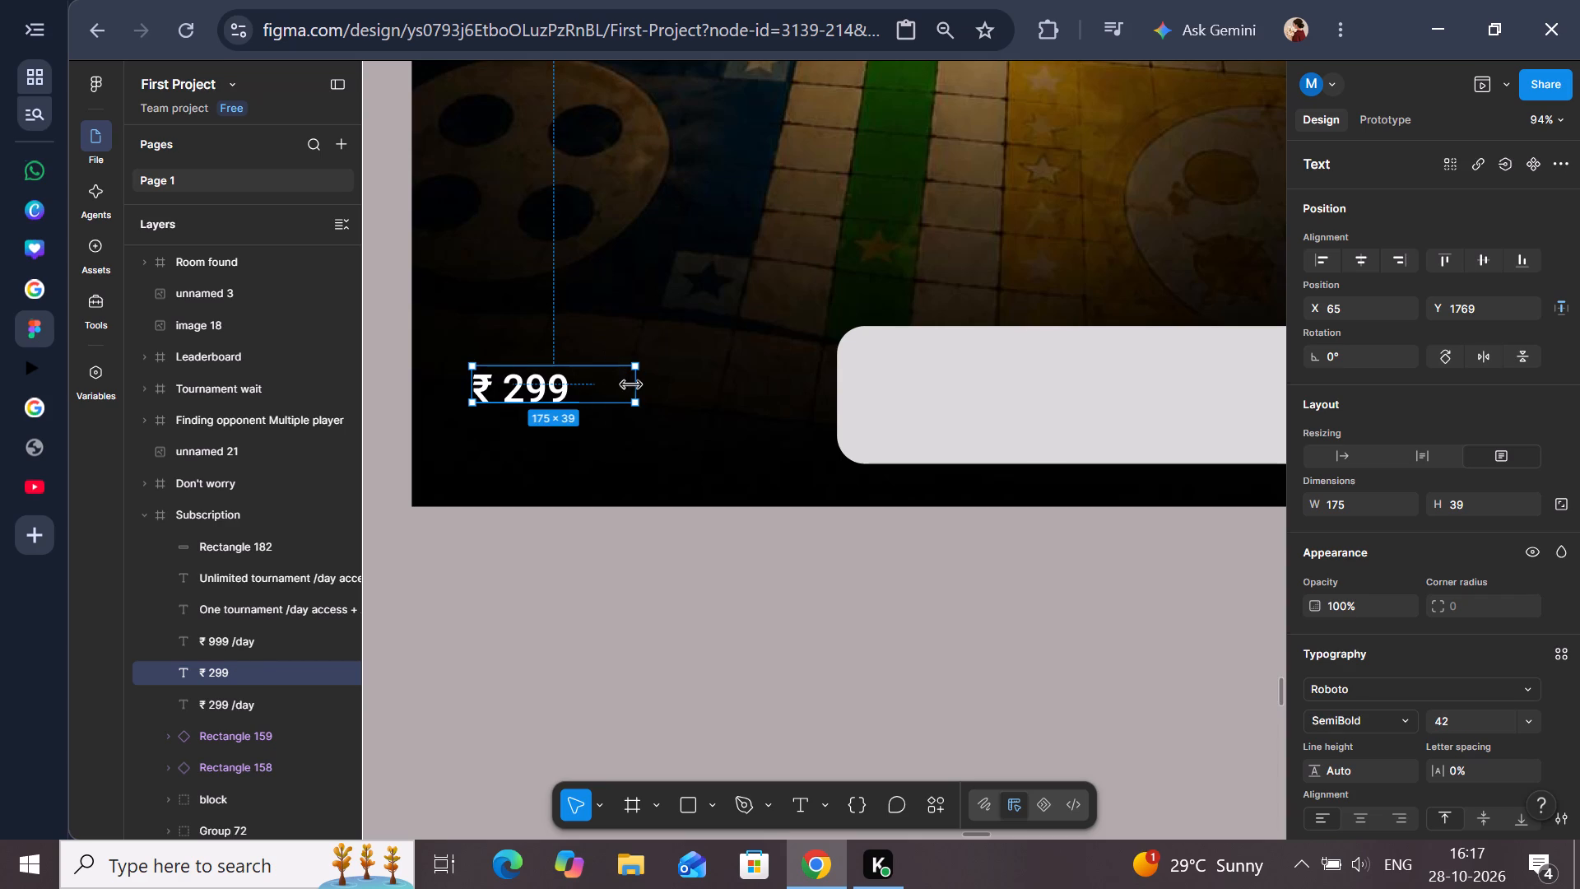
Narrow the bottom ₹ 299 text box to a width of about 130 by pulling in its right edge.
drag(634, 390, 592, 390)
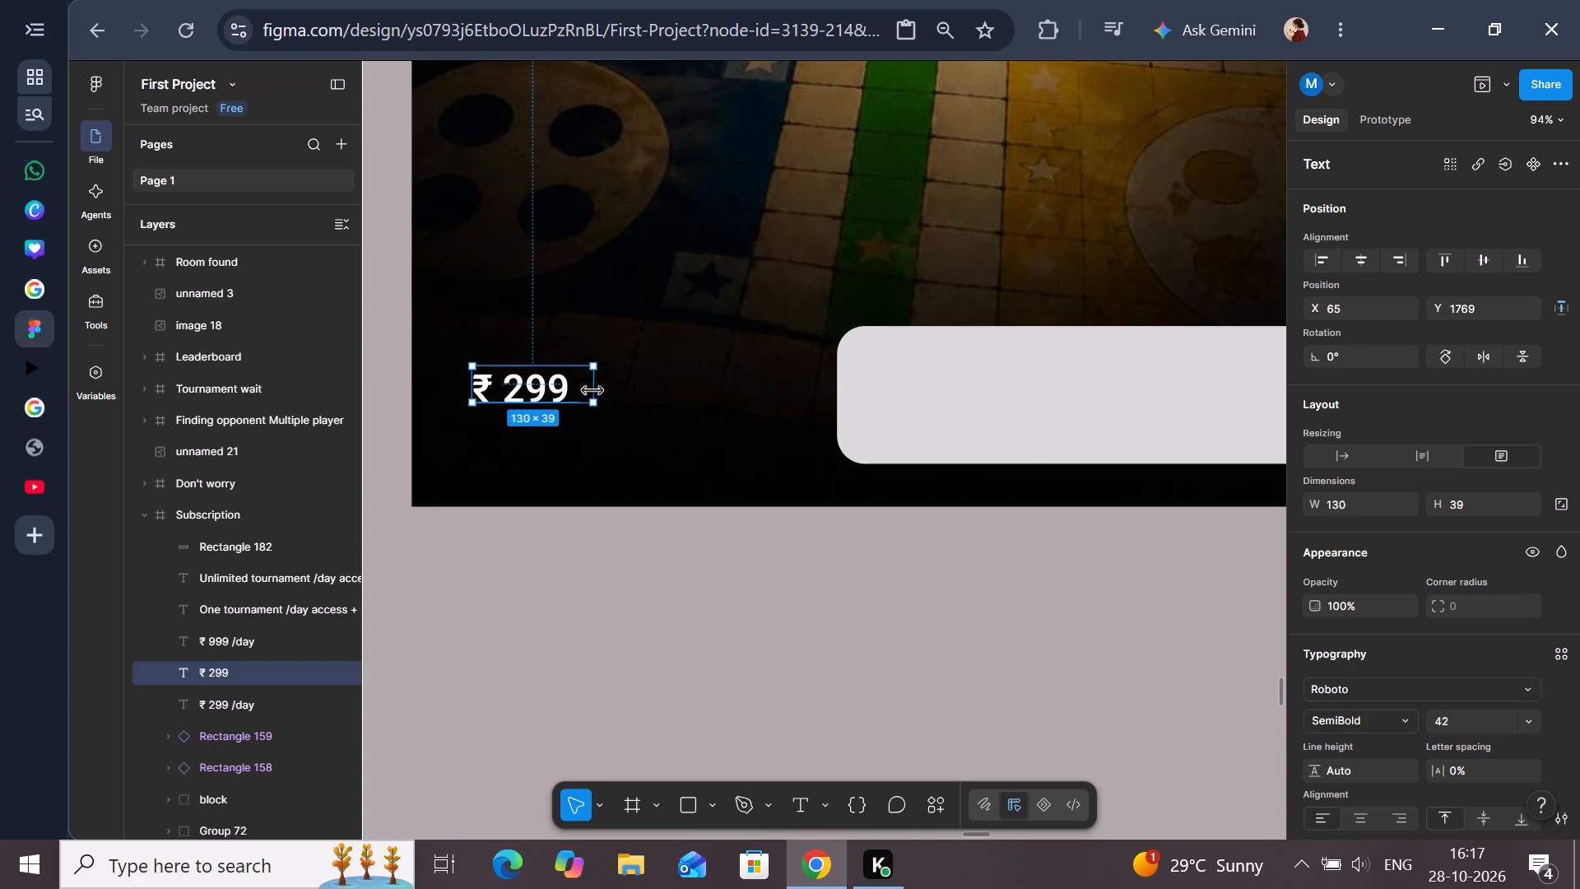
drag(592, 390, 591, 390)
click(696, 578)
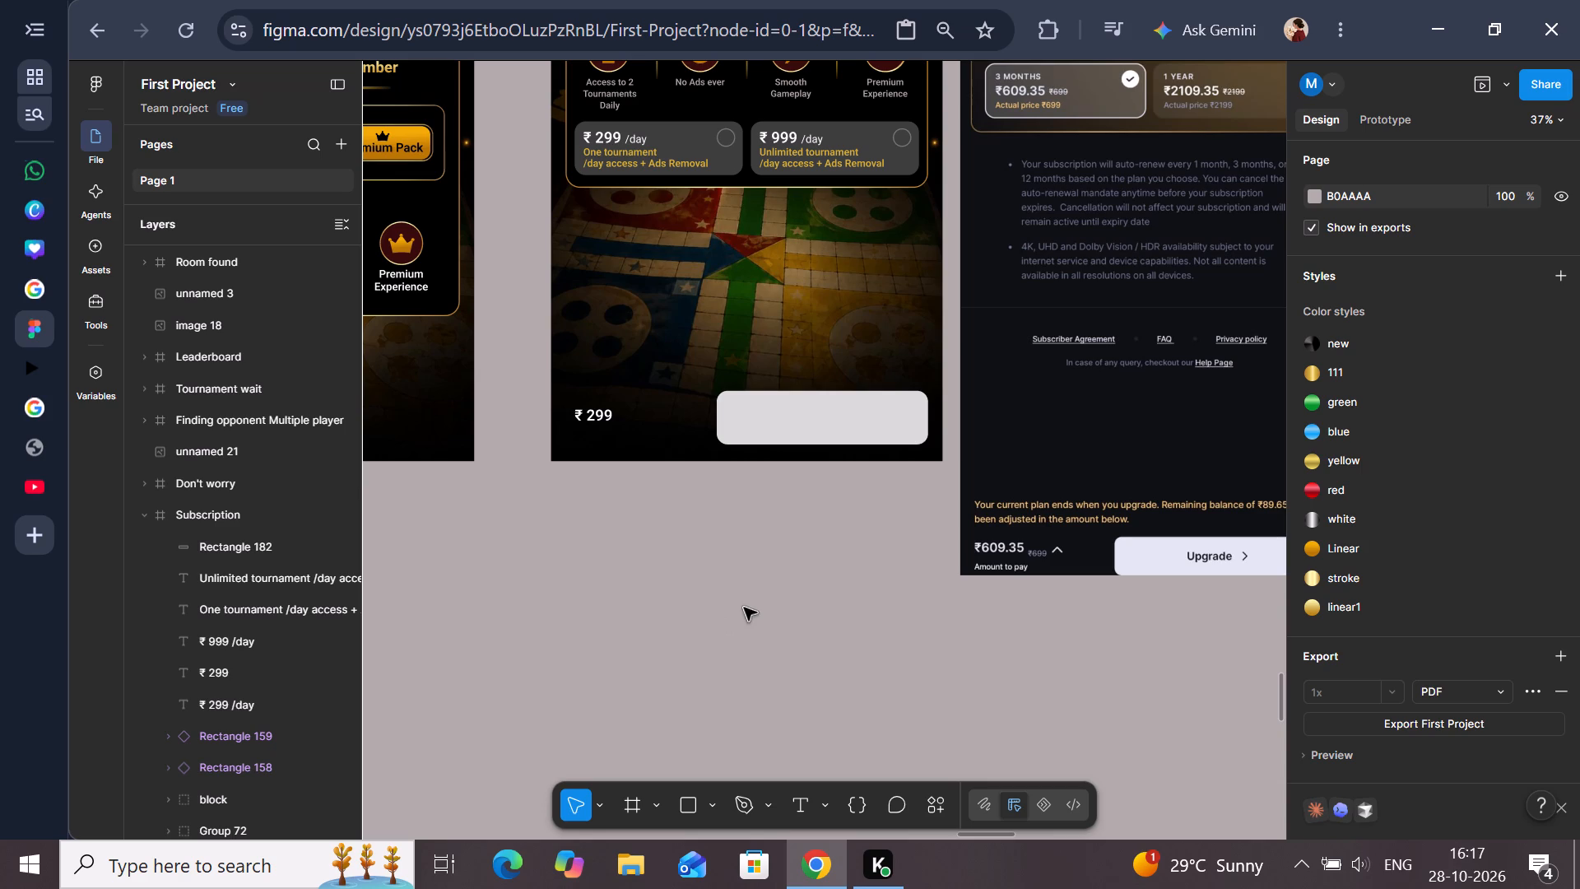
Reduce the height of the blank button rectangle slightly by lowering its top edge, keeping its bottom edge in place.
click(760, 421)
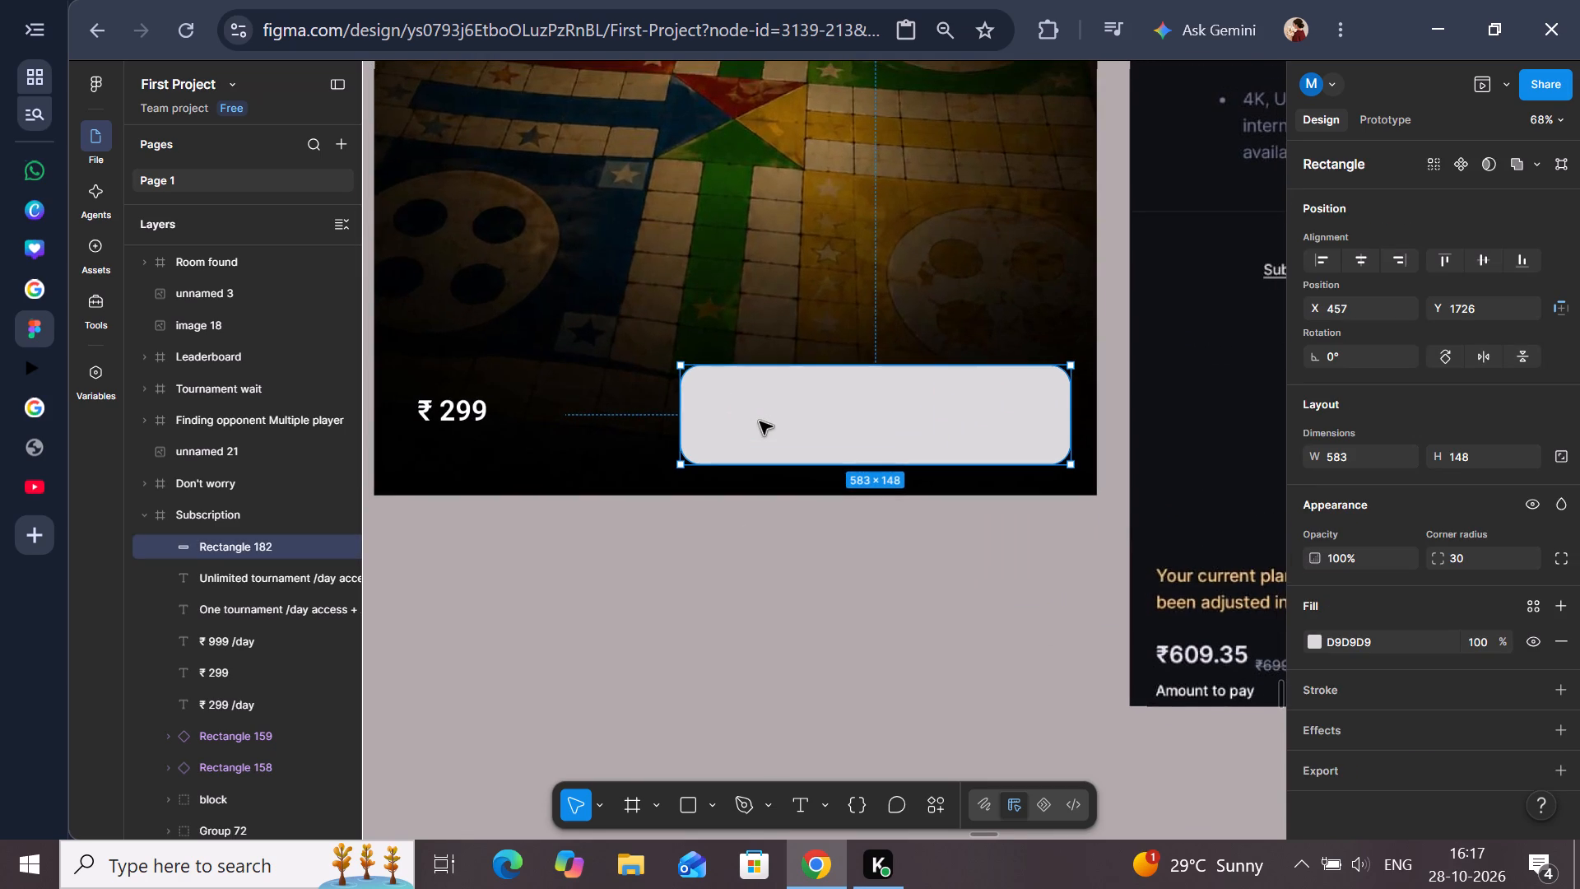
scroll(828, 370, left, 1)
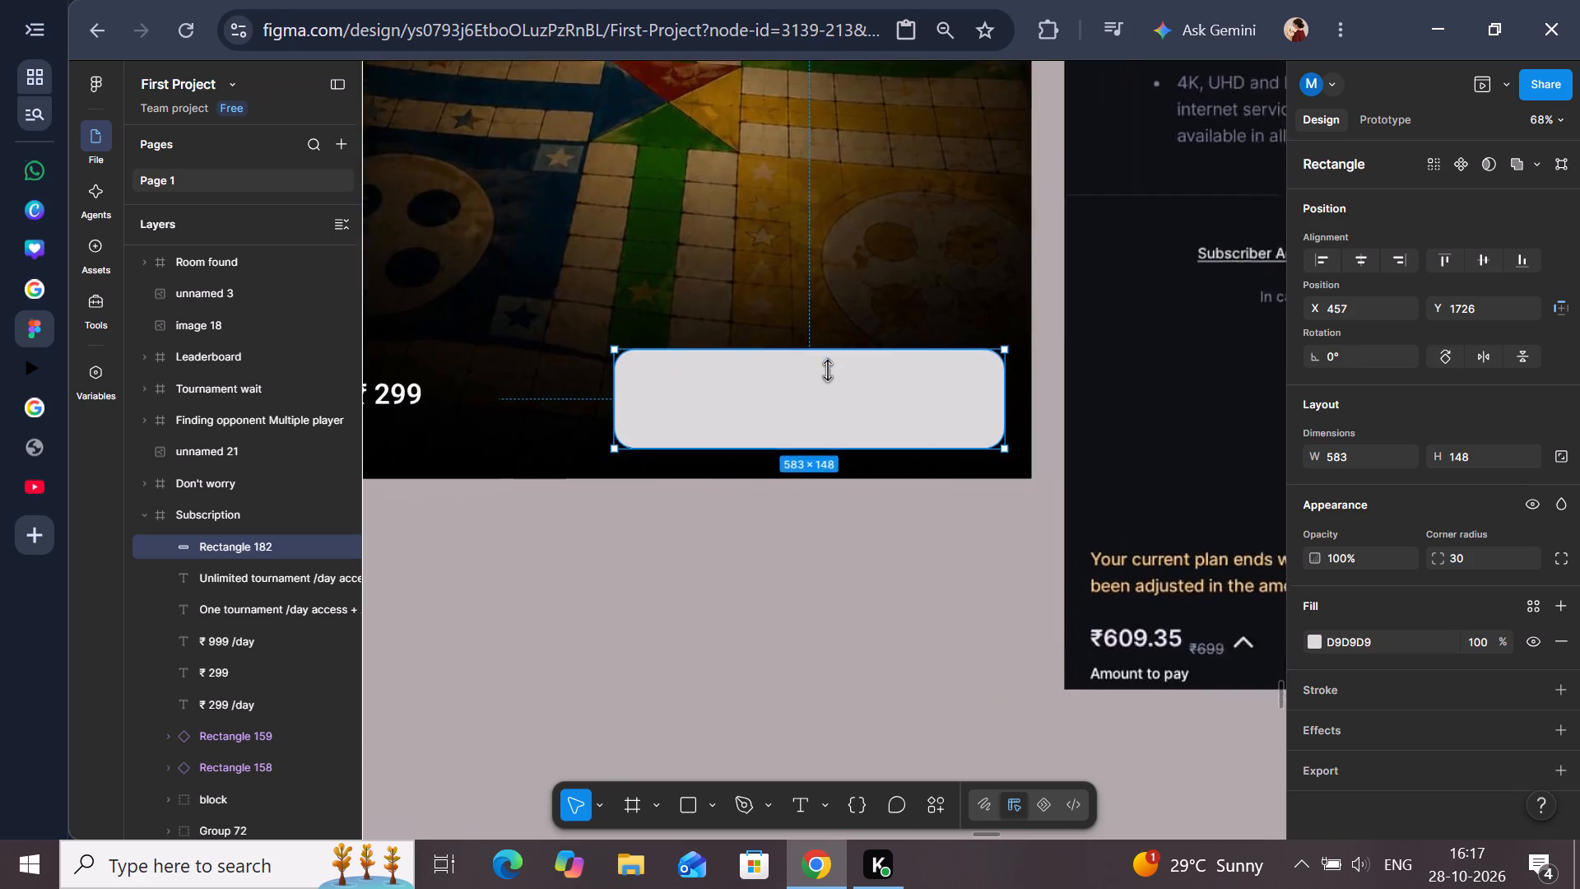
scroll(828, 370, left, 1)
scroll(855, 370, right, 1)
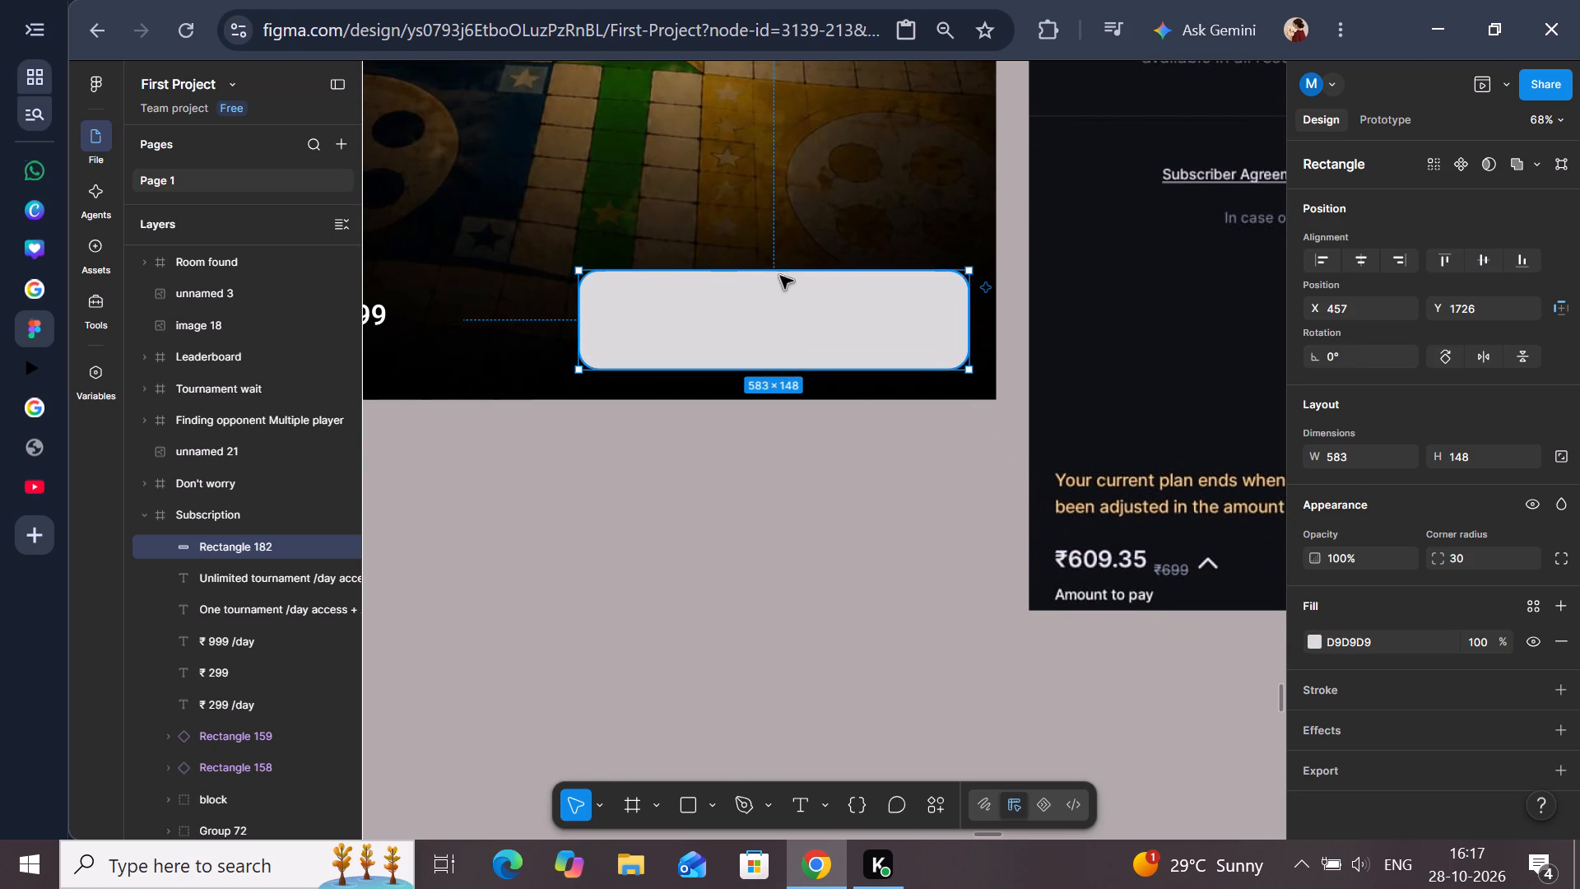
drag(780, 273, 780, 282)
click(798, 500)
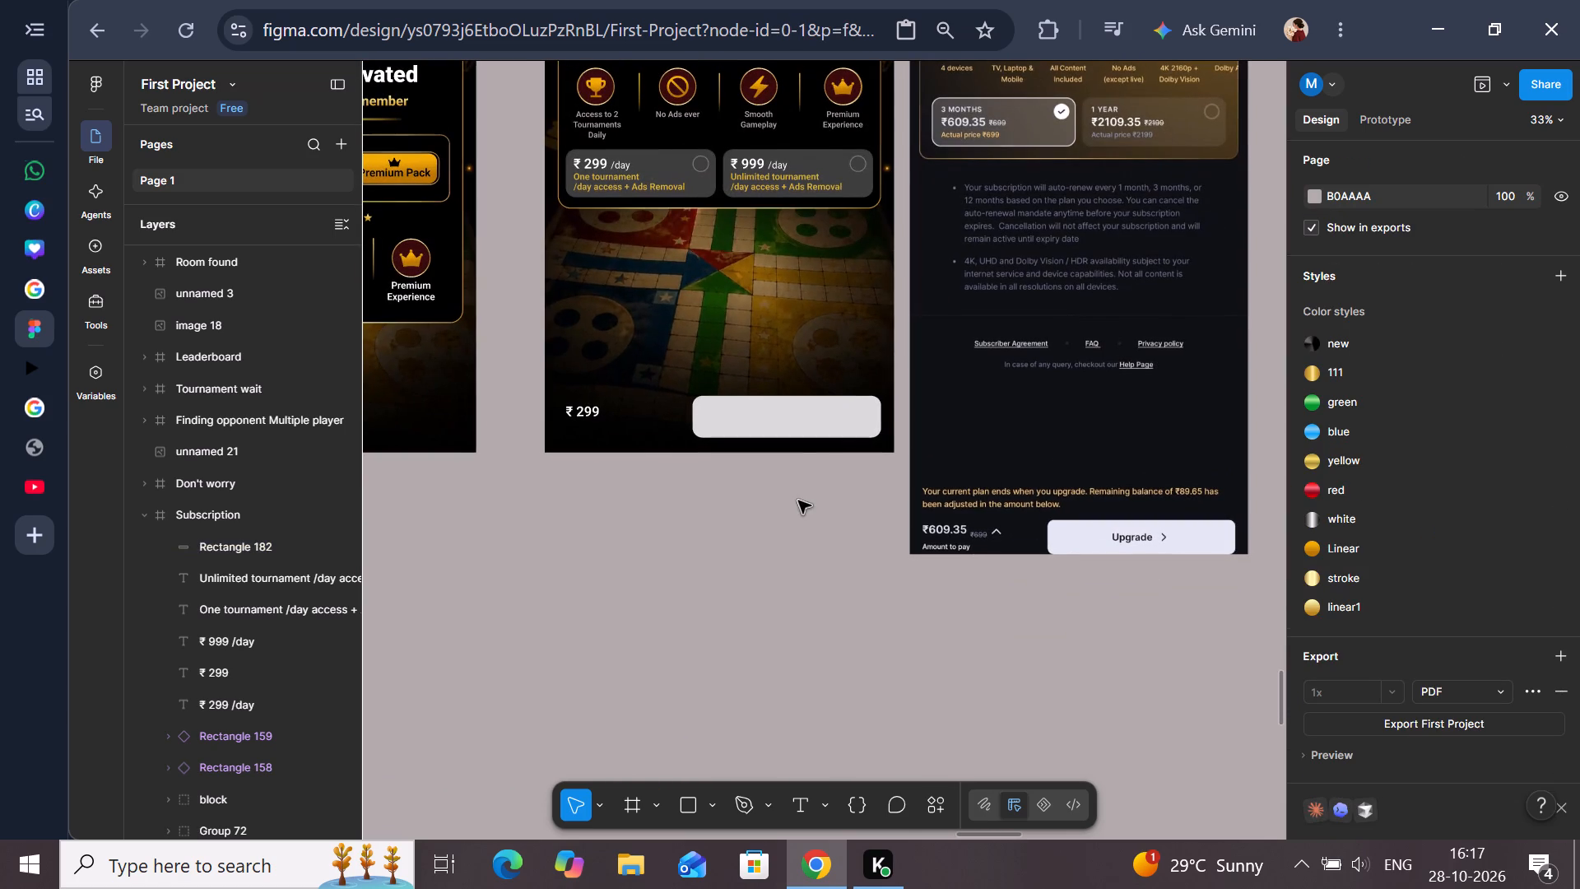
Duplicate the ₹ 299 text beside the button rectangle and move the copy straight down to Y 1822.
scroll(798, 500, right, 1)
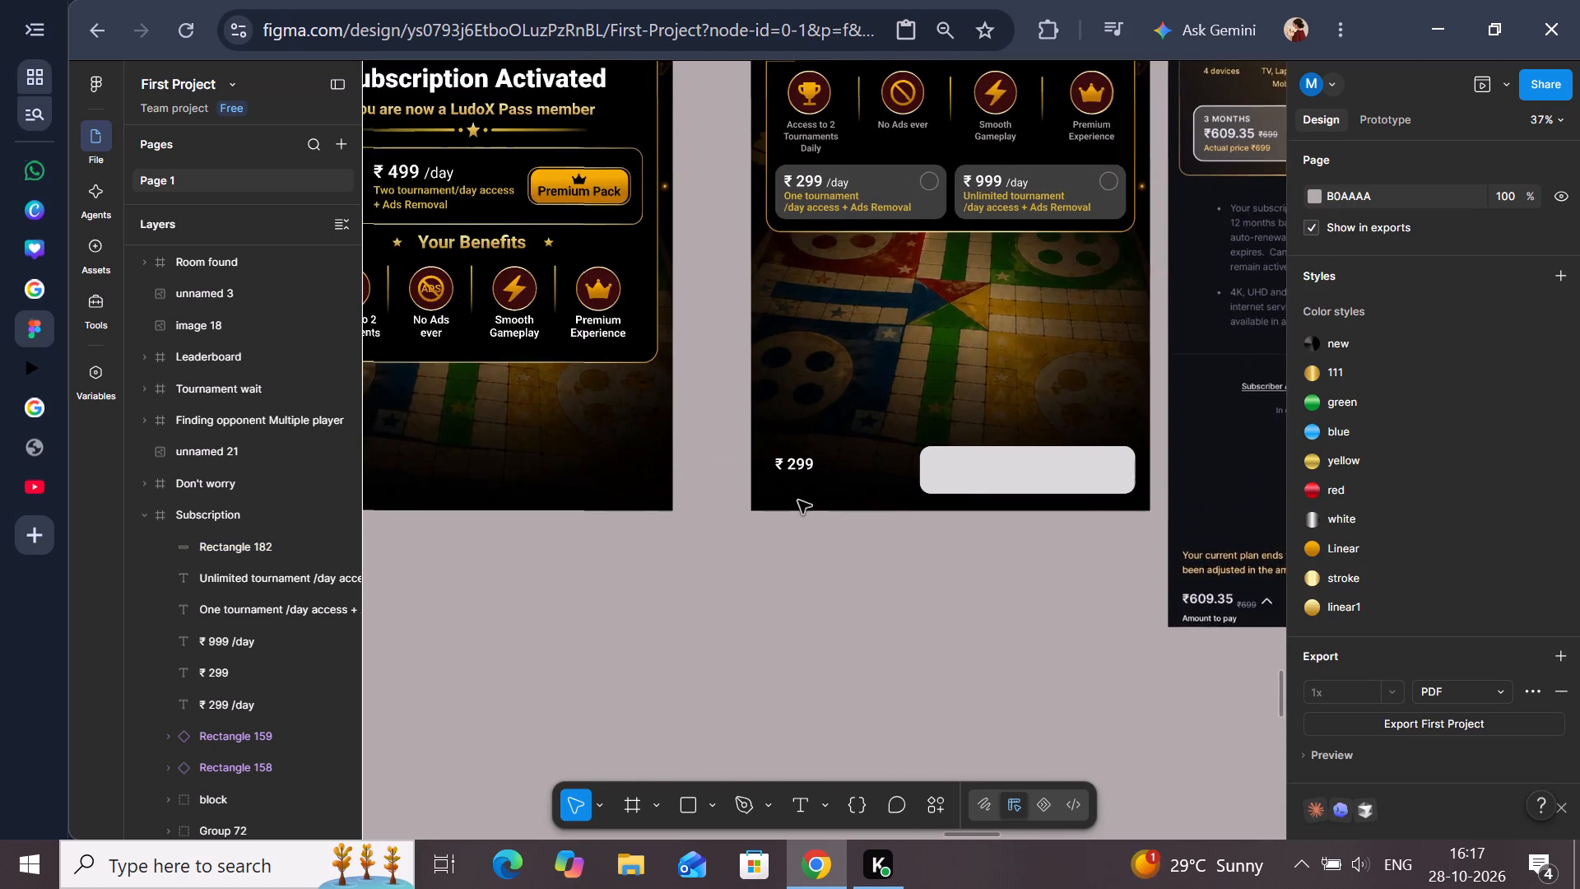
scroll(798, 500, left, 1)
scroll(796, 500, down, 1)
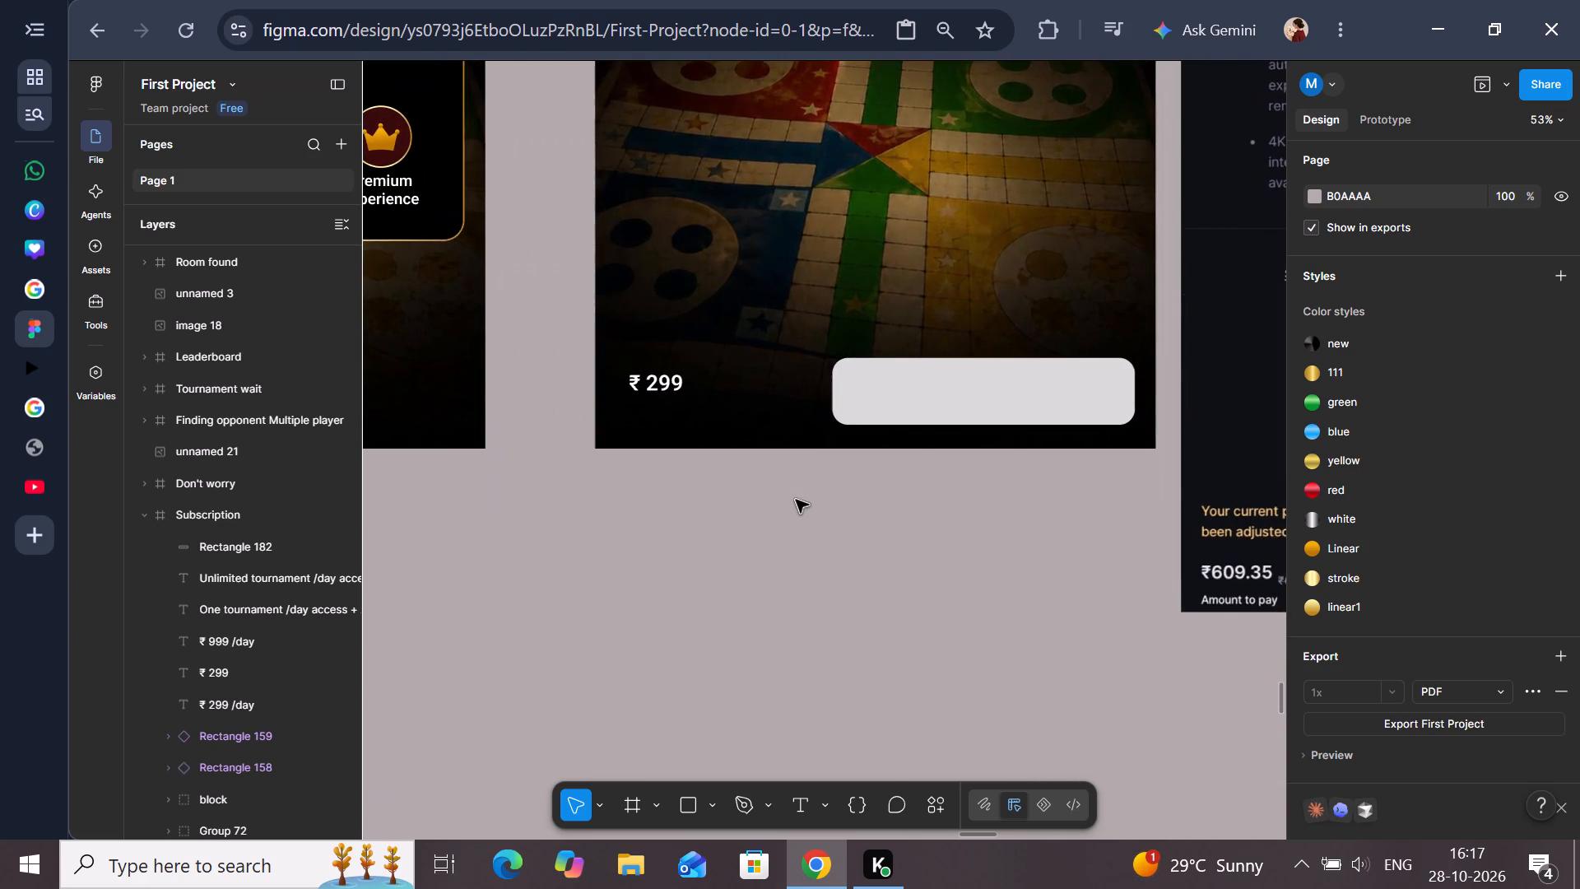
scroll(796, 500, down, 1)
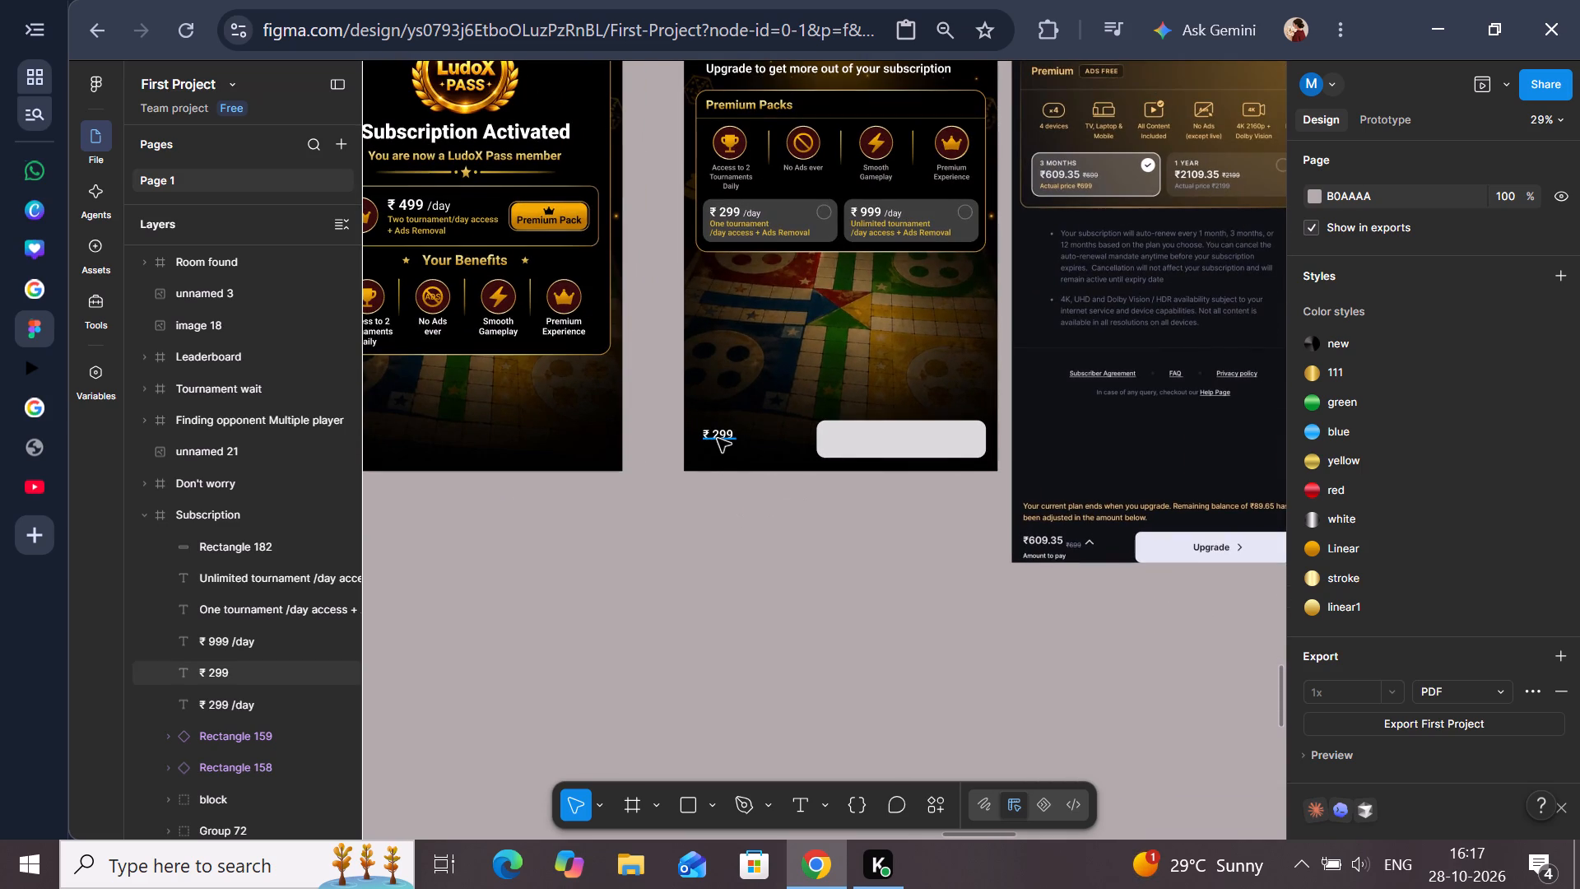
click(718, 439)
key(ctrl+d)
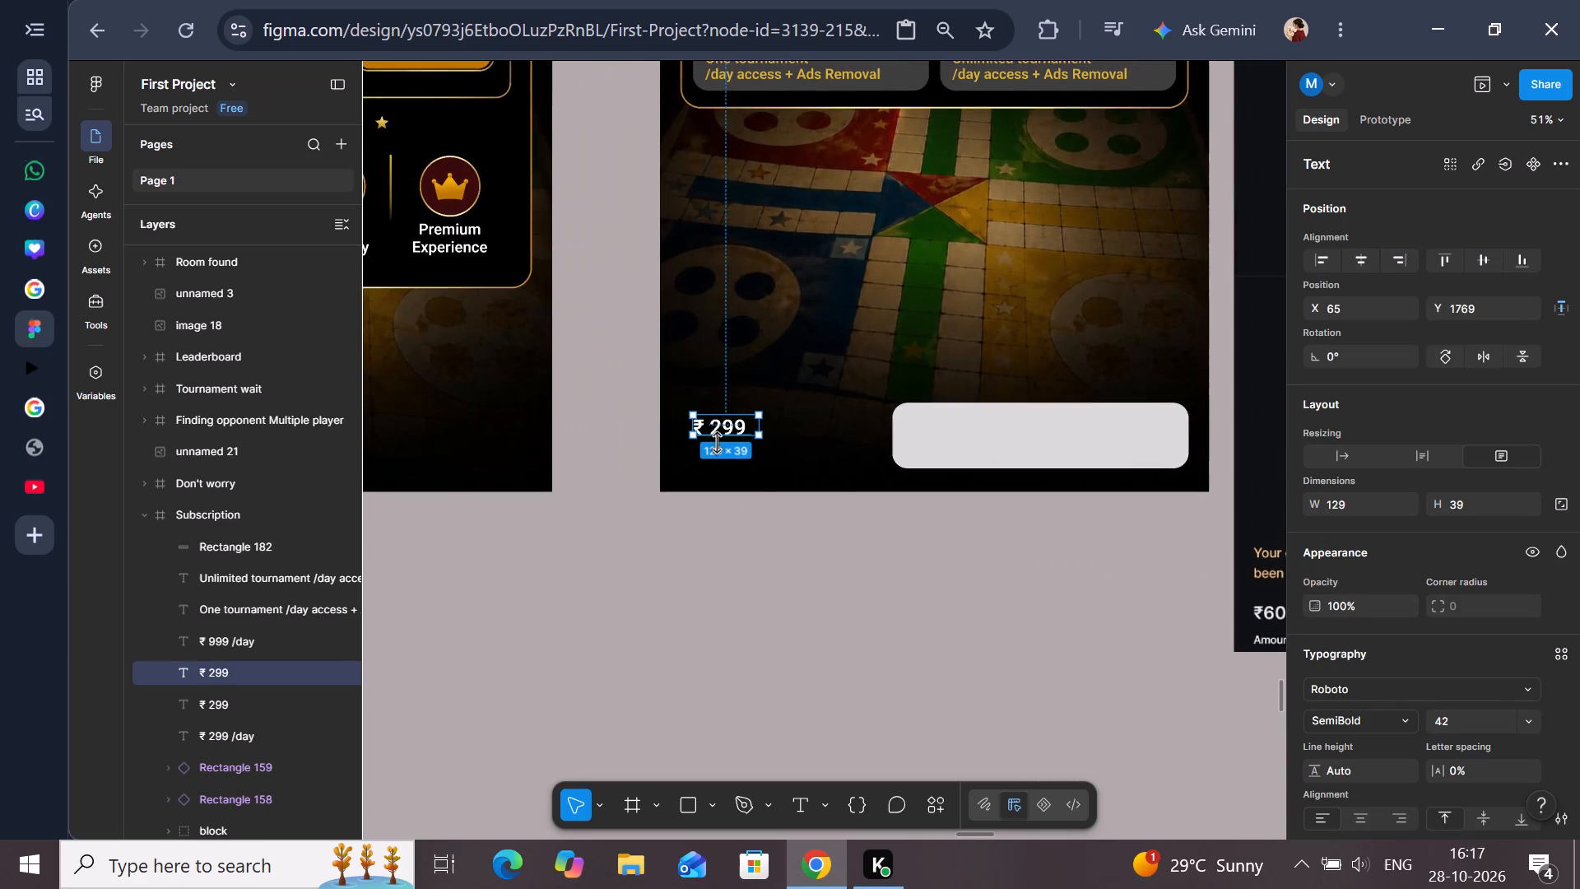
key(Down)
key(Down)
key(Down)
key(Down)
key(Down)
key(Down)
key(Down)
key(Down)
key(Down)
key(Down)
key(Down)
key(Down)
key(Down)
key(Down)
key(Down)
key(Down)
key(Down)
key(Down)
key(Down)
key(Down)
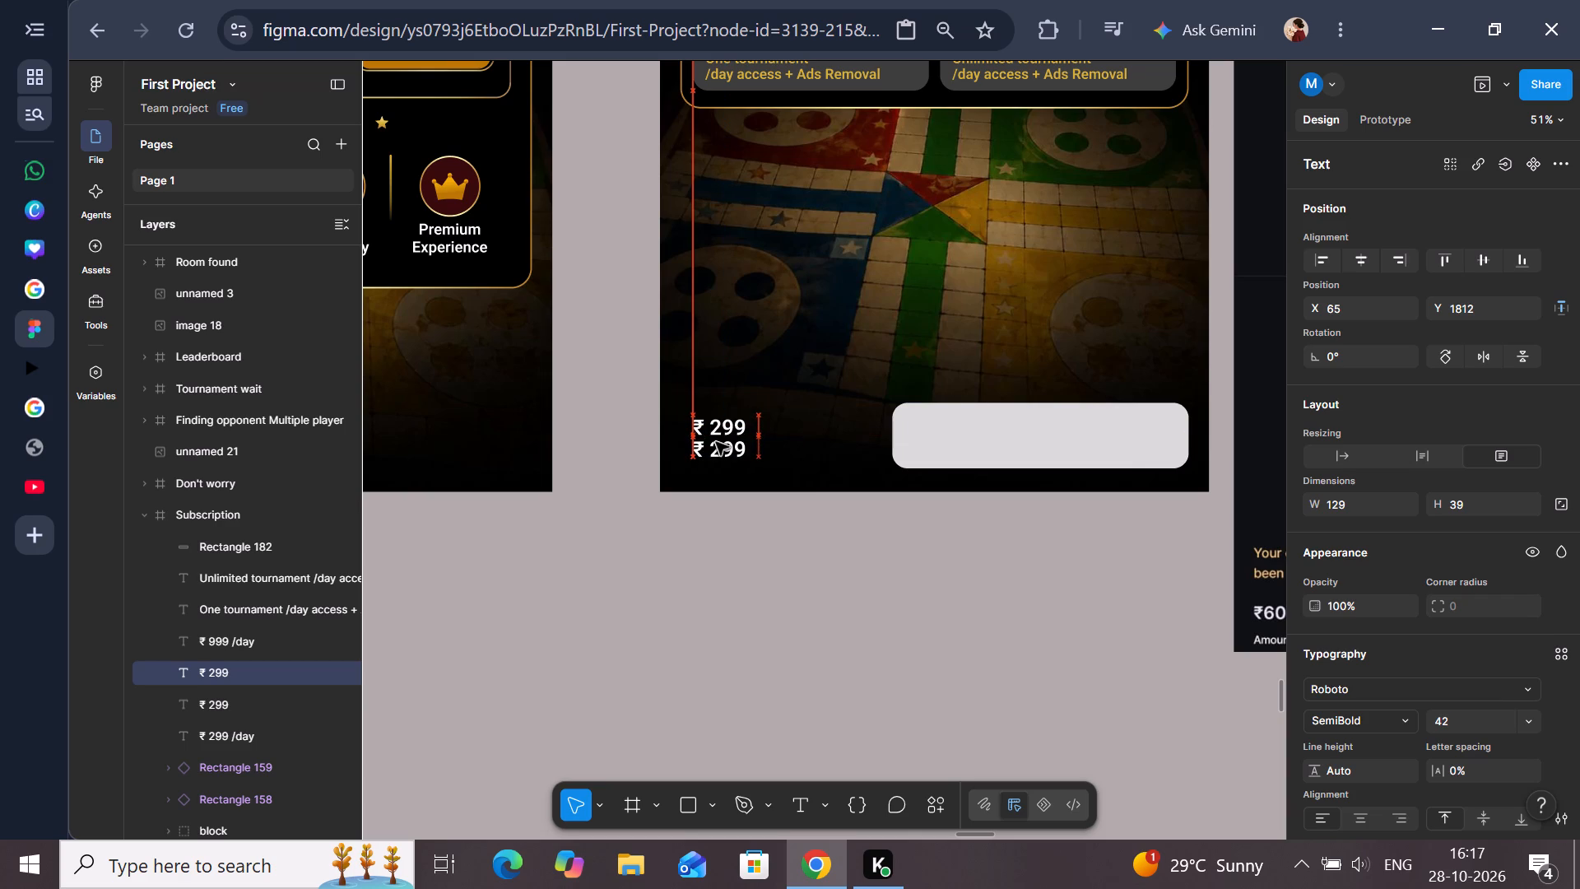
key(Down)
key(Down)
key(Down)
key(Down)
key(Down)
key(Down)
key(Down)
key(Down)
key(Down)
key(Down)
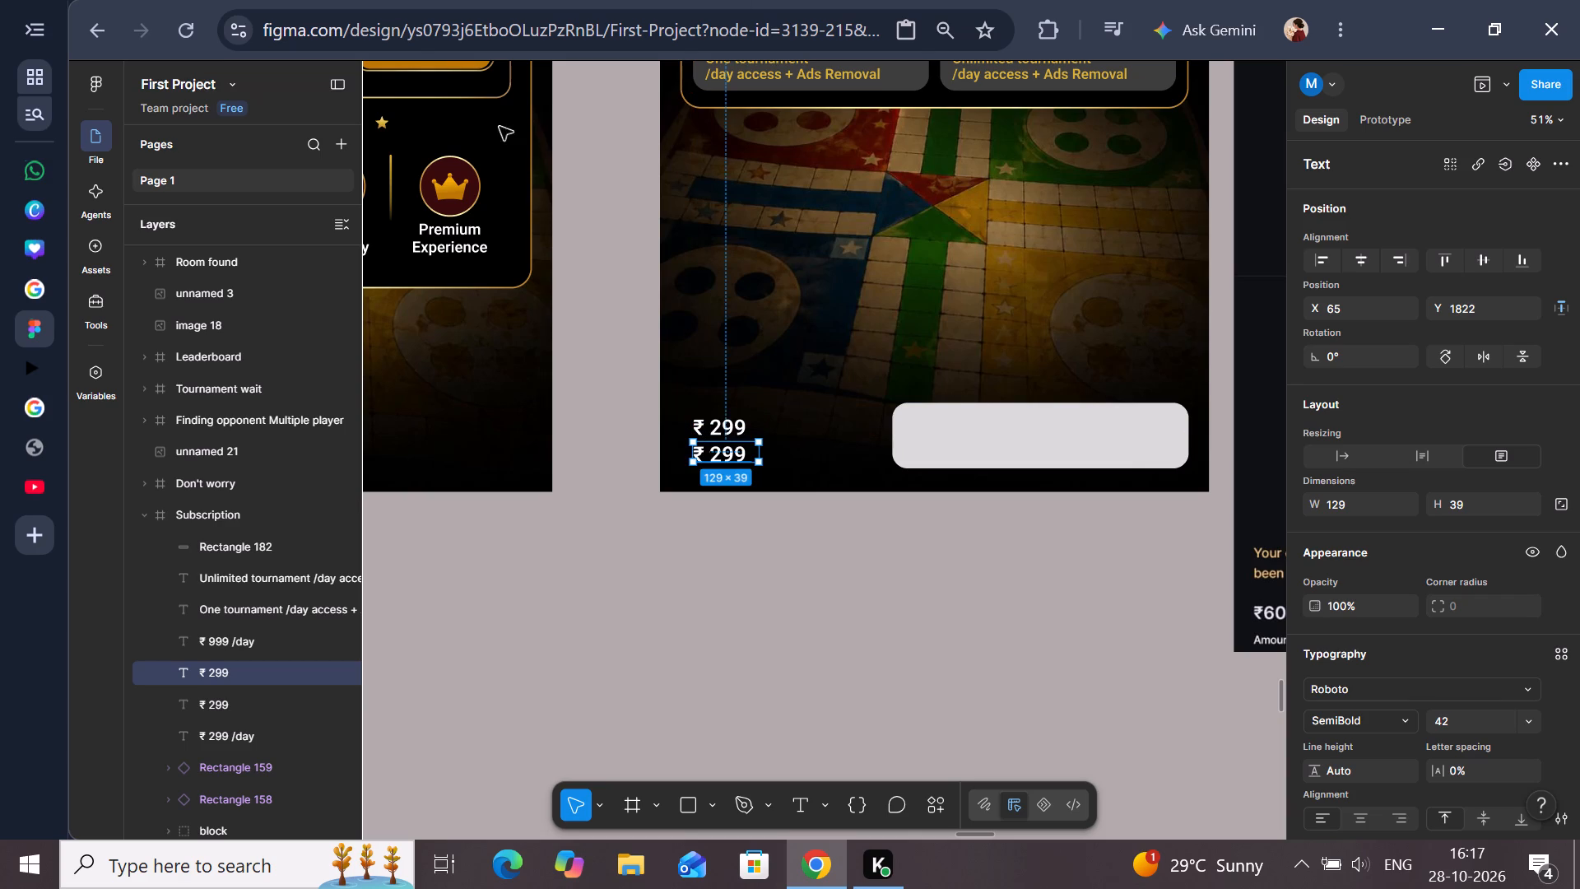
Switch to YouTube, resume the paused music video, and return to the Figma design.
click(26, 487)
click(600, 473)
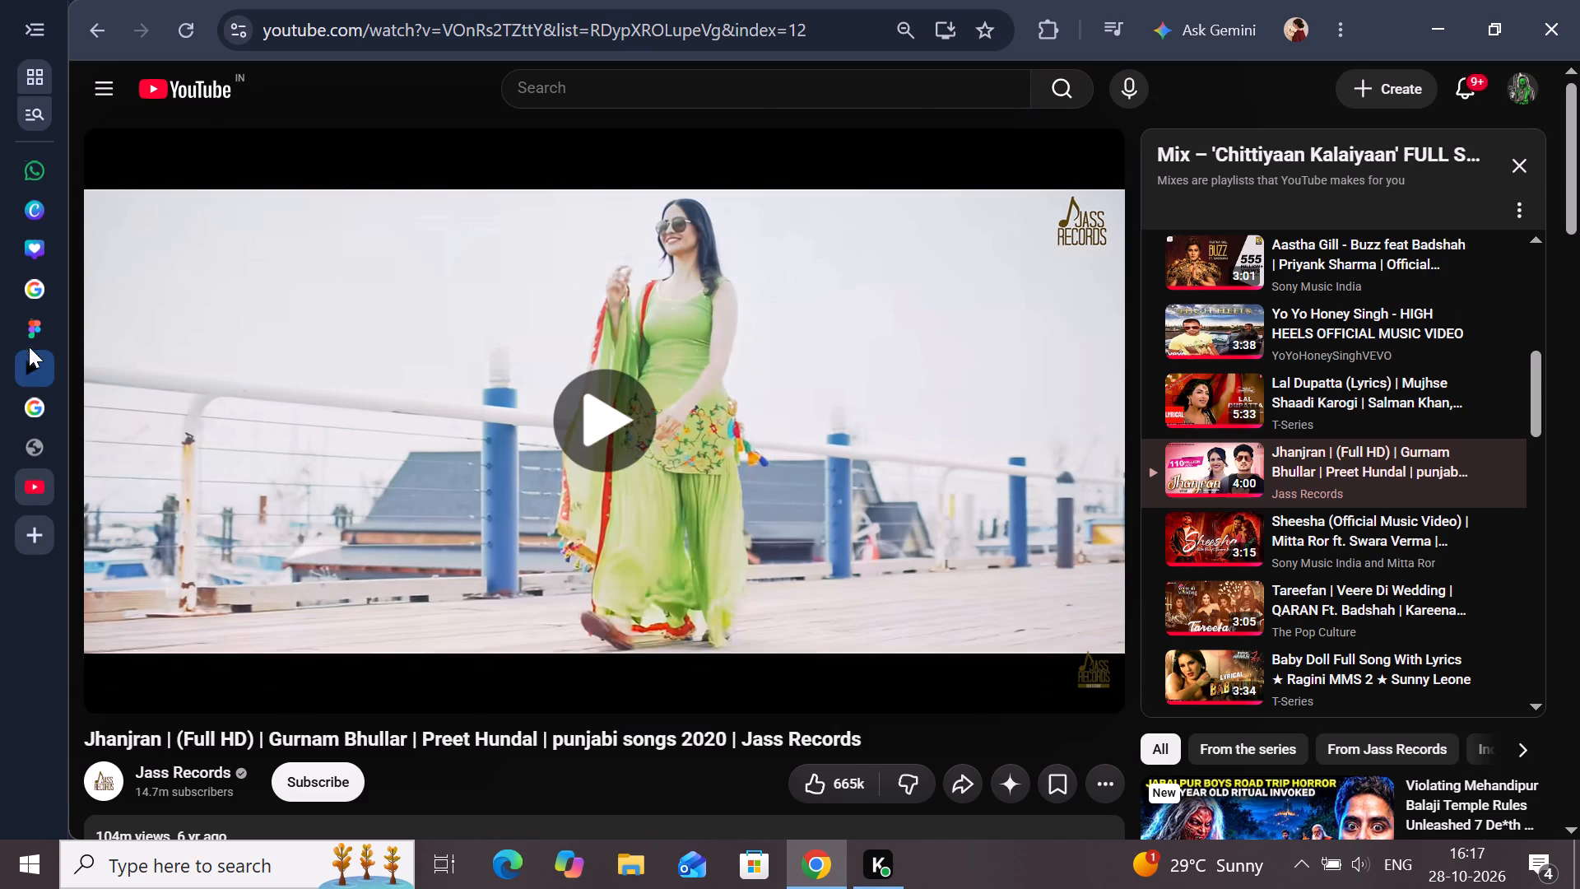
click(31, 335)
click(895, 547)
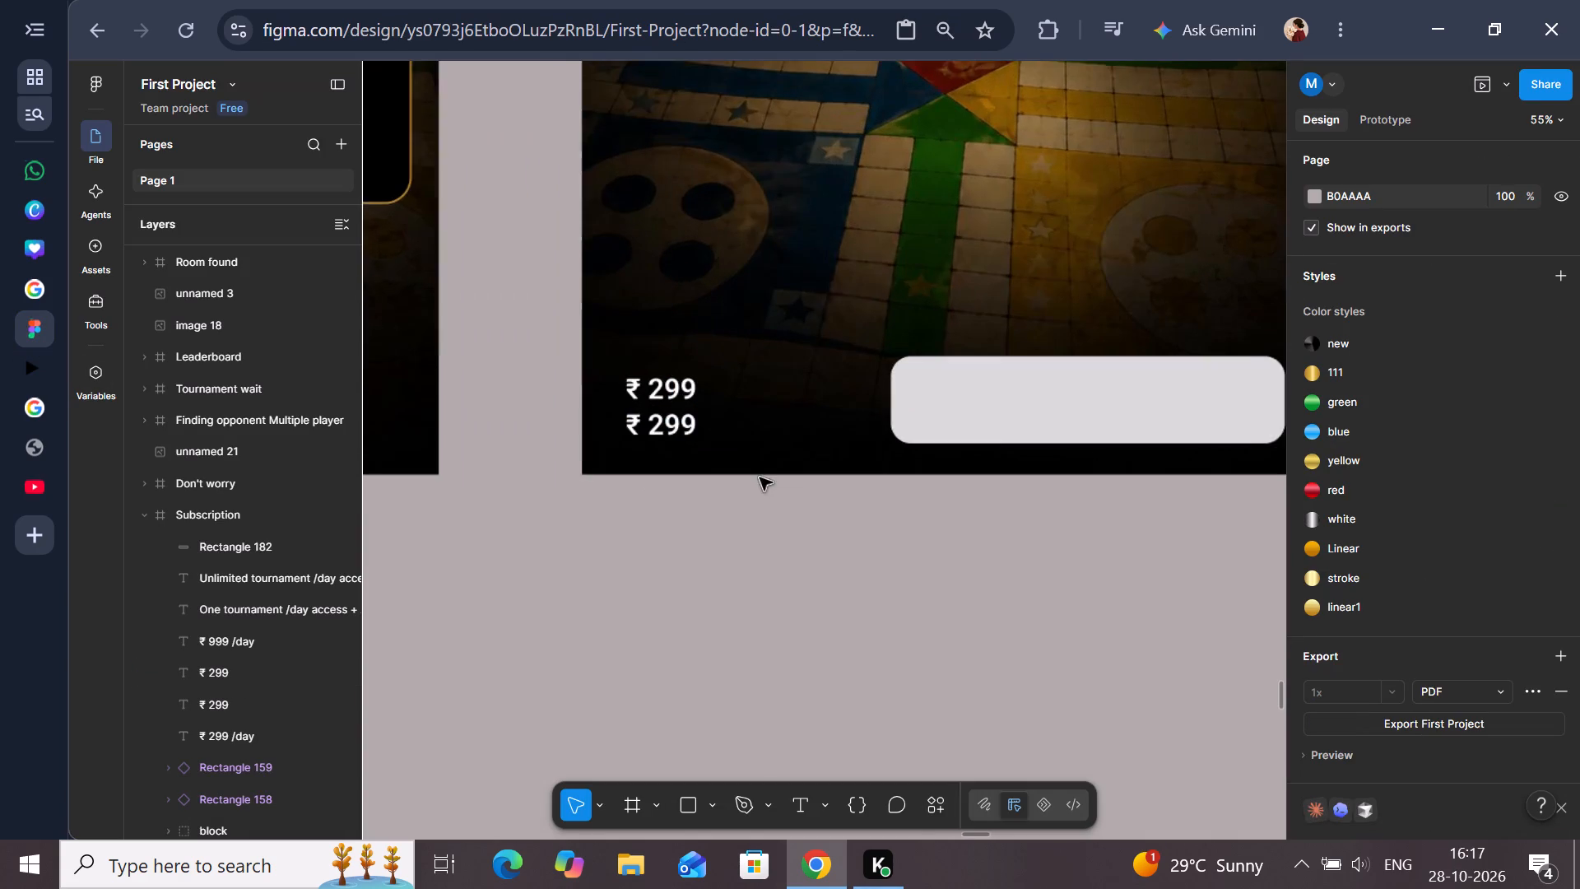
Replace the lower ₹ 299 copy's text with "Amount to pay".
double_click(652, 426)
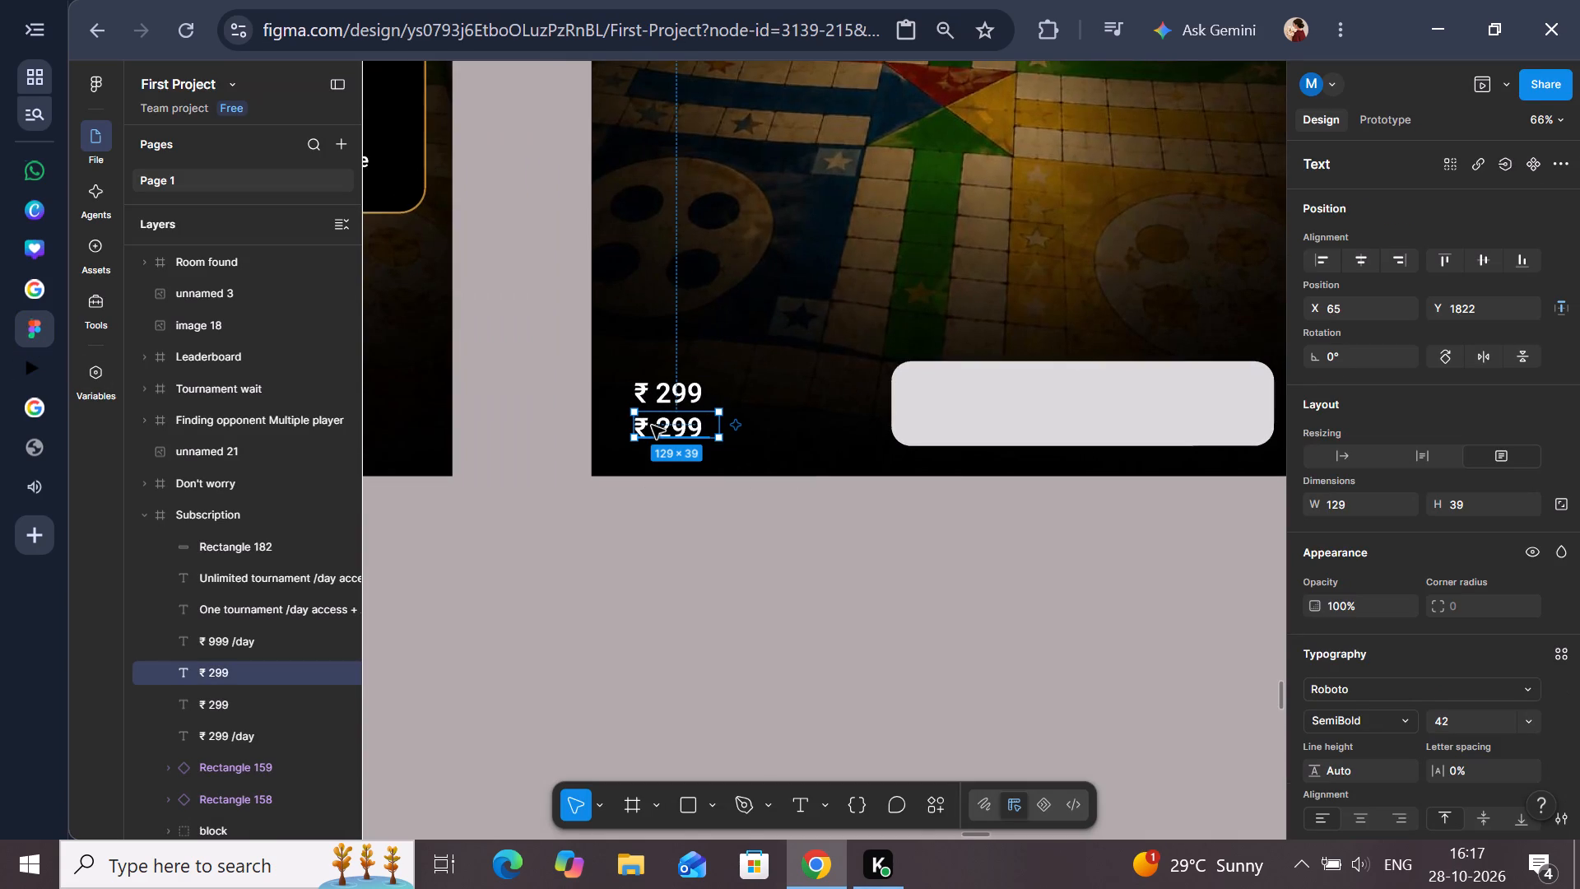
double_click(673, 424)
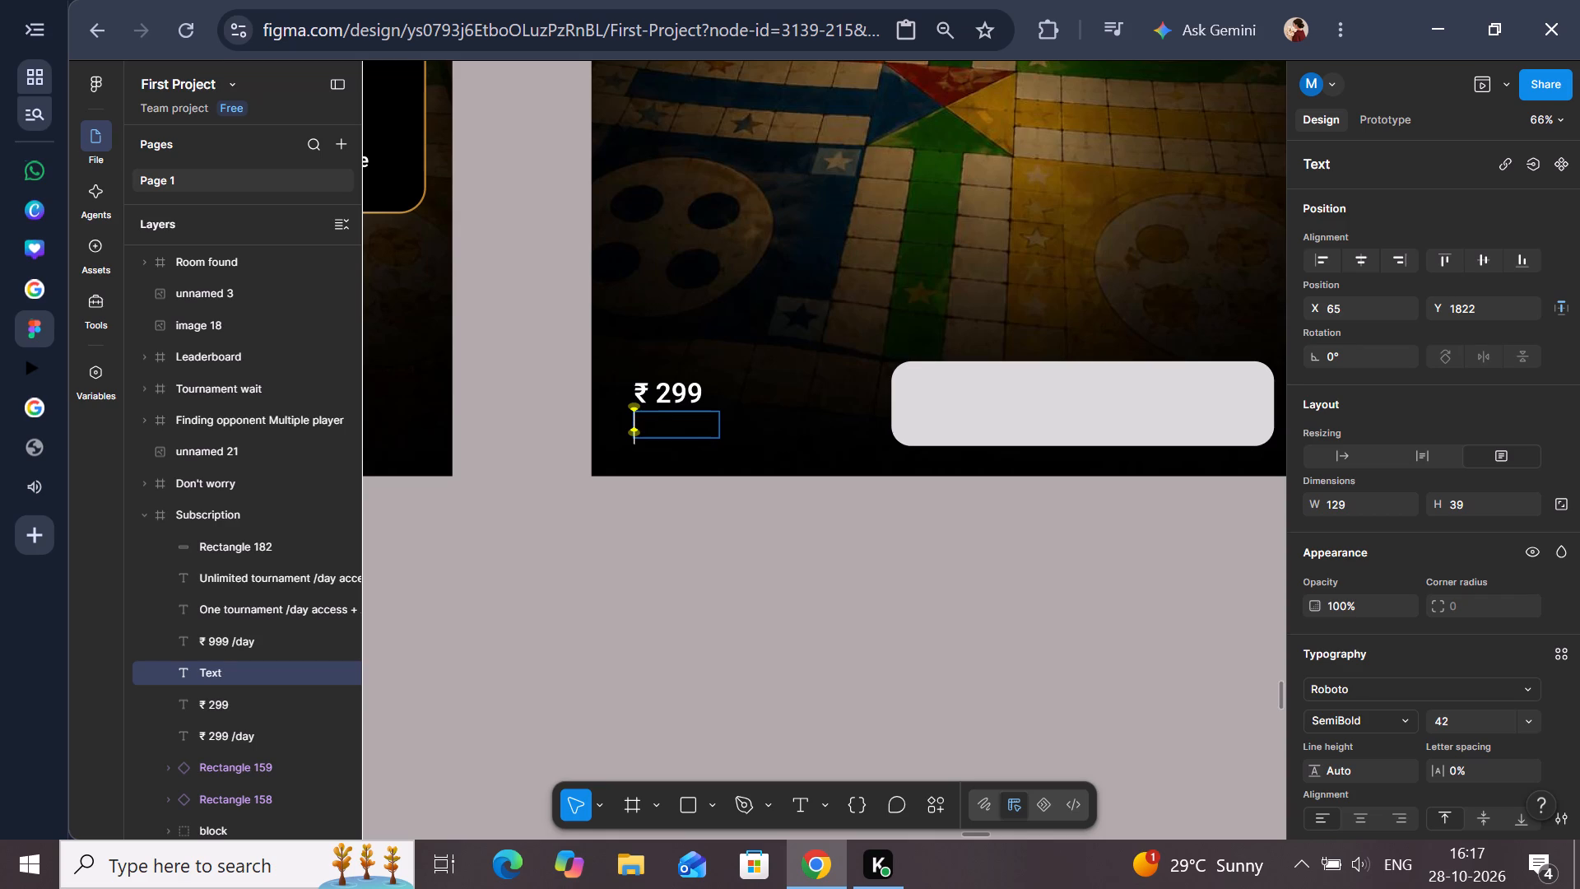
key(a)
text(mount)
key(space)
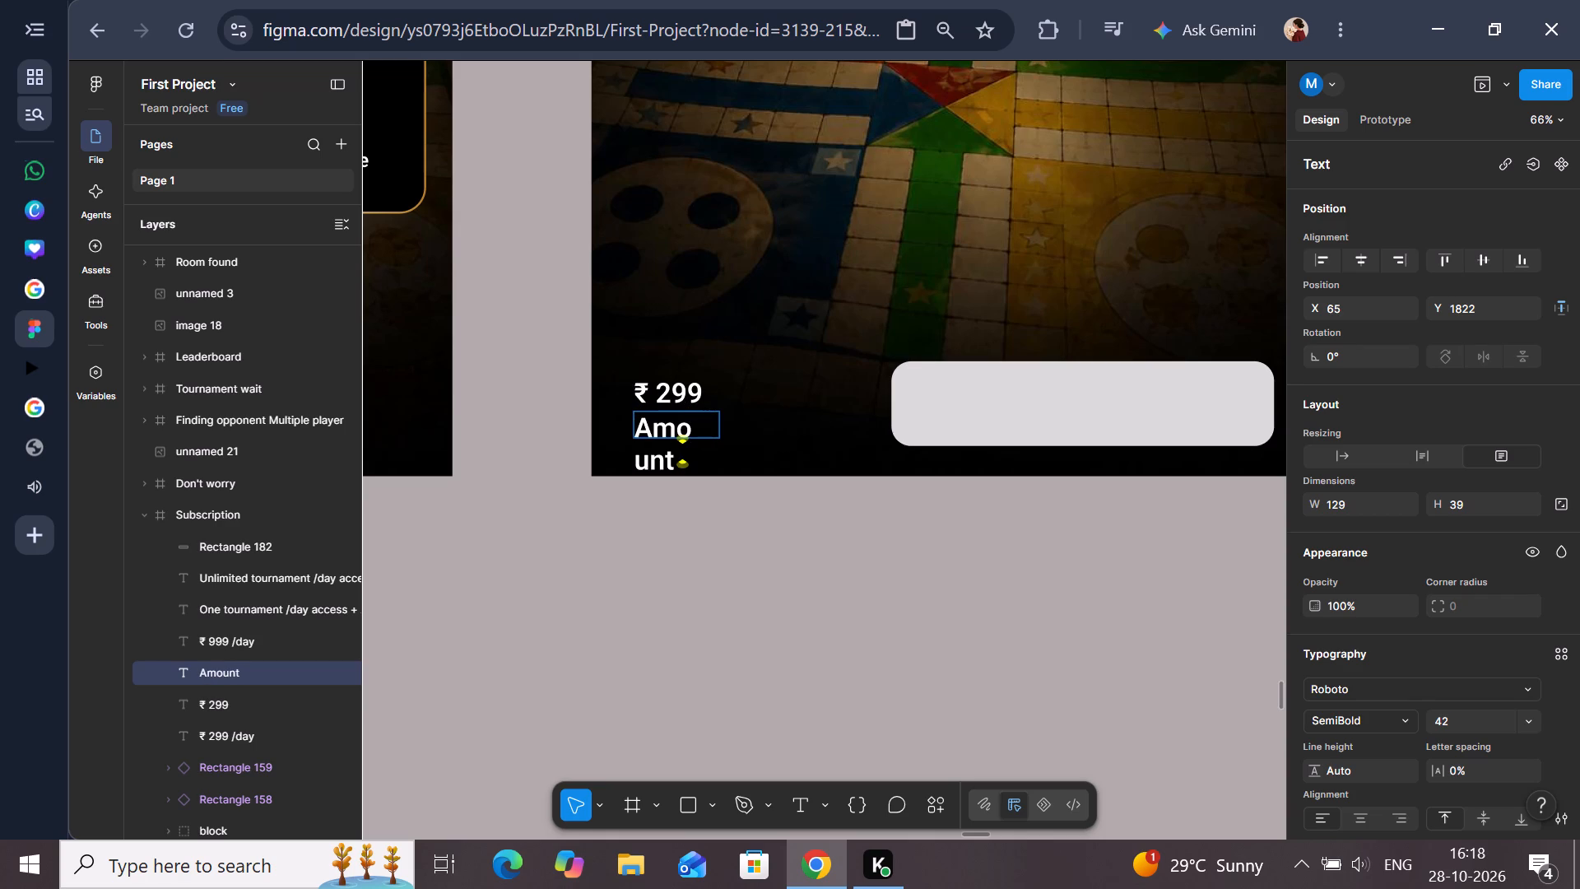
text(to pa)
key(y)
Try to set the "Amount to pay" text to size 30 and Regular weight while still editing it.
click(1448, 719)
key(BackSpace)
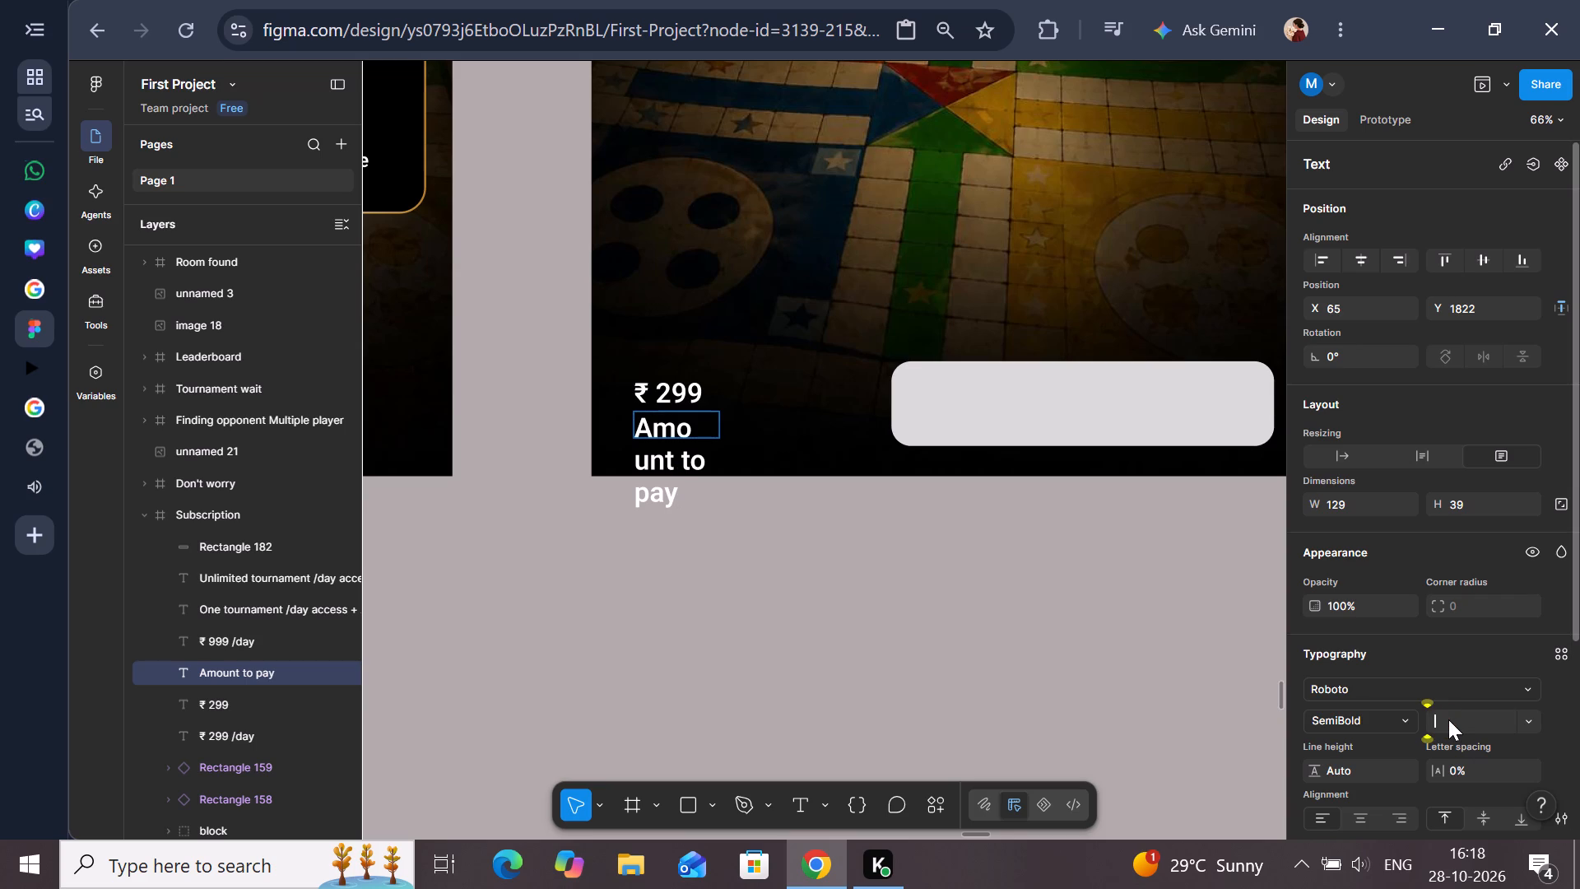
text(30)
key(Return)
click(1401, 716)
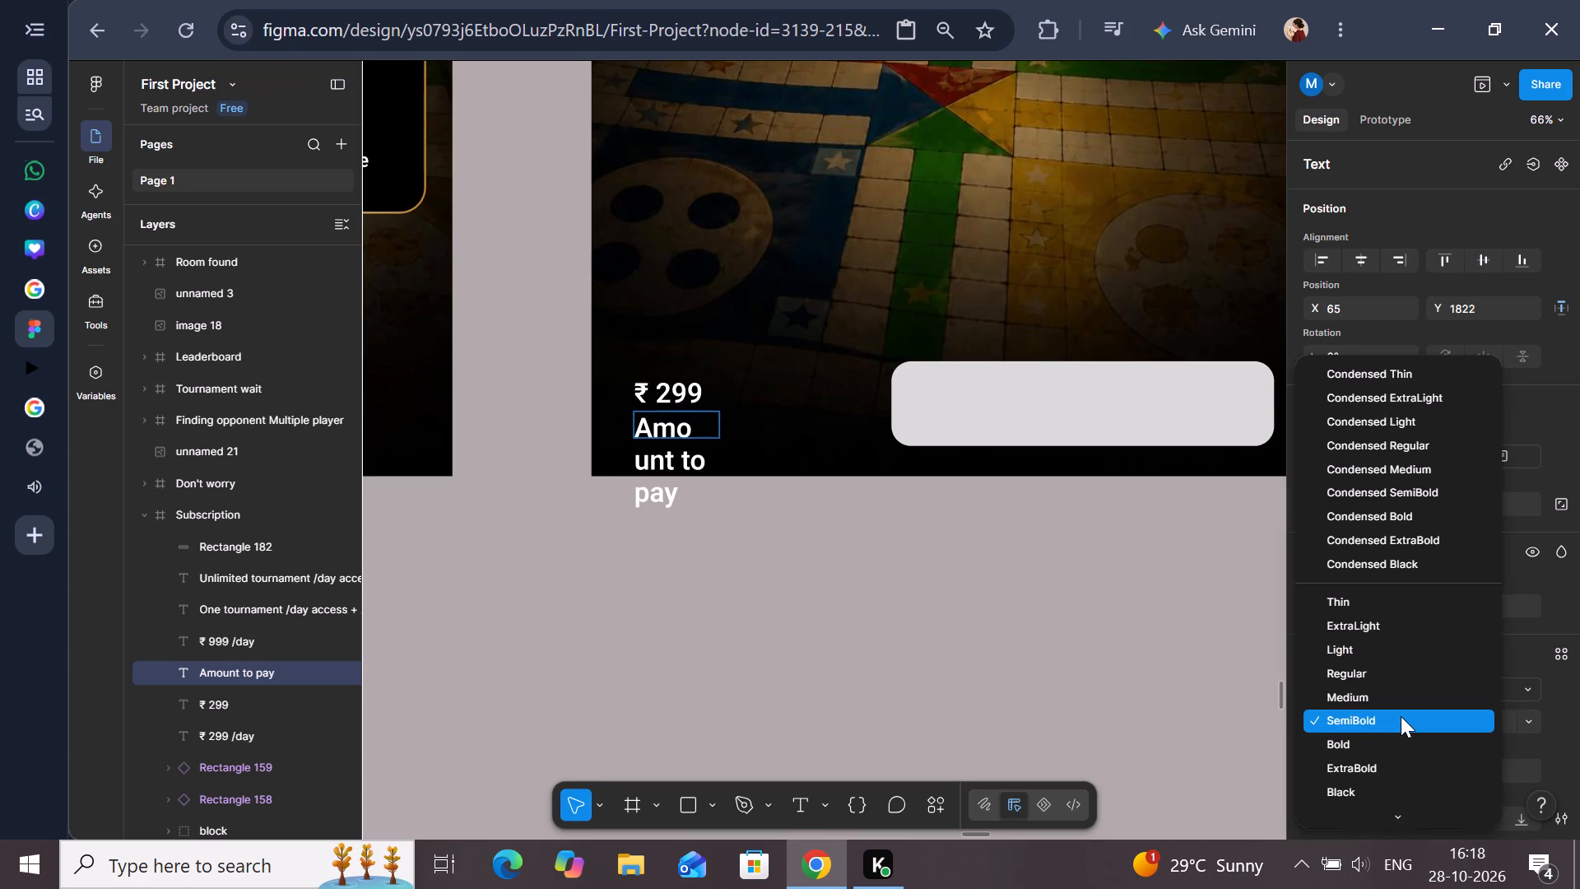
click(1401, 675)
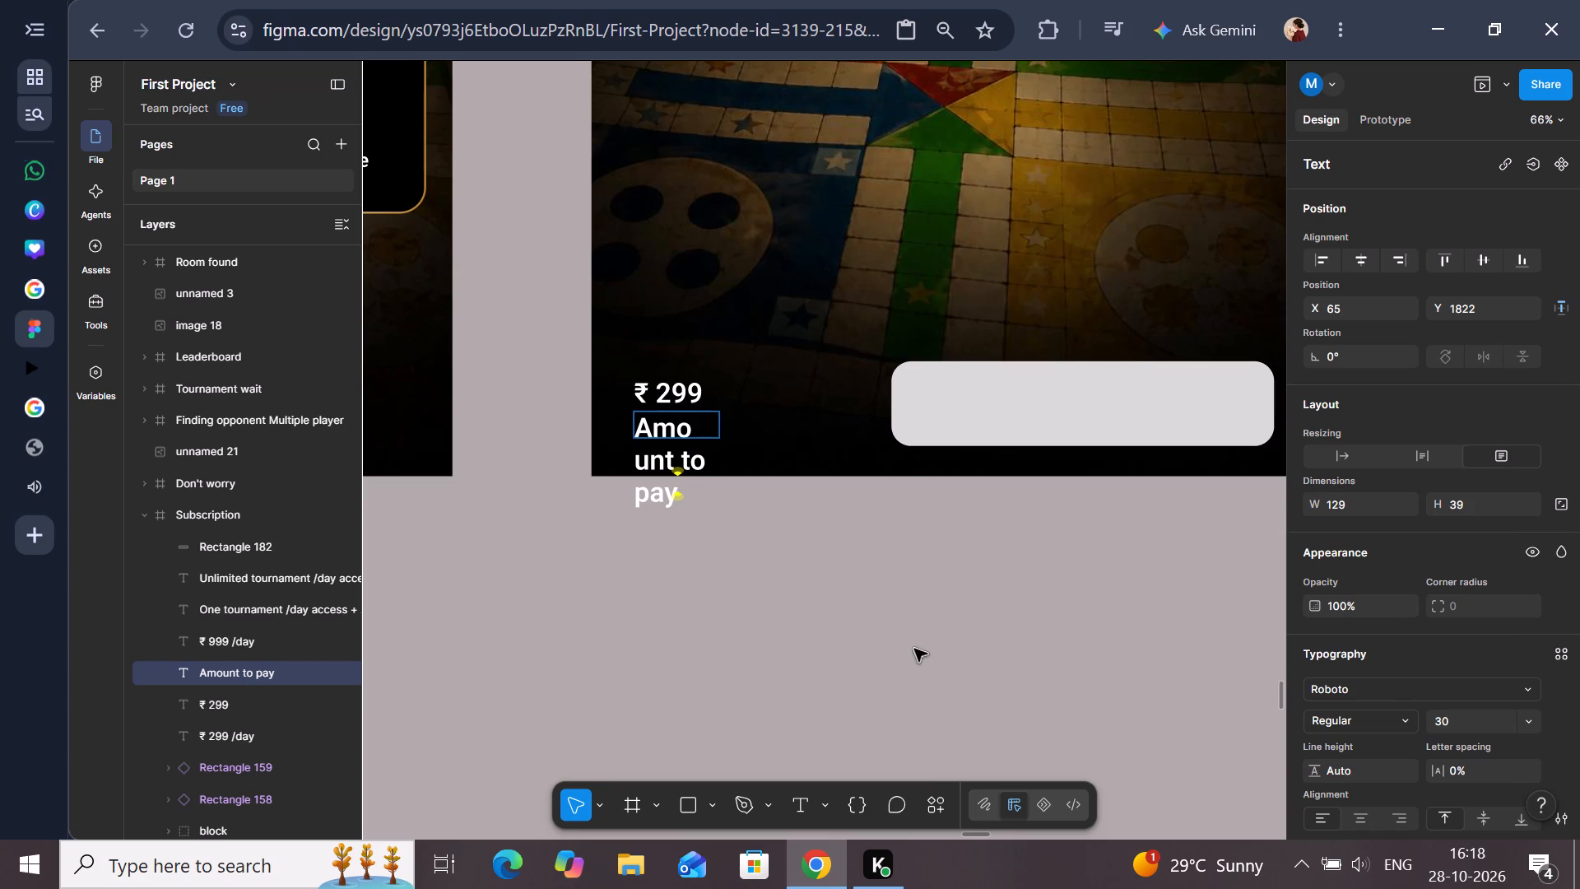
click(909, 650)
Set the whole "Amount to pay" text layer to font size 30 and Regular weight.
click(1486, 714)
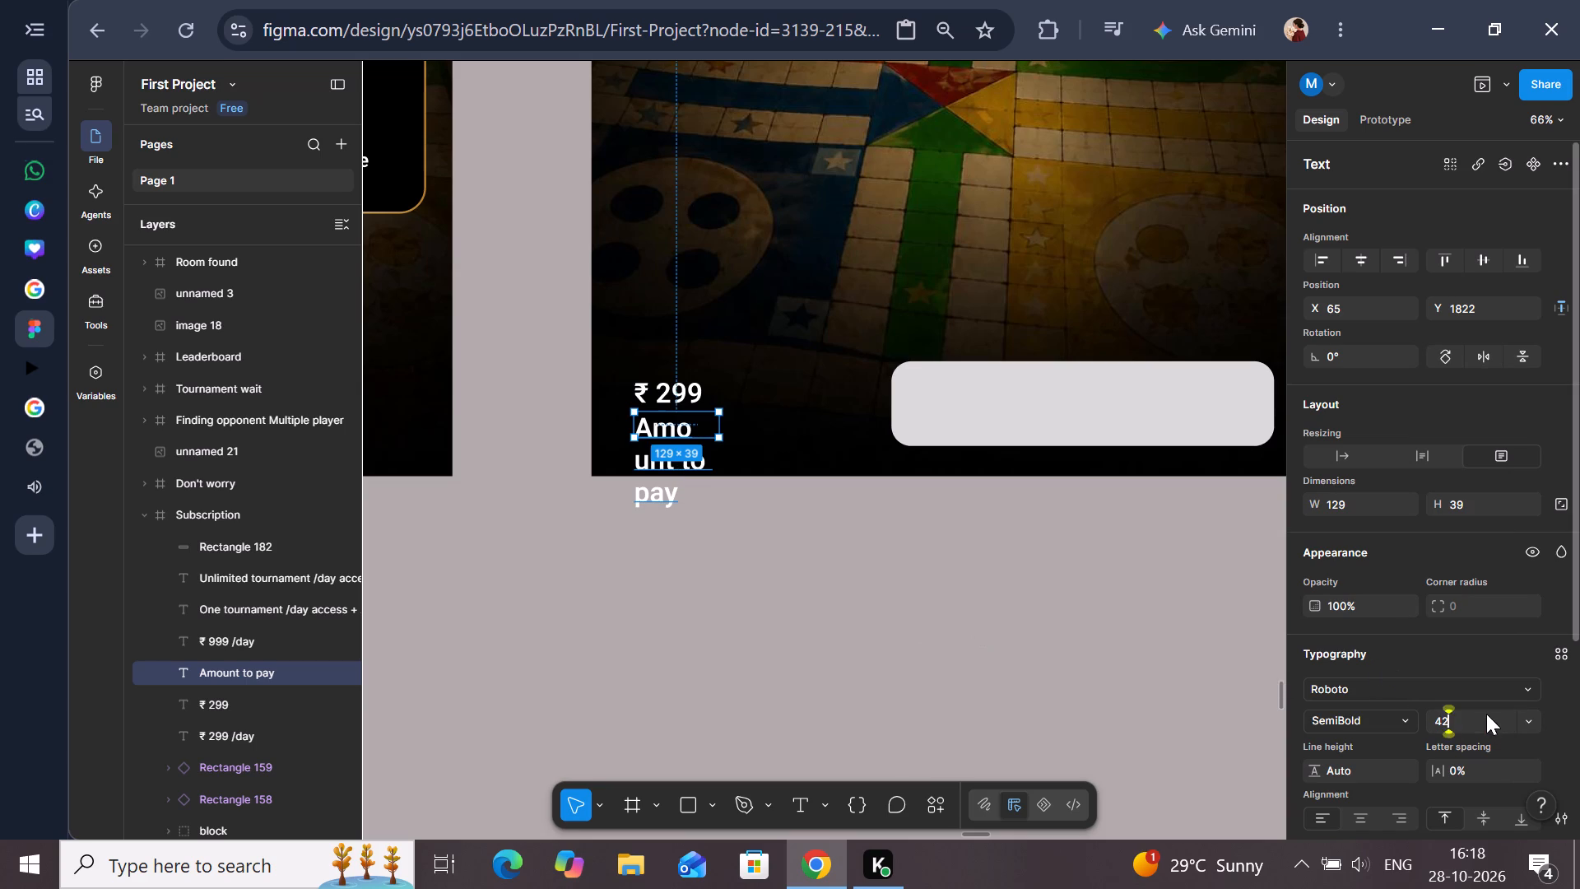
key(BackSpace)
text(30)
key(Return)
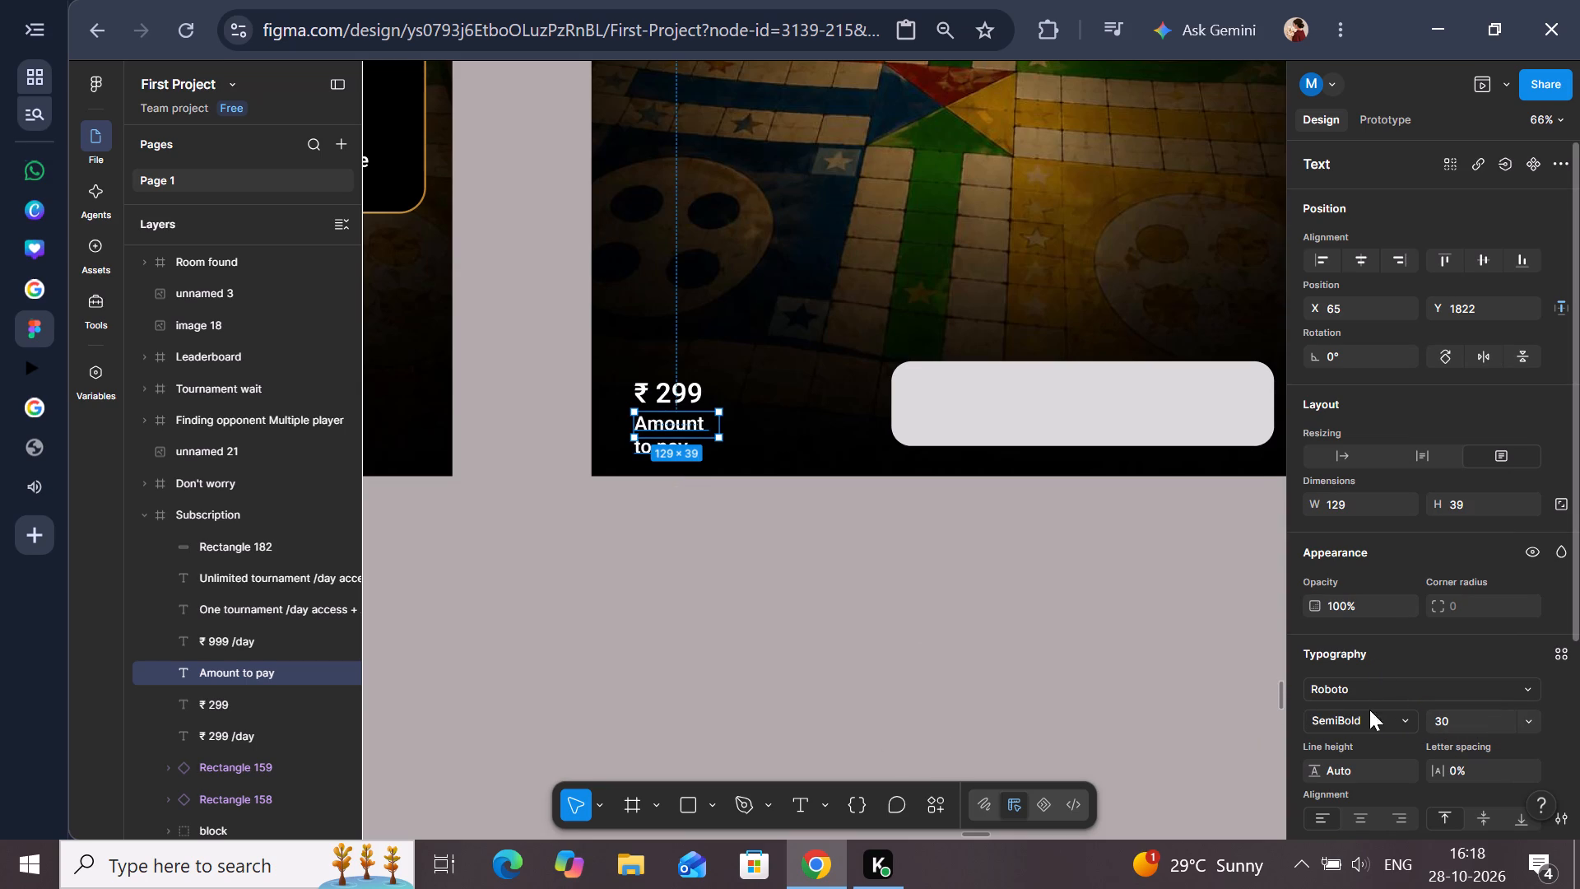
click(1402, 719)
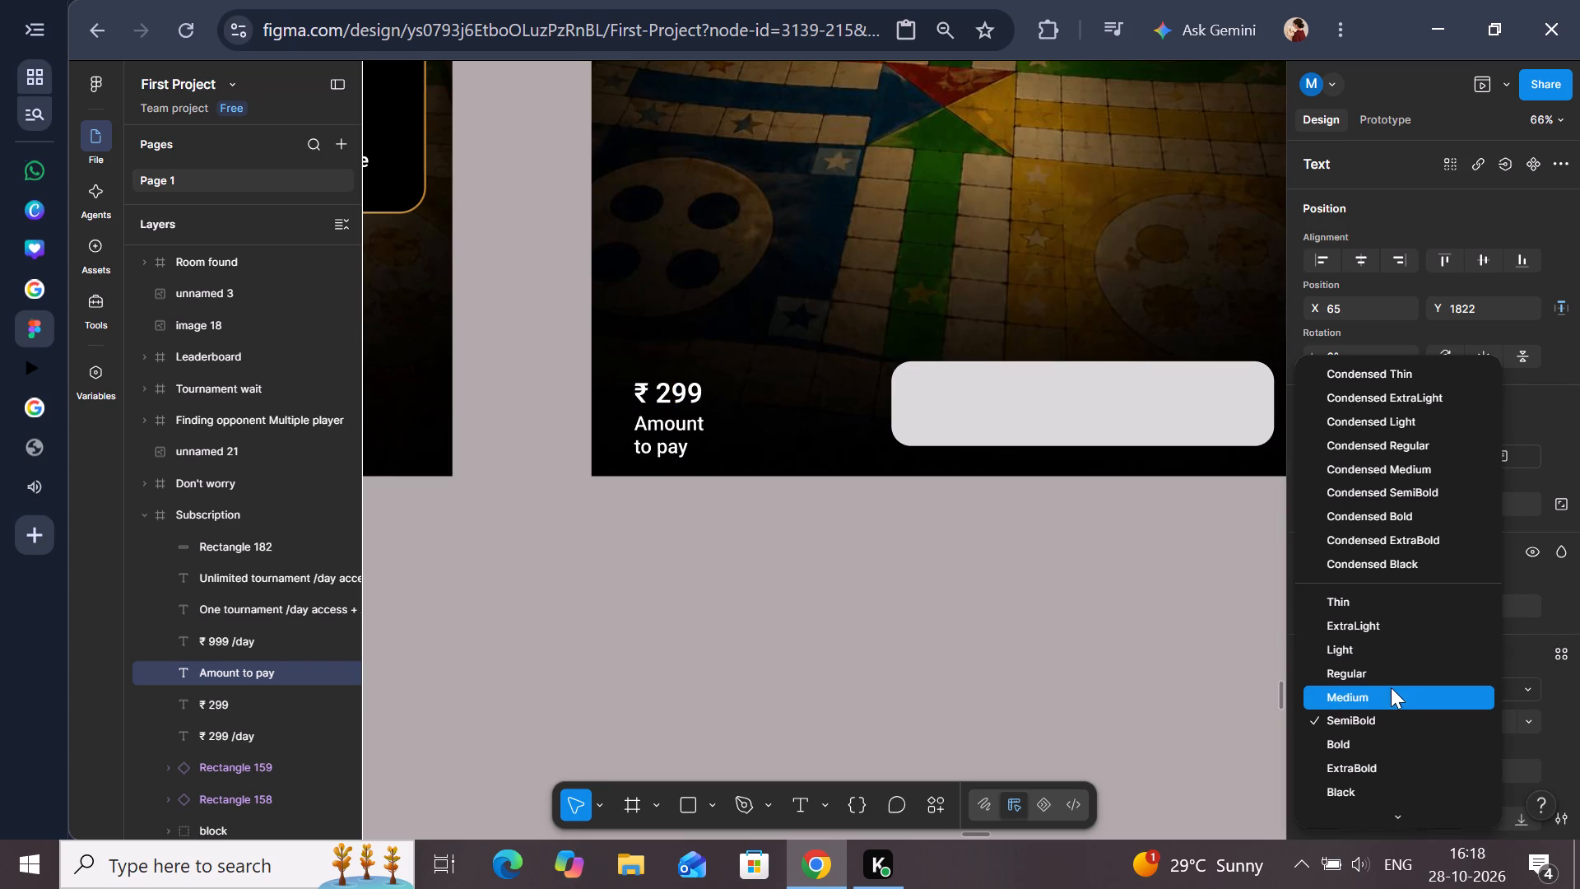
click(1387, 674)
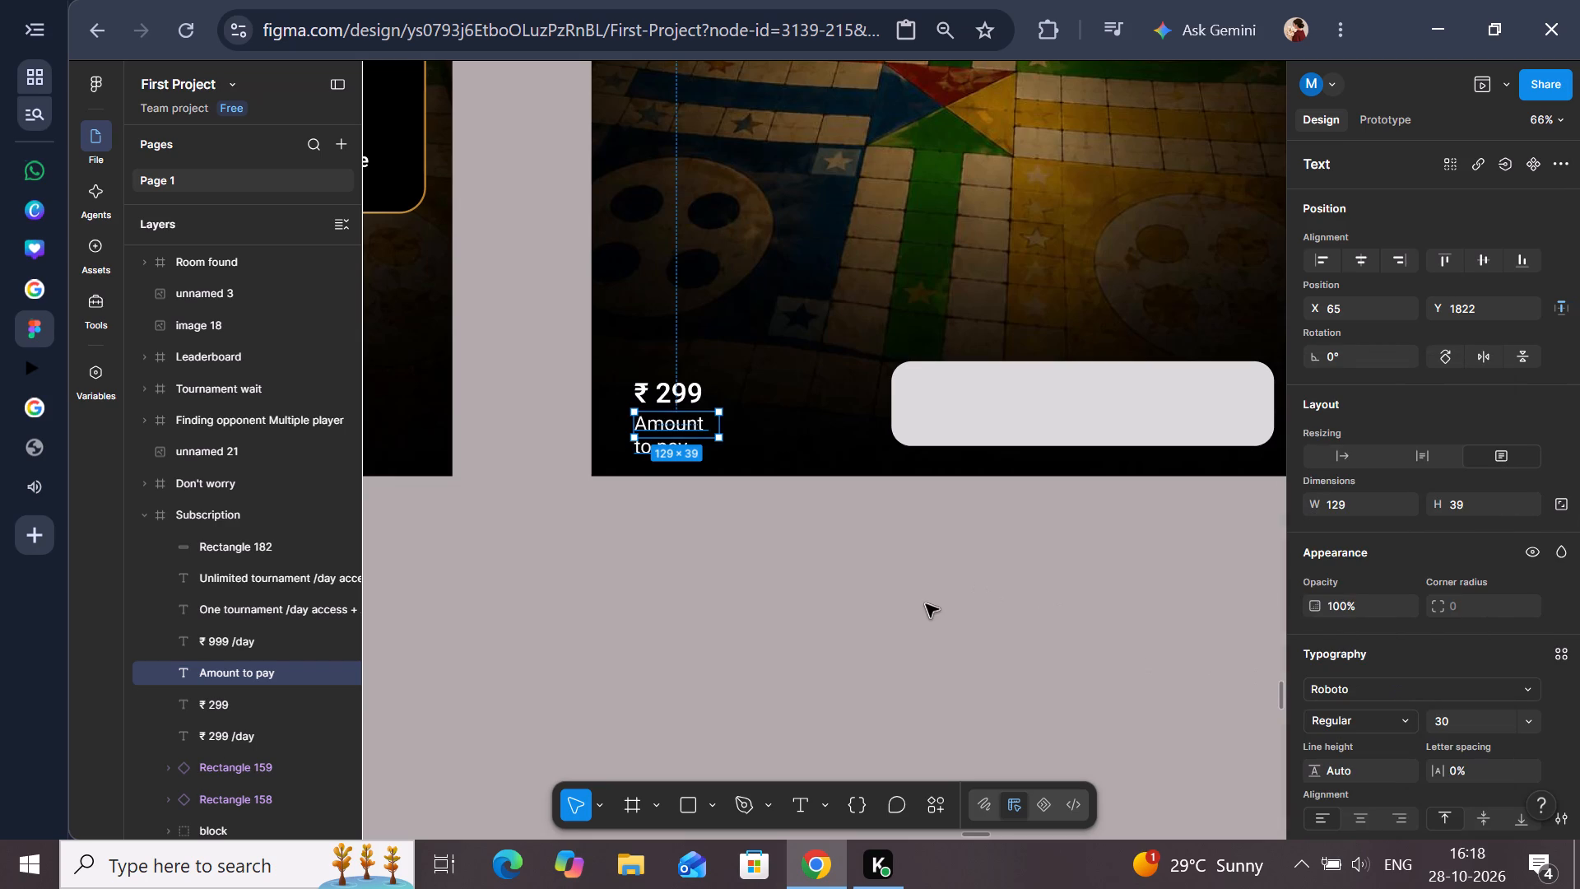
Widen the "Amount to pay" text box to about 200 so the label fits on one line.
scroll(926, 604, left, 1)
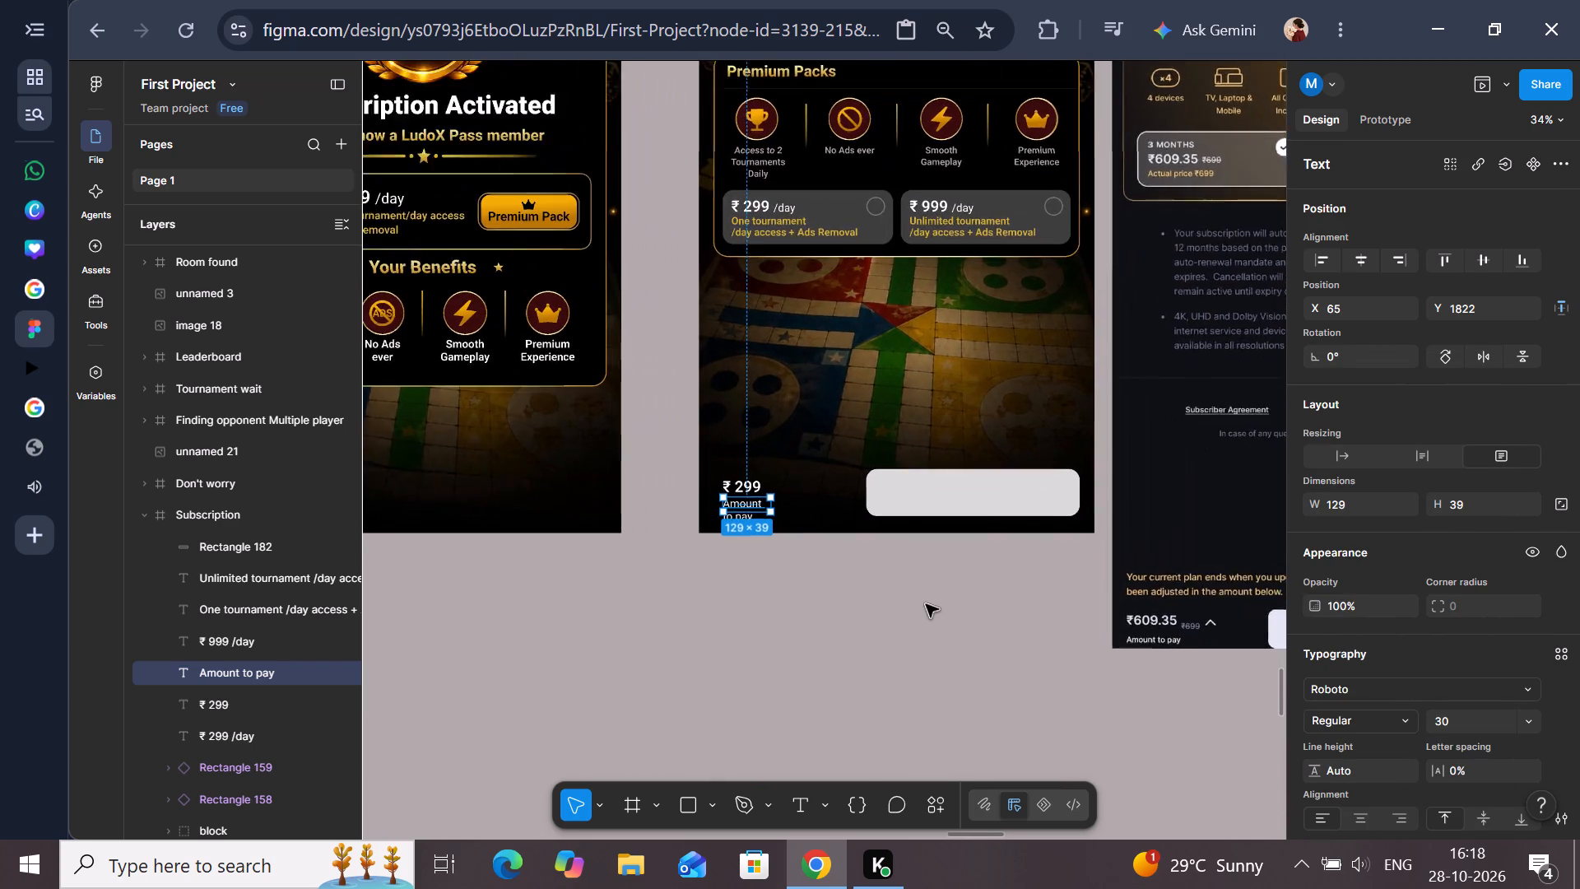
click(826, 559)
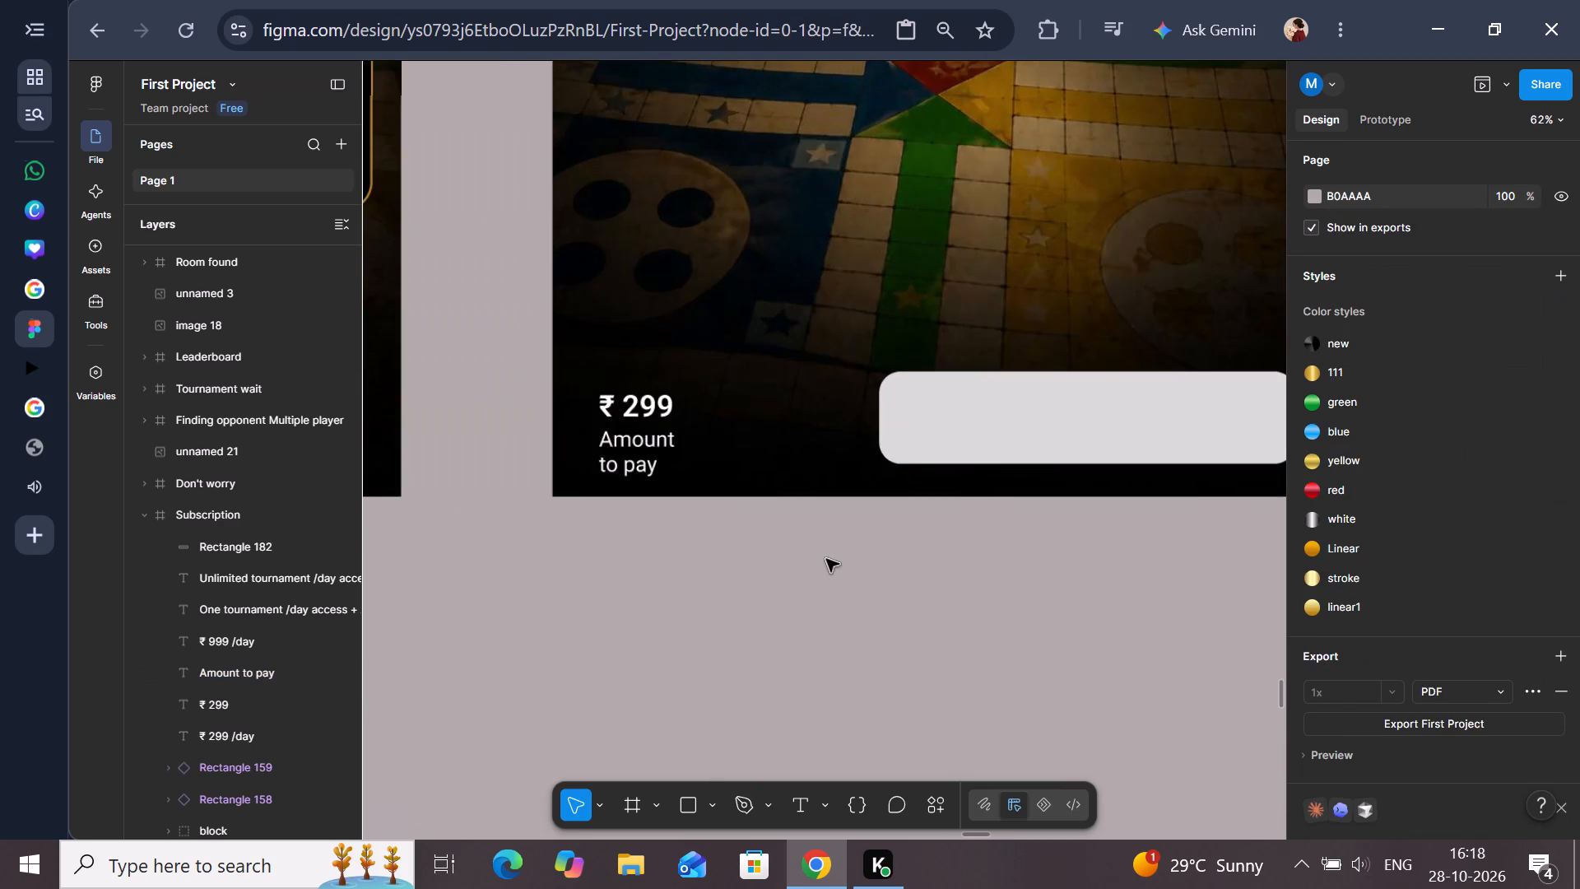
click(602, 420)
drag(660, 419, 726, 430)
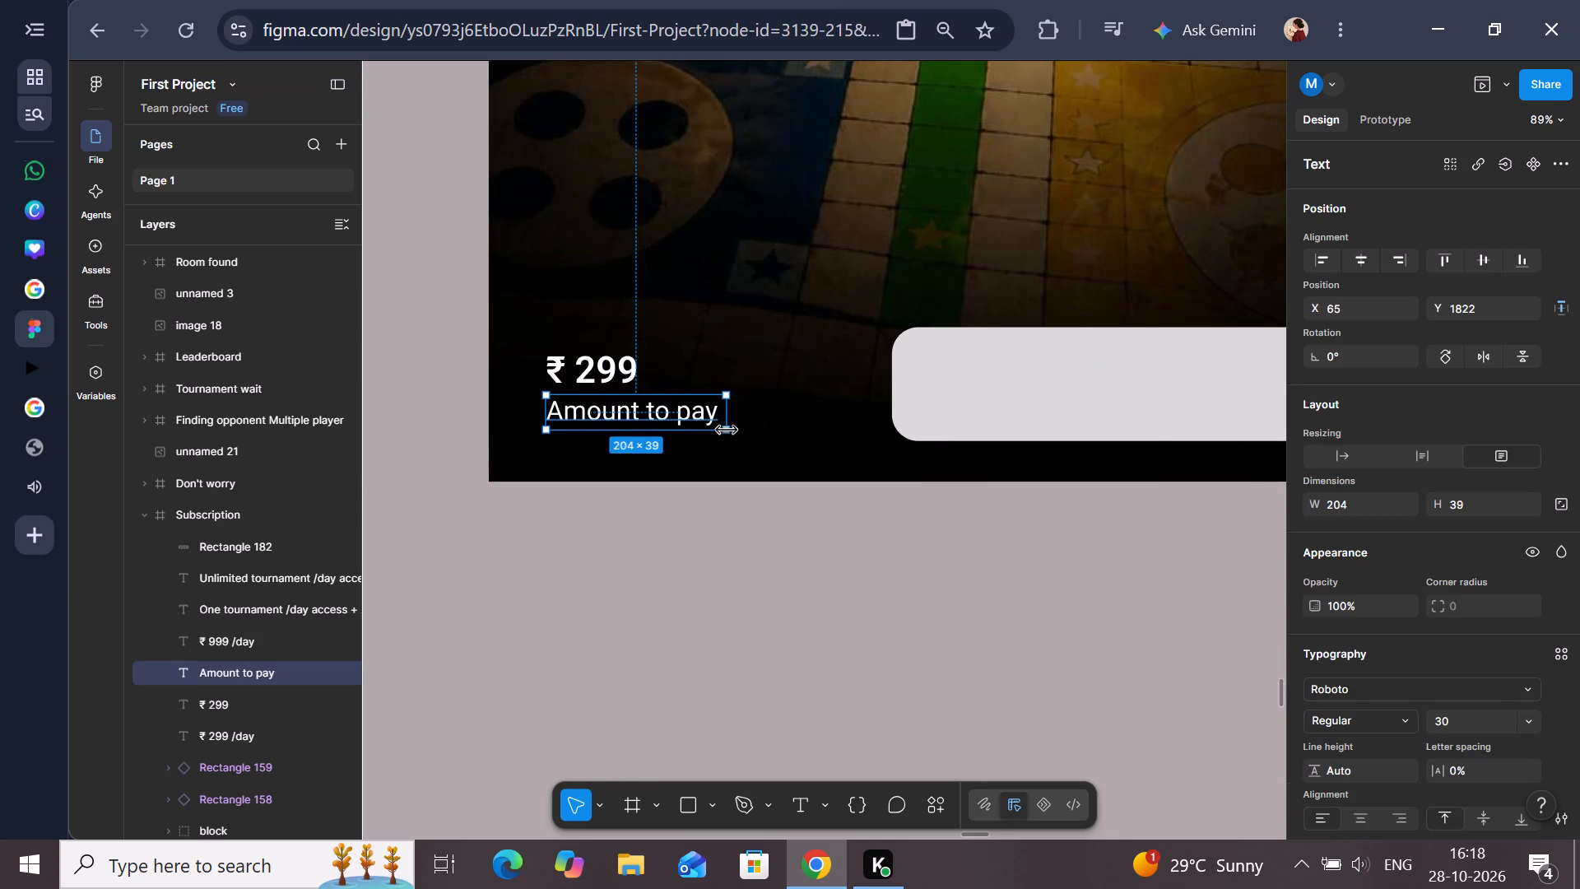
drag(726, 430, 722, 431)
click(741, 559)
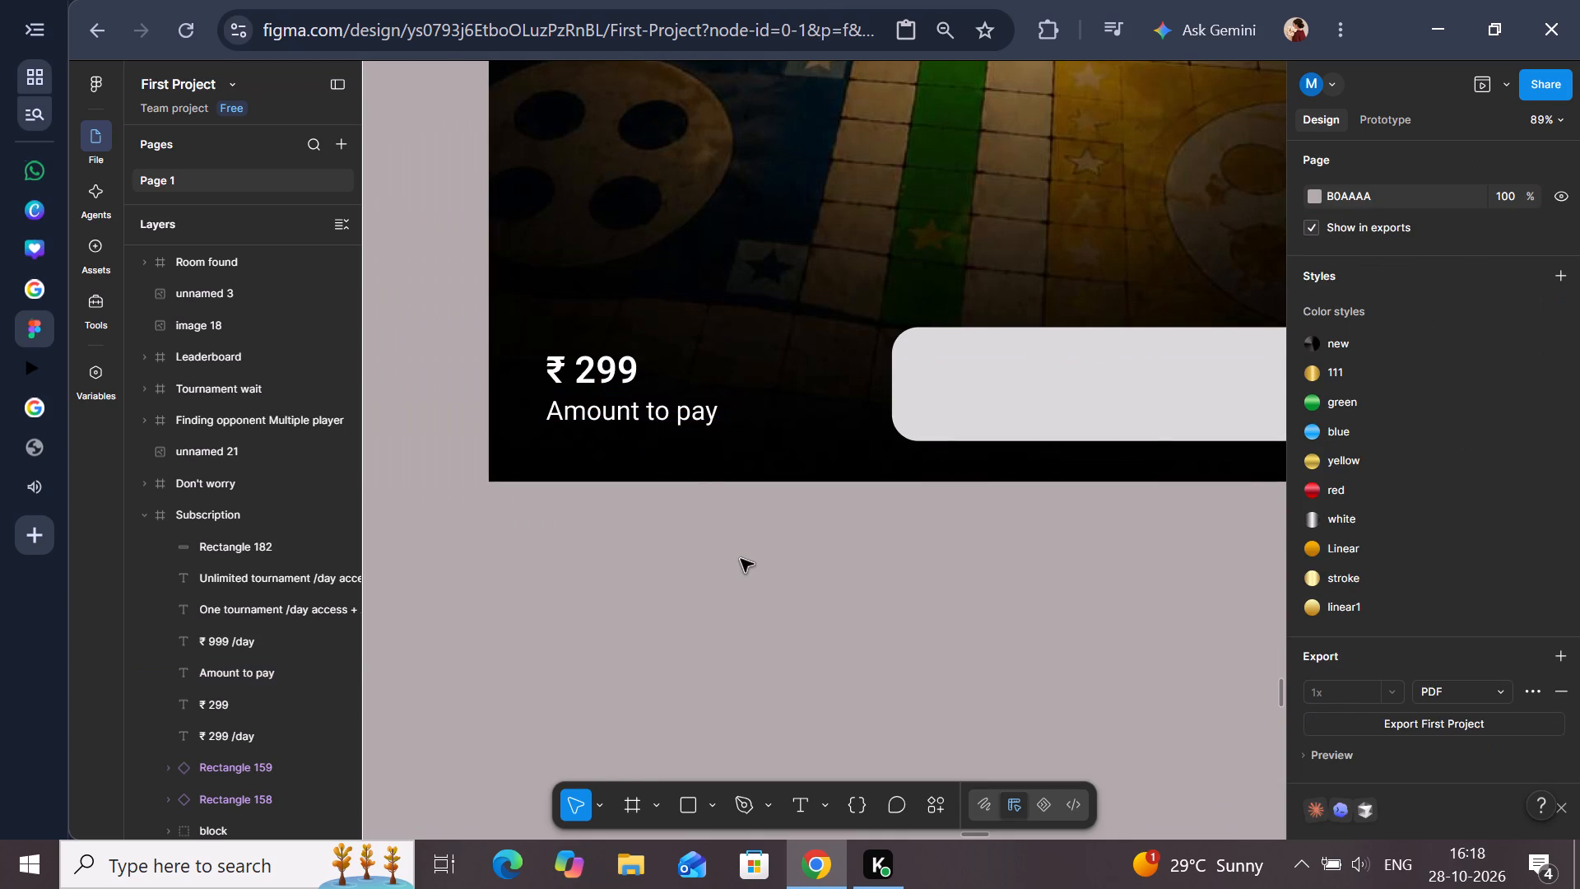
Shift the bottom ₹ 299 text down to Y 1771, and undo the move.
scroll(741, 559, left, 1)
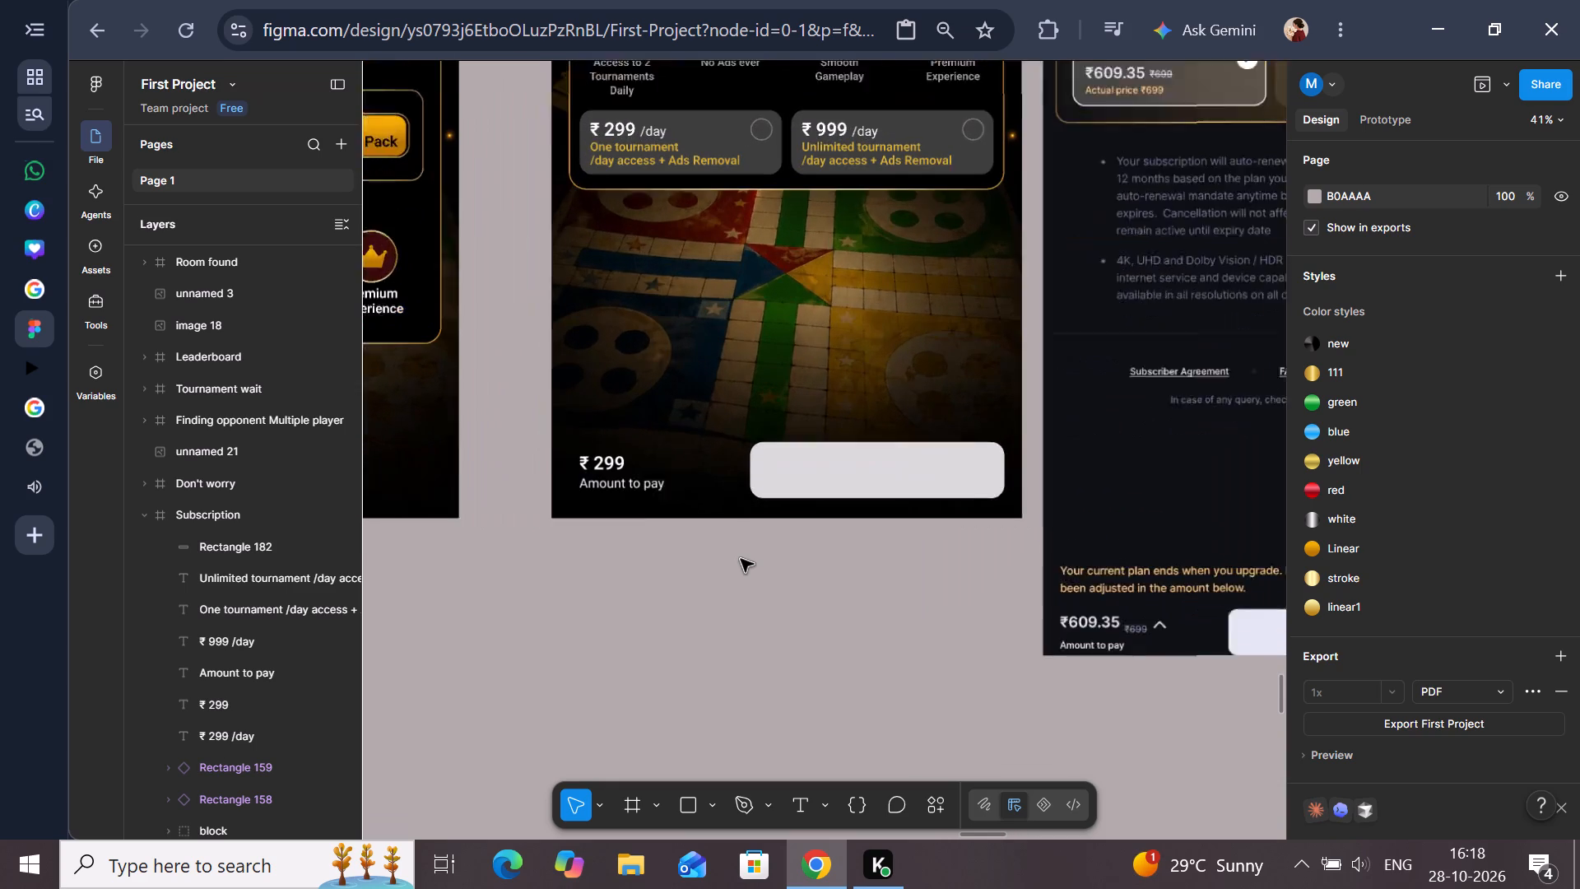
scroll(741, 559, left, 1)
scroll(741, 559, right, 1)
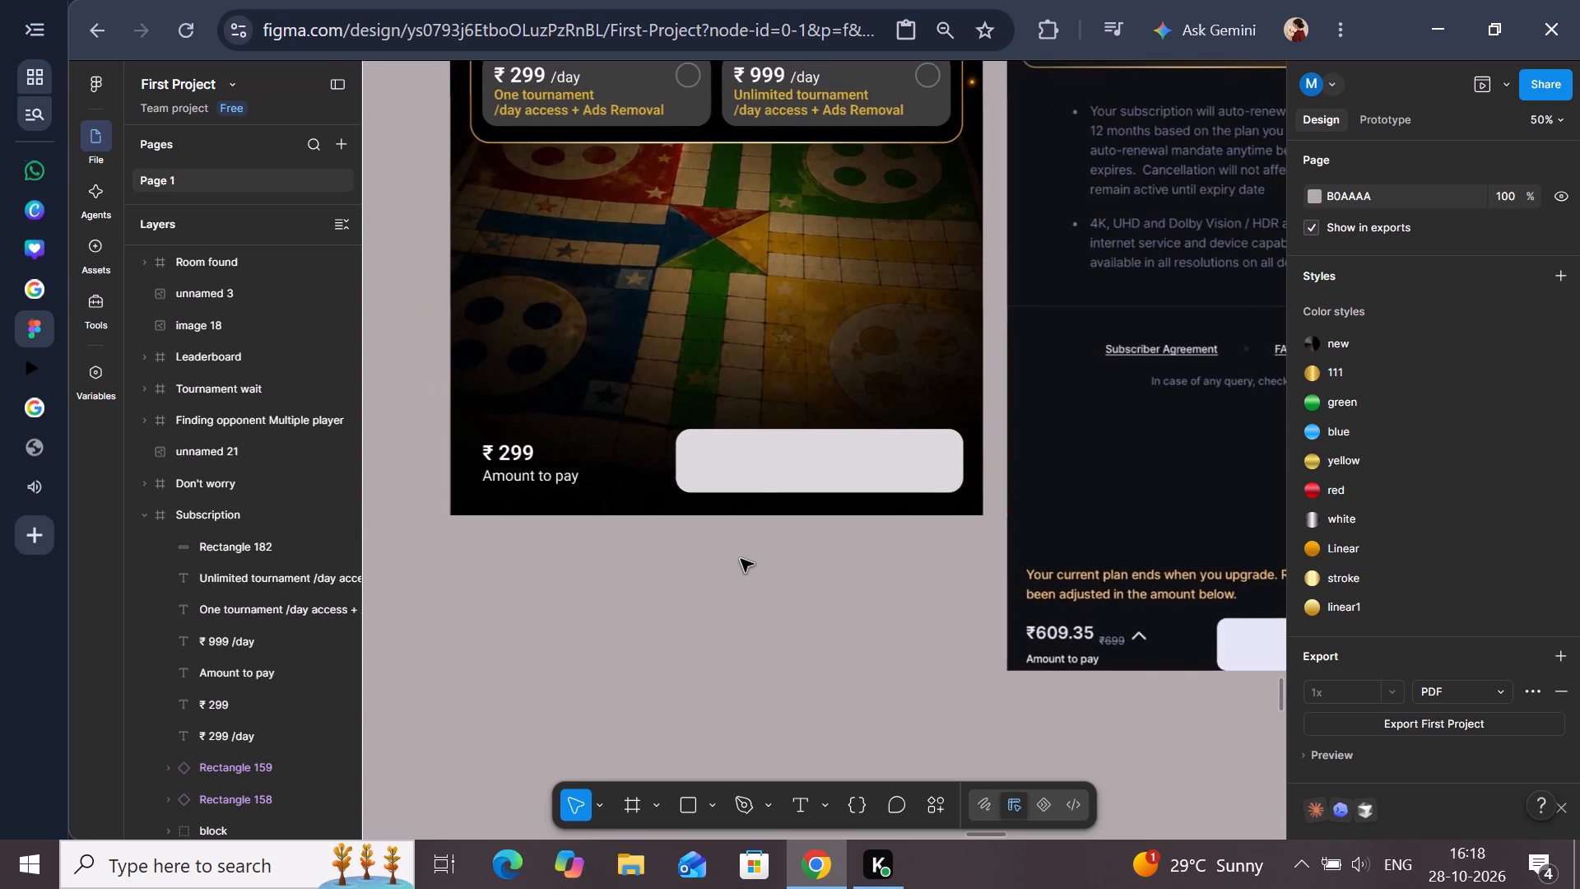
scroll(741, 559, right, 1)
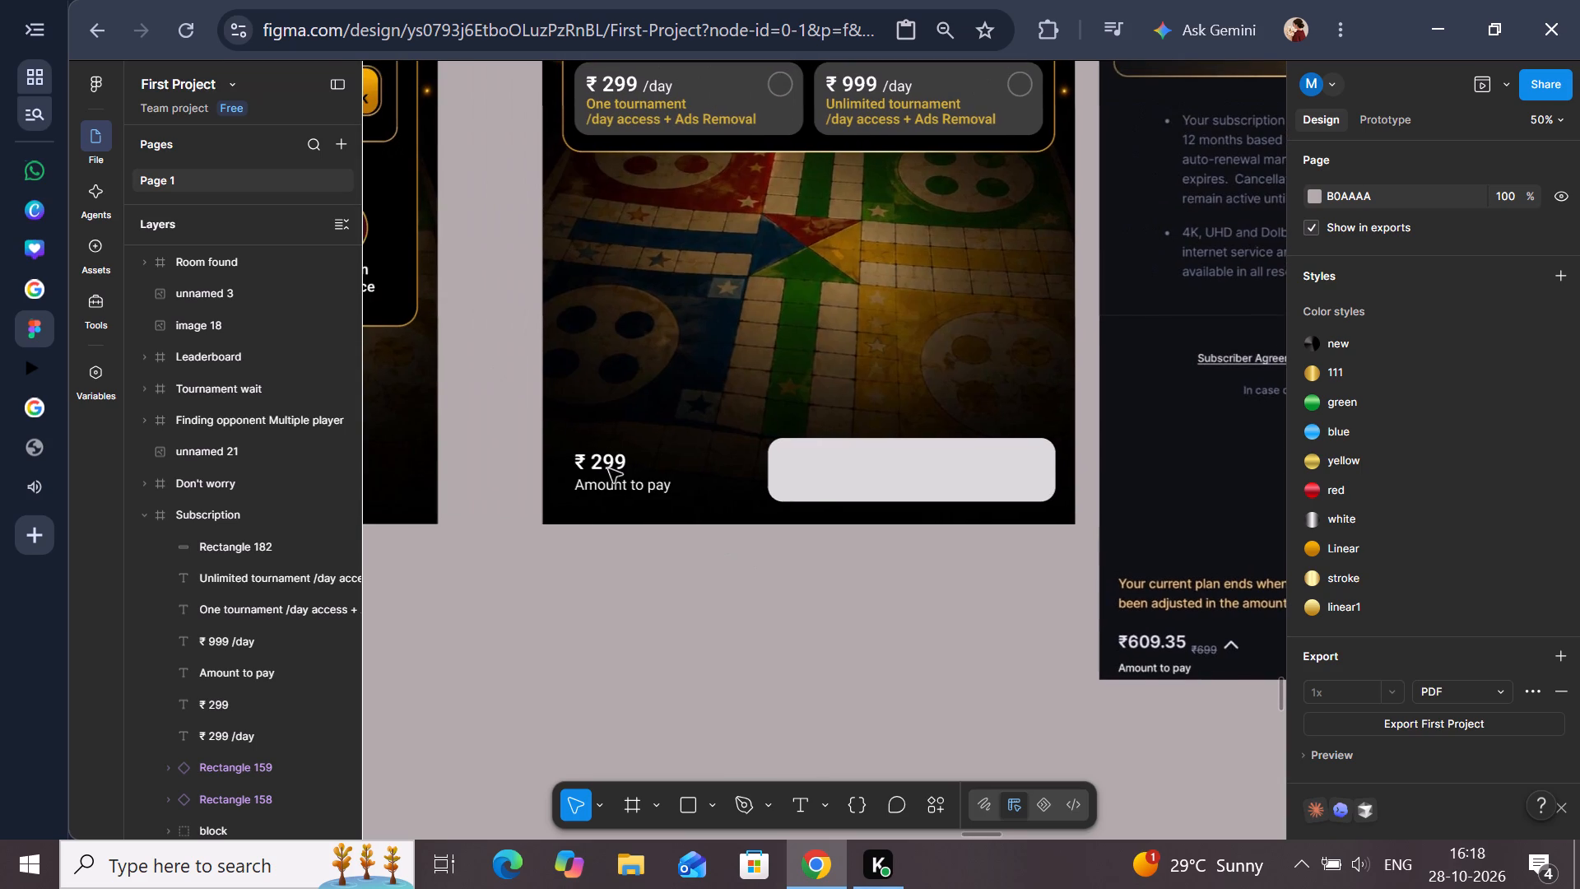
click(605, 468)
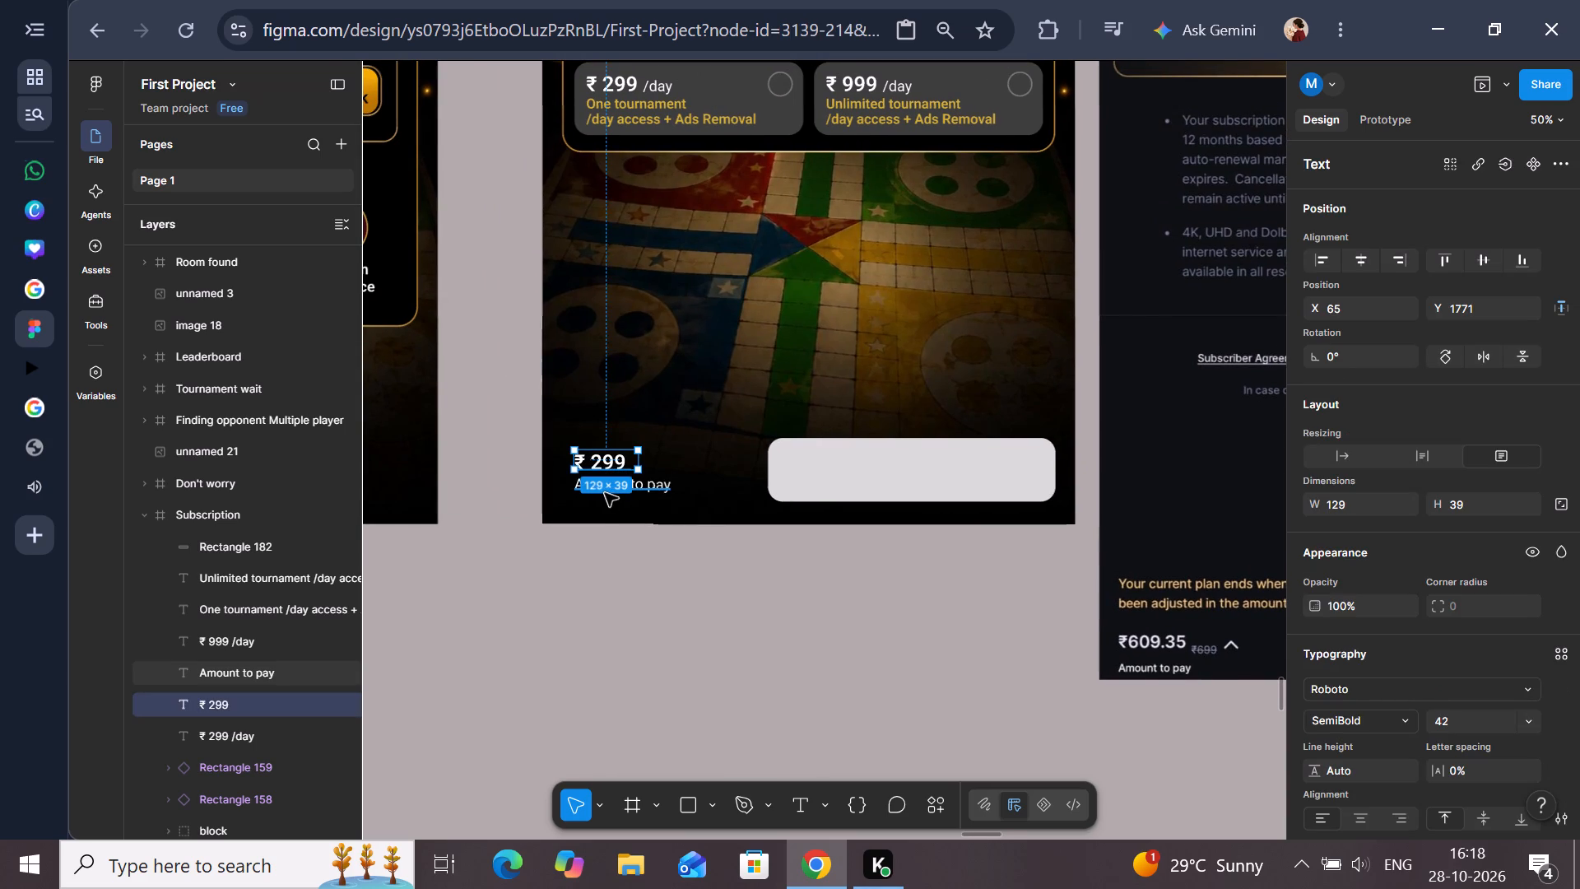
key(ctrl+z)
Select the bottom ₹ 299 and "Amount to pay" texts together and move them up slightly to centre them beside the button rectangle.
shift+click(600, 489)
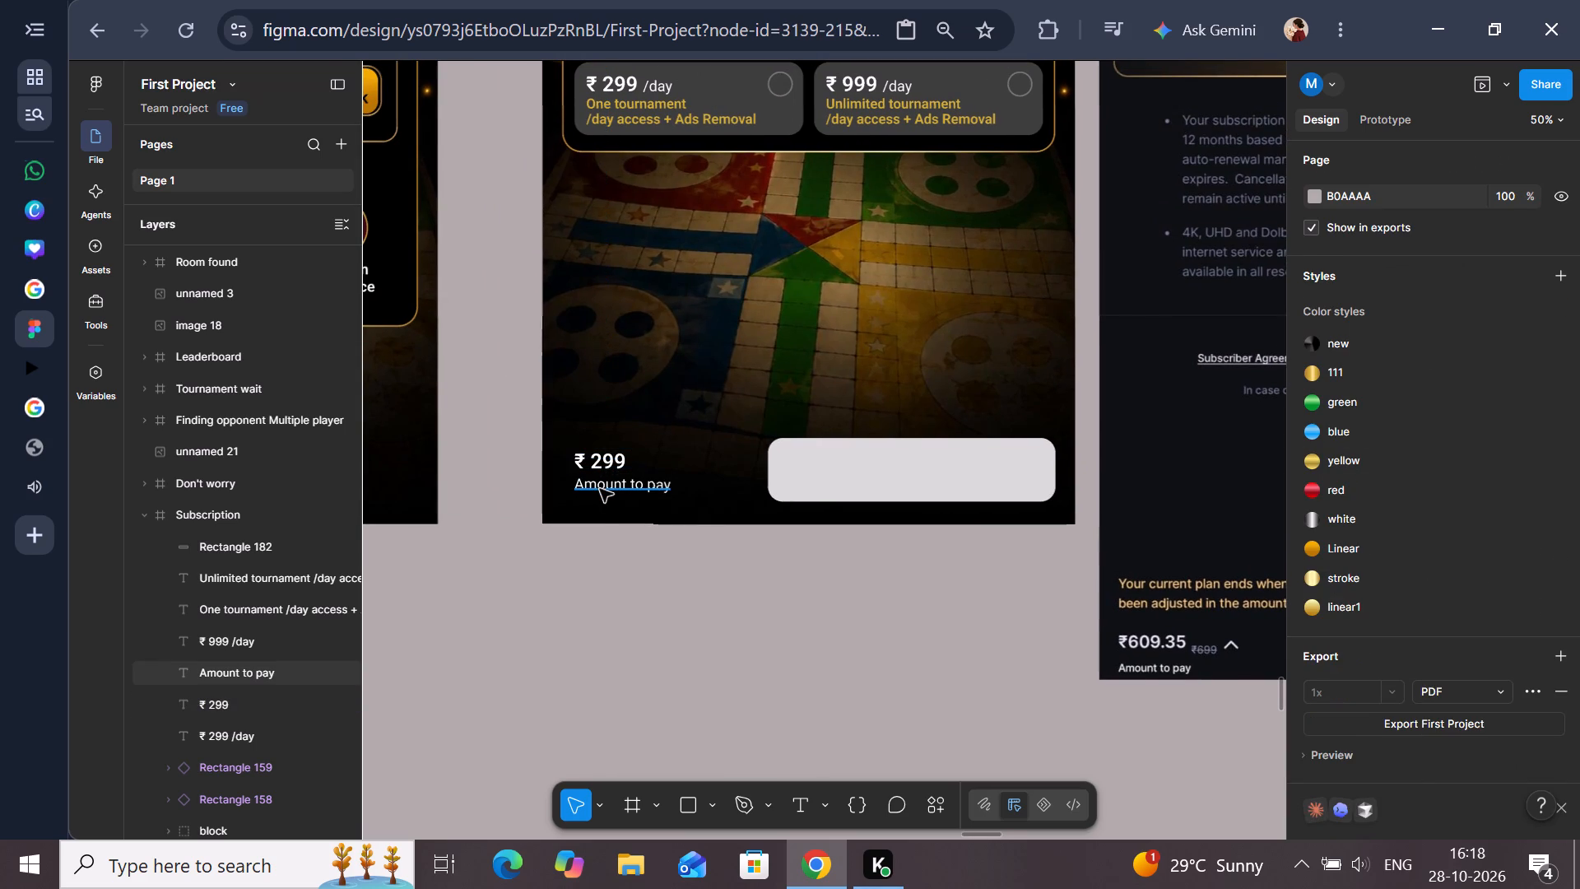
shift+click(595, 465)
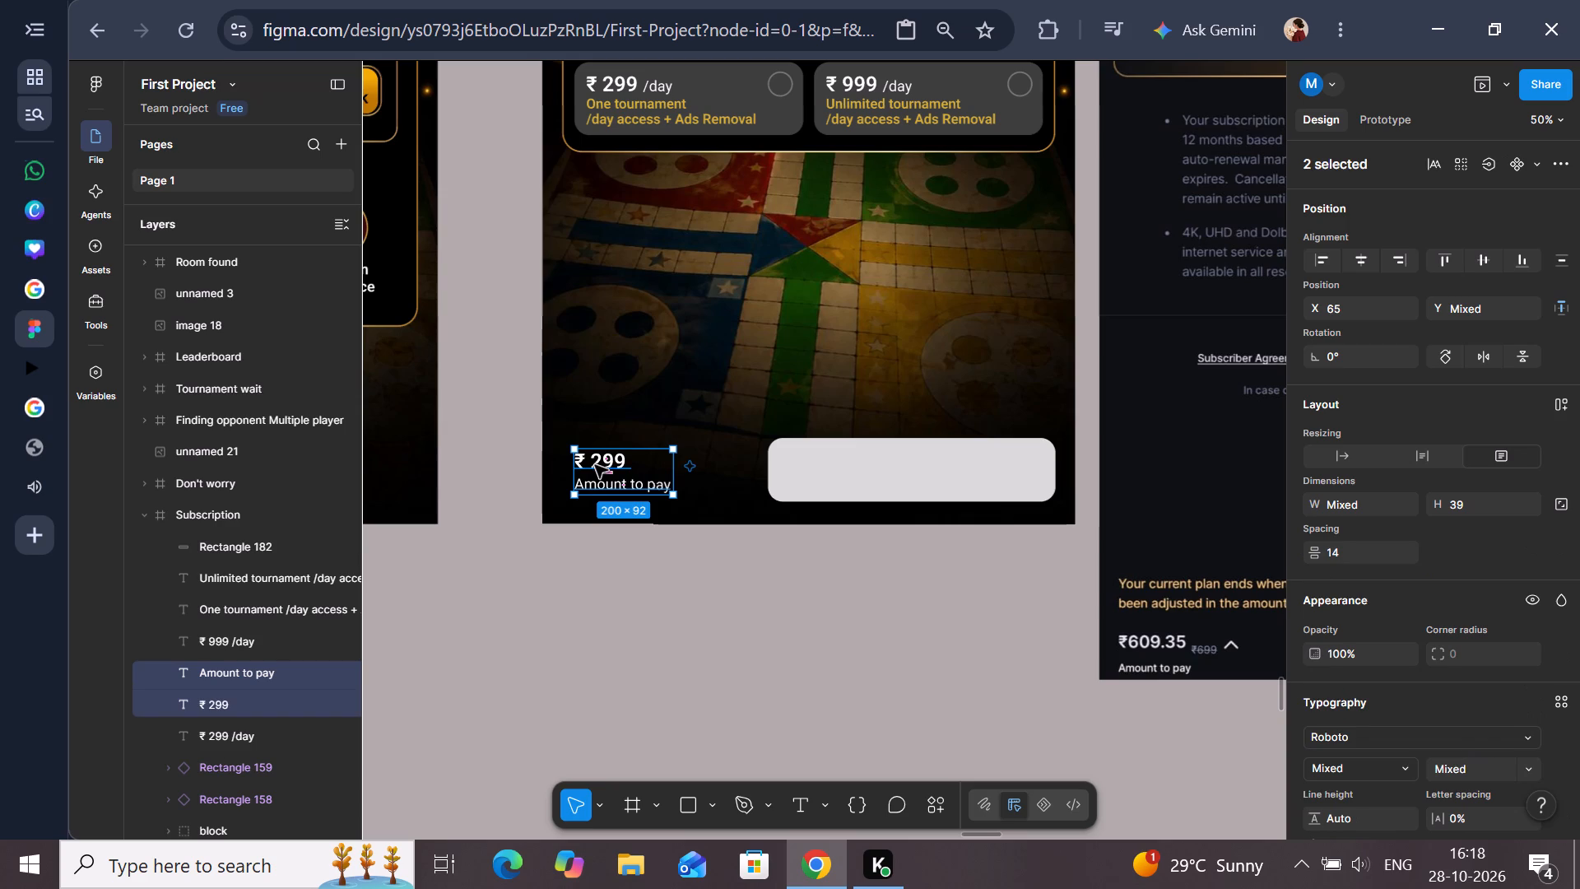
click(593, 464)
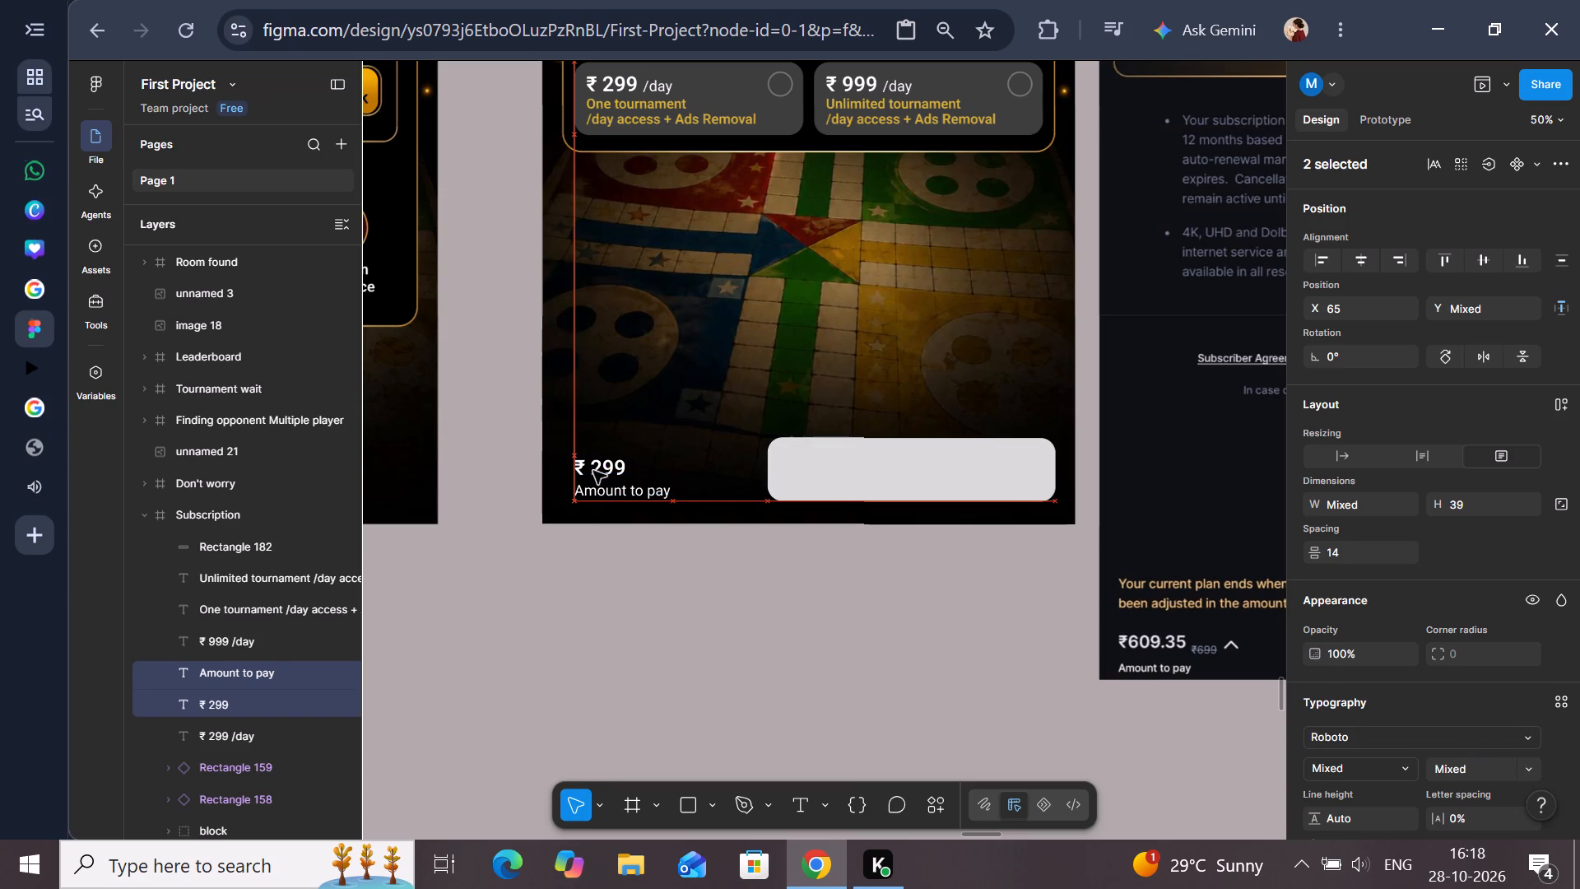
Duplicate the "Upgrade to get more out of your subscription" heading and place the copy just above the bottom bar, at about X 110, Y 1668.
click(675, 600)
scroll(675, 600, left, 1)
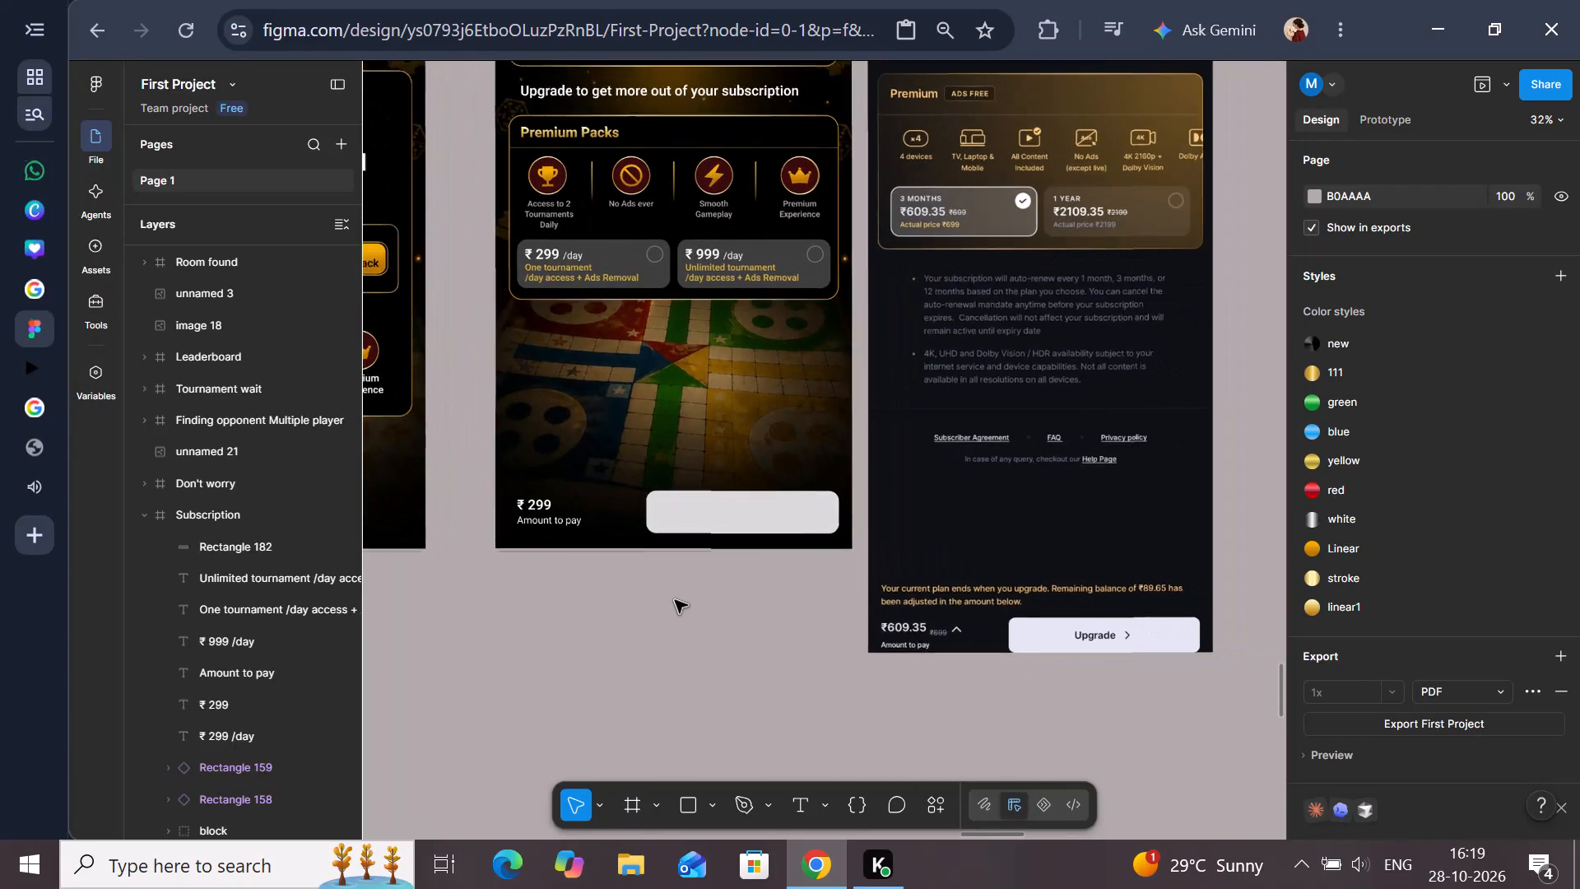
scroll(675, 600, left, 1)
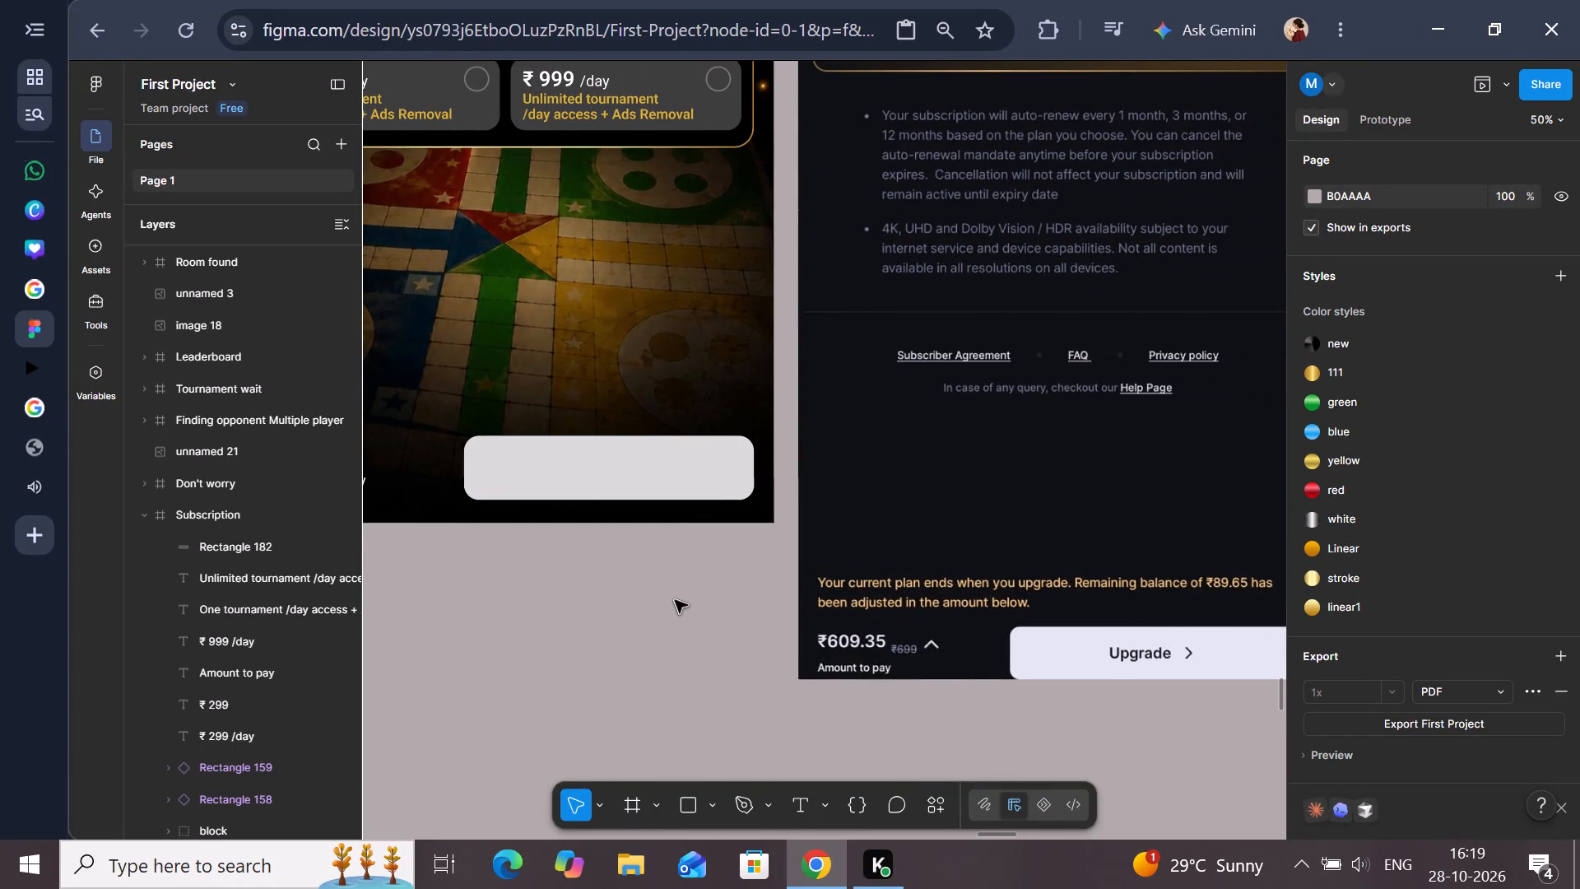
scroll(675, 600, right, 1)
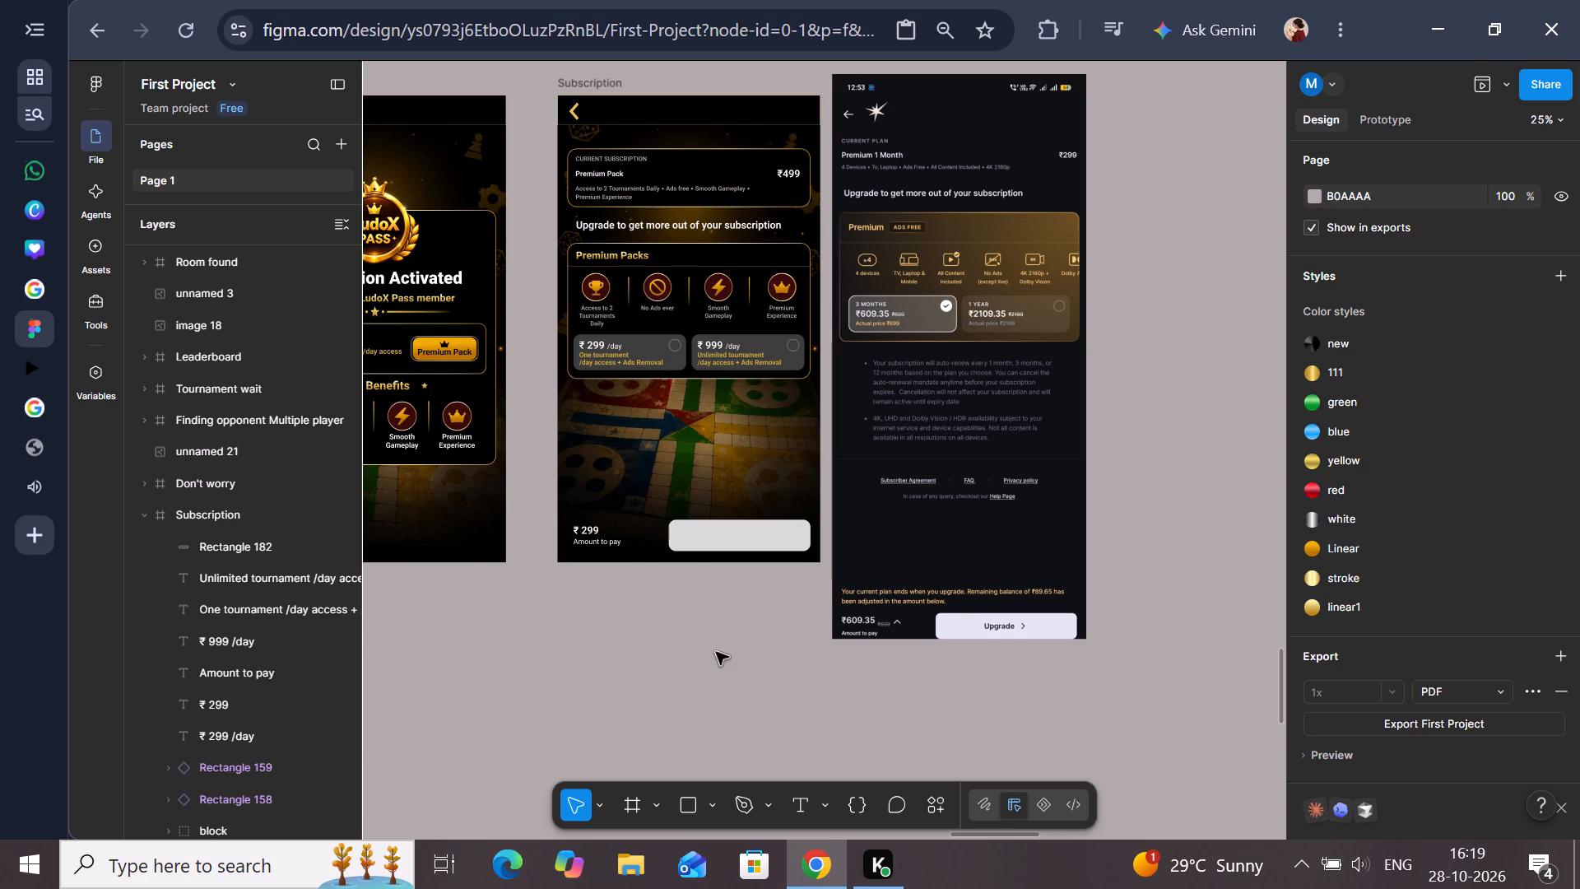
scroll(1118, 629, up, 1)
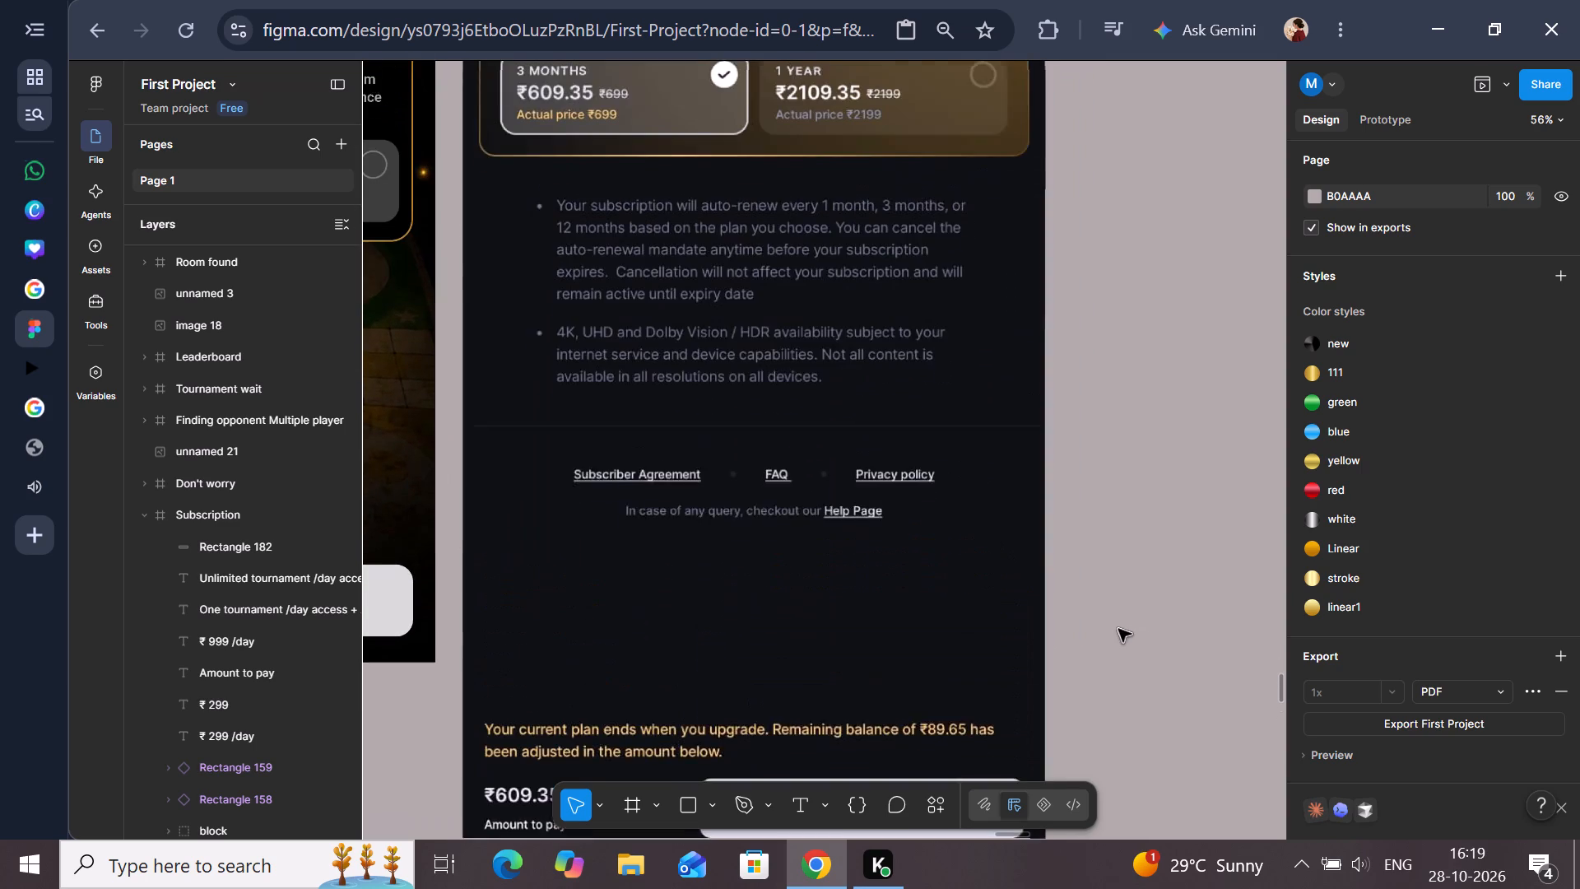
scroll(1118, 629, right, 2)
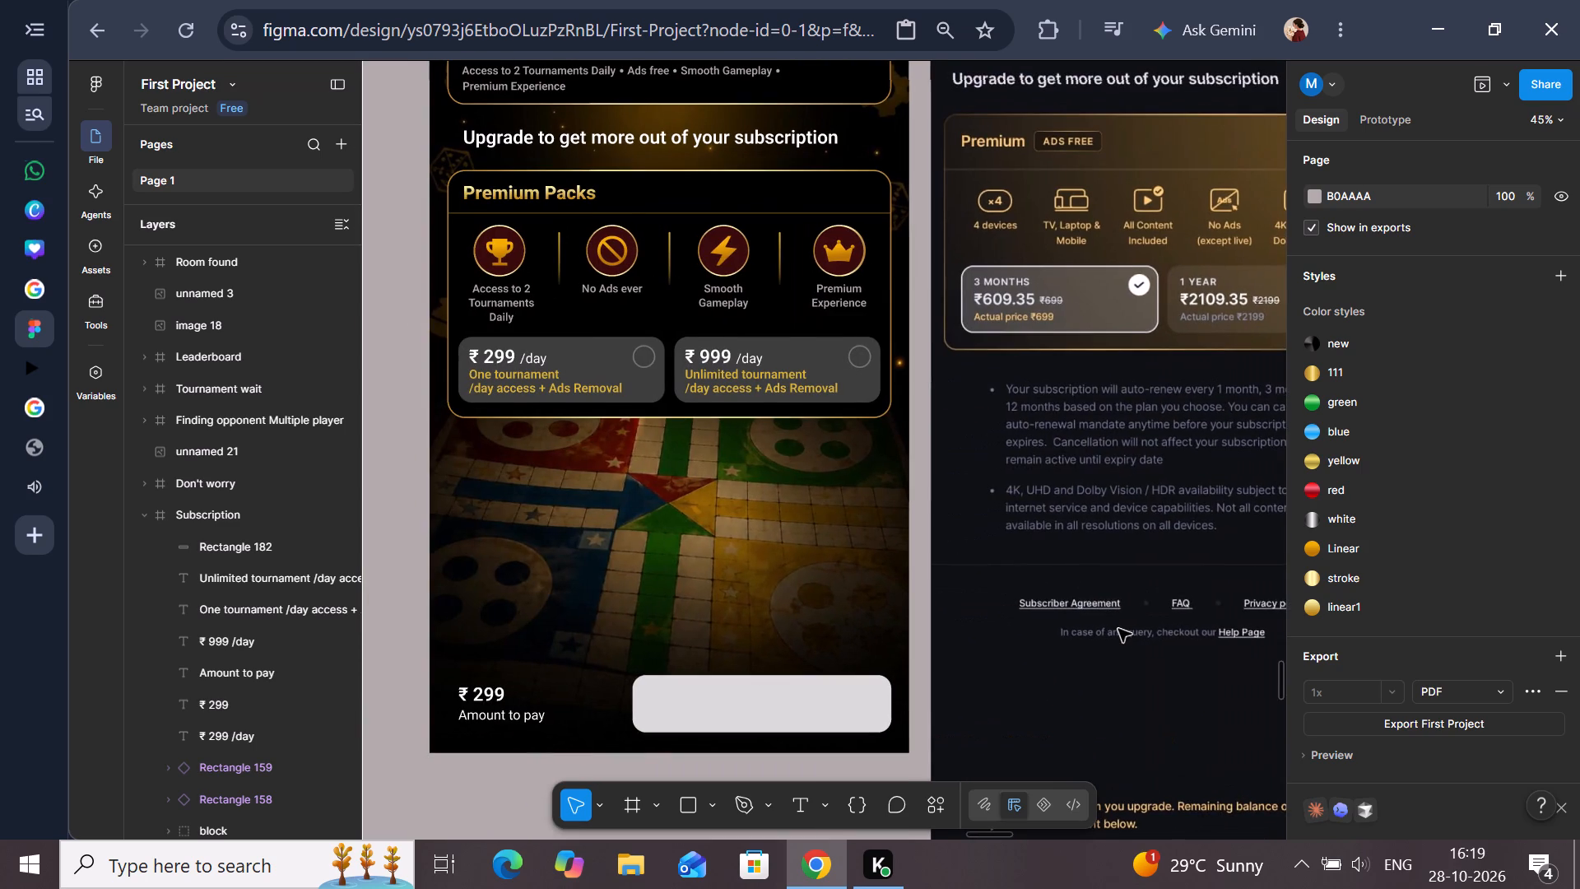
scroll(1118, 629, down, 1)
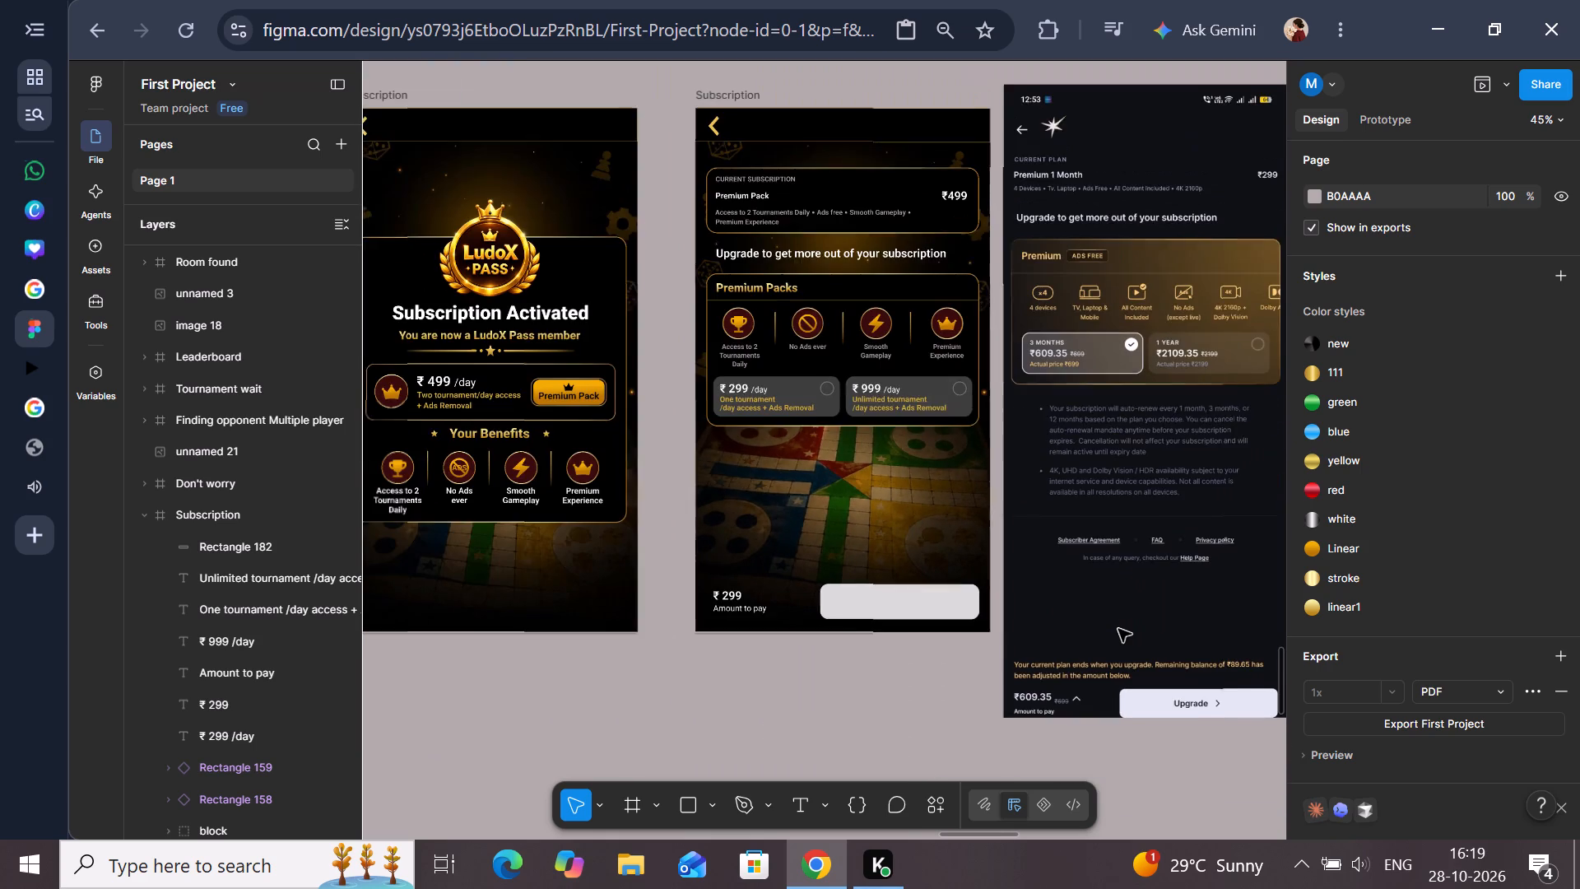
click(817, 266)
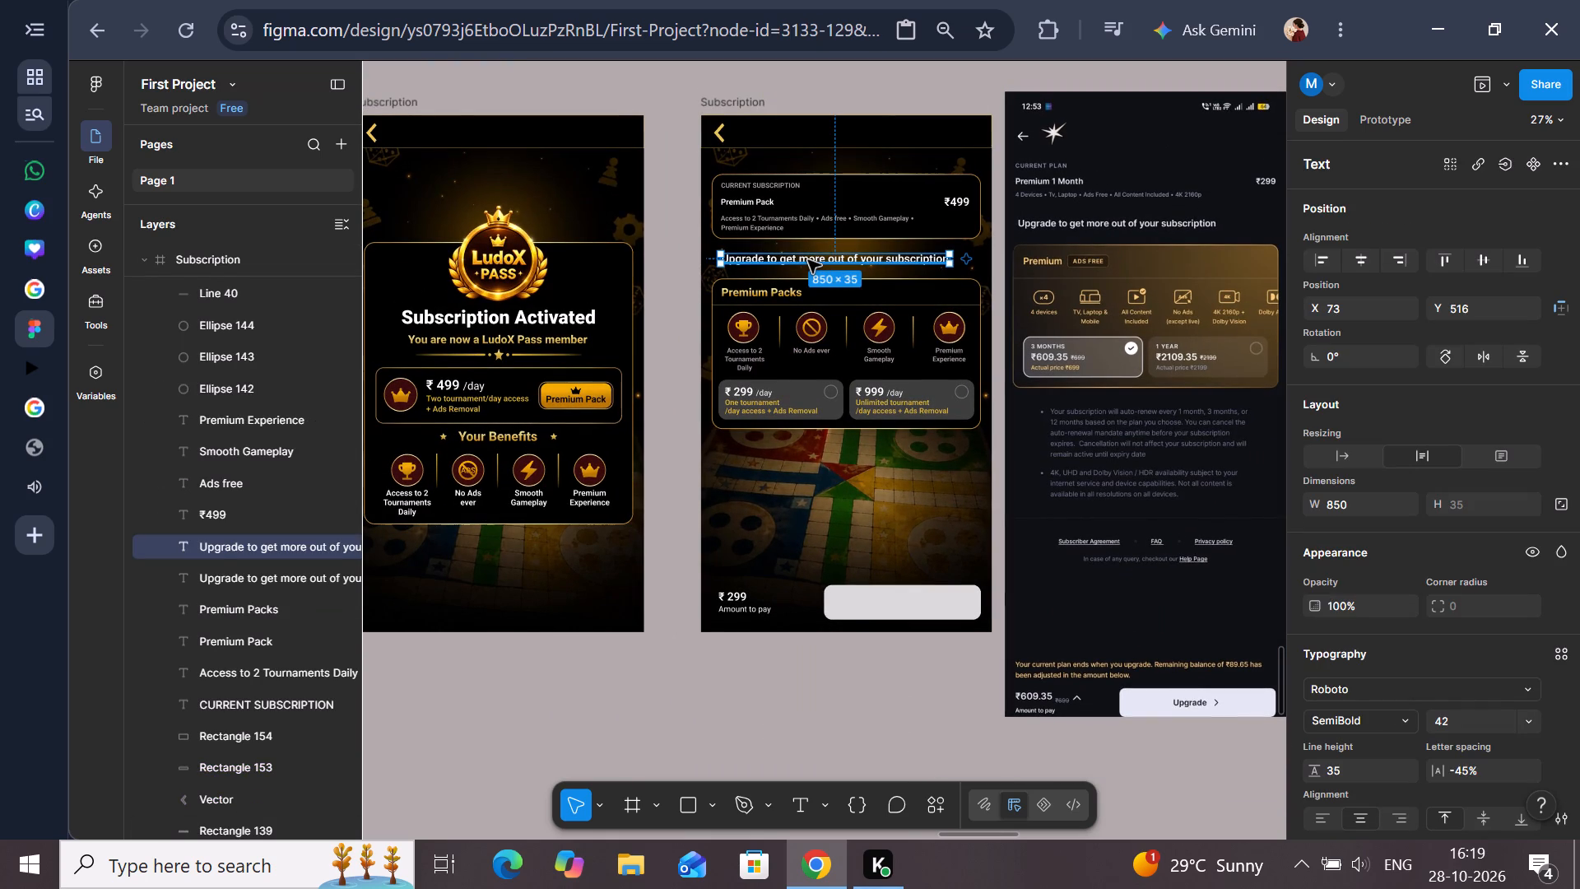
key(ctrl+d)
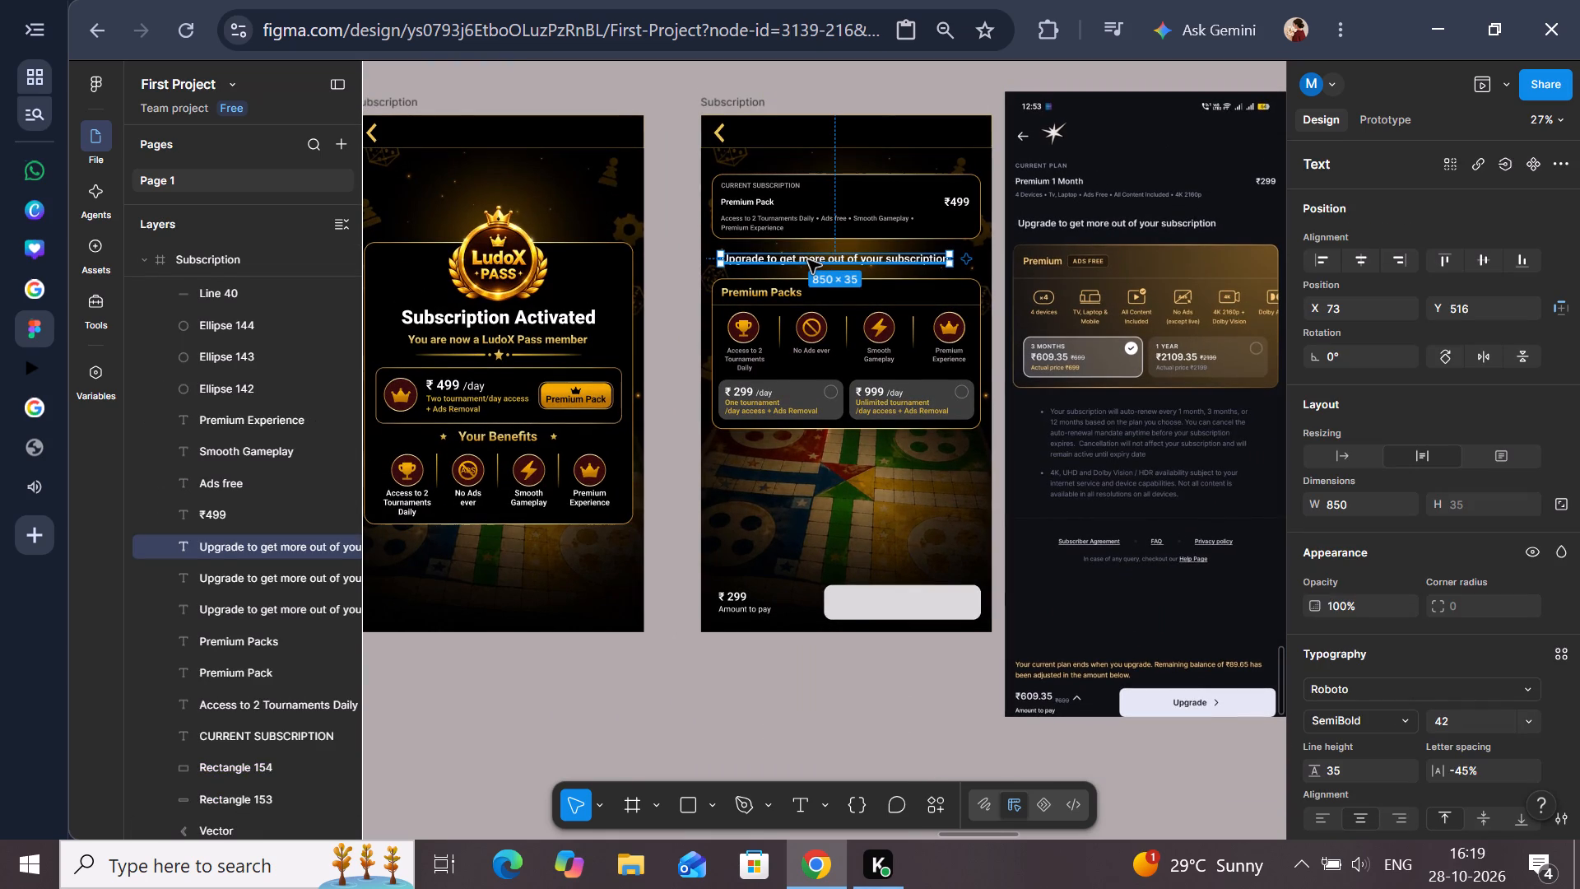
drag(808, 260, 819, 570)
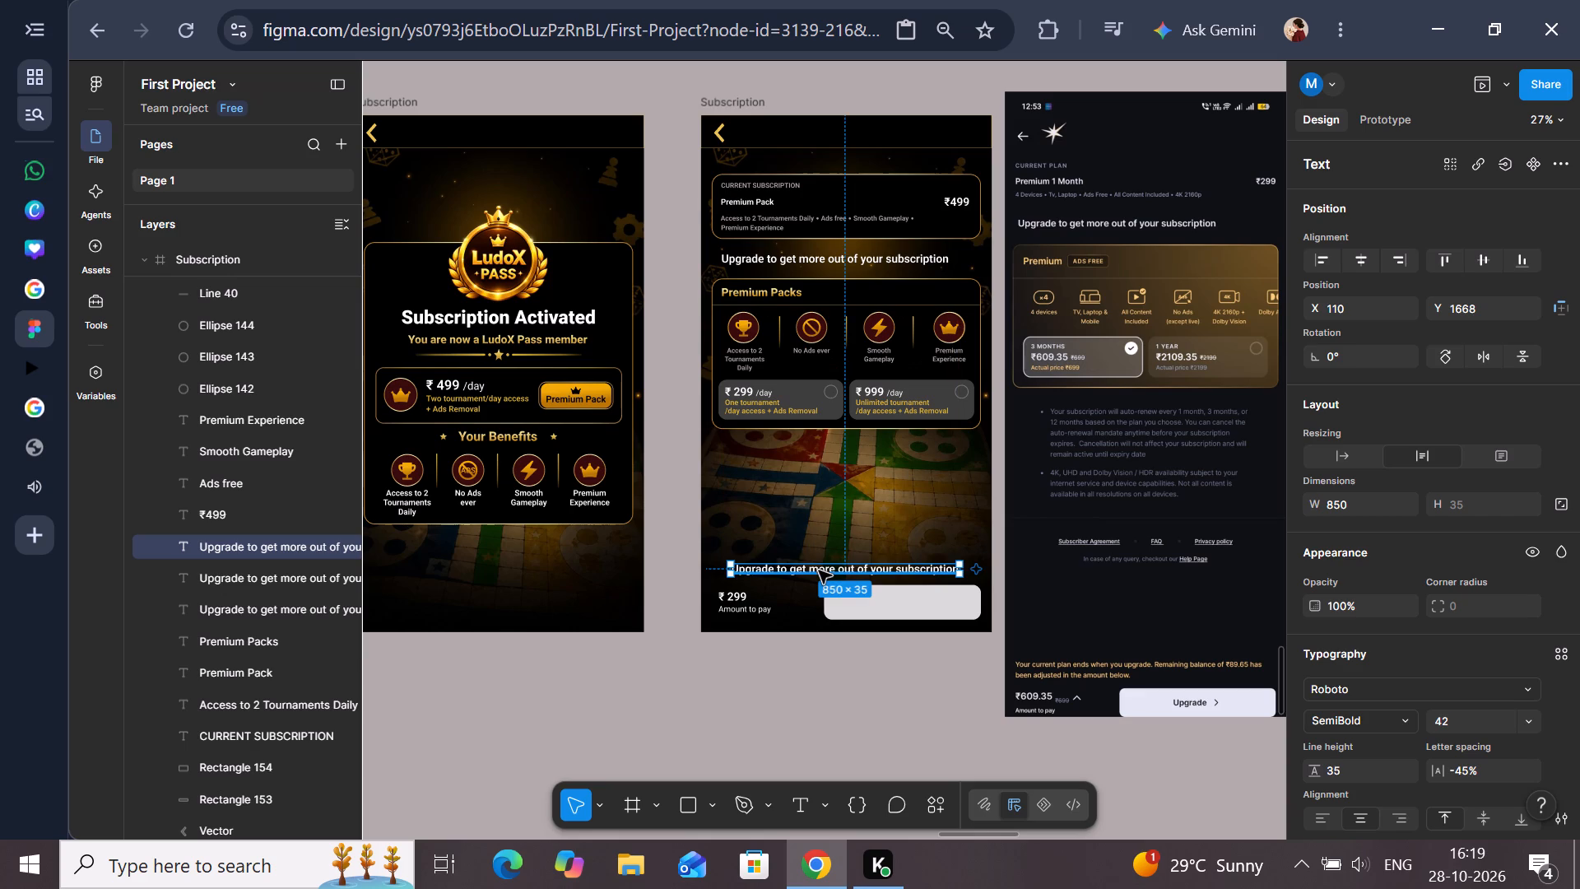
Shorten the copied heading's text to just "Upgrade".
double_click(769, 569)
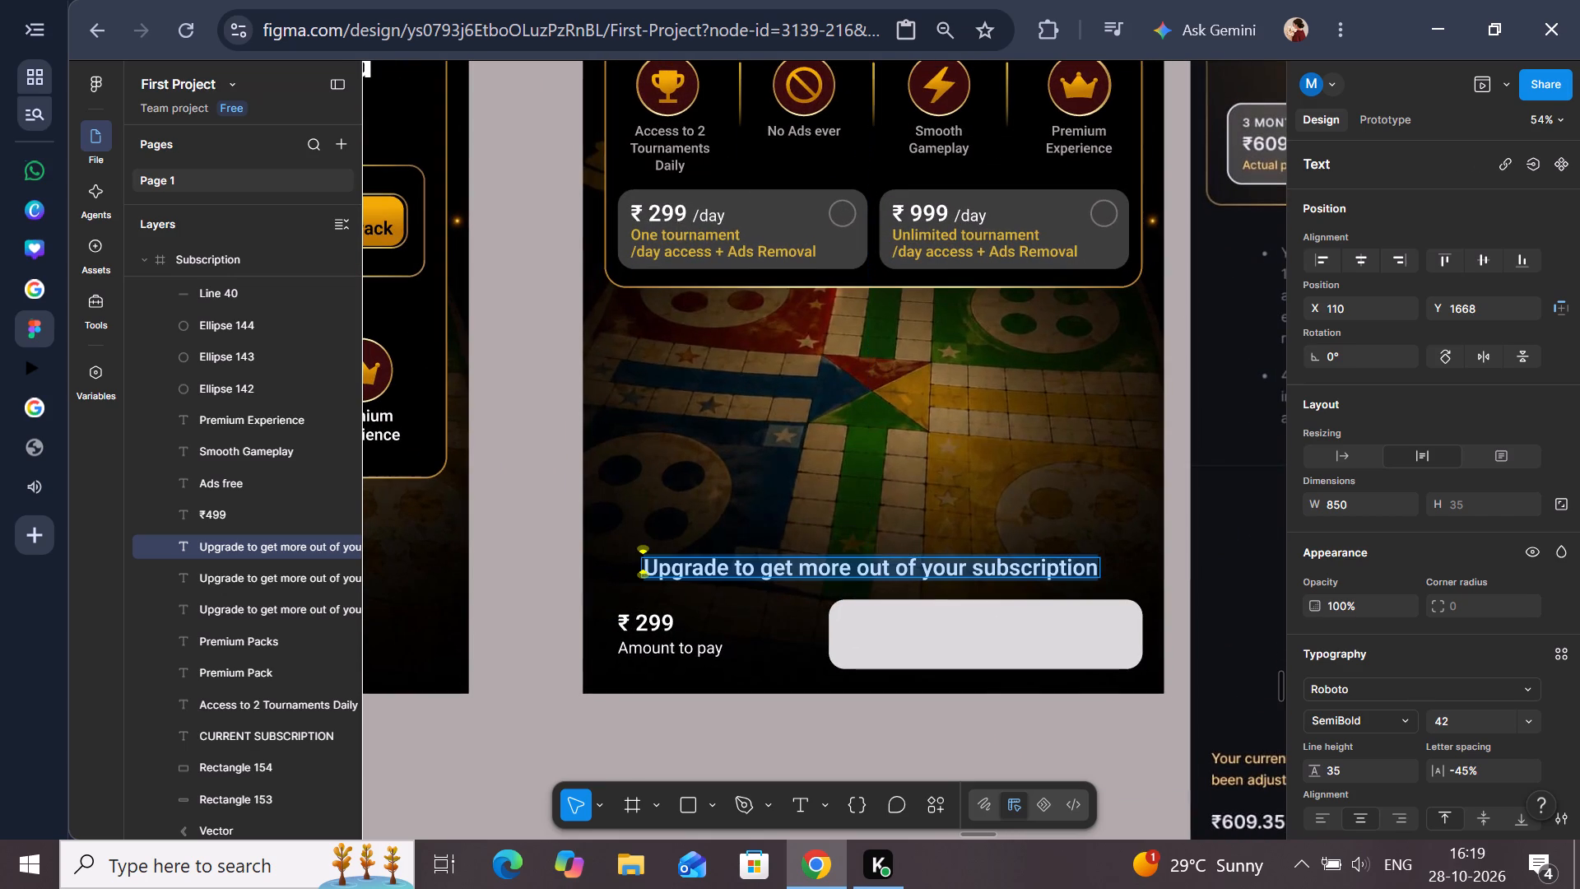
click(744, 570)
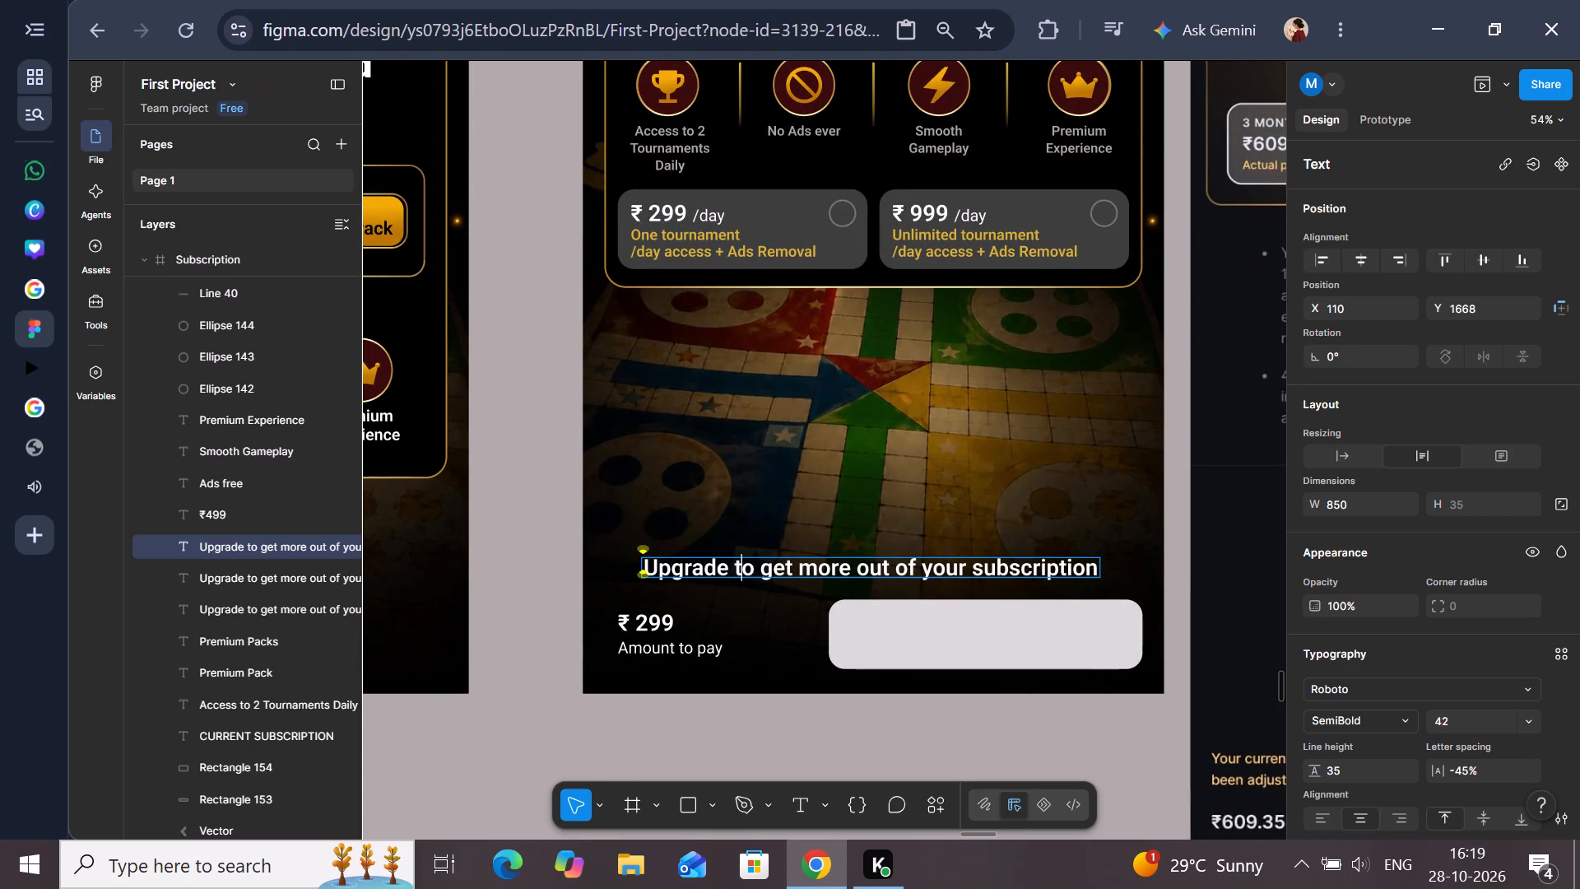
drag(733, 570, 1094, 566)
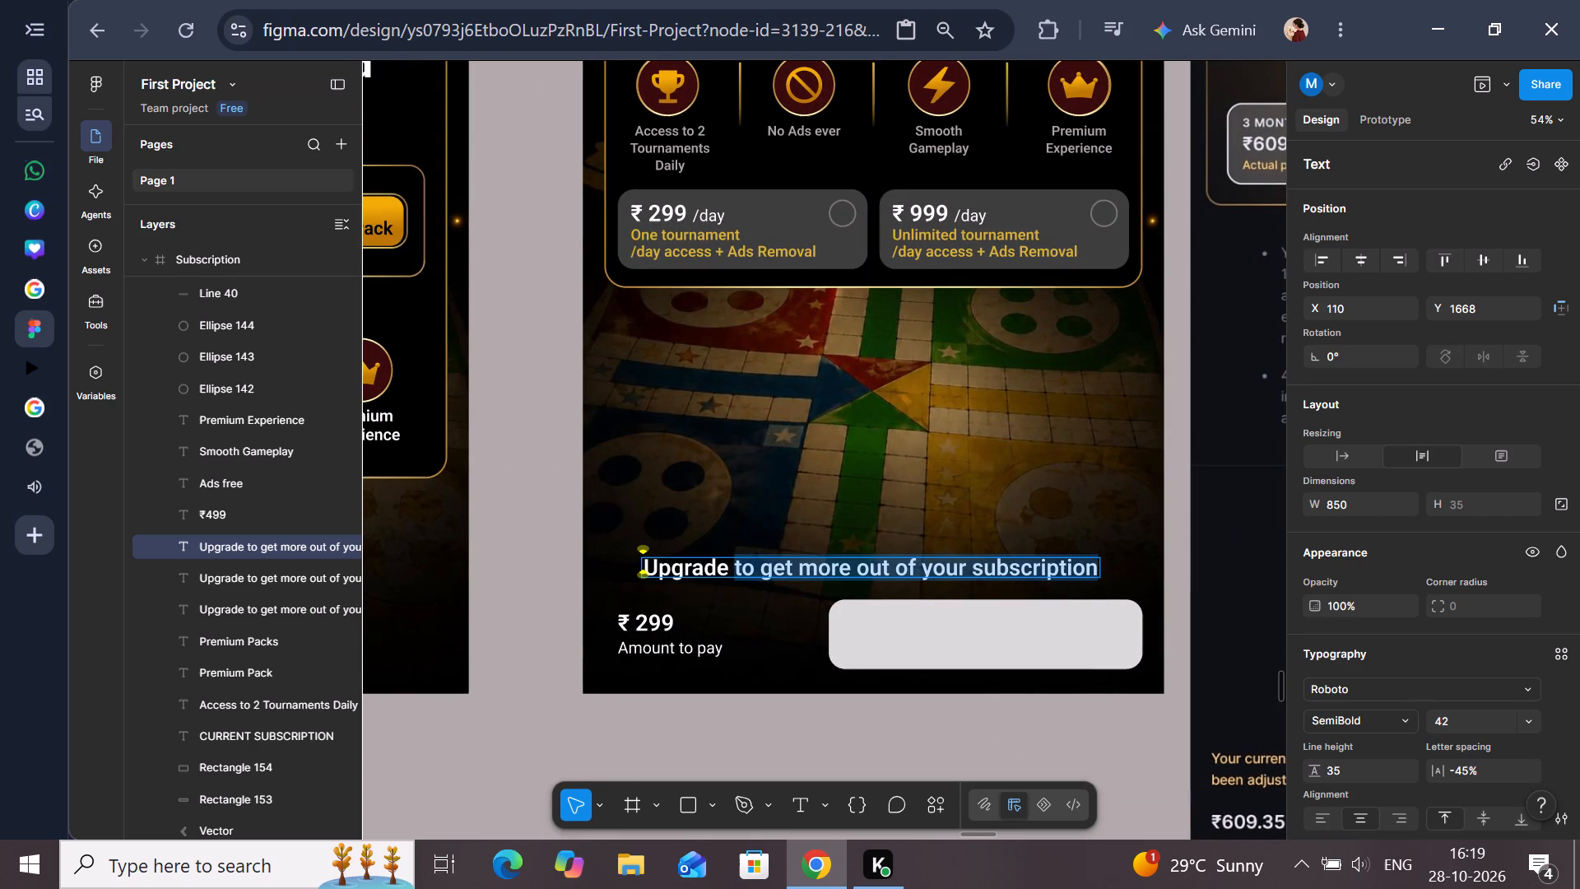
key(BackSpace)
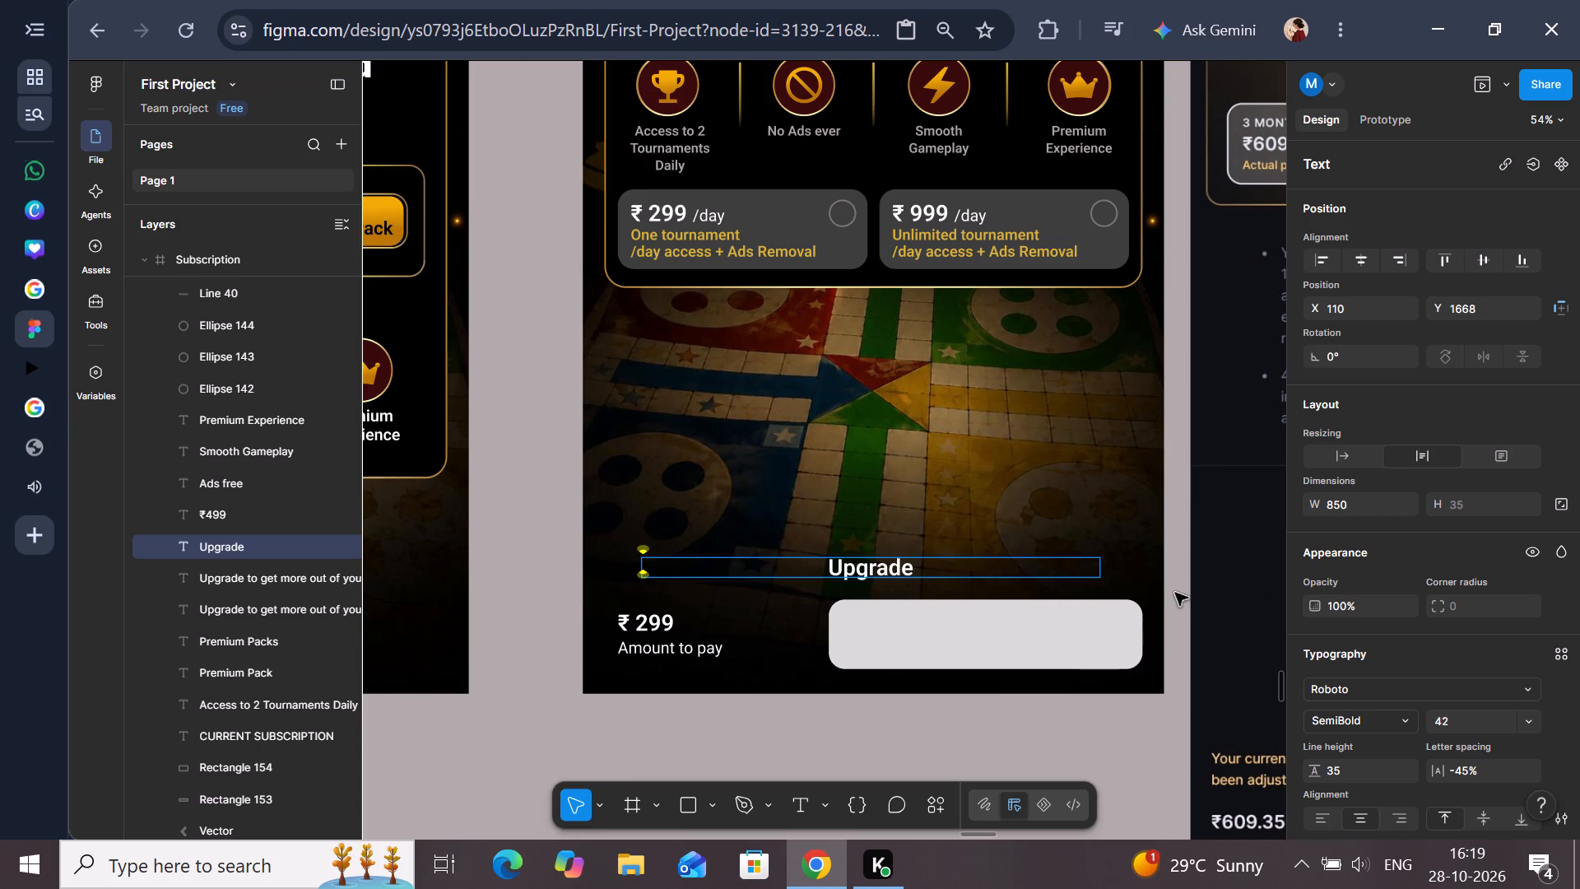
click(1175, 593)
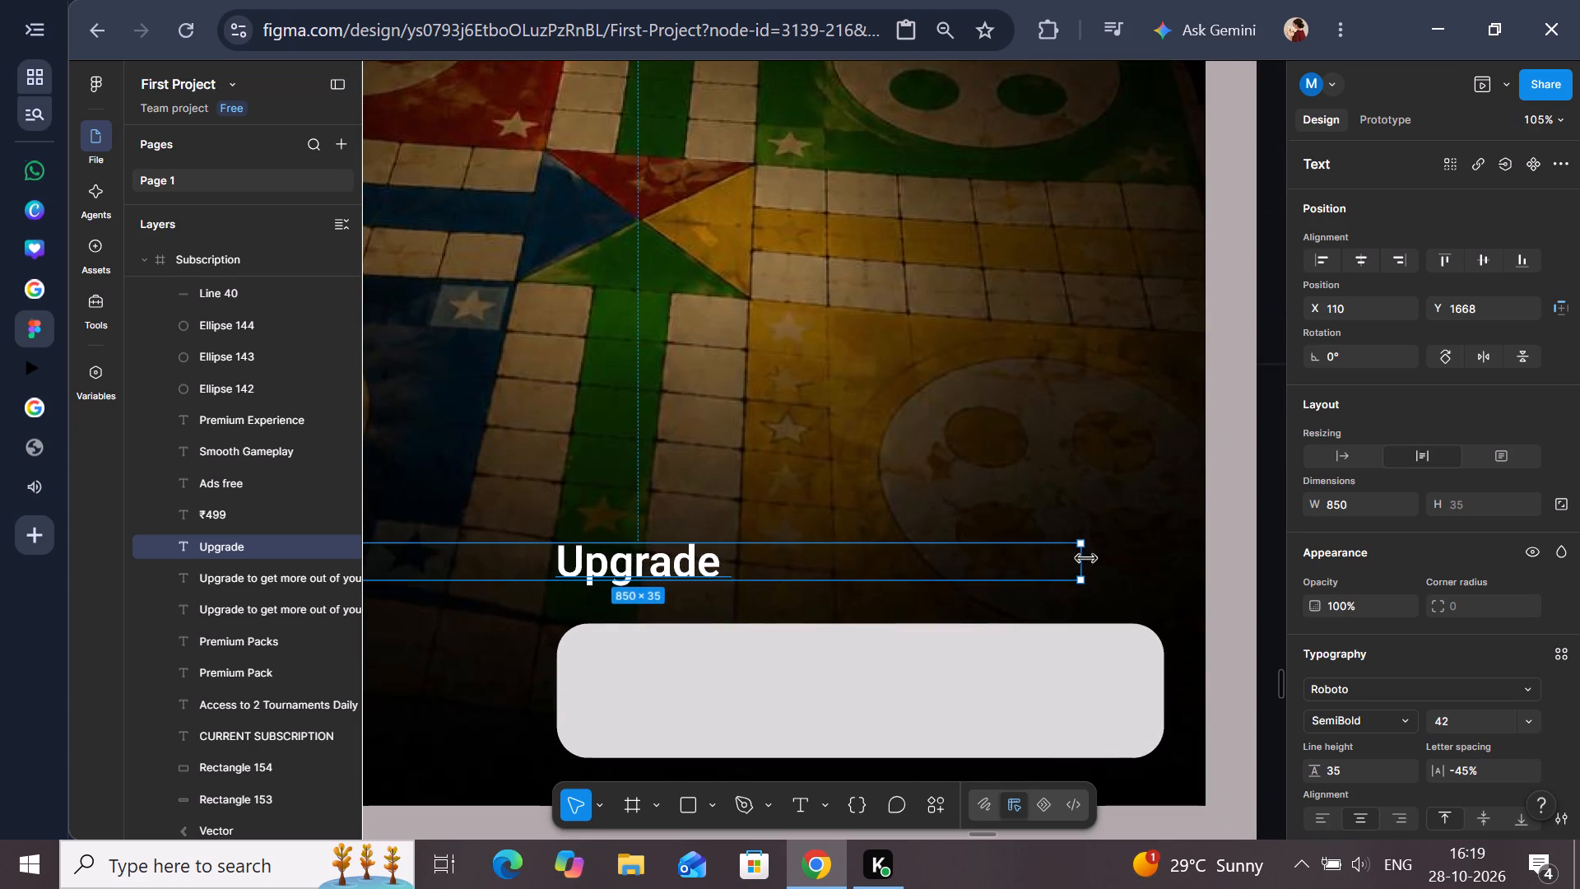
Narrow the "Upgrade" text box to a width of 161 so it fits the word on one line.
drag(1085, 558, 688, 584)
scroll(876, 561, right, 2)
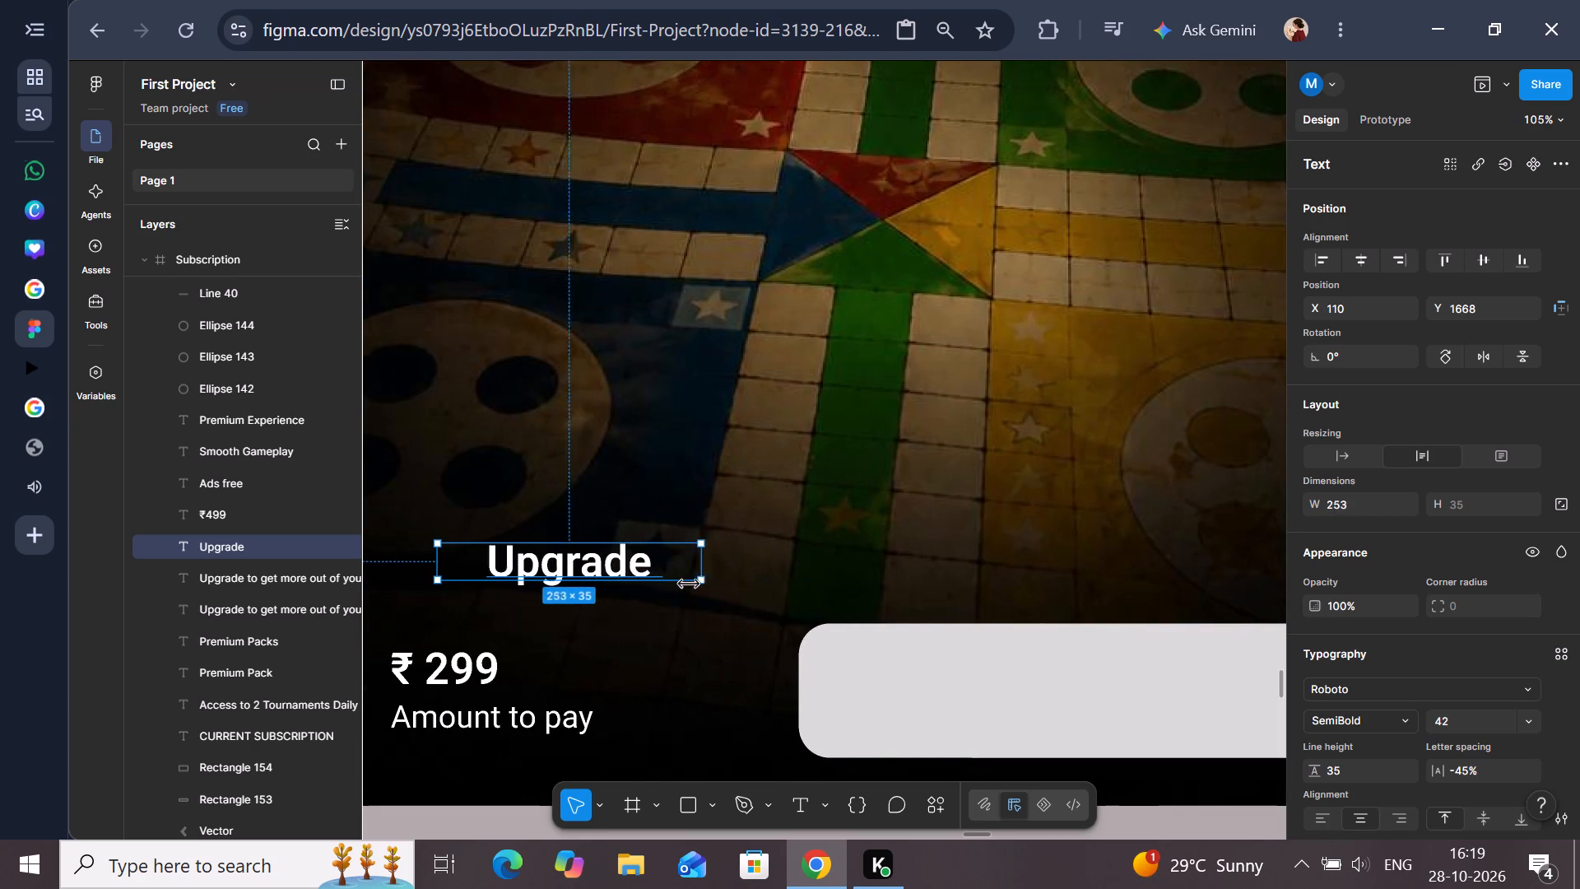
drag(688, 584, 604, 581)
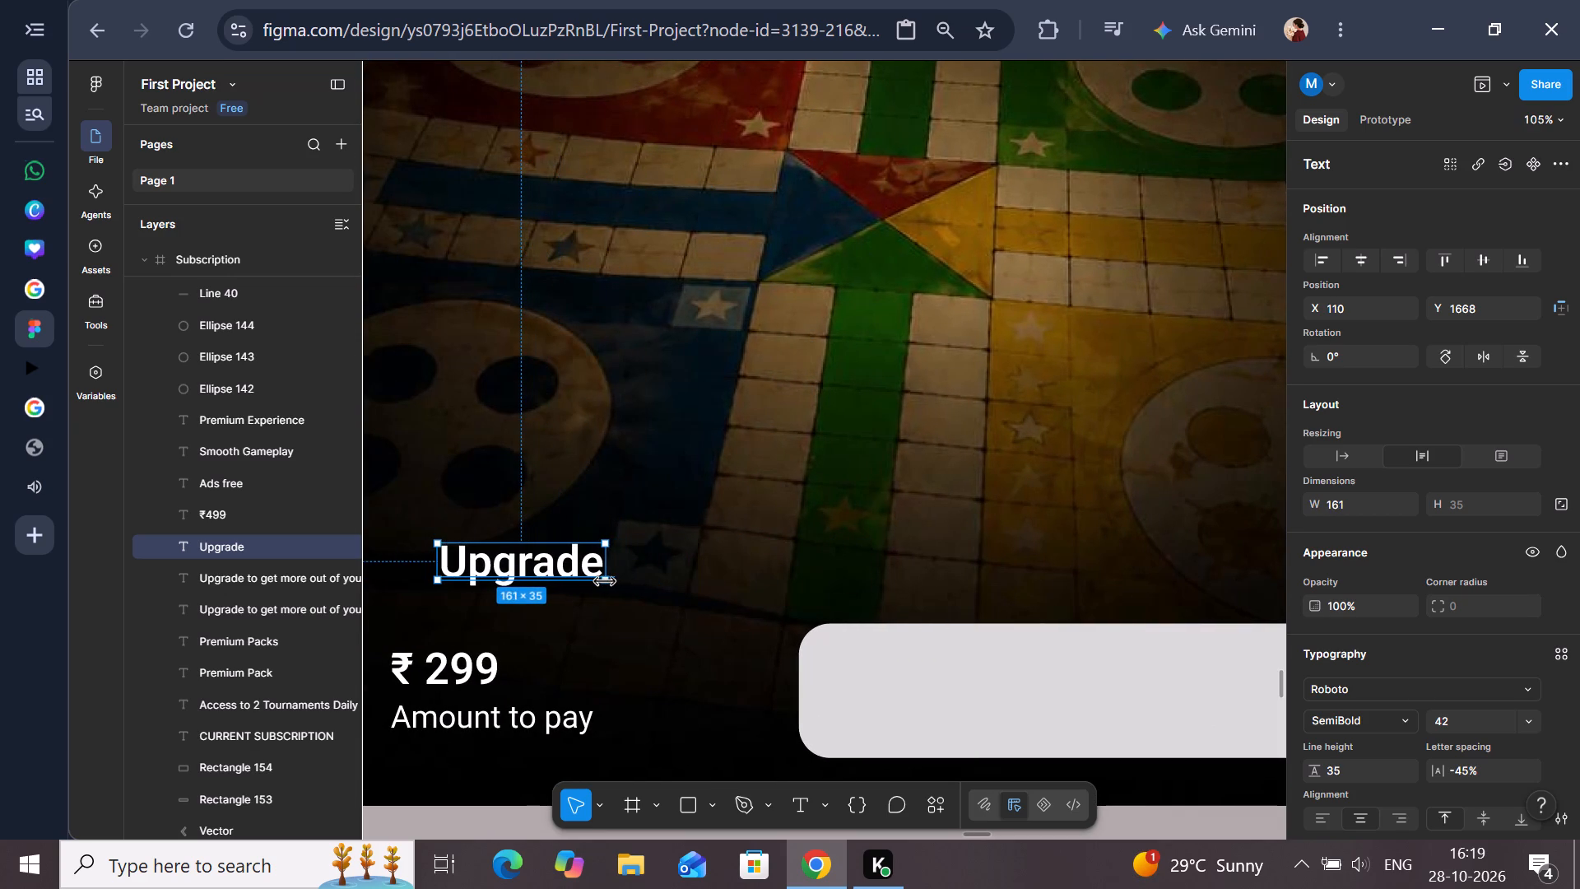
drag(604, 581, 602, 584)
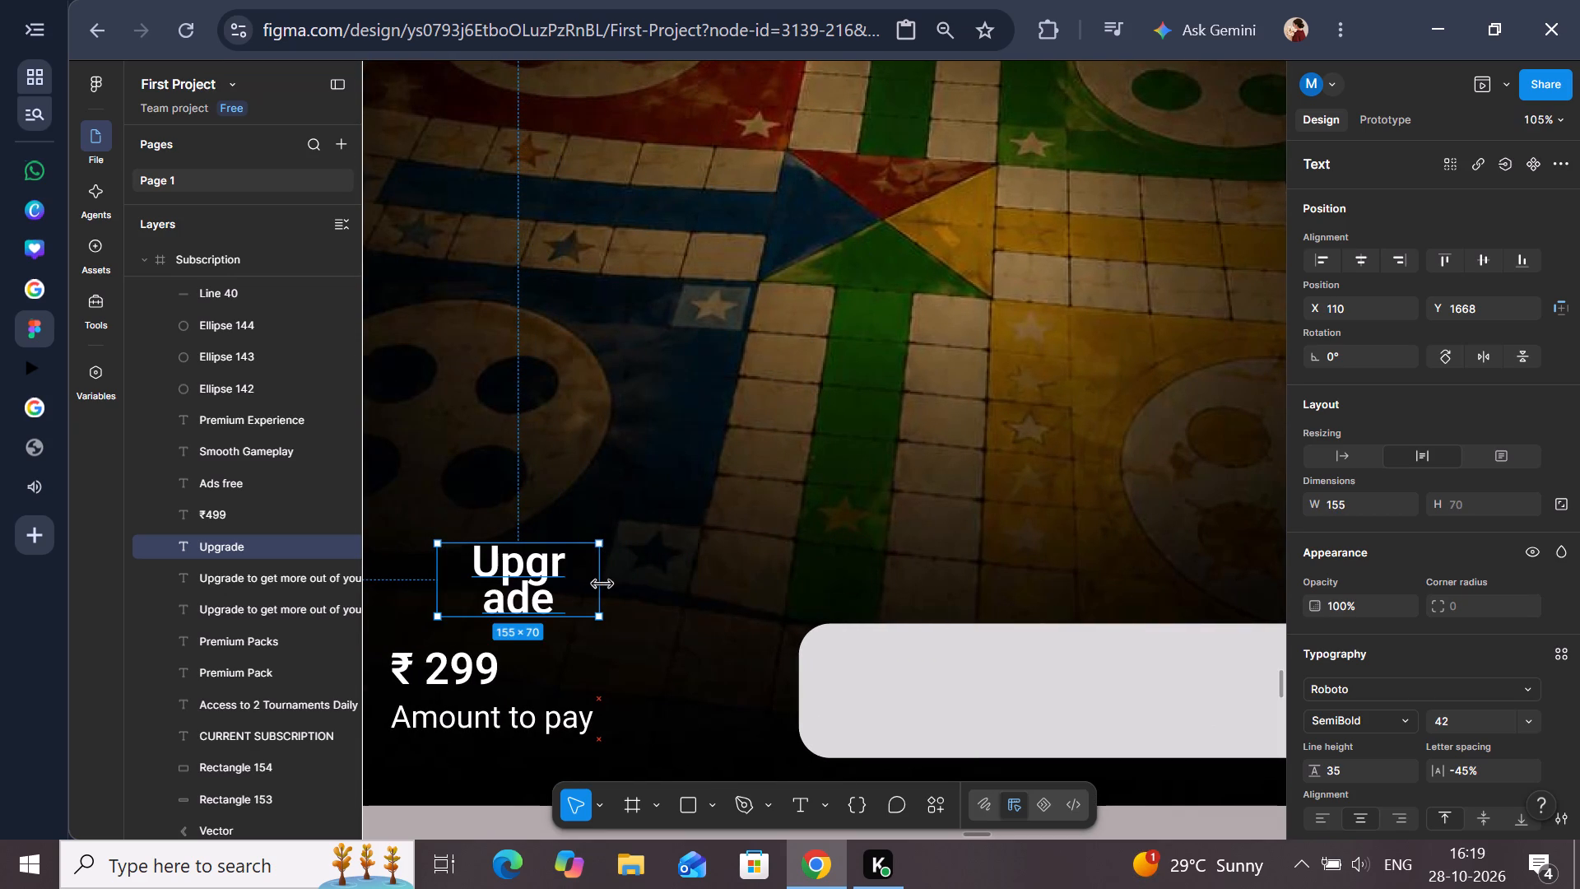
drag(602, 584, 604, 589)
Change the "Upgrade" text fill to black, 000000.
scroll(1482, 644, down, 1)
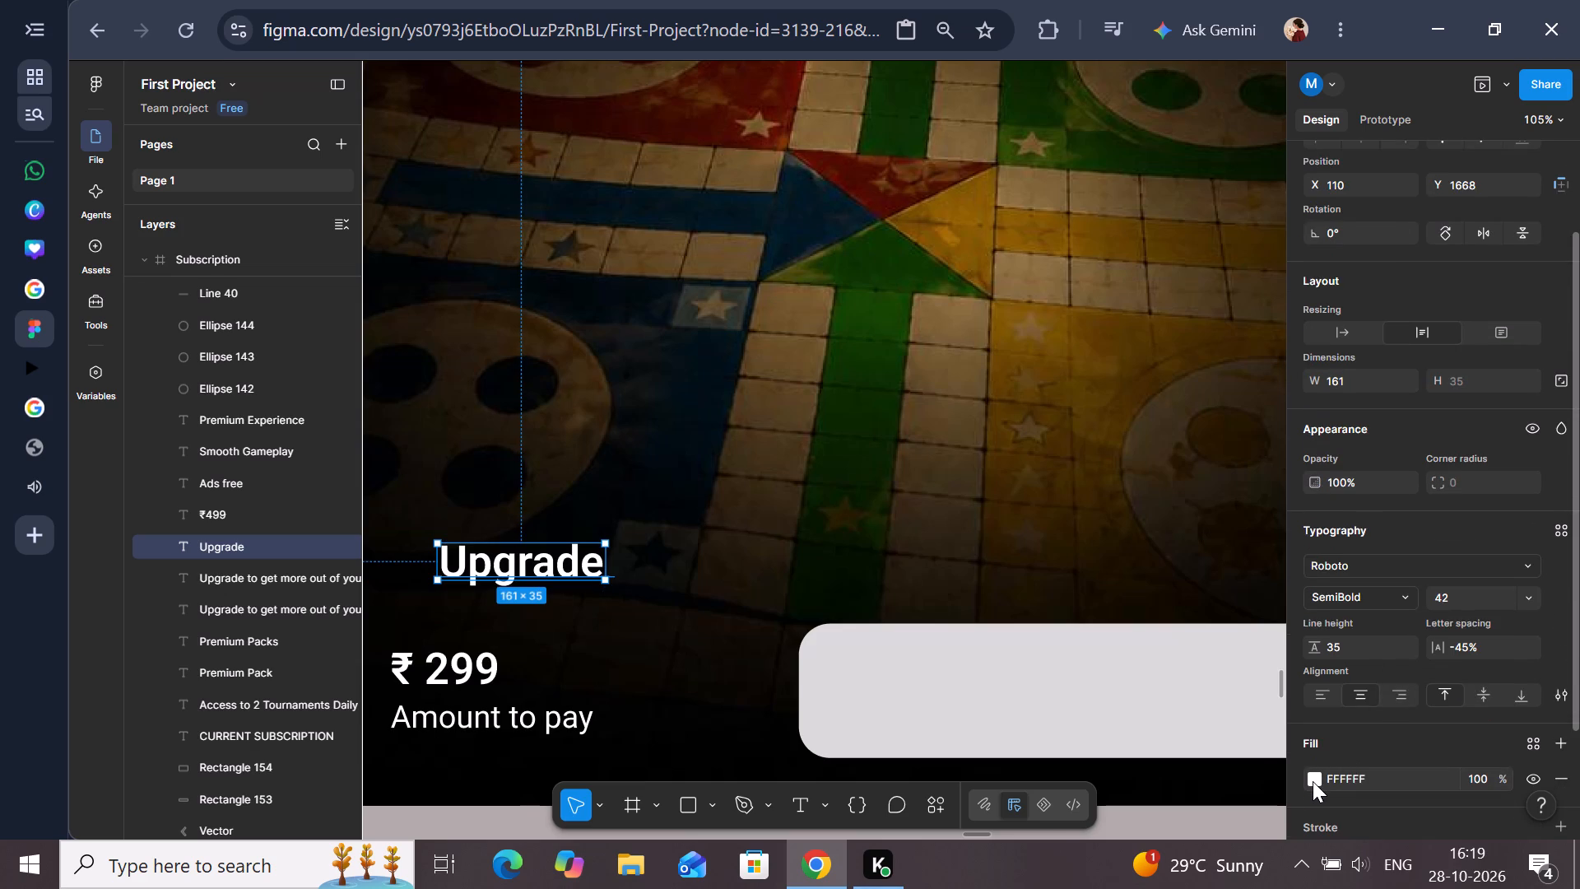
click(1313, 781)
click(1119, 757)
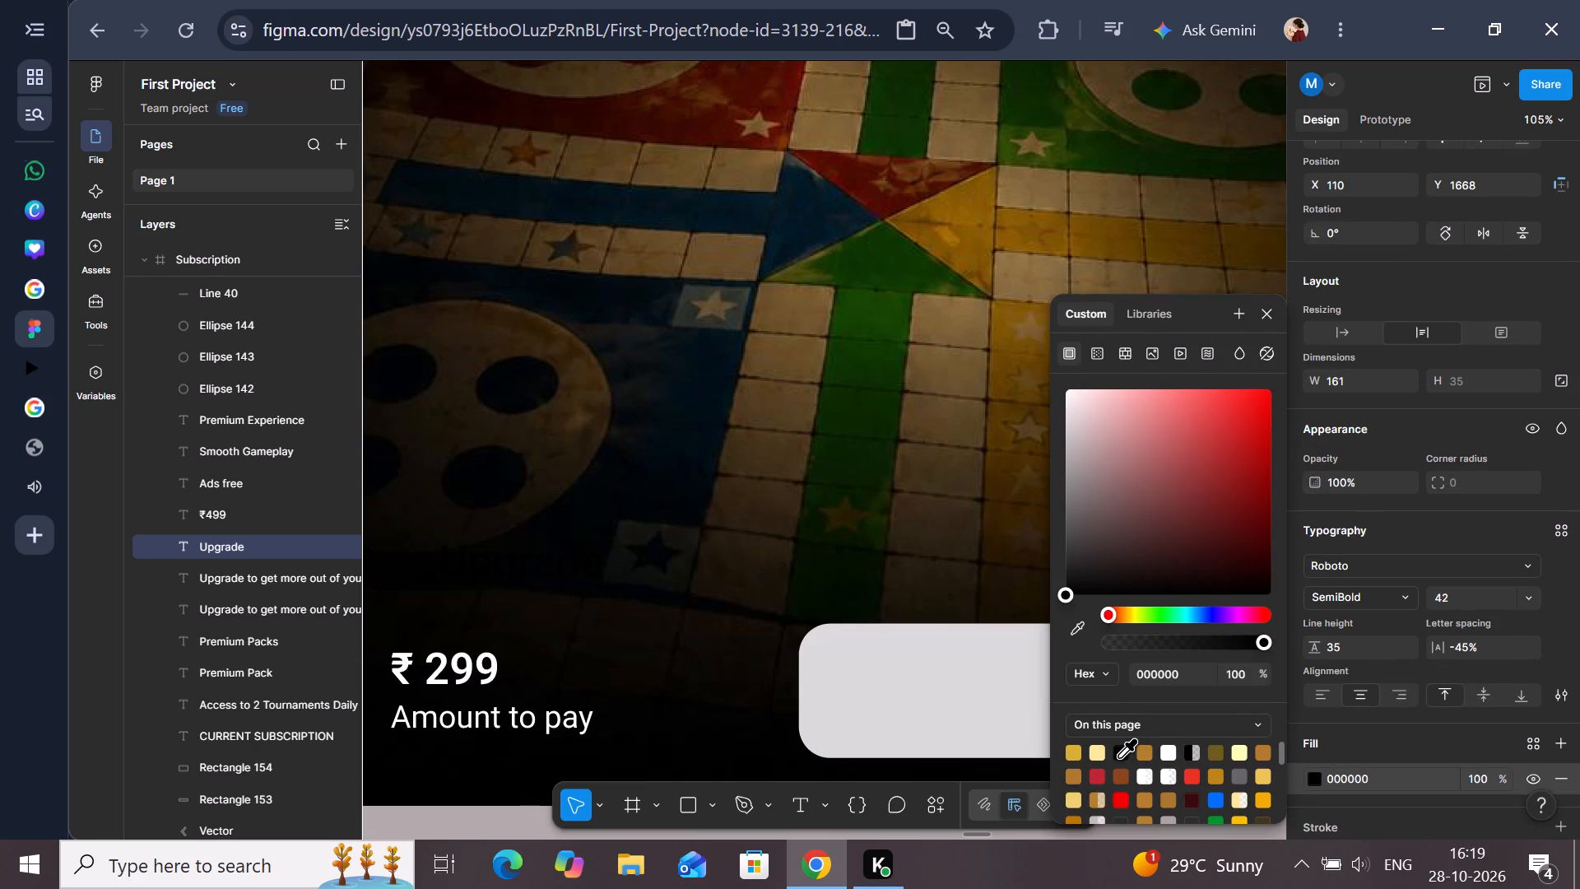
Move the "Upgrade" text onto the bottom button rectangle at about X 560, Y 1785 and bring it to the front.
drag(545, 568, 788, 615)
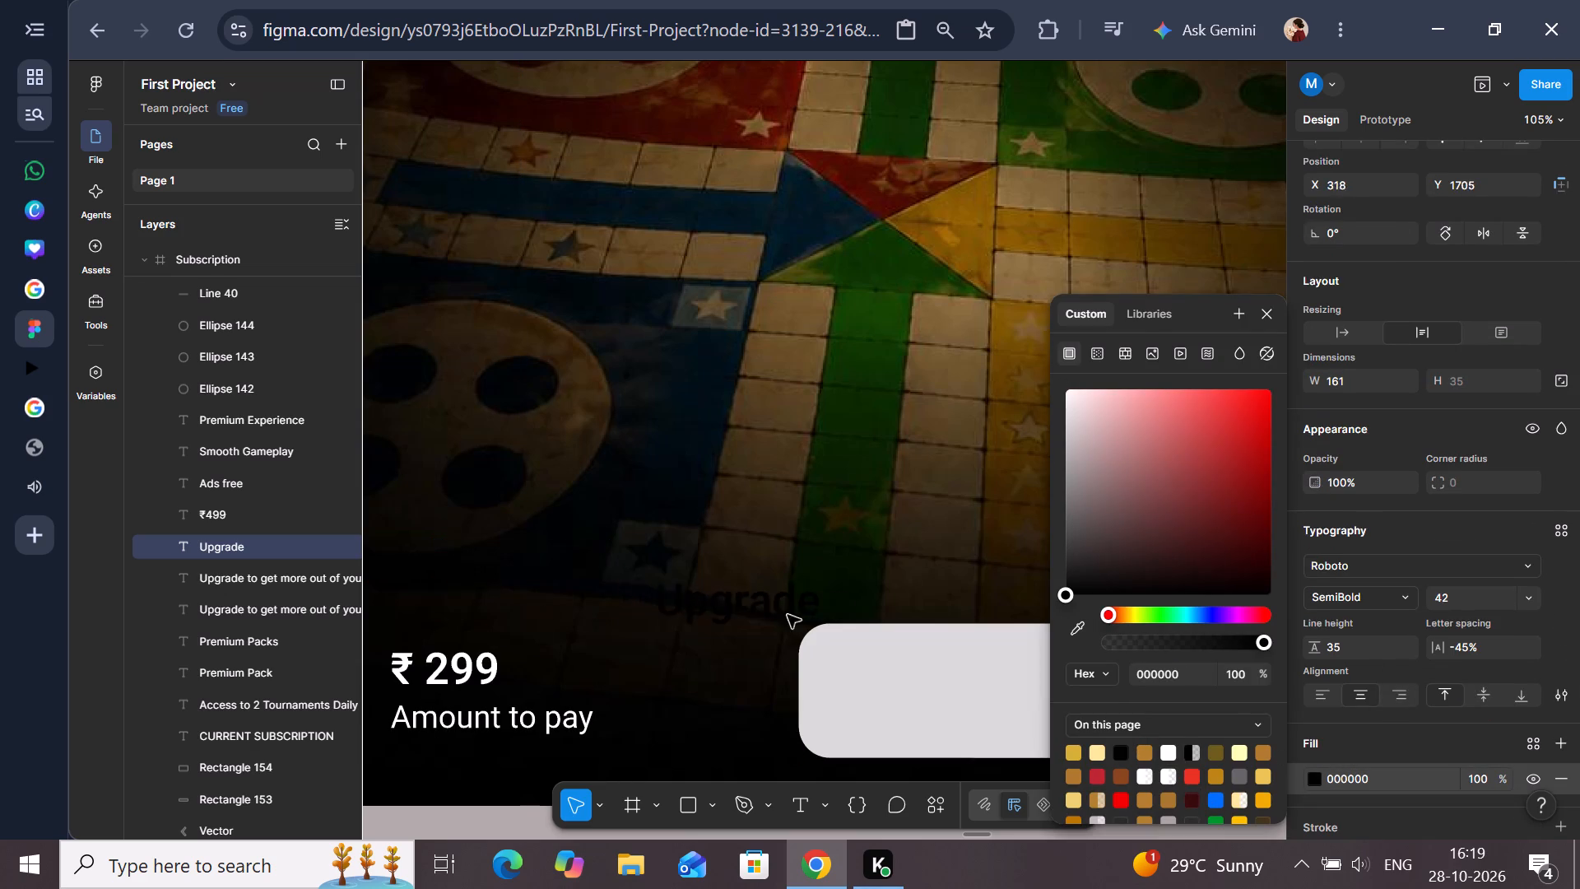
drag(788, 615, 867, 638)
scroll(877, 666, left, 1)
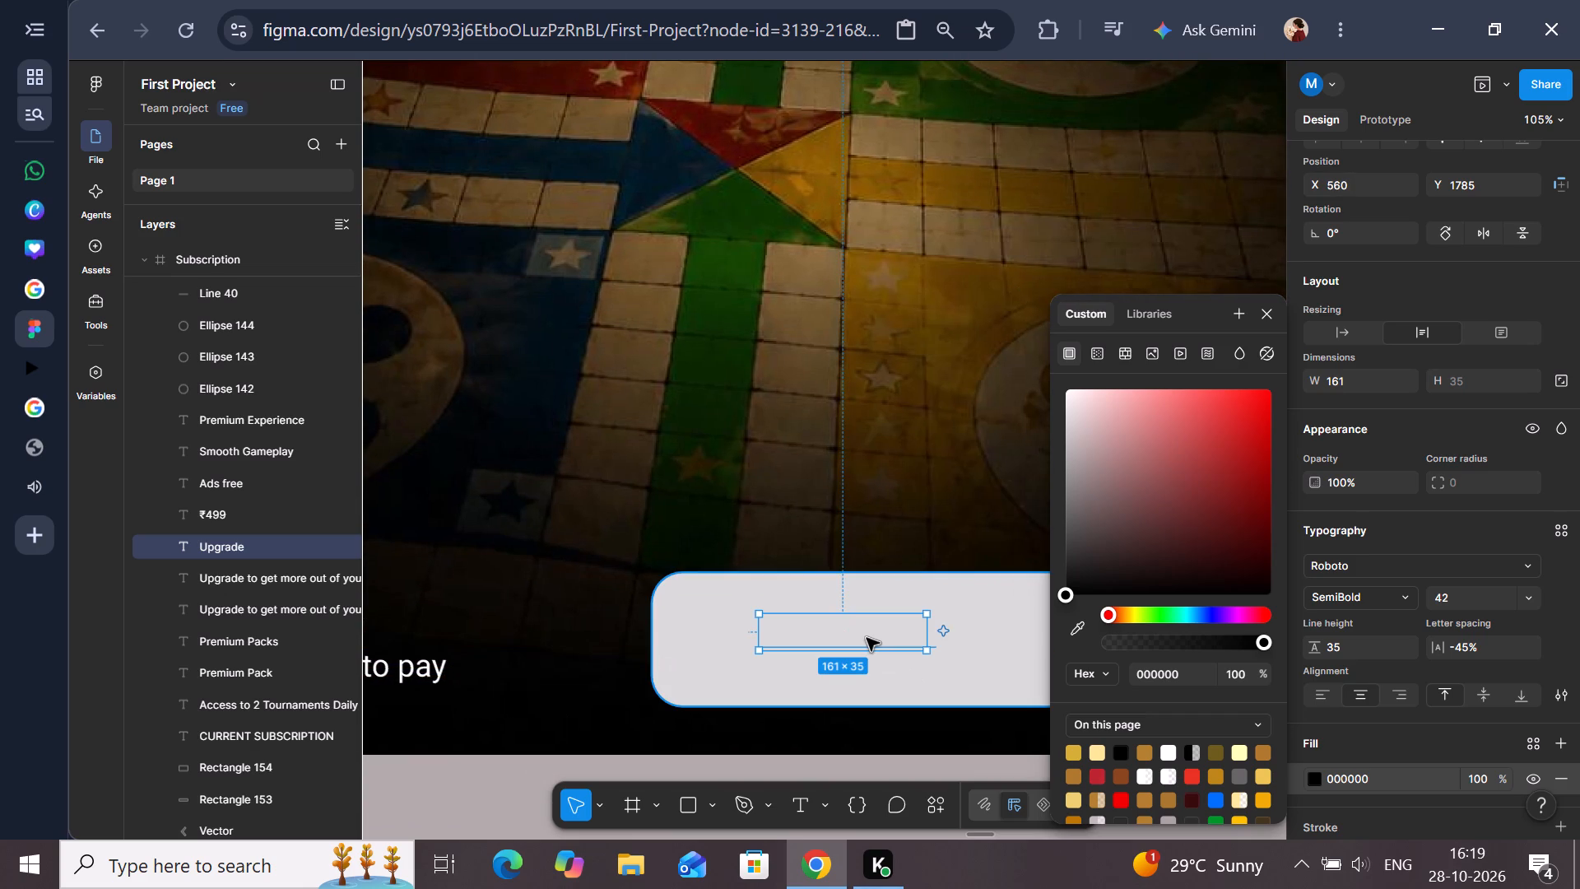
right_click(867, 638)
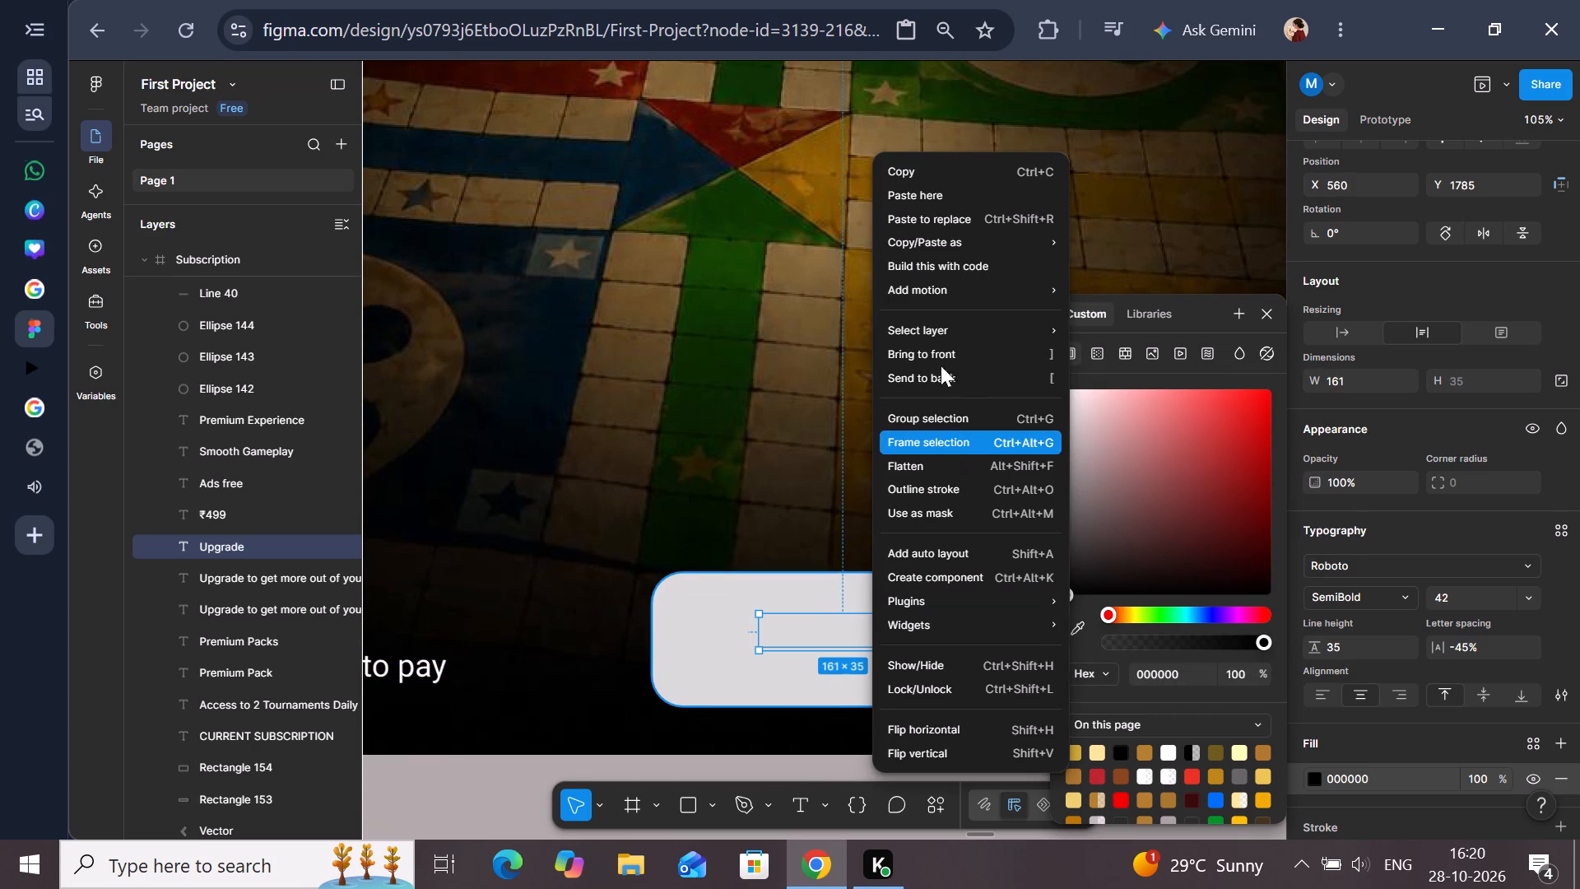
click(937, 351)
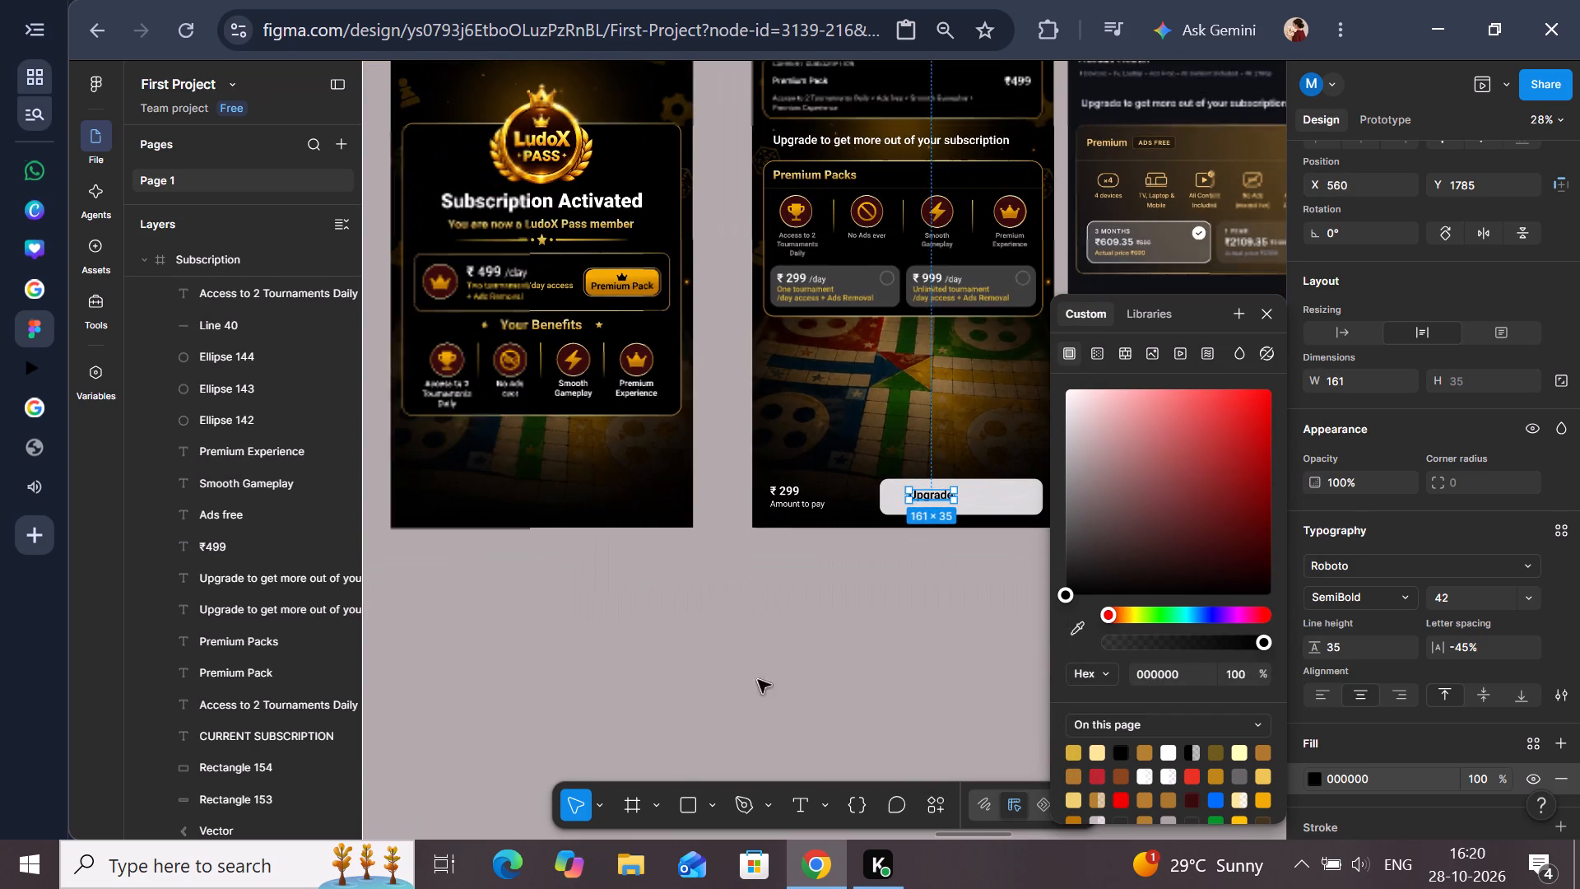
click(786, 684)
Set the bottom button rectangle's fill to white, FFFFFF, at 100% opacity.
scroll(936, 536, left, 1)
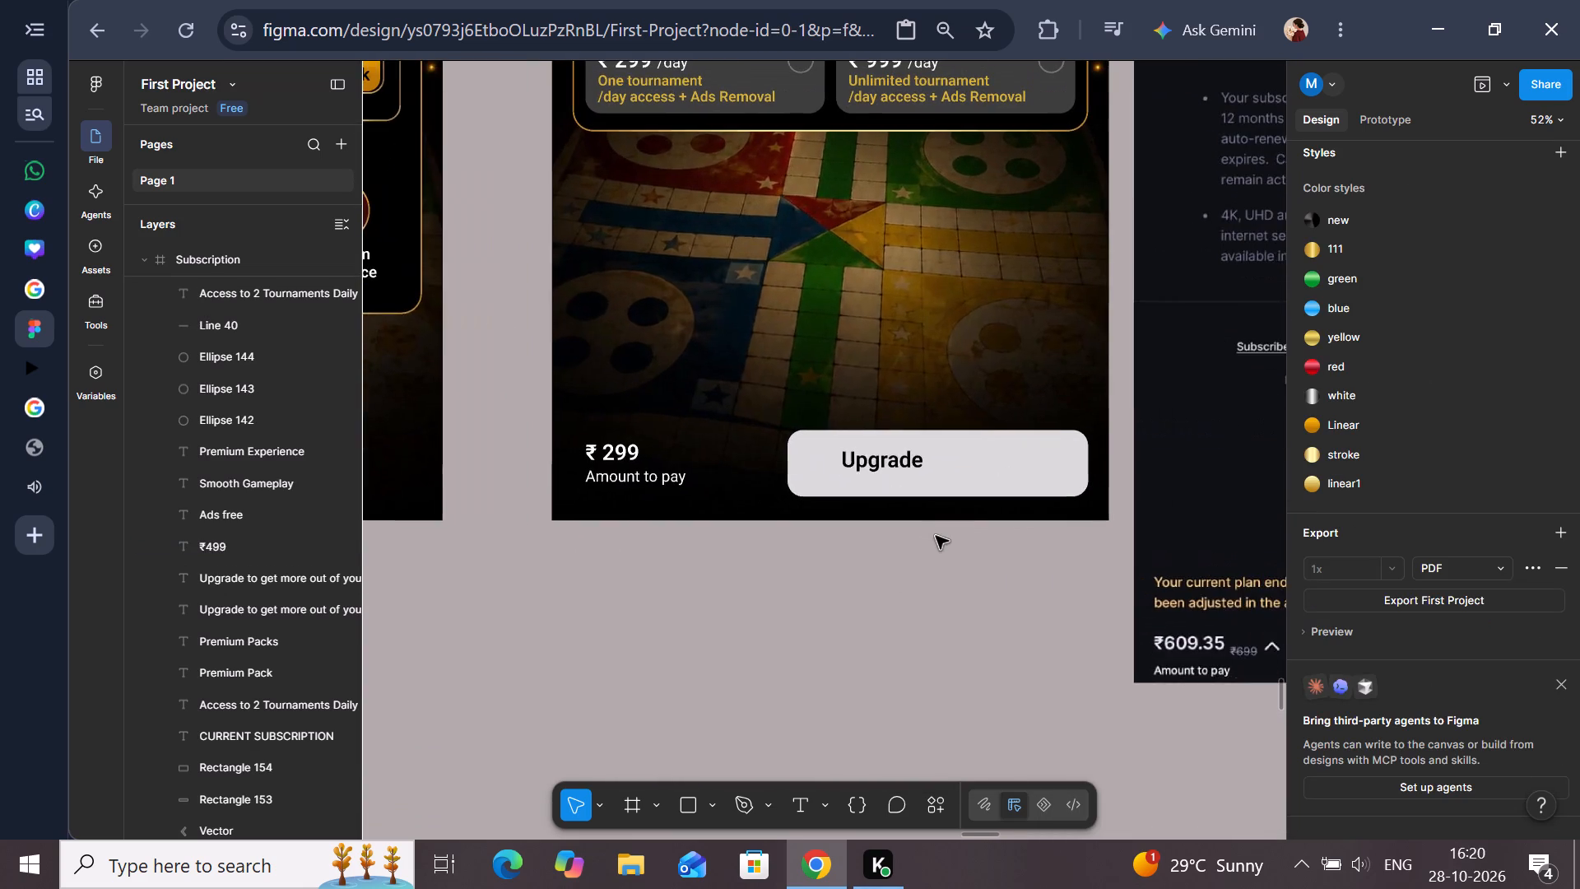
scroll(936, 536, left, 2)
click(730, 476)
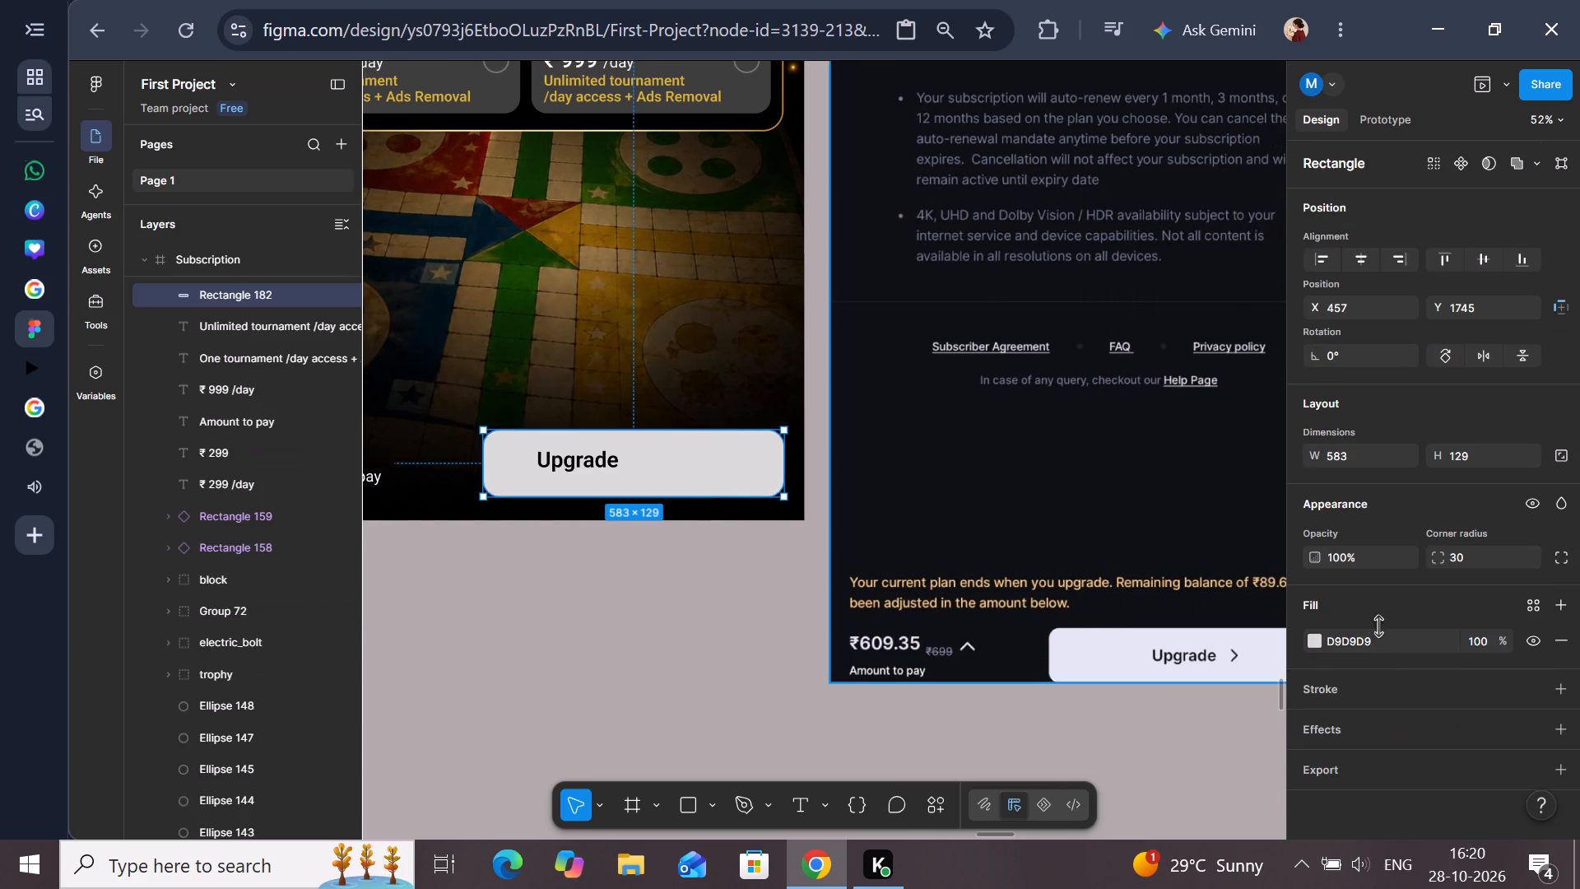
click(1313, 643)
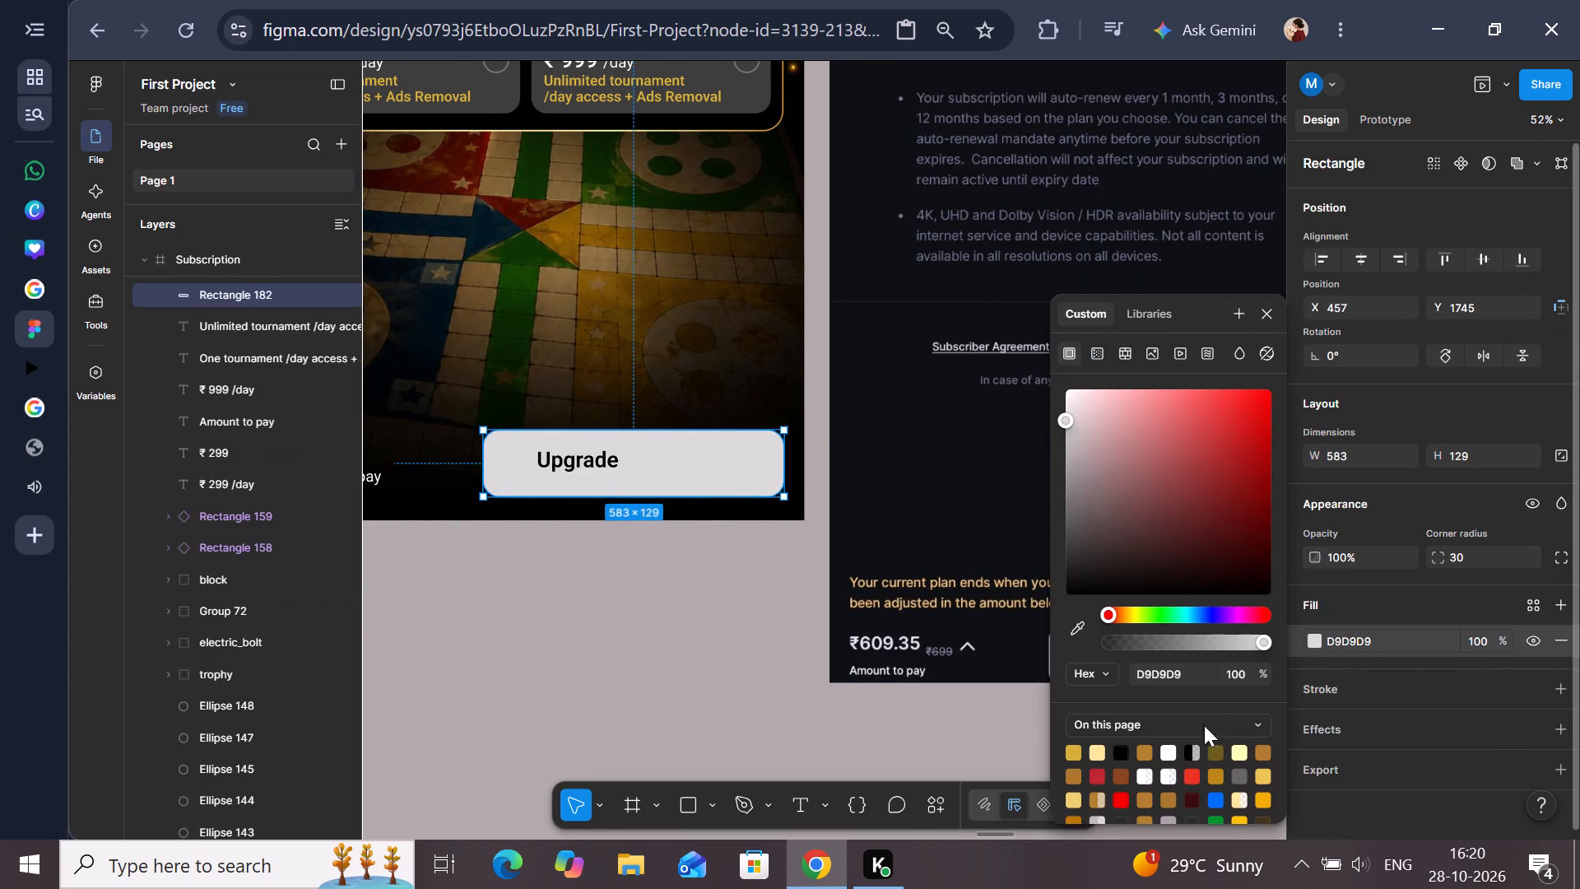
click(1146, 775)
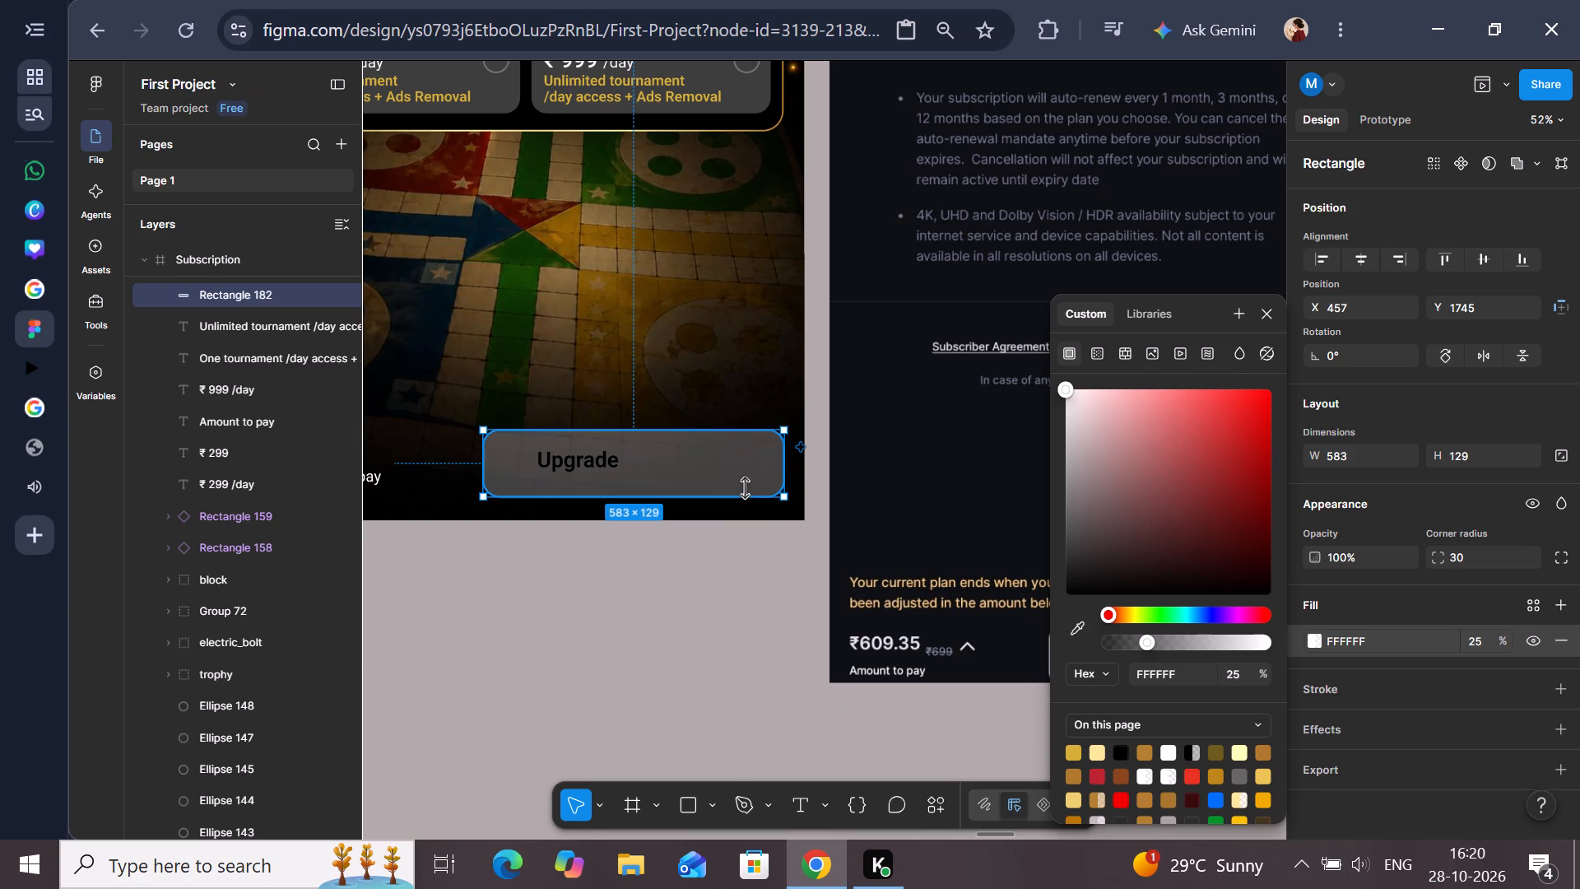
scroll(701, 468, right, 1)
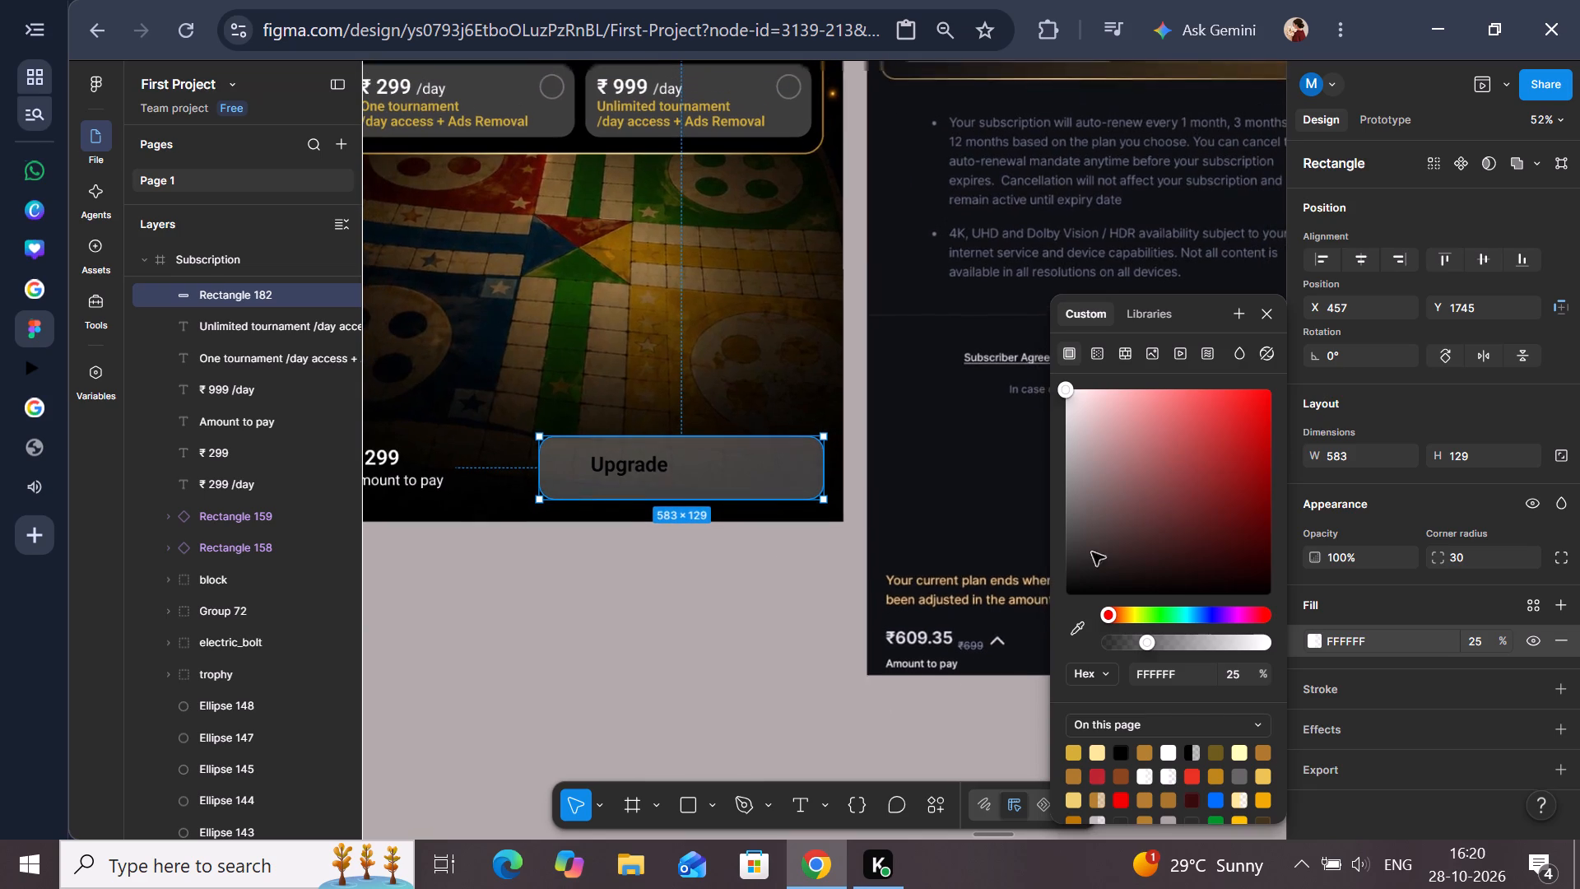
click(1485, 649)
key(BackSpace)
text(100)
key(Return)
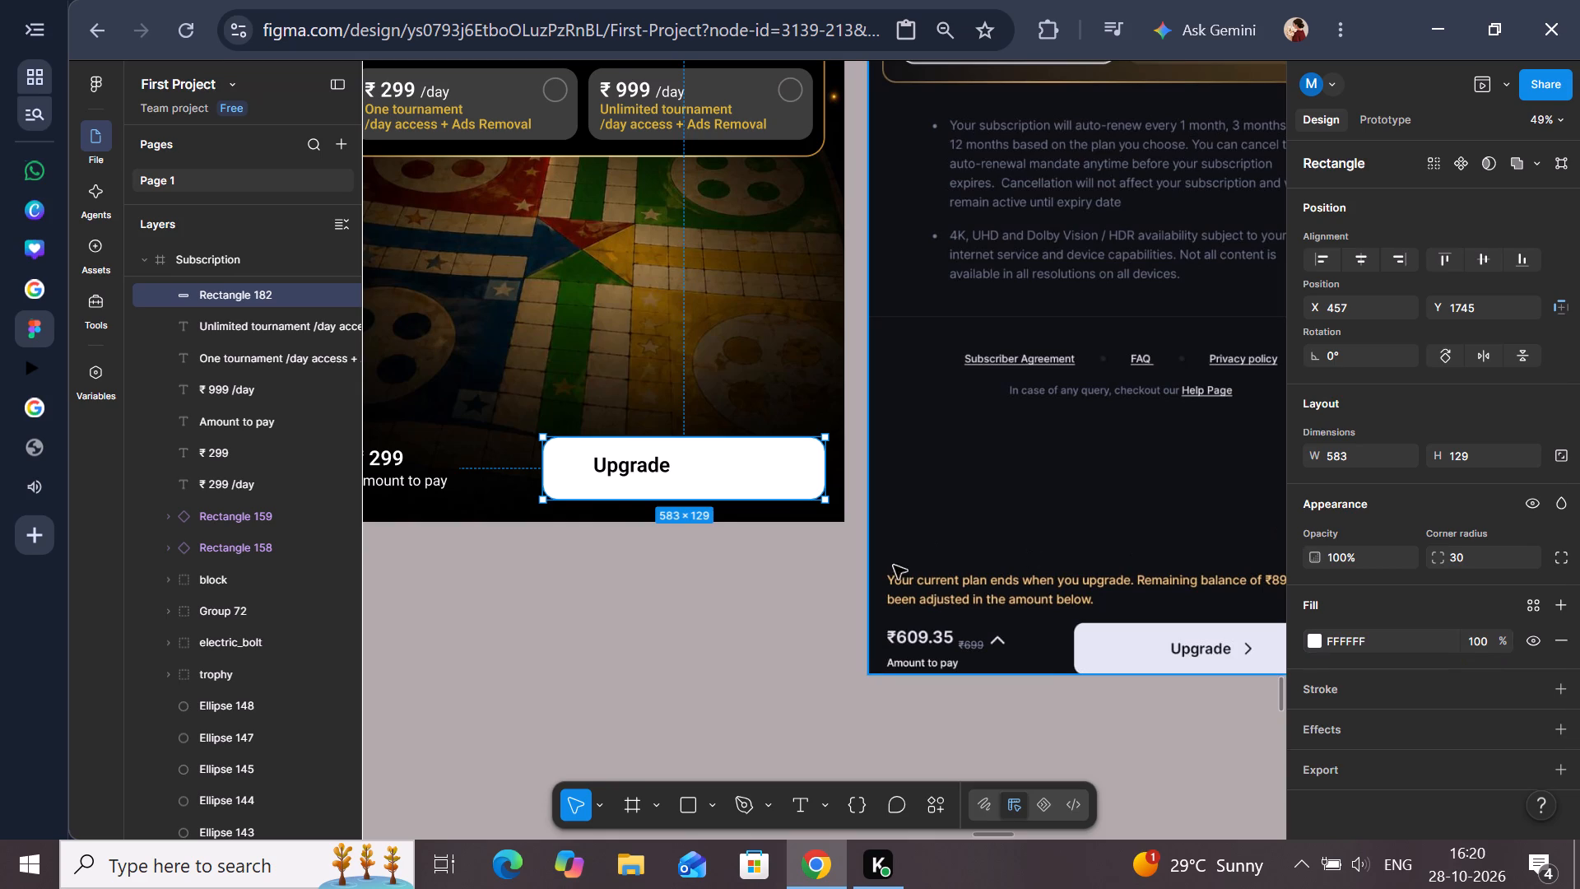
click(755, 709)
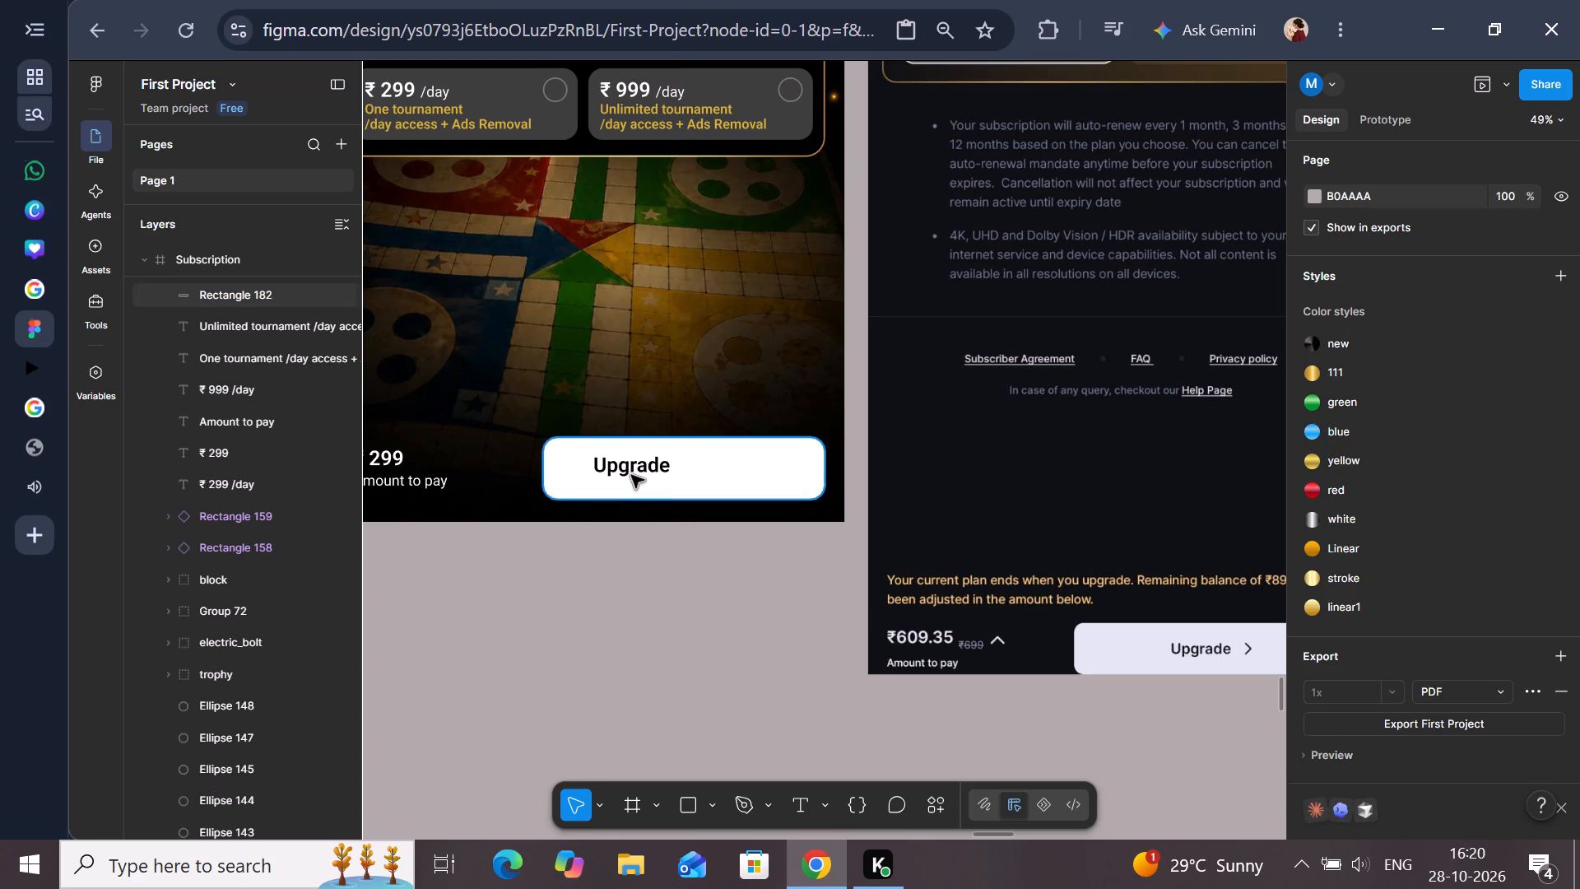
Search the Material Symbols plugin for "right" and insert the arrow_forward_ios icon.
right_click(676, 597)
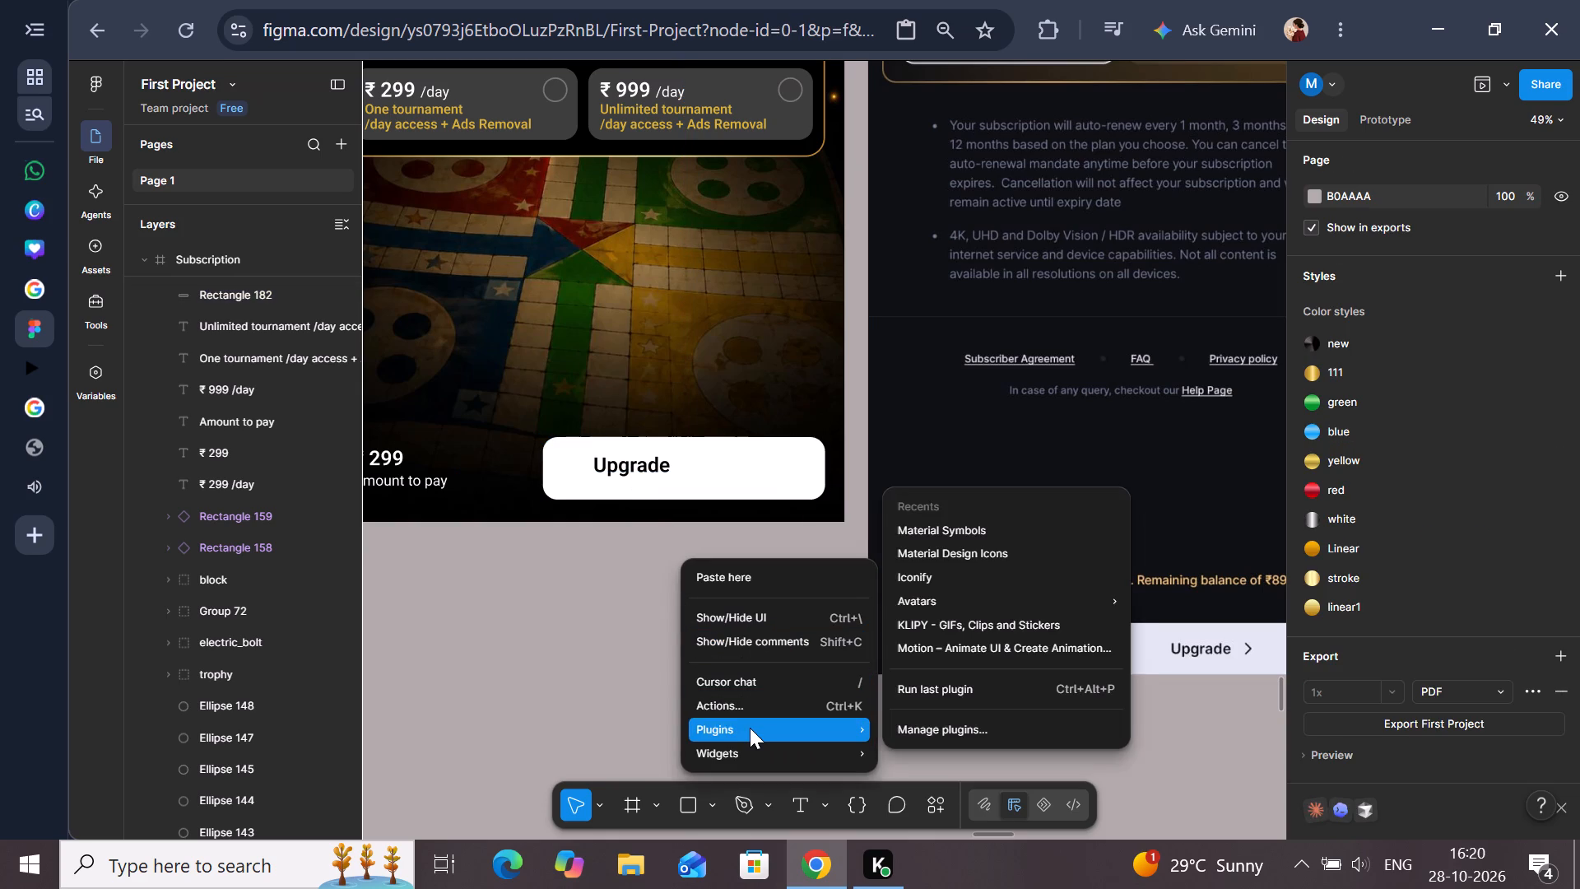
click(752, 728)
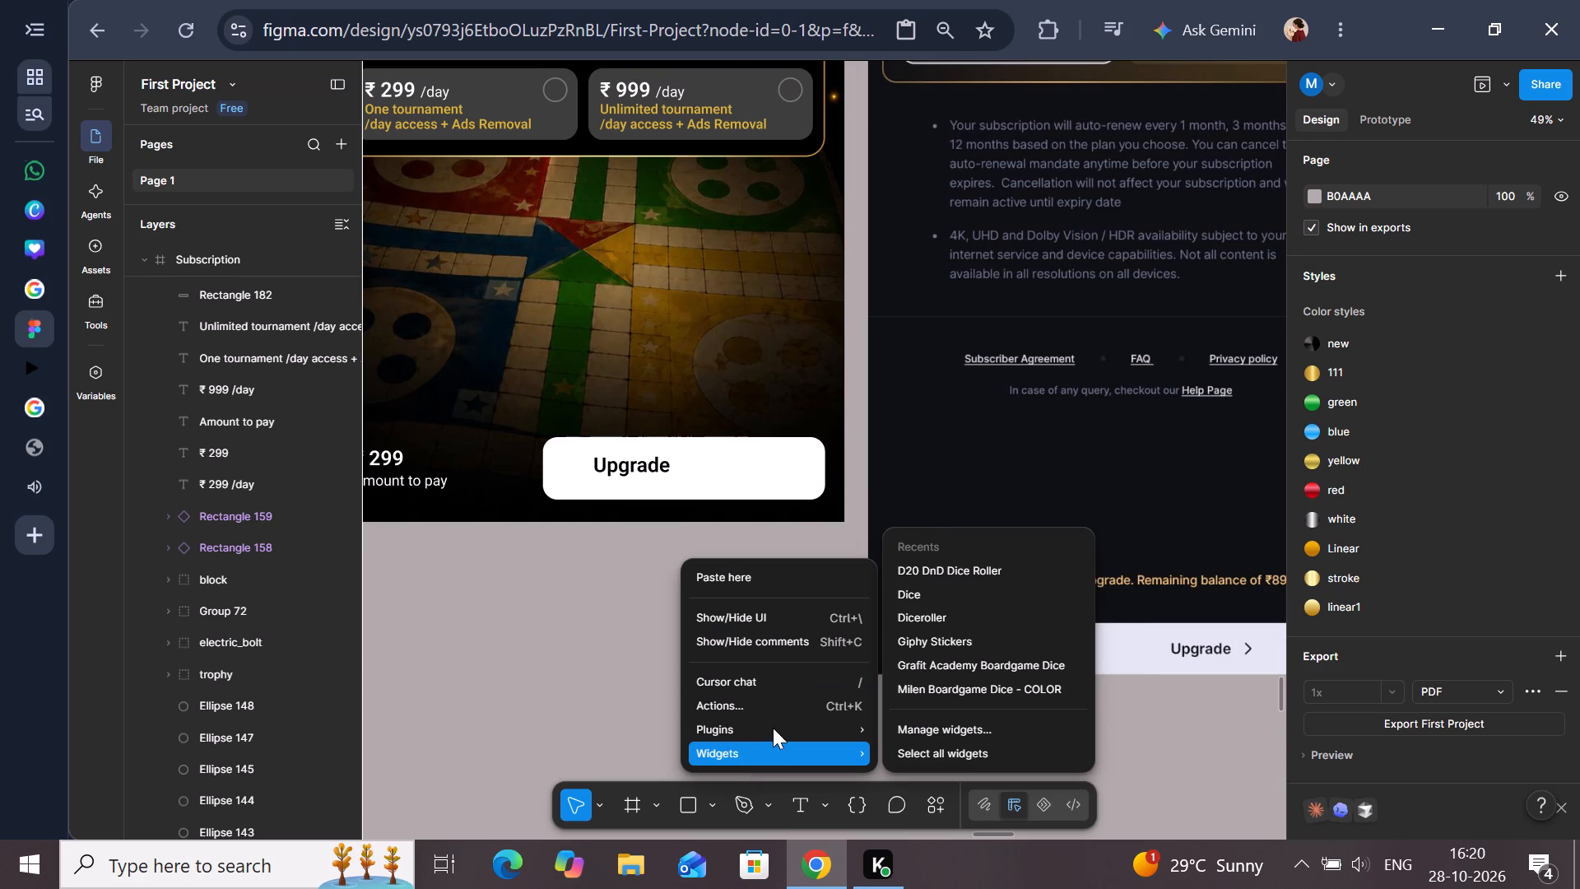
click(773, 728)
click(954, 525)
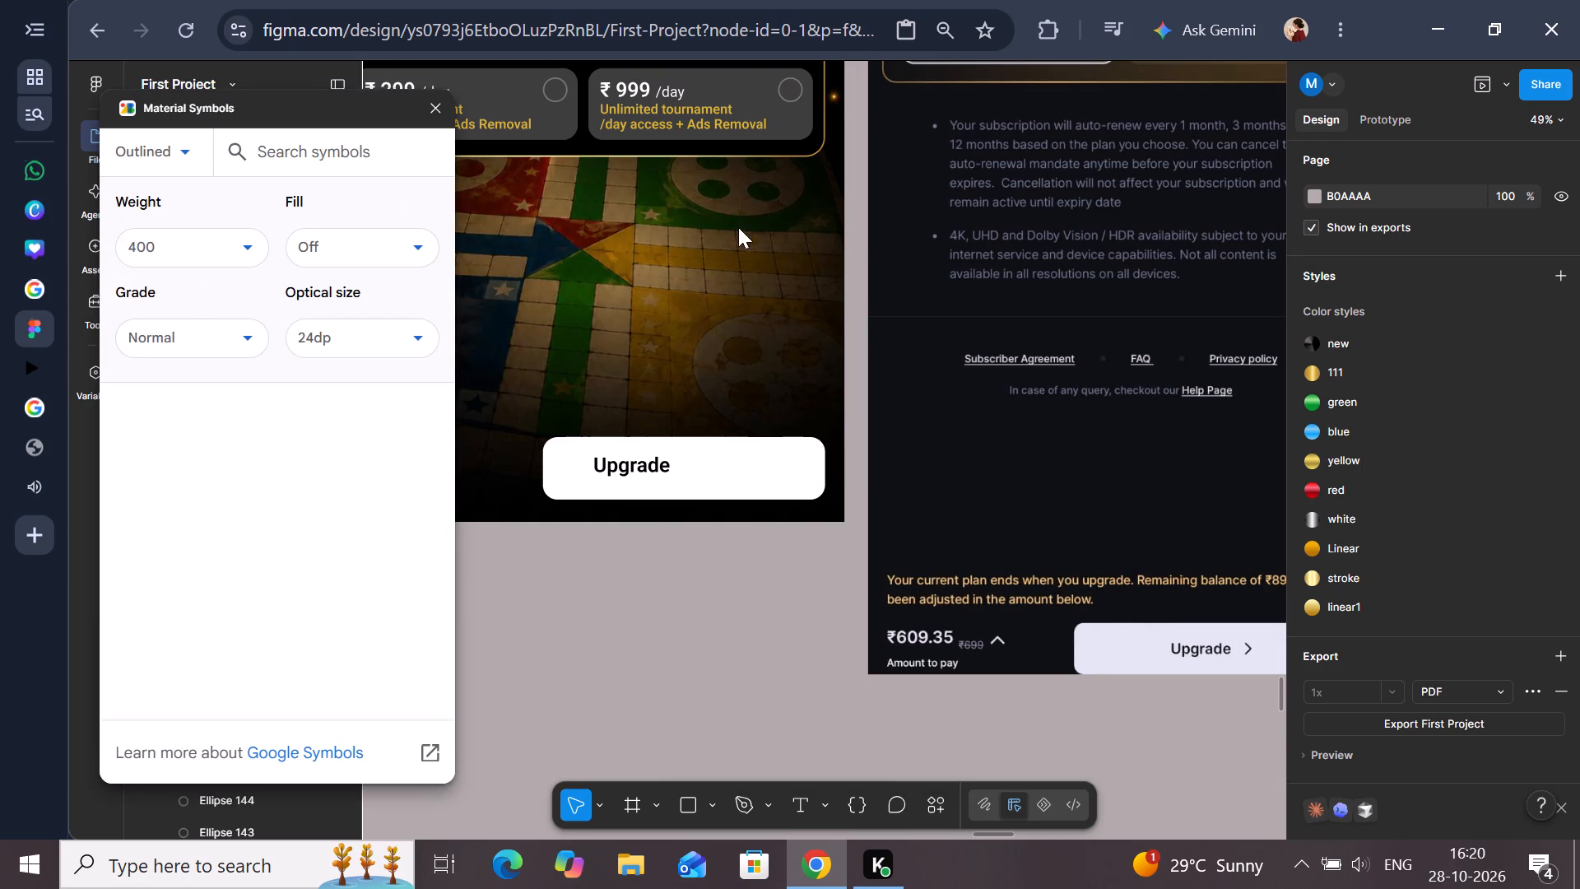
scroll(738, 227, up, 4)
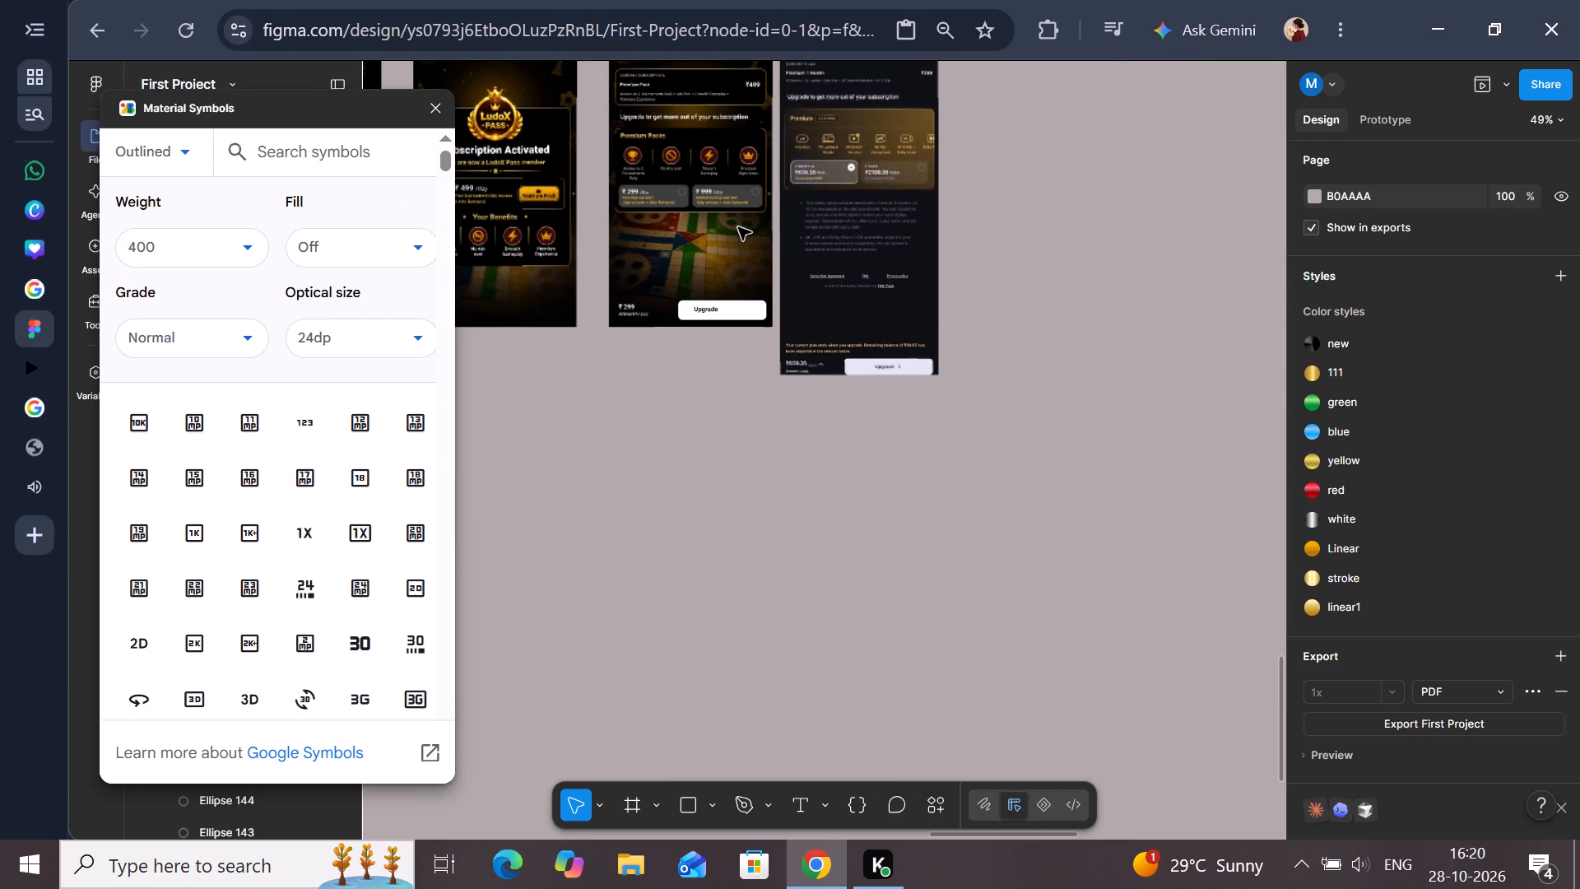
scroll(738, 227, up, 2)
scroll(738, 227, down, 1)
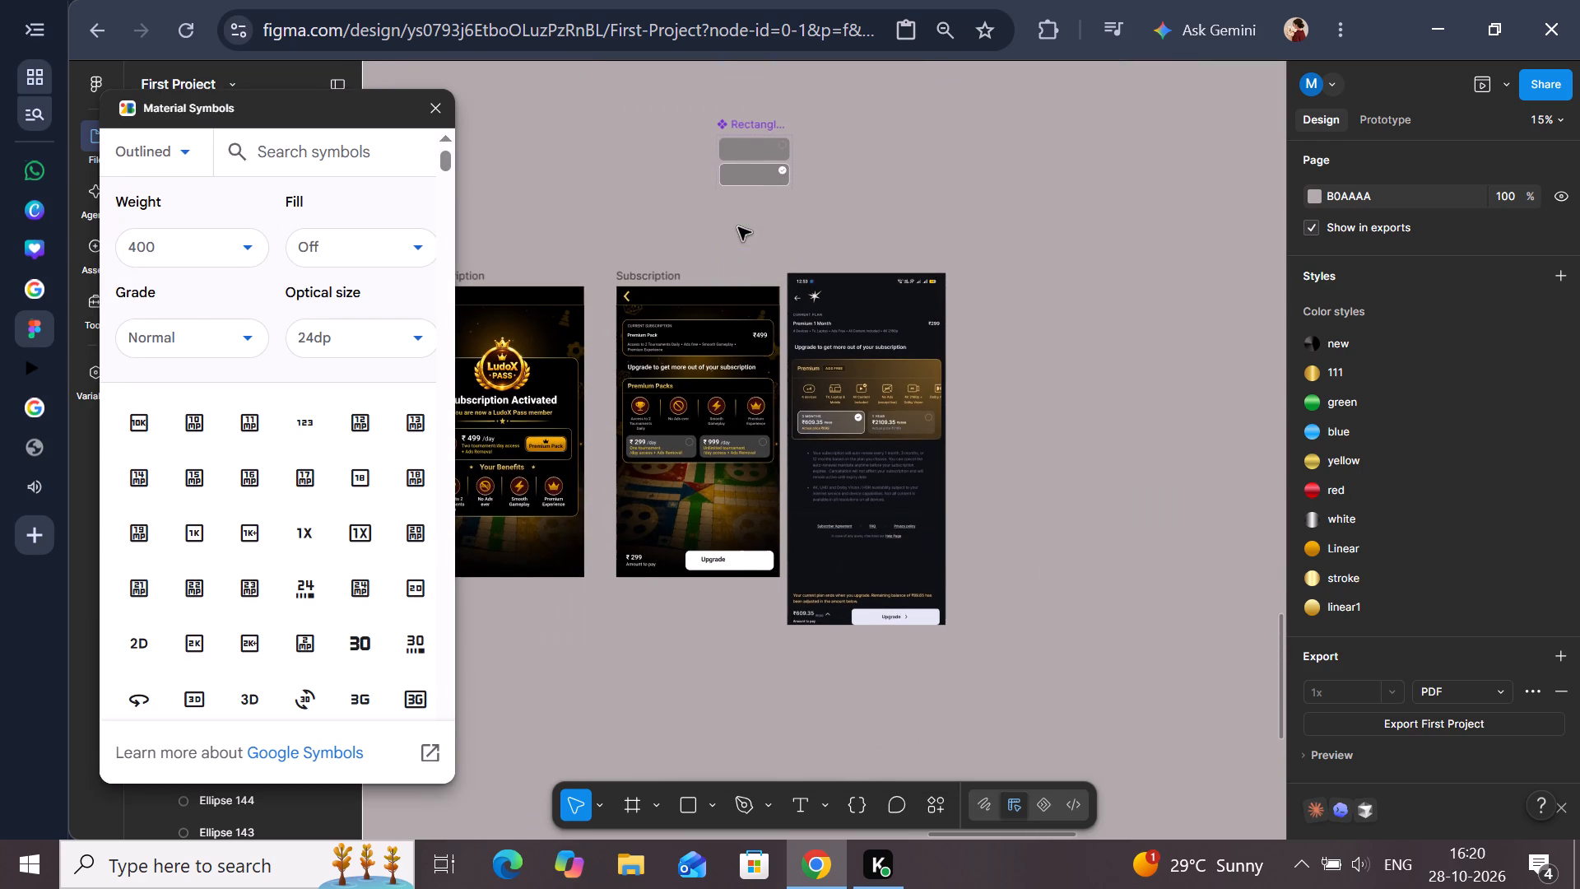
scroll(738, 227, down, 1)
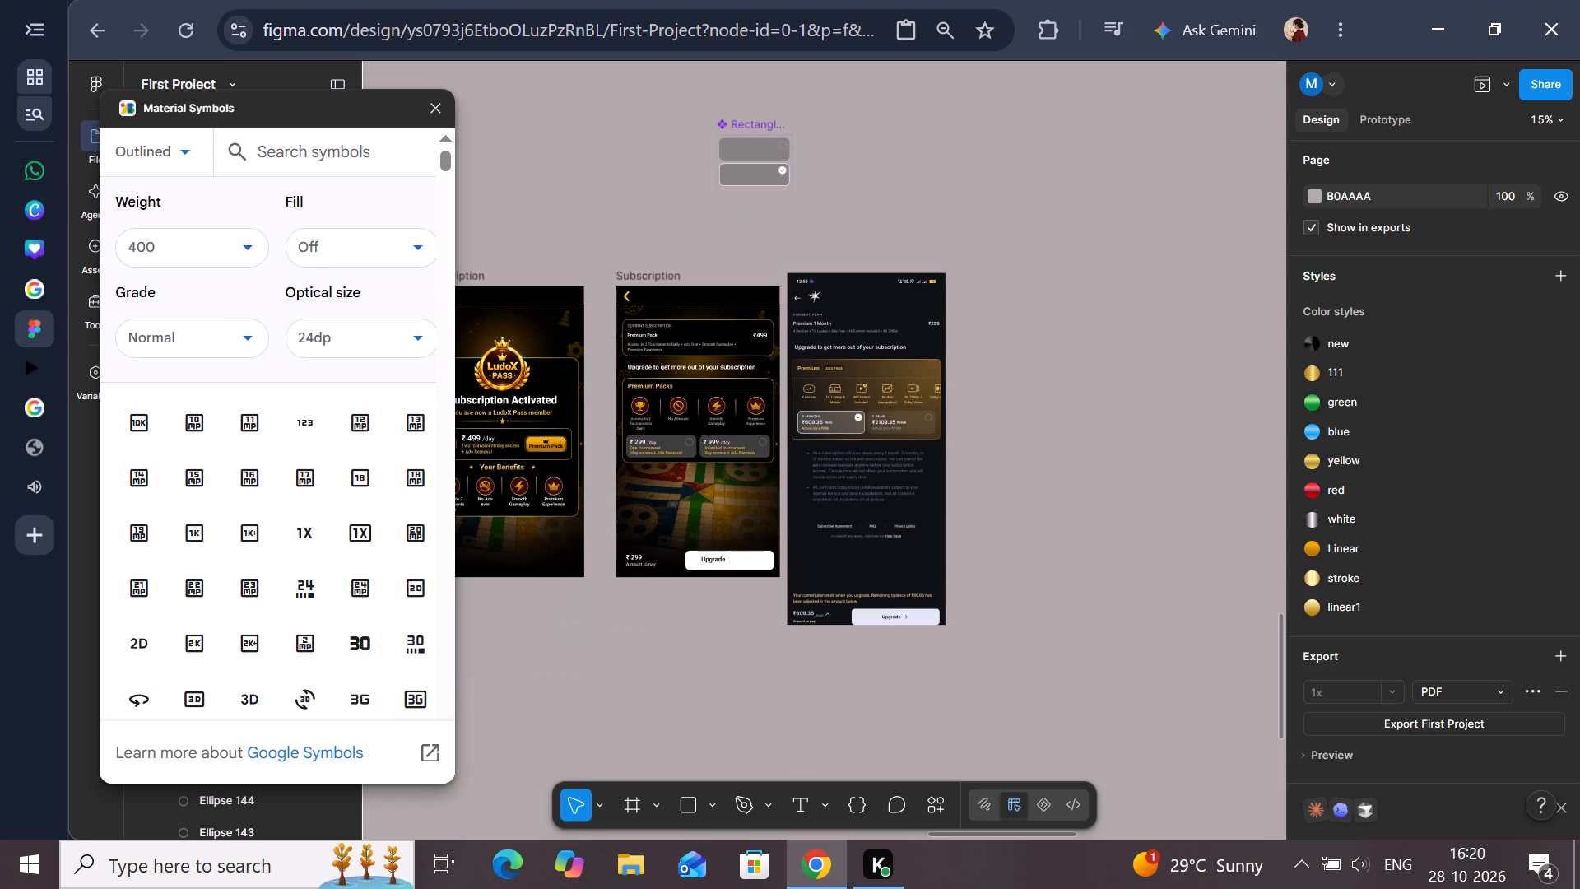
click(318, 140)
text(right)
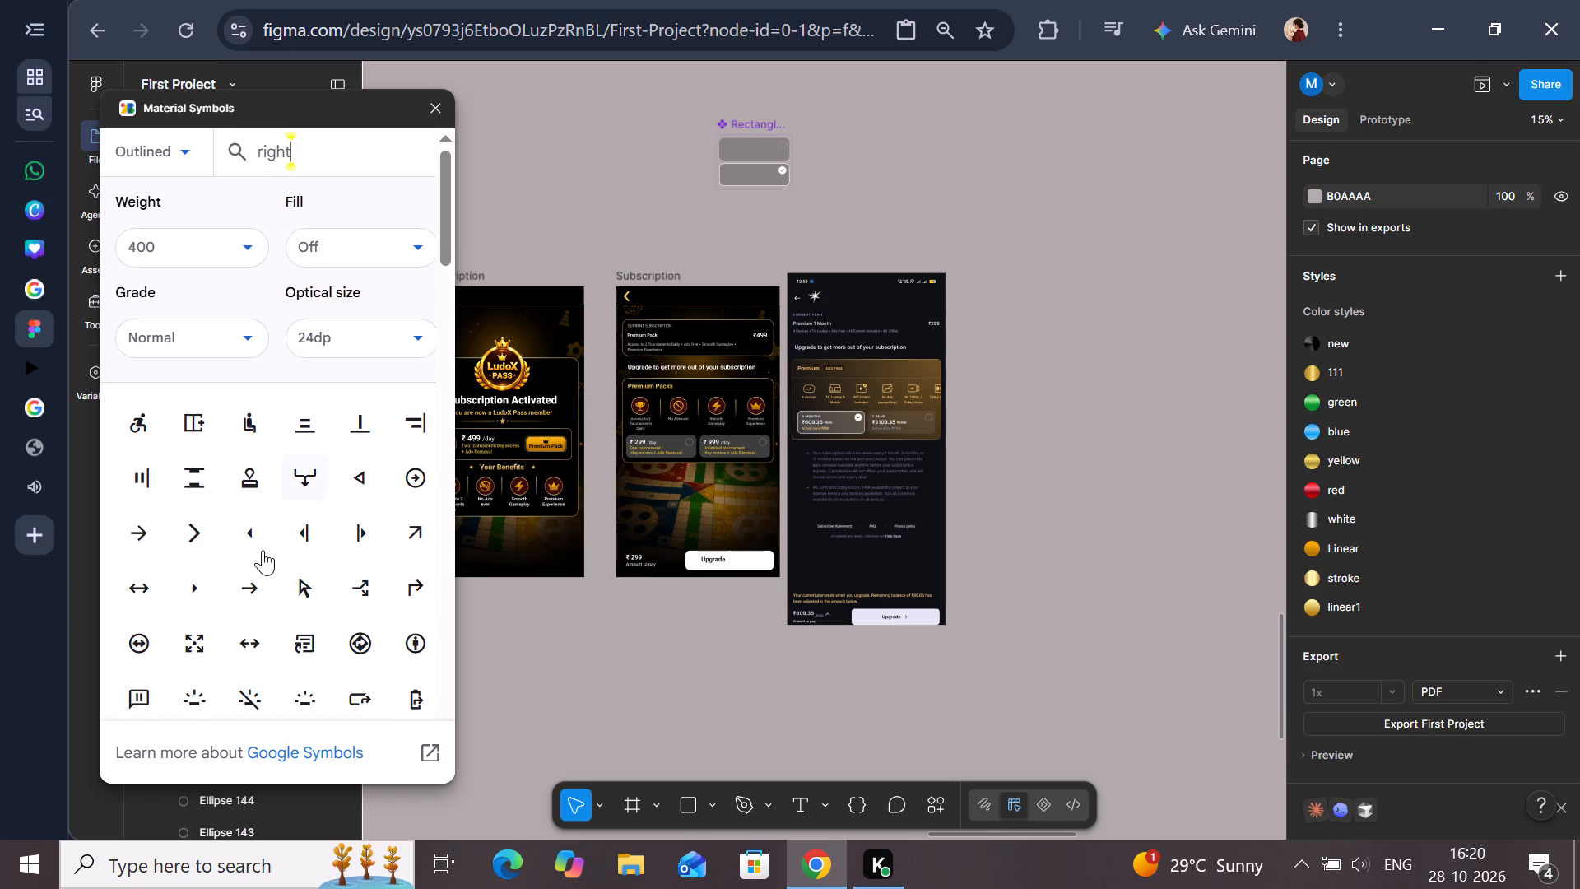
click(197, 529)
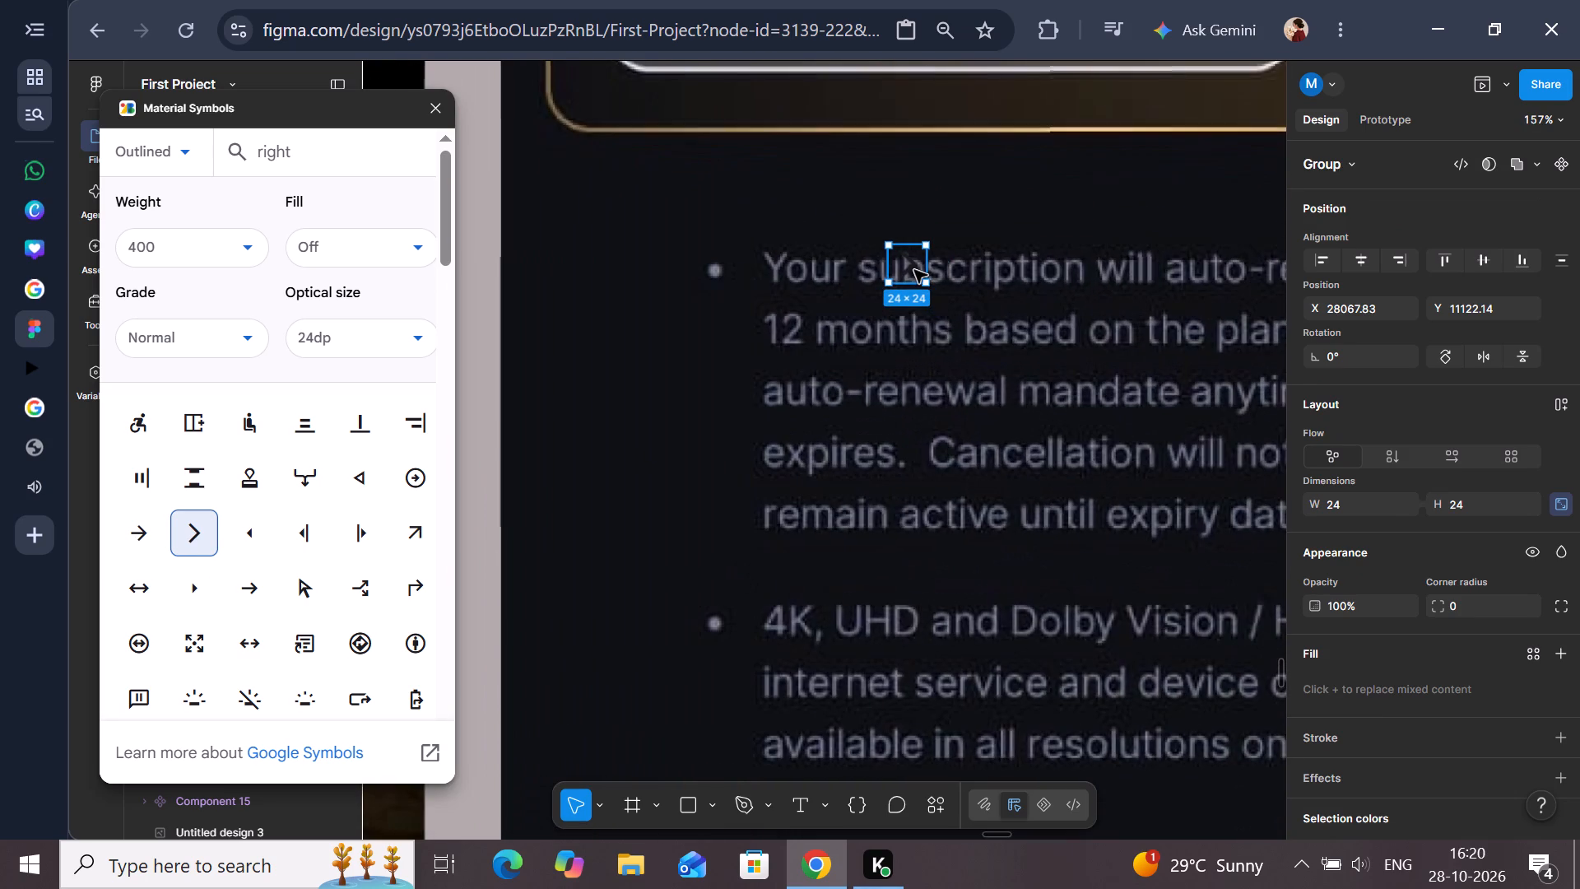
Move the arrow icon onto the Upgrade button, just after the label, at about X 742, Y 1791.
drag(911, 270, 805, 430)
scroll(818, 412, down, 1)
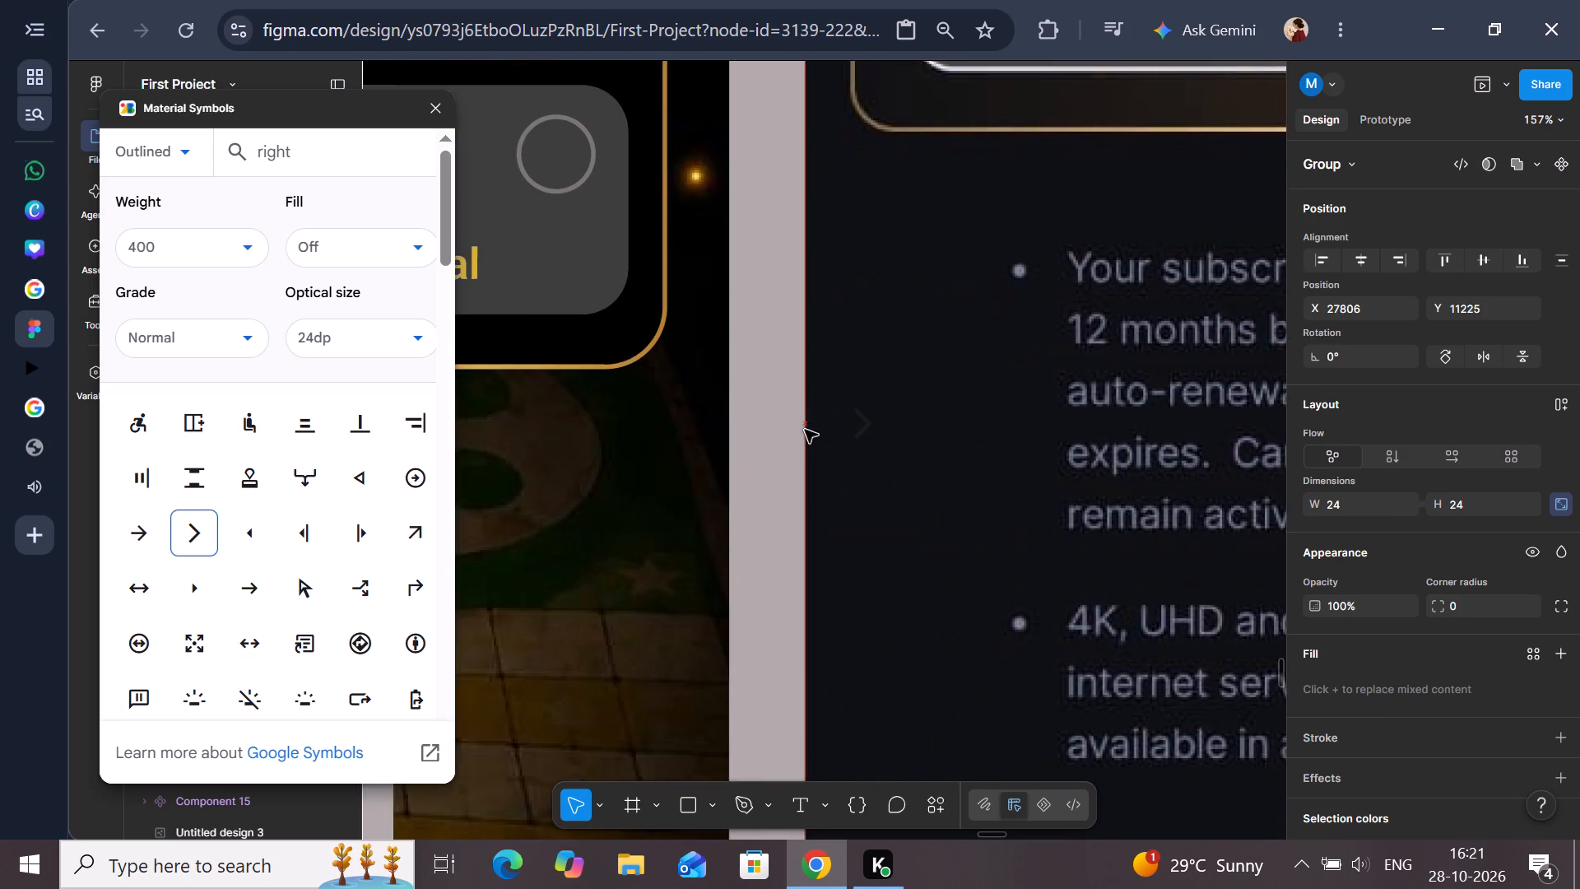
scroll(805, 430, down, 1)
drag(805, 430, 774, 499)
scroll(779, 487, down, 4)
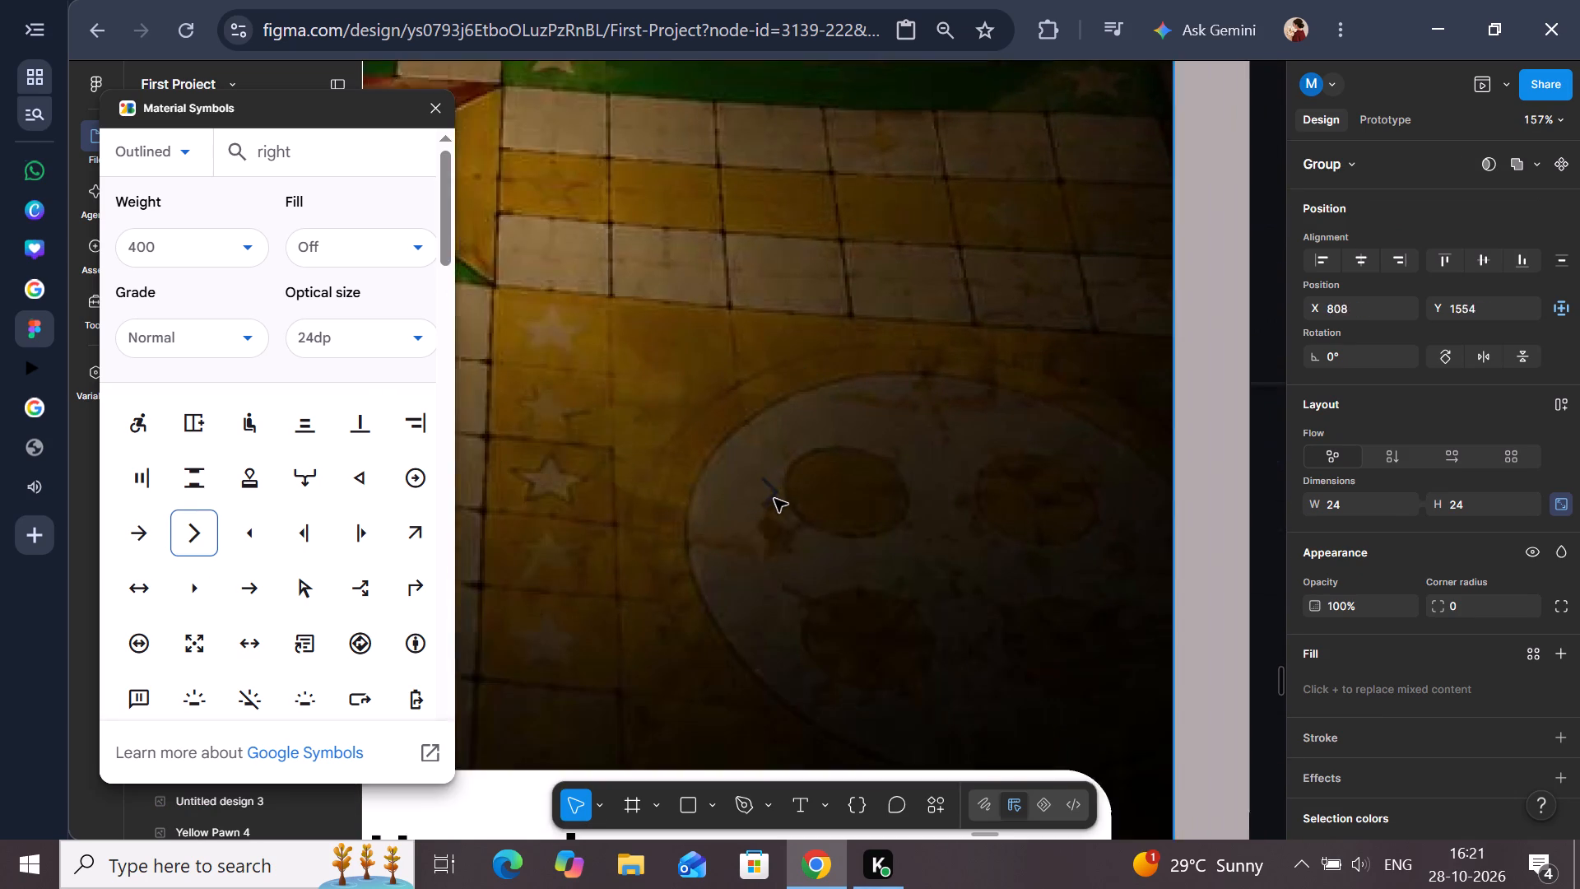
drag(774, 499, 839, 570)
scroll(774, 499, down, 2)
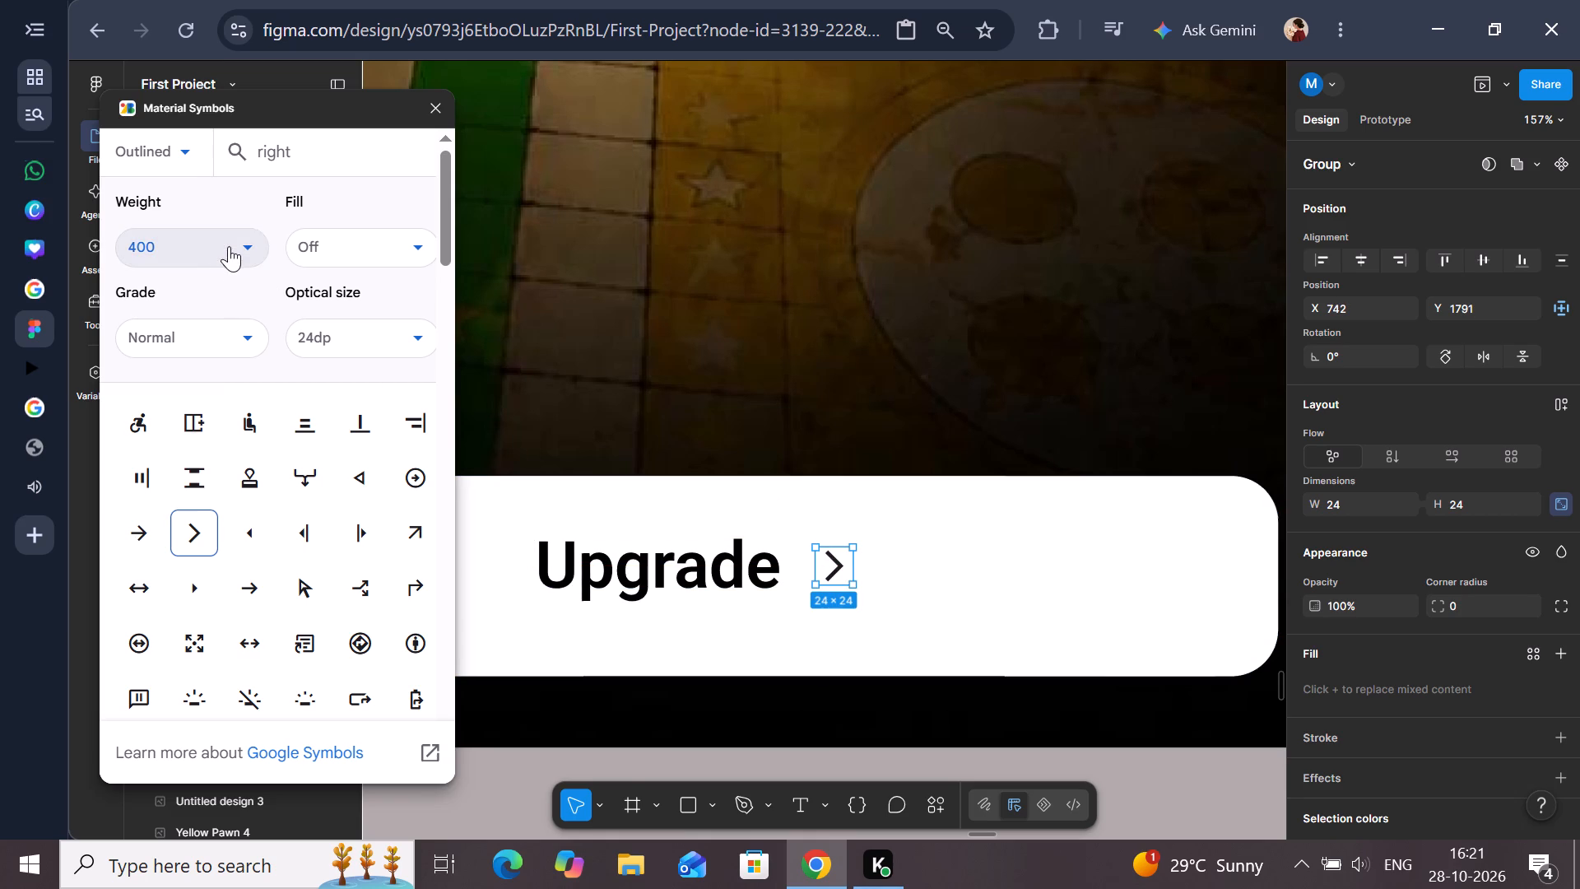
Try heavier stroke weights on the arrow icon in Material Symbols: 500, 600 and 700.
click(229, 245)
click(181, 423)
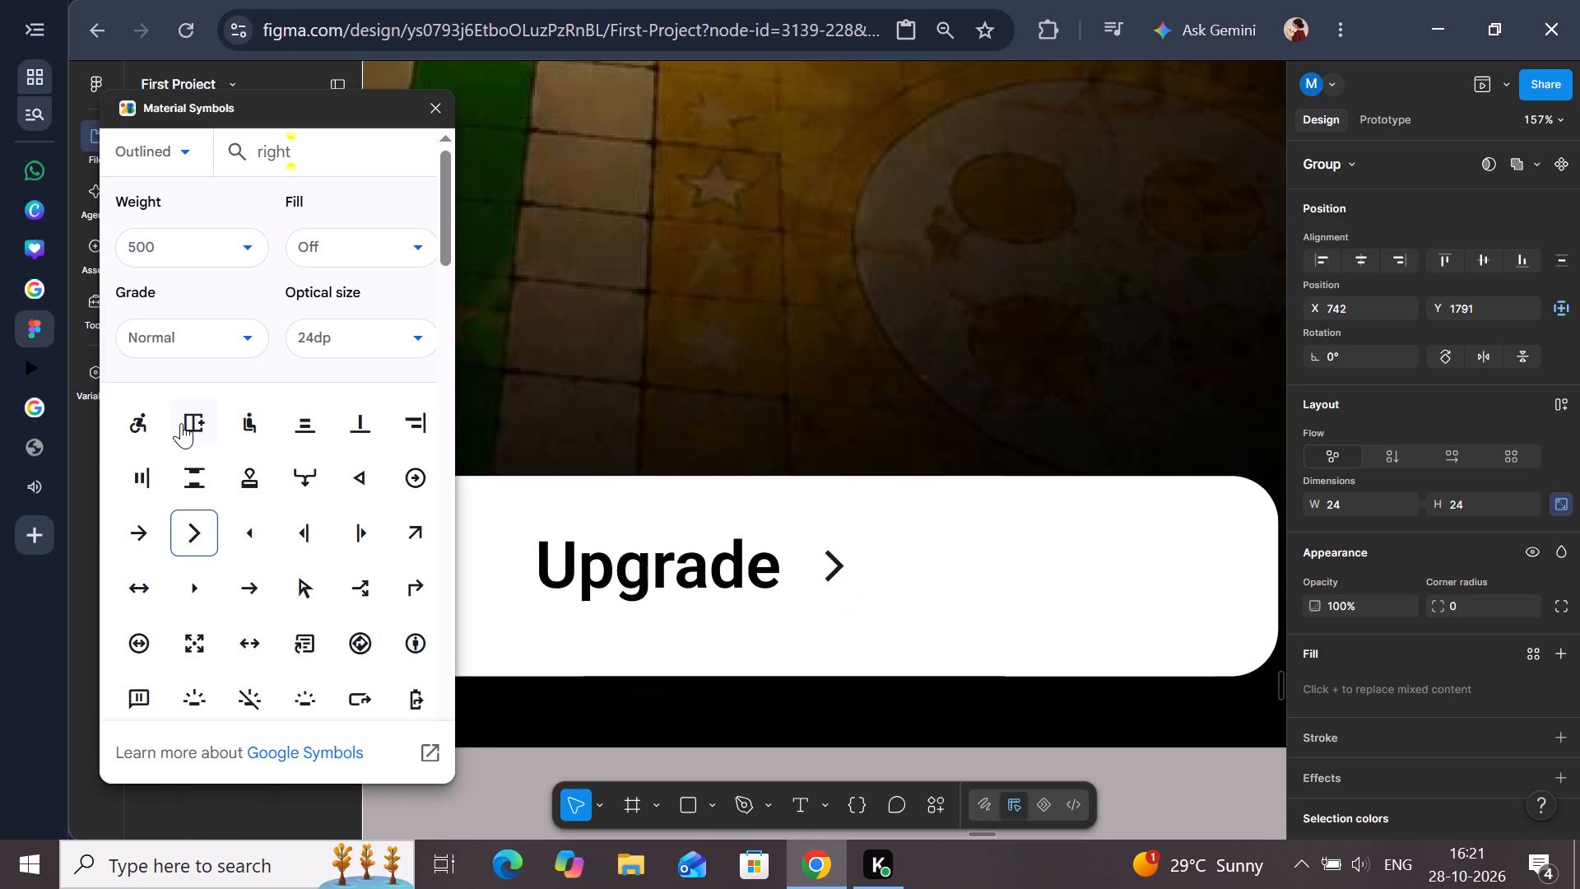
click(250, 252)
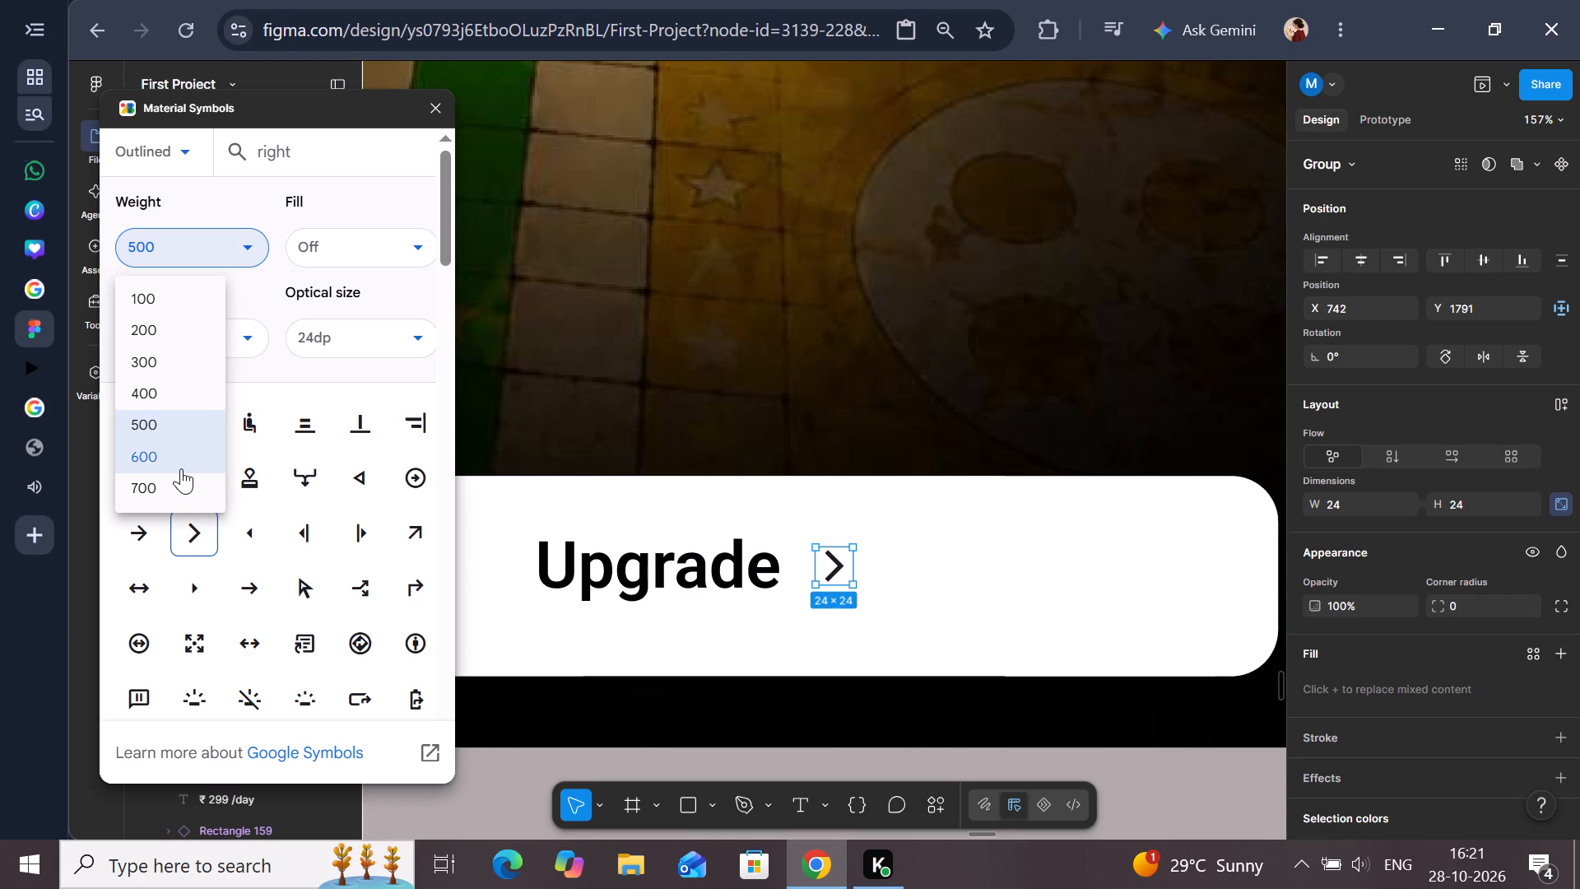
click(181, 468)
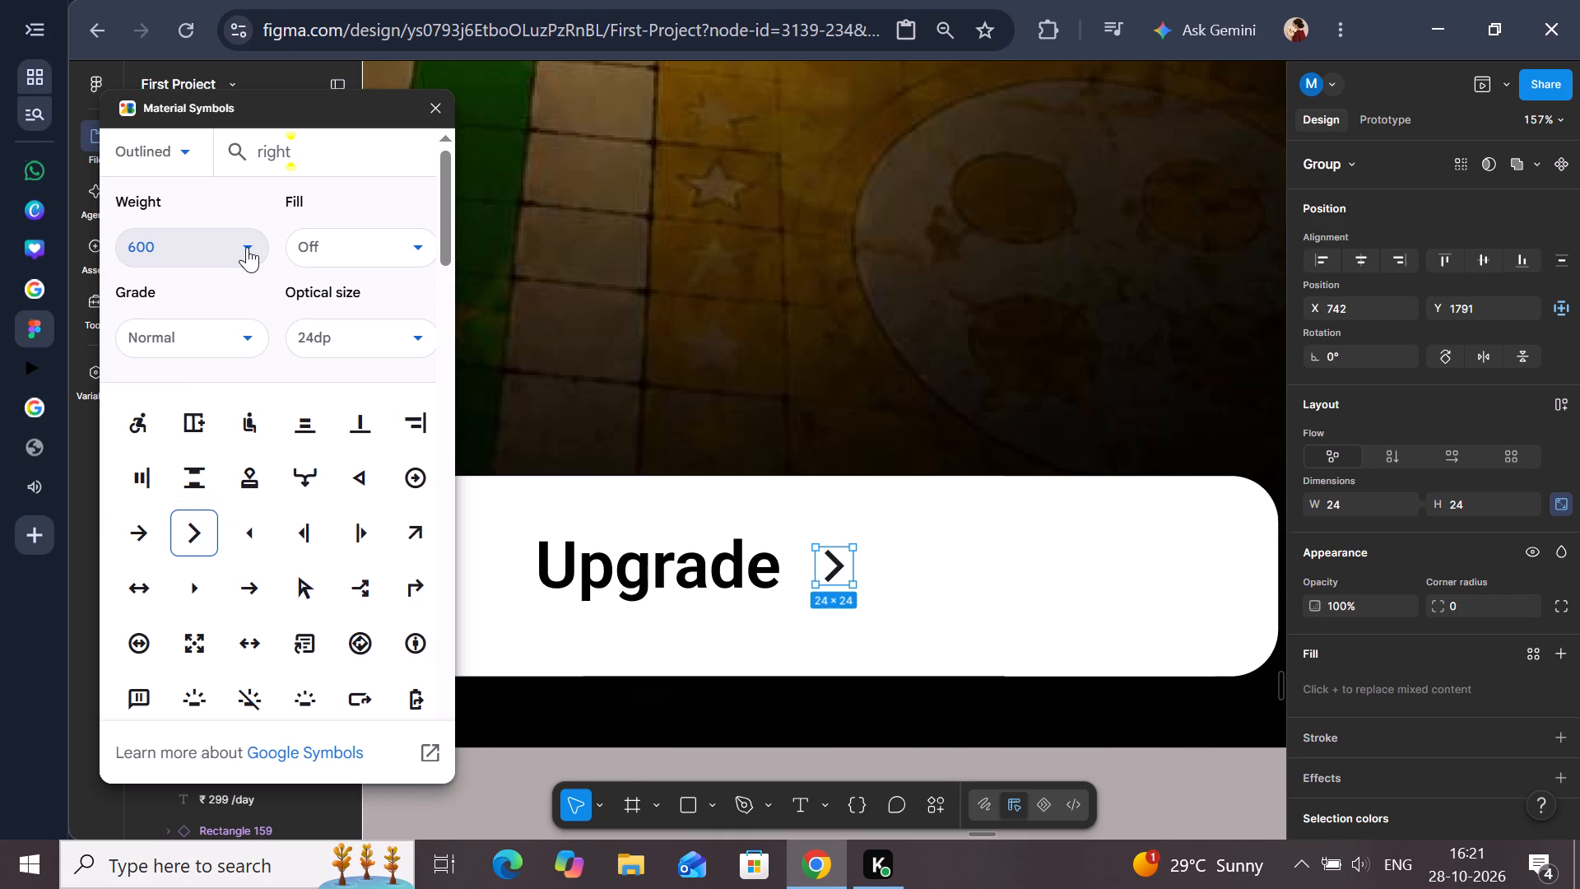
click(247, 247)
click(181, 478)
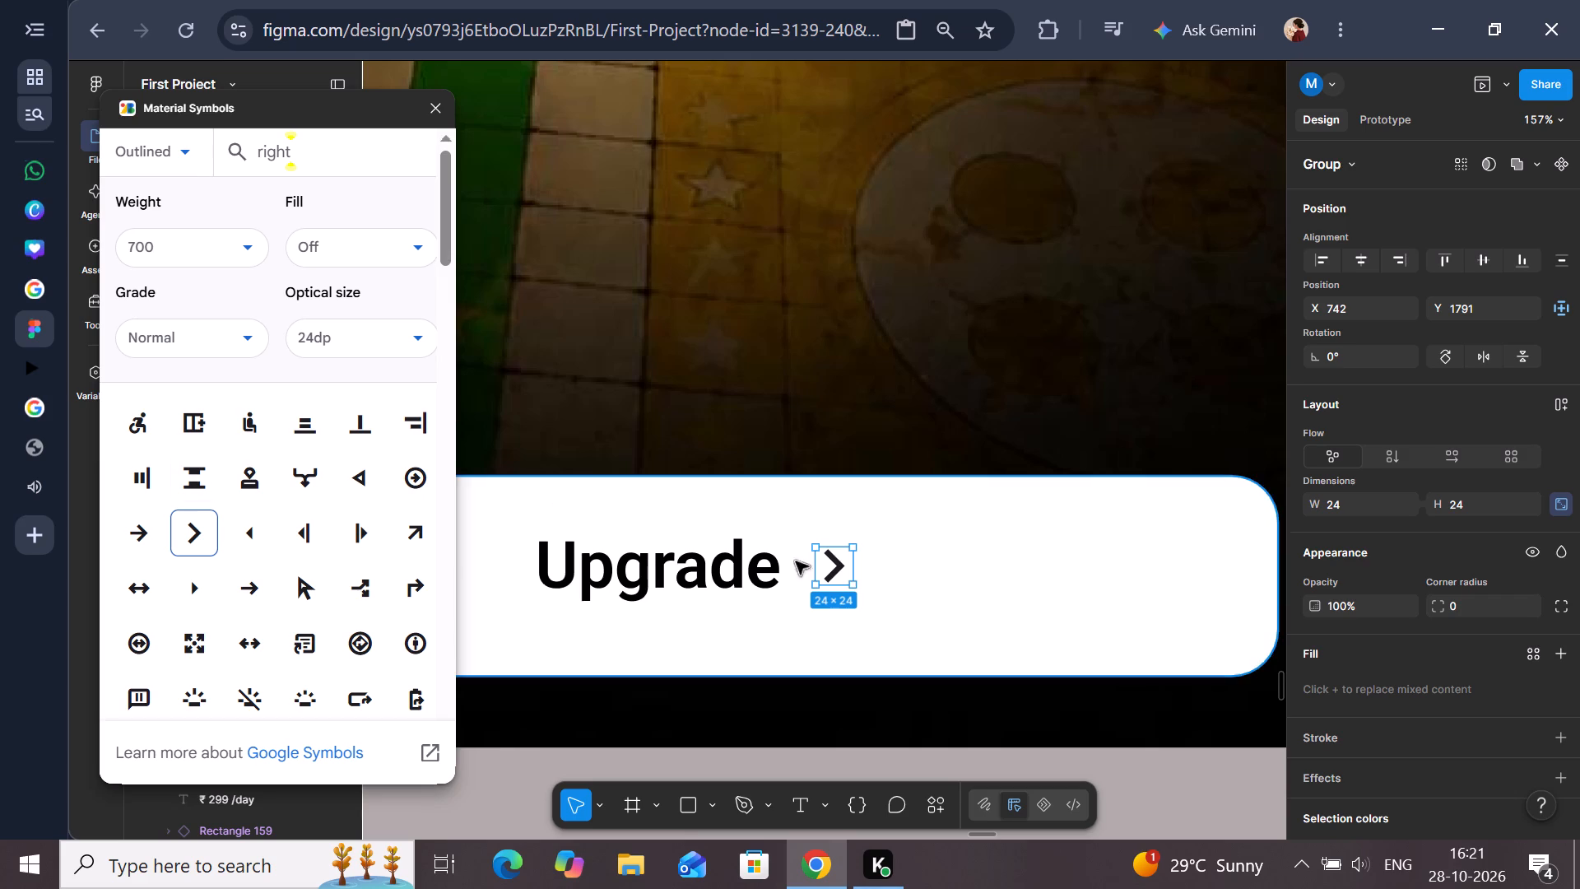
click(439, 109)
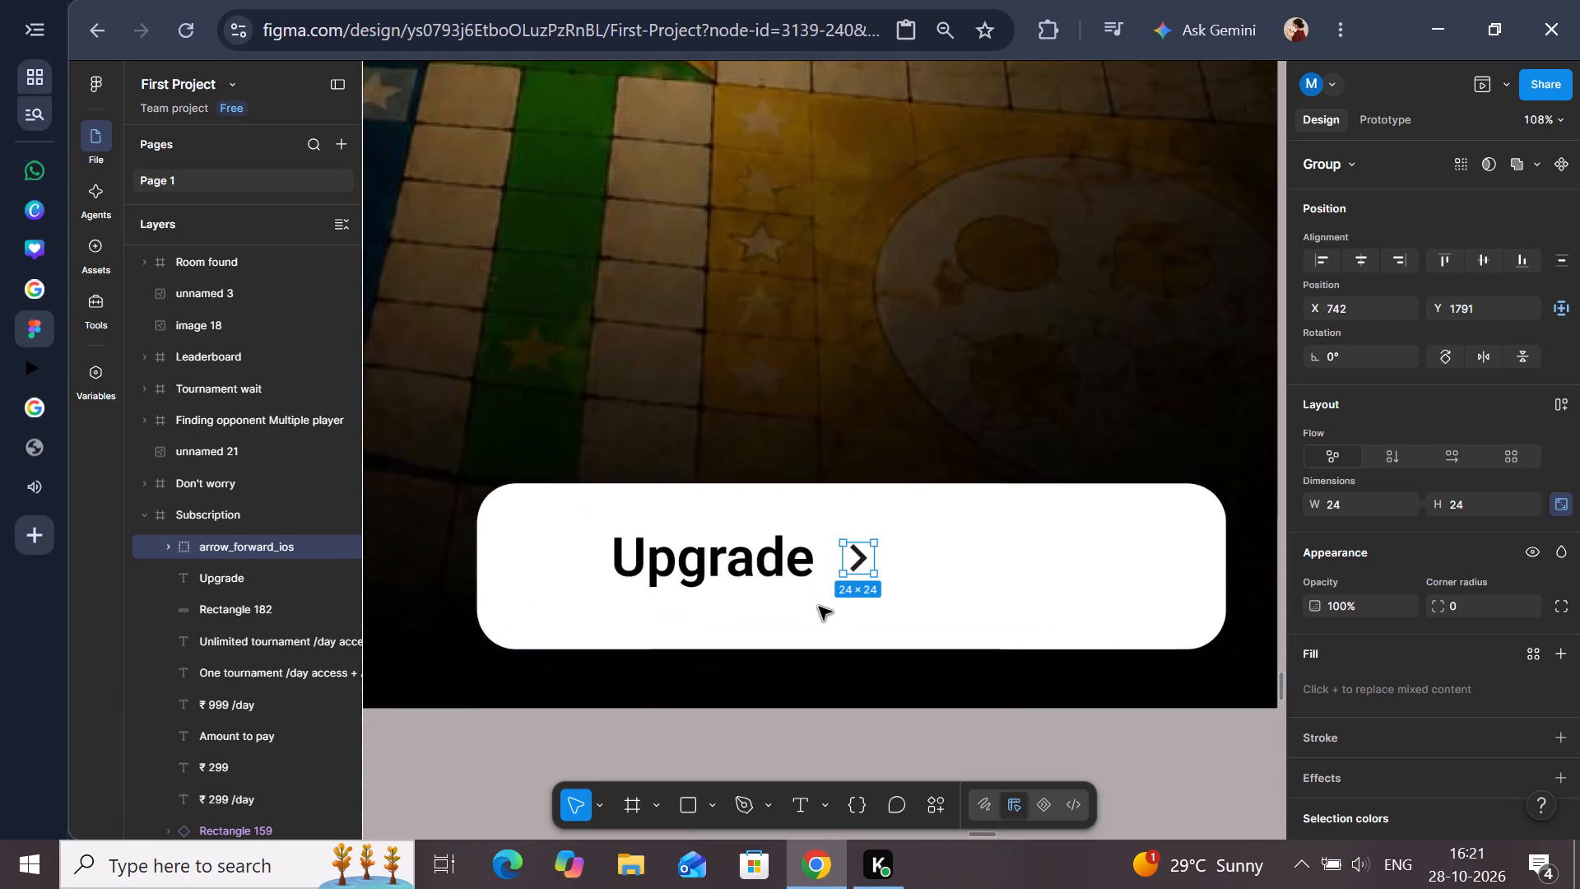
Enlarge the arrow icon beside the Upgrade label to 48 × 48.
shift+drag(844, 572, 834, 576)
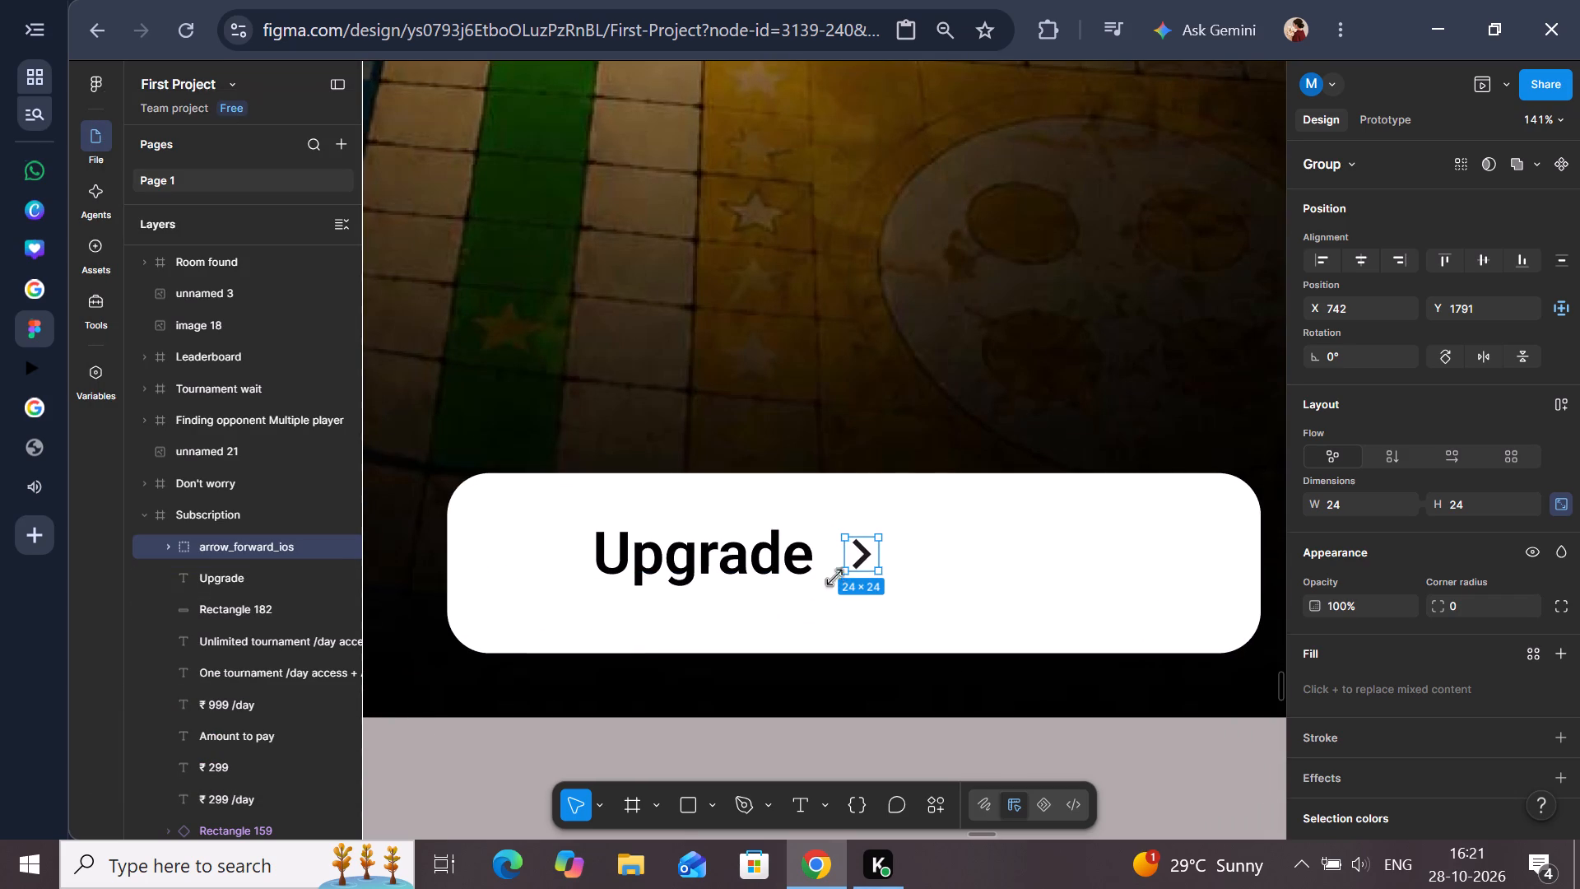
shift+drag(834, 576, 811, 604)
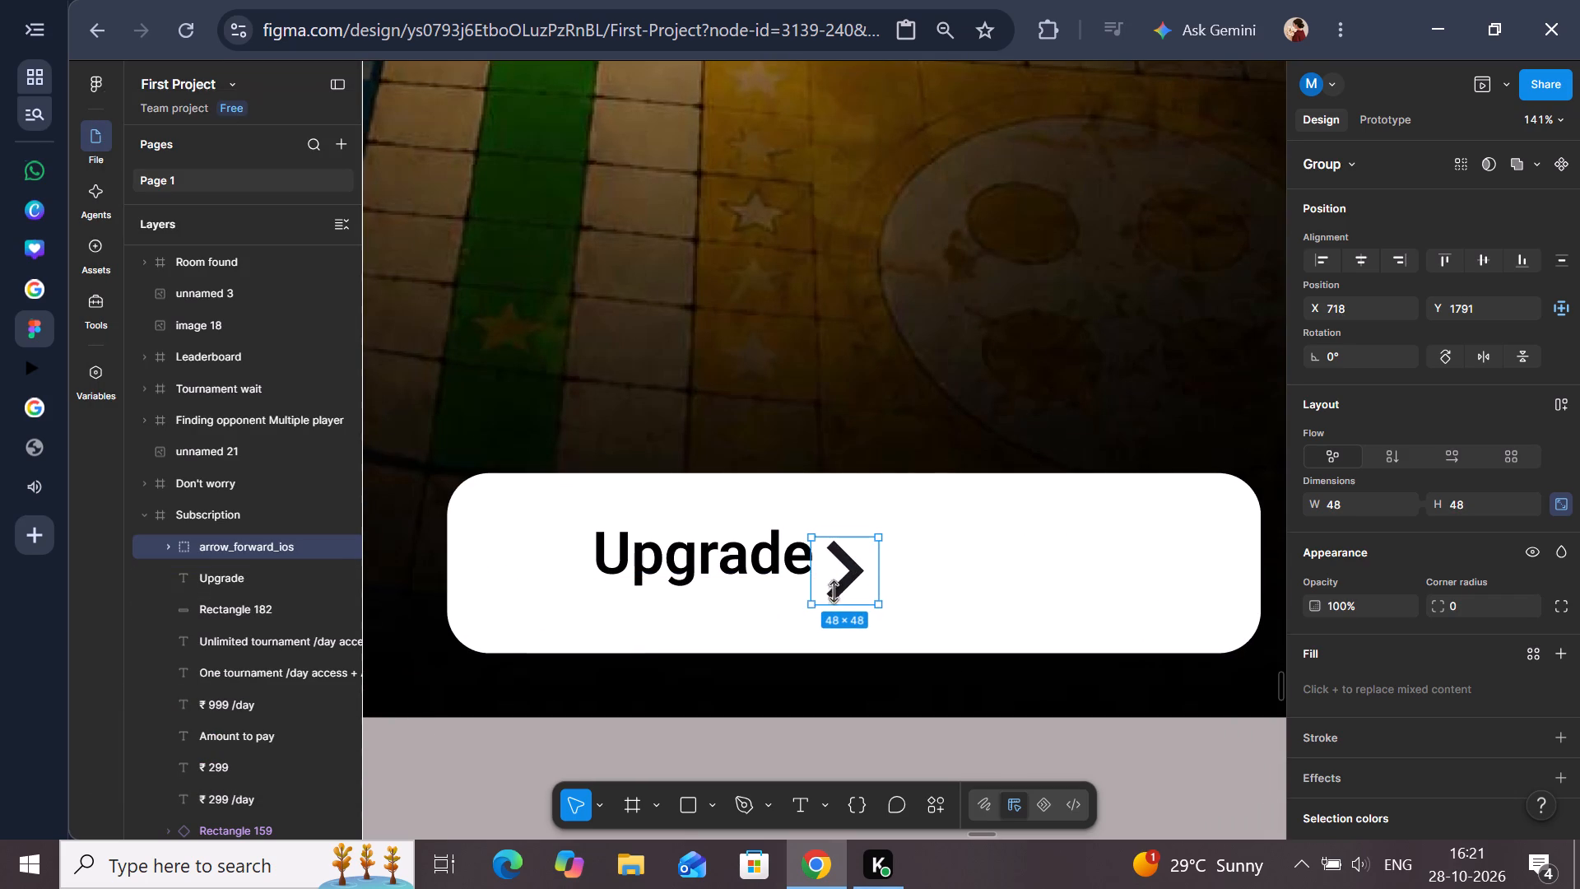
click(835, 586)
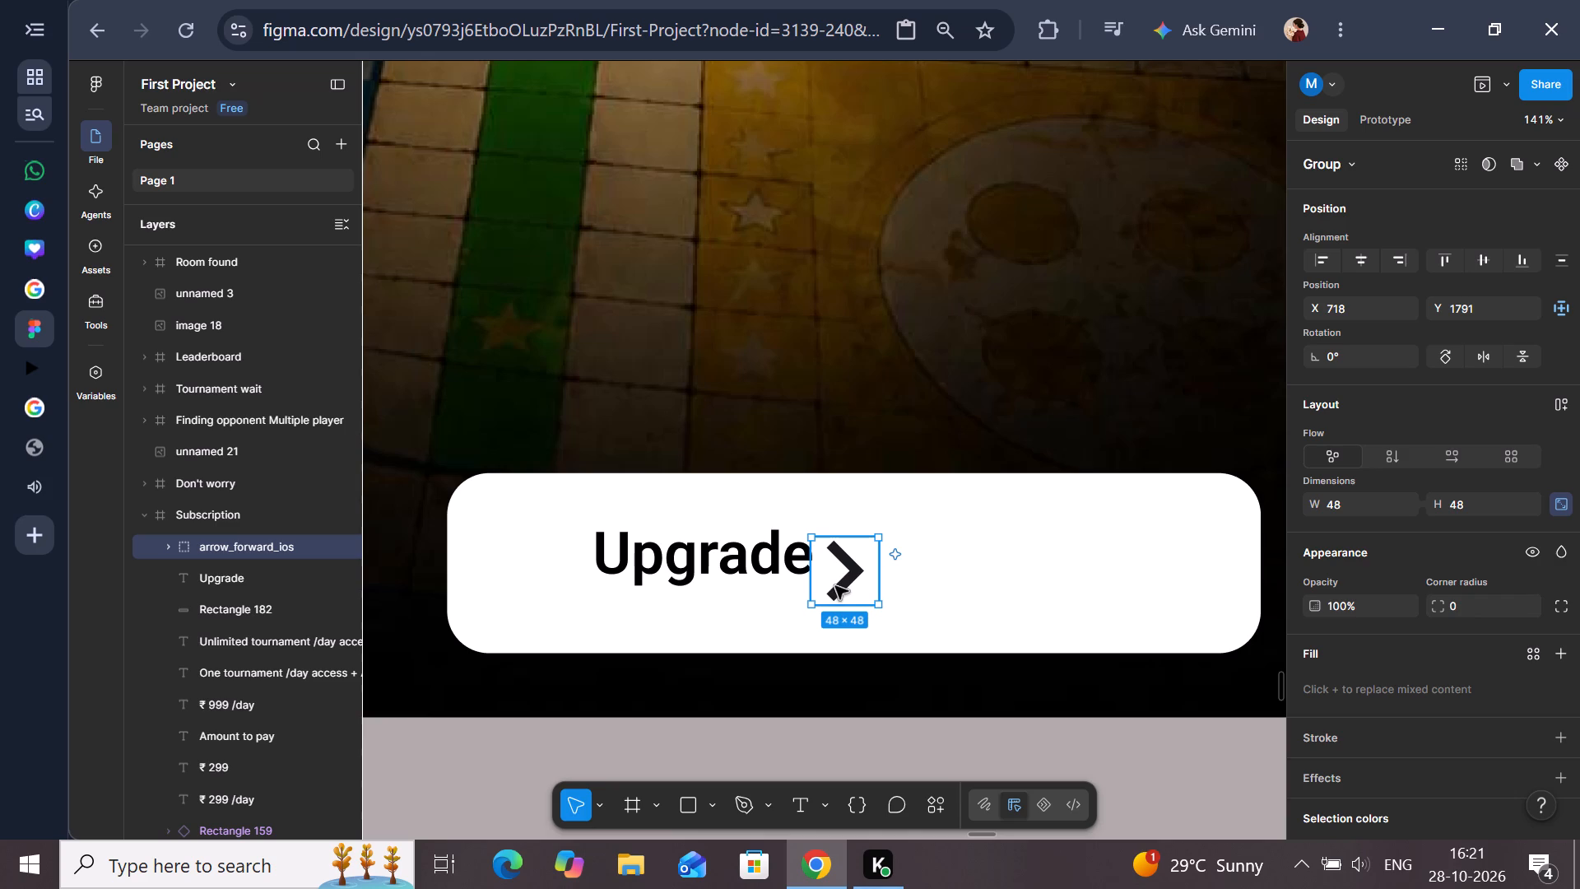
click(842, 585)
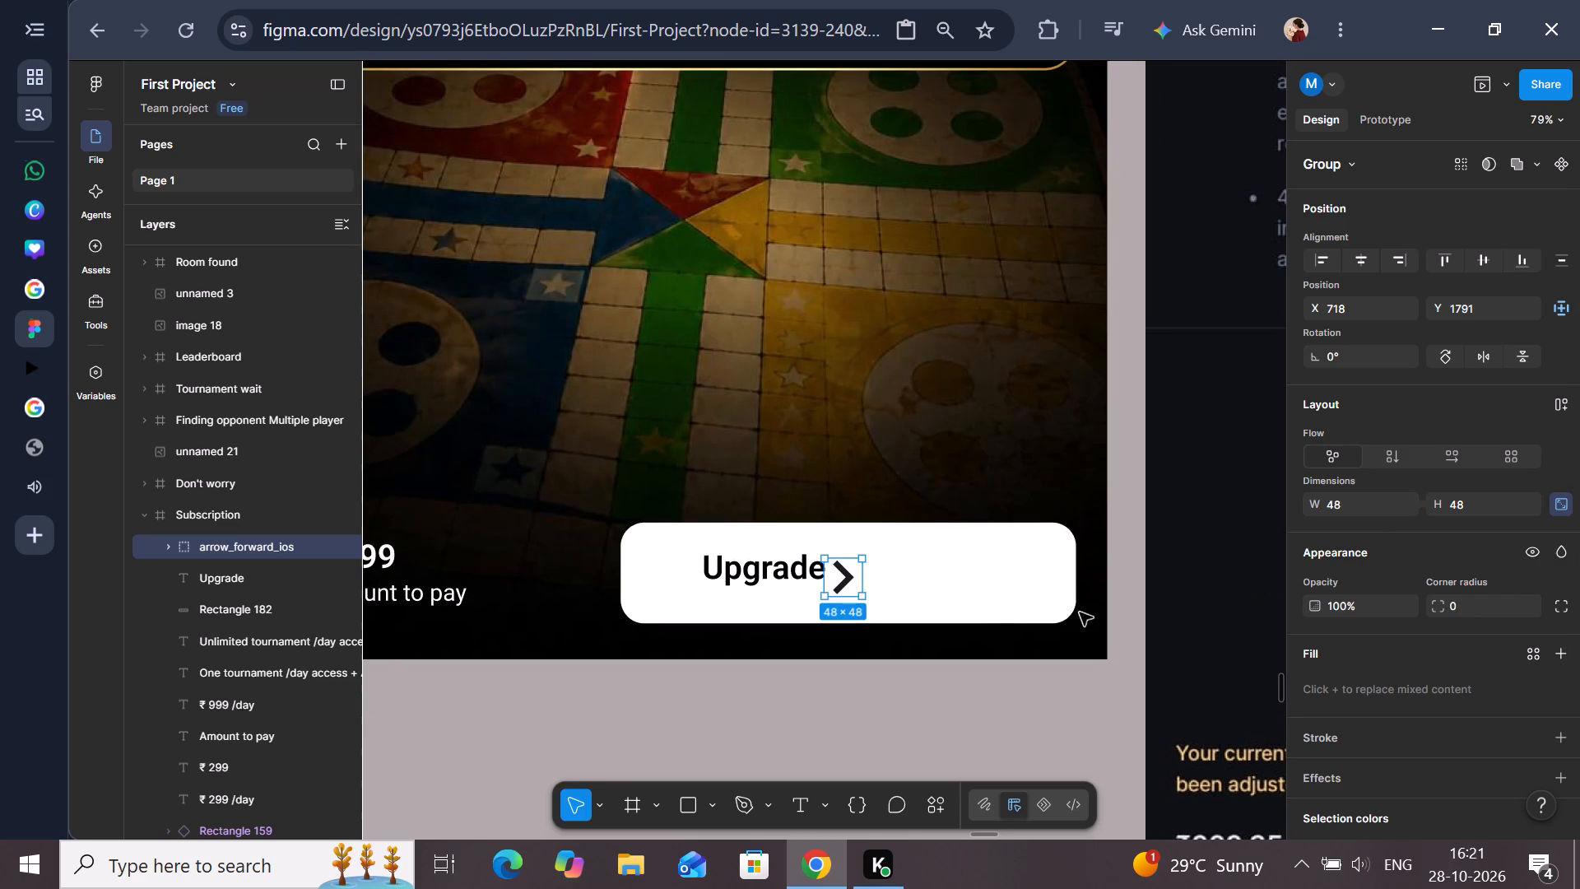
Set the arrow icon's weight to 600 with the Material Symbols plugin, and close the plugin.
right_click(895, 677)
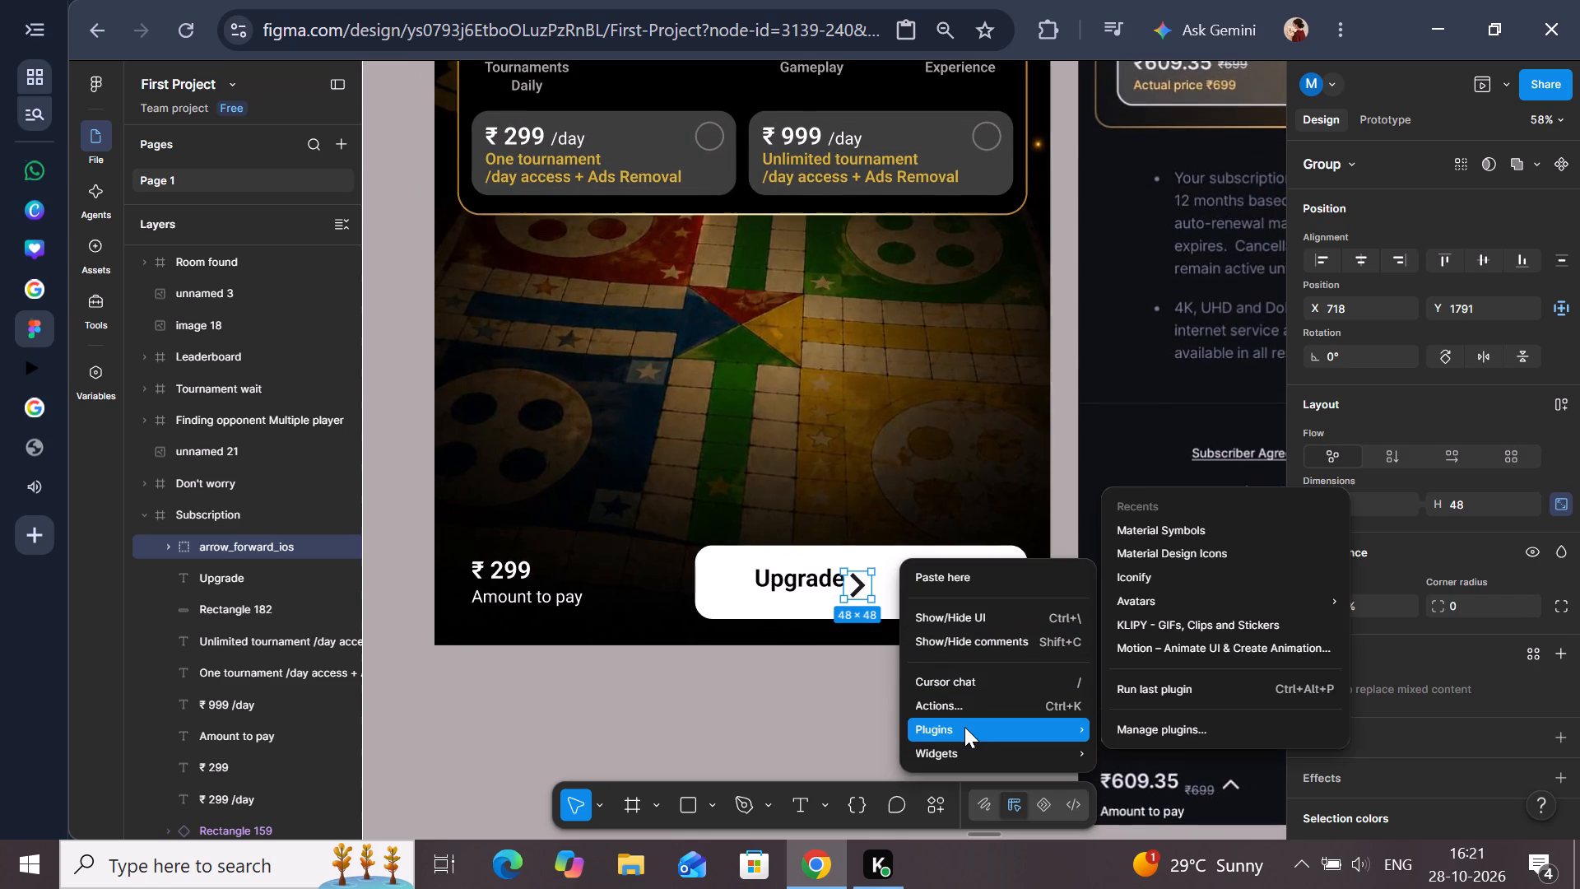
click(964, 729)
click(1222, 527)
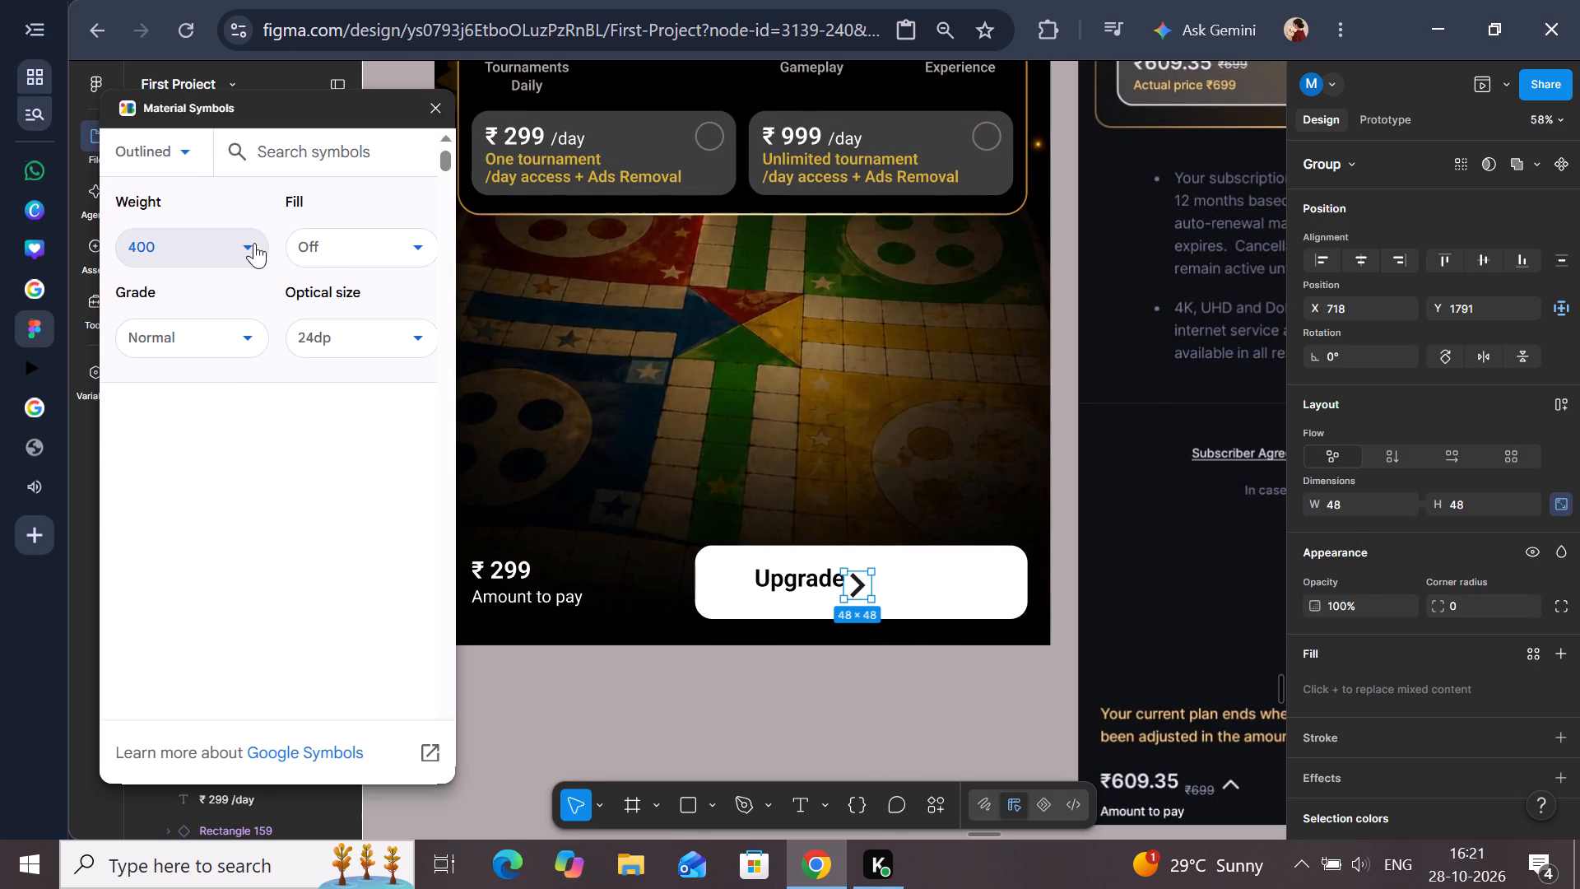
click(254, 243)
click(188, 427)
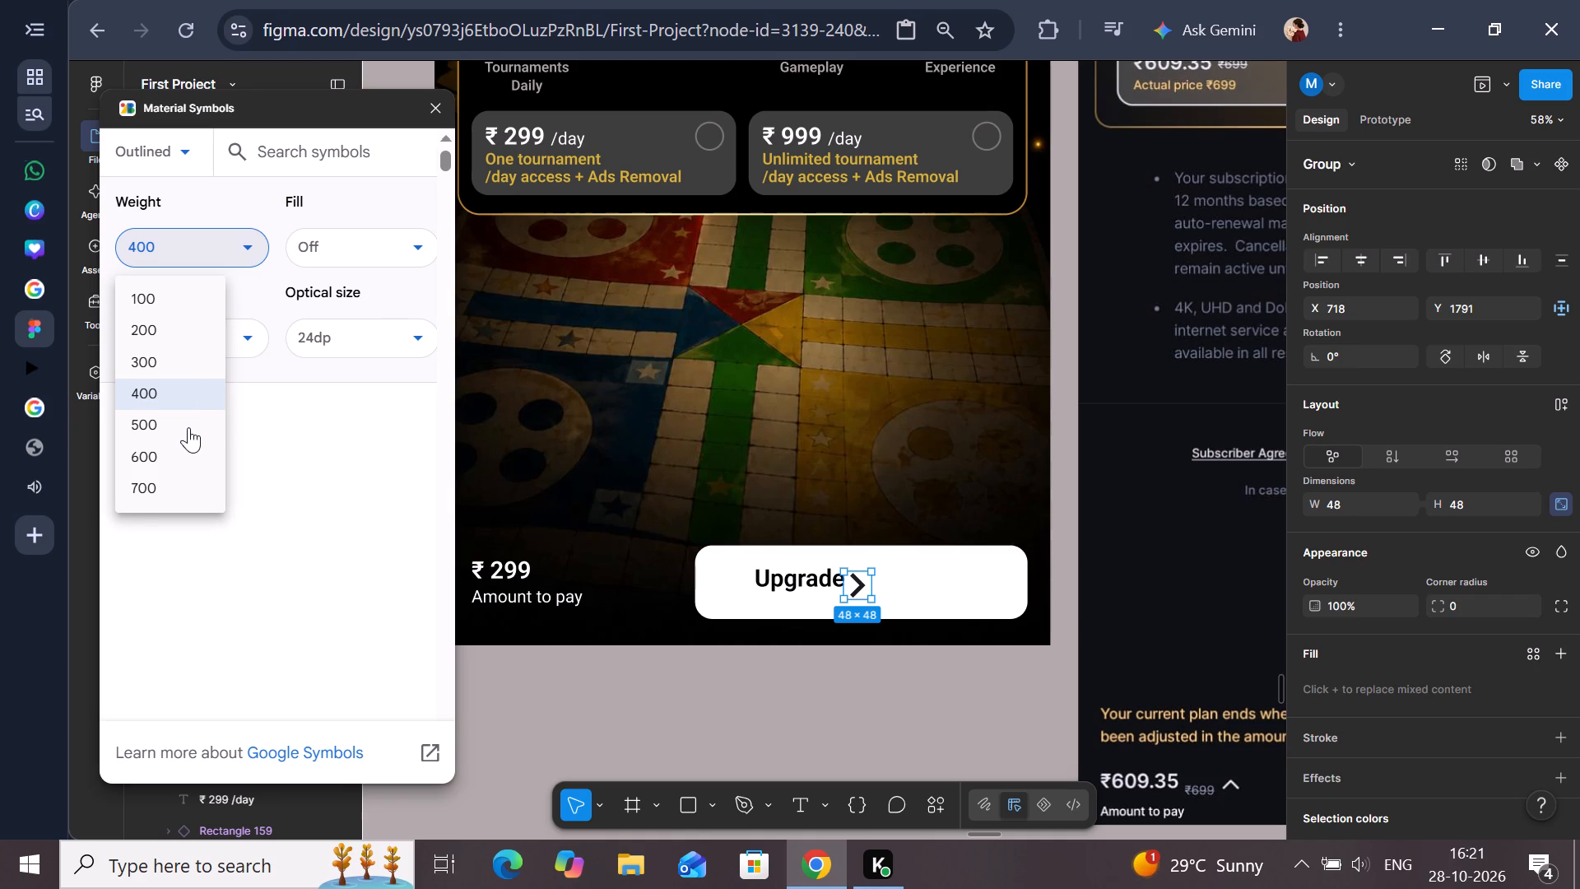
click(239, 249)
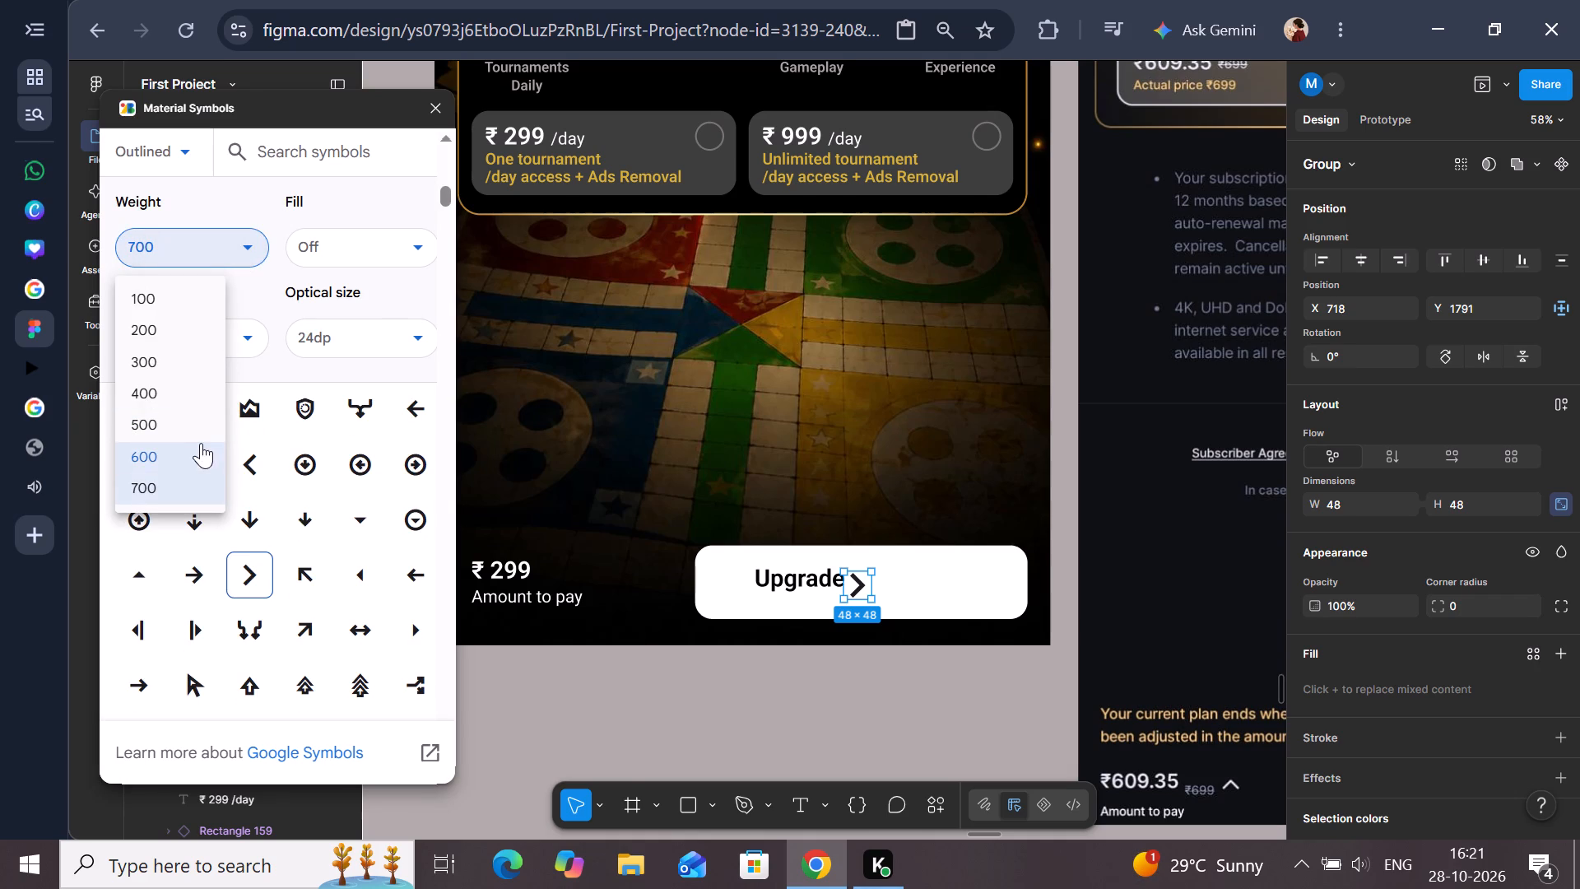
click(201, 447)
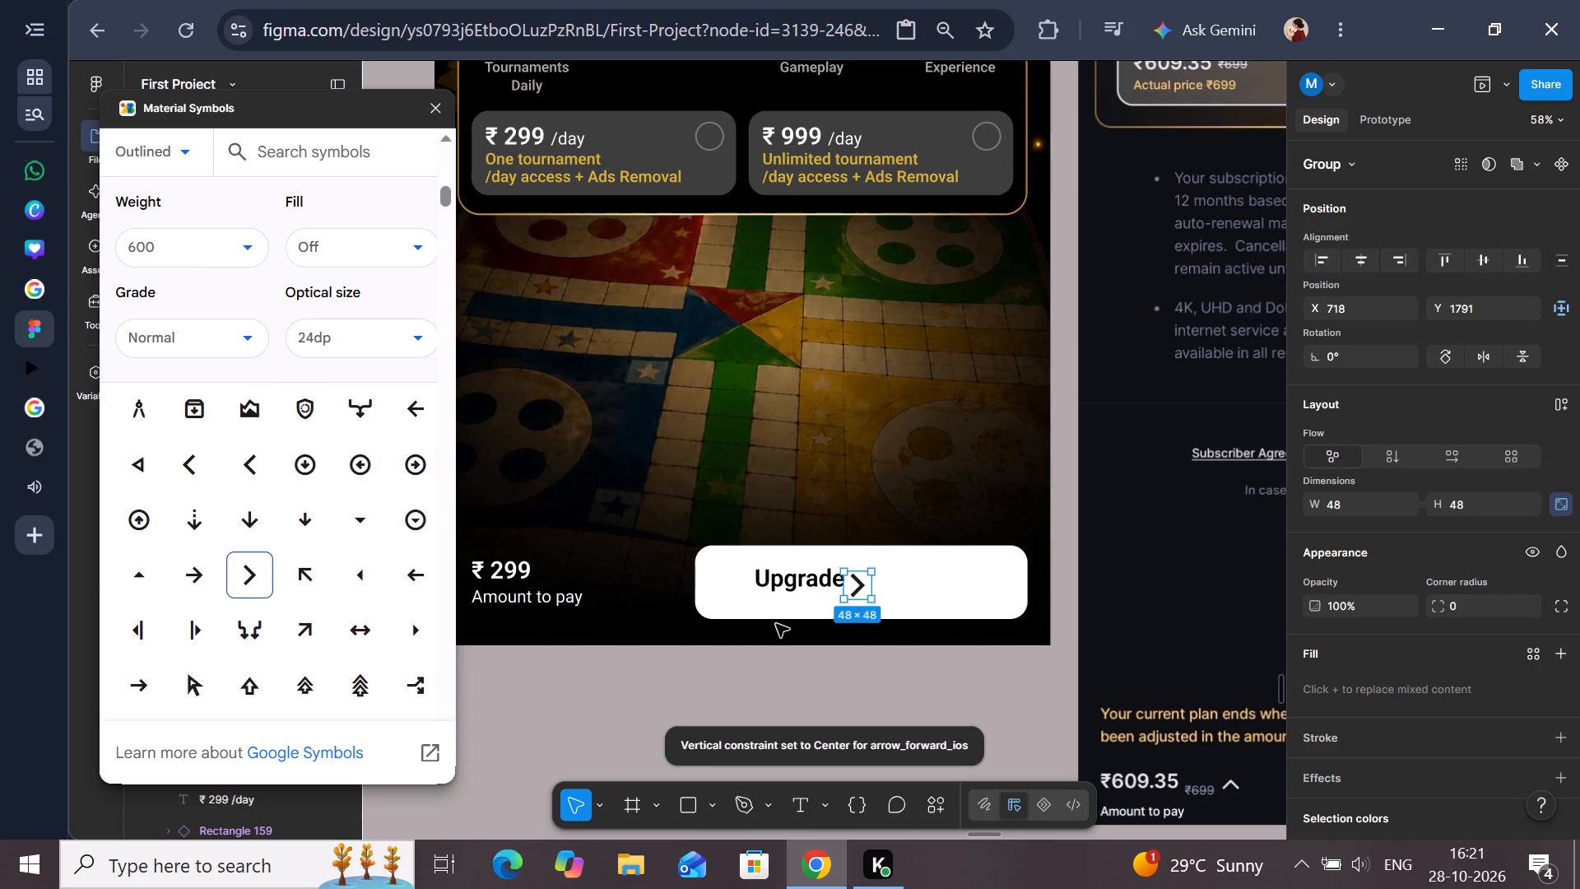
click(815, 684)
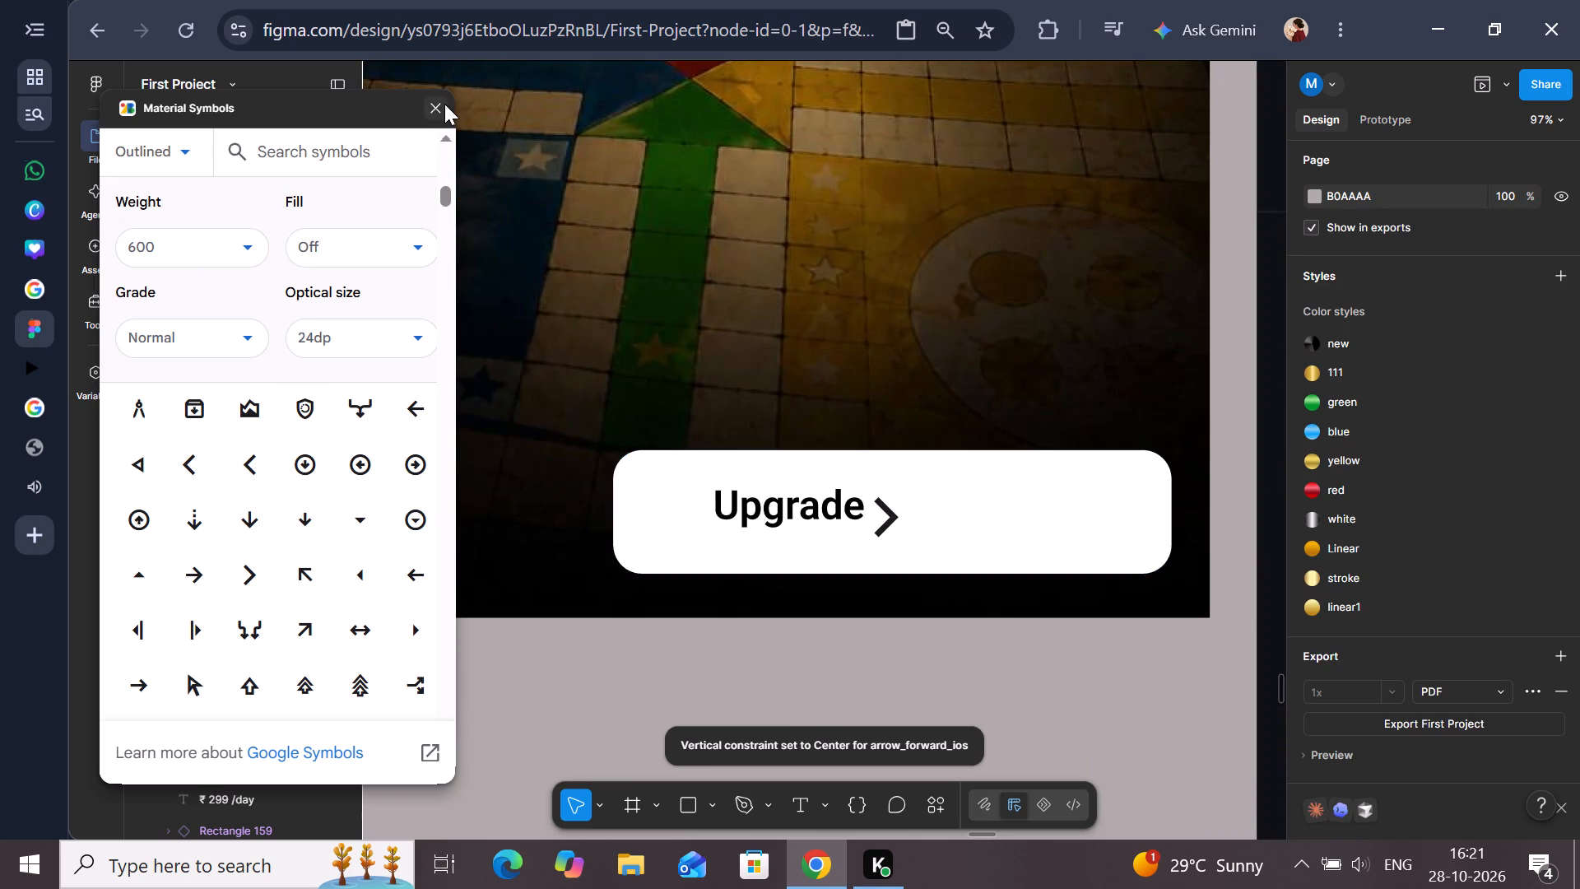
click(444, 104)
Scale the arrow icon to 42 × 42 and align it vertically with the Upgrade label at X 734, Y 1782.
click(886, 523)
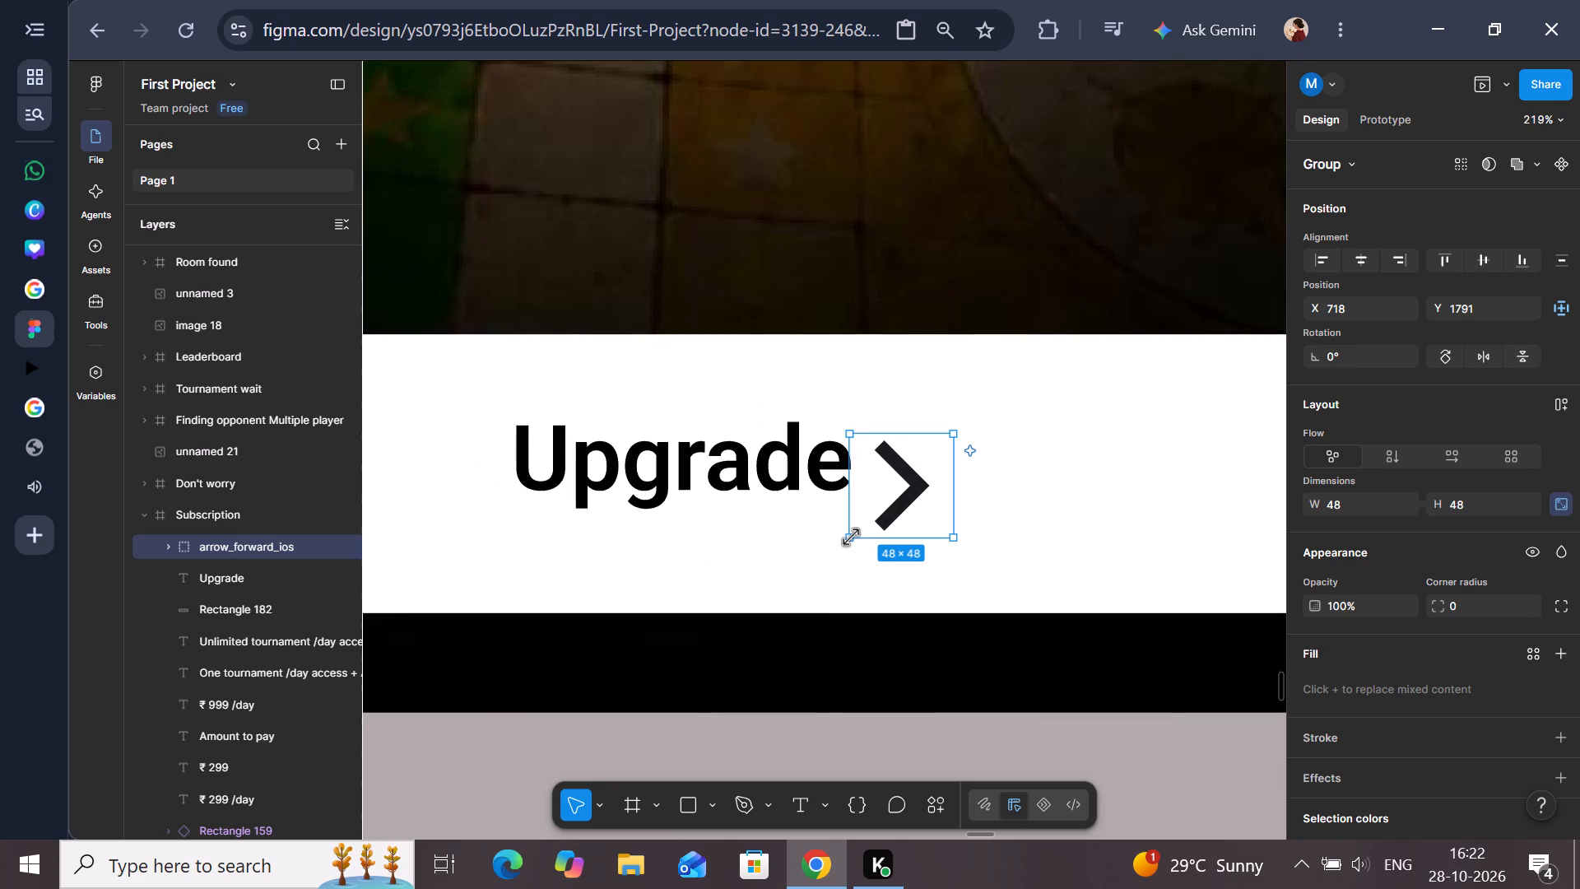
drag(850, 536, 869, 524)
drag(908, 508, 923, 491)
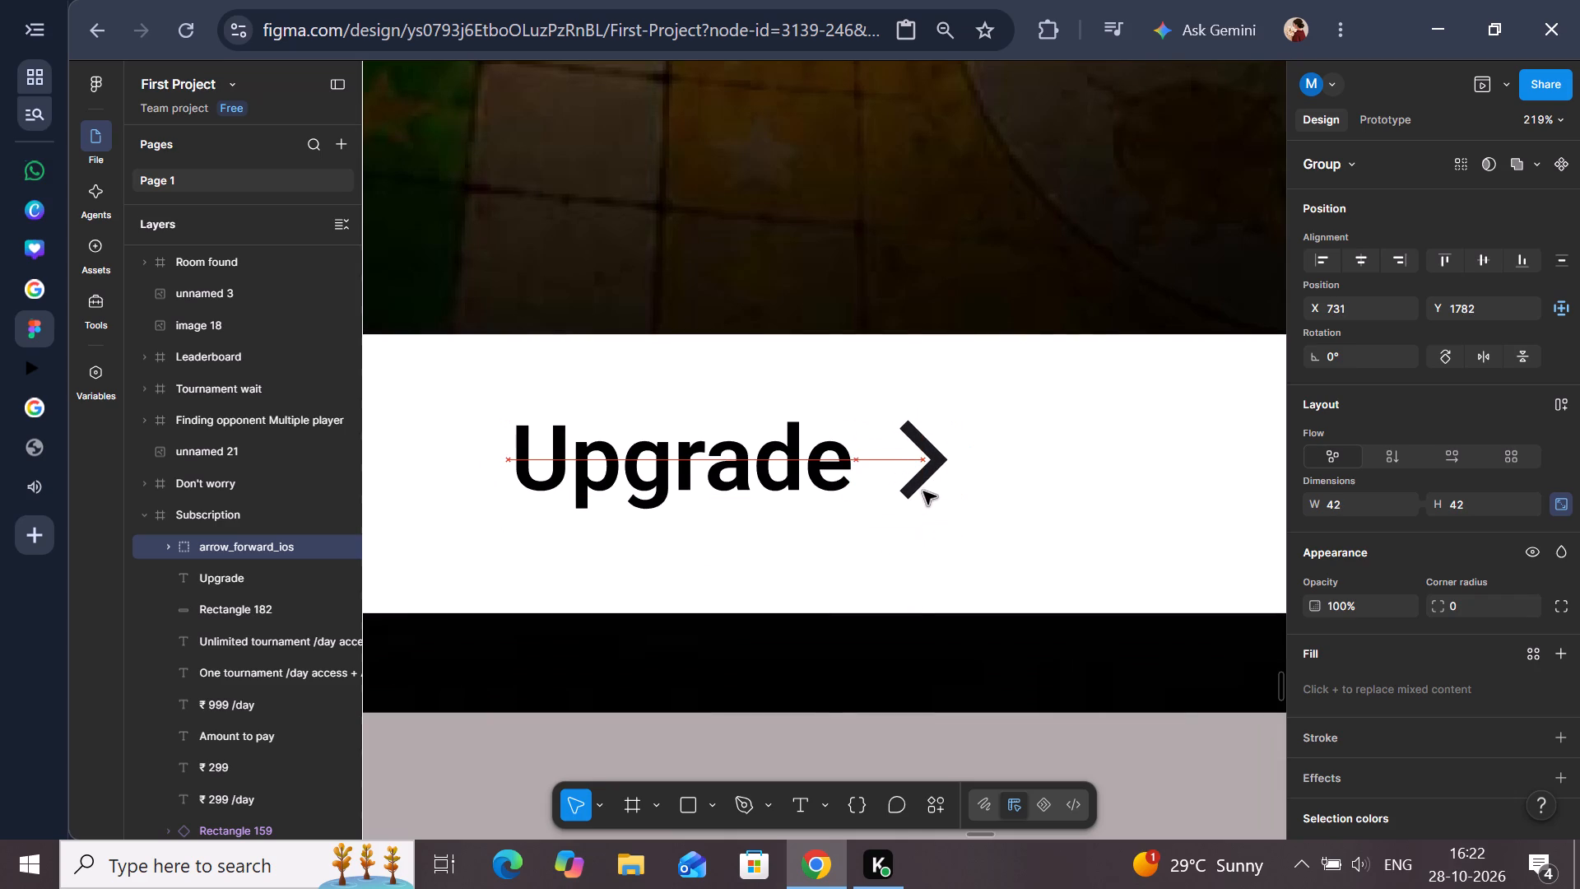
drag(923, 491, 930, 491)
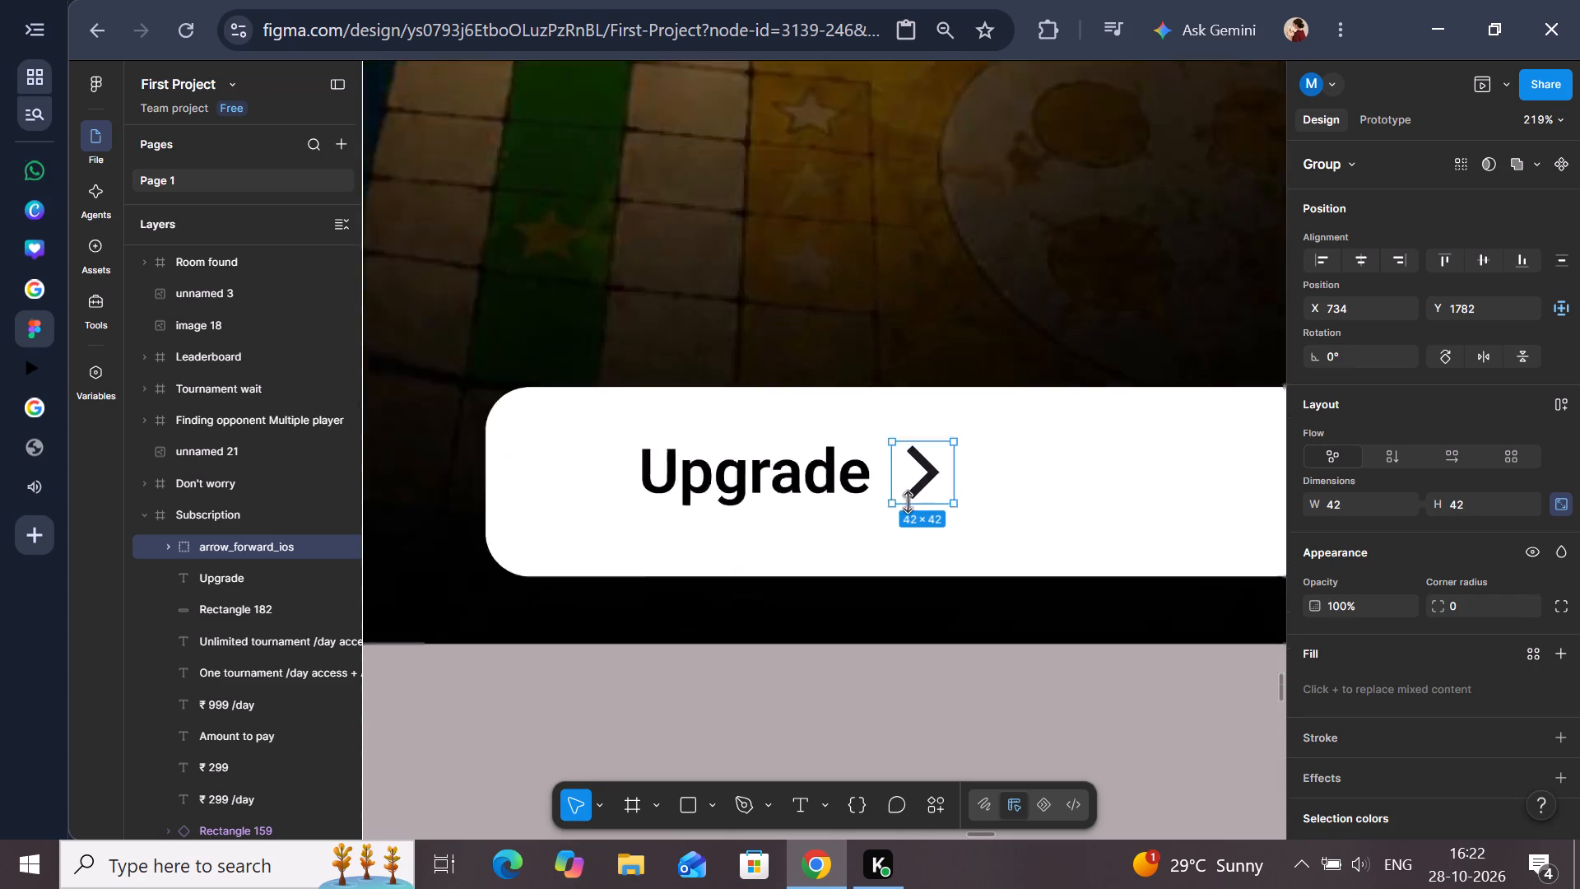
Compare the icon spacing with the reference button, nudge the arrow icon 12 px away from the Upgrade label to X 746, and deselect it.
scroll(903, 541, left, 4)
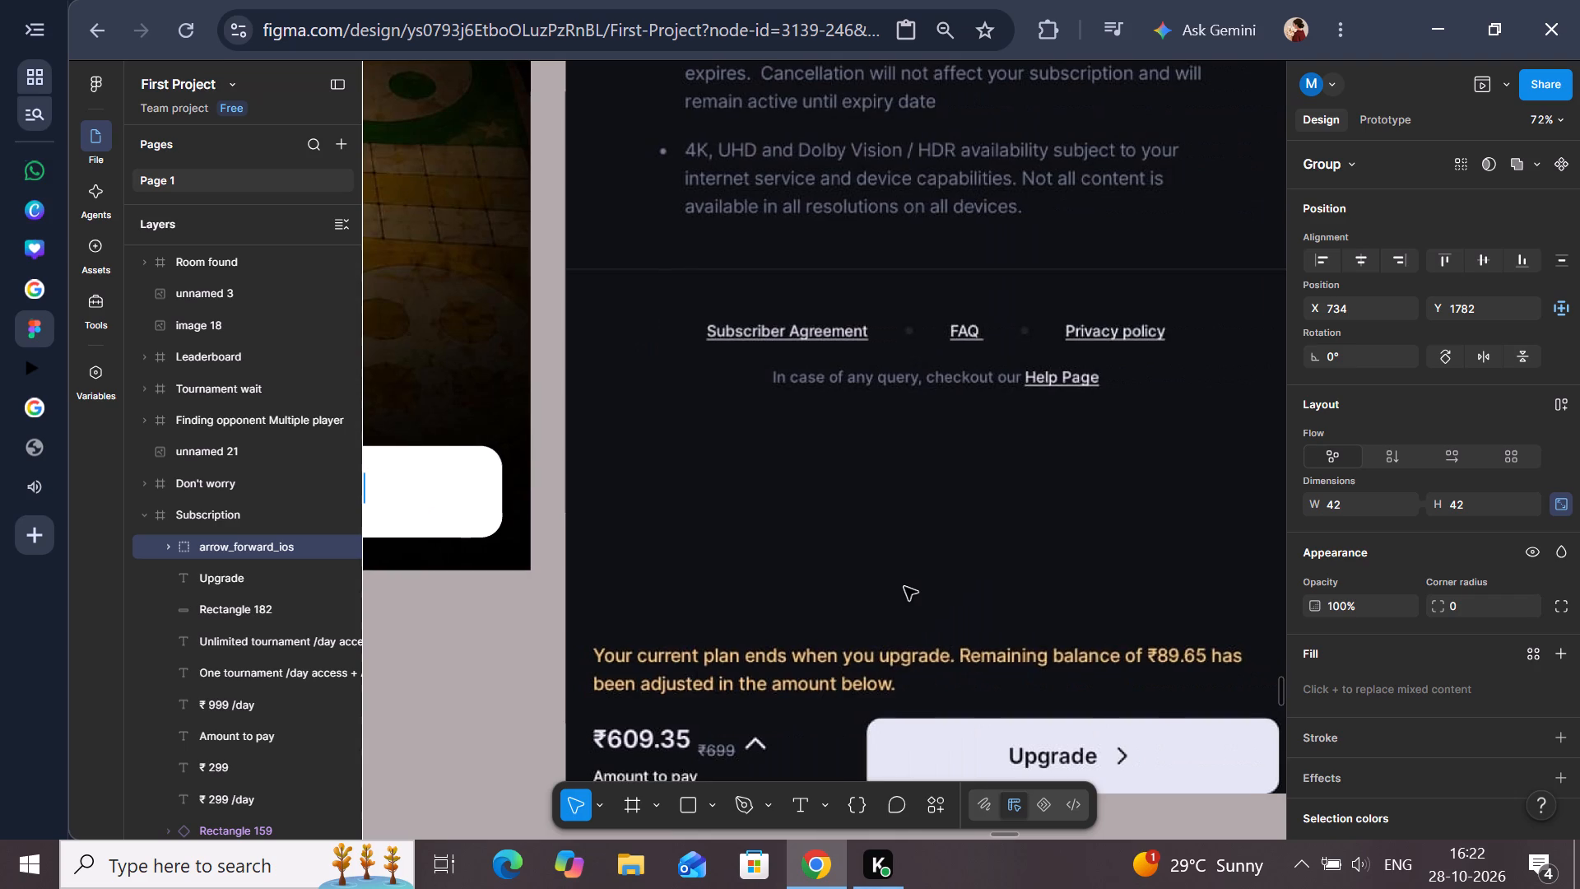
scroll(904, 587, right, 2)
scroll(760, 701, left, 1)
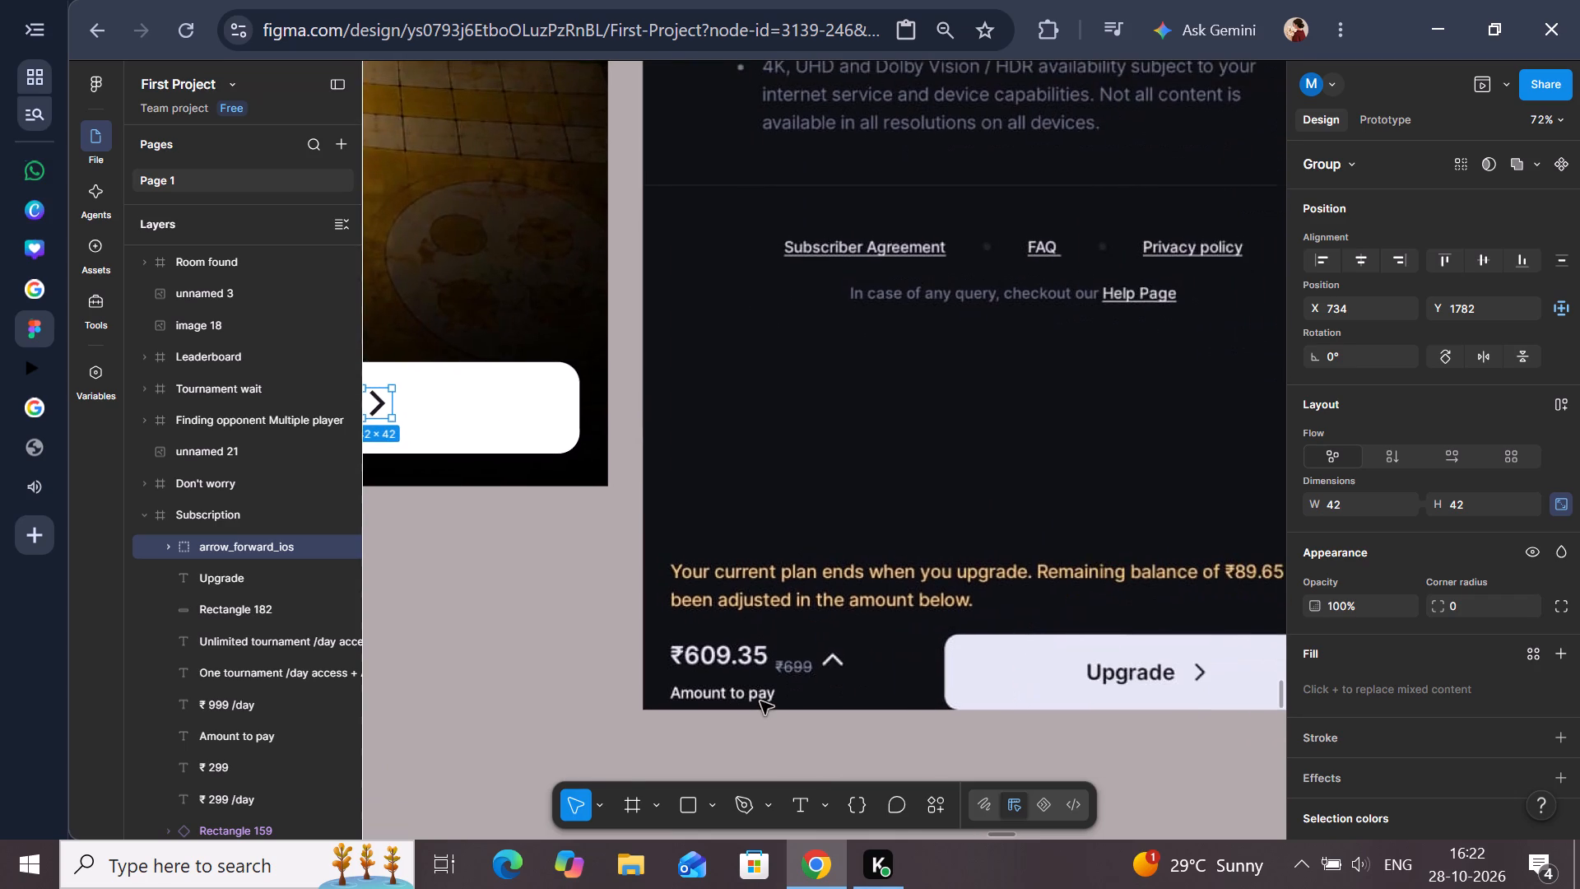
scroll(760, 701, left, 1)
scroll(760, 701, right, 2)
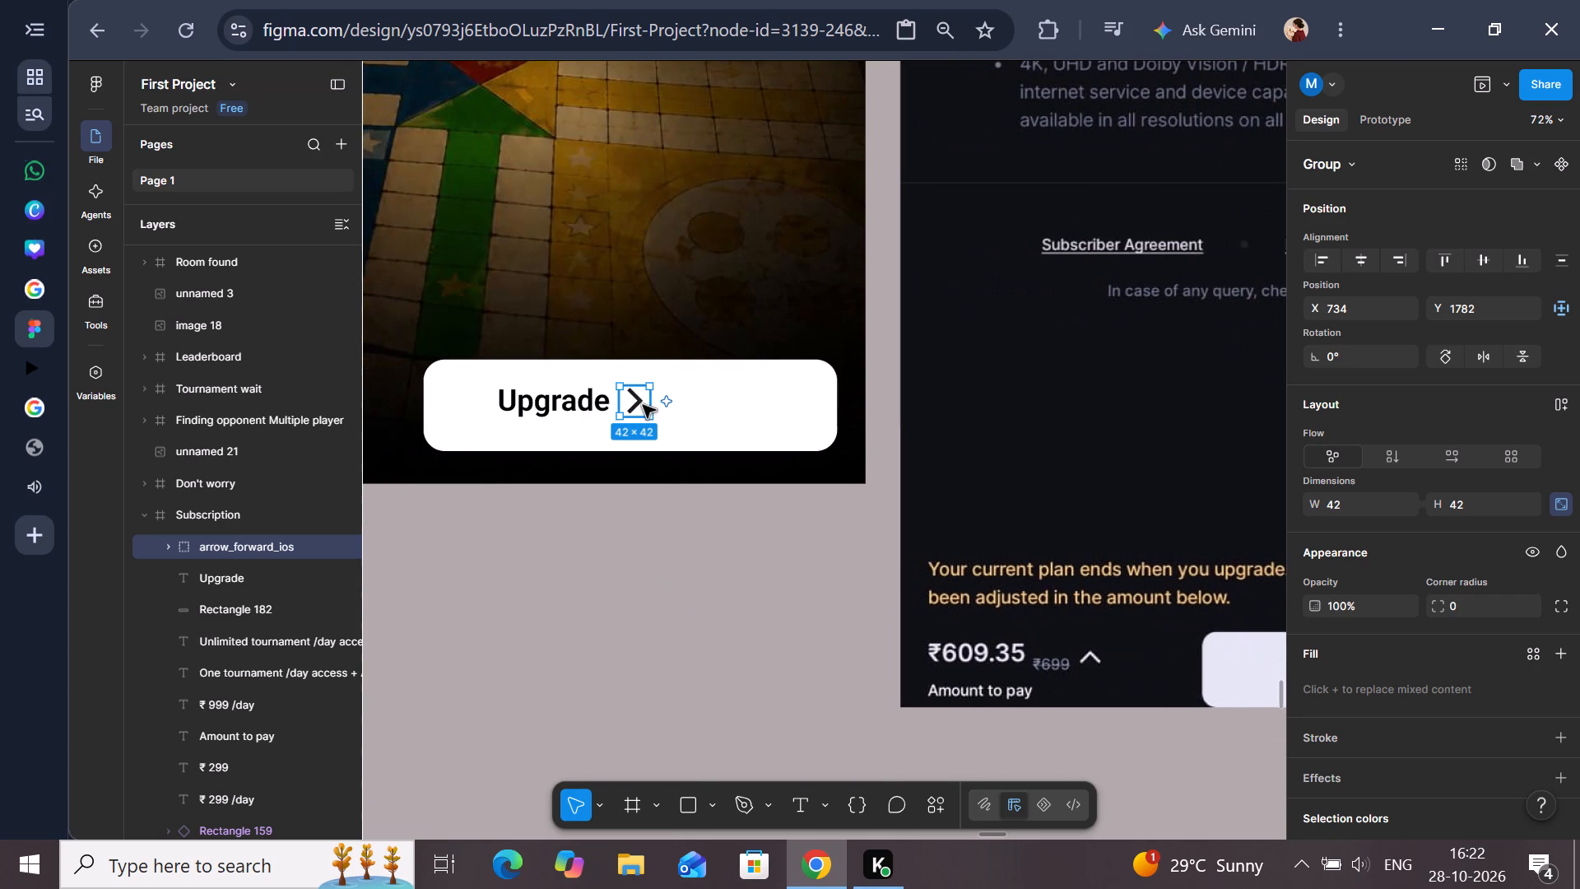
key(Right)
key(Right)
key(Right)
key(Right)
key(Right)
key(Right)
key(Right)
key(Right)
key(Right)
key(Right)
key(Right)
key(Right)
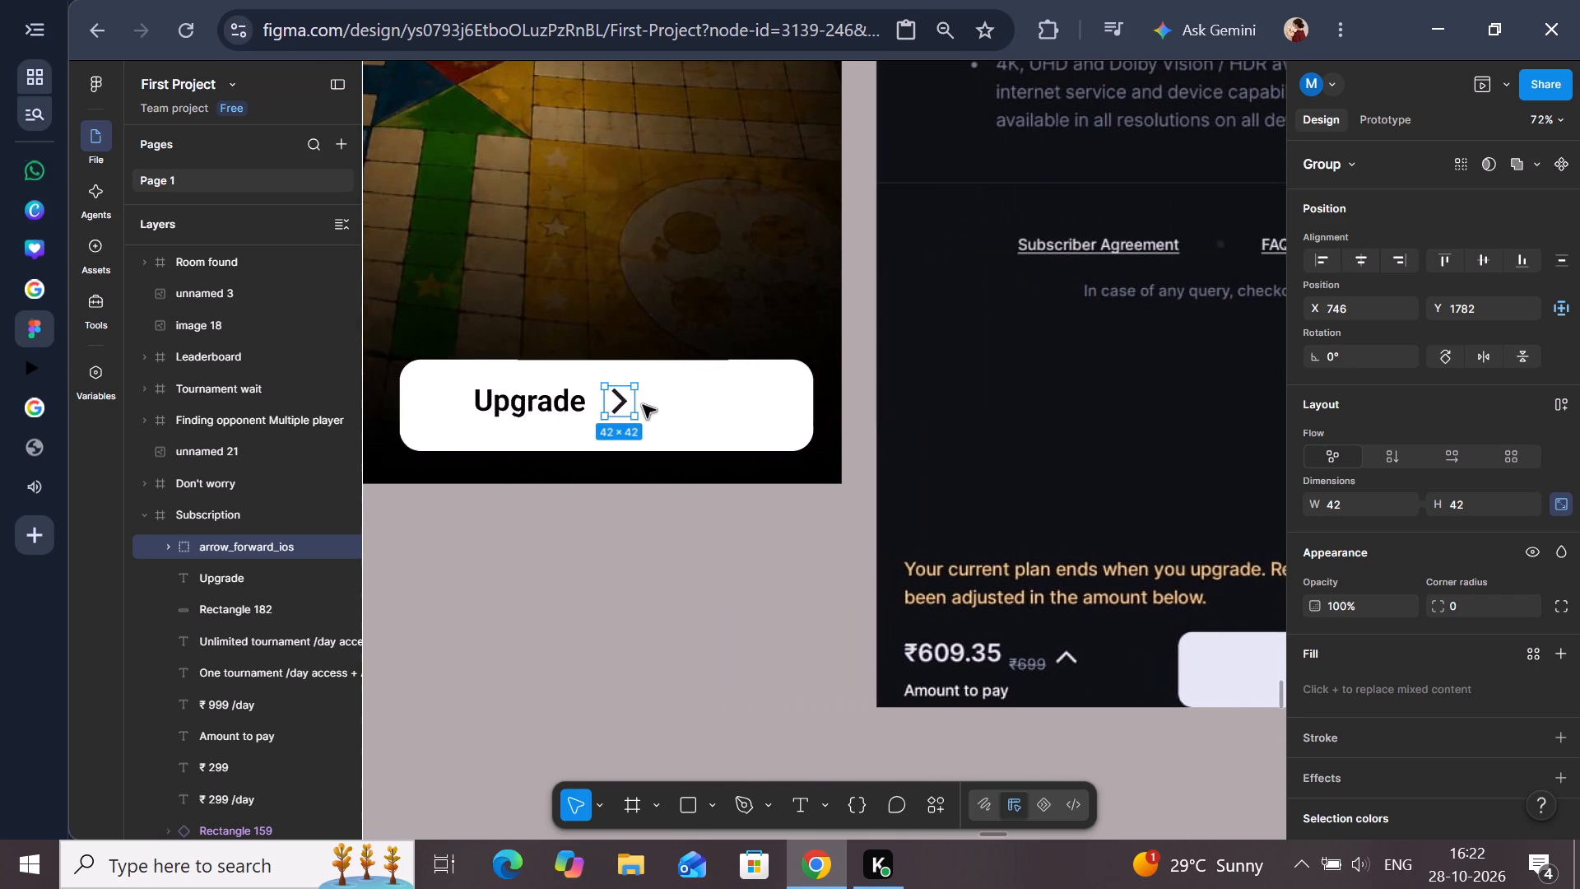
click(727, 528)
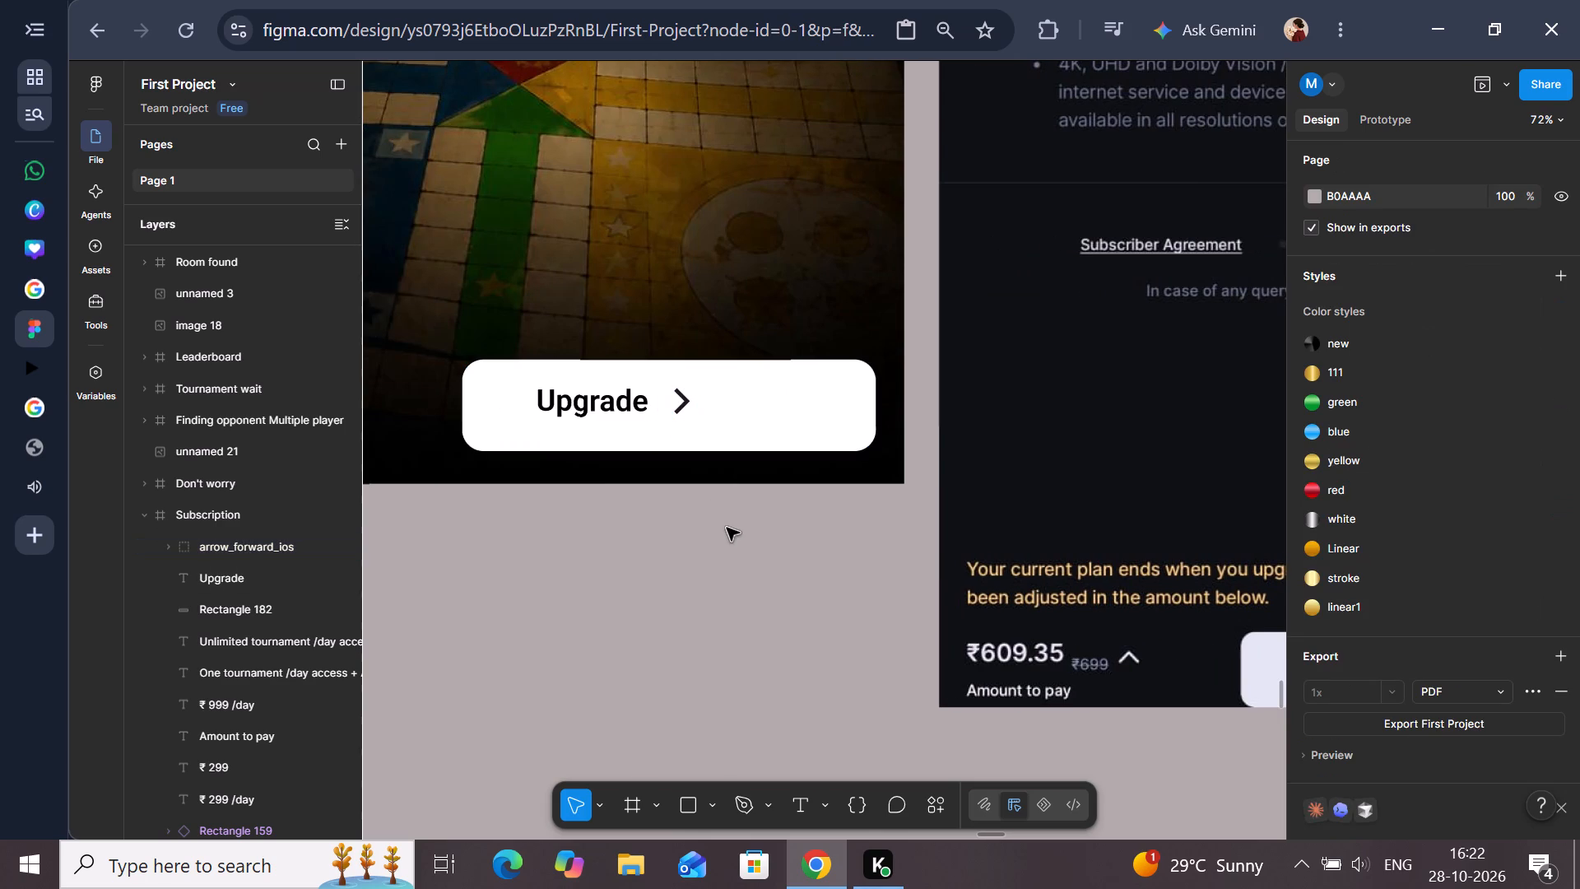
Scale the arrow icon beside the Upgrade label down to 38 × 38 at X 749, Y 1784, and deselect it.
click(676, 407)
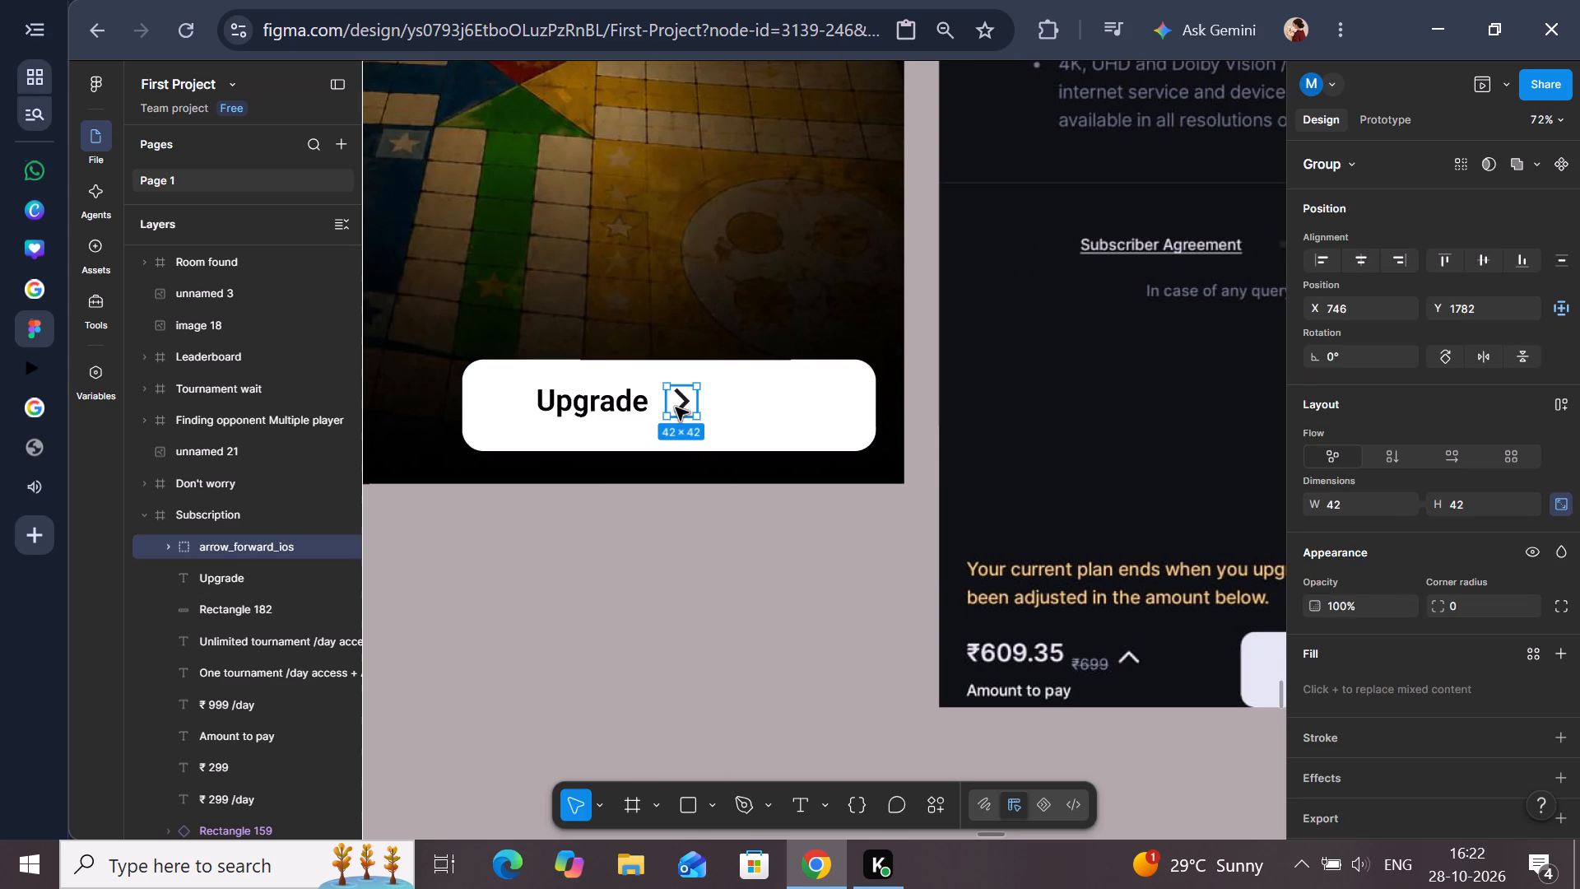
key(Left)
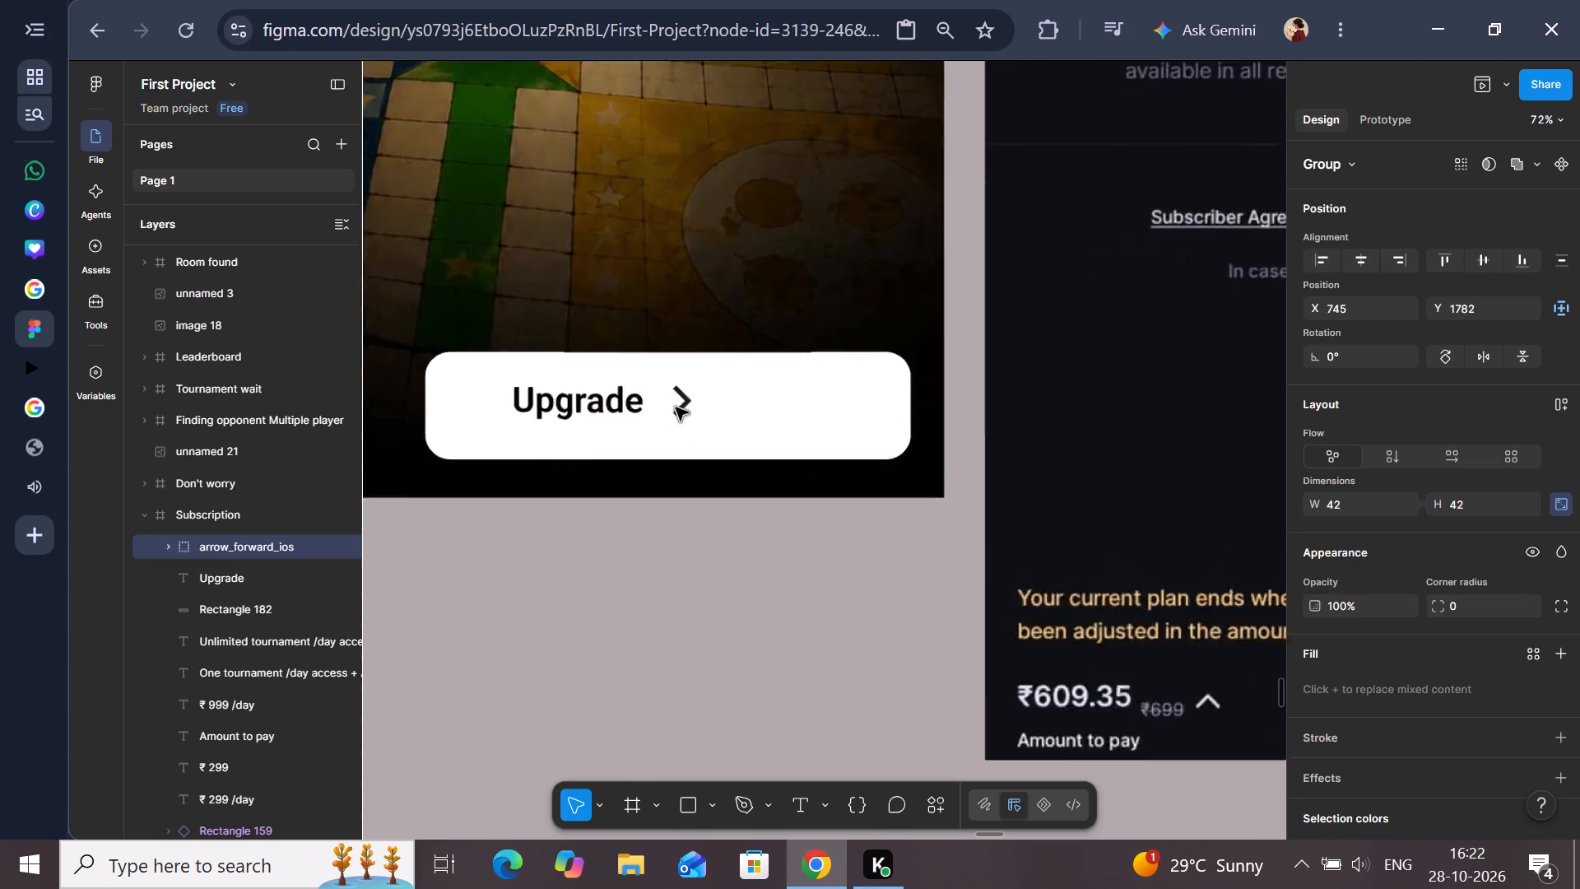
click(653, 423)
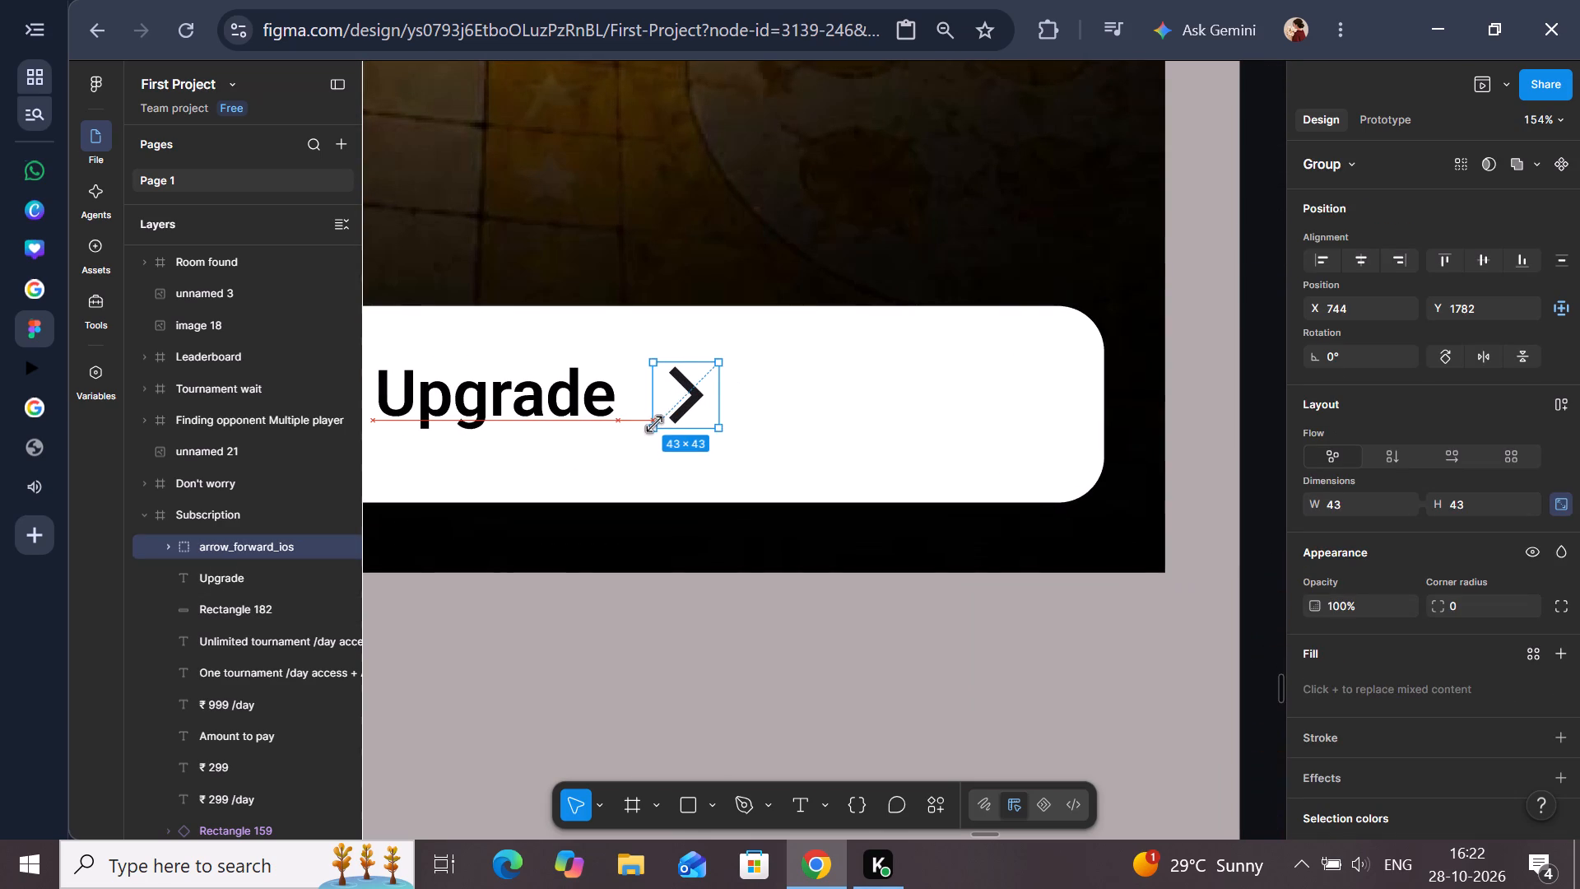
click(689, 393)
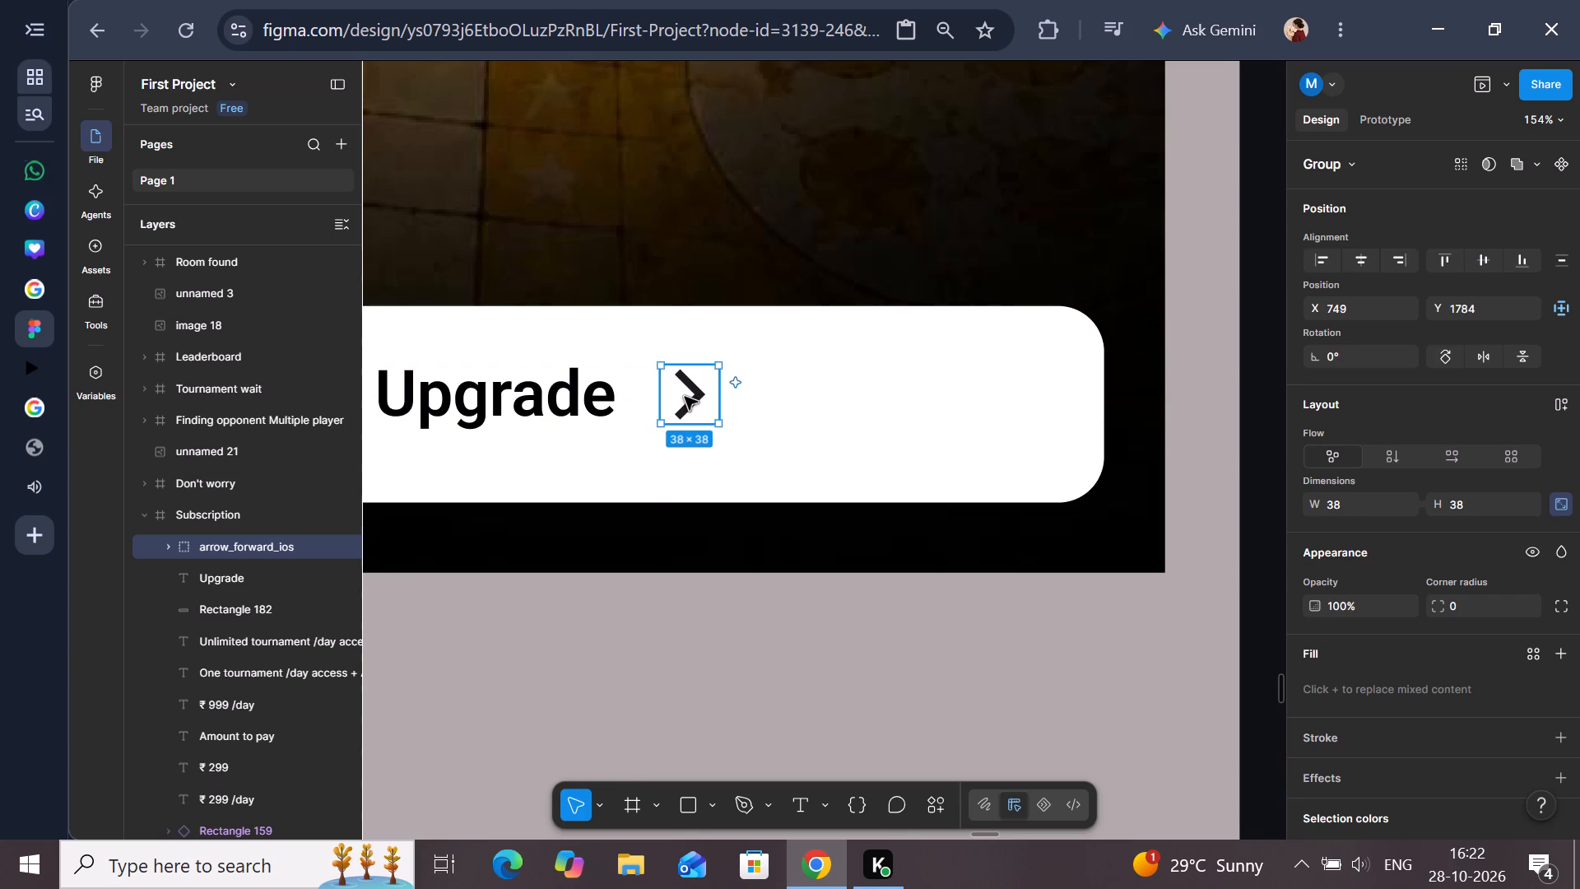
click(709, 539)
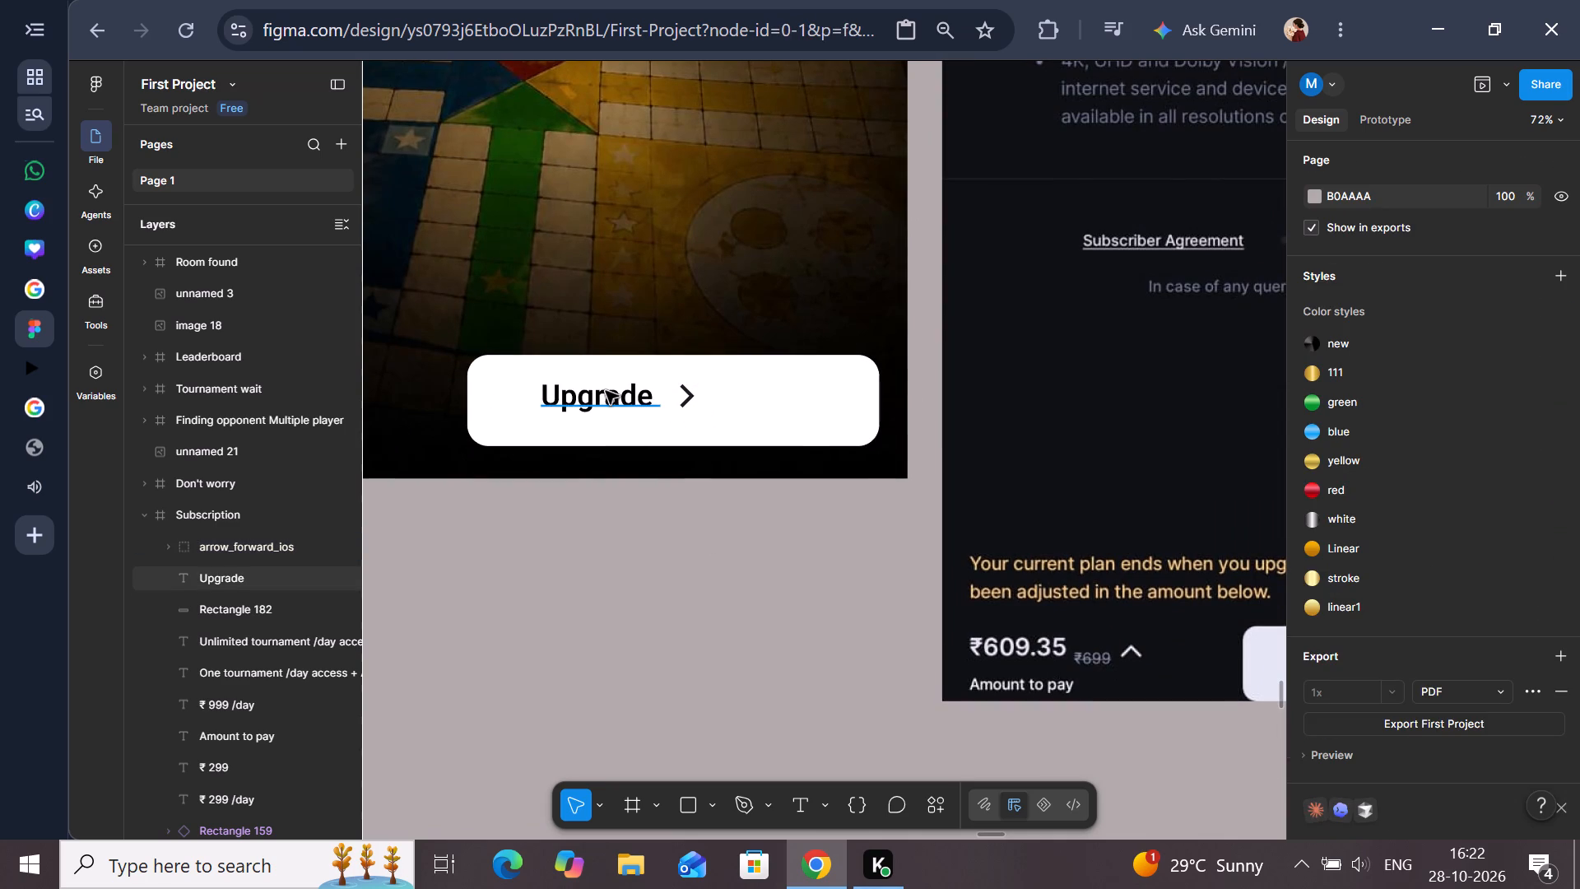
Move the Upgrade label and arrow icon together to the centre of the white button, and deselect them.
shift+click(606, 391)
shift+click(685, 391)
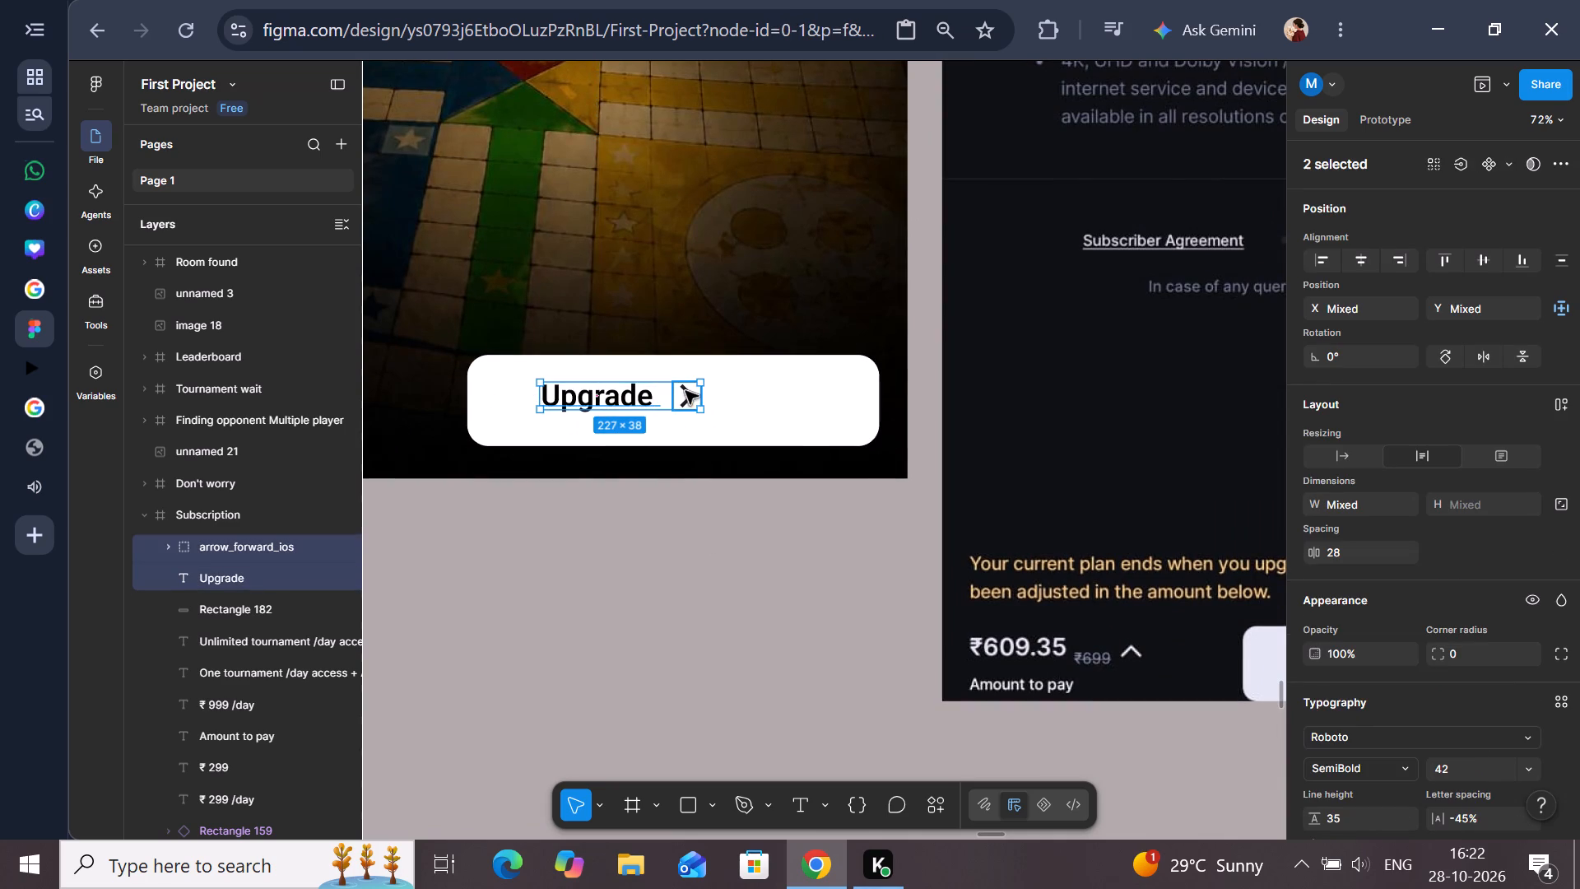
drag(663, 394, 718, 399)
click(755, 570)
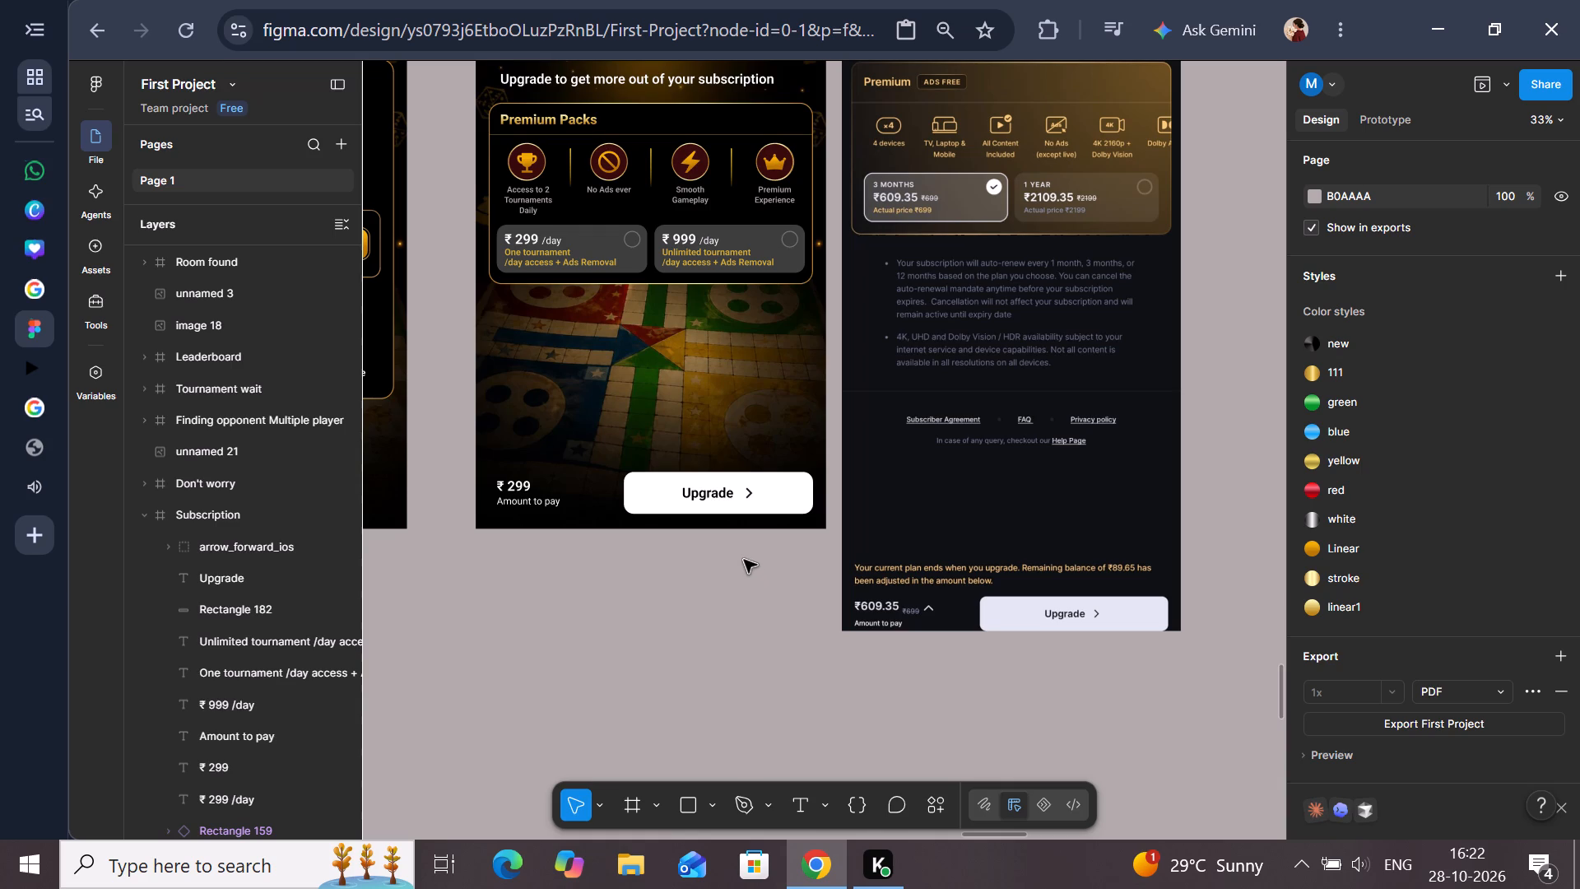
Compare the finished Subscription screen with the reference screenshot beside it, and delete the reference image.
scroll(744, 560, up, 1)
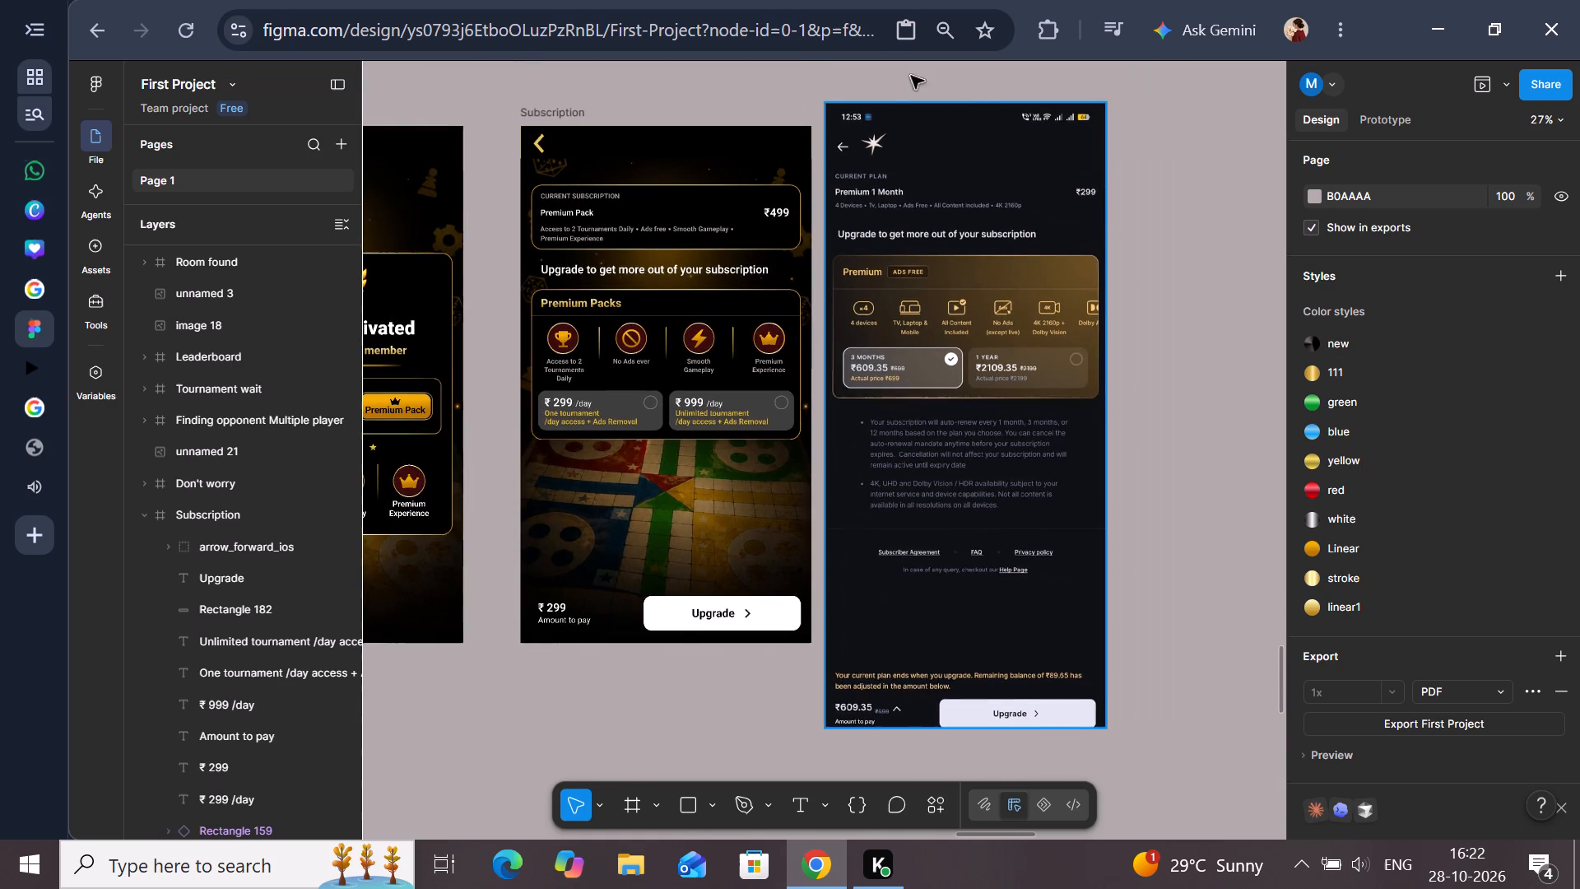
scroll(850, 245, down, 1)
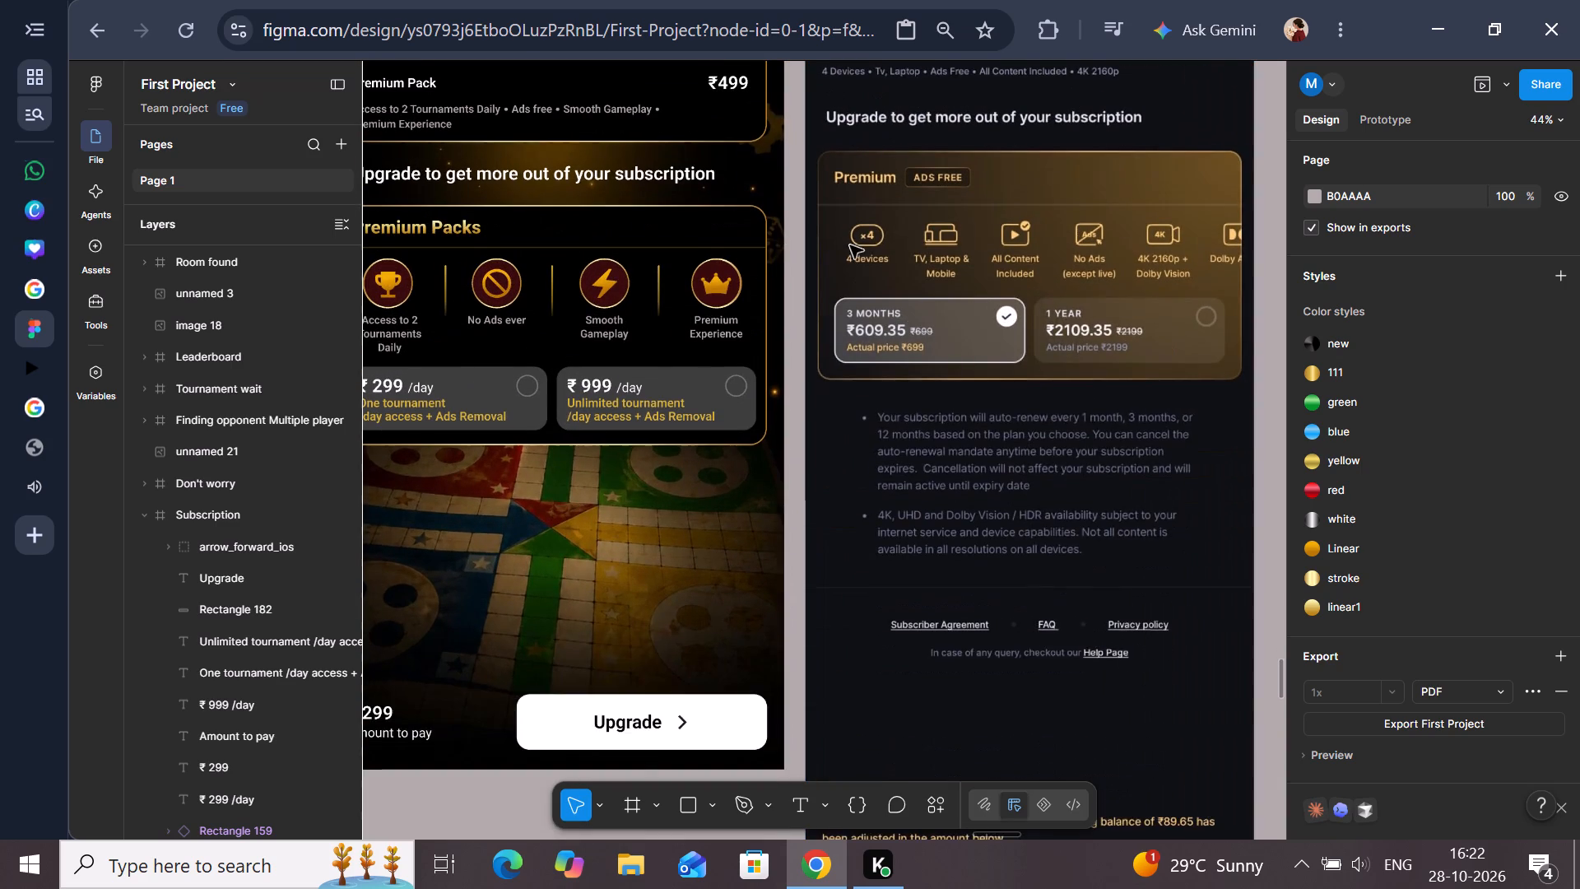
scroll(850, 245, right, 1)
scroll(850, 245, left, 1)
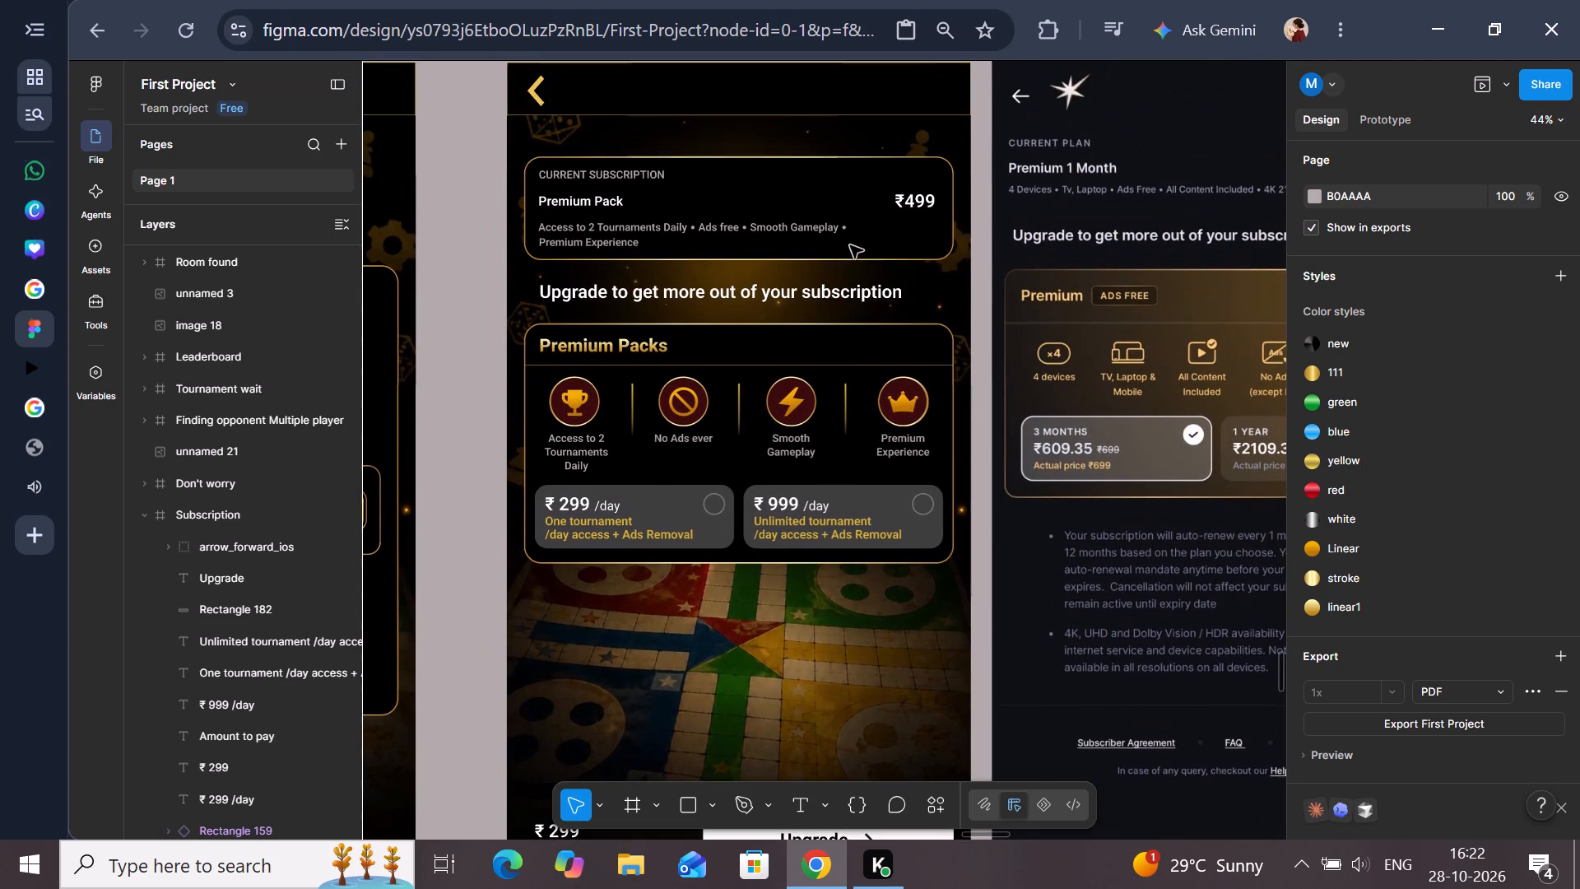
scroll(850, 245, left, 1)
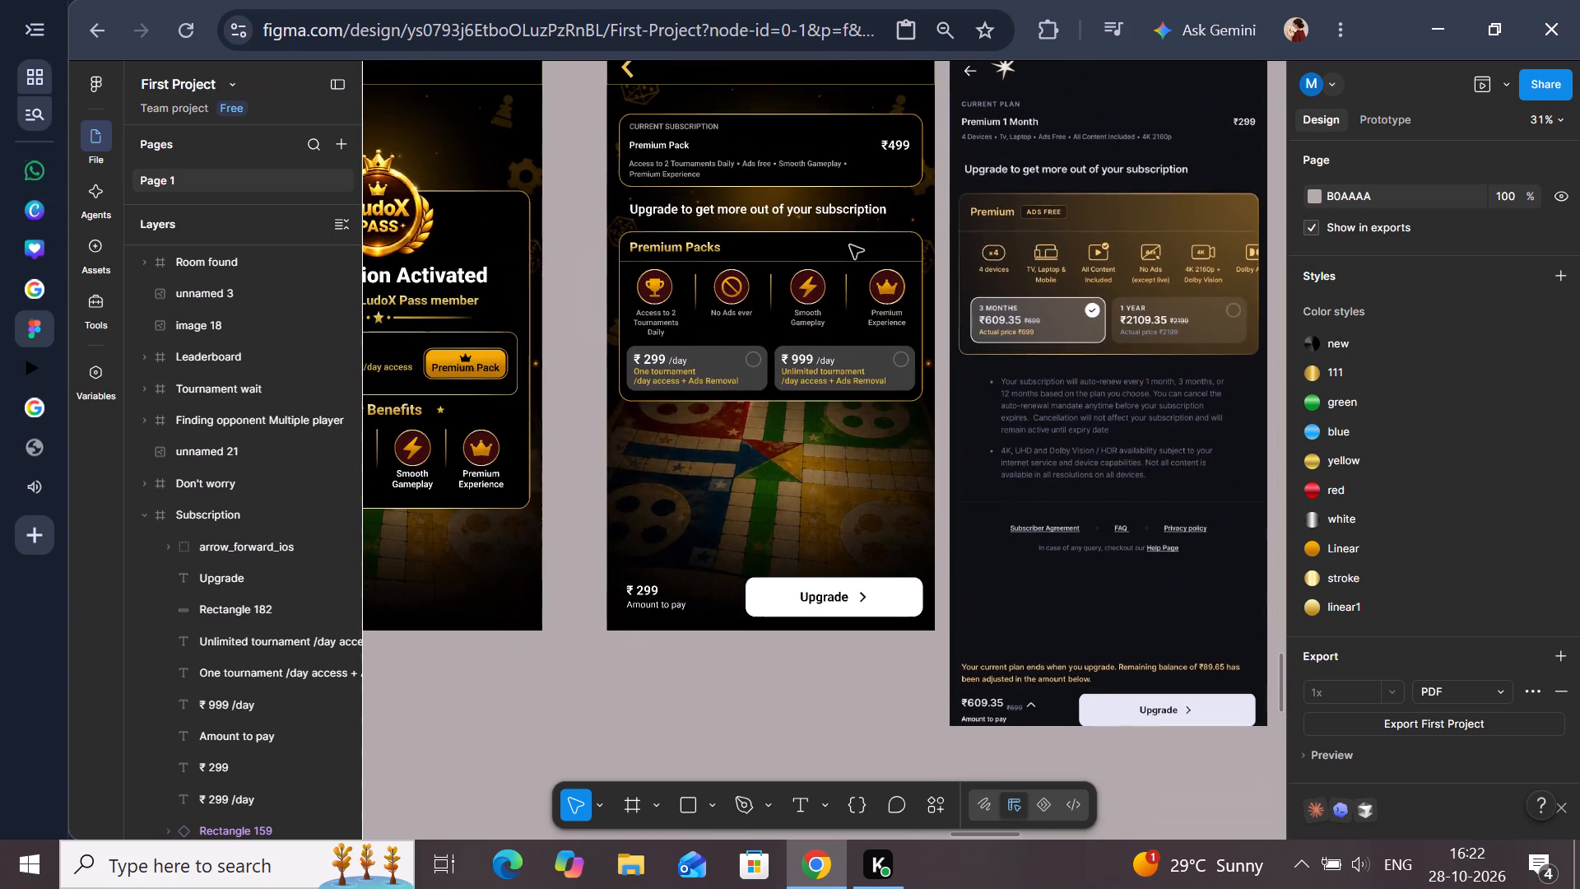
scroll(850, 245, left, 1)
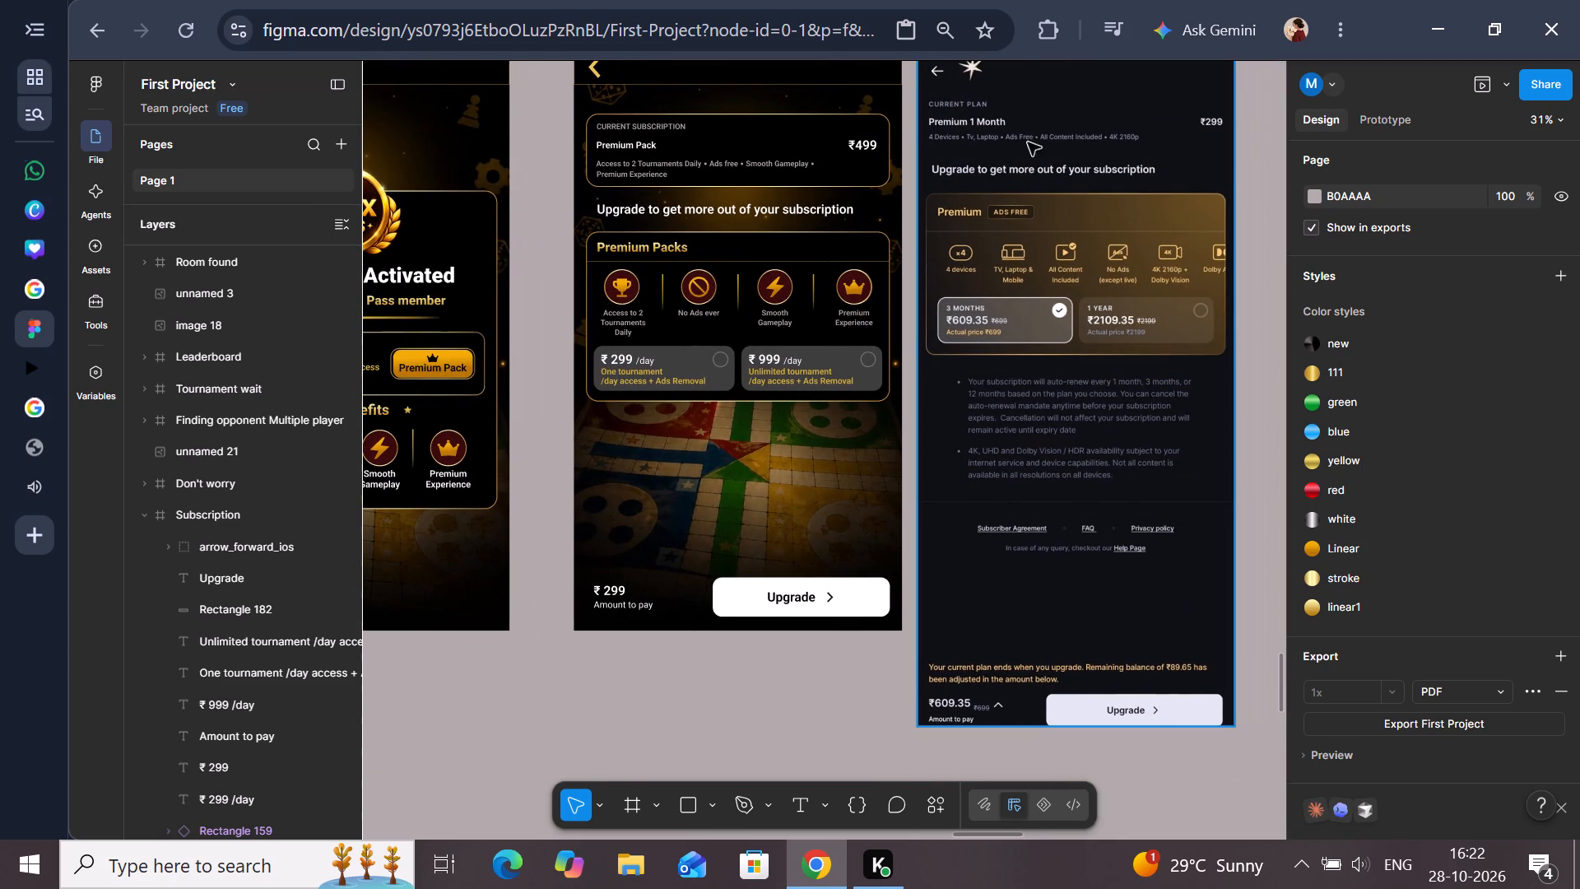
scroll(1024, 189, up, 1)
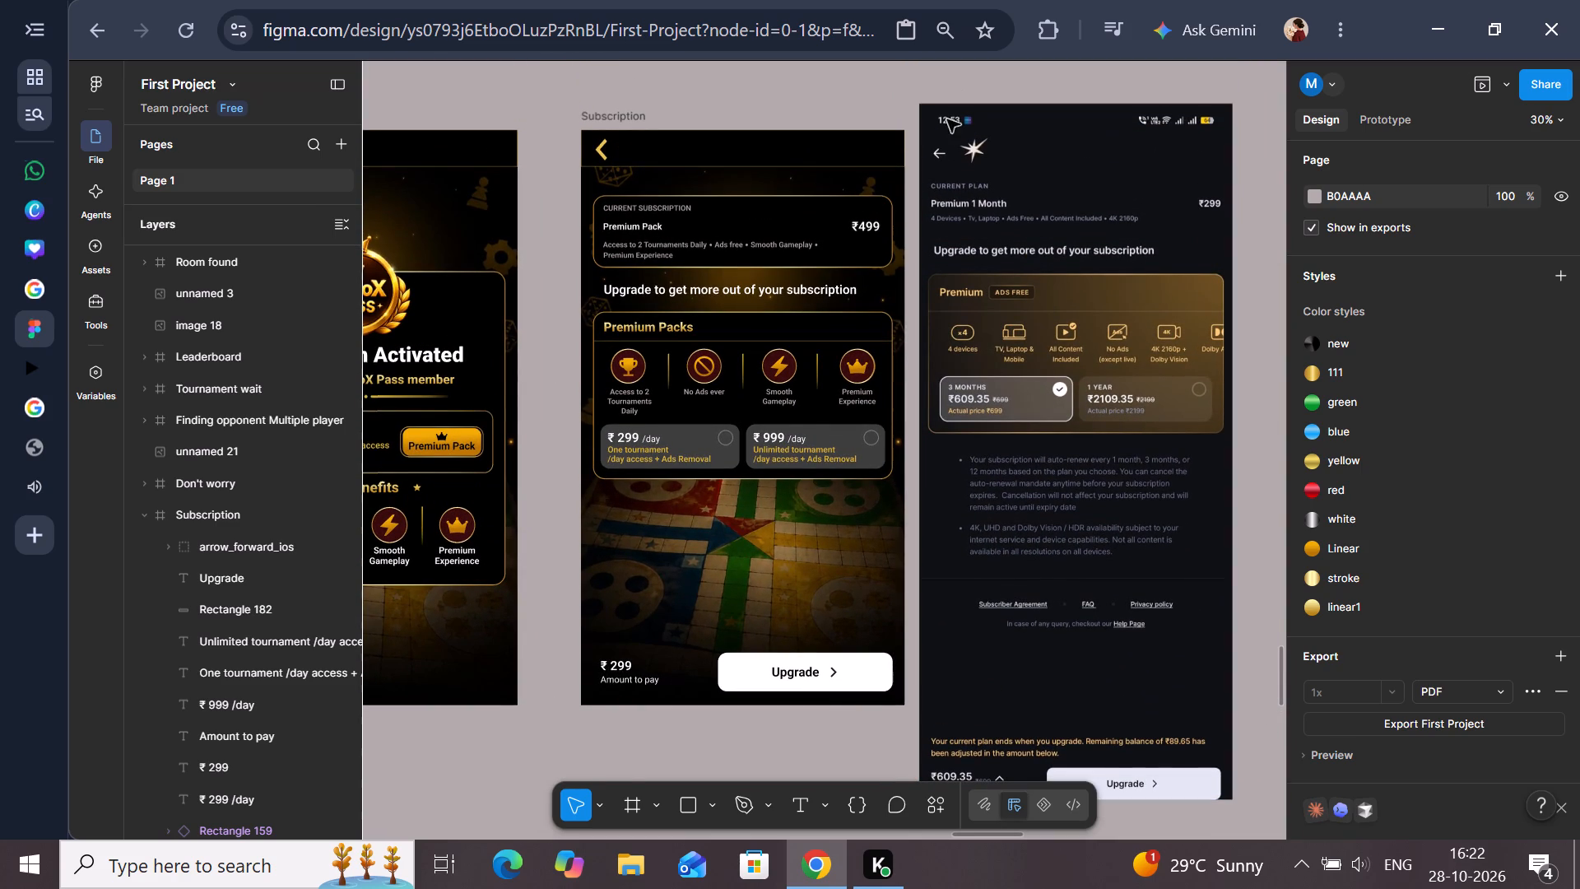
click(976, 147)
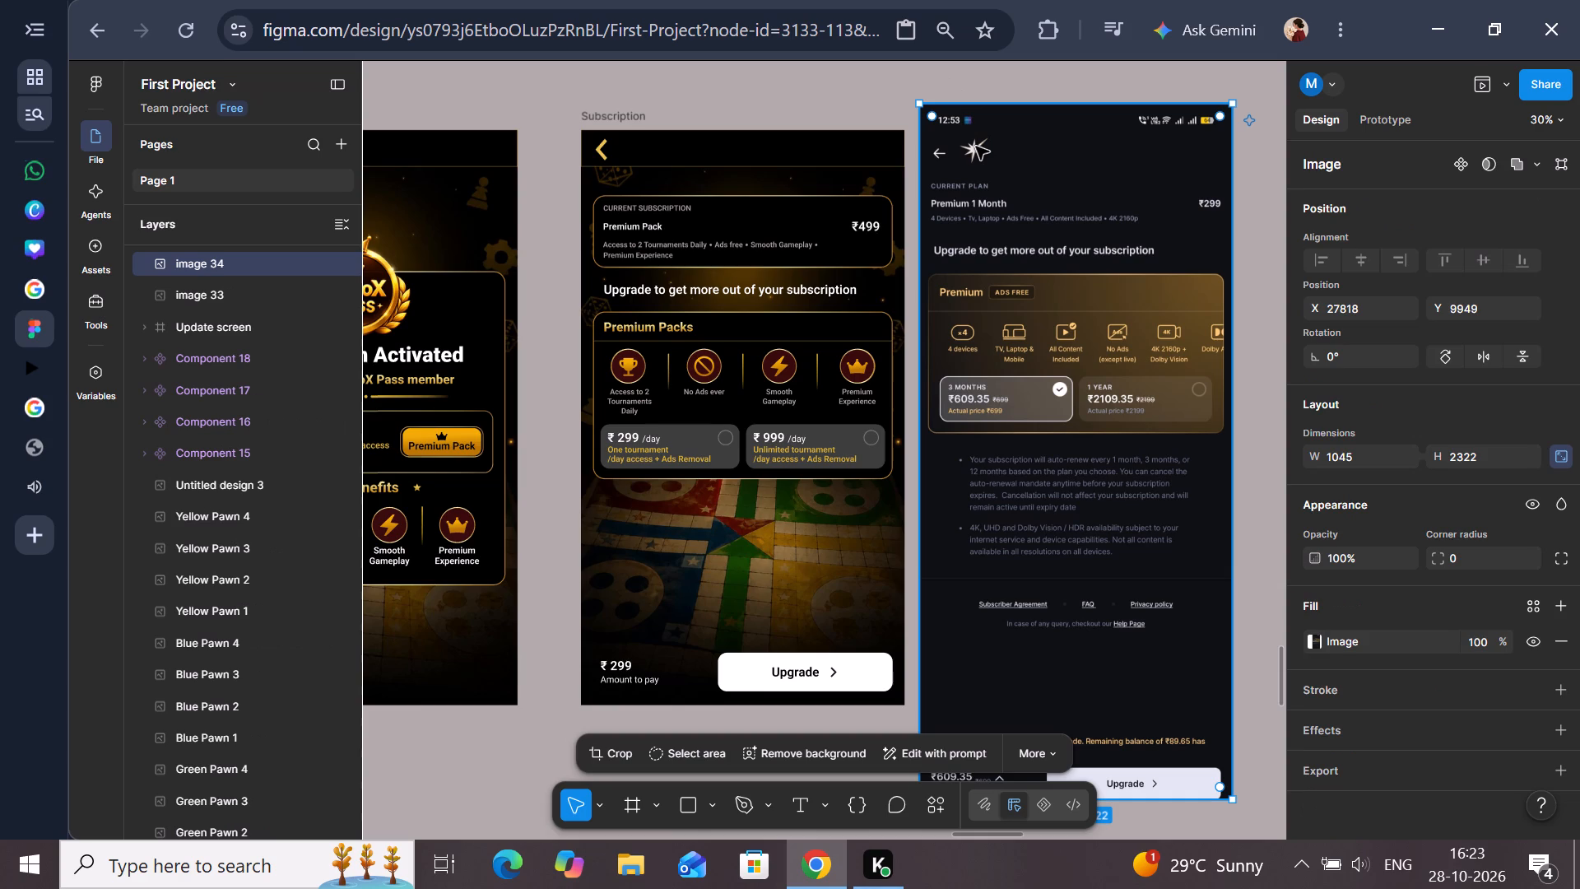
key(BackSpace)
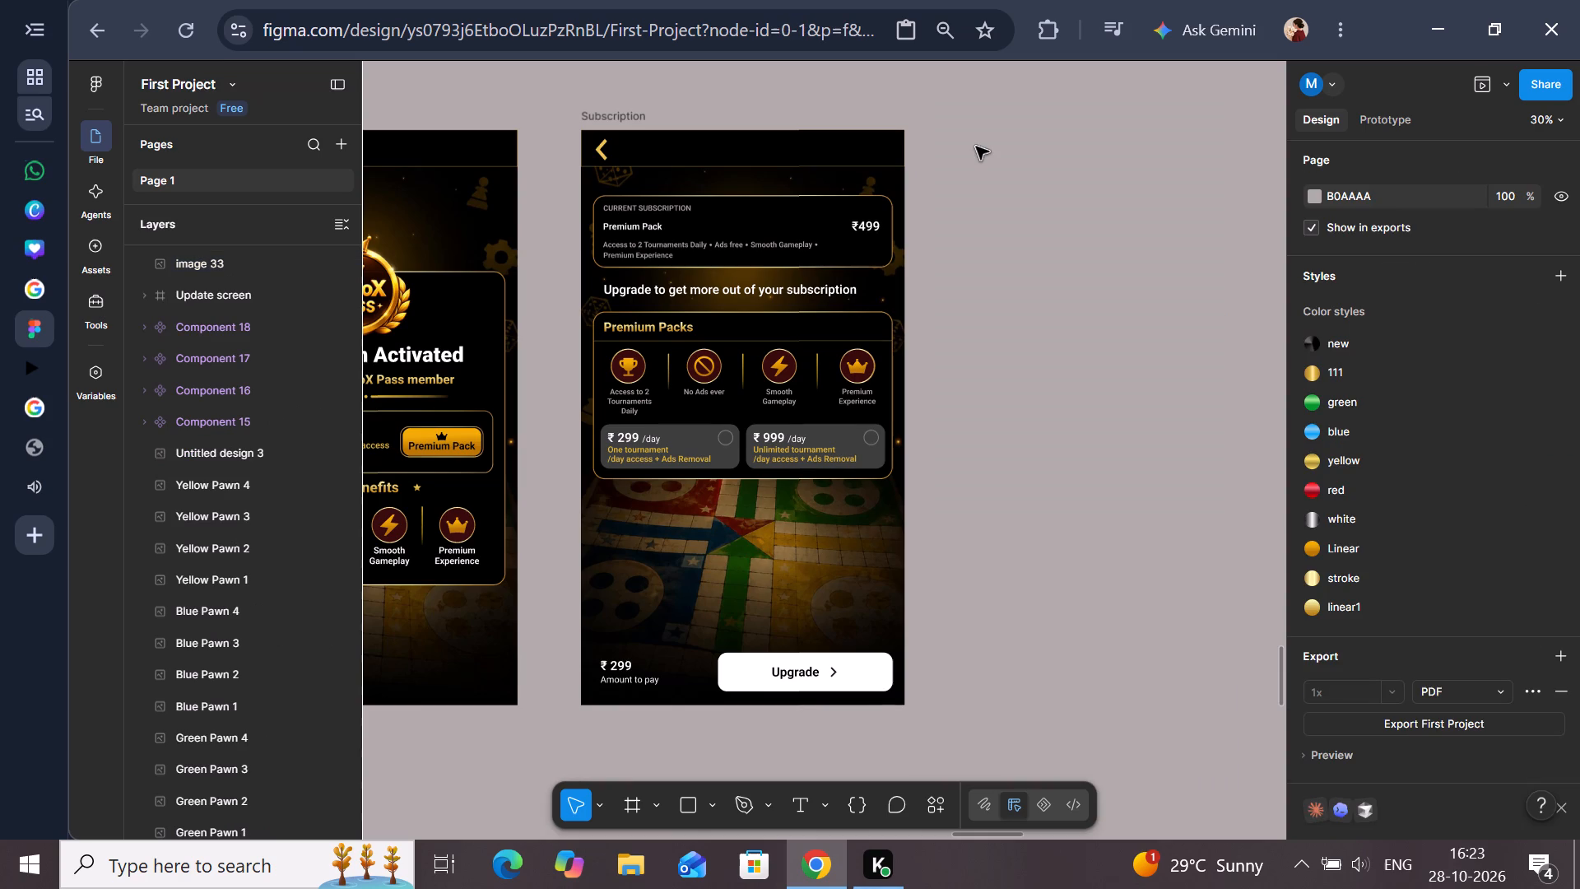
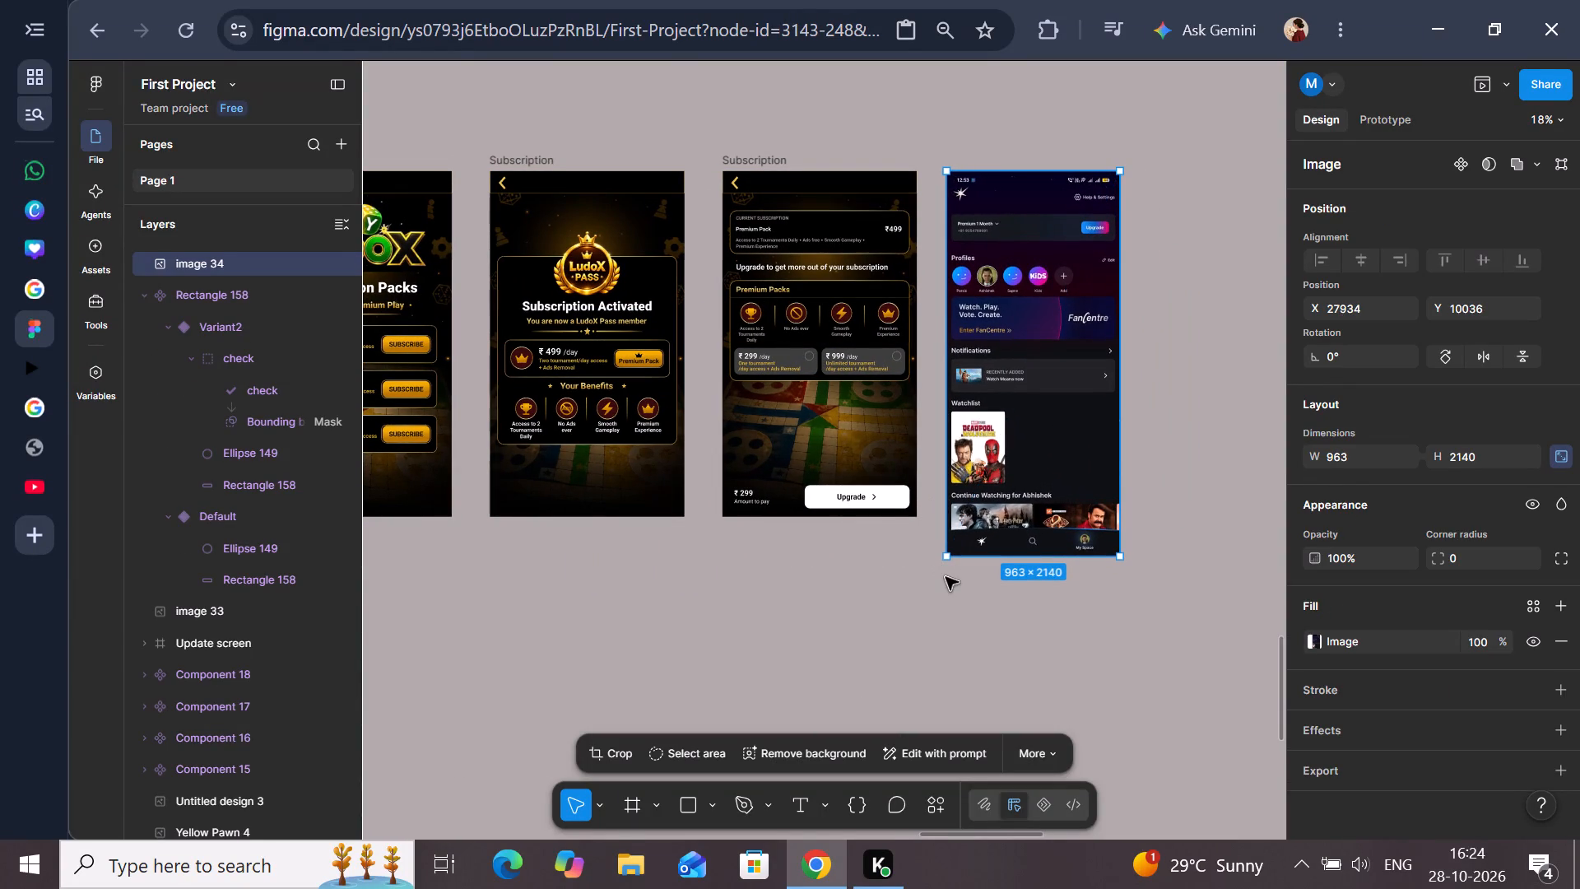
Review the row of subscription screens and examine the upgrade screen's layout against the reference screenshot beside it.
scroll(946, 577, right, 1)
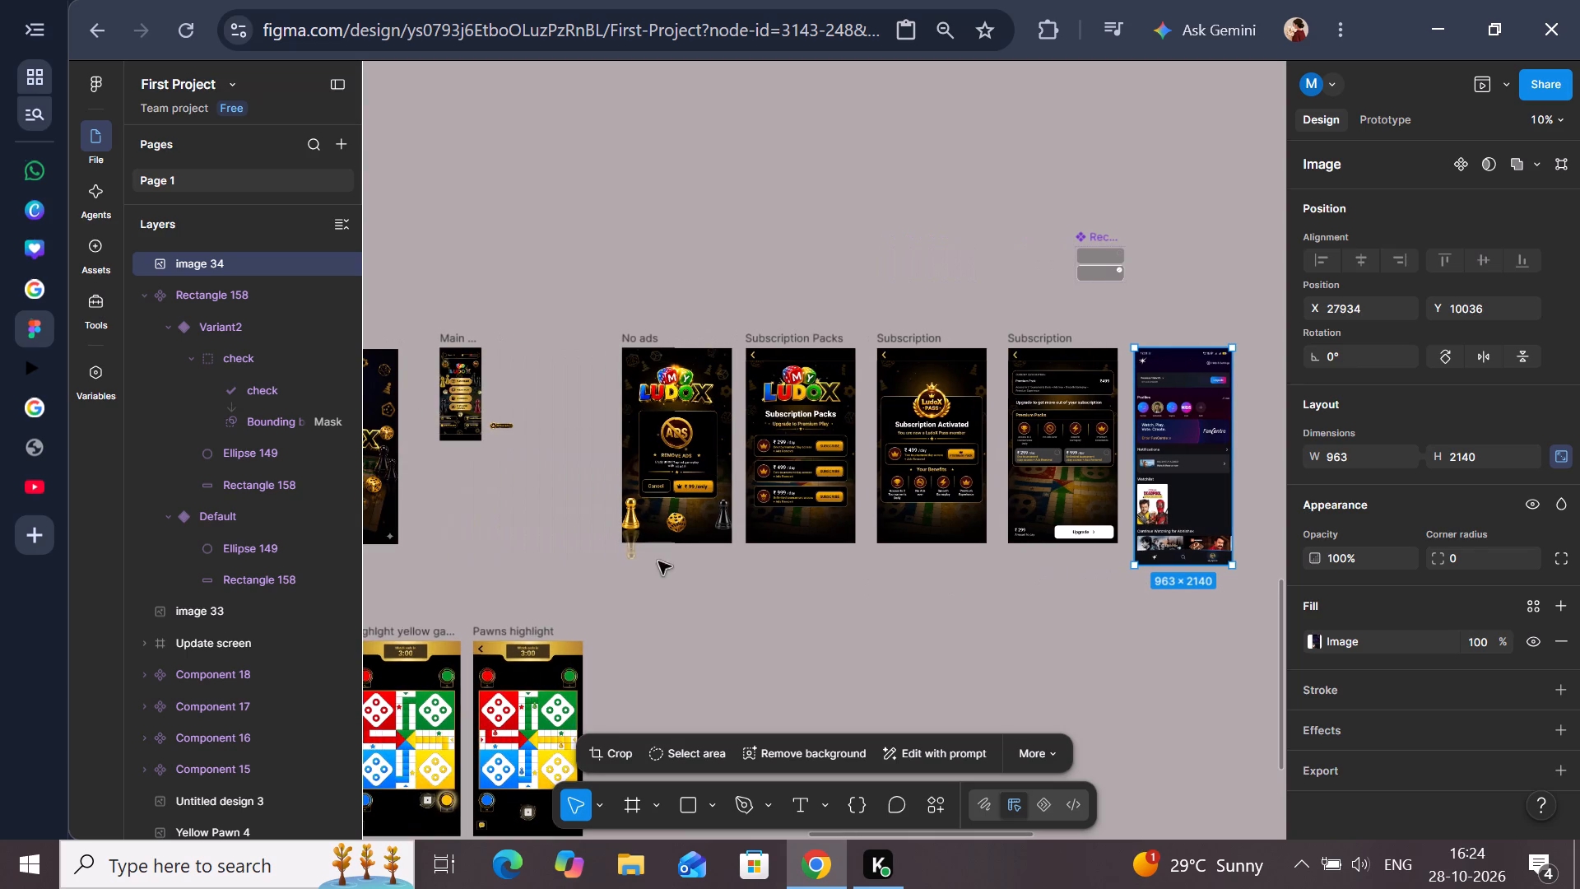
click(551, 388)
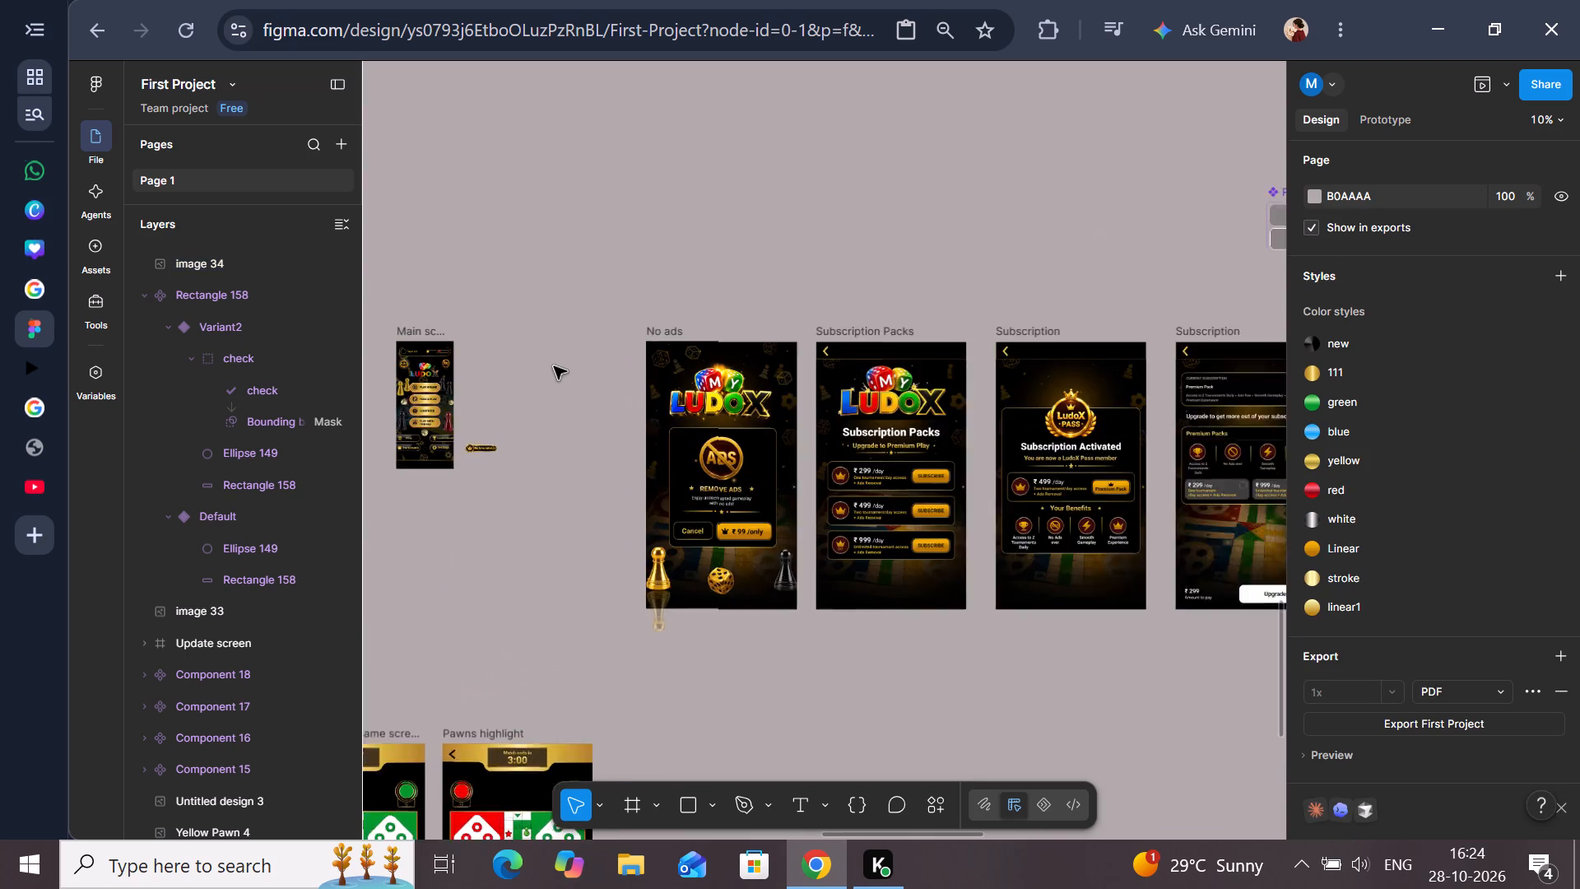
scroll(554, 366, left, 2)
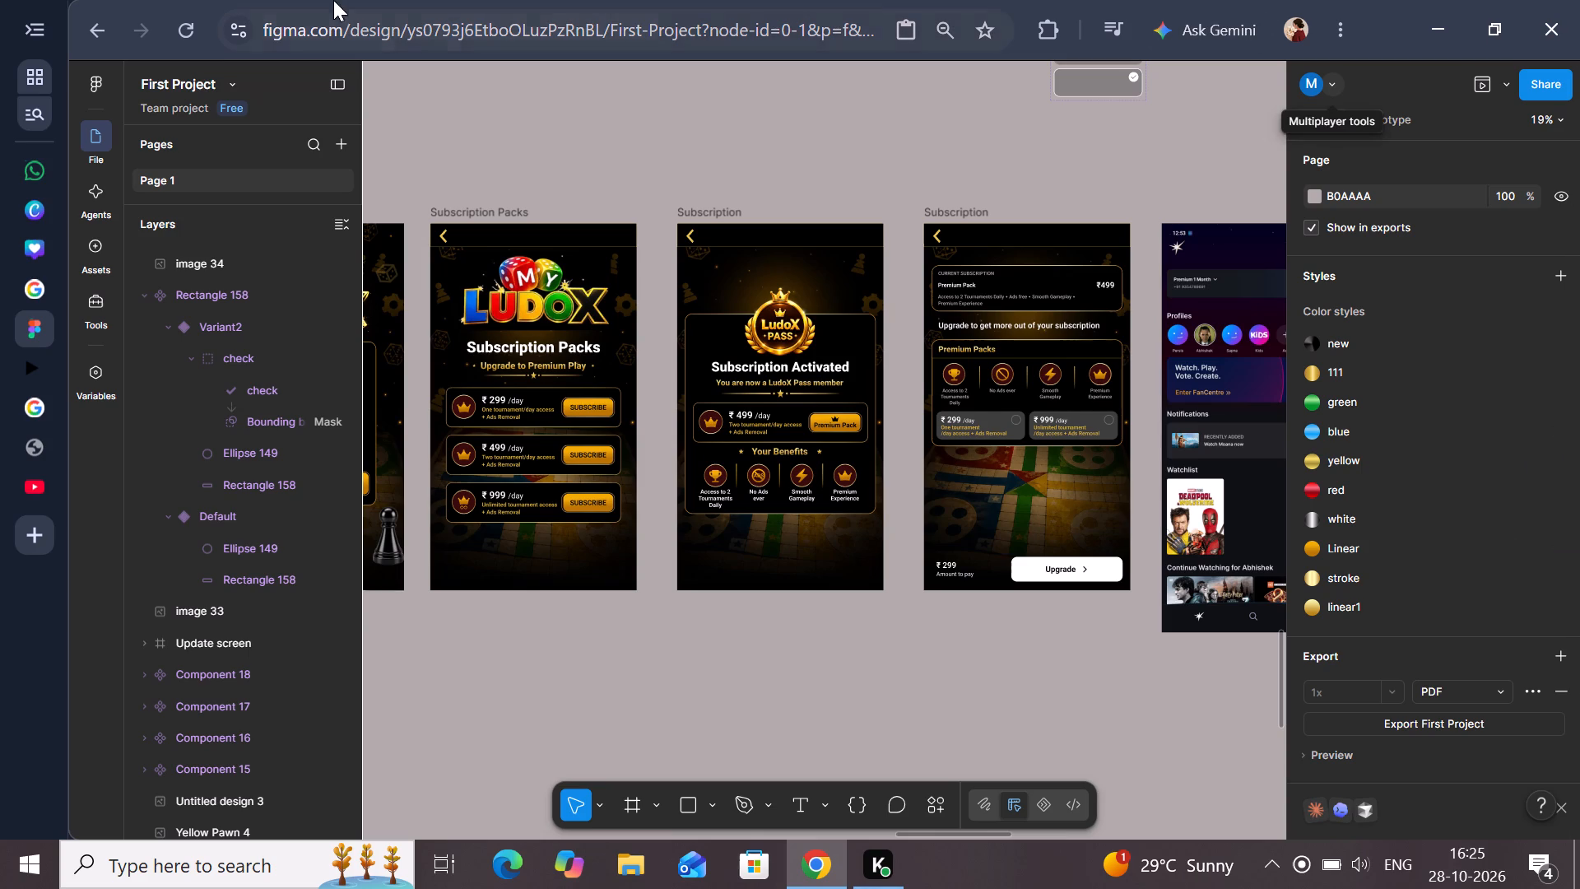
scroll(329, 0, left, 2)
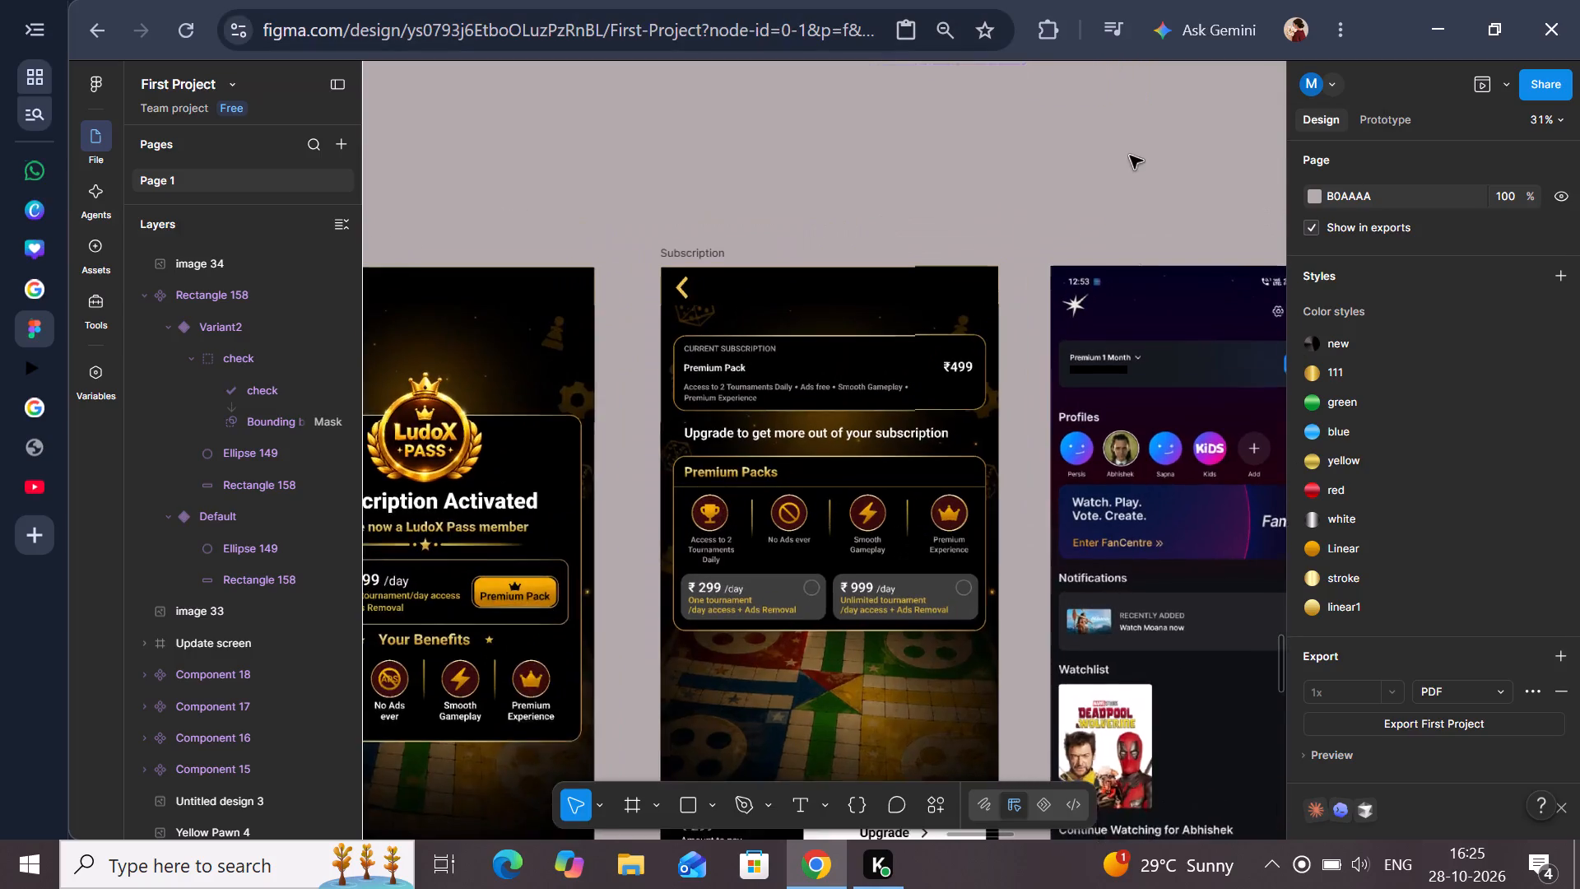
scroll(1130, 156, down, 1)
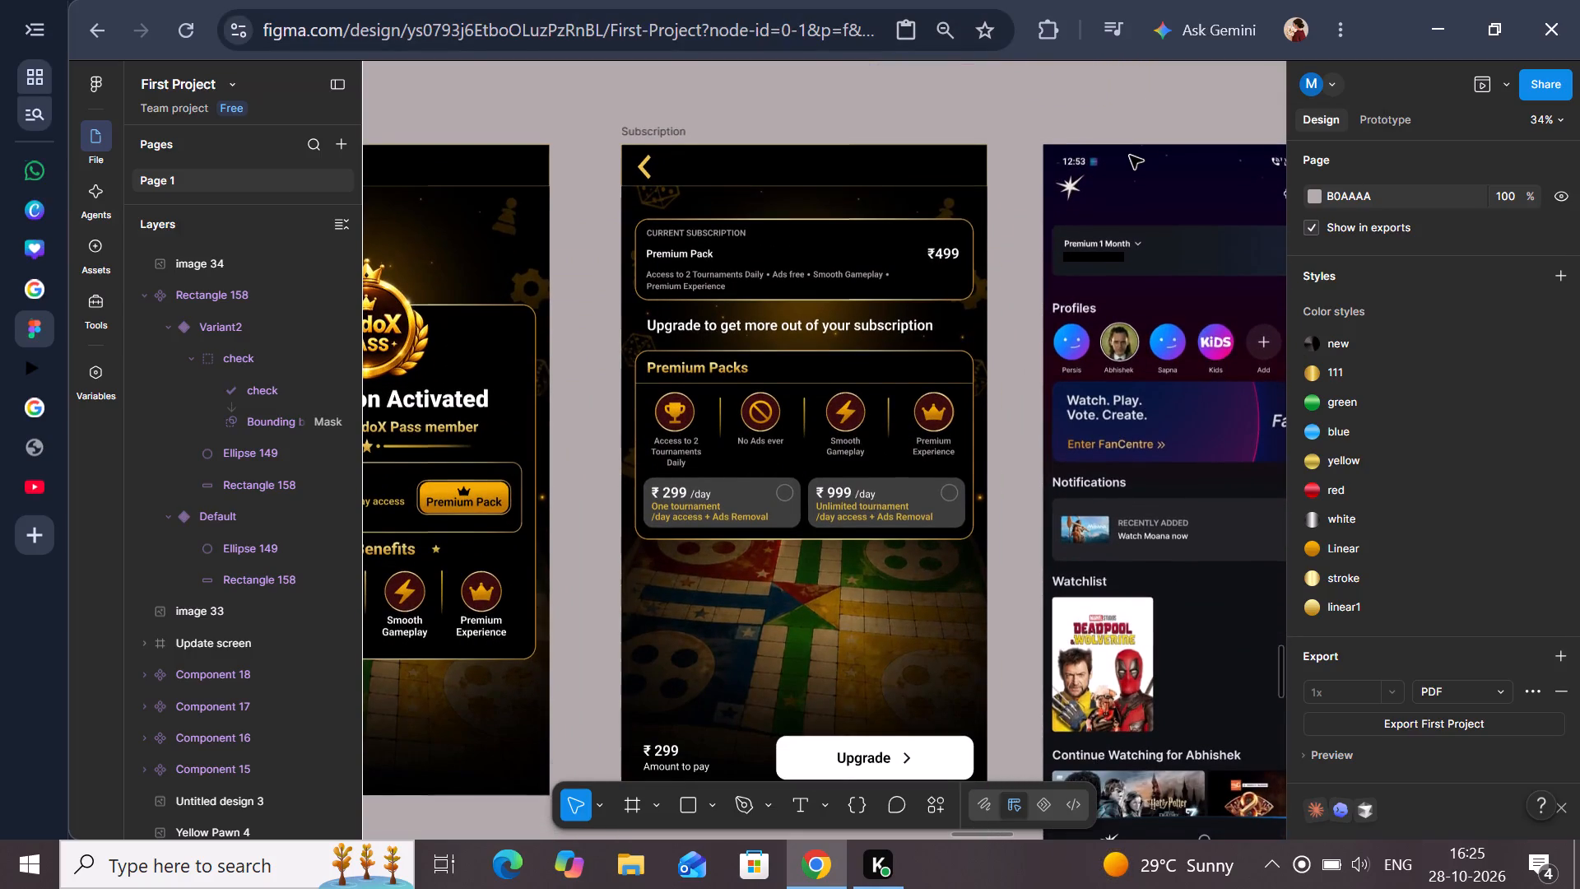
scroll(1130, 156, down, 2)
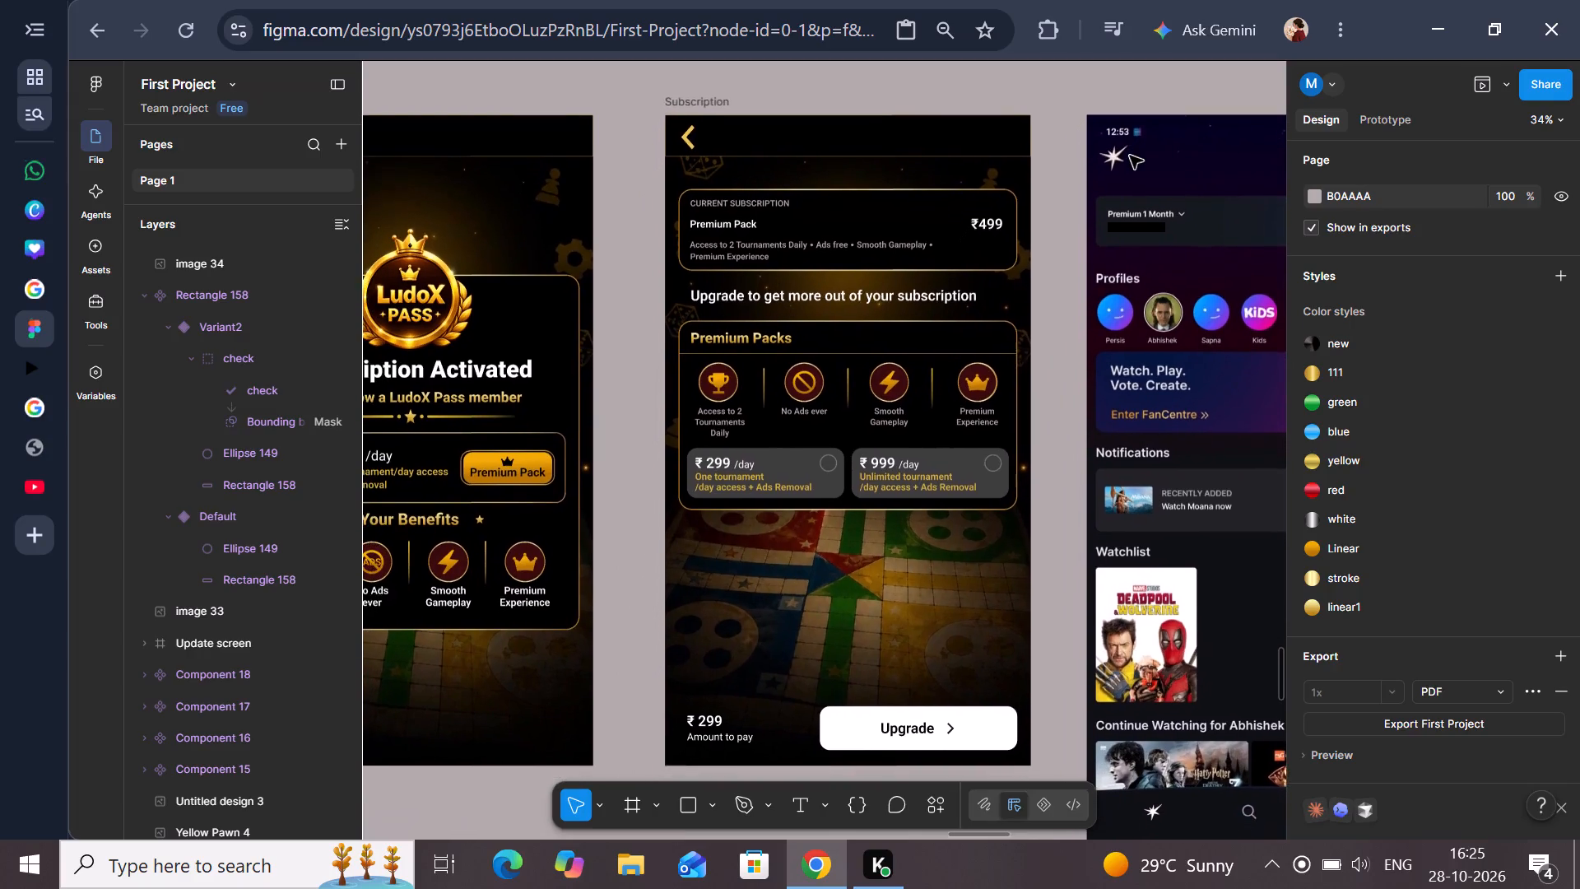
scroll(1130, 156, down, 1)
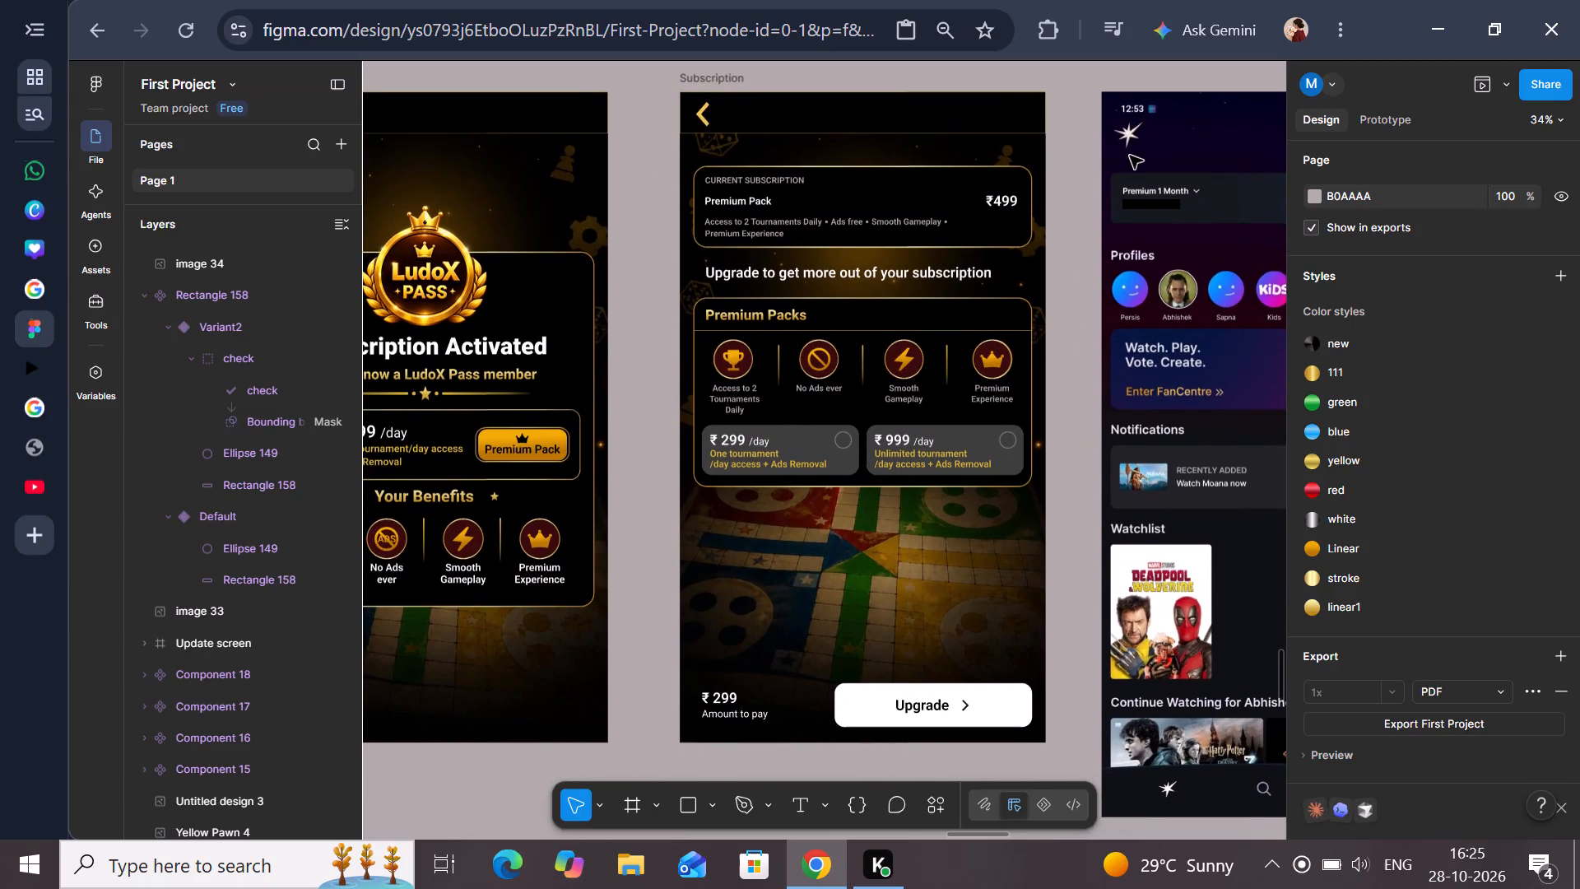
scroll(1130, 156, down, 2)
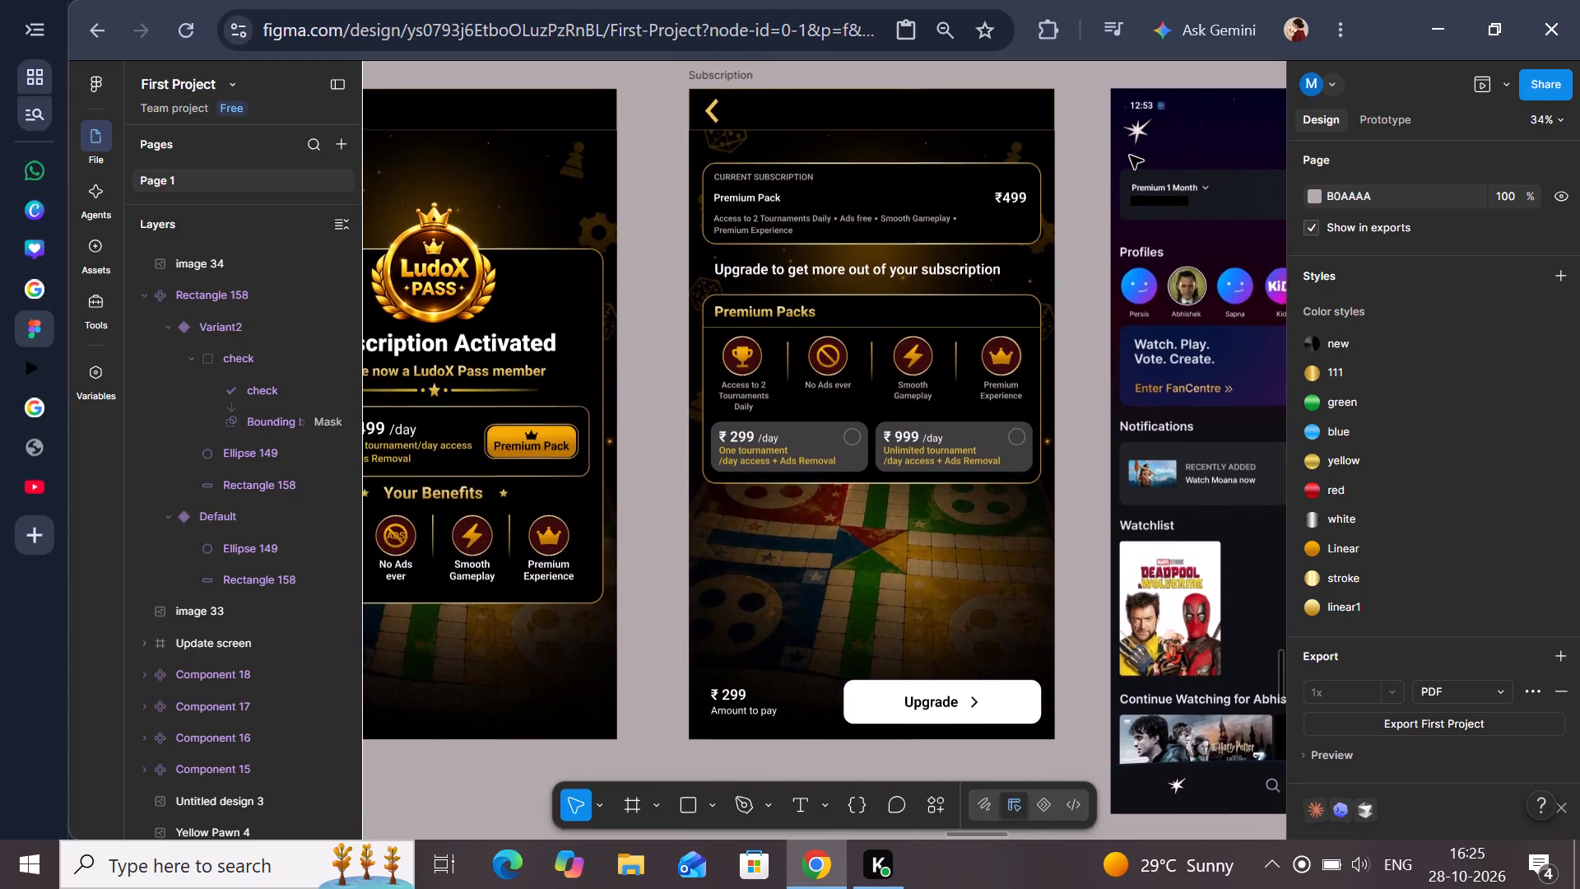
scroll(1130, 156, down, 2)
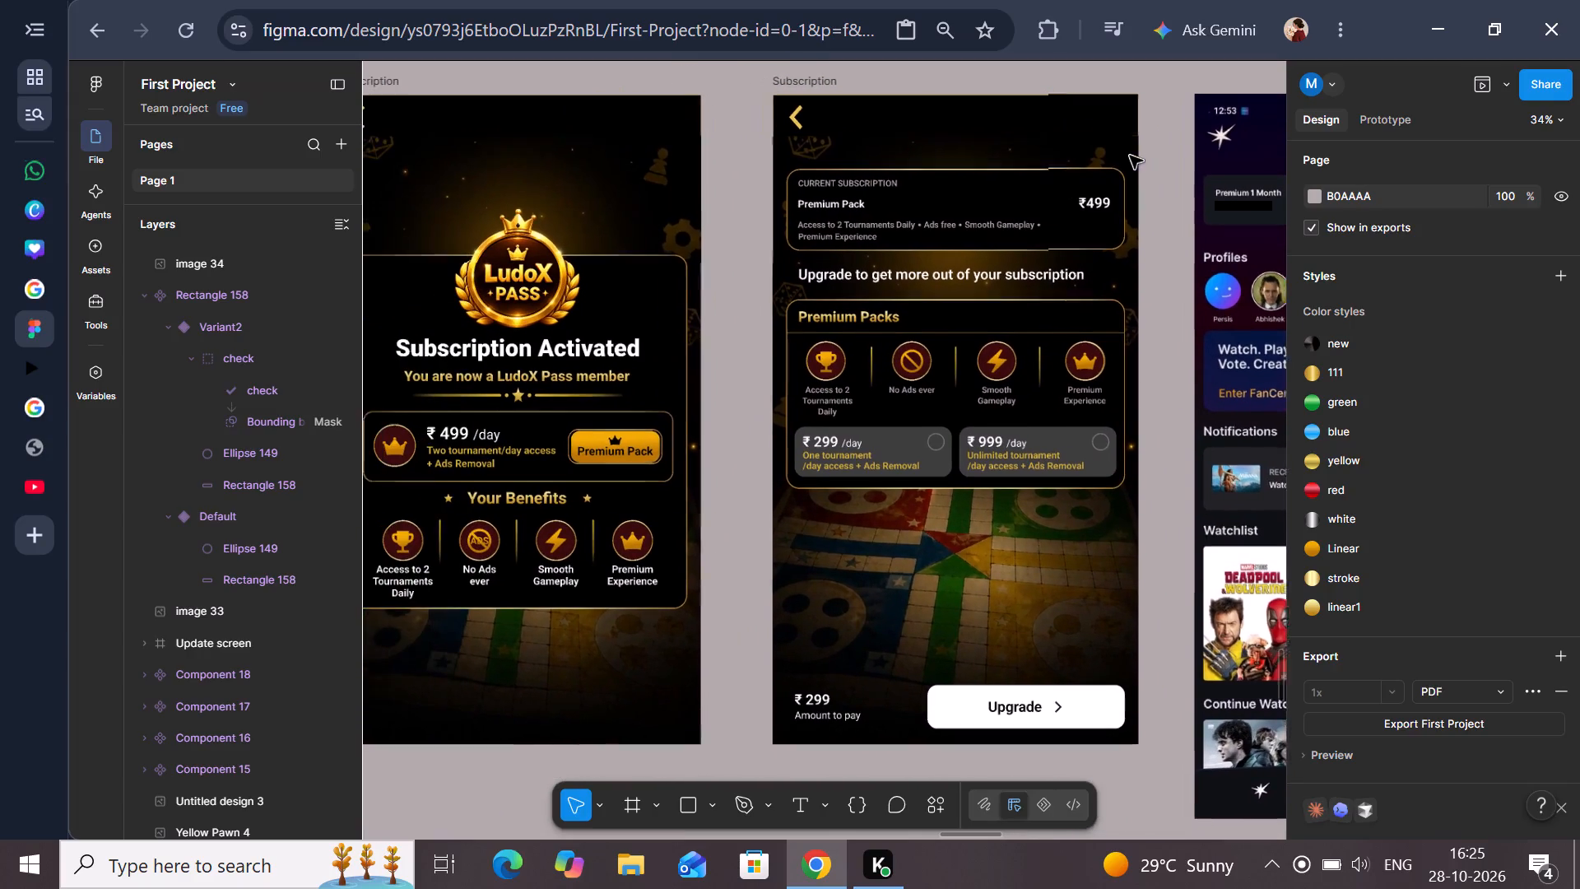
scroll(1130, 156, down, 2)
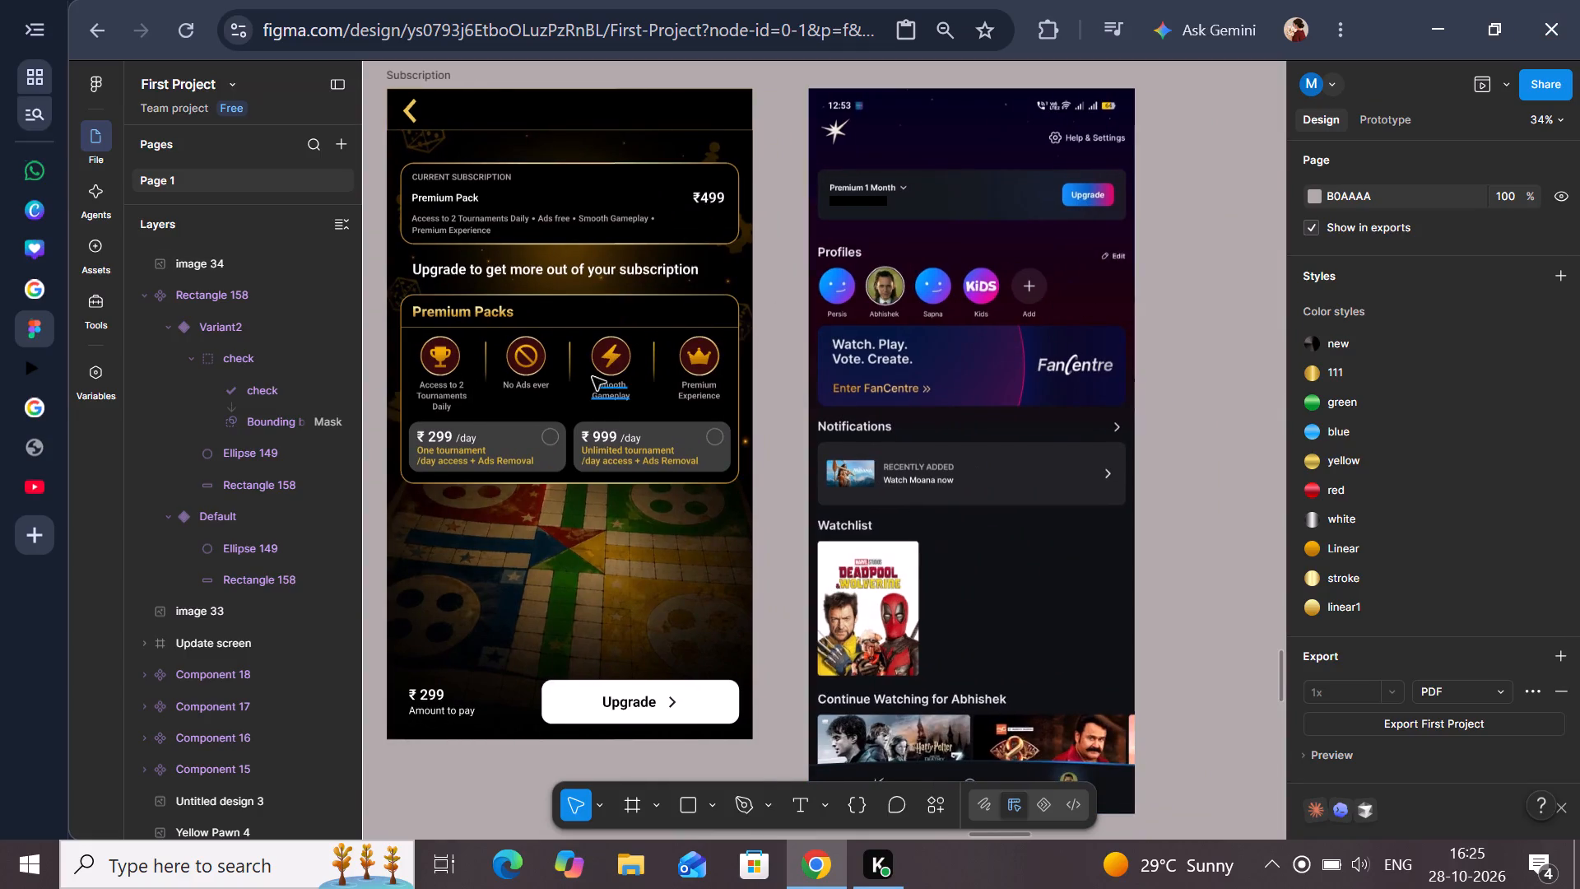
Preview the Subscription upgrade frame as a prototype, test selecting and deselecting the ₹ 299 and ₹ 999 pack cards, and close the preview.
click(424, 72)
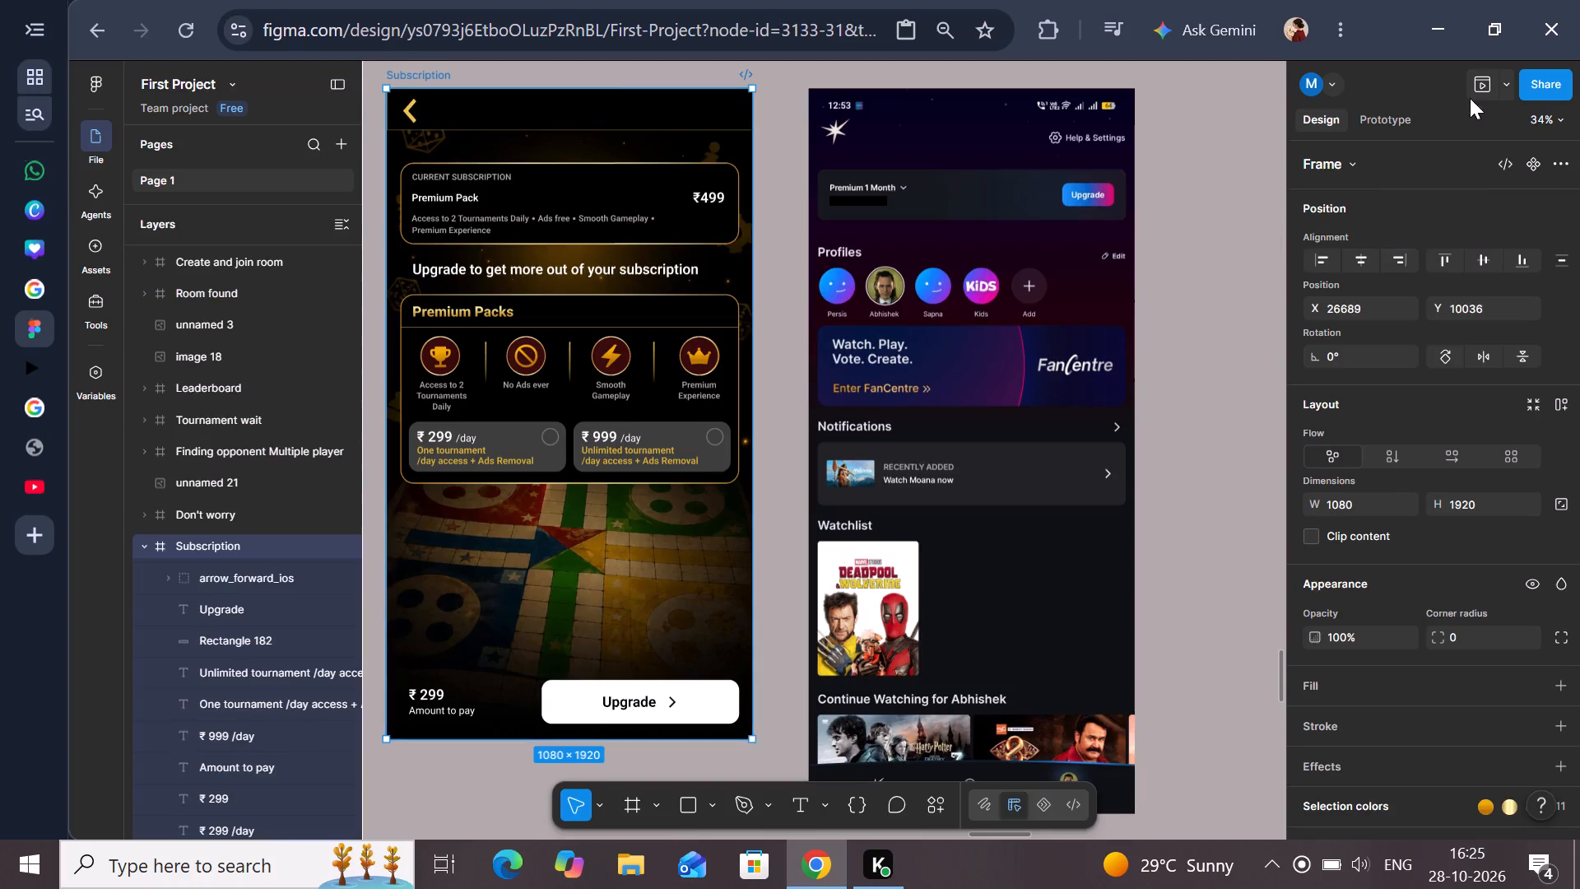
click(1480, 95)
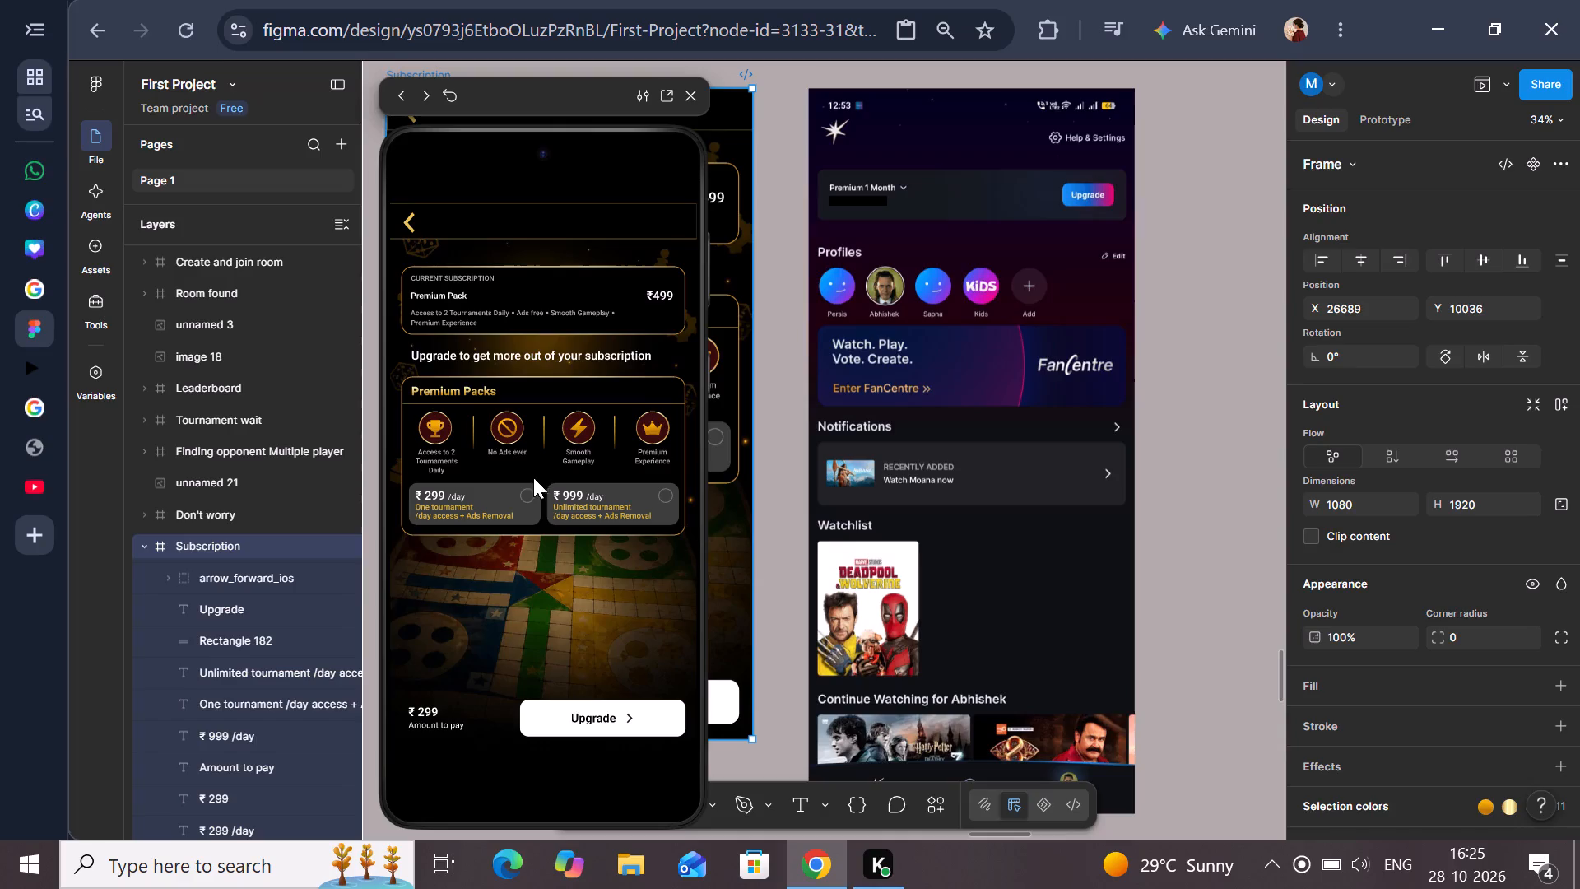
click(513, 492)
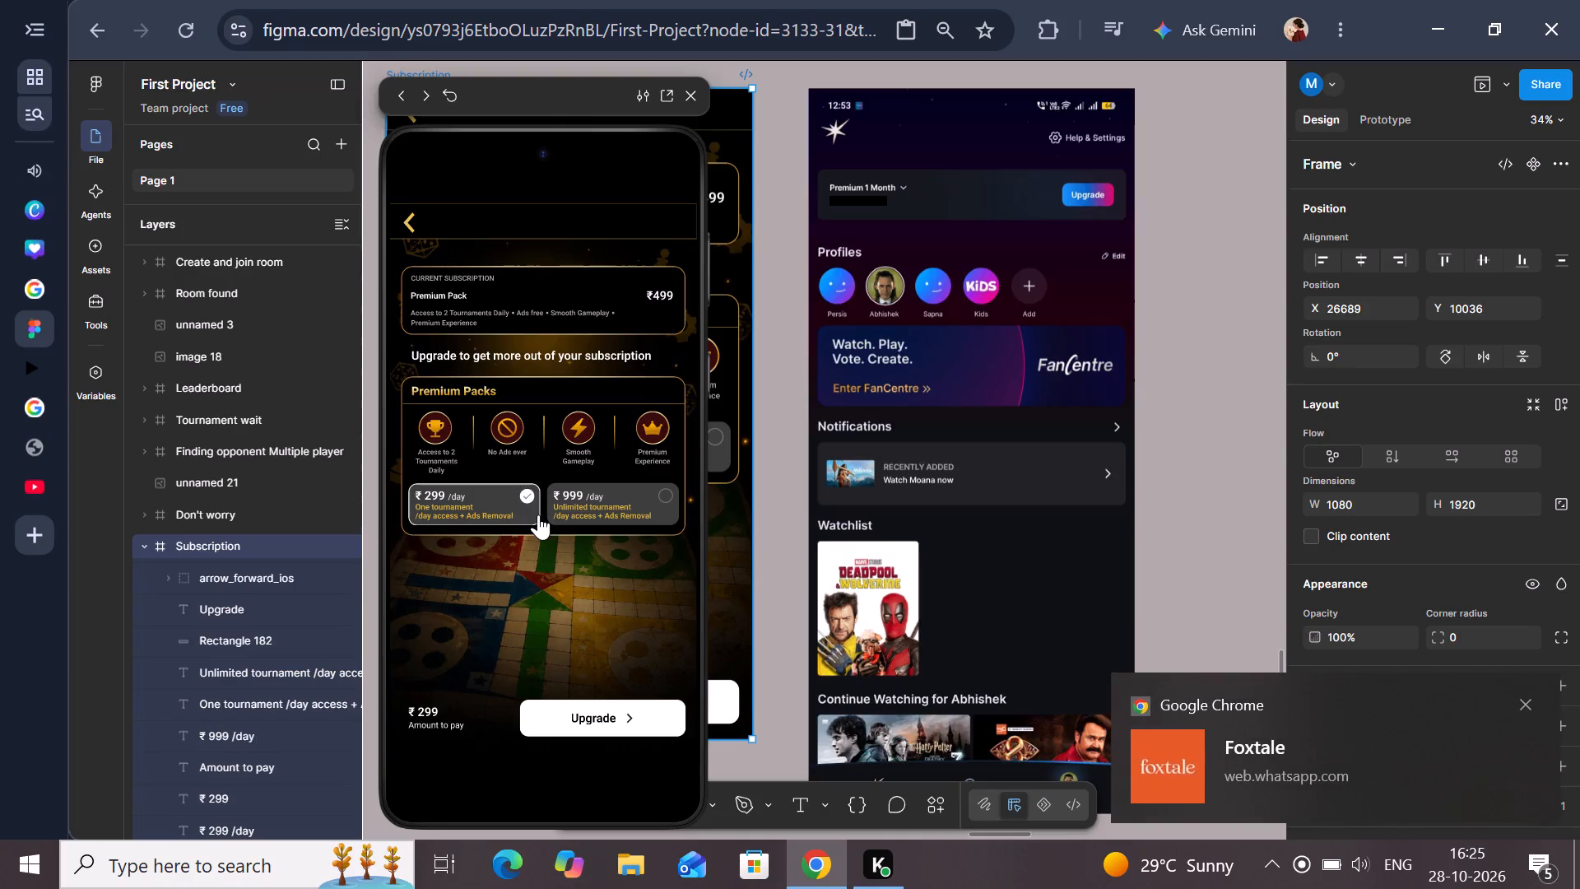
click(648, 489)
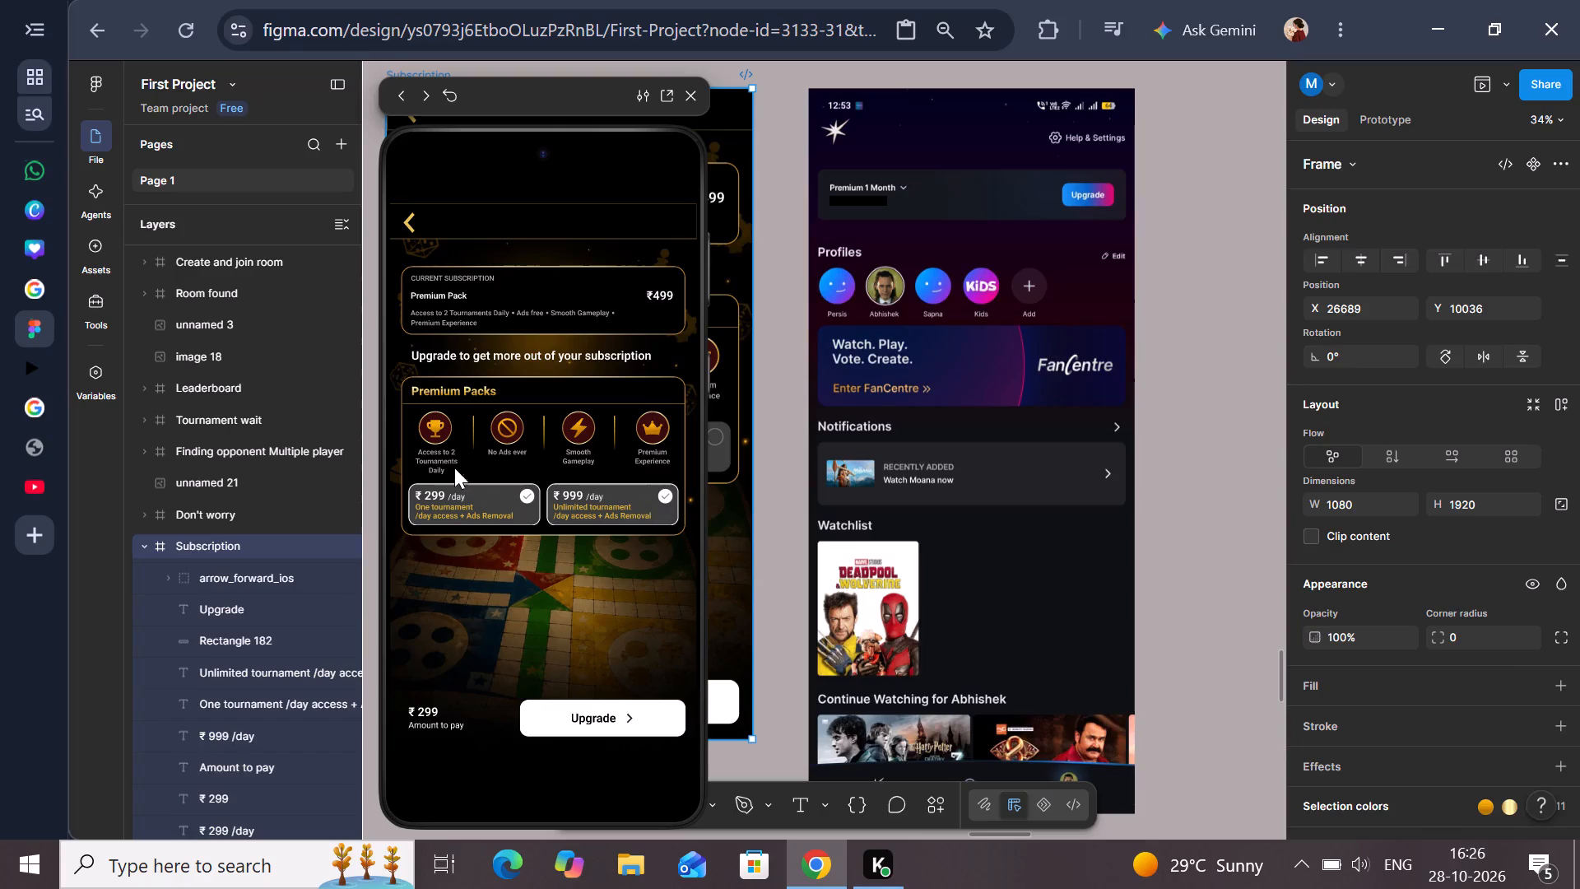
click(490, 493)
click(532, 496)
click(526, 489)
scroll(535, 520, up, 4)
click(685, 84)
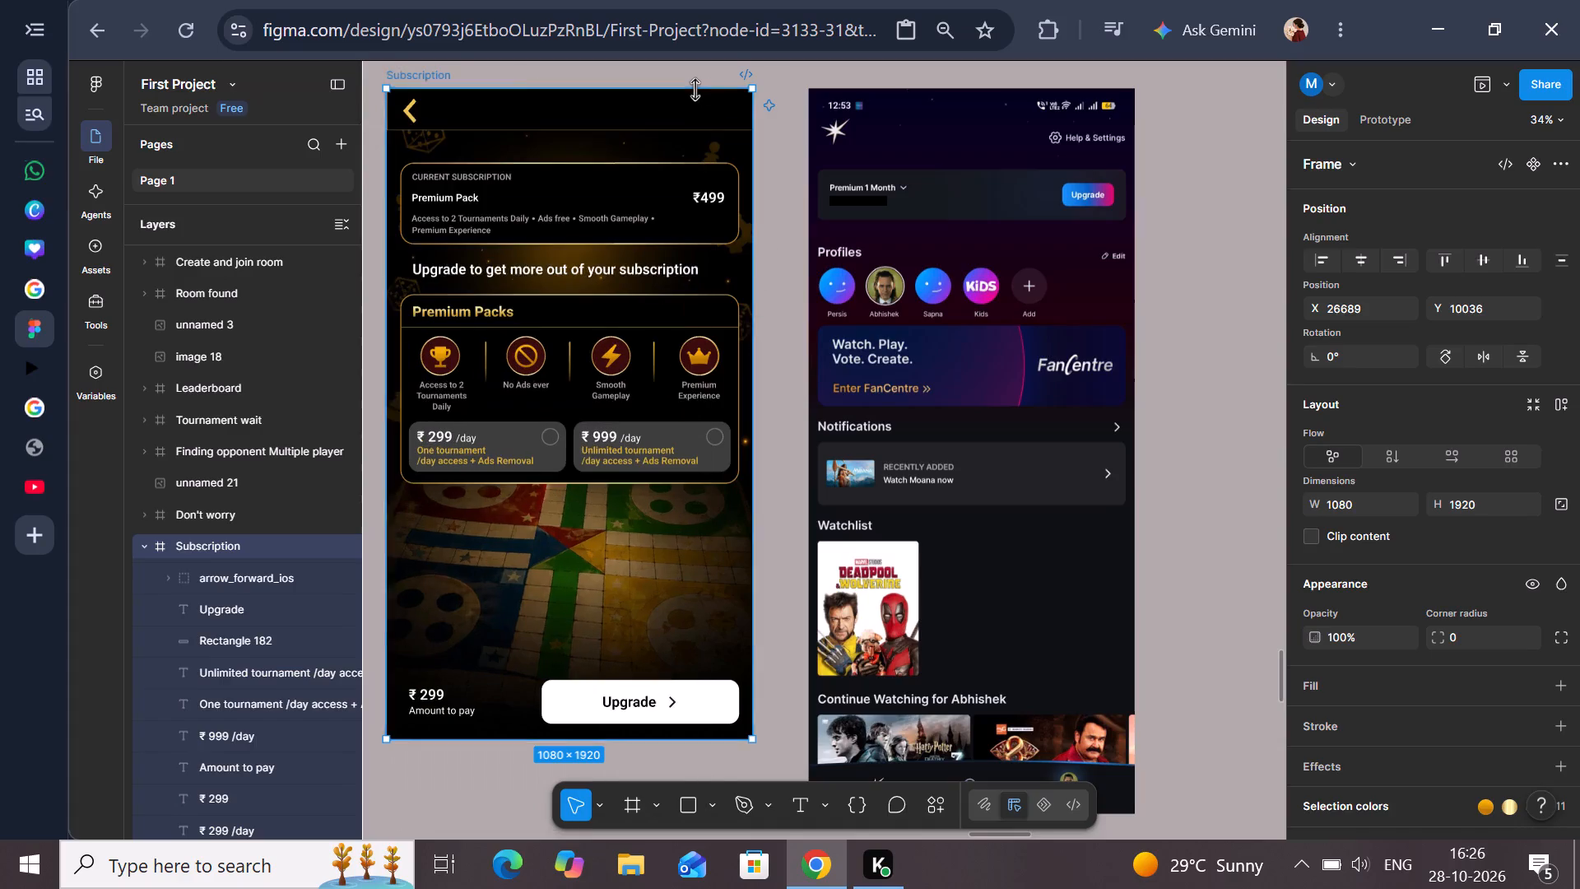
Inspect the ₹ 299 pack card instance in the Premium Packs section of the upgrade screen, and deselect it.
scroll(704, 104, up, 2)
click(811, 185)
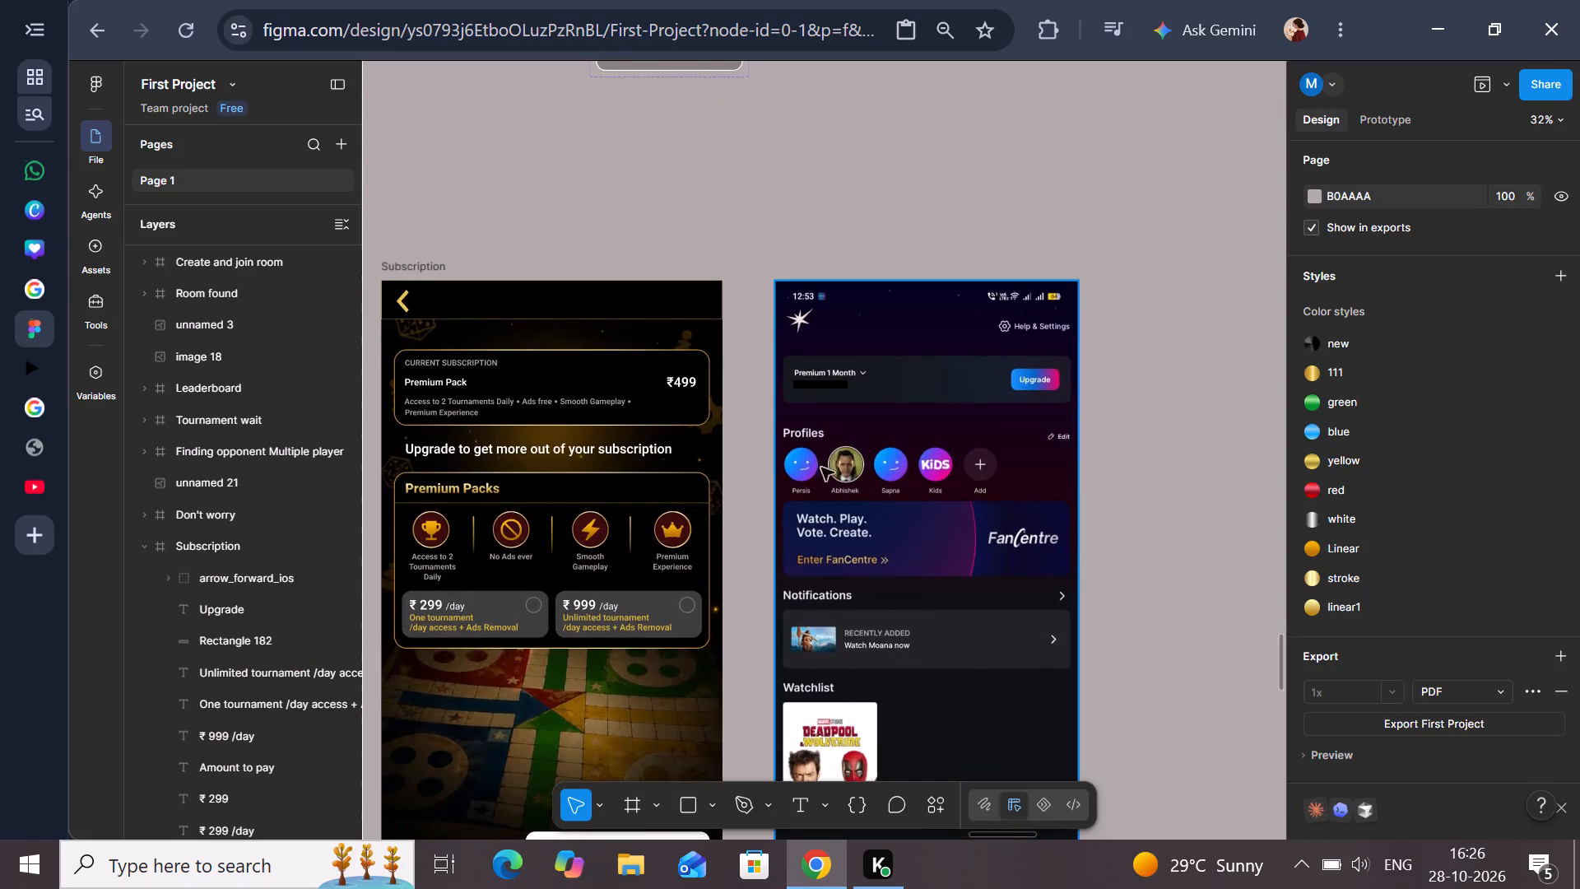
scroll(736, 406, down, 1)
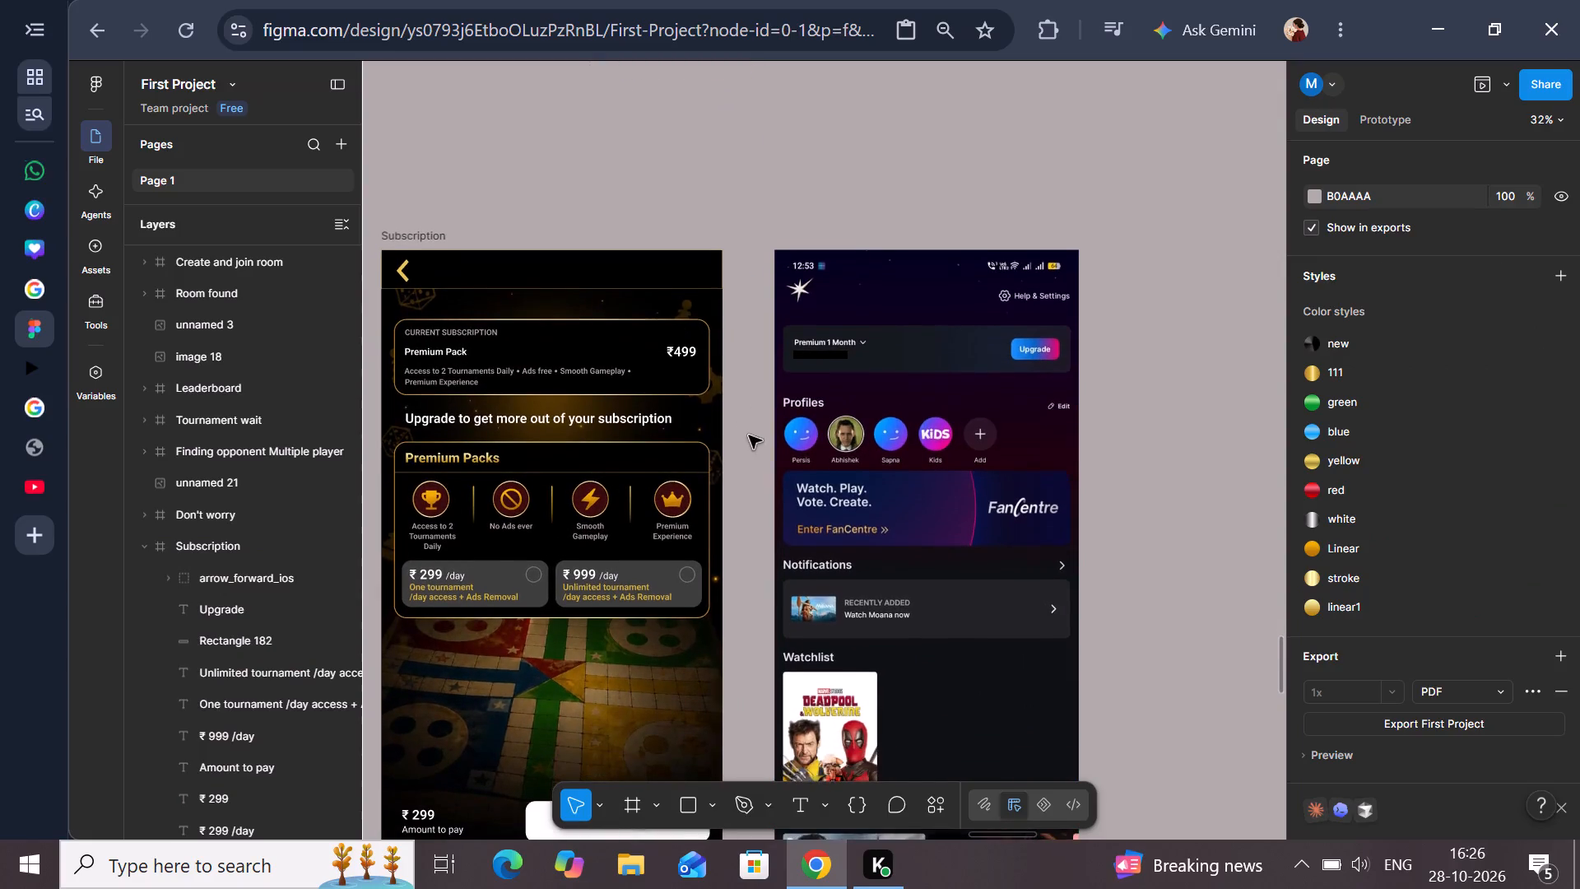
scroll(731, 505, down, 1)
scroll(596, 479, right, 1)
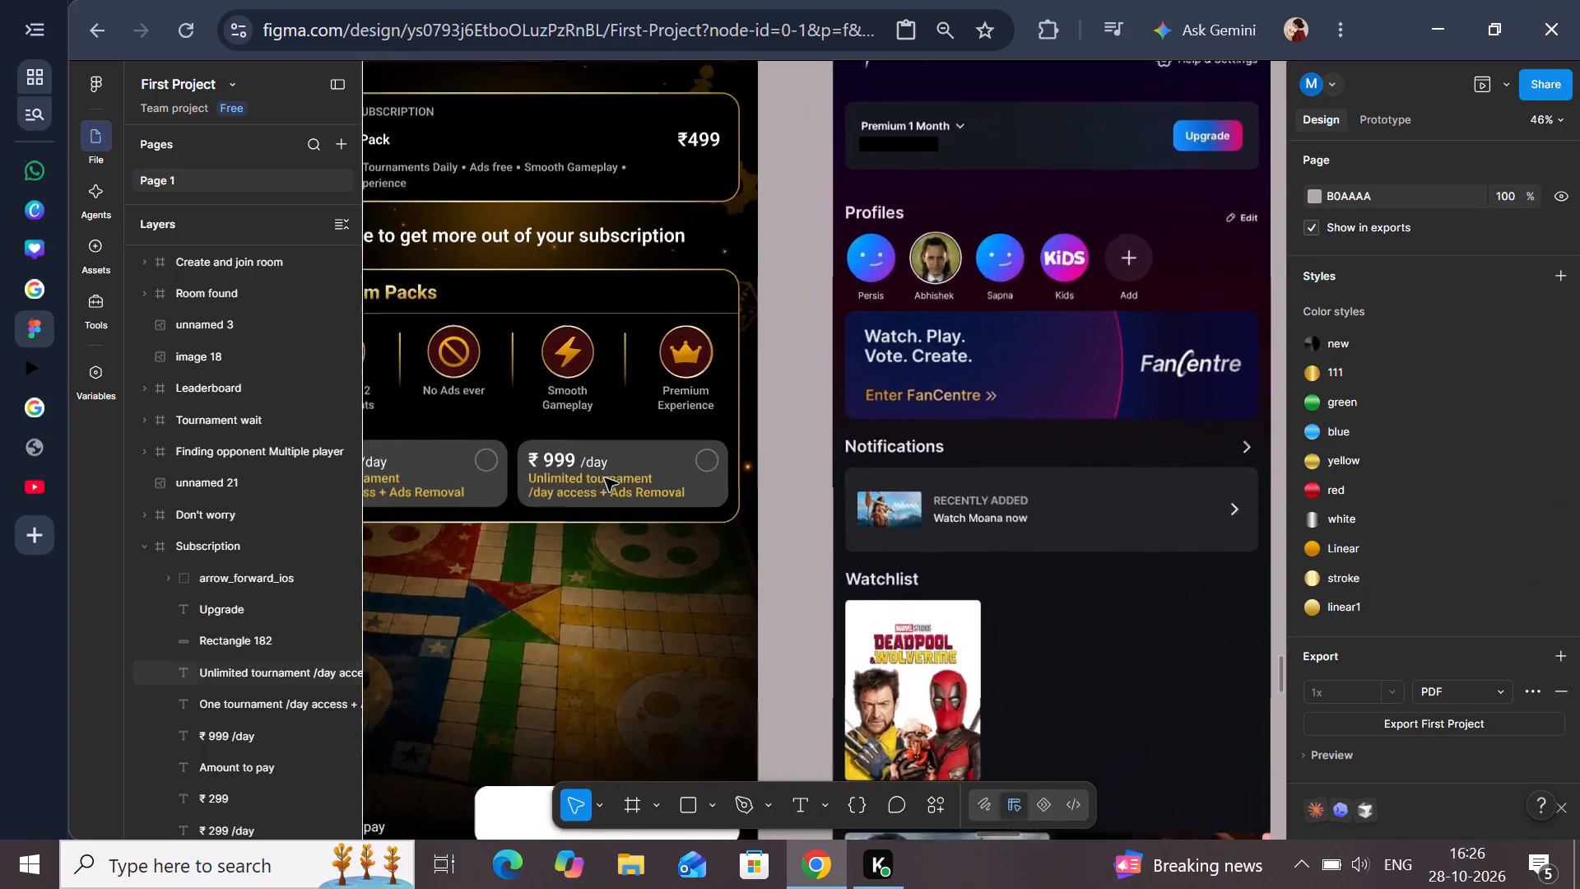
scroll(605, 478, right, 1)
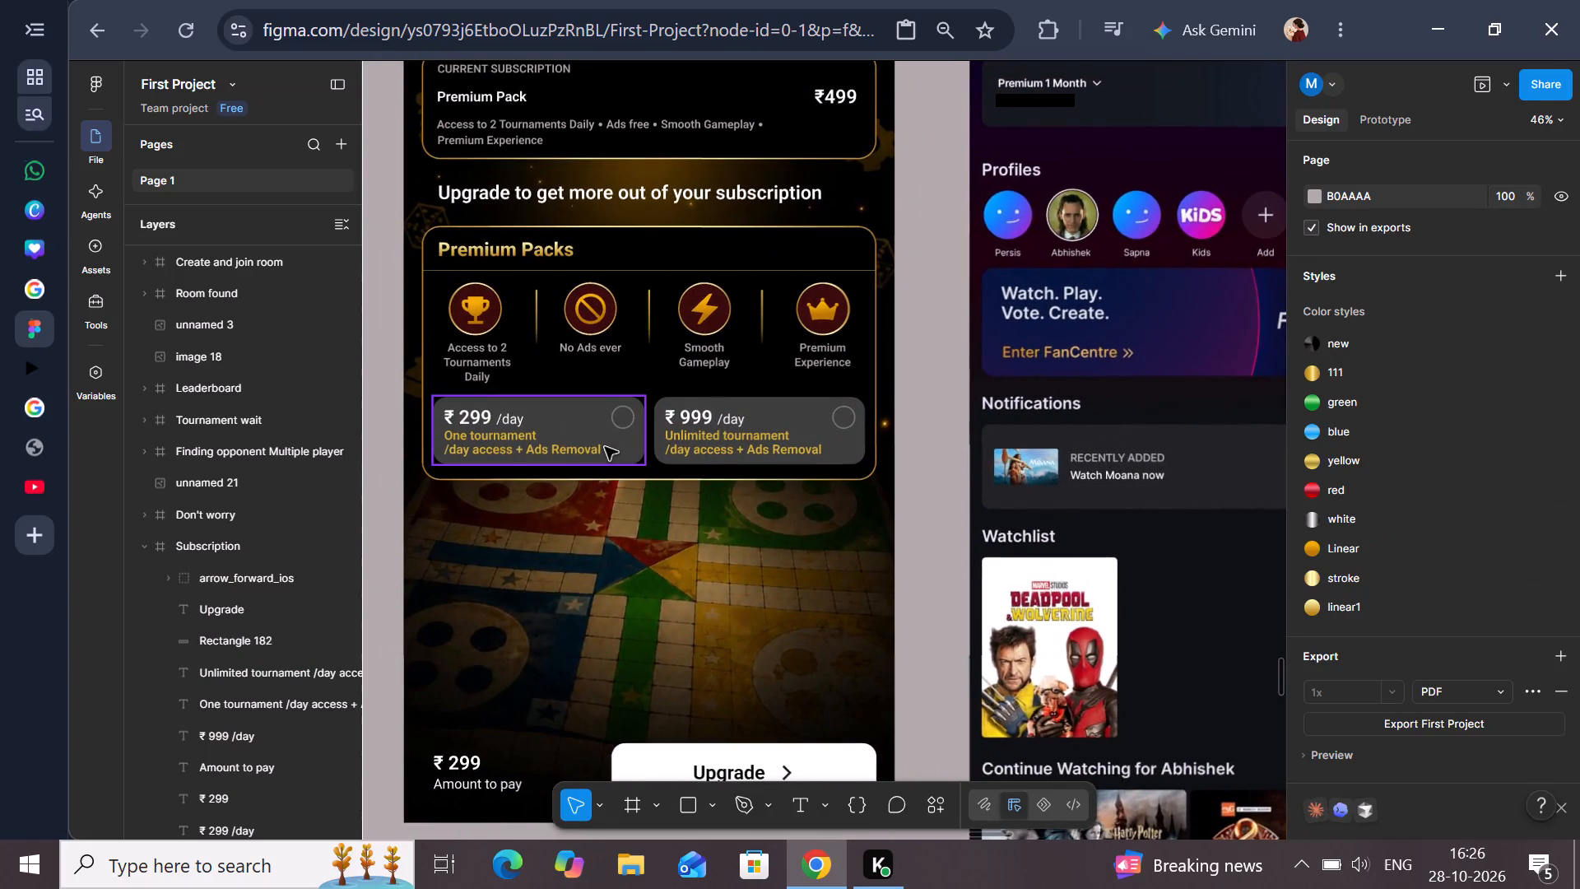
click(632, 416)
click(605, 425)
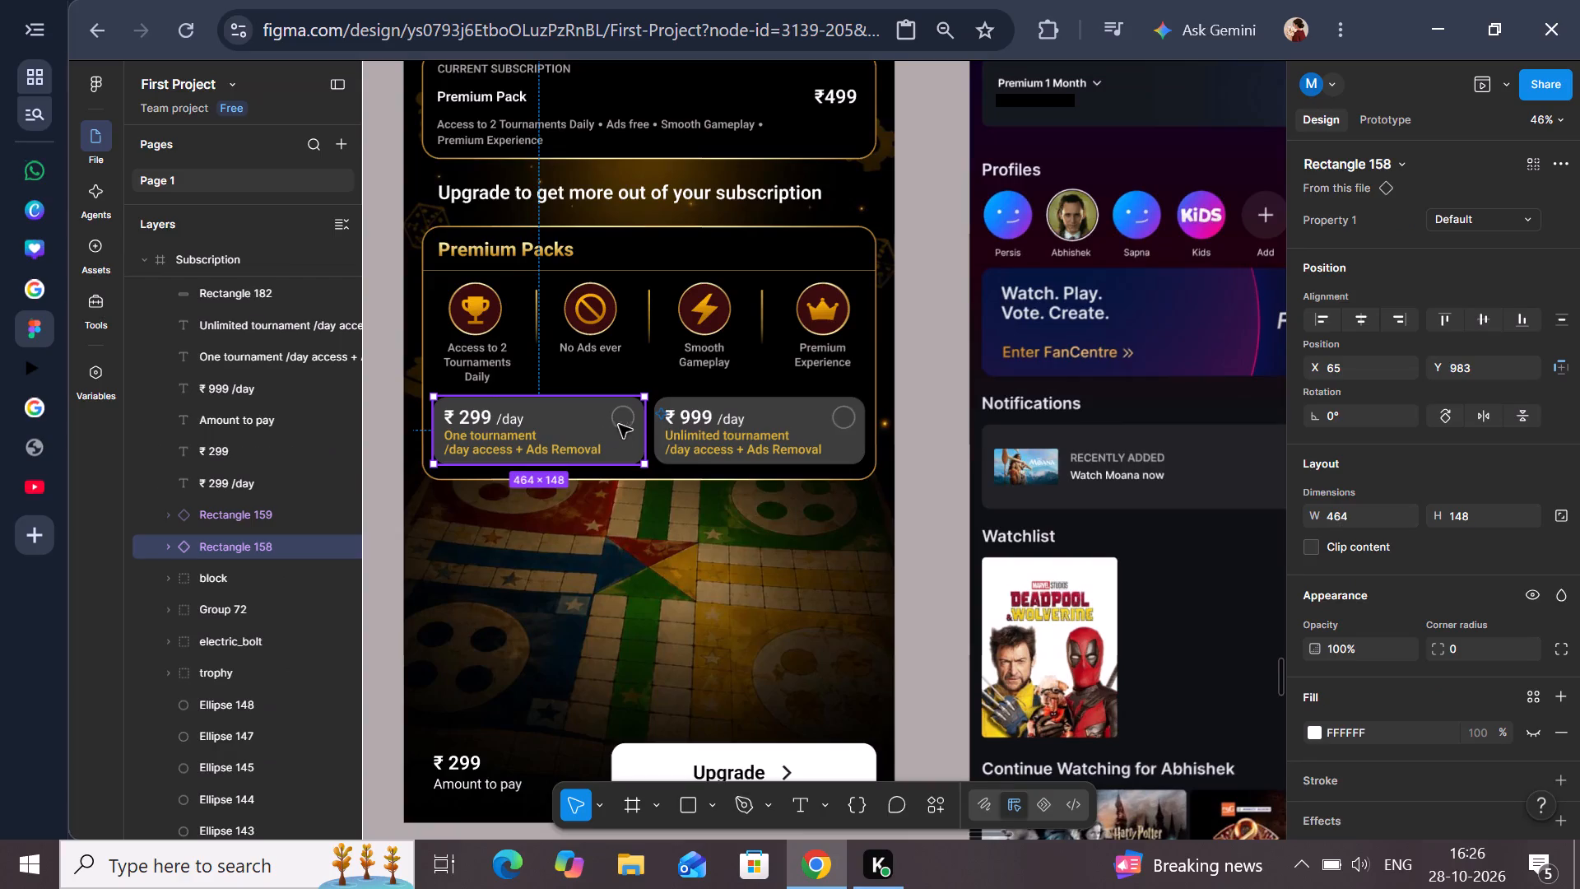
click(910, 455)
Compare the upgrade screen's plan details and benefits with the reference screenshot and the Subscription Activated screen.
scroll(1059, 302, left, 1)
scroll(1045, 91, up, 1)
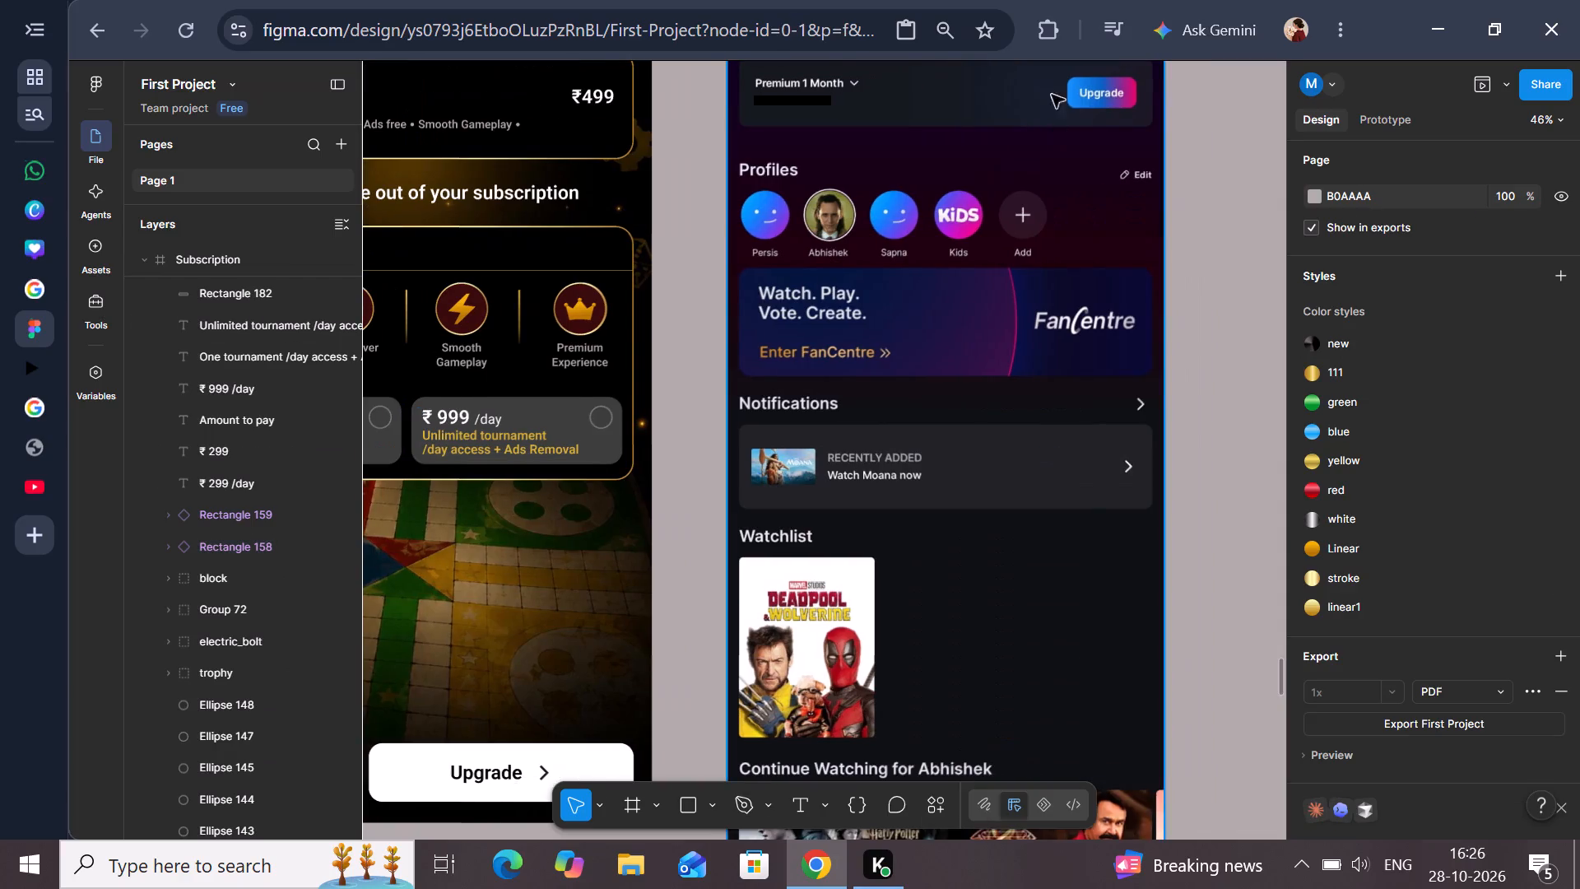
scroll(1052, 95, up, 1)
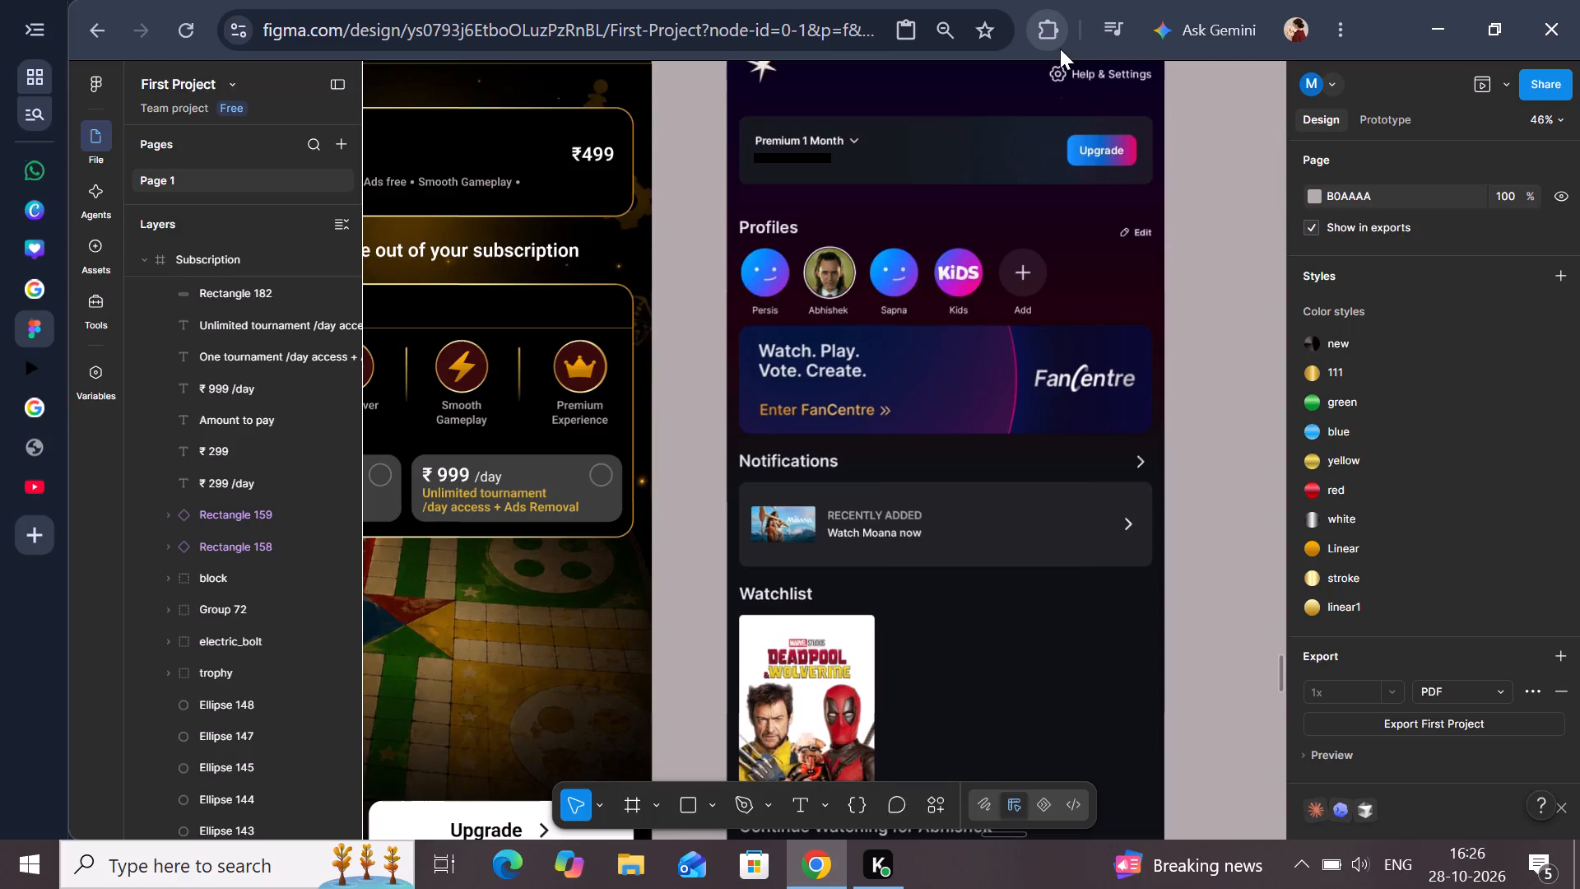
scroll(1060, 49, right, 2)
scroll(835, 403, right, 1)
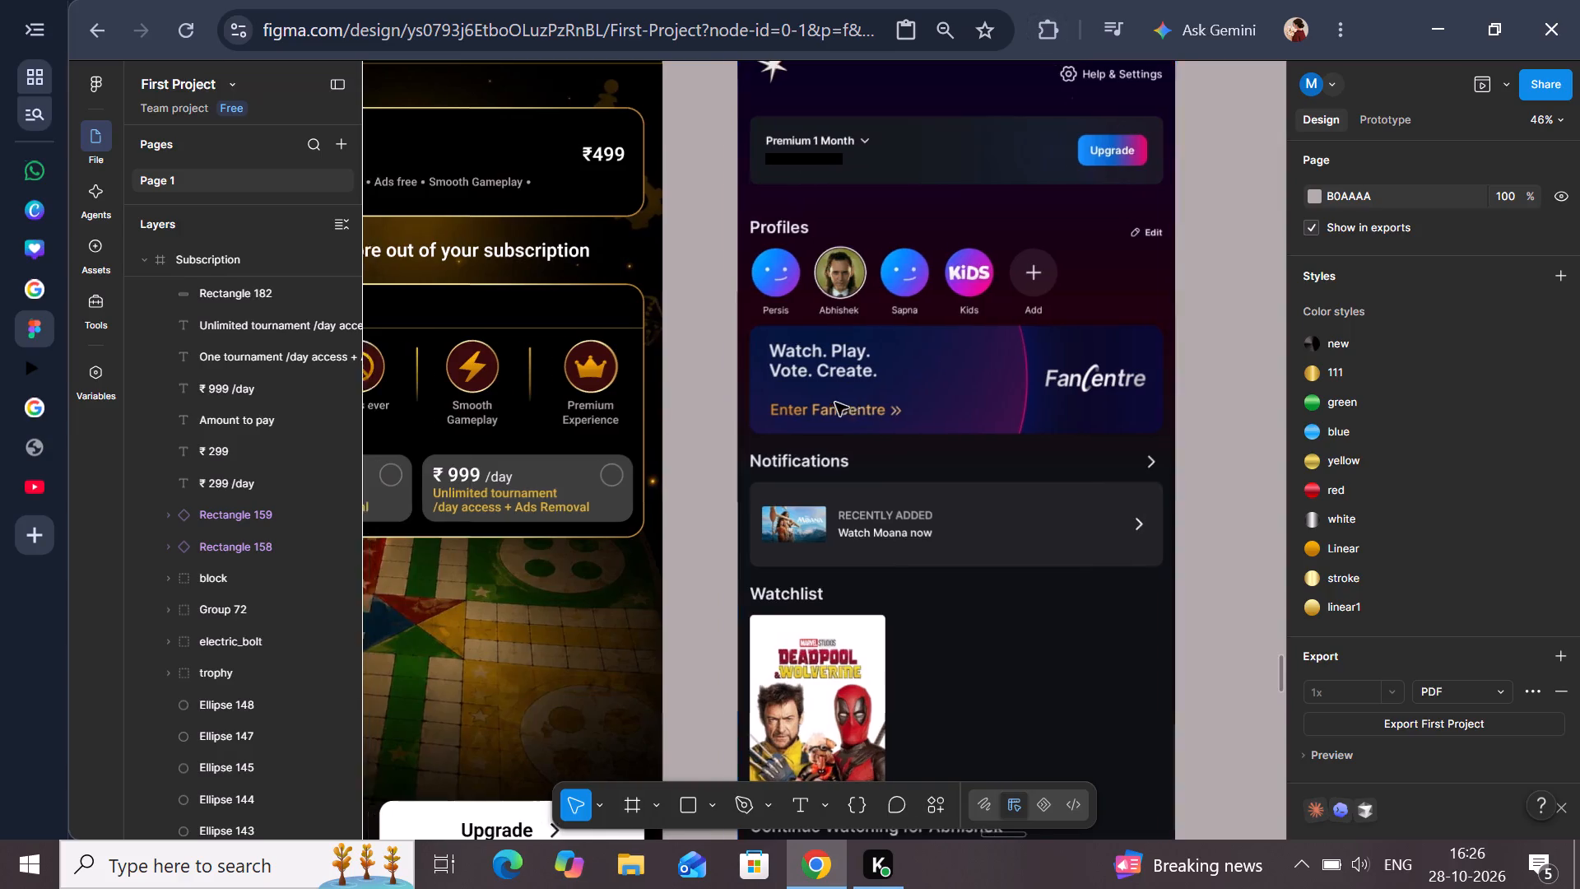
scroll(835, 403, right, 9)
scroll(835, 403, down, 1)
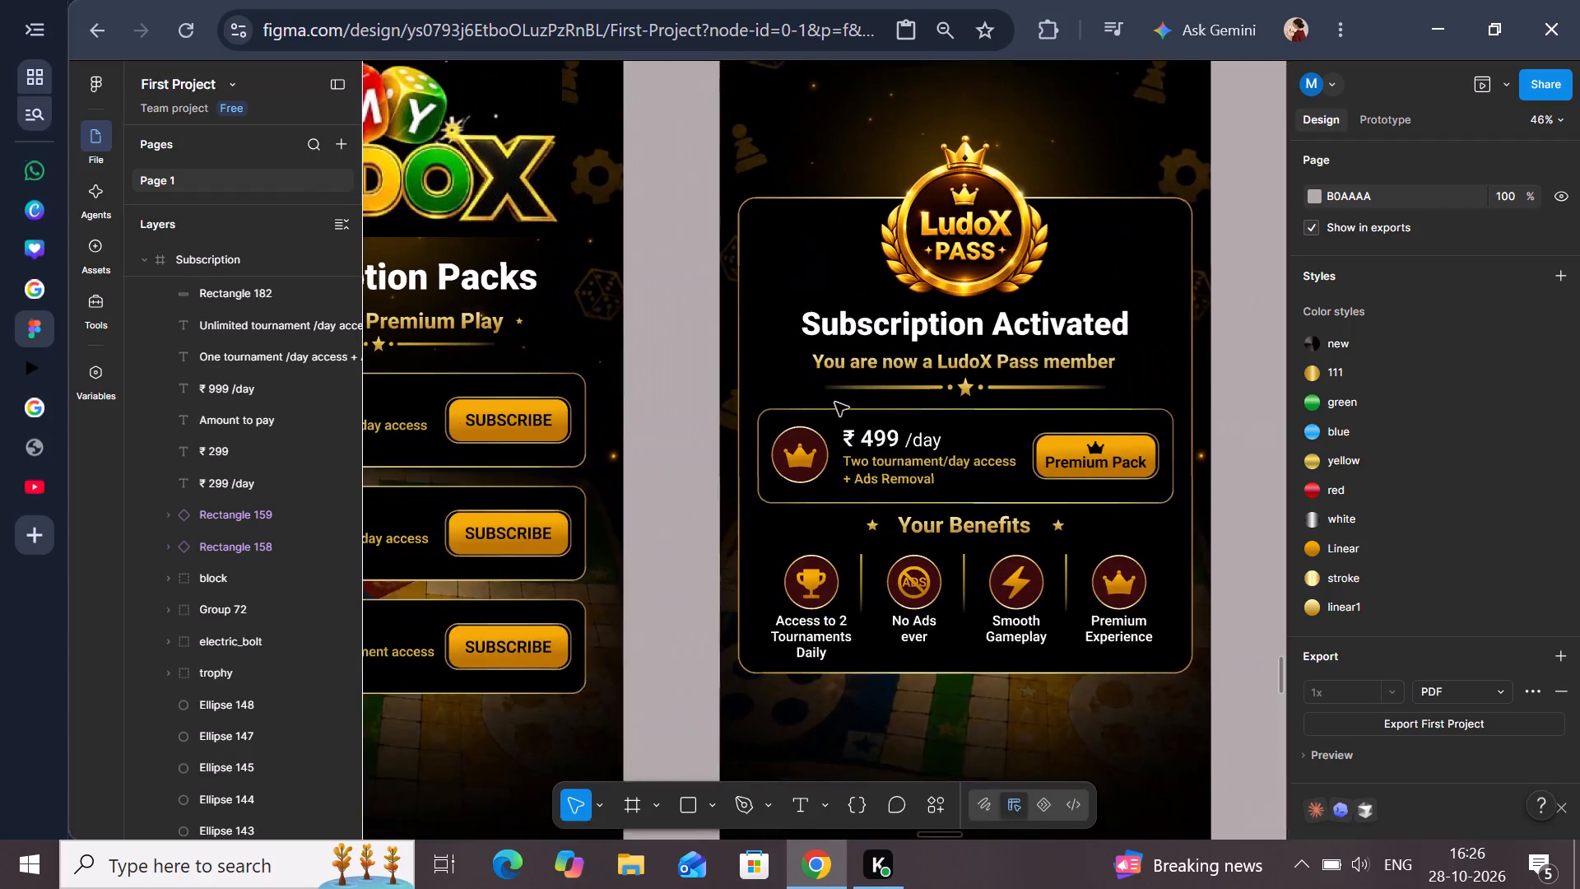
scroll(835, 403, down, 1)
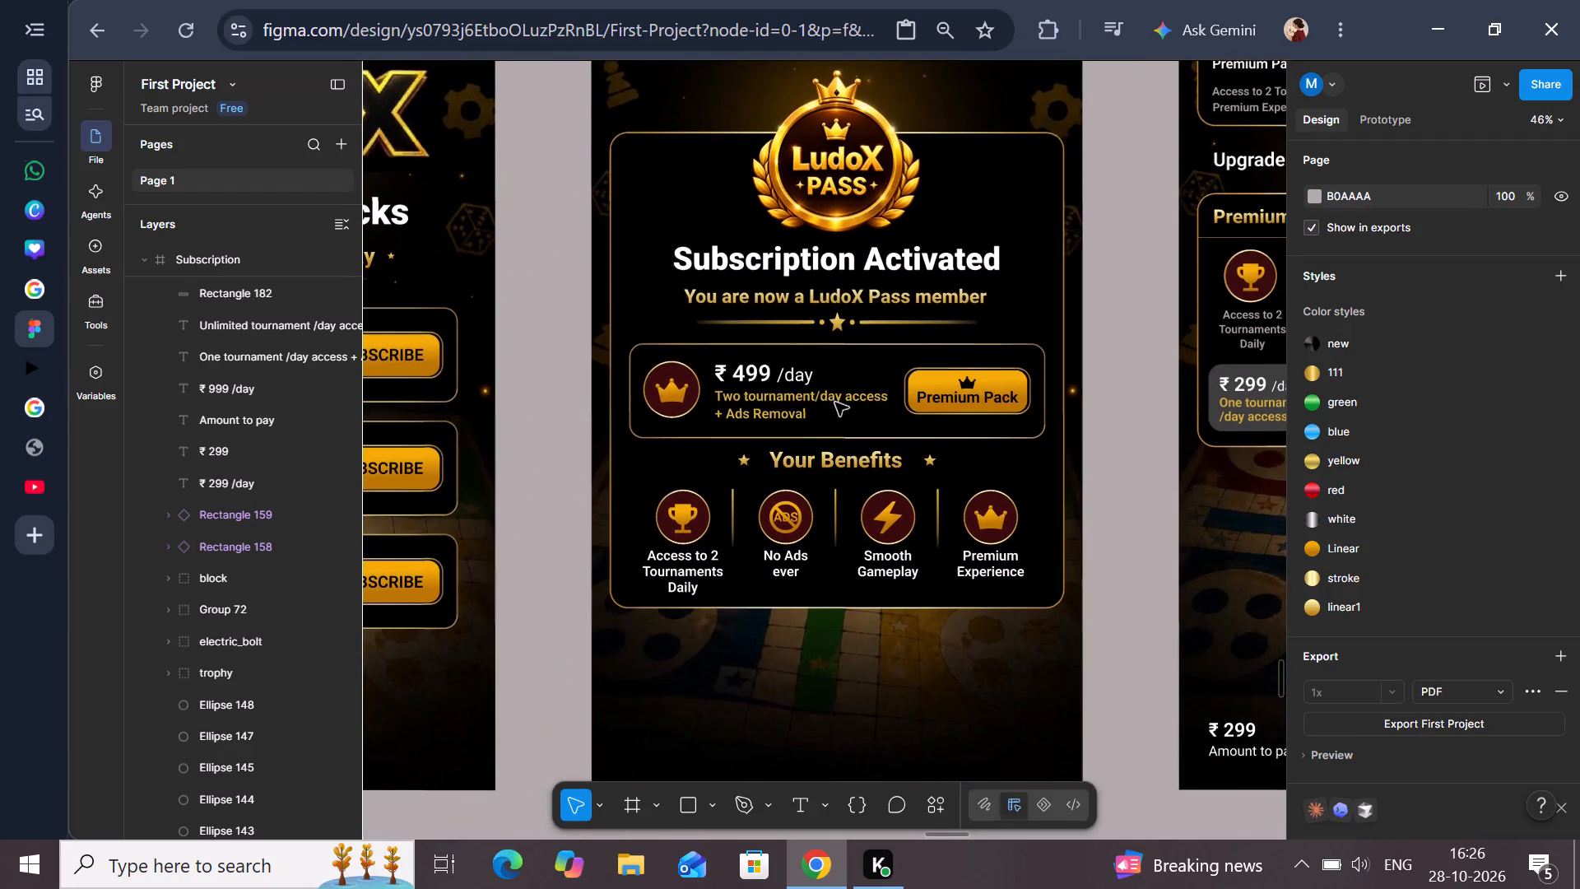
scroll(835, 403, down, 1)
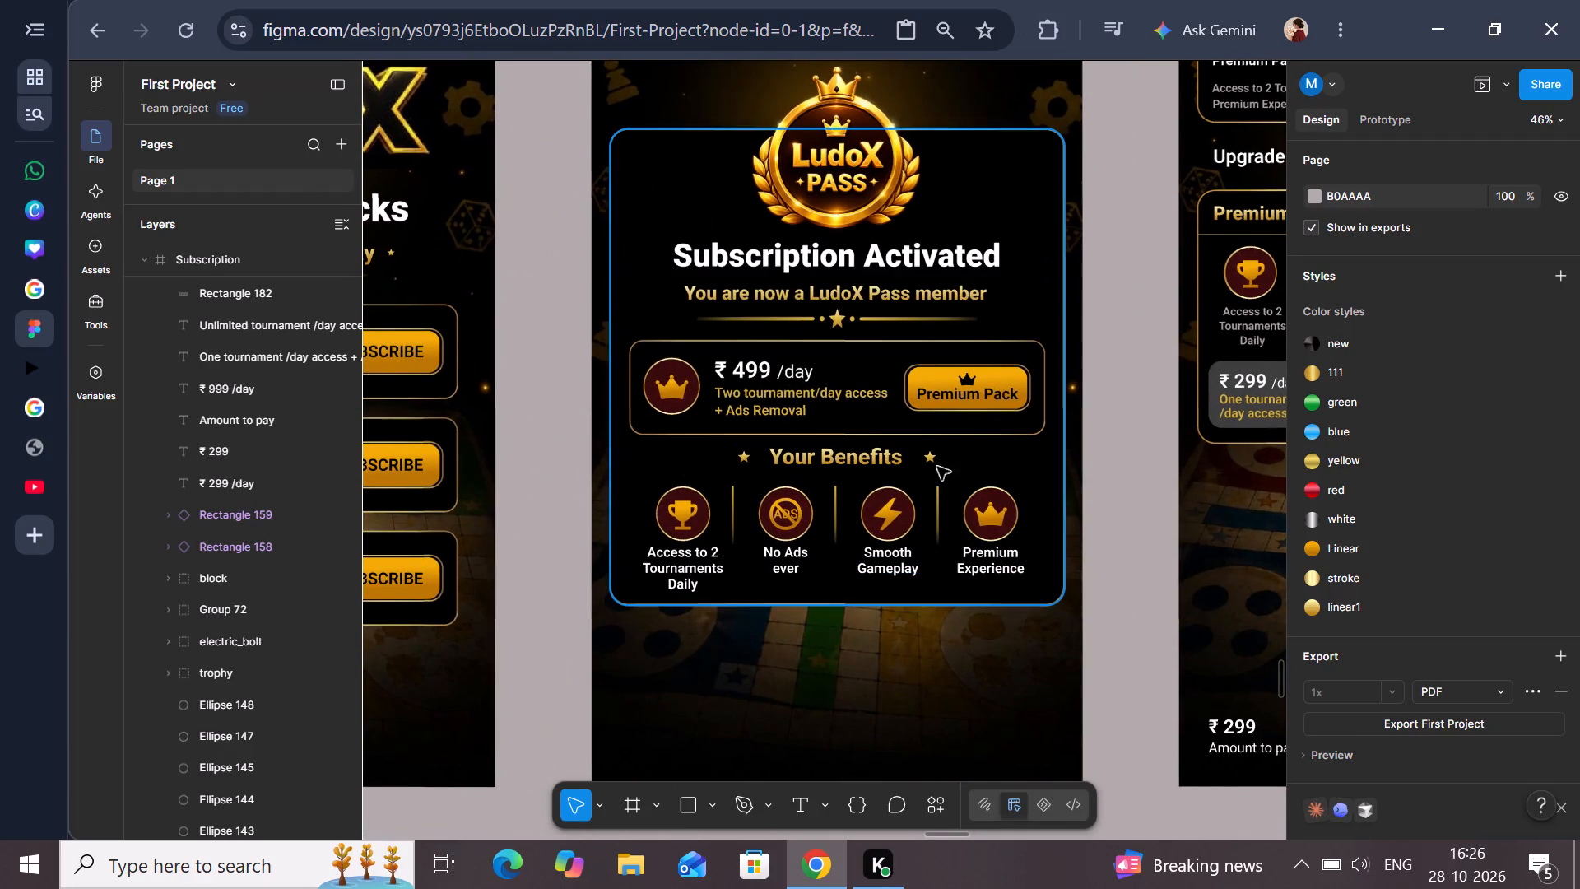
scroll(911, 412, left, 2)
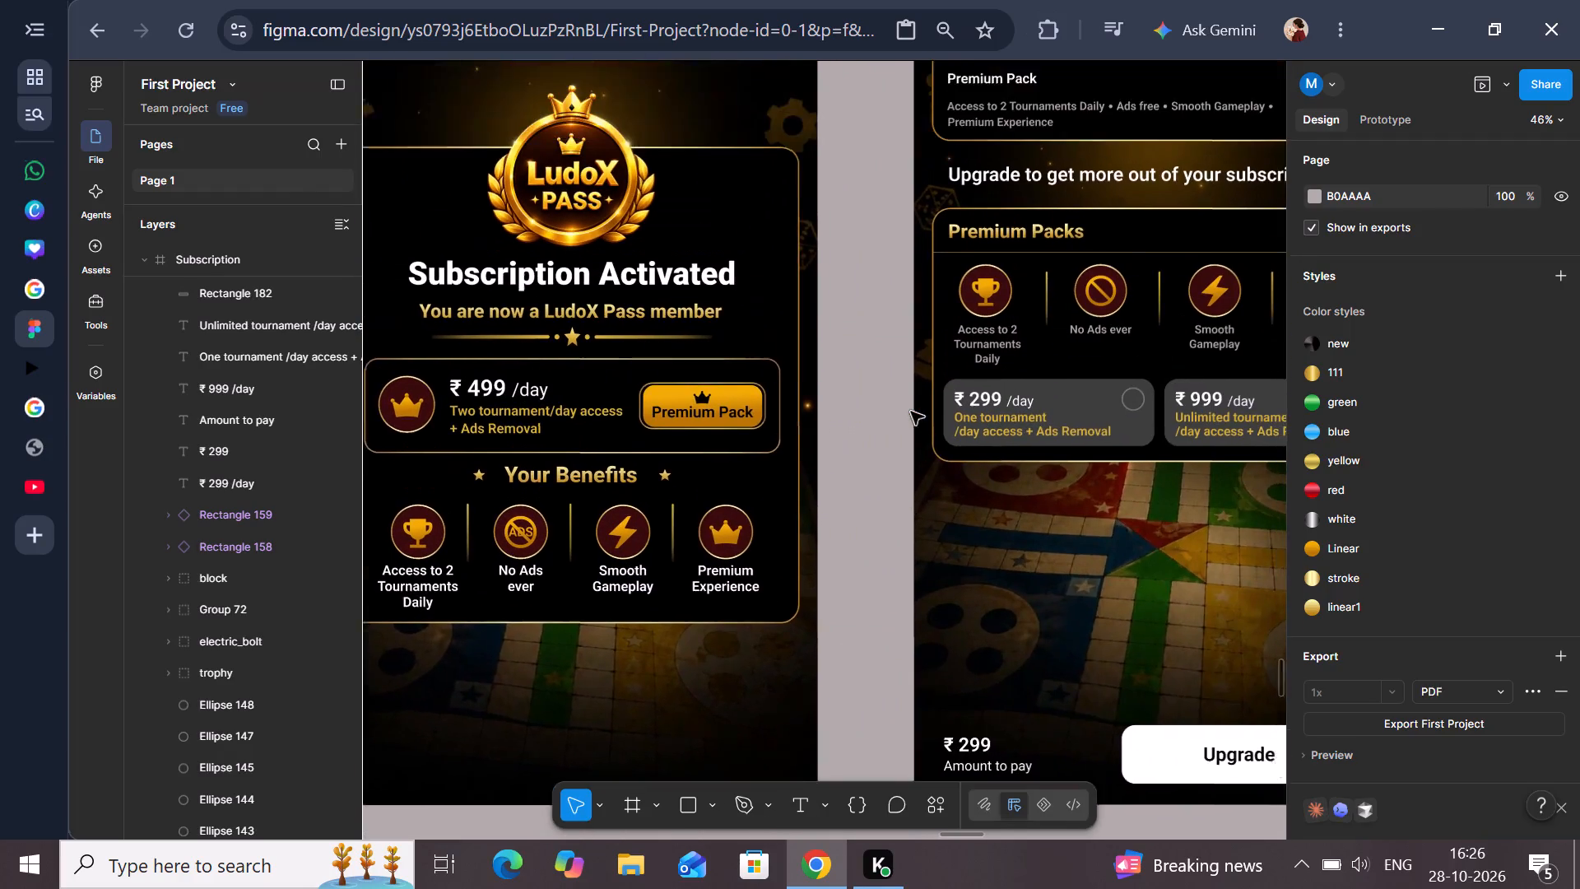
scroll(911, 412, left, 2)
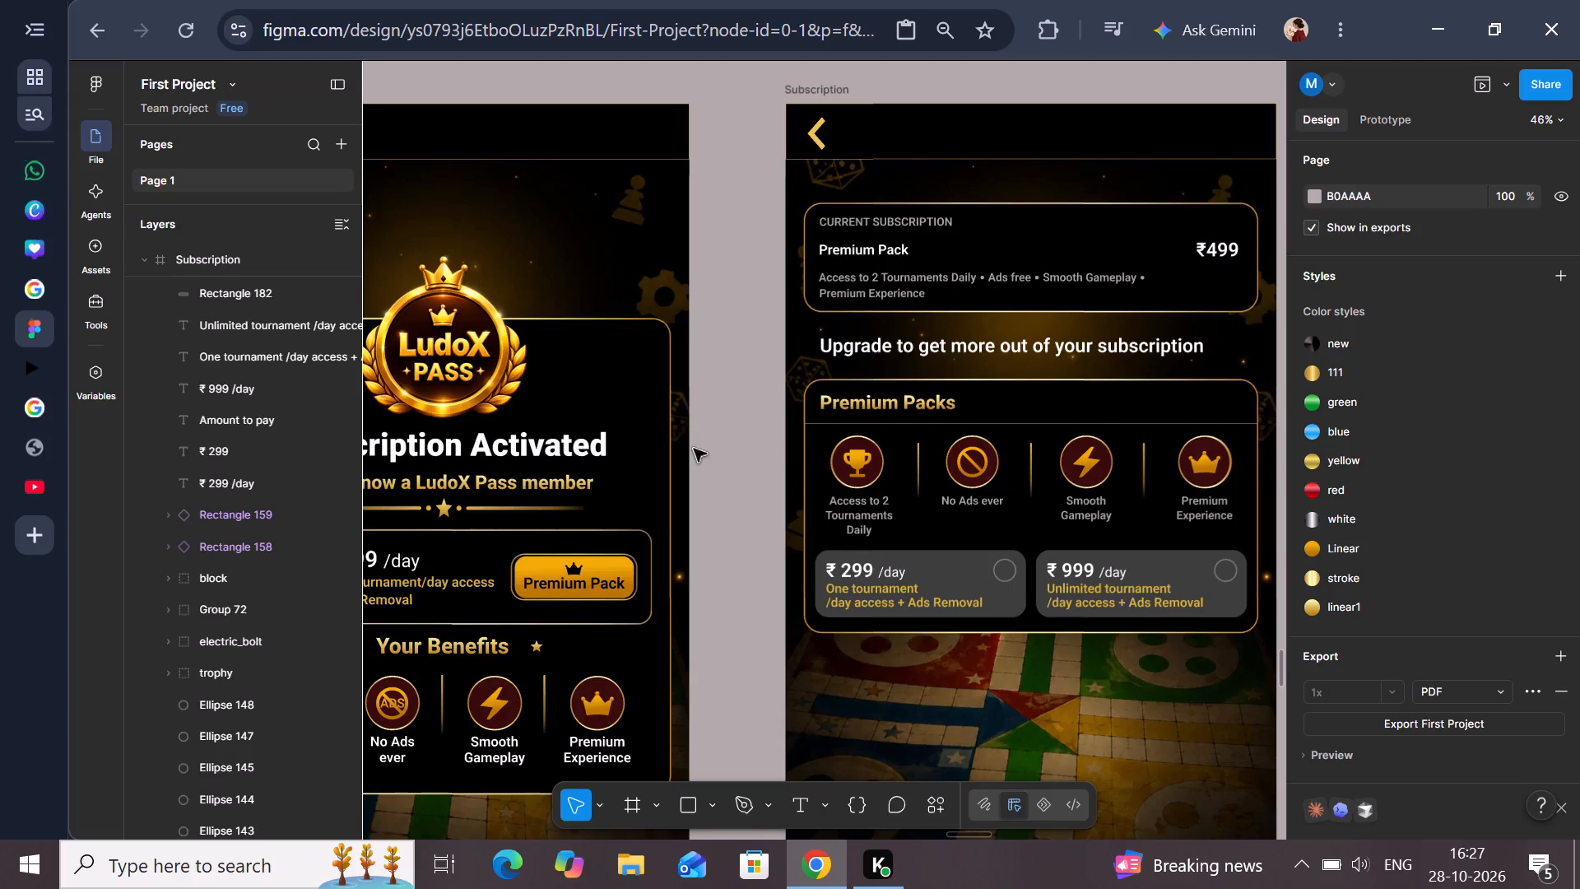
scroll(735, 382, left, 1)
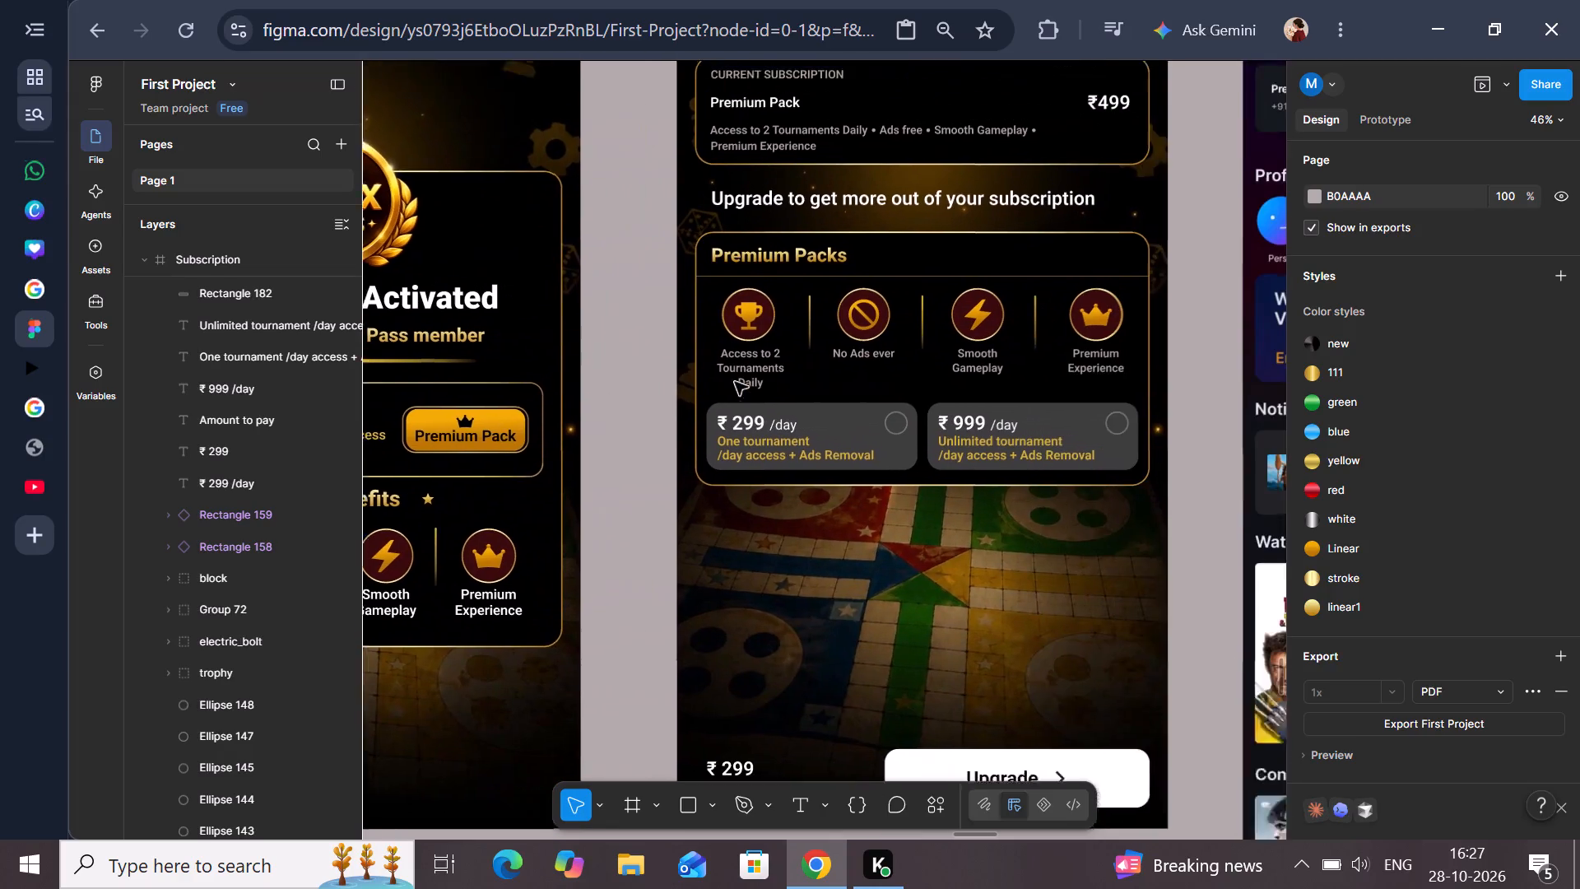
scroll(735, 382, left, 1)
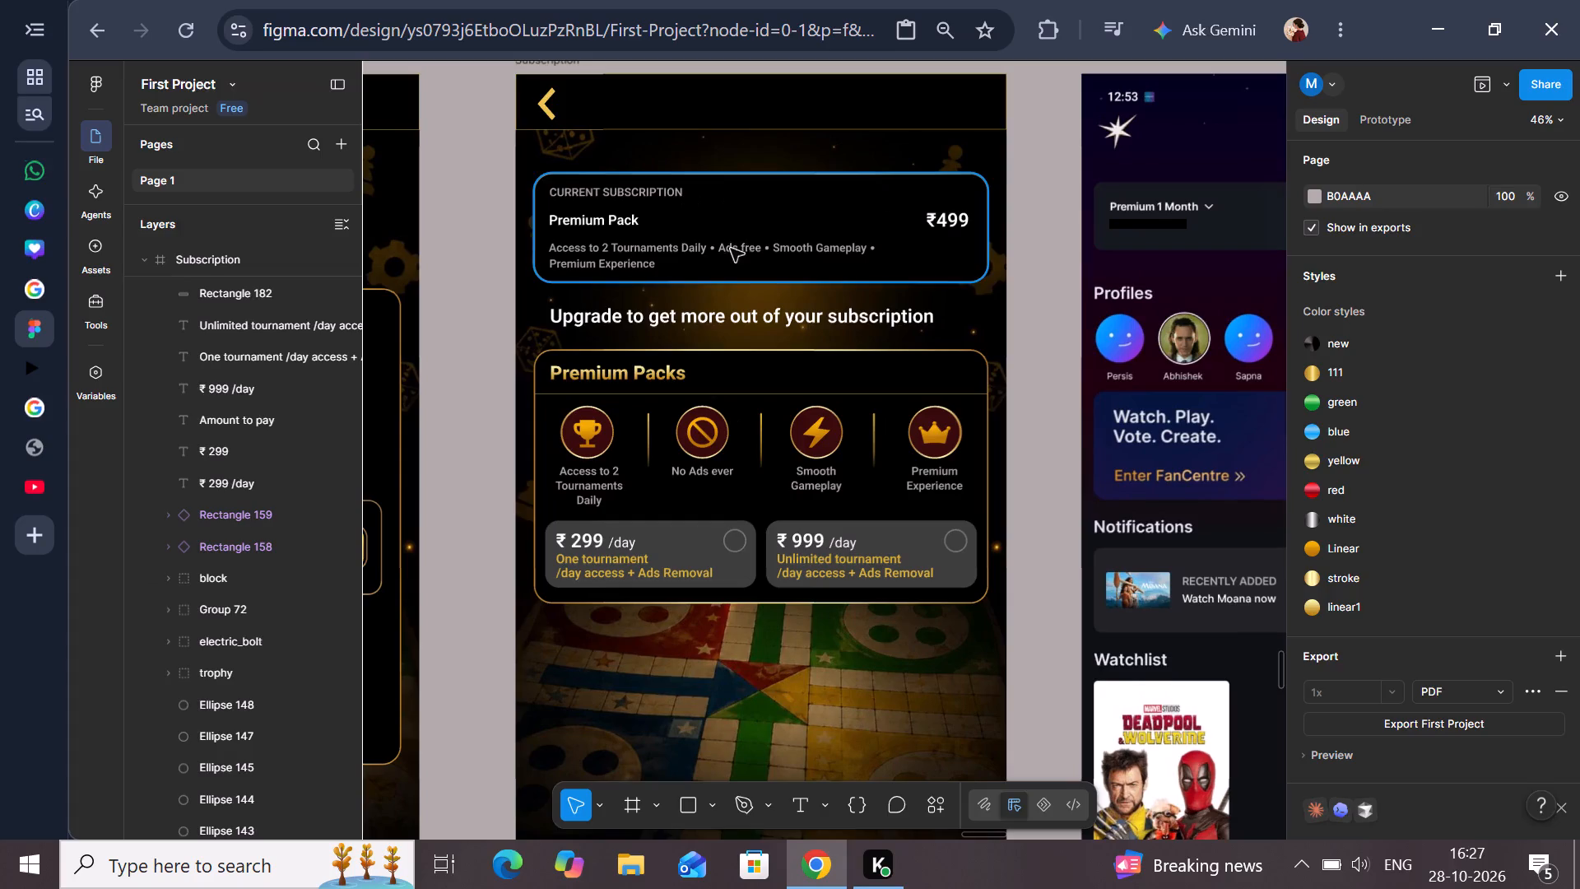
scroll(811, 345, right, 6)
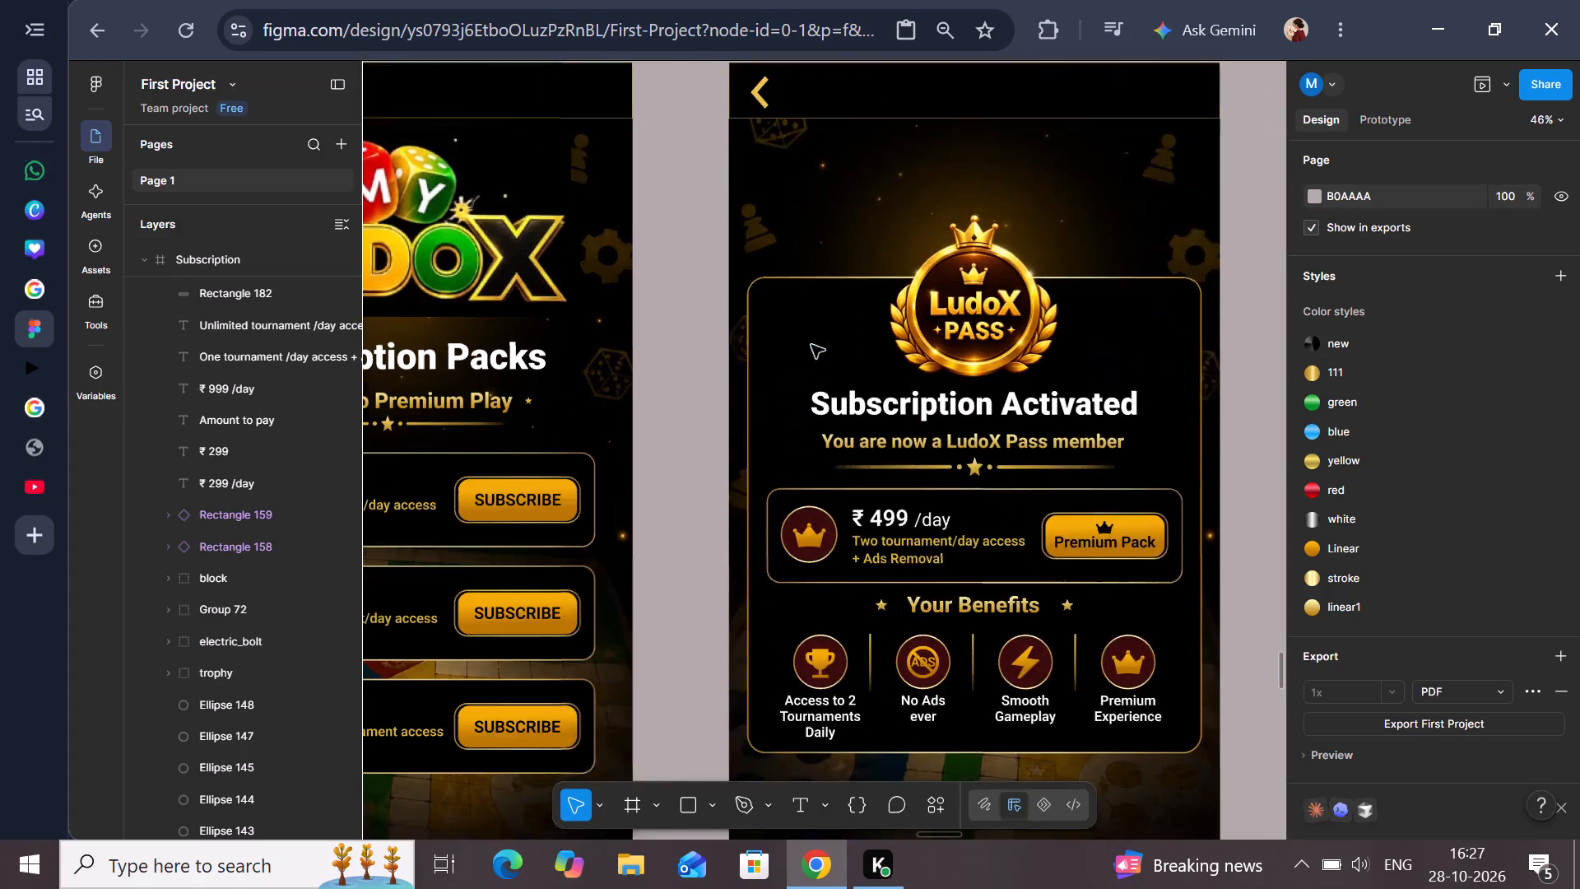
Look over the Main screen with its separate My Subscription button, and the sign-in and login details screens.
scroll(811, 345, right, 14)
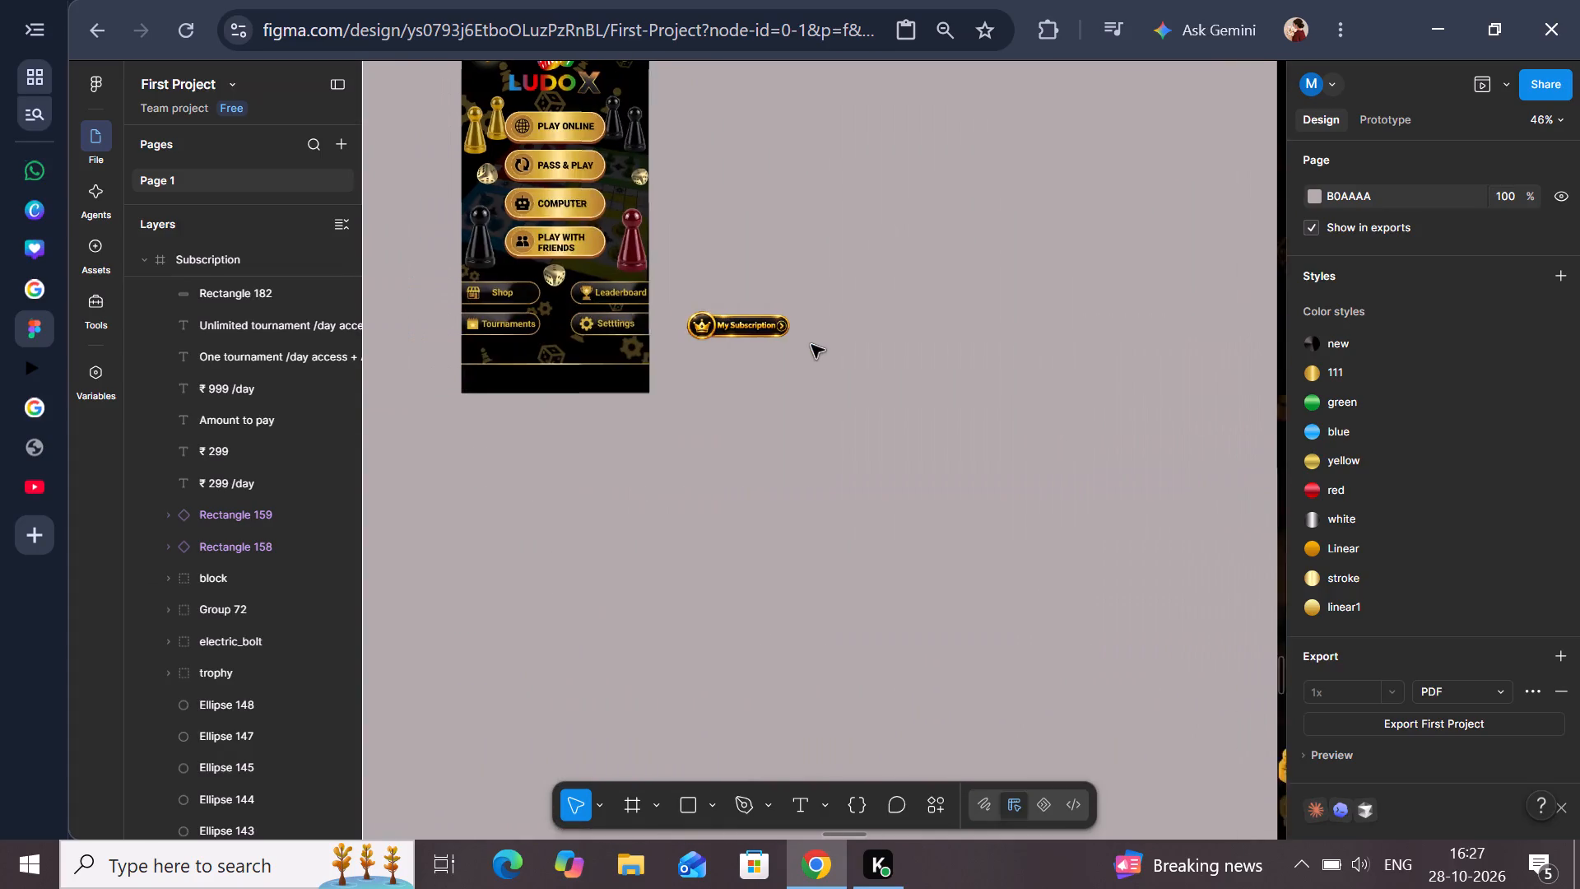
scroll(811, 345, up, 2)
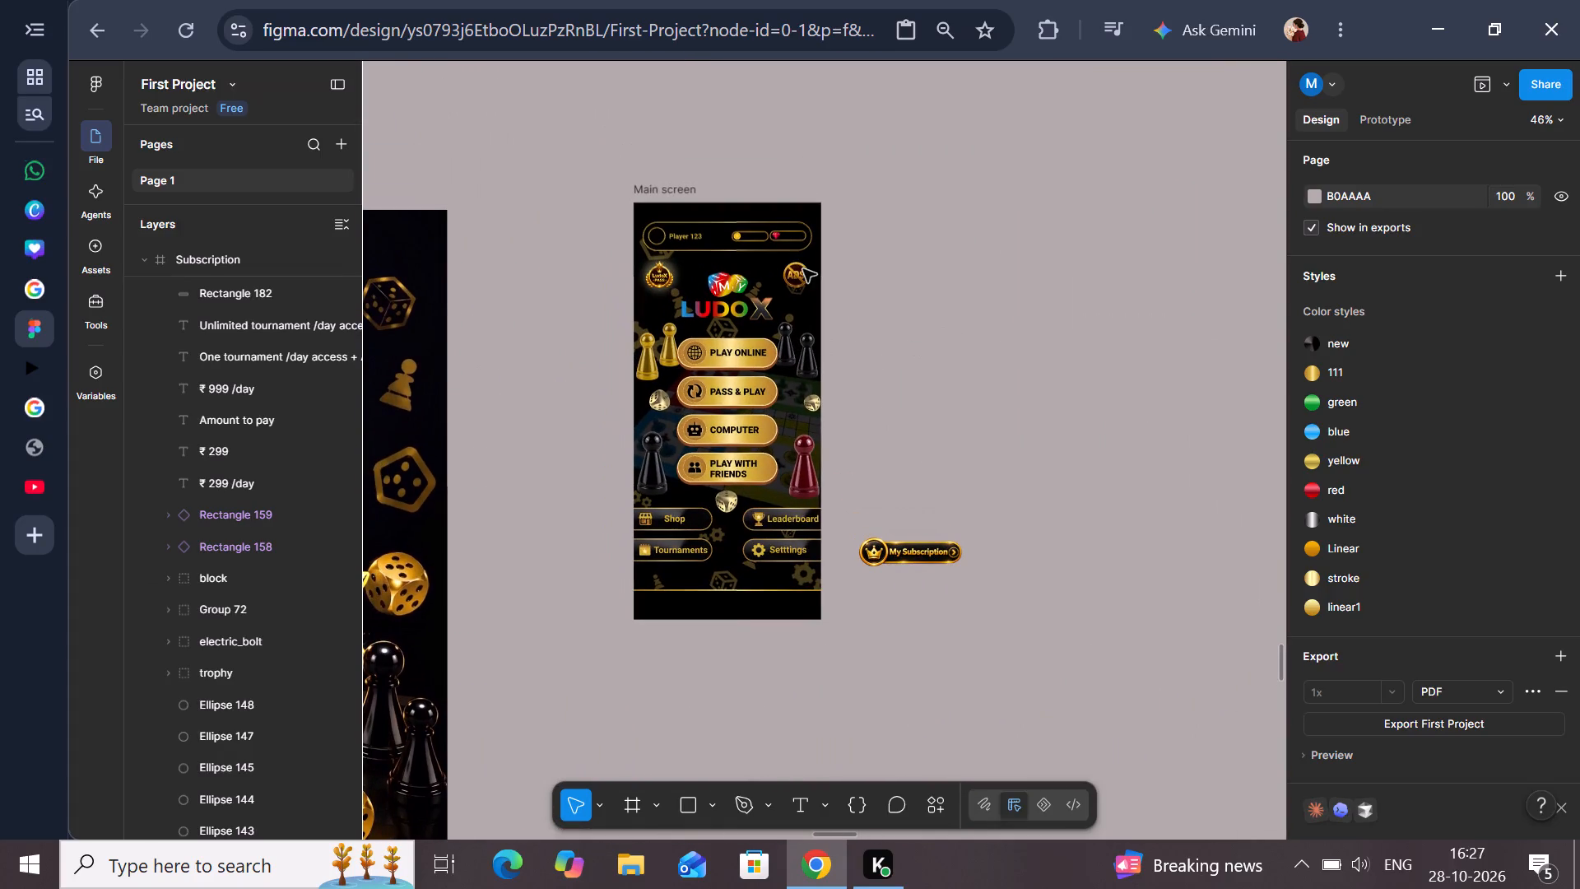
scroll(720, 379, up, 8)
scroll(720, 380, right, 1)
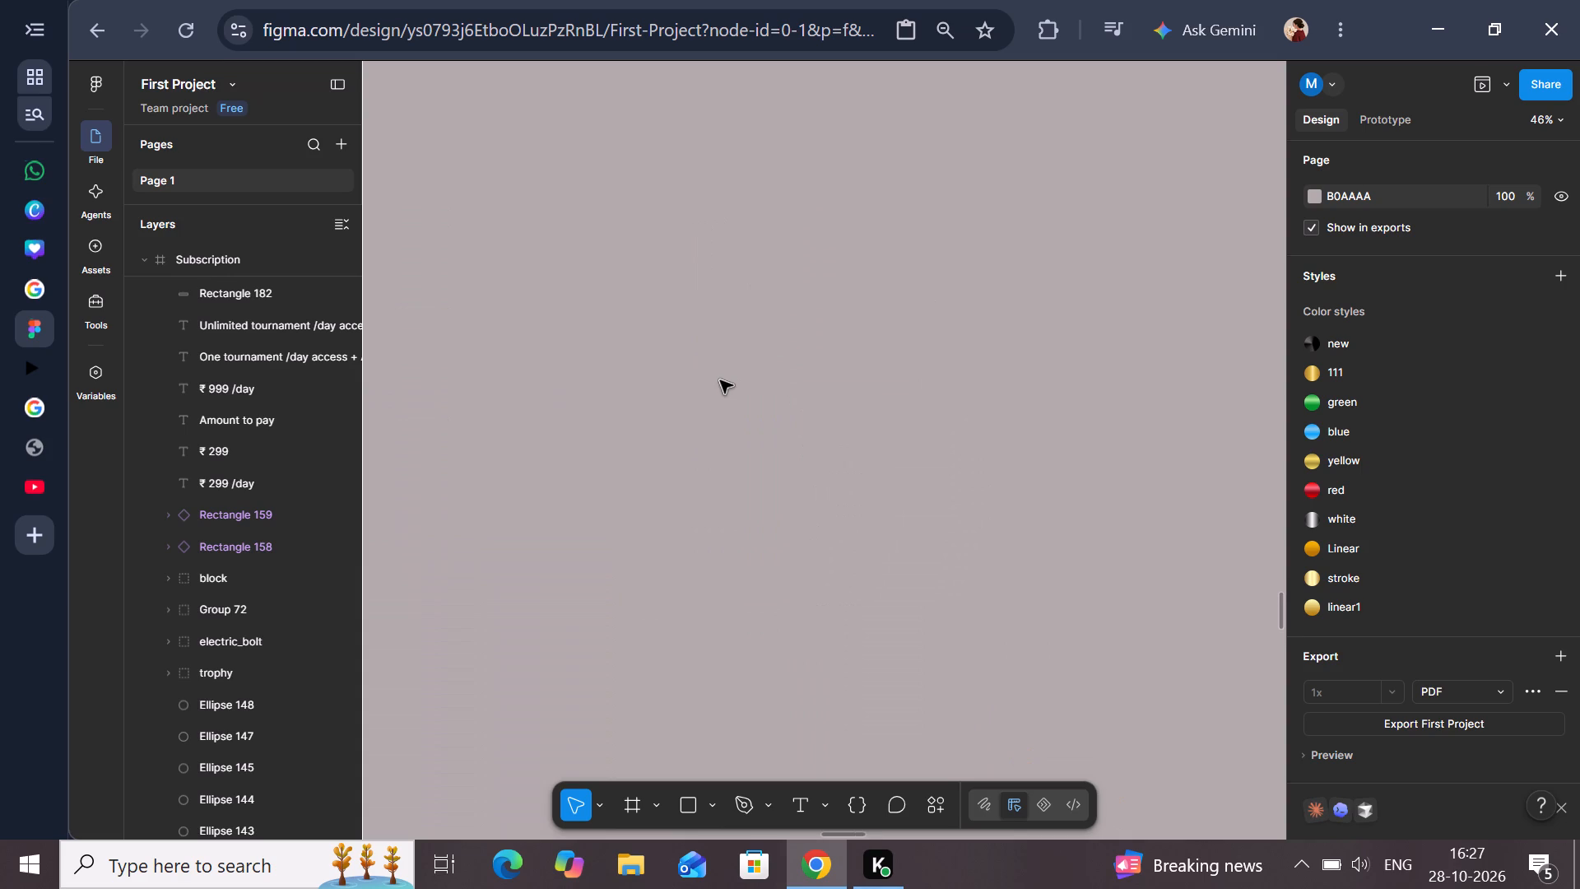
scroll(720, 380, right, 7)
scroll(720, 380, down, 2)
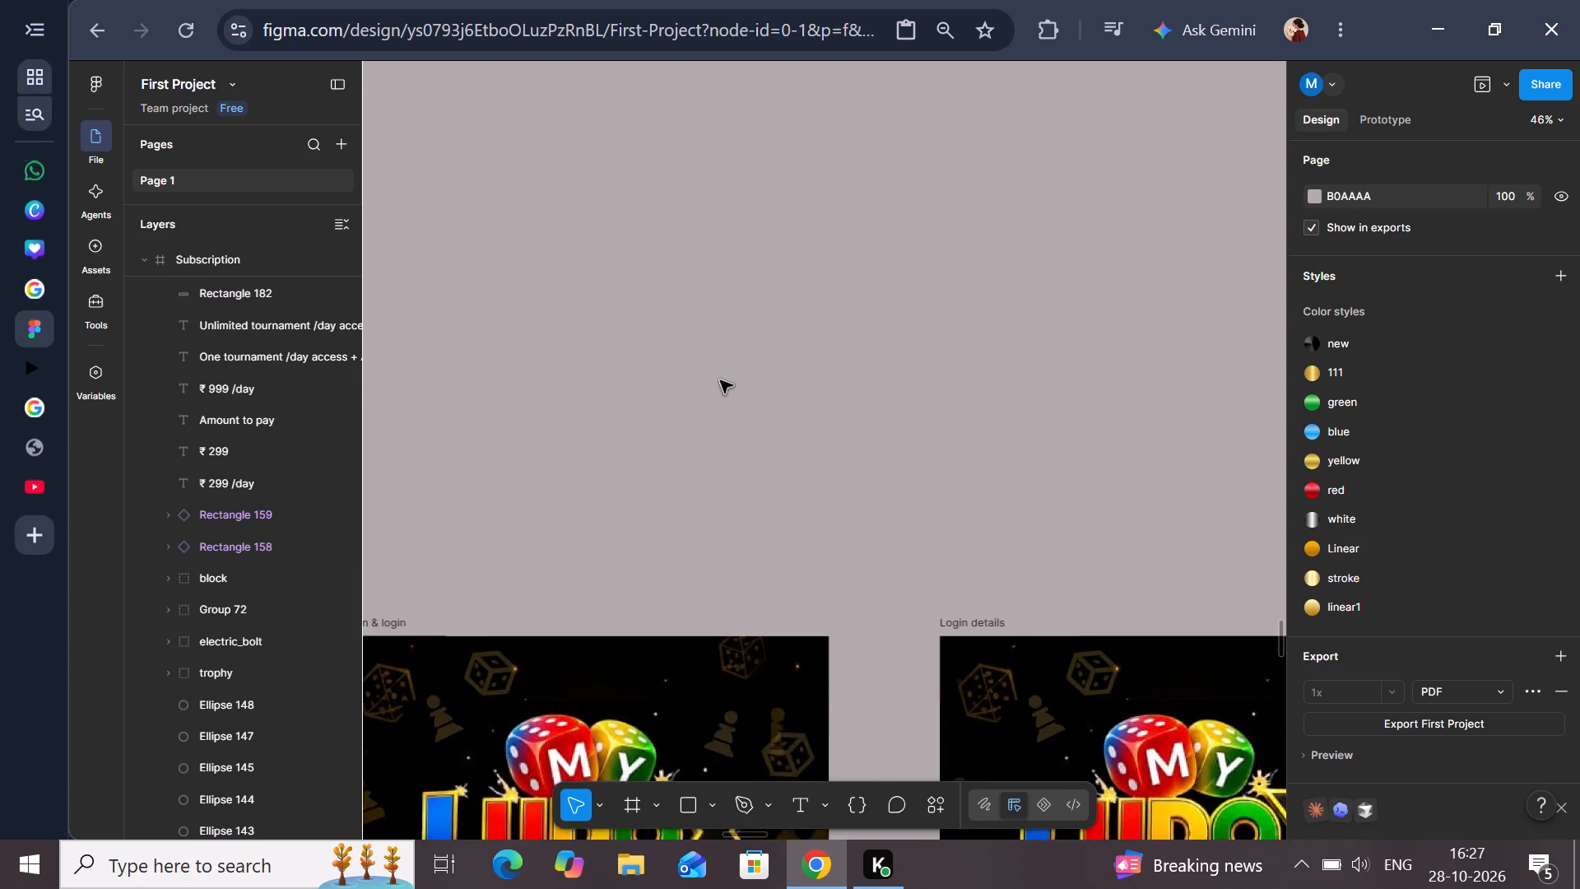
scroll(720, 380, down, 9)
scroll(720, 380, left, 3)
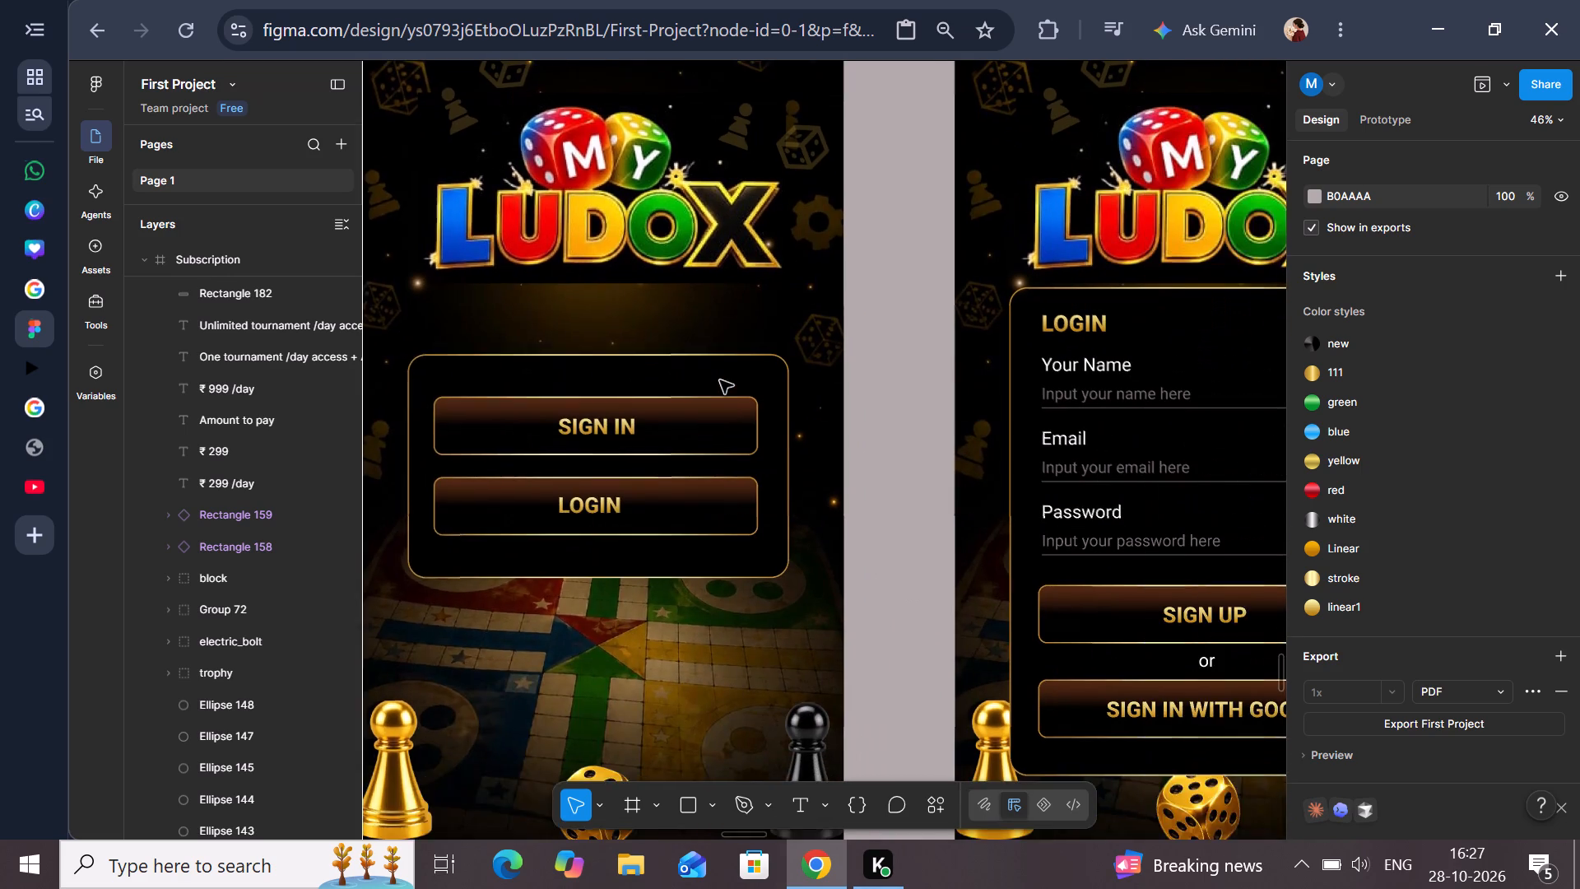
scroll(720, 380, left, 4)
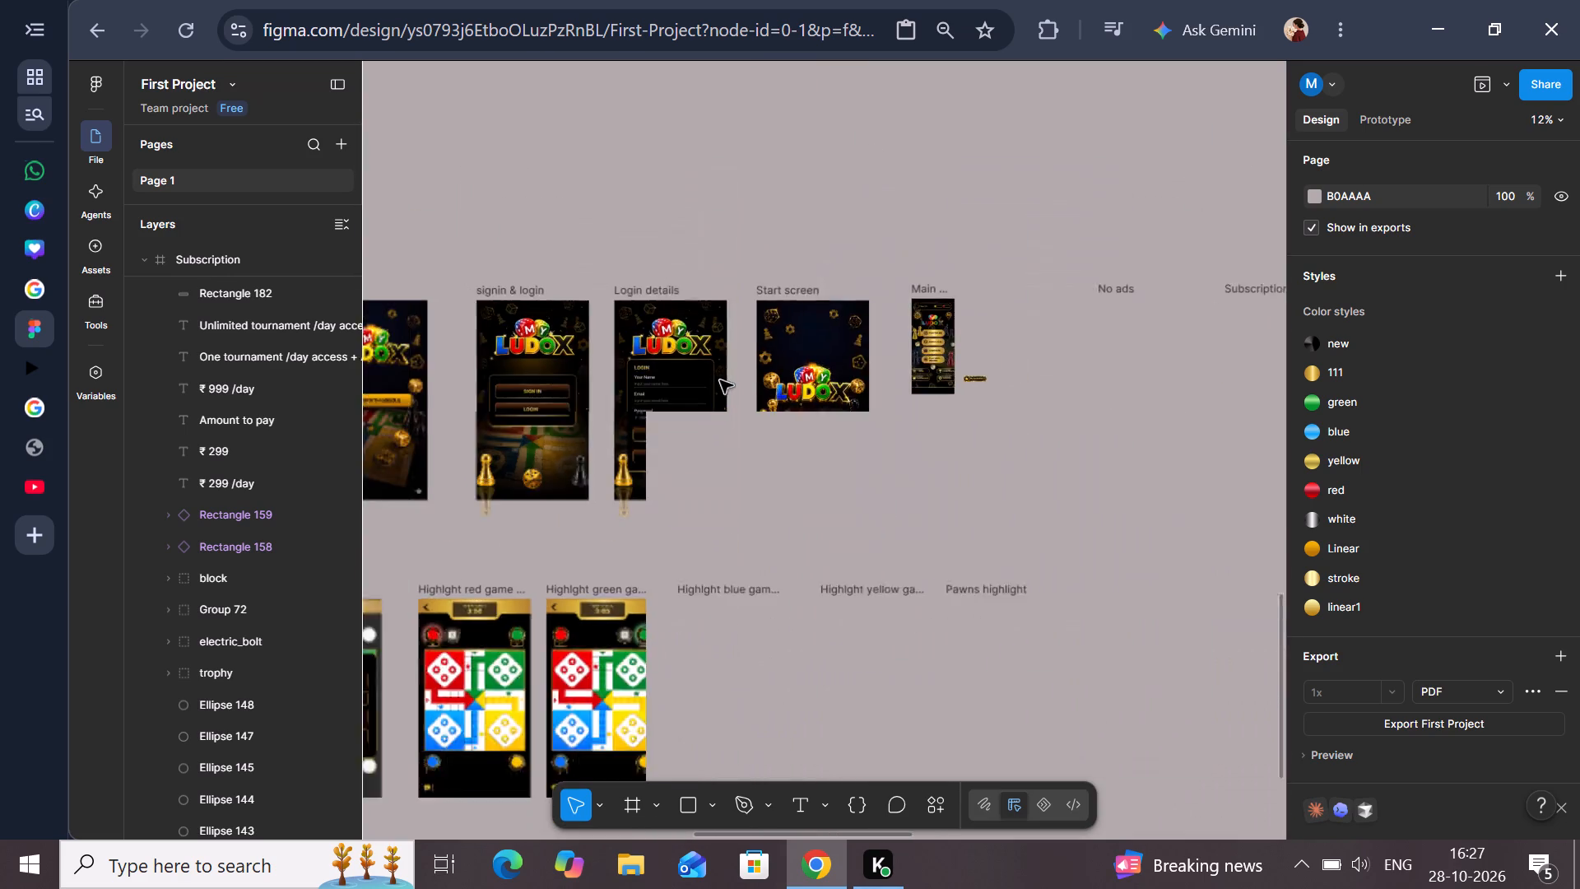
Find the profile screen in the row of app screens and examine its header, player stats, Trophies and Friends sections.
scroll(720, 380, right, 1)
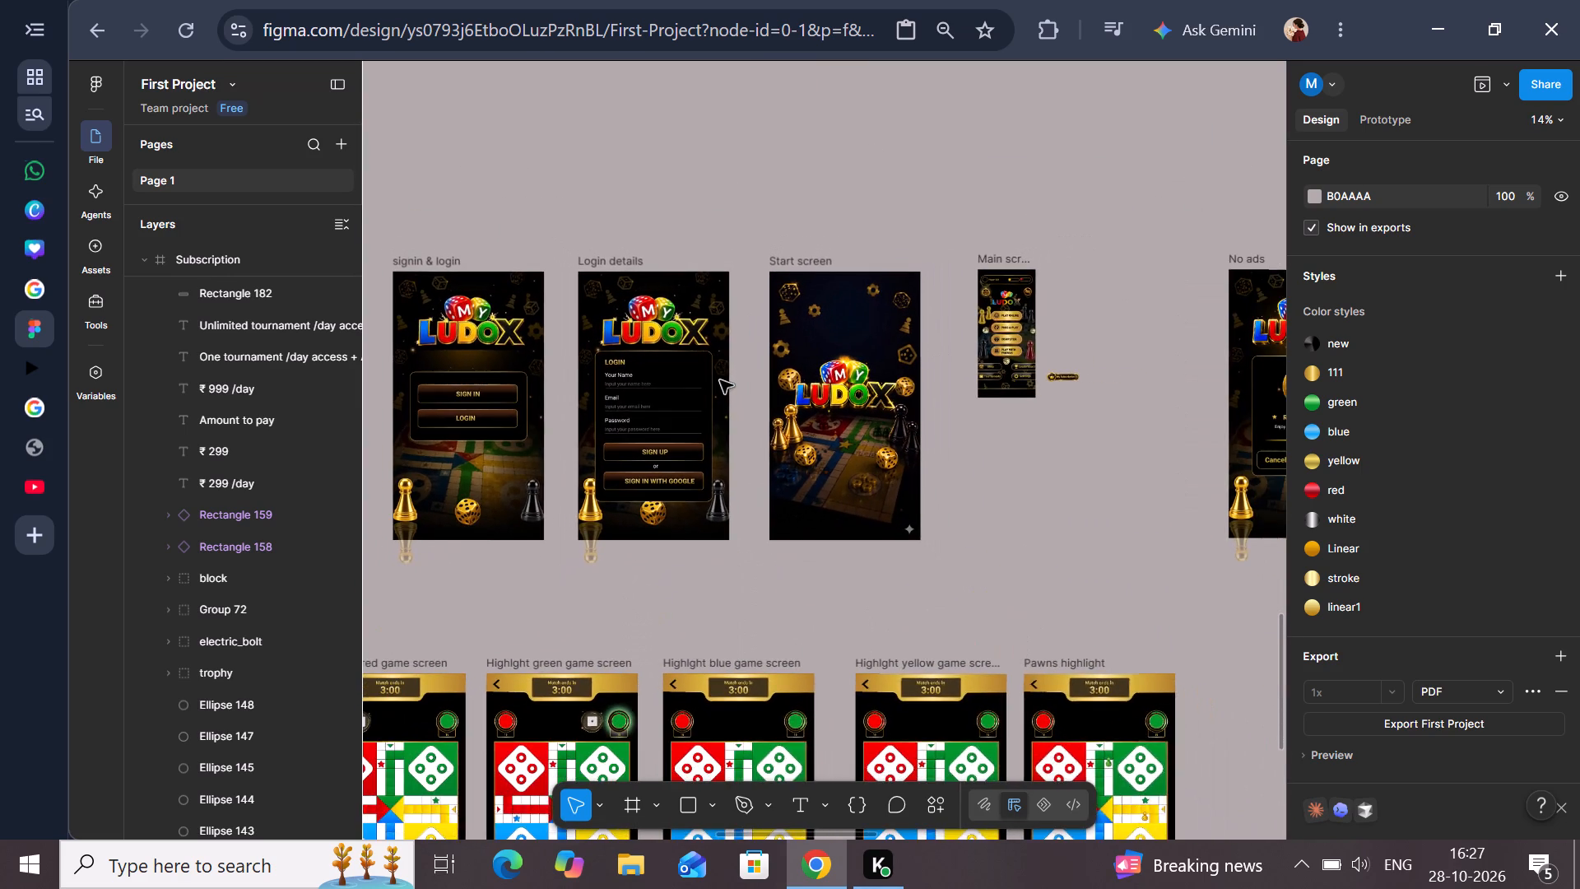
scroll(720, 380, right, 7)
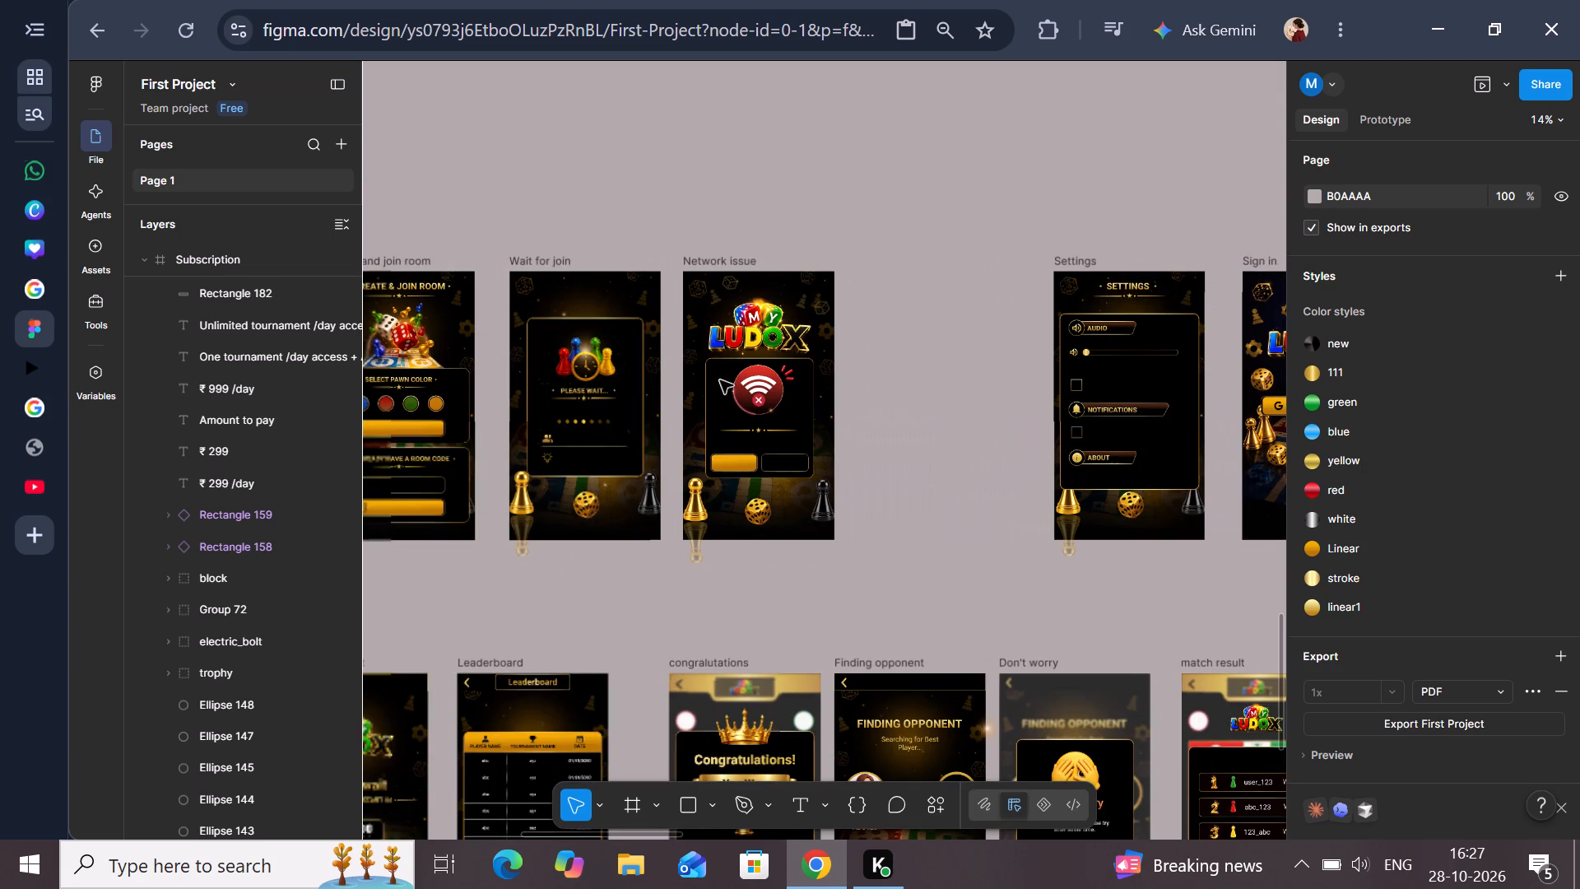
scroll(720, 380, right, 5)
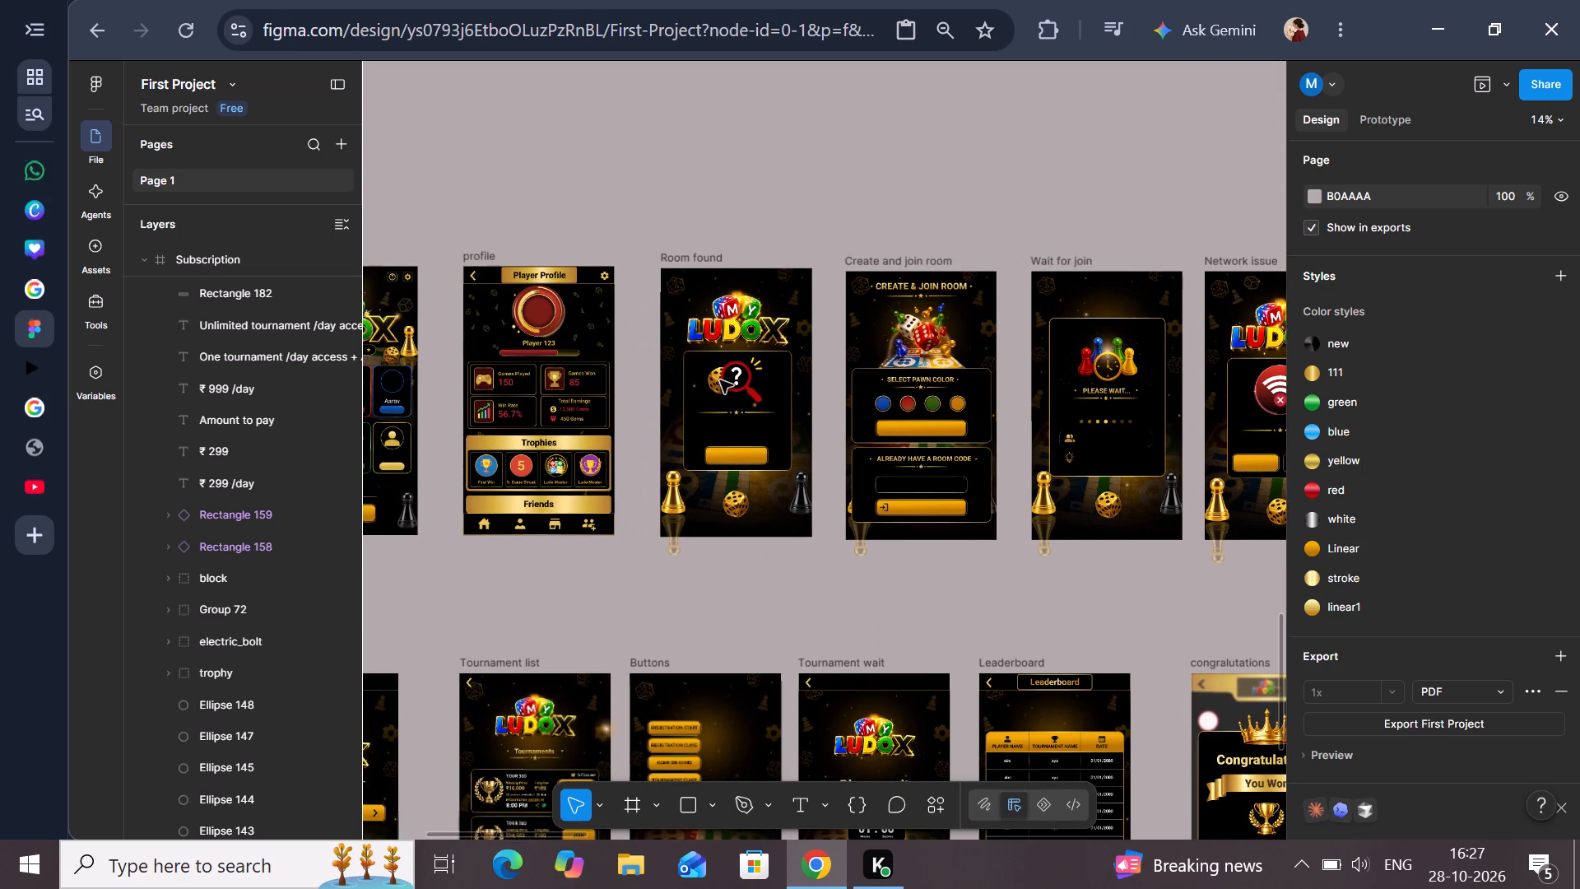
scroll(720, 380, right, 1)
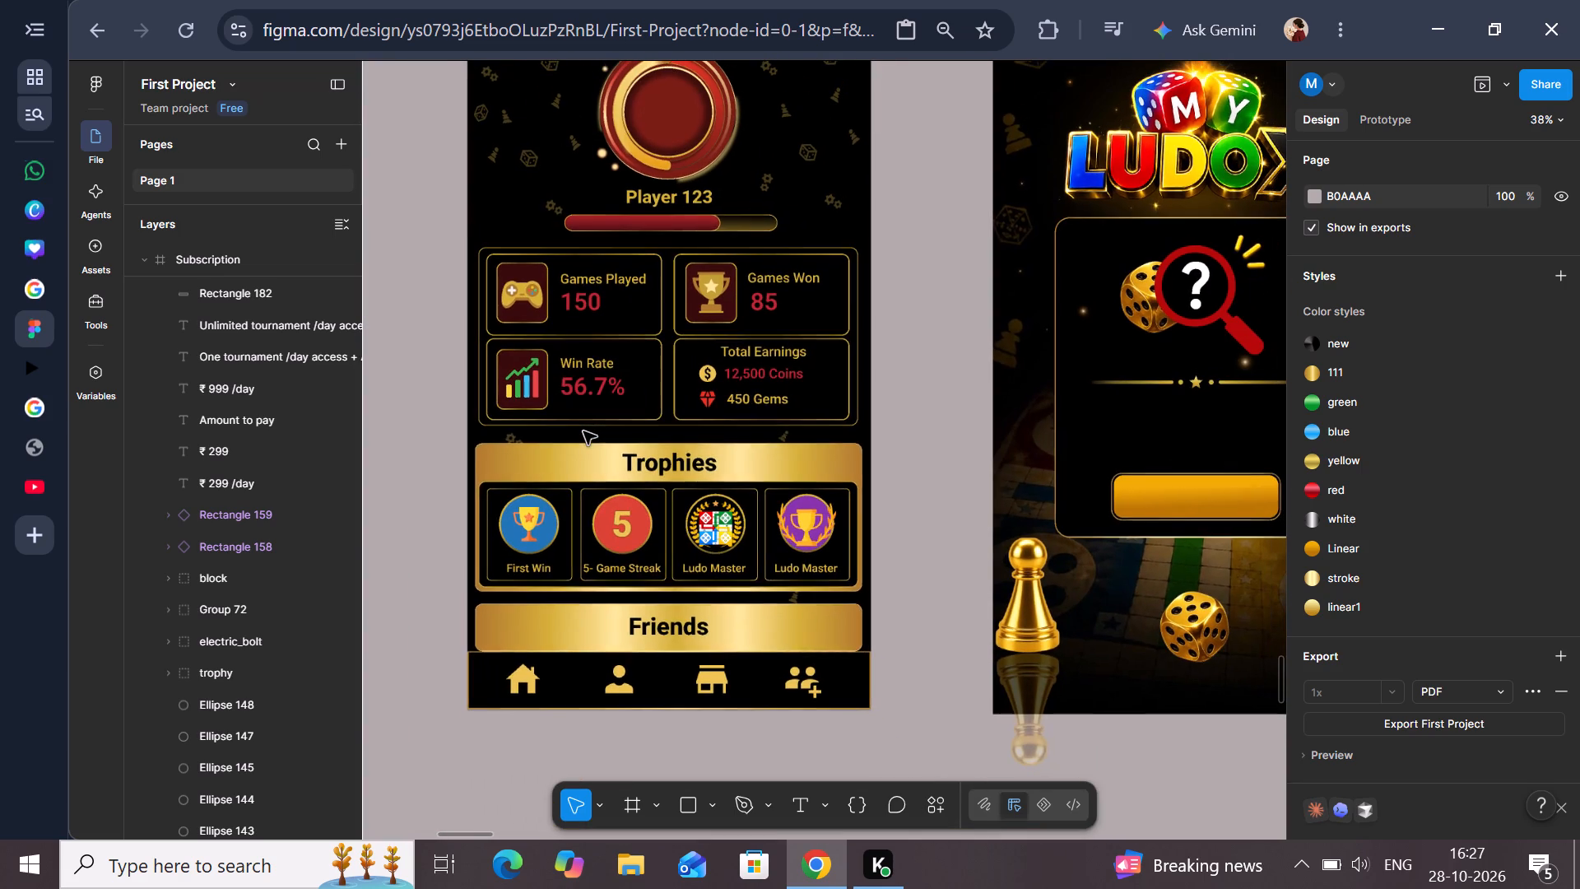
scroll(713, 291, up, 1)
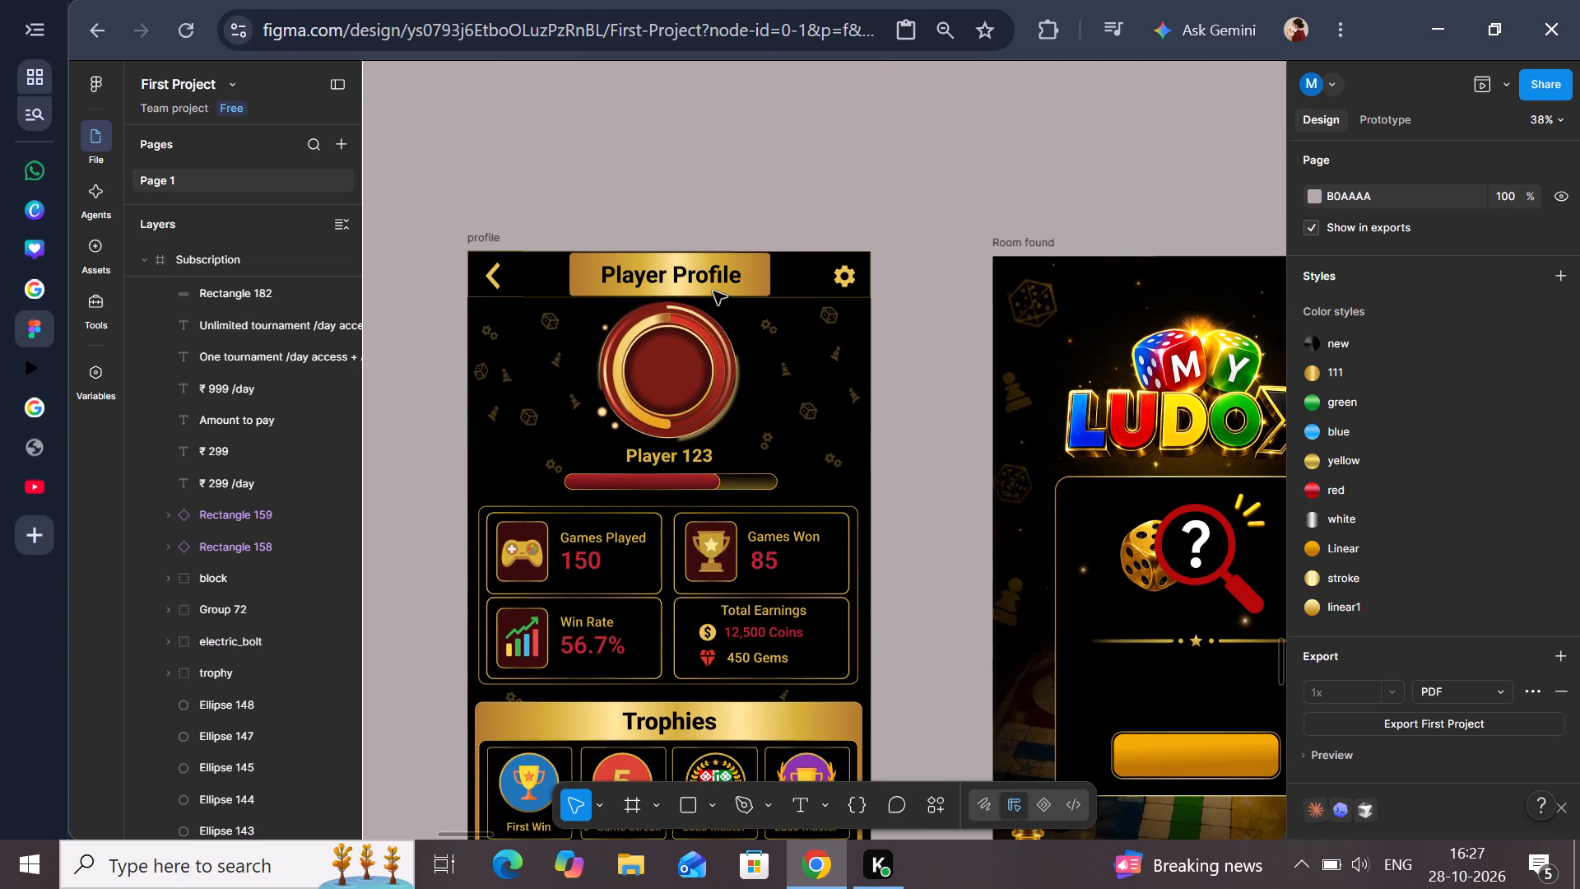
scroll(713, 291, up, 1)
scroll(622, 482, down, 1)
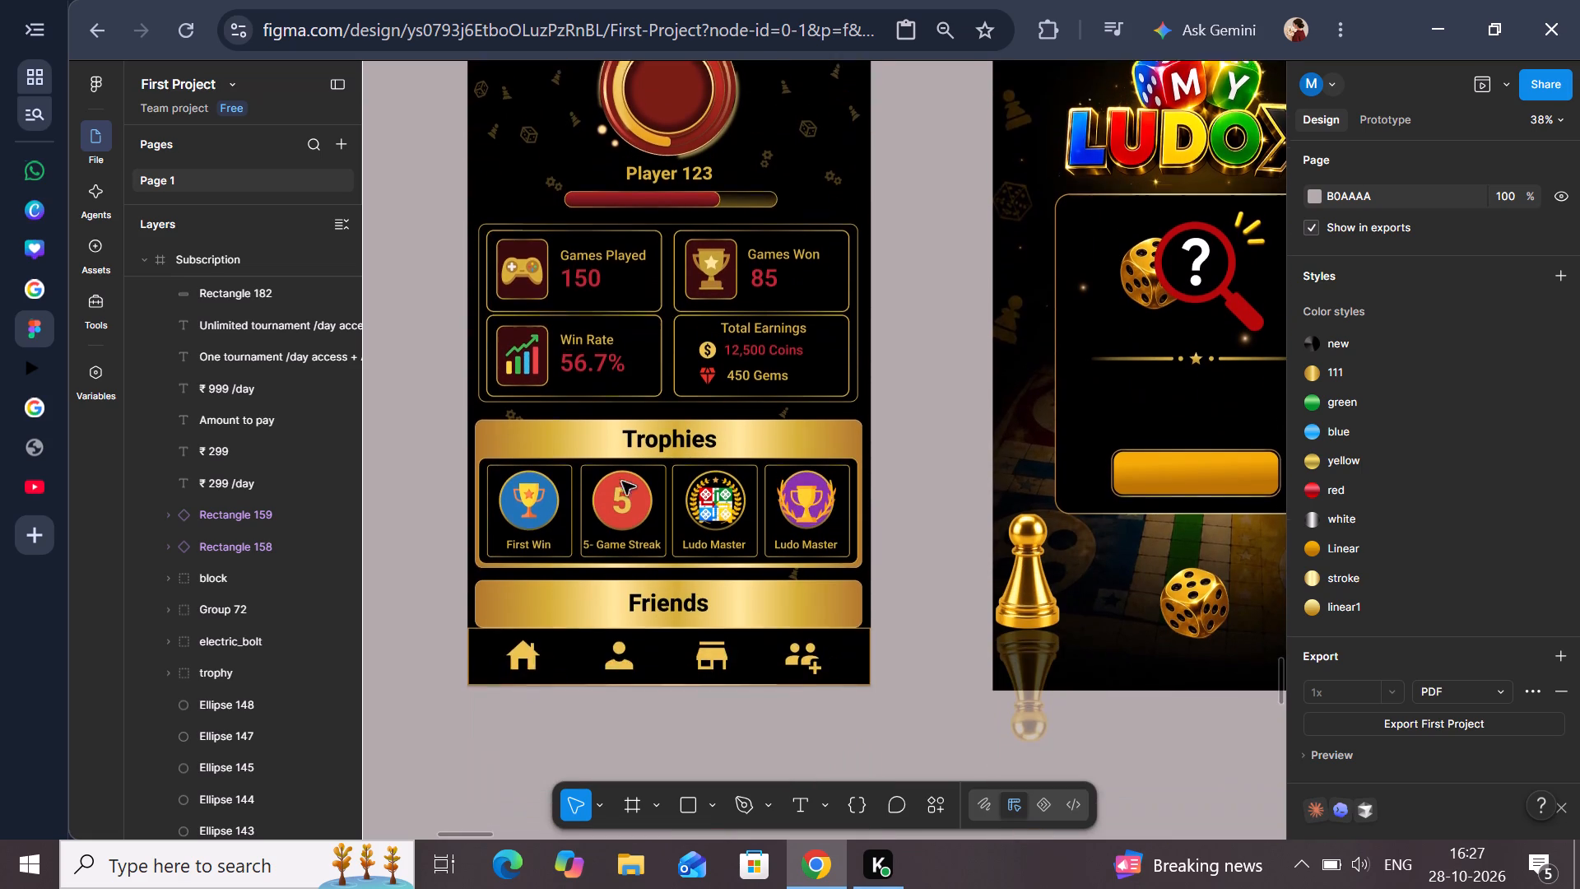
scroll(622, 482, down, 1)
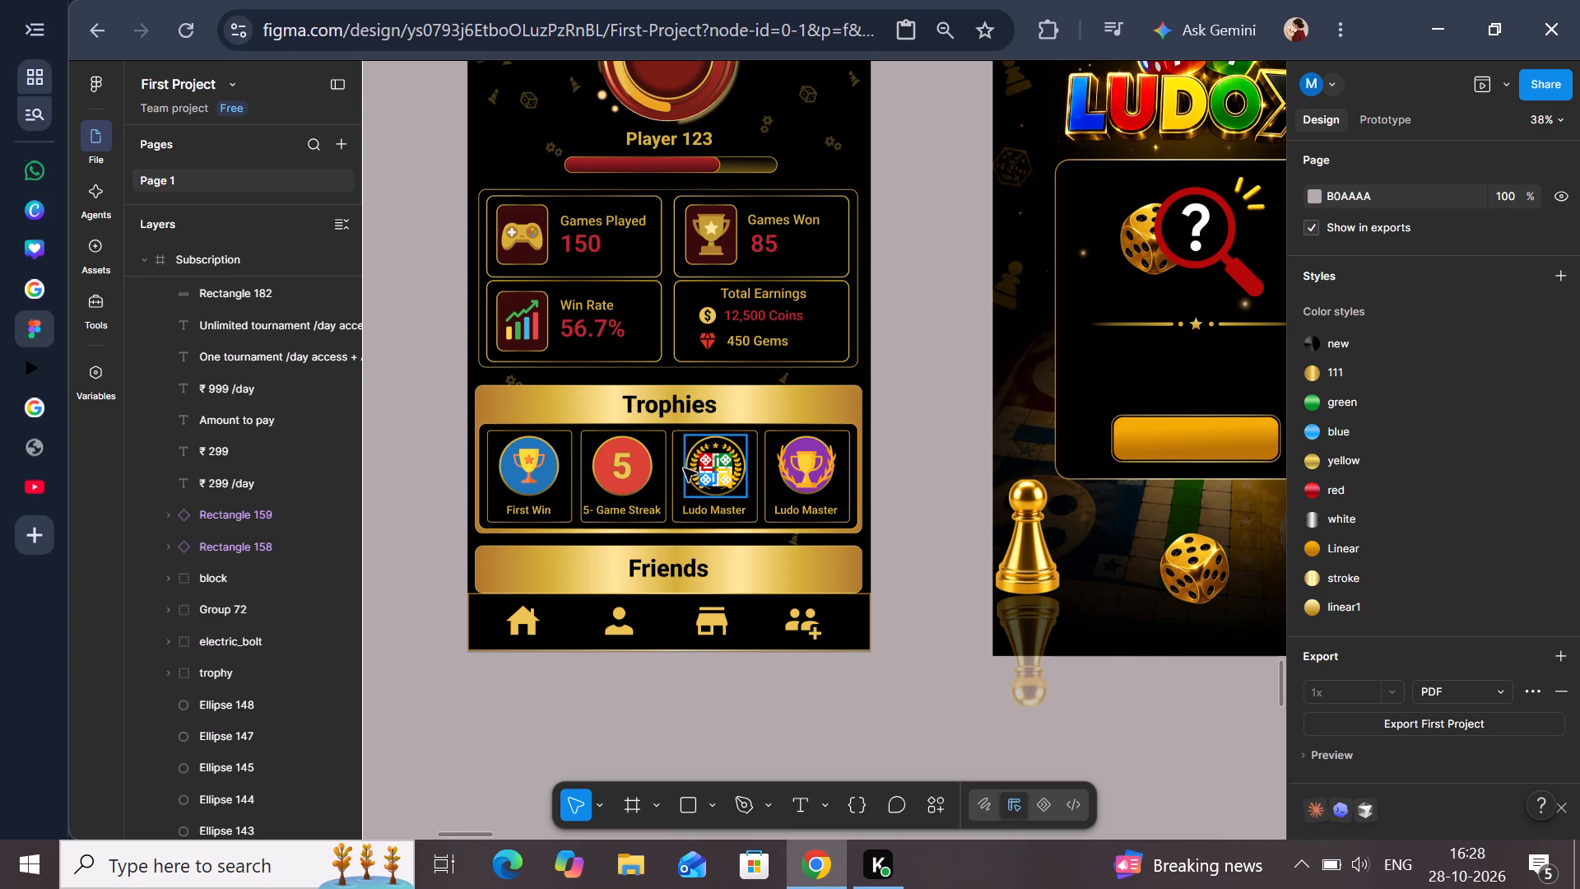
Look through the room, waiting, network issue, settings and start screens on the way back to the Subscription Packs screen.
scroll(721, 433, left, 17)
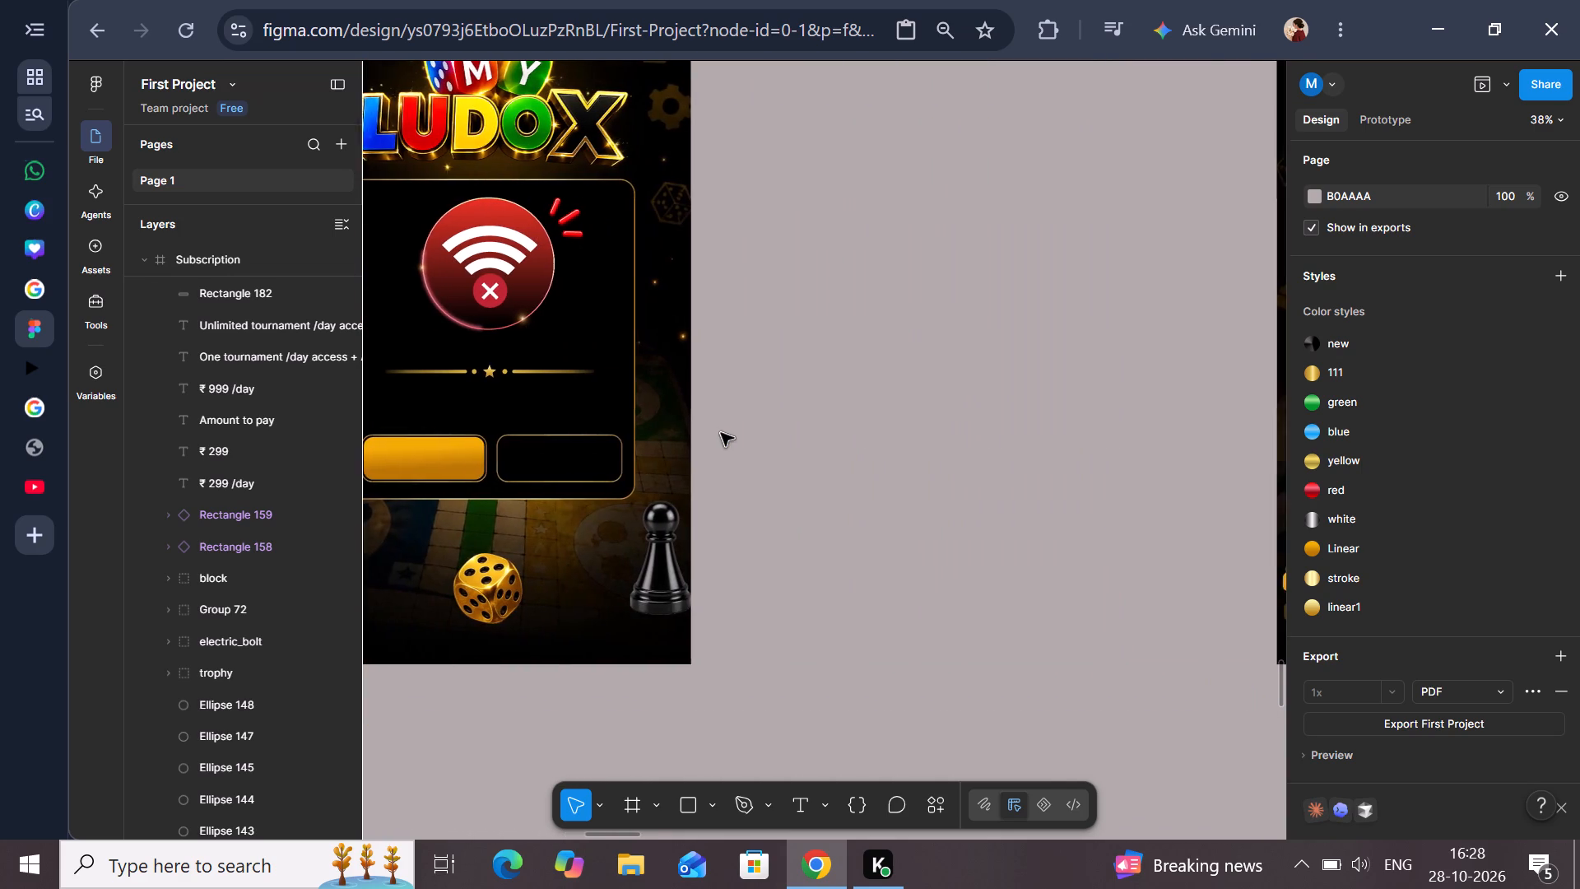
scroll(721, 433, right, 5)
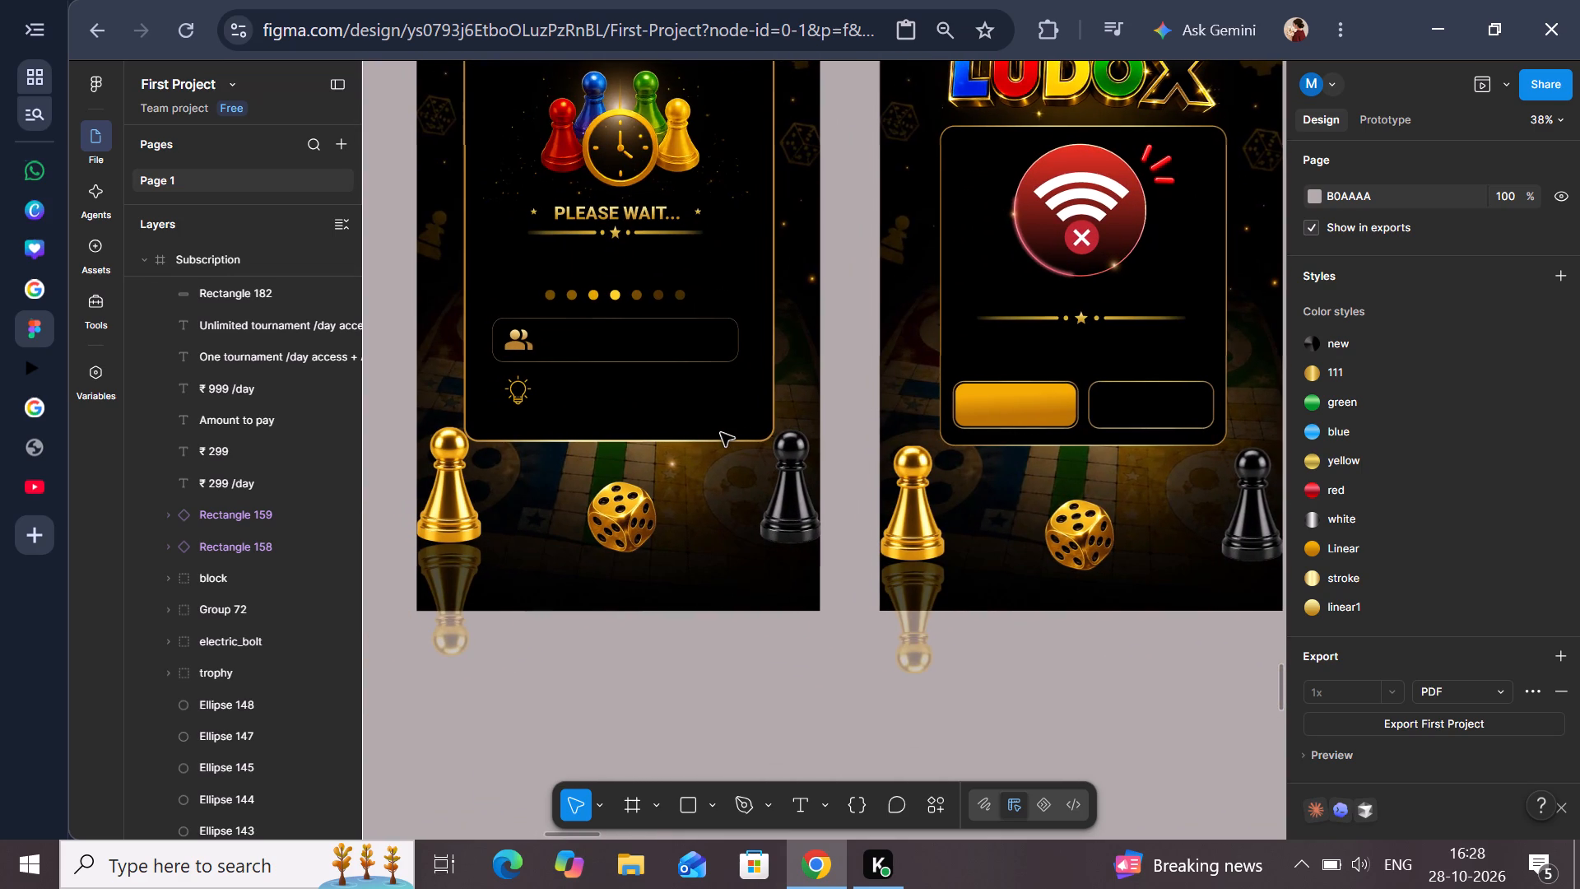
scroll(721, 433, right, 2)
scroll(721, 433, left, 1)
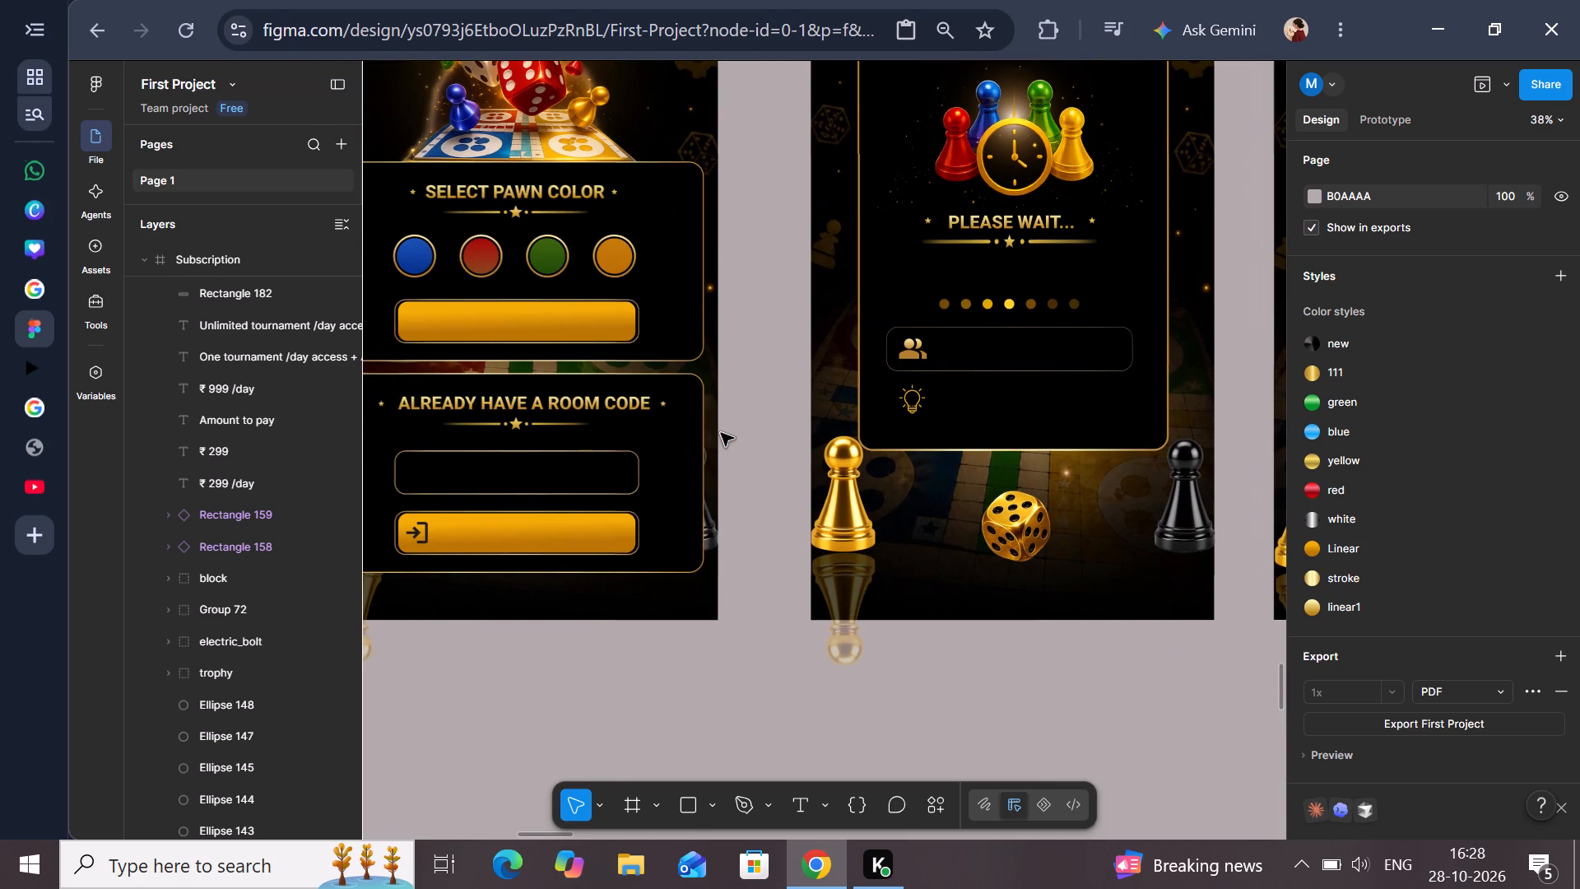
scroll(721, 433, left, 15)
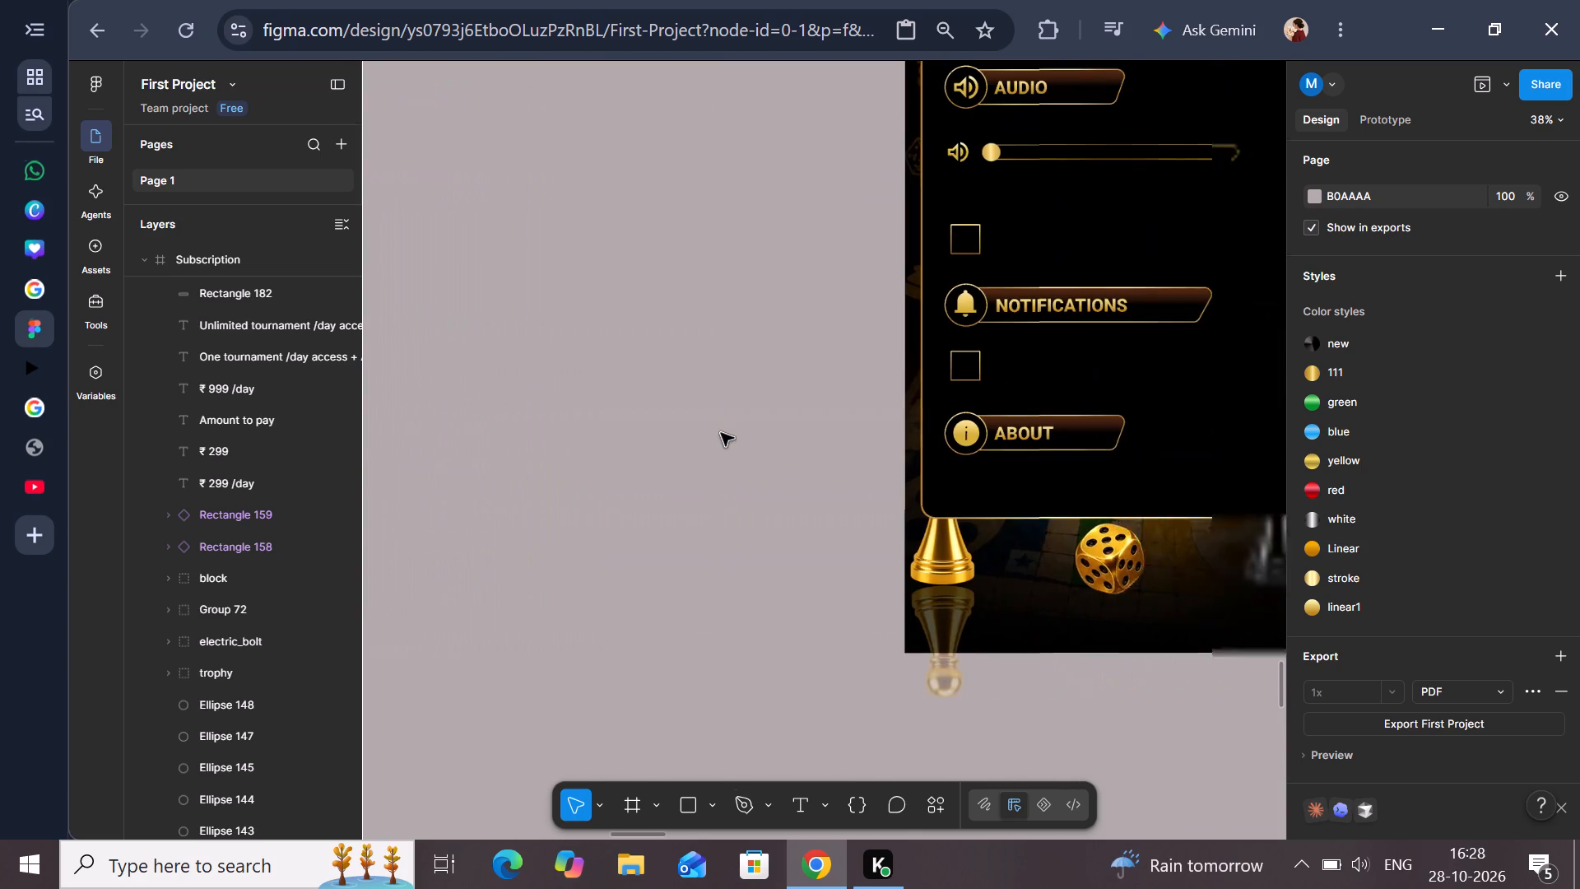
scroll(721, 433, left, 14)
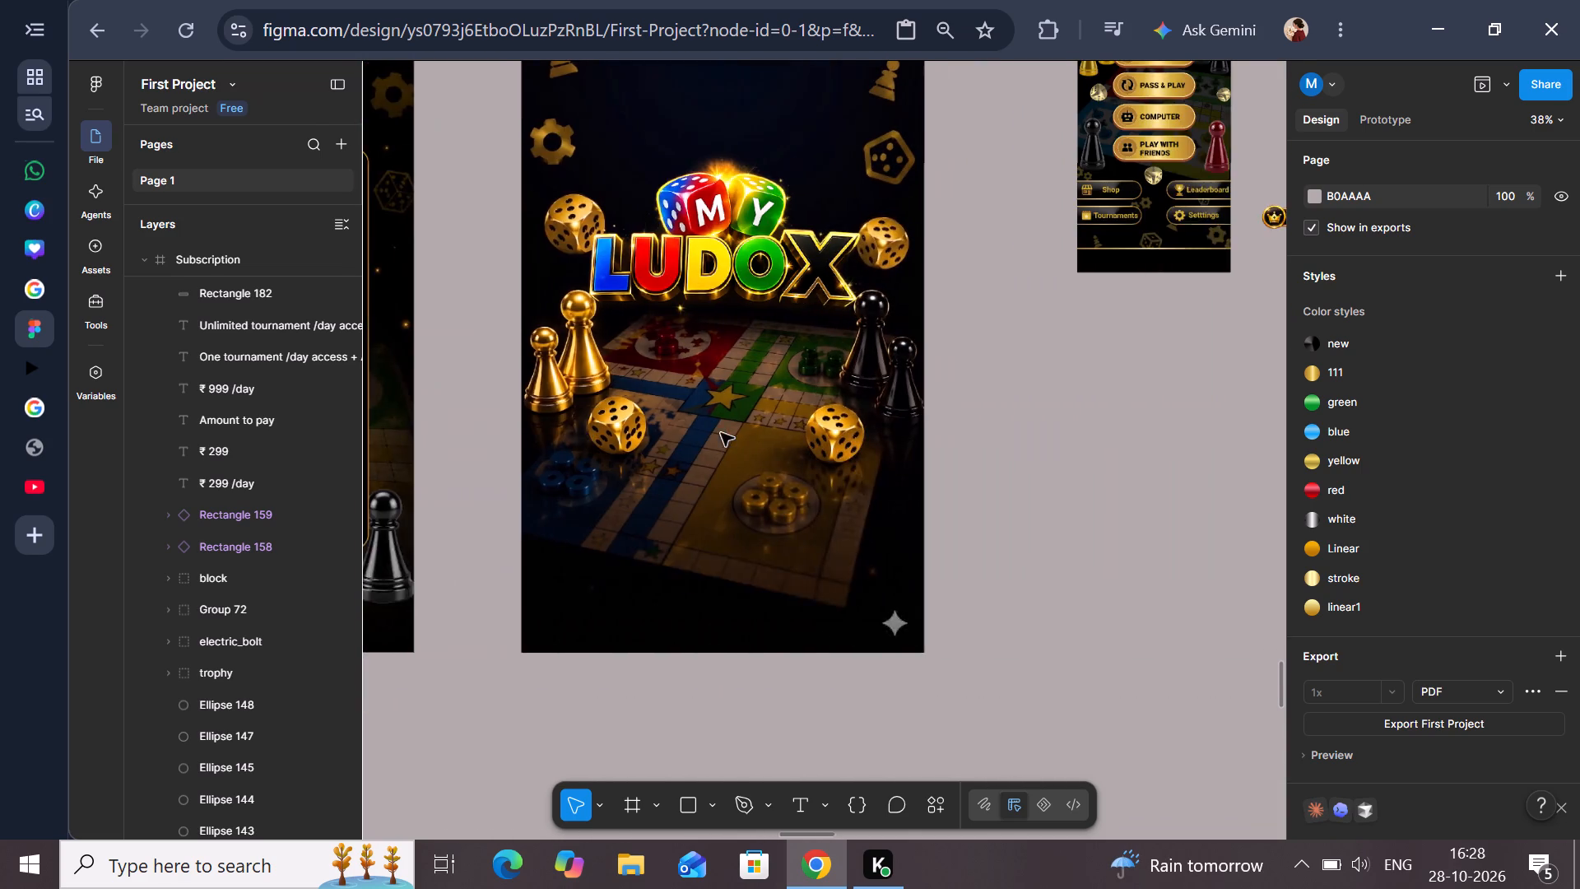
scroll(721, 433, left, 20)
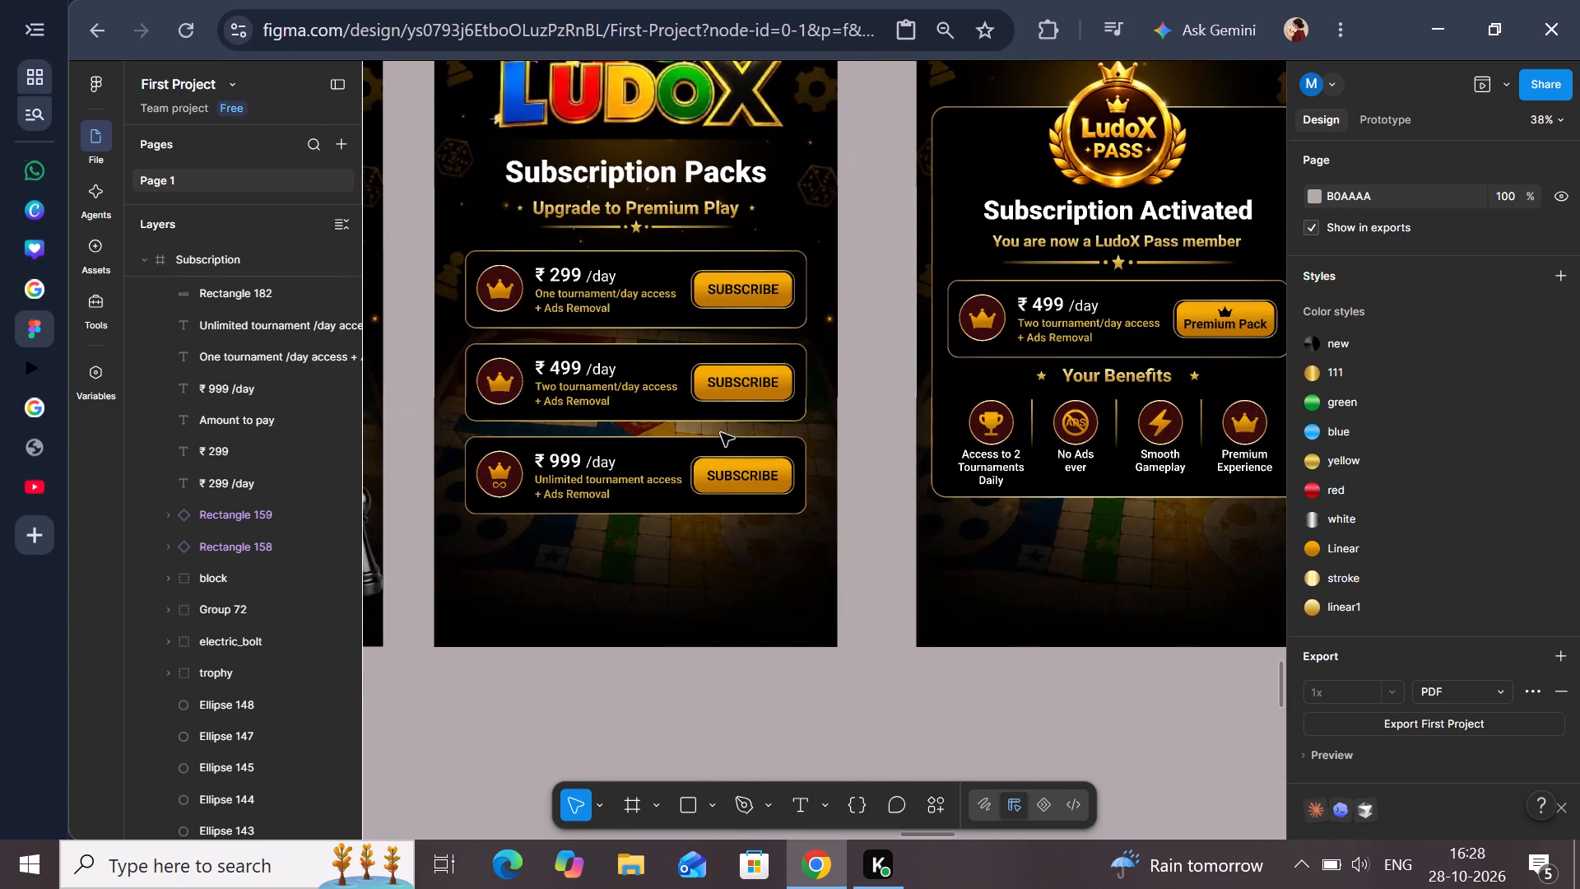
Compare the upgrade screen's current plan, Premium Packs and payment area with the Subscription Packs, Subscription Activated and reference screens.
scroll(721, 433, left, 2)
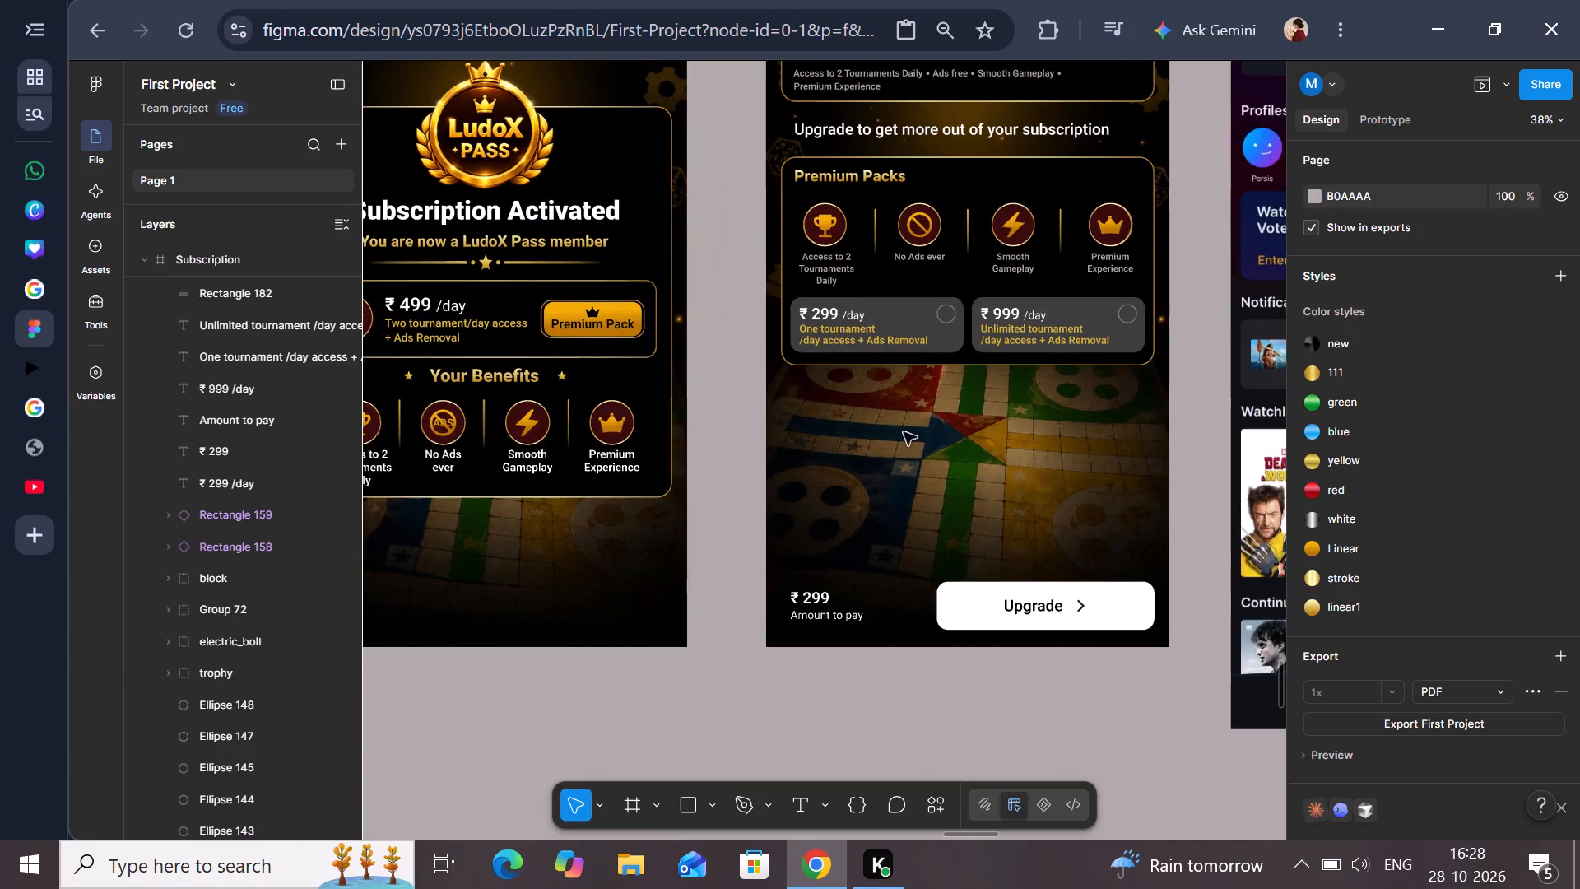
scroll(904, 432, up, 2)
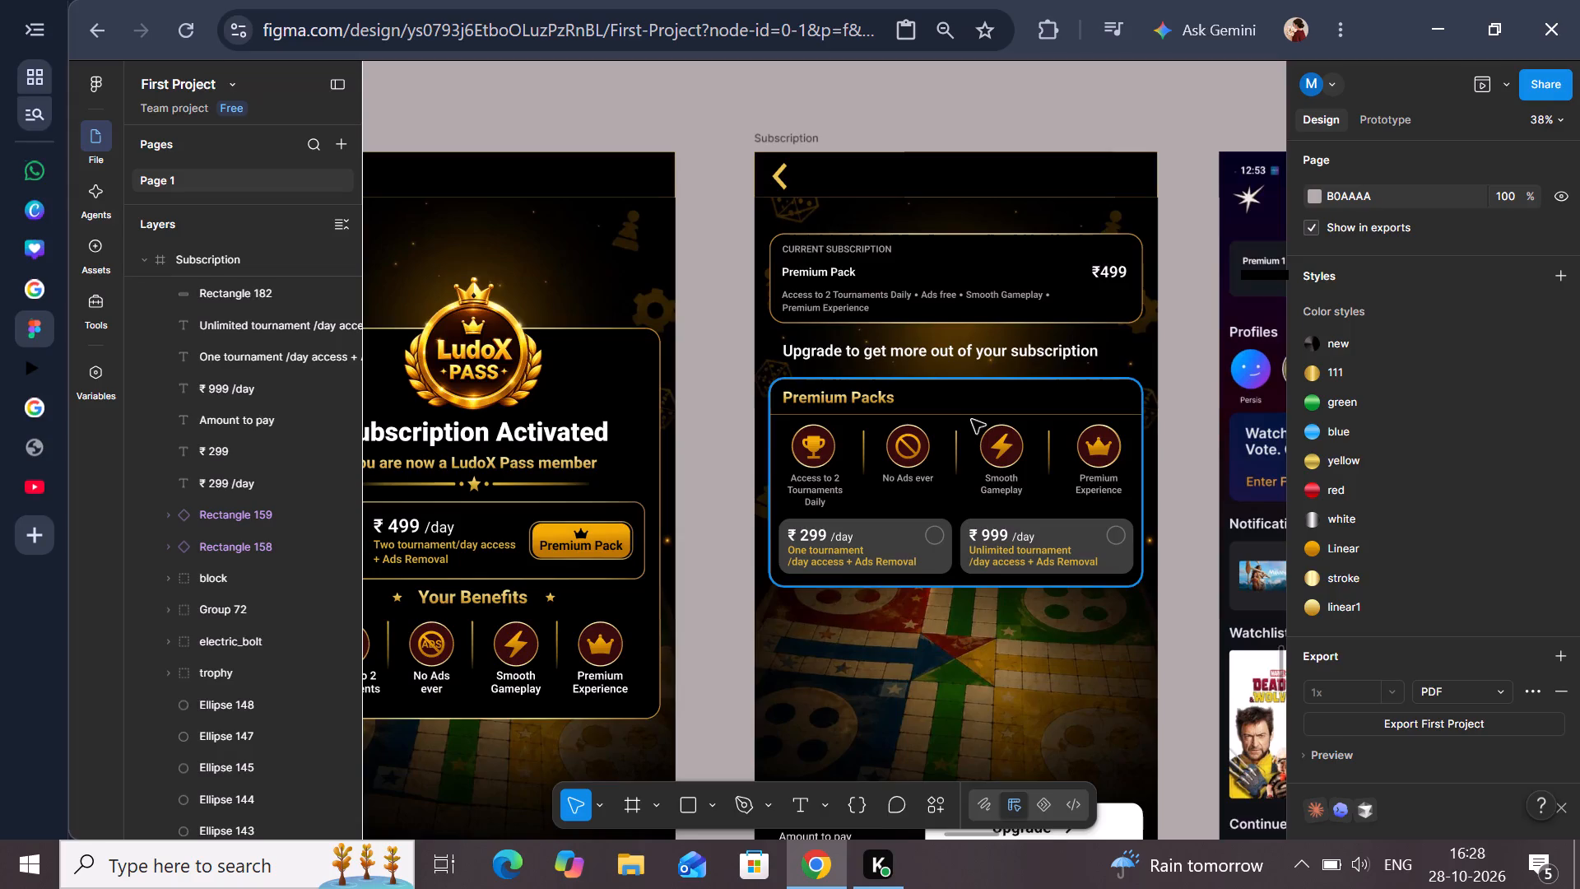
scroll(972, 420, right, 1)
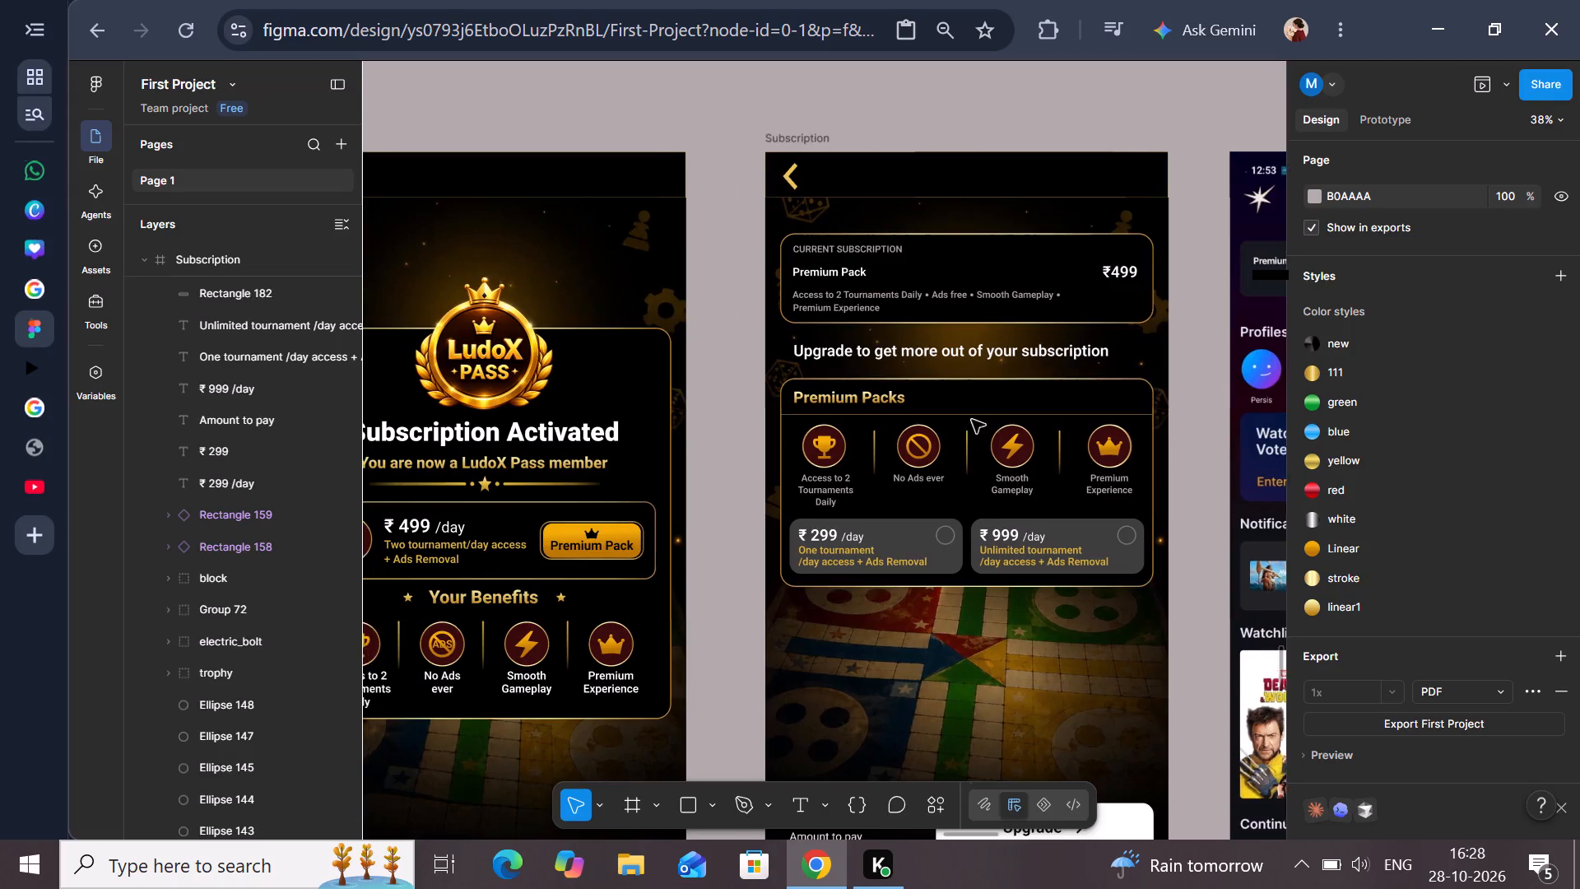
scroll(972, 420, right, 9)
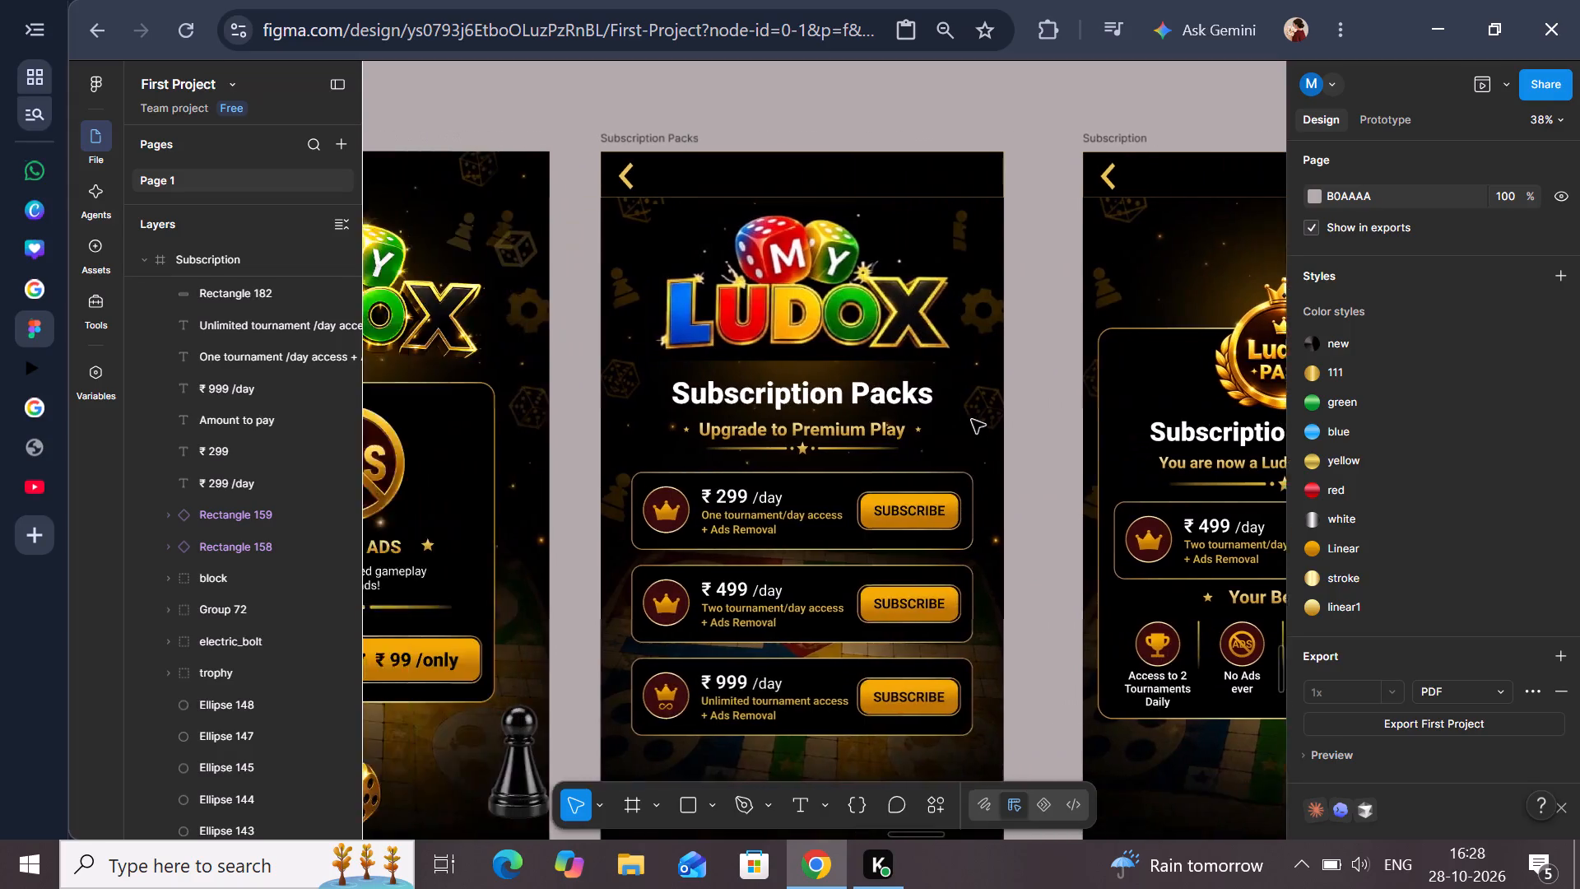
scroll(972, 420, right, 2)
scroll(972, 420, left, 11)
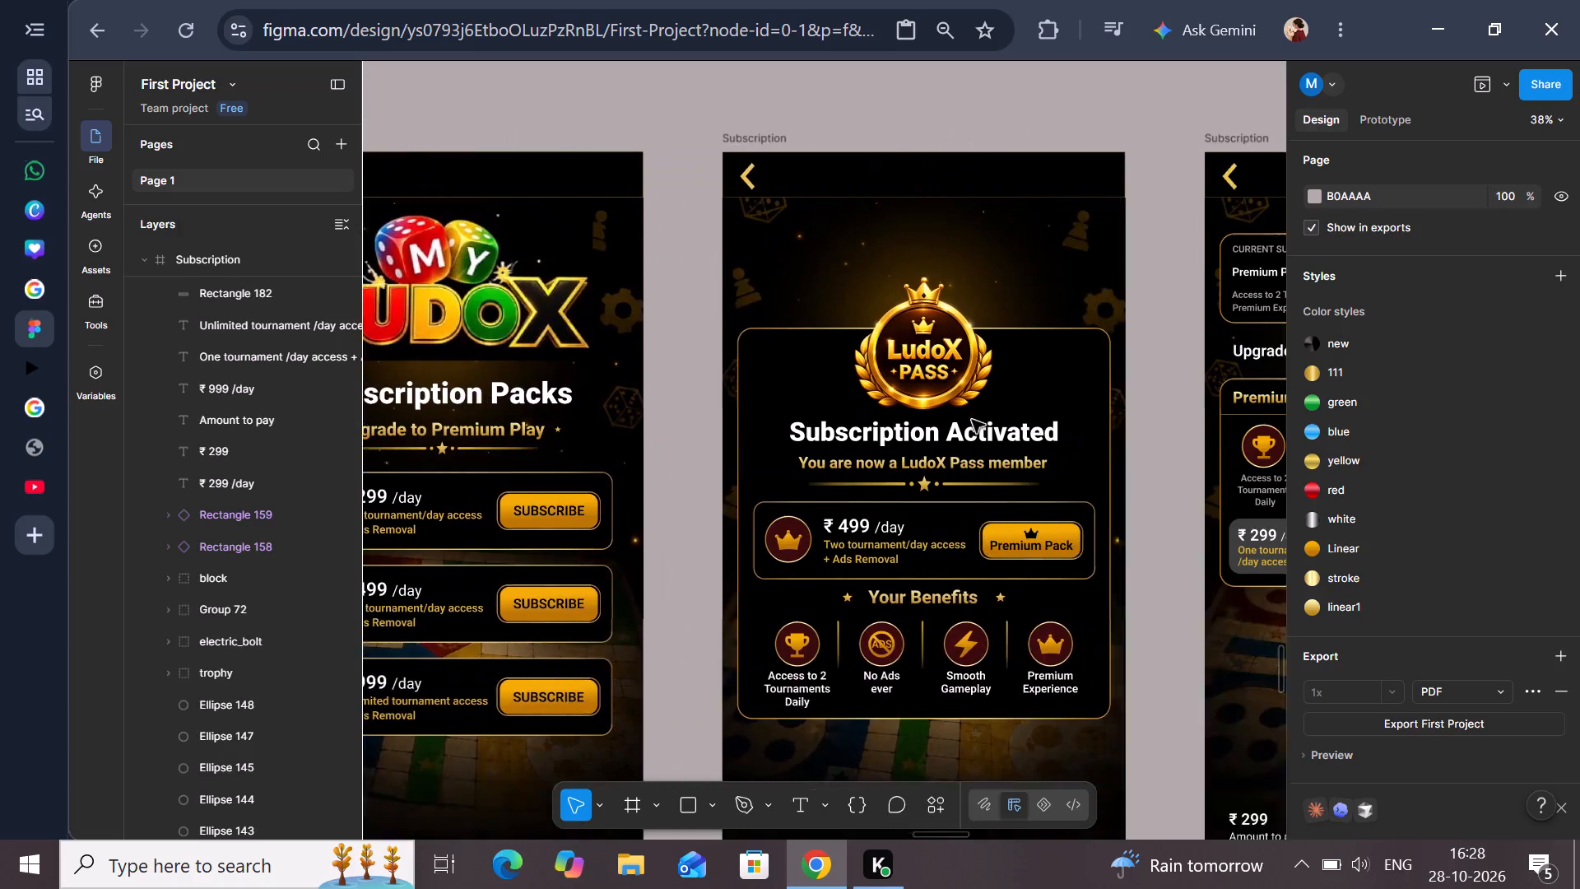
scroll(972, 420, left, 2)
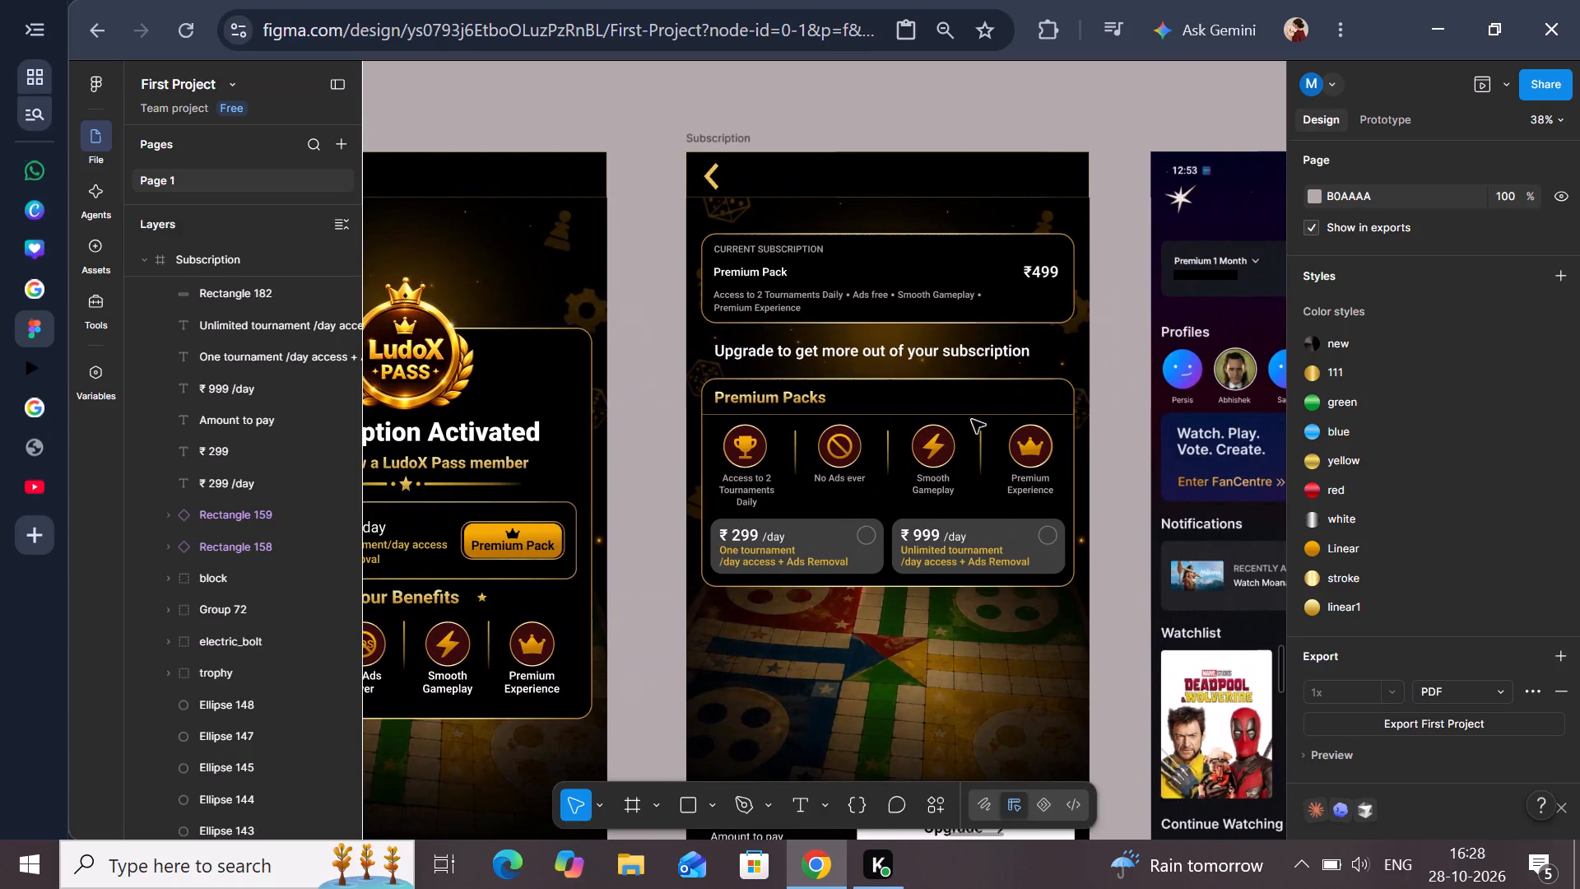
scroll(972, 420, left, 5)
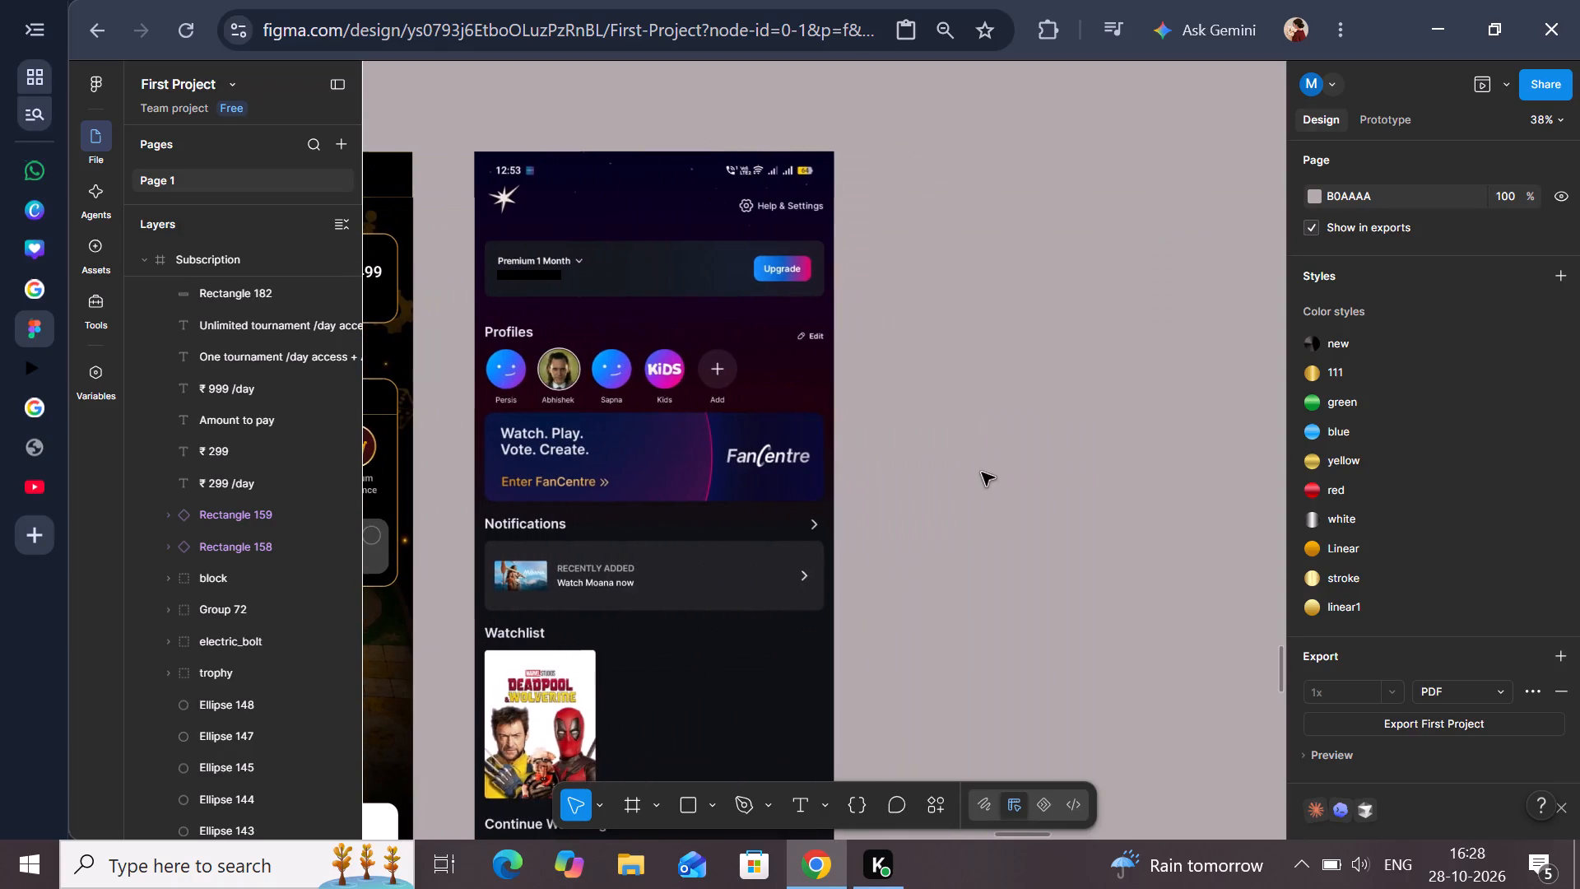
scroll(982, 472, right, 3)
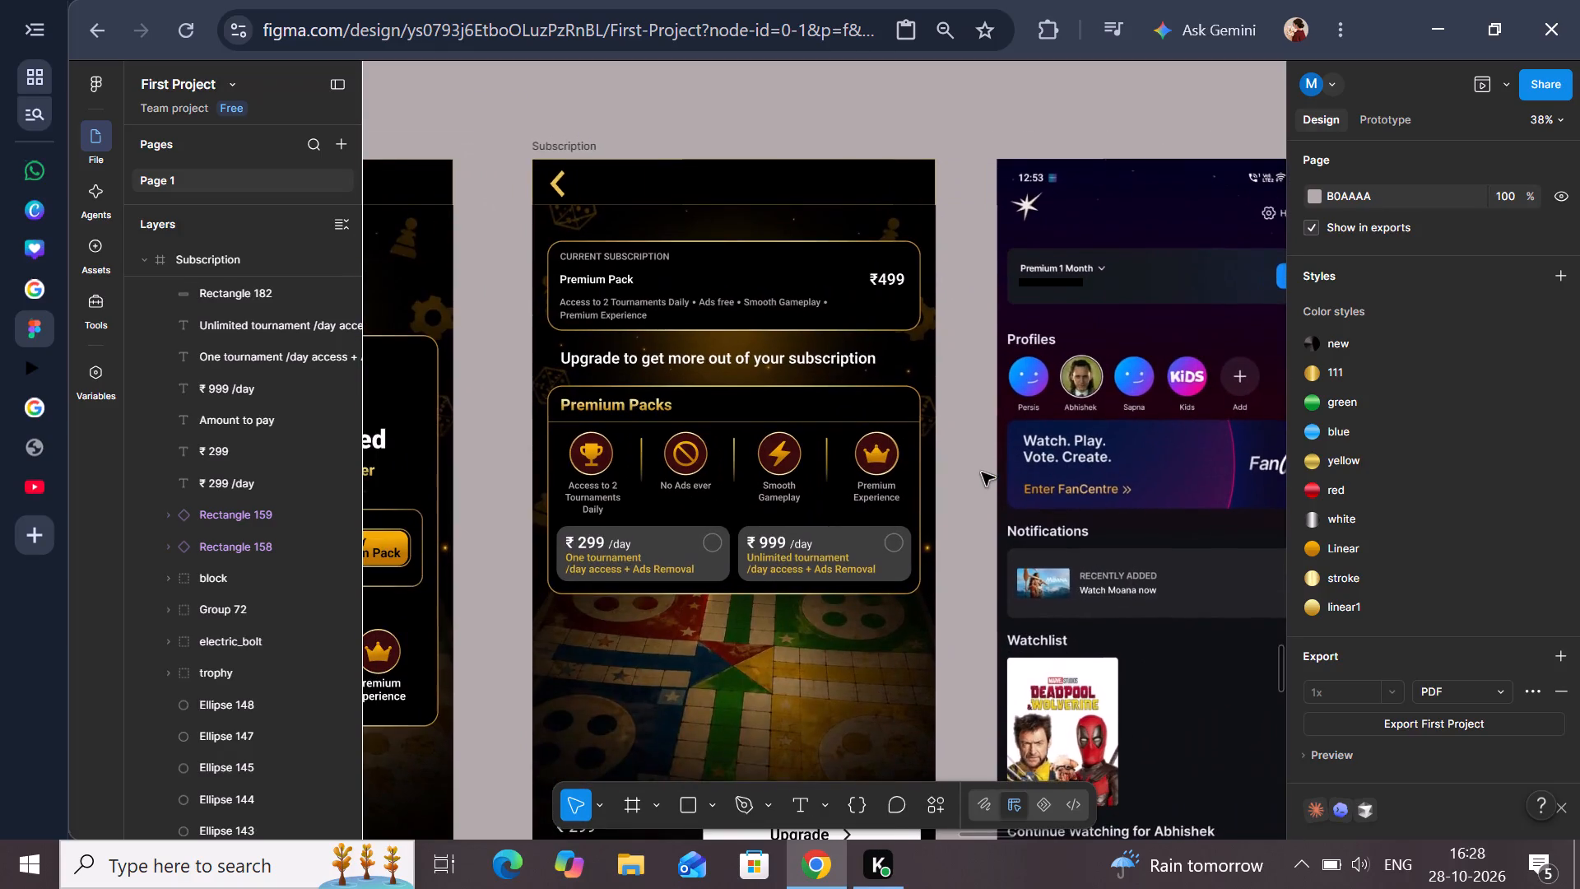
scroll(1048, 617, down, 2)
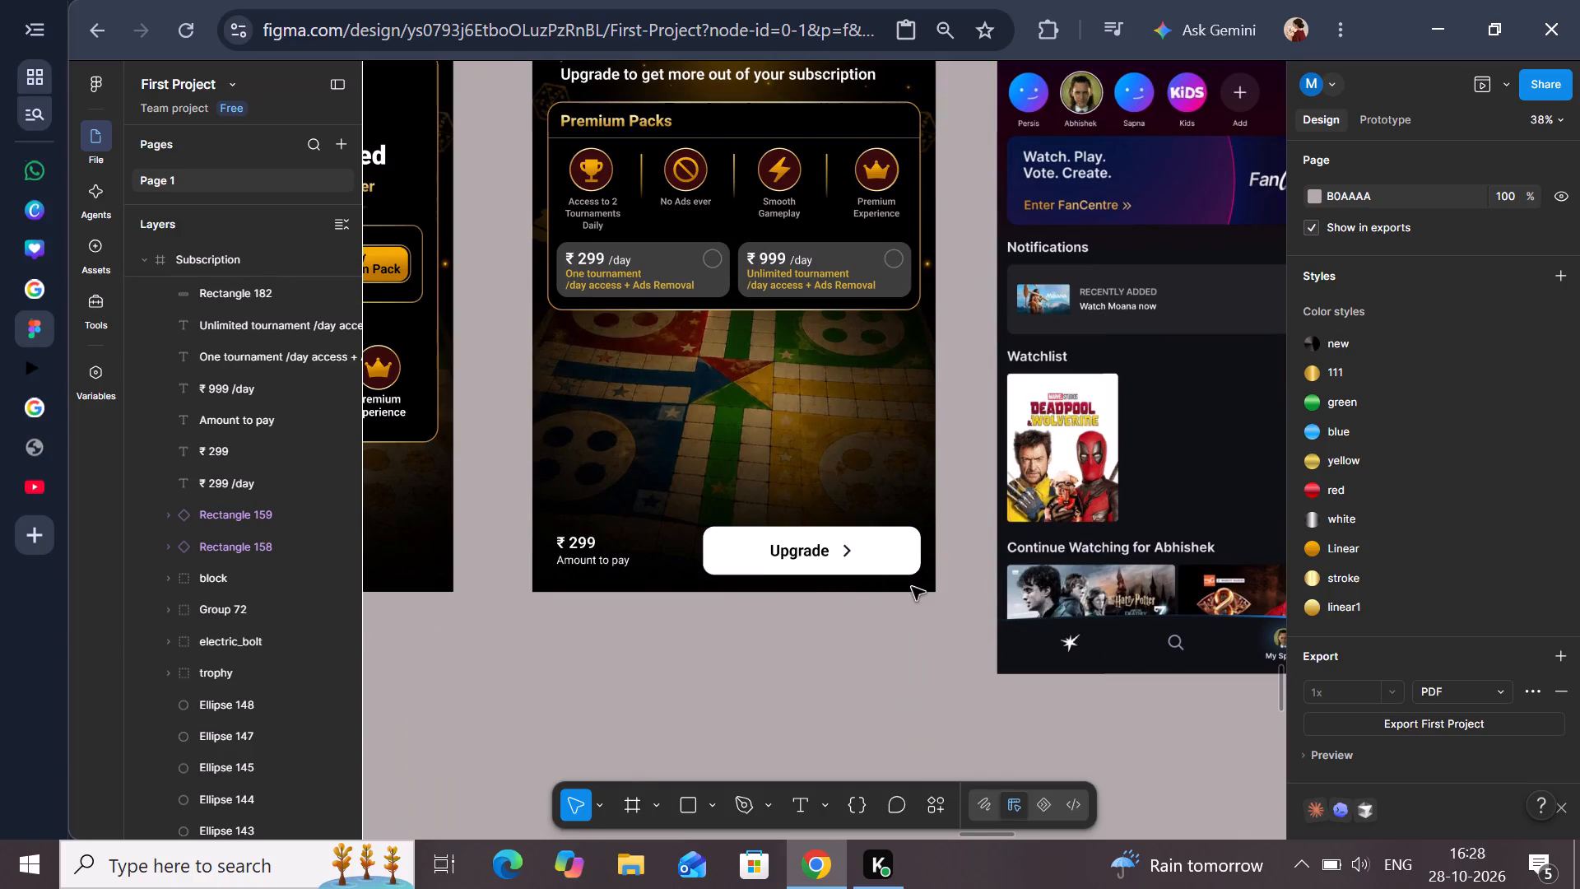
scroll(912, 587, up, 2)
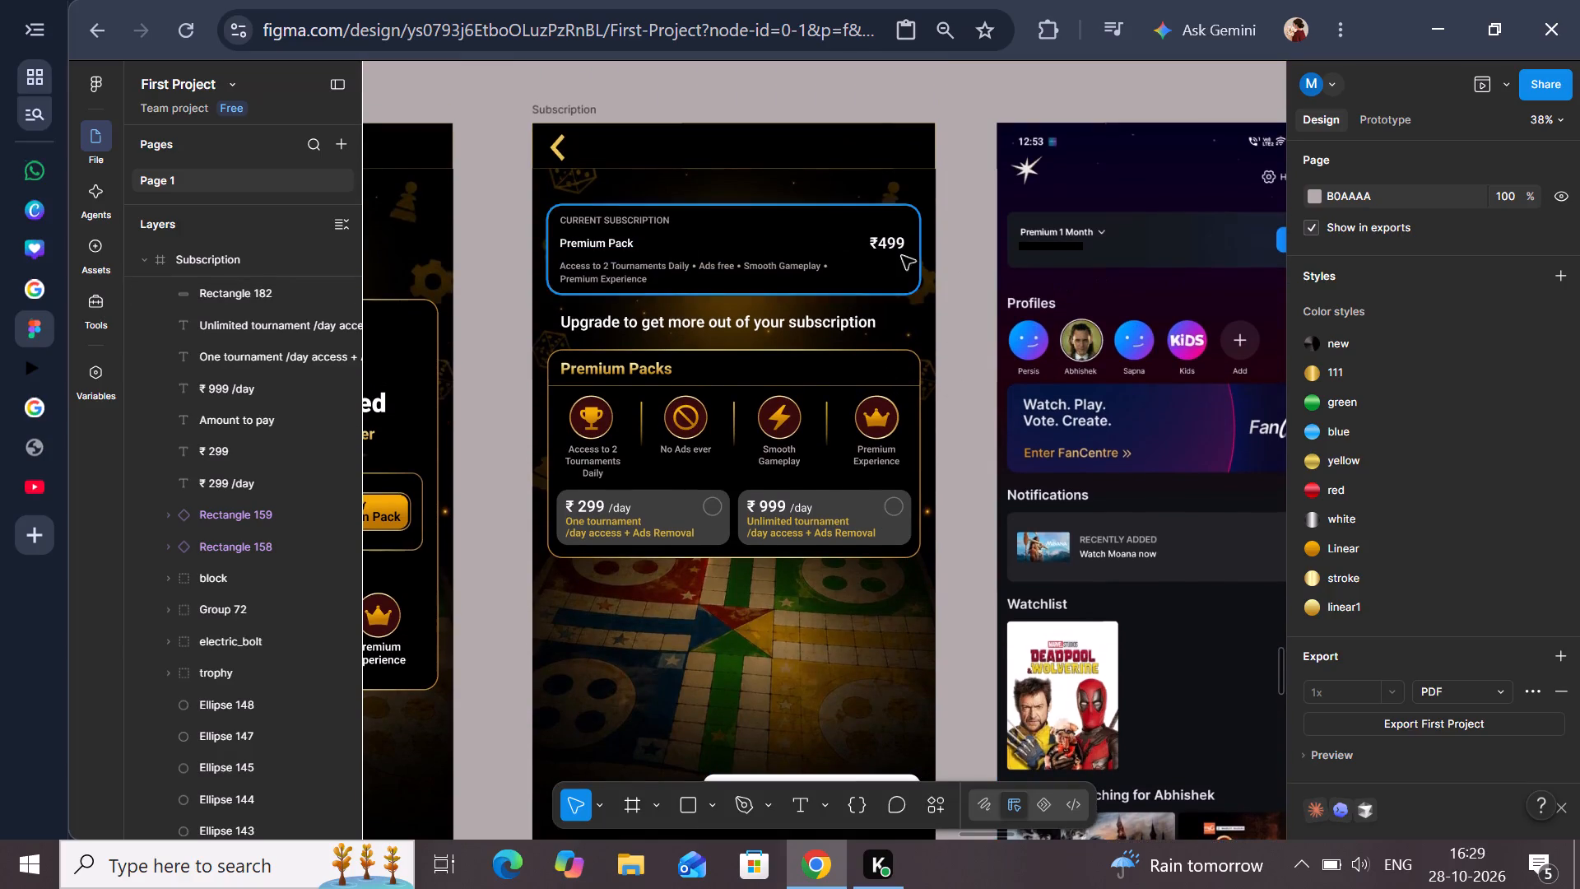
scroll(881, 403, down, 1)
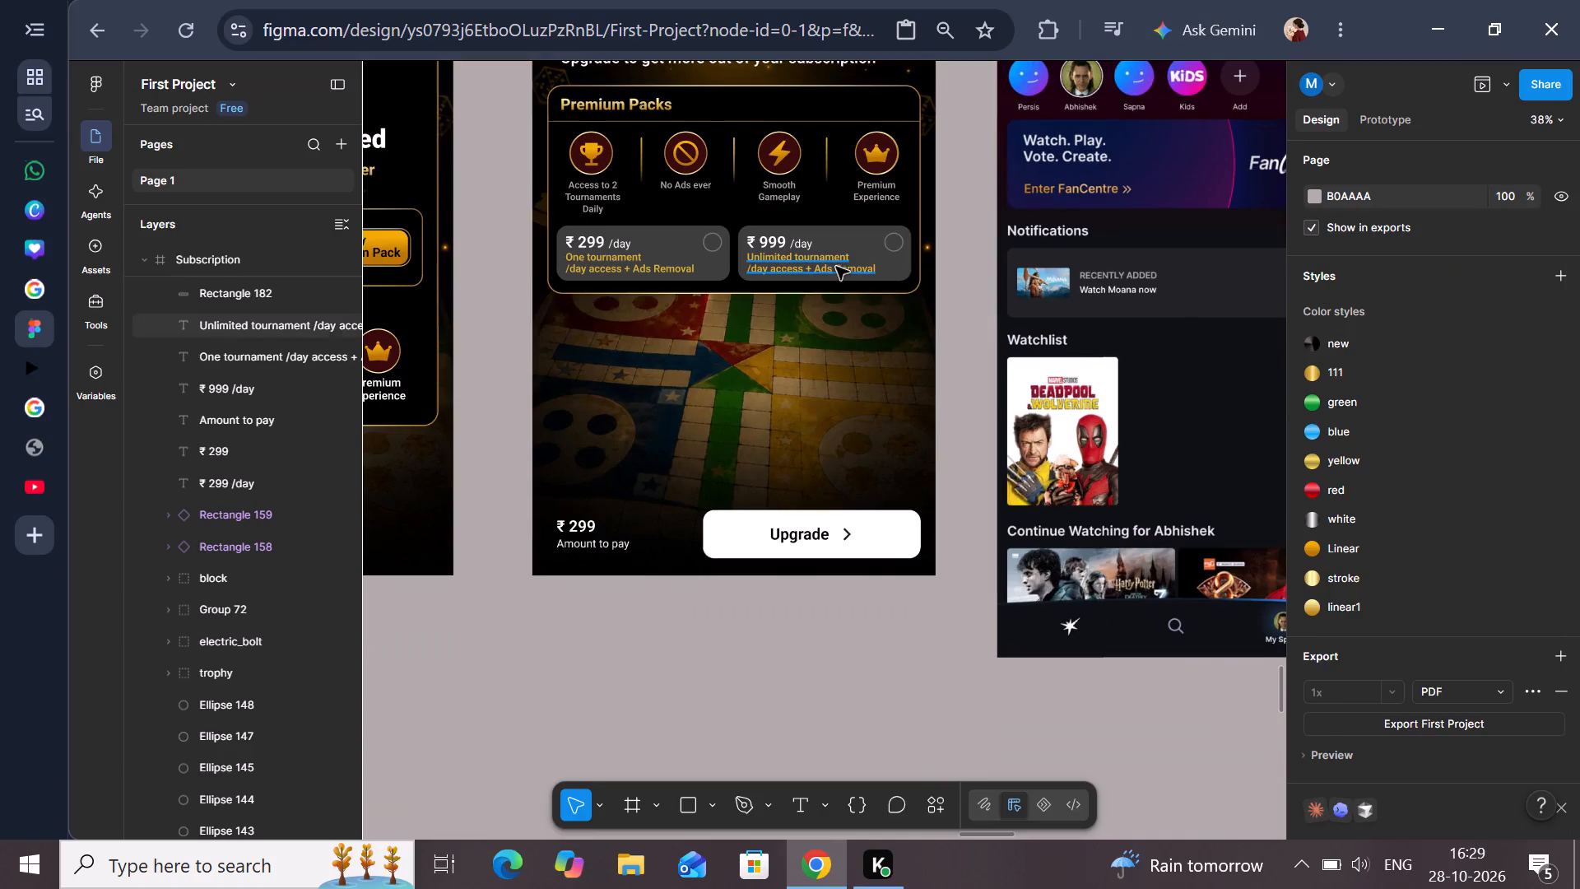
scroll(836, 267, up, 1)
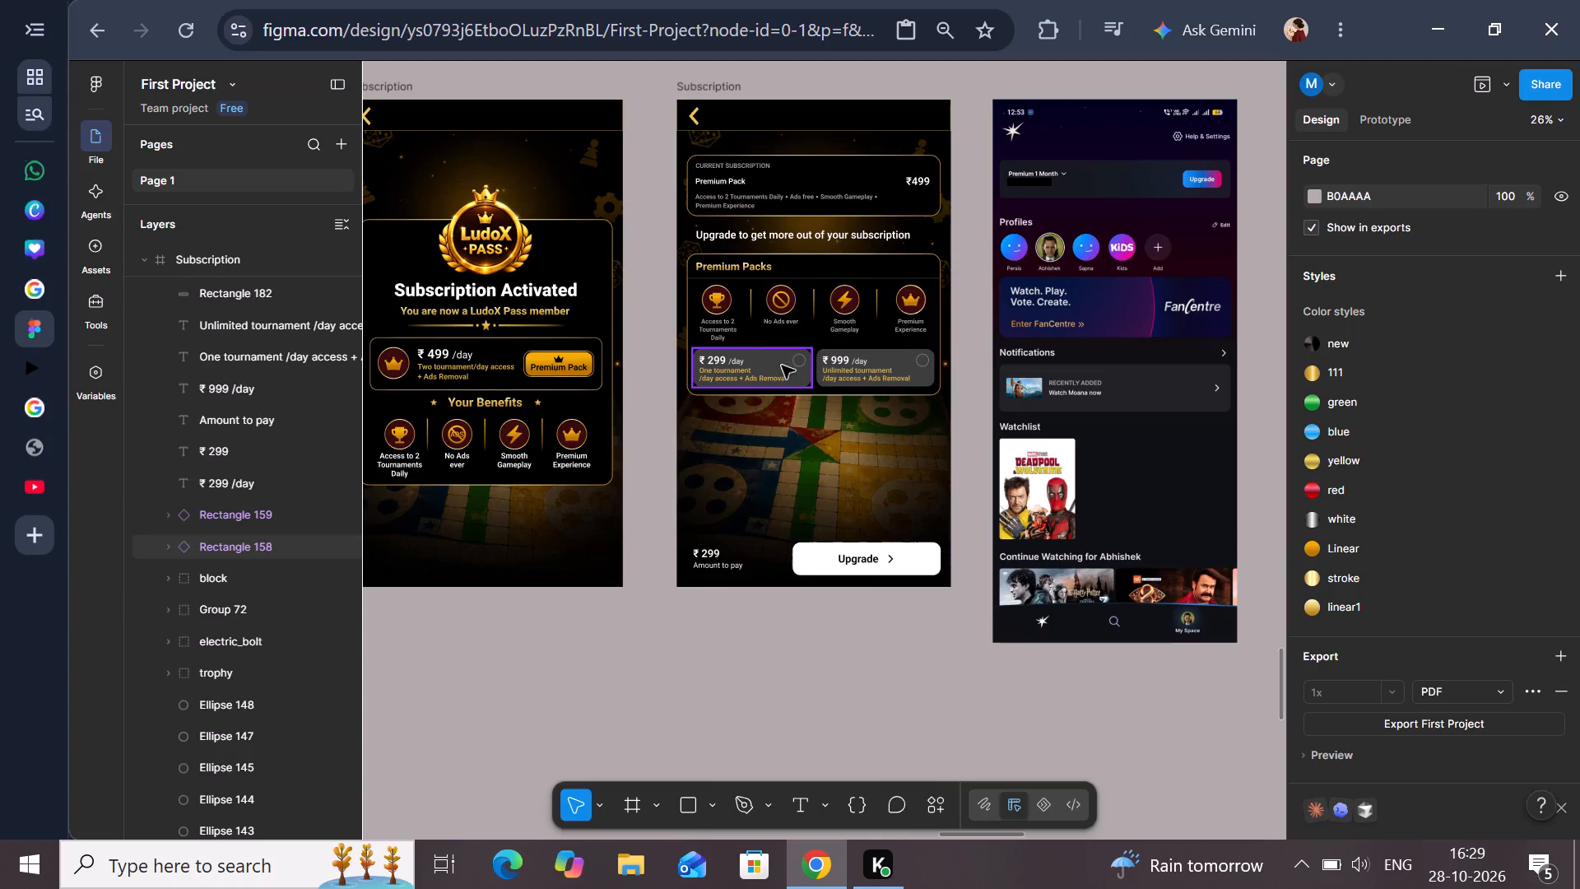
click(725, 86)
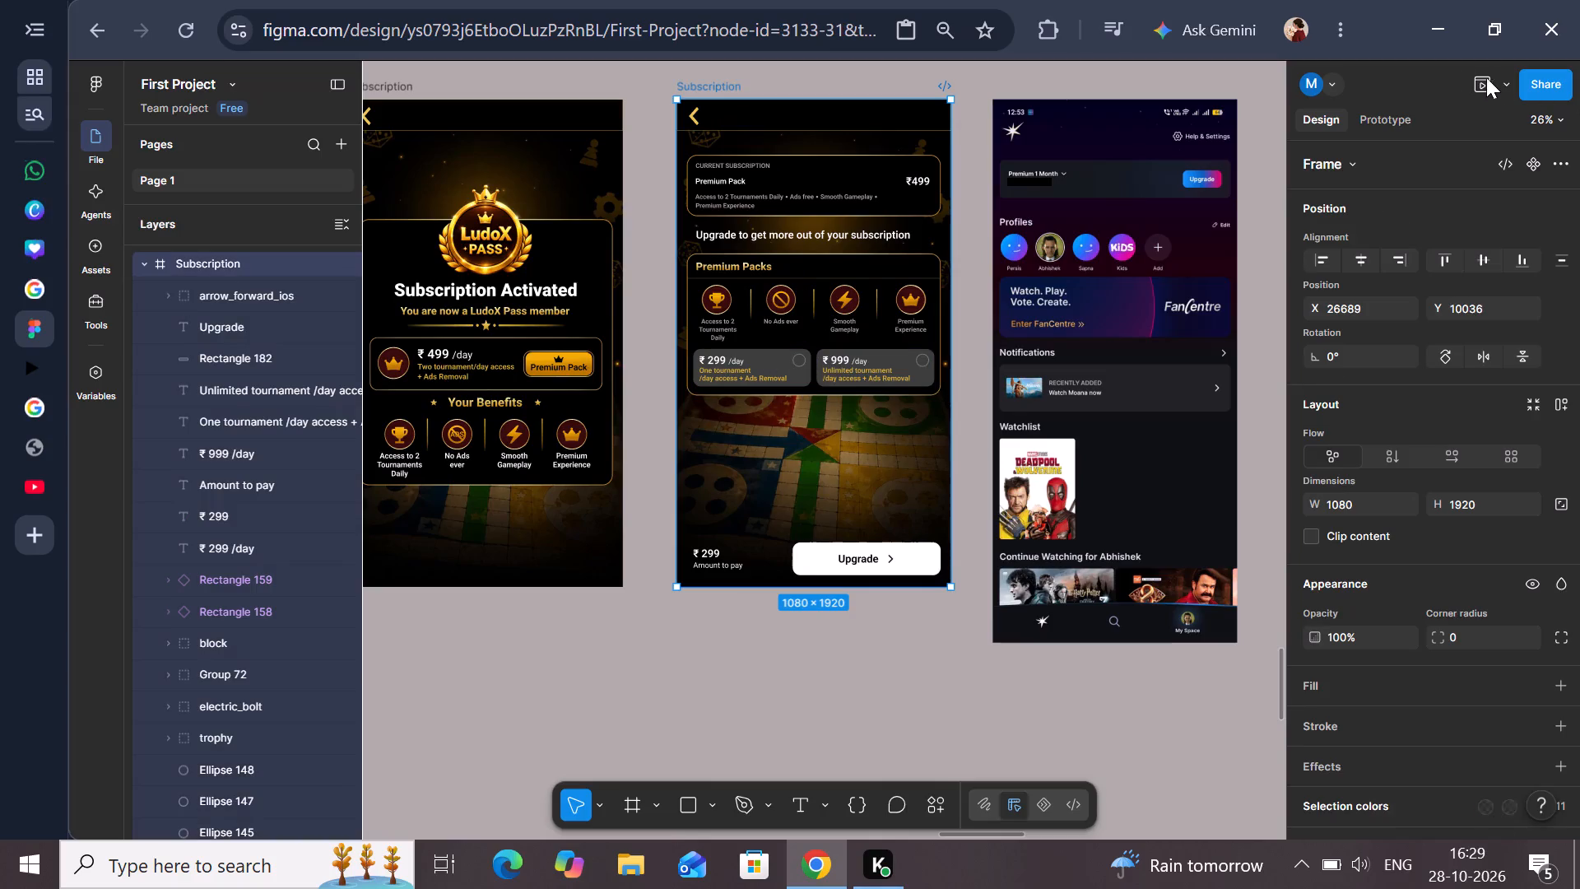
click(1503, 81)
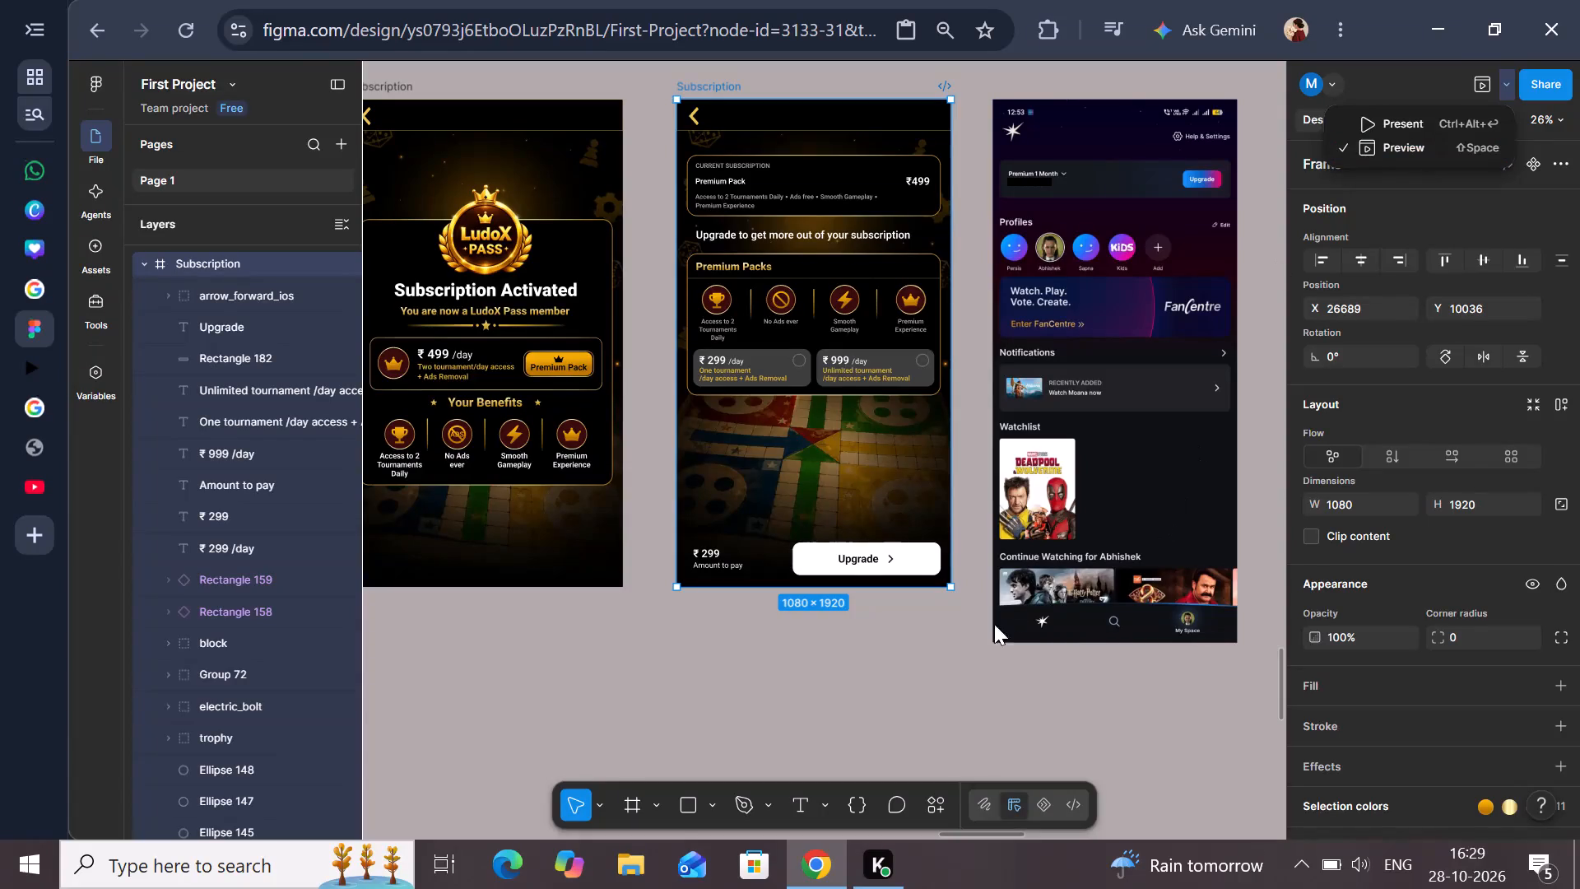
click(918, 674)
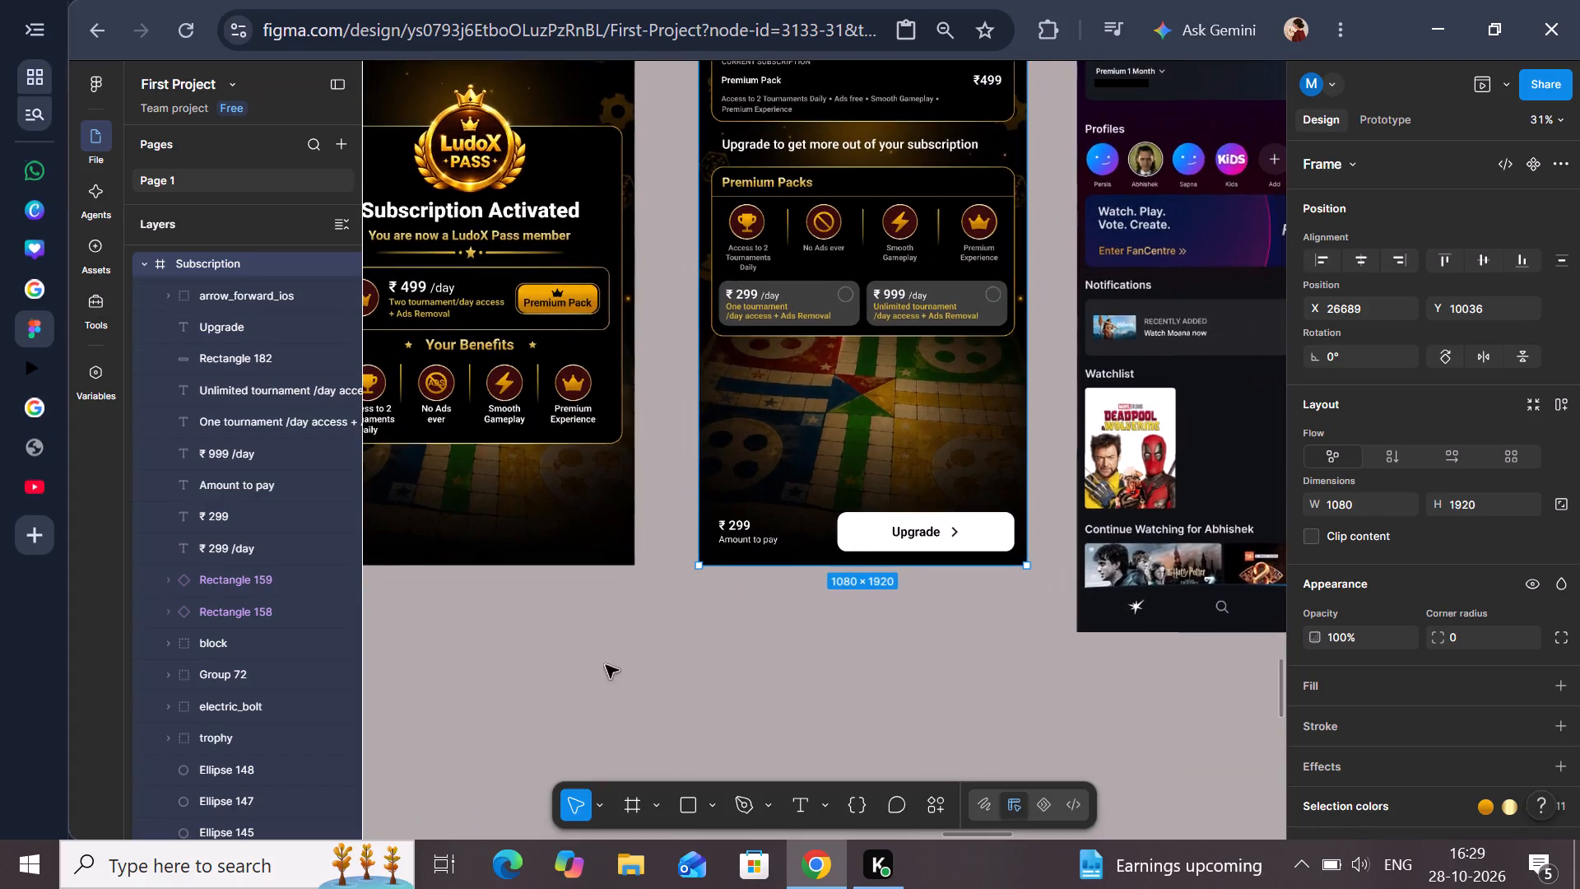
Capture a rectangular screen snip of the whole Subscription upgrade frame, from its header to the Upgrade button.
scroll(611, 661, up, 1)
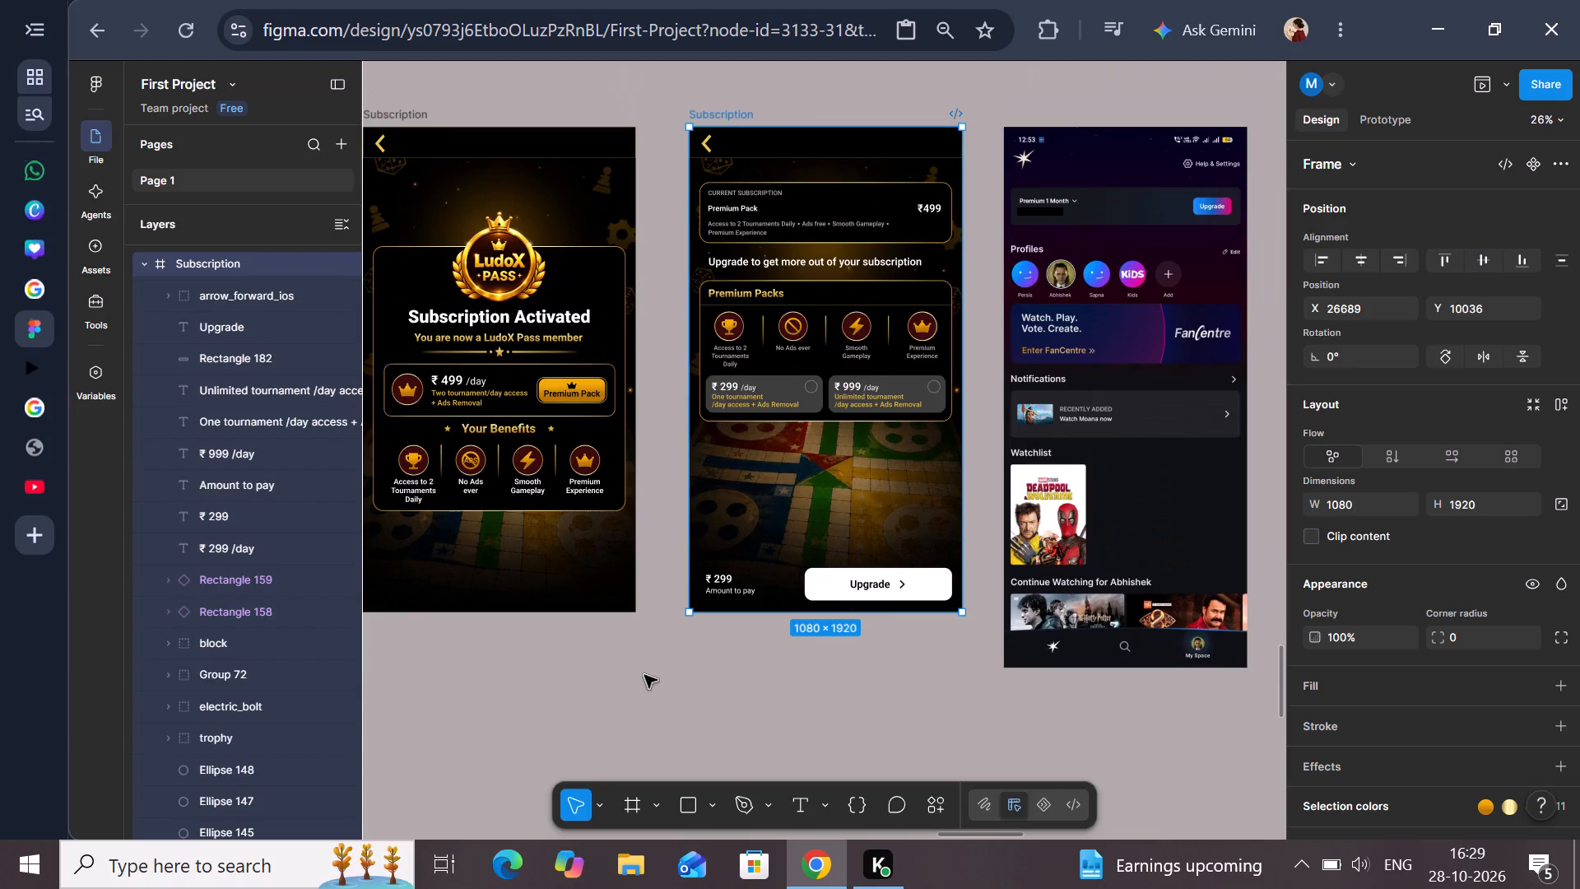
key(shift+super+s)
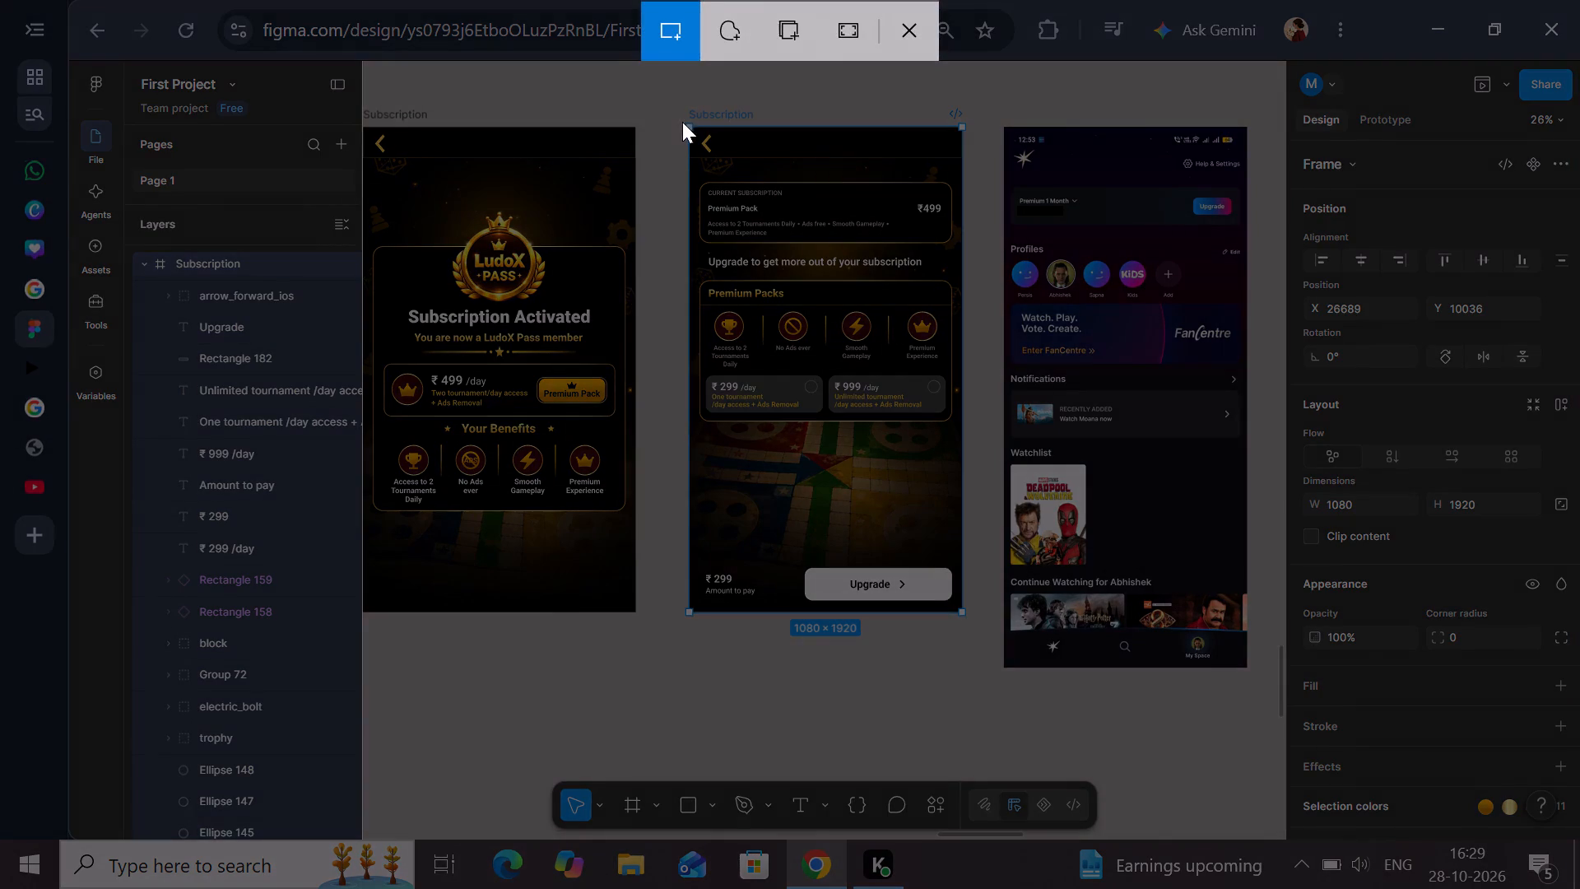
click(894, 35)
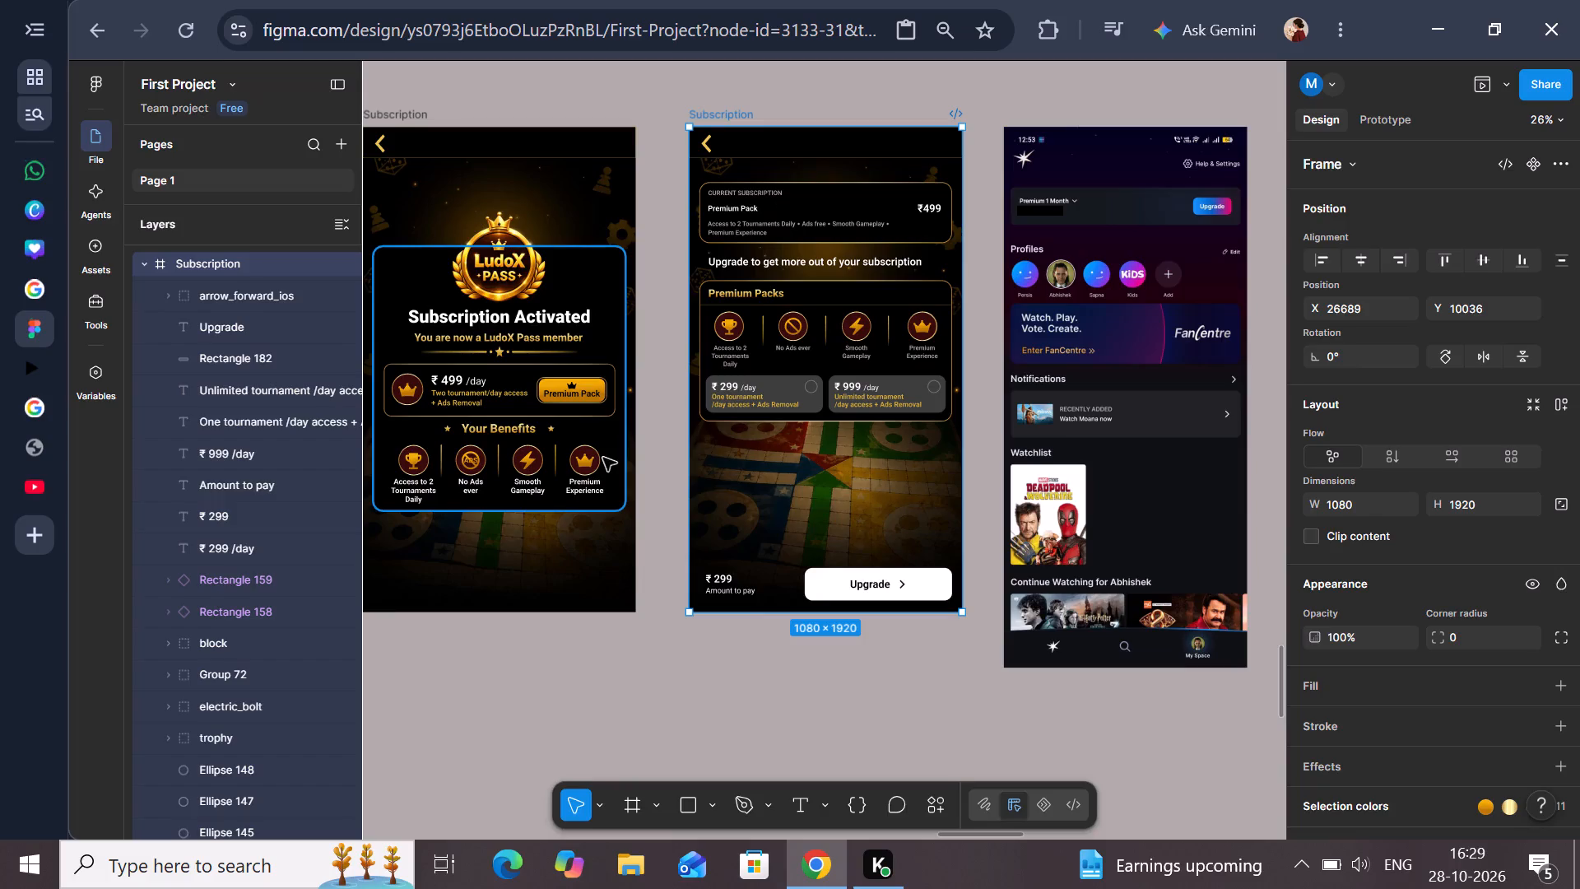
key(shift+super+s)
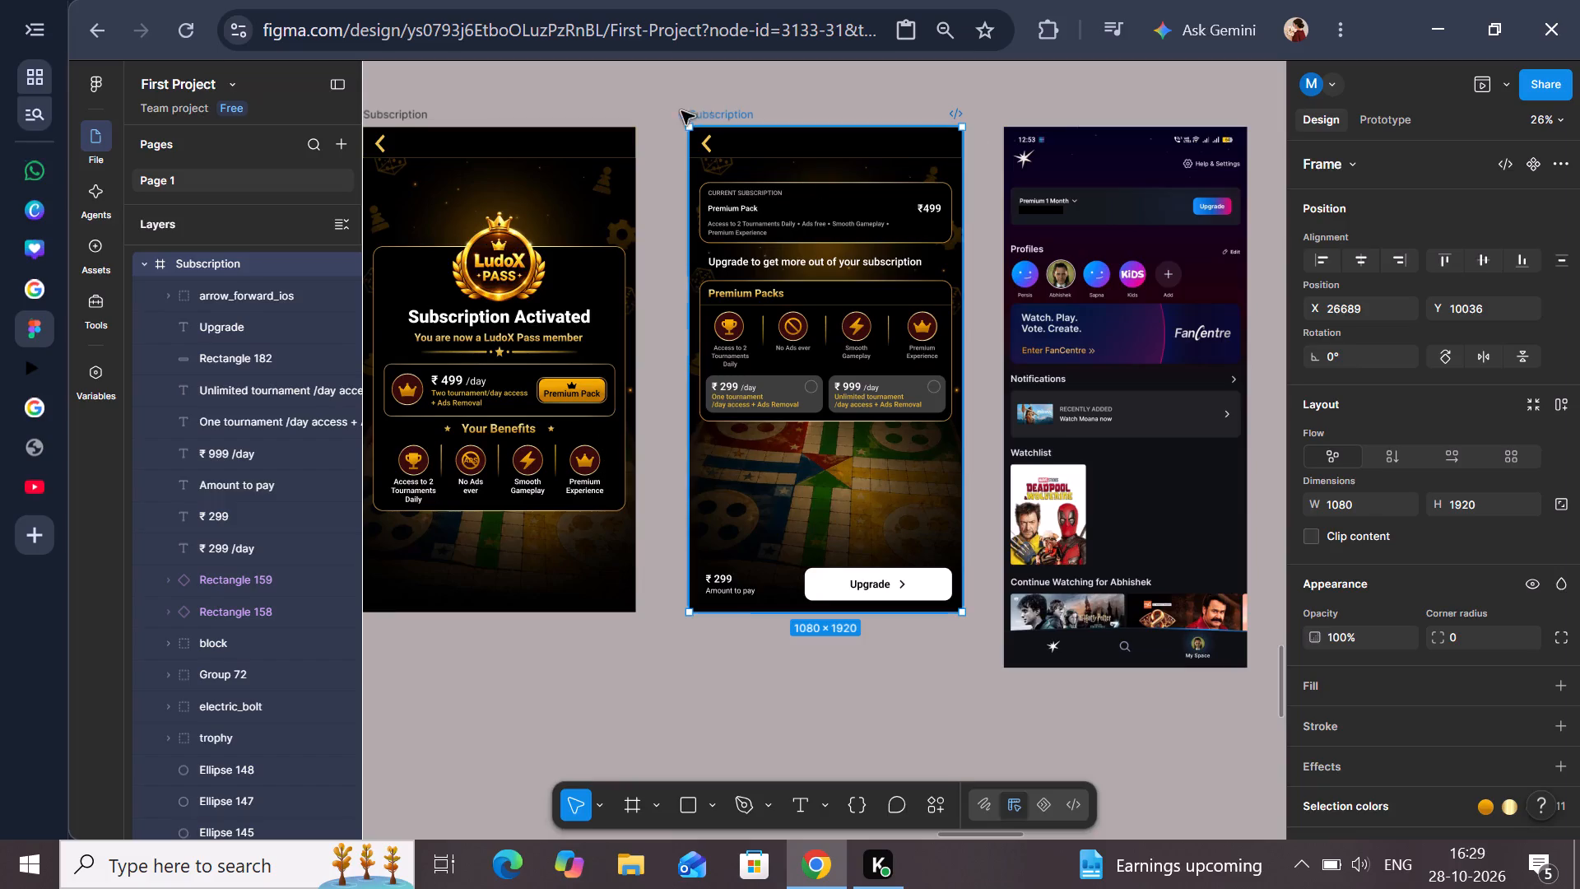
drag(684, 123, 784, 270)
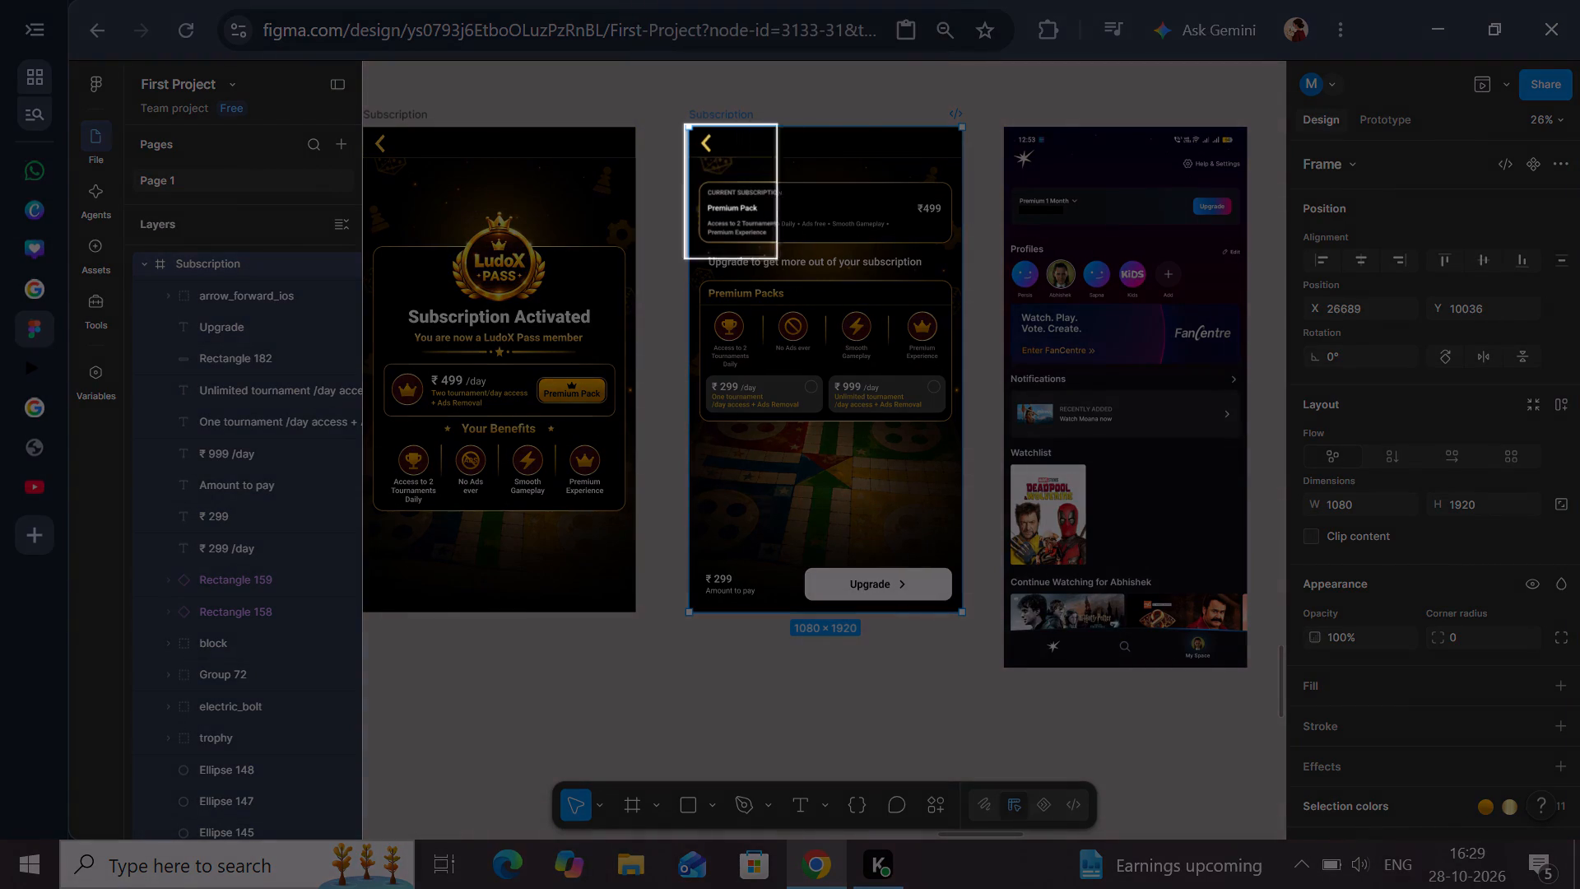
drag(784, 270, 963, 617)
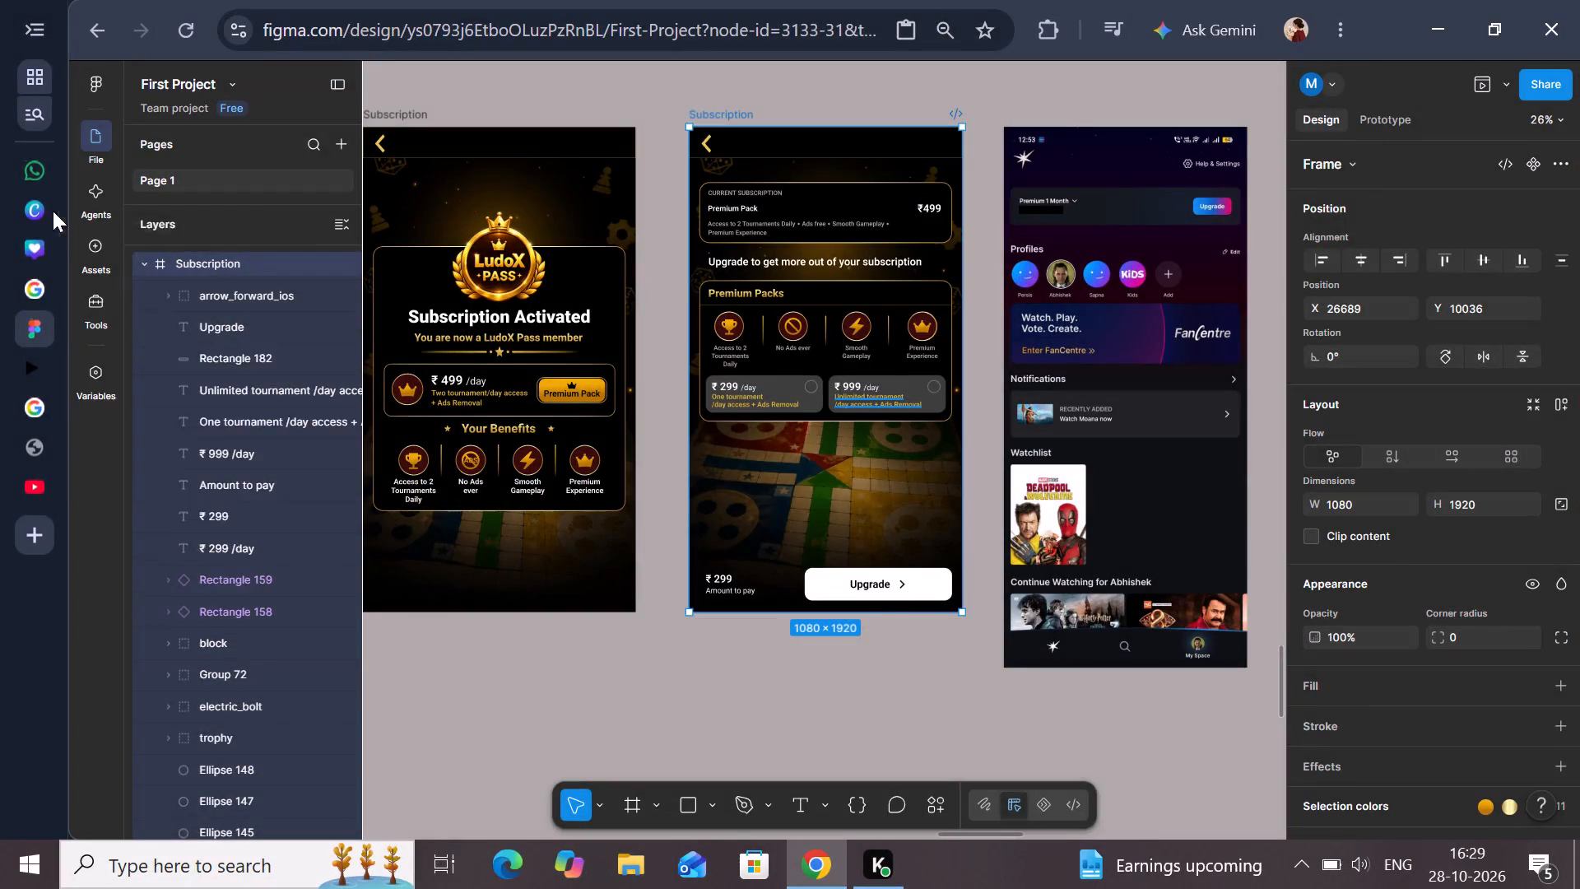